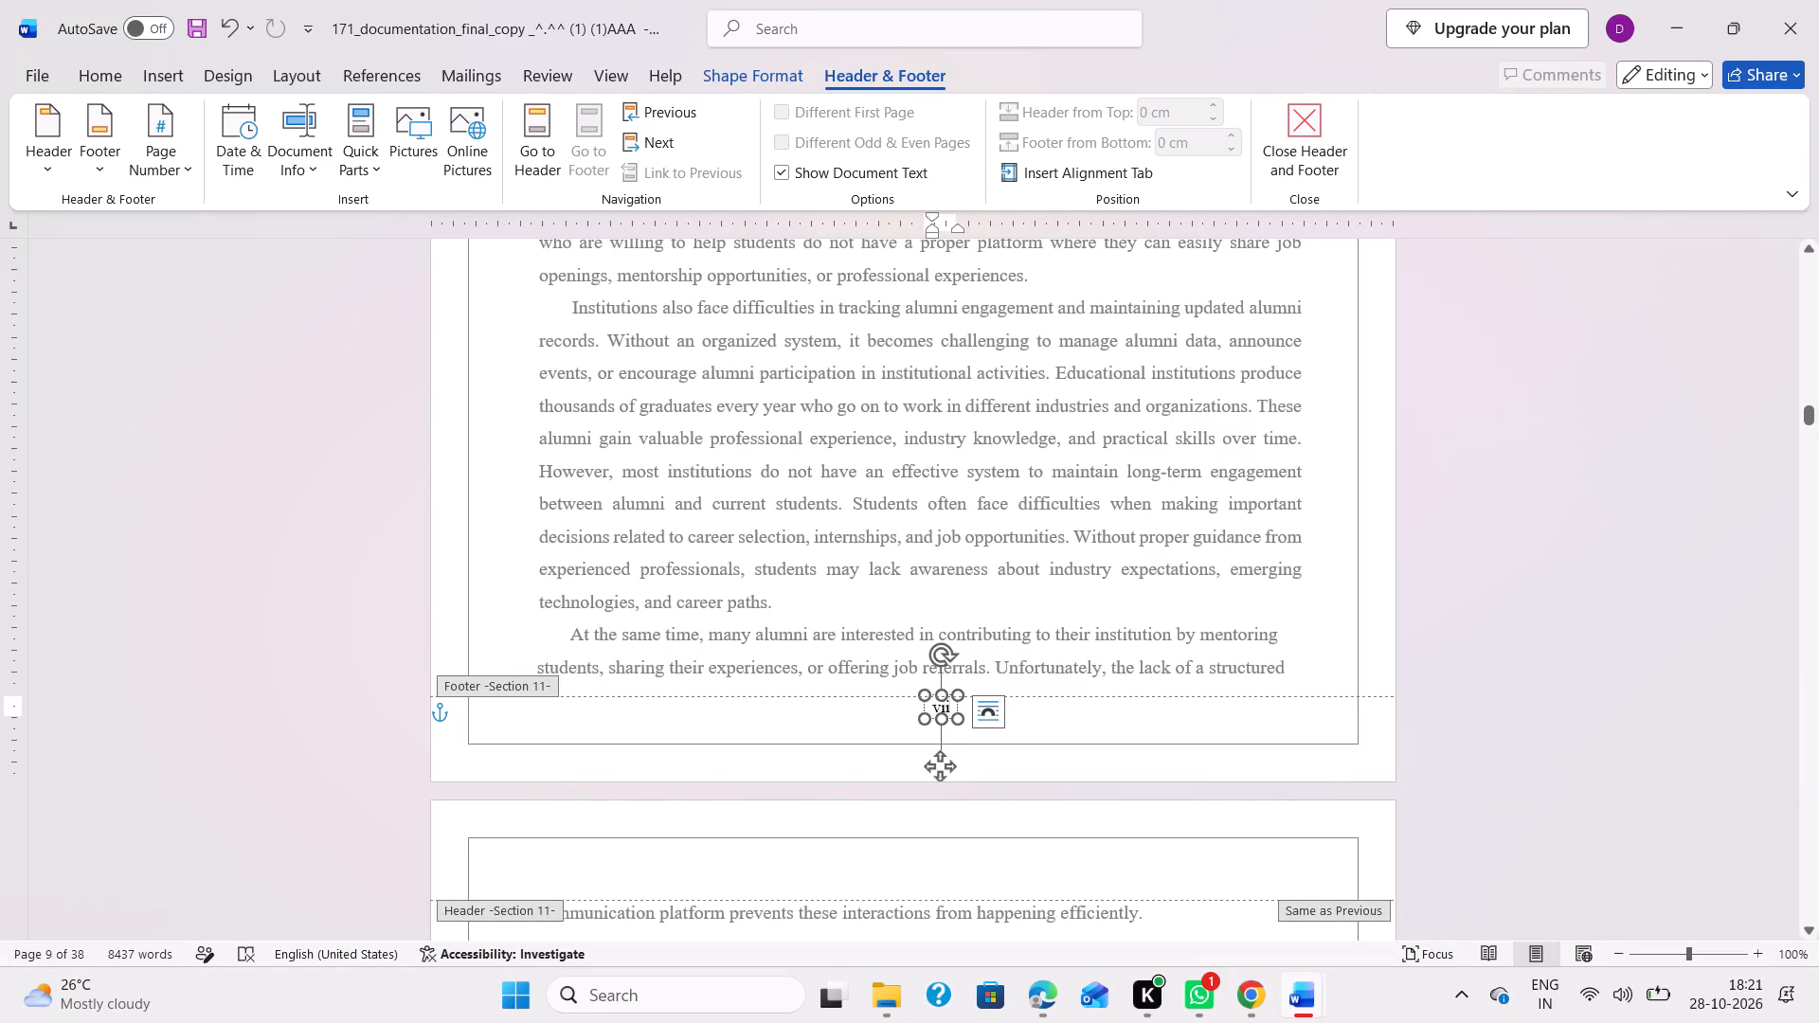
# Examine the footer page numbers on the contents pages and the first Chapter 1 pages.
pyautogui.scroll(4, 986, 762)
pyautogui.scroll(-4, 986, 762)
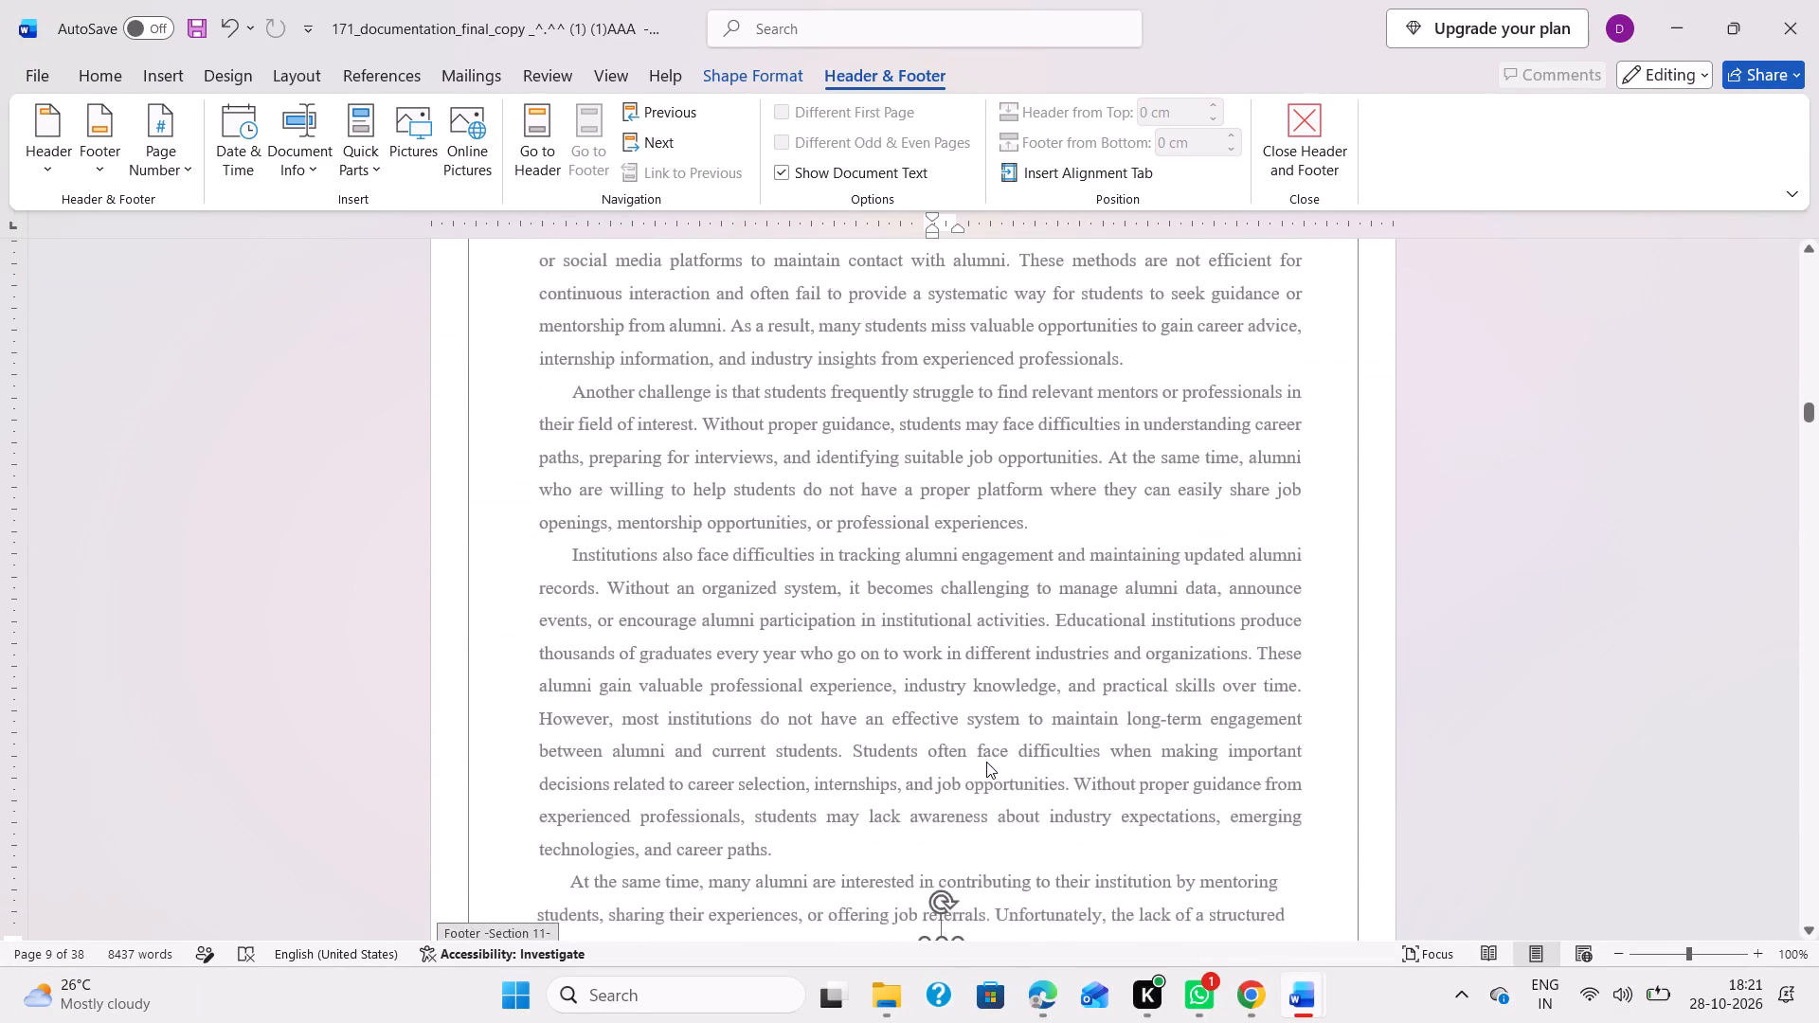
pyautogui.scroll(-1, 986, 762)
pyautogui.keyDown('ctrl'); pyautogui.scroll(1, 986, 762); pyautogui.keyUp('ctrl')
pyautogui.keyDown('ctrl'); pyautogui.scroll(-1, 986, 762); pyautogui.keyUp('ctrl')
pyautogui.keyDown('ctrl'); pyautogui.scroll(-4, 986, 675); pyautogui.keyUp('ctrl')
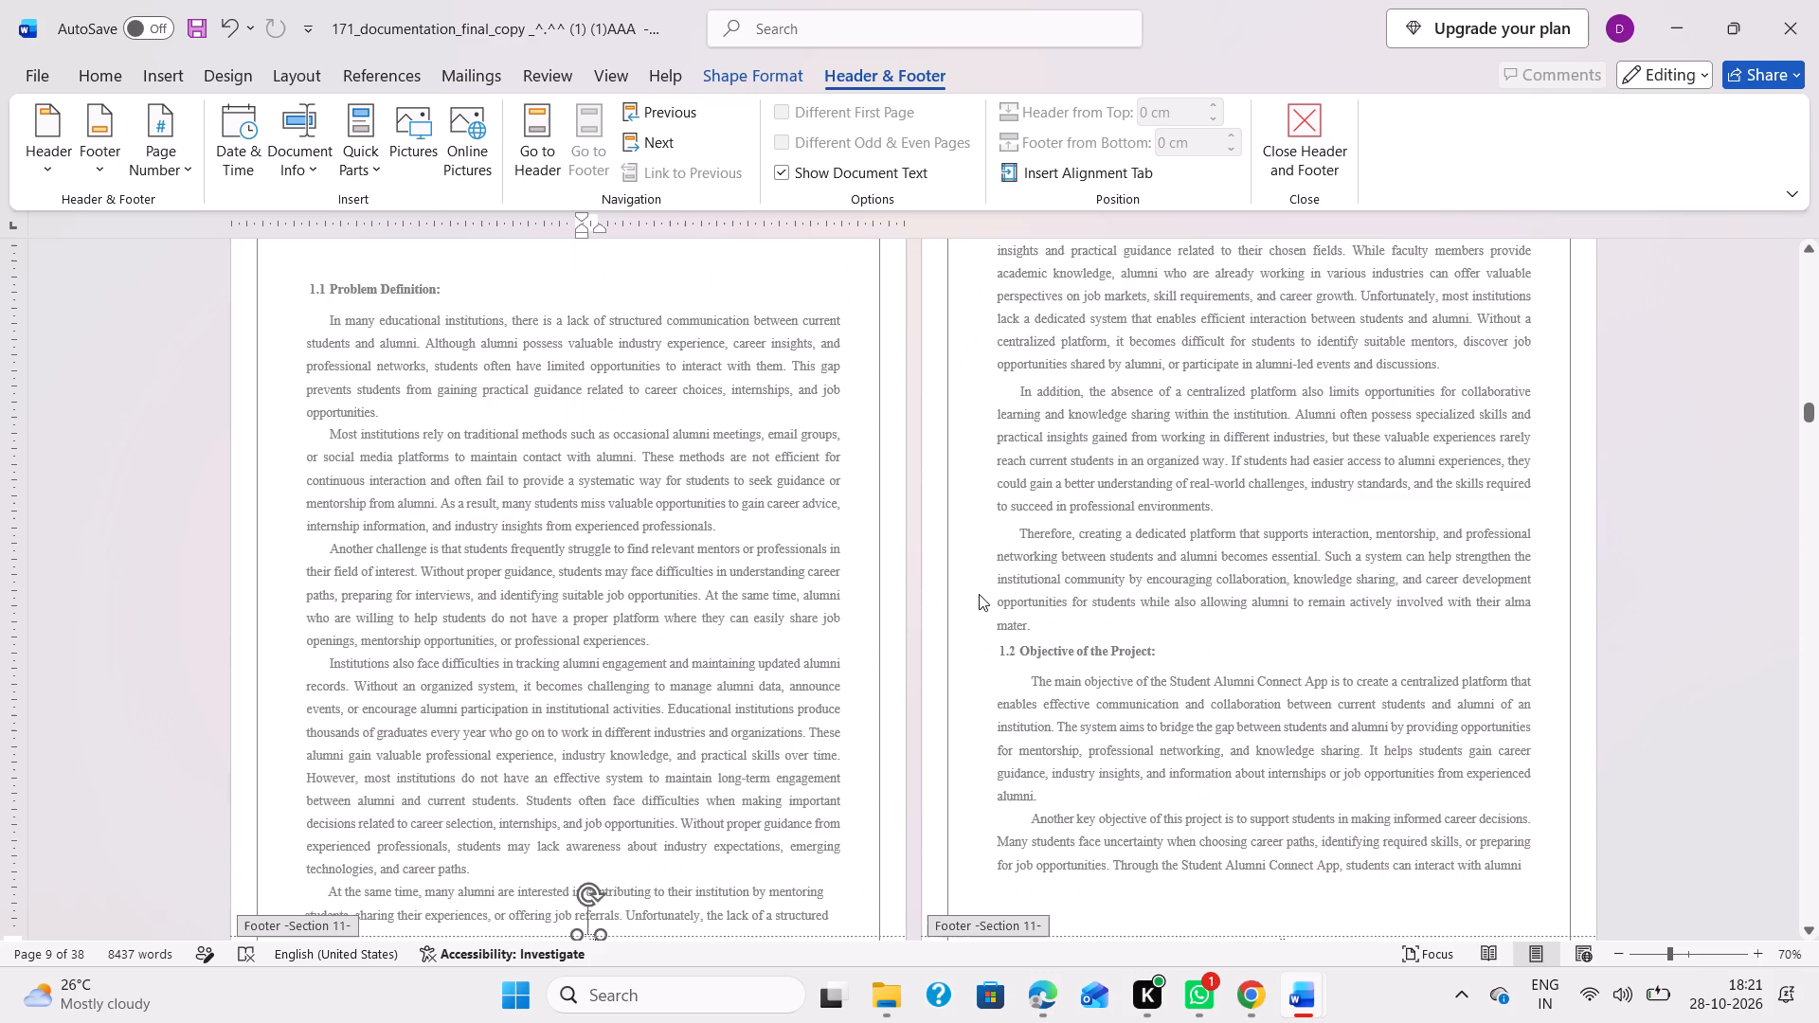
pyautogui.scroll(-1, 731, 601)
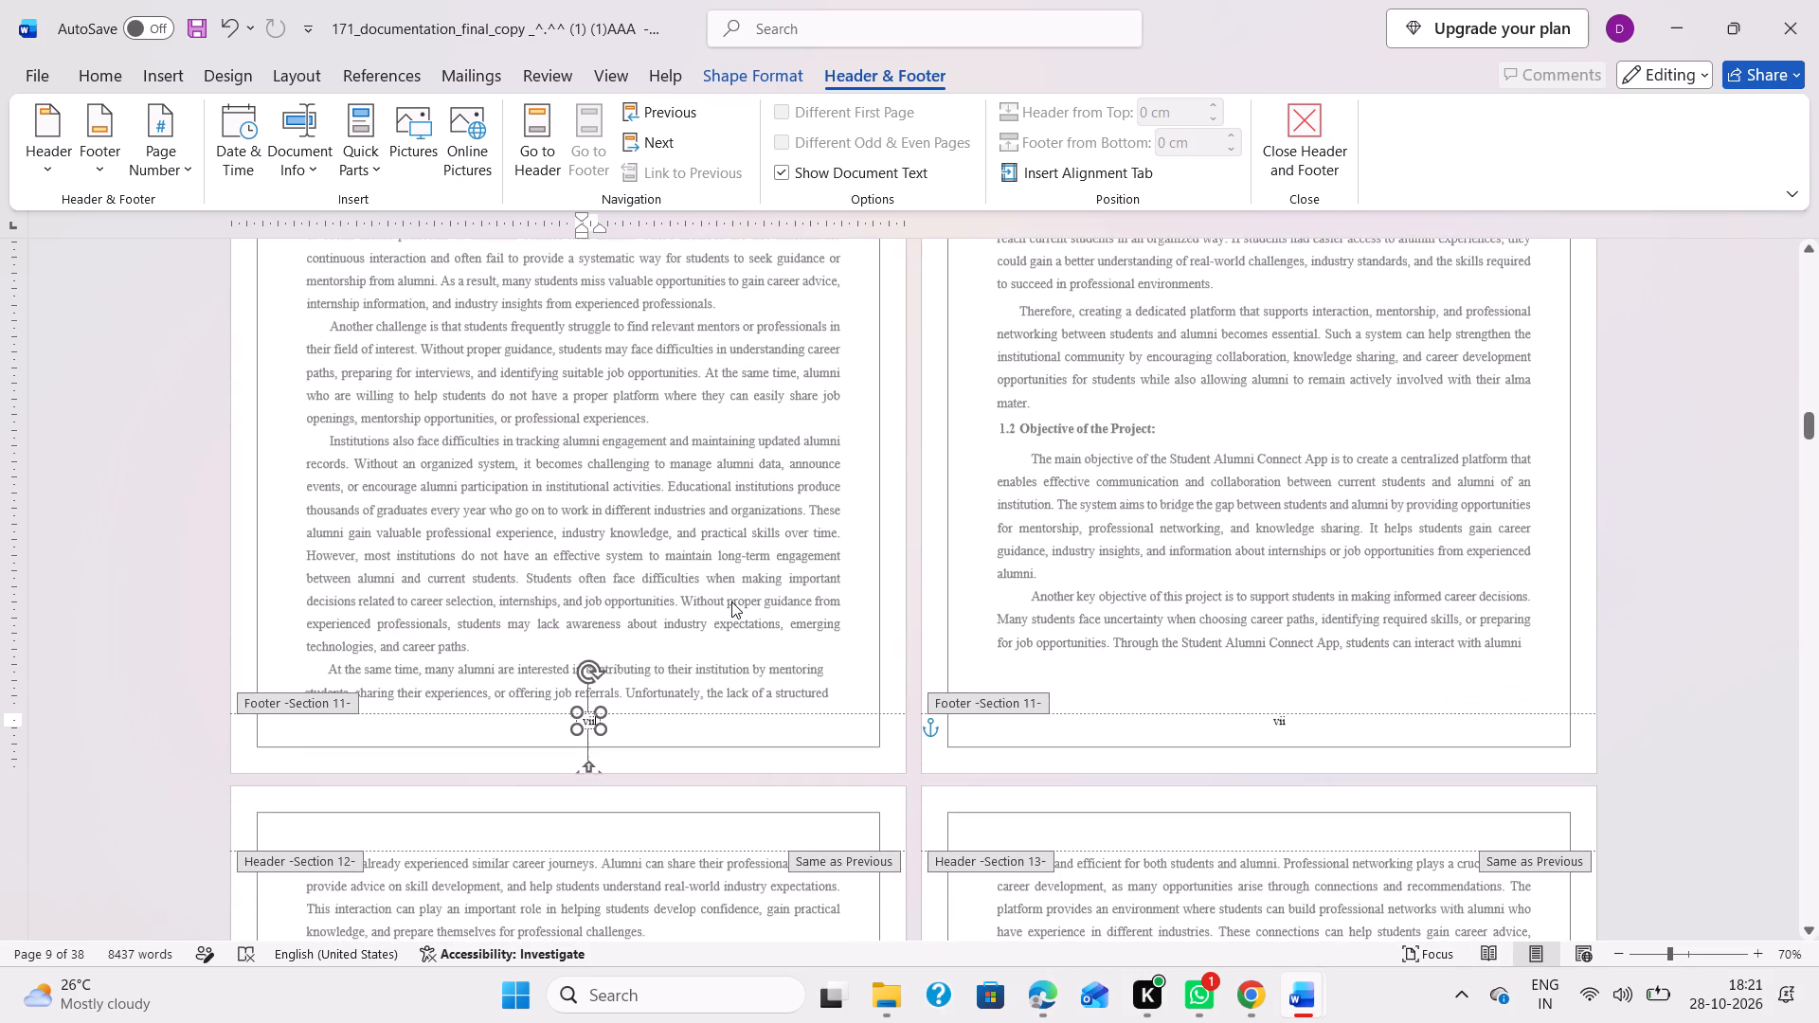
pyautogui.scroll(2, 731, 601)
pyautogui.scroll(2, 717, 677)
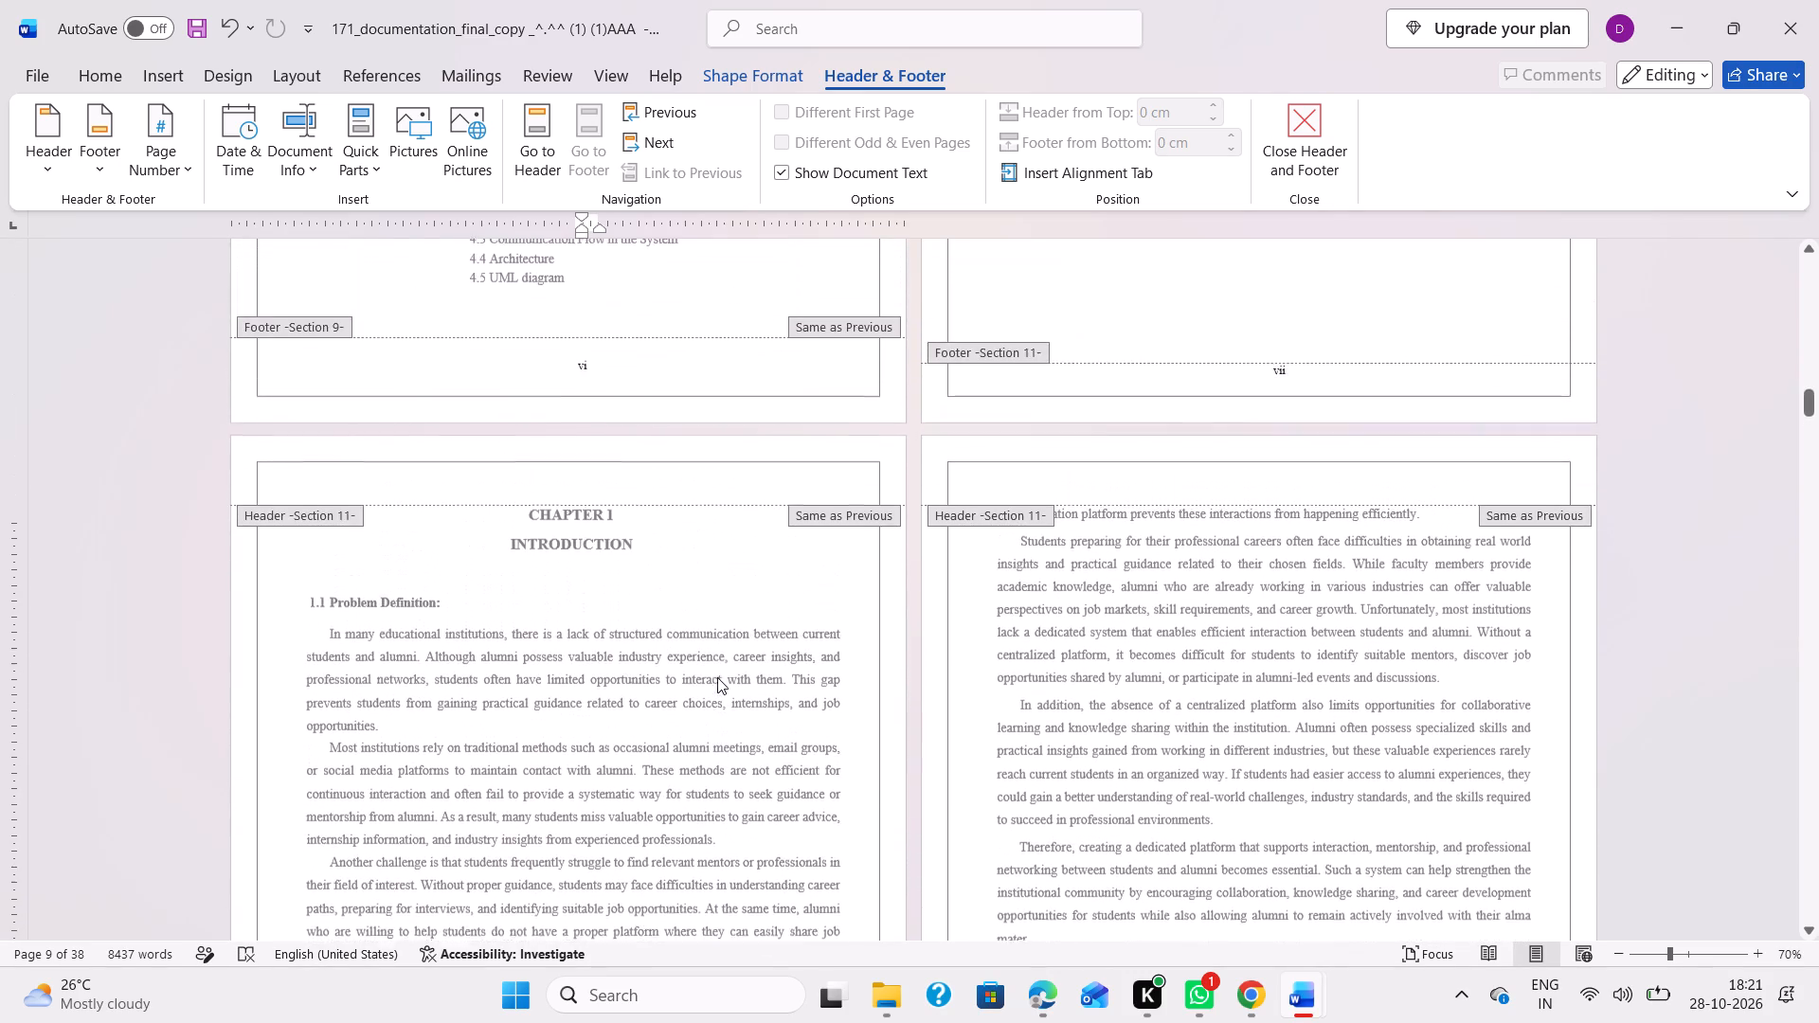
pyautogui.scroll(2, 717, 677)
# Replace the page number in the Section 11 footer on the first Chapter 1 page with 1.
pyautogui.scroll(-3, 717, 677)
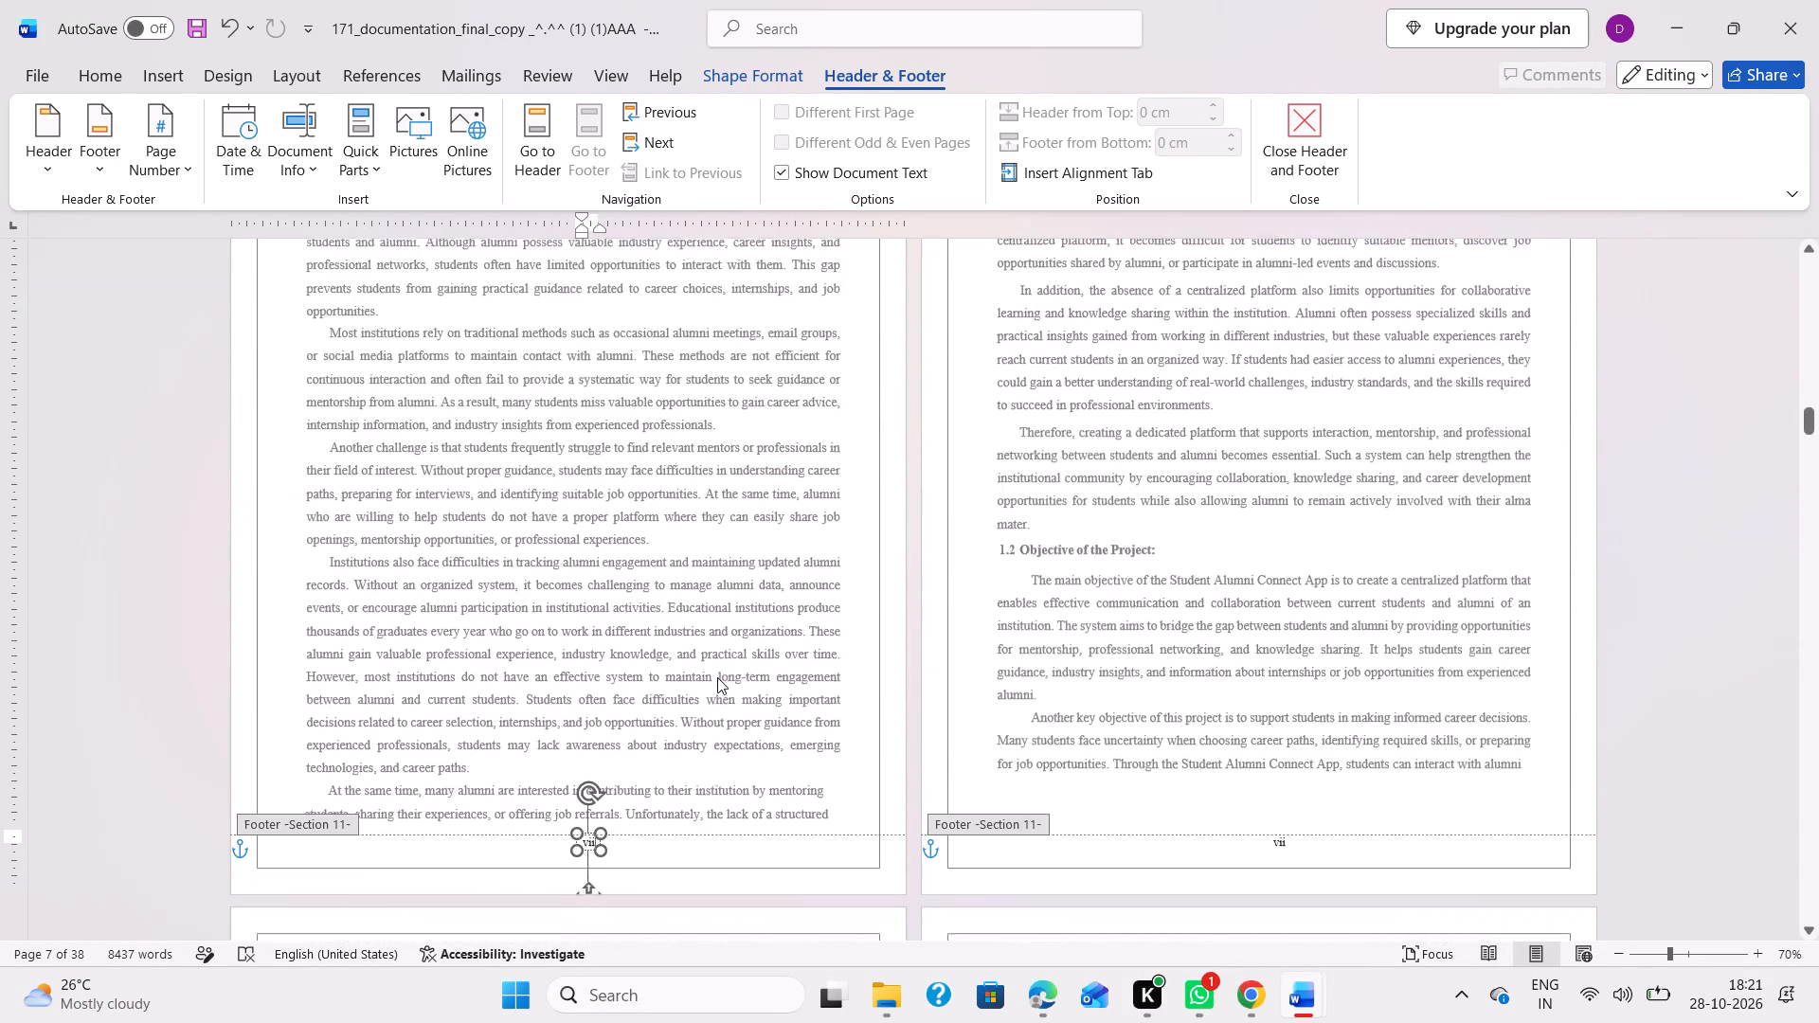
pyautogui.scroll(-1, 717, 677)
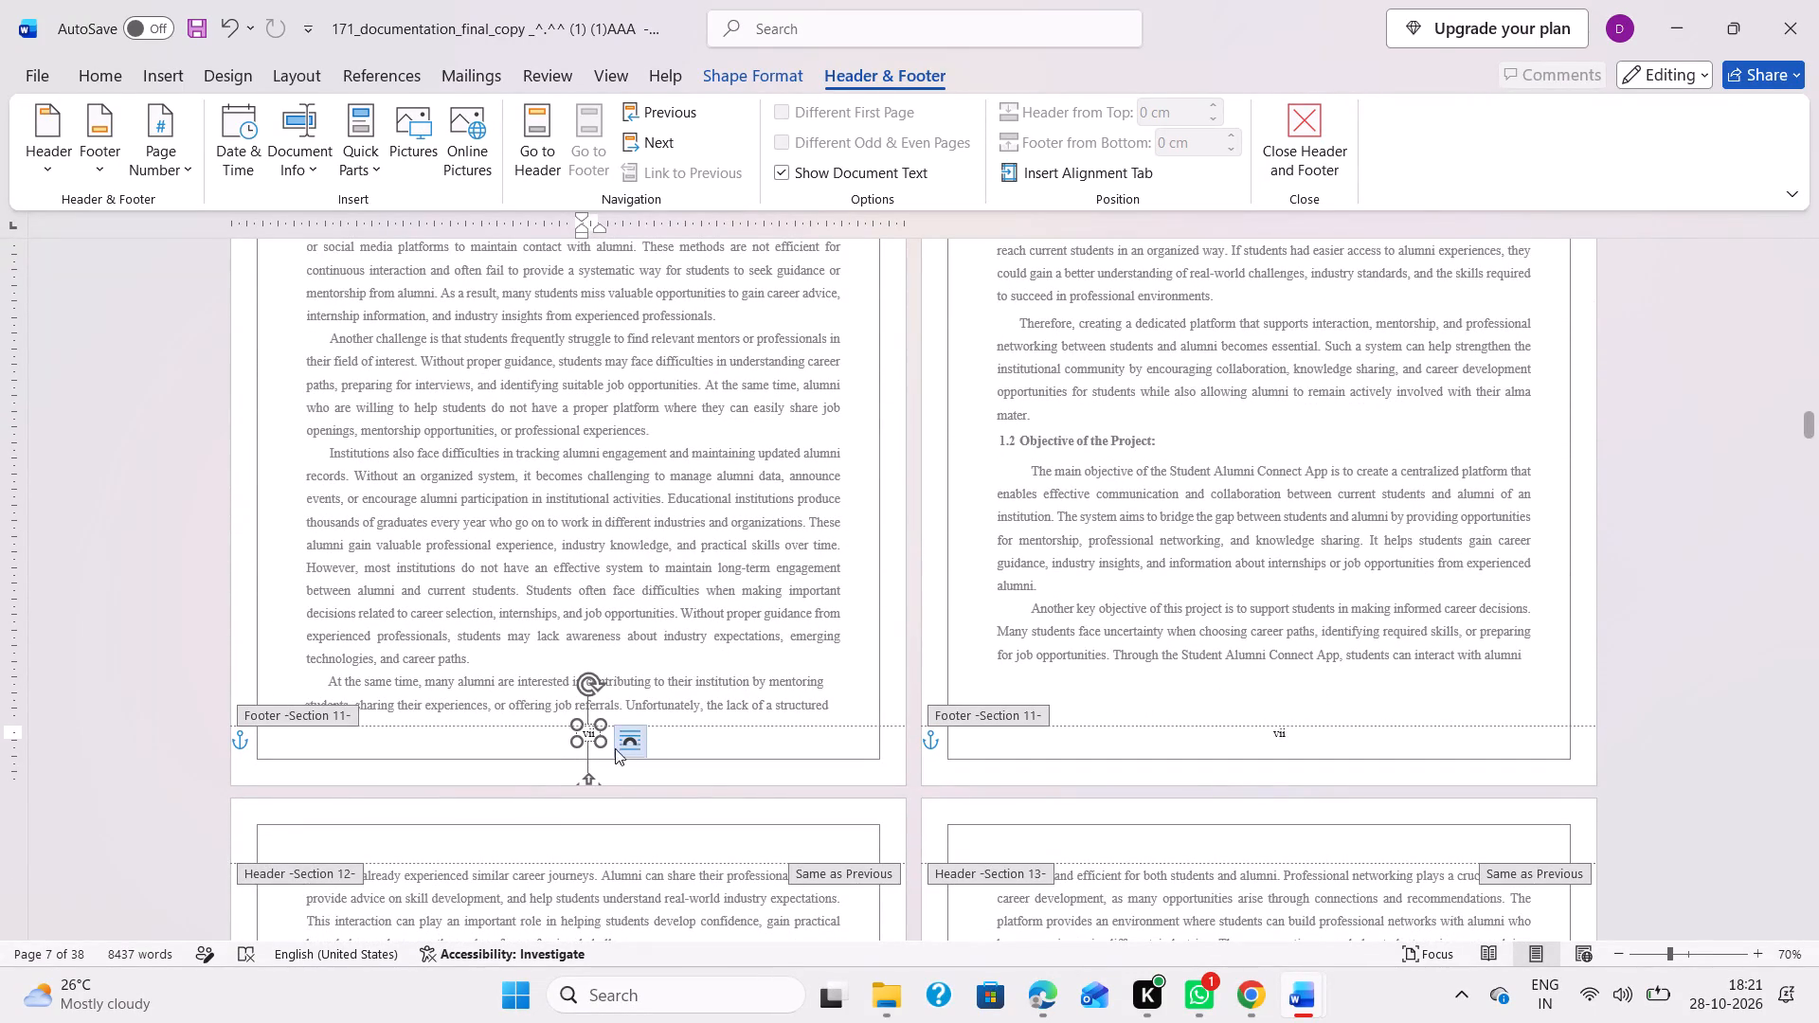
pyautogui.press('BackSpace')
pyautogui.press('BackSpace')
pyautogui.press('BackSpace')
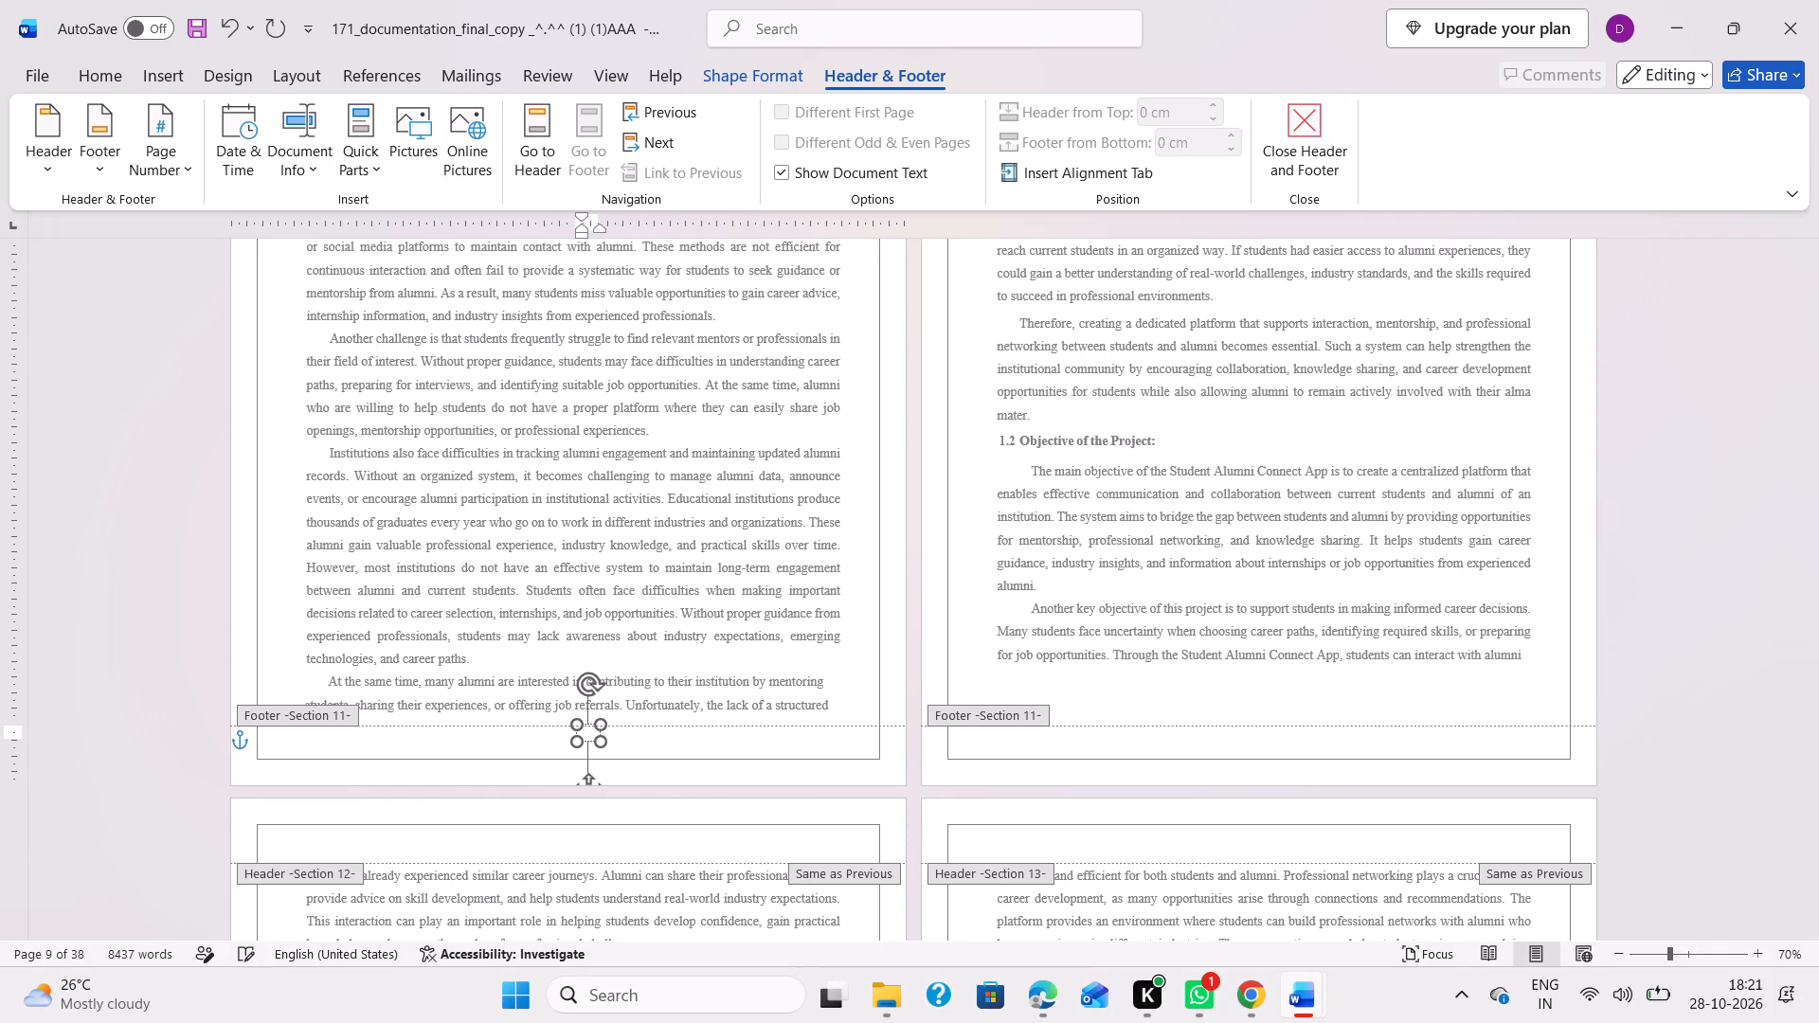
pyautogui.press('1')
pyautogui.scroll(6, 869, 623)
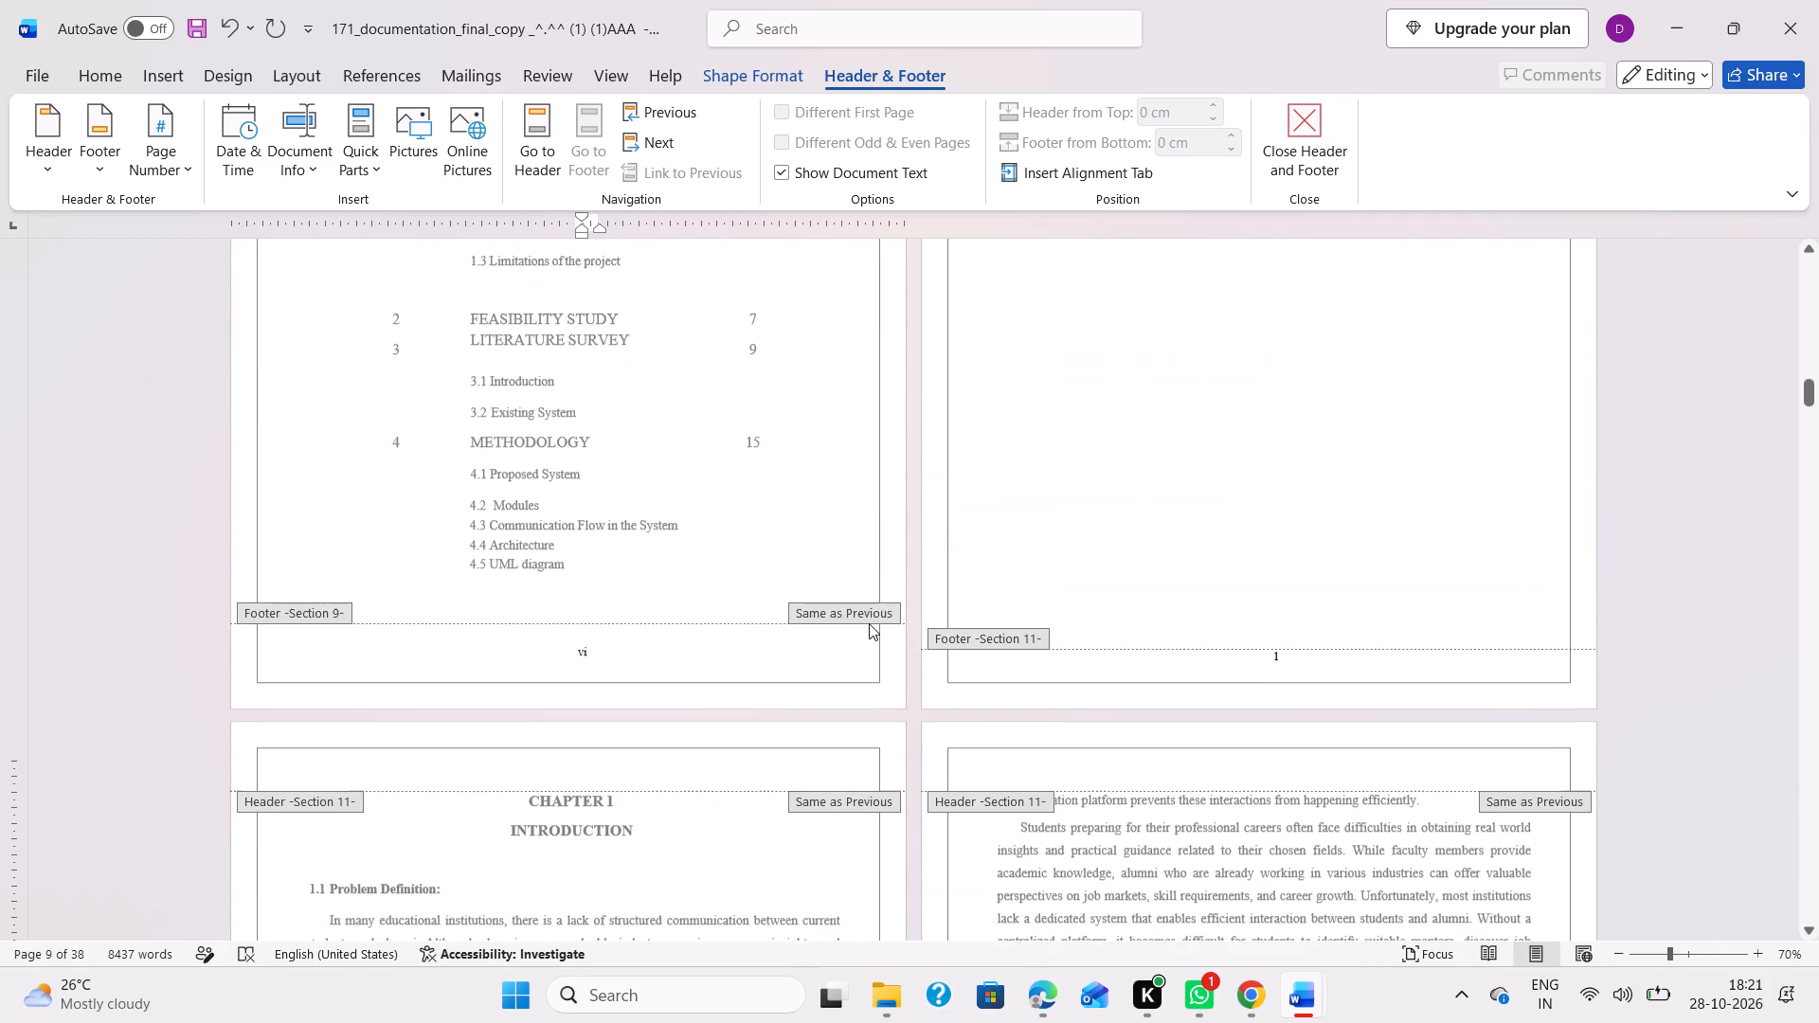
# Link the Section 11 footer on the page before Chapter 1 to the previous section's footer.
pyautogui.doubleClick(1263, 667)
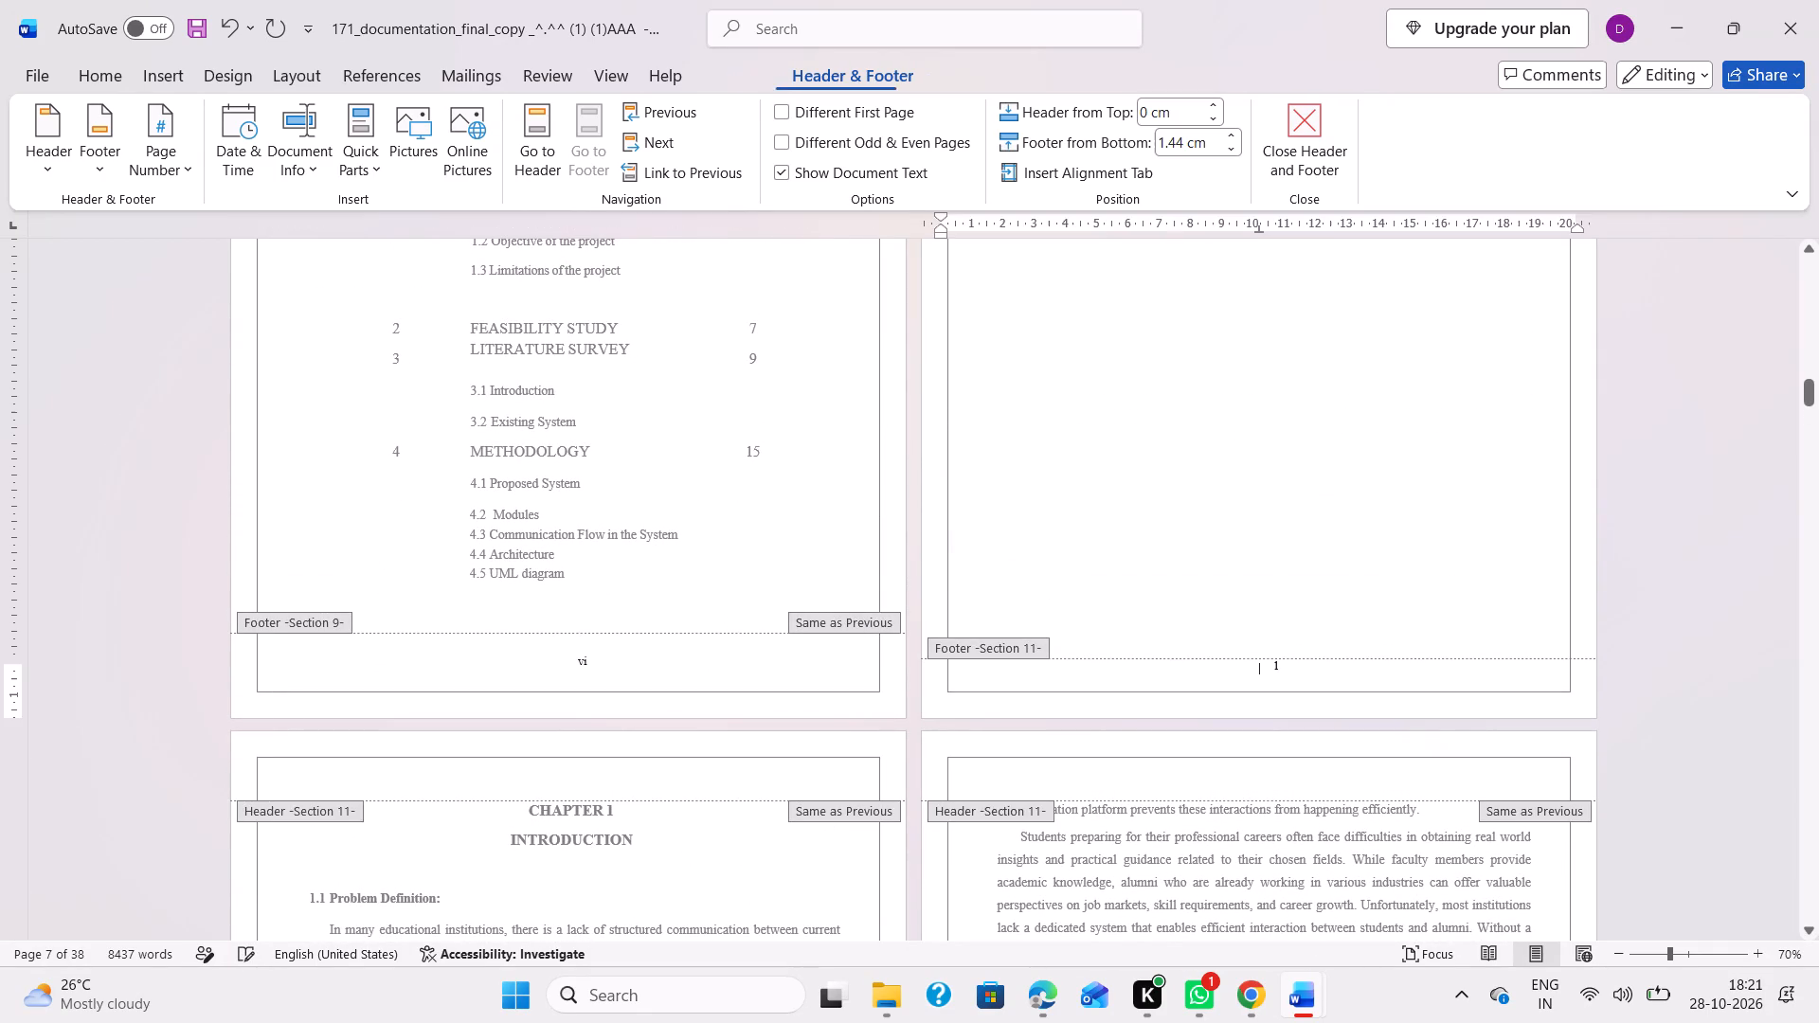
pyautogui.doubleClick(1288, 666)
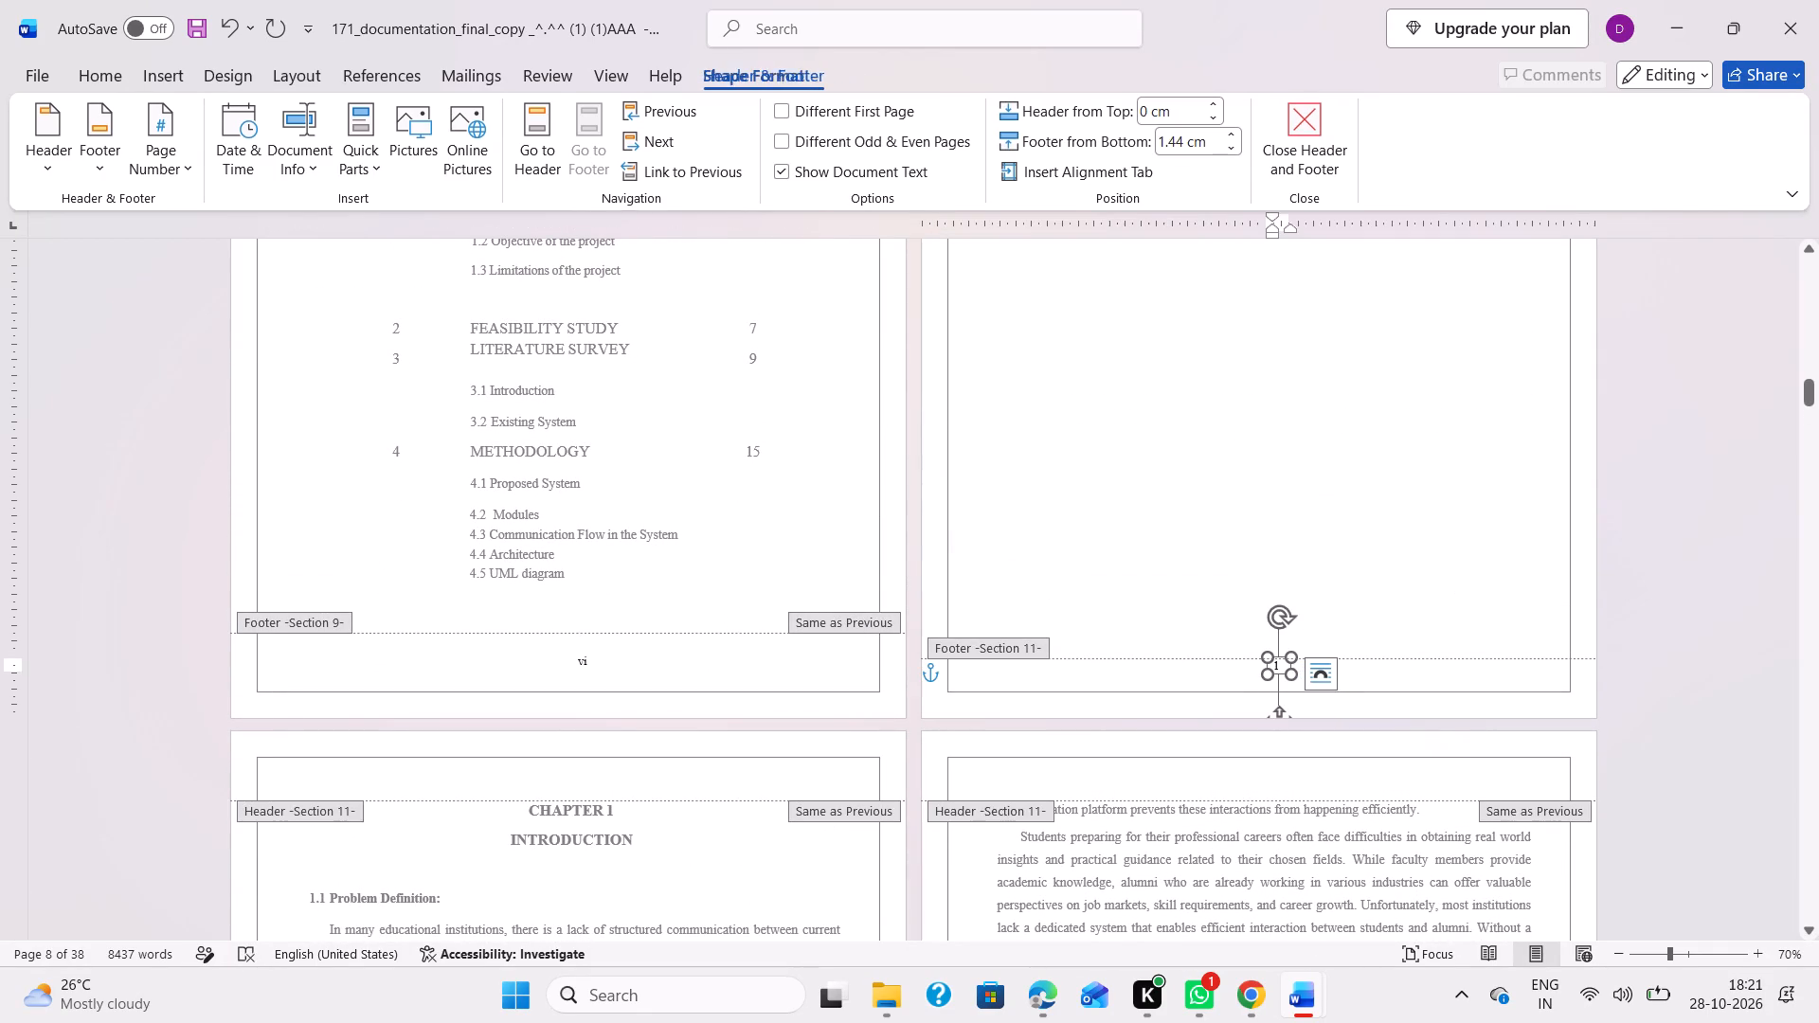
pyautogui.click(1205, 673)
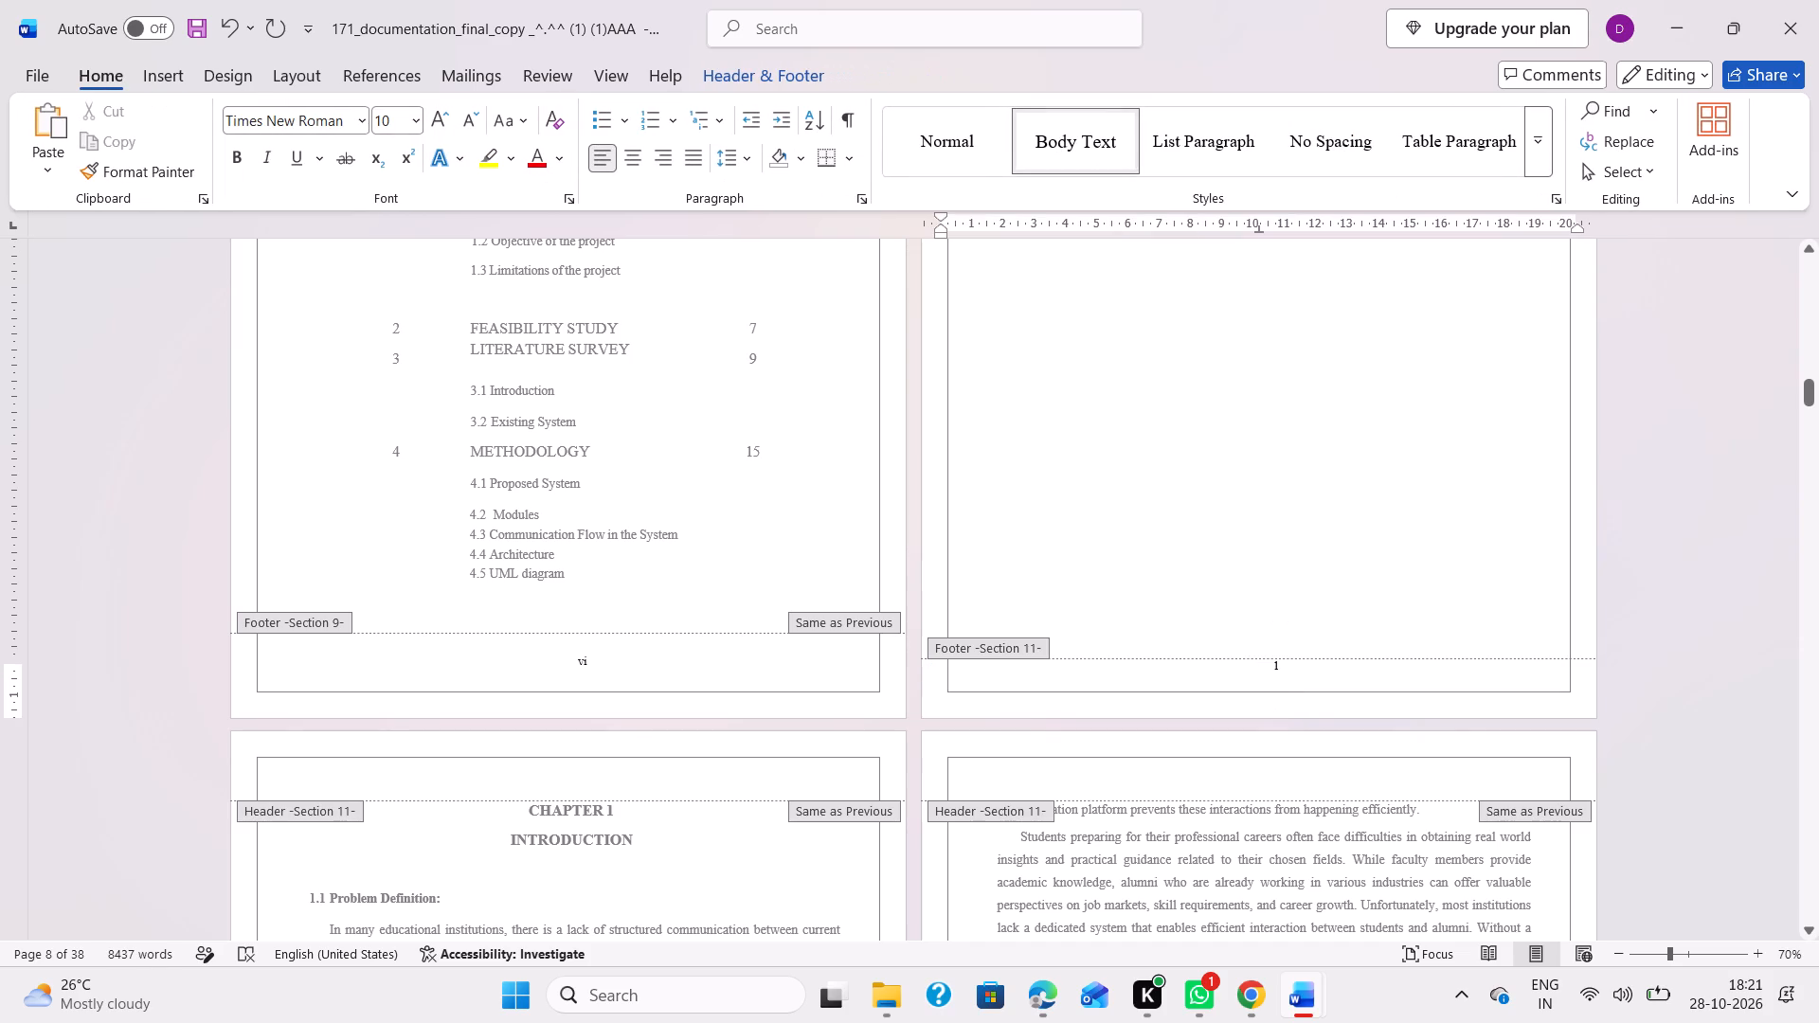
pyautogui.click(735, 81)
pyautogui.click(714, 178)
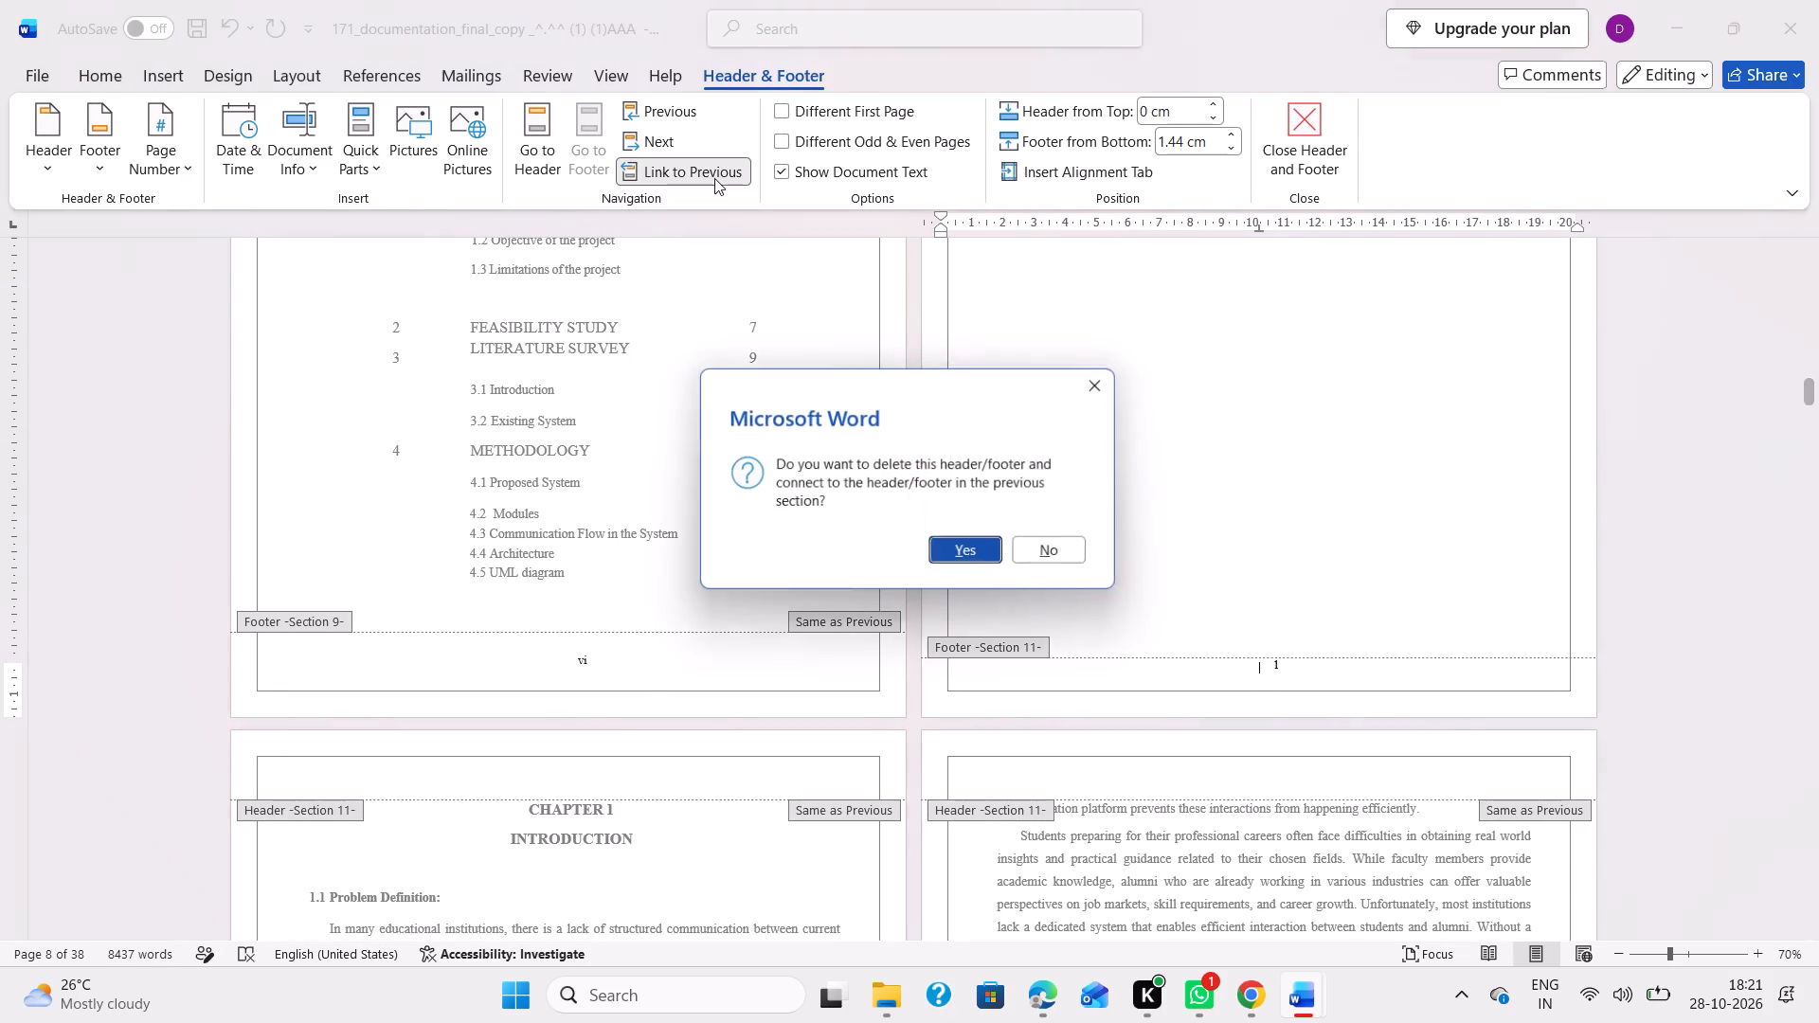
pyautogui.click(984, 550)
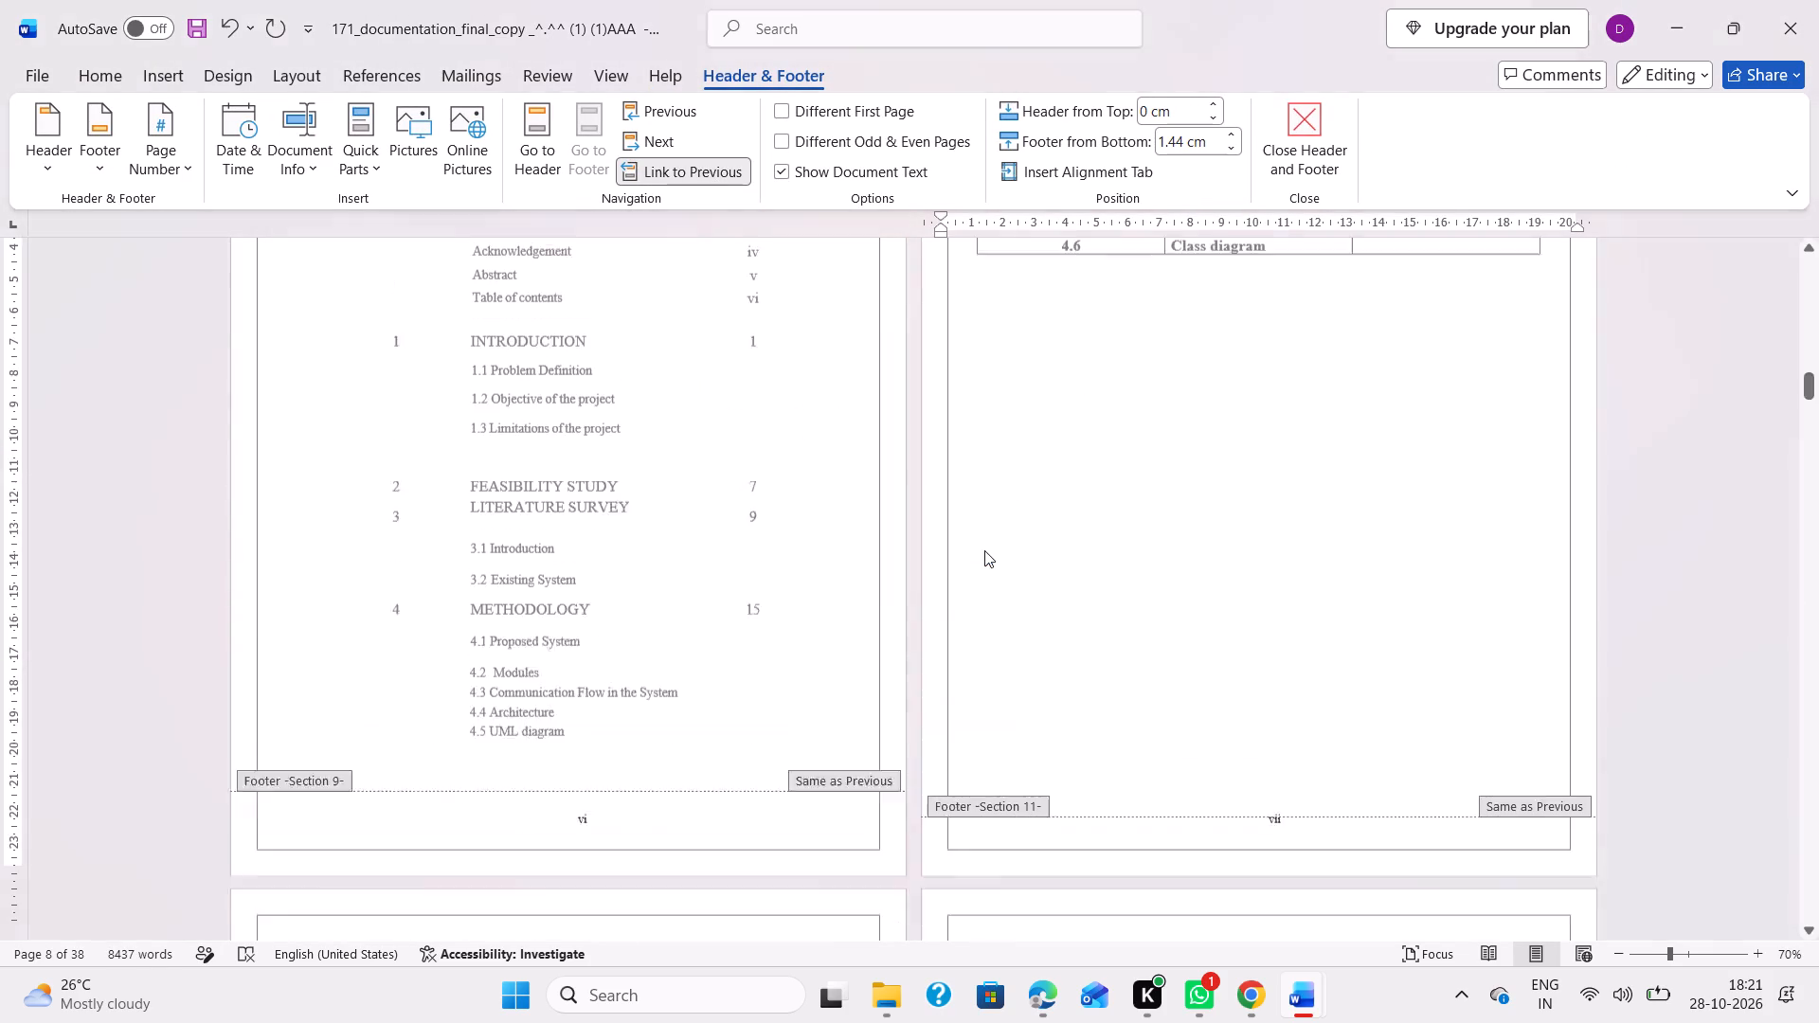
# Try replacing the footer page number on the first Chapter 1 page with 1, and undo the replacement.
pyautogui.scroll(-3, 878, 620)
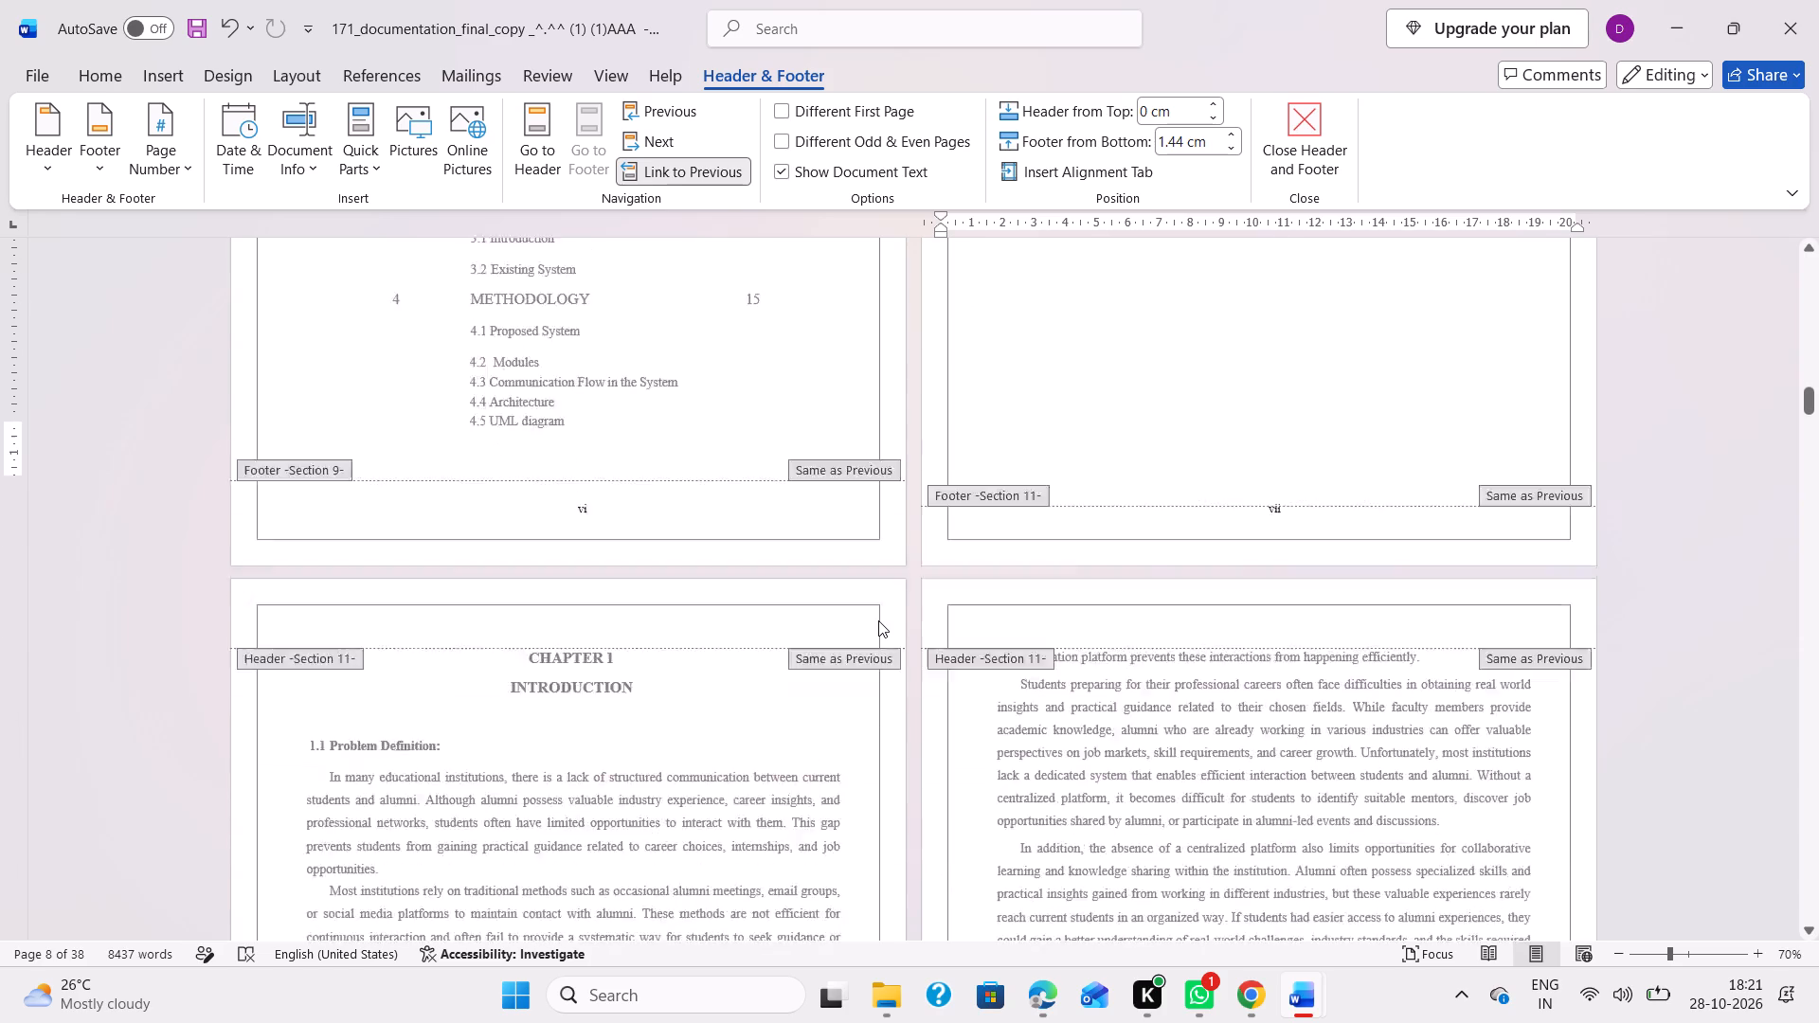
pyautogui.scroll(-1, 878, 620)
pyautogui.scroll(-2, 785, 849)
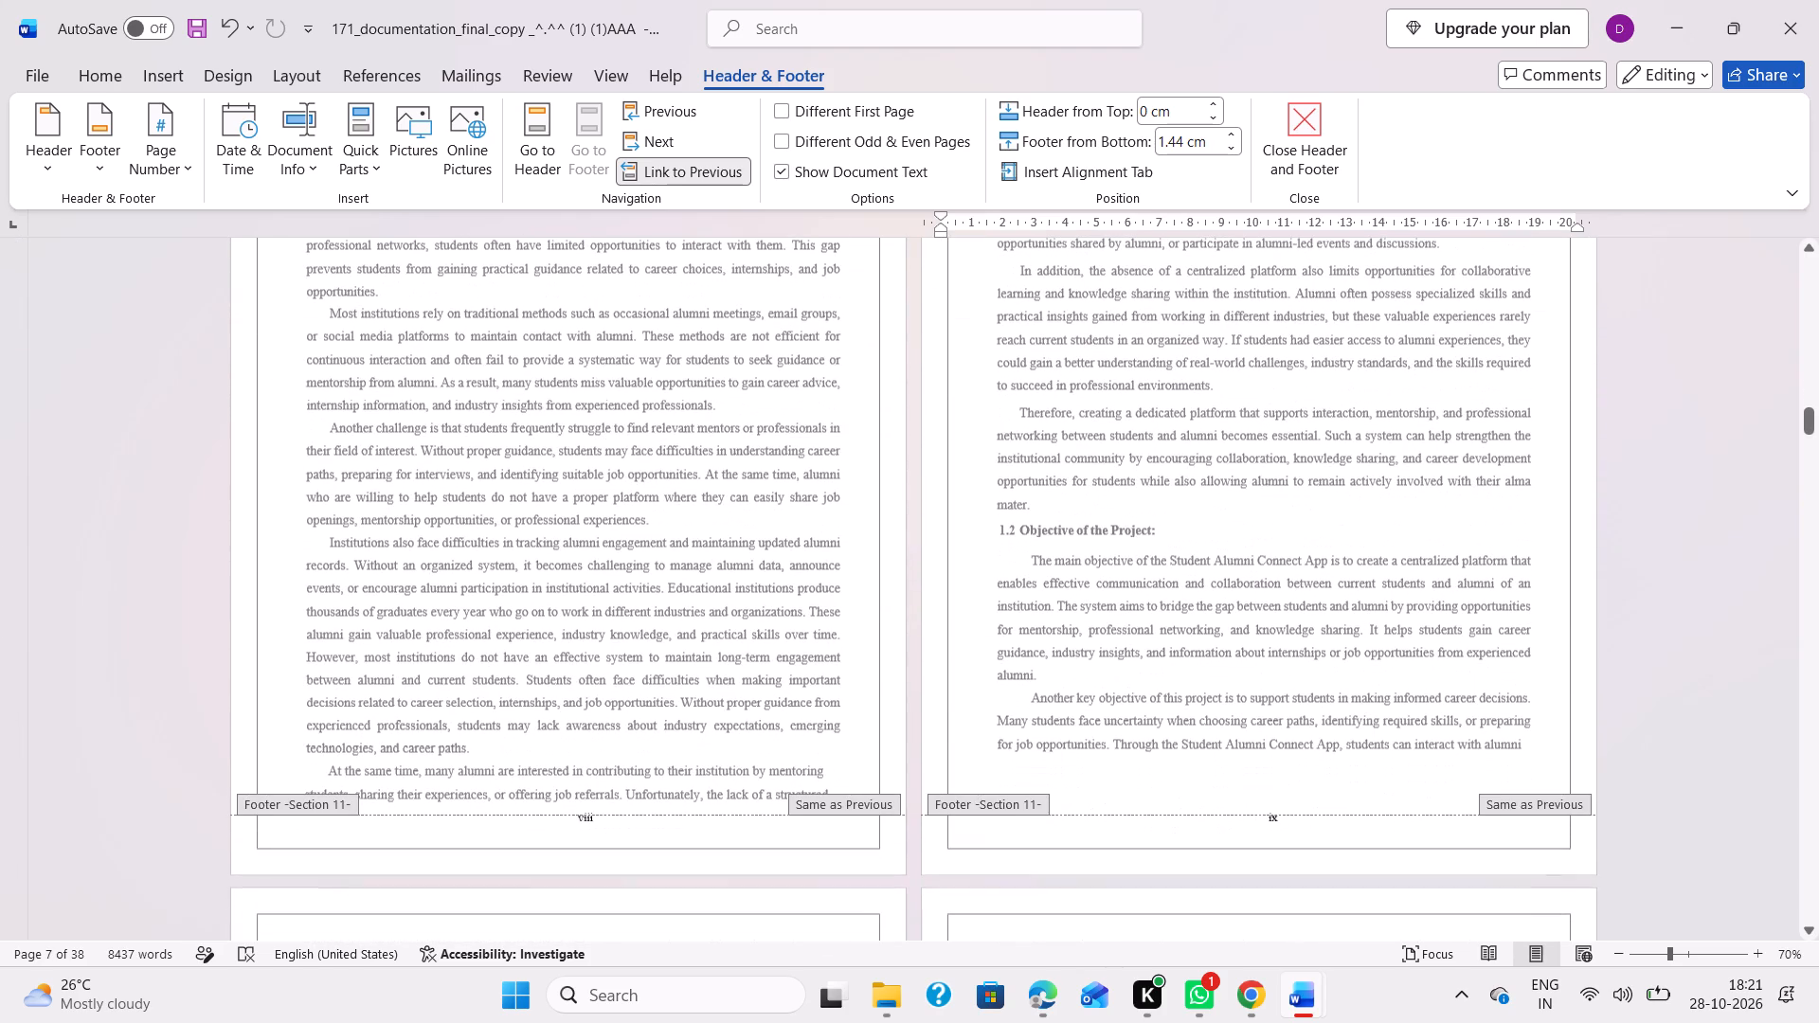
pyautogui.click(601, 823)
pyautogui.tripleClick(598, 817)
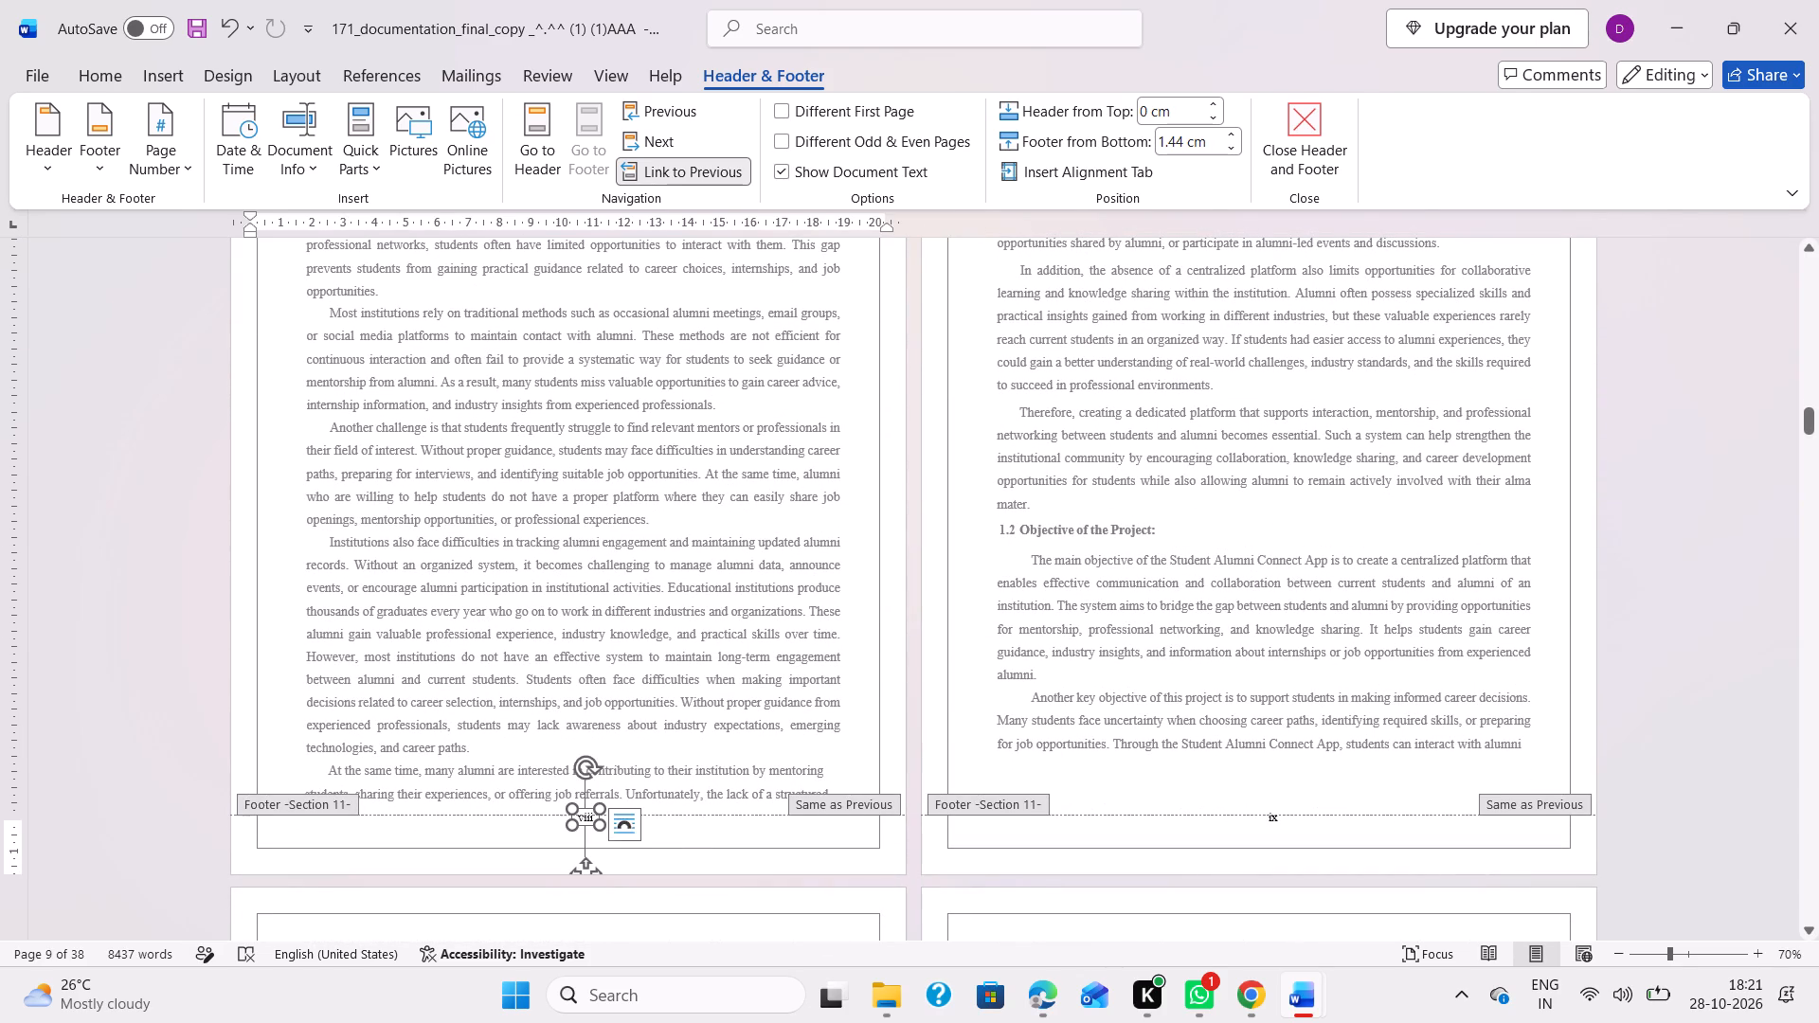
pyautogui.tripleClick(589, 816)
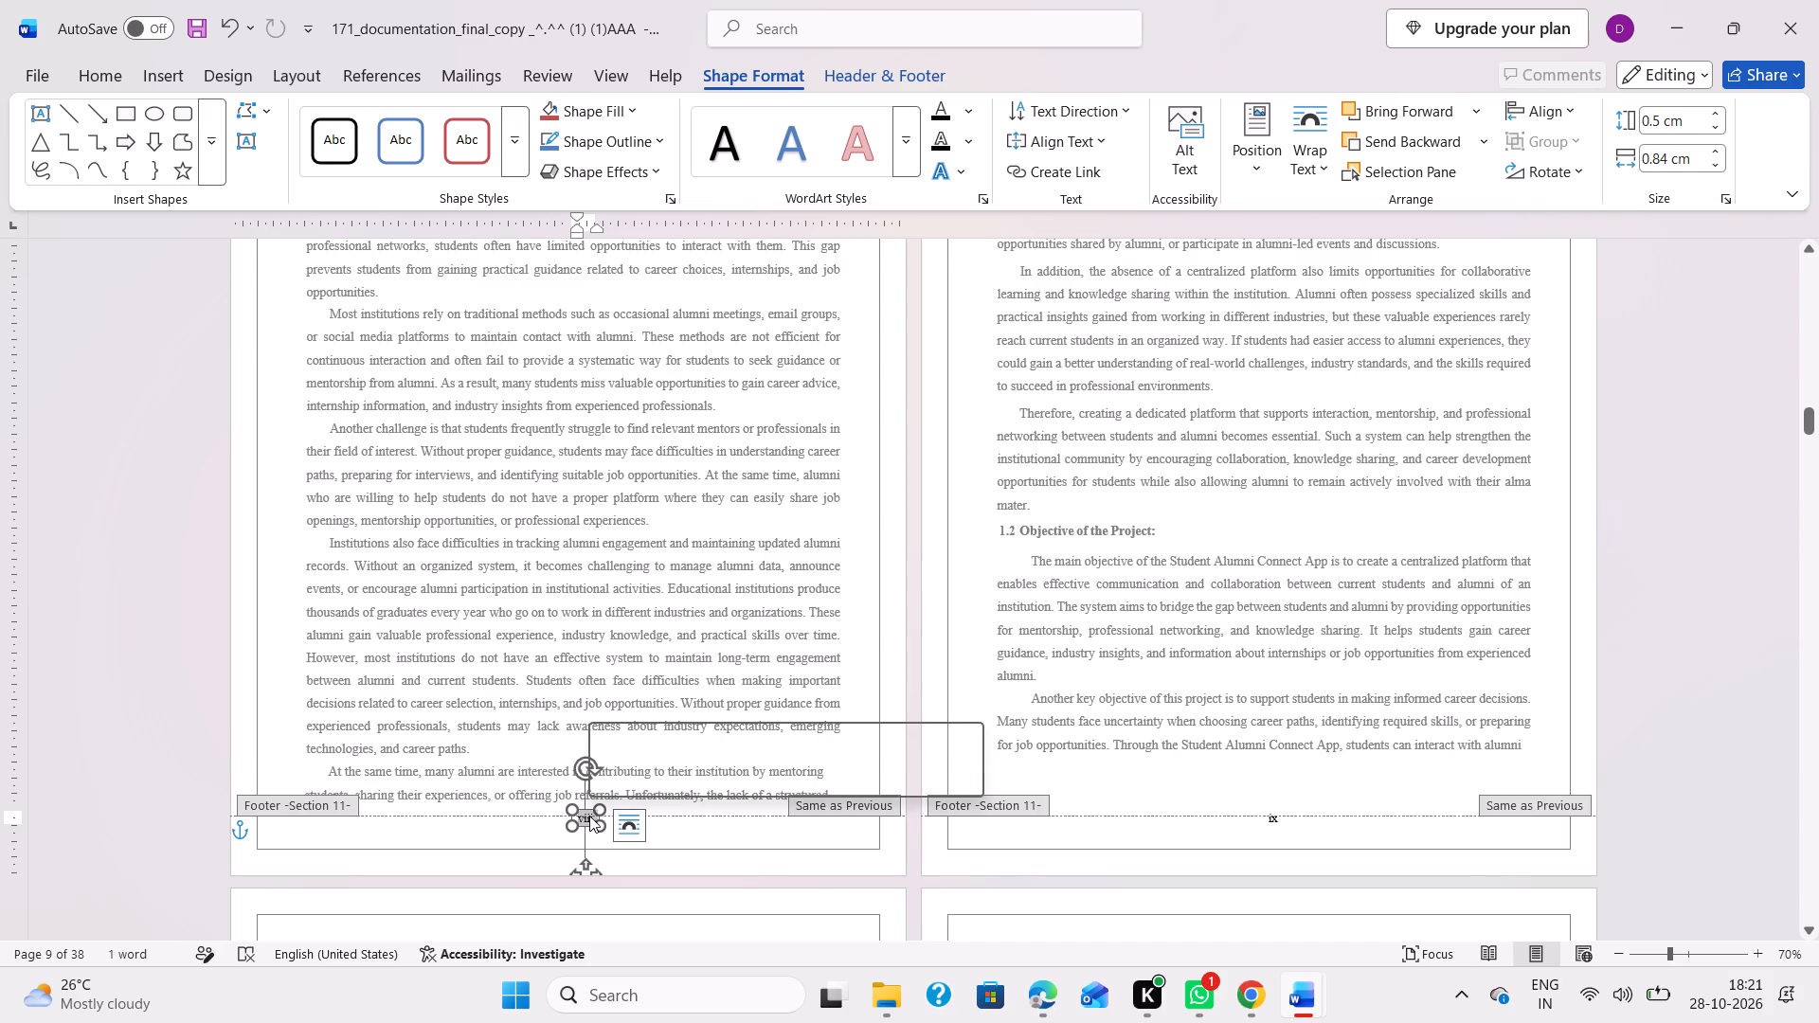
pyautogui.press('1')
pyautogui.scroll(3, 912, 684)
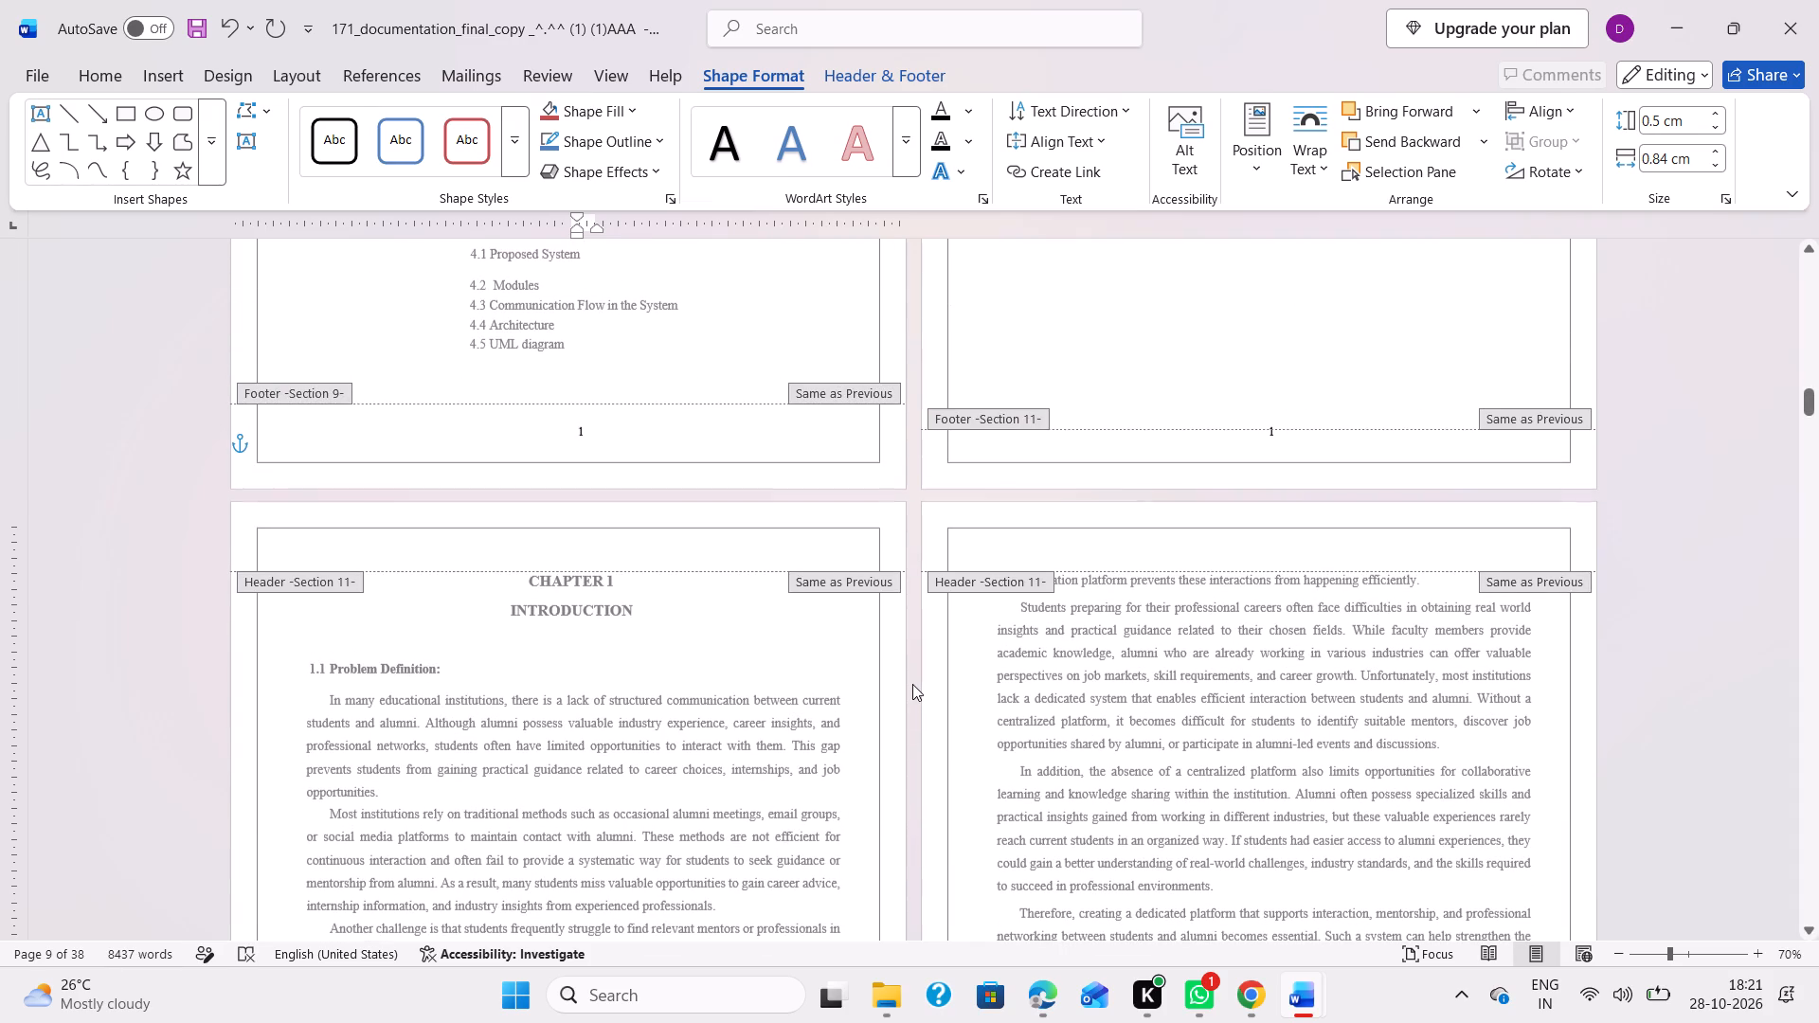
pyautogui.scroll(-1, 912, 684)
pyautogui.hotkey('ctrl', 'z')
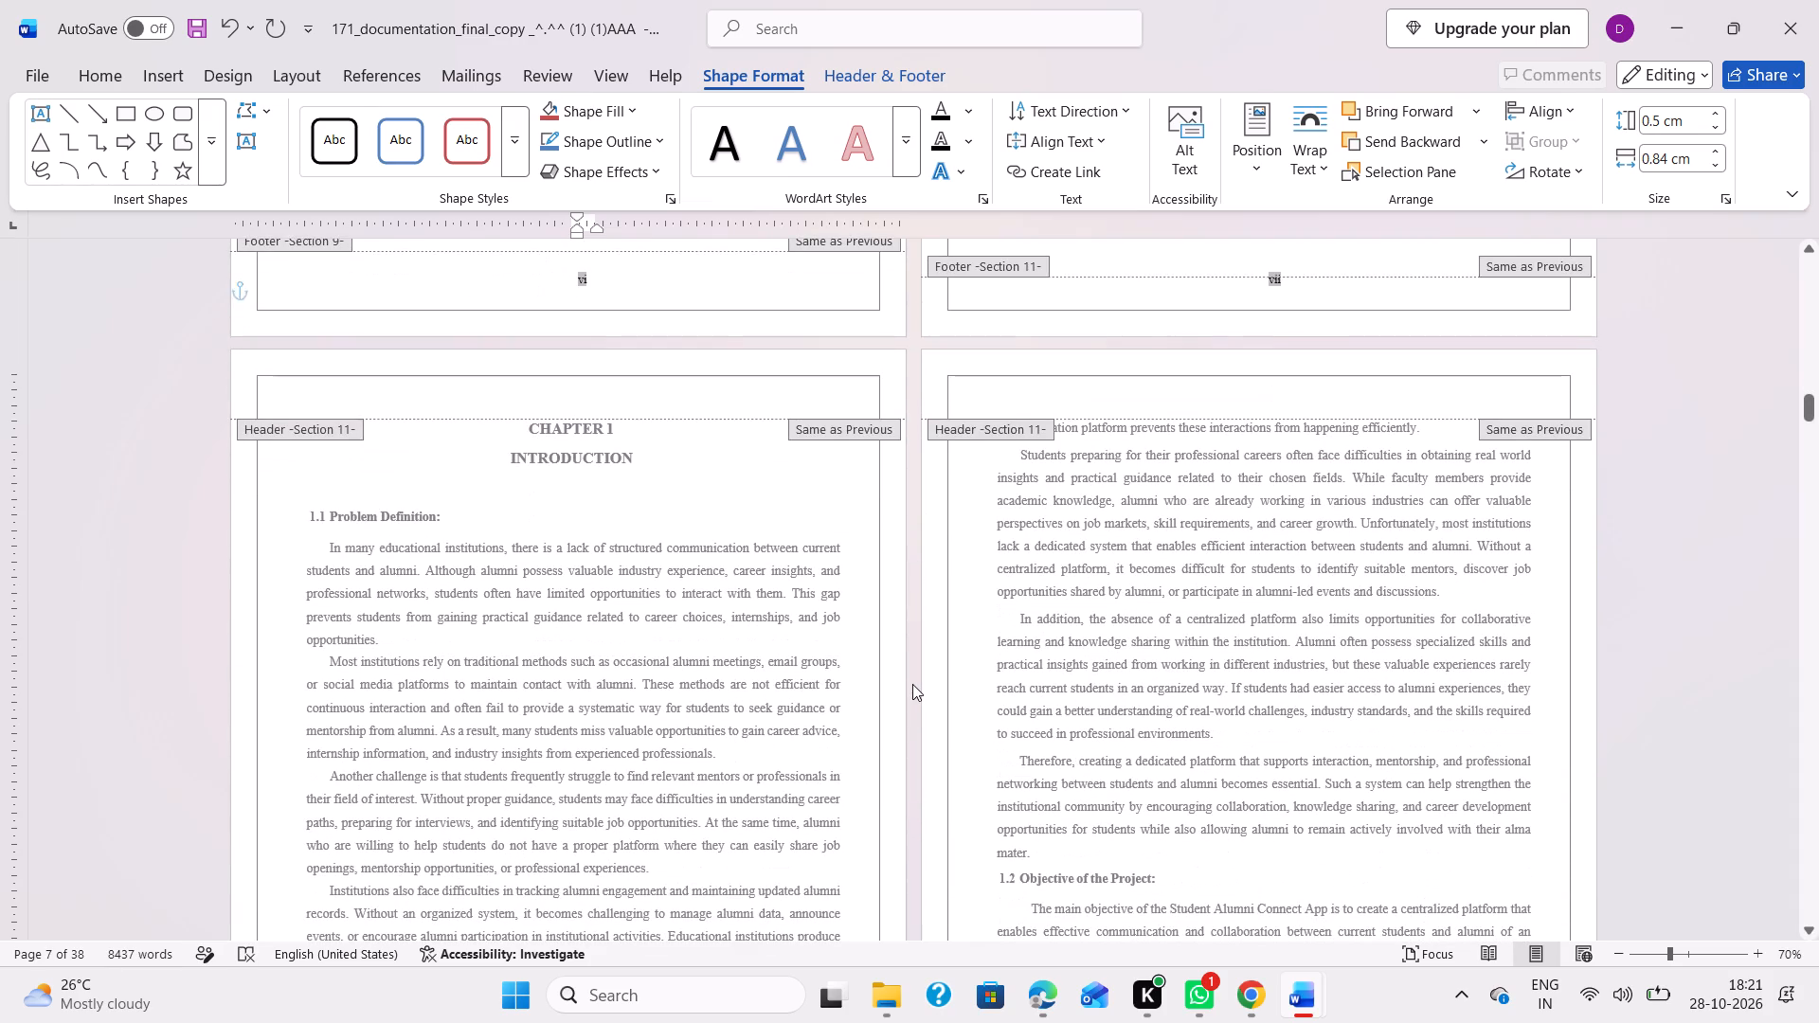
# Unlink the Section 11 footer on the page before Chapter 1 from the previous section.
pyautogui.click(1056, 530)
pyautogui.scroll(1, 1056, 530)
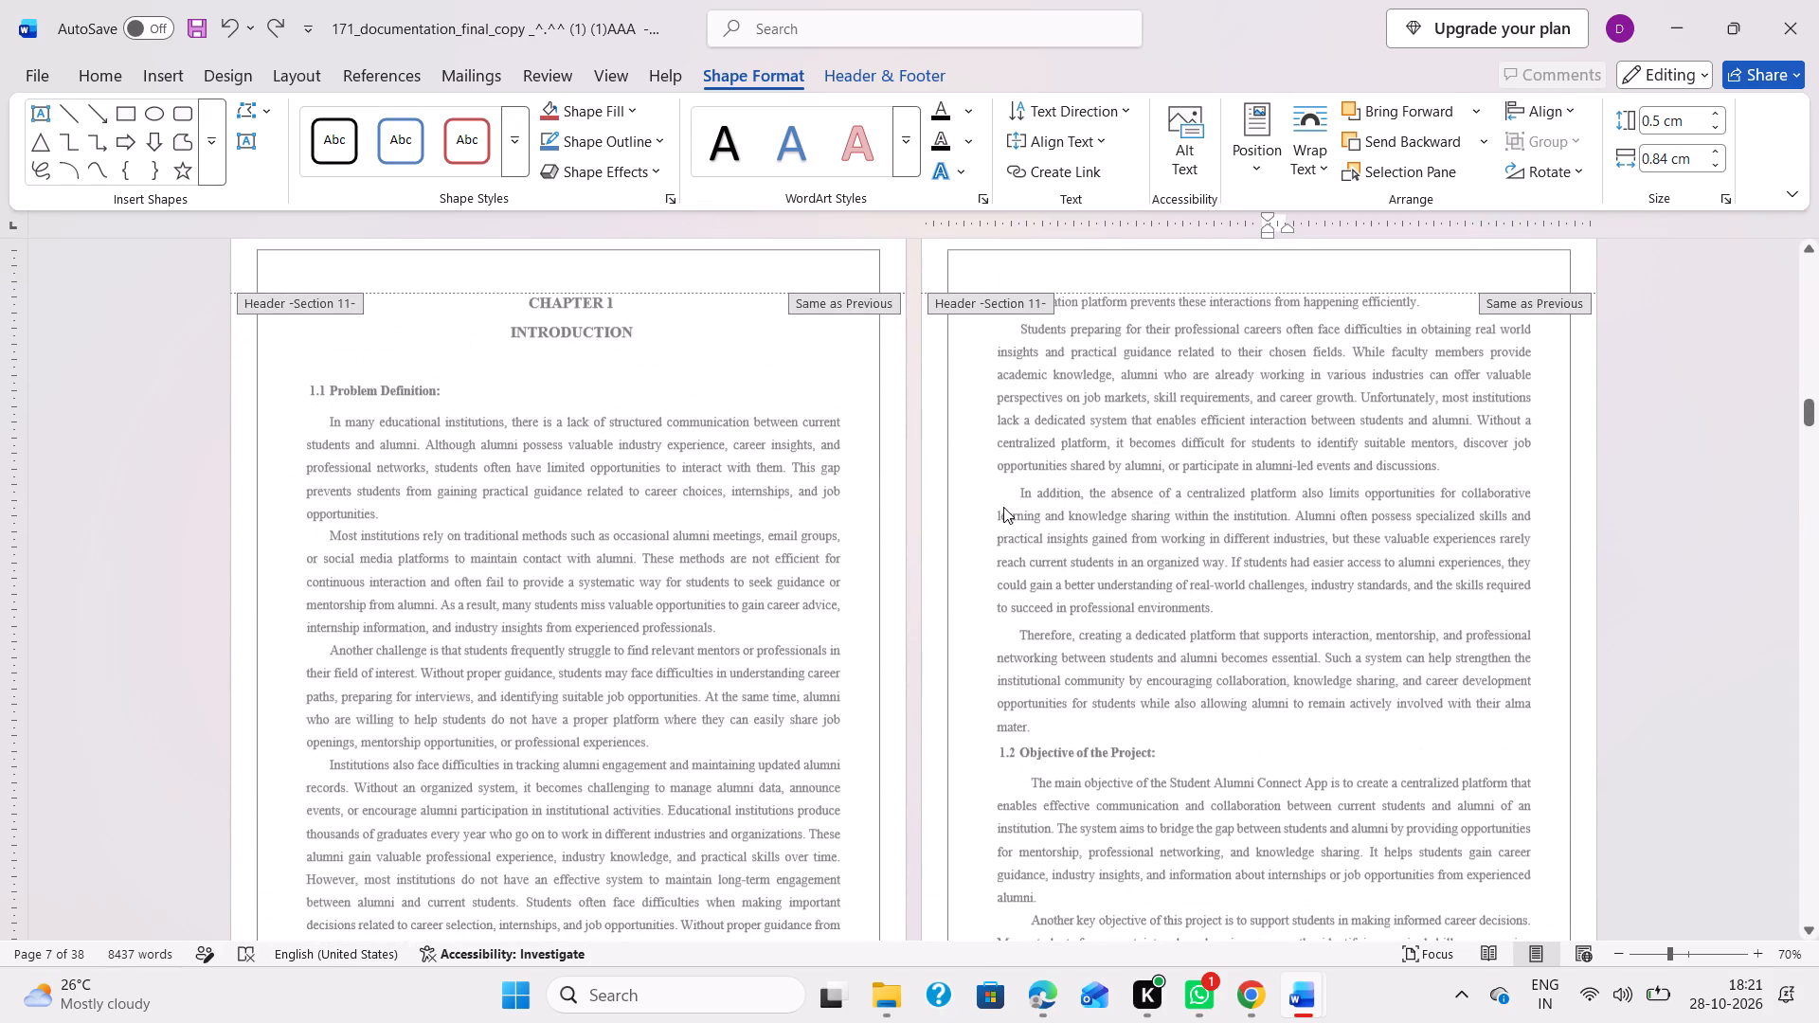
pyautogui.click(932, 68)
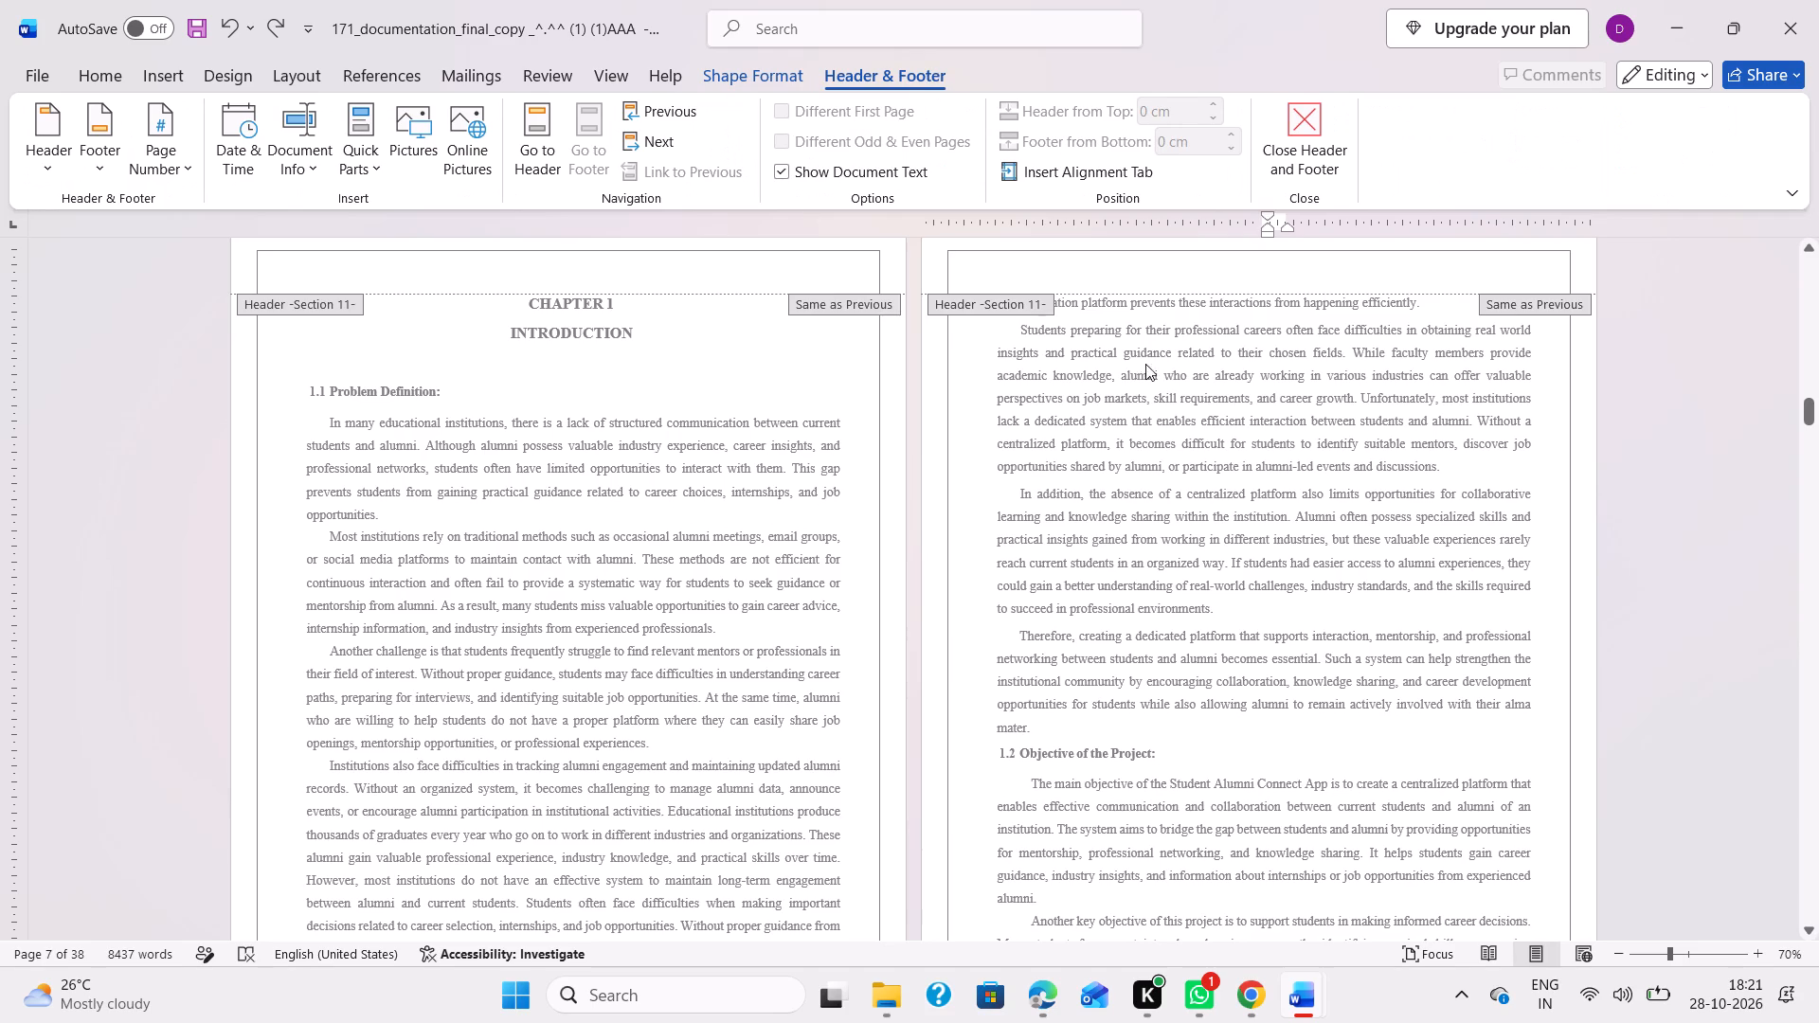
pyautogui.scroll(1, 1221, 476)
pyautogui.click(1252, 432)
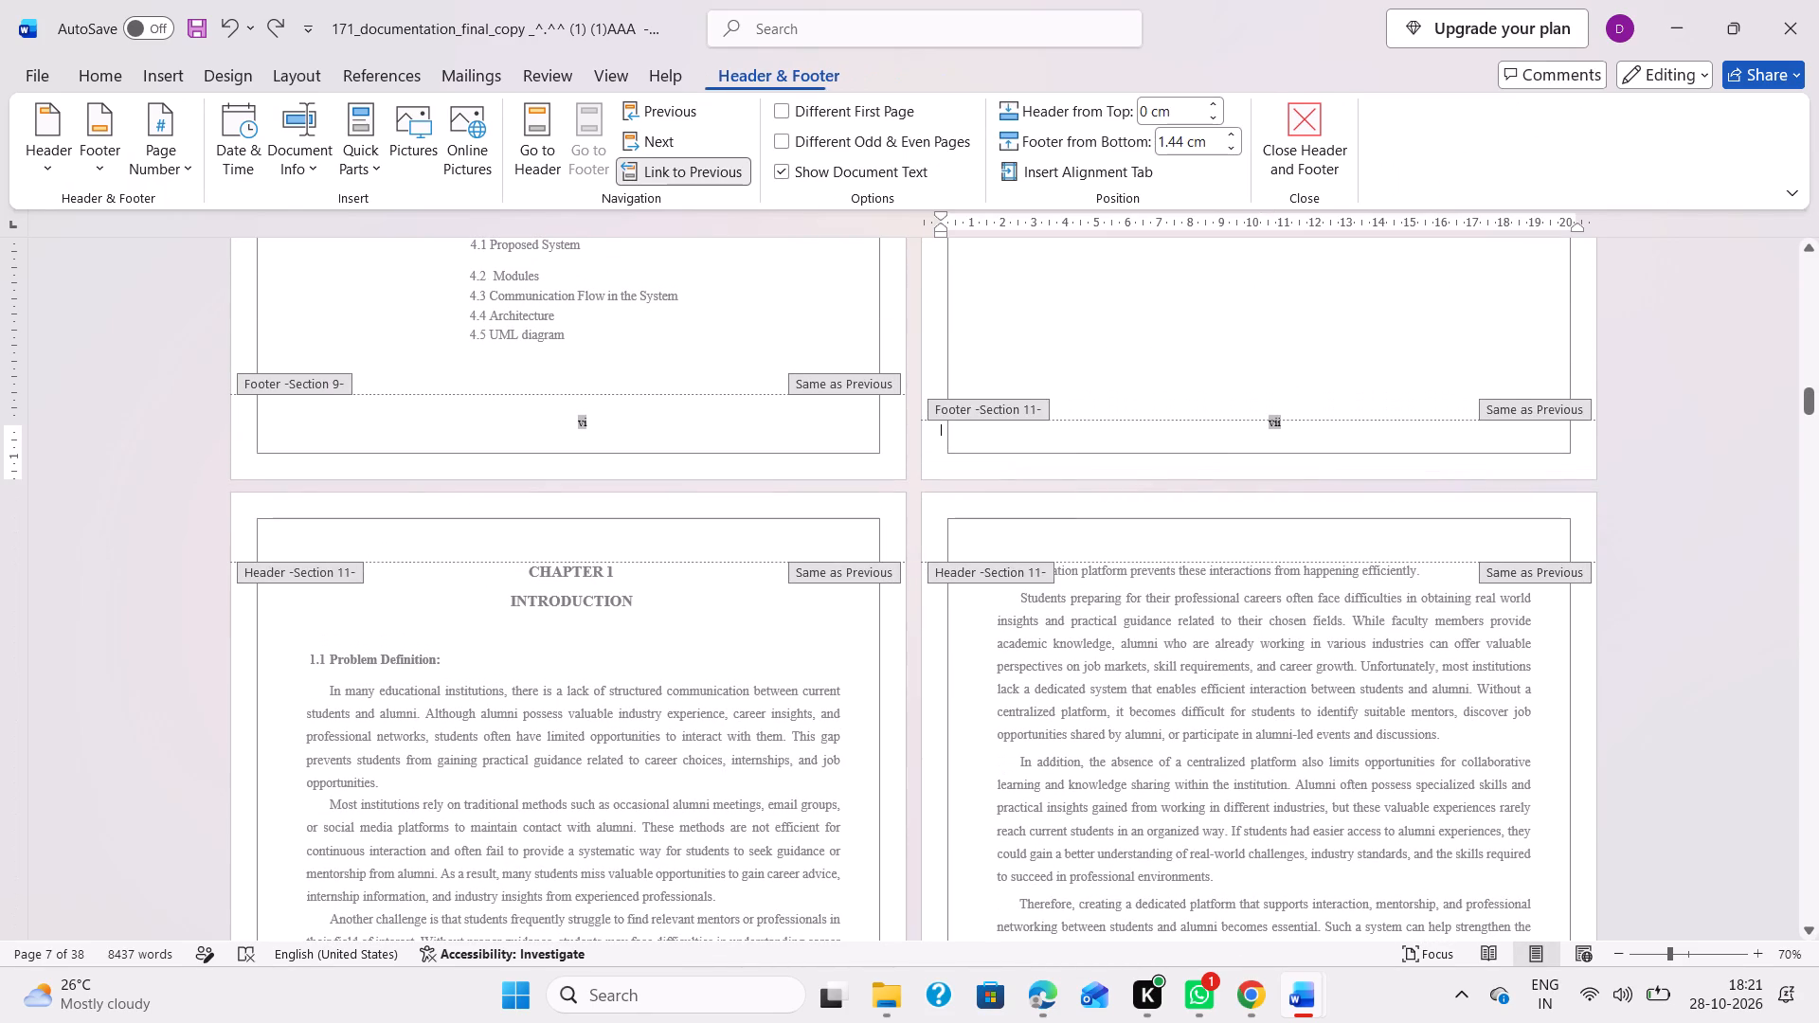
pyautogui.click(704, 166)
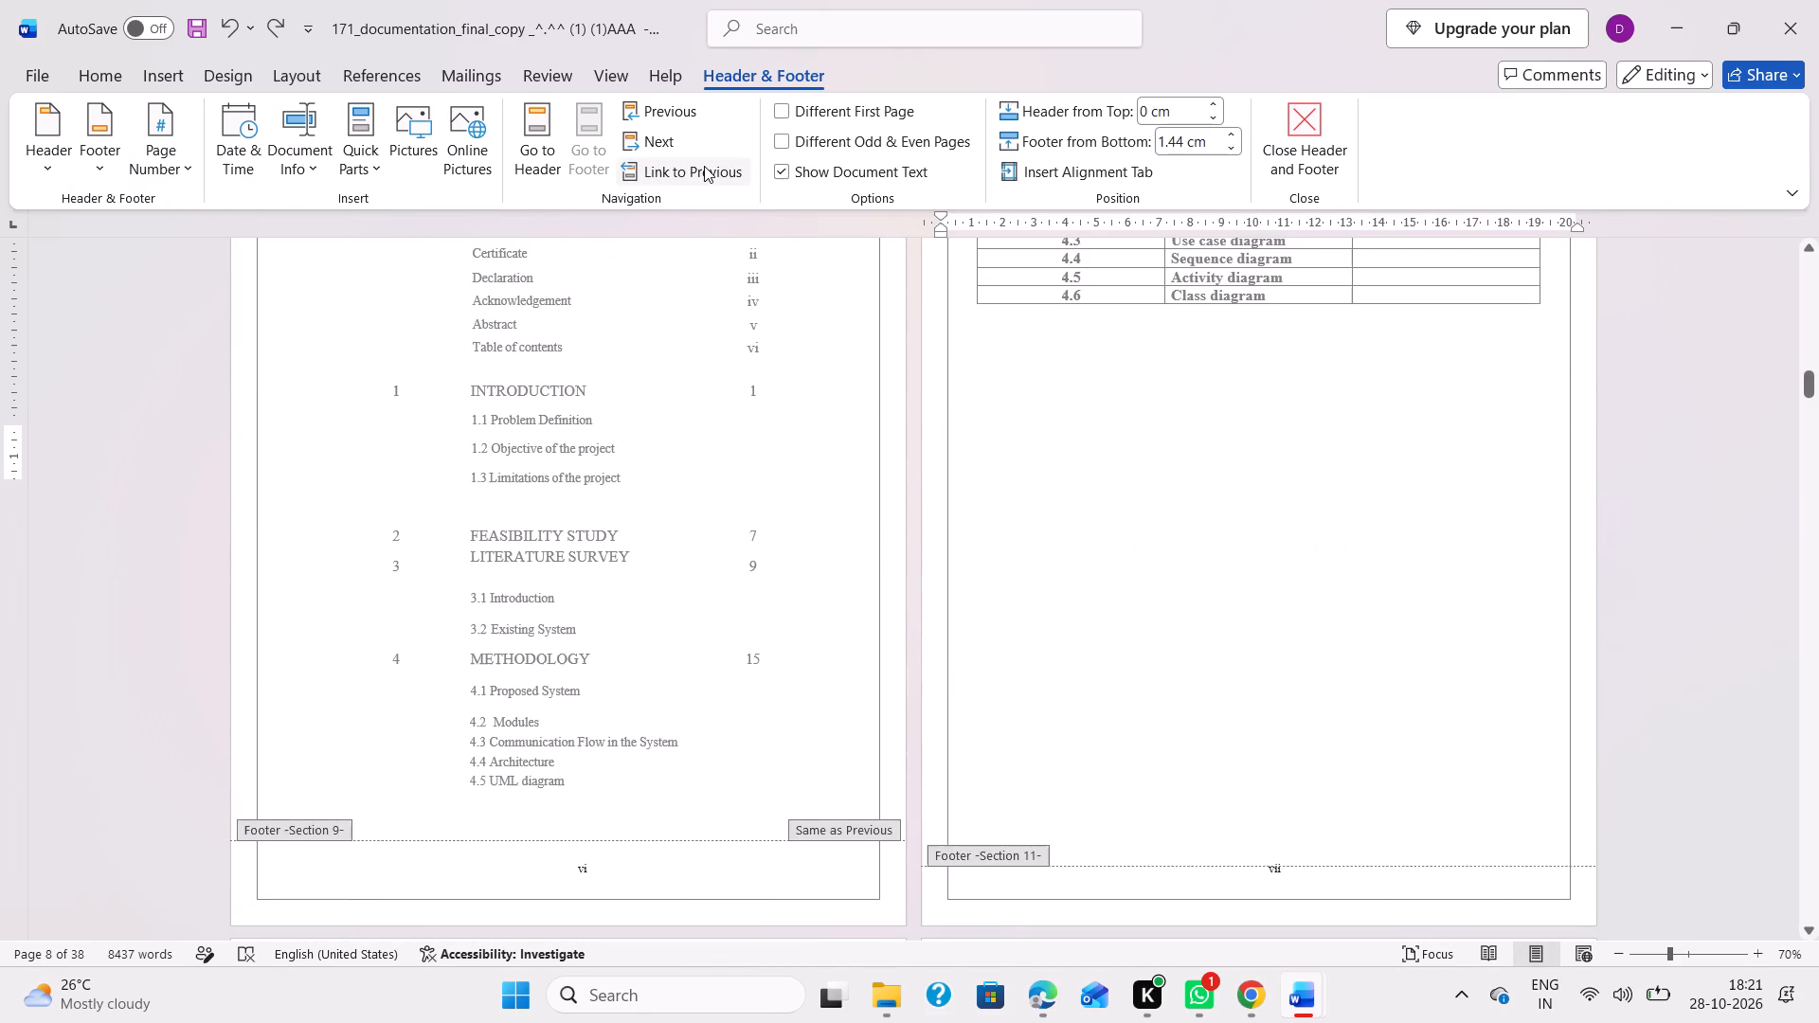
# Replace the page number in the unlinked Section 11 footer on the first Chapter 1 page with 1.
pyautogui.scroll(-4, 1019, 647)
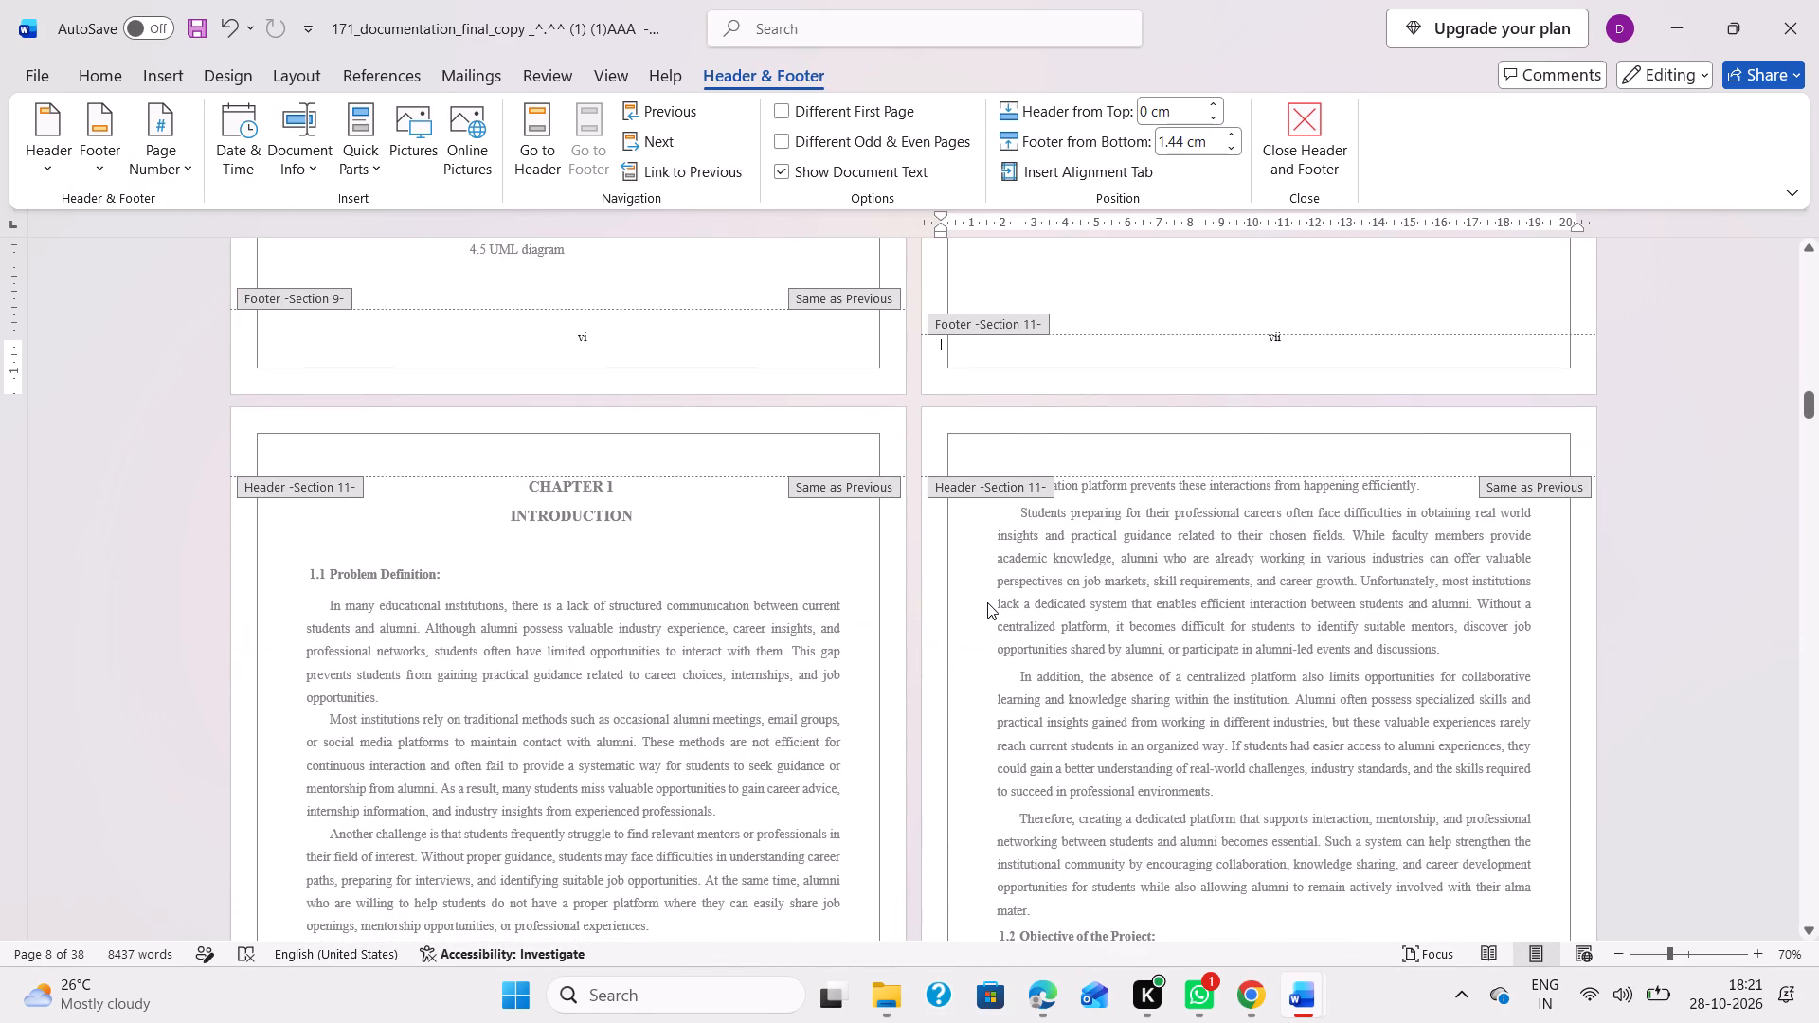
pyautogui.scroll(-2, 987, 602)
pyautogui.click(554, 870)
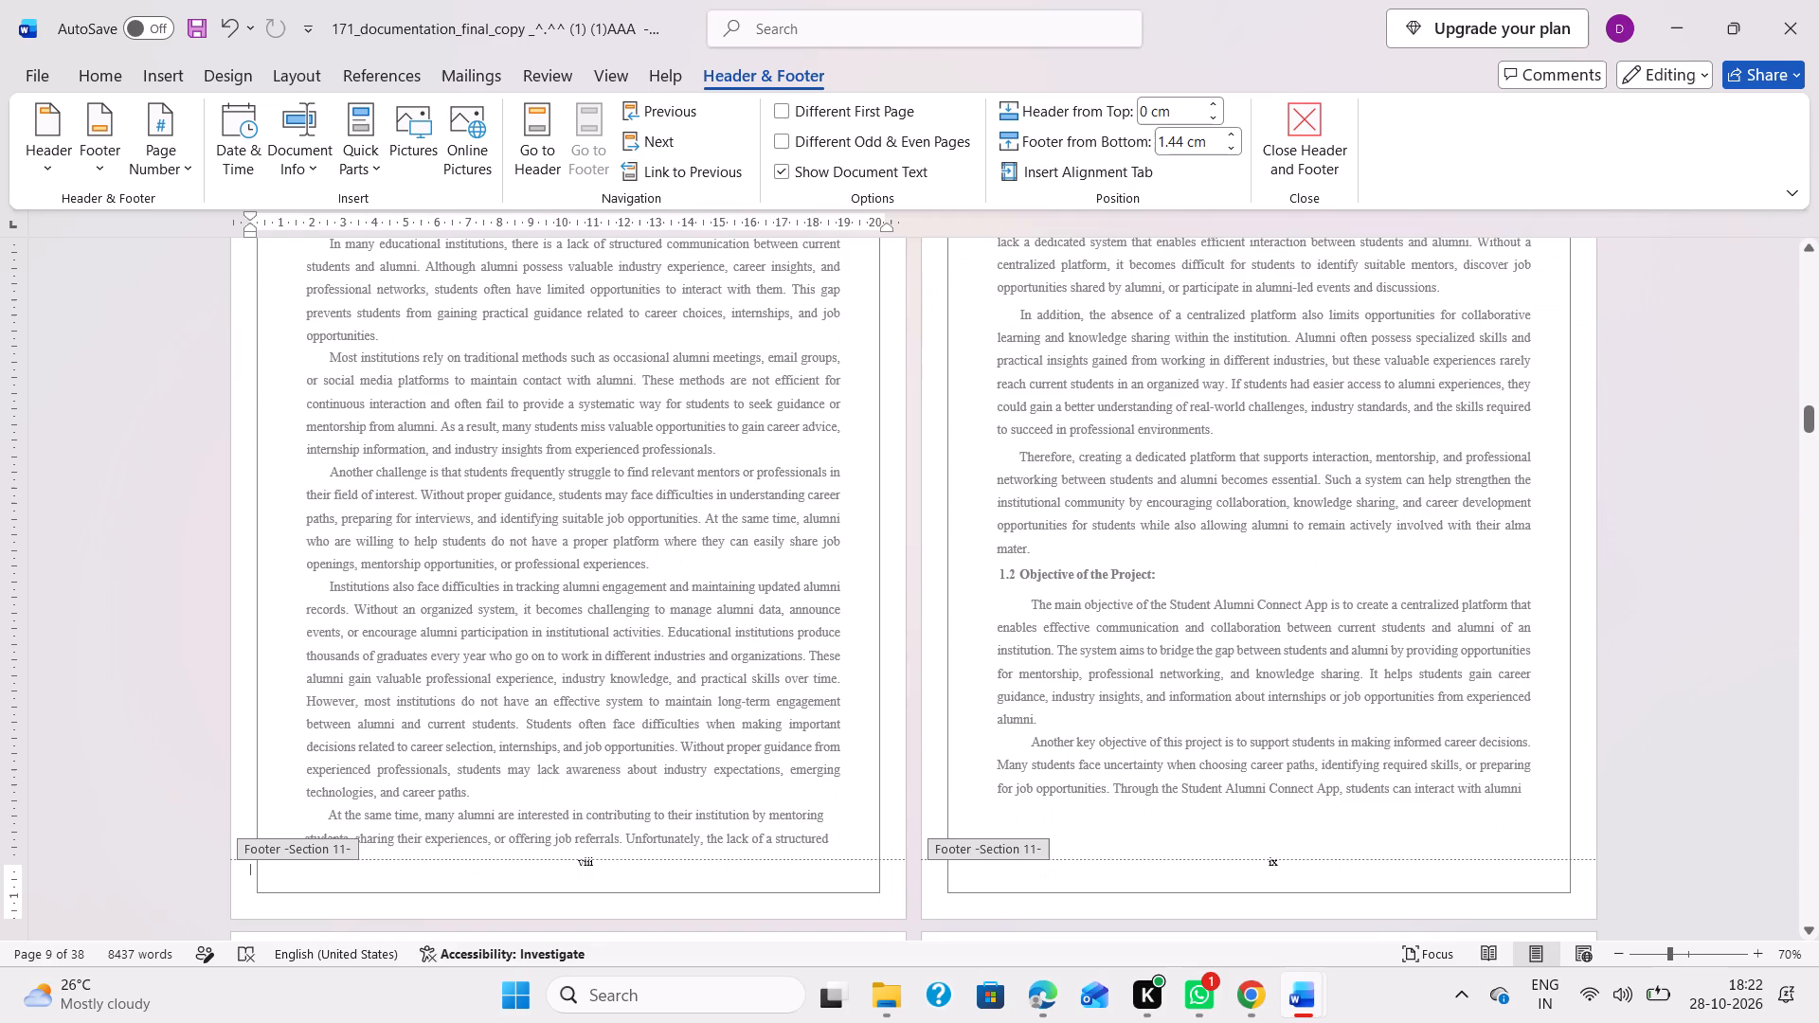
pyautogui.click(572, 865)
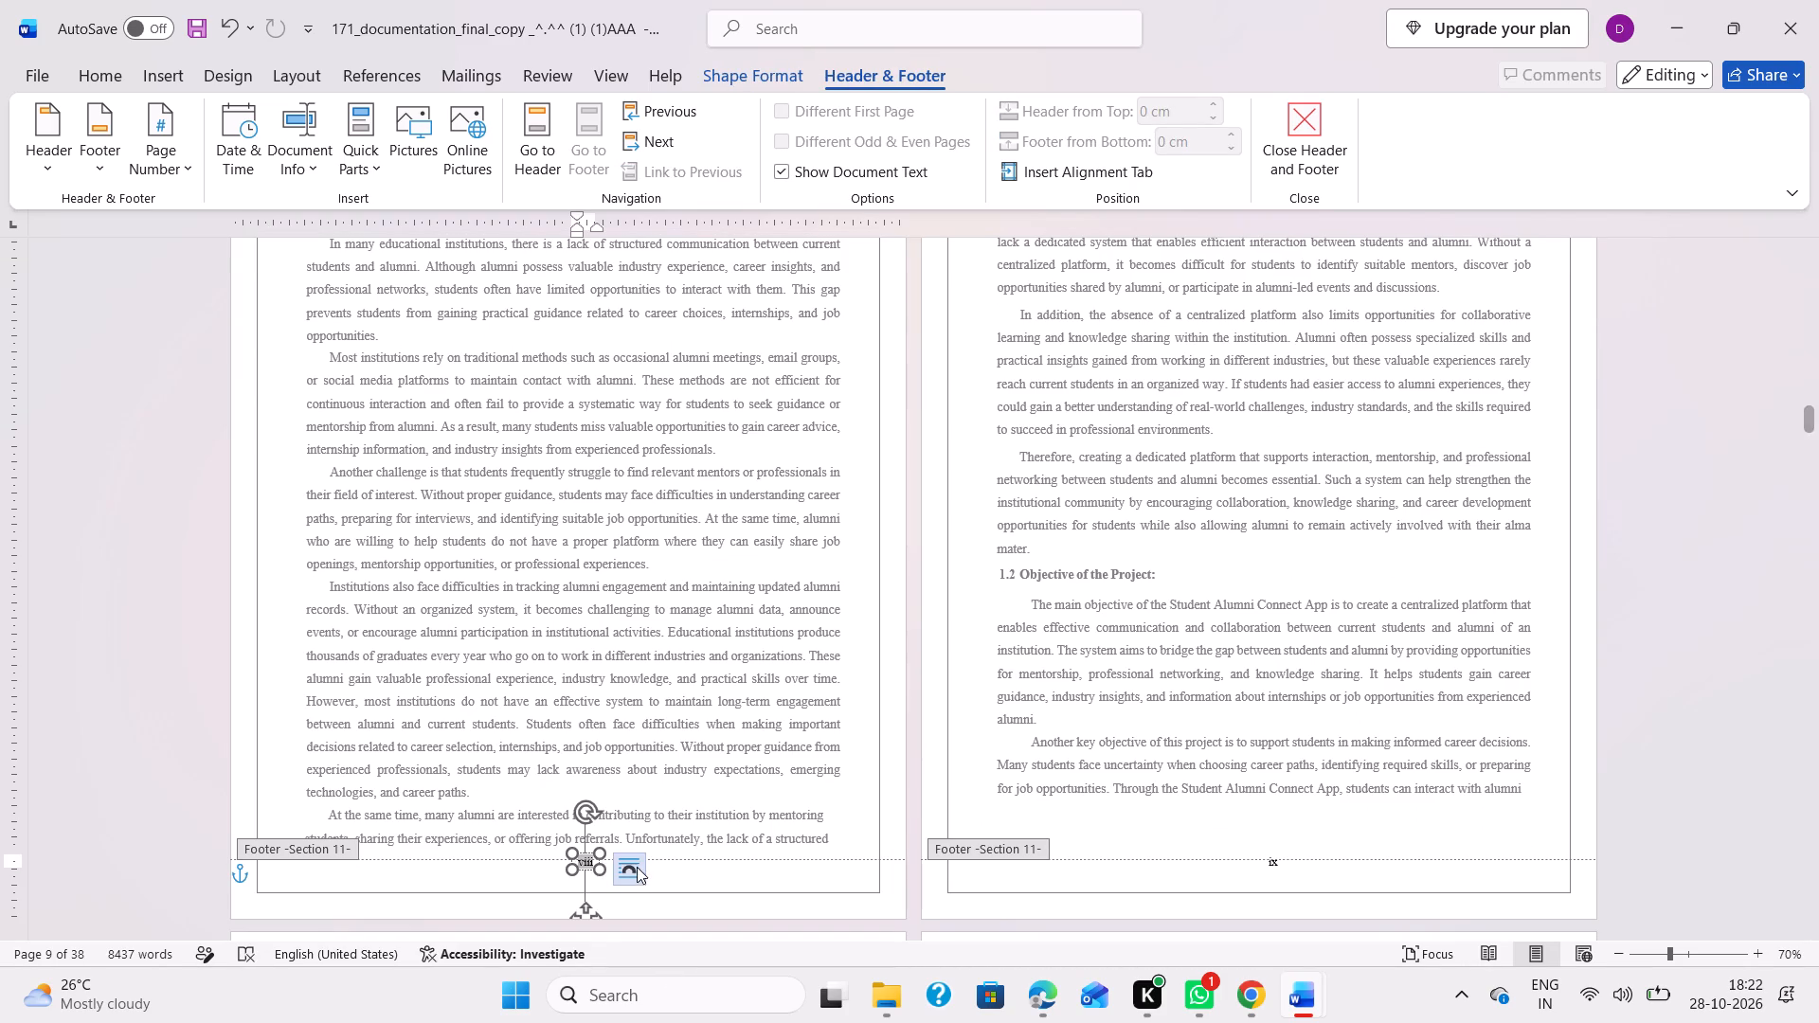
pyautogui.click(652, 863)
pyautogui.click(656, 867)
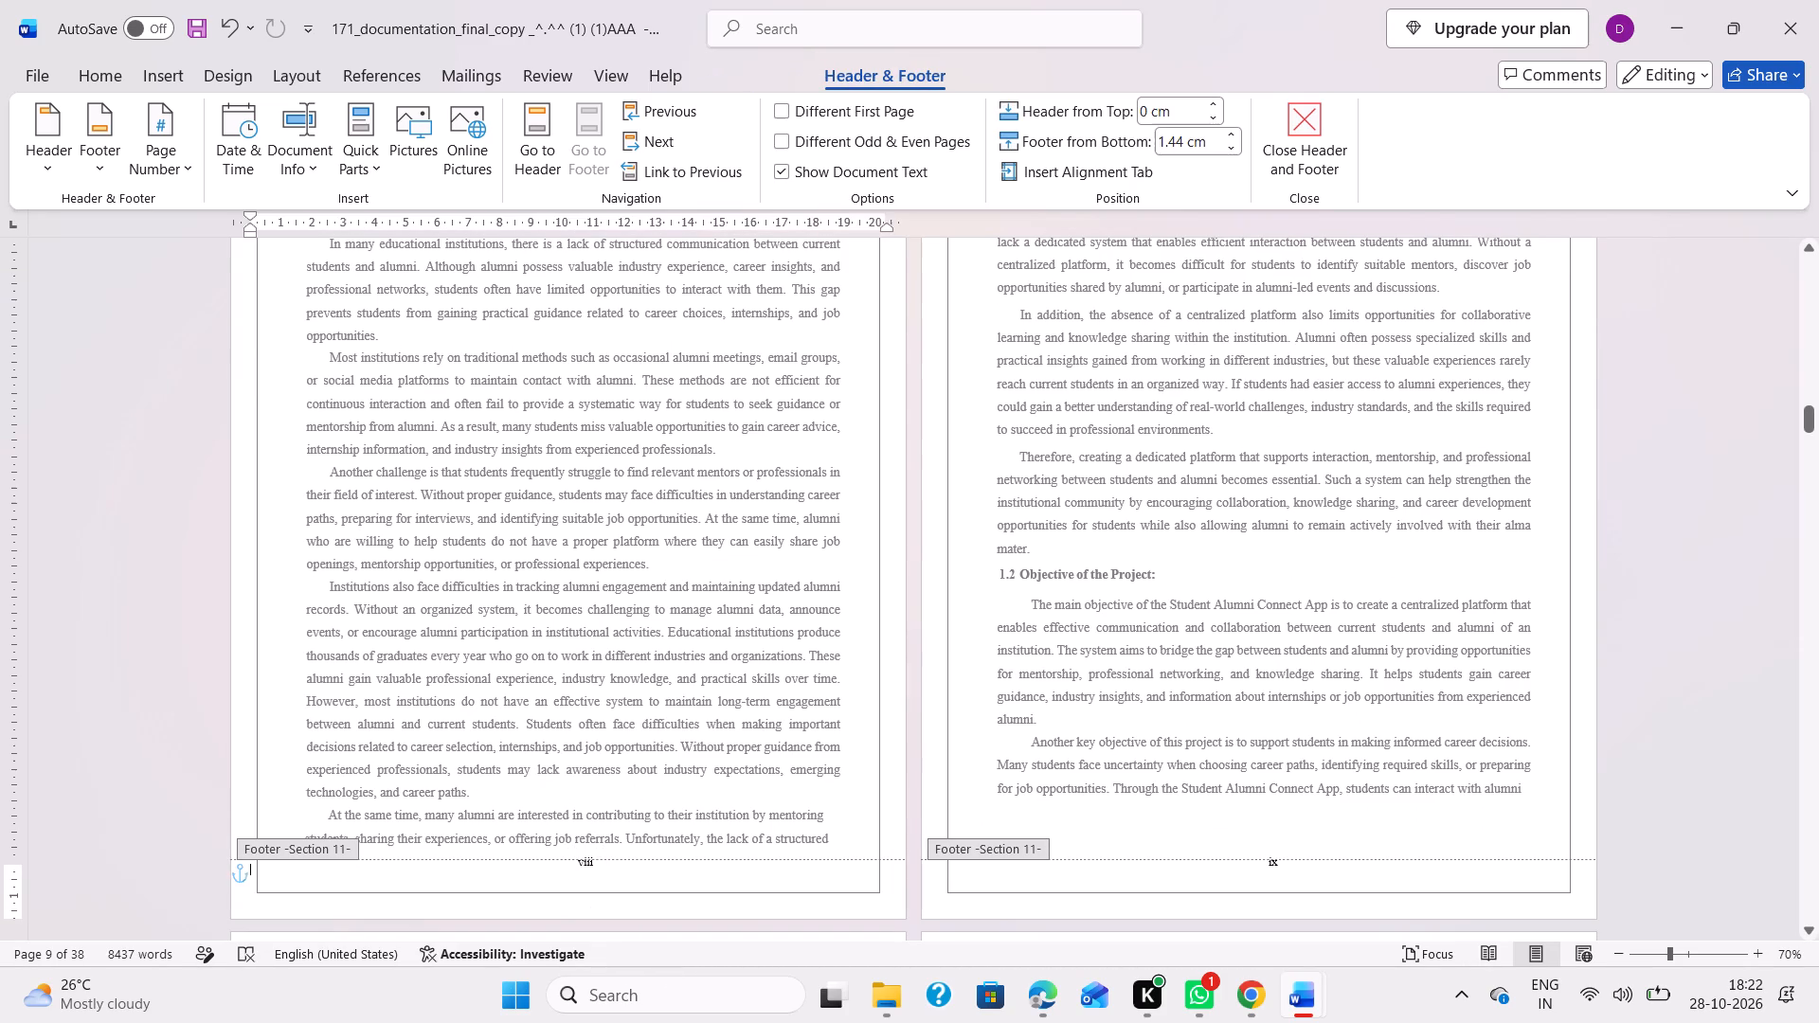
pyautogui.click(603, 867)
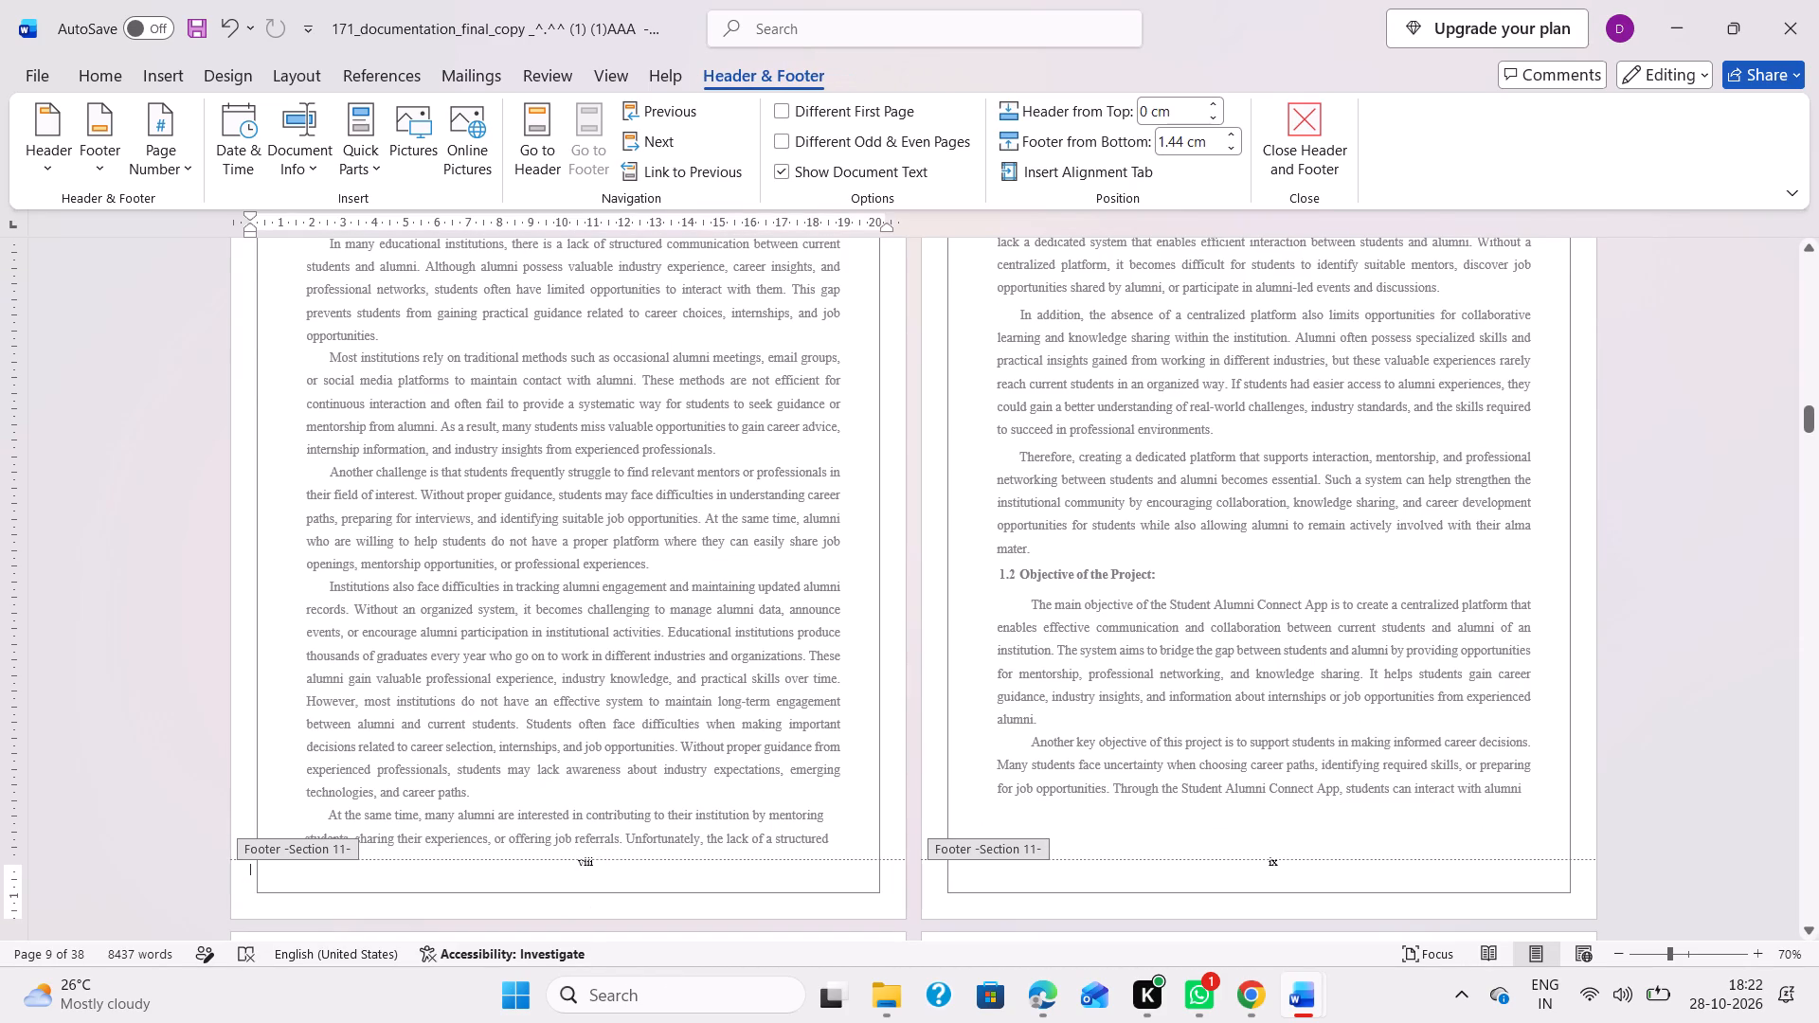
pyautogui.click(576, 860)
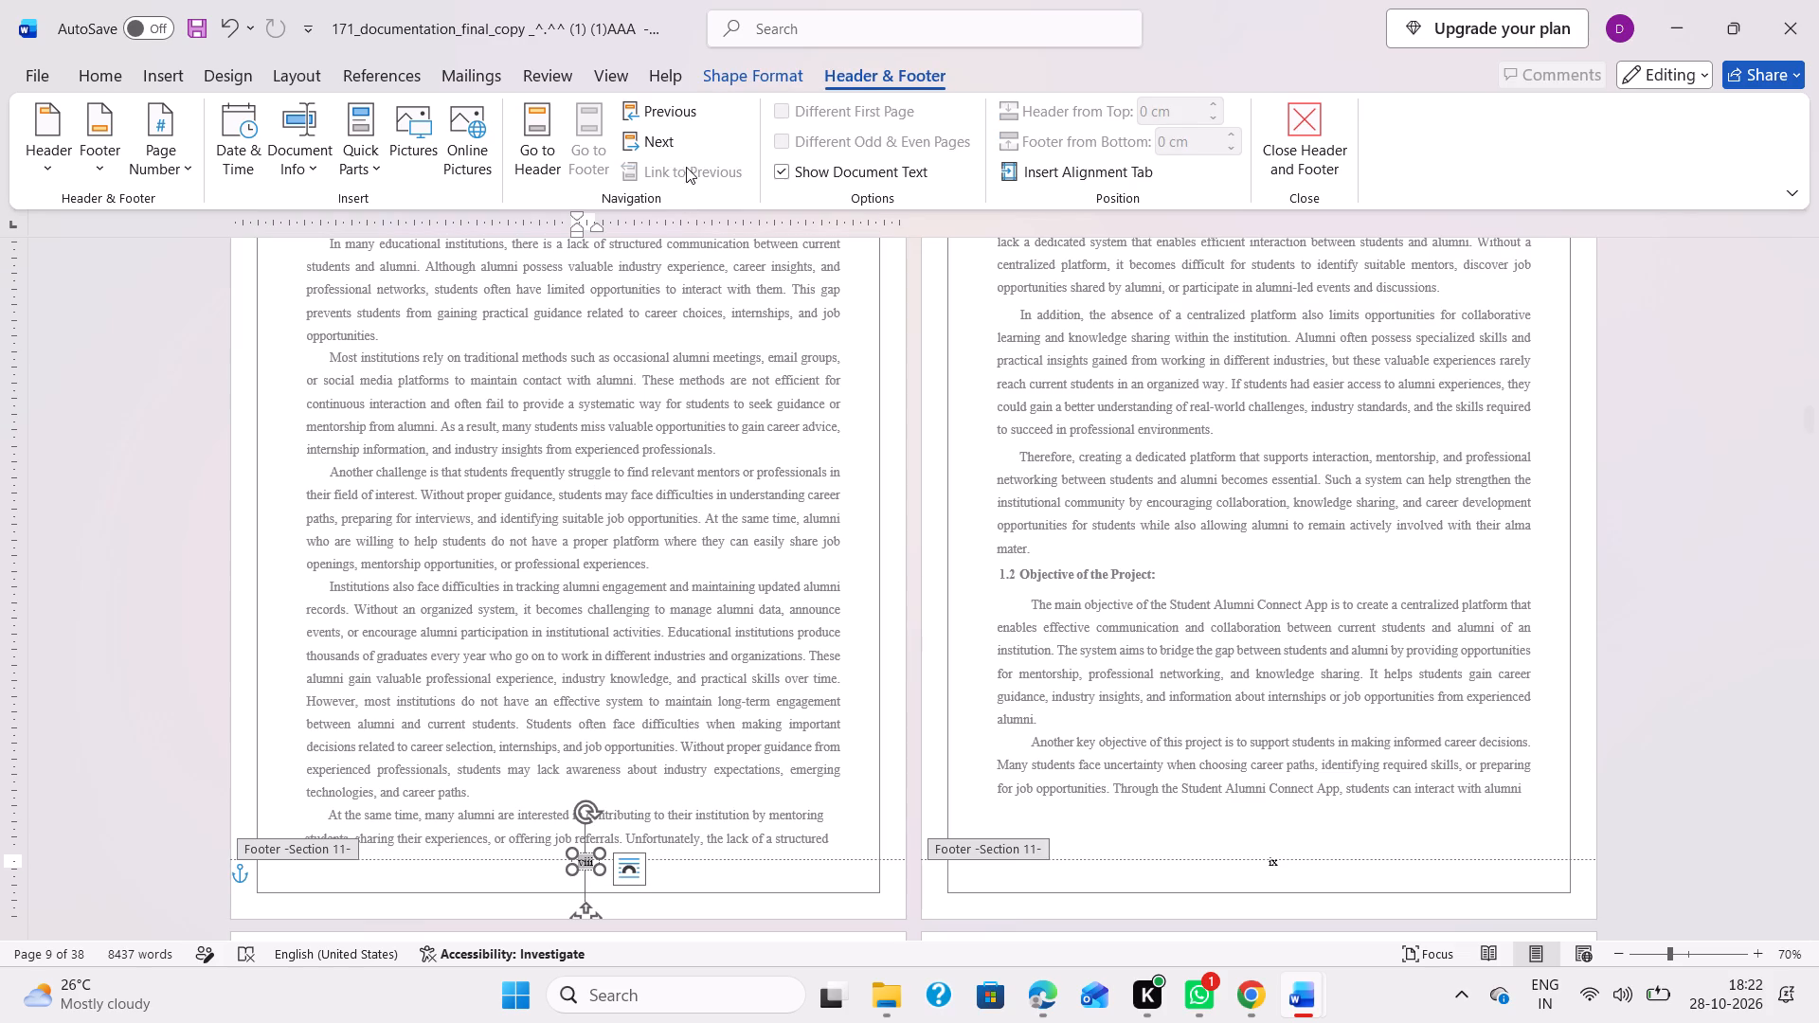
pyautogui.click(780, 170)
pyautogui.click(780, 170)
pyautogui.scroll(3, 646, 597)
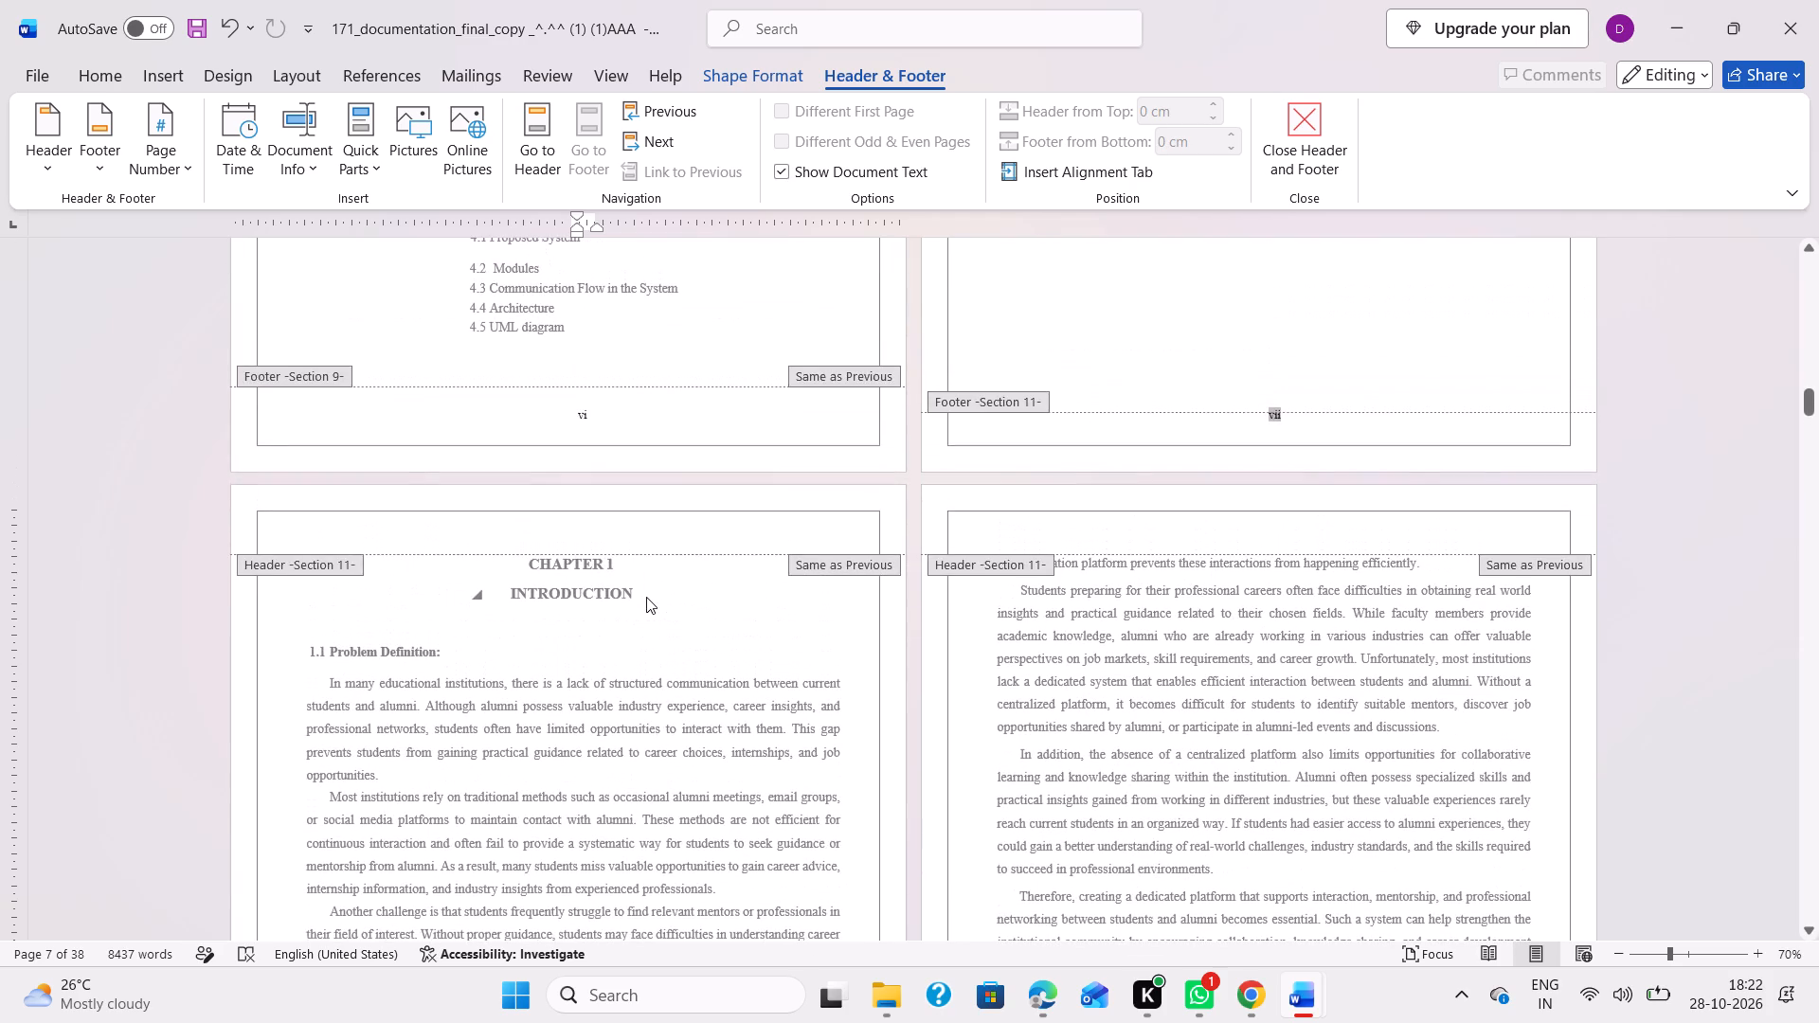
pyautogui.scroll(-3, 646, 597)
pyautogui.press('1')
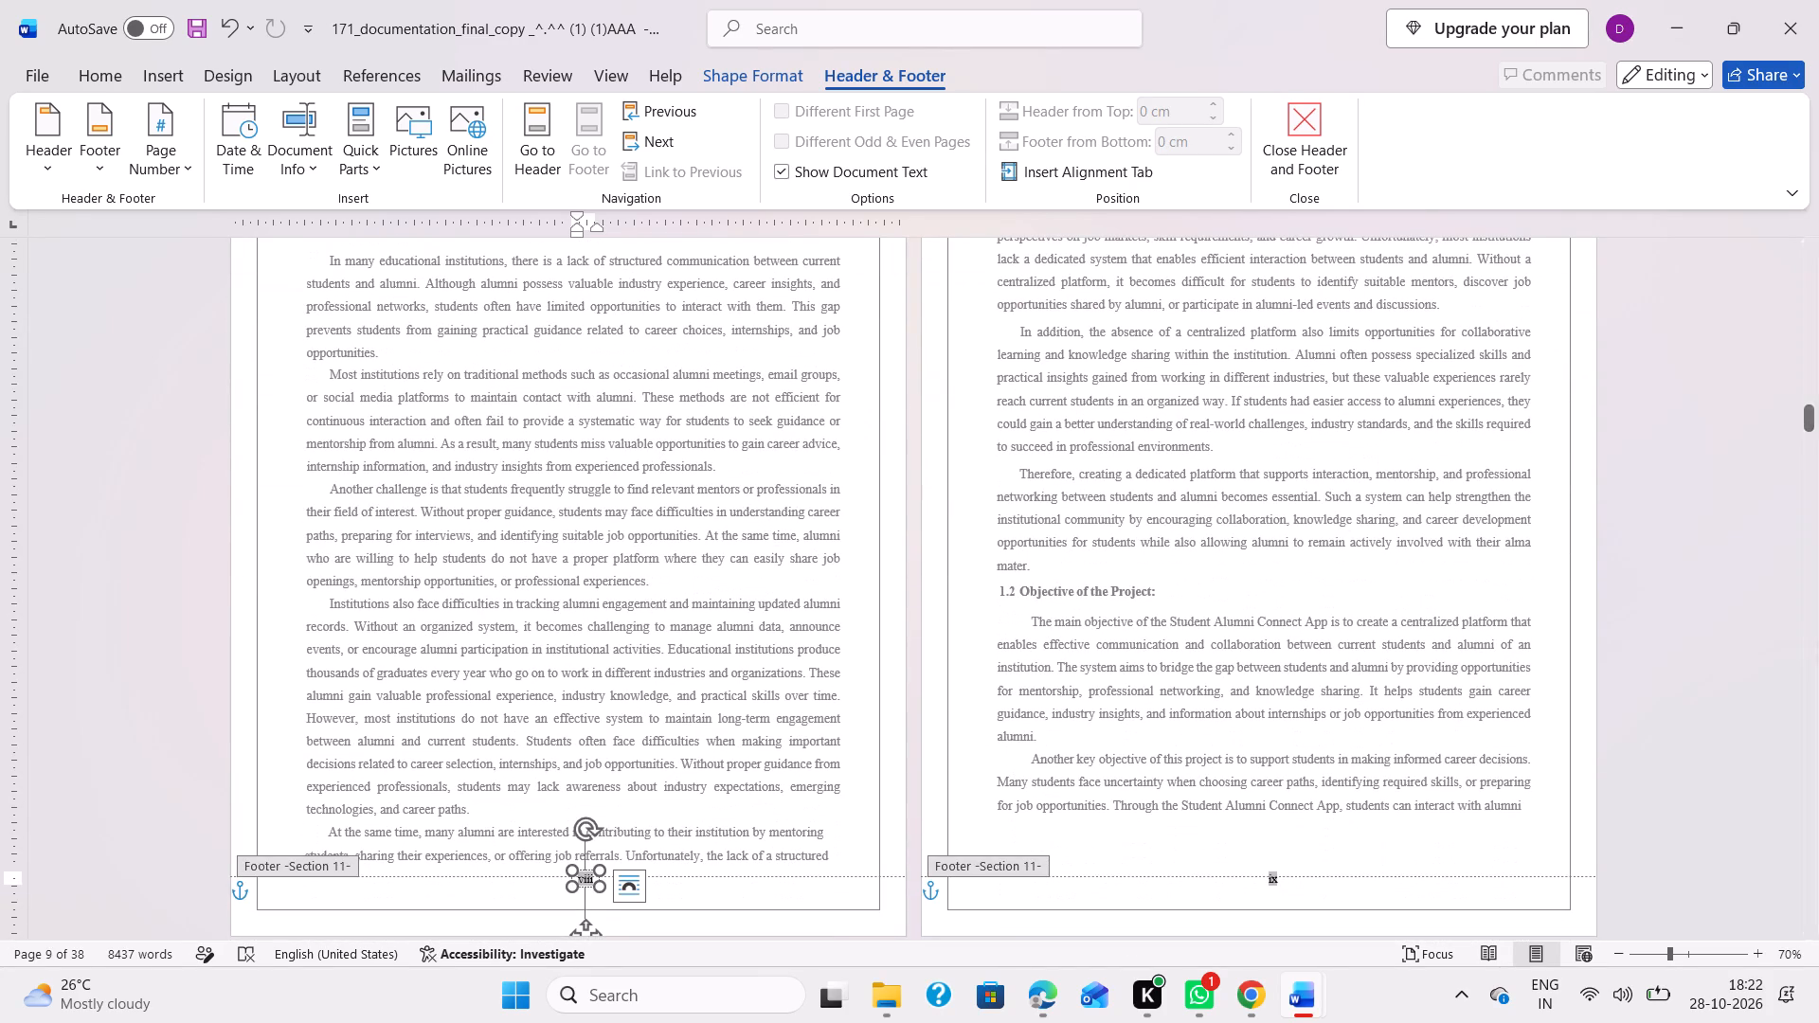
pyautogui.scroll(2, 646, 597)
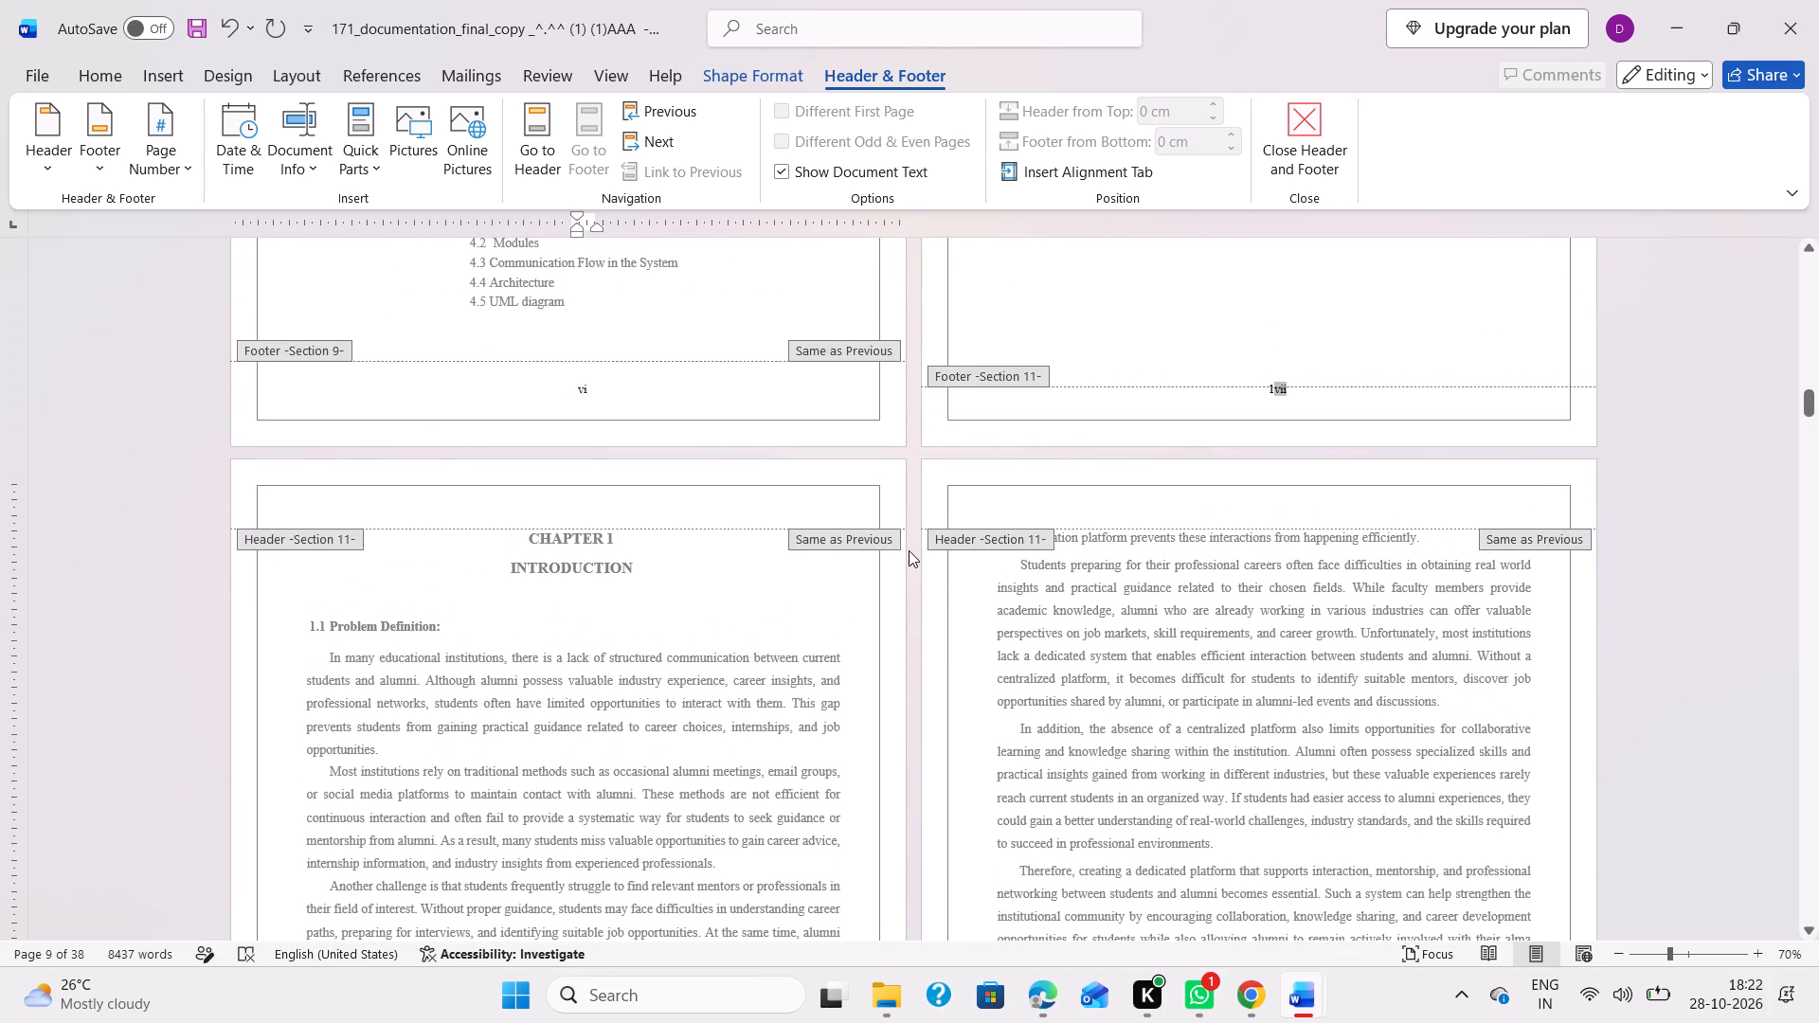
pyautogui.scroll(-2, 909, 550)
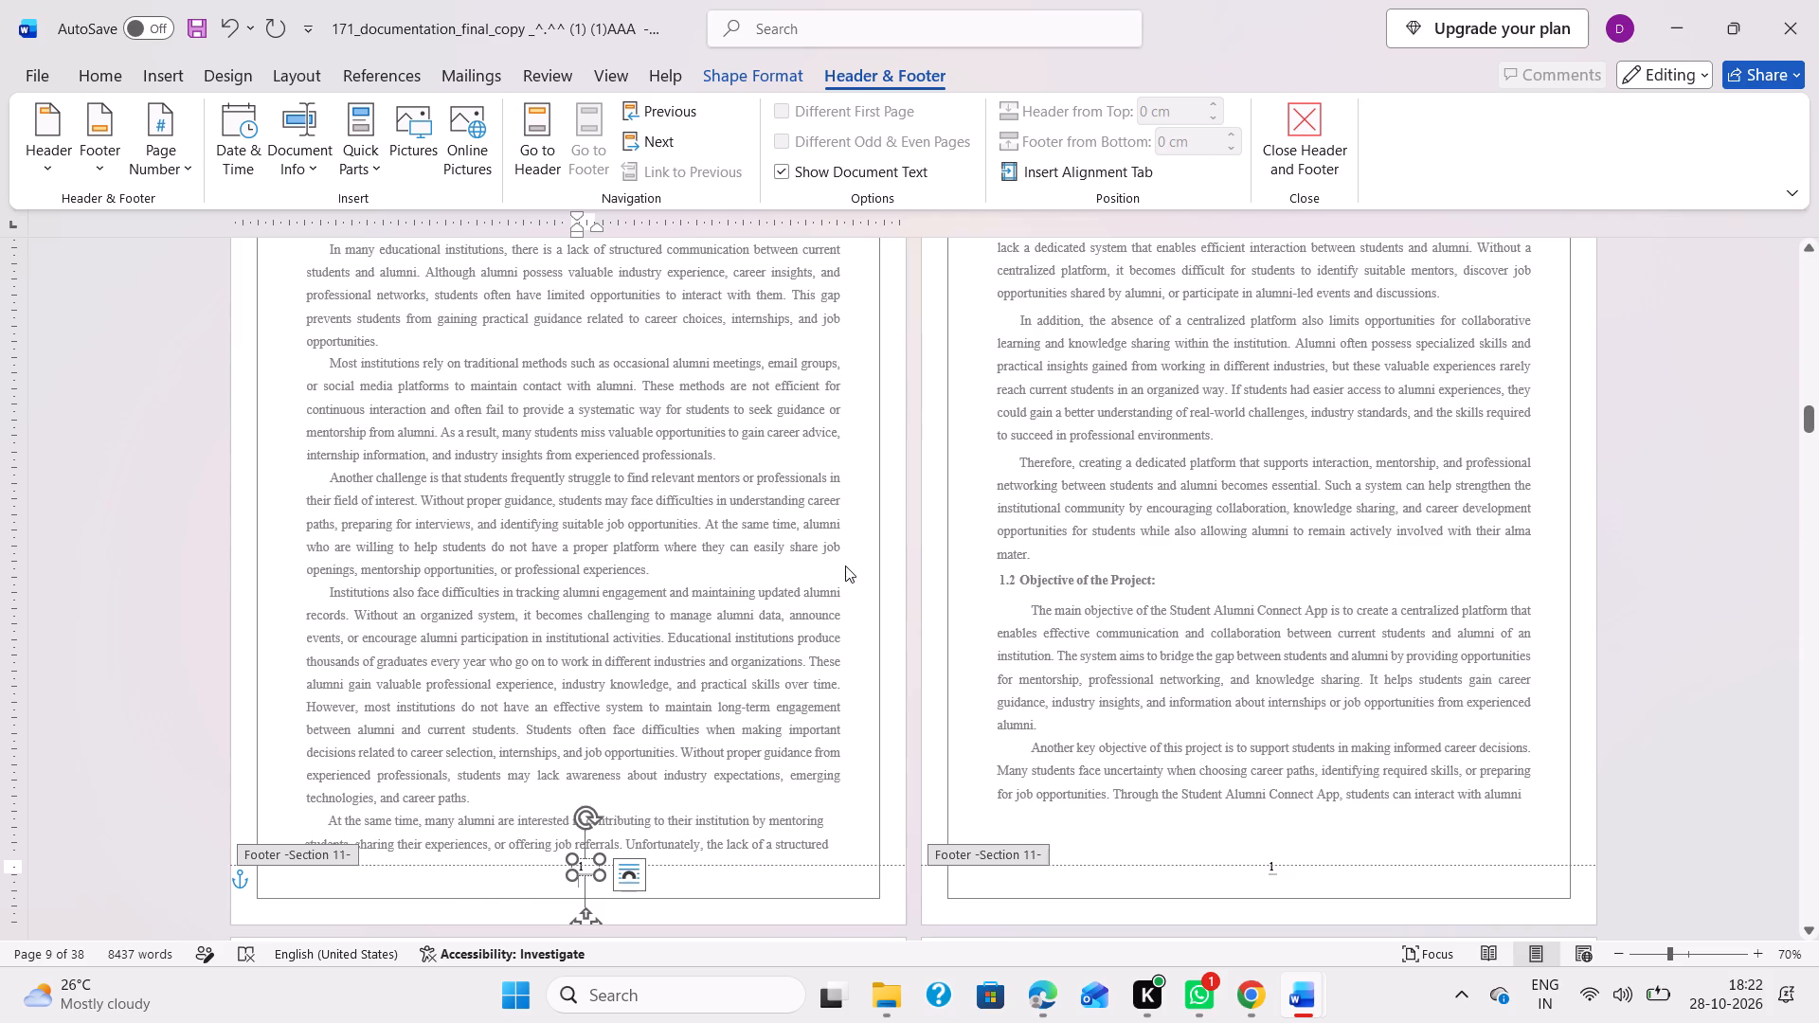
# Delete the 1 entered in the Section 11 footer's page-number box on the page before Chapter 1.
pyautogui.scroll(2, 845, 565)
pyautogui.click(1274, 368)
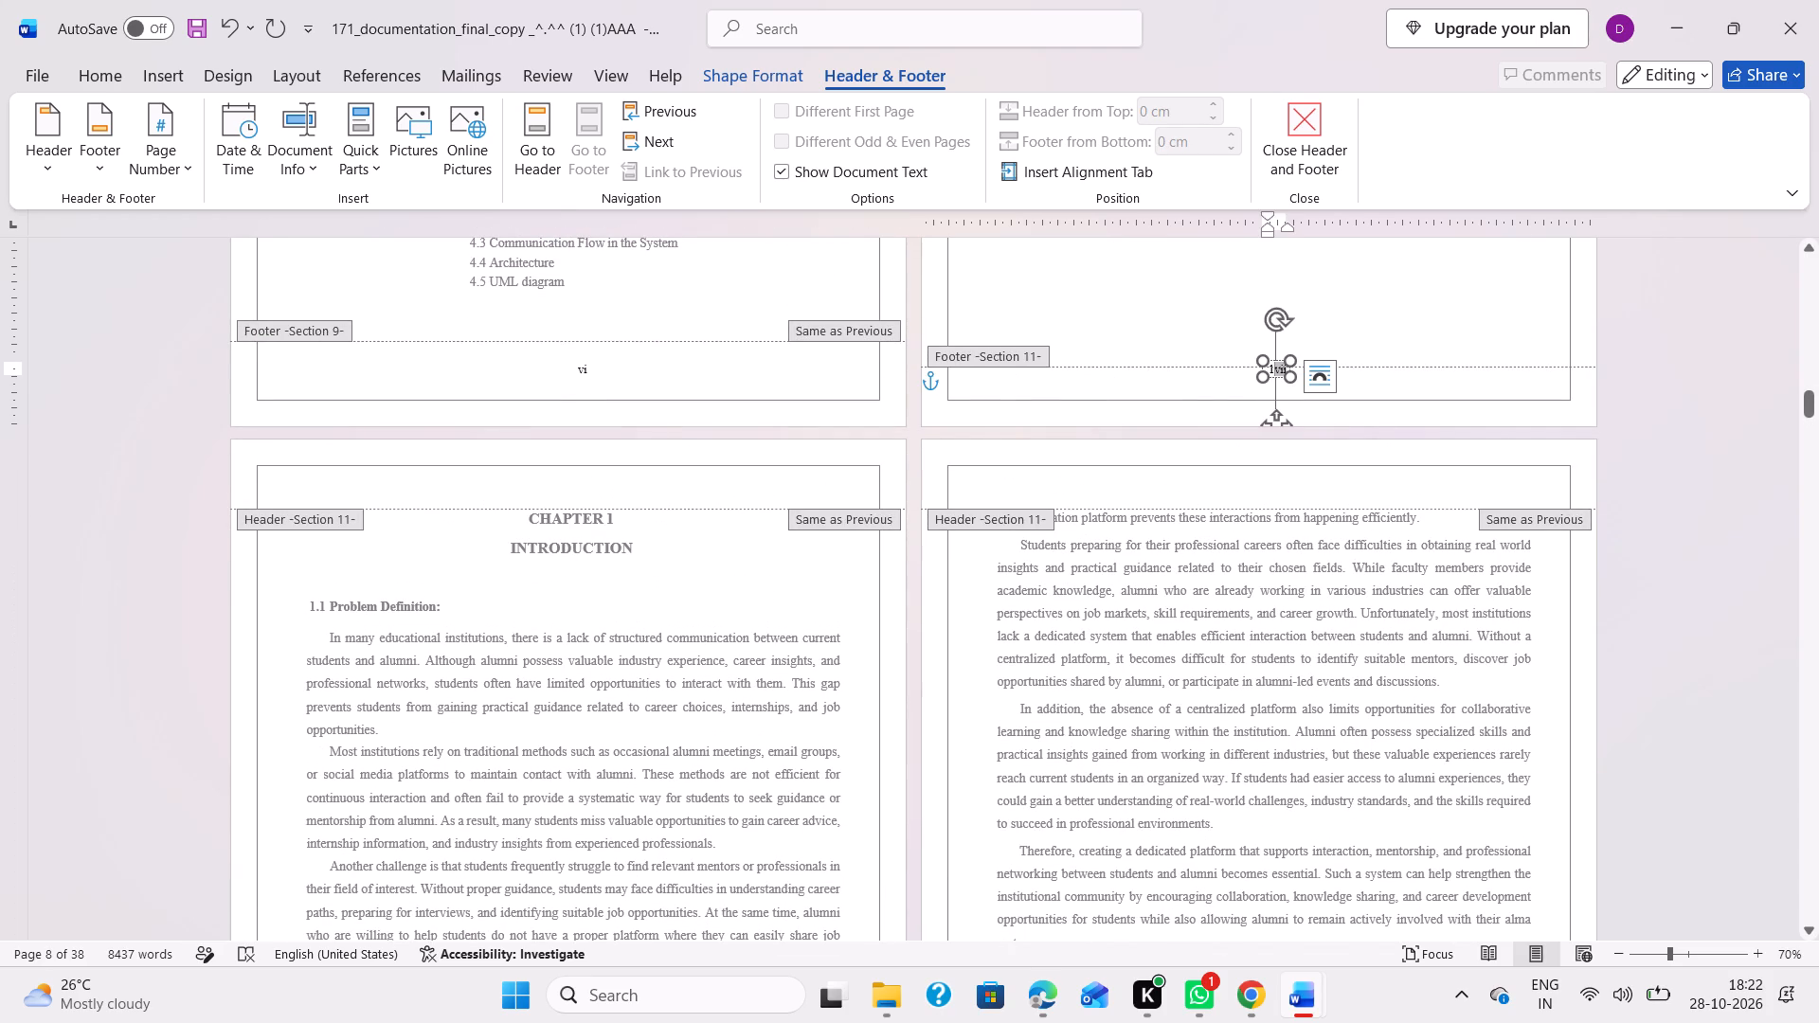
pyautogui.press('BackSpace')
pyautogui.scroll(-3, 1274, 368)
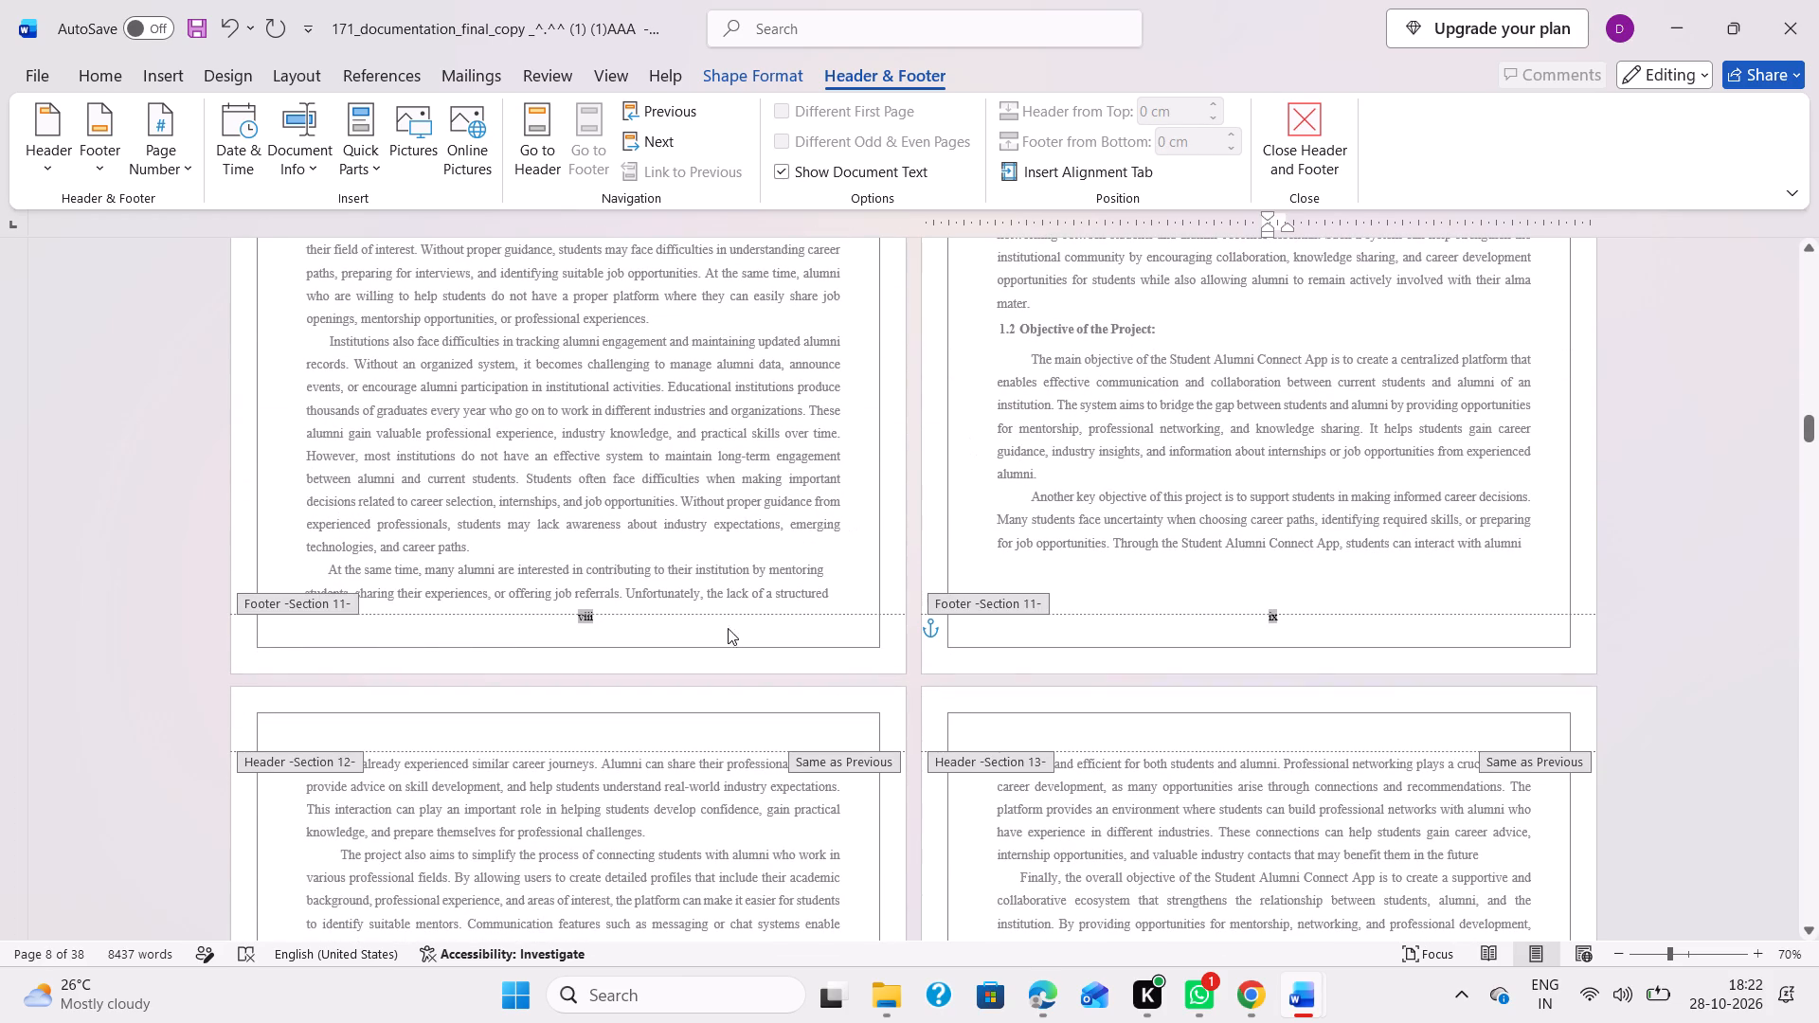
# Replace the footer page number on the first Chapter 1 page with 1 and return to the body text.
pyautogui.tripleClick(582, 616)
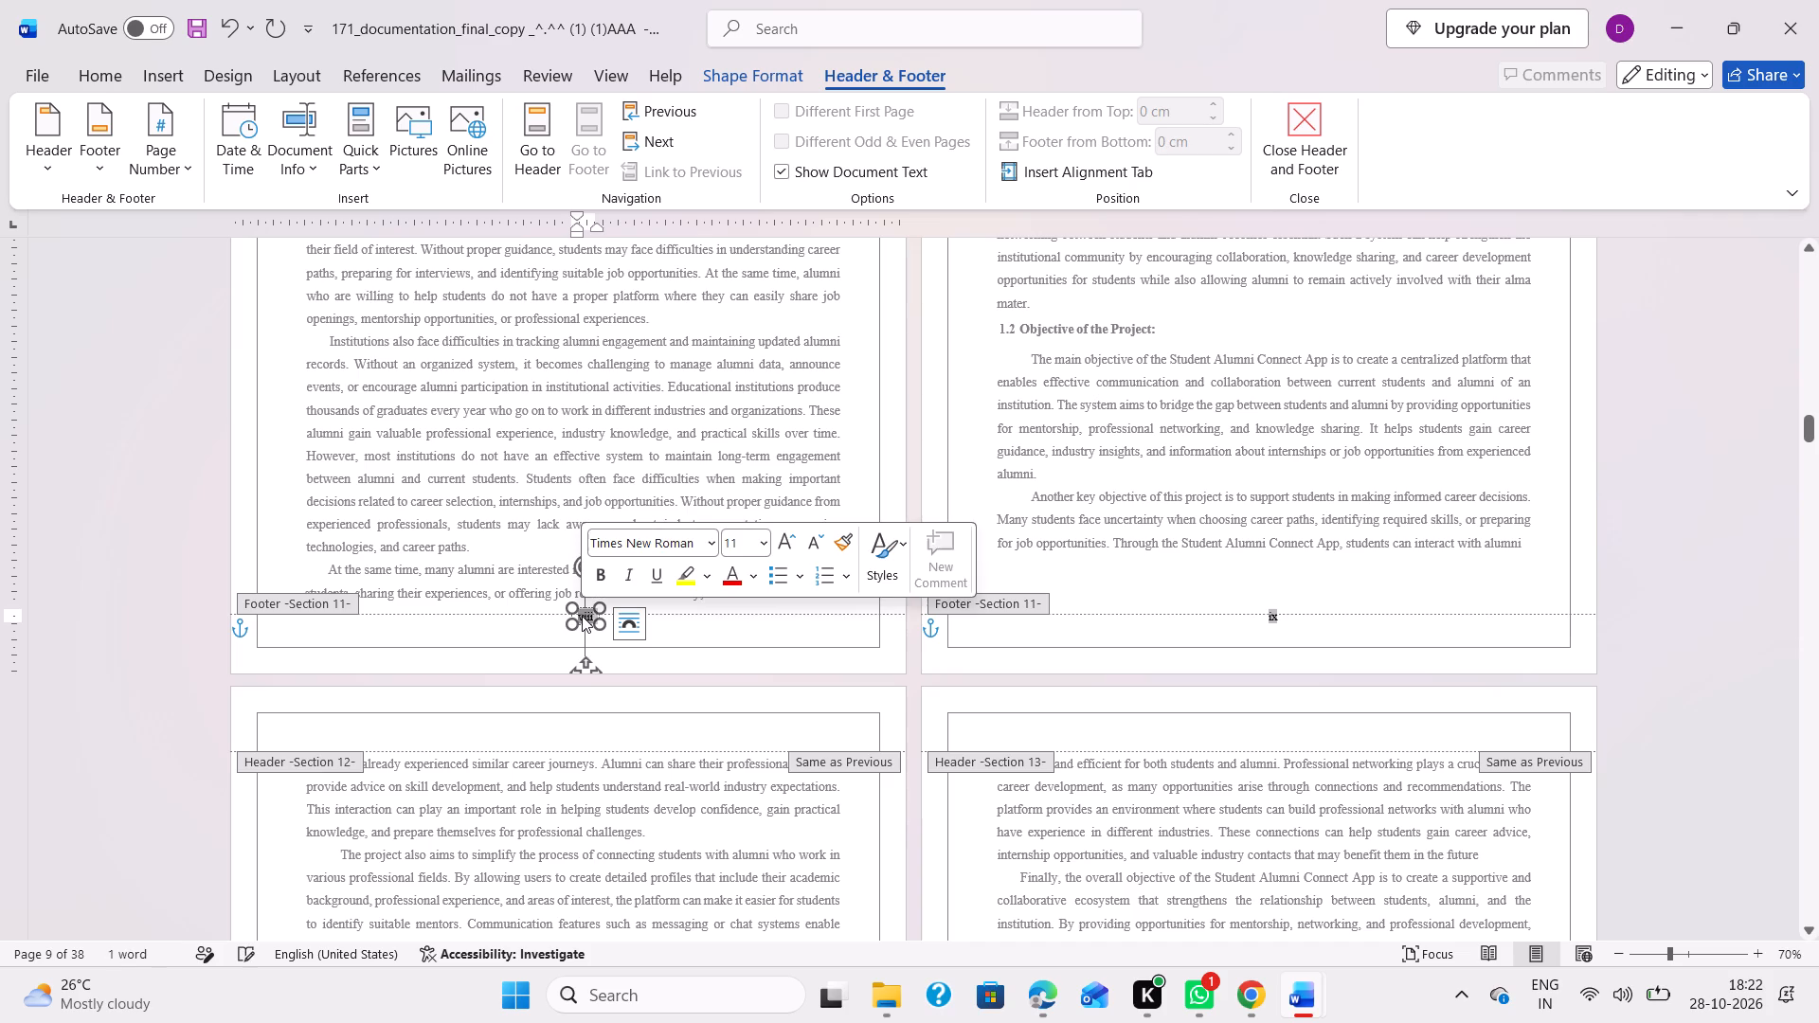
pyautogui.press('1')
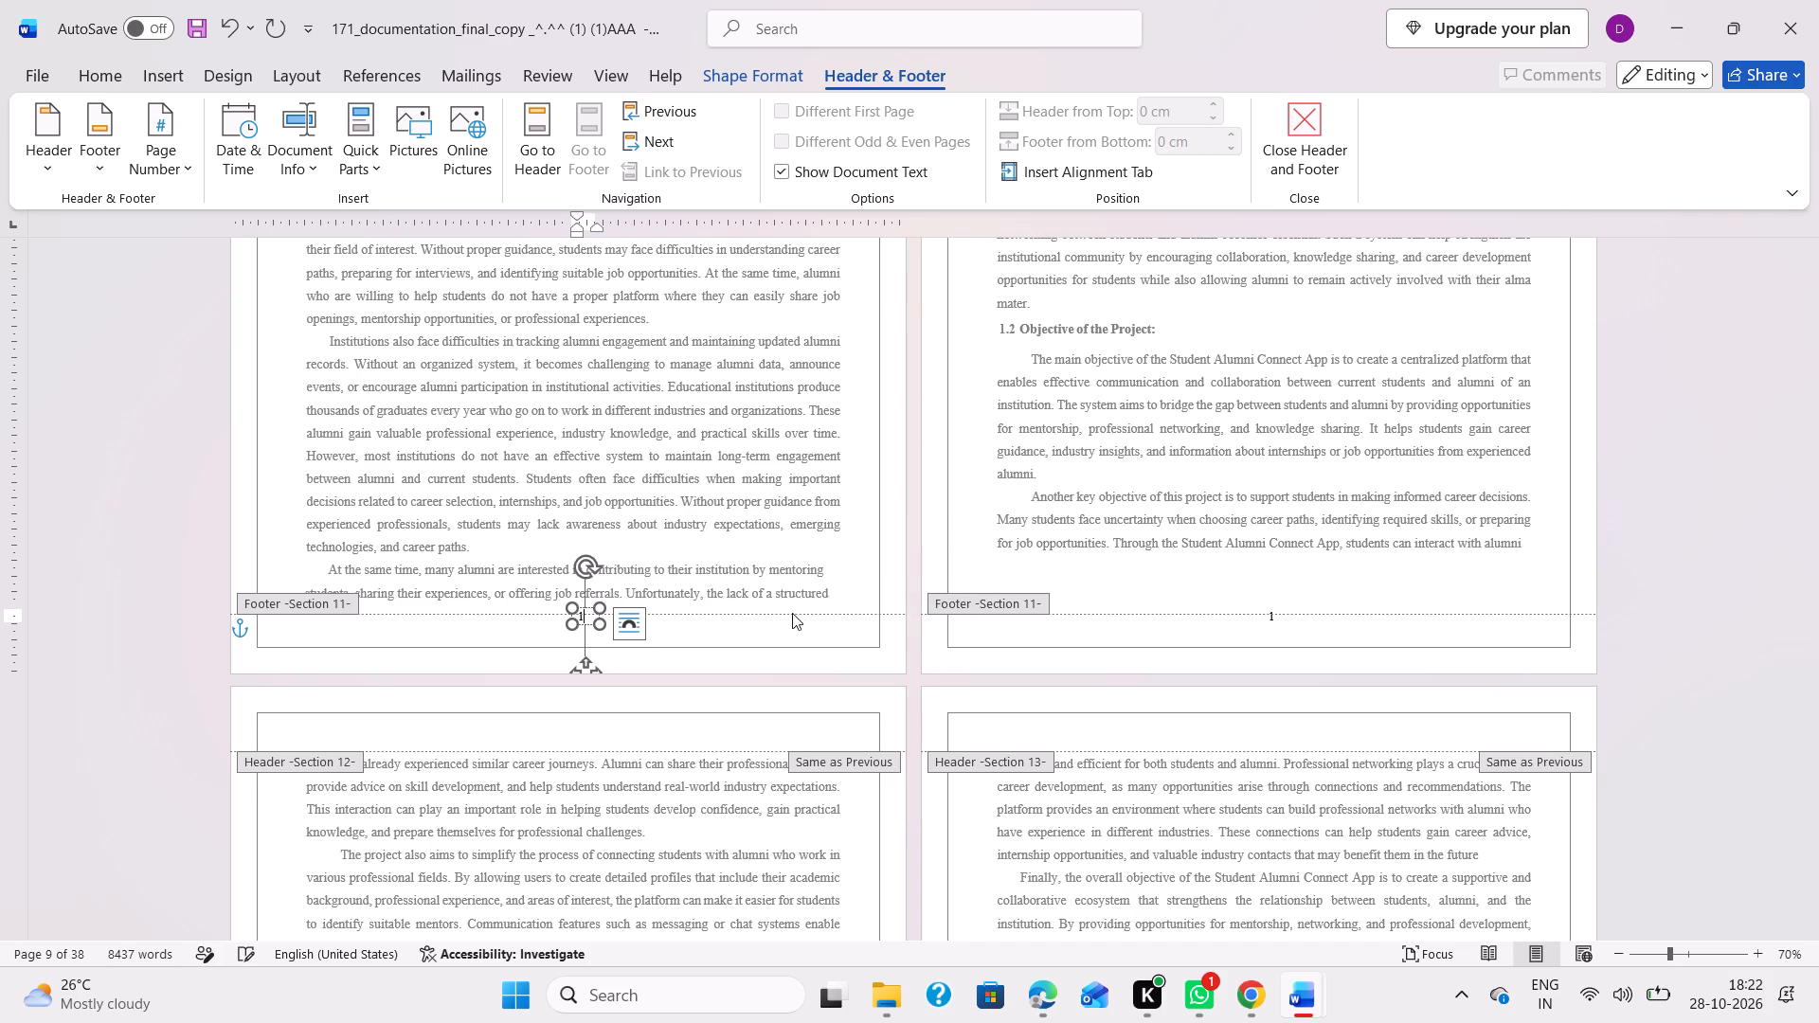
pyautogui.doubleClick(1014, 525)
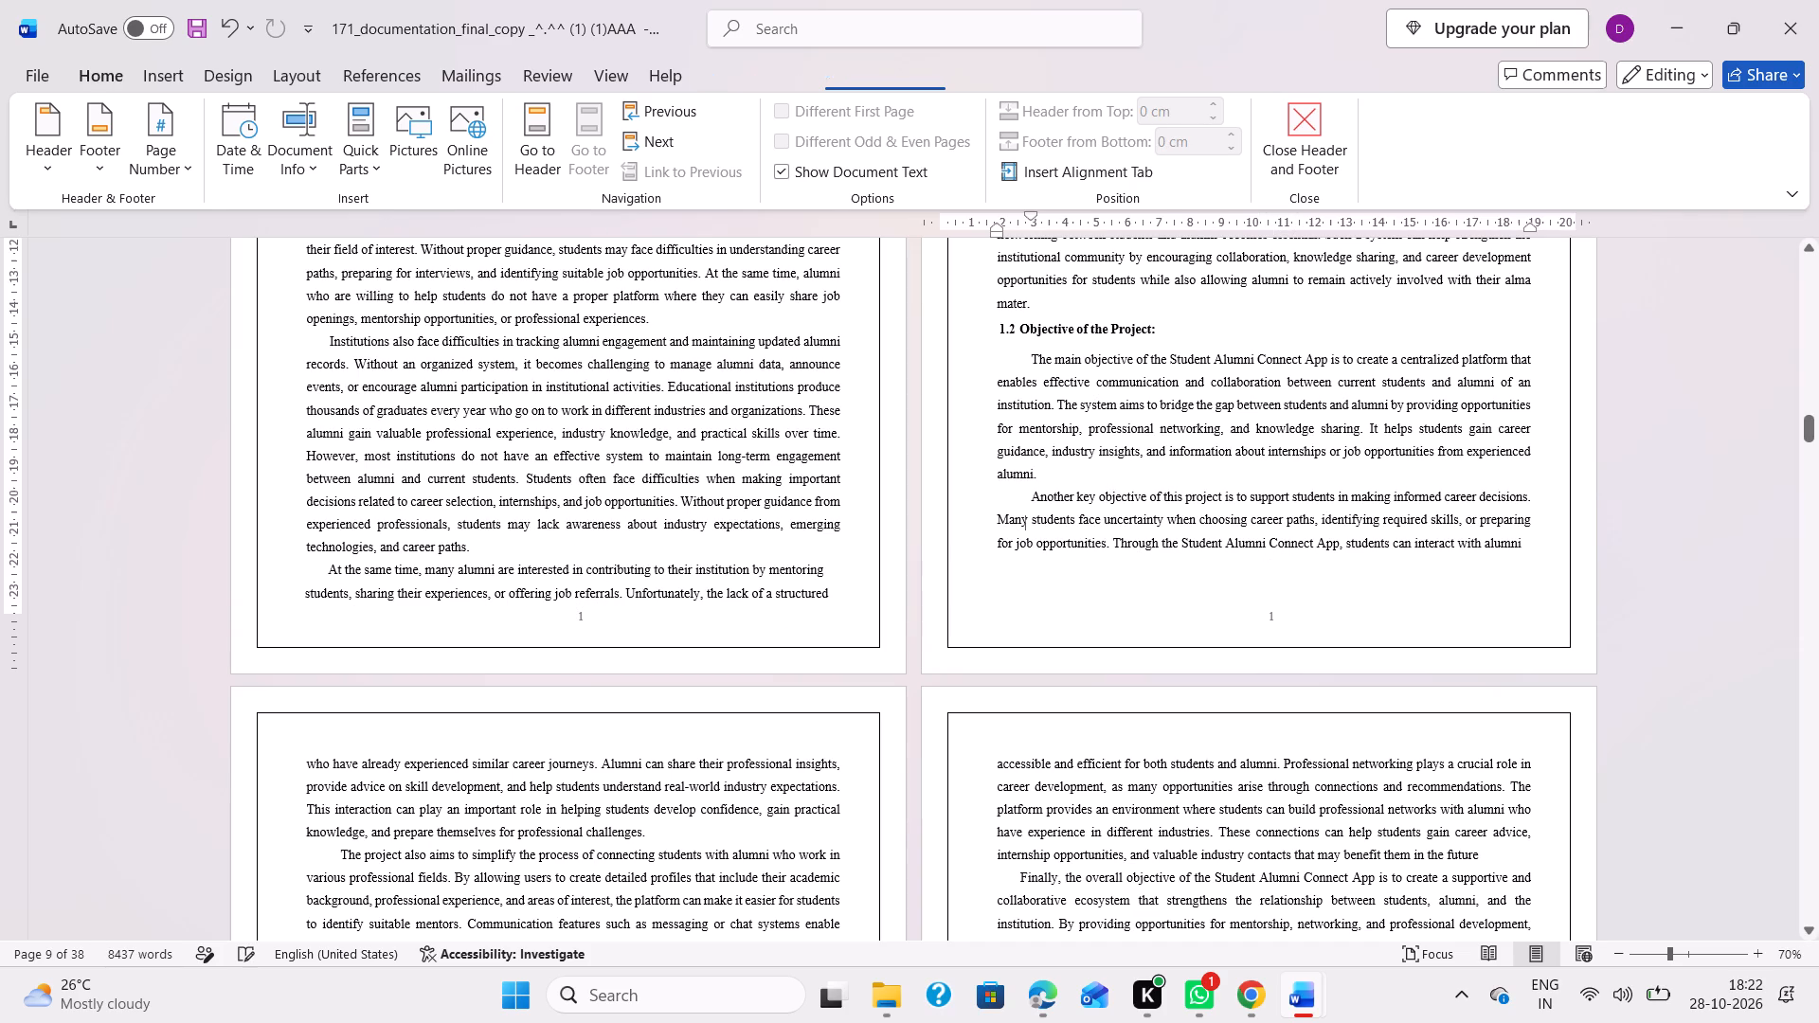
# Format the Section 11 page numbers from the page before Chapter 1 as i, ii, iii, starting at vii.
pyautogui.scroll(5, 1004, 561)
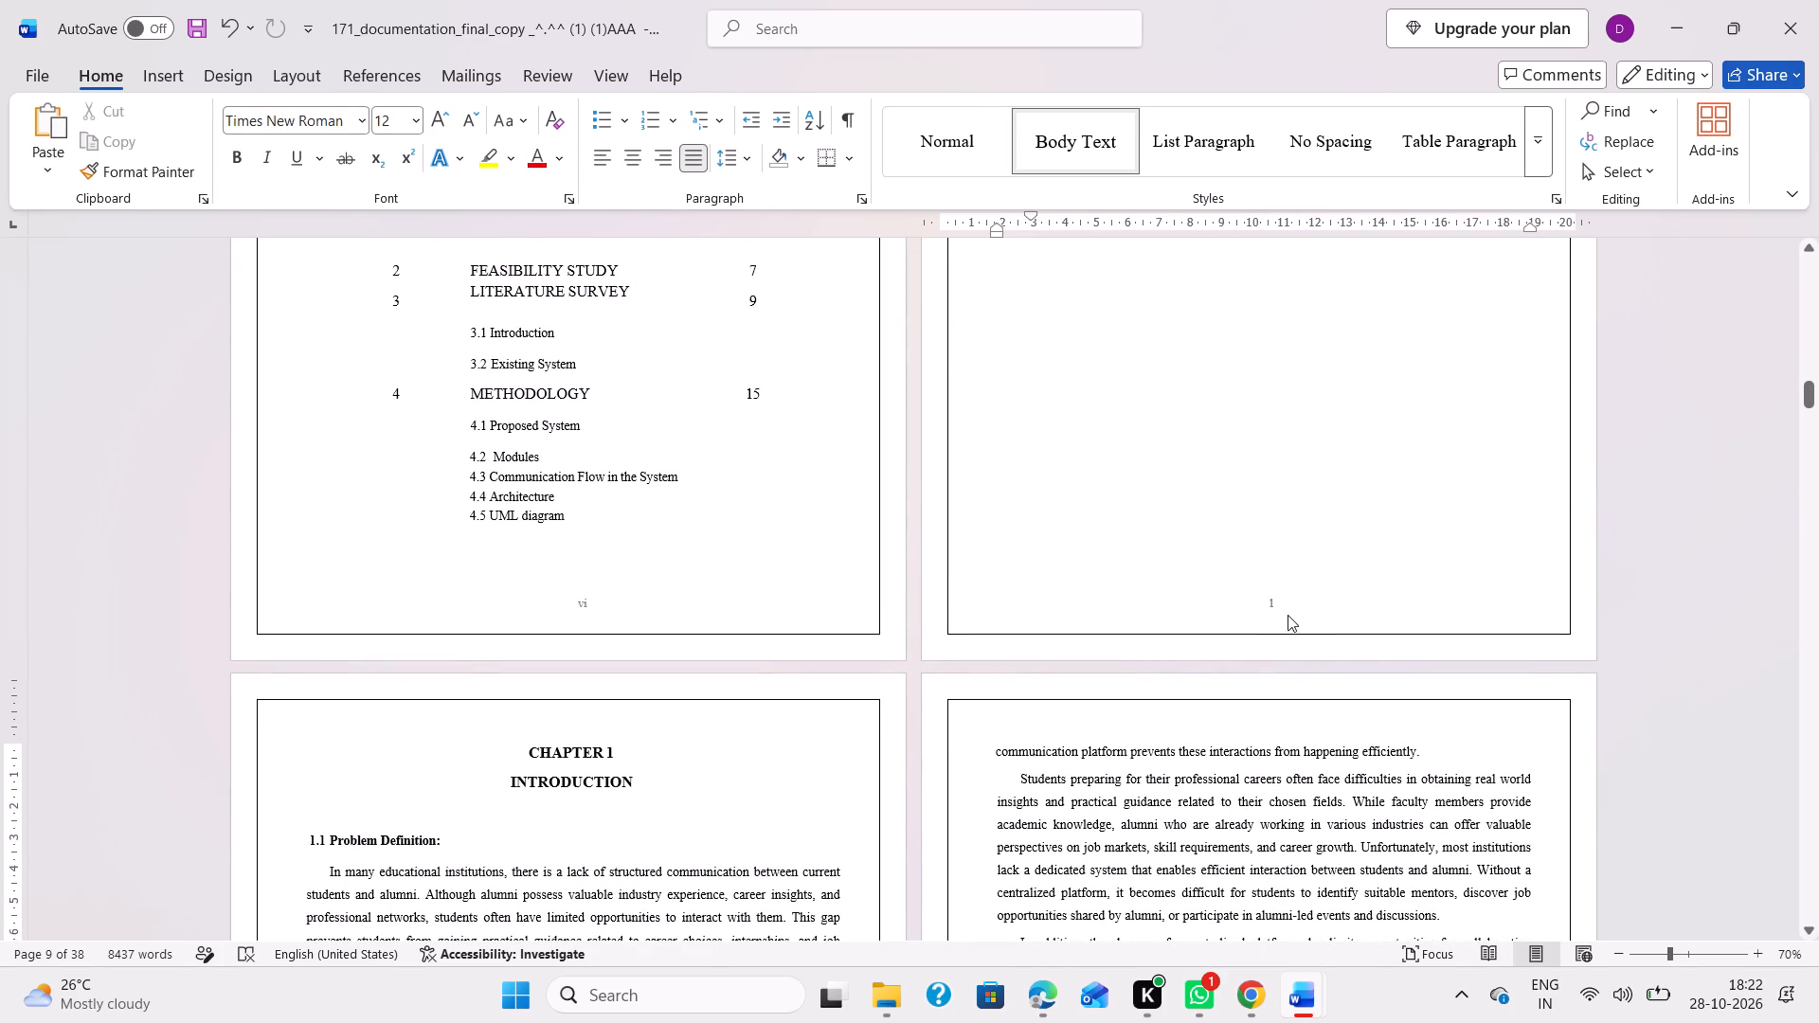
pyautogui.doubleClick(1288, 614)
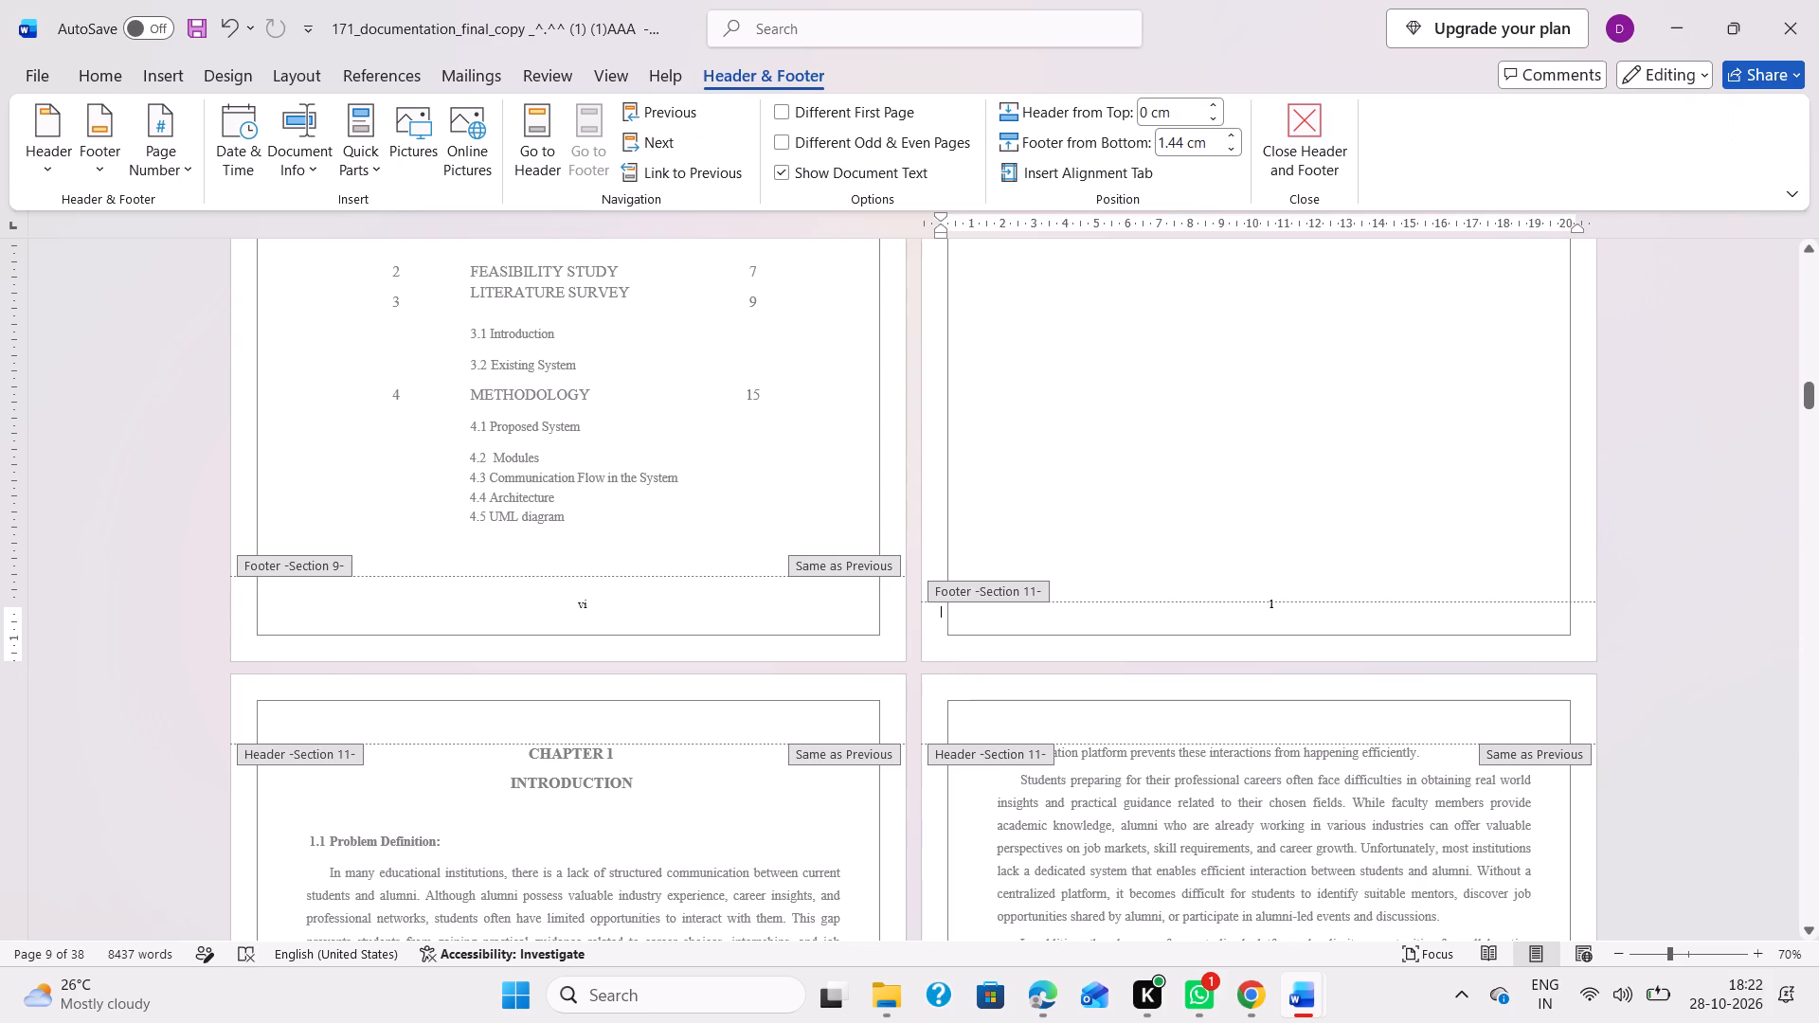
pyautogui.click(1283, 602)
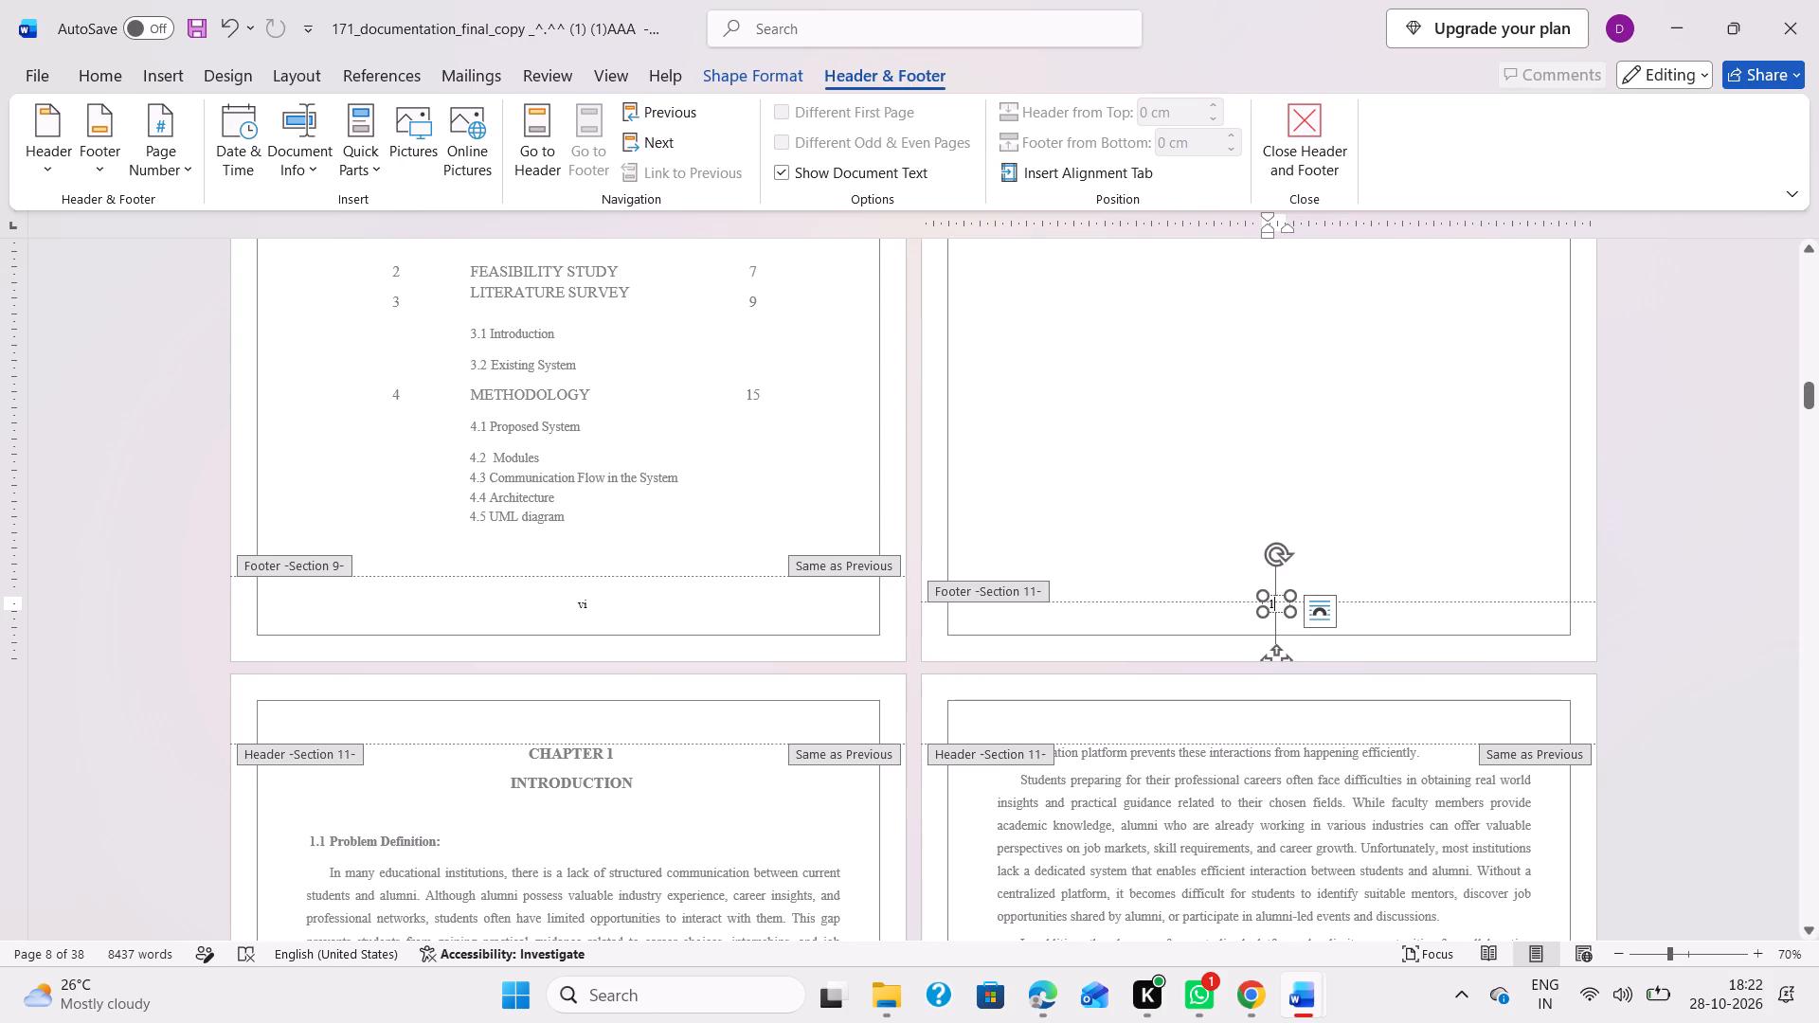
pyautogui.click(1251, 606)
pyautogui.click(1277, 602)
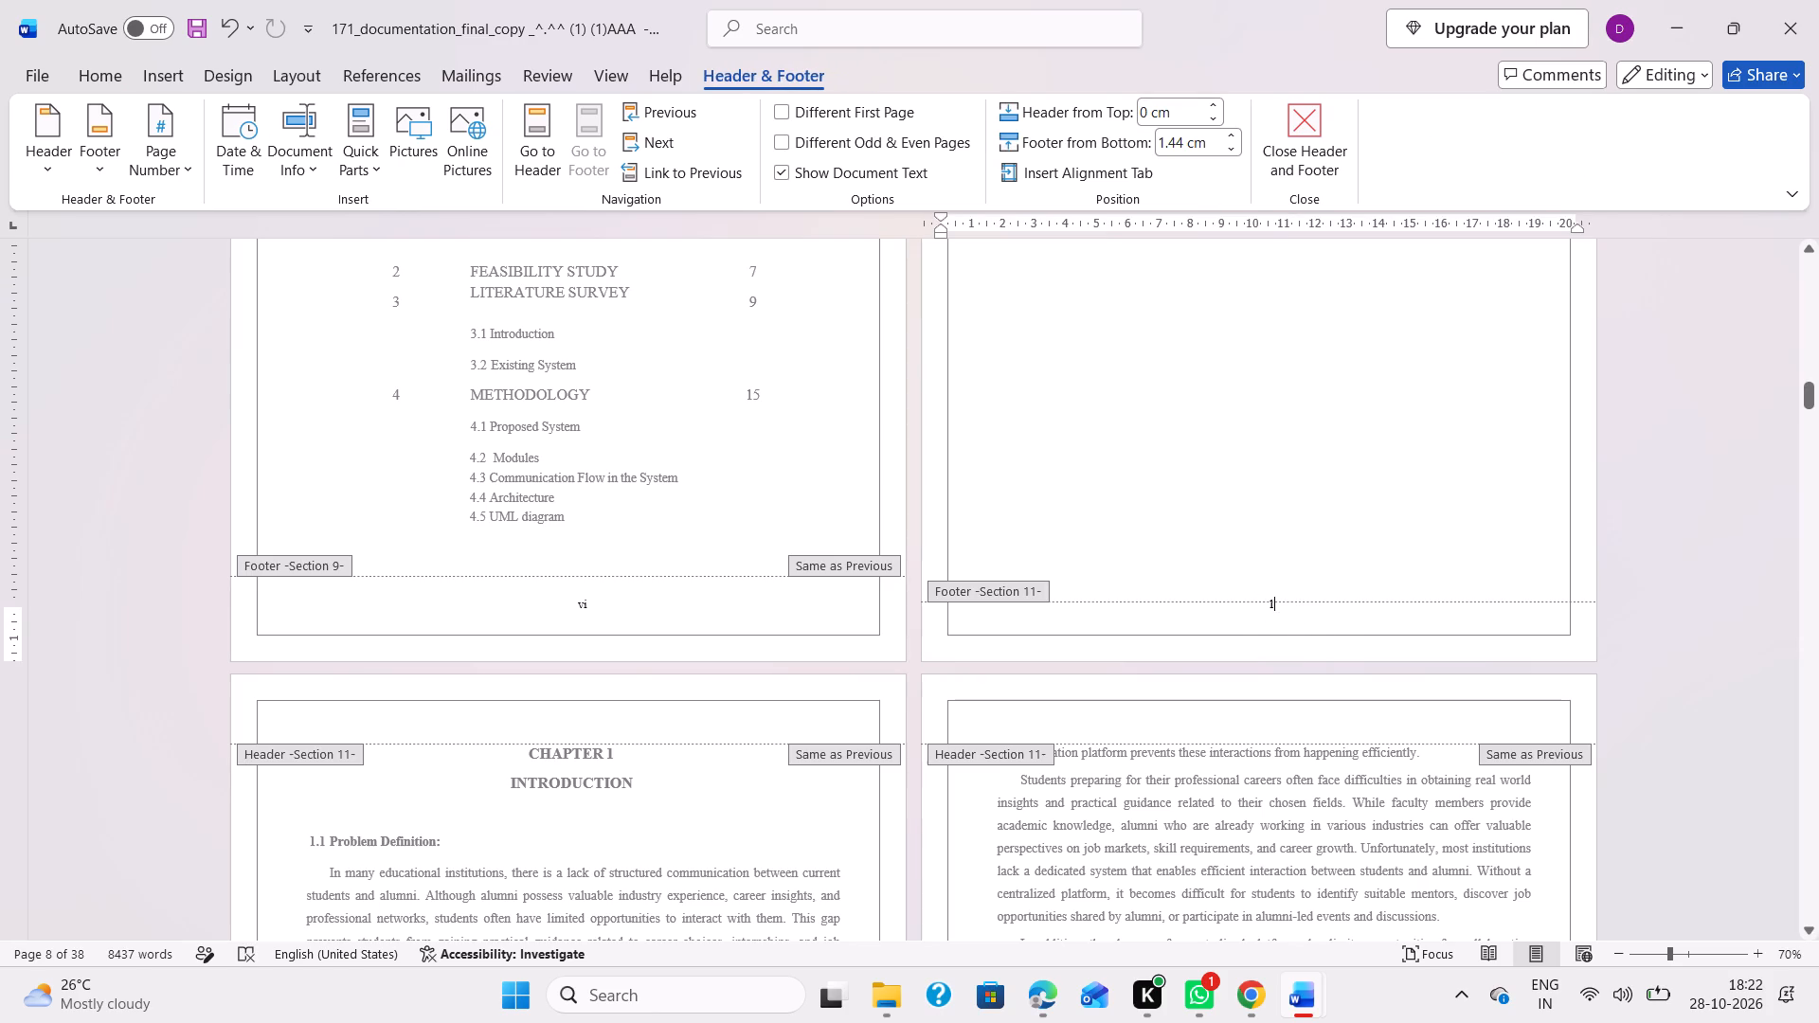
pyautogui.click(1316, 601)
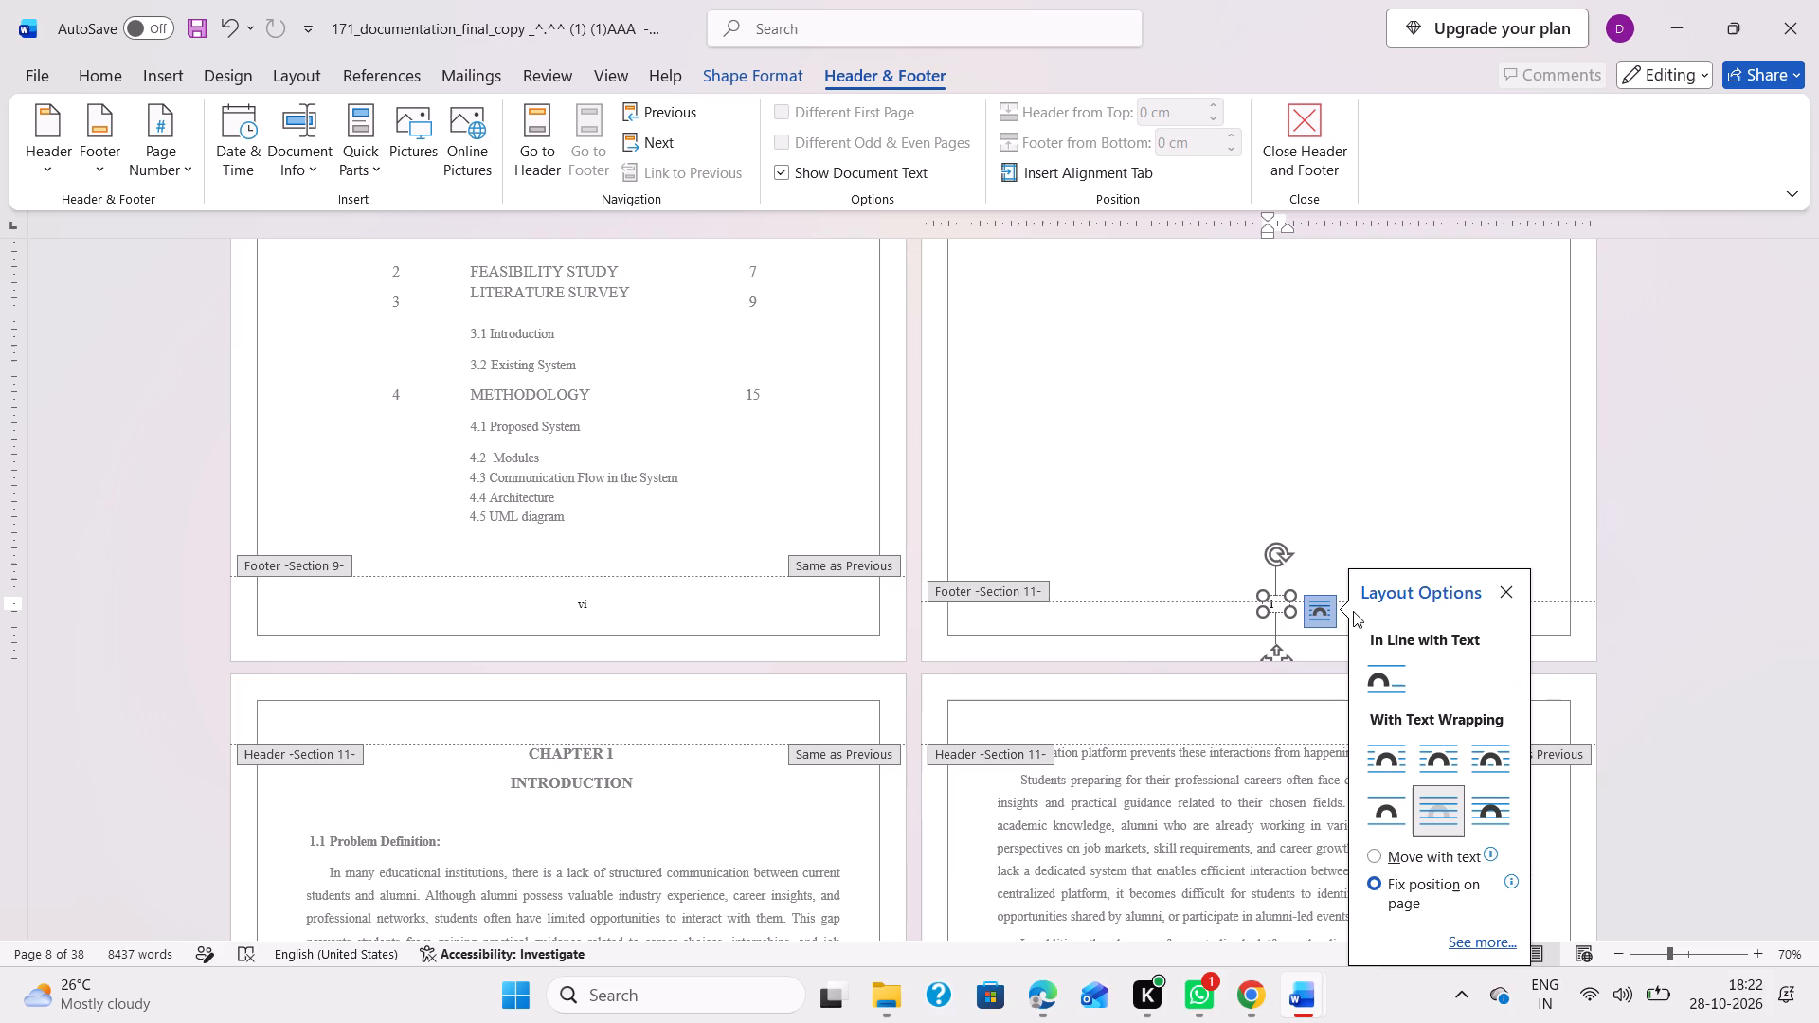
pyautogui.click(1542, 610)
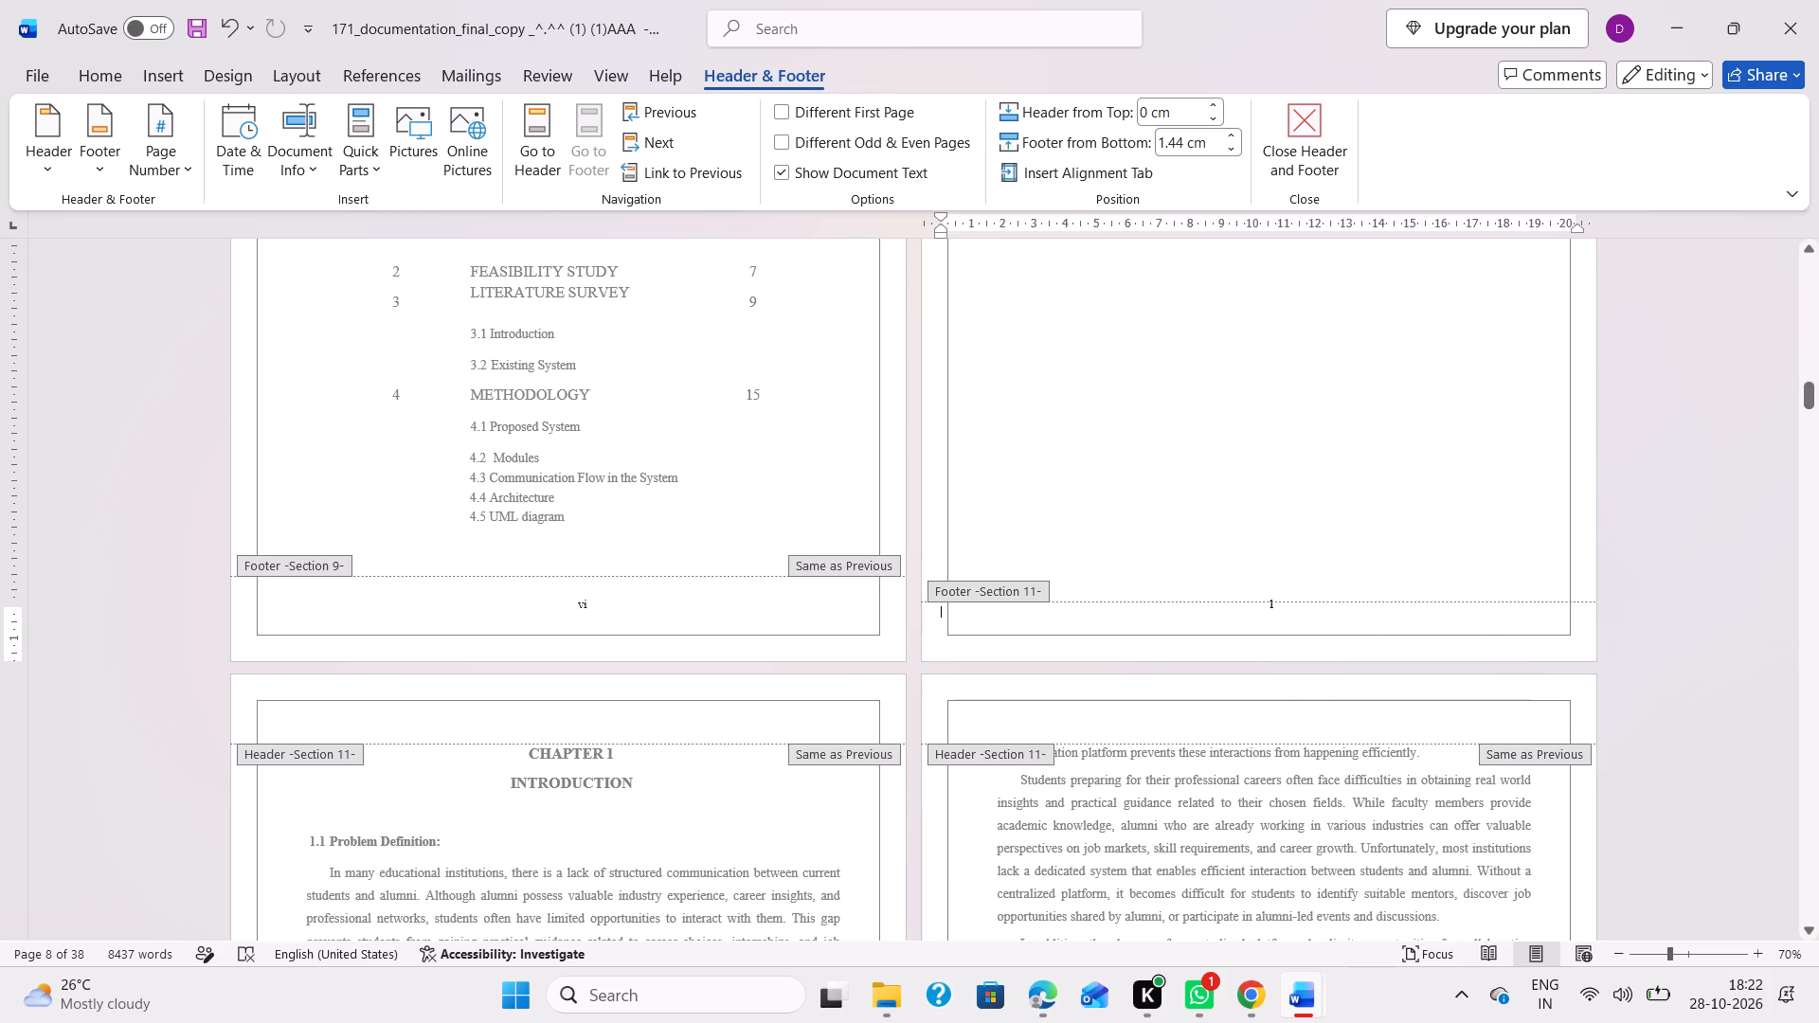
pyautogui.click(1268, 604)
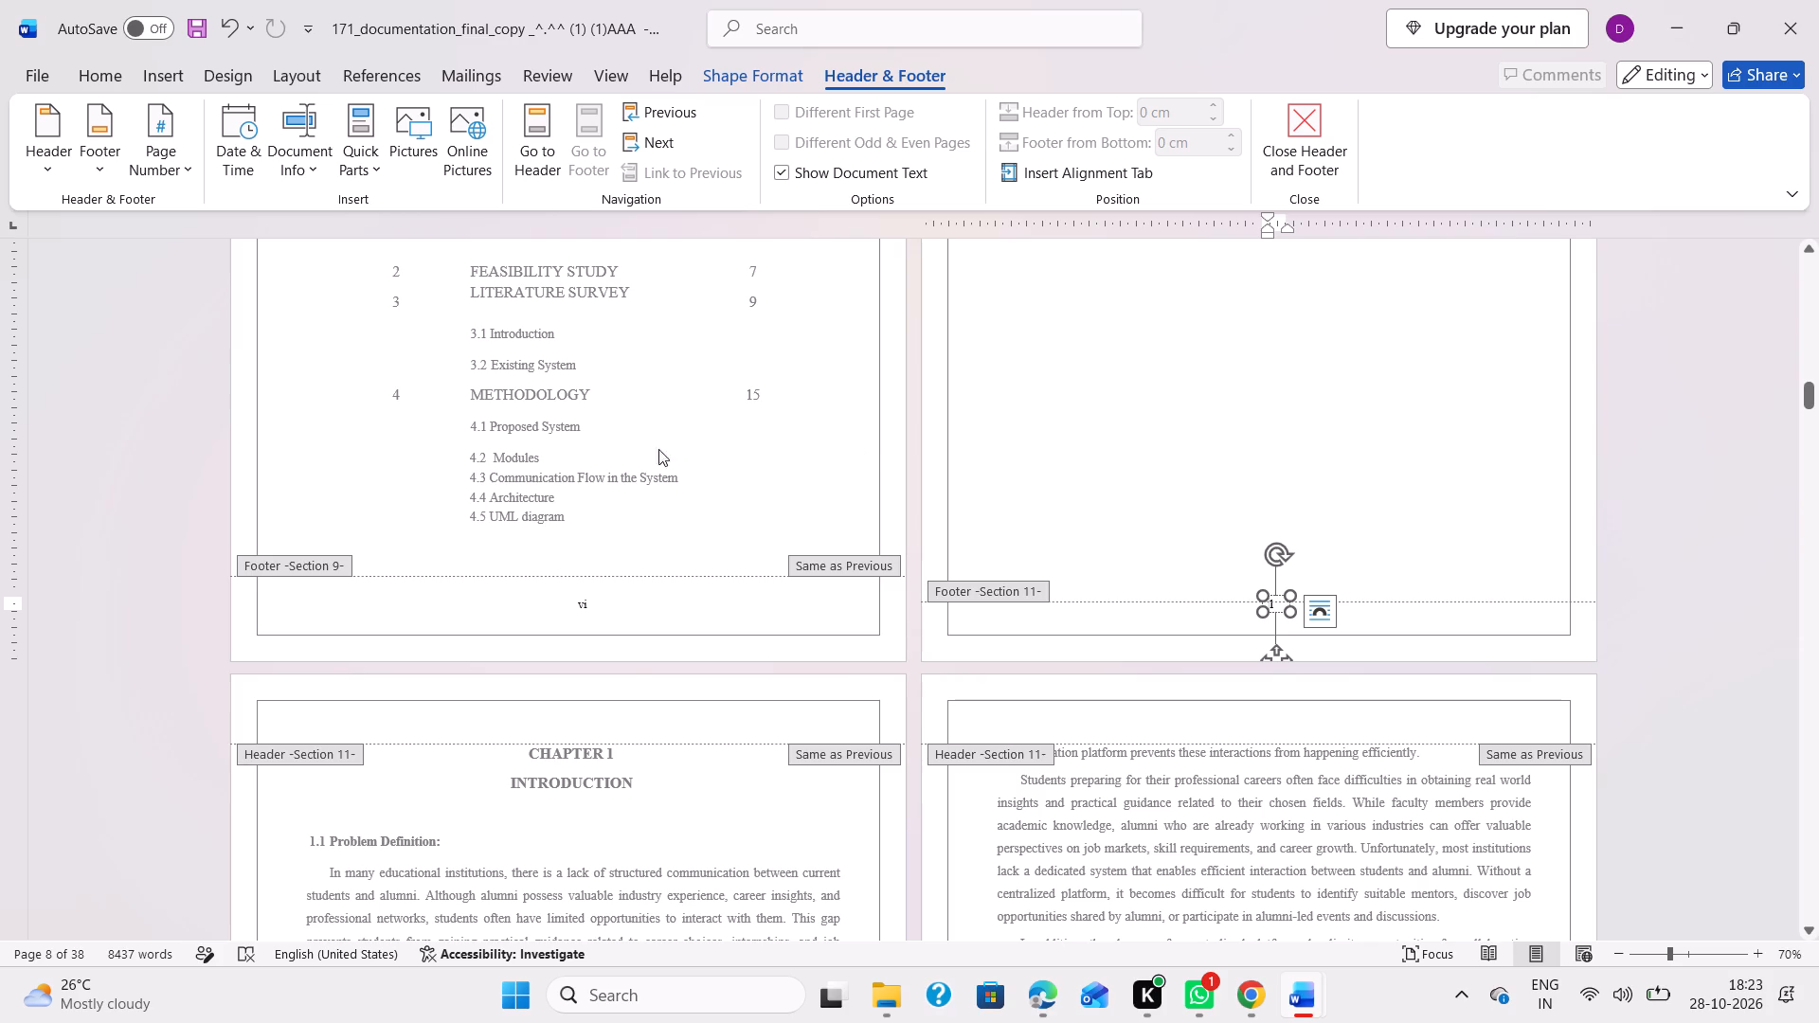
pyautogui.click(178, 176)
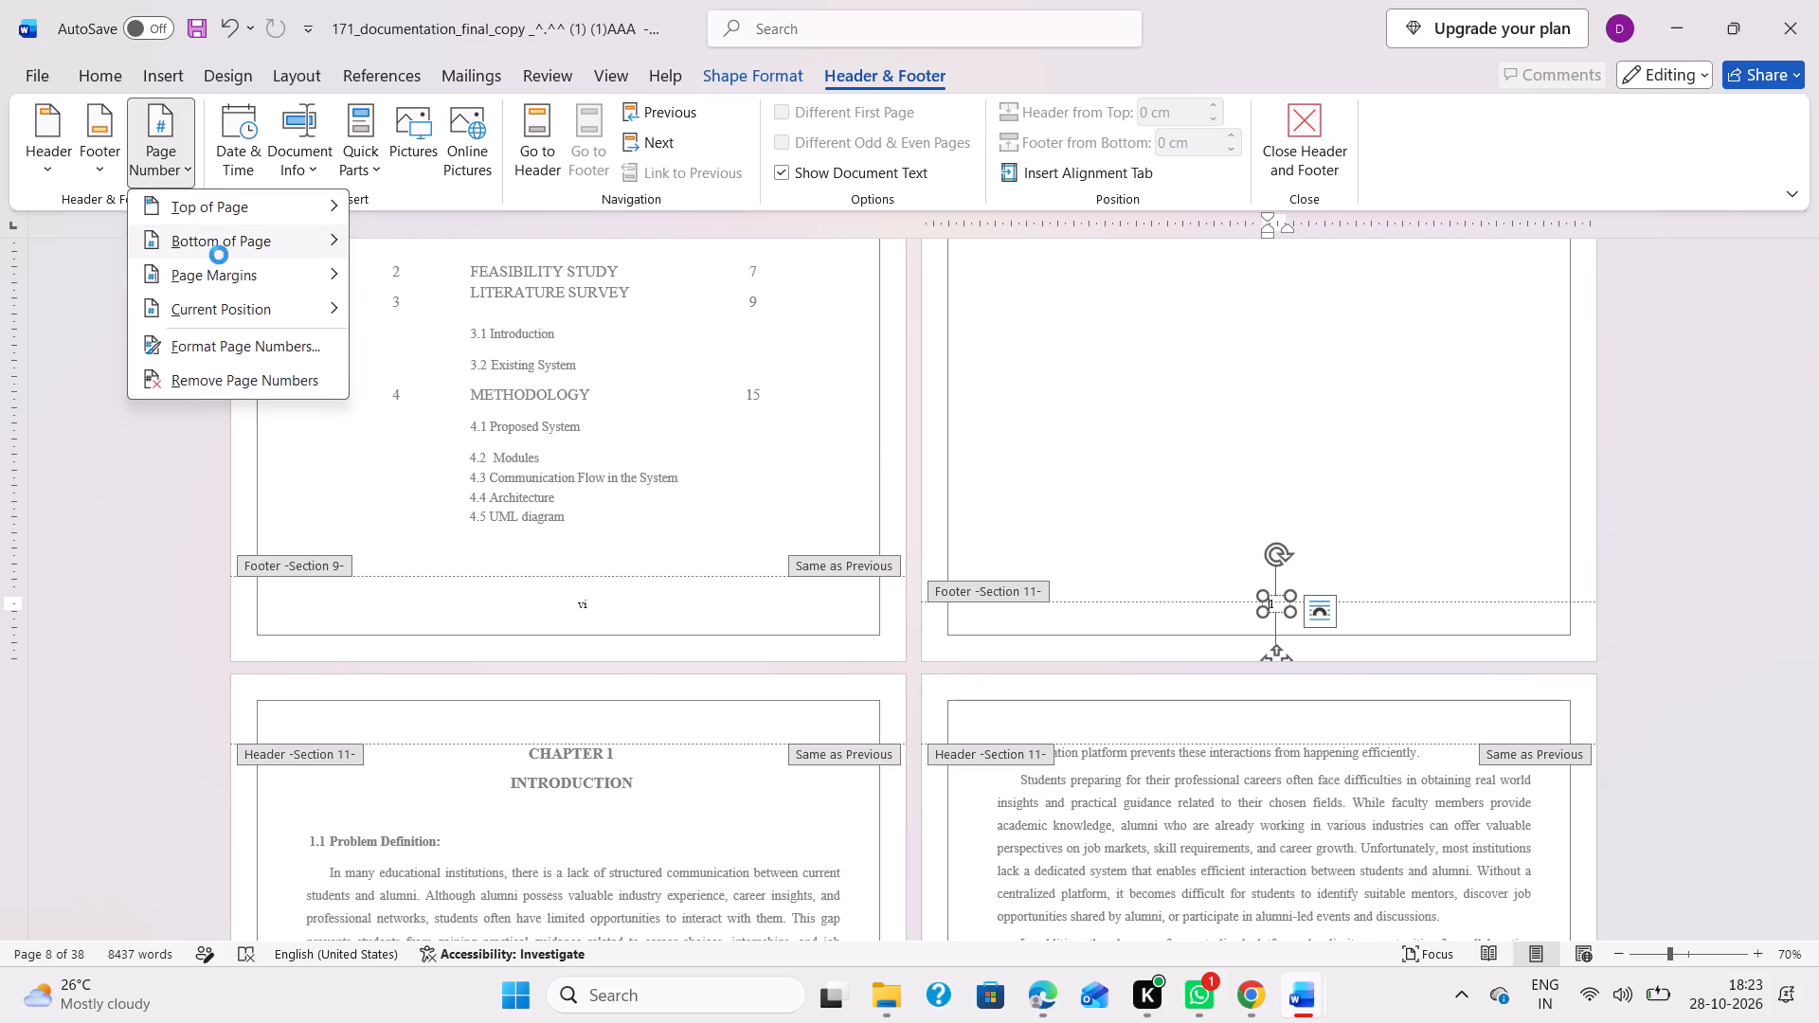
pyautogui.click(225, 354)
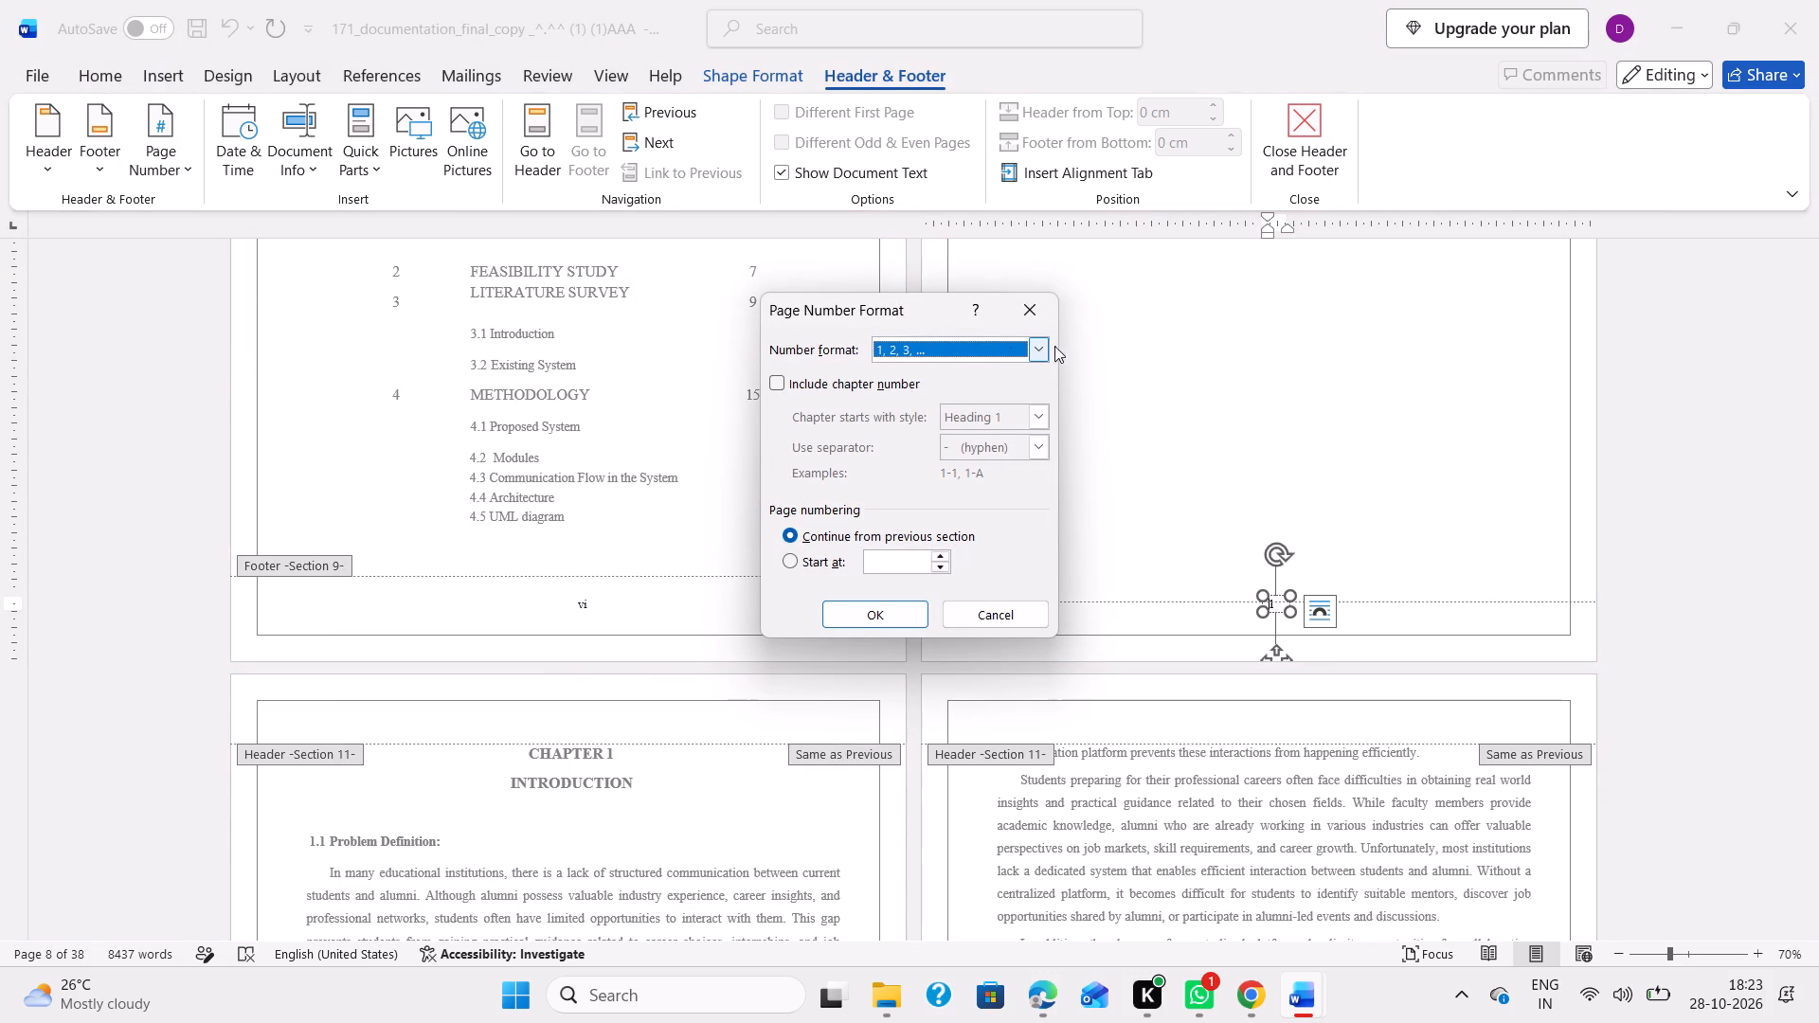
pyautogui.click(1044, 348)
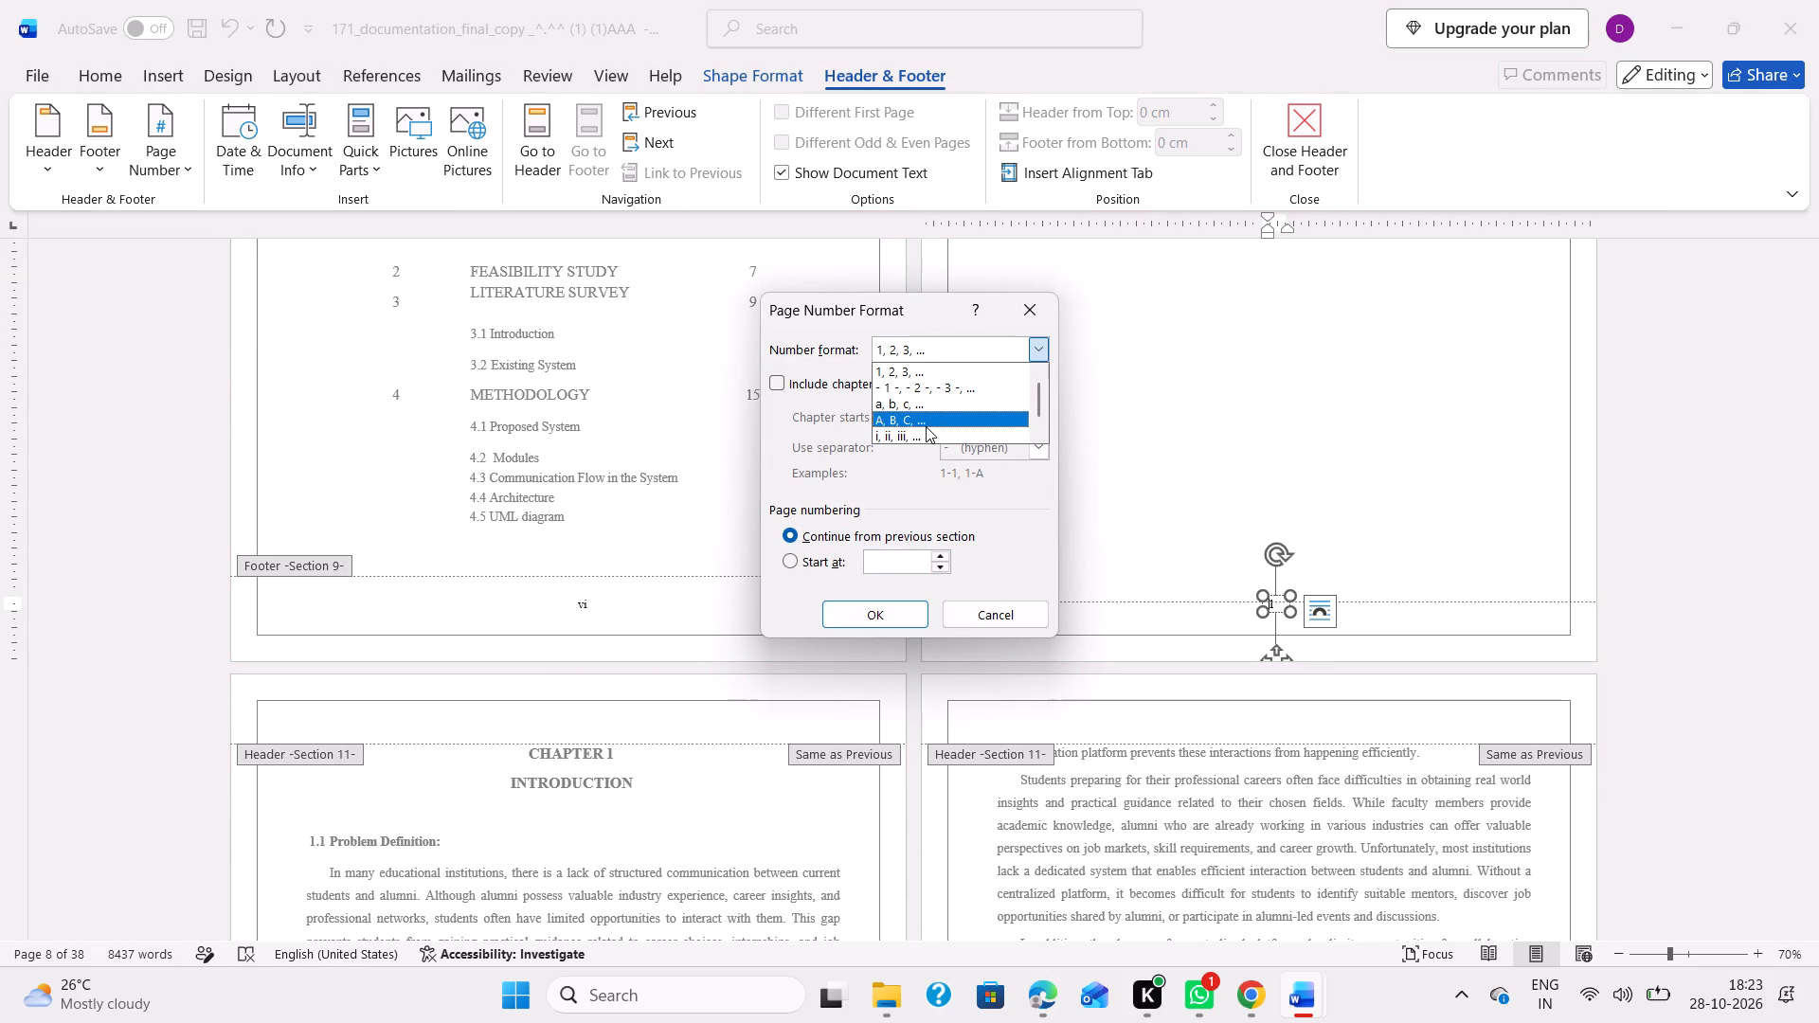
pyautogui.click(926, 434)
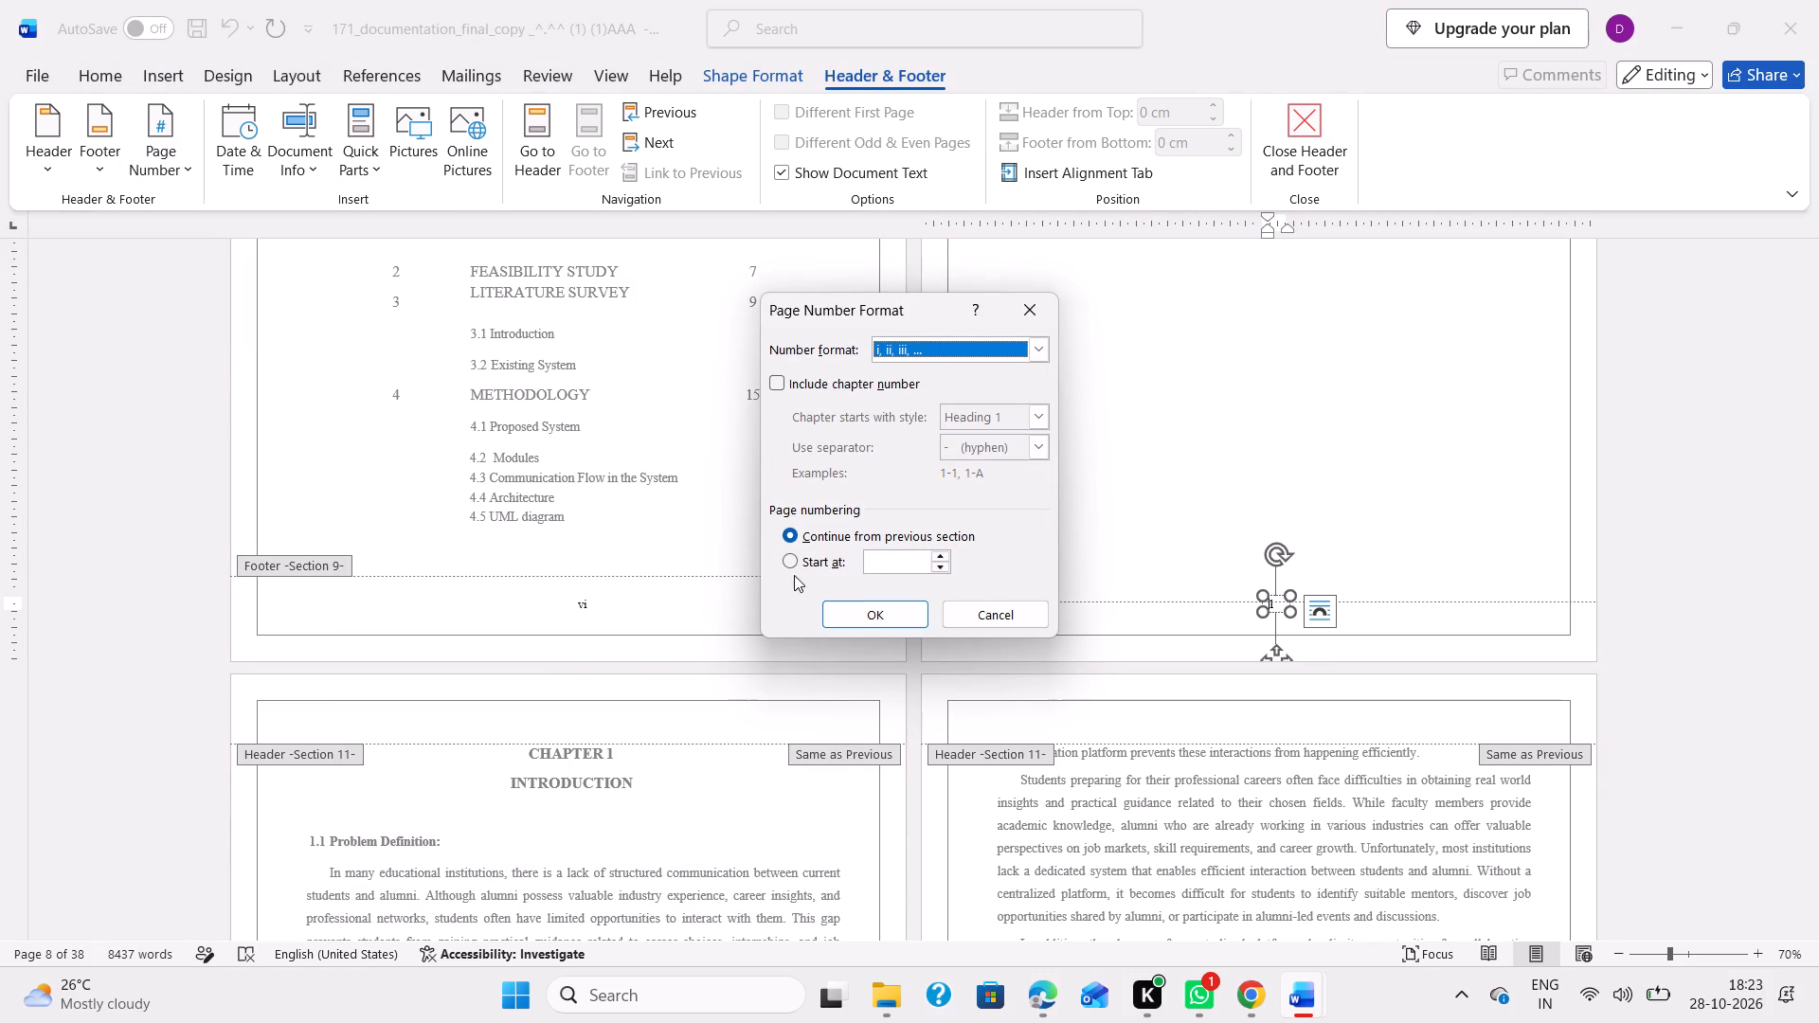
pyautogui.click(793, 563)
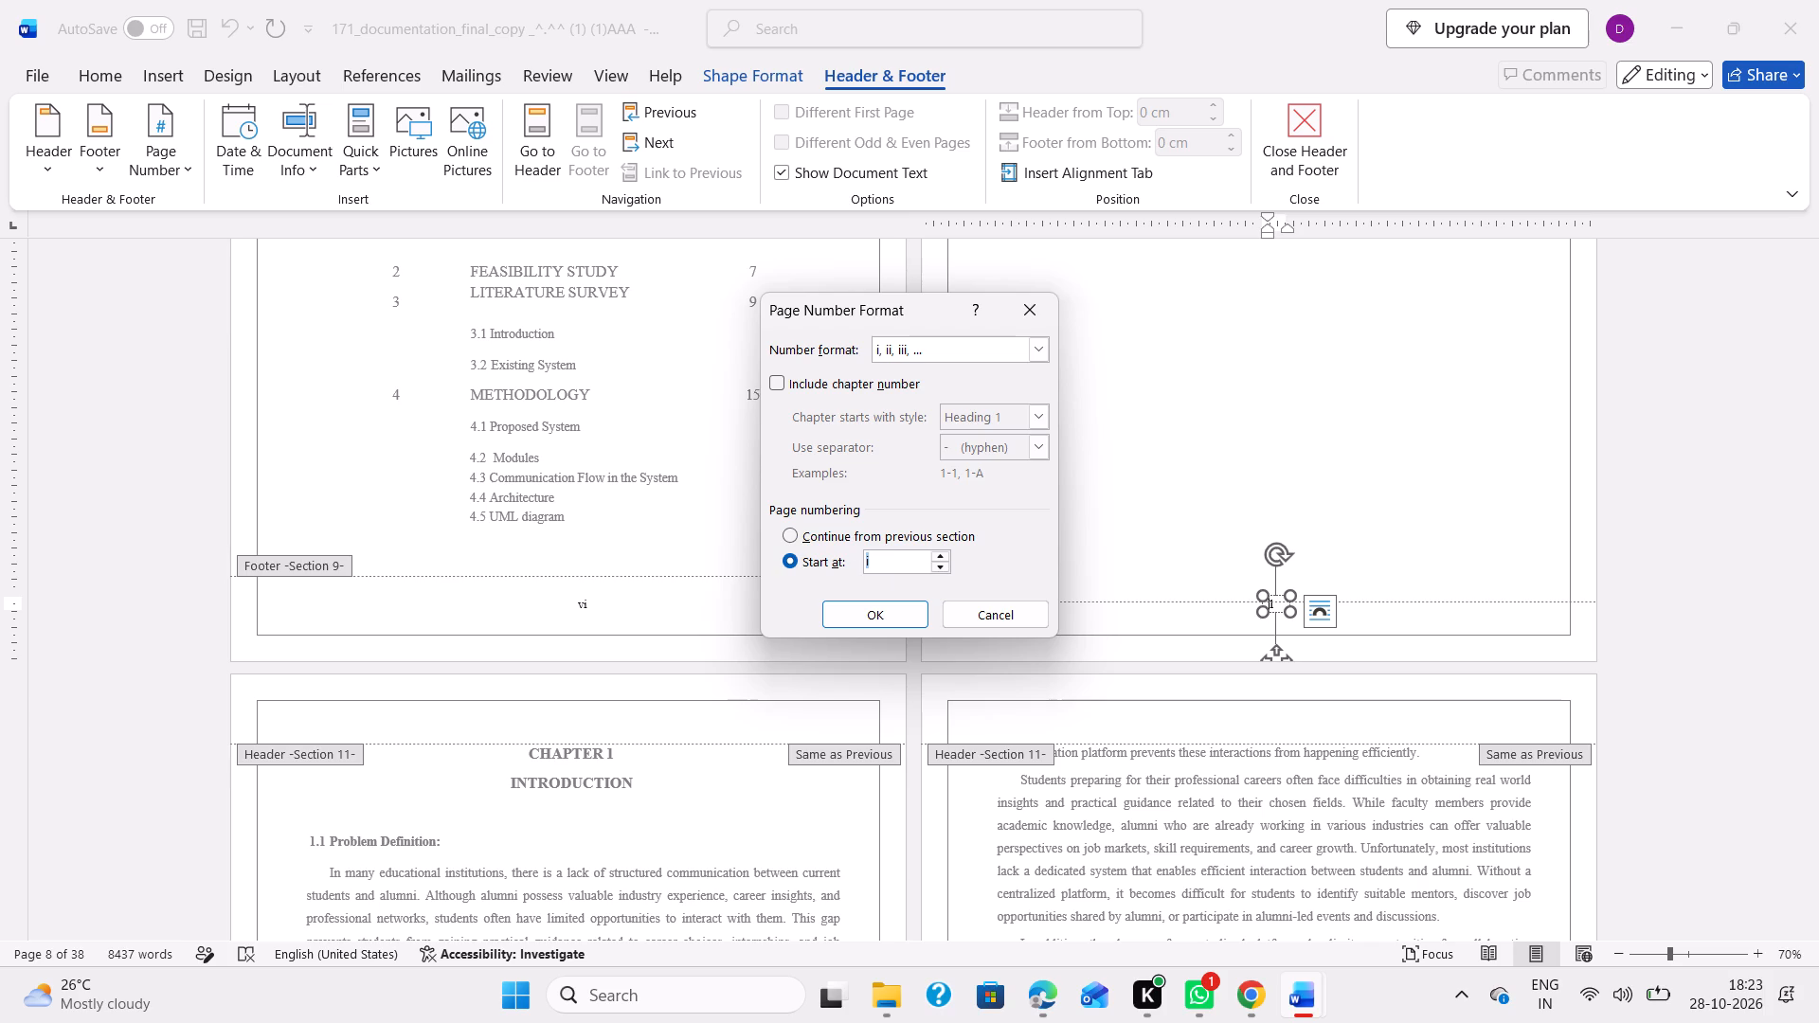
pyautogui.write('vii')
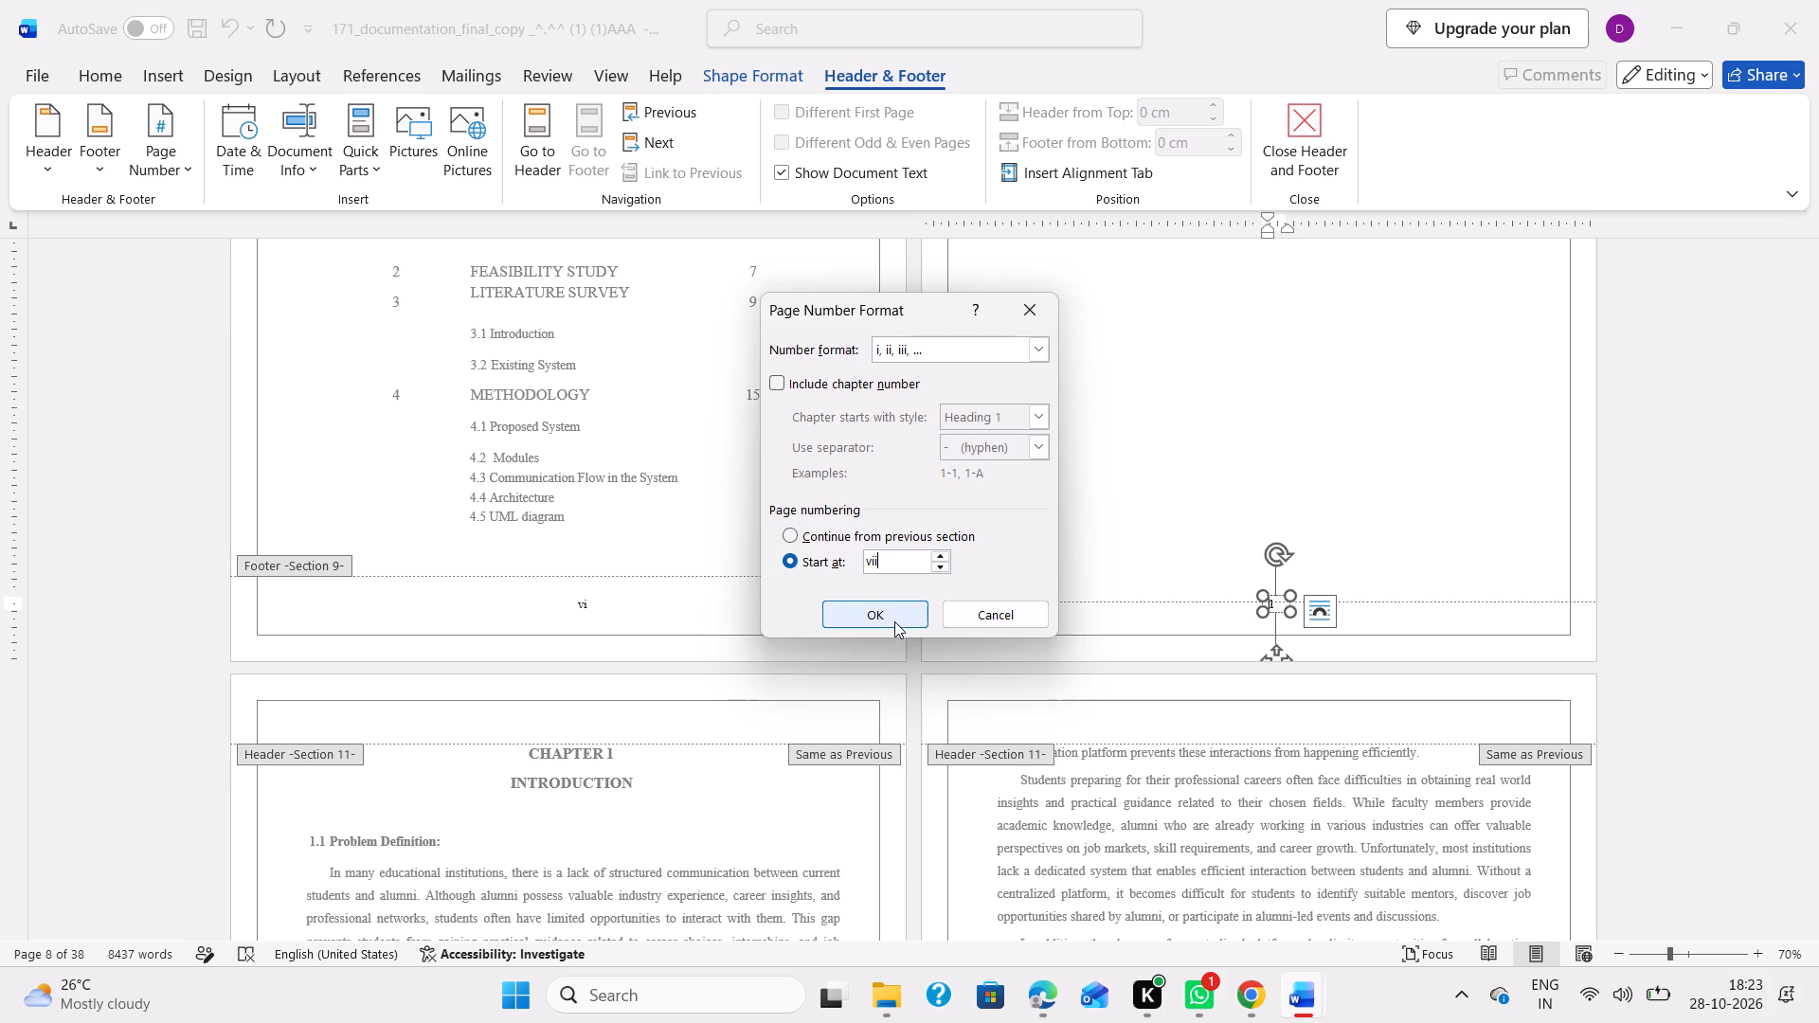
pyautogui.click(894, 619)
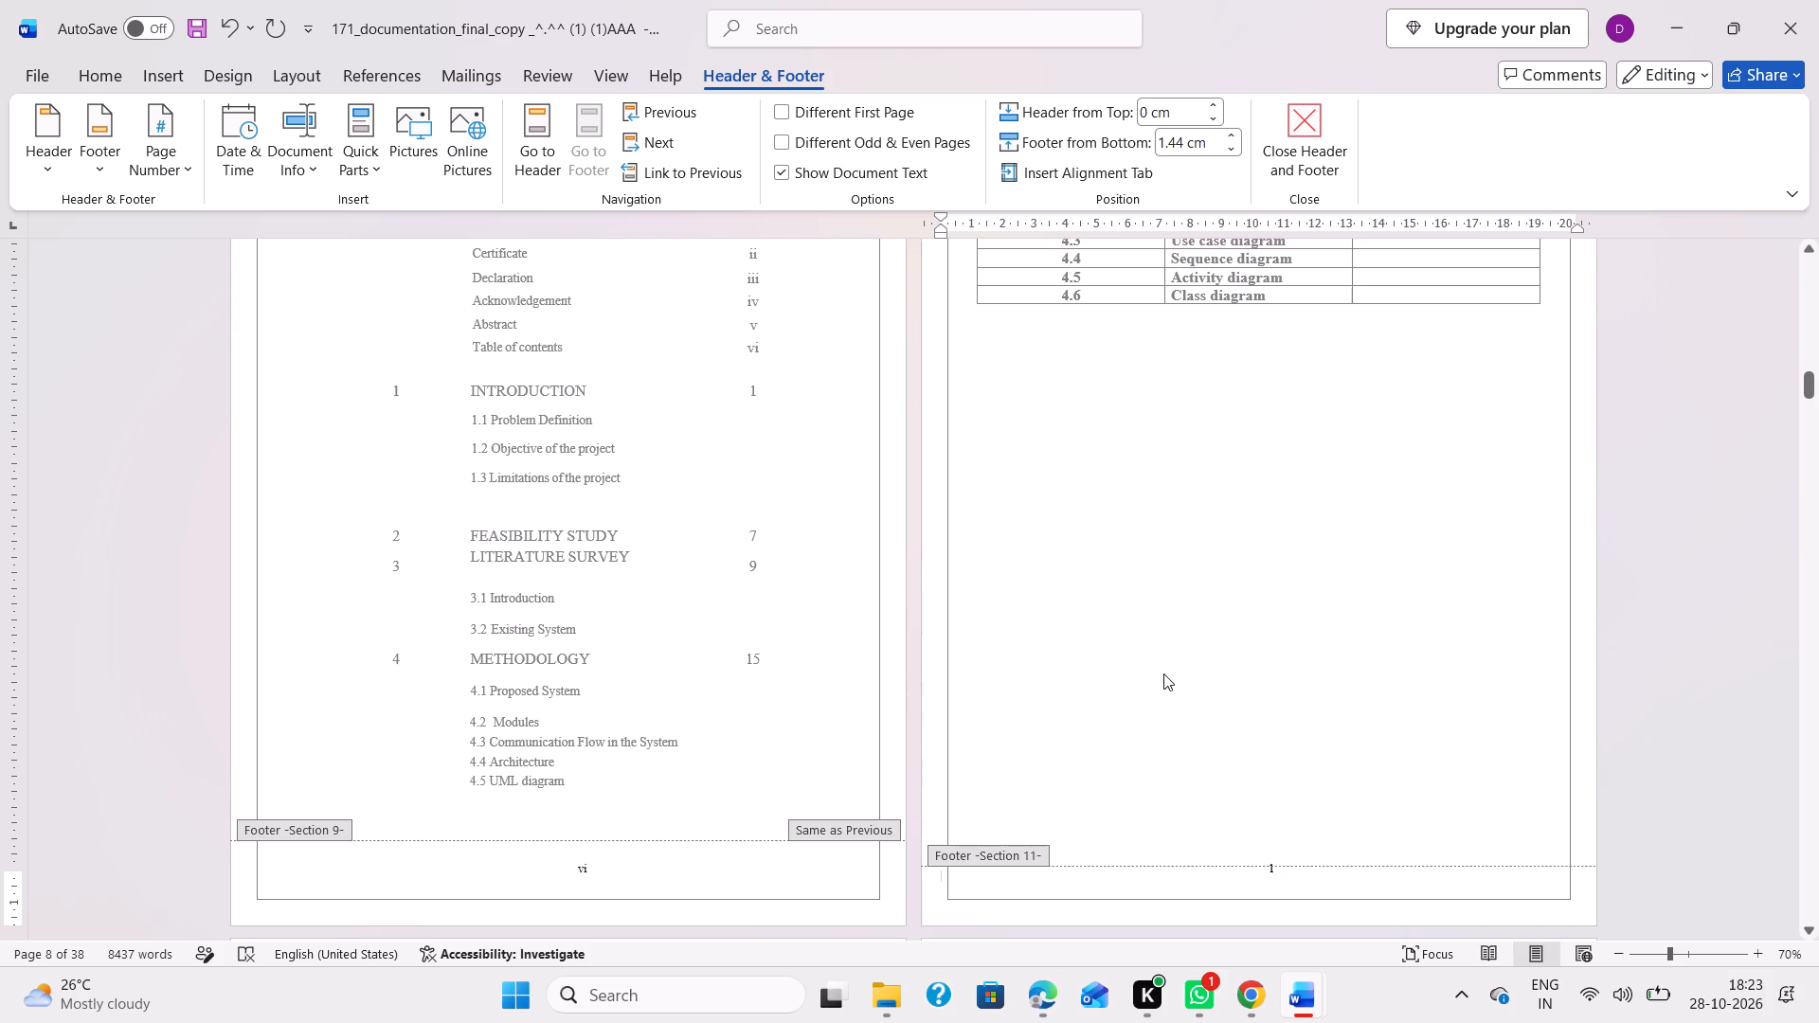
# Examine the Section 11 footer page numbers on the page before Chapter 1 and on the Chapter 1 pages.
pyautogui.scroll(-6, 1163, 673)
pyautogui.scroll(1, 1131, 607)
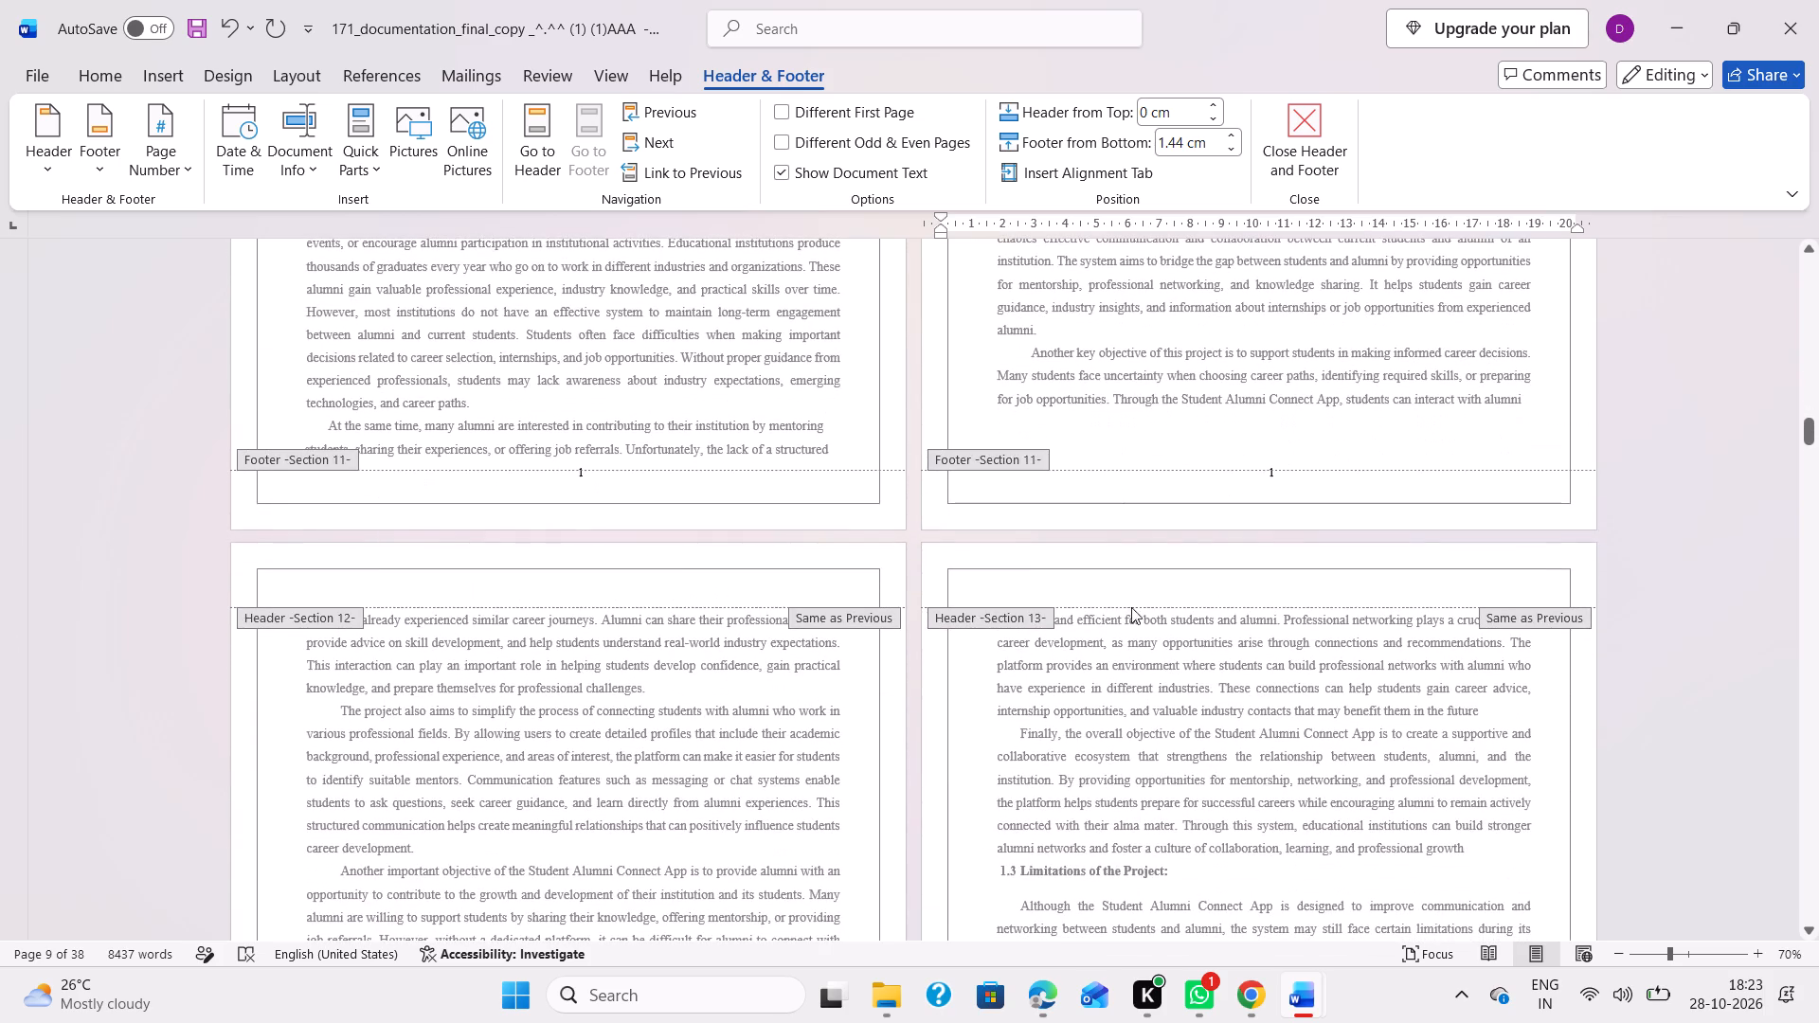
pyautogui.scroll(3, 1131, 607)
pyautogui.scroll(1, 1307, 583)
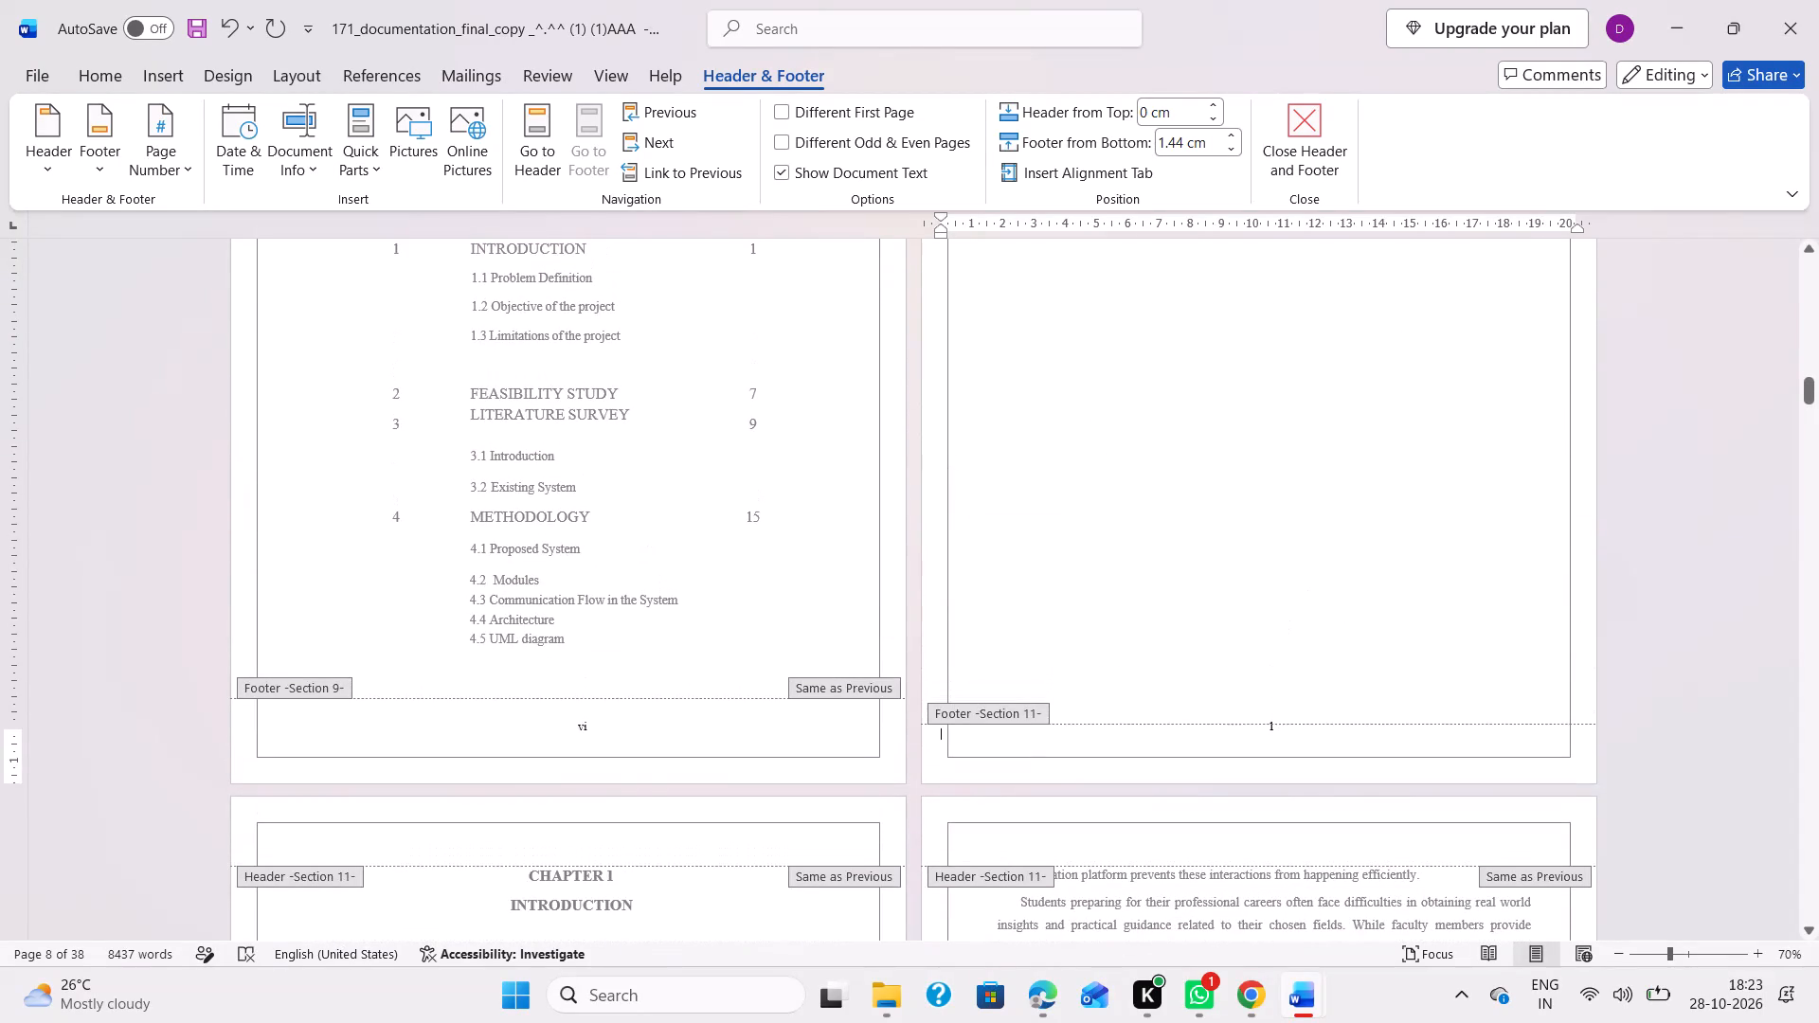
pyautogui.doubleClick(1273, 724)
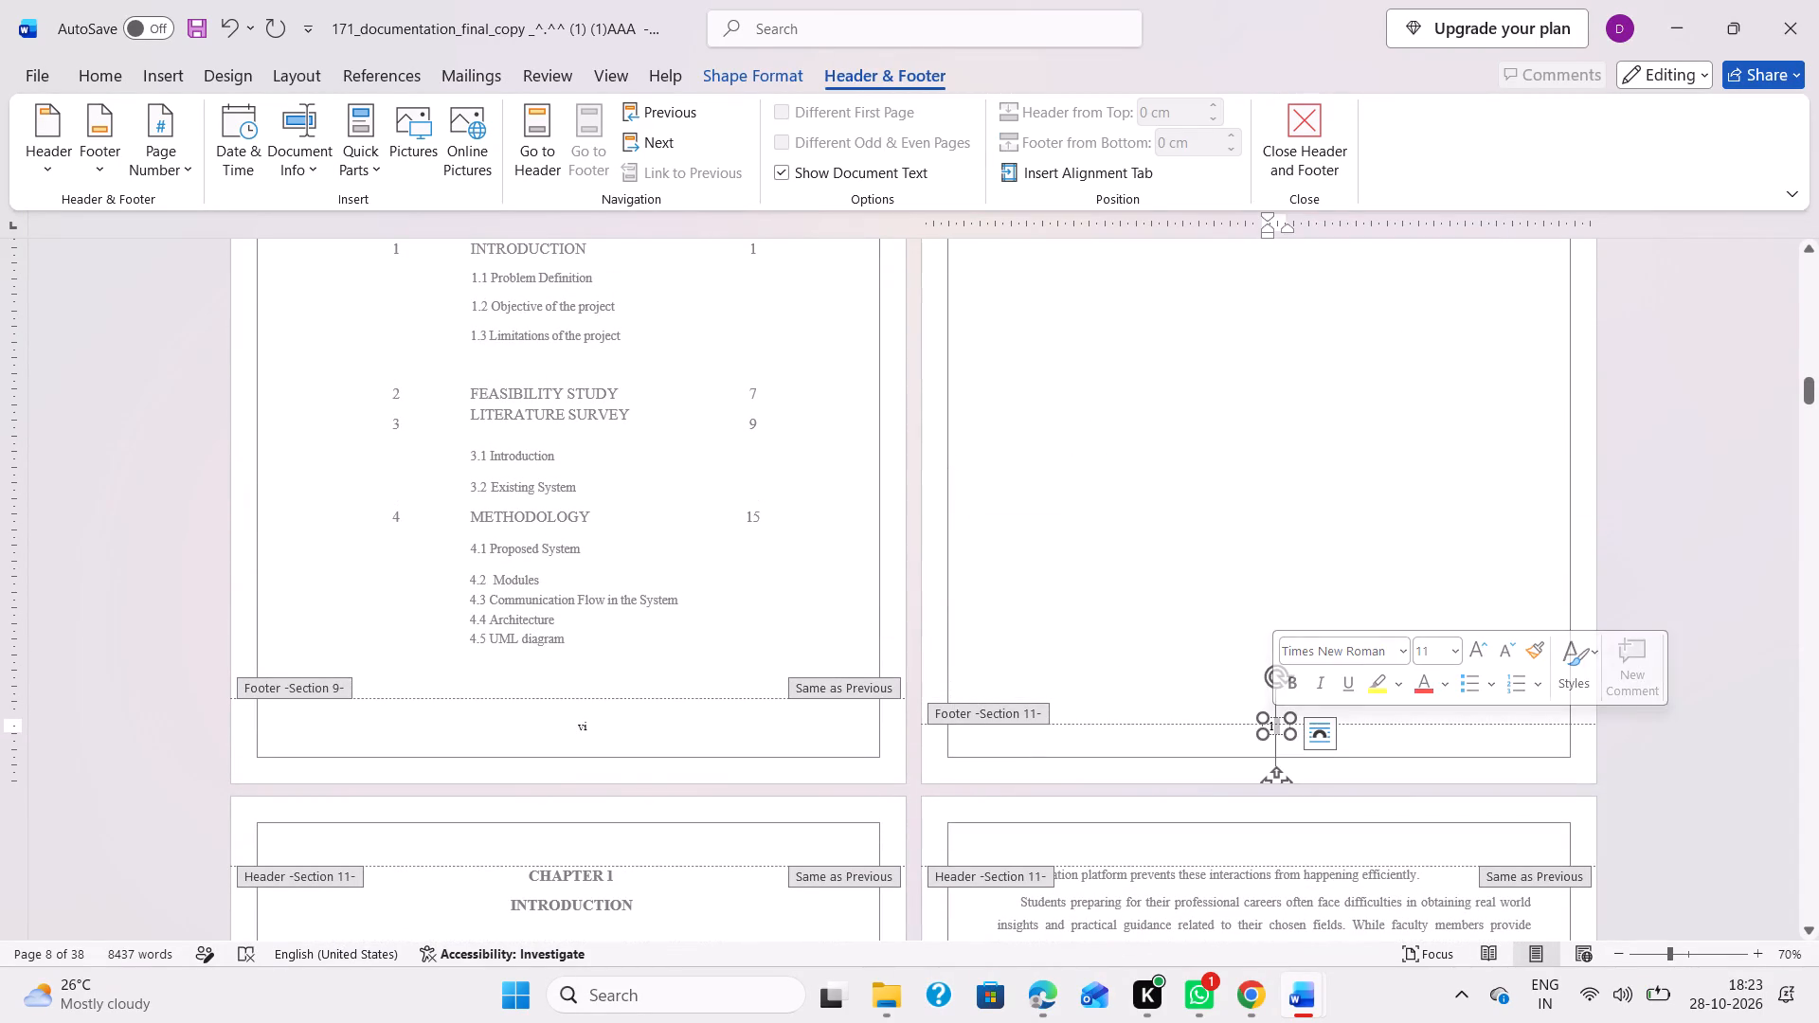
pyautogui.click(1229, 735)
pyautogui.click(1347, 725)
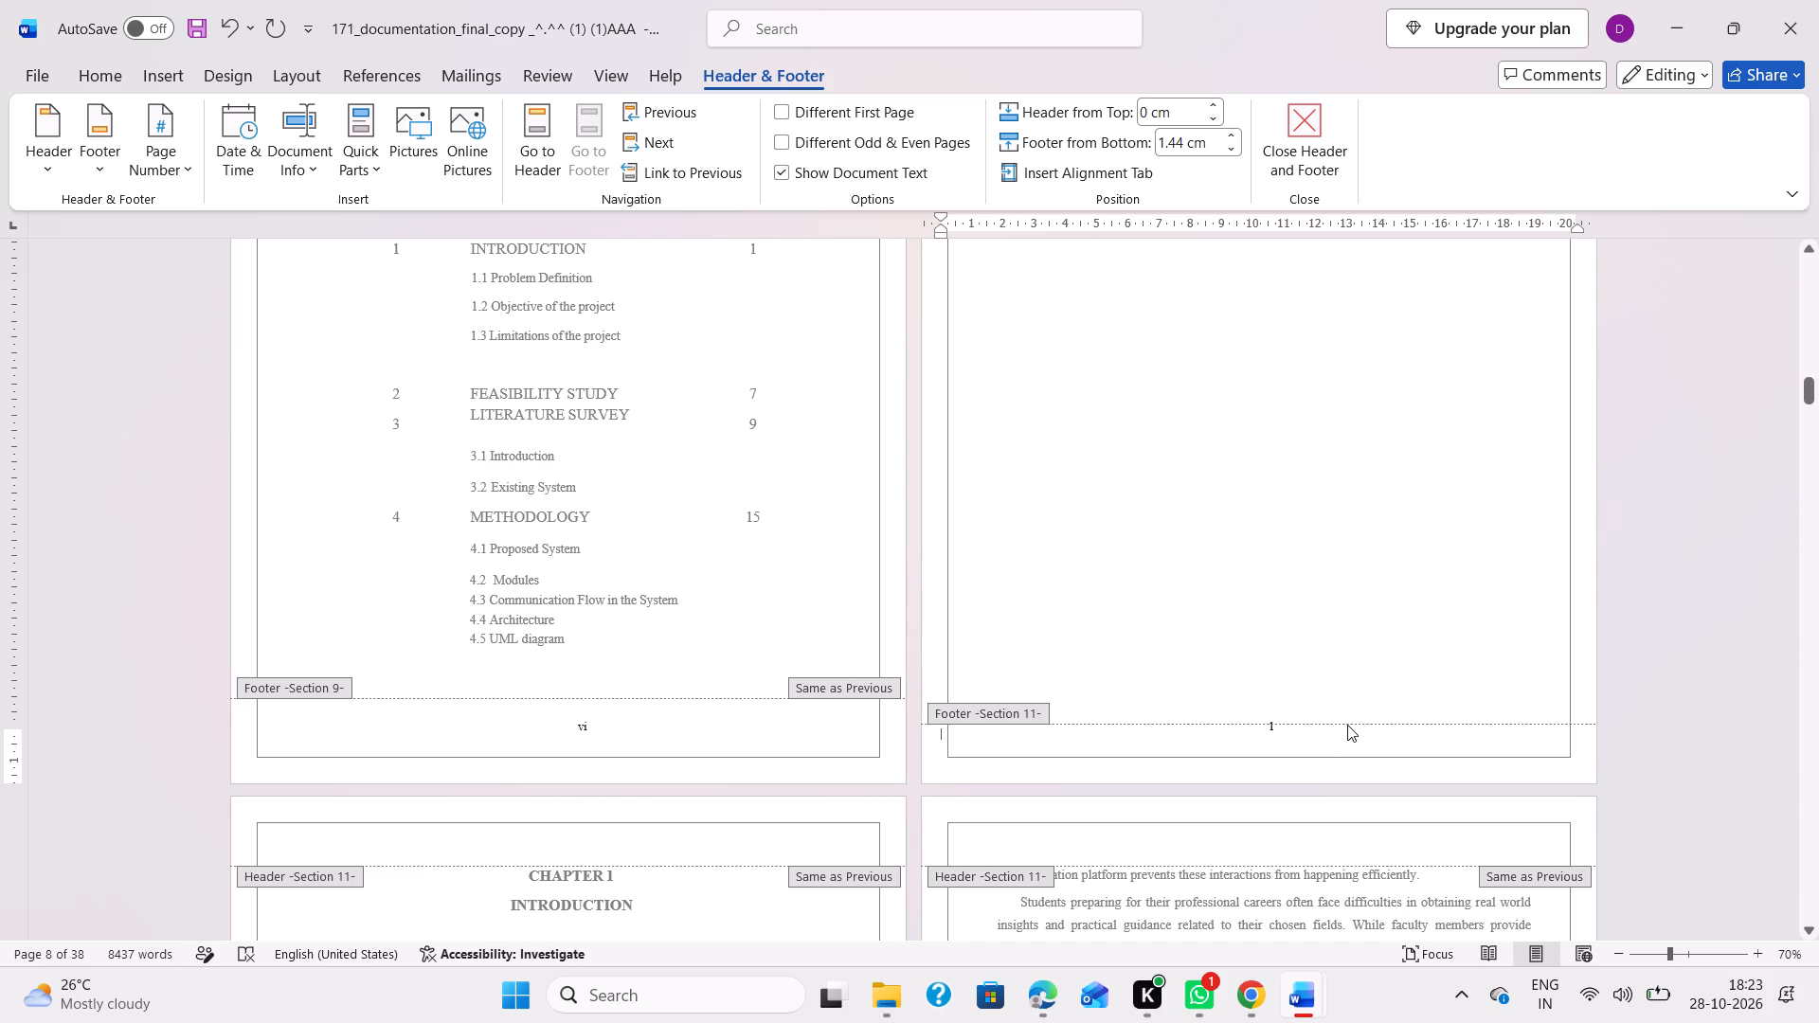
pyautogui.click(1360, 727)
pyautogui.click(1487, 735)
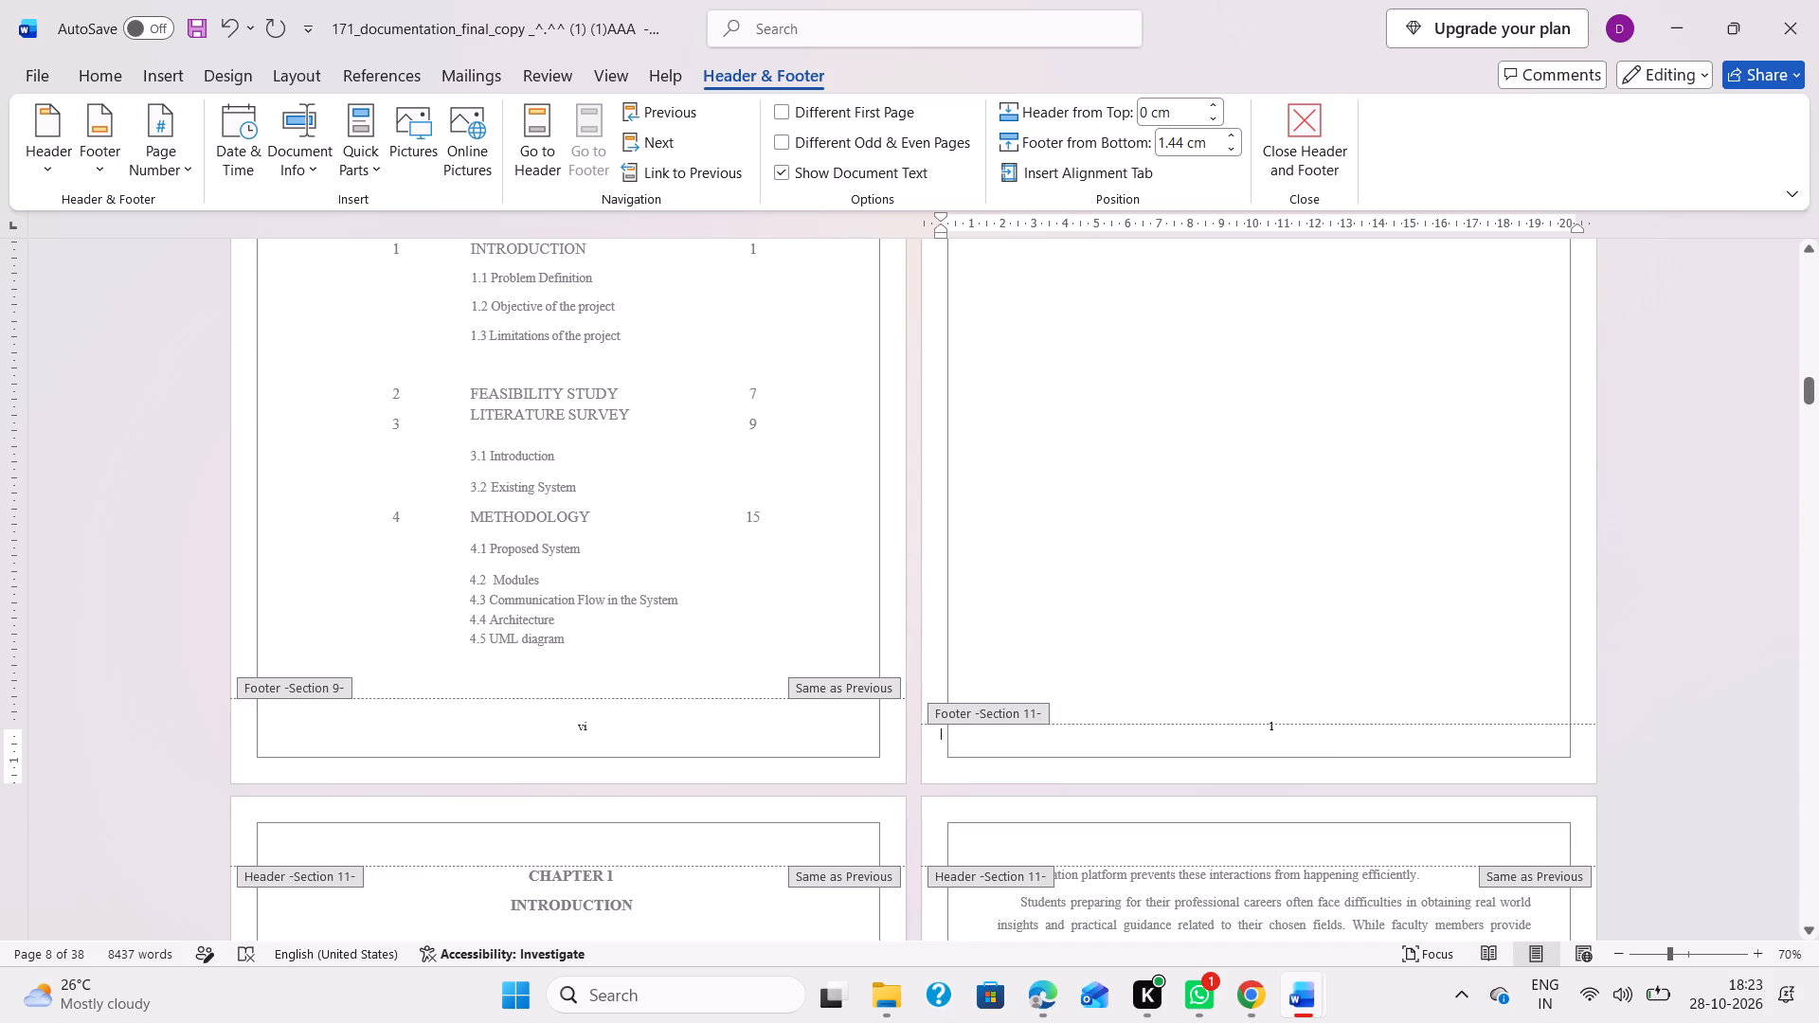
pyautogui.click(1175, 740)
# Delete the number from the Section 11 footer's page-number box on the page before Chapter 1.
pyautogui.click(1271, 721)
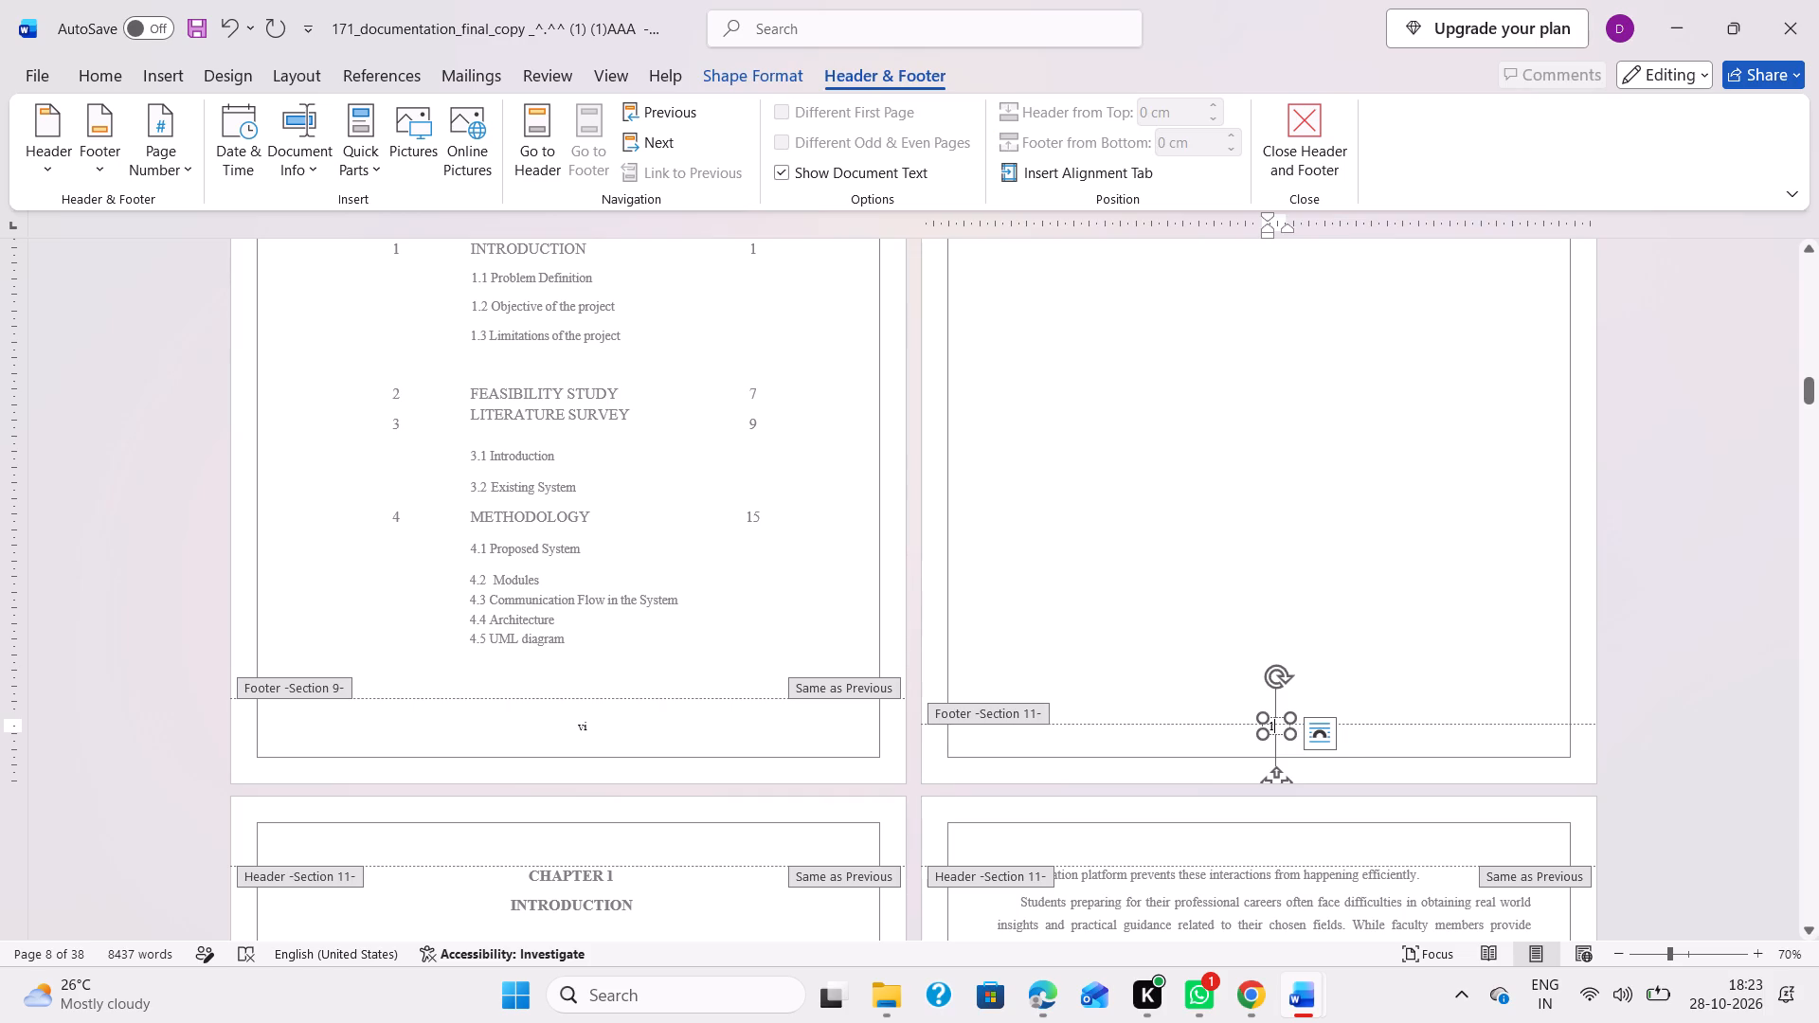
pyautogui.press('BackSpace')
pyautogui.scroll(-2, 1288, 725)
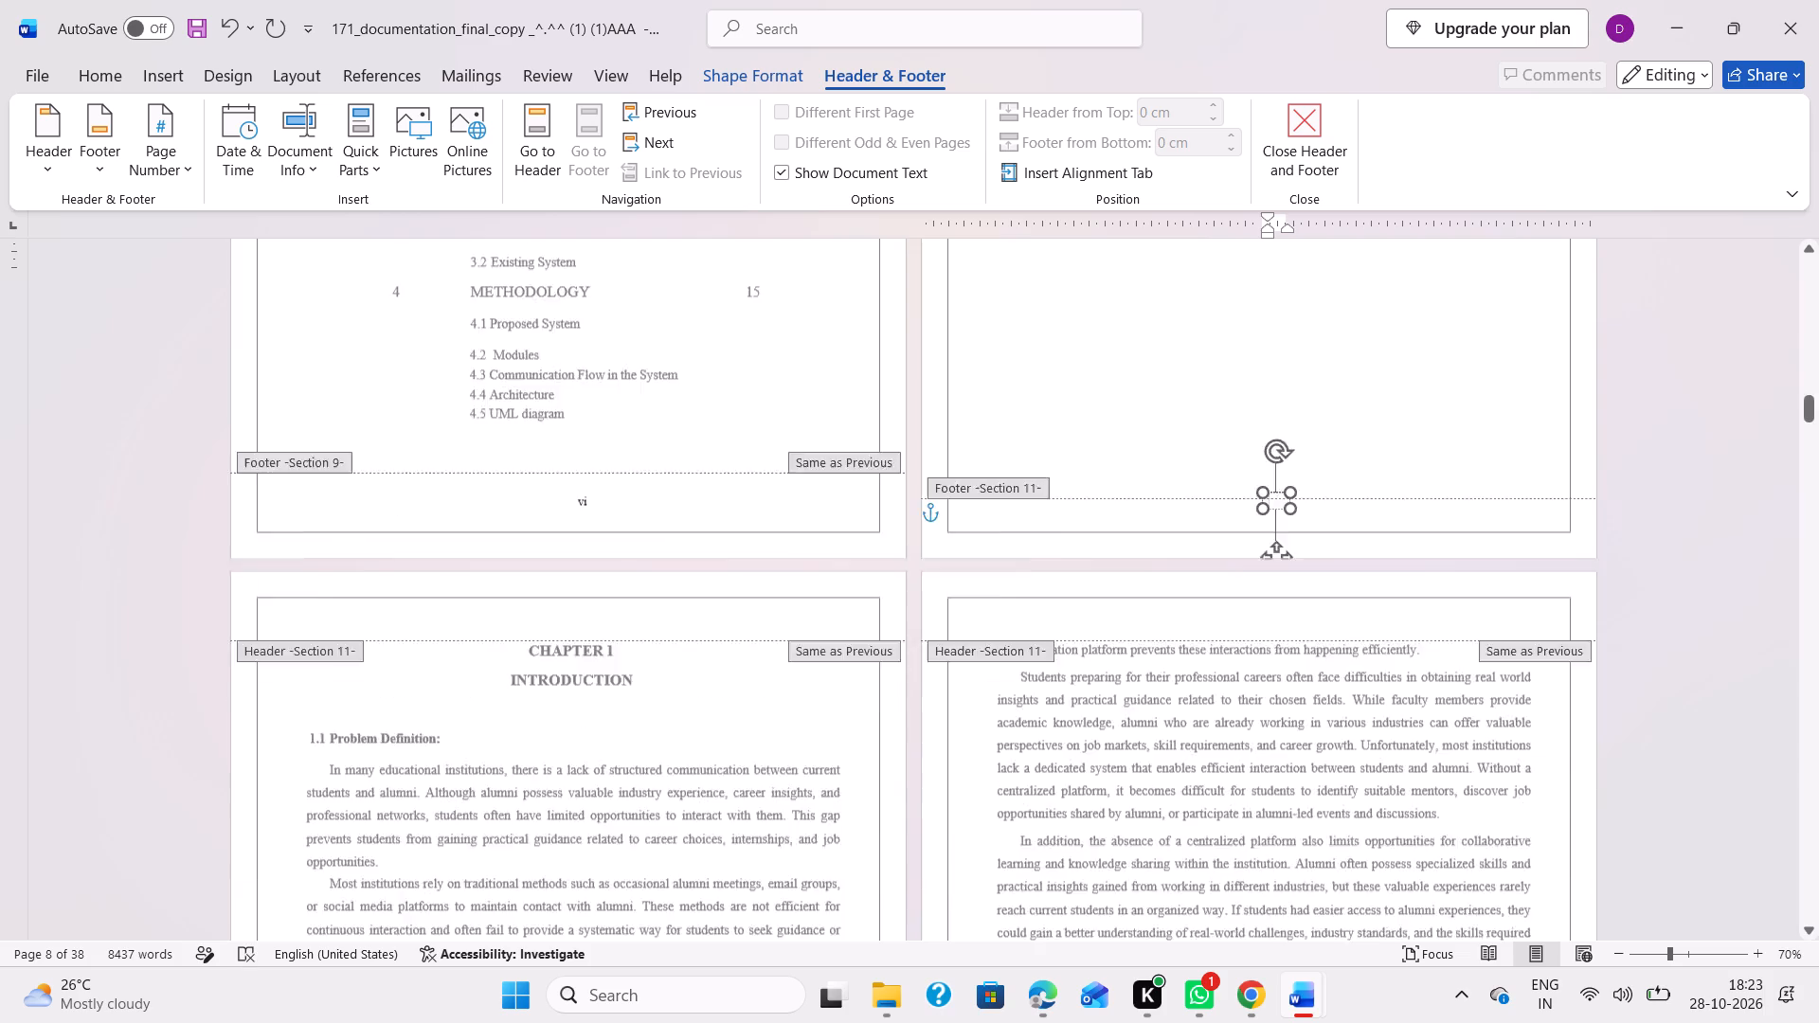
pyautogui.scroll(-3, 1288, 725)
pyautogui.scroll(1, 1288, 725)
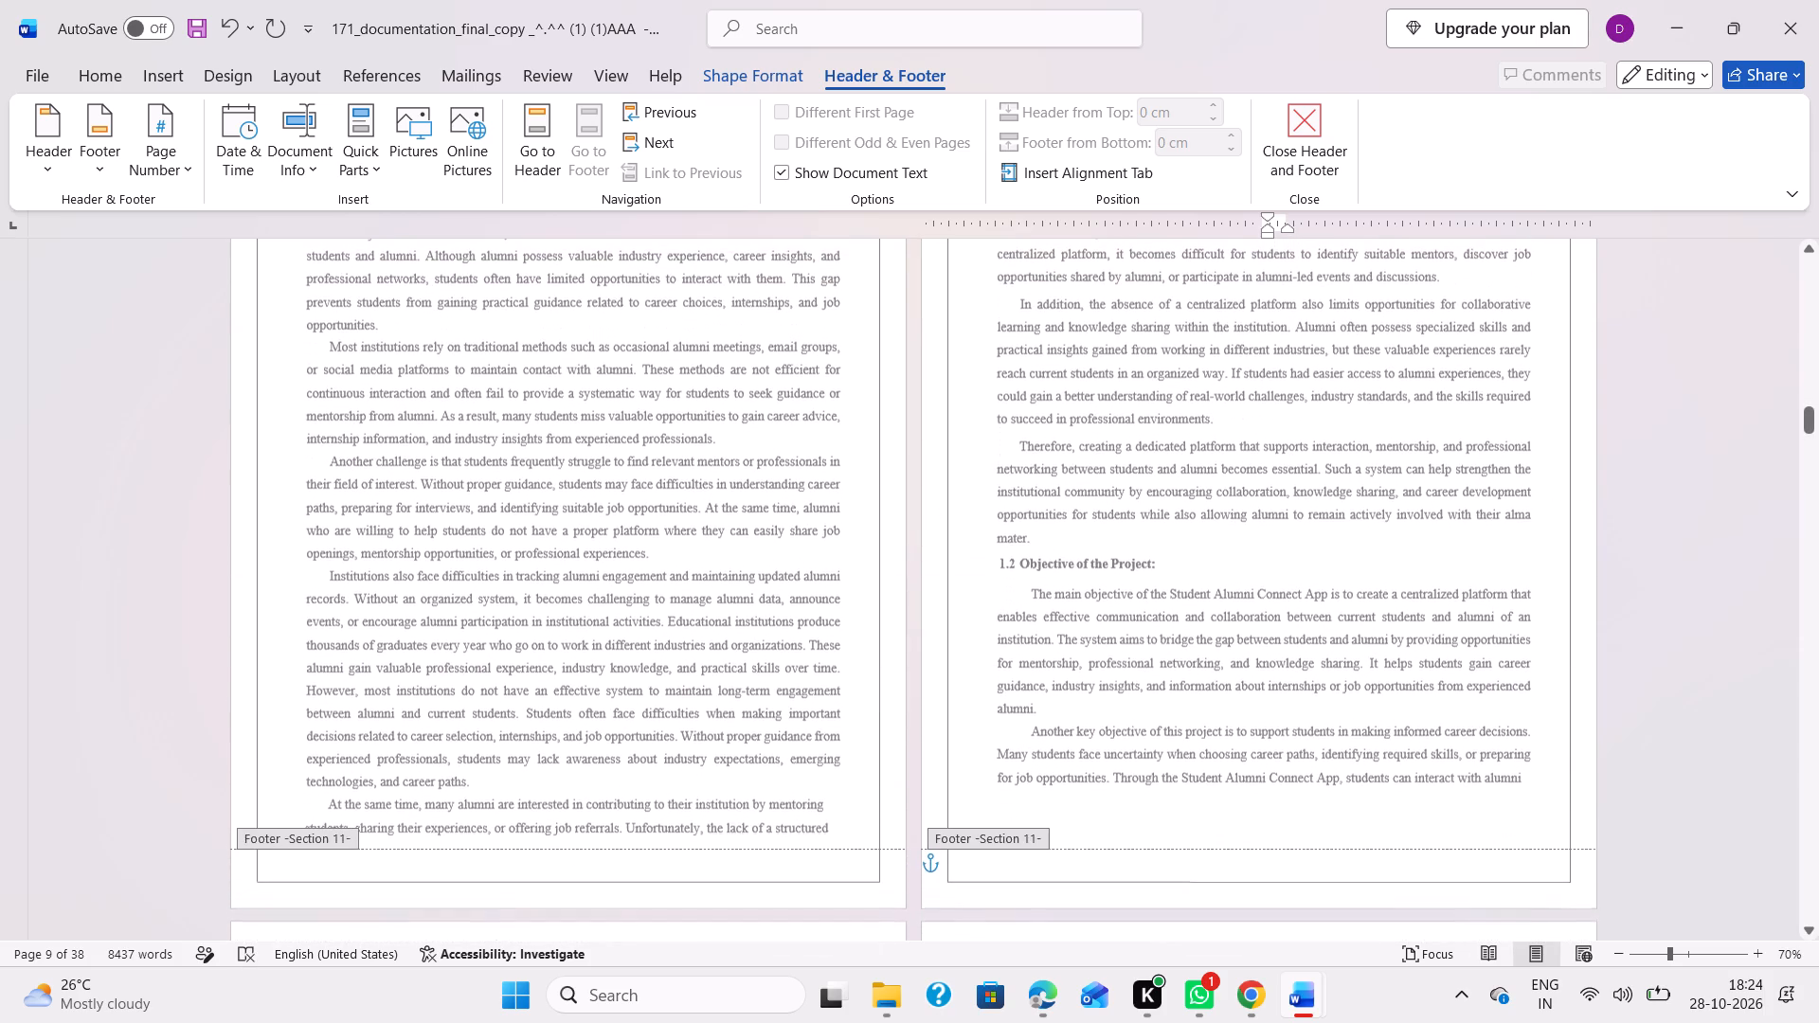
pyautogui.scroll(2, 1160, 672)
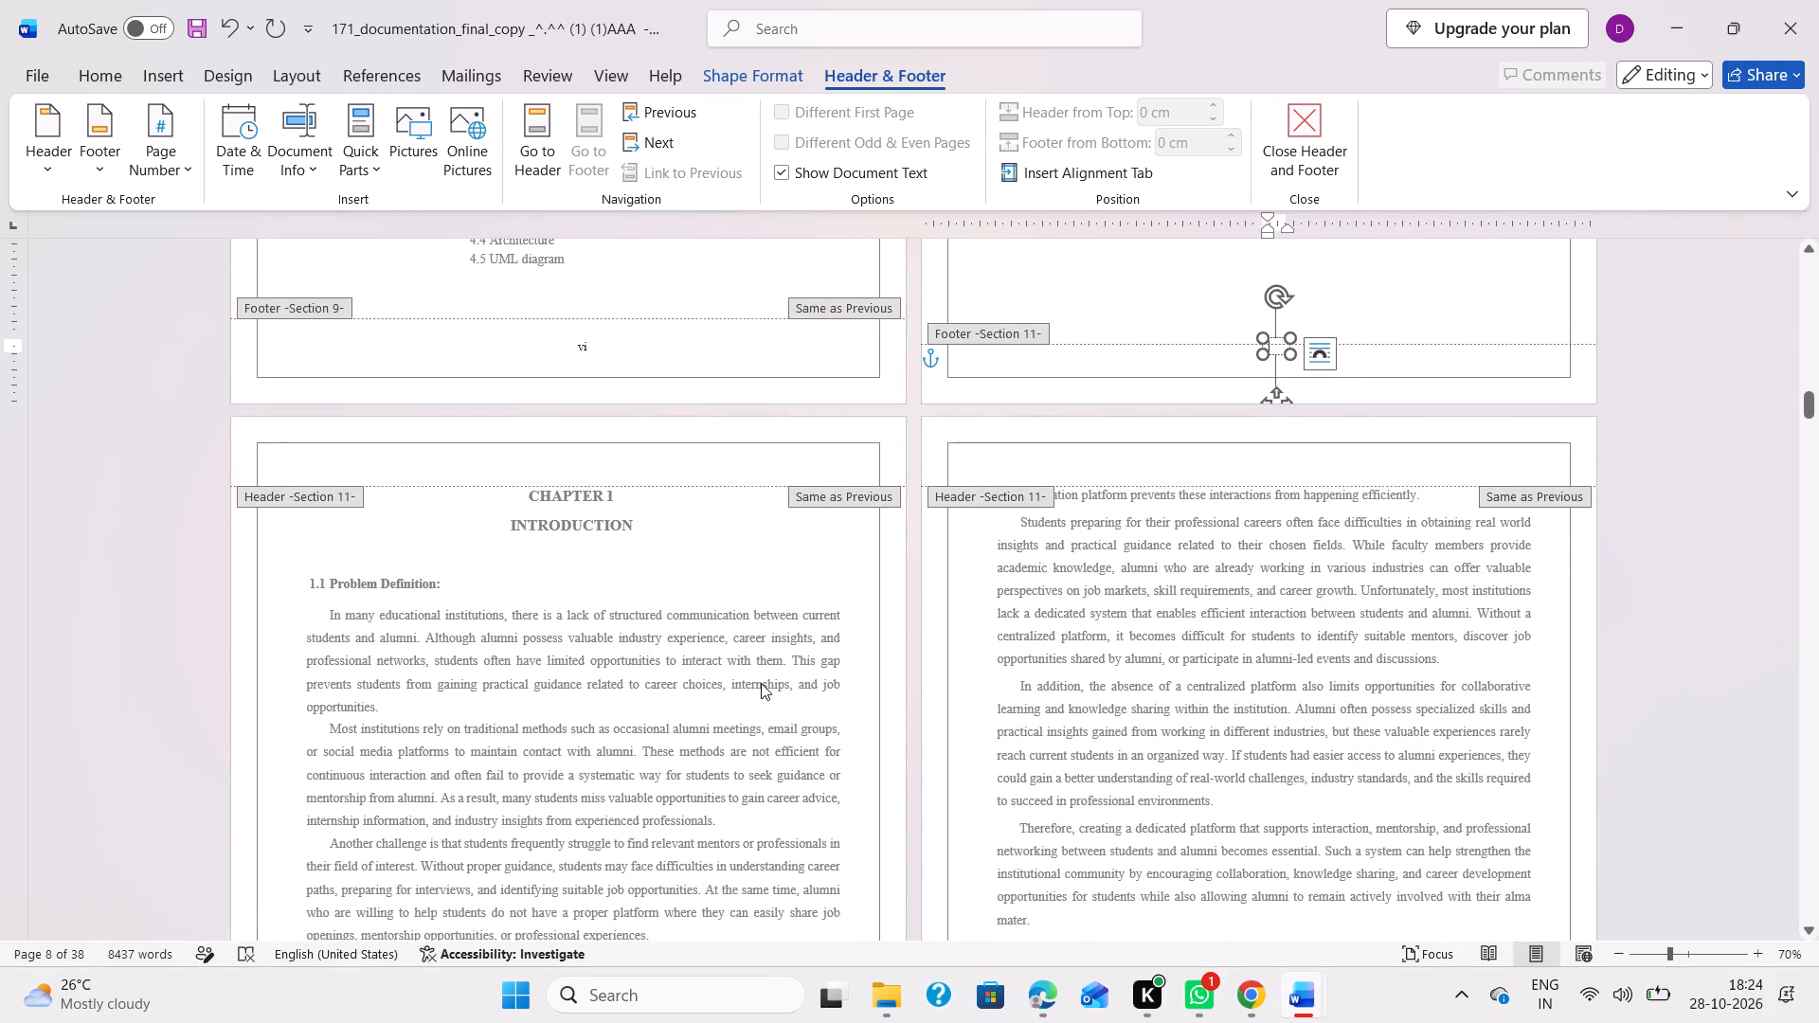
# Return from the footer to the body text and insert a page break after the last line of the first Chapter 1 page.
pyautogui.scroll(-4, 761, 683)
pyautogui.click(587, 697)
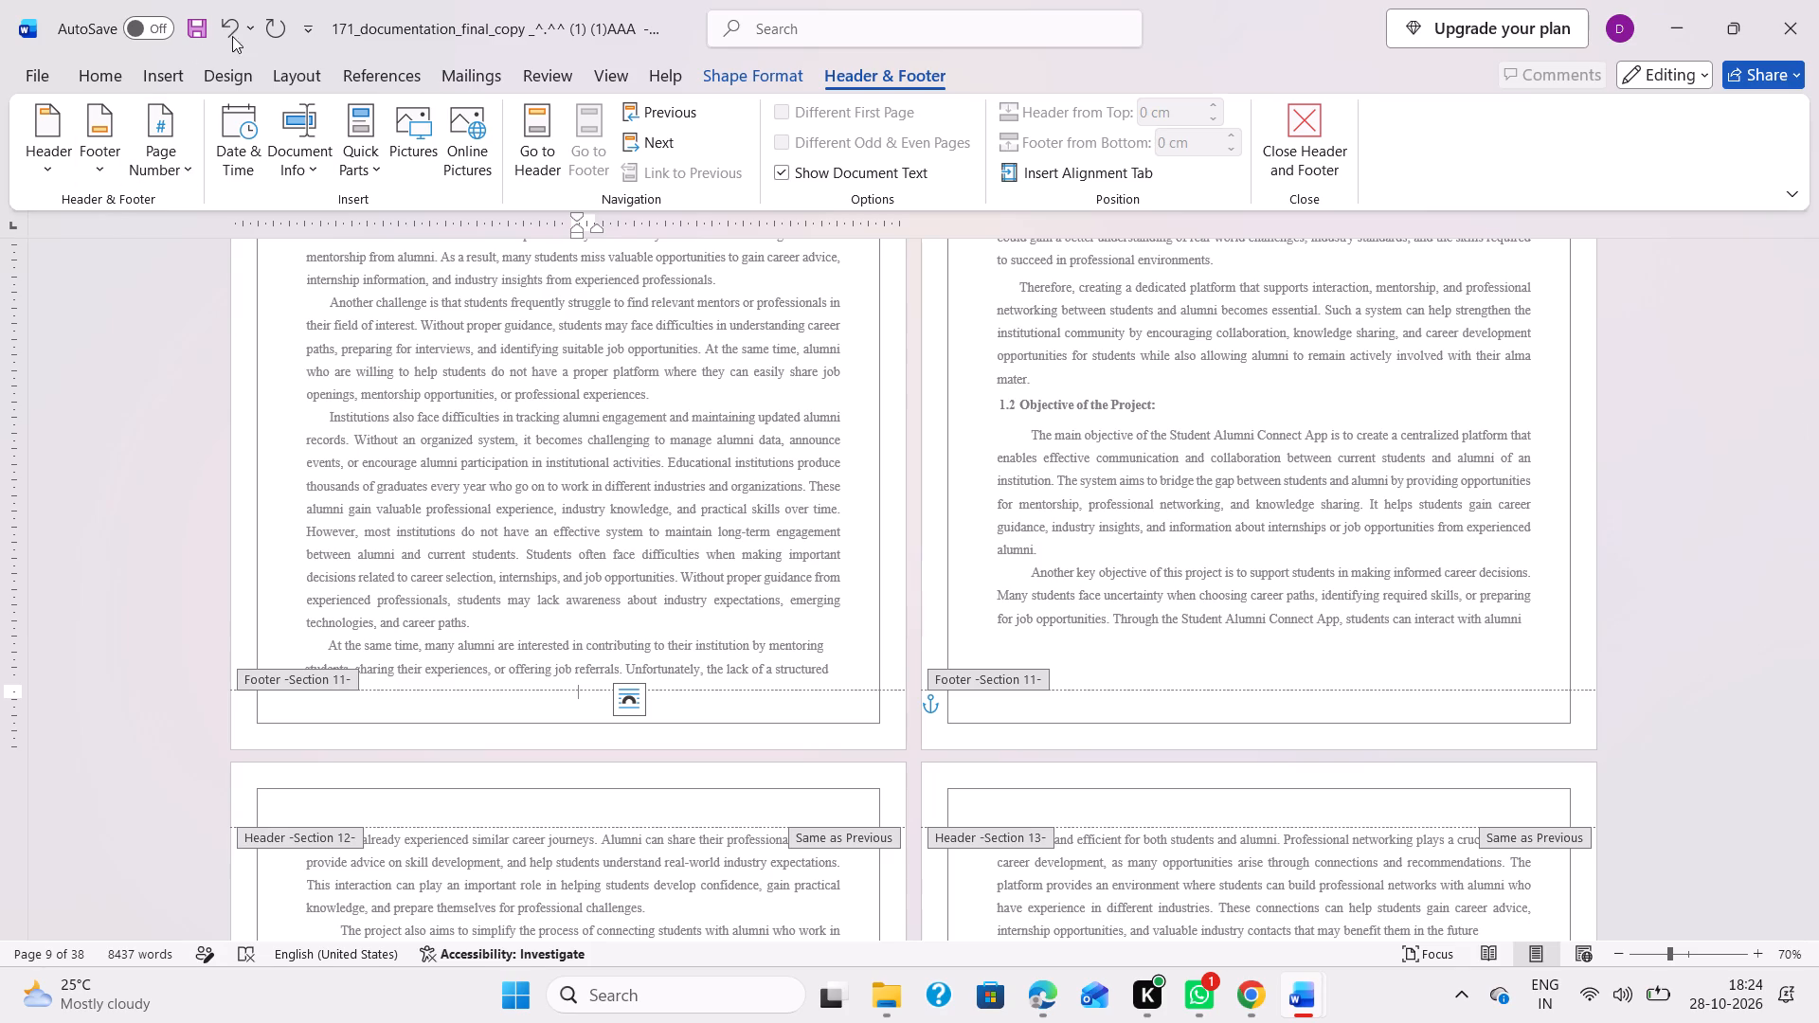
pyautogui.click(152, 81)
pyautogui.click(111, 80)
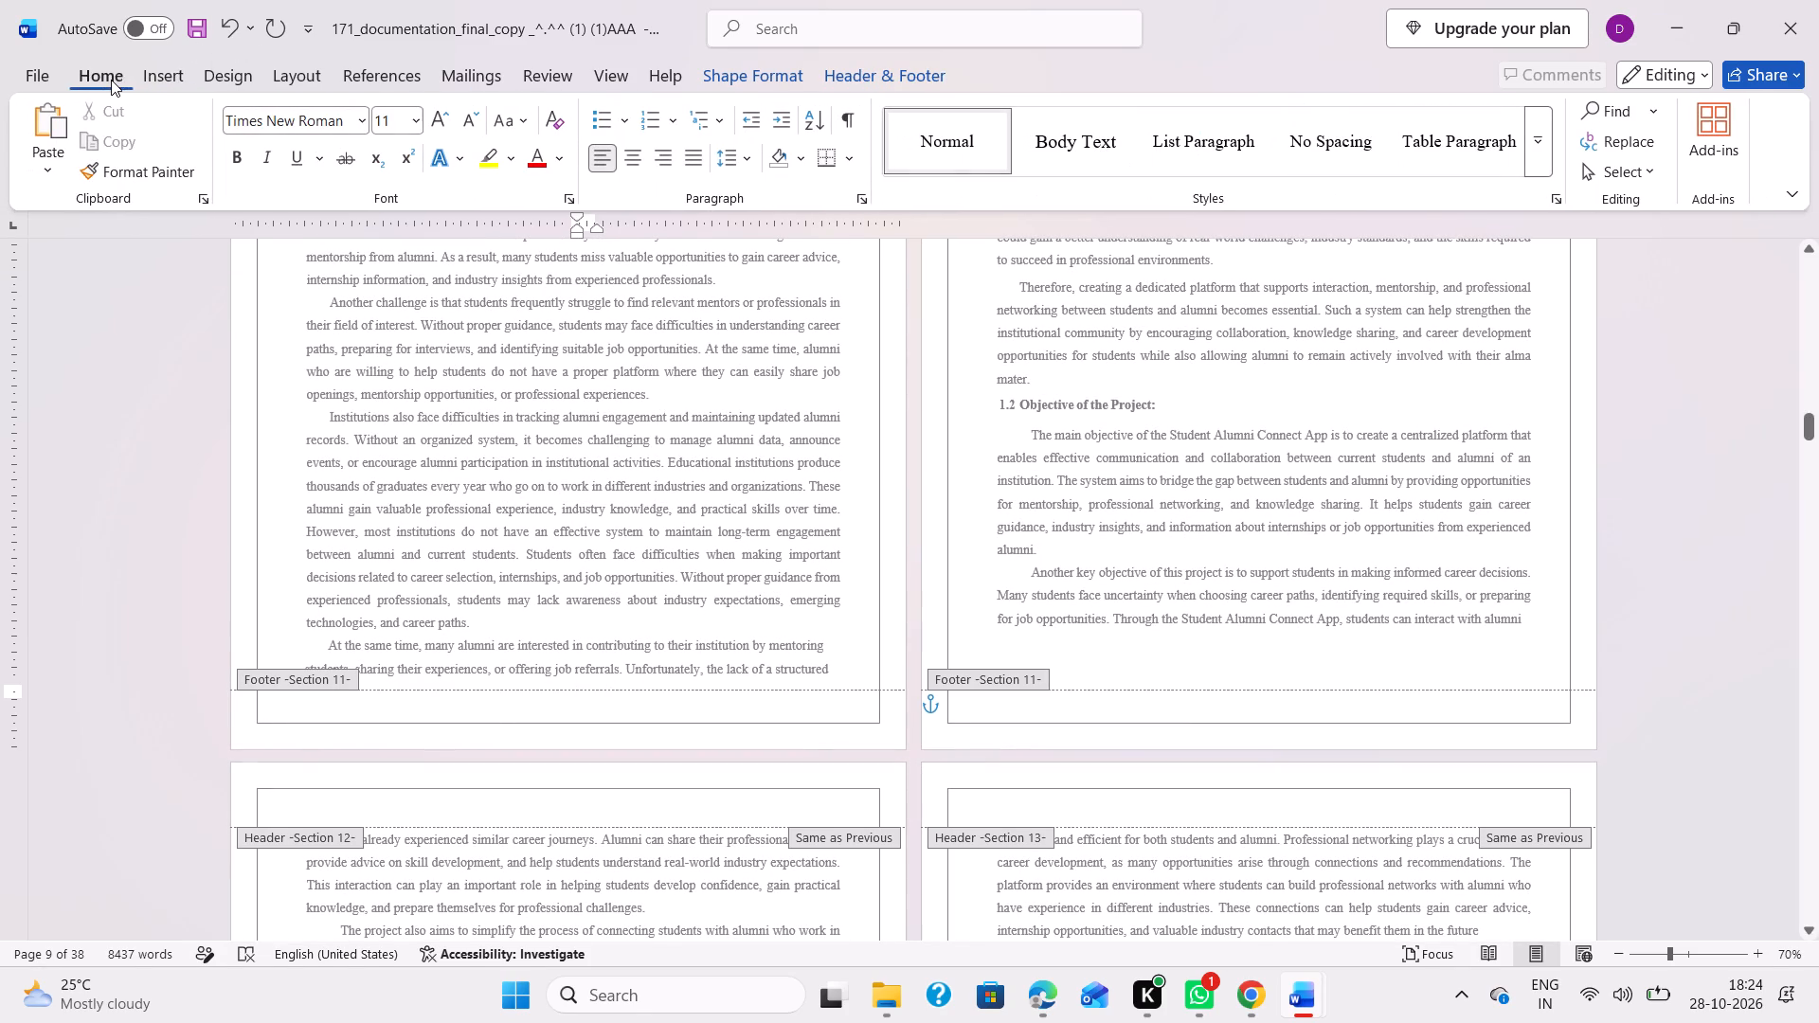
pyautogui.scroll(1, 525, 454)
pyautogui.doubleClick(742, 757)
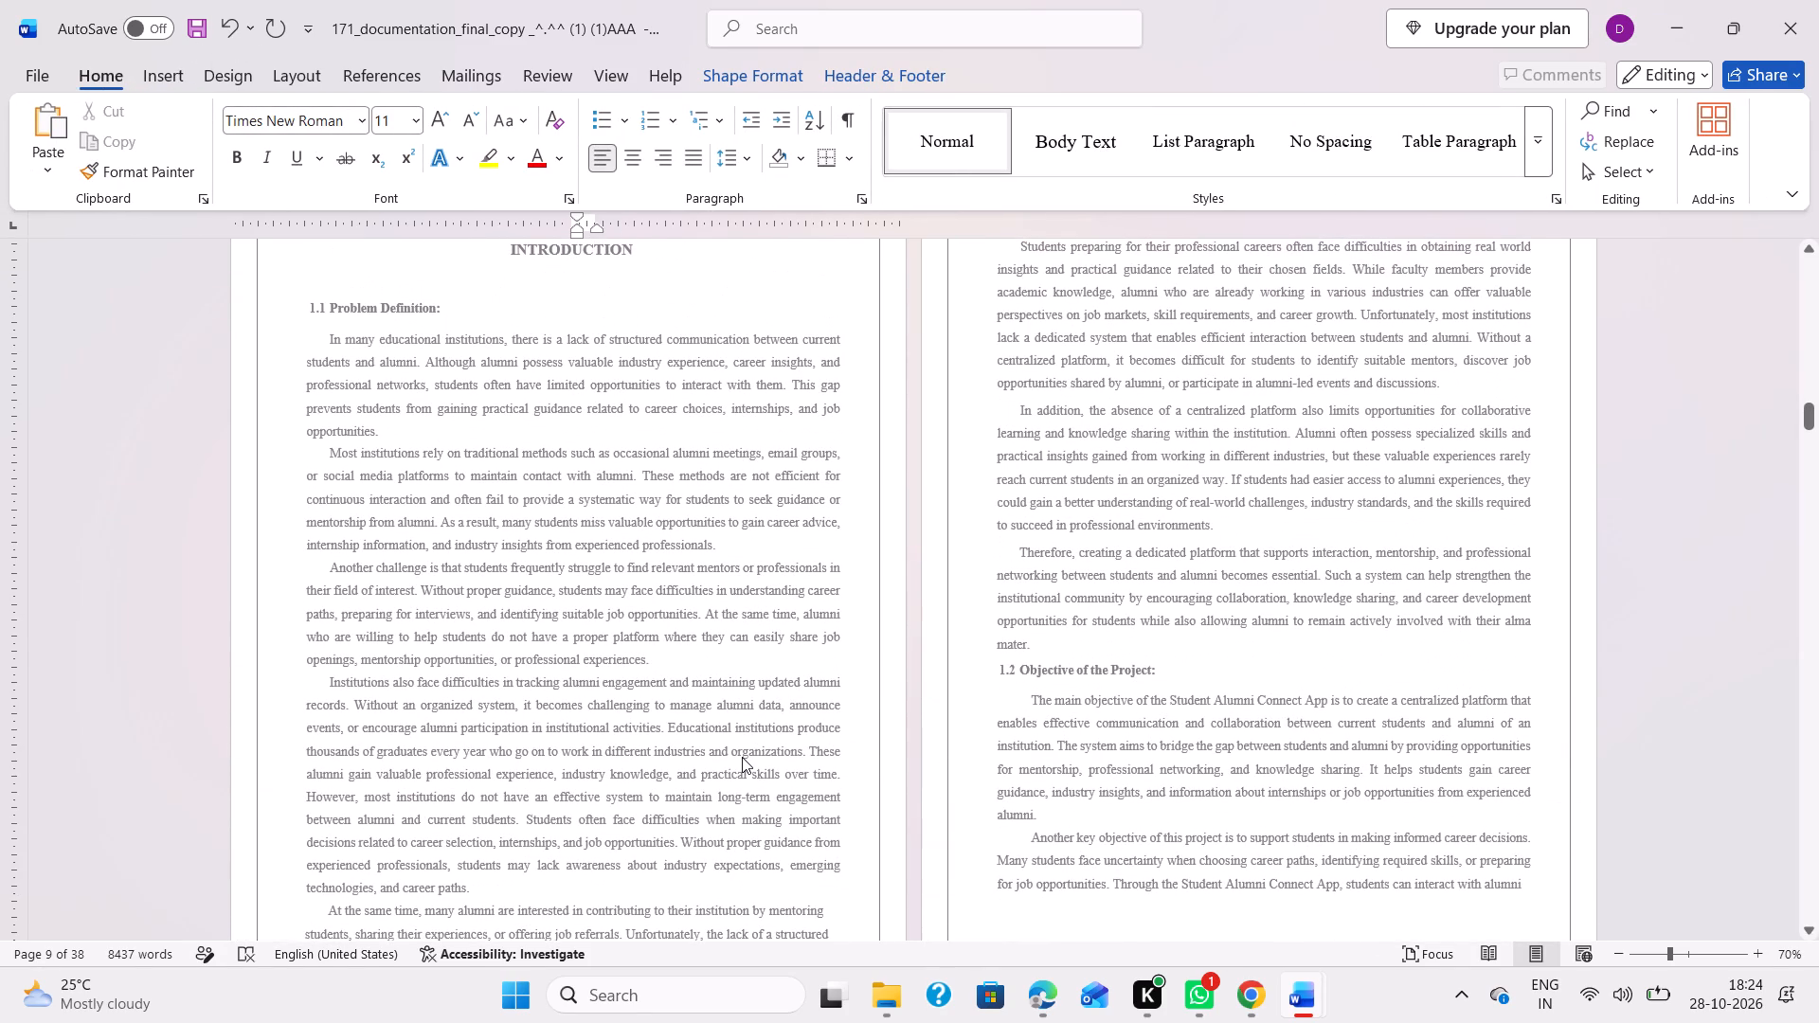
pyautogui.scroll(-3, 742, 757)
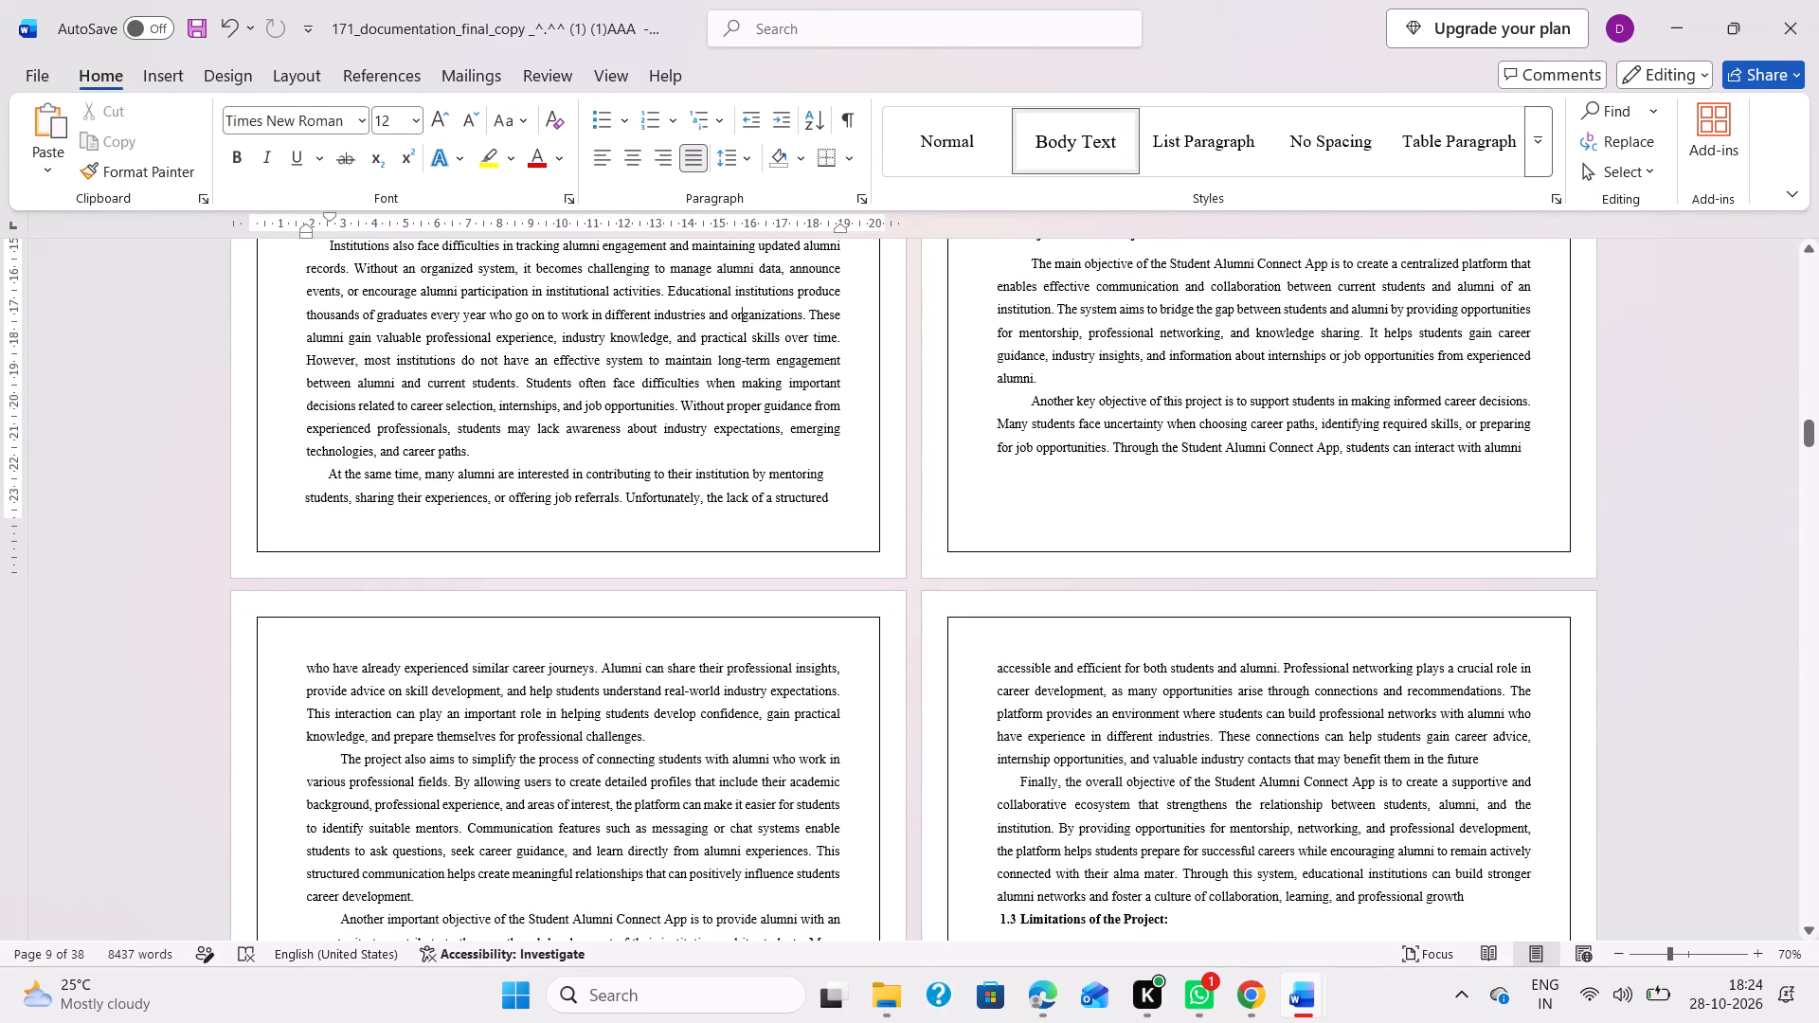
pyautogui.click(837, 490)
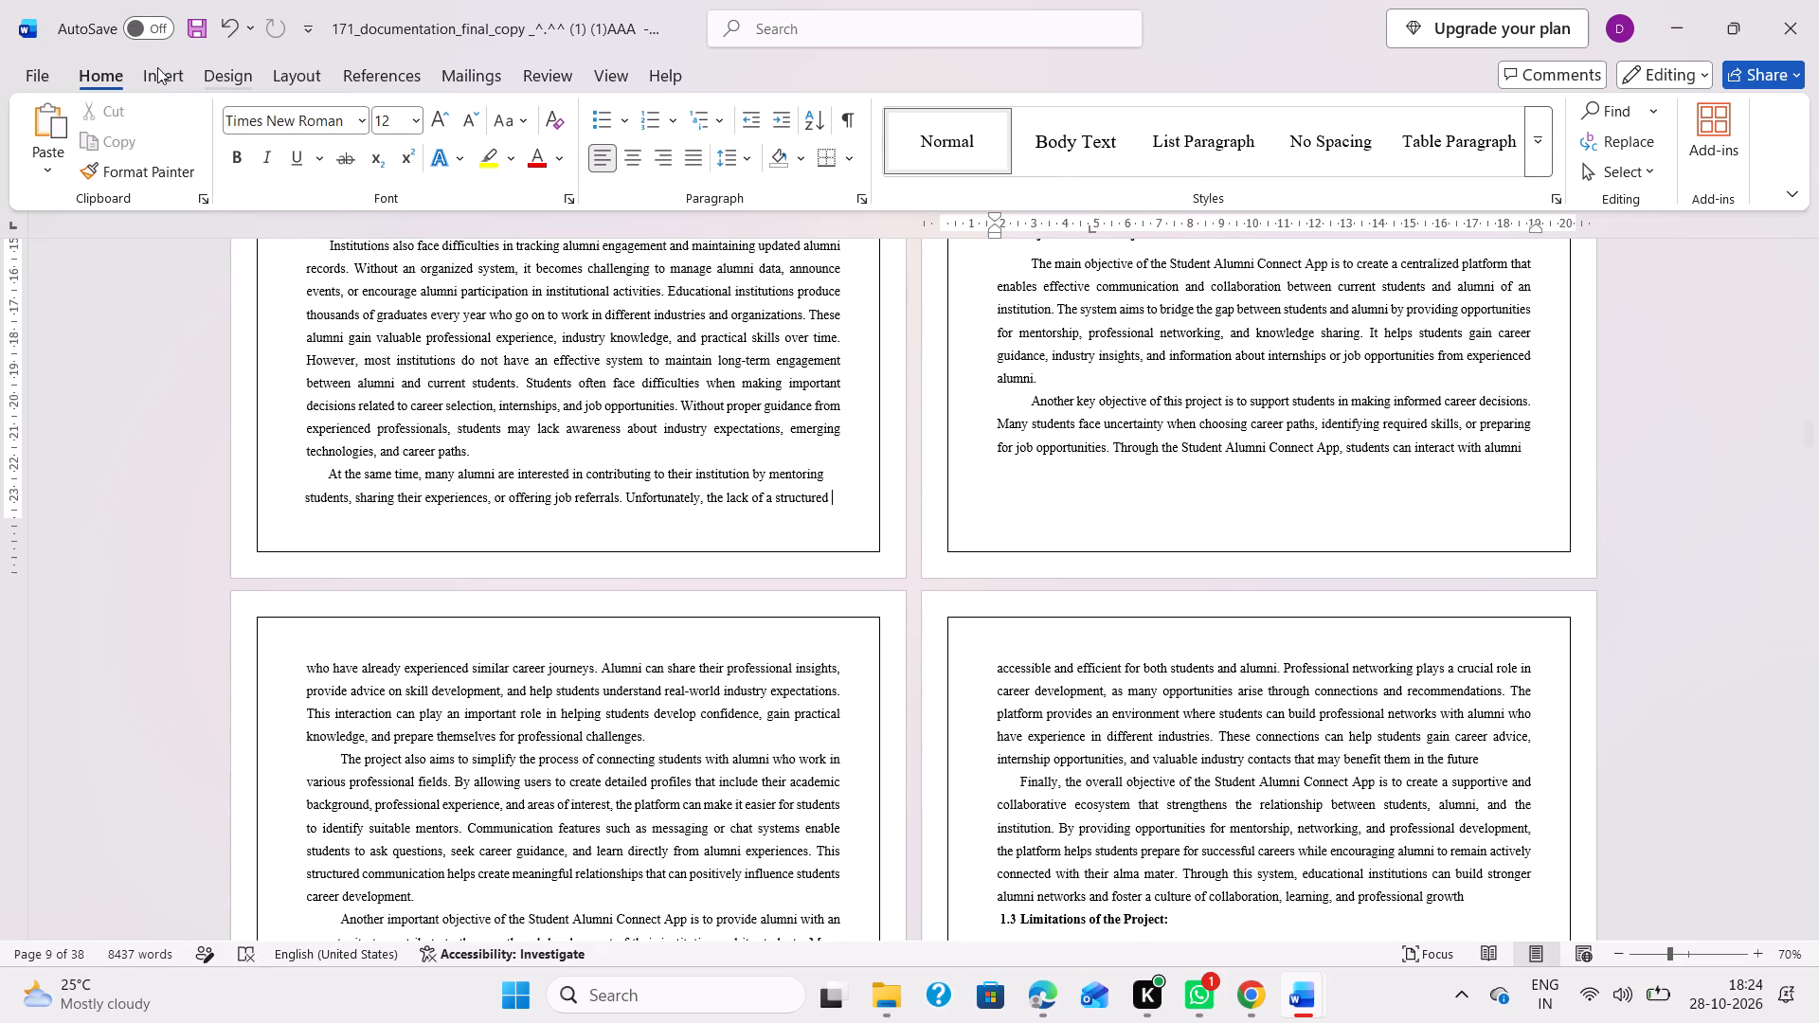
pyautogui.click(157, 67)
pyautogui.click(108, 173)
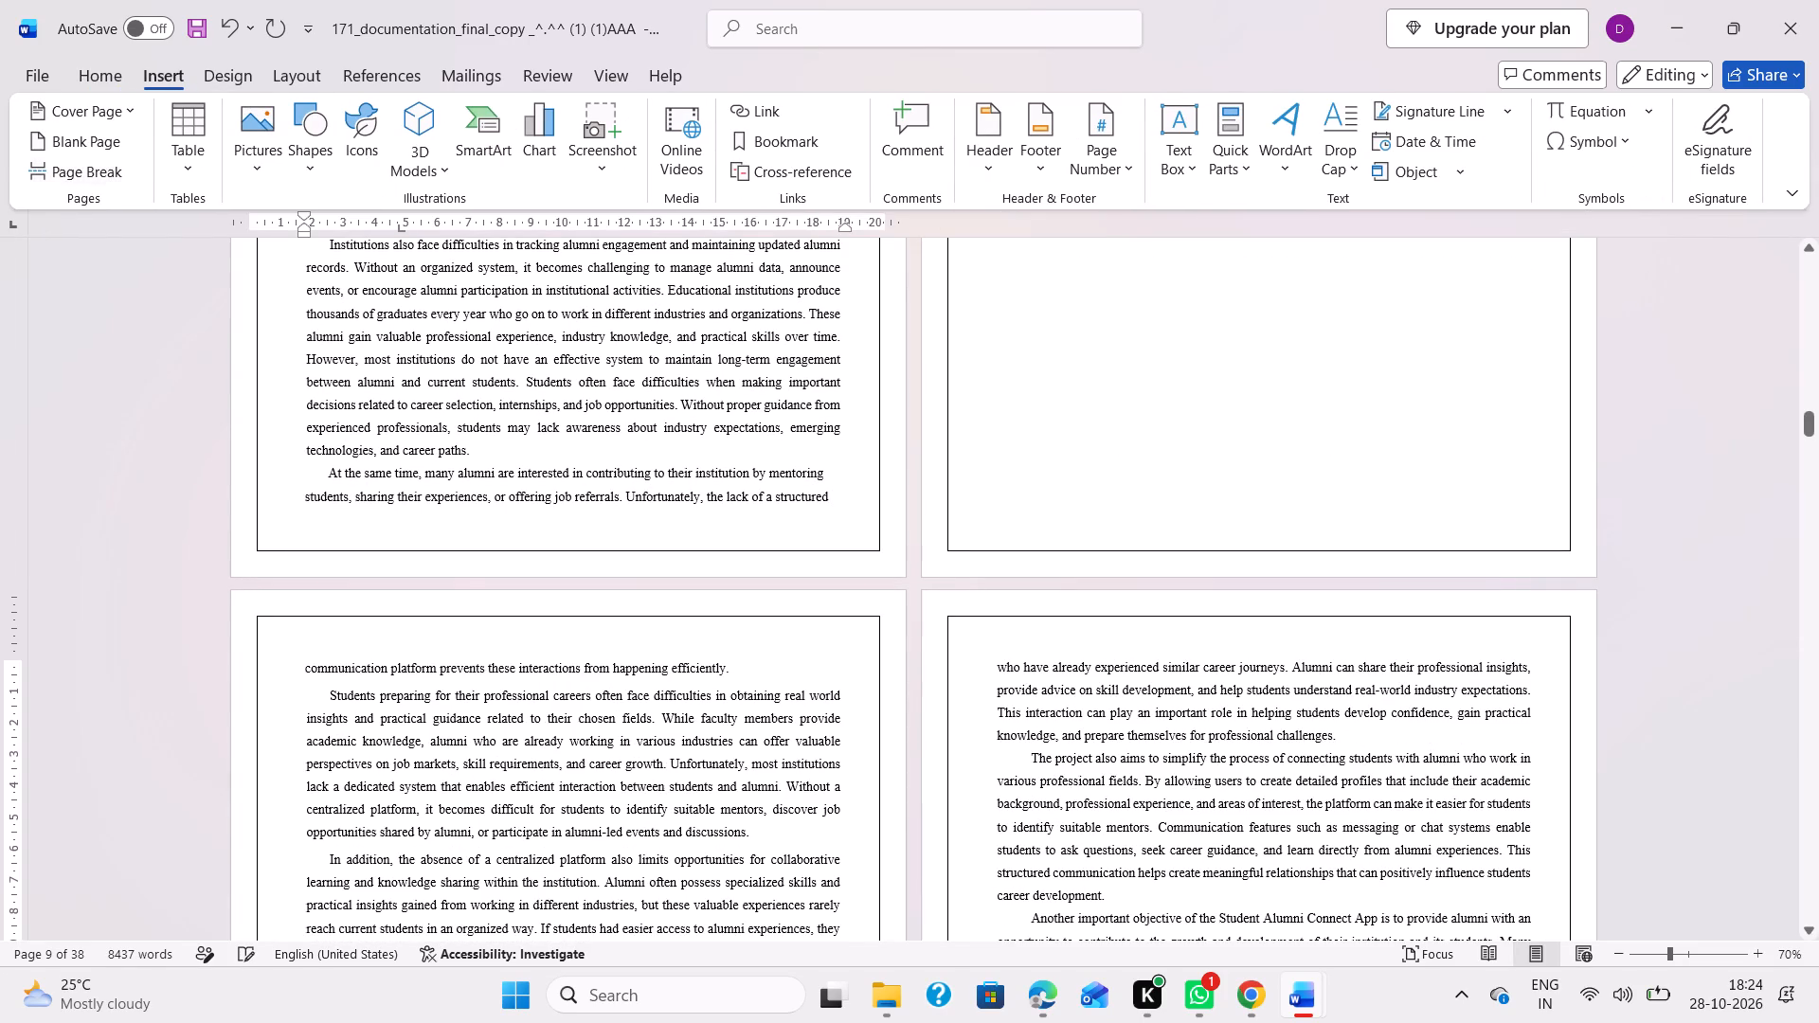
# Enter vii as the Section 11 footer text on the List of Figures page and centre it.
pyautogui.scroll(2, 937, 546)
pyautogui.scroll(2, 1161, 612)
pyautogui.doubleClick(1100, 521)
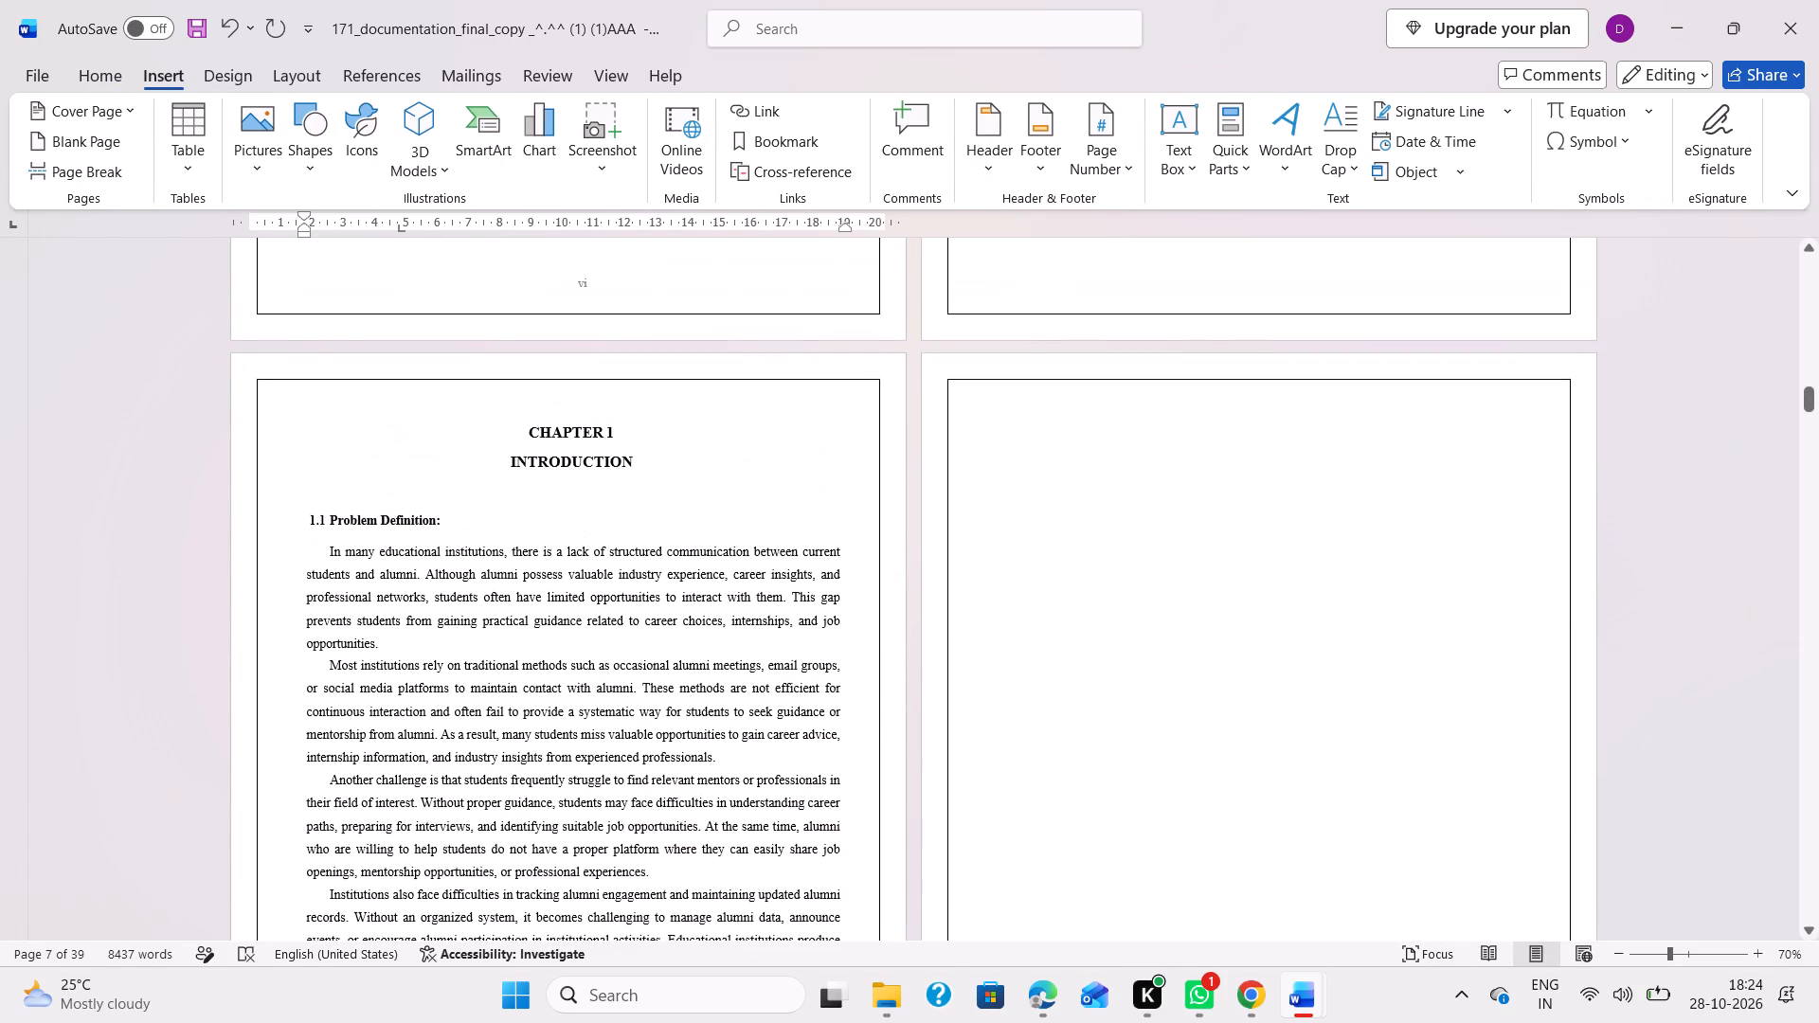
pyautogui.scroll(2, 1100, 521)
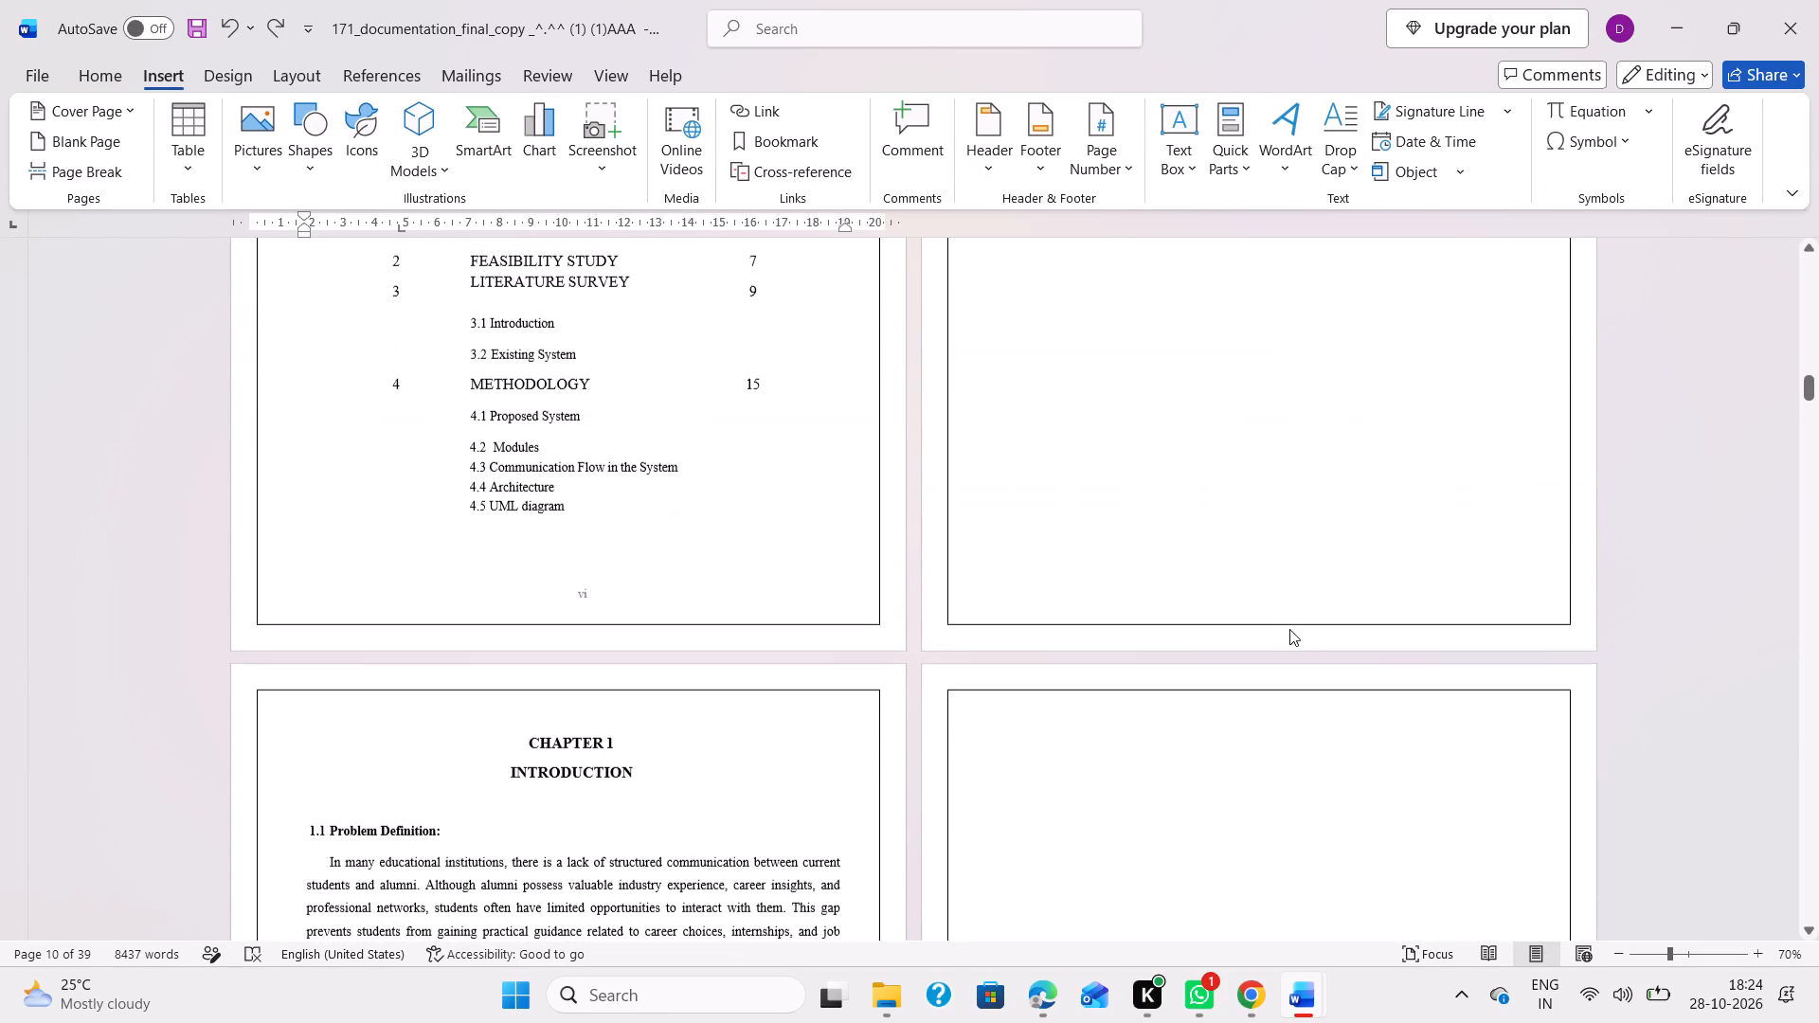
pyautogui.doubleClick(1259, 623)
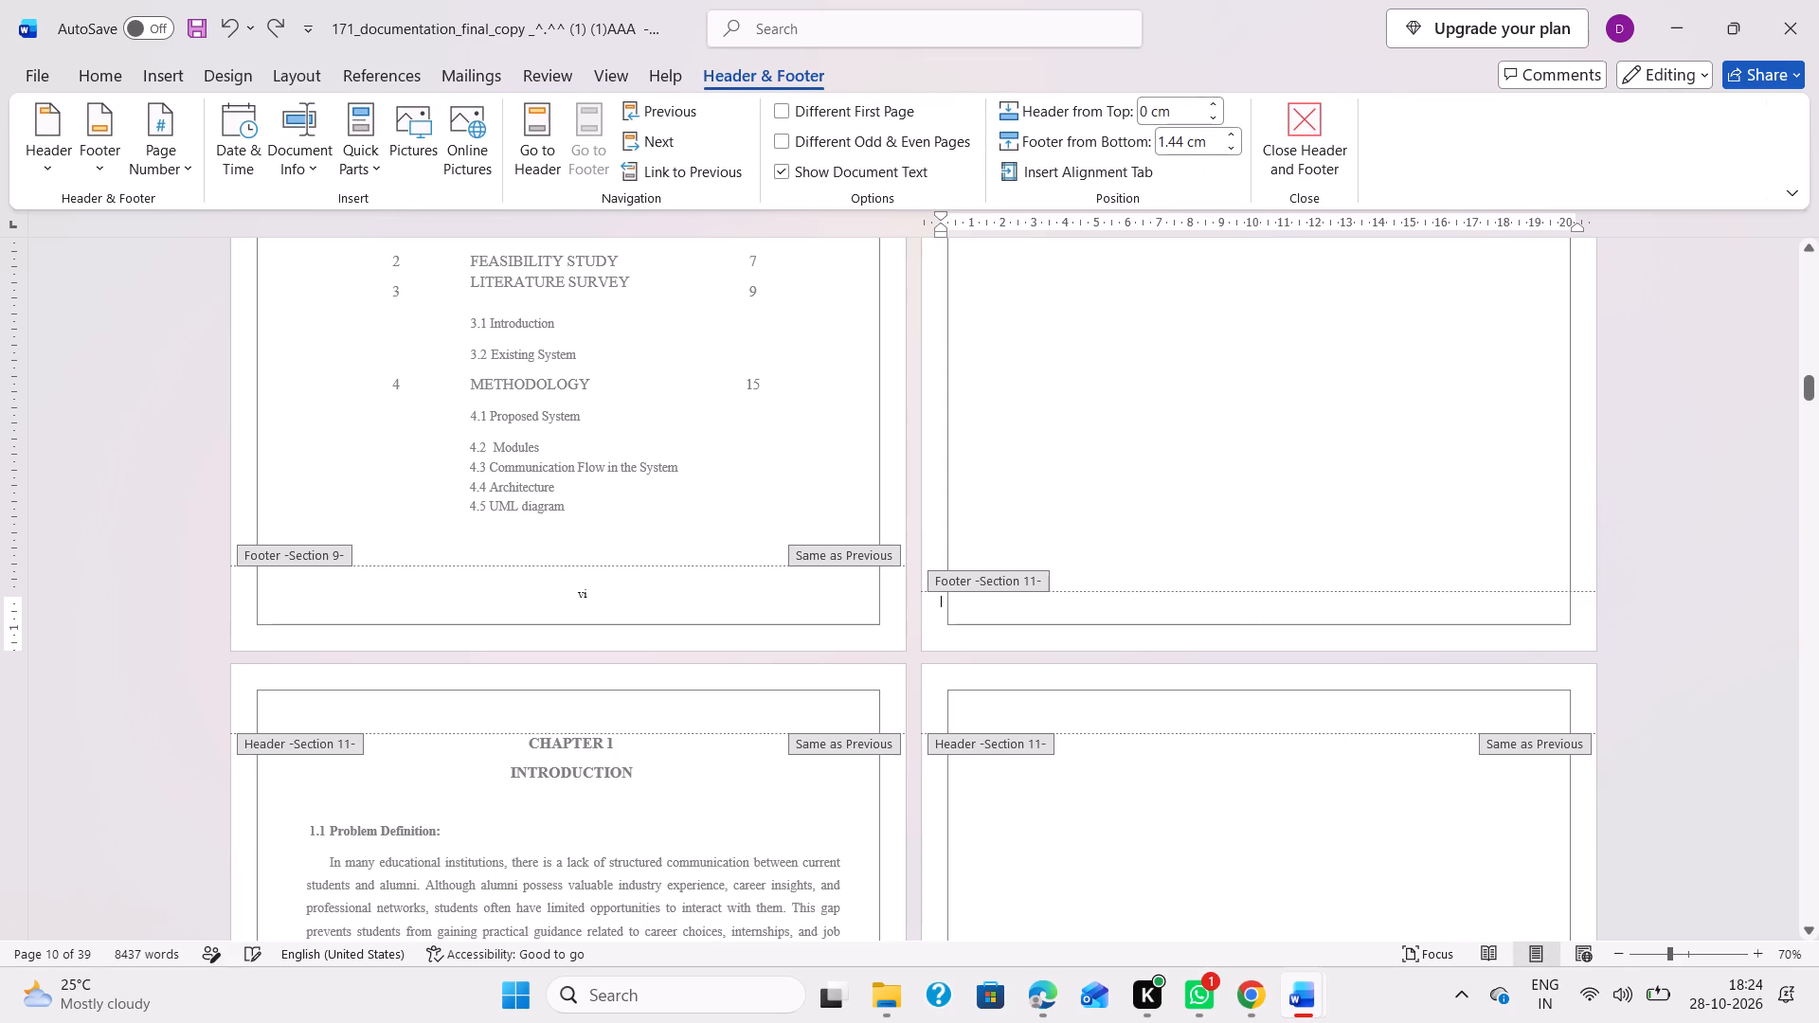
pyautogui.click(1249, 615)
pyautogui.write('vii')
pyautogui.moveTo(1249, 615); pyautogui.dragTo(884, 461)
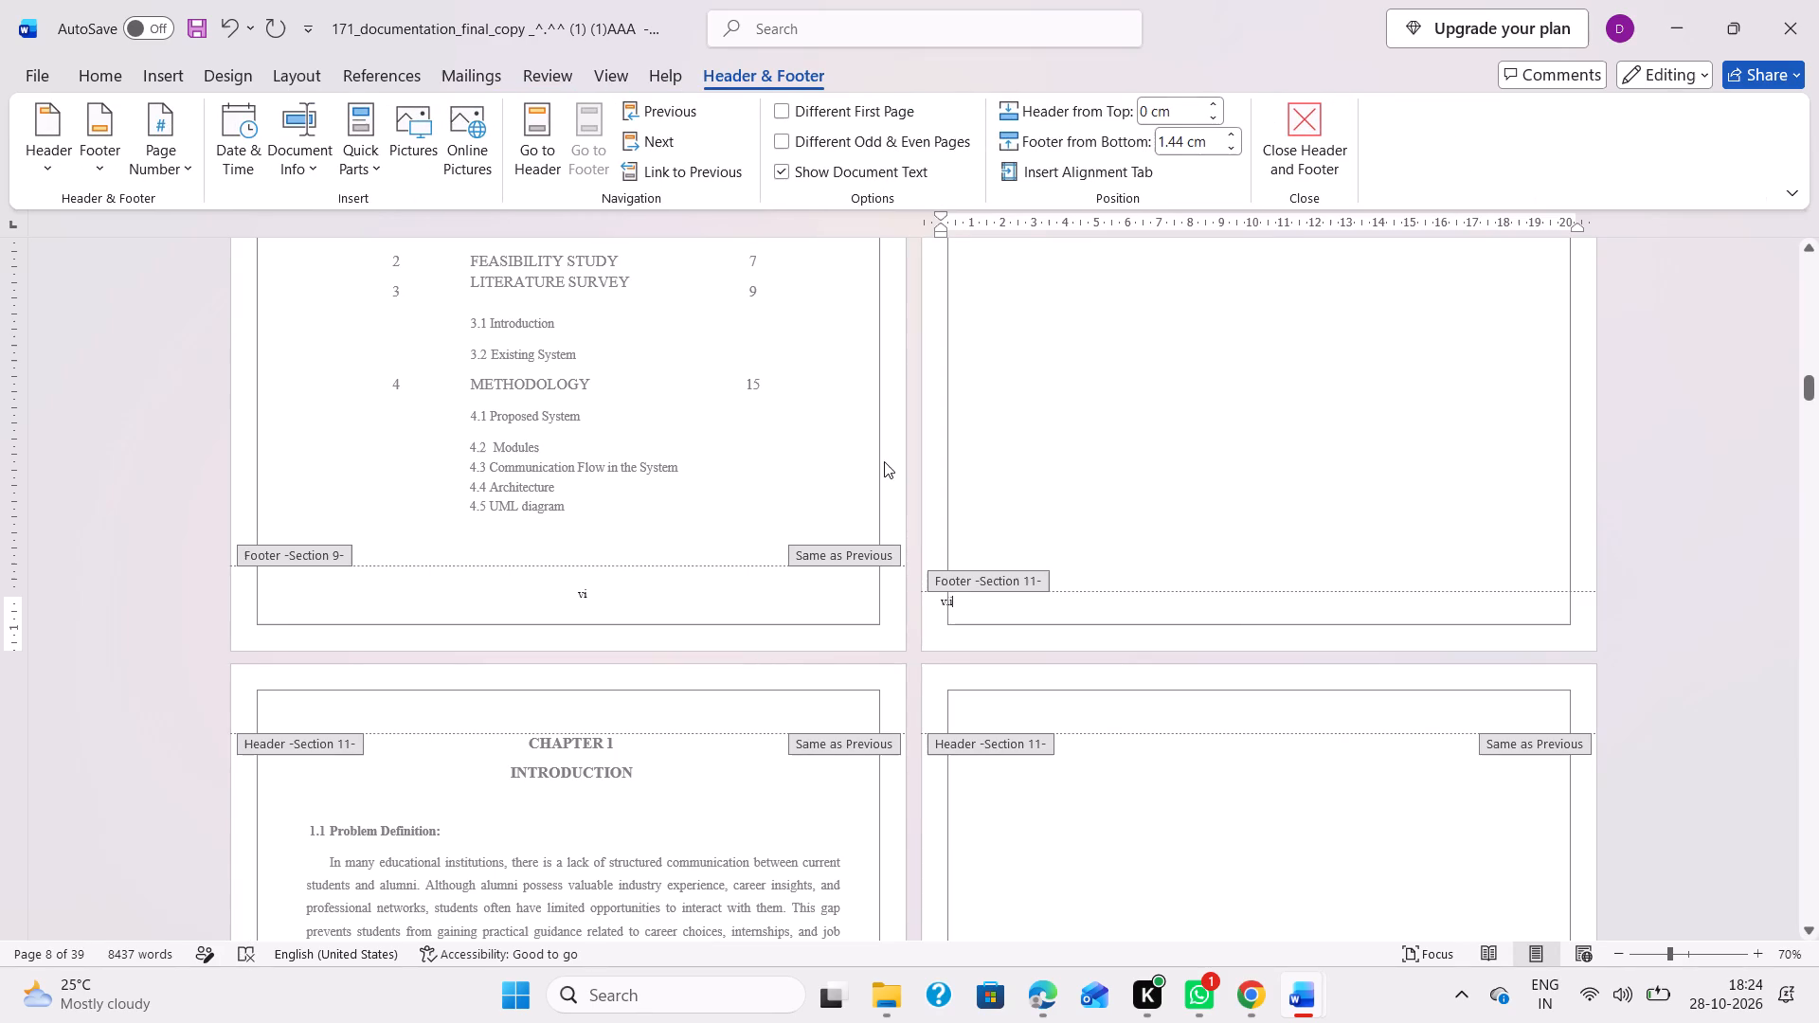
pyautogui.click(93, 77)
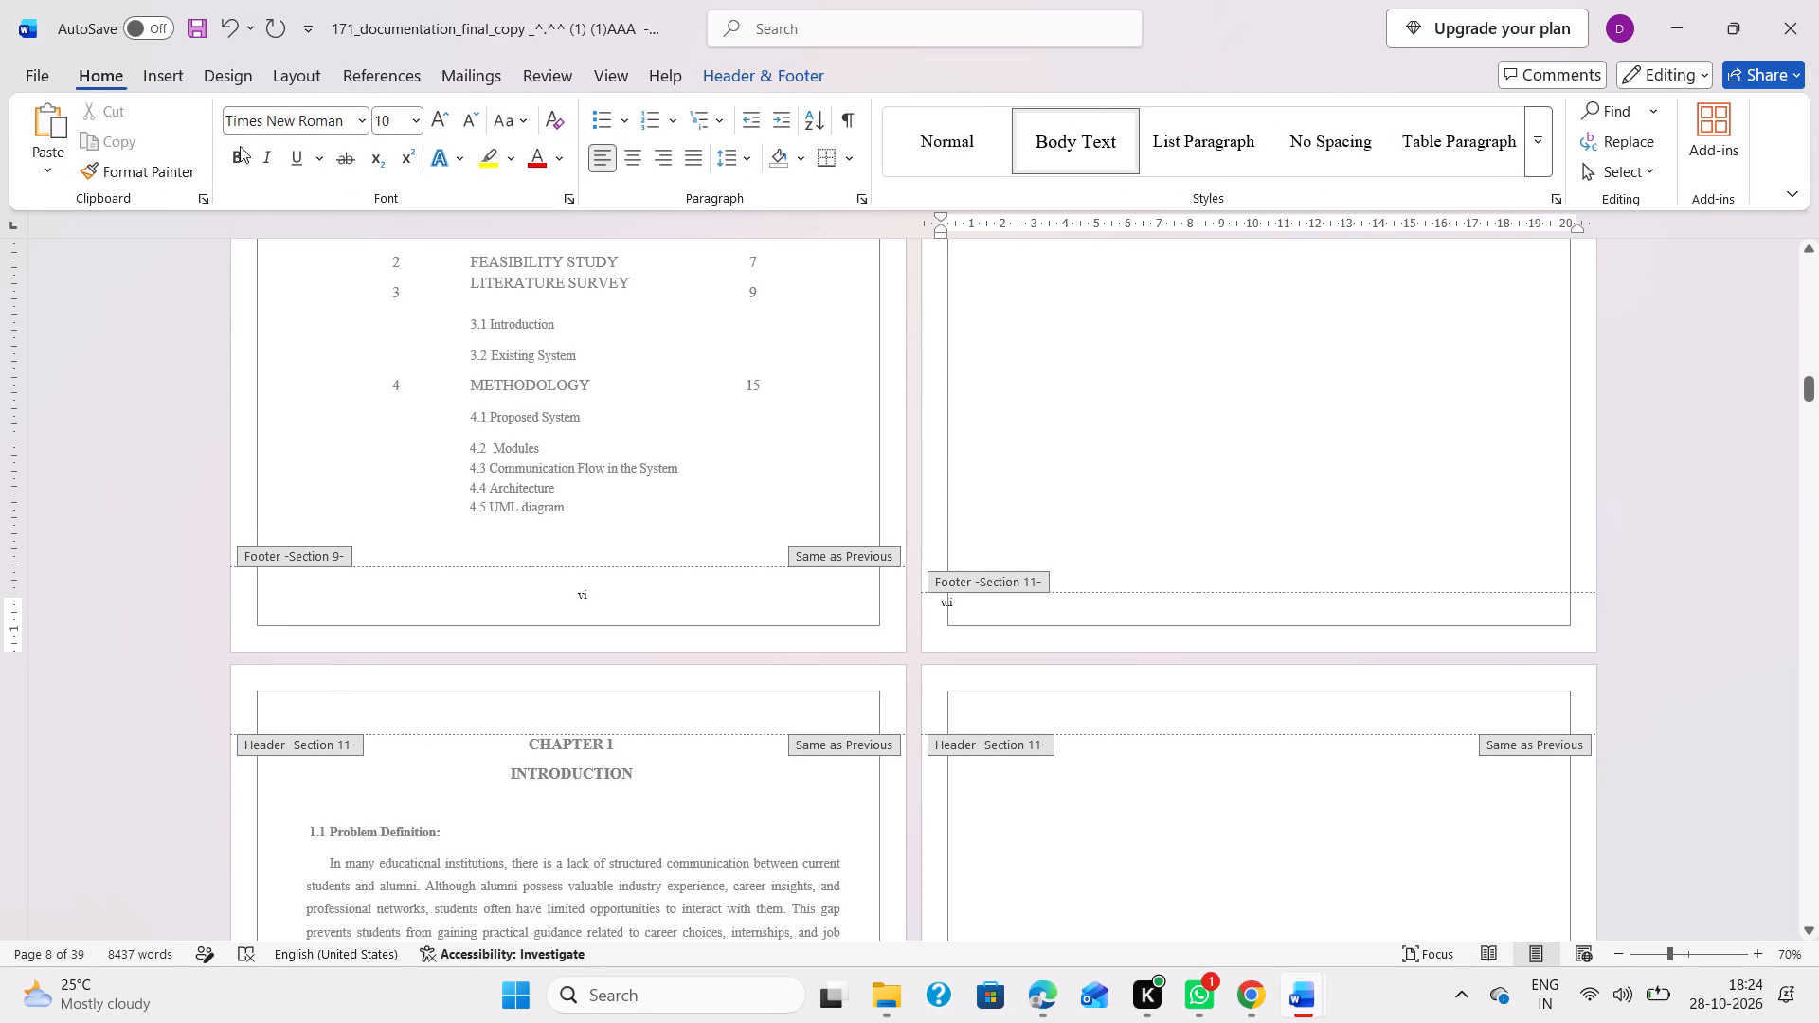
pyautogui.click(626, 165)
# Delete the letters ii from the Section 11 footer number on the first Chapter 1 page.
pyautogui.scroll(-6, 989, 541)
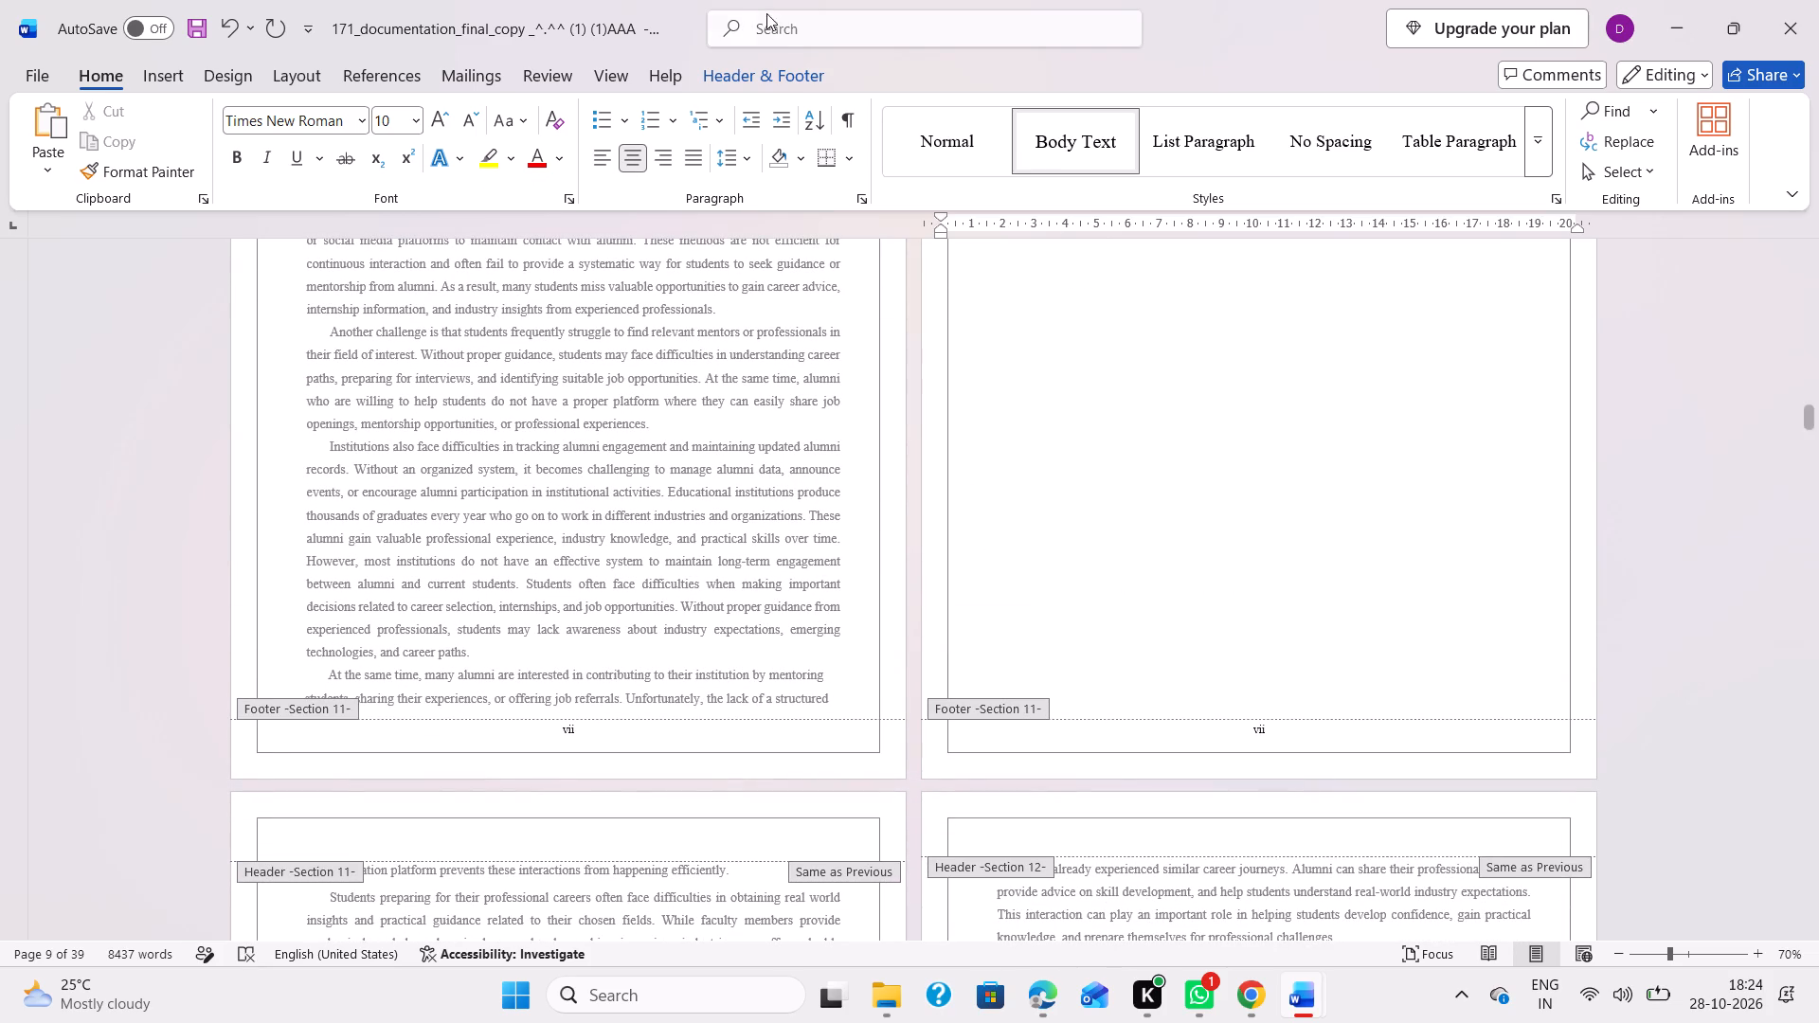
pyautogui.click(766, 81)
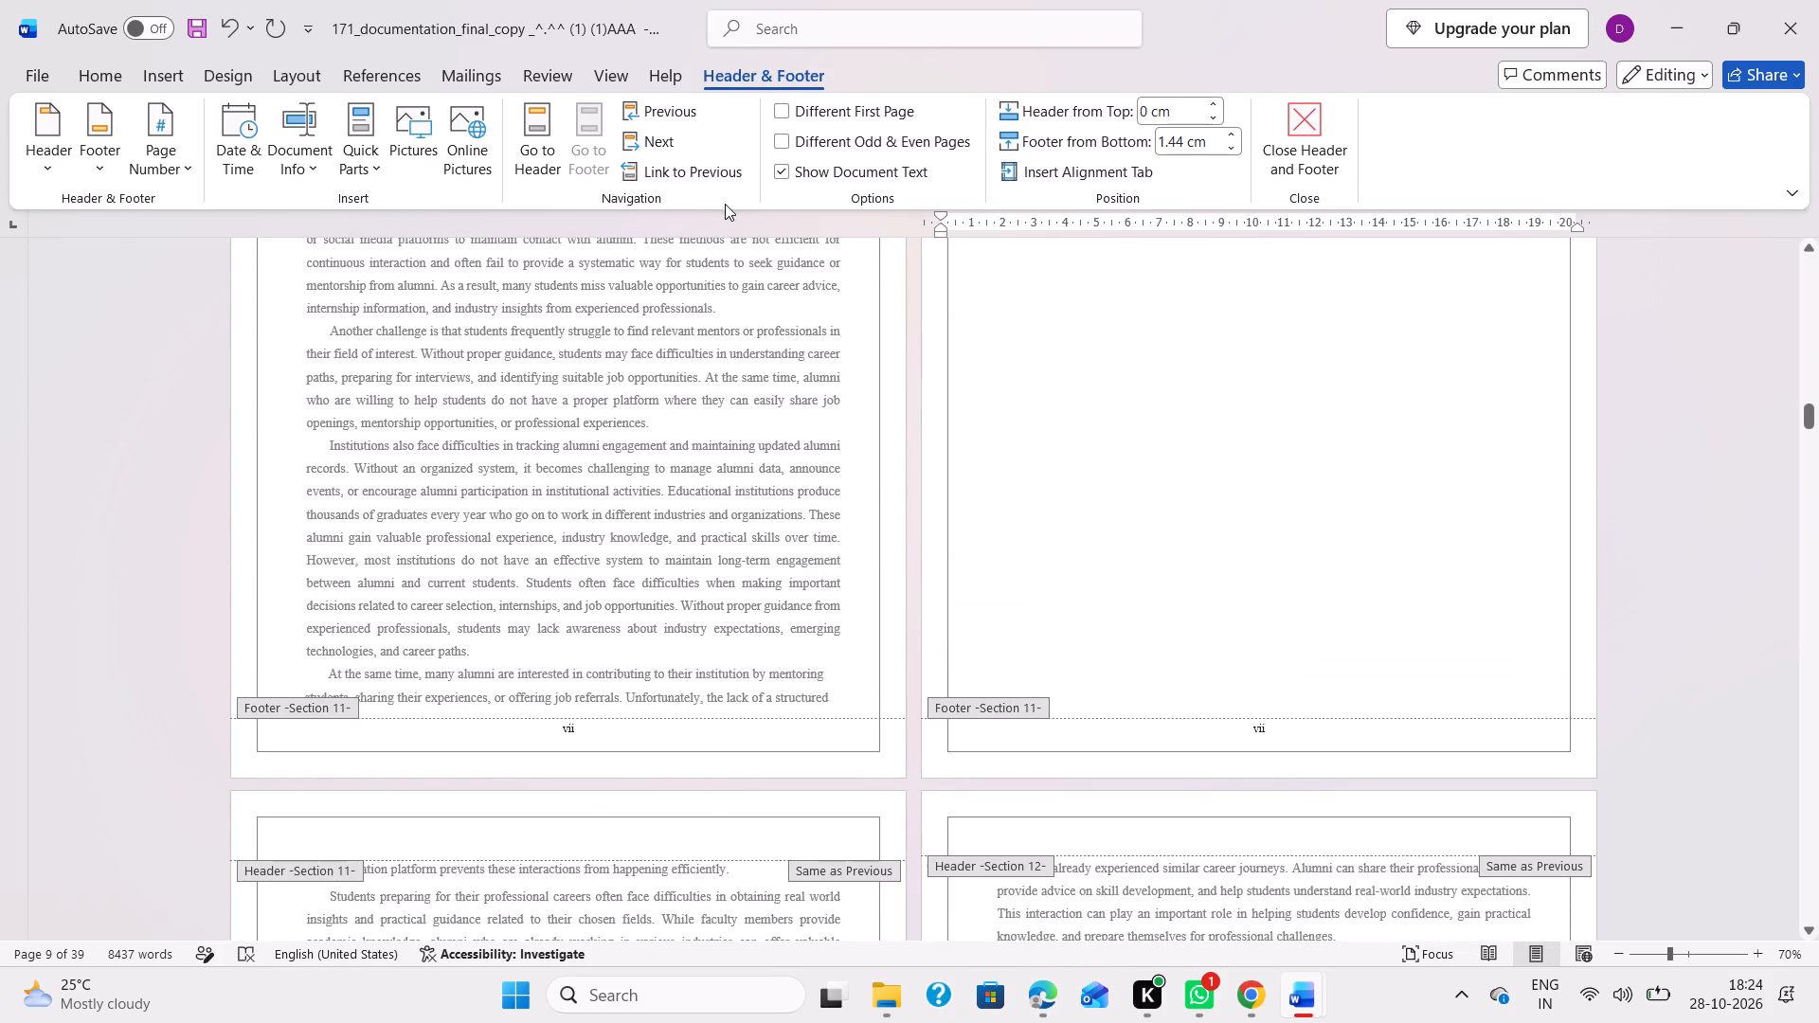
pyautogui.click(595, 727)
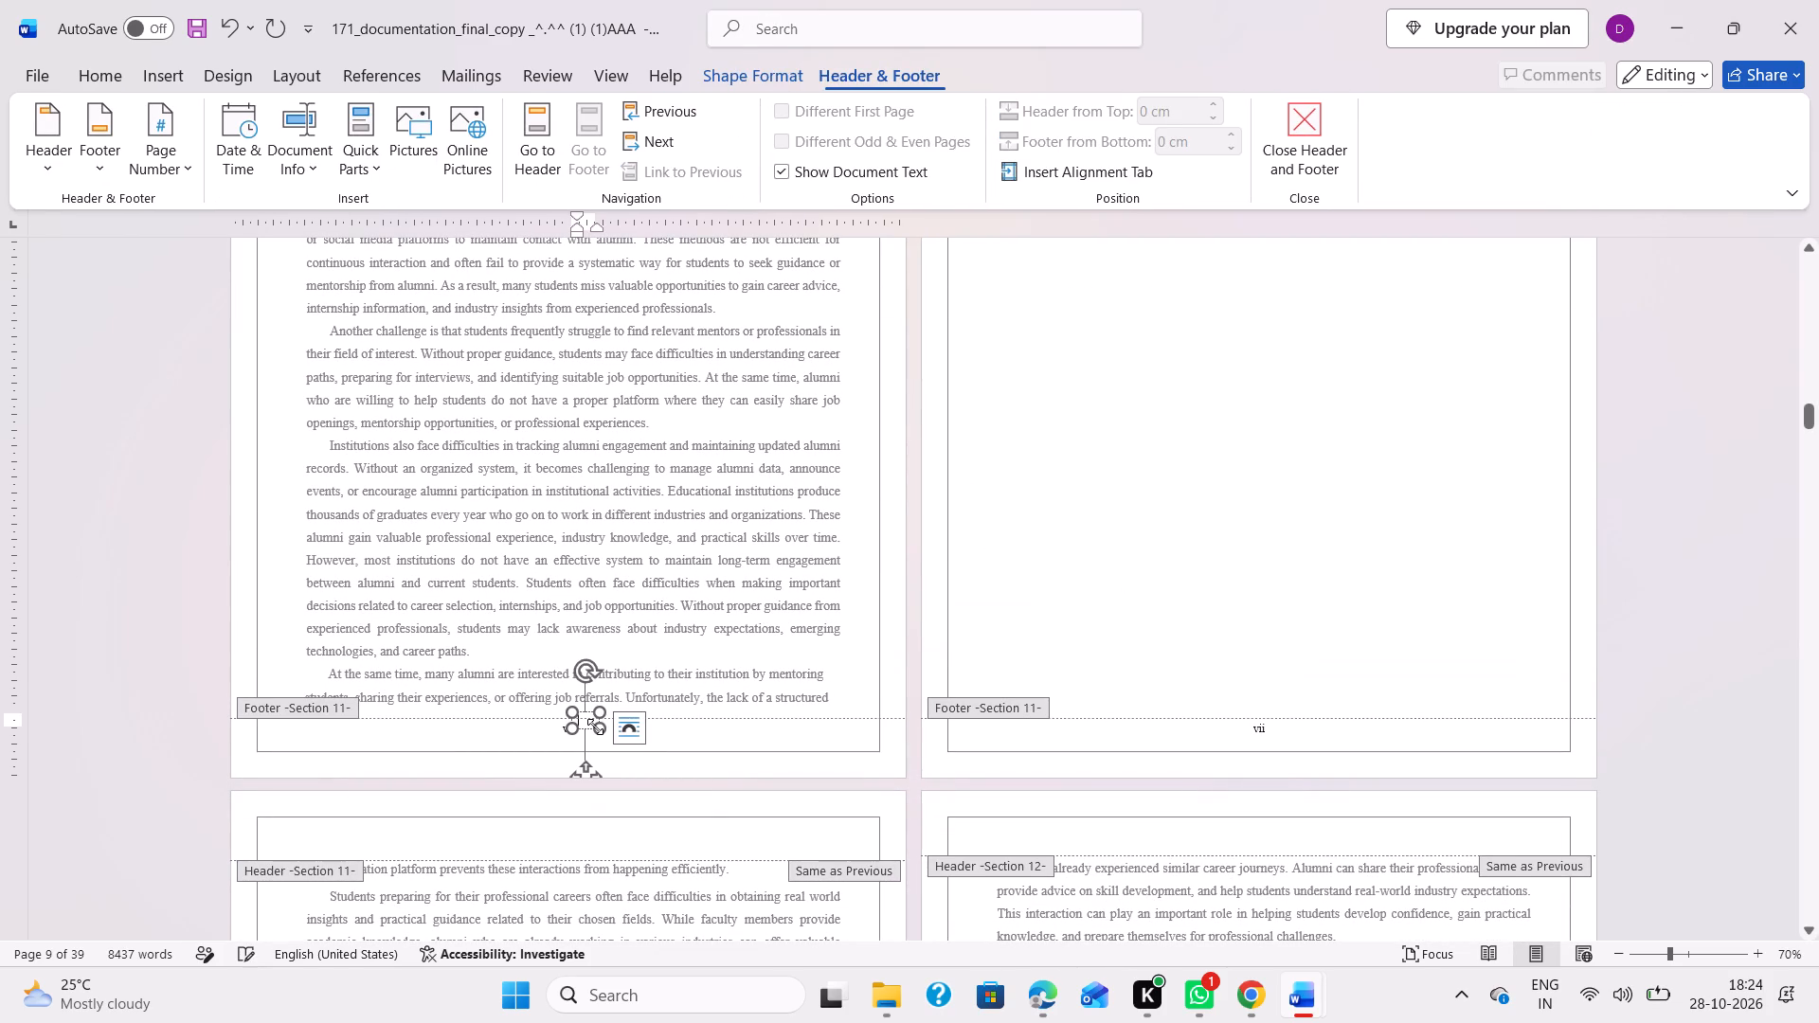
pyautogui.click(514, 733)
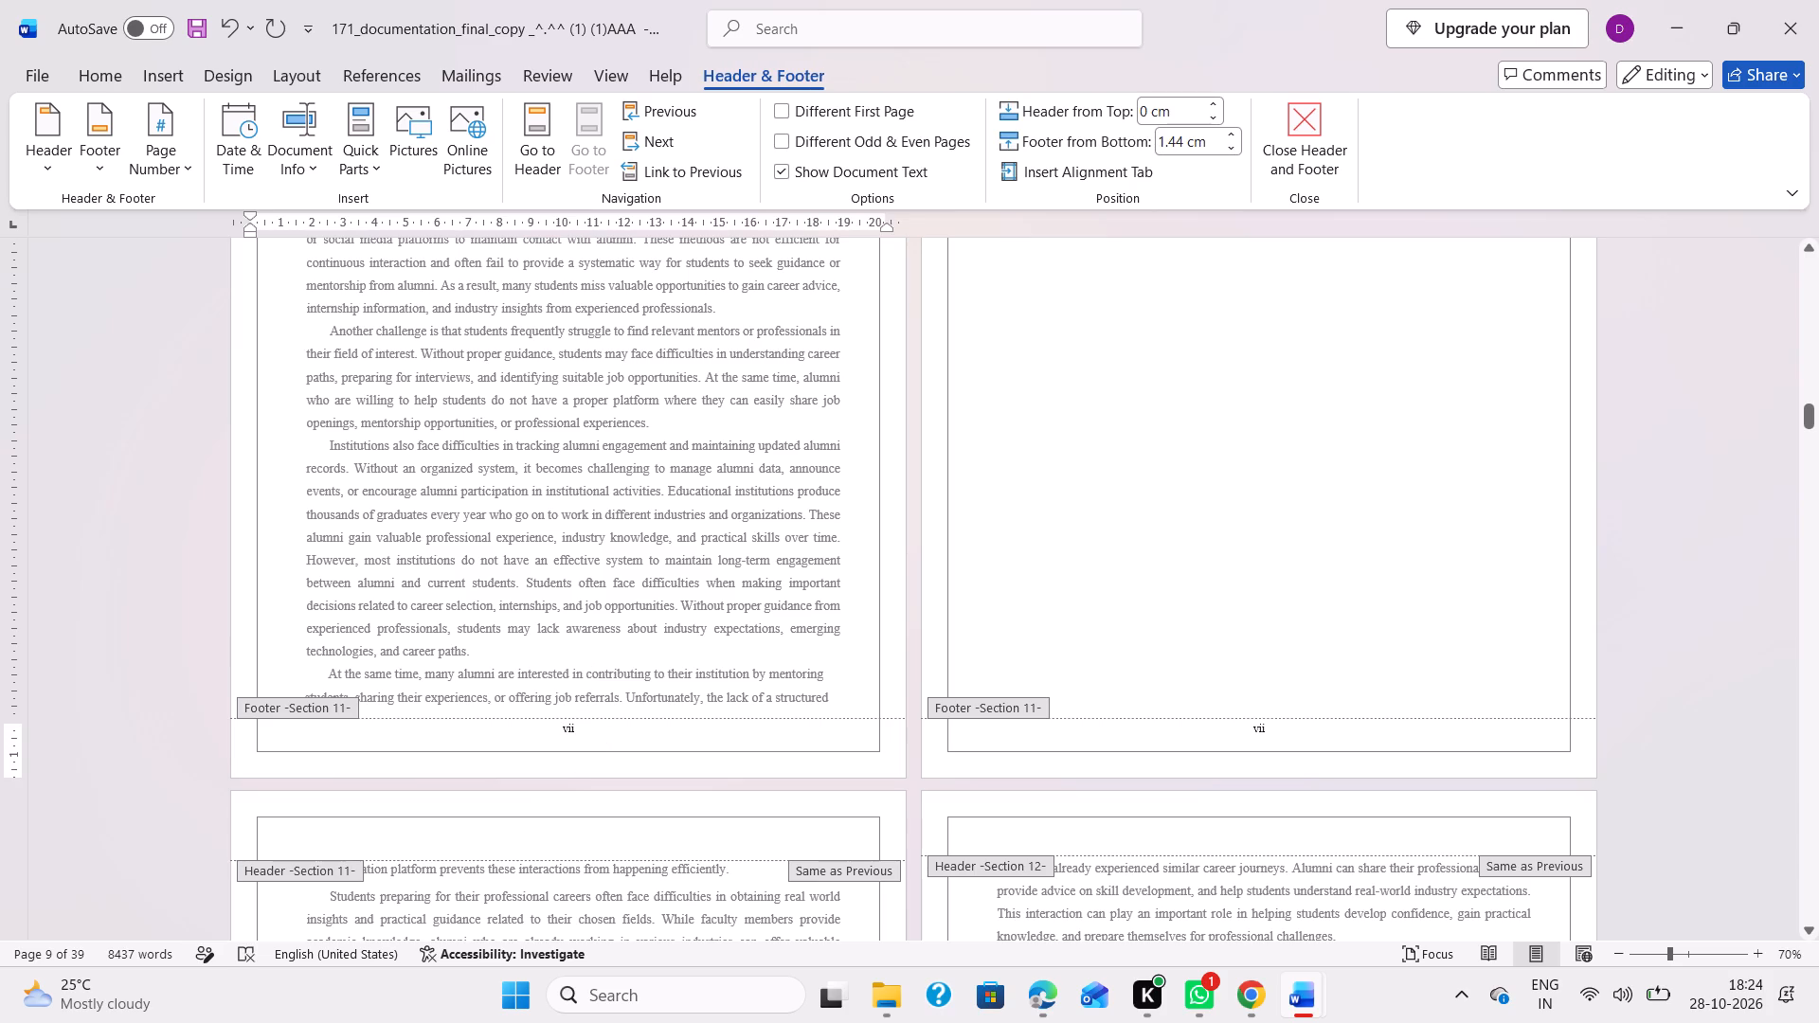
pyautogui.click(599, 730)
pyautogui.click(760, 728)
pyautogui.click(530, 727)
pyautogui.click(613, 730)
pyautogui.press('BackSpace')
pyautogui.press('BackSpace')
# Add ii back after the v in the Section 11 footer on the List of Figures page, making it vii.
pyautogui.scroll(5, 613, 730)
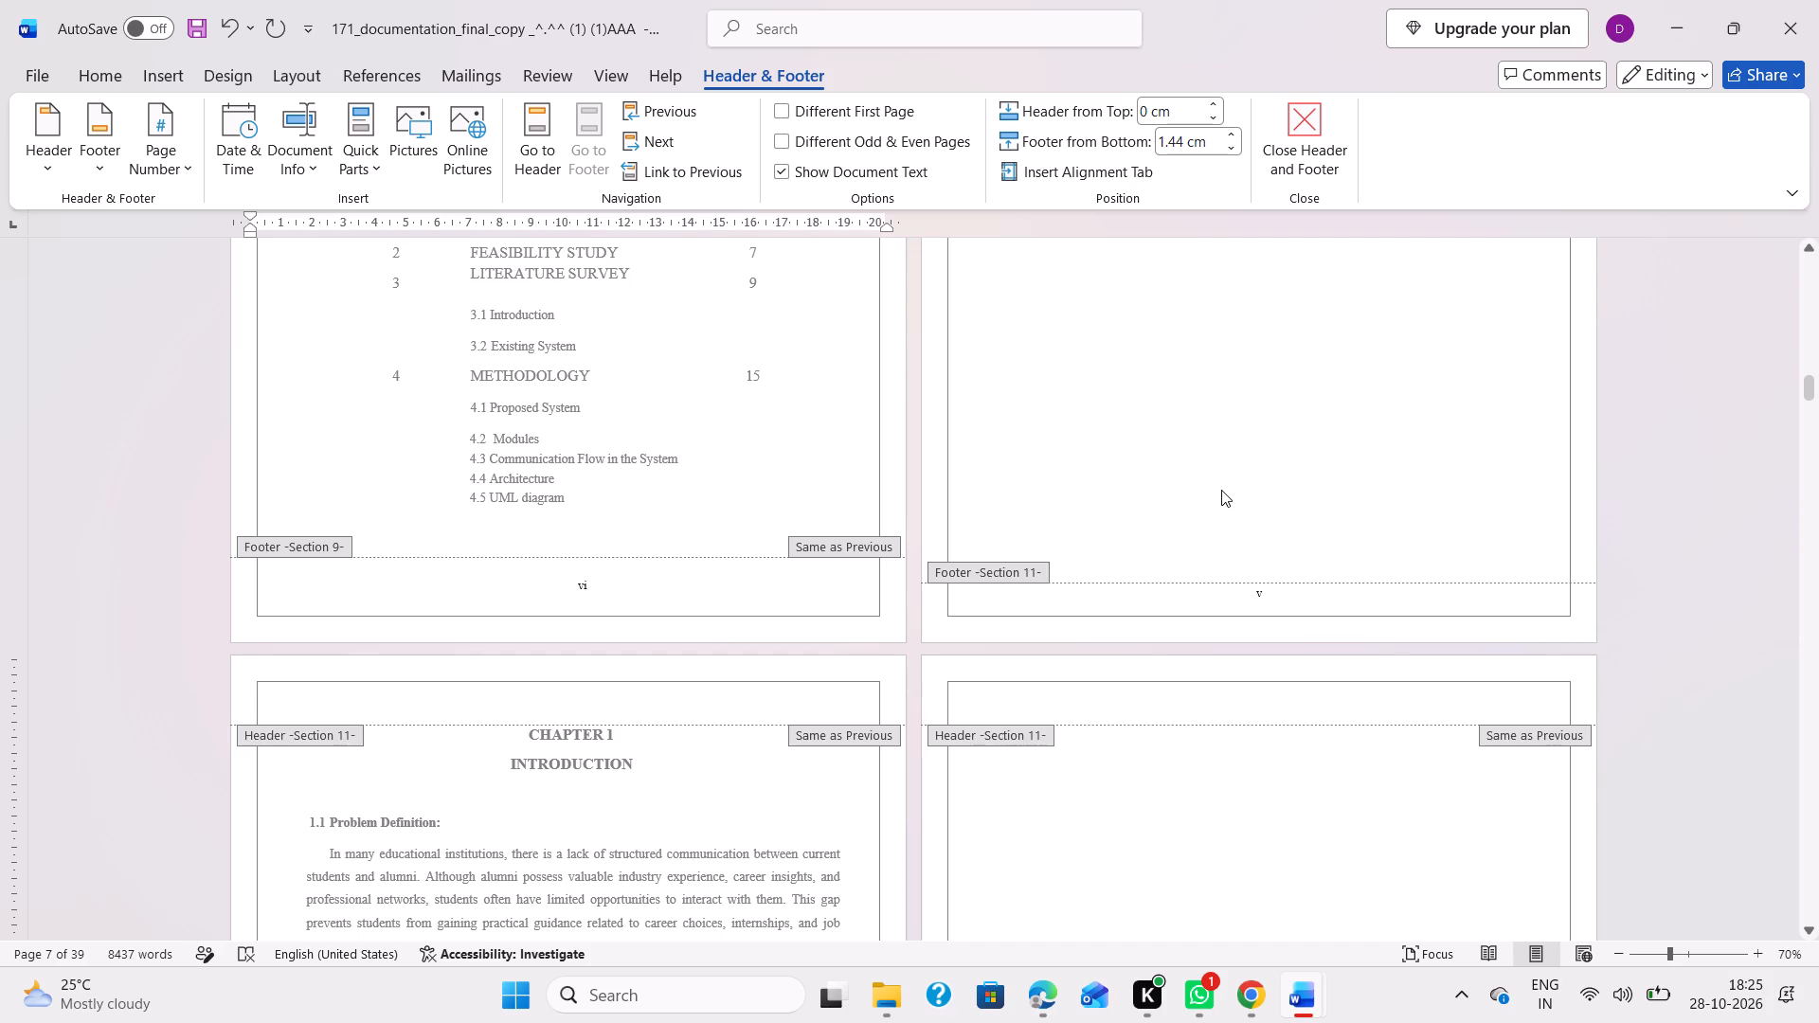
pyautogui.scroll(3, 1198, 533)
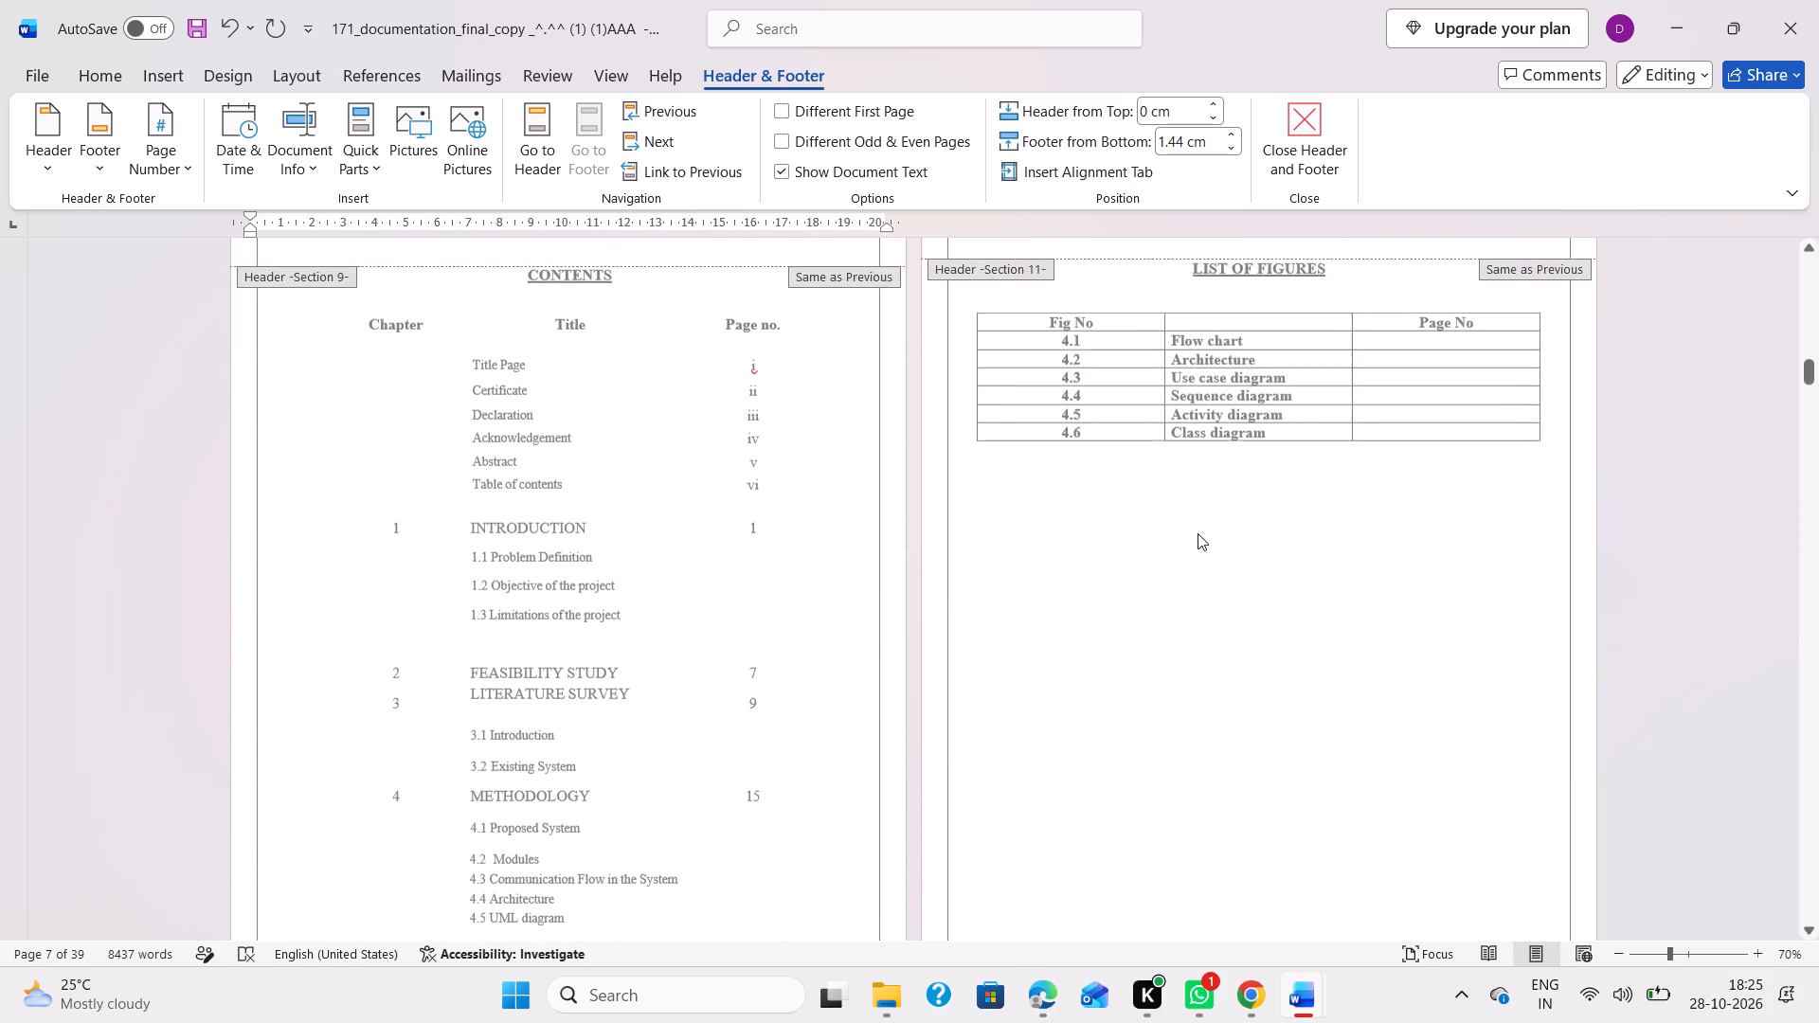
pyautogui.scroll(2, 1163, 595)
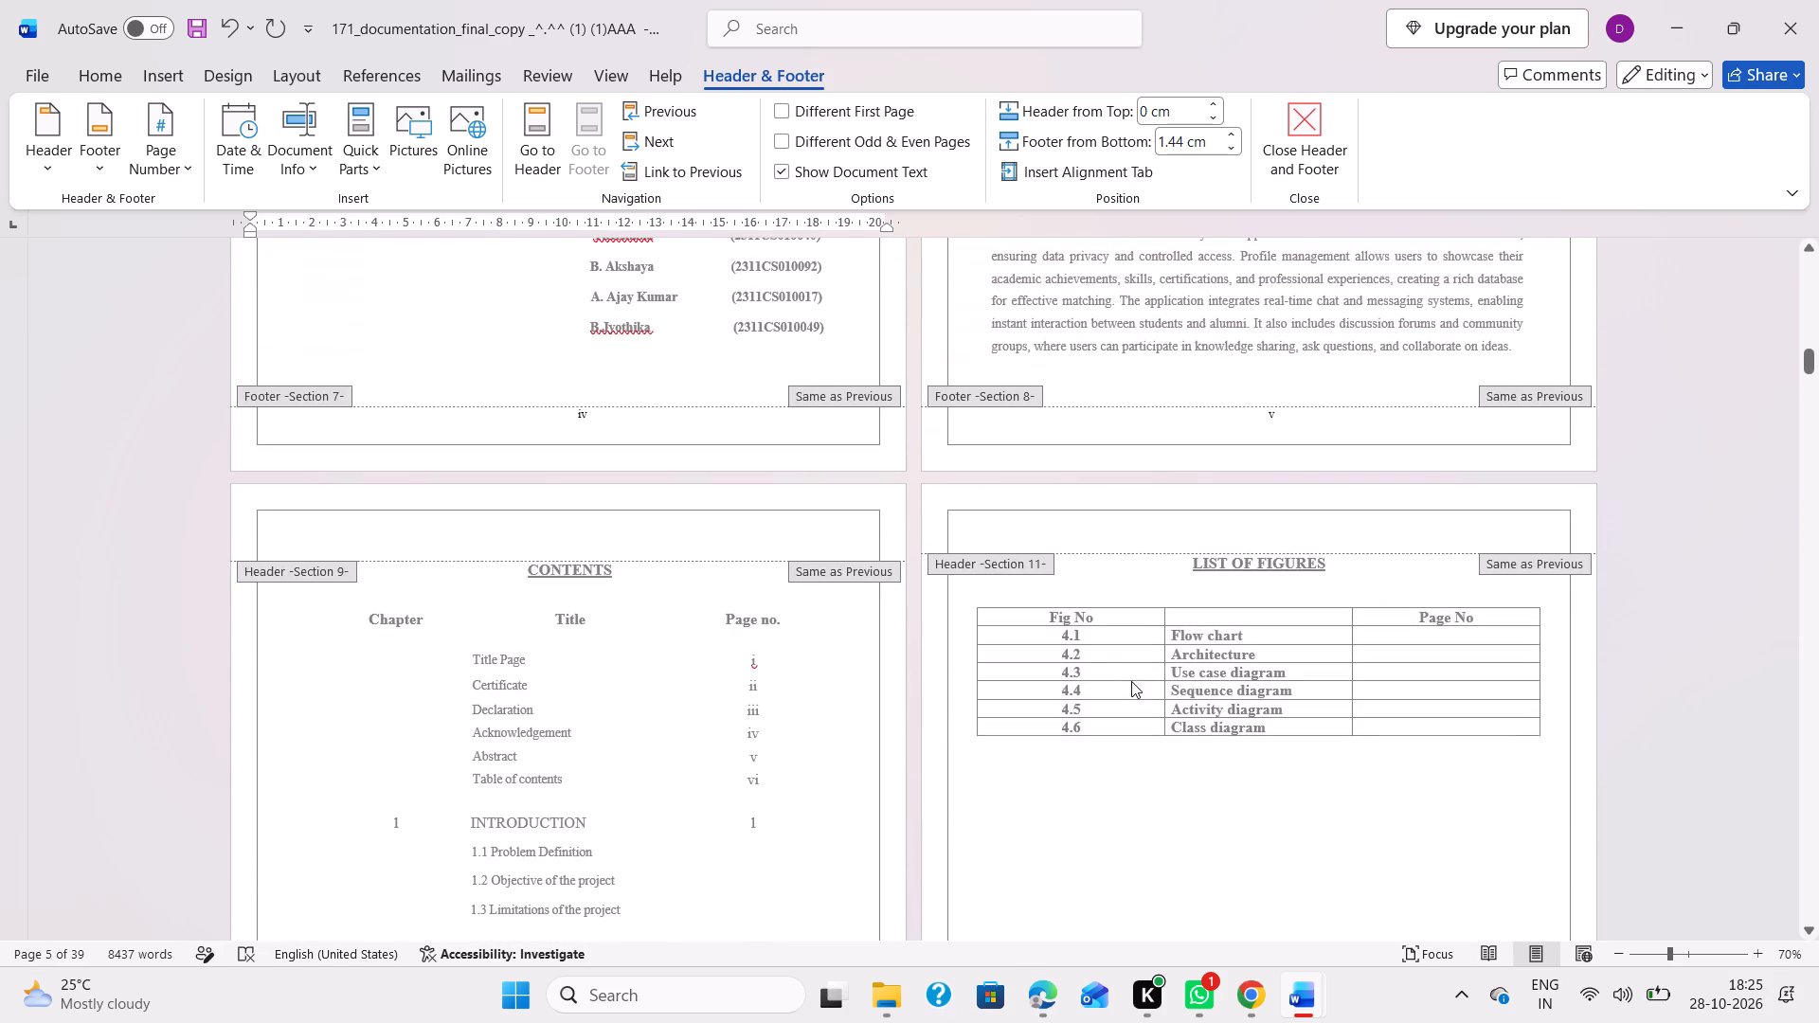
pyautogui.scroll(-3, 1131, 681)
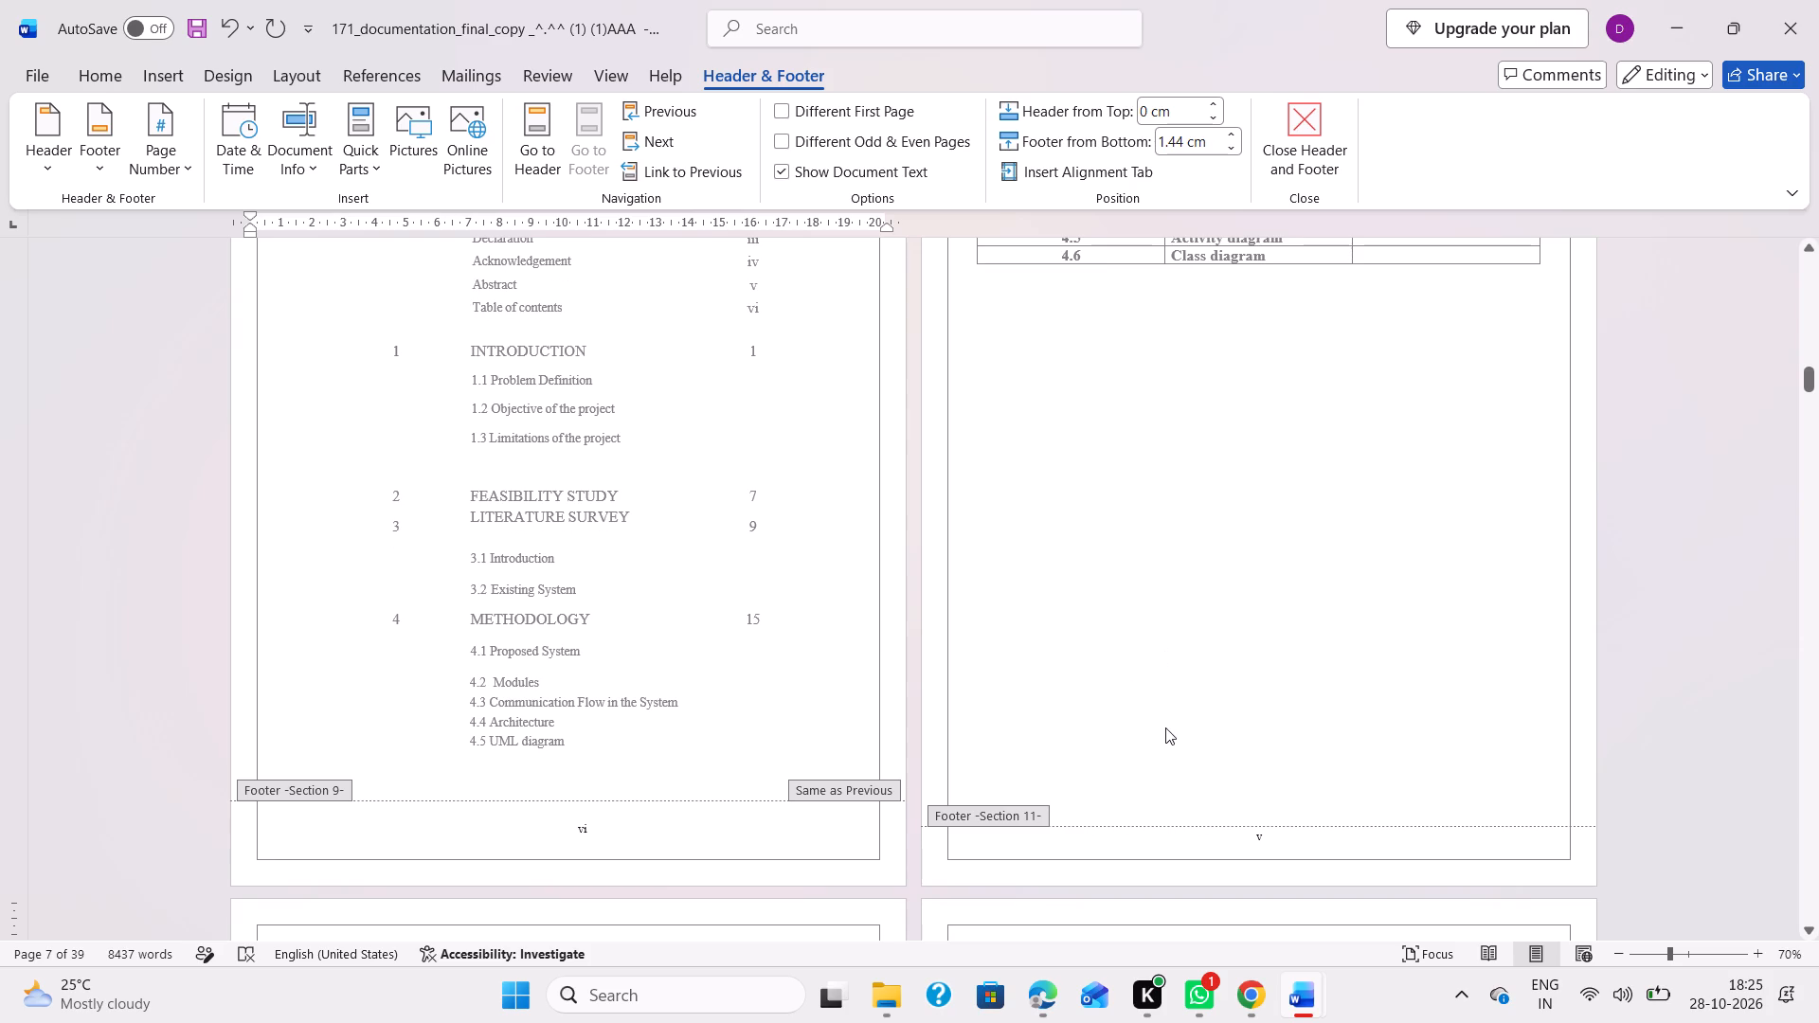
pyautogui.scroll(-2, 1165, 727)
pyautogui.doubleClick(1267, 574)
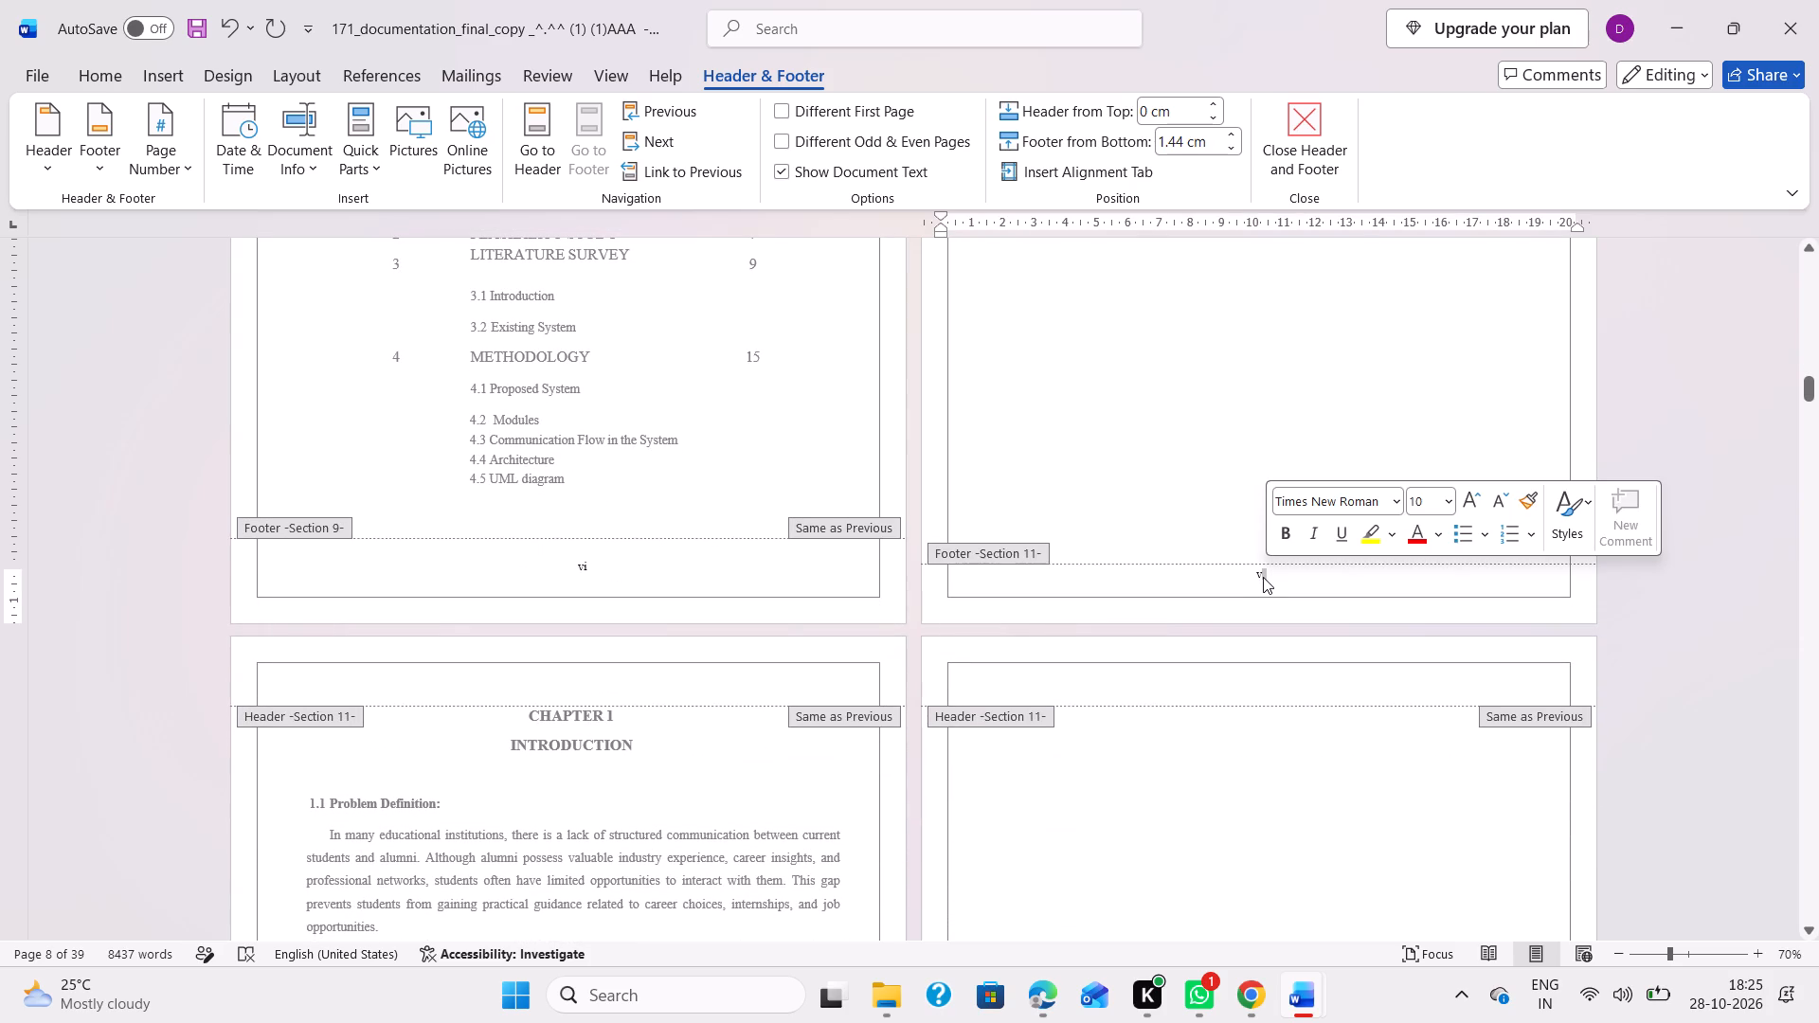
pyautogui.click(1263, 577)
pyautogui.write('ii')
# In the footer of the first Chapter 1 page, look through the available page number designs for the current position.
pyautogui.scroll(-7, 1004, 603)
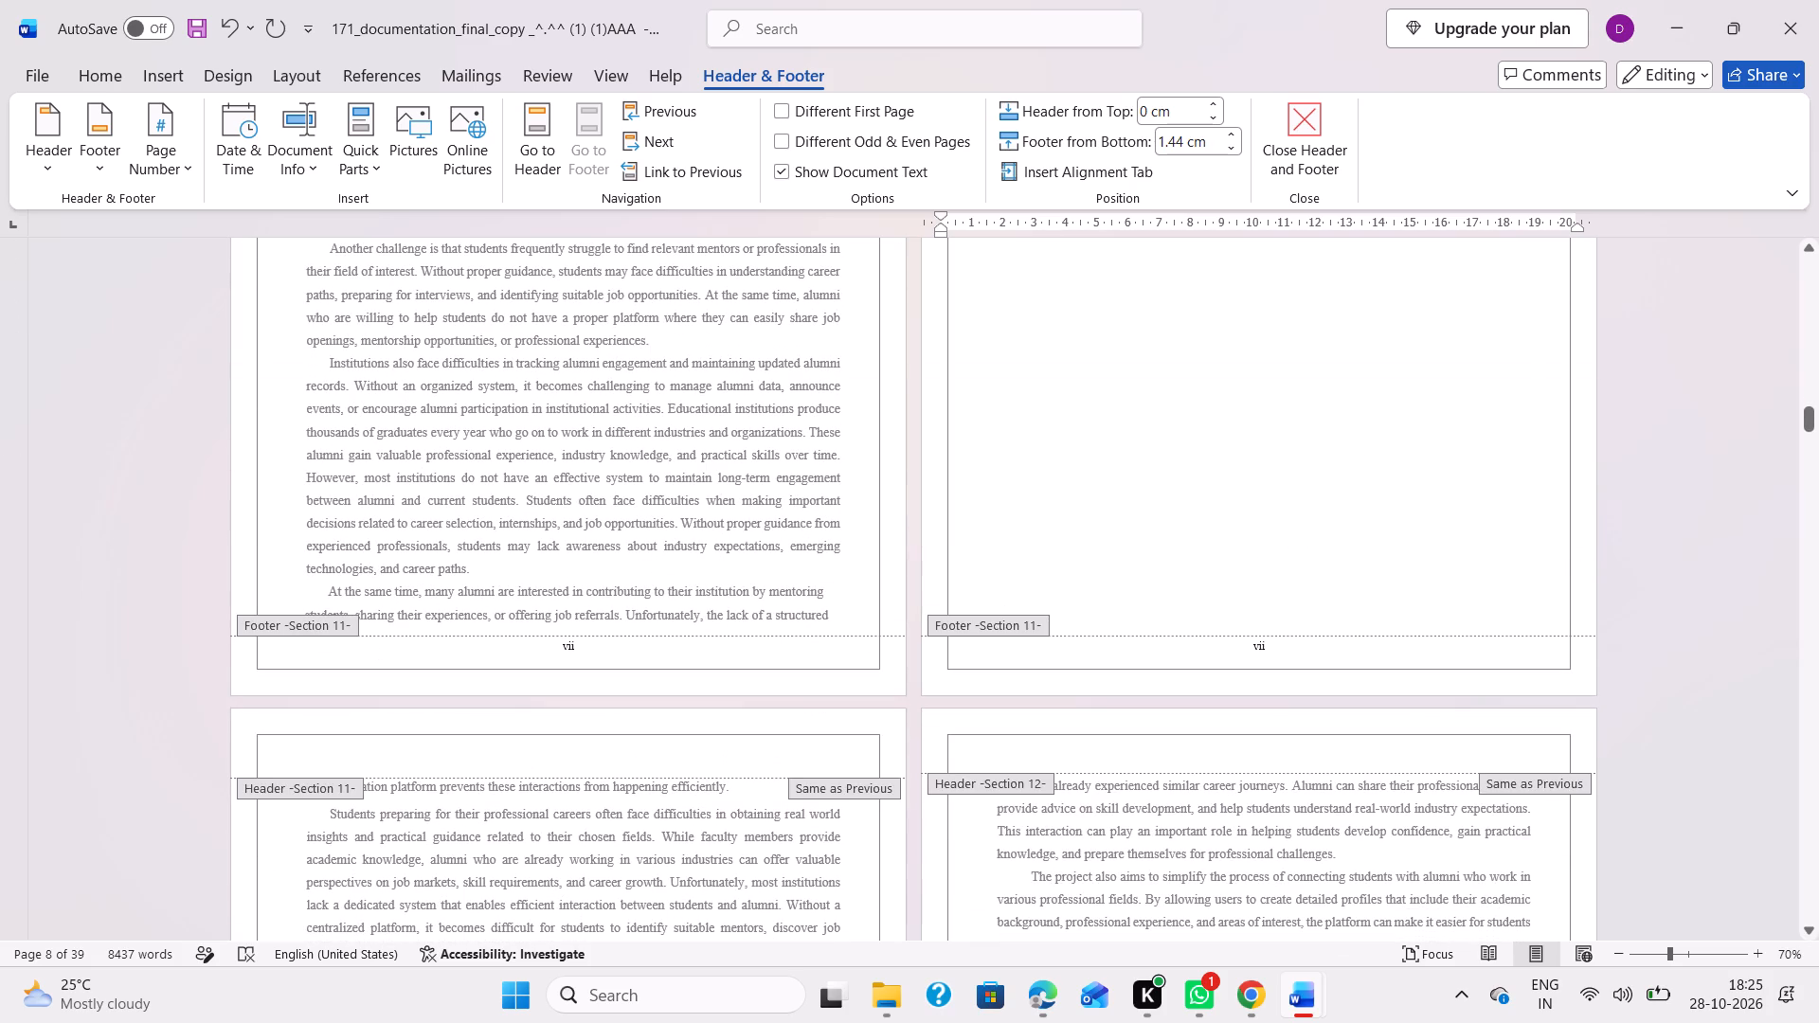
pyautogui.click(574, 646)
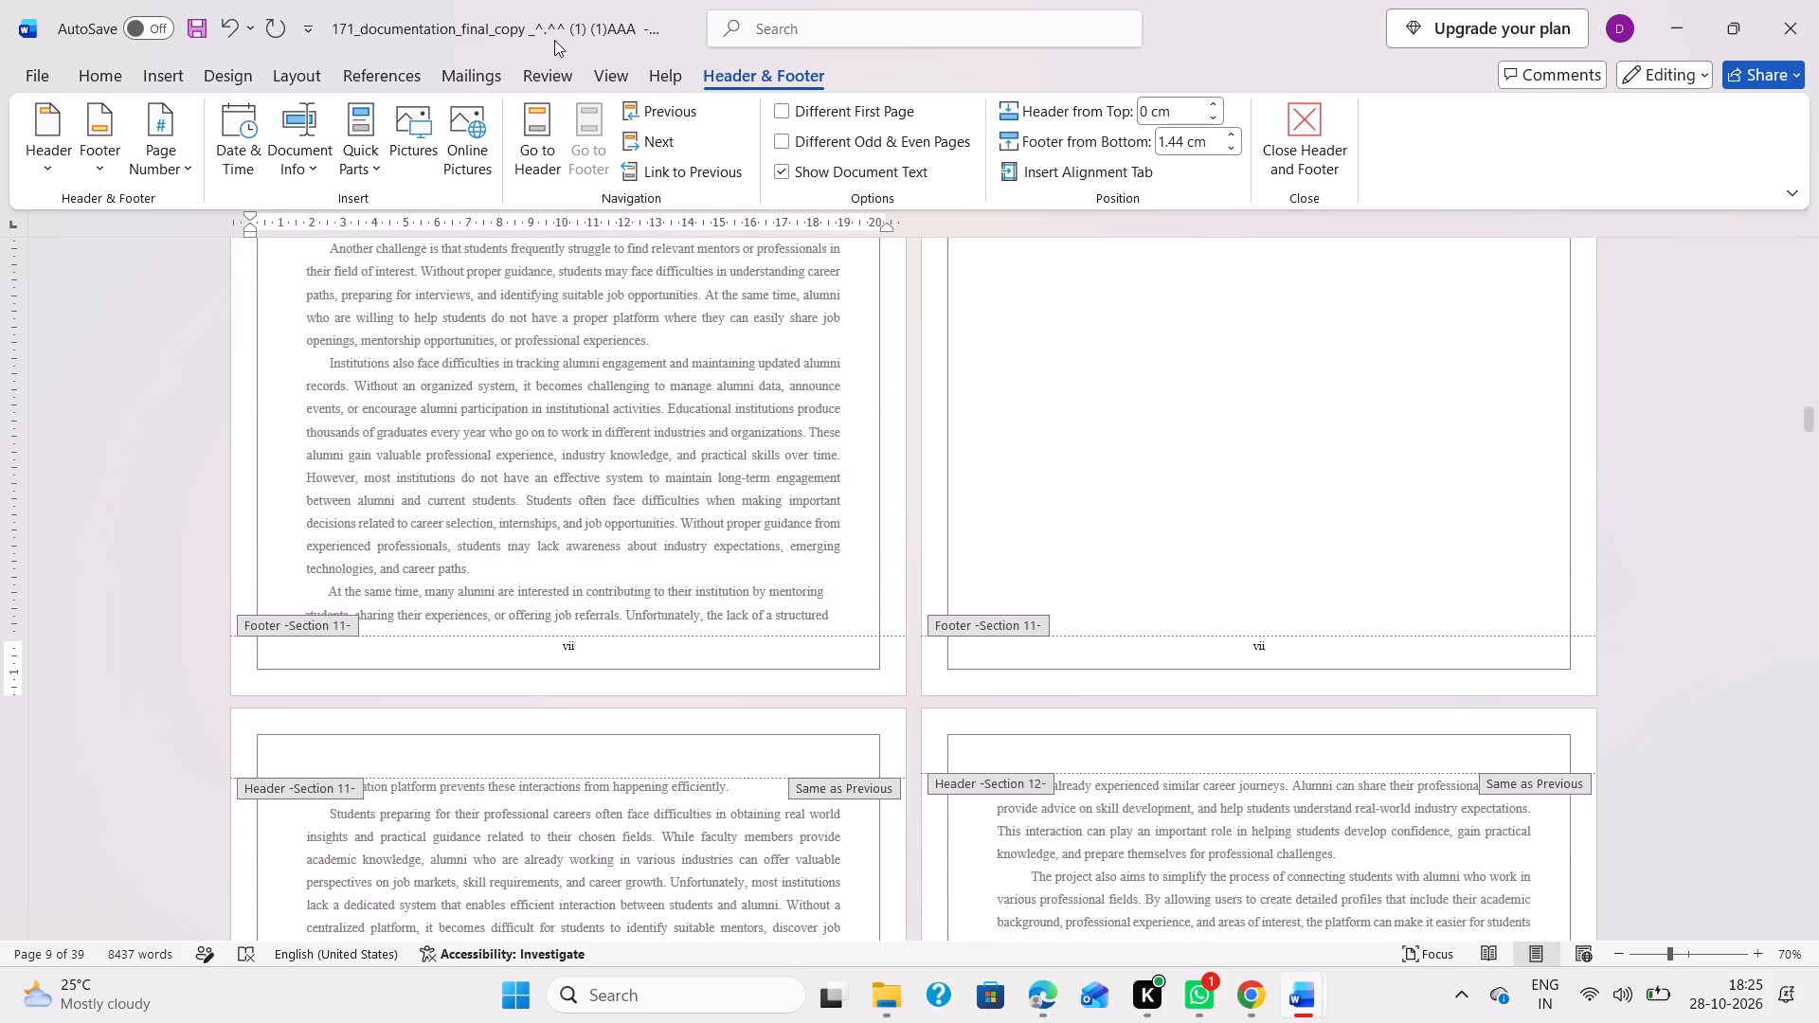
pyautogui.click(160, 154)
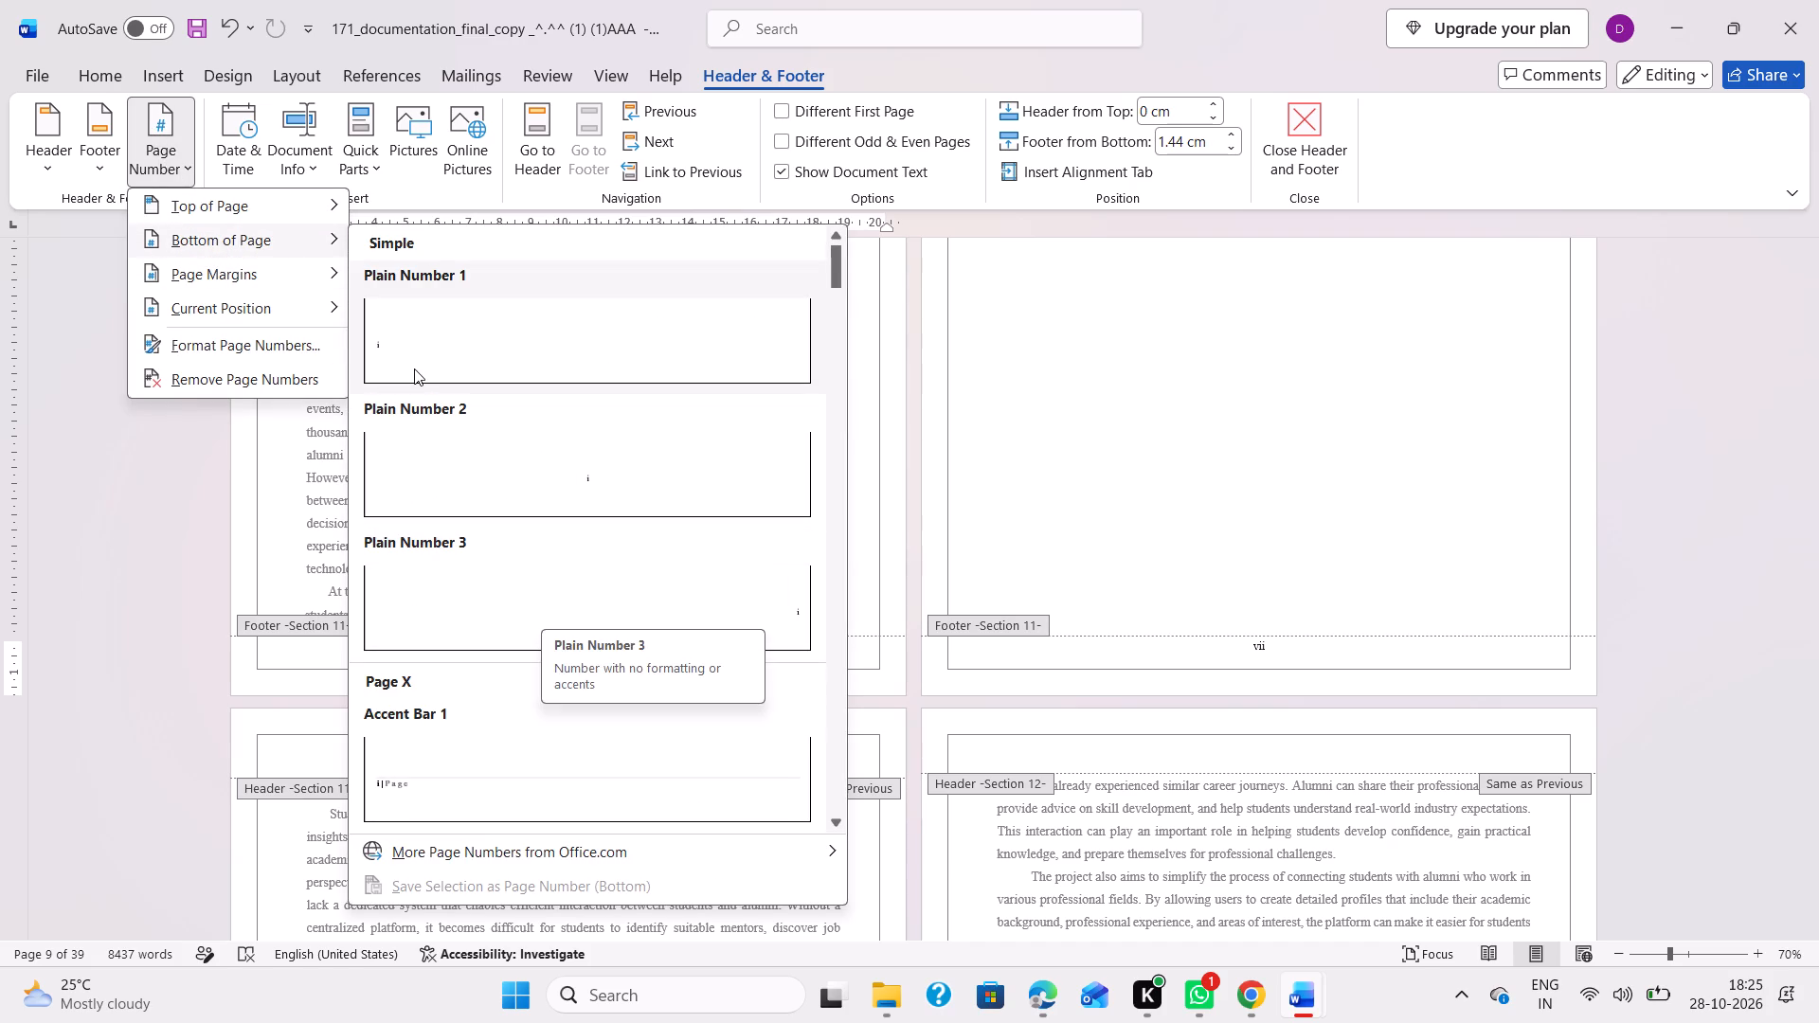
pyautogui.click(212, 303)
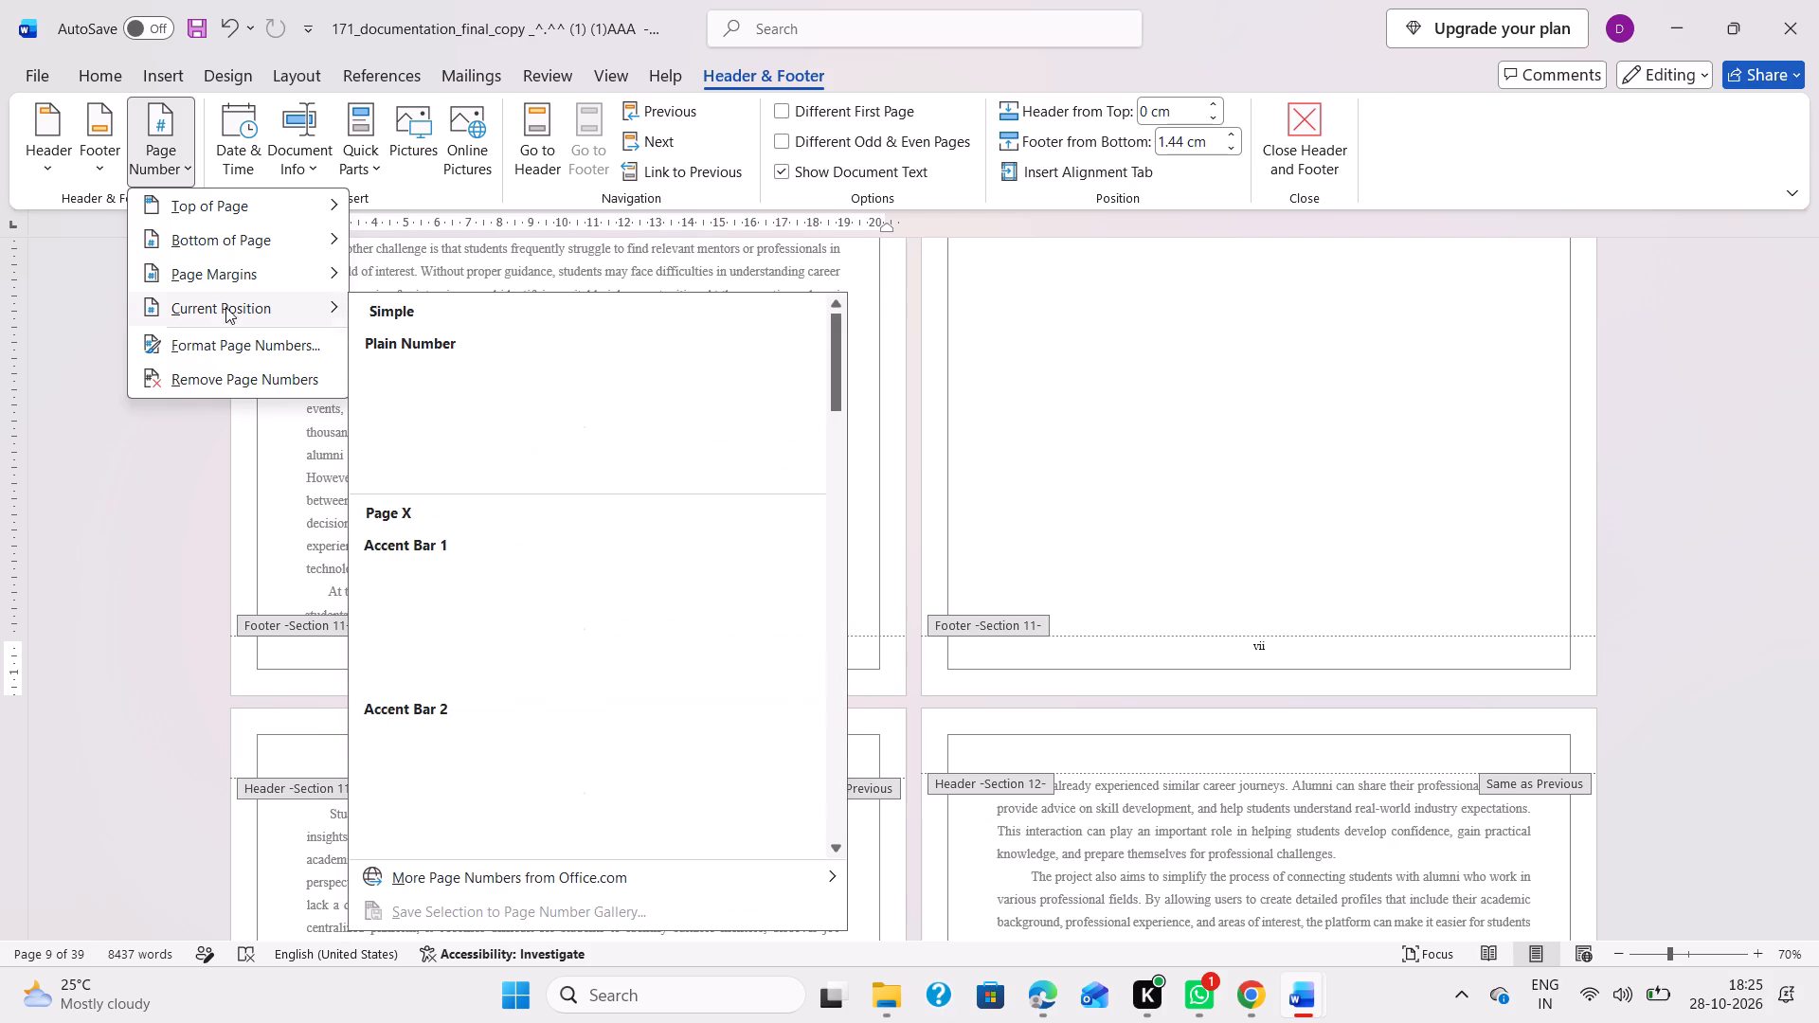
pyautogui.scroll(-2, 567, 697)
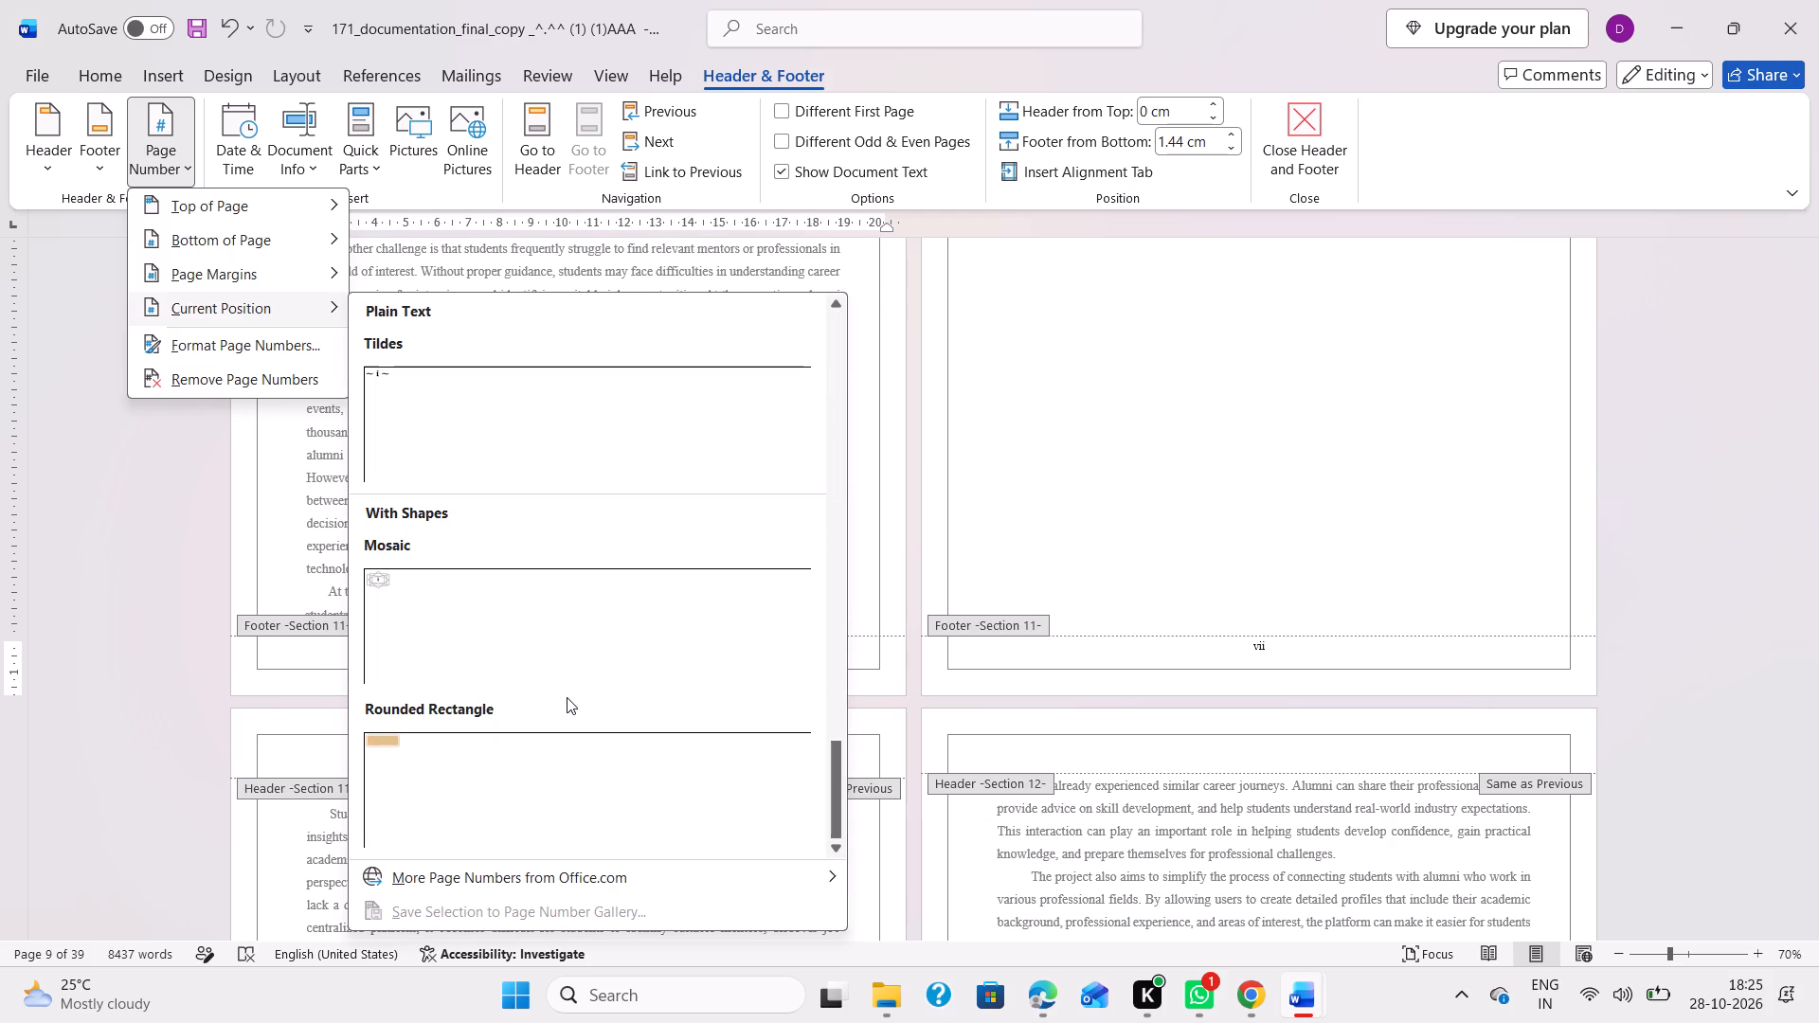
pyautogui.scroll(-2, 595, 619)
pyautogui.scroll(-2, 577, 716)
pyautogui.scroll(2, 577, 716)
pyautogui.scroll(-1, 593, 659)
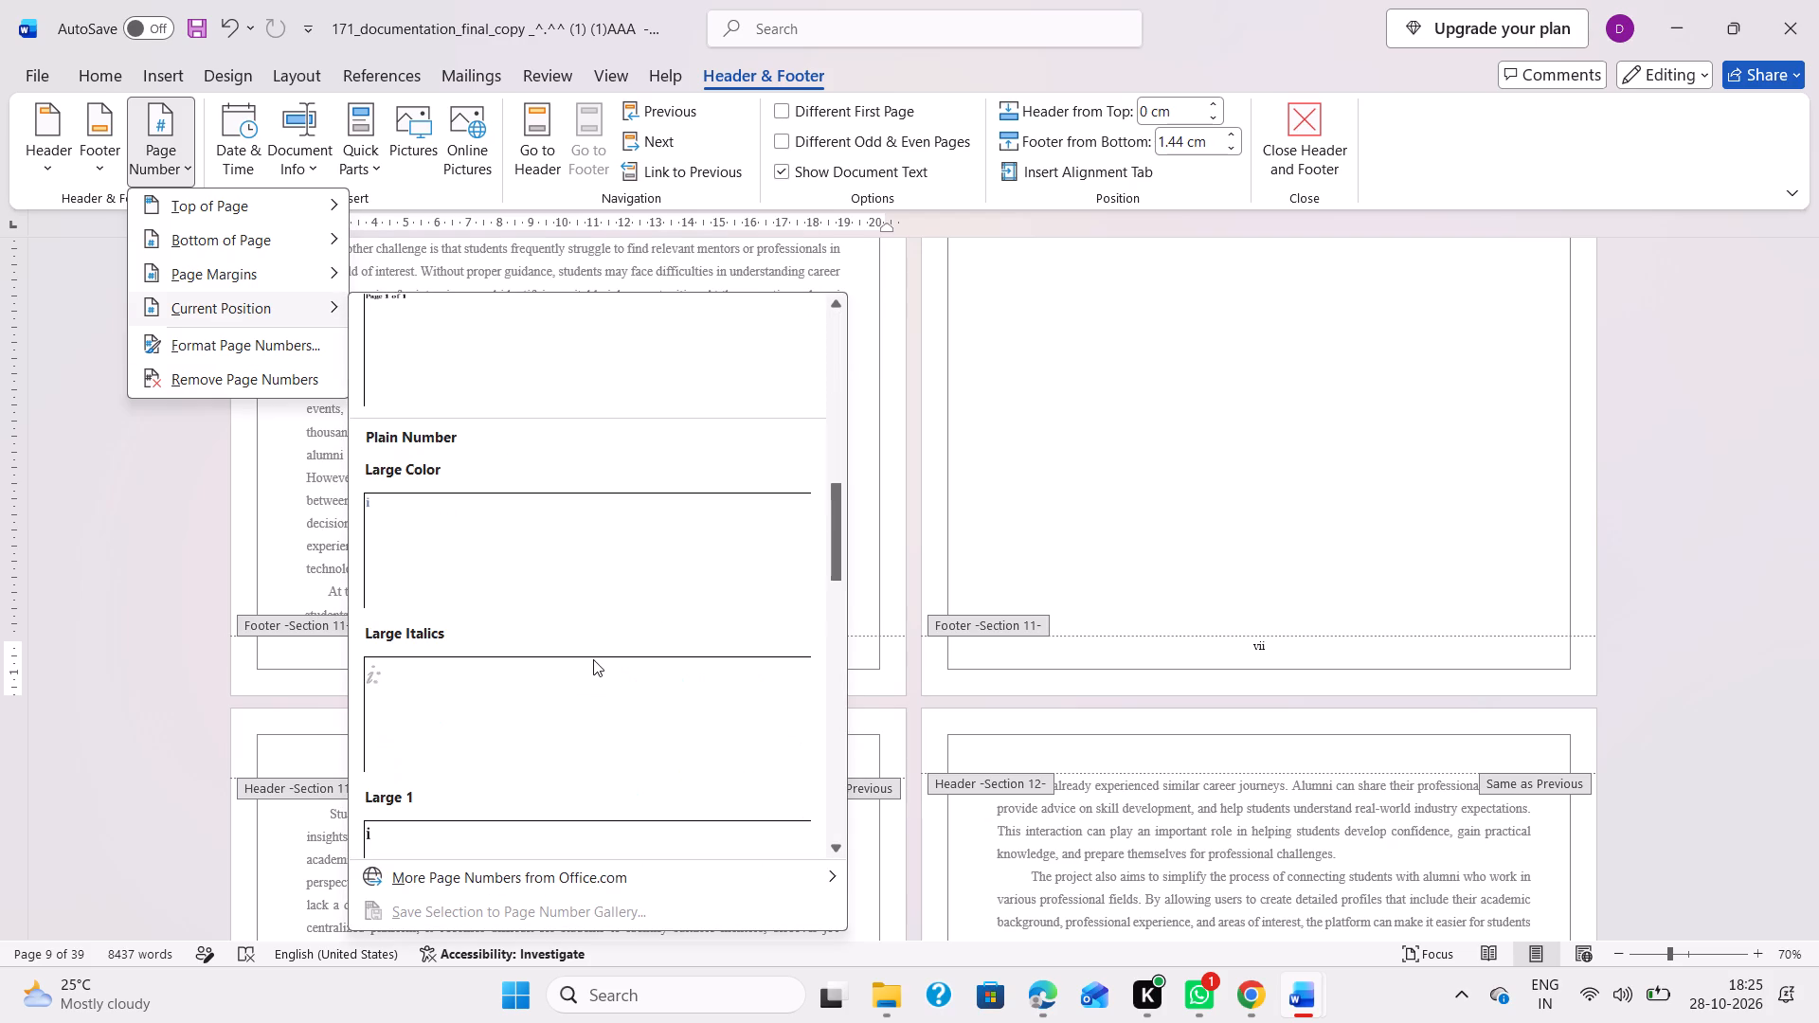
pyautogui.scroll(-1, 593, 659)
pyautogui.scroll(2, 599, 578)
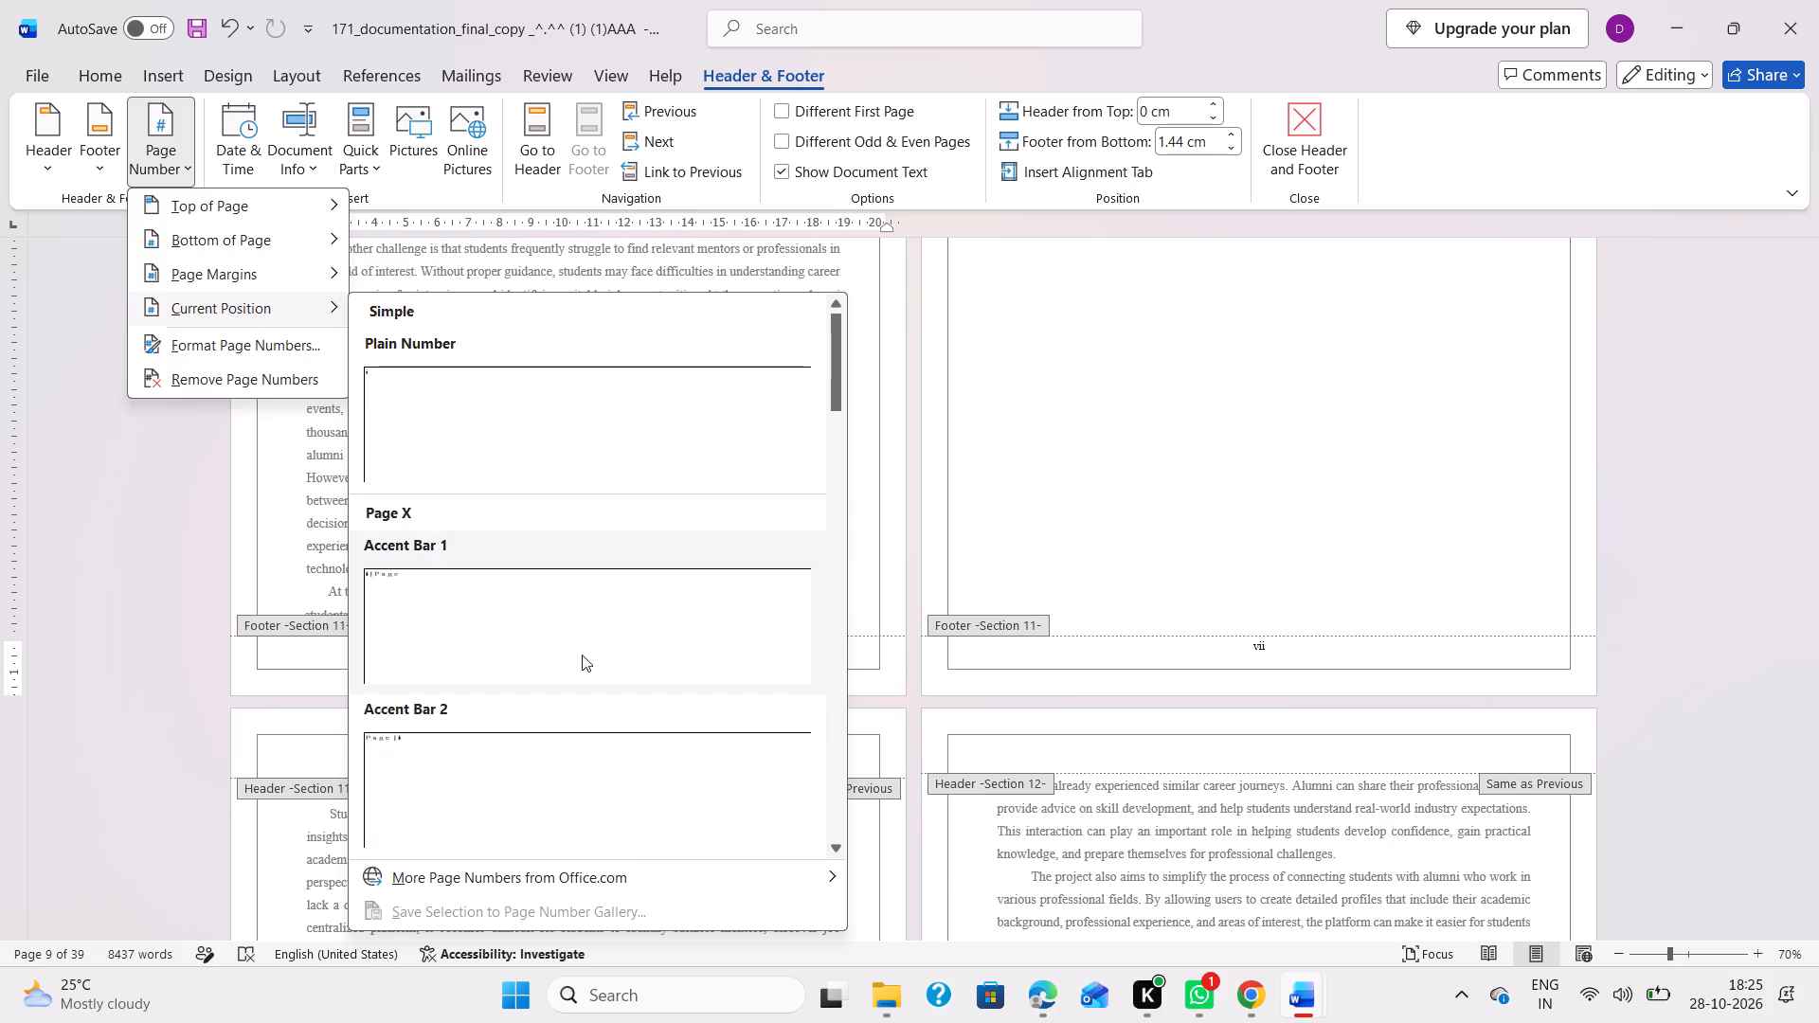
pyautogui.scroll(1, 576, 671)
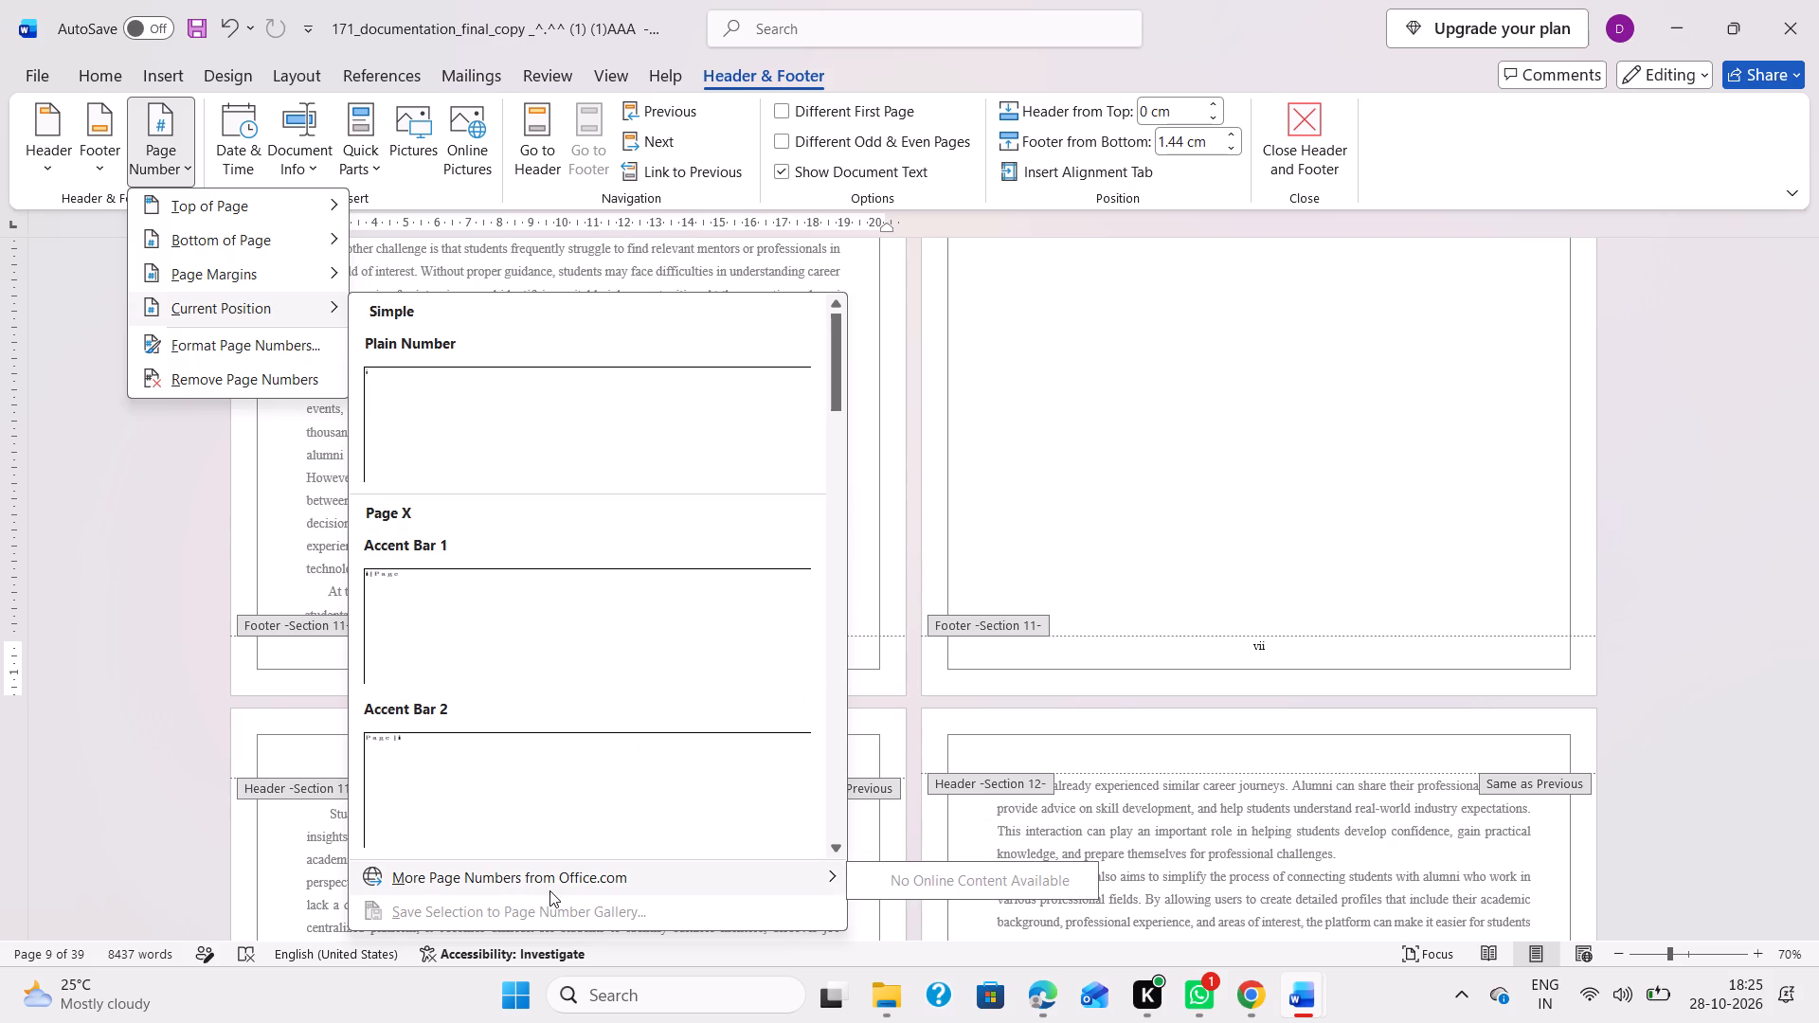
pyautogui.scroll(-7, 585, 770)
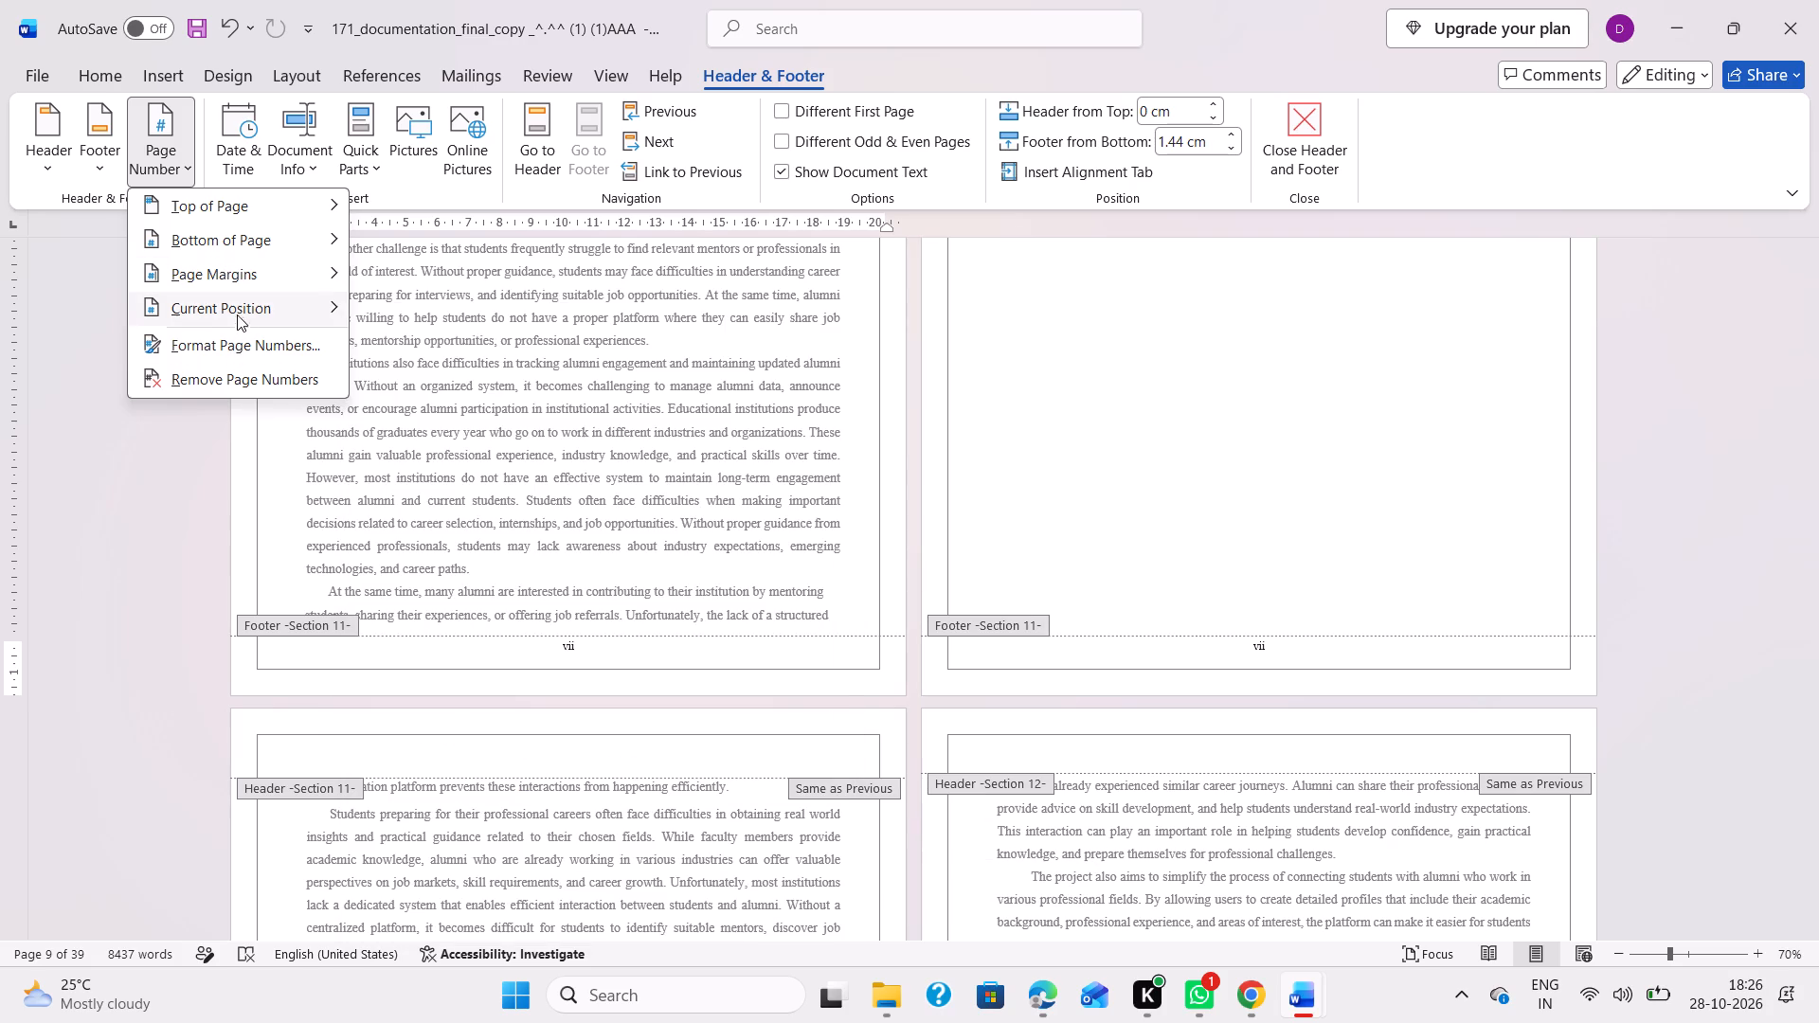
# Set the Section 11 page number format to 1, 2, 3, … and start the numbering at 1.
pyautogui.click(237, 346)
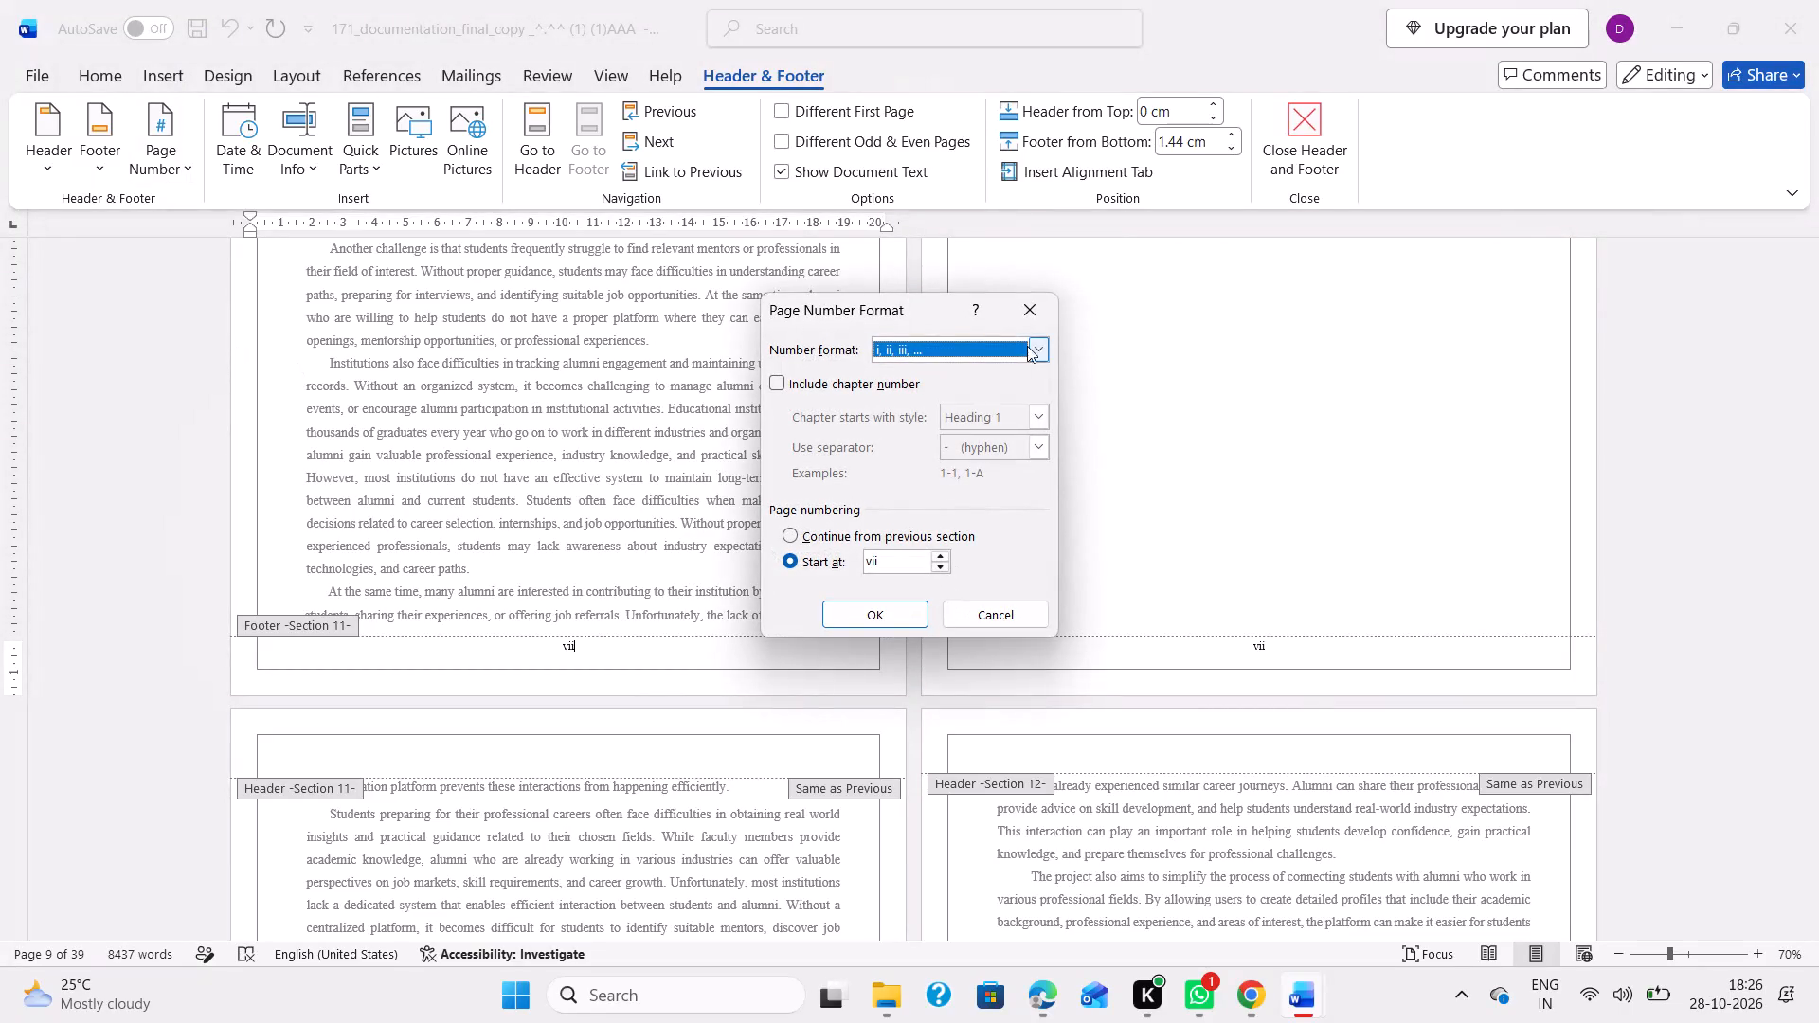
pyautogui.click(1036, 350)
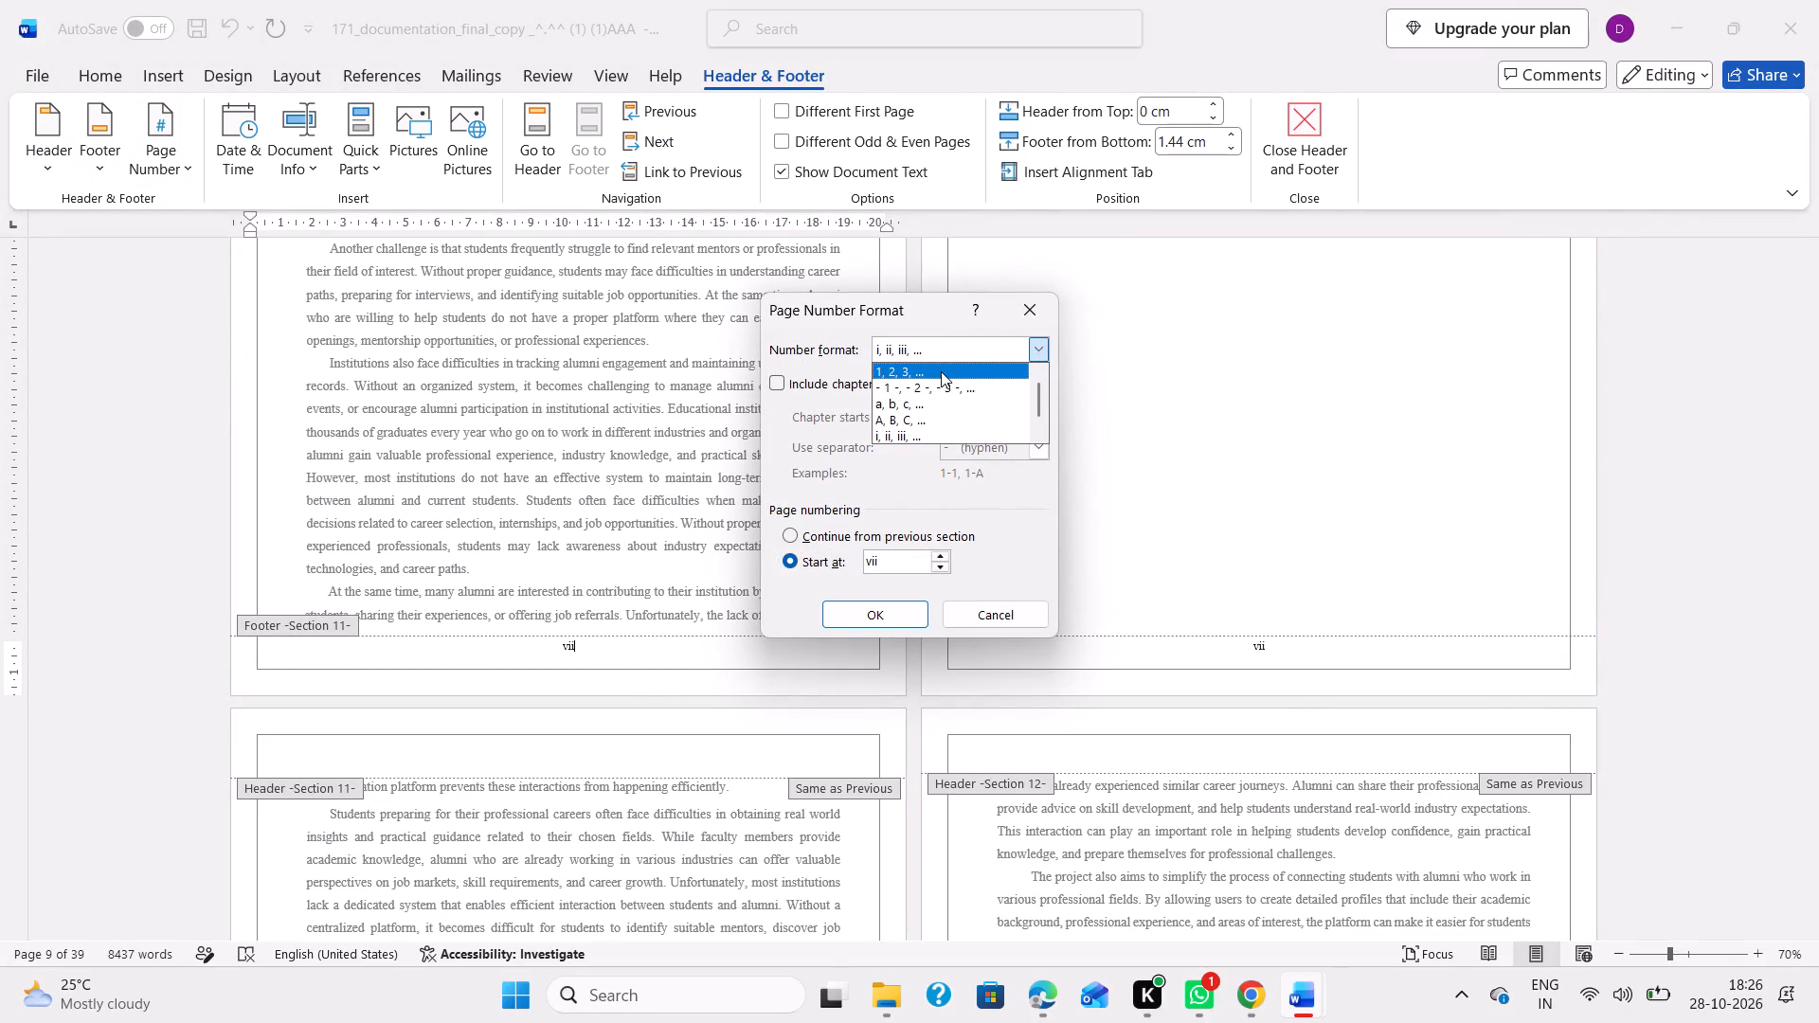
pyautogui.click(941, 371)
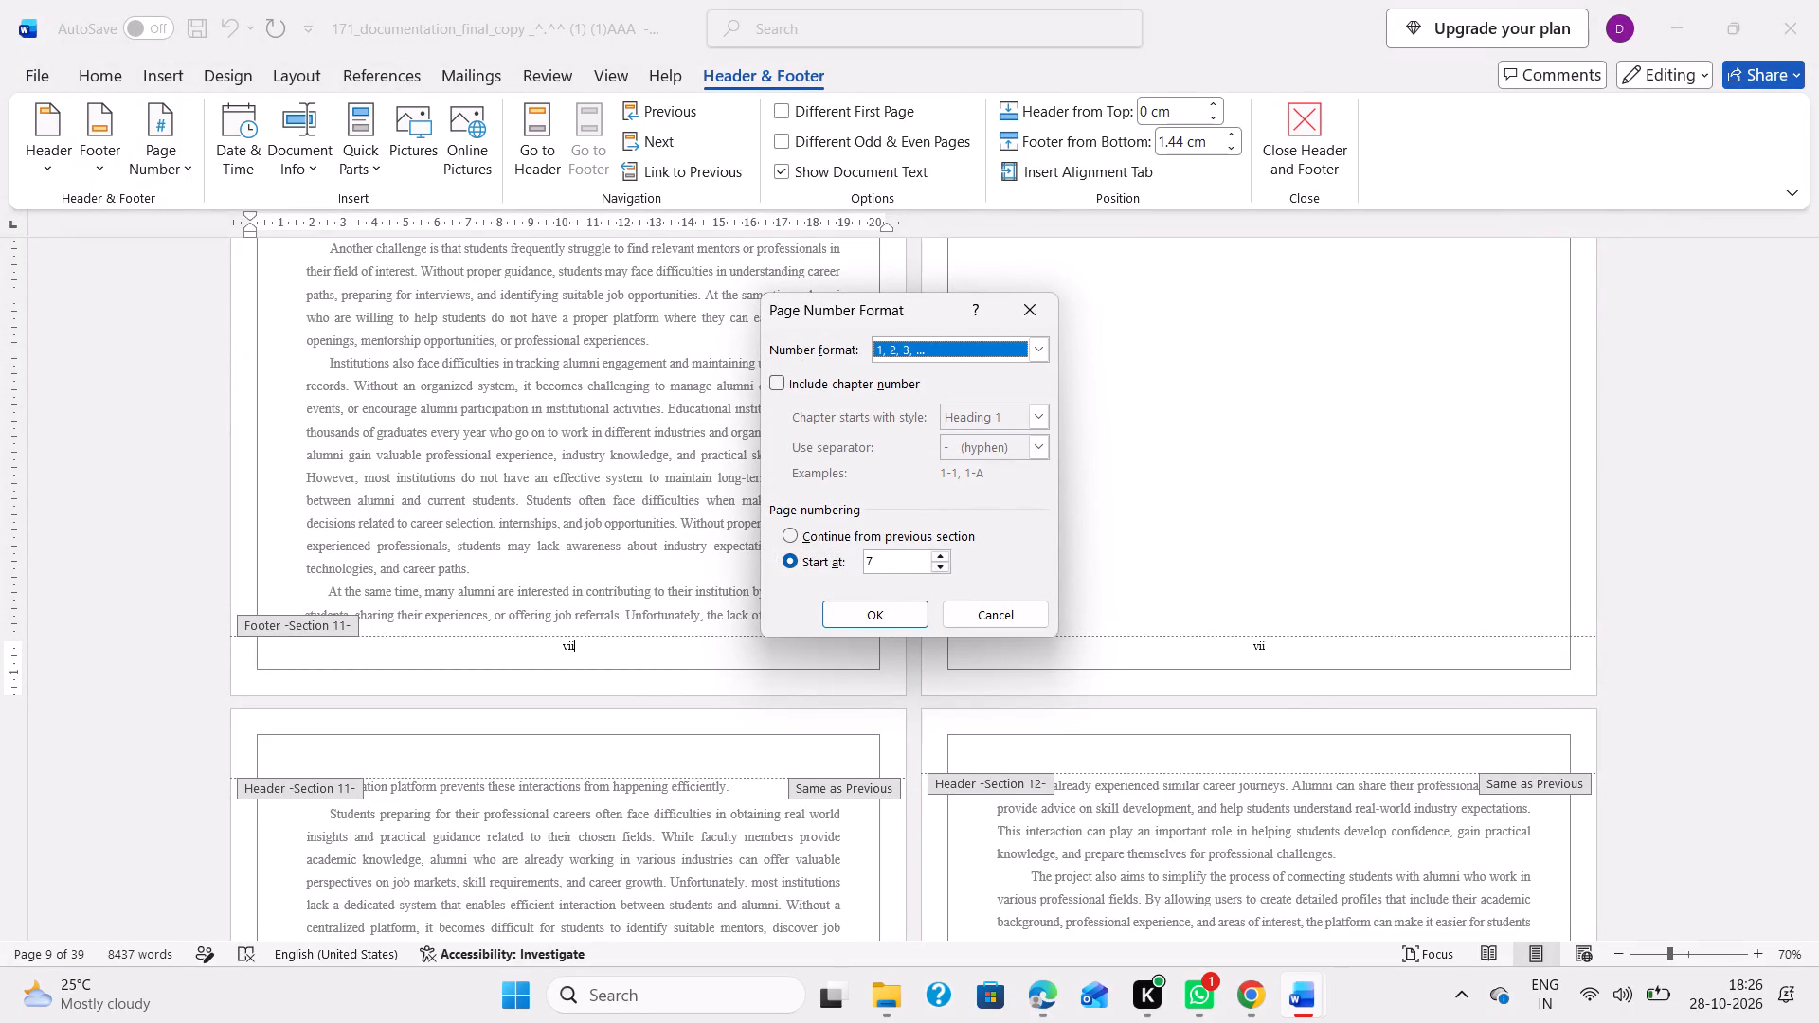
pyautogui.click(889, 556)
pyautogui.press('BackSpace')
pyautogui.press('1')
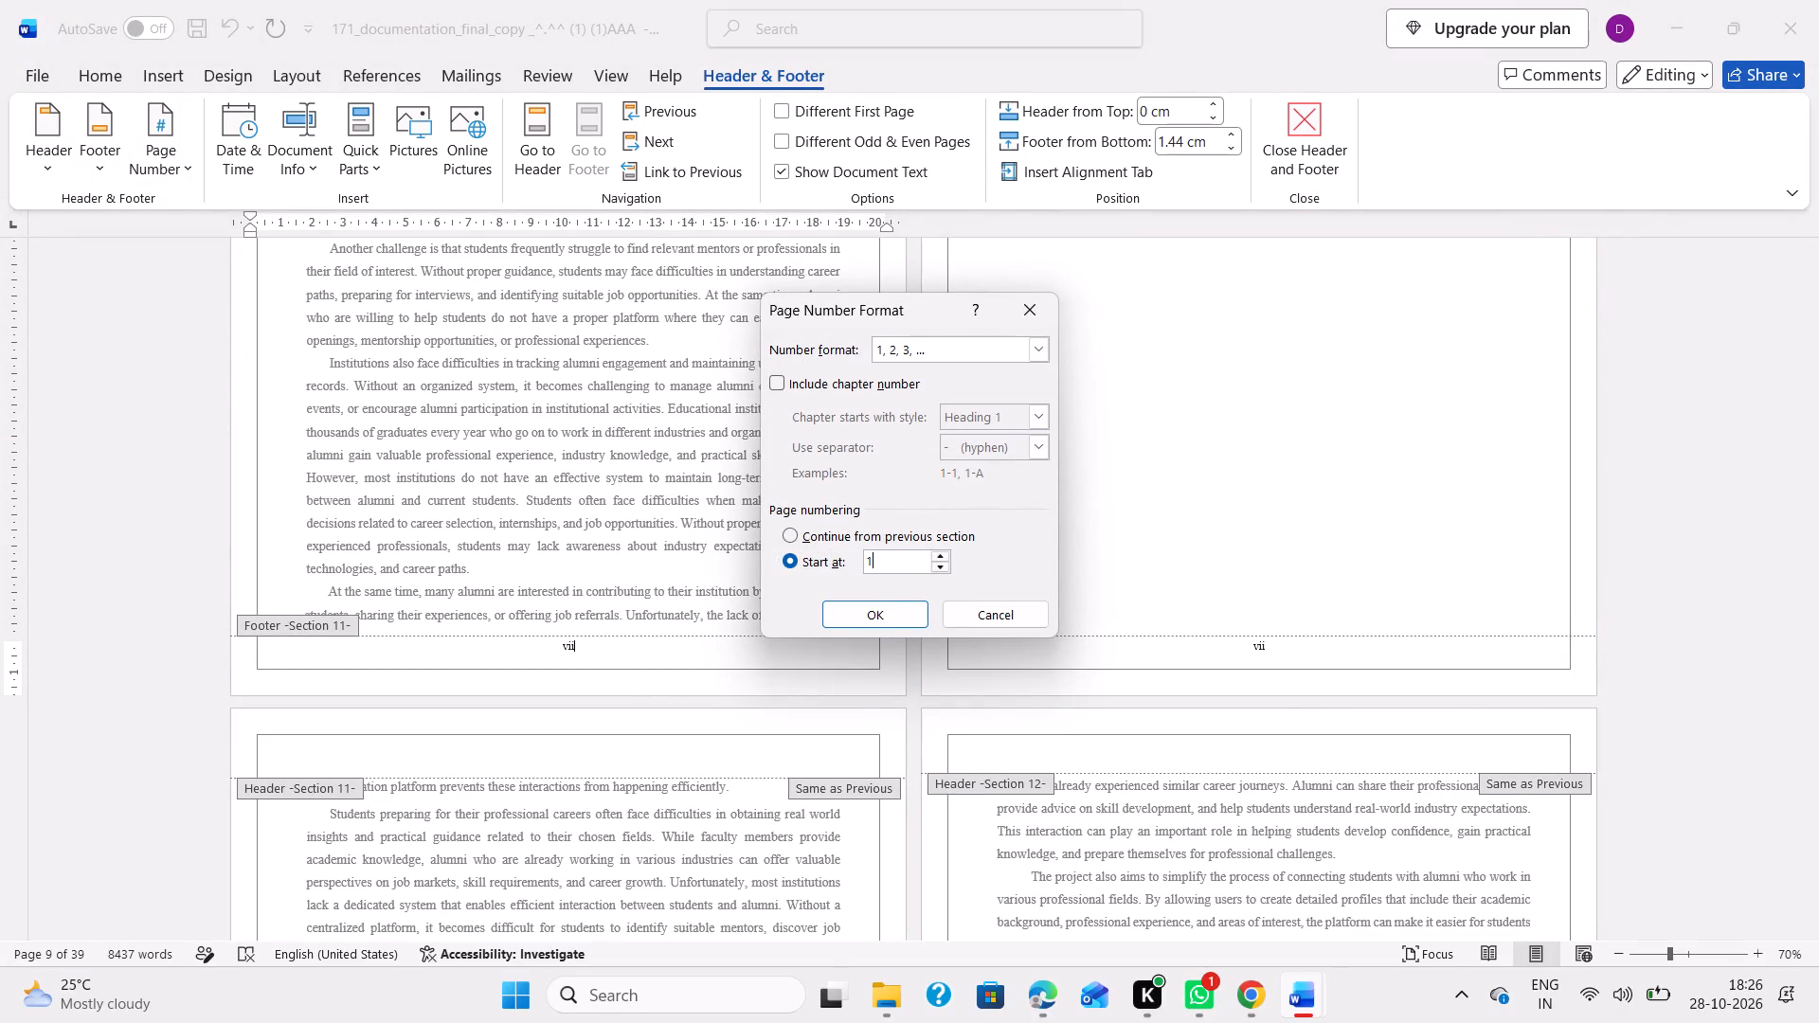
pyautogui.click(894, 612)
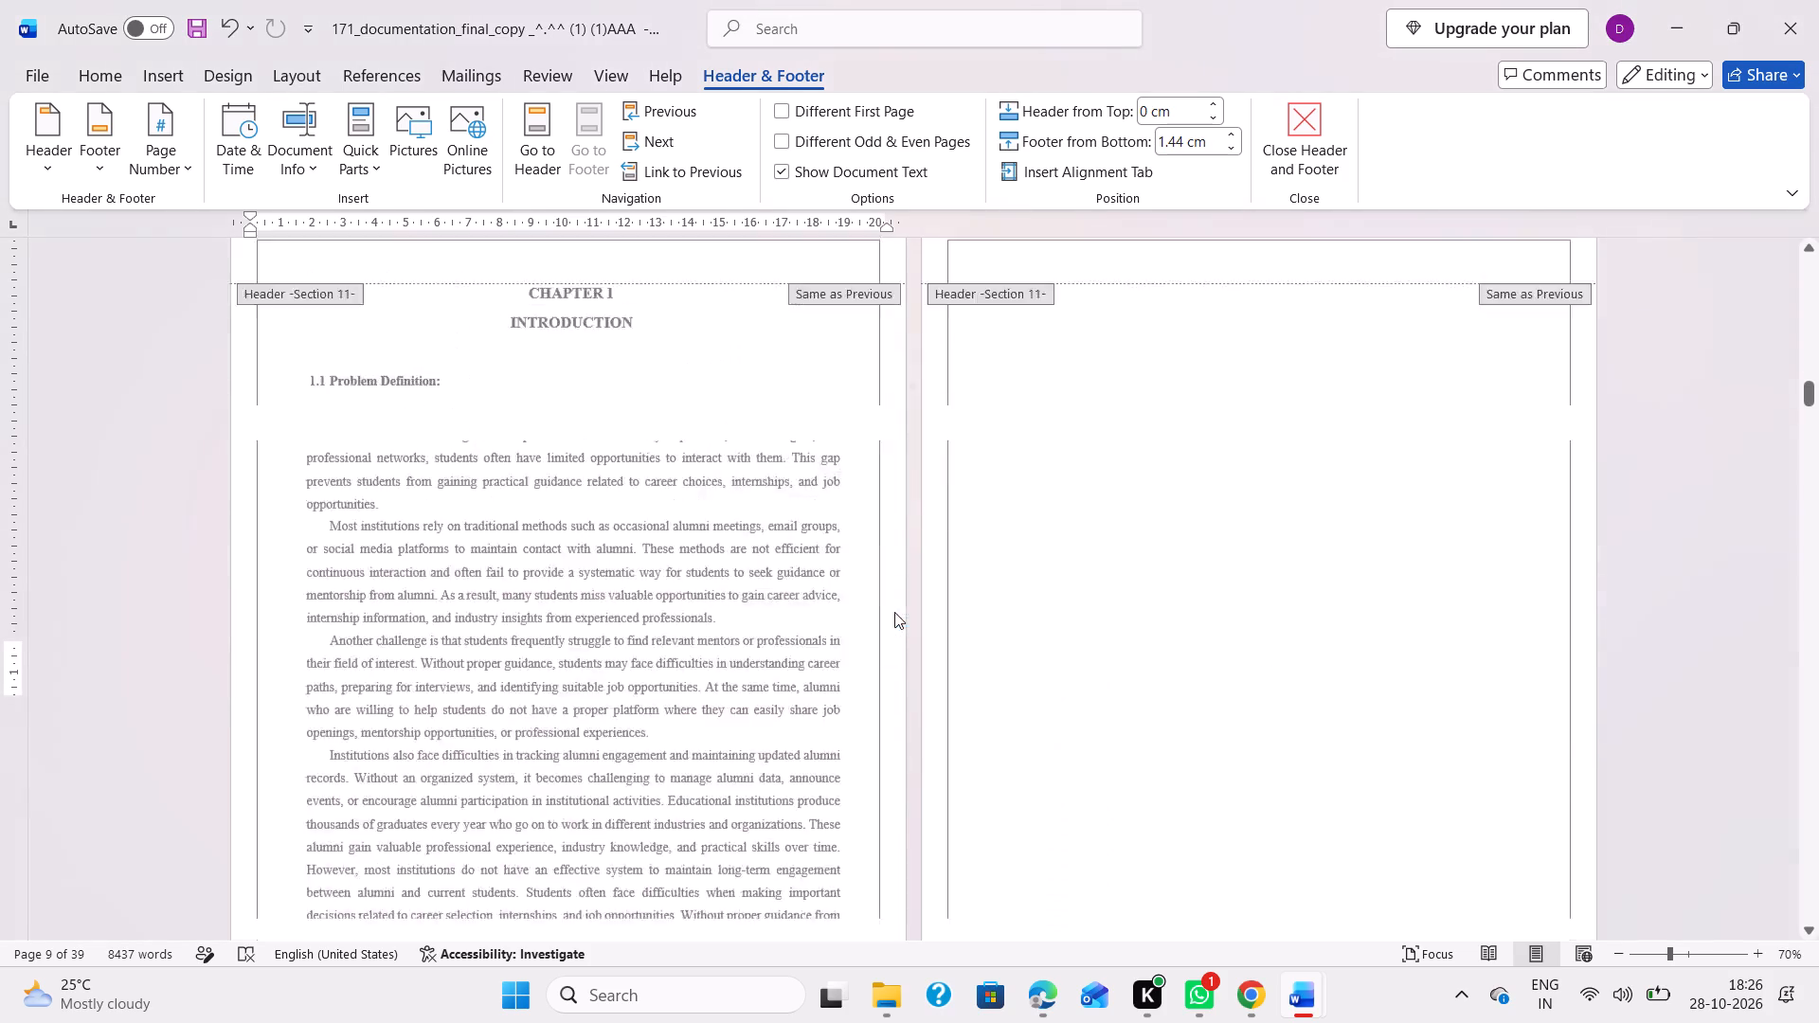
# Check the footer page numbers across the front-matter pages and the Chapter 1 pages.
pyautogui.scroll(-5, 825, 714)
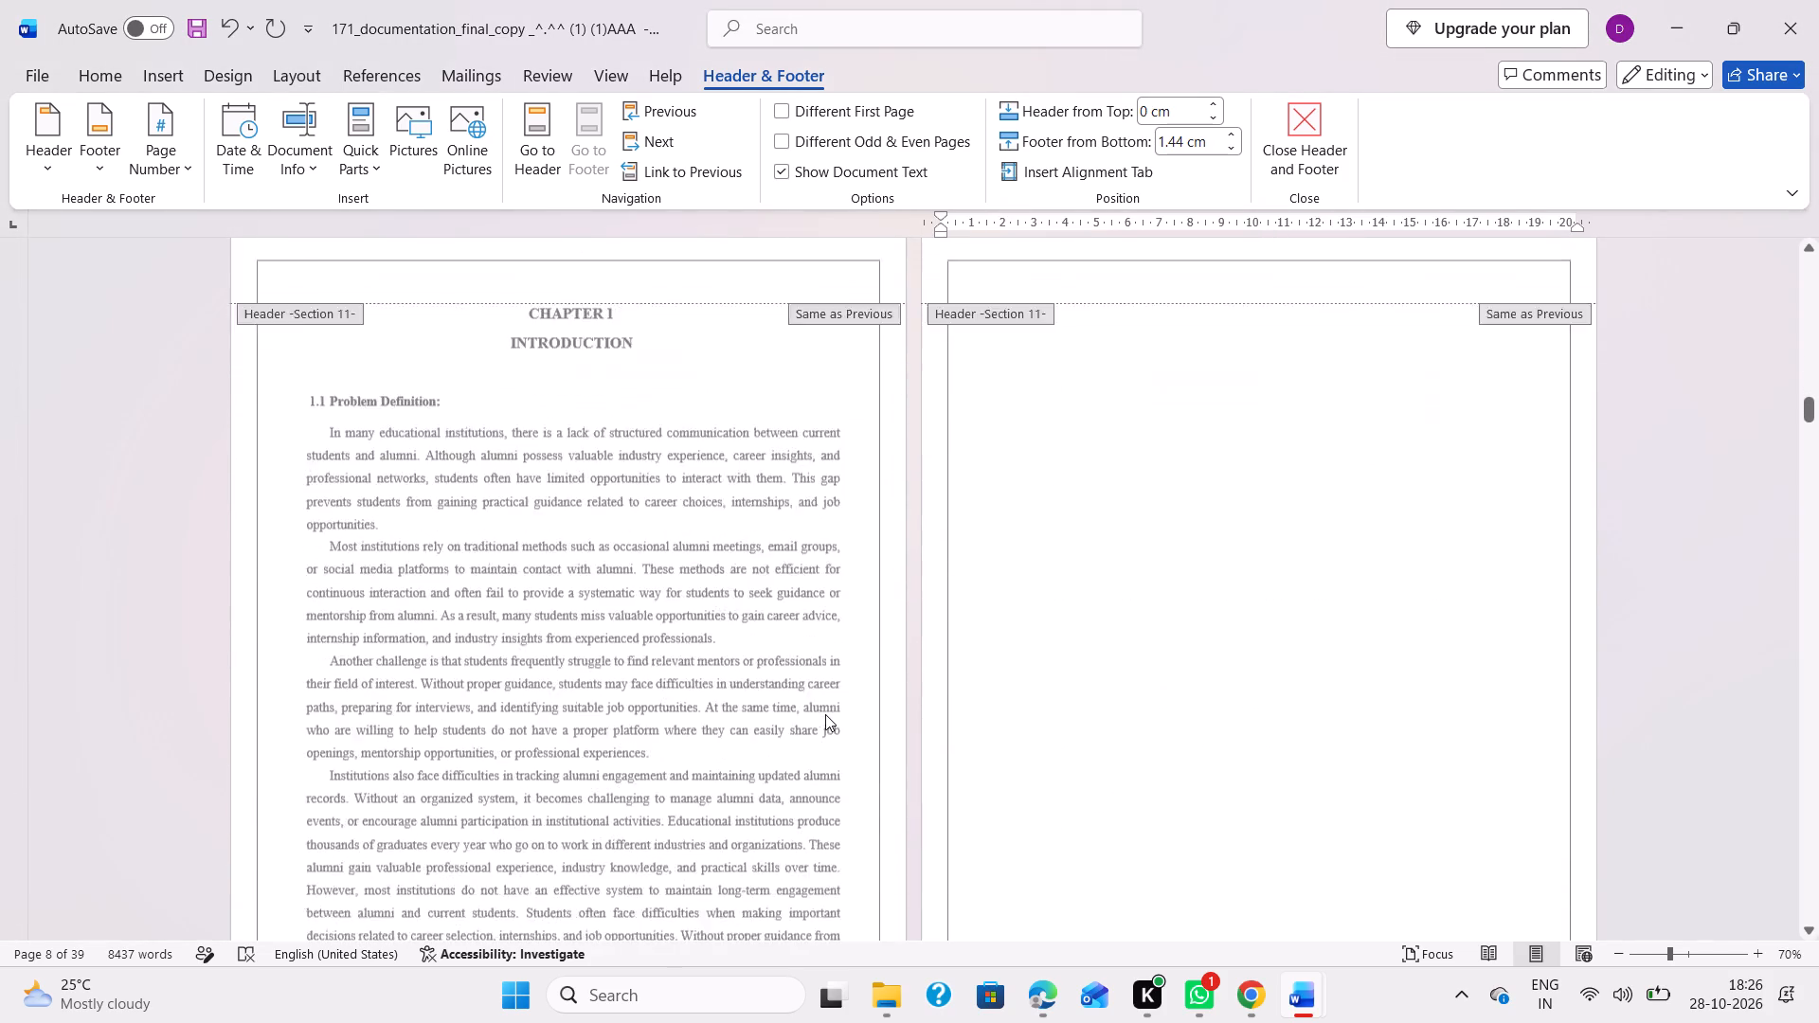
pyautogui.scroll(-3, 825, 714)
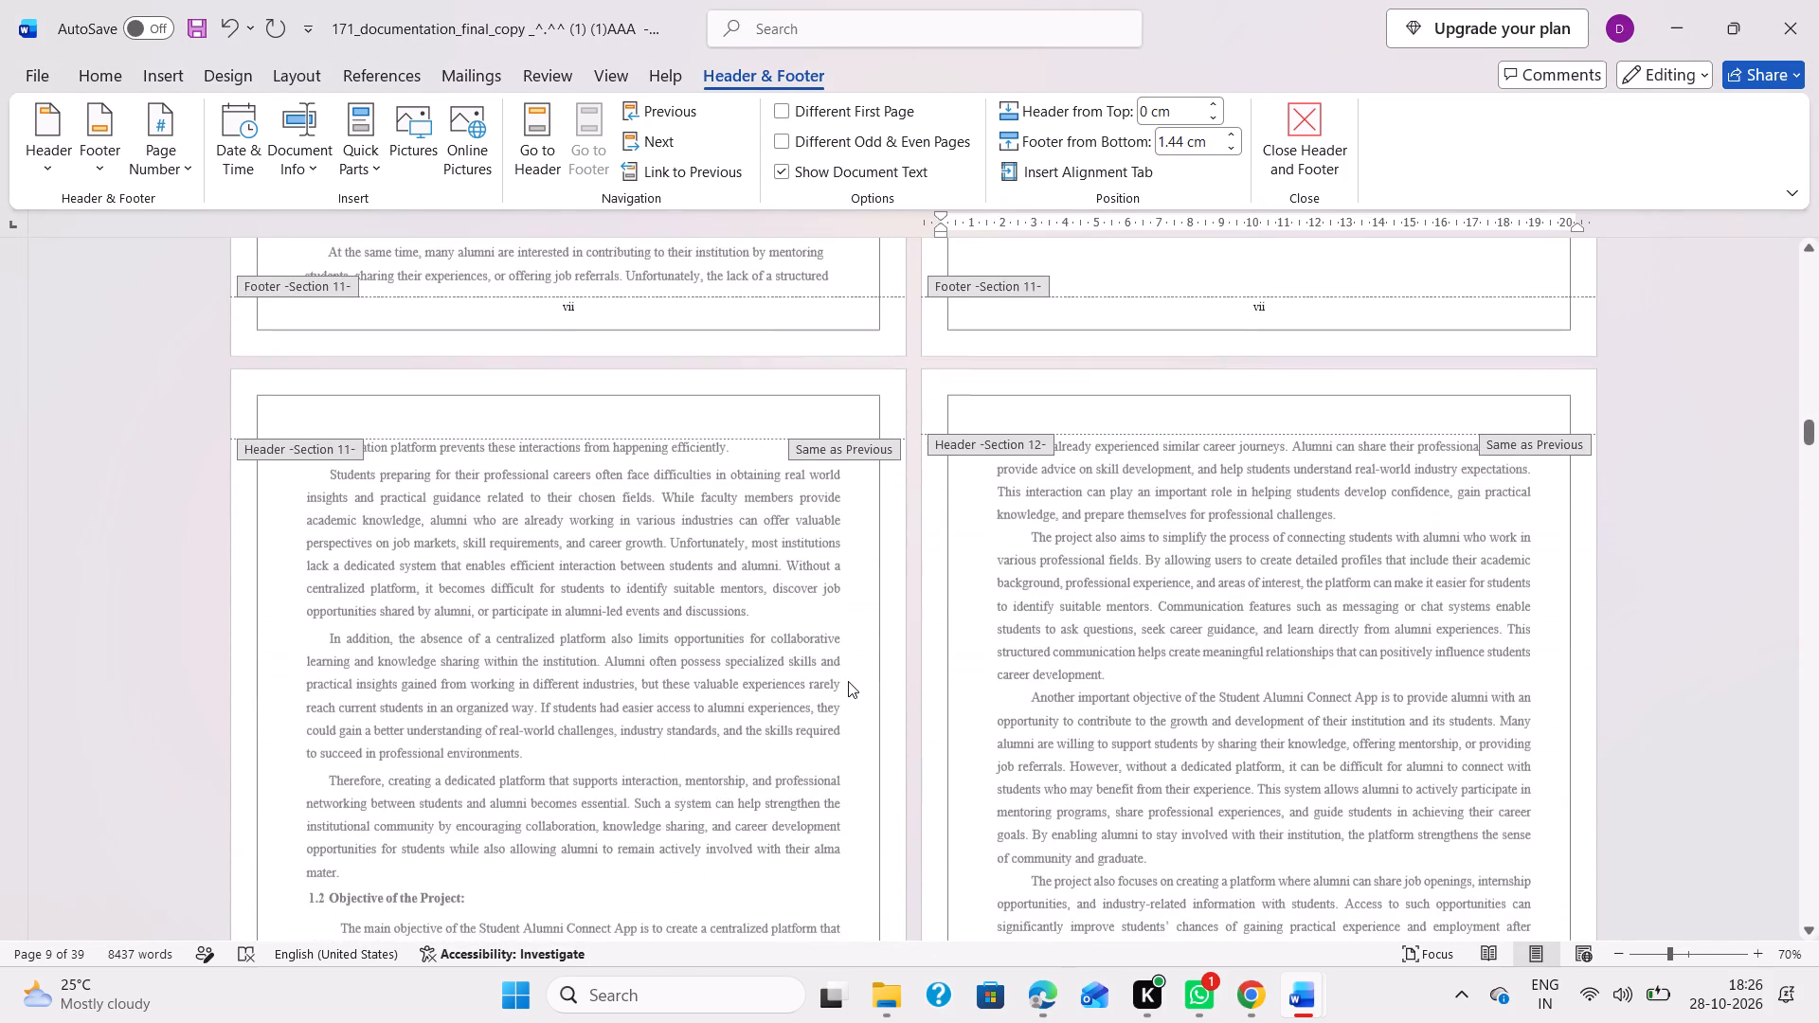
pyautogui.scroll(-2, 848, 681)
pyautogui.scroll(10, 848, 681)
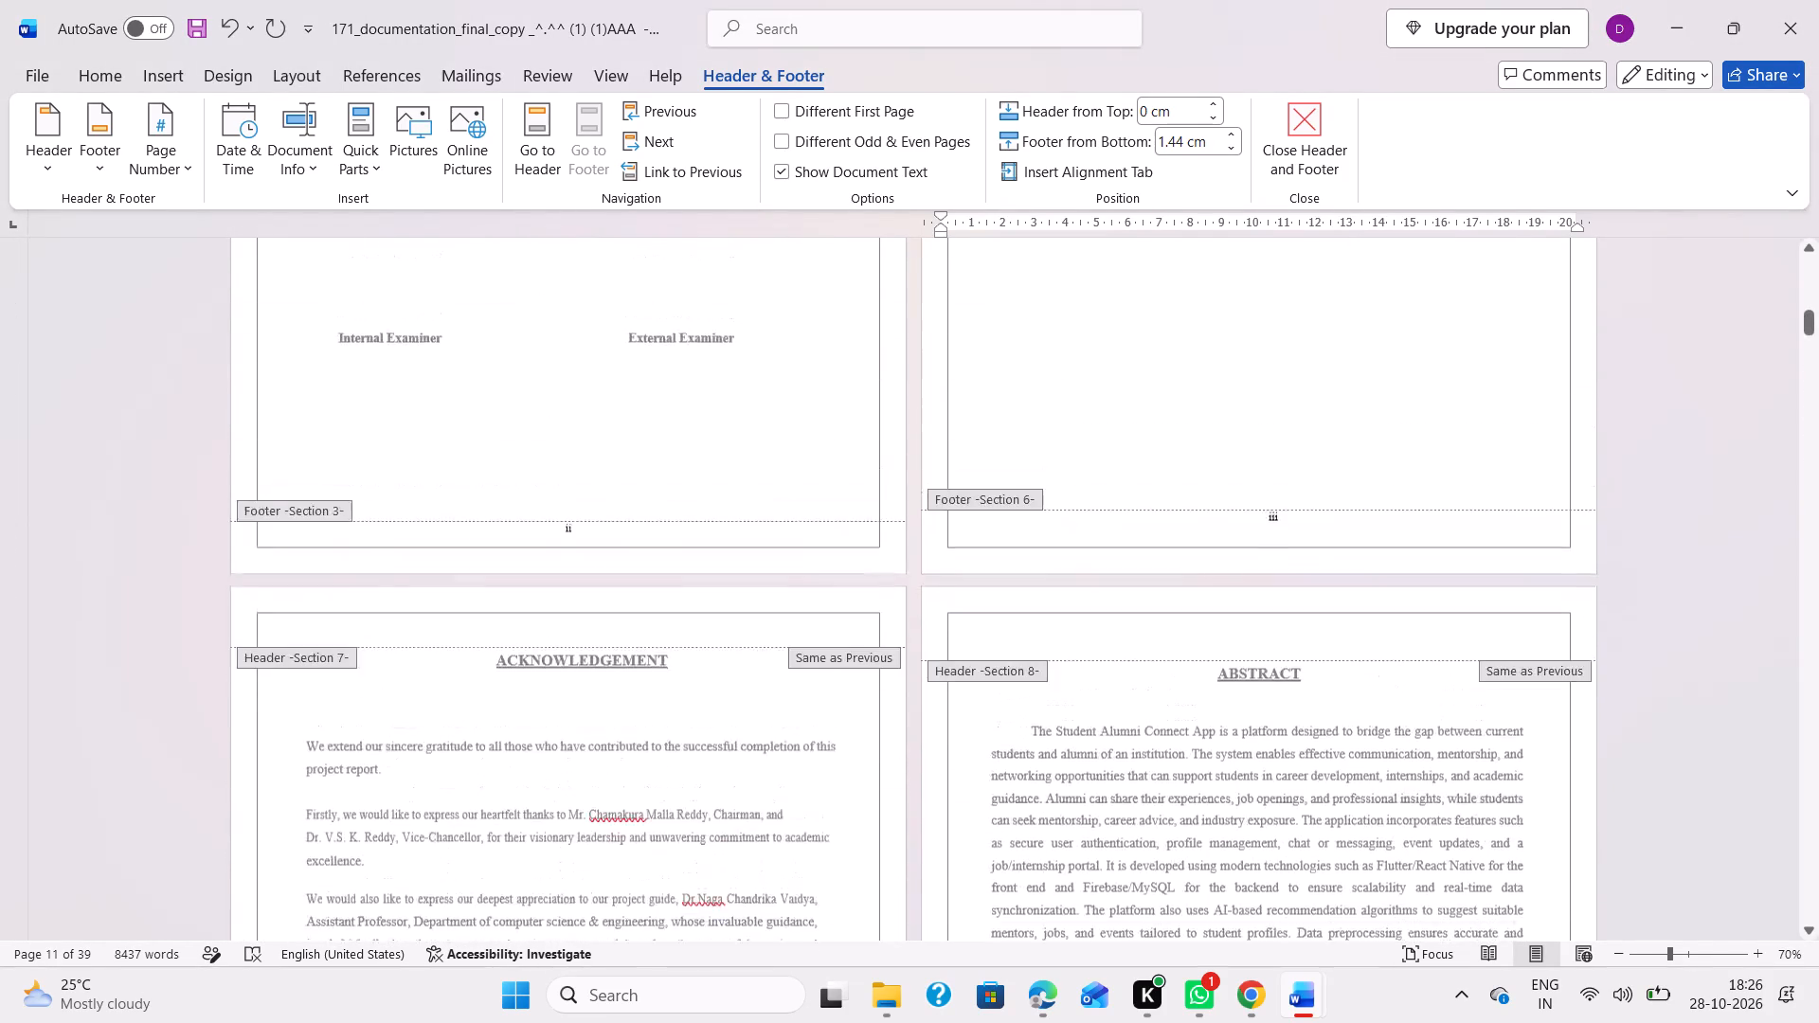
pyautogui.scroll(3, 848, 681)
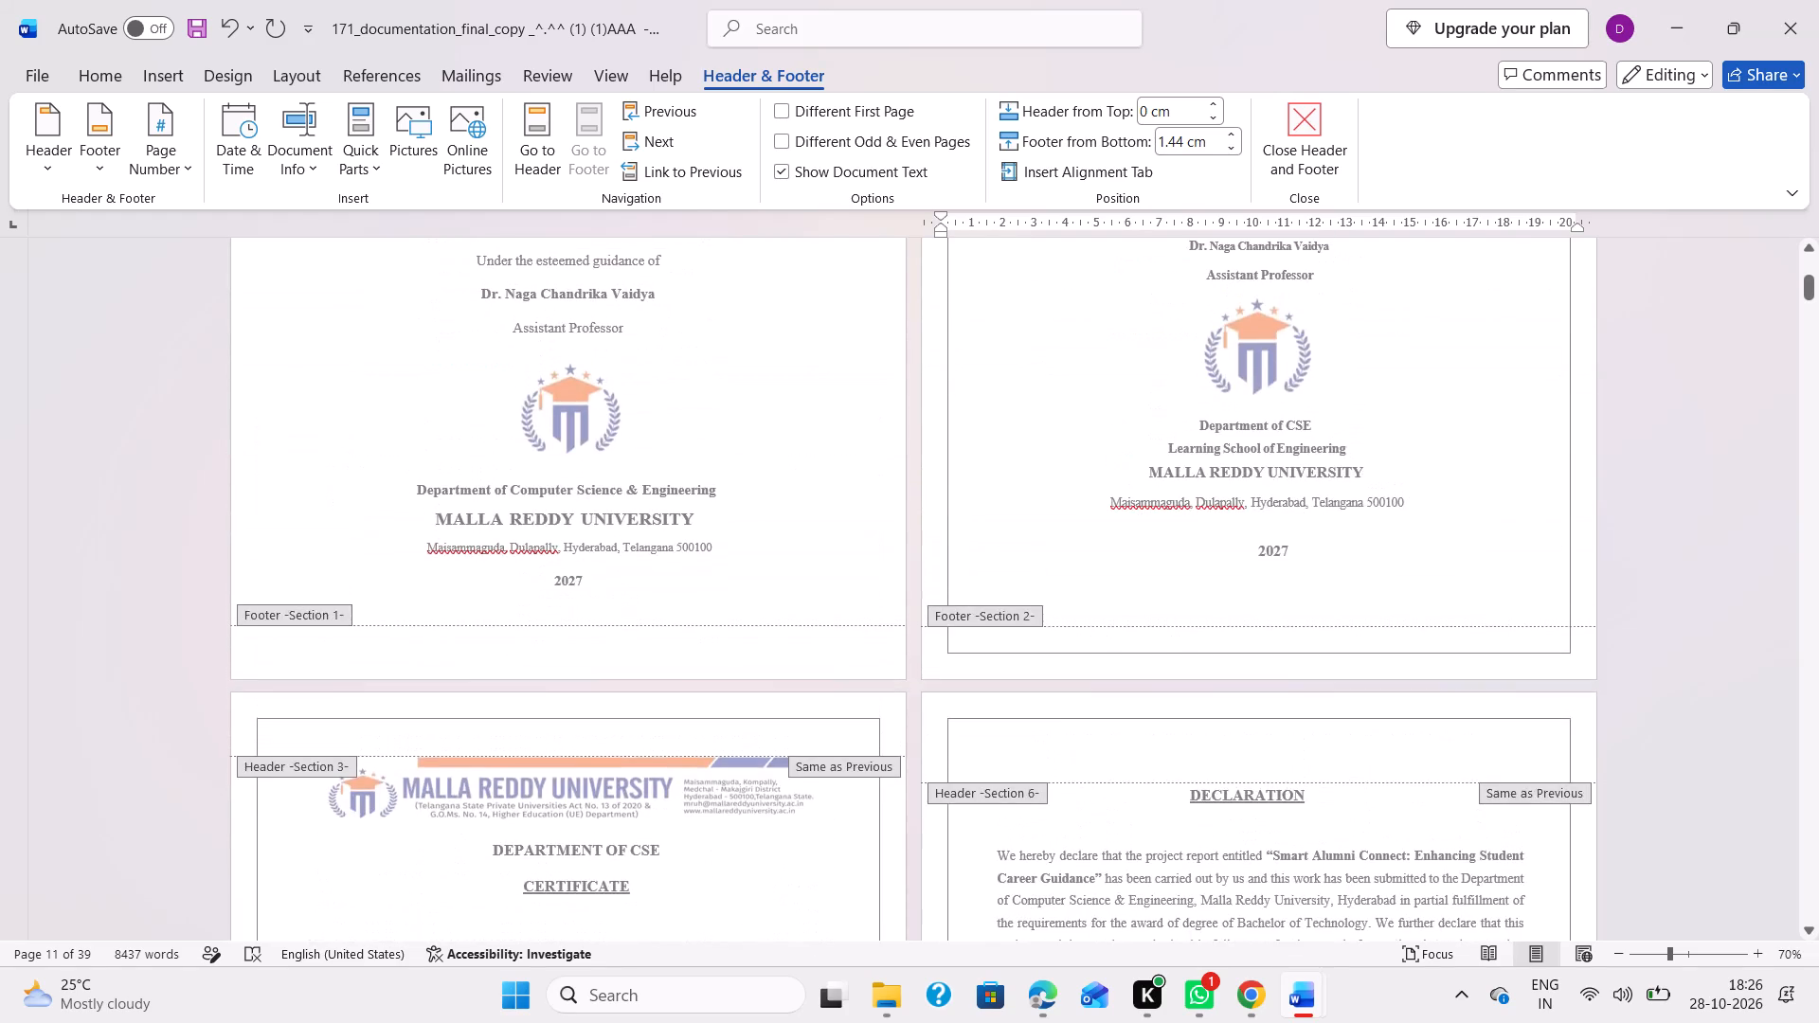
pyautogui.scroll(-14, 848, 681)
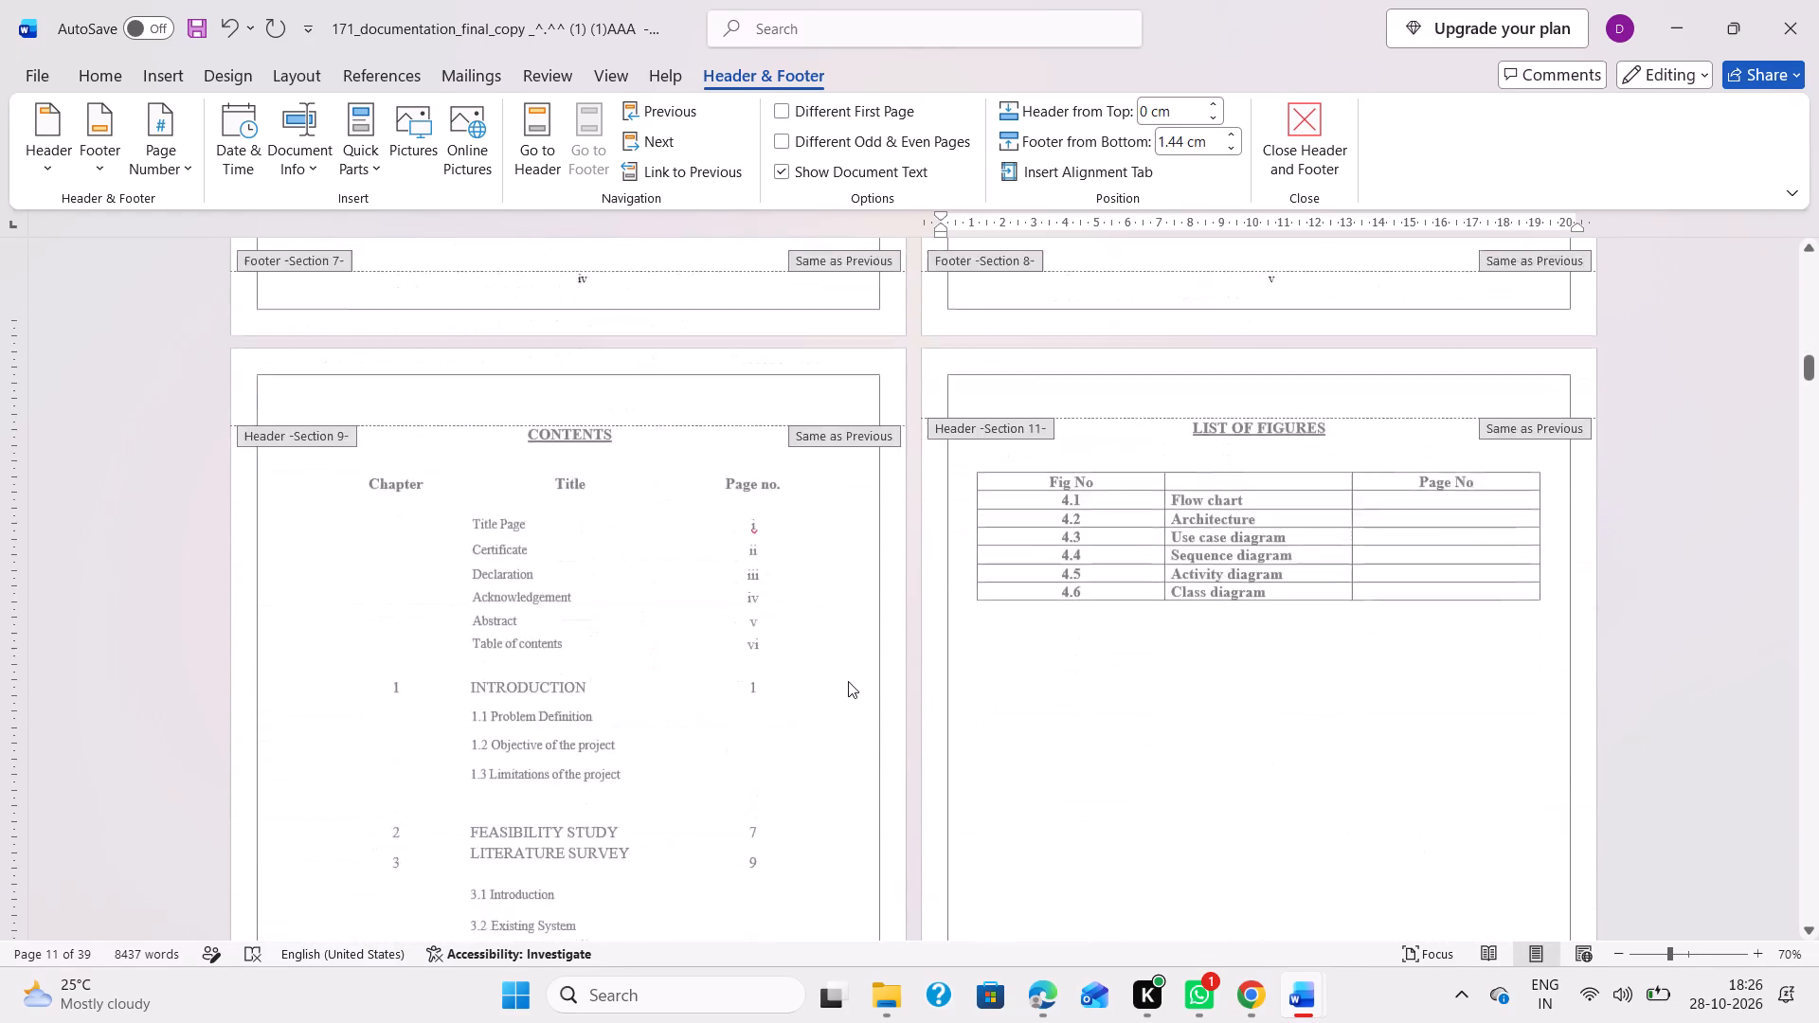
pyautogui.scroll(-3, 848, 681)
pyautogui.scroll(2, 848, 681)
pyautogui.scroll(-2, 848, 681)
pyautogui.scroll(3, 848, 681)
# Return from footer editing to the body text on the blank page after the first Chapter 1 page.
pyautogui.doubleClick(1169, 701)
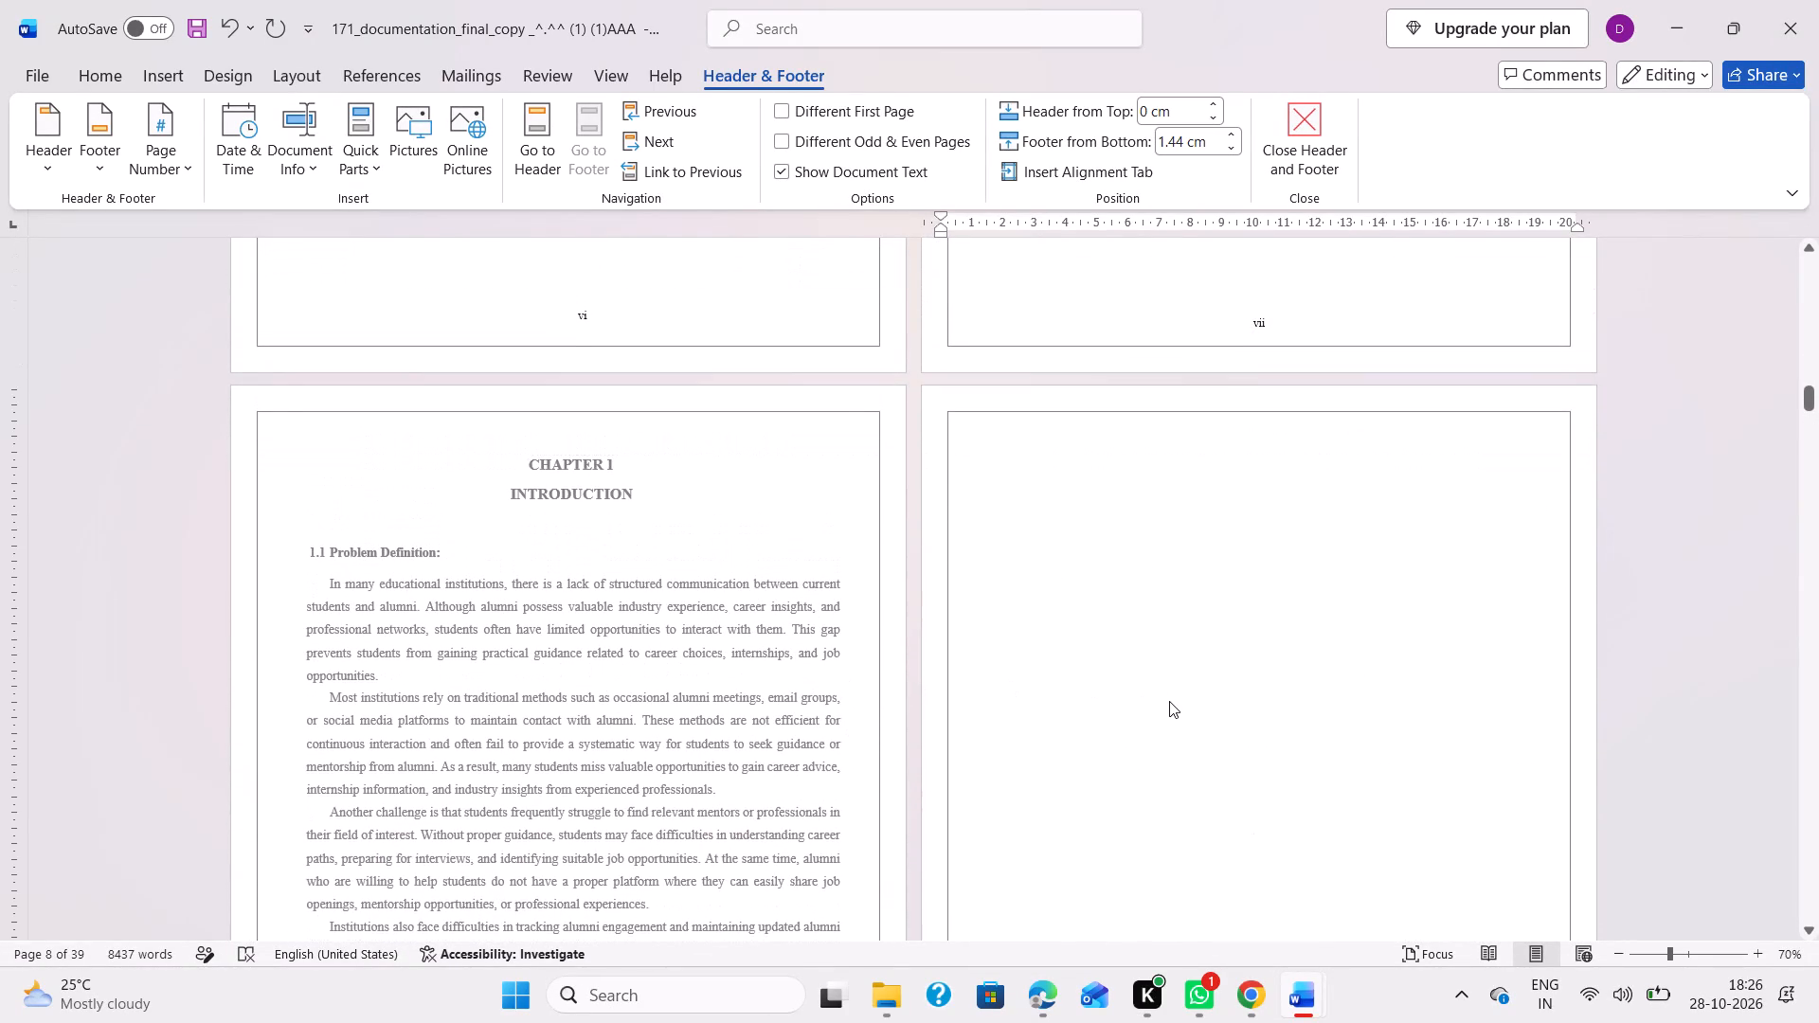
pyautogui.scroll(-2, 1121, 610)
pyautogui.scroll(2, 1121, 610)
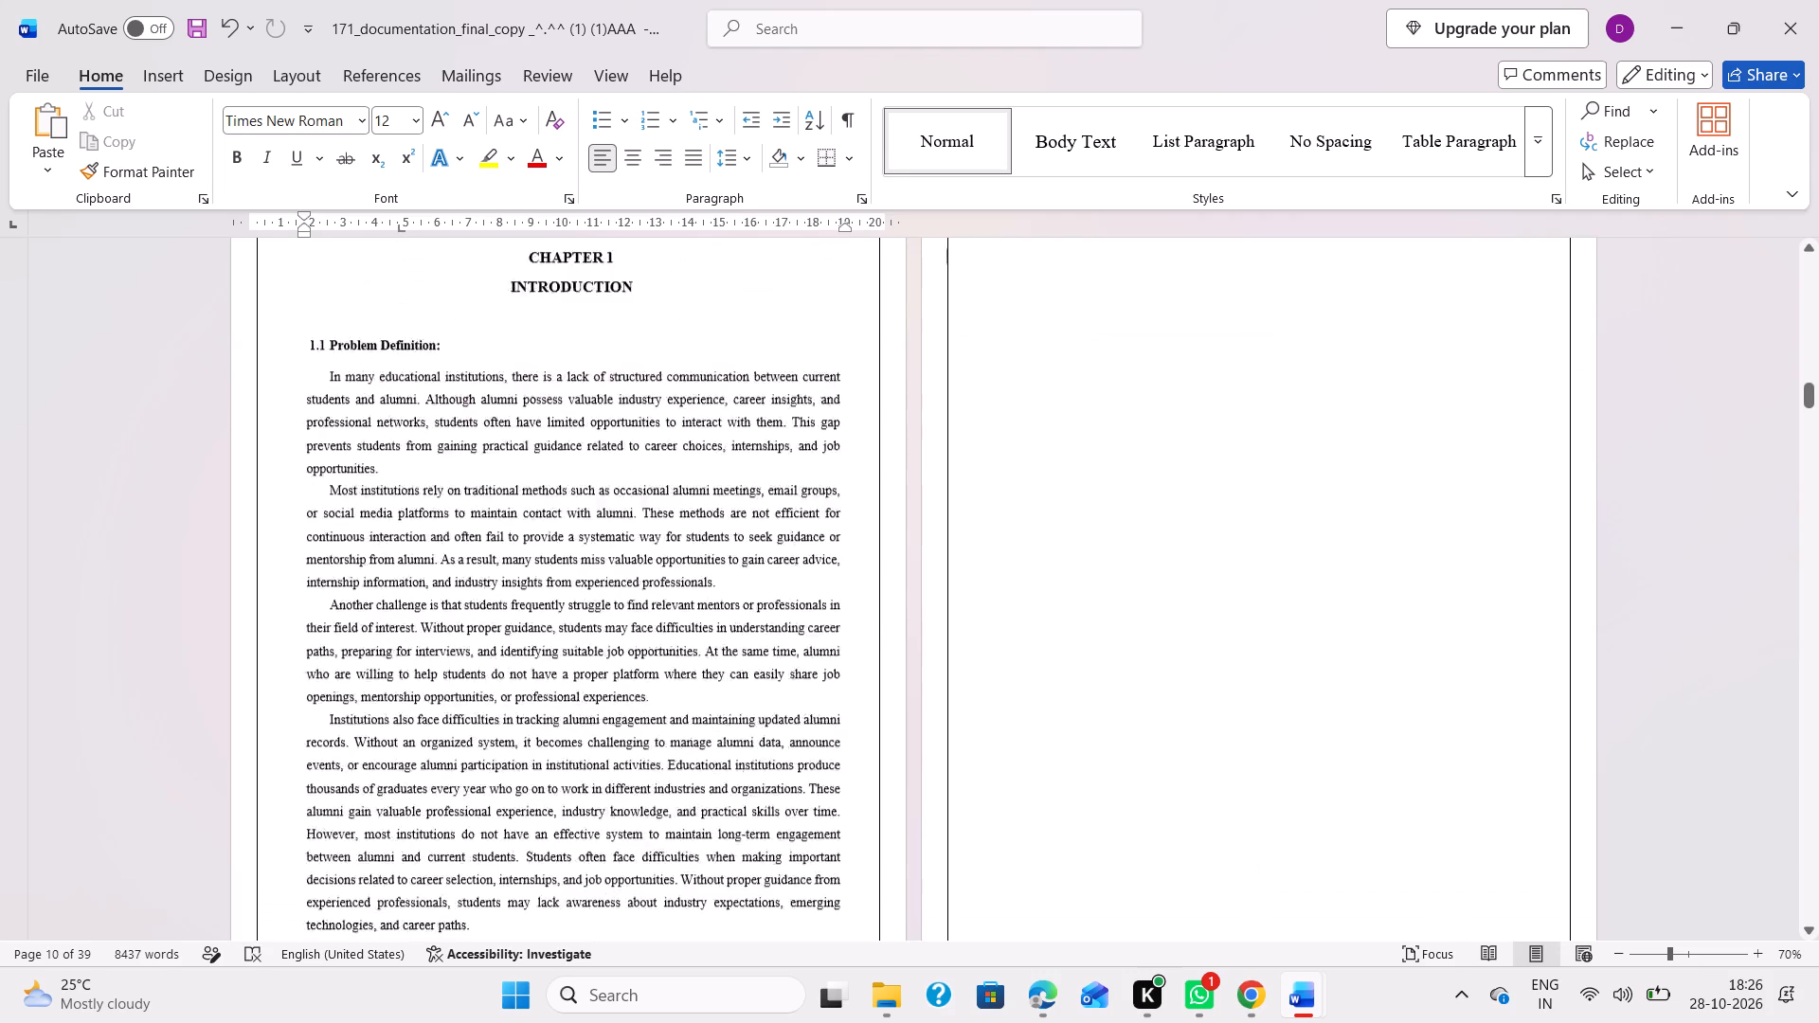
pyautogui.scroll(5, 1121, 610)
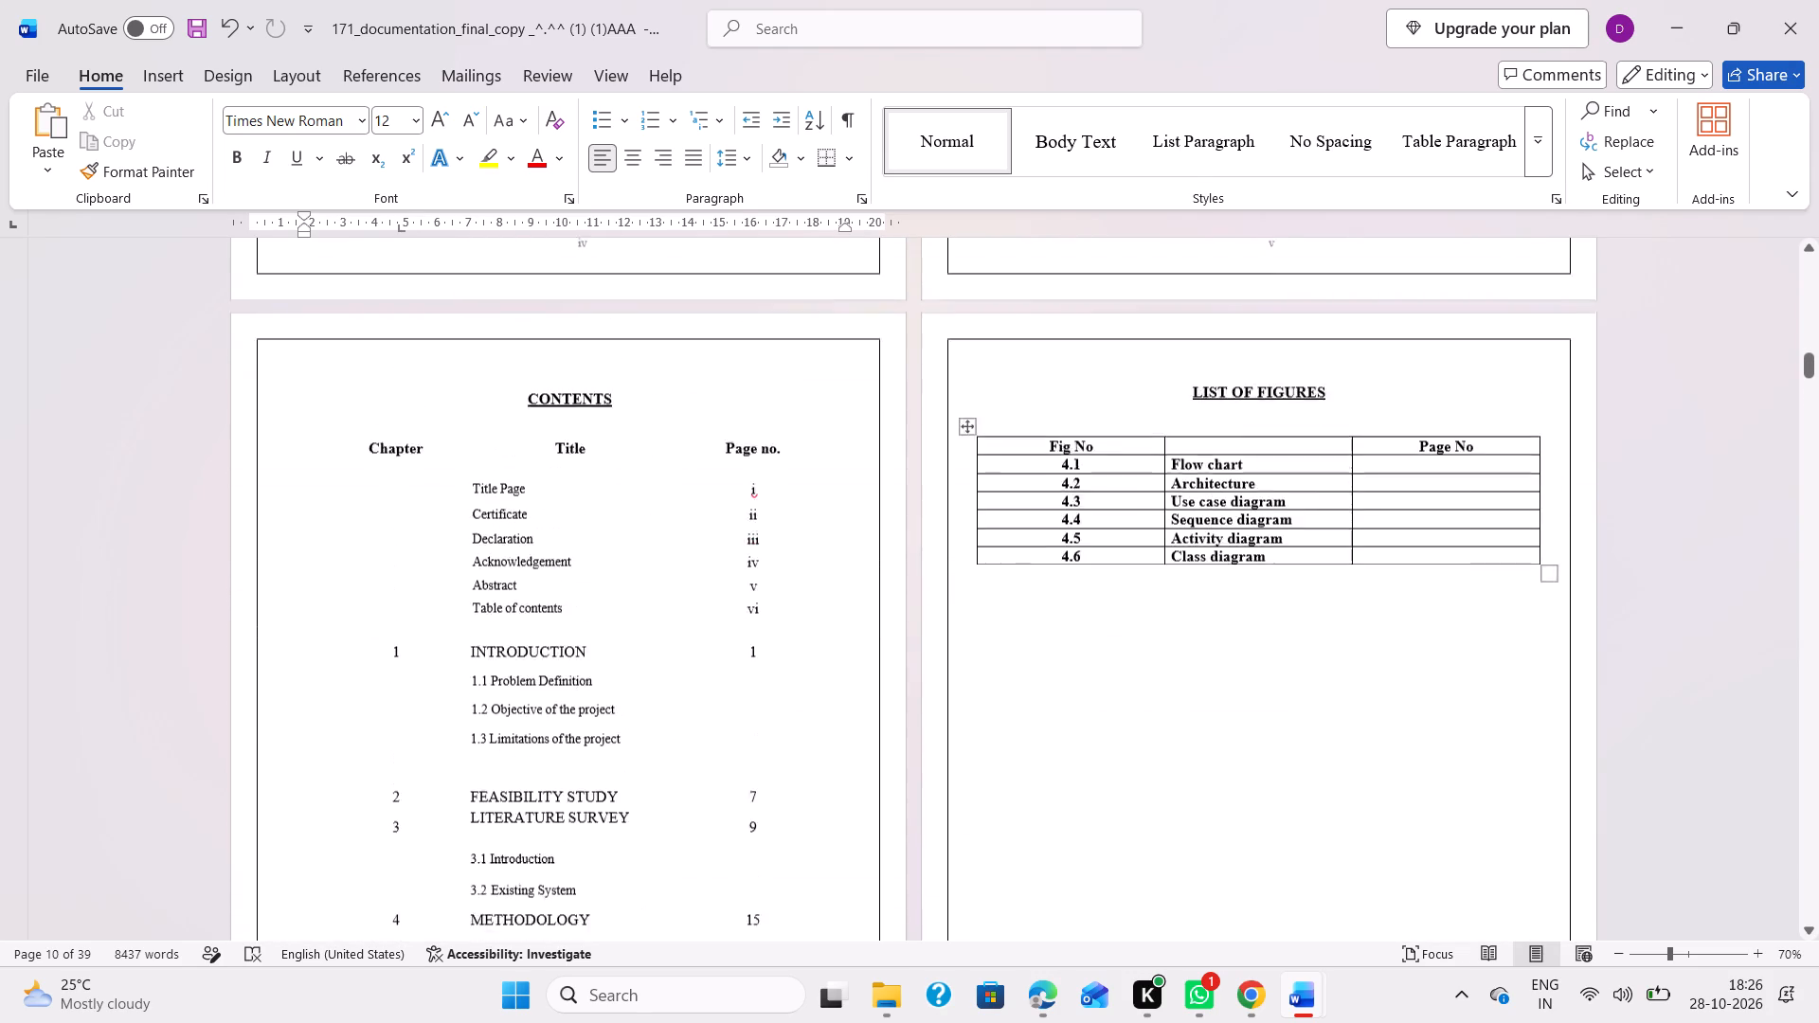
pyautogui.scroll(-6, 1121, 610)
pyautogui.scroll(2, 1121, 610)
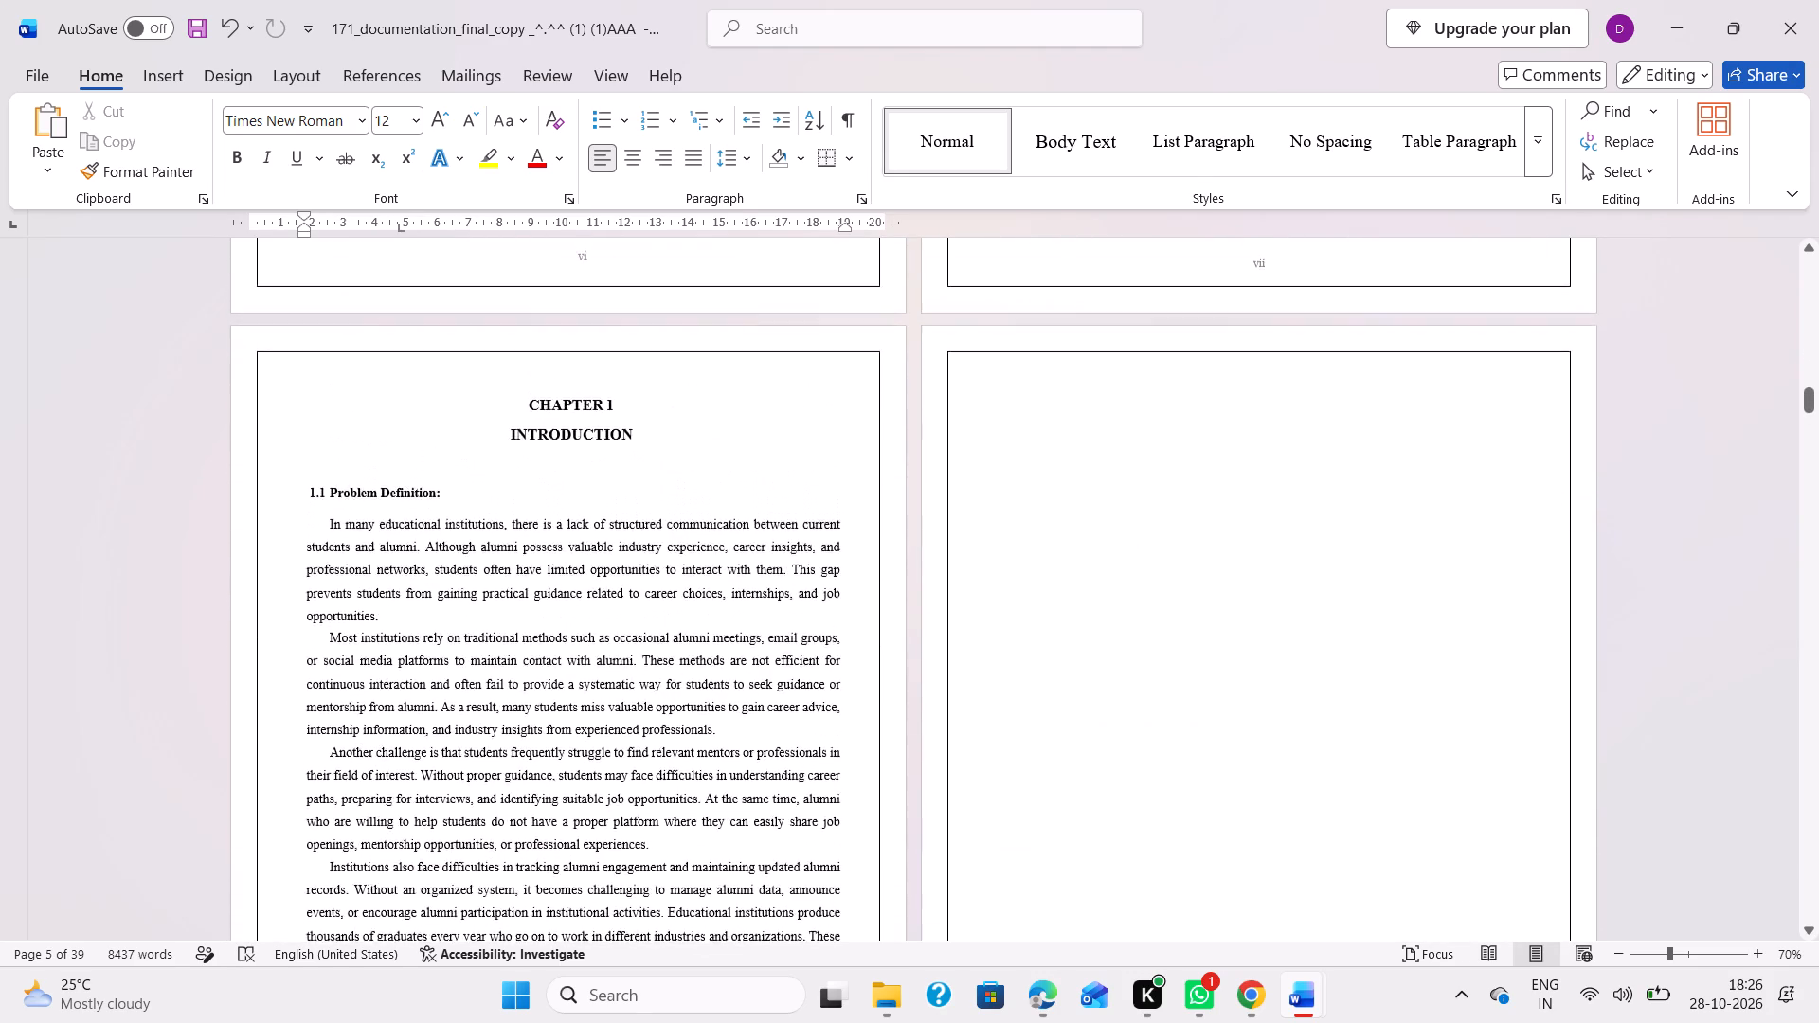
pyautogui.scroll(2, 1121, 610)
pyautogui.scroll(-6, 1121, 610)
pyautogui.scroll(2, 1121, 610)
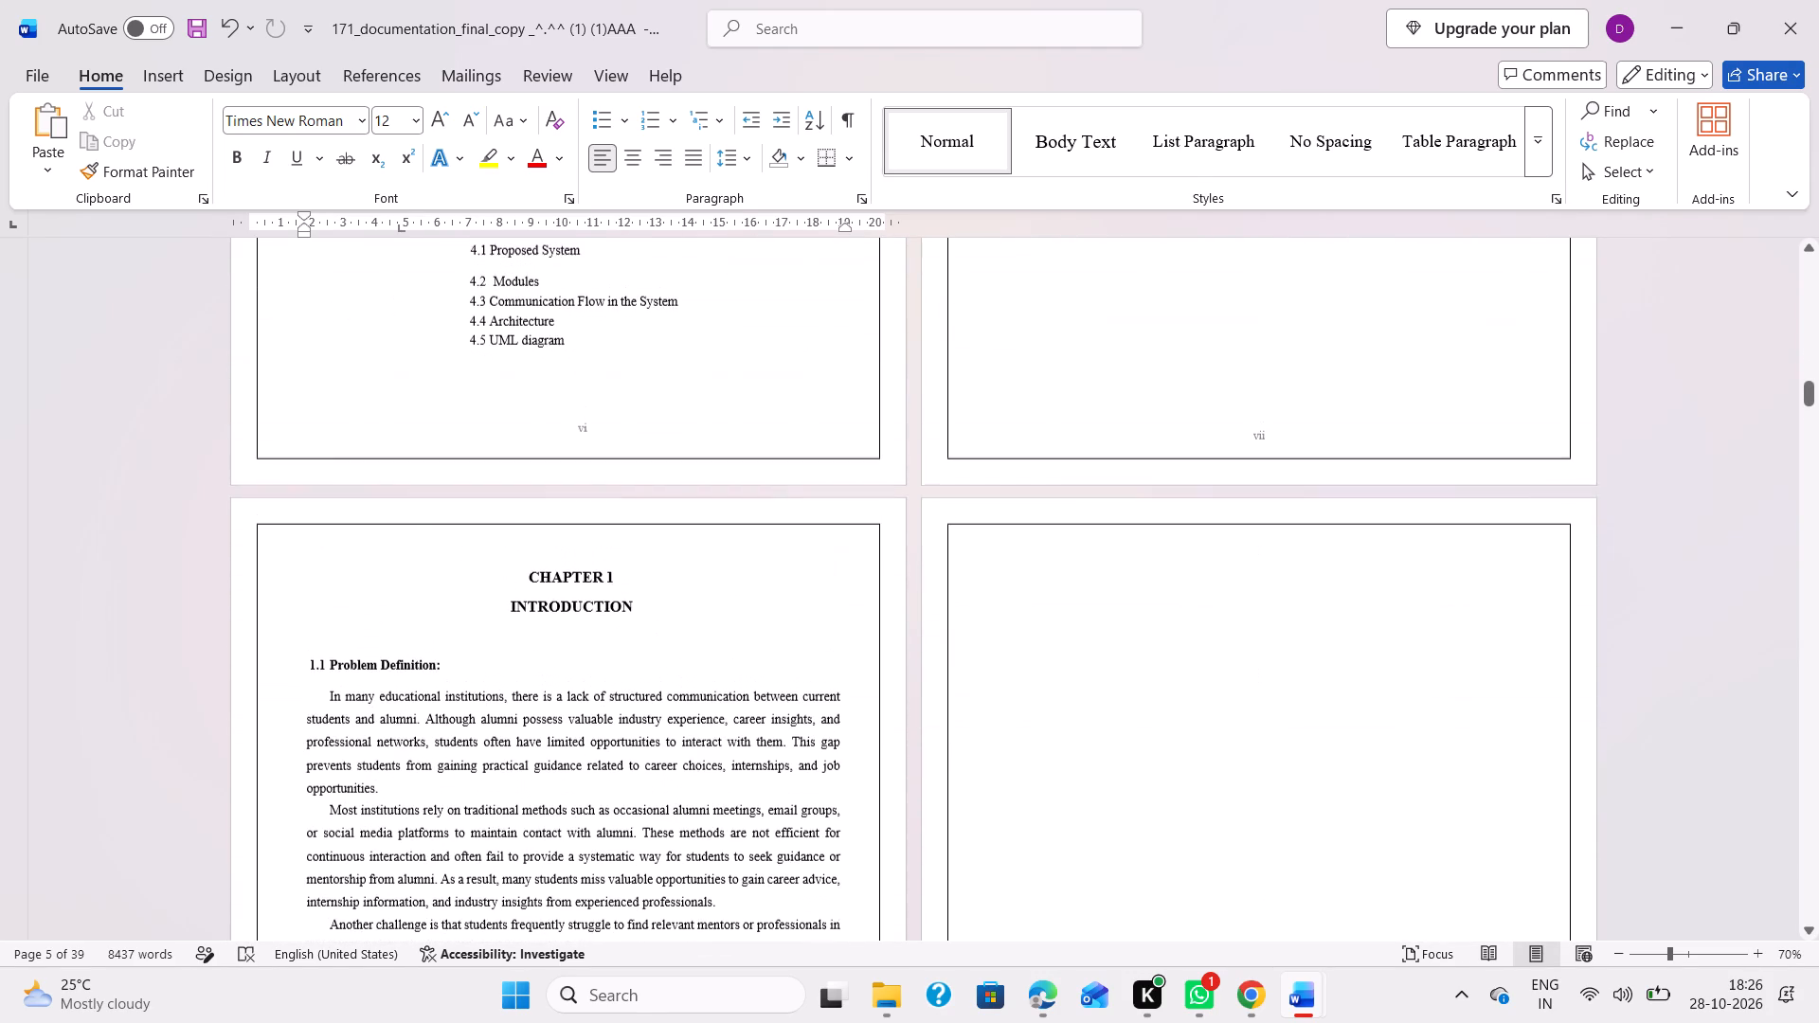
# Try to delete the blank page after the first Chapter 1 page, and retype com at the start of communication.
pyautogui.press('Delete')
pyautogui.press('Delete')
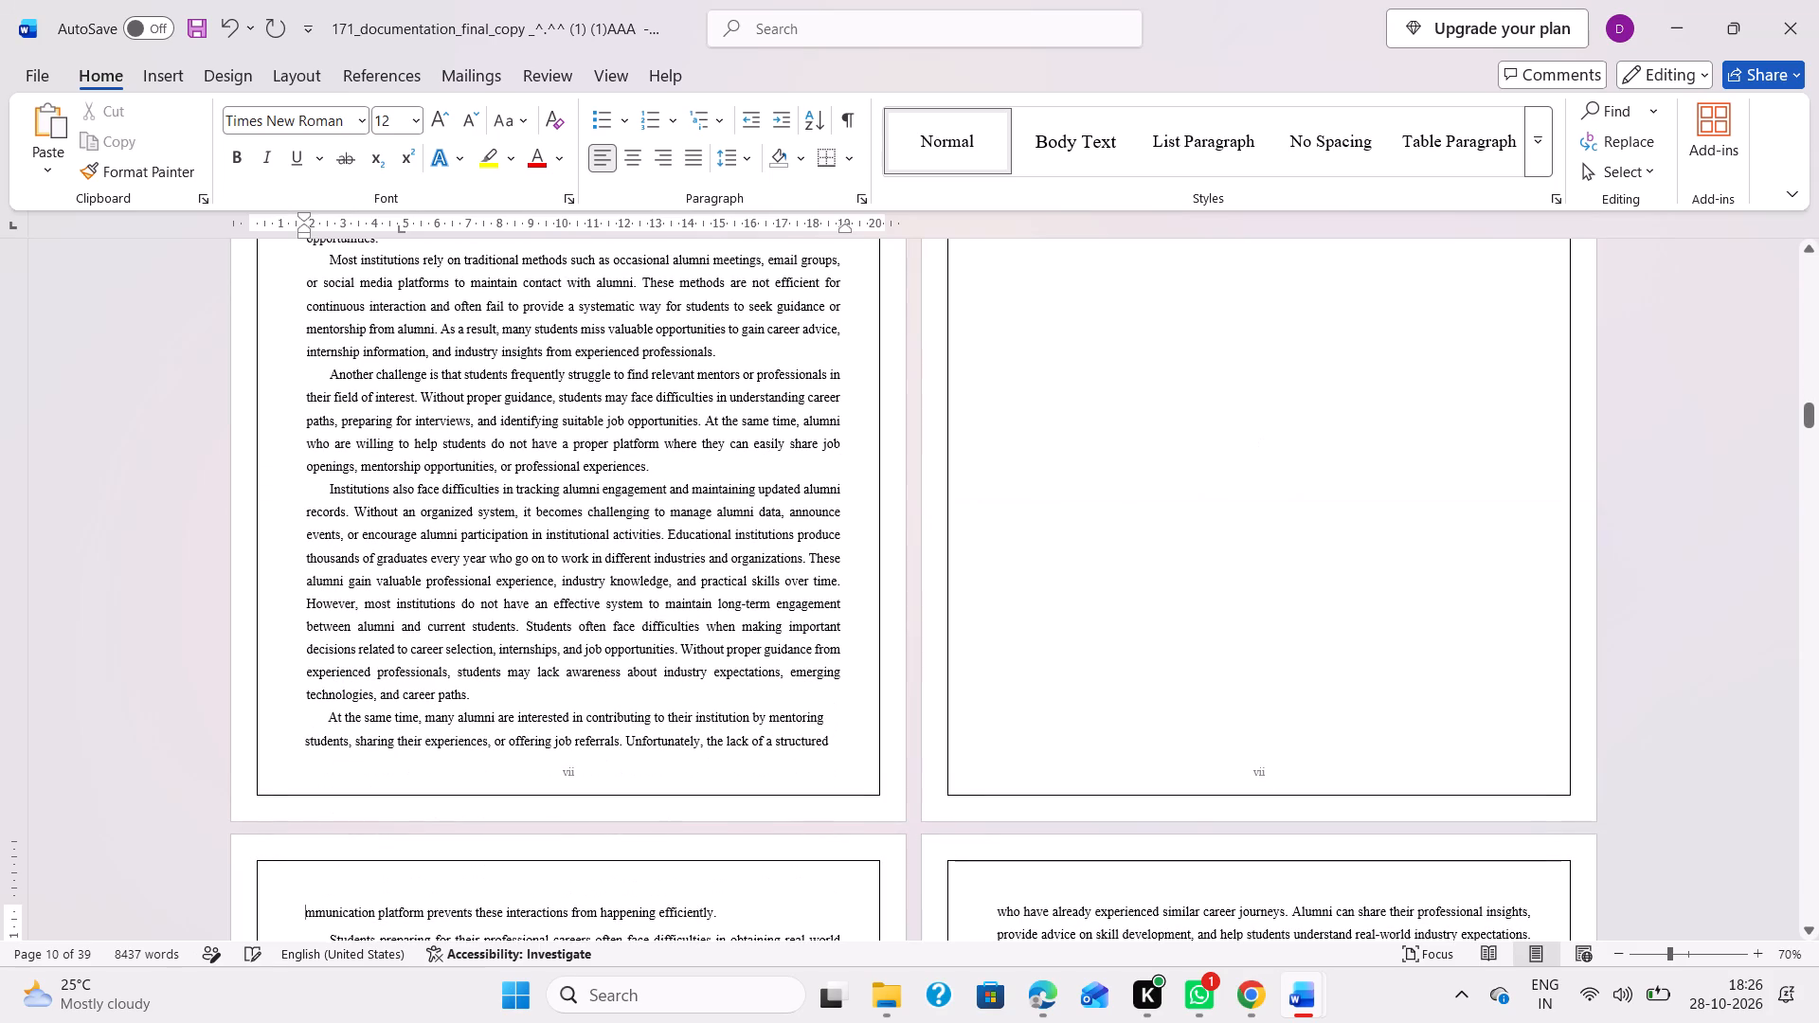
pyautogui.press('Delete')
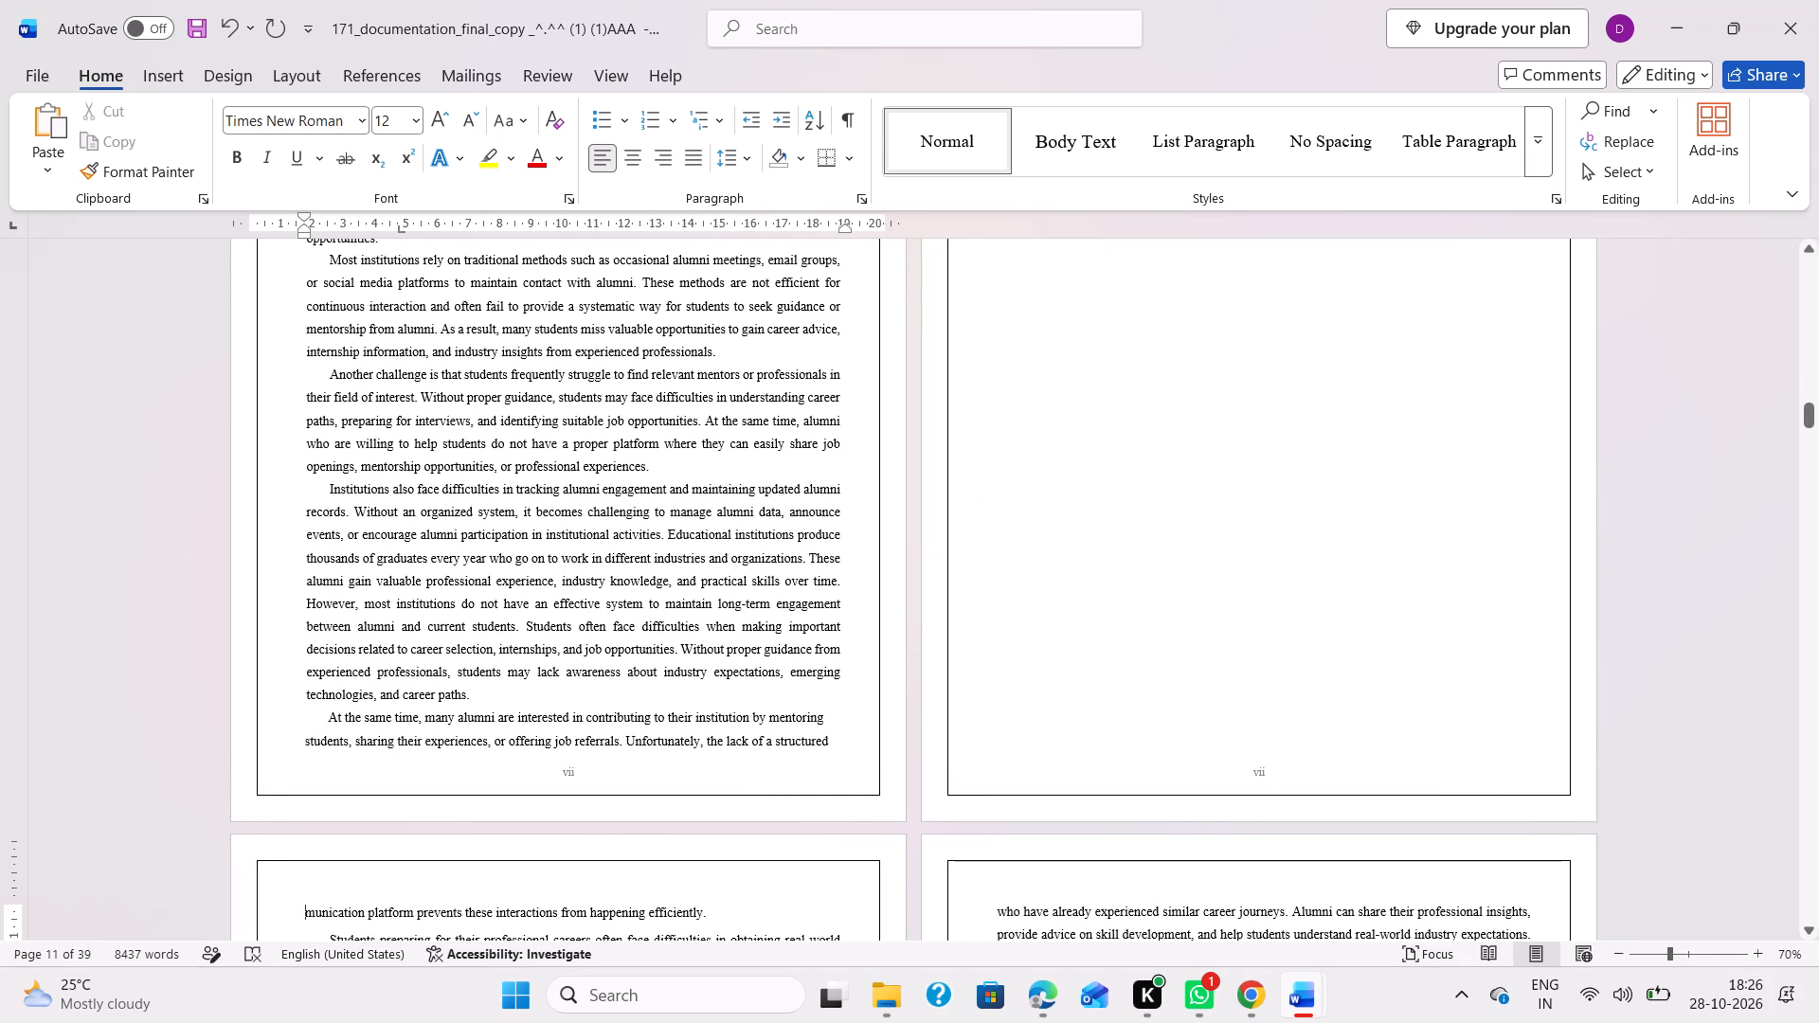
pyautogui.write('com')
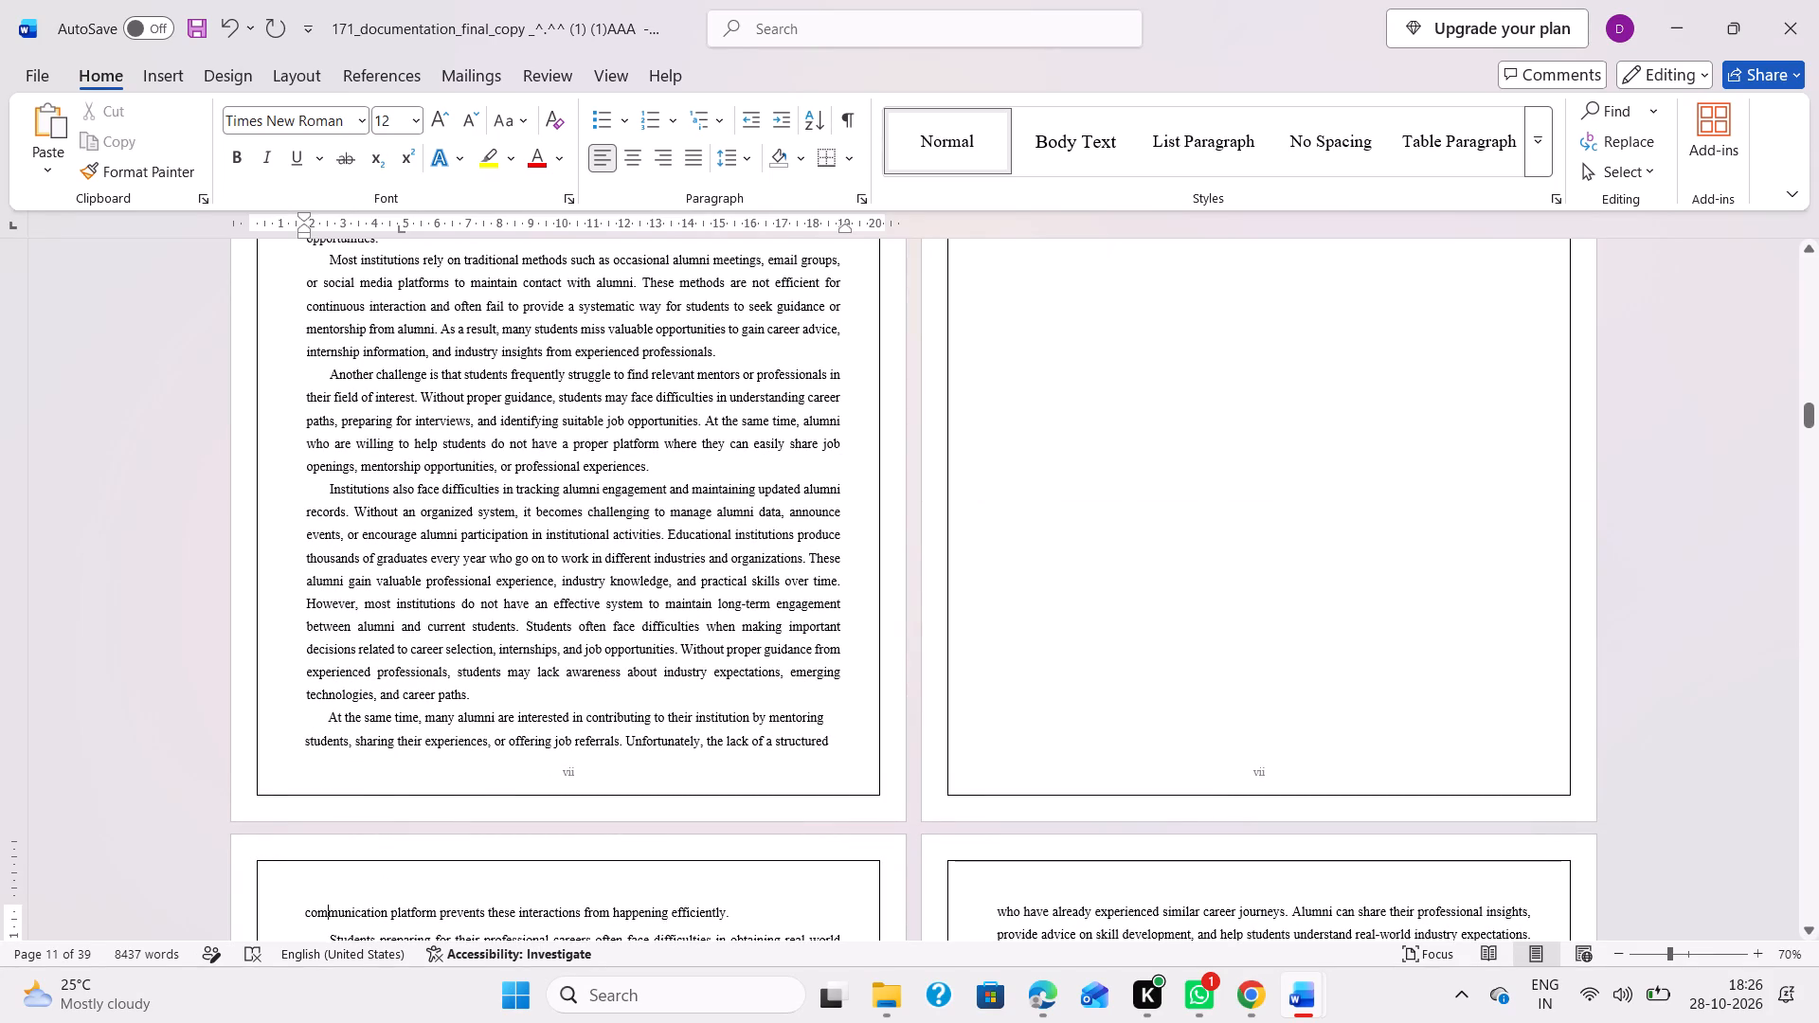
# Remove the blank page after the first Chapter 1 page by deleting the page break before the communication platform line.
pyautogui.scroll(4, 1475, 492)
pyautogui.doubleClick(1262, 566)
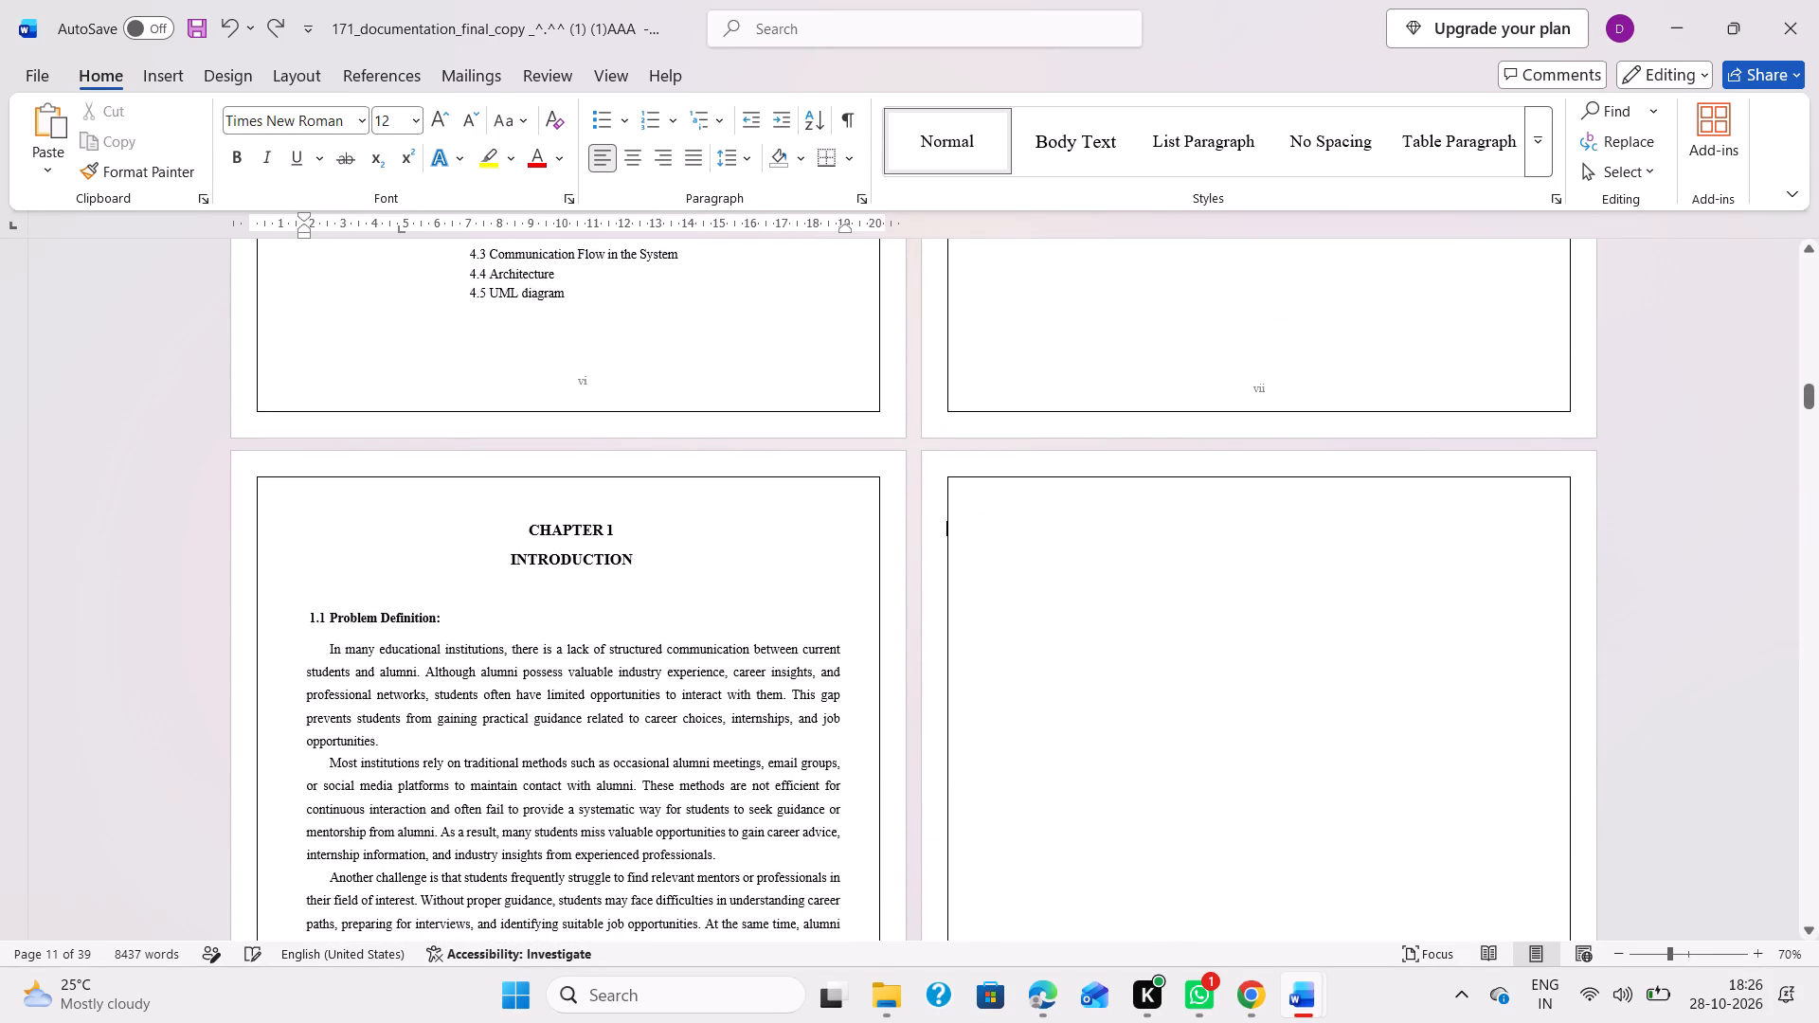
pyautogui.tripleClick(1262, 566)
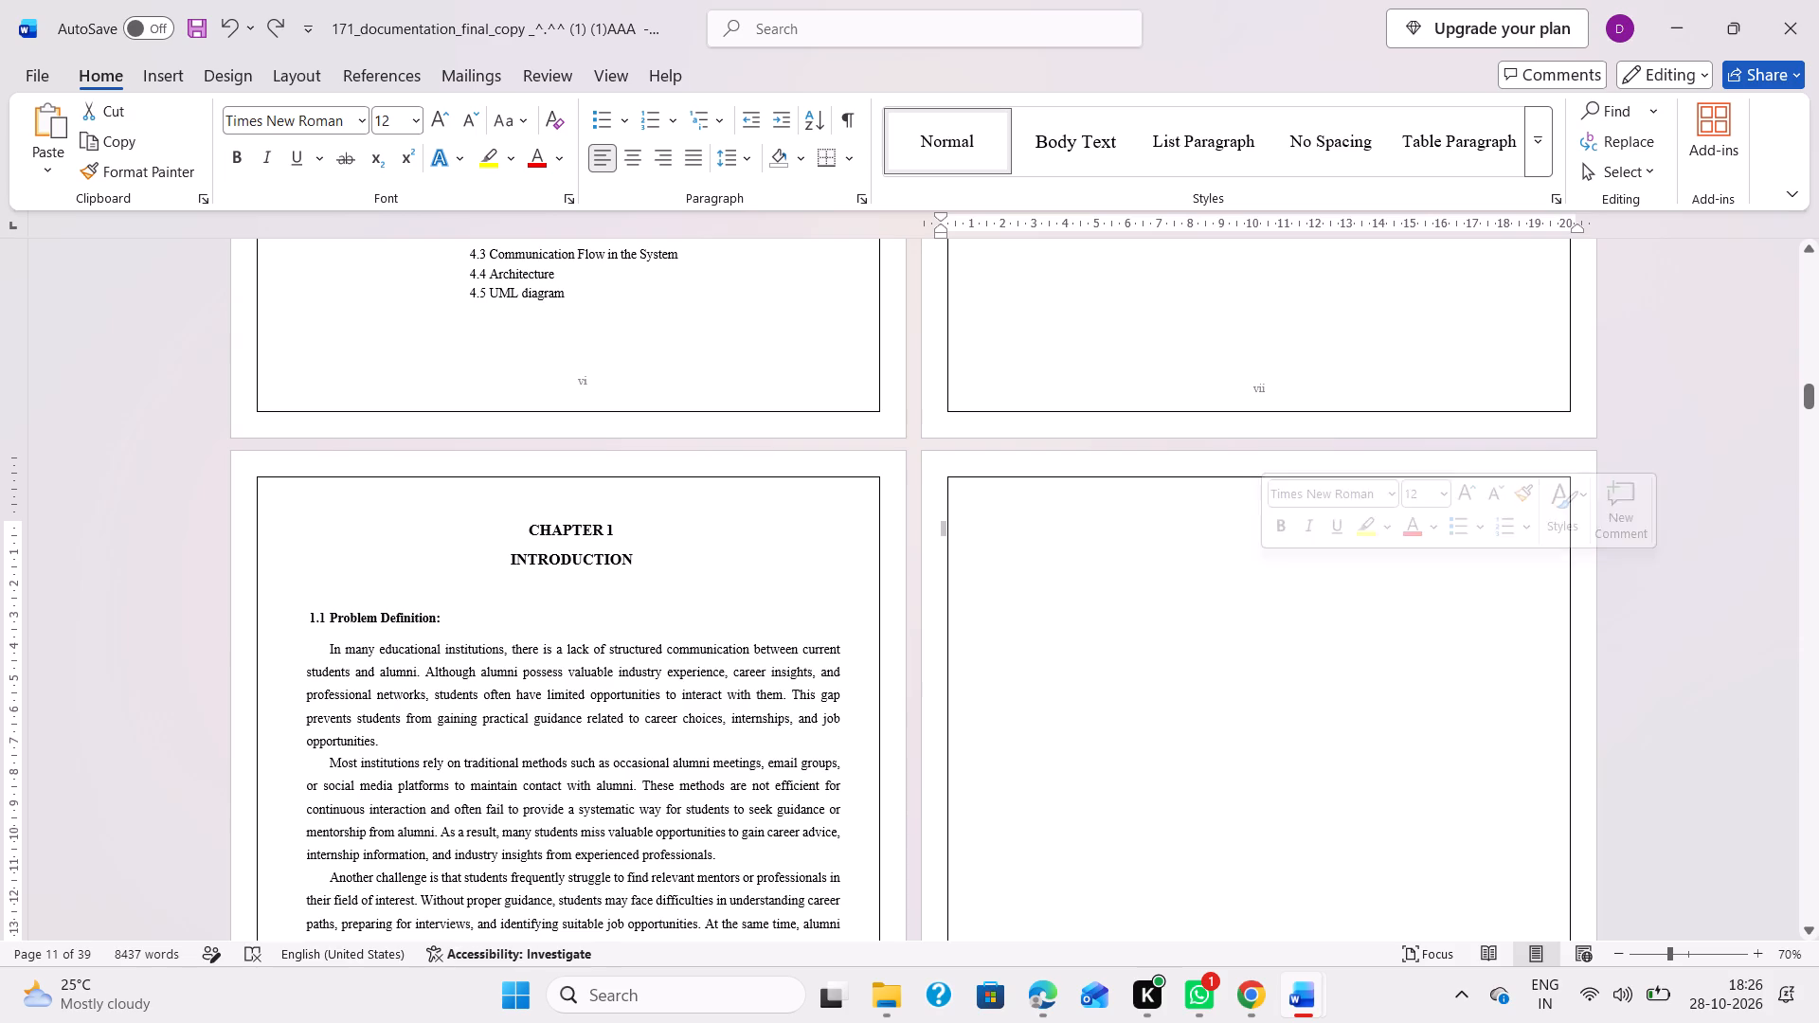
pyautogui.doubleClick(1188, 558)
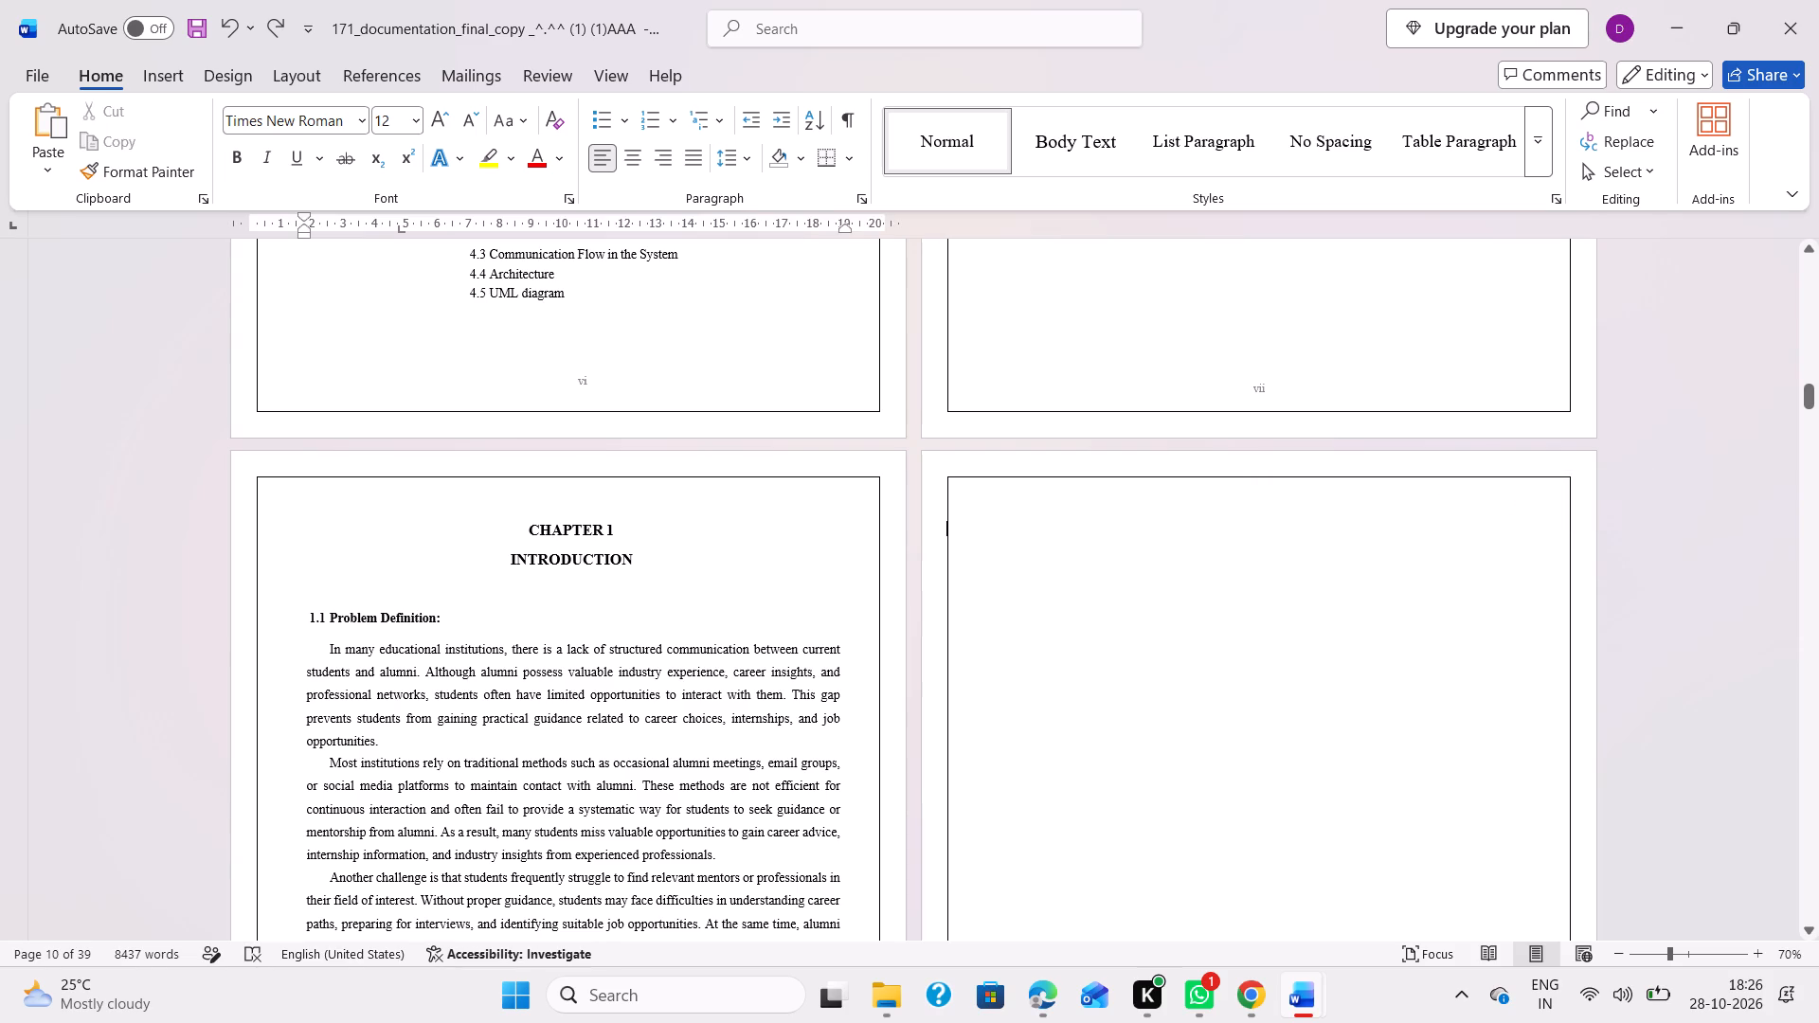
pyautogui.press('Delete')
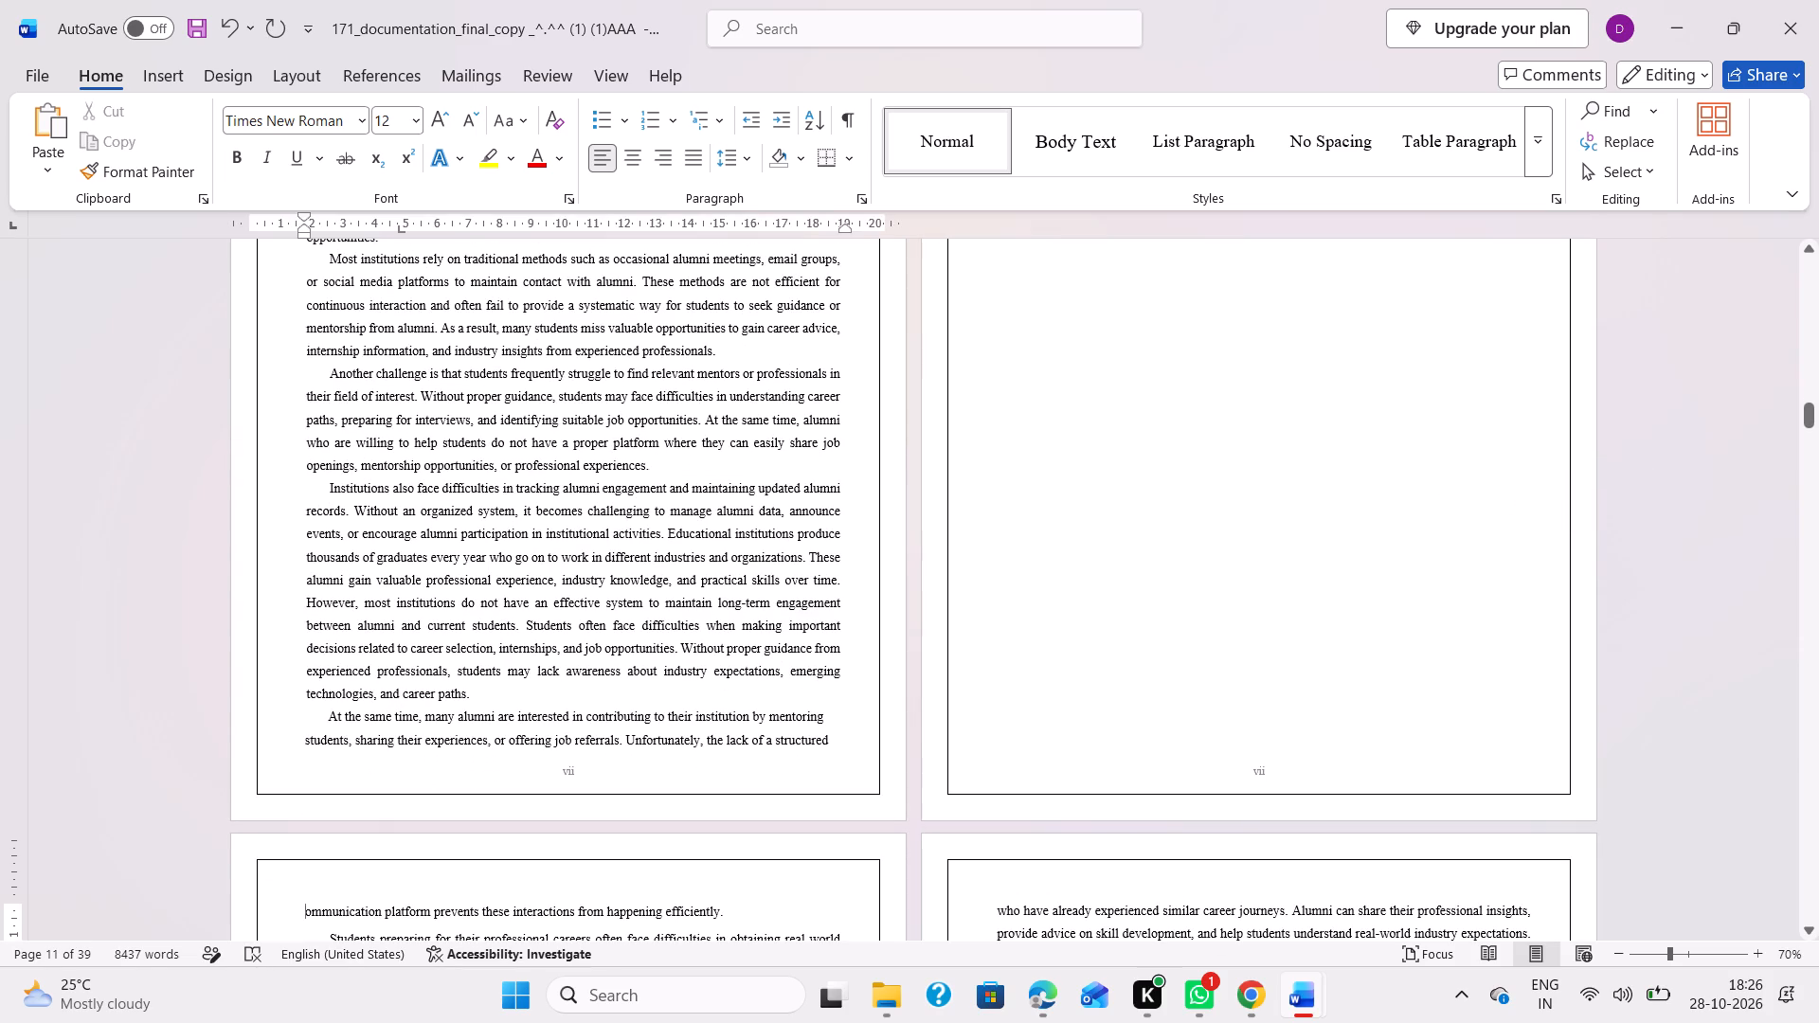
pyautogui.press('BackSpace')
pyautogui.press('BackSpace')
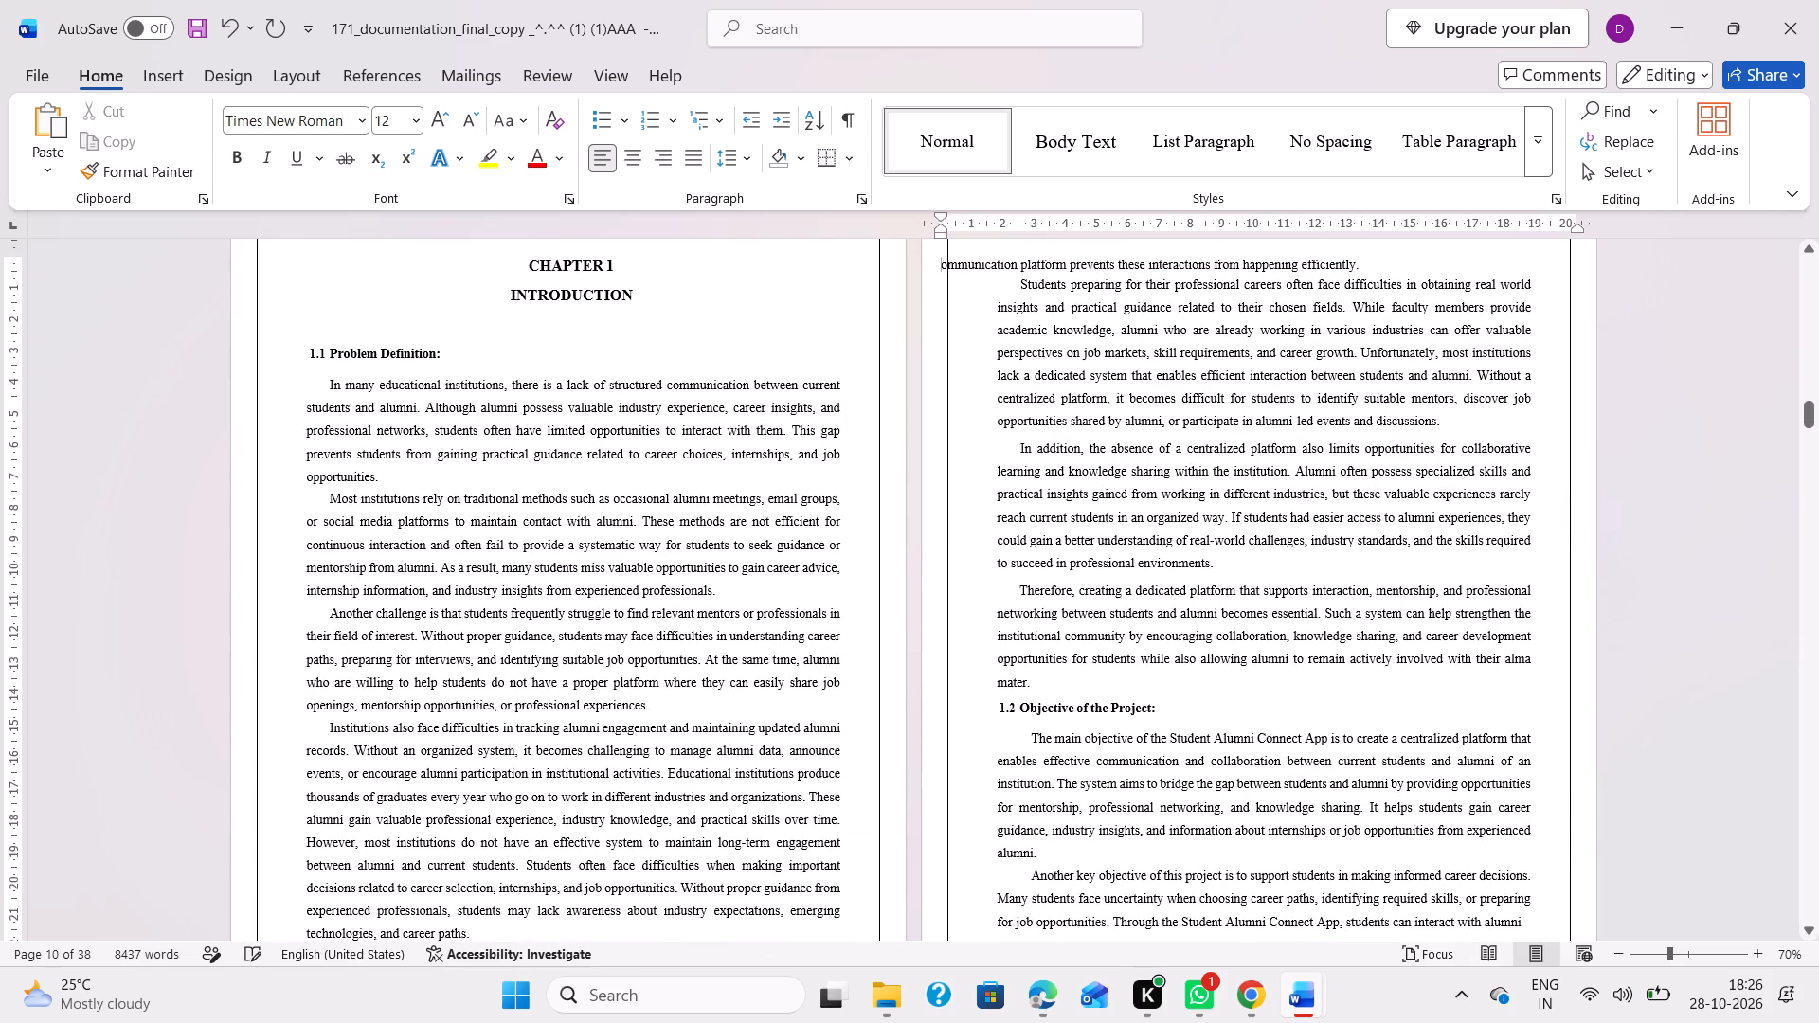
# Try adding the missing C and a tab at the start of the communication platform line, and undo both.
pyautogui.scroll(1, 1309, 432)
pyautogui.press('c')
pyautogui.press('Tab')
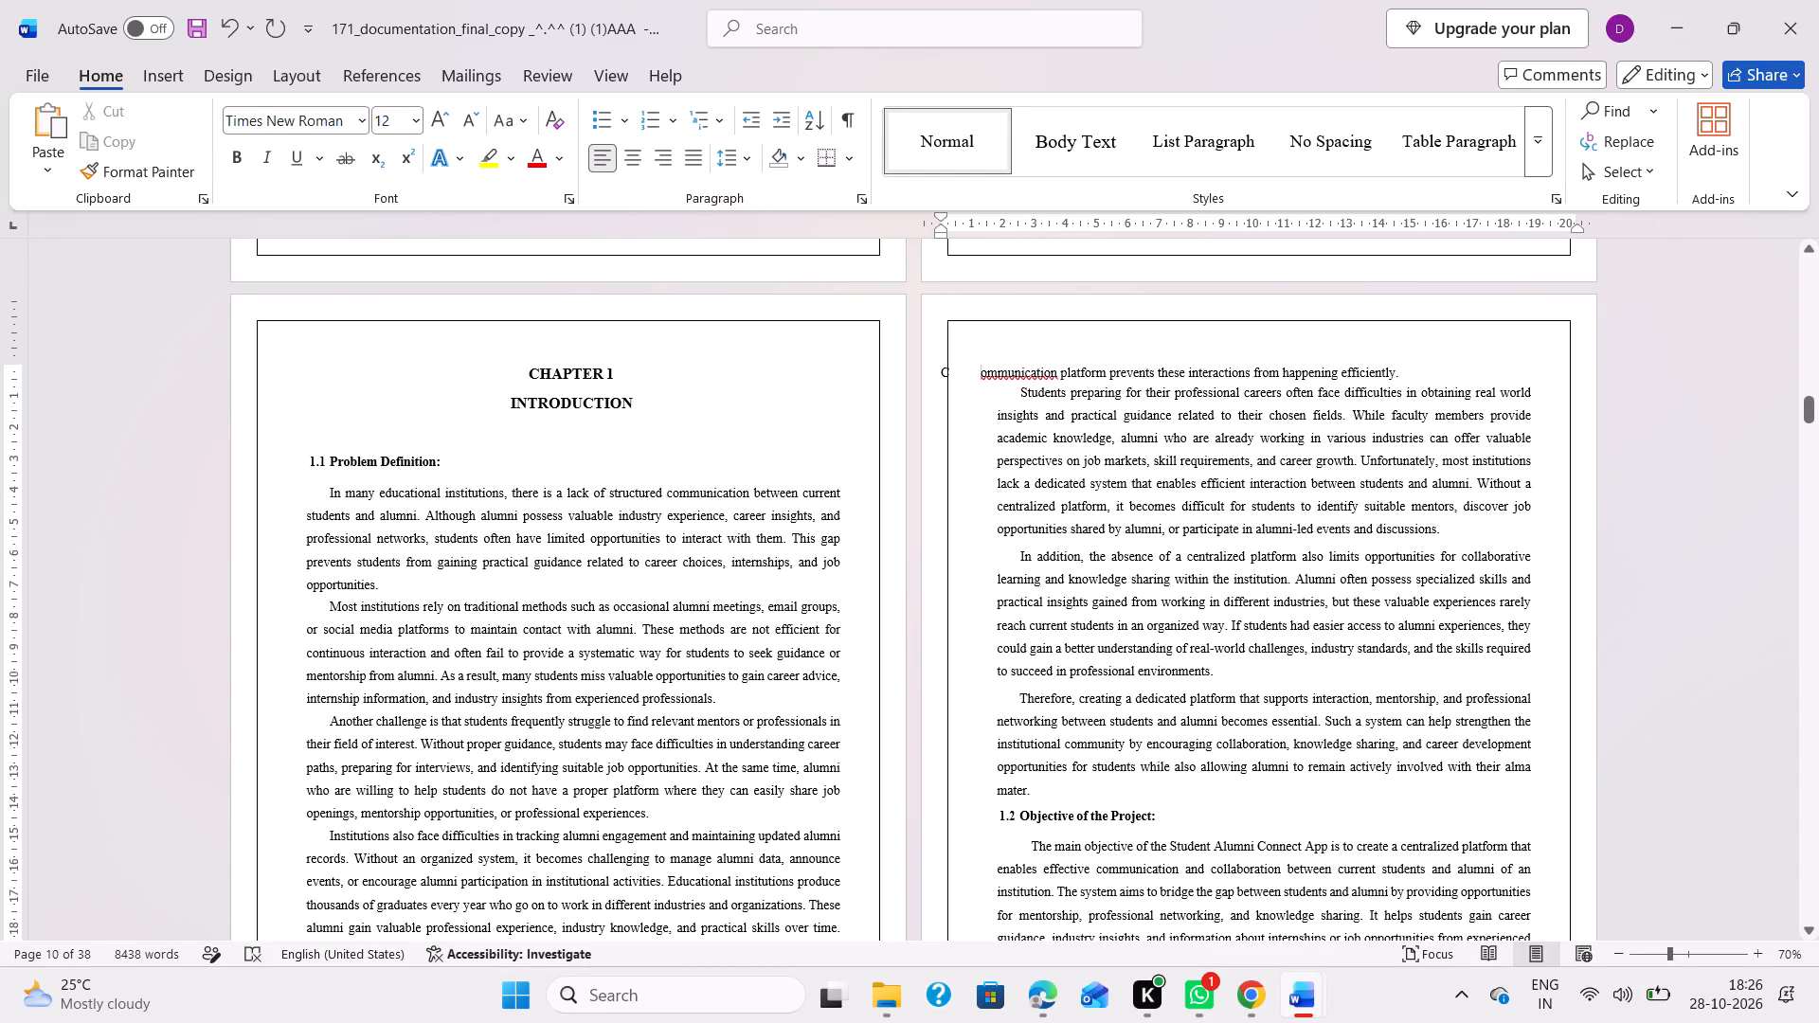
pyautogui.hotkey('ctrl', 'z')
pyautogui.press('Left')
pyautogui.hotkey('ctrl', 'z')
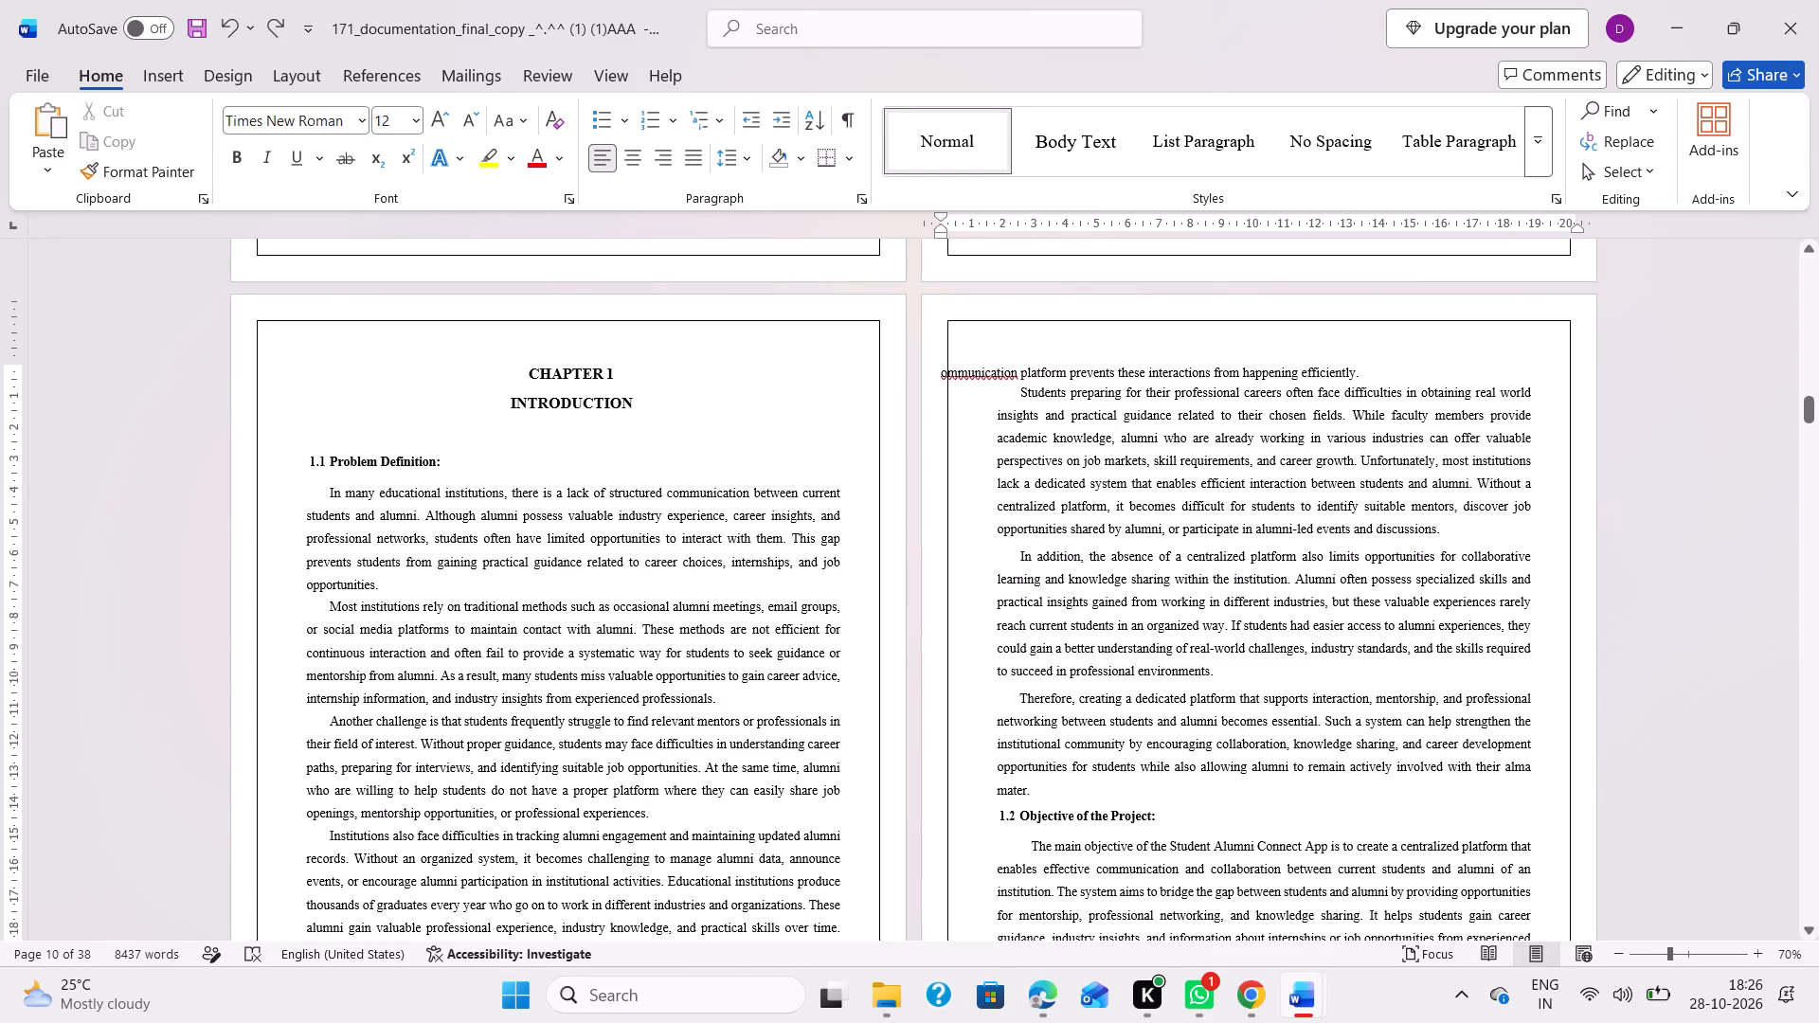
# Restore the missing c at the start of the communication platform line and indent the line to align with the body text.
pyautogui.press('Tab')
pyautogui.press('c')
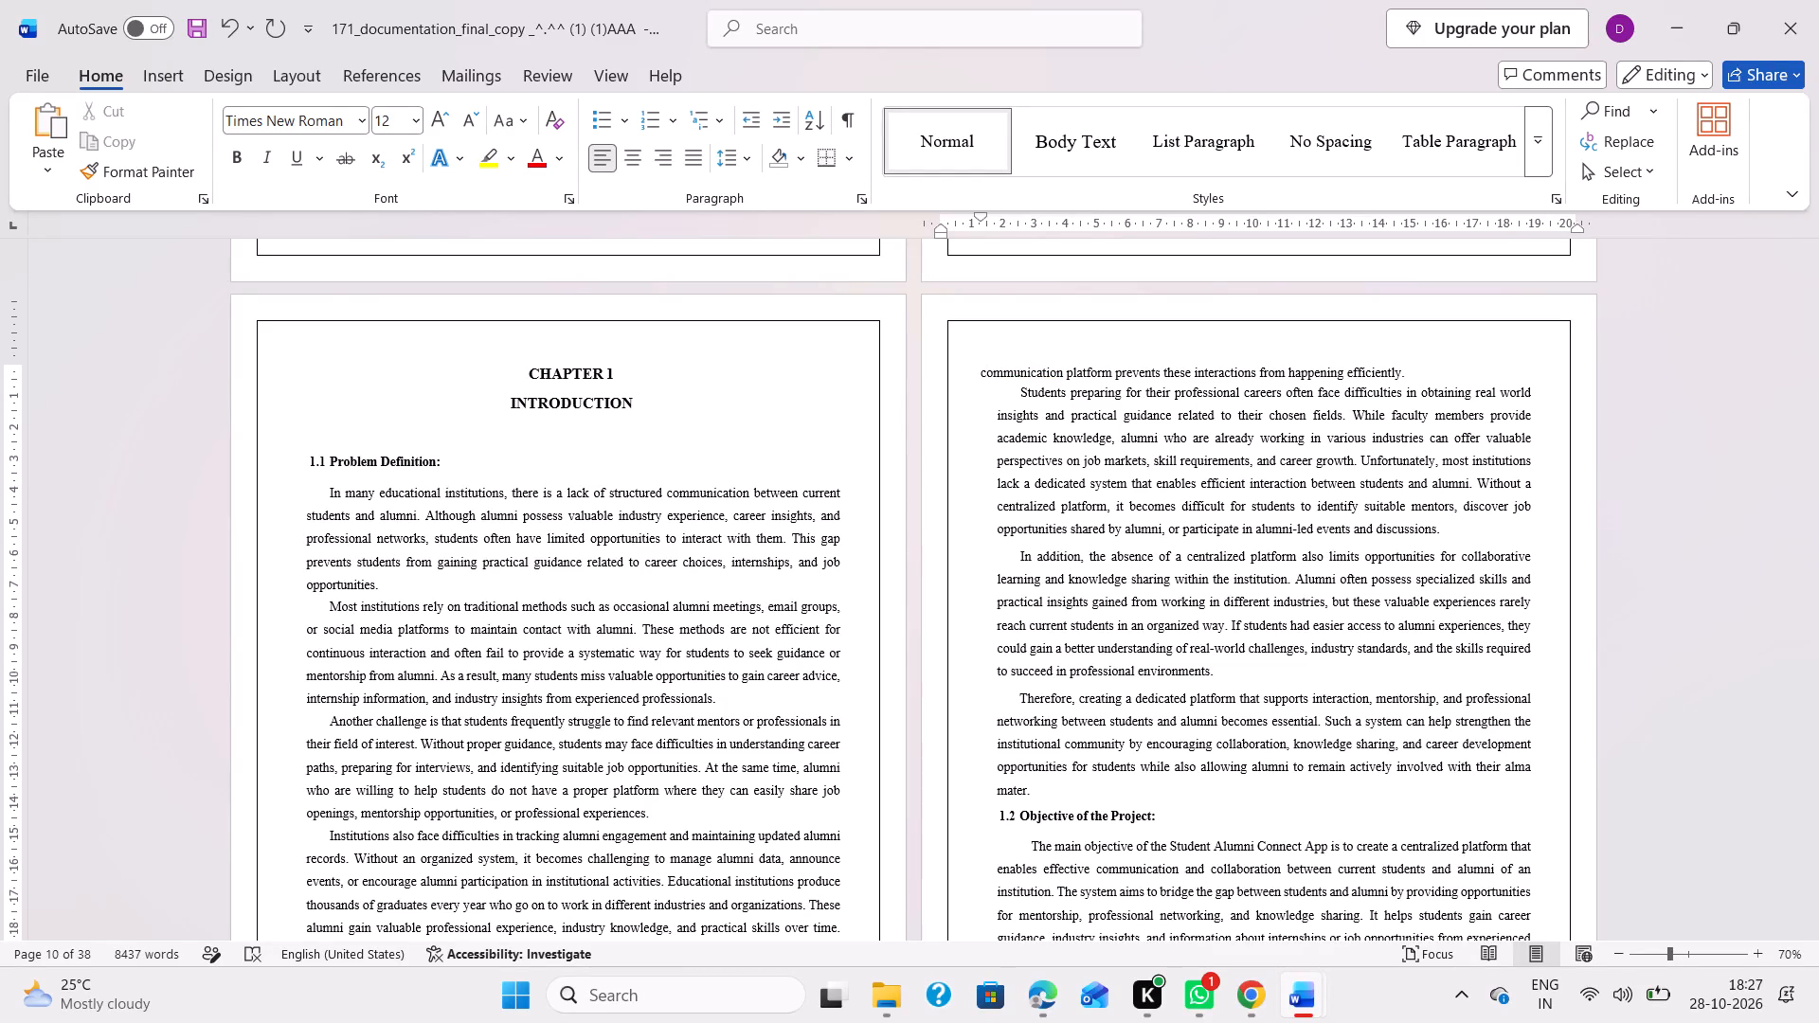
pyautogui.press('space')
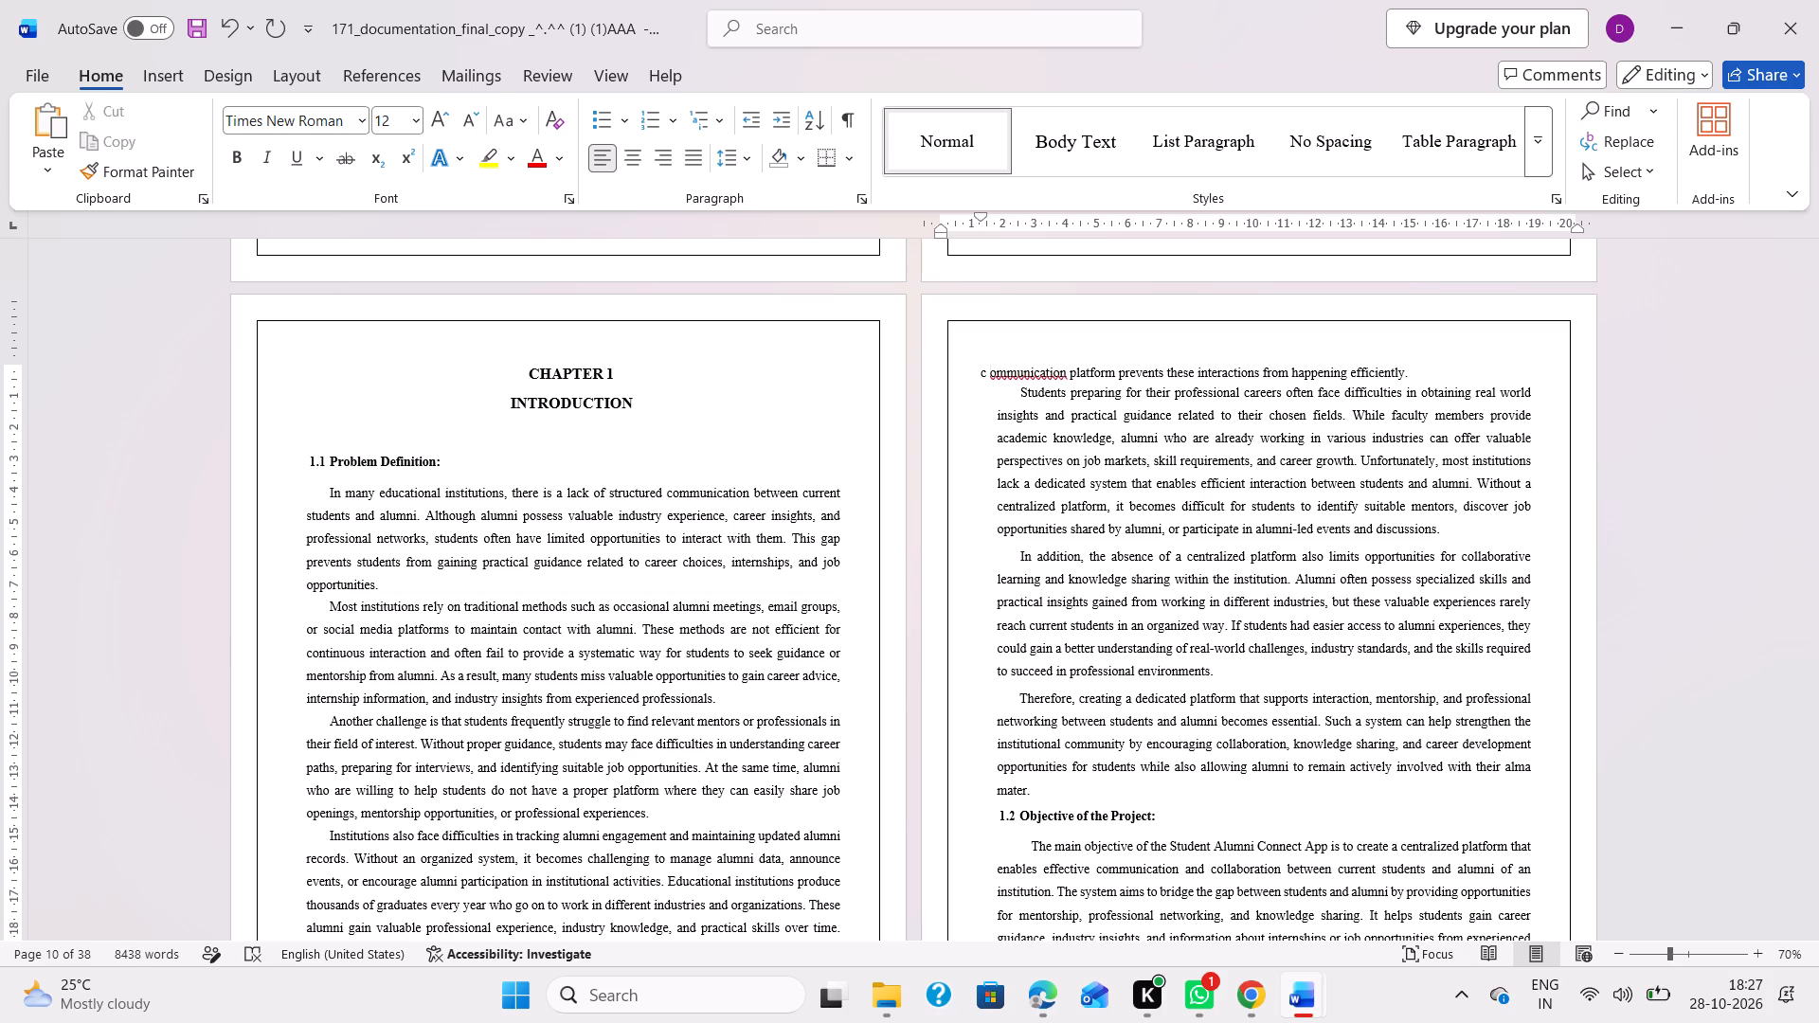
pyautogui.press('BackSpace')
pyautogui.press('Left')
pyautogui.press('space')
pyautogui.press('space')
pyautogui.press('space')
pyautogui.press('space')
pyautogui.press('space')
pyautogui.press('space')
pyautogui.press('BackSpace')
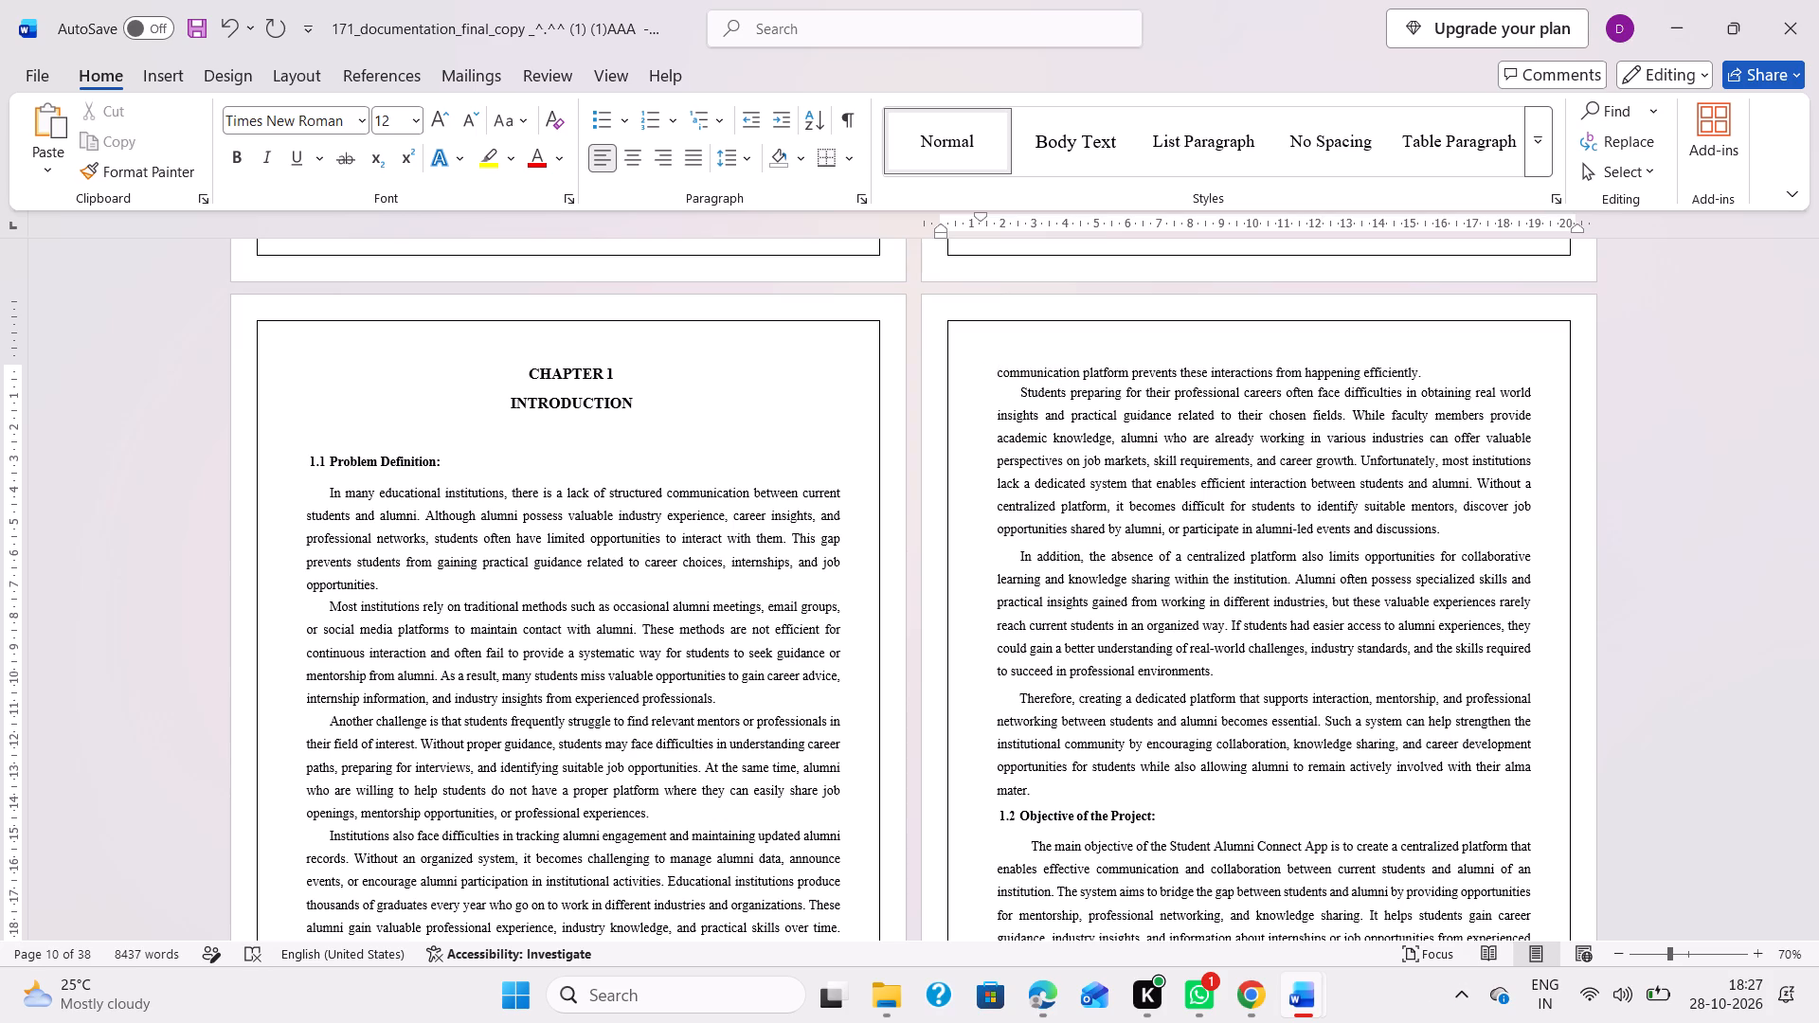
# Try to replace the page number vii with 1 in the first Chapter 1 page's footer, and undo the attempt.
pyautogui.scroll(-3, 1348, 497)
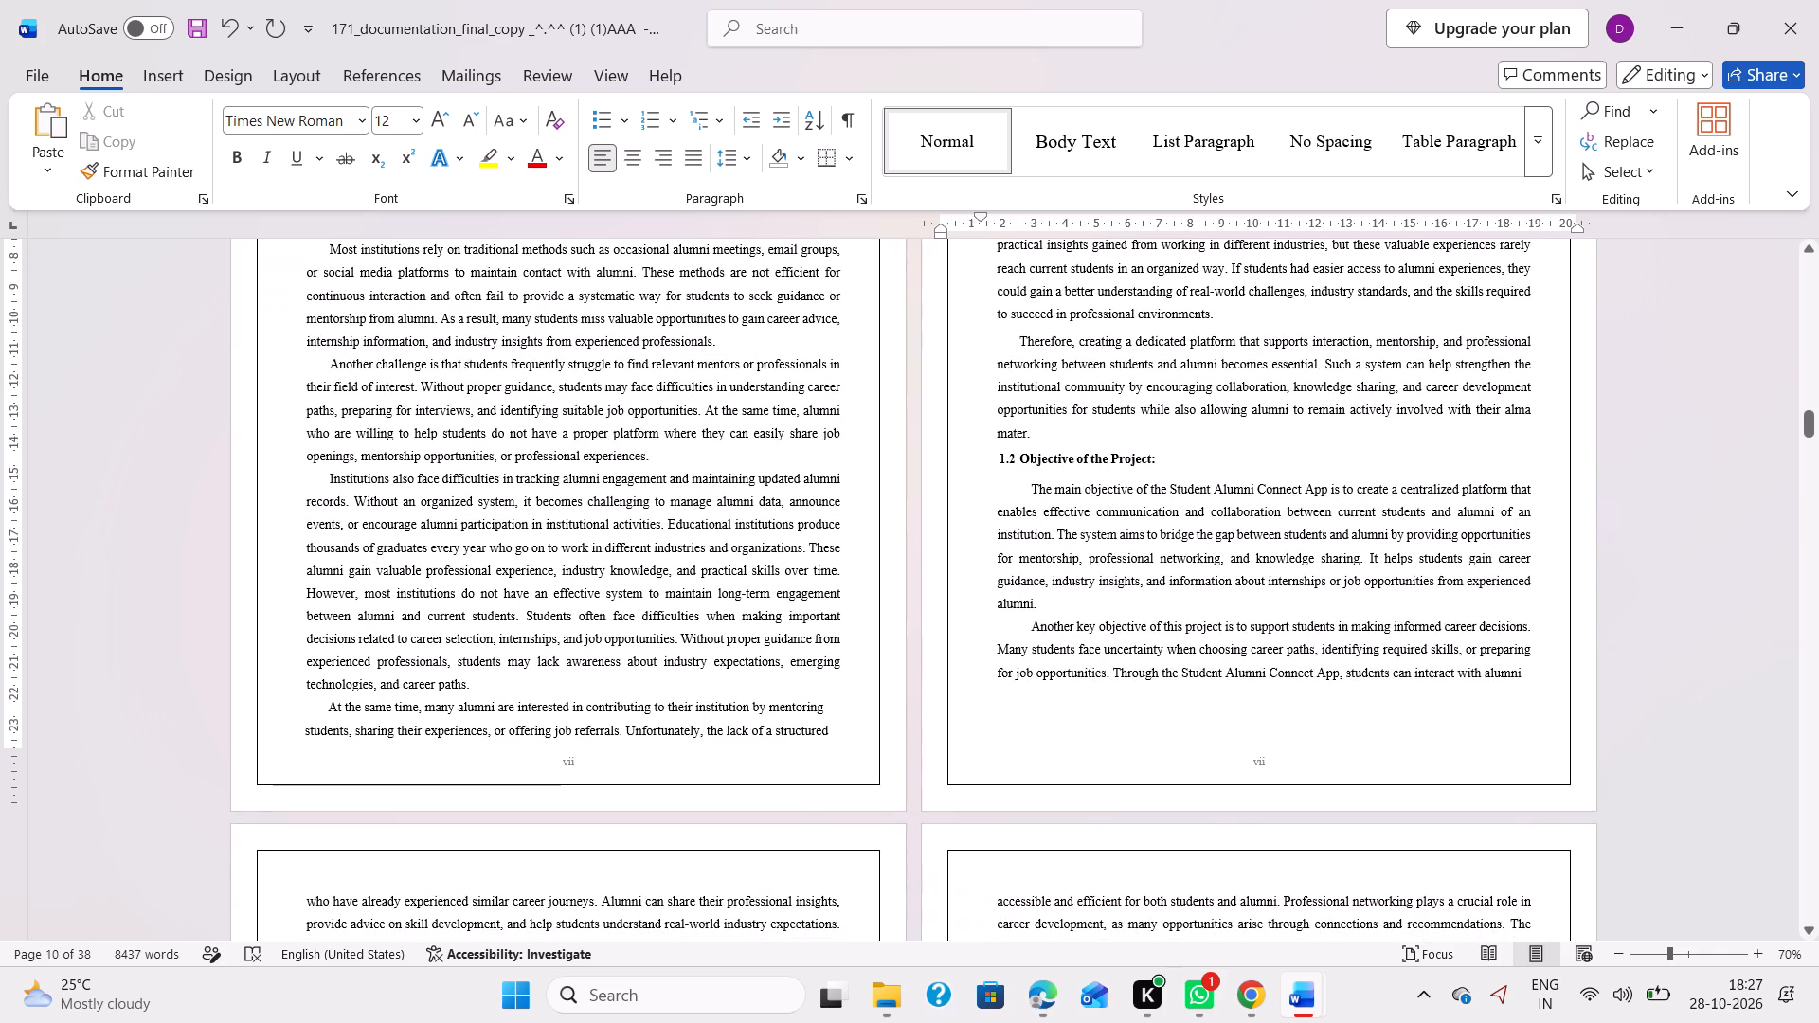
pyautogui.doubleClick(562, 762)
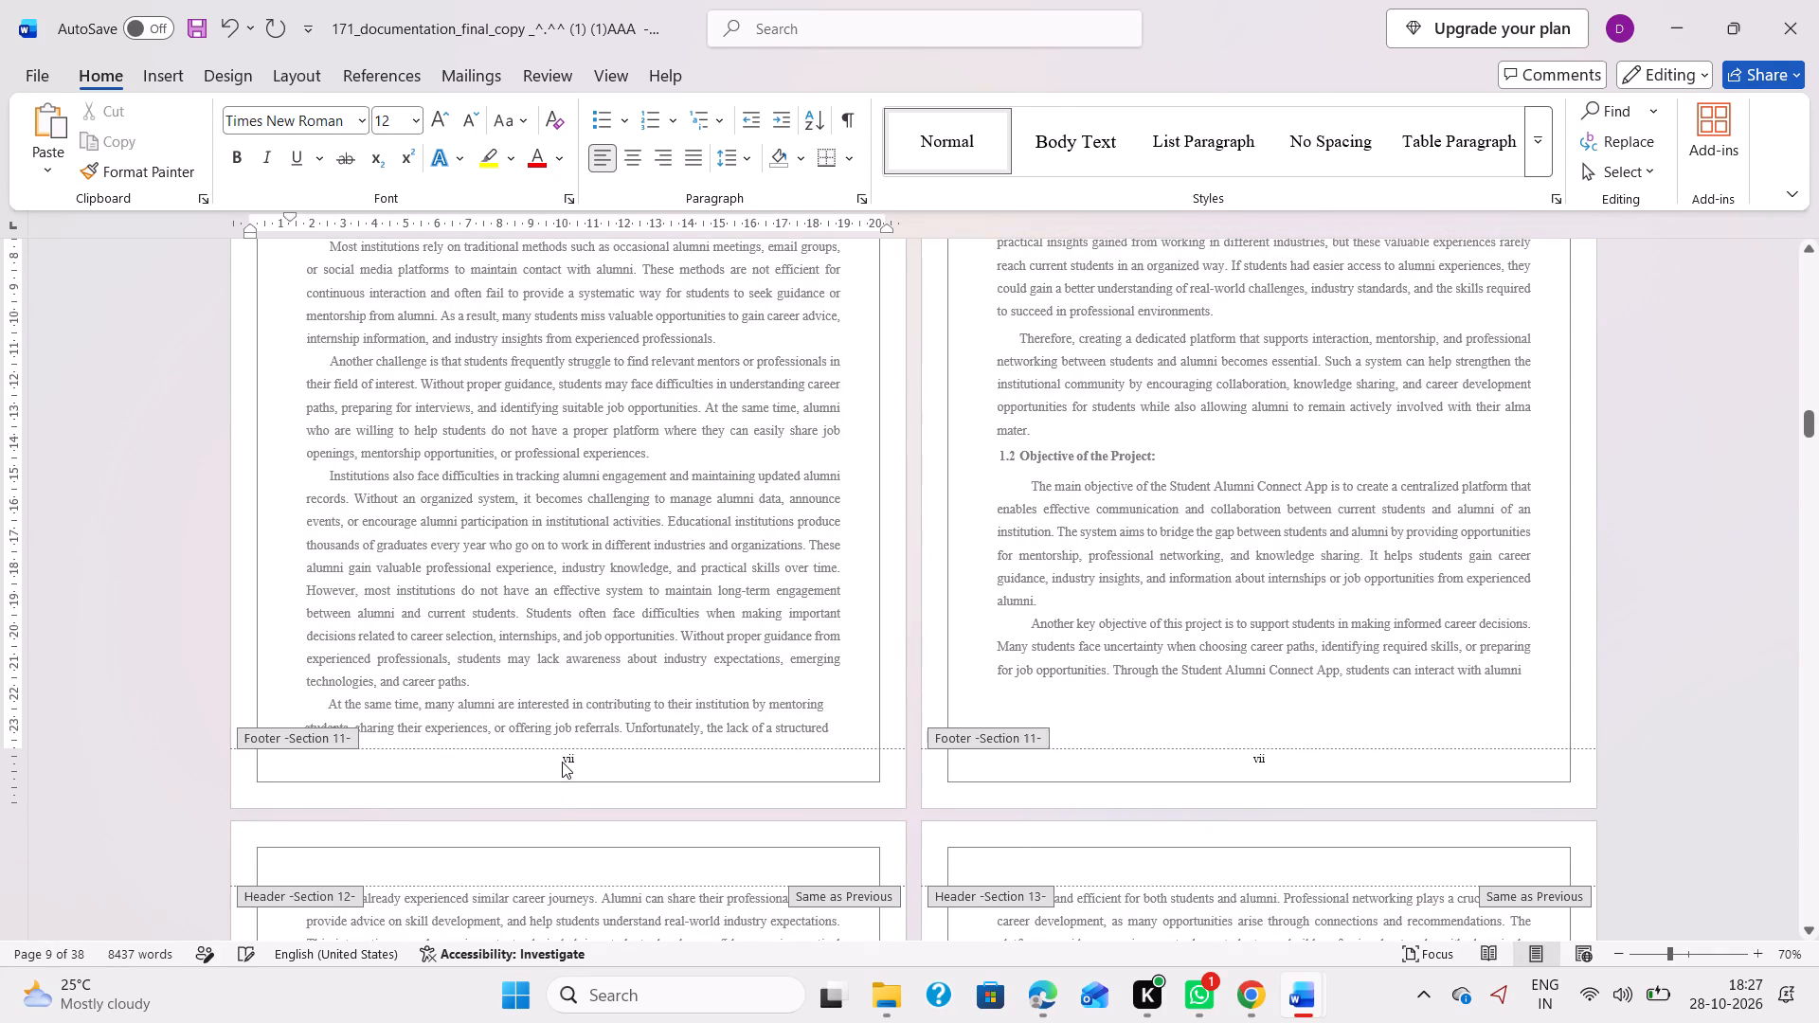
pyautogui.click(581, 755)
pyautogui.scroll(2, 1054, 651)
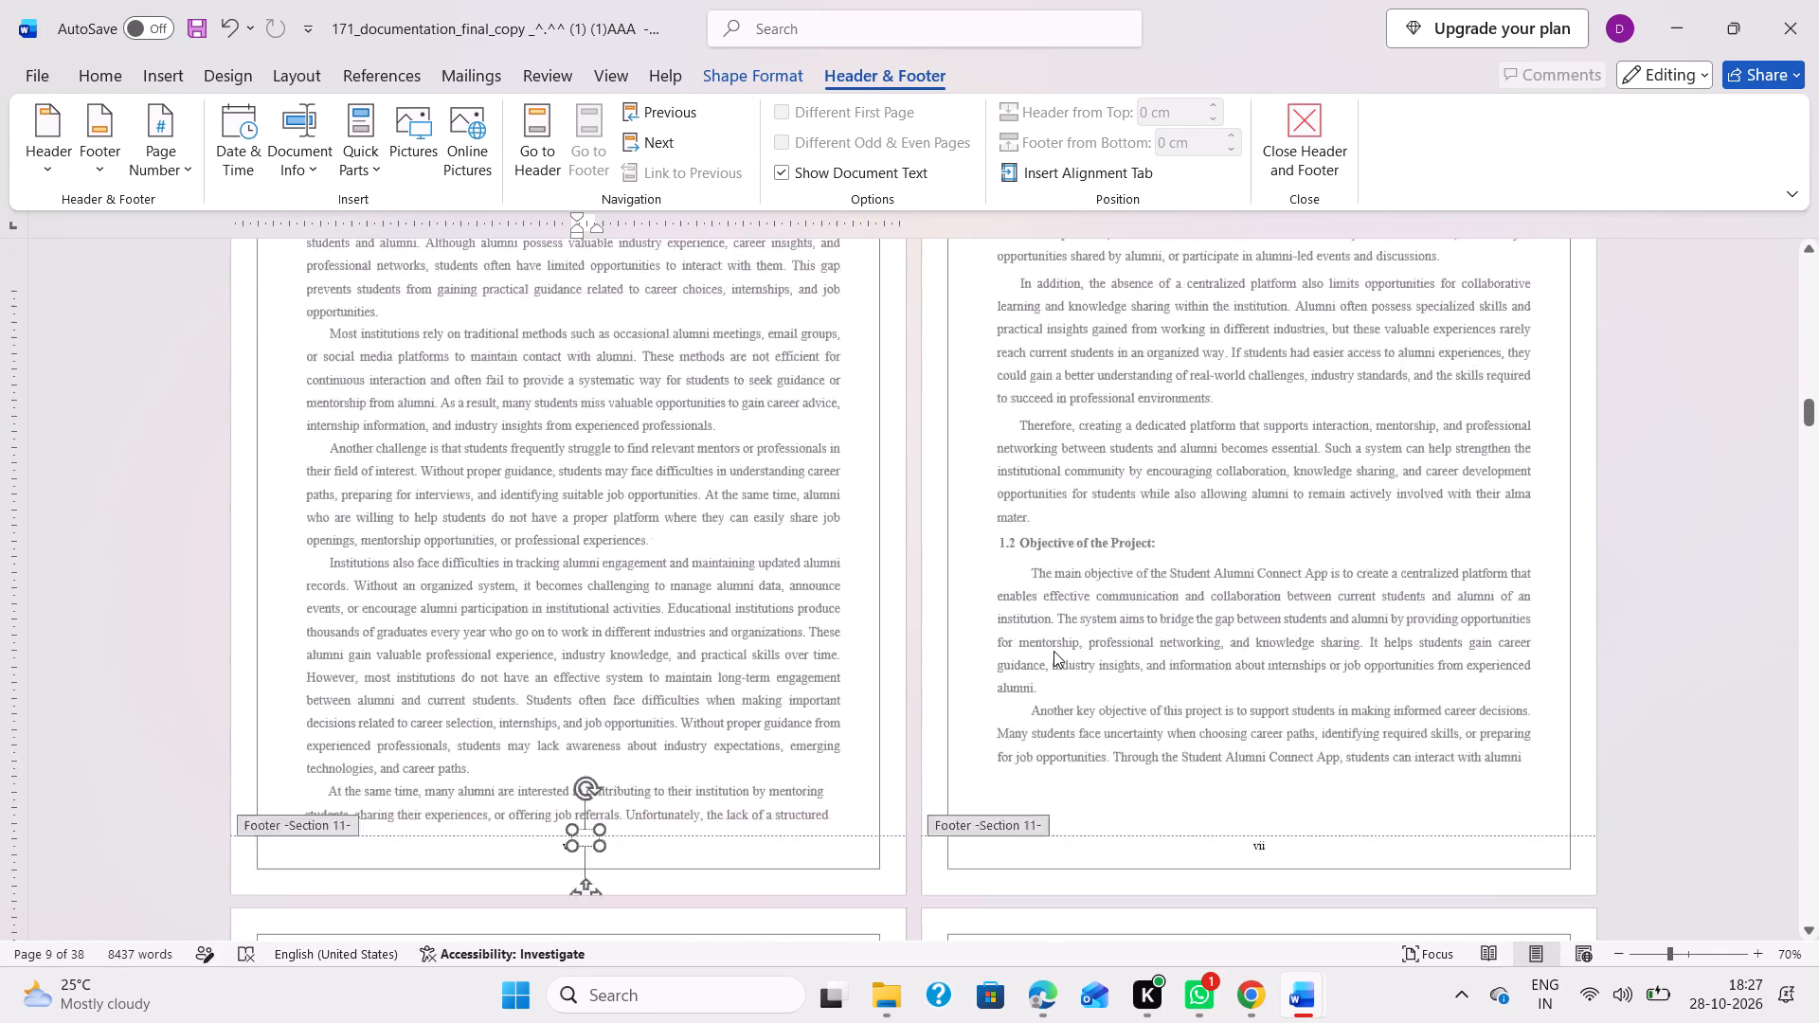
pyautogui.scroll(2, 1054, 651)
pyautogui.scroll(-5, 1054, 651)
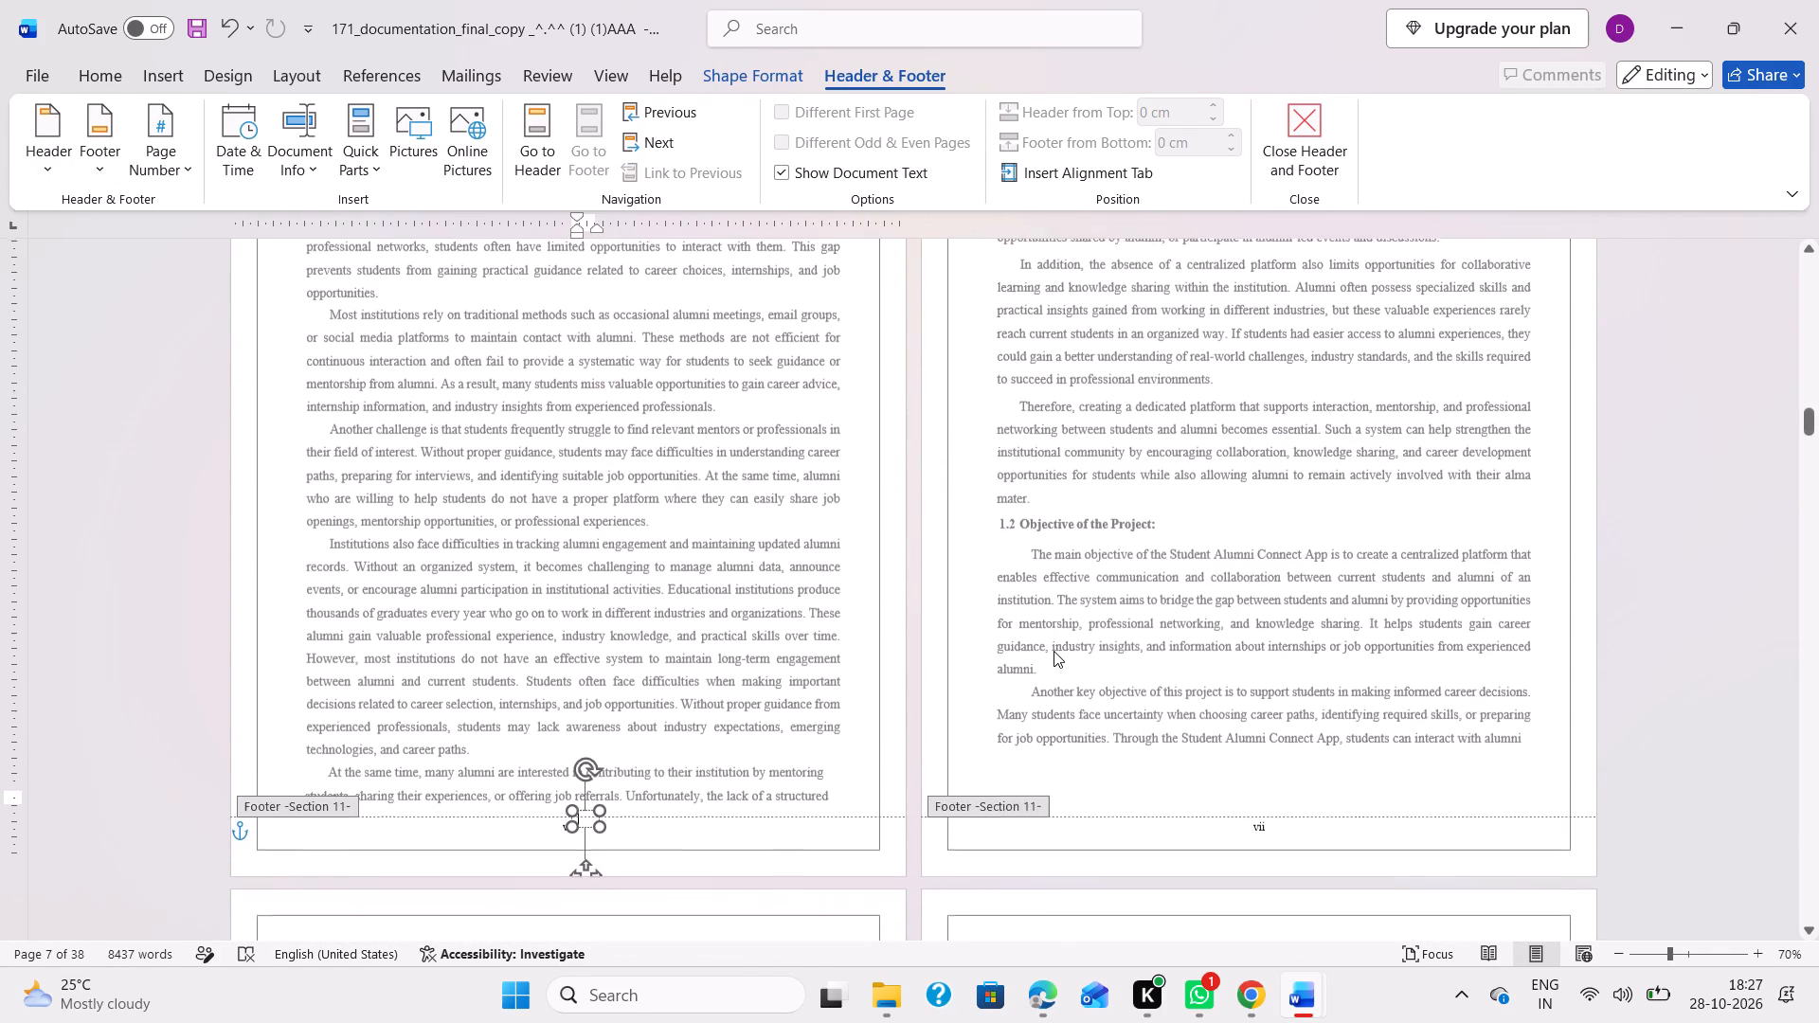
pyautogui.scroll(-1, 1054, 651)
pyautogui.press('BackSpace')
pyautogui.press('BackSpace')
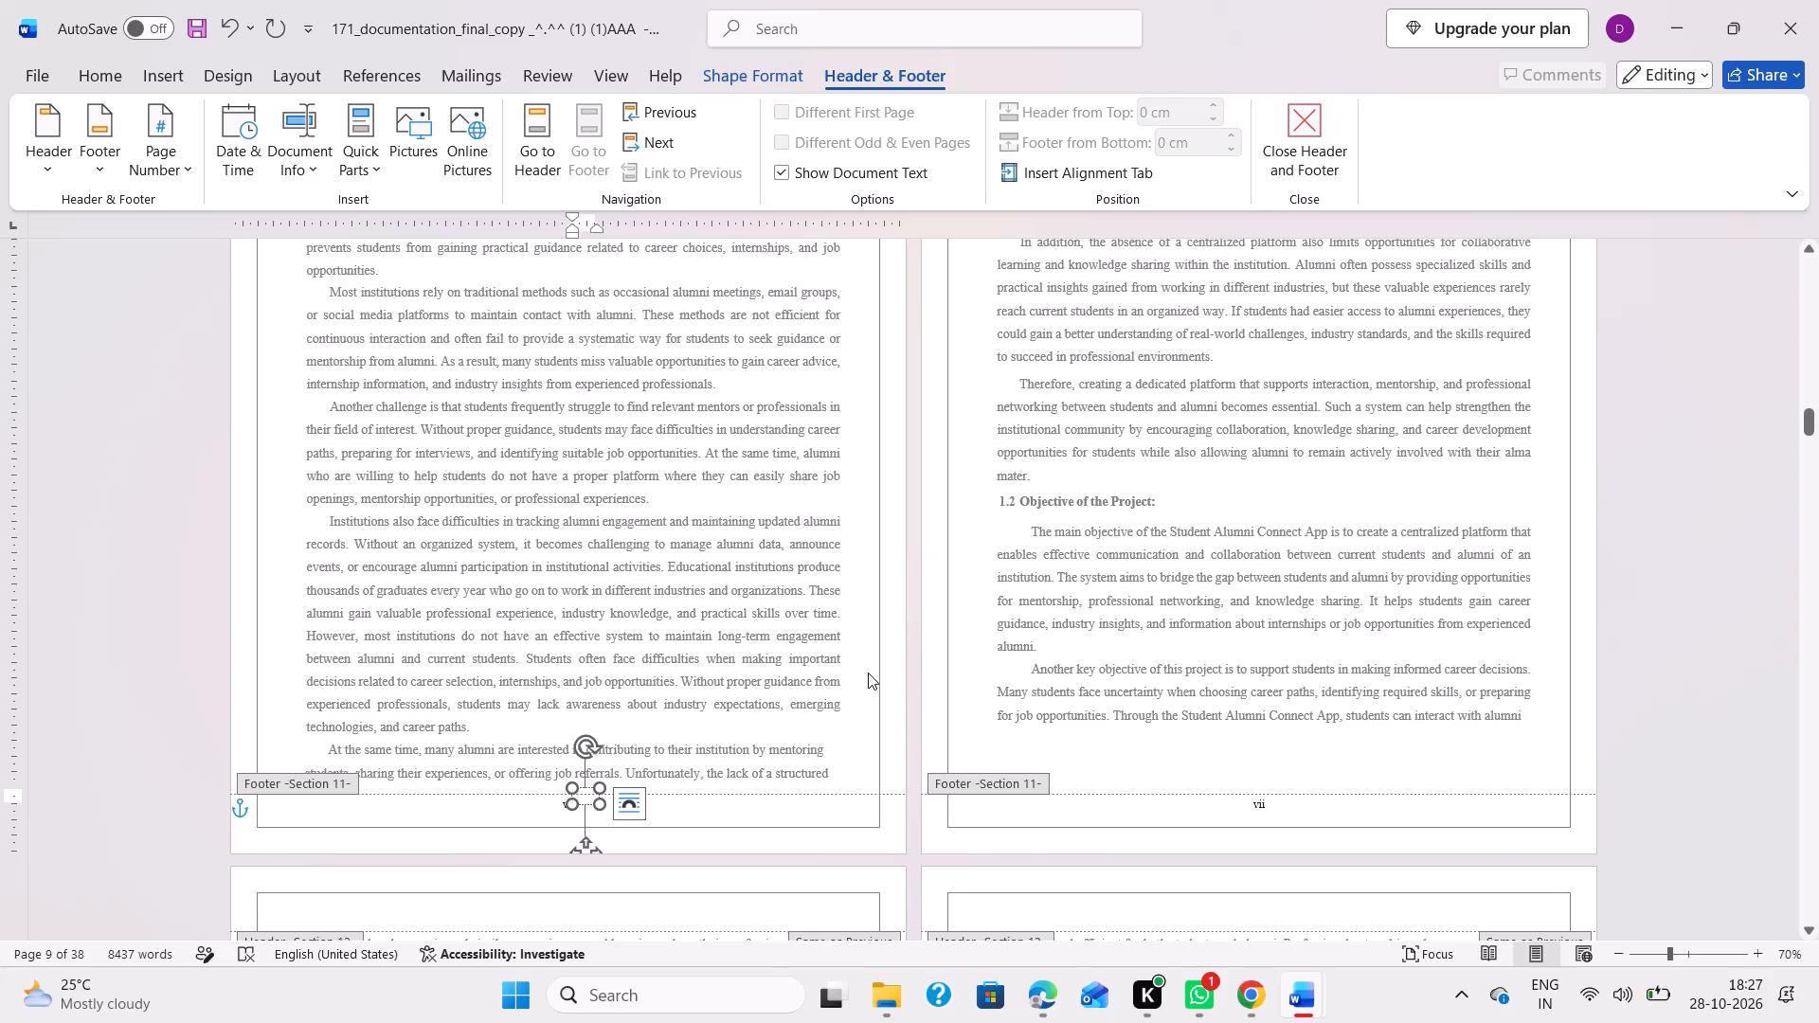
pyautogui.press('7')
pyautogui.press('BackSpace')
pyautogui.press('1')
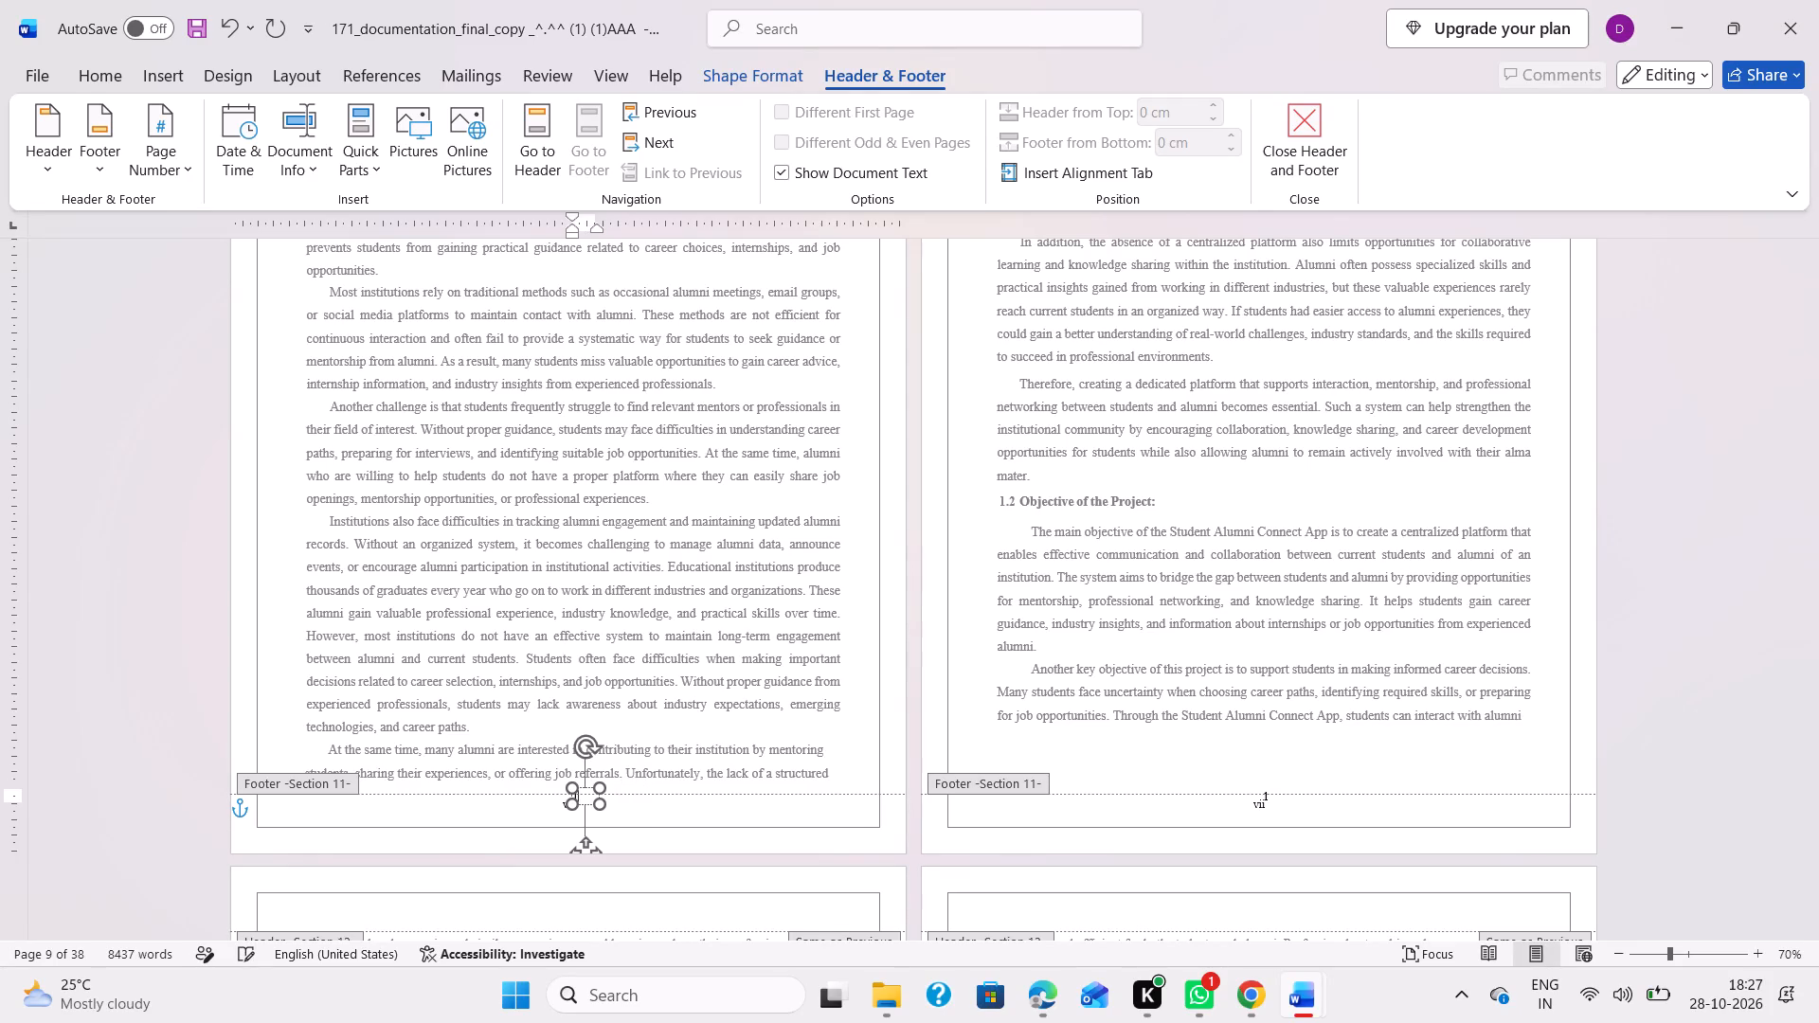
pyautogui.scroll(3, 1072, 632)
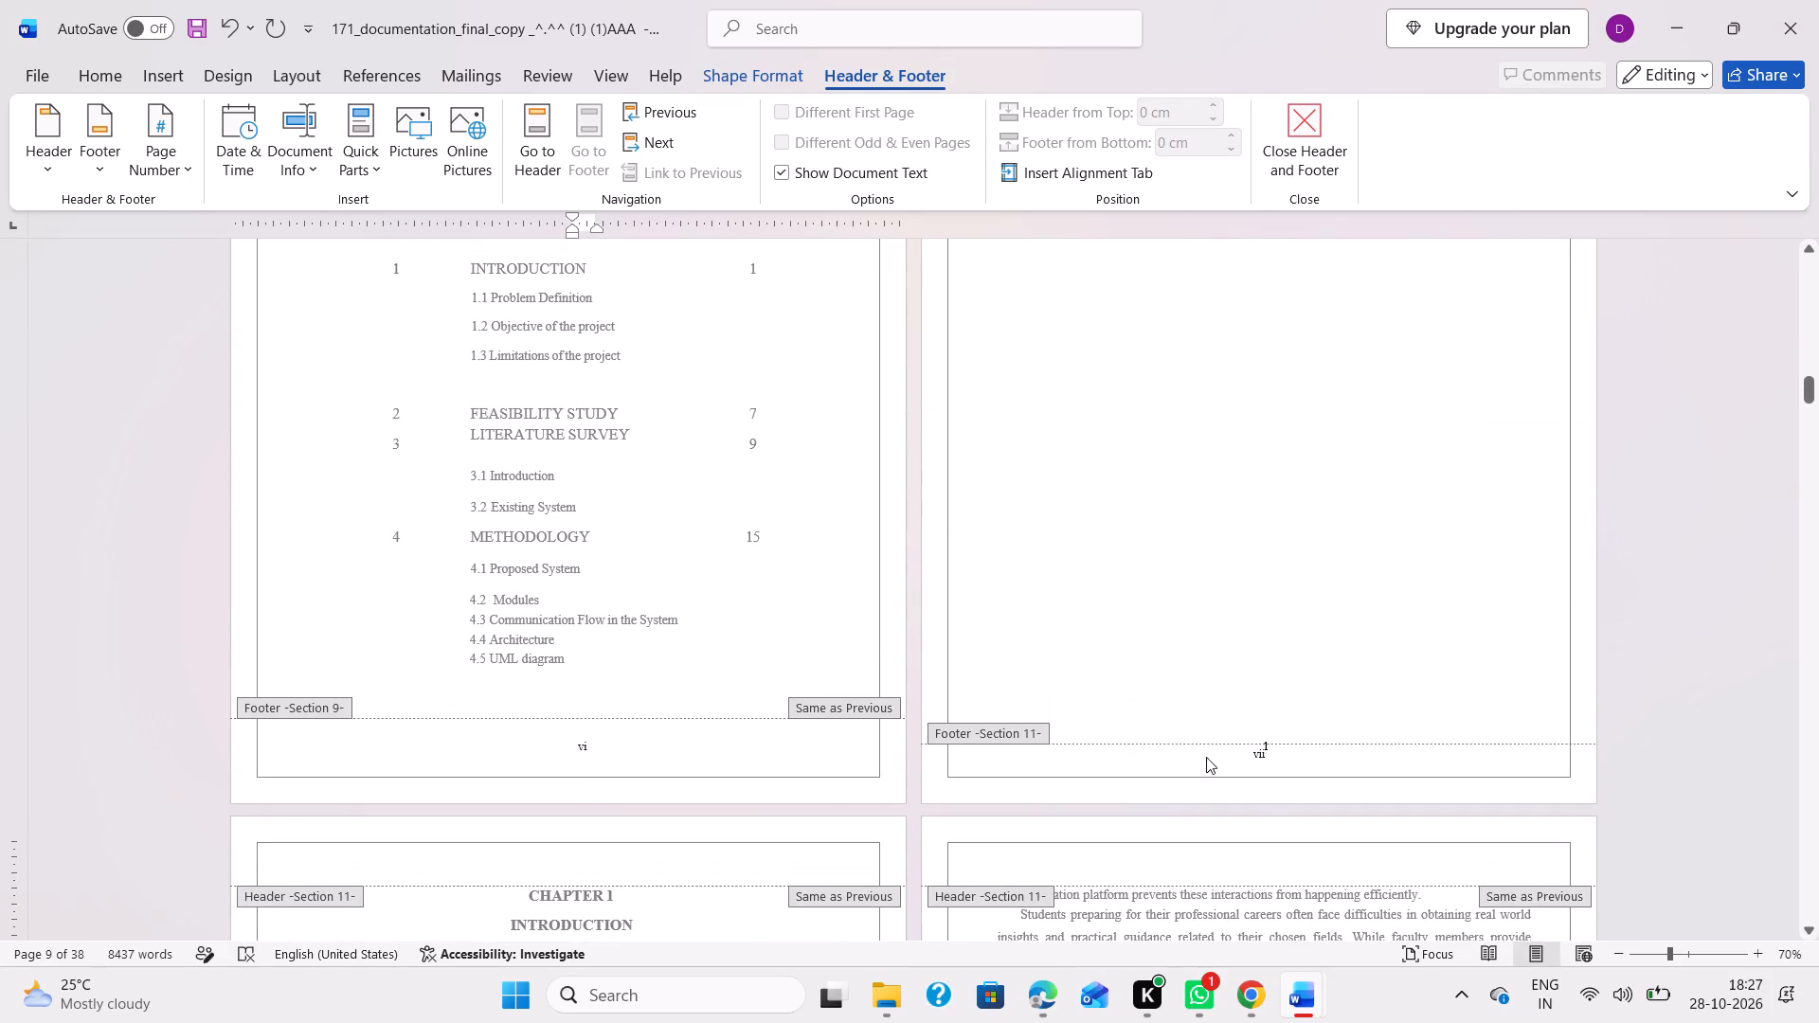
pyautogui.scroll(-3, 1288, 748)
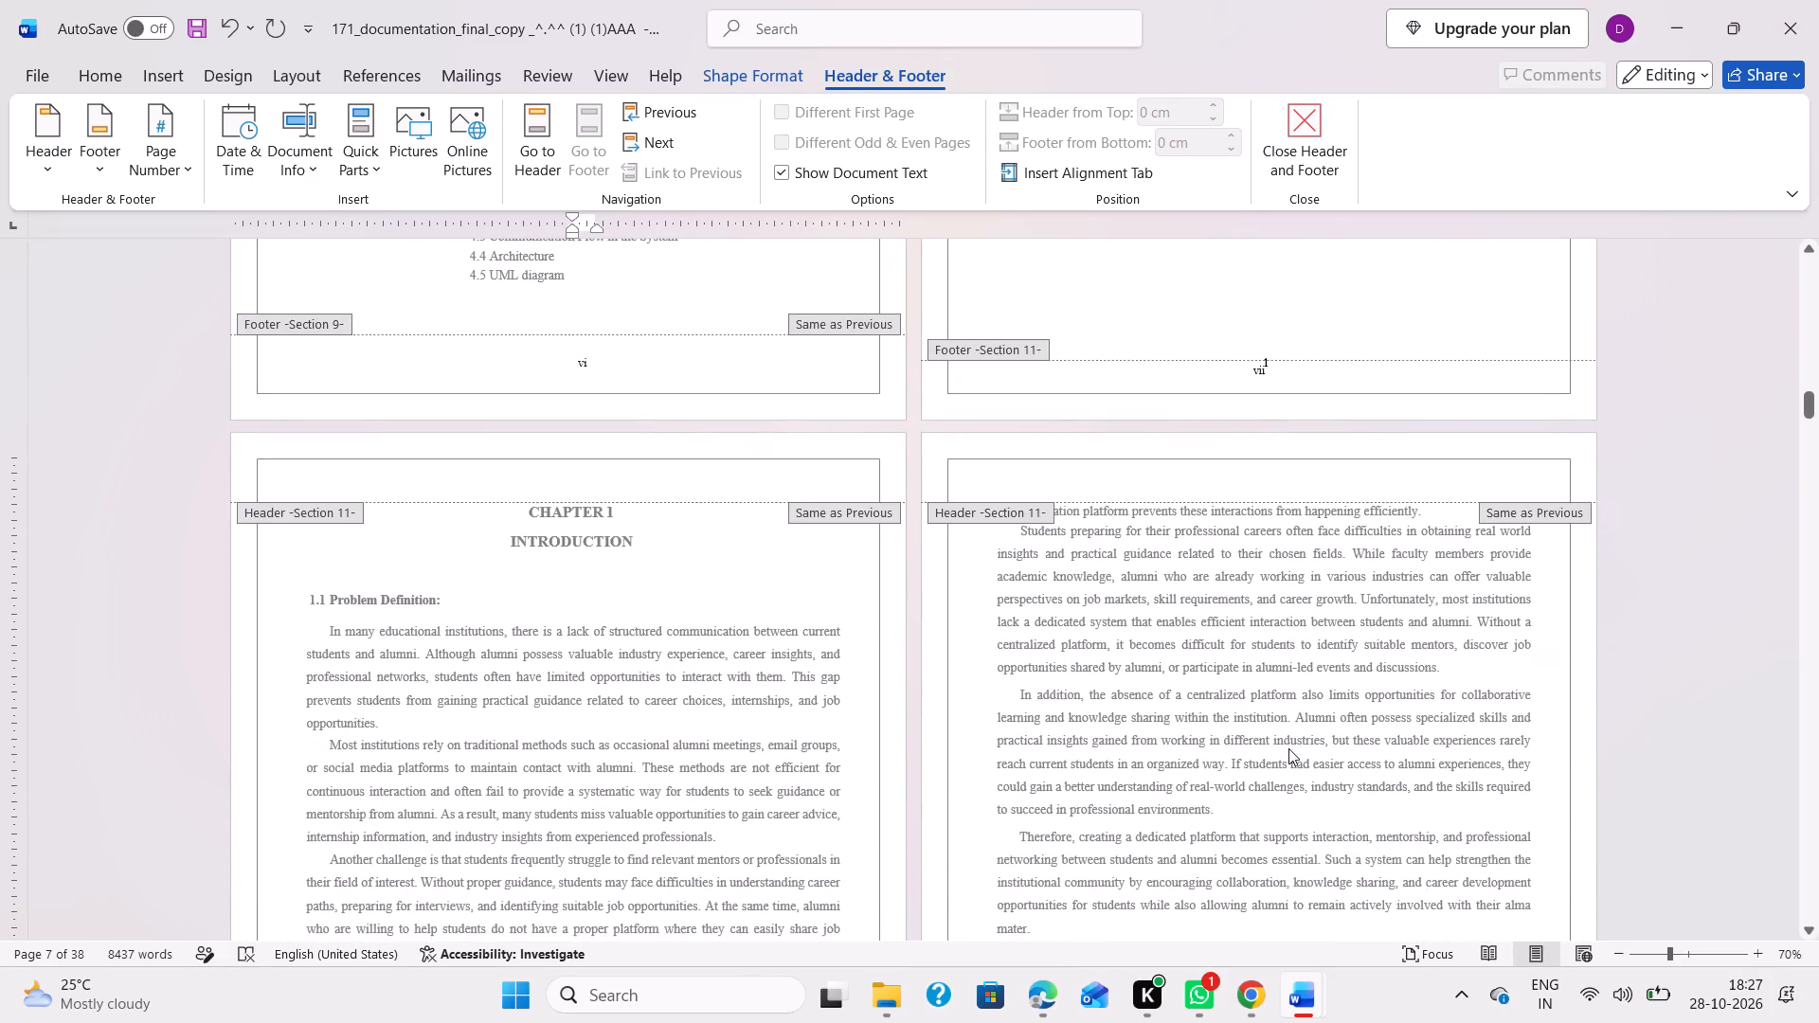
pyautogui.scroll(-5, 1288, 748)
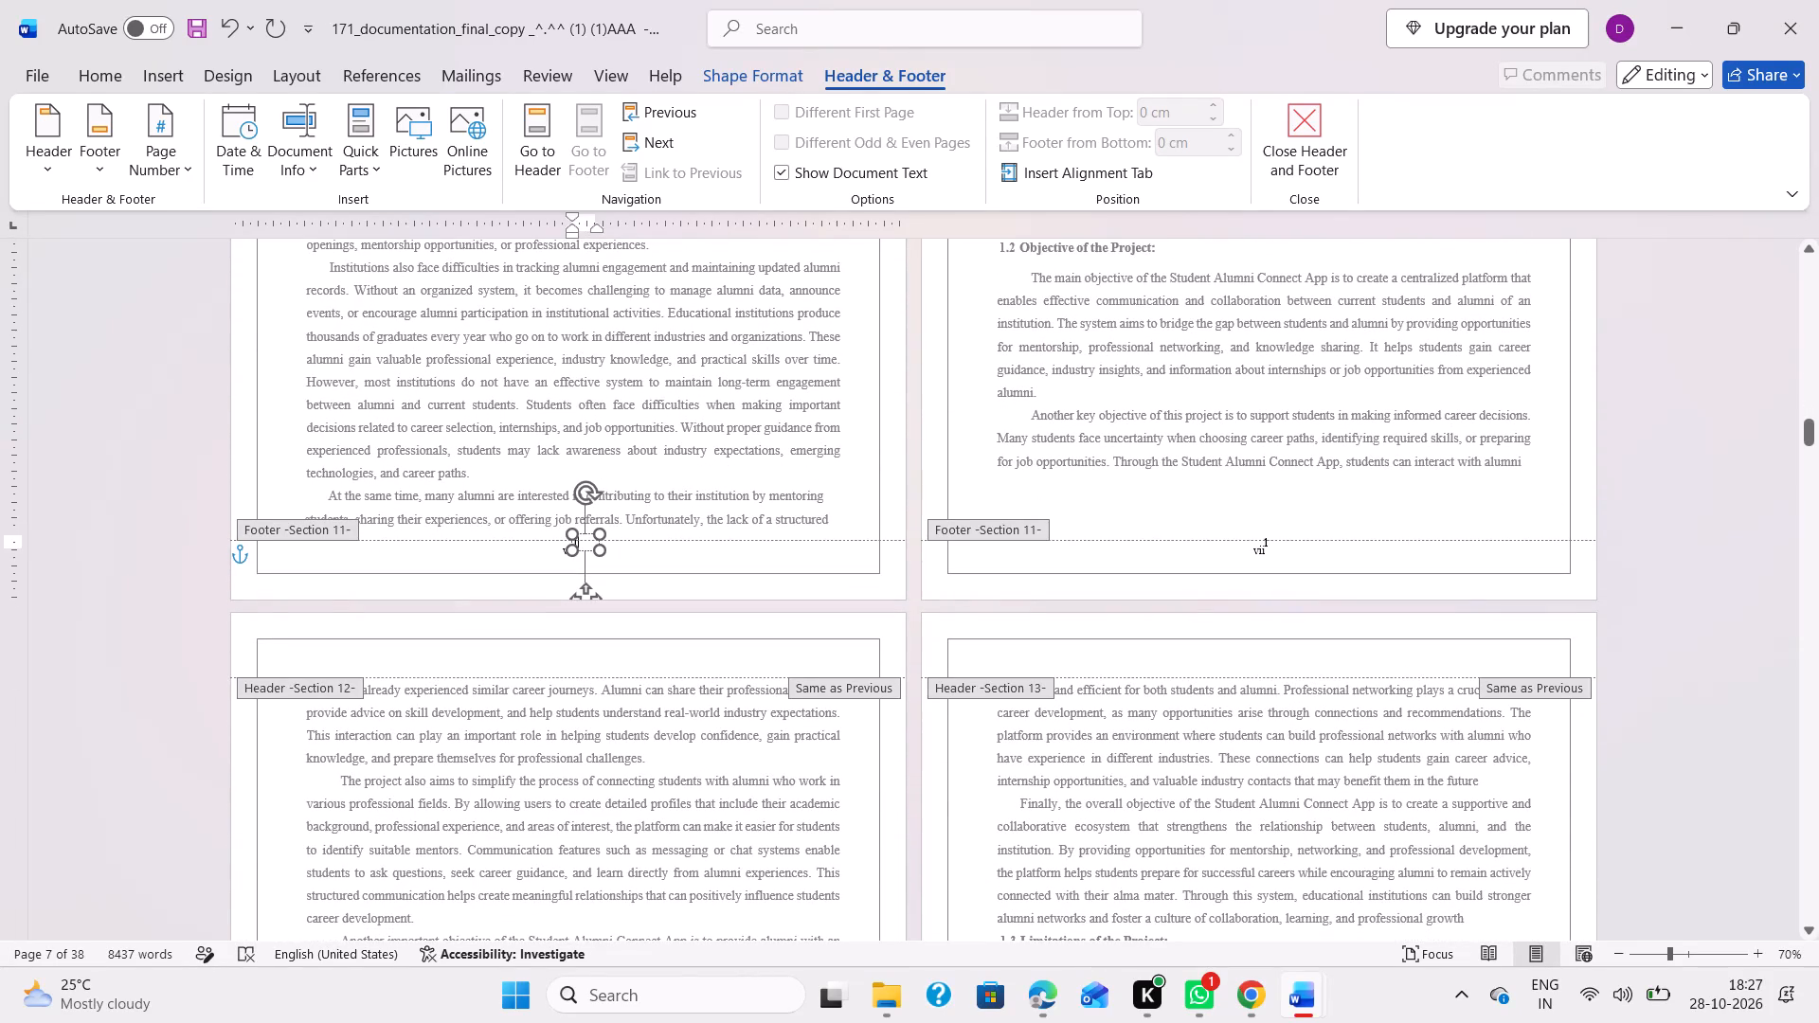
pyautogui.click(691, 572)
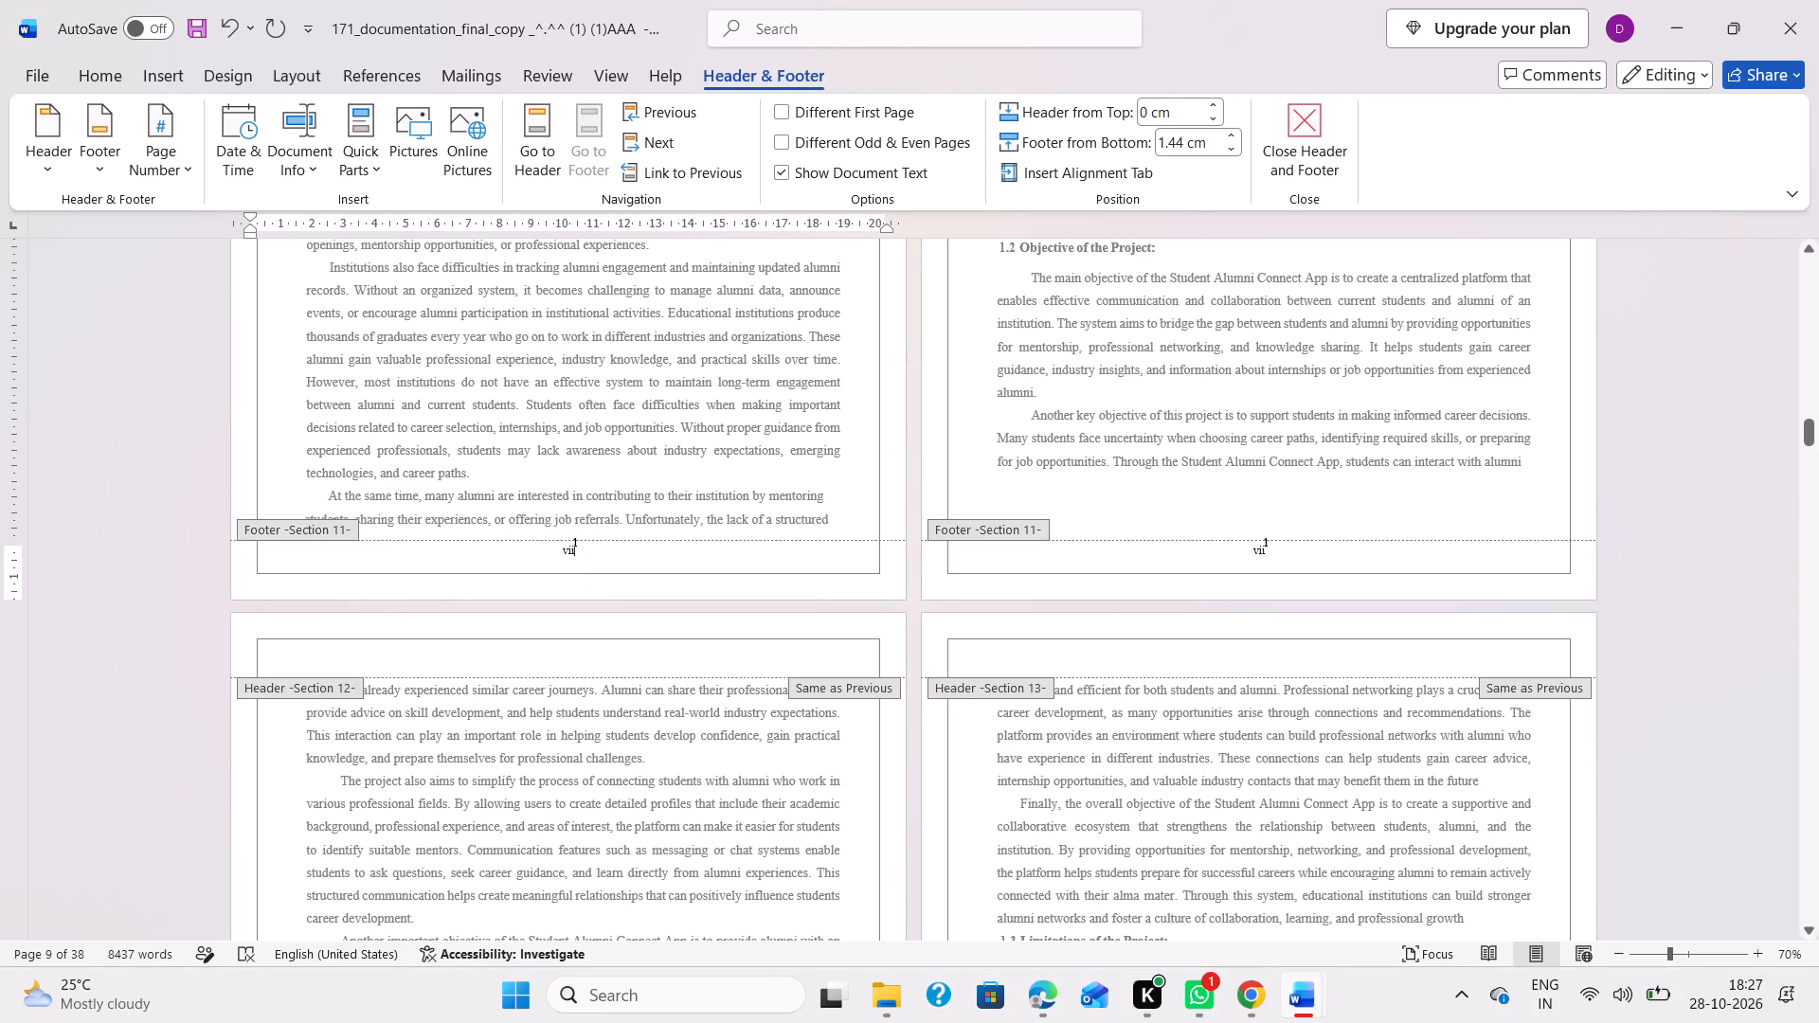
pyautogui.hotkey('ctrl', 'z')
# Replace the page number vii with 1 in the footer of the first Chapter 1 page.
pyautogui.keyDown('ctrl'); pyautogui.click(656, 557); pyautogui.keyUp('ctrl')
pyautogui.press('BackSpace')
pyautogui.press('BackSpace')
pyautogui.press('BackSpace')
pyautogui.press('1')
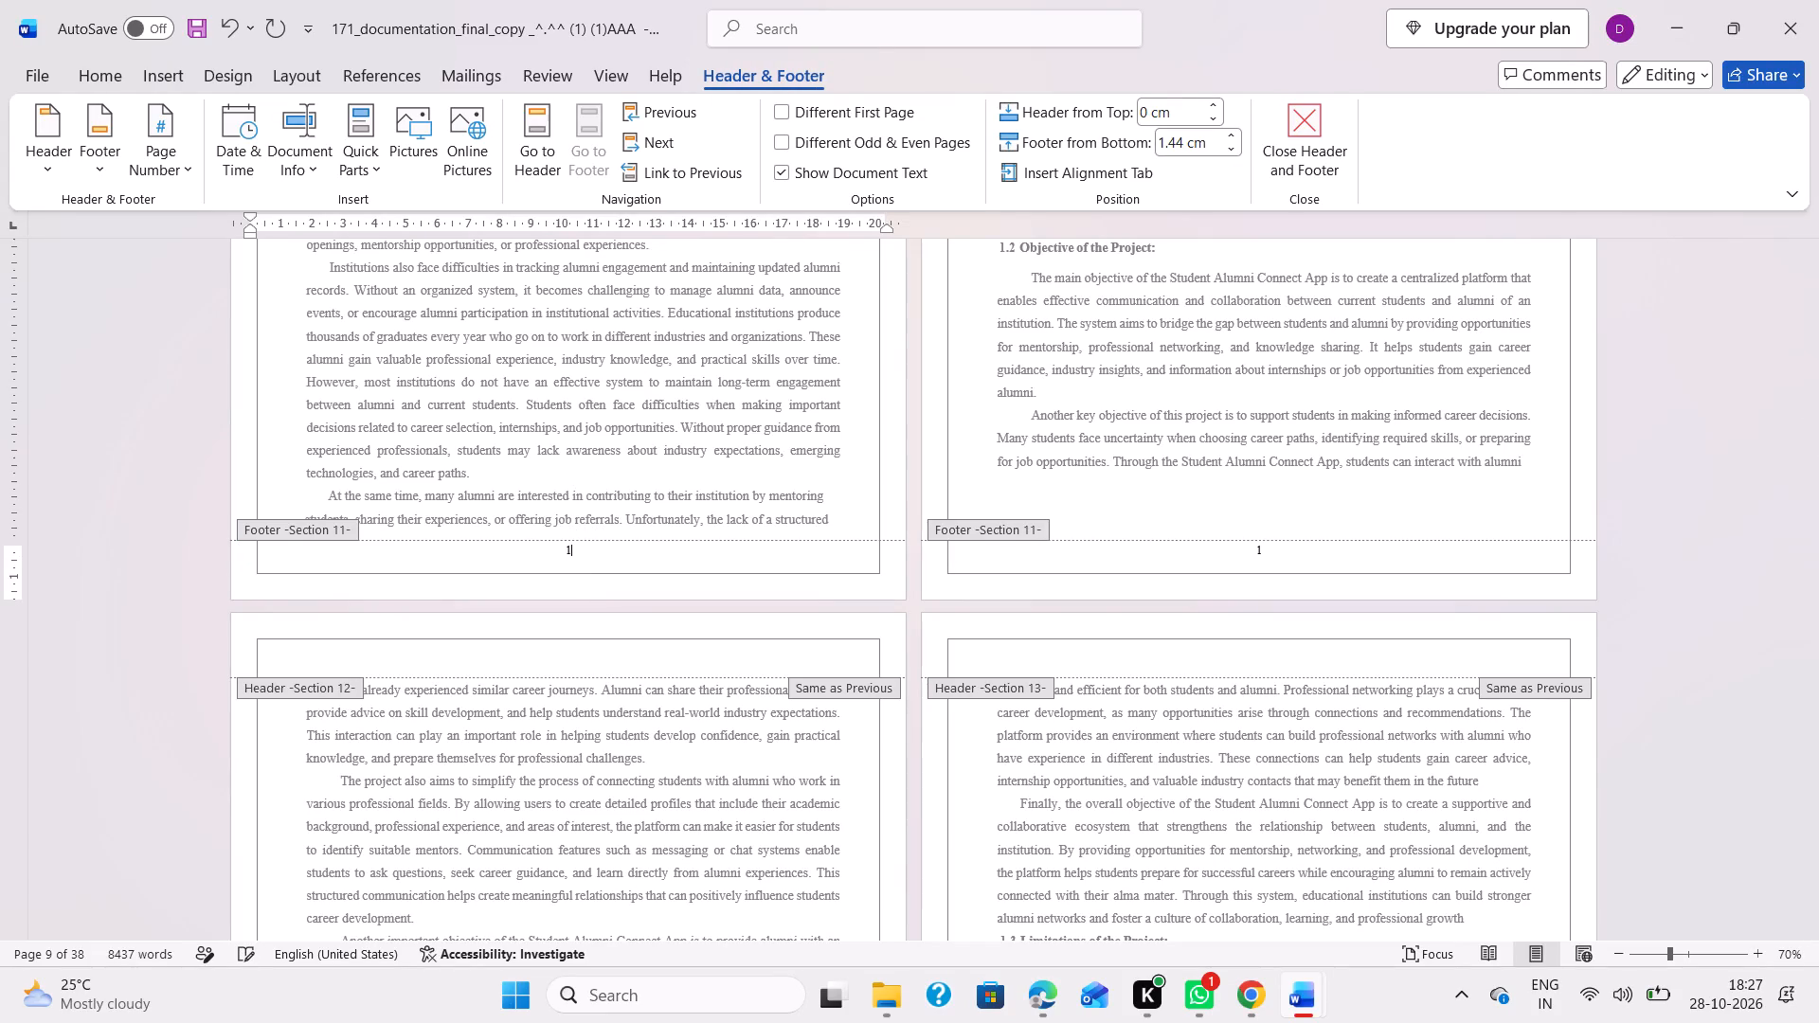
# Set the footer distance from the bottom to 1.66 cm for the List of Figures page, matching the contents page.
pyautogui.scroll(4, 955, 558)
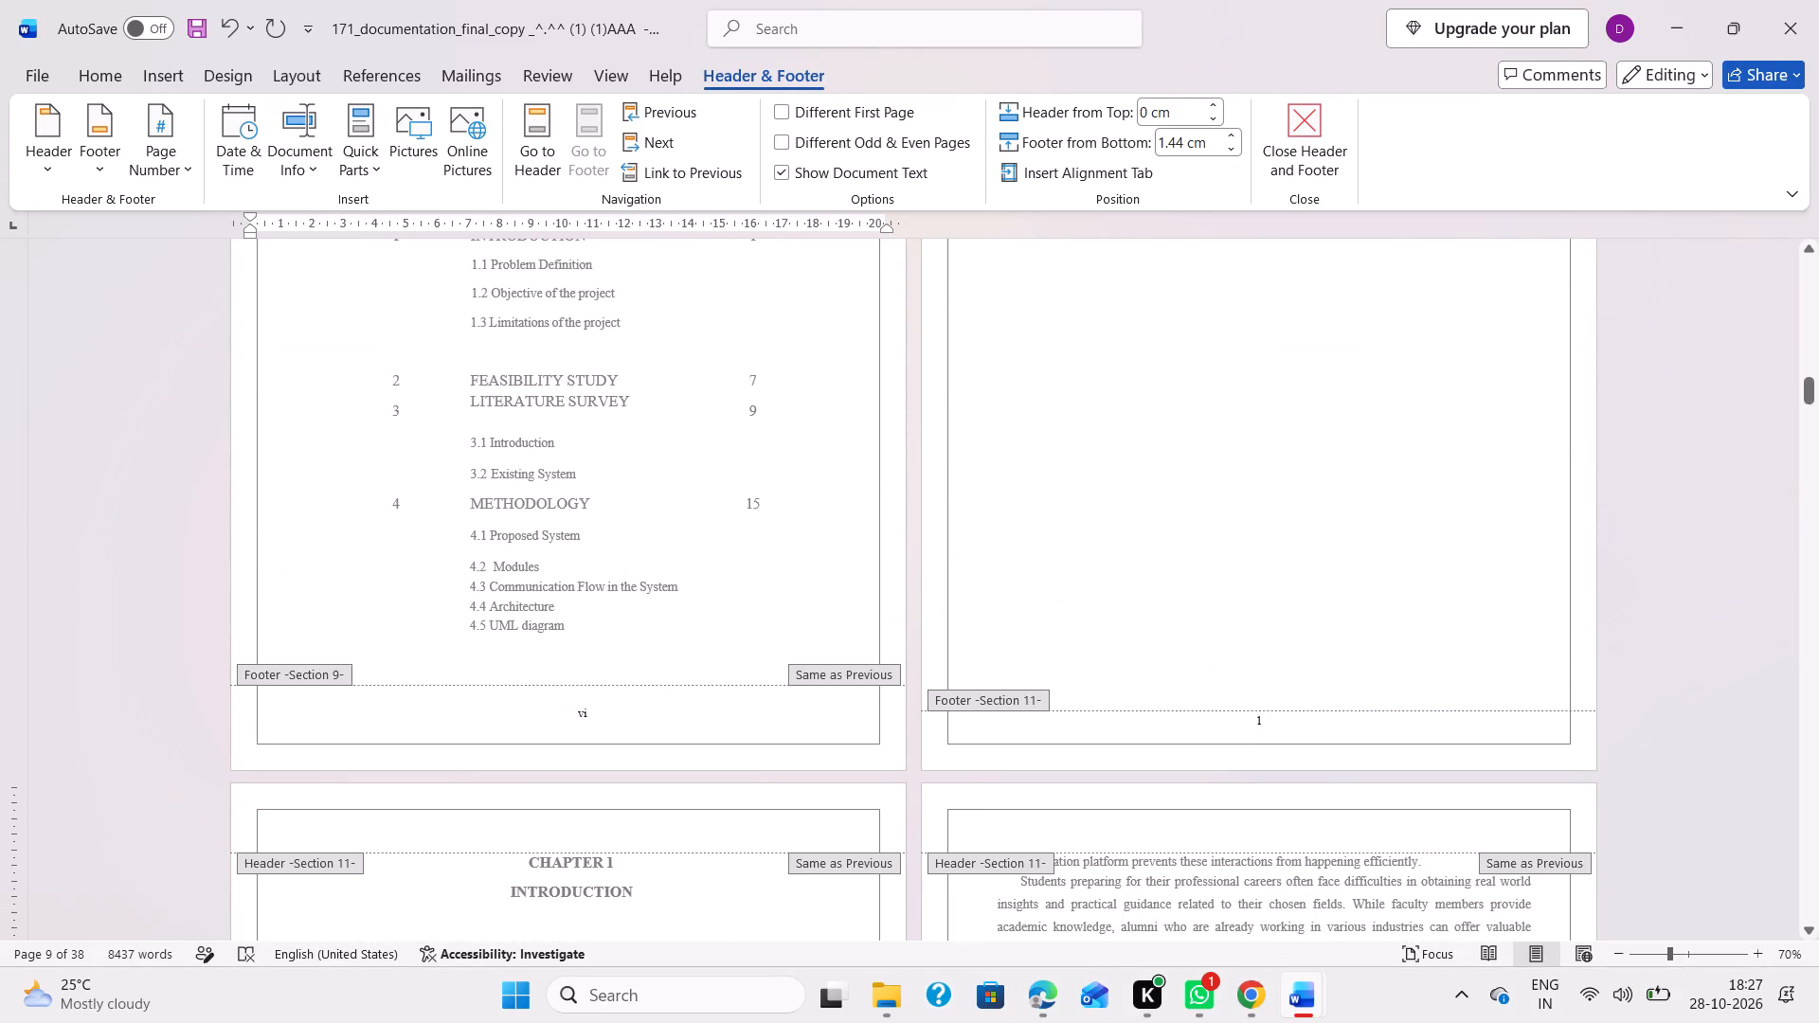
pyautogui.doubleClick(1256, 723)
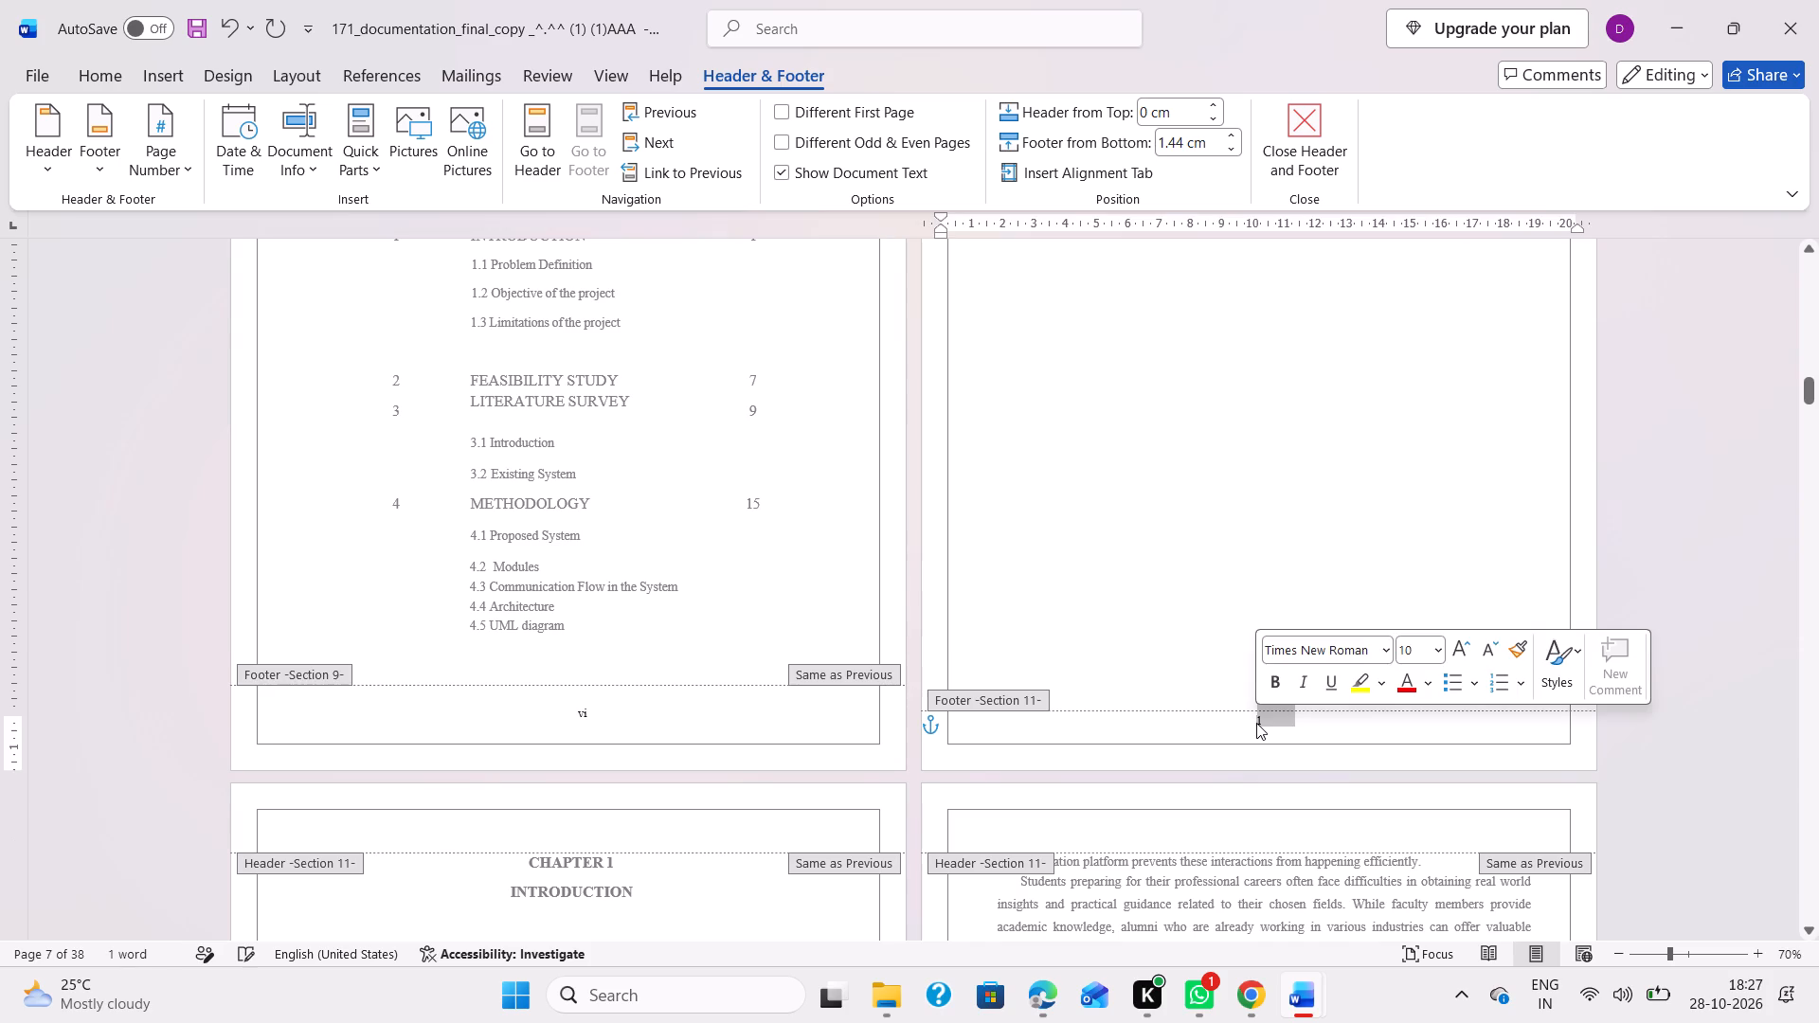
pyautogui.doubleClick(779, 728)
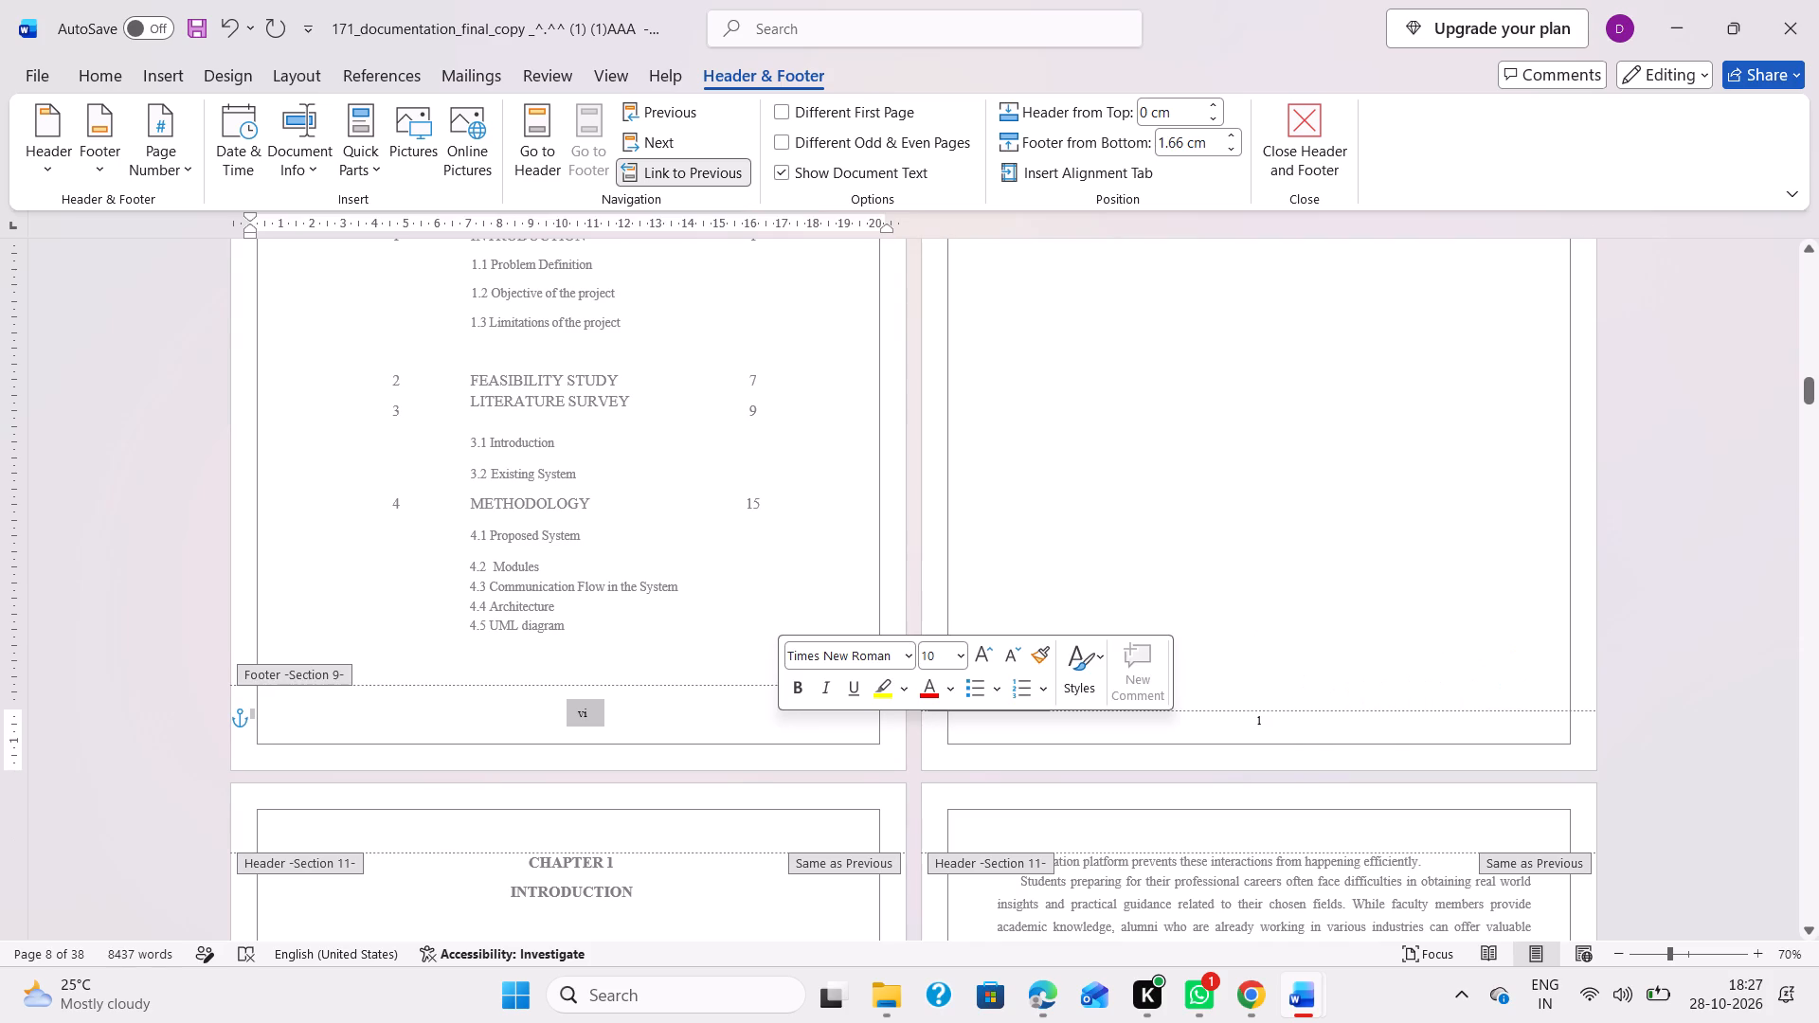
pyautogui.click(779, 728)
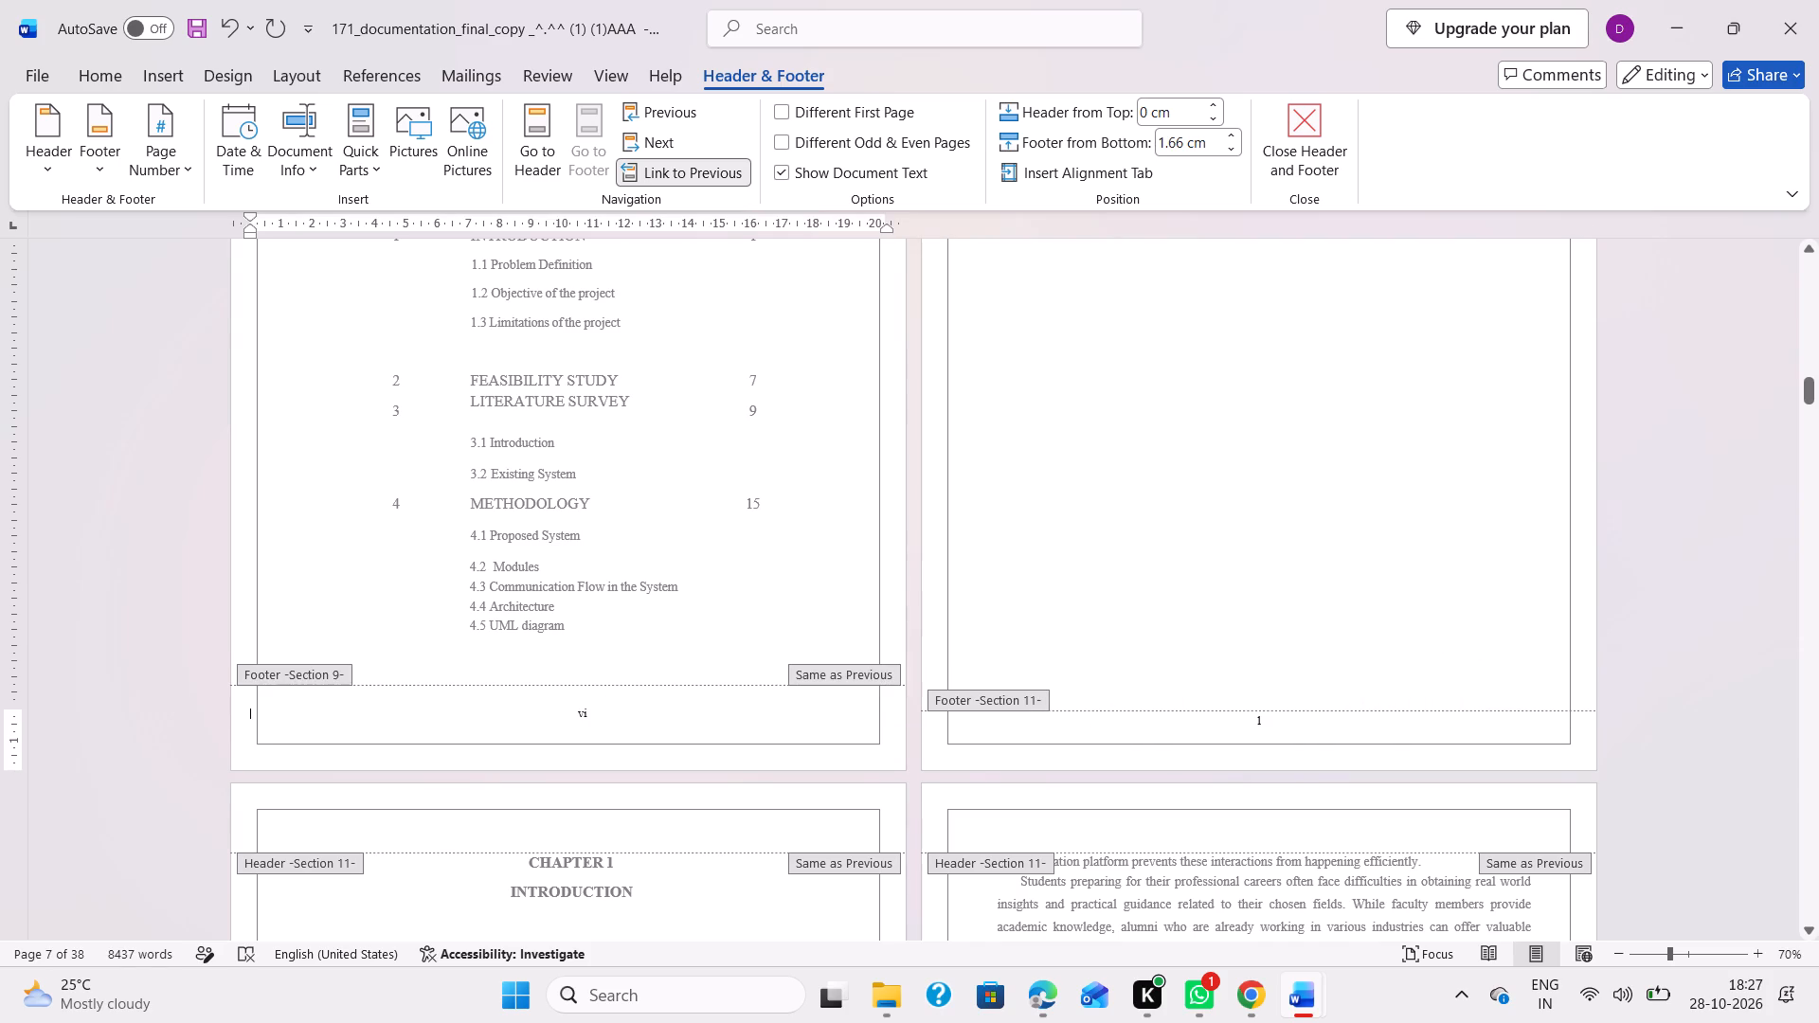
pyautogui.doubleClick(1203, 724)
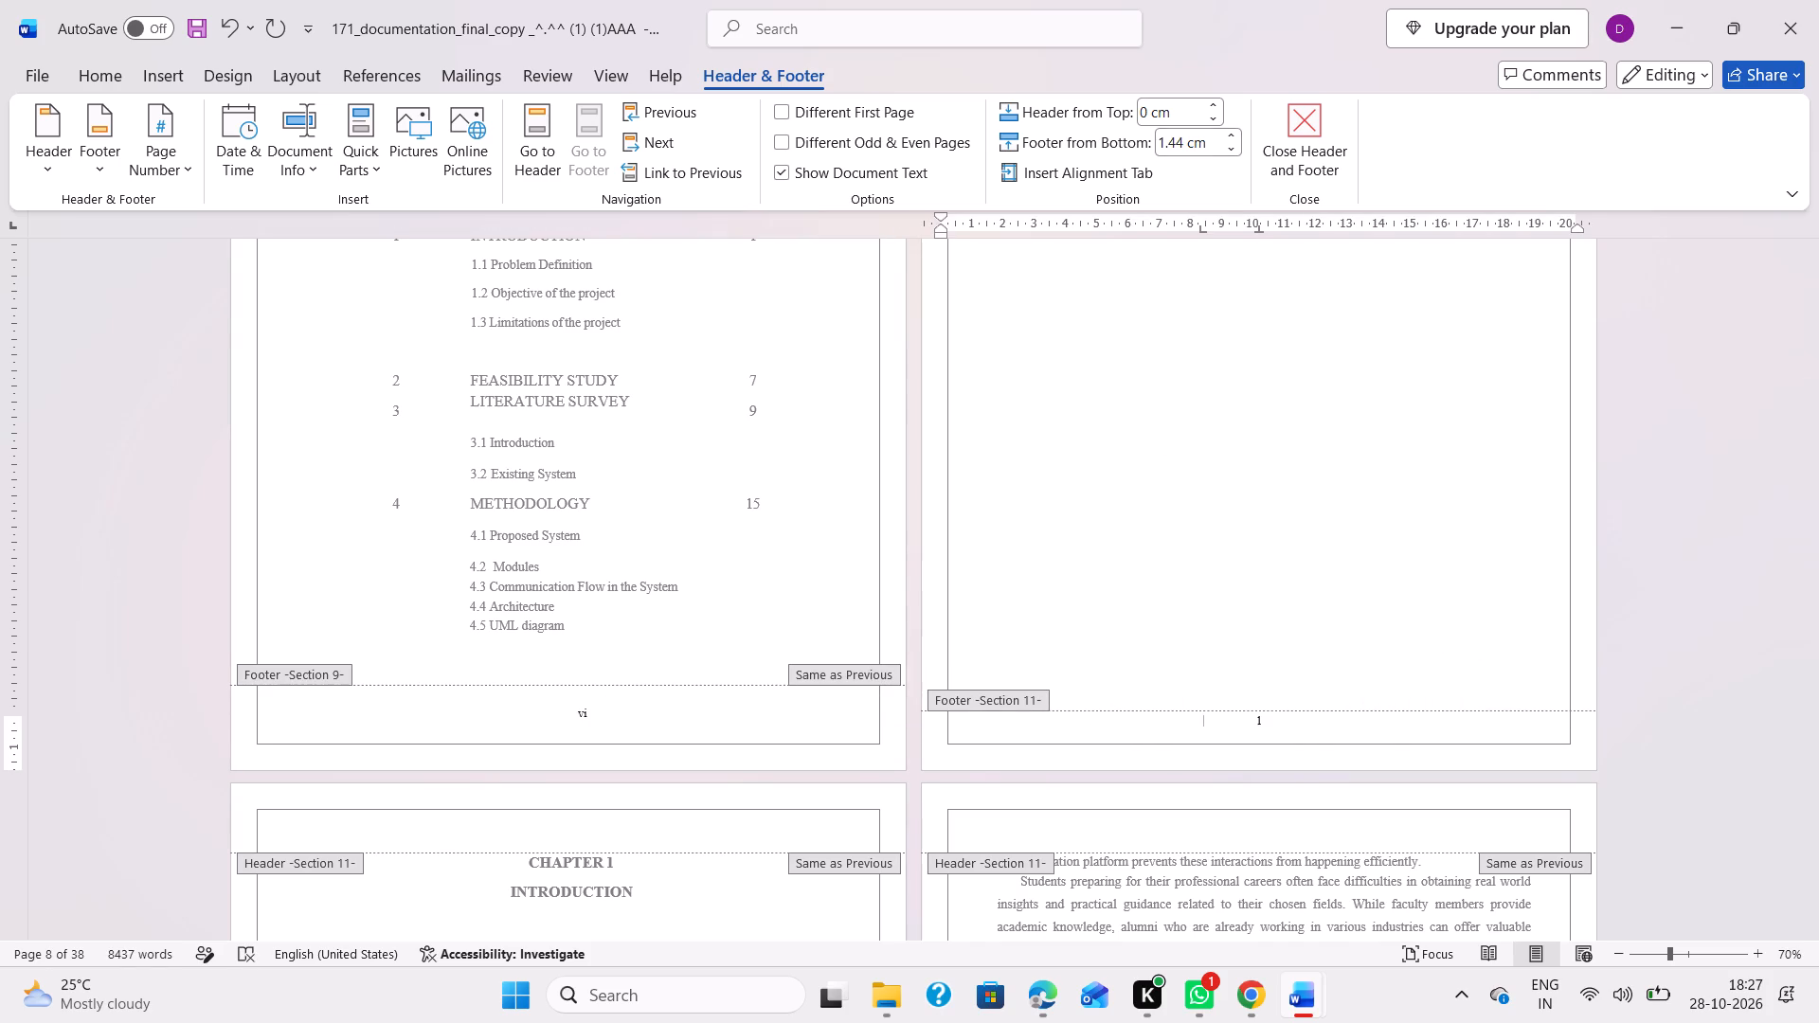
pyautogui.click(1178, 141)
pyautogui.write('1.66')
pyautogui.press('Return')
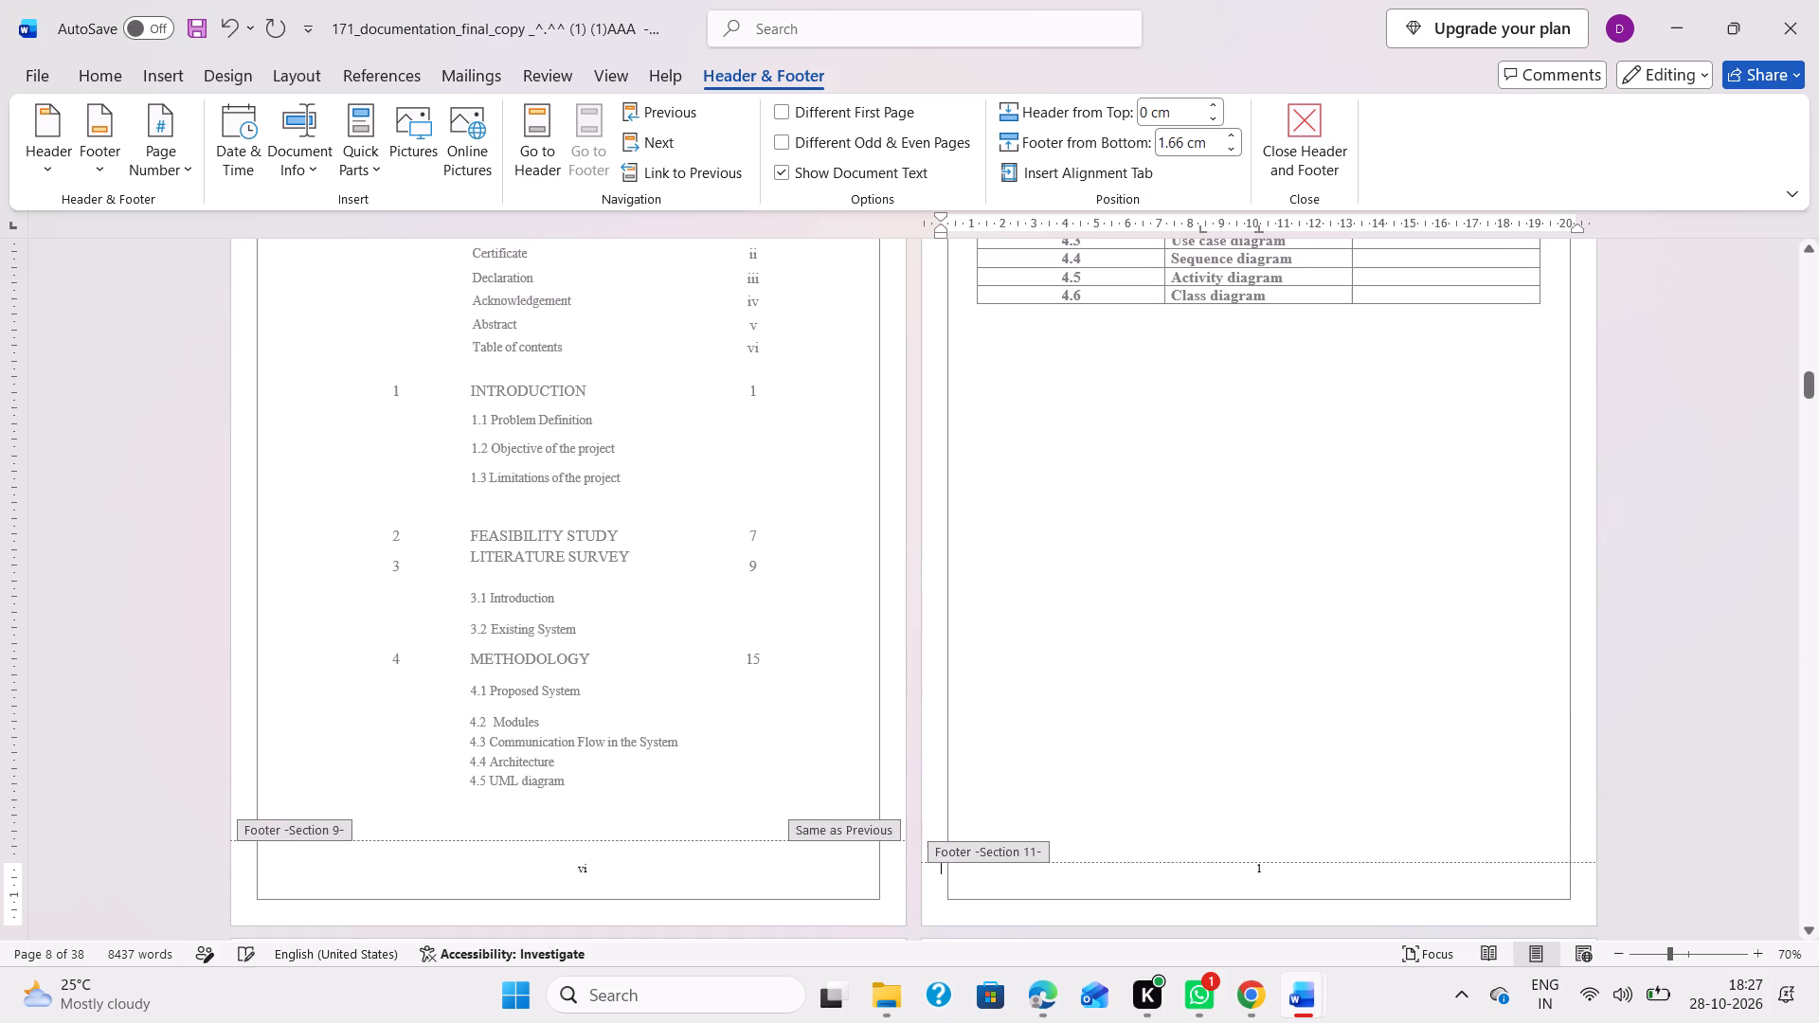
# Compare the footer page numbers on the contents, List of Figures and Chapter 1 pages.
pyautogui.click(1225, 871)
pyautogui.click(1282, 873)
pyautogui.click(1342, 869)
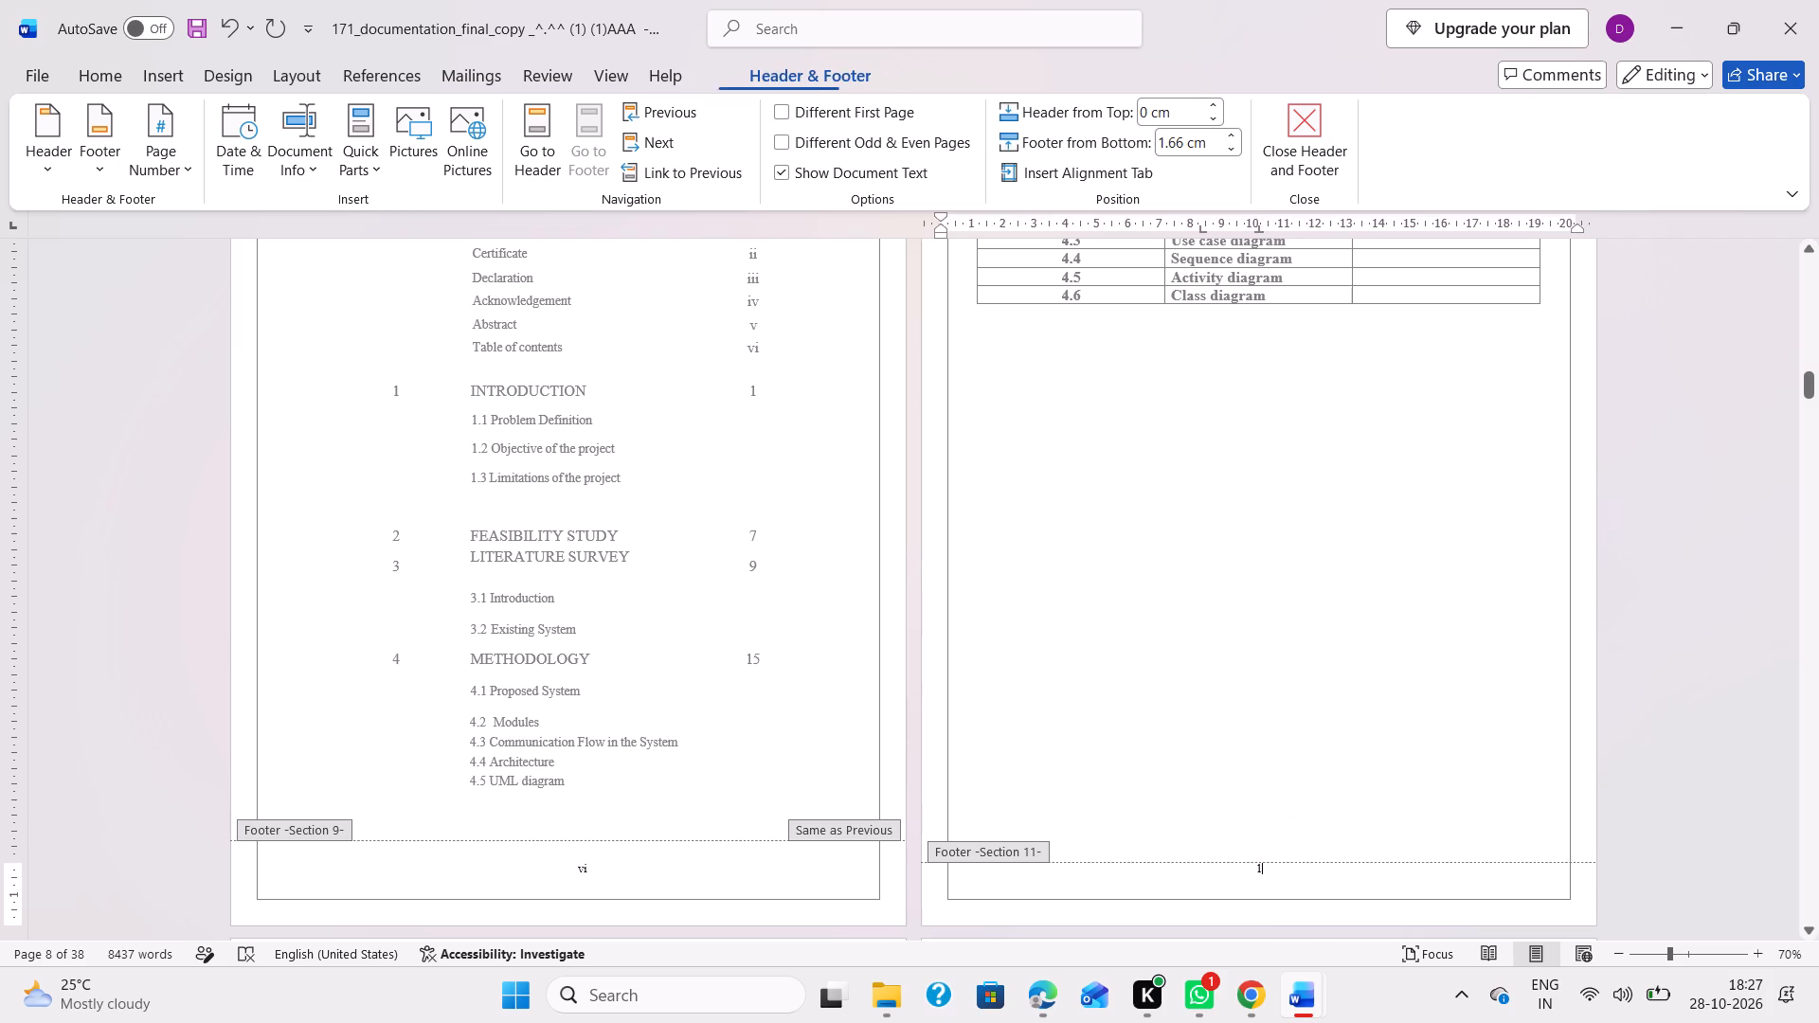
pyautogui.scroll(-4, 1328, 778)
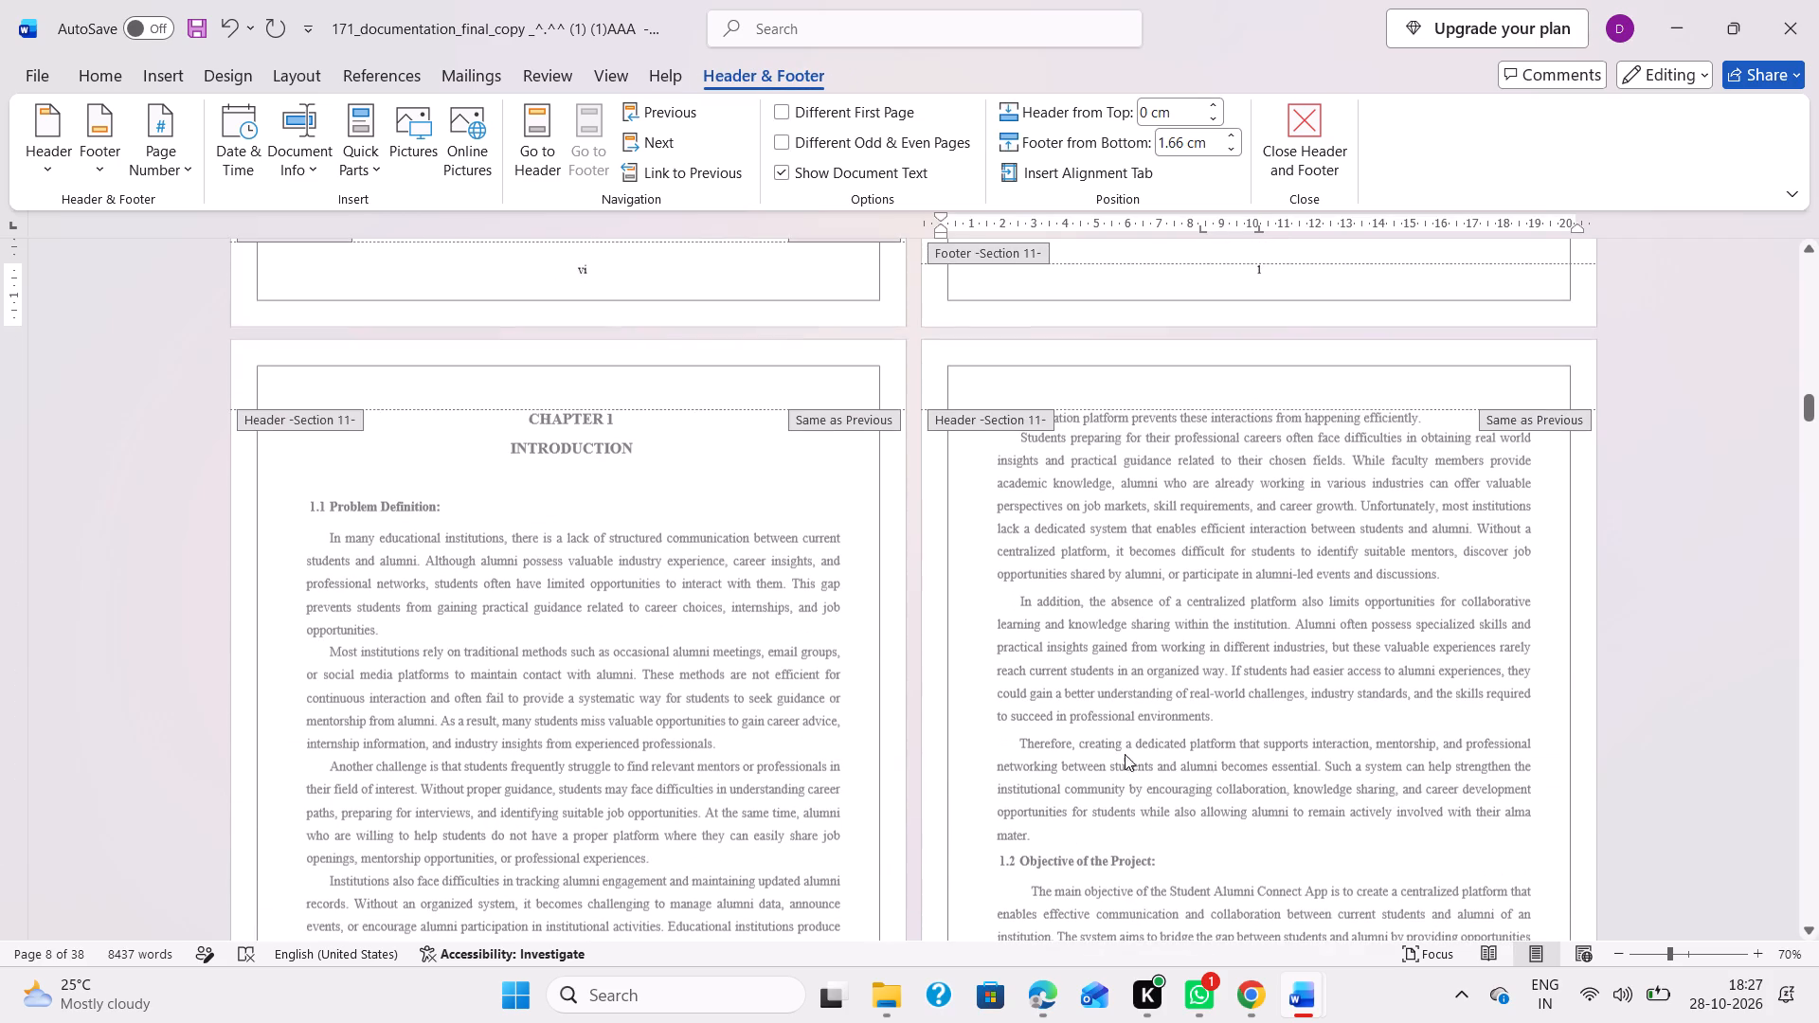
pyautogui.scroll(-2, 1117, 748)
pyautogui.scroll(3, 1117, 748)
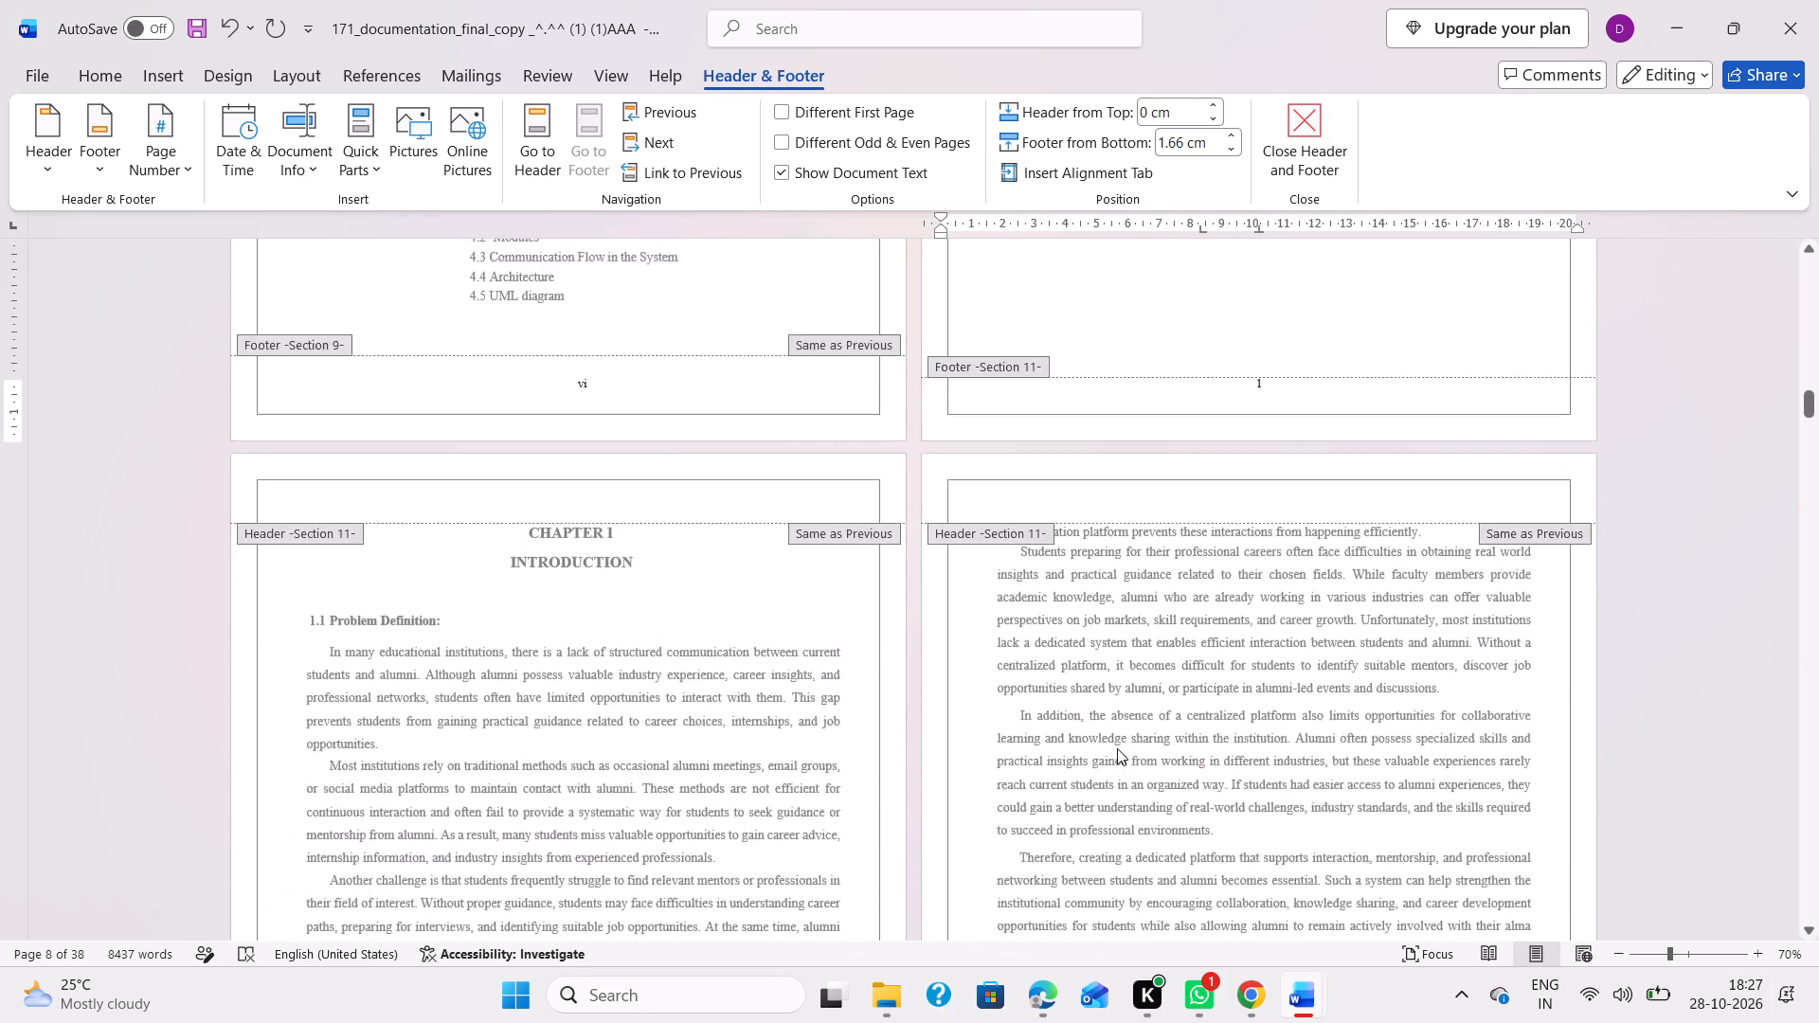
pyautogui.scroll(1, 1117, 748)
pyautogui.scroll(-4, 1117, 748)
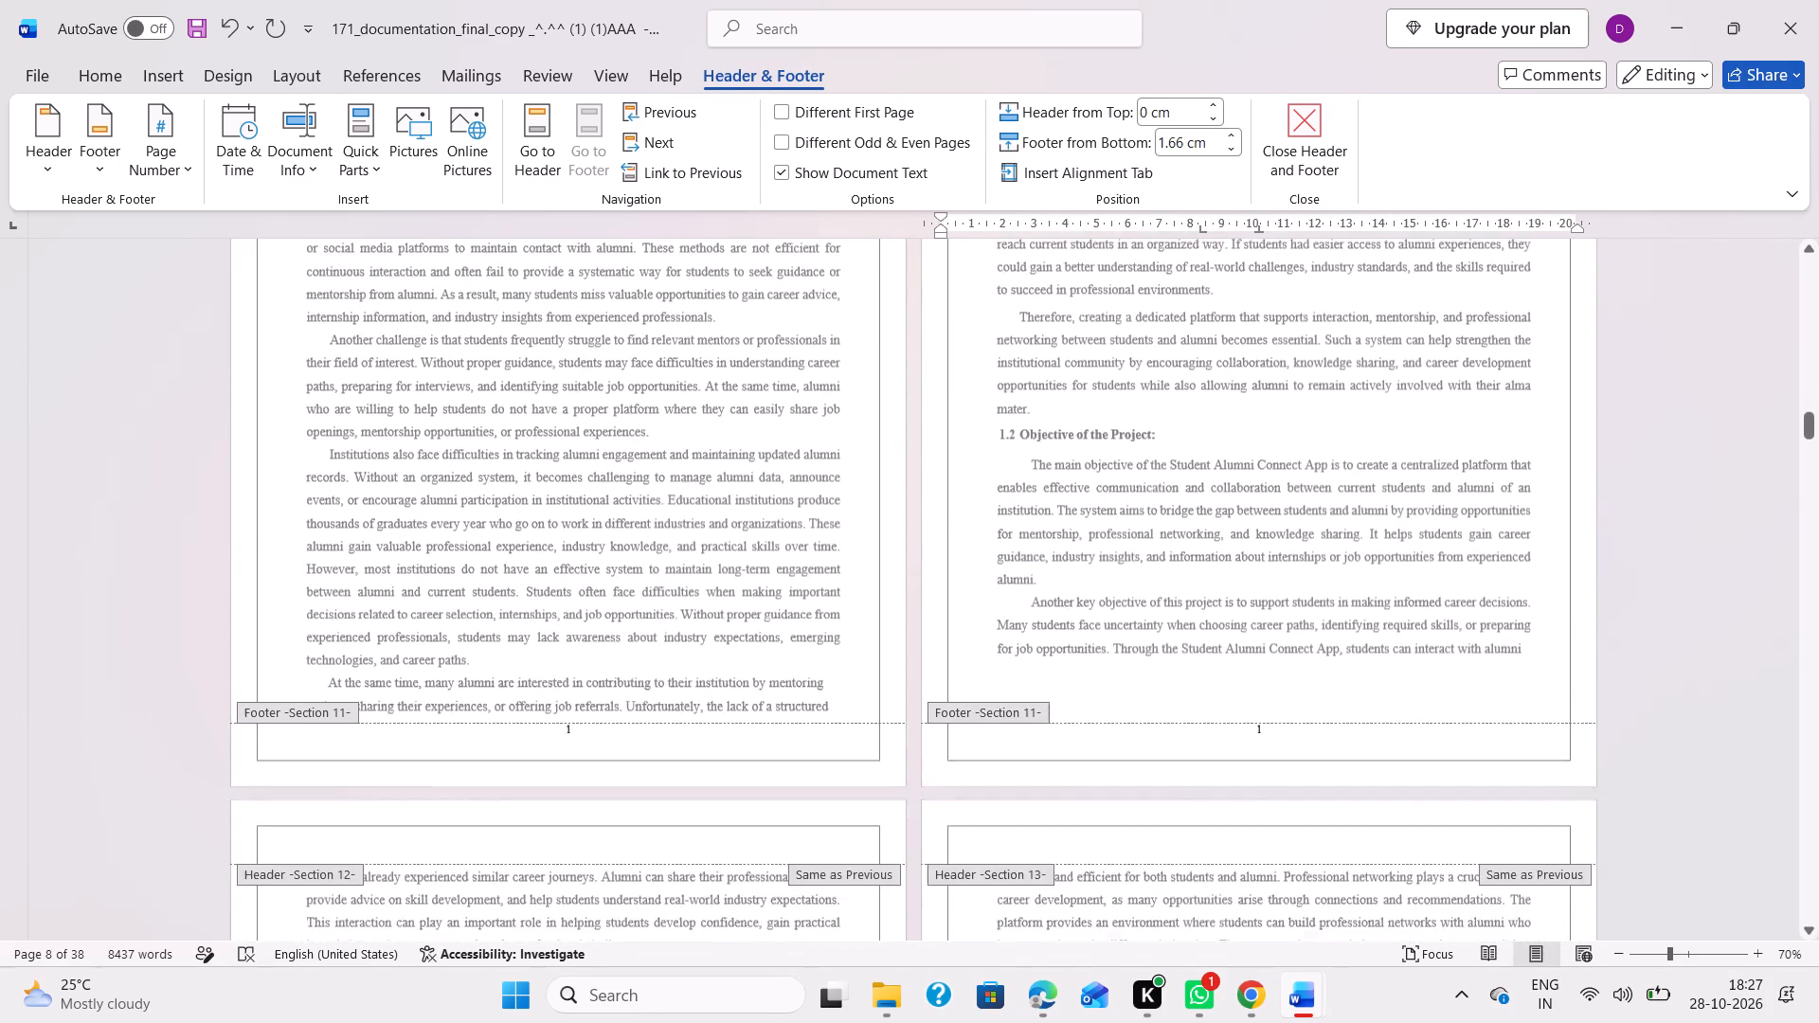
pyautogui.scroll(4, 1117, 748)
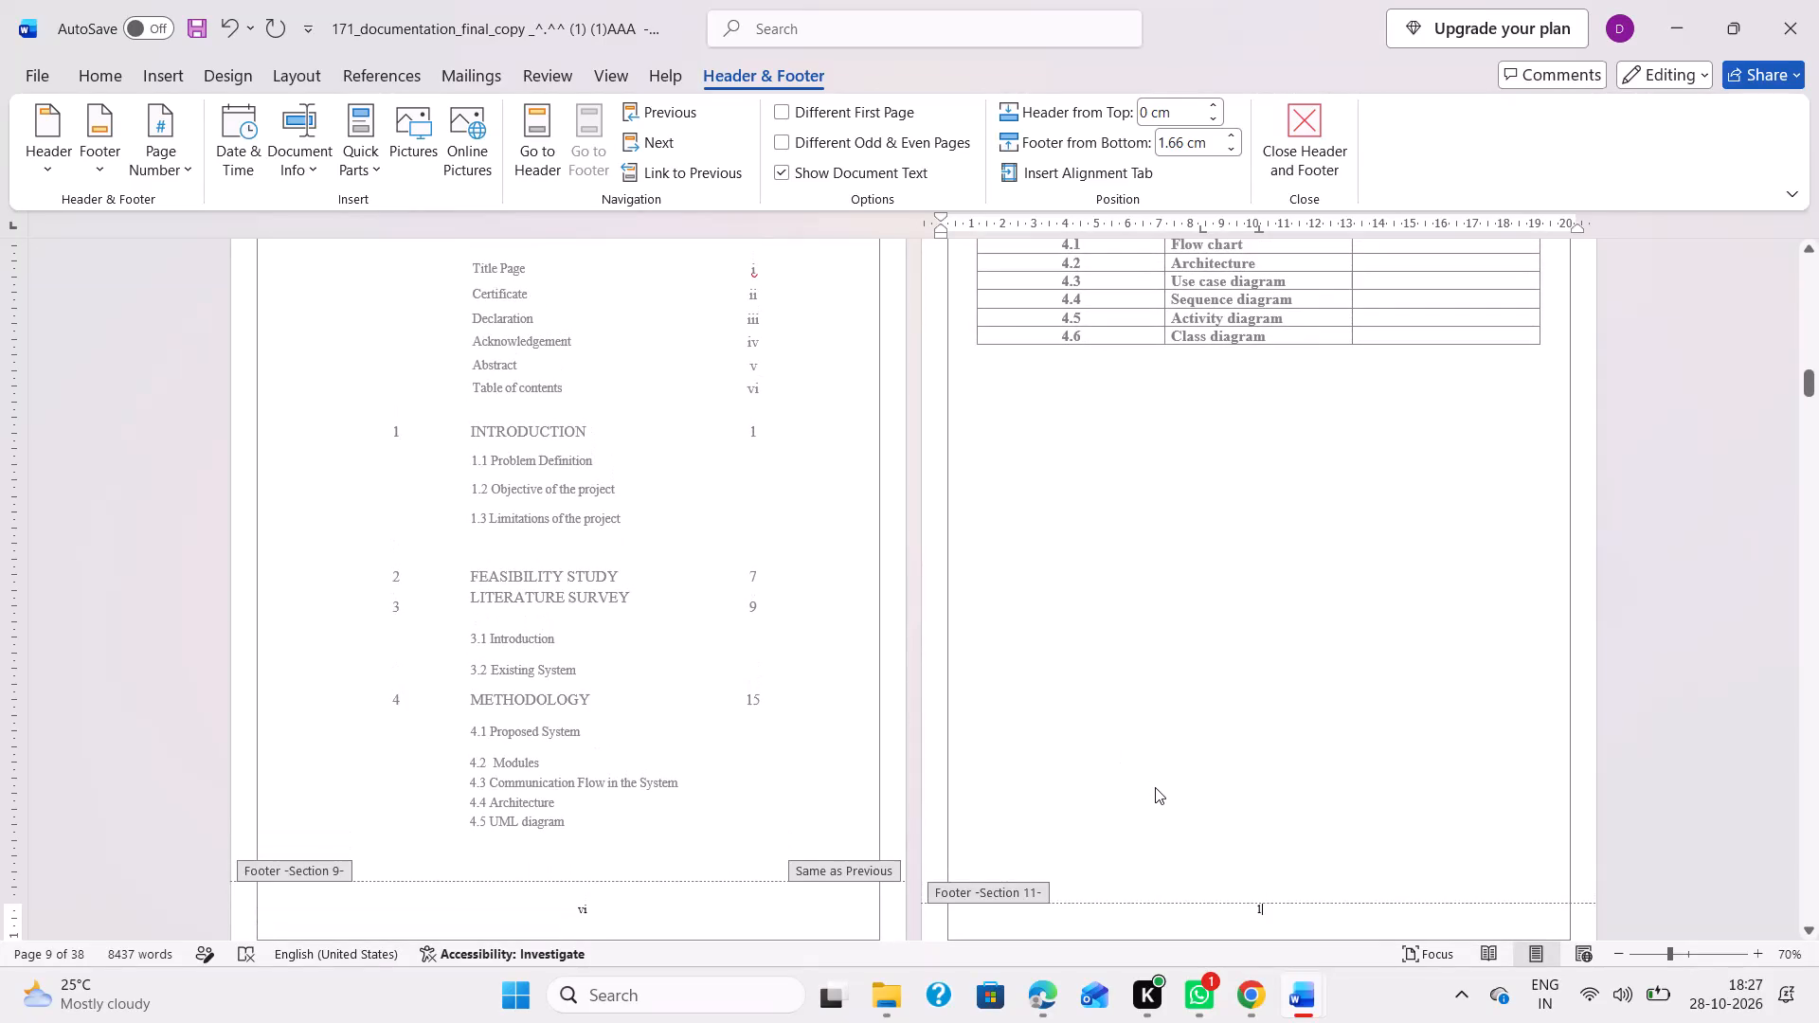
pyautogui.scroll(-1, 1155, 787)
pyautogui.scroll(1, 1211, 784)
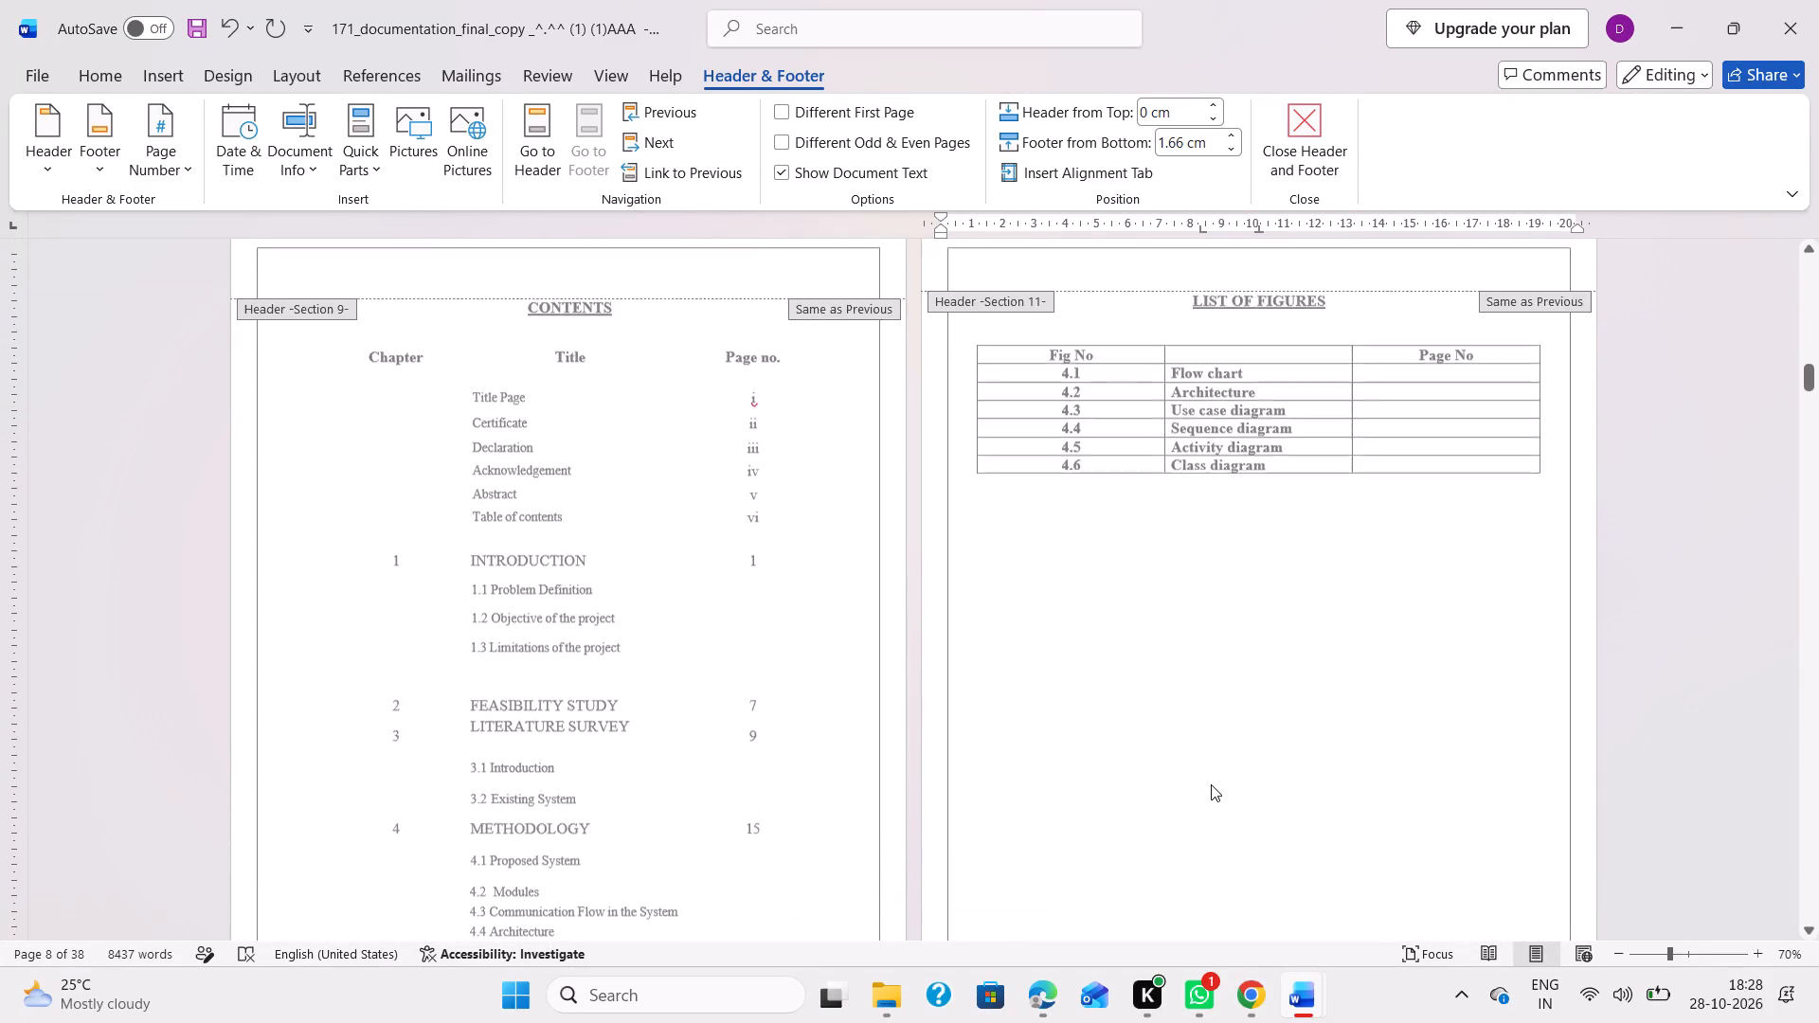
pyautogui.scroll(-2, 1211, 784)
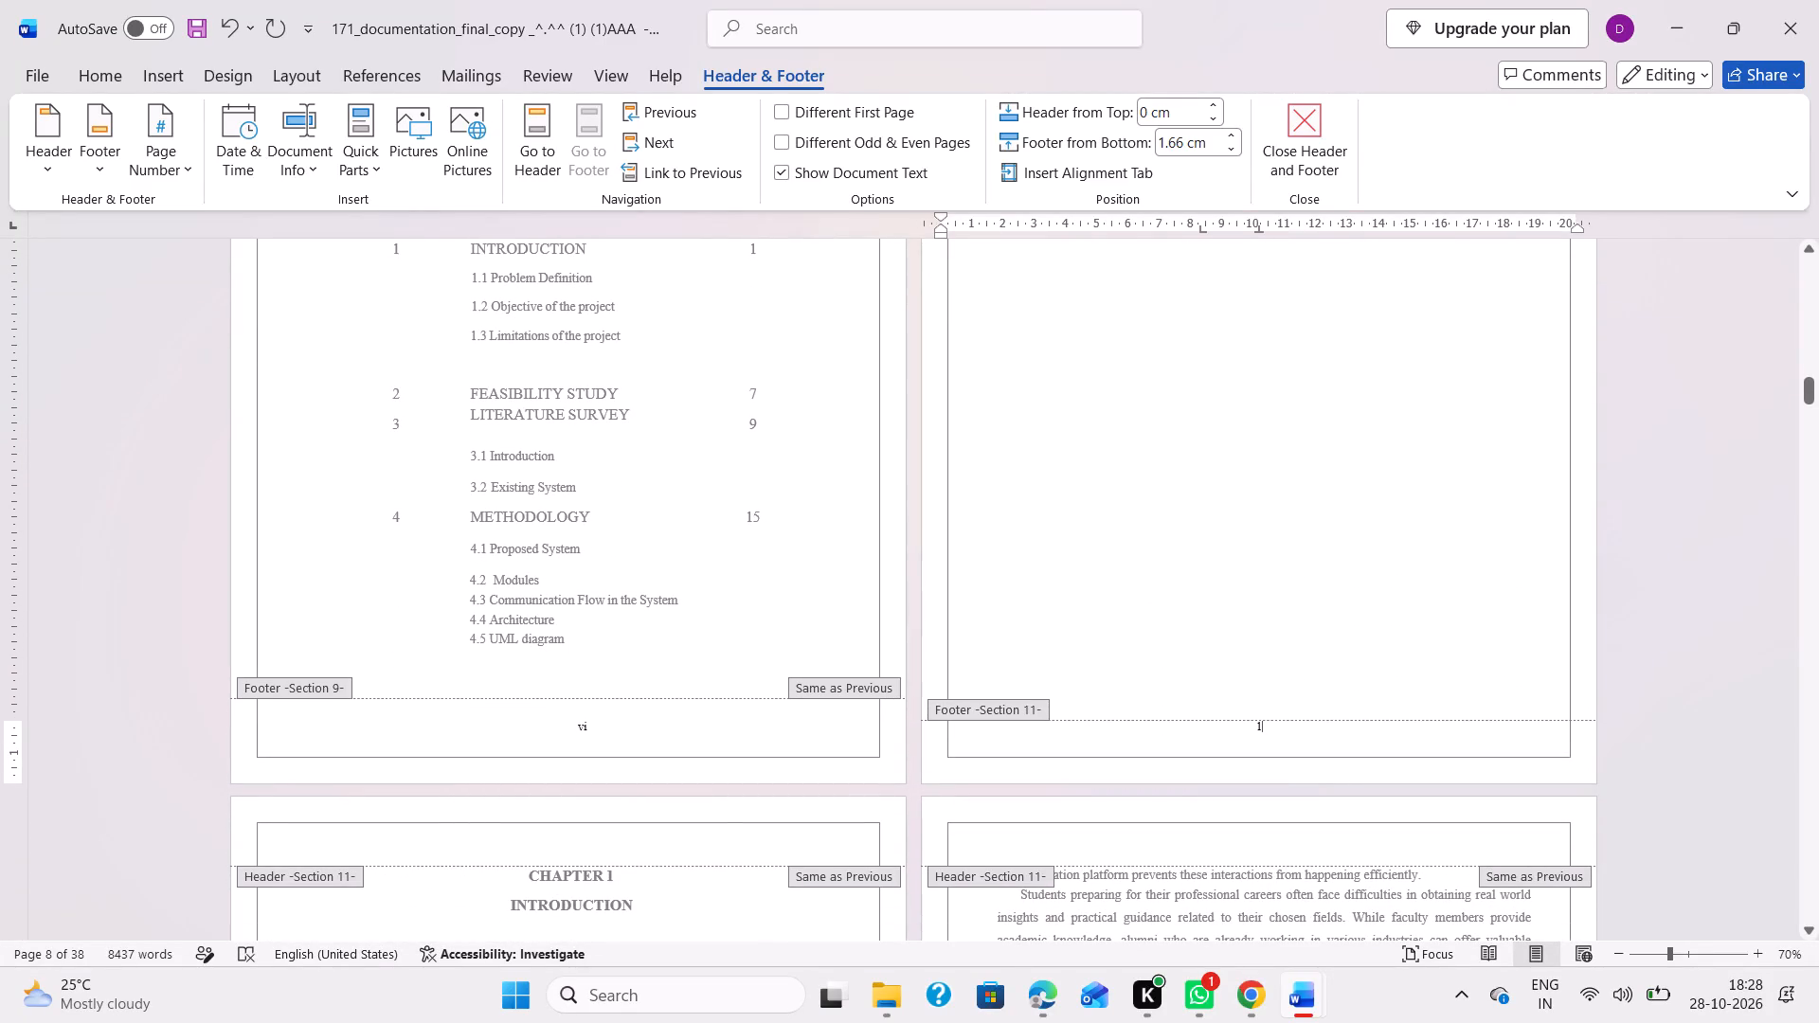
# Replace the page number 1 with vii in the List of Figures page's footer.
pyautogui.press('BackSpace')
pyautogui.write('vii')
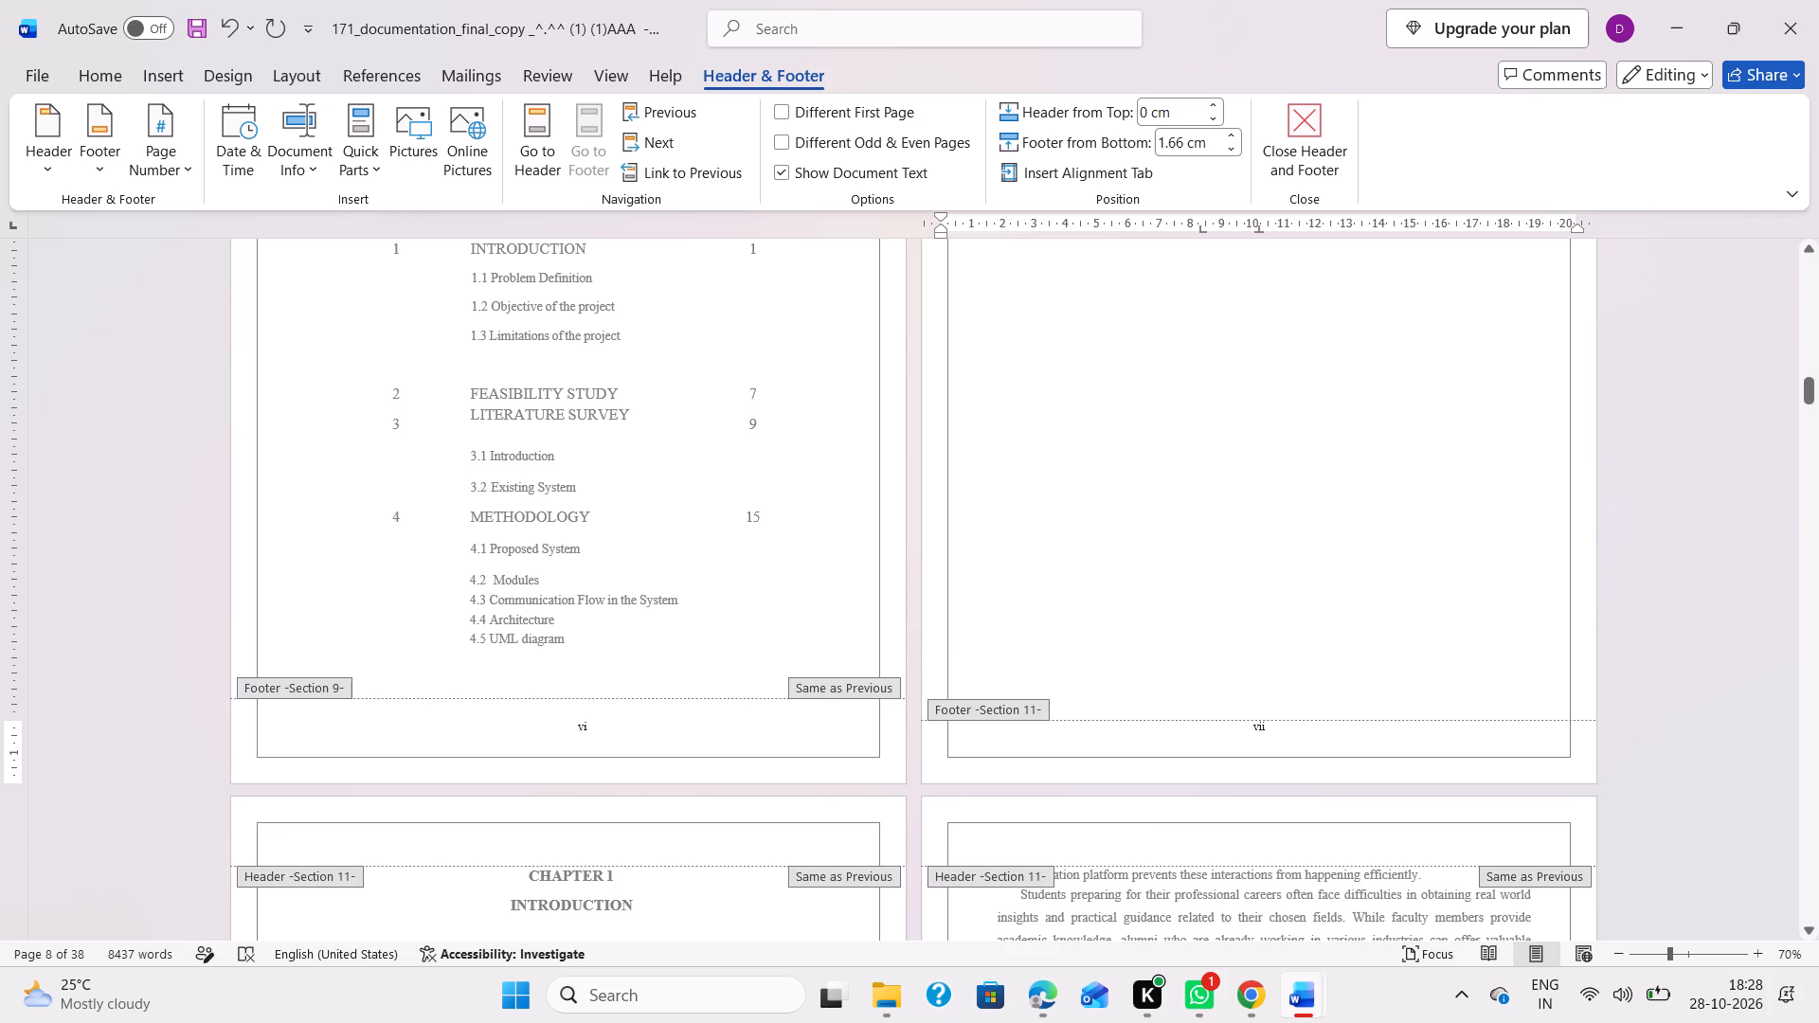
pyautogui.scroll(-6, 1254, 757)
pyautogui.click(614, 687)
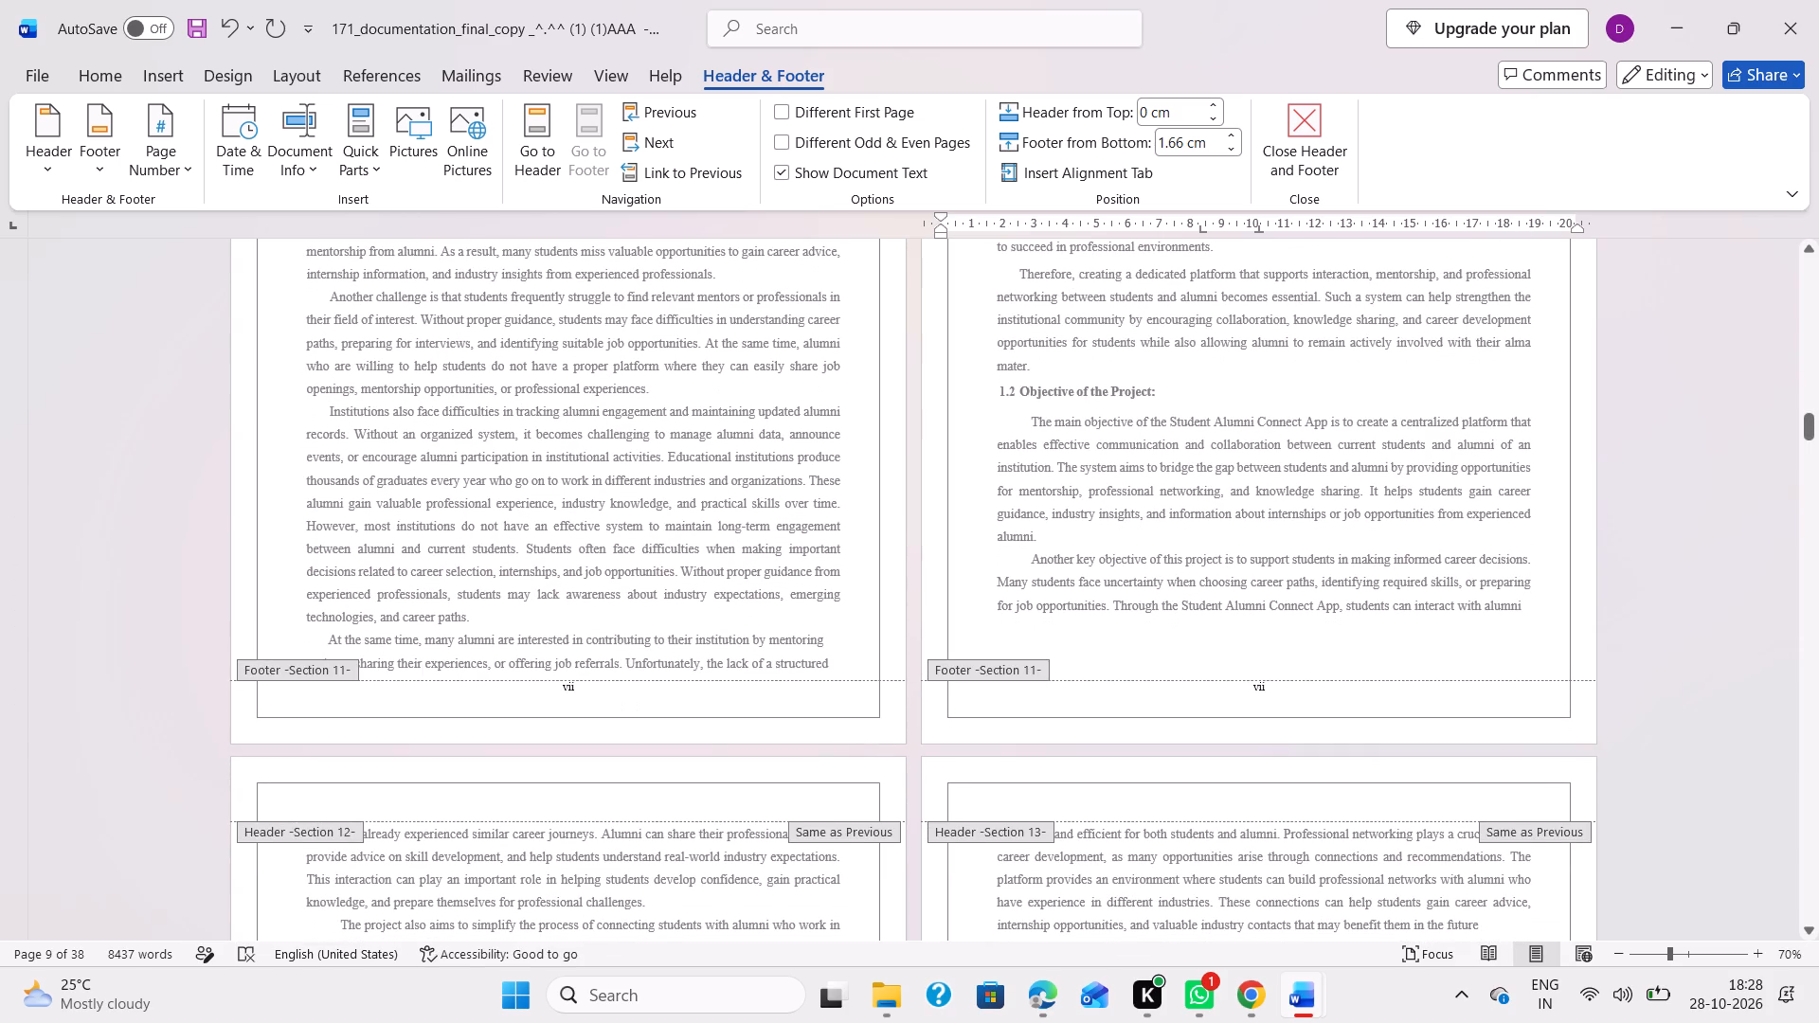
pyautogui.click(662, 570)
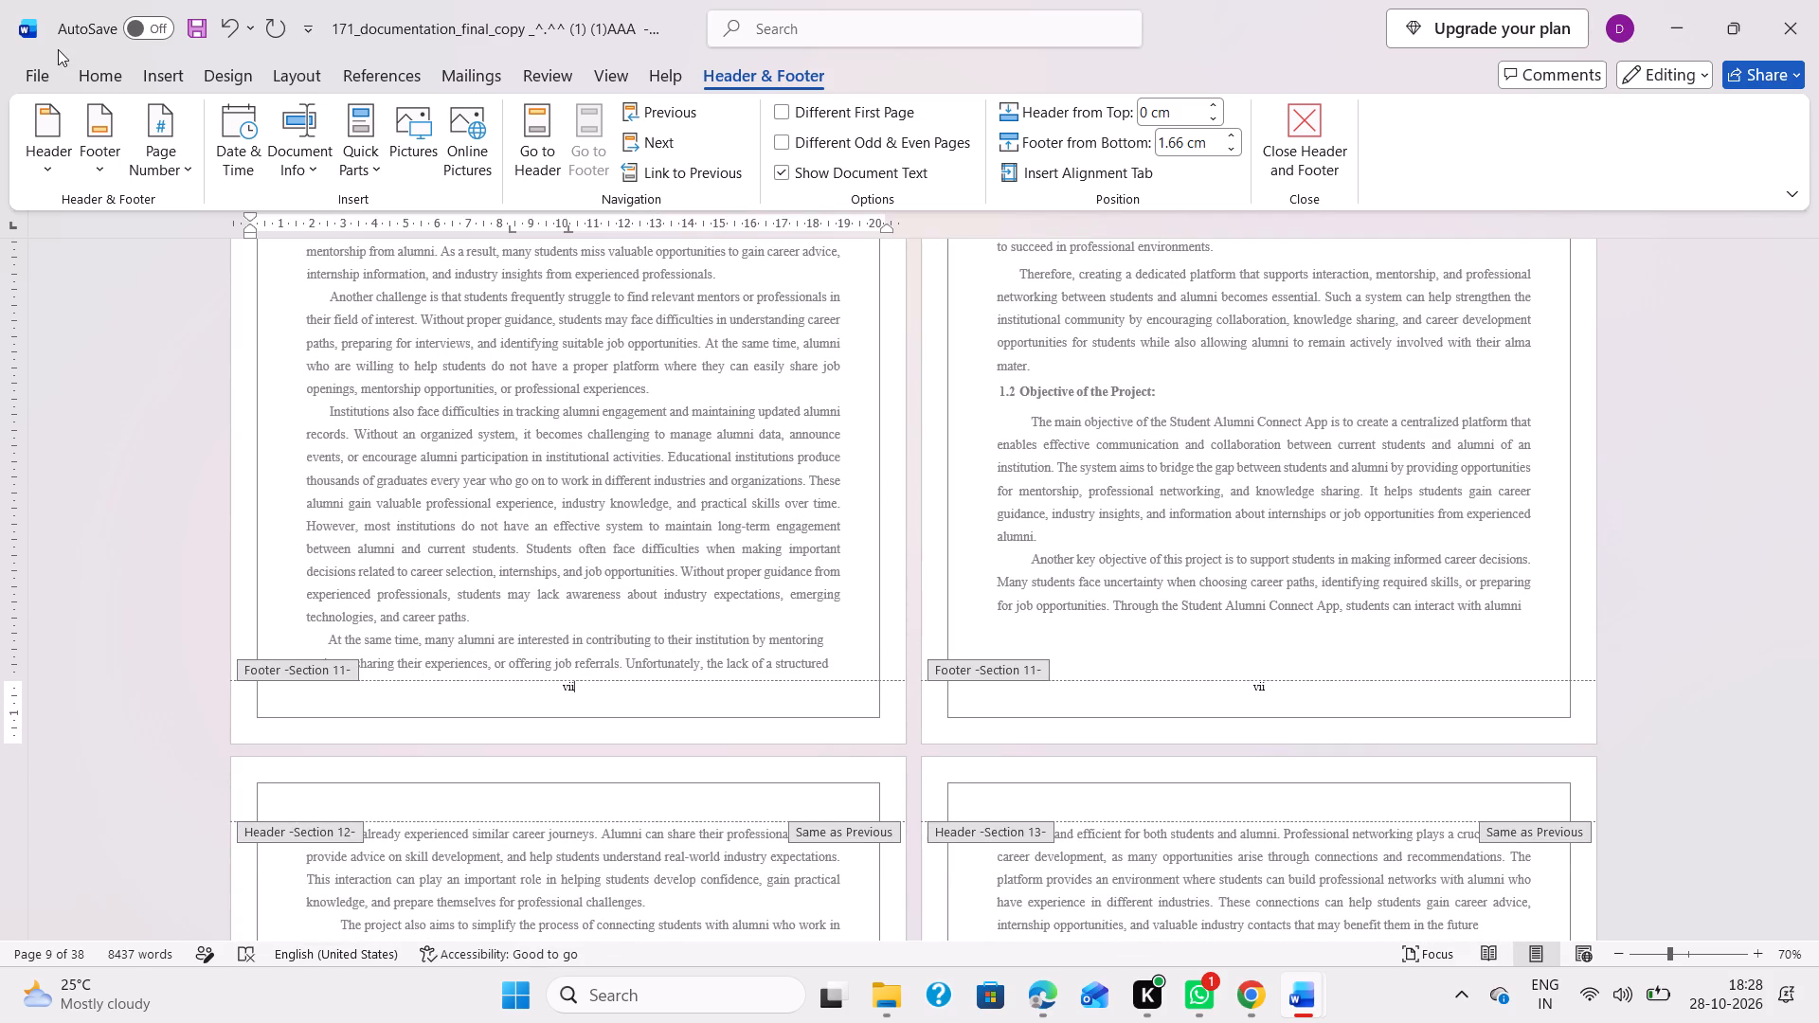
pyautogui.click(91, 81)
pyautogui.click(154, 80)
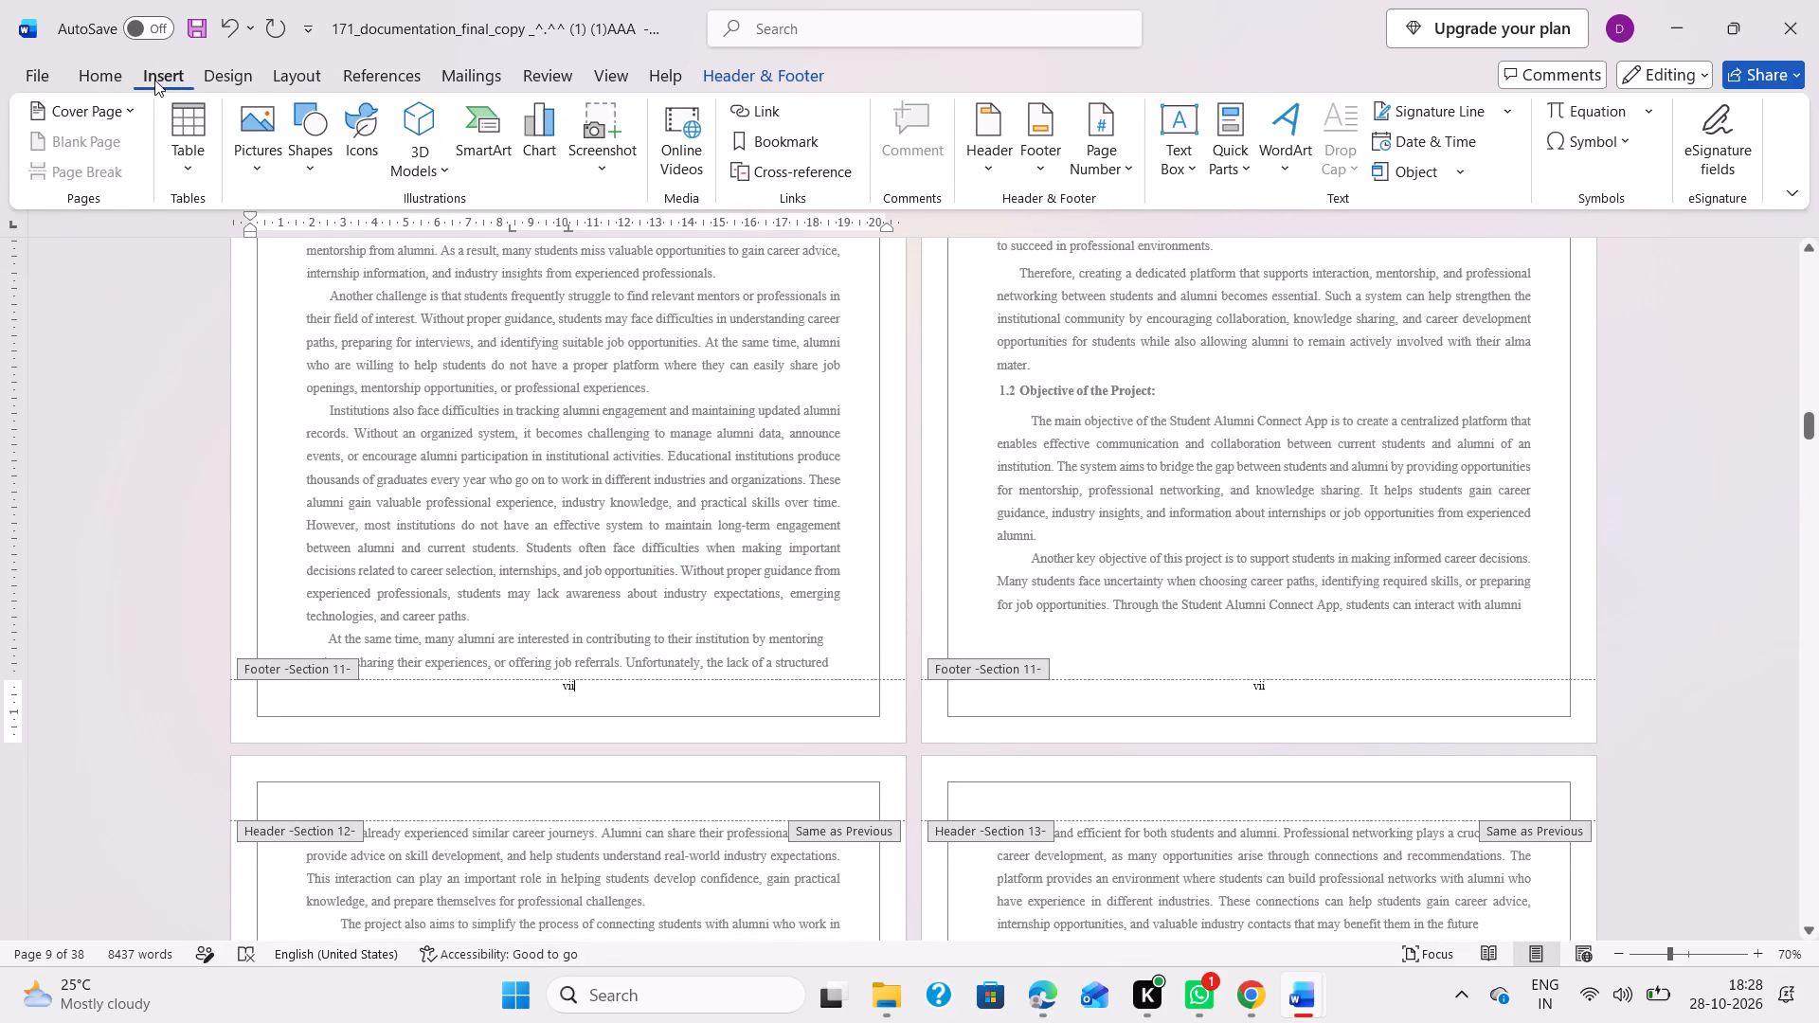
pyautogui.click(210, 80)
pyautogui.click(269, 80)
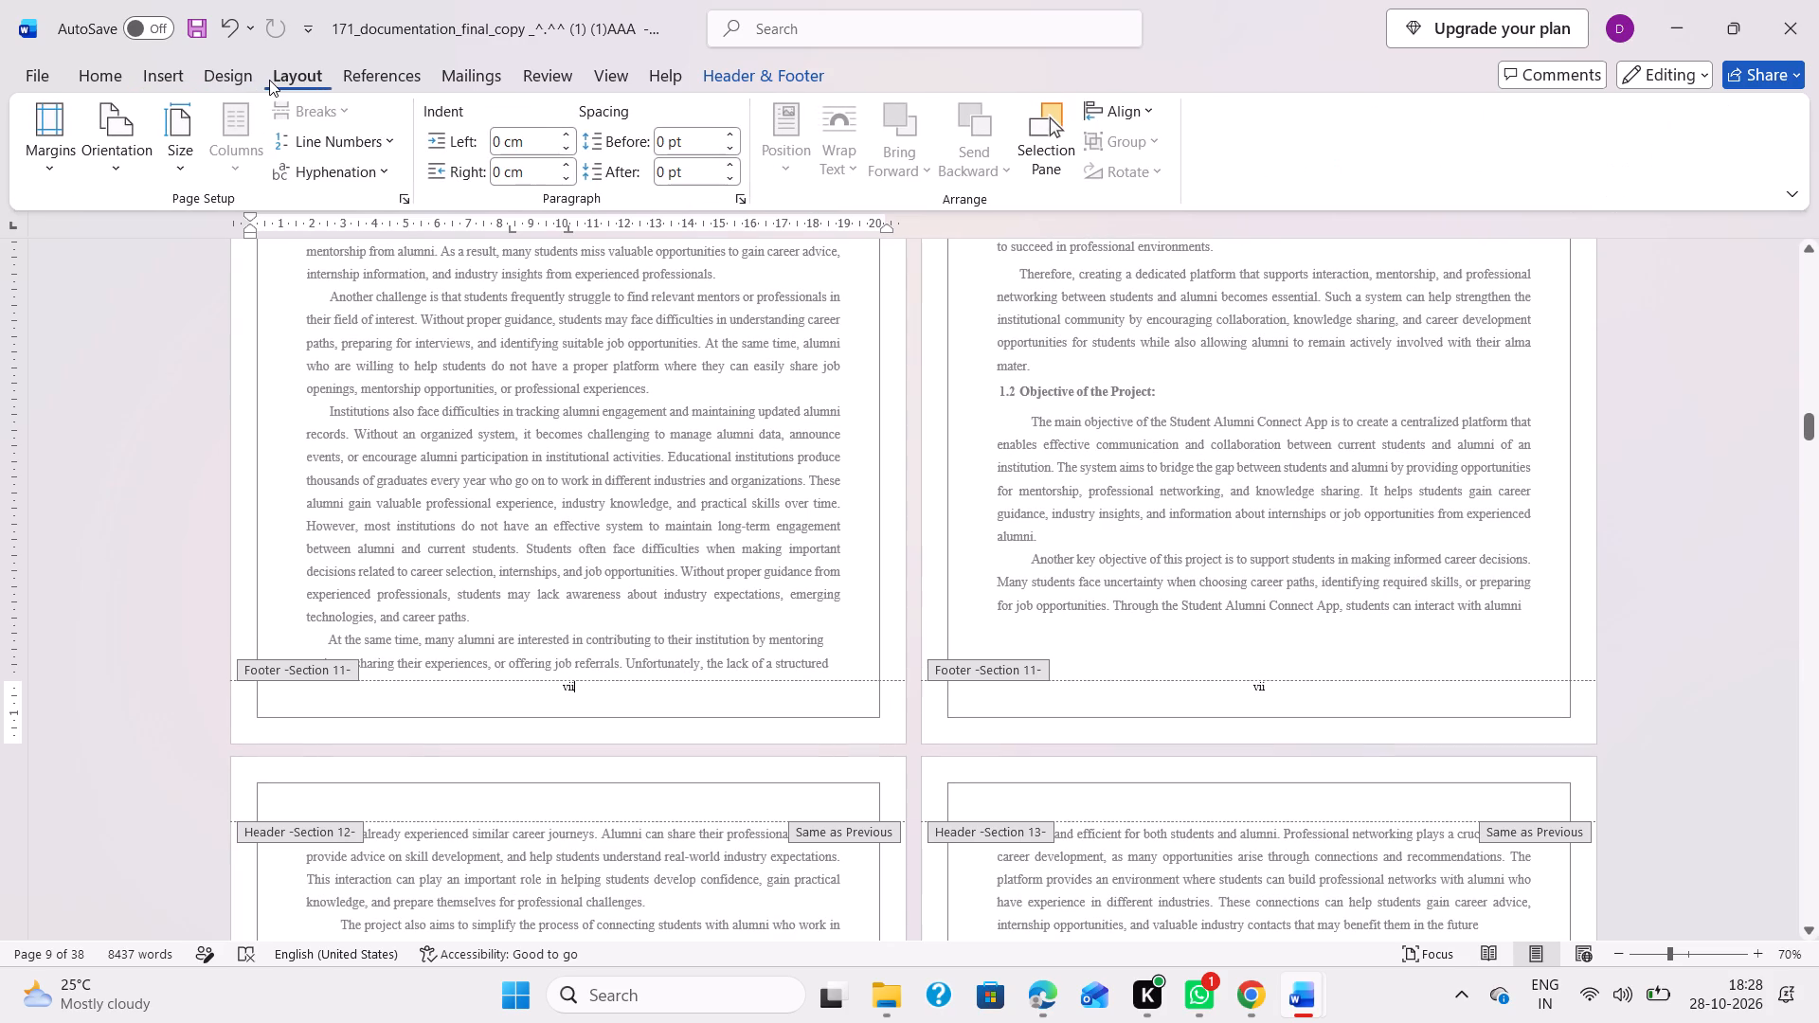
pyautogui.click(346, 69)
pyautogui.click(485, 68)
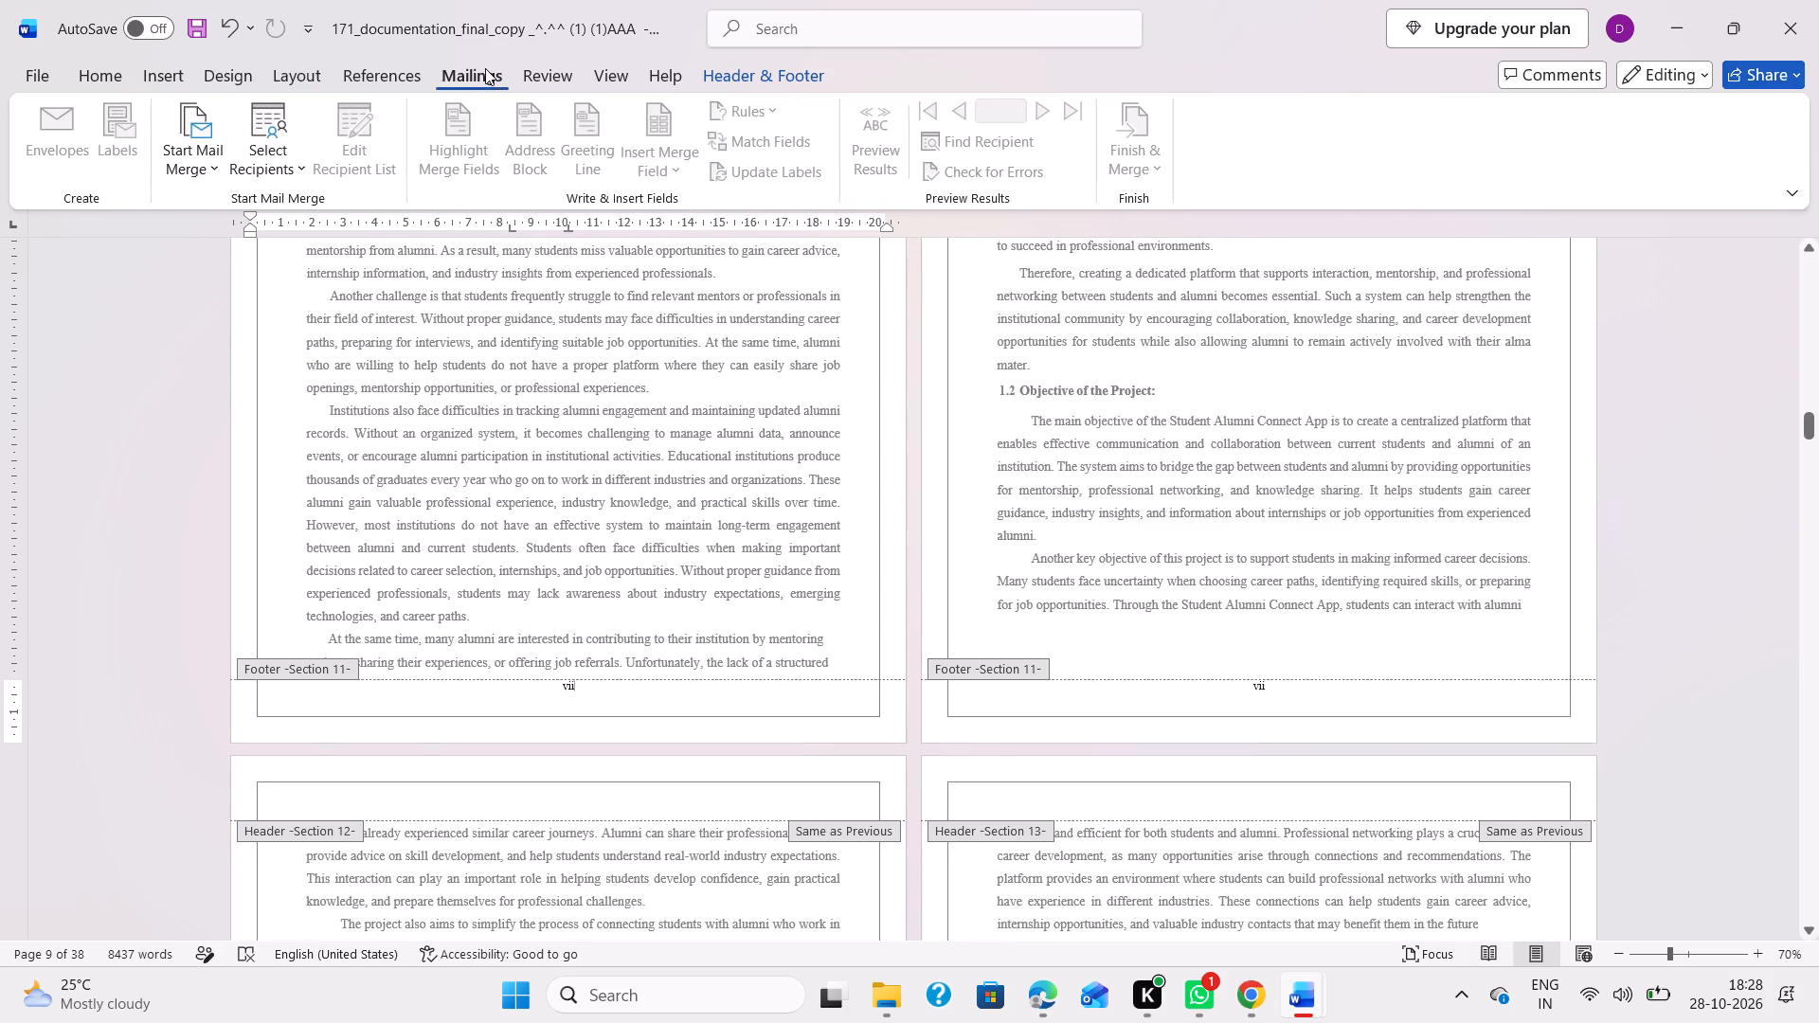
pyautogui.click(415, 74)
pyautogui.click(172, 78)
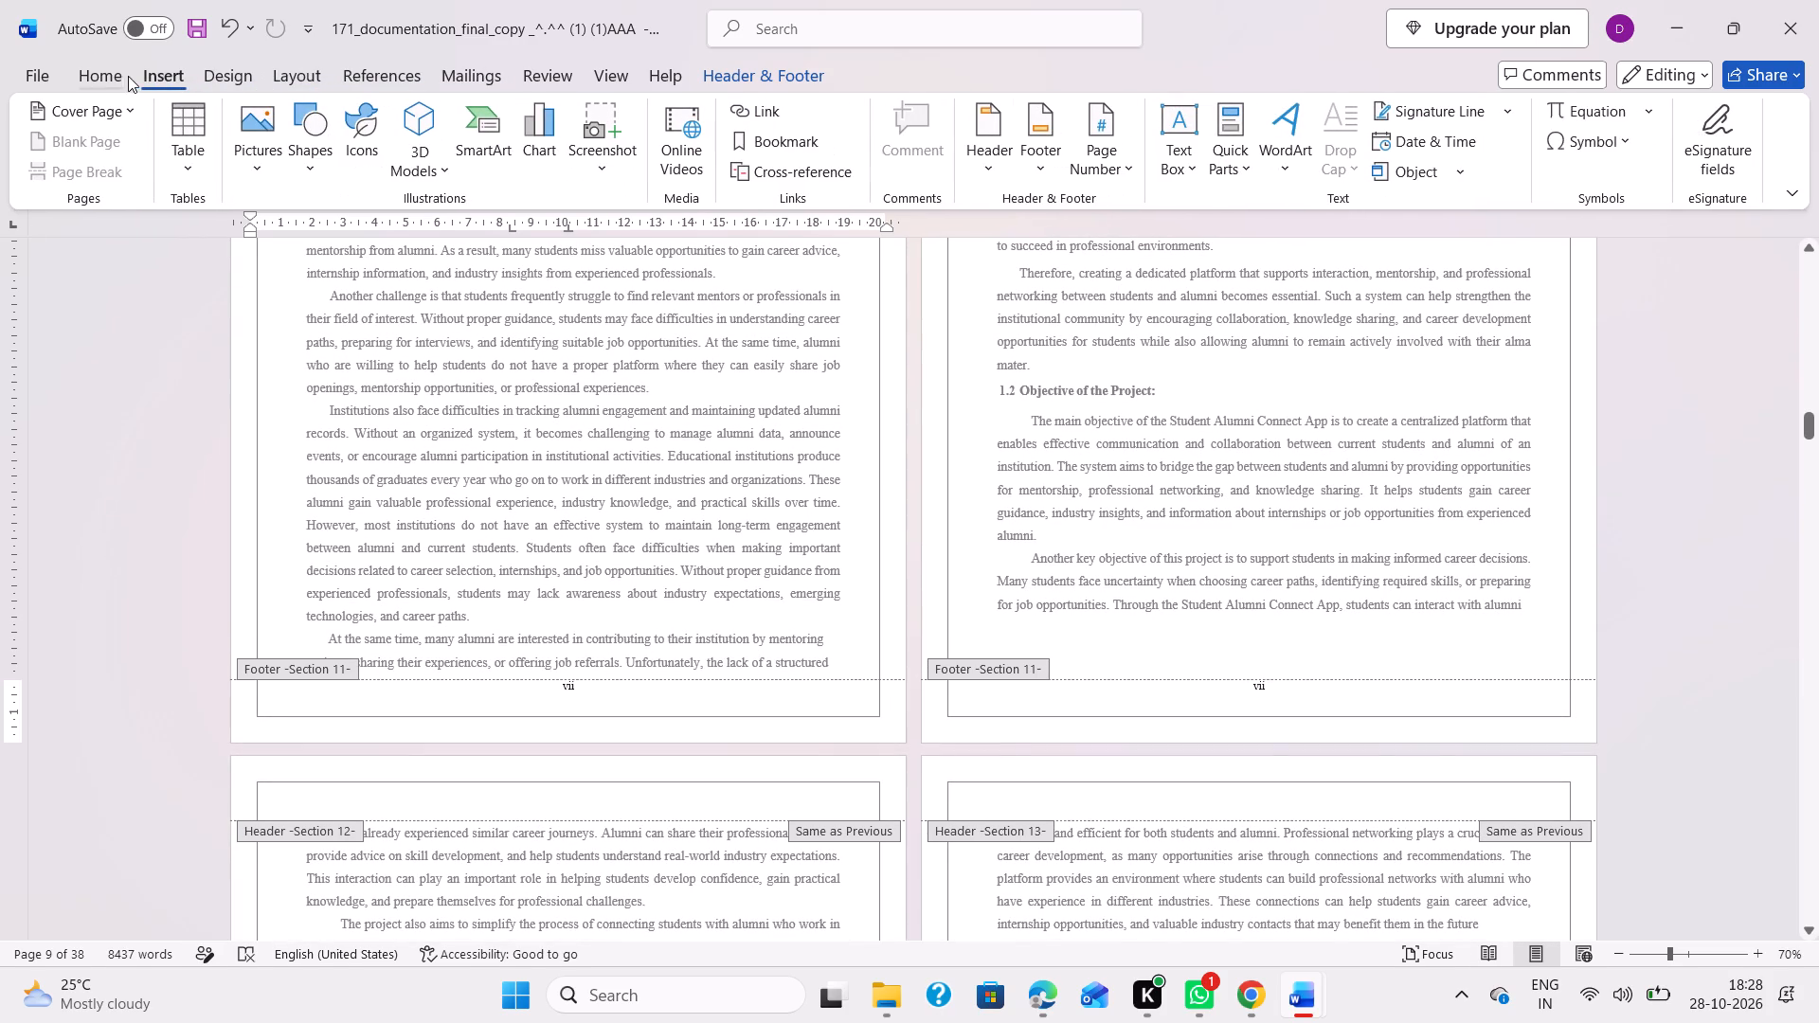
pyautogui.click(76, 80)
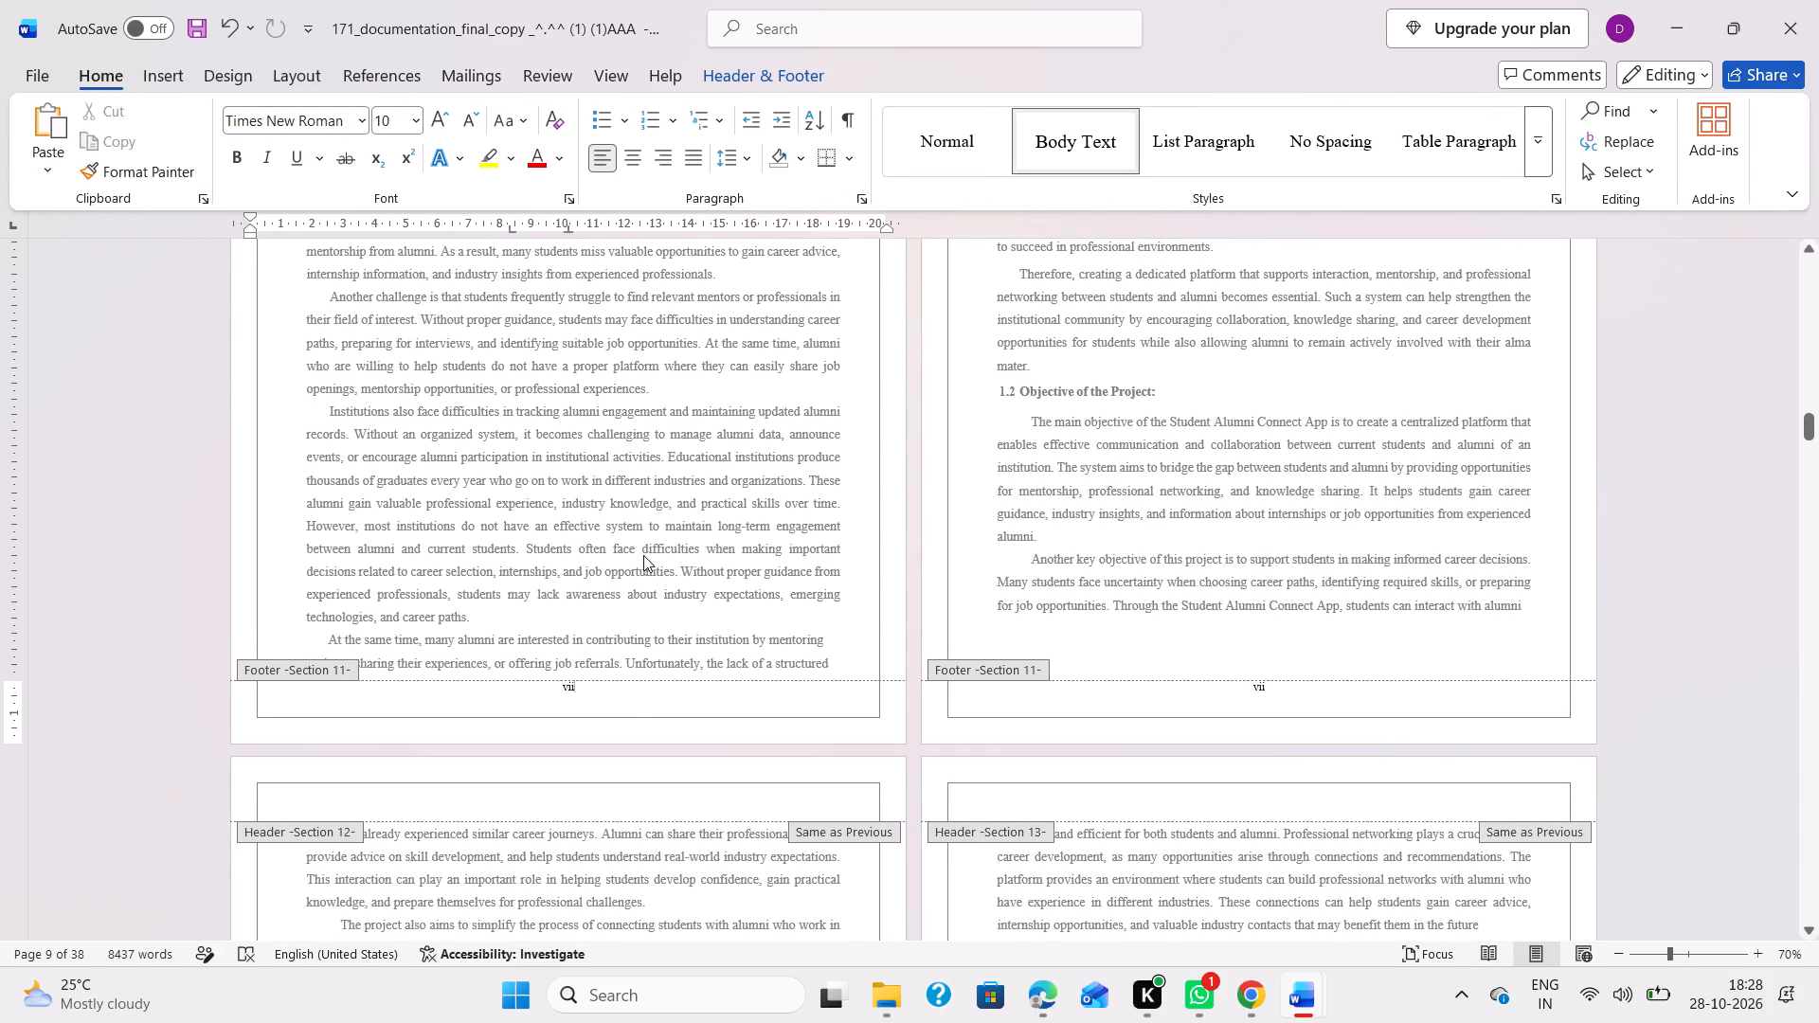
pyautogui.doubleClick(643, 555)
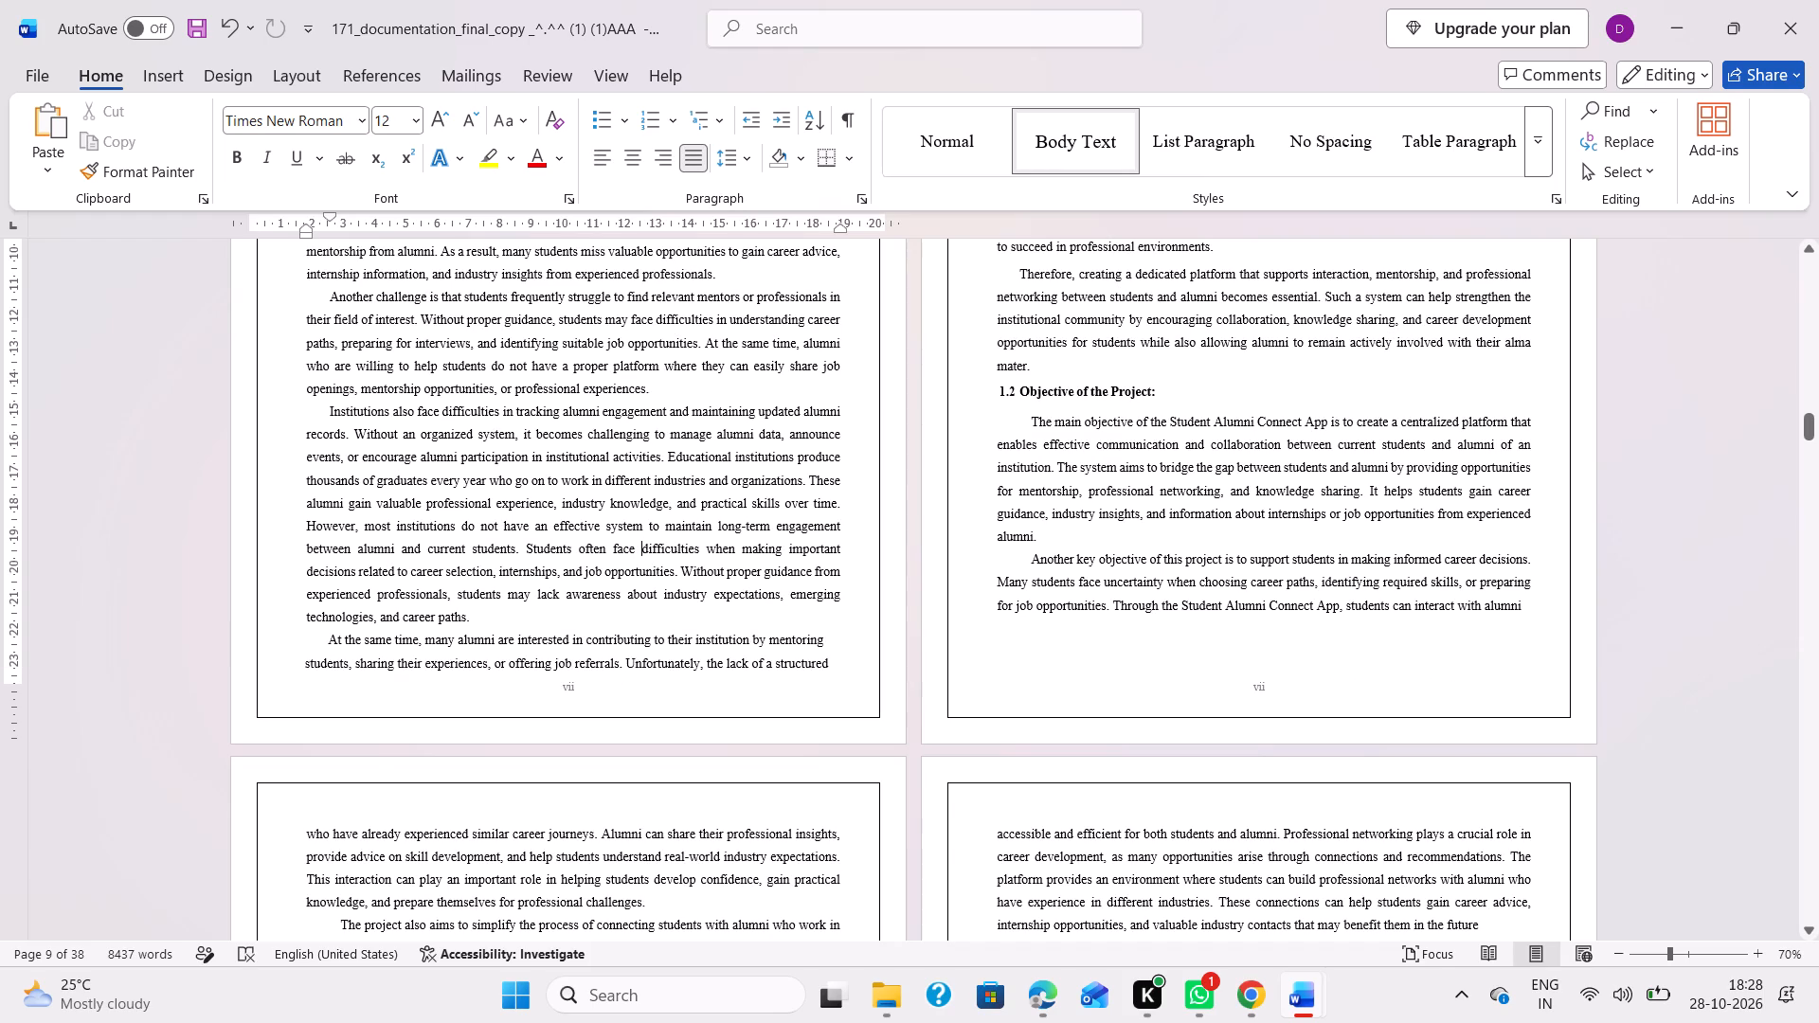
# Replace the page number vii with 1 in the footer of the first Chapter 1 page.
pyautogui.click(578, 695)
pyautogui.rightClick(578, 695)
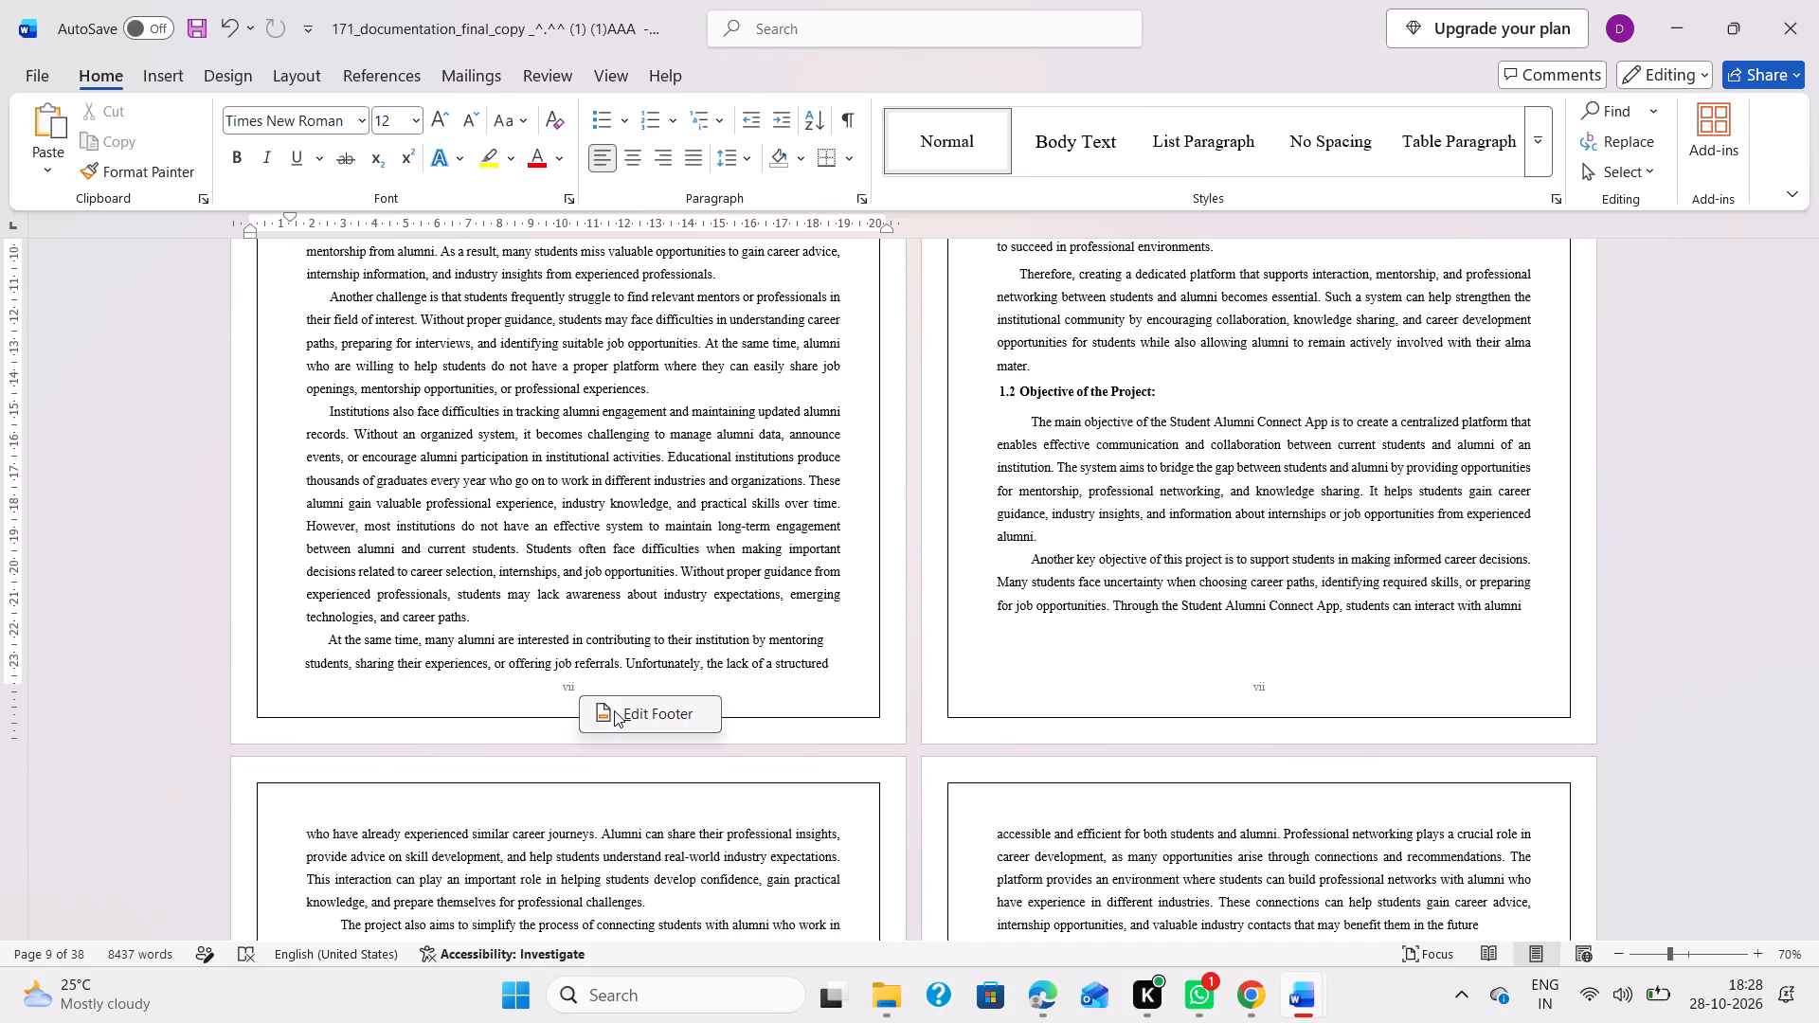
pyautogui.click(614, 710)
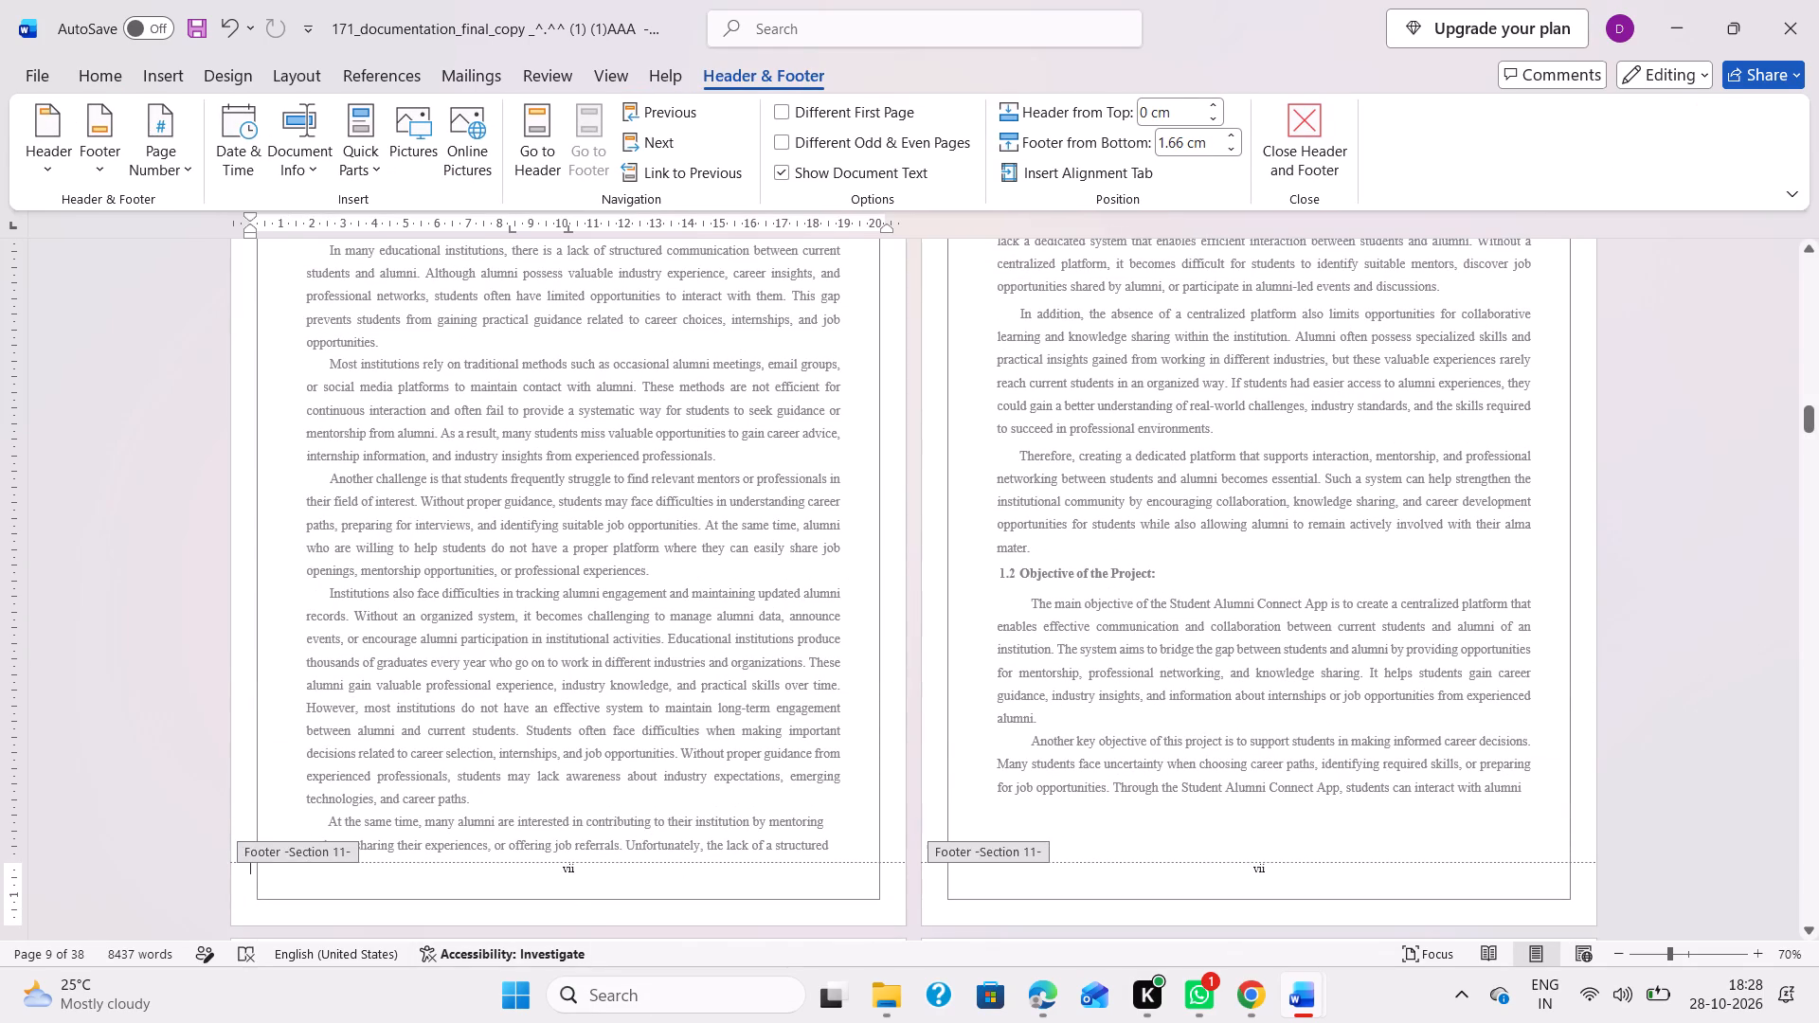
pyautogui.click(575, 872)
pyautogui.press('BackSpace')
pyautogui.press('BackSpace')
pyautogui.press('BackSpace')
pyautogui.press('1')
# Link the Section 11 footer on the Chapter 1 pages to the previous section, deleting its own footer.
pyautogui.scroll(3, 1099, 816)
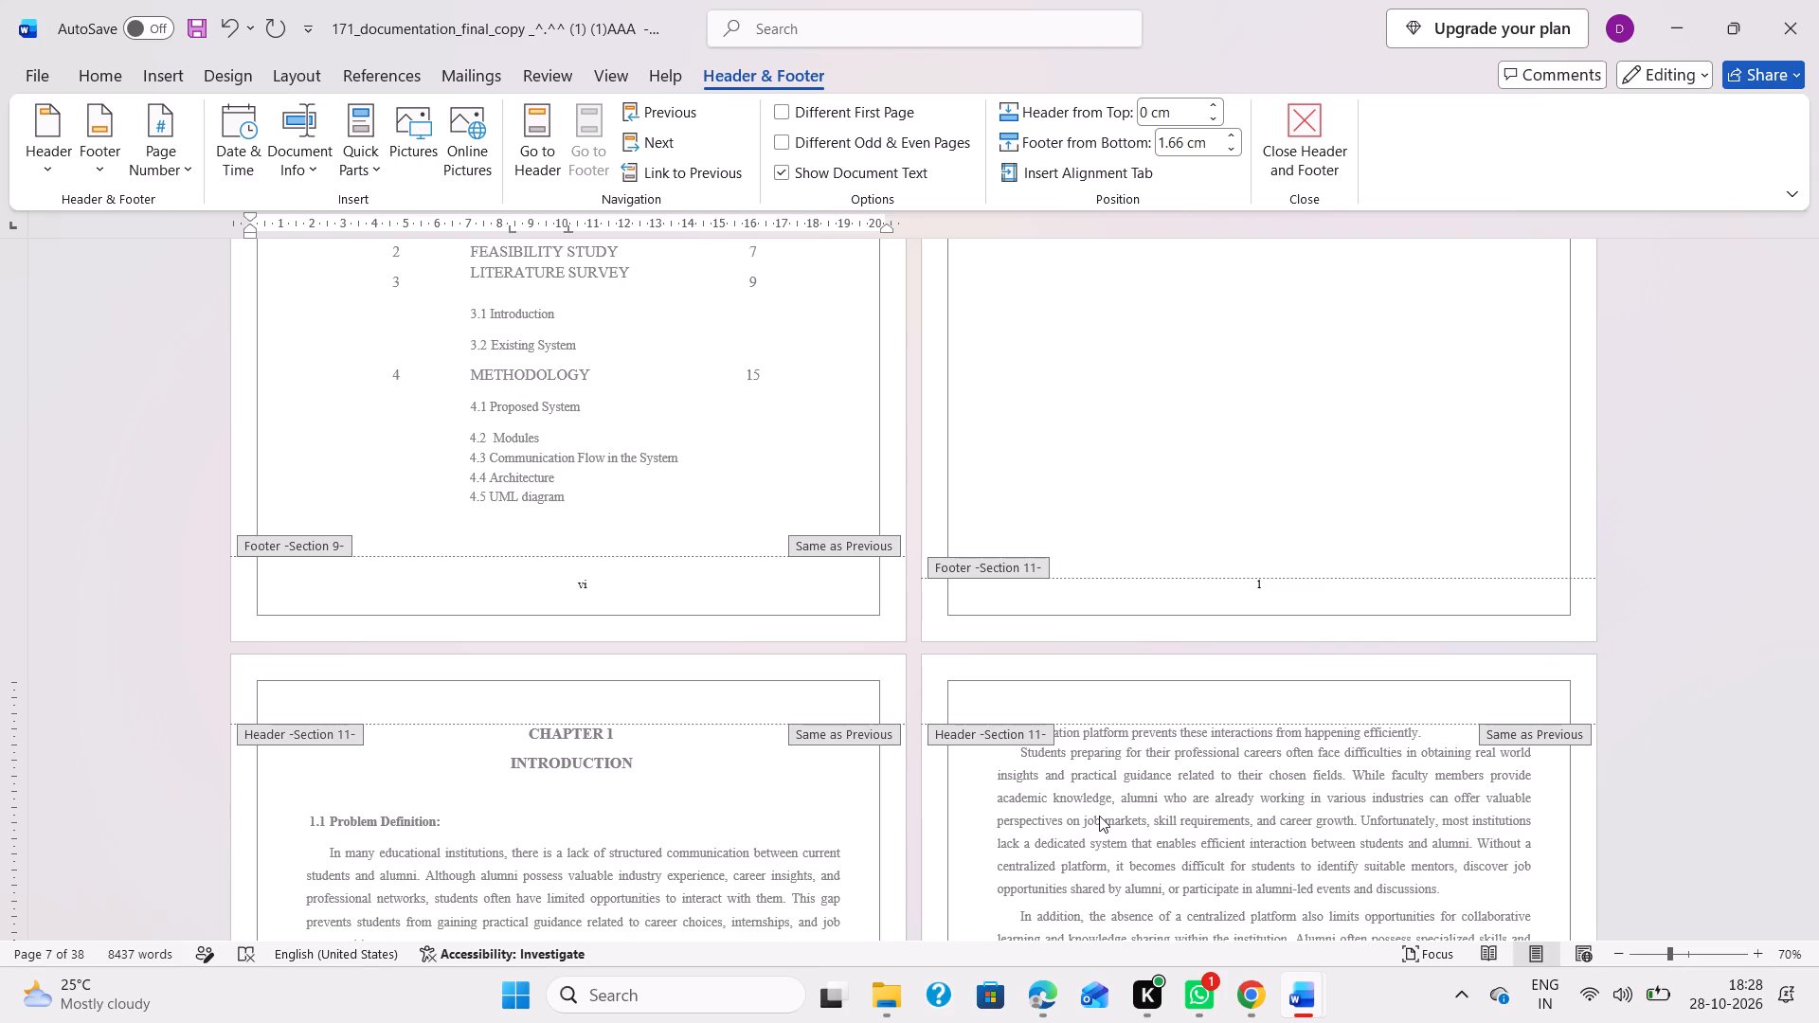
pyautogui.scroll(-1, 1164, 598)
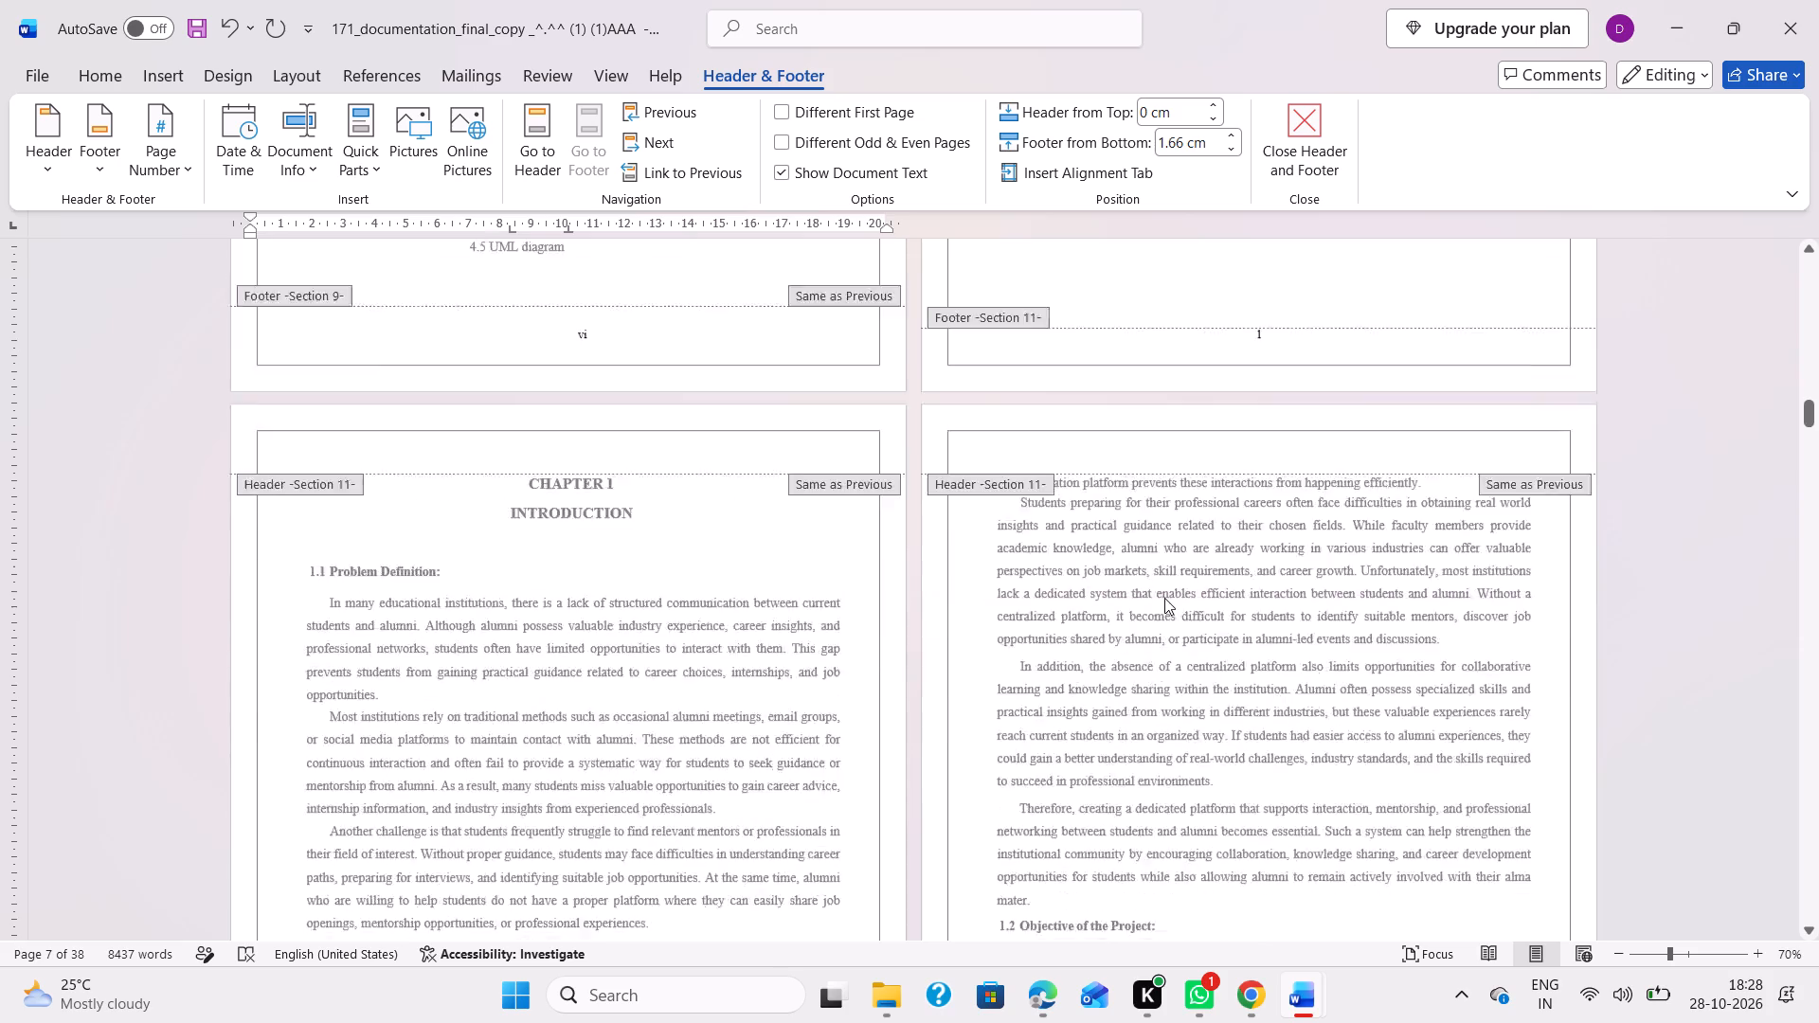
pyautogui.scroll(-4, 1164, 598)
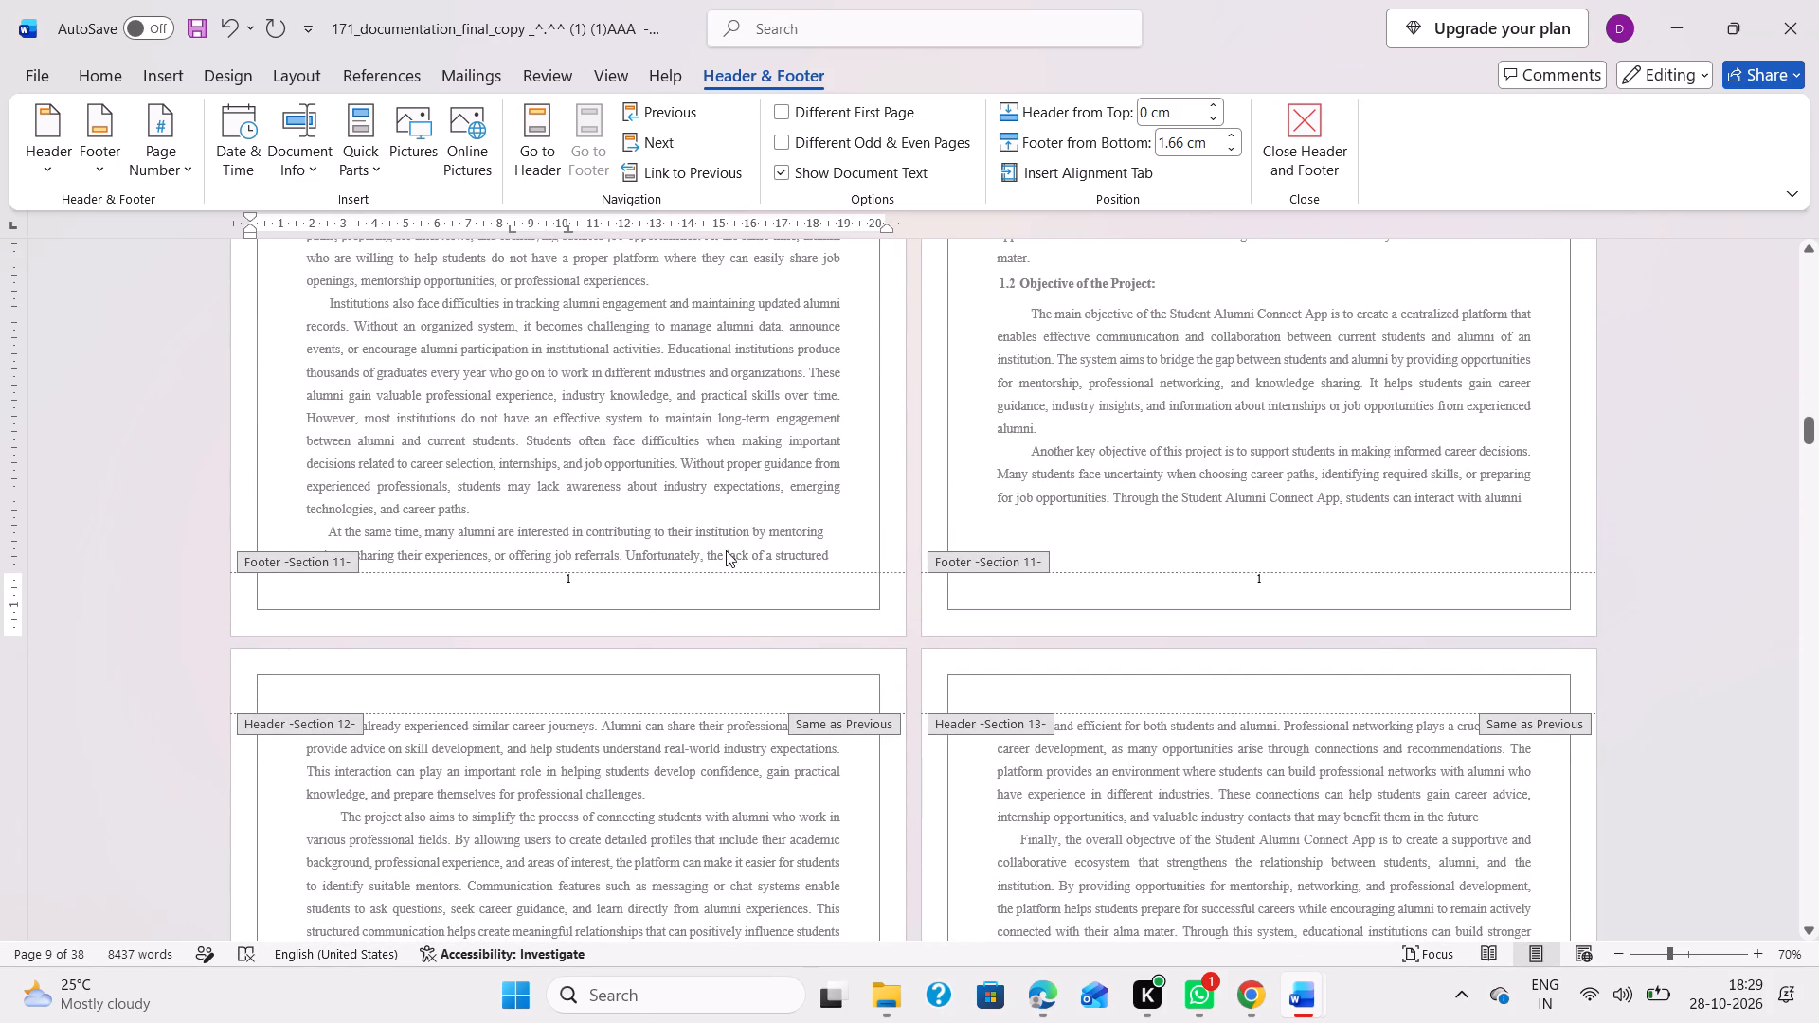
pyautogui.click(1241, 585)
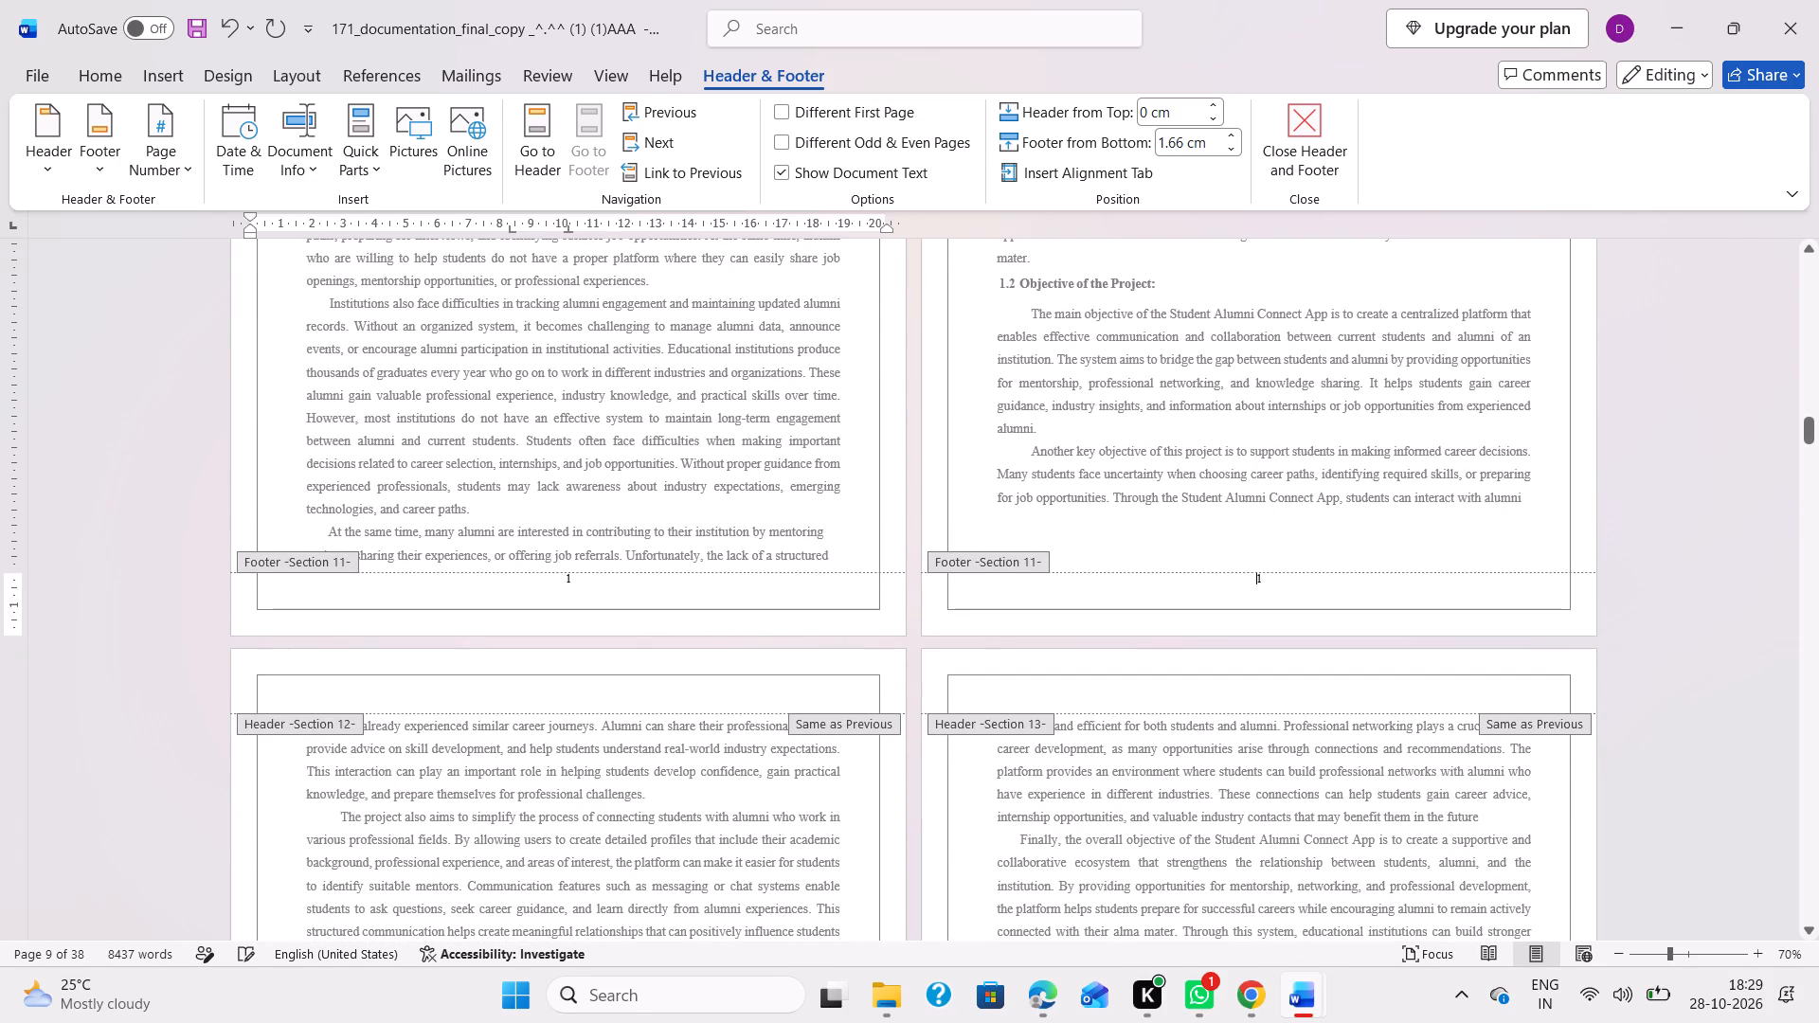
pyautogui.click(756, 81)
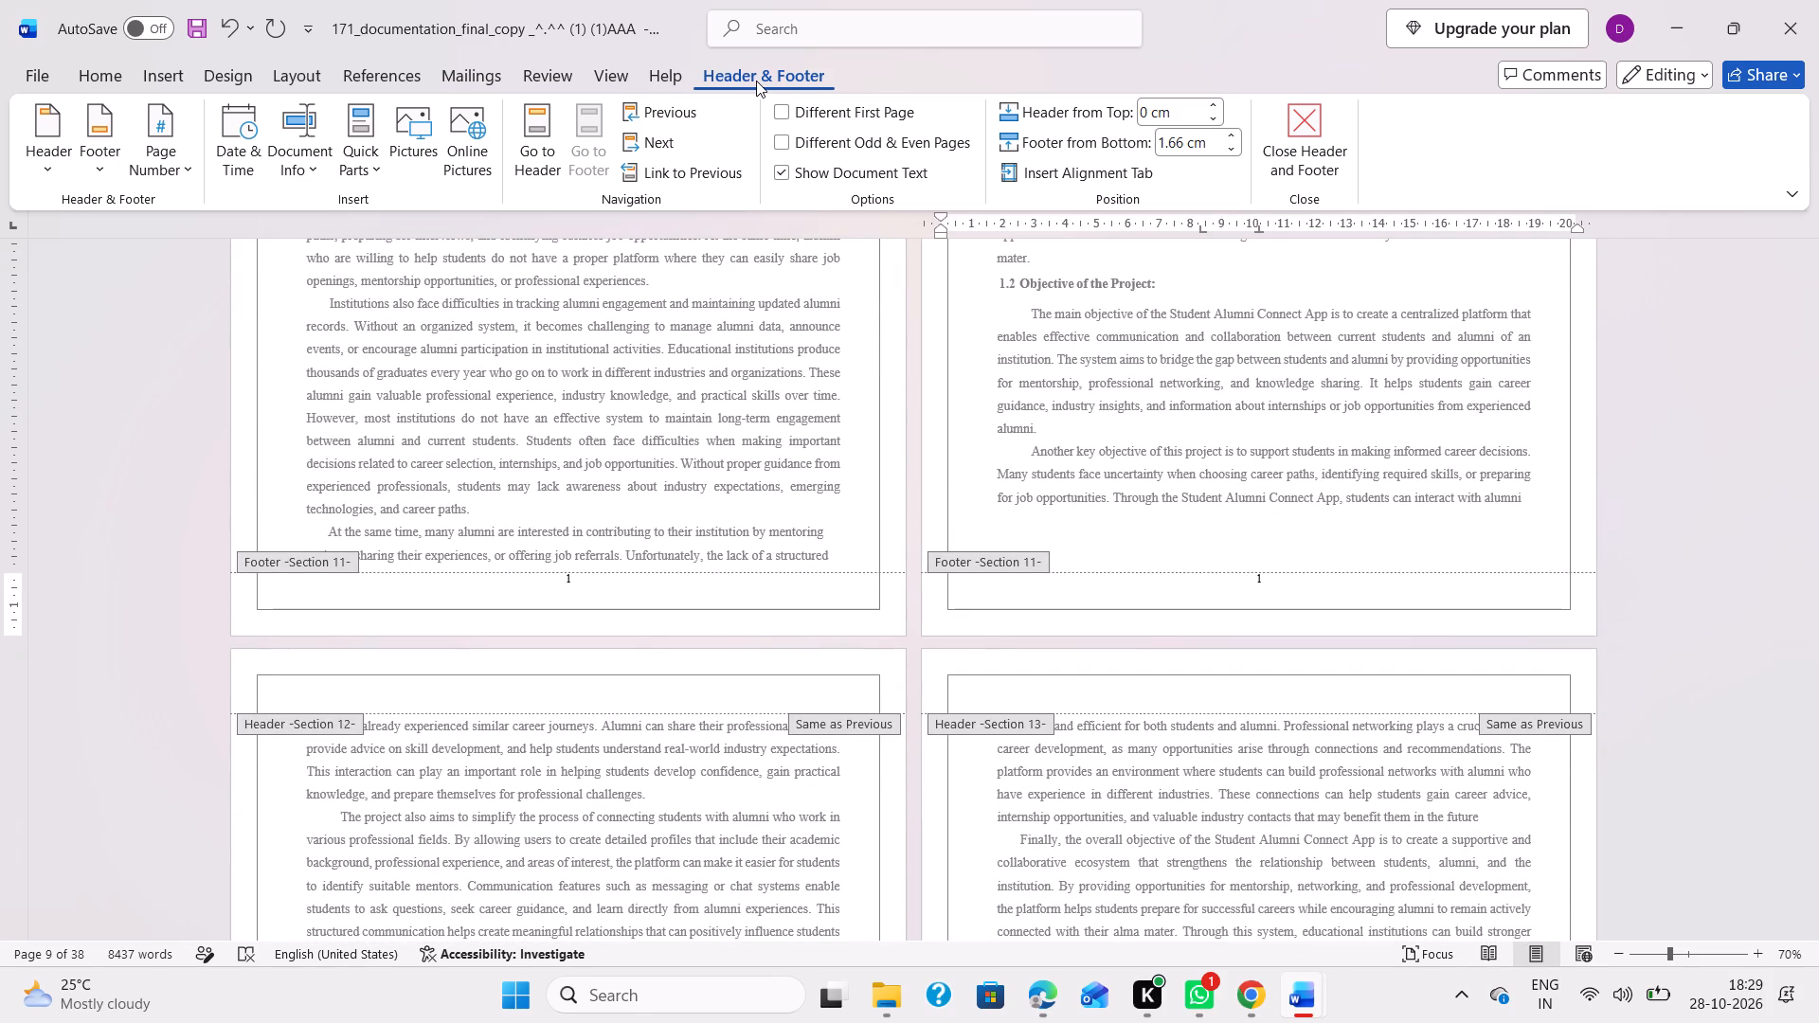
pyautogui.click(661, 181)
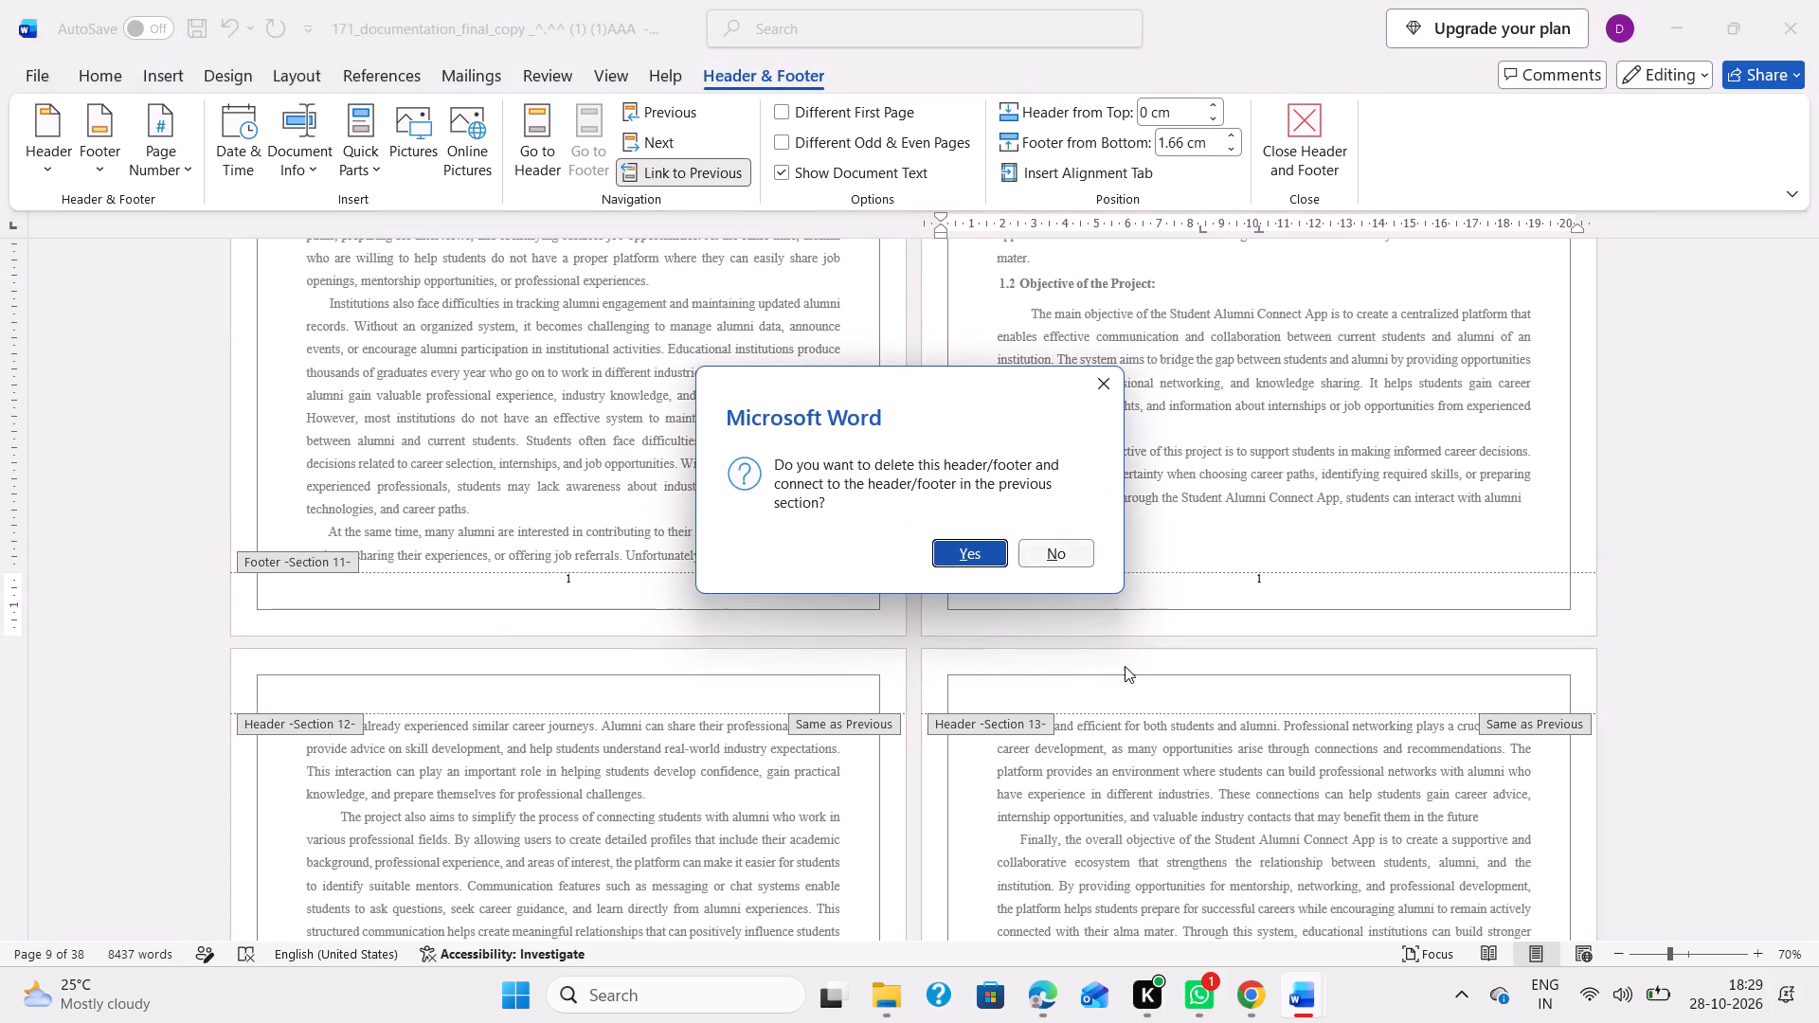
pyautogui.click(971, 547)
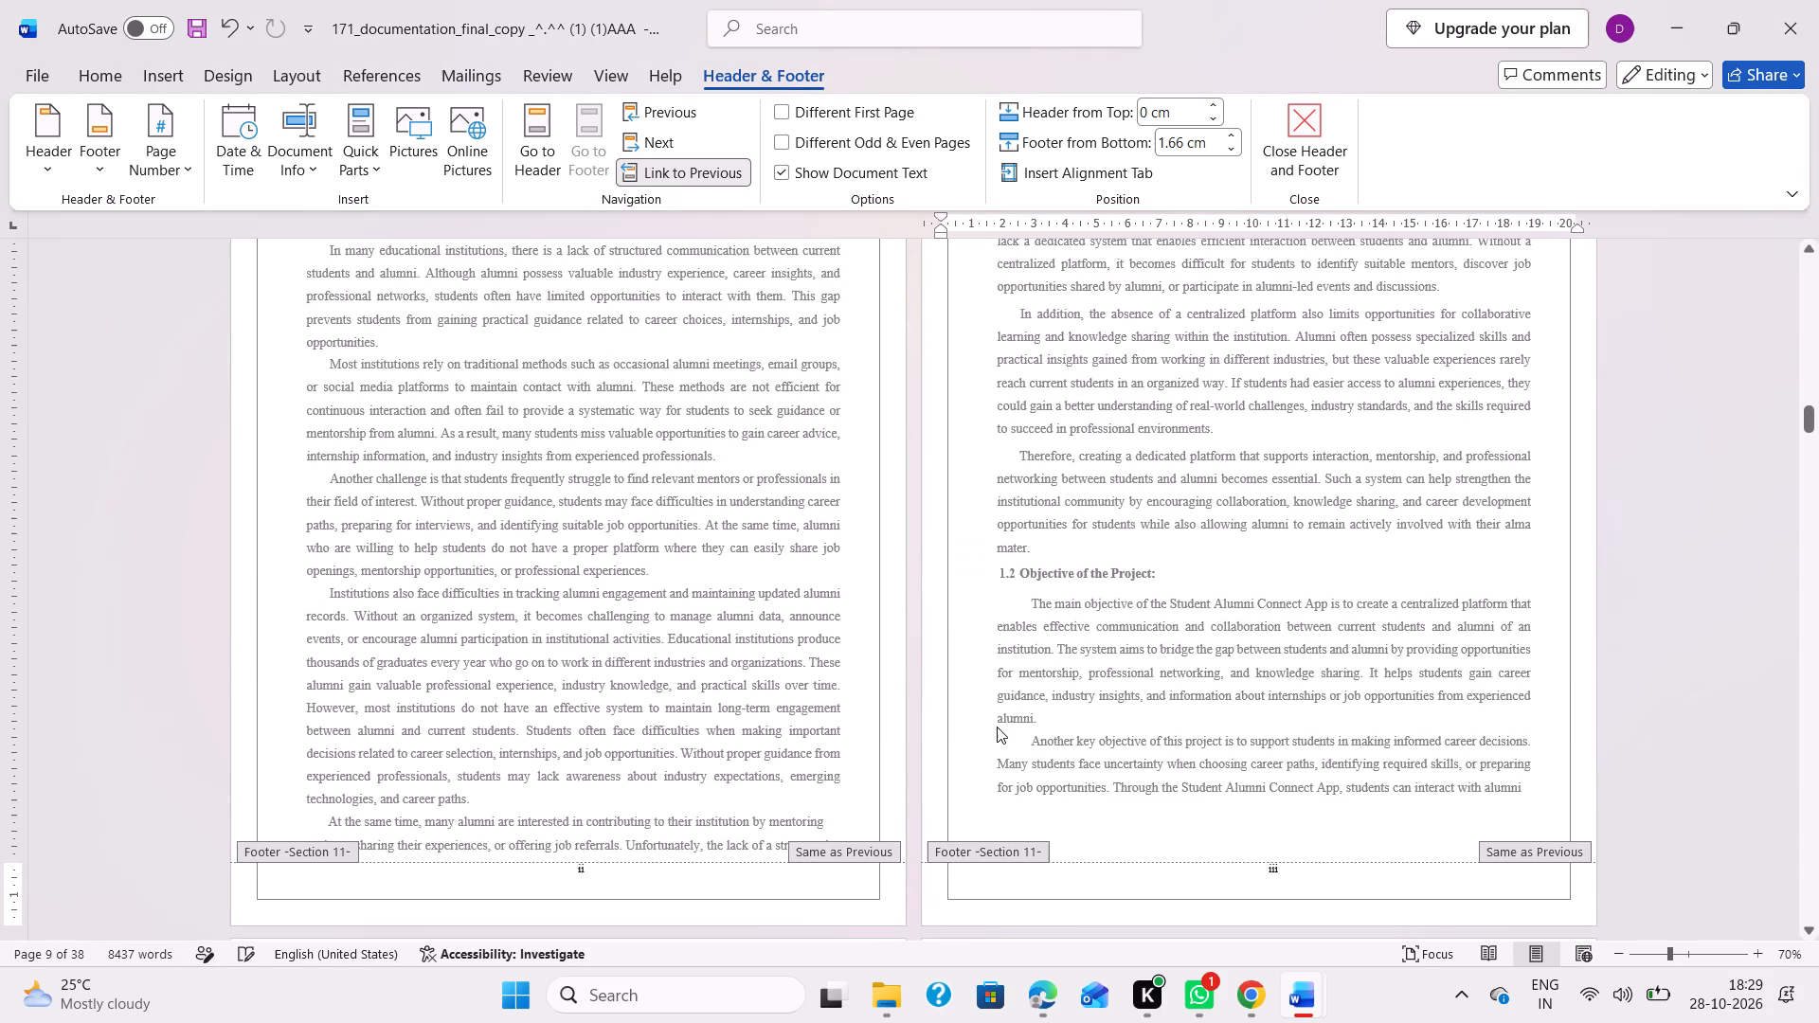
# Check the footer page numbers and section links from the acknowledgement page through the List of Figures page.
pyautogui.scroll(4, 997, 727)
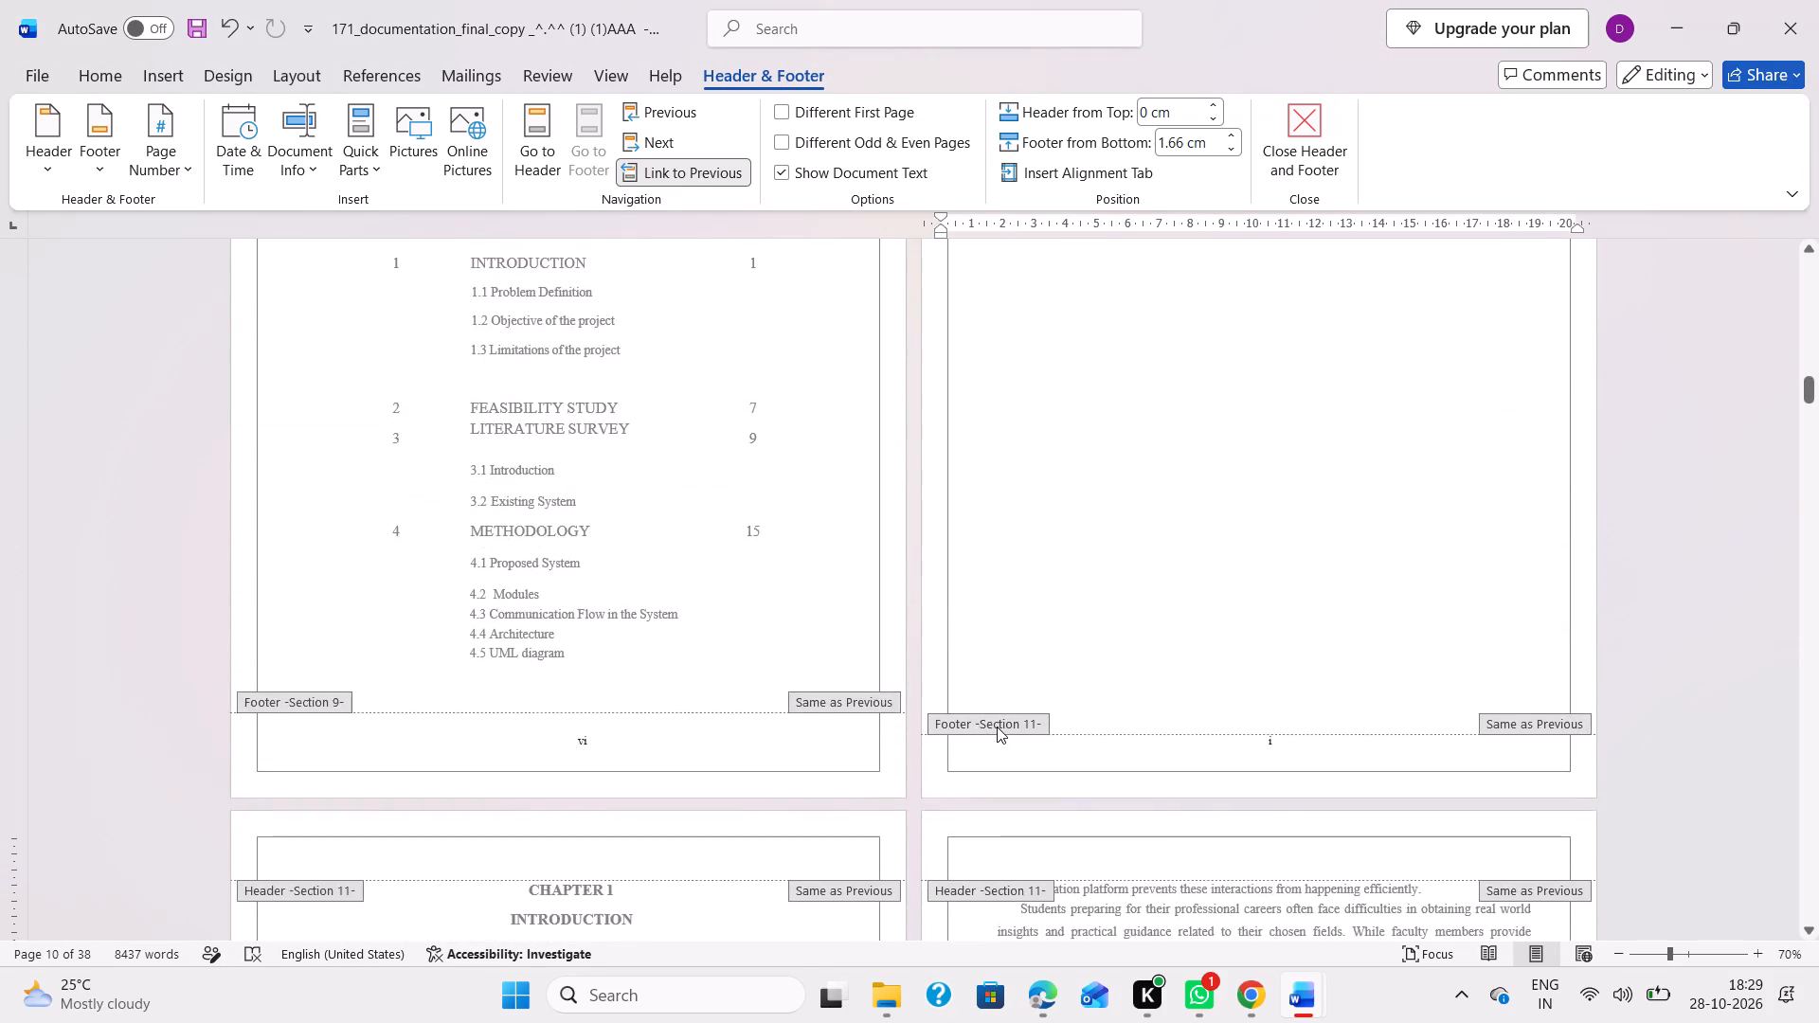
pyautogui.scroll(5, 997, 727)
pyautogui.scroll(-1, 819, 767)
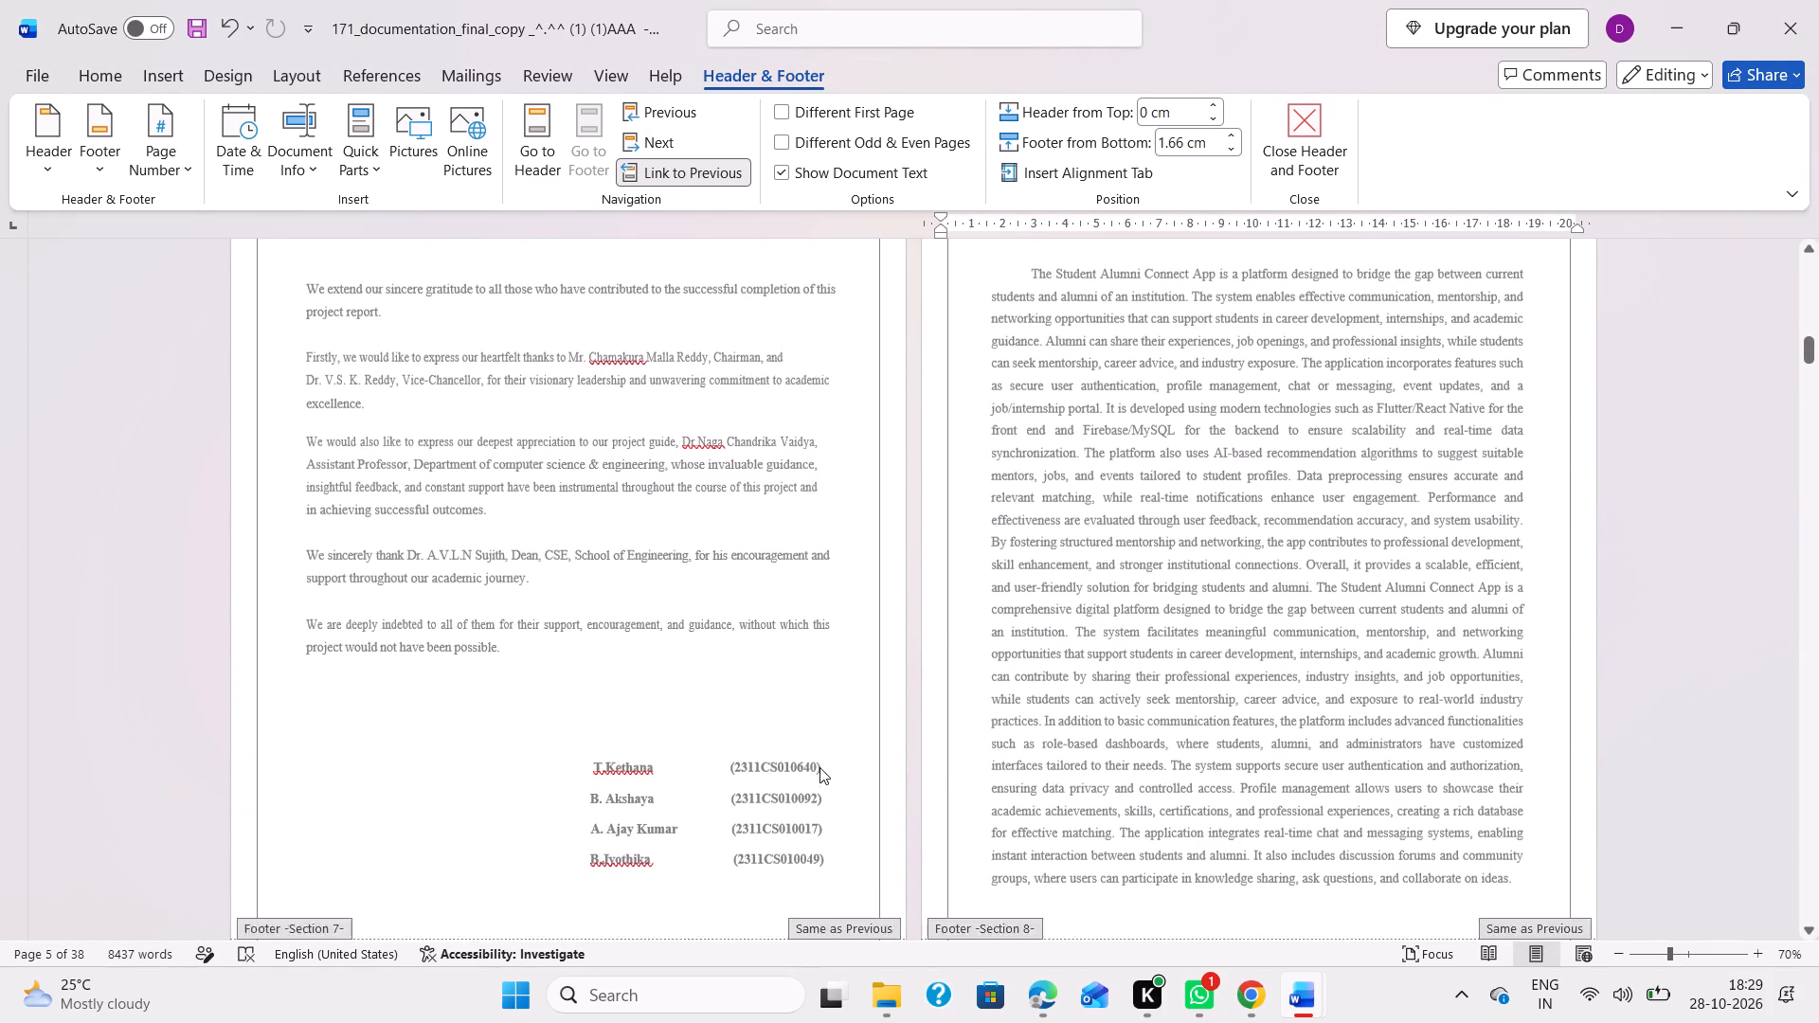
pyautogui.scroll(-1, 819, 767)
pyautogui.click(539, 687)
pyautogui.click(539, 687)
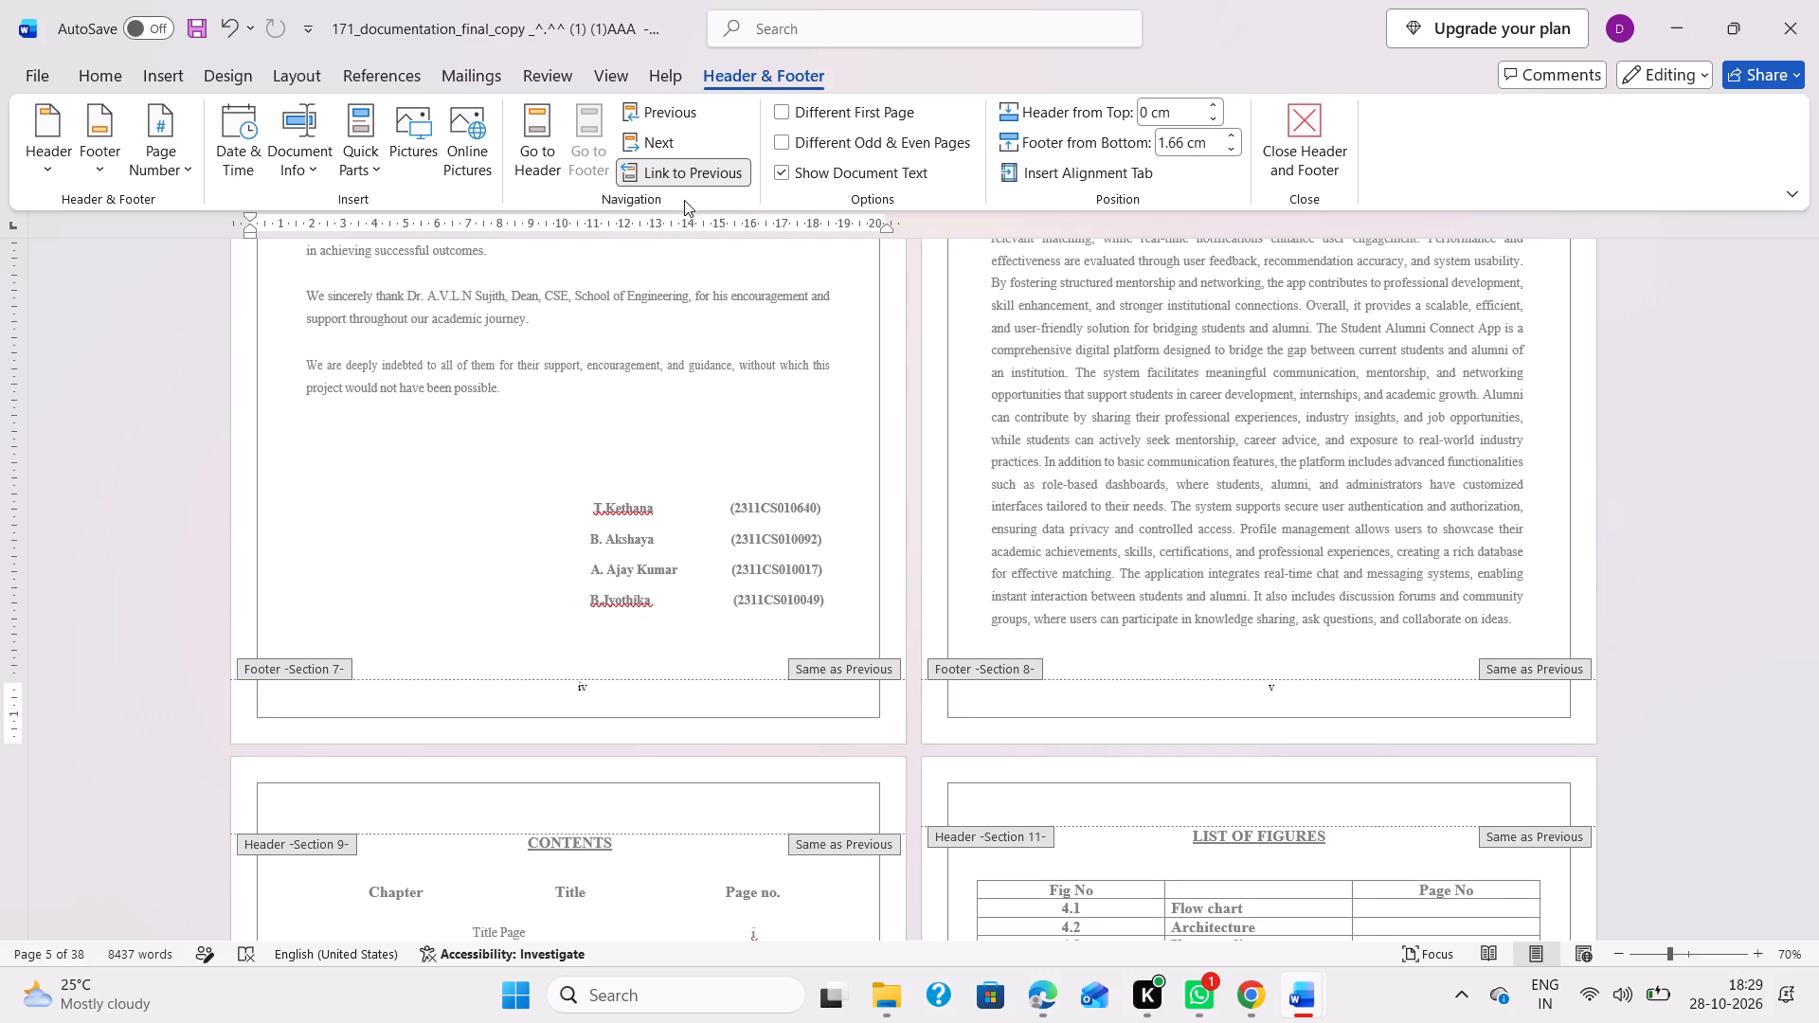
pyautogui.scroll(-4, 731, 505)
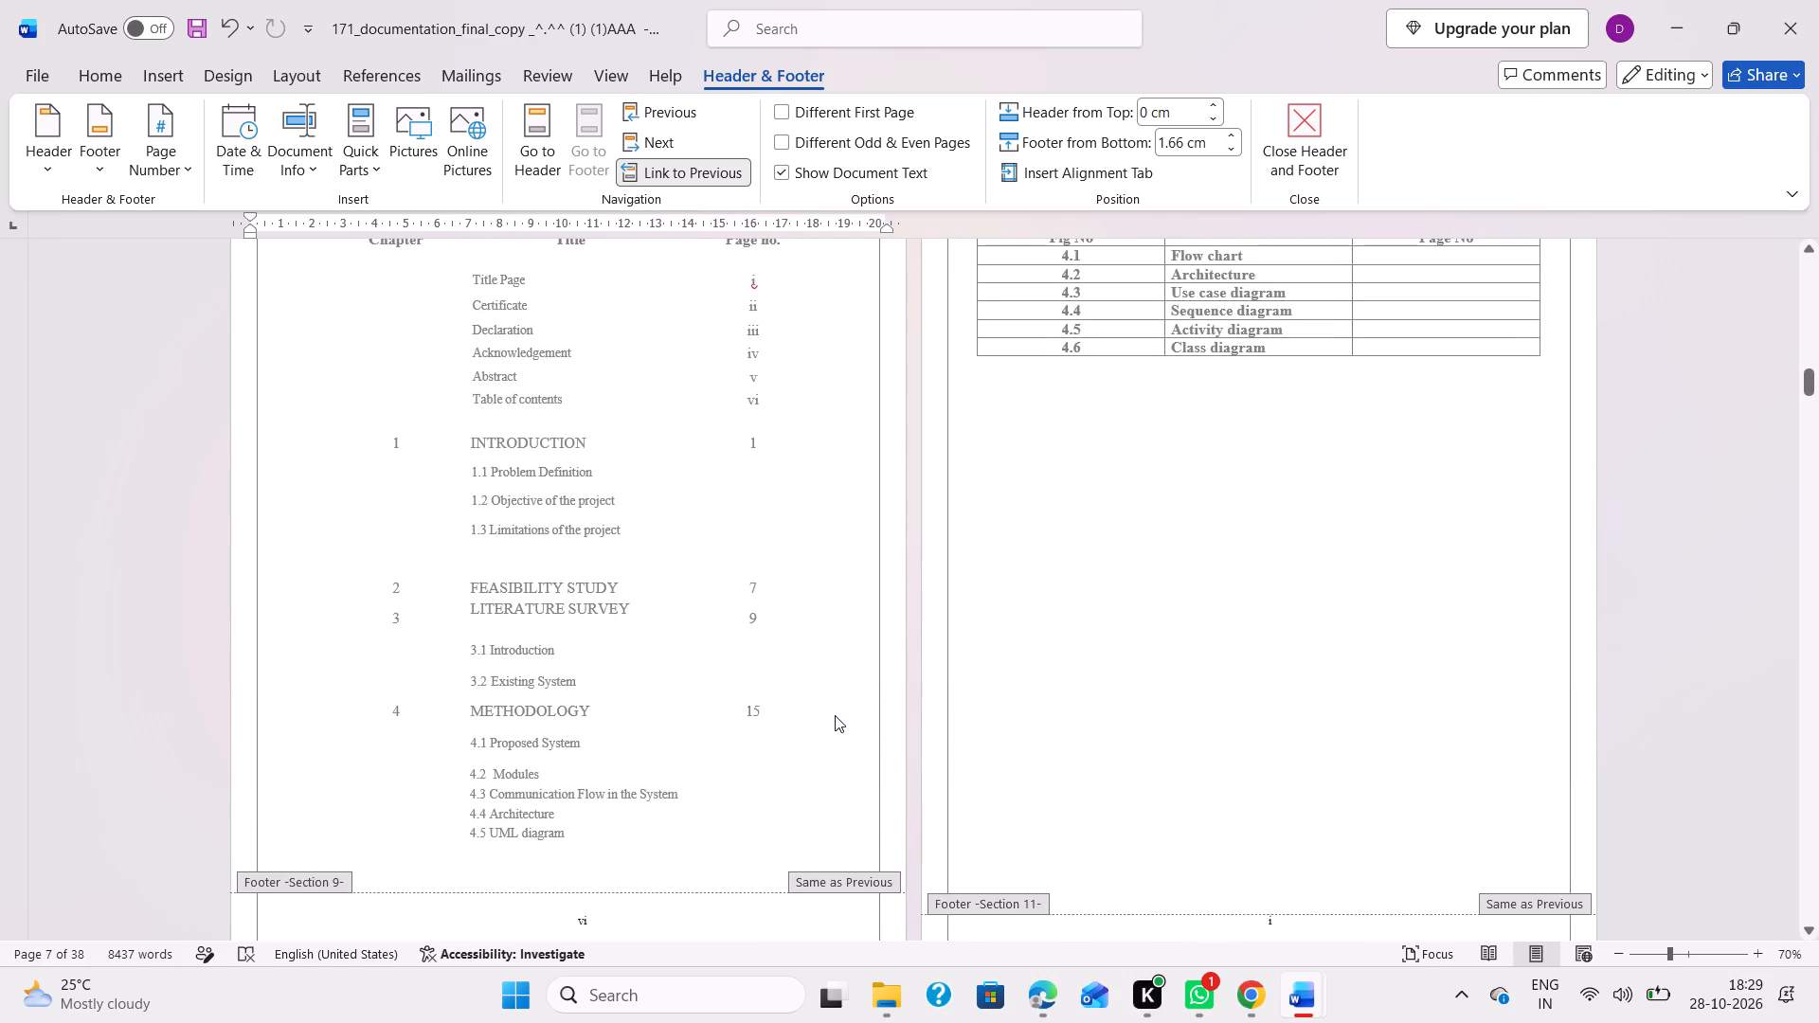
pyautogui.scroll(-1, 835, 715)
# Unlink the List of Figures page's footer from the previous section.
pyautogui.click(1214, 700)
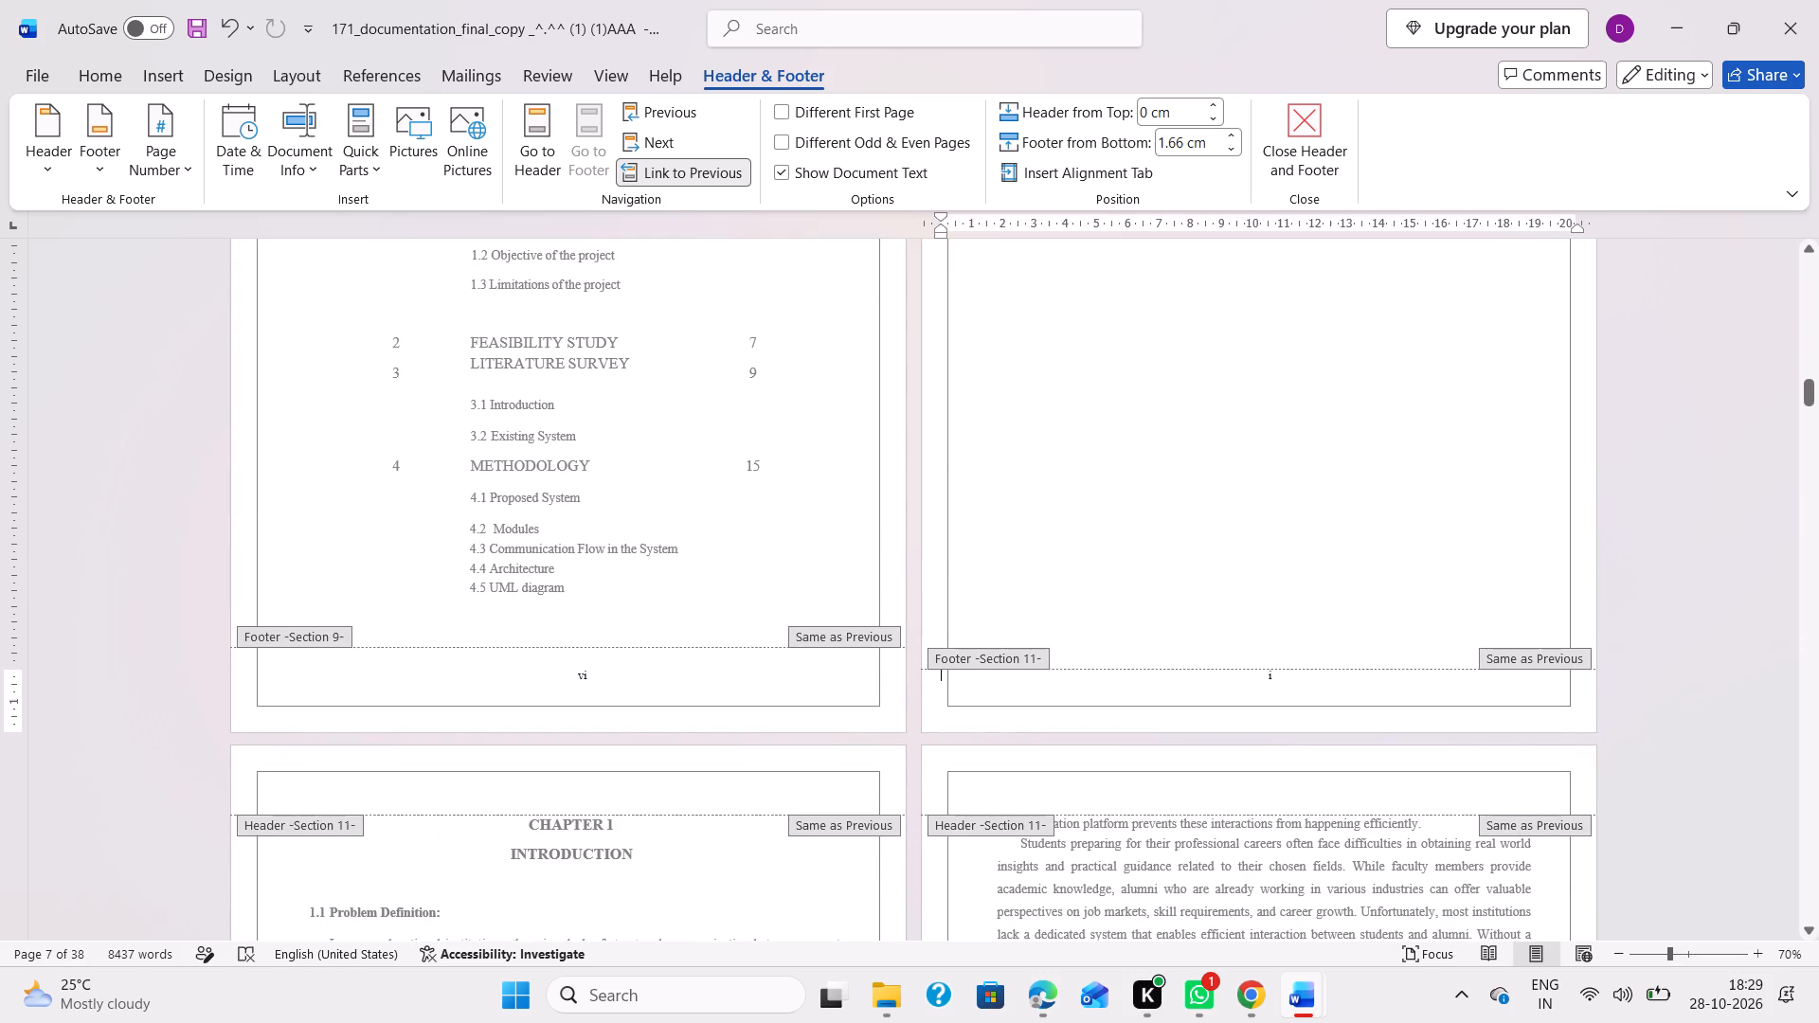
pyautogui.click(661, 165)
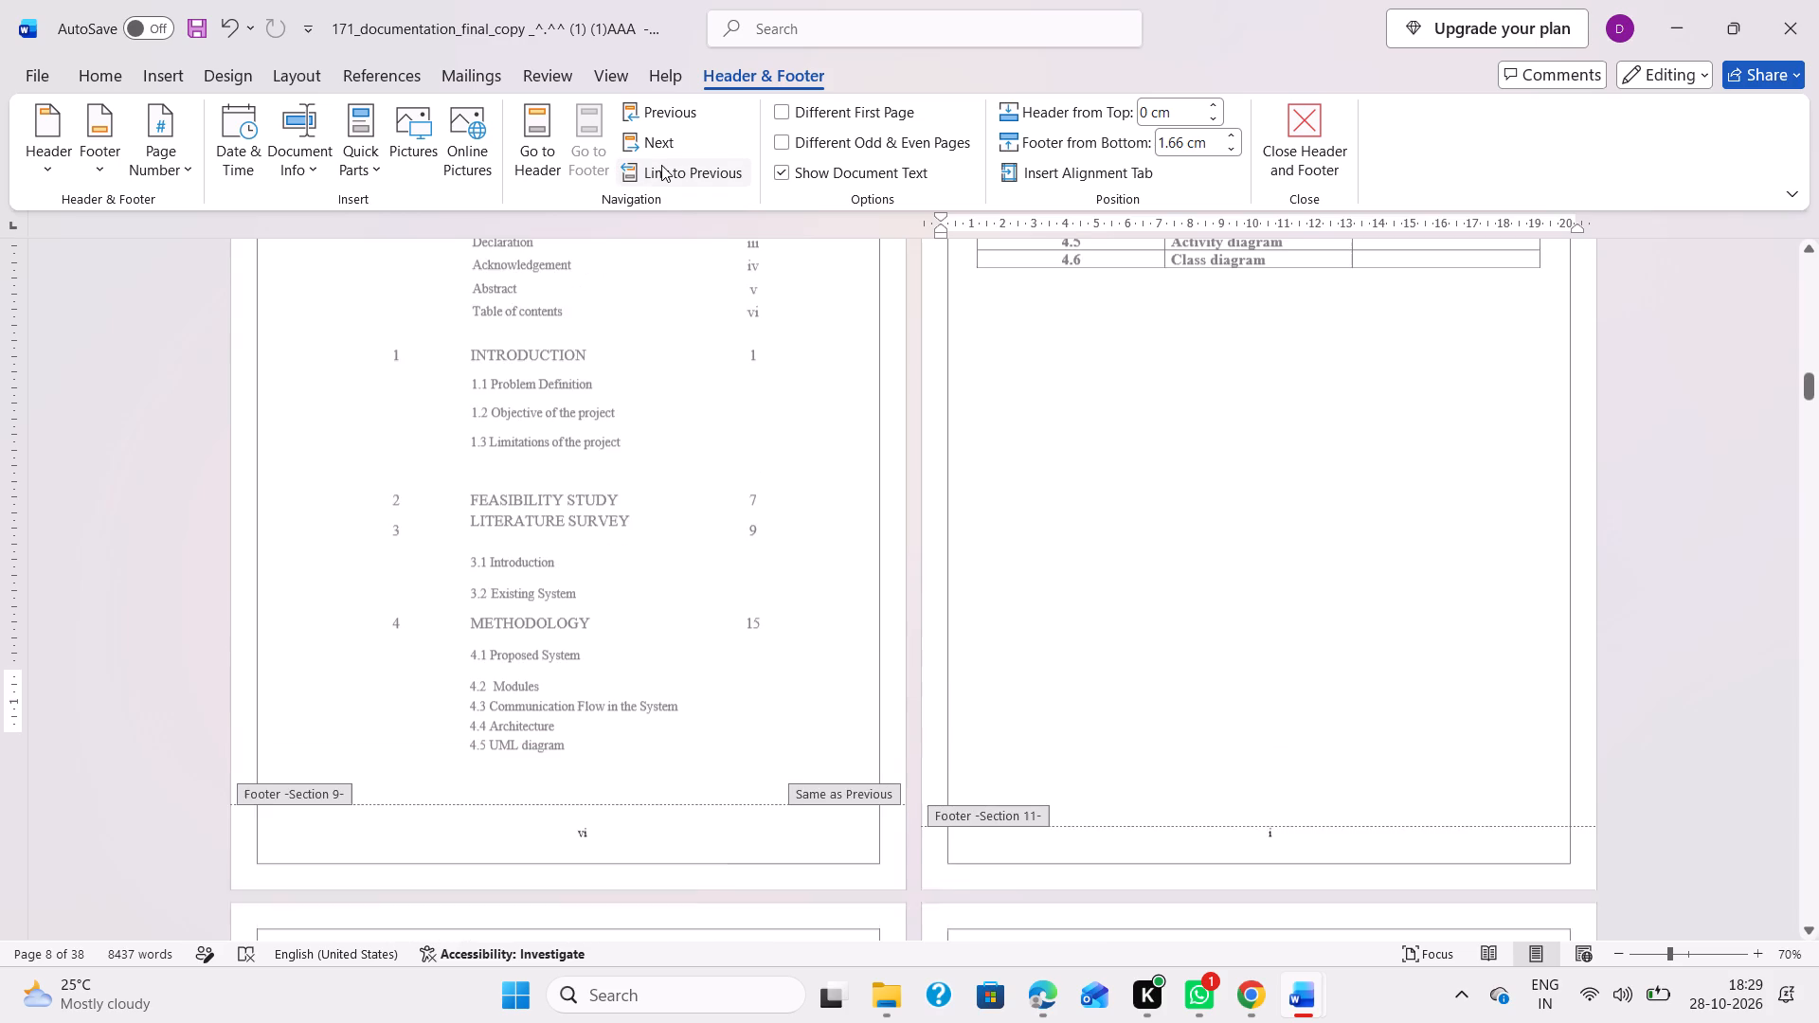
# Replace the page number i with vii in the List of Figures page's footer and return to the body text.
pyautogui.scroll(-1, 922, 590)
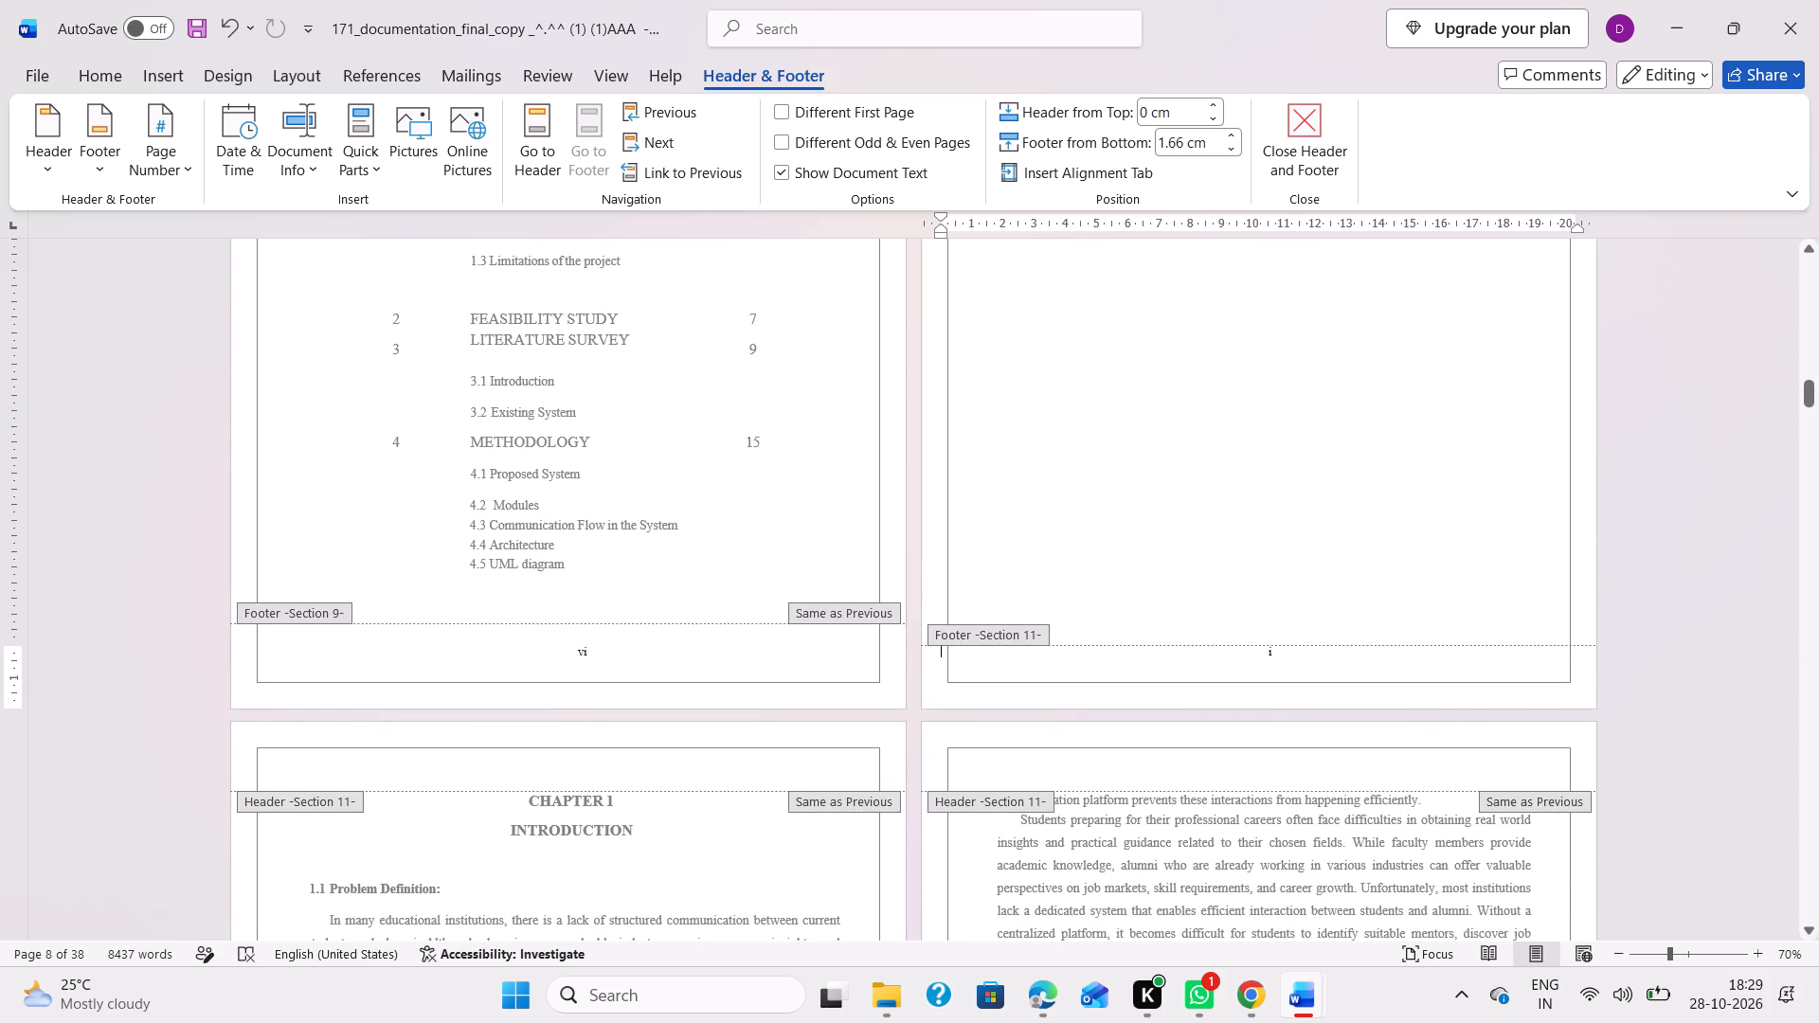
pyautogui.rightClick(1270, 656)
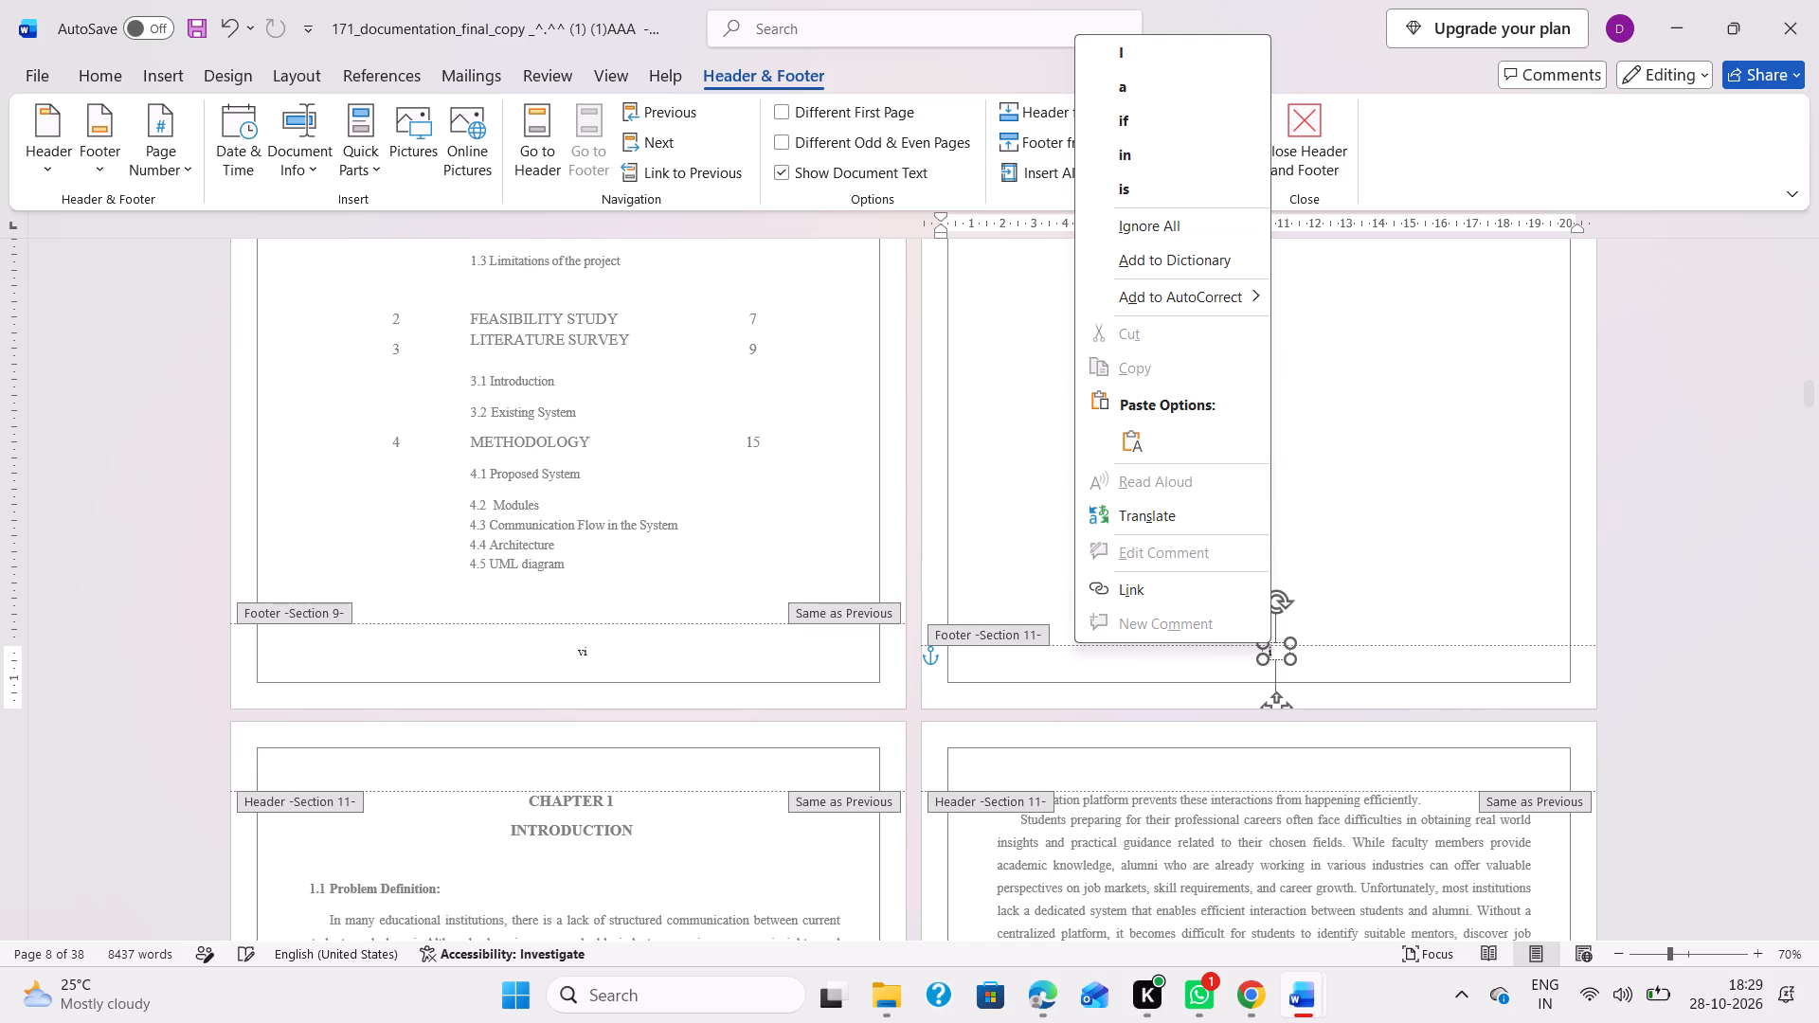
pyautogui.click(1019, 520)
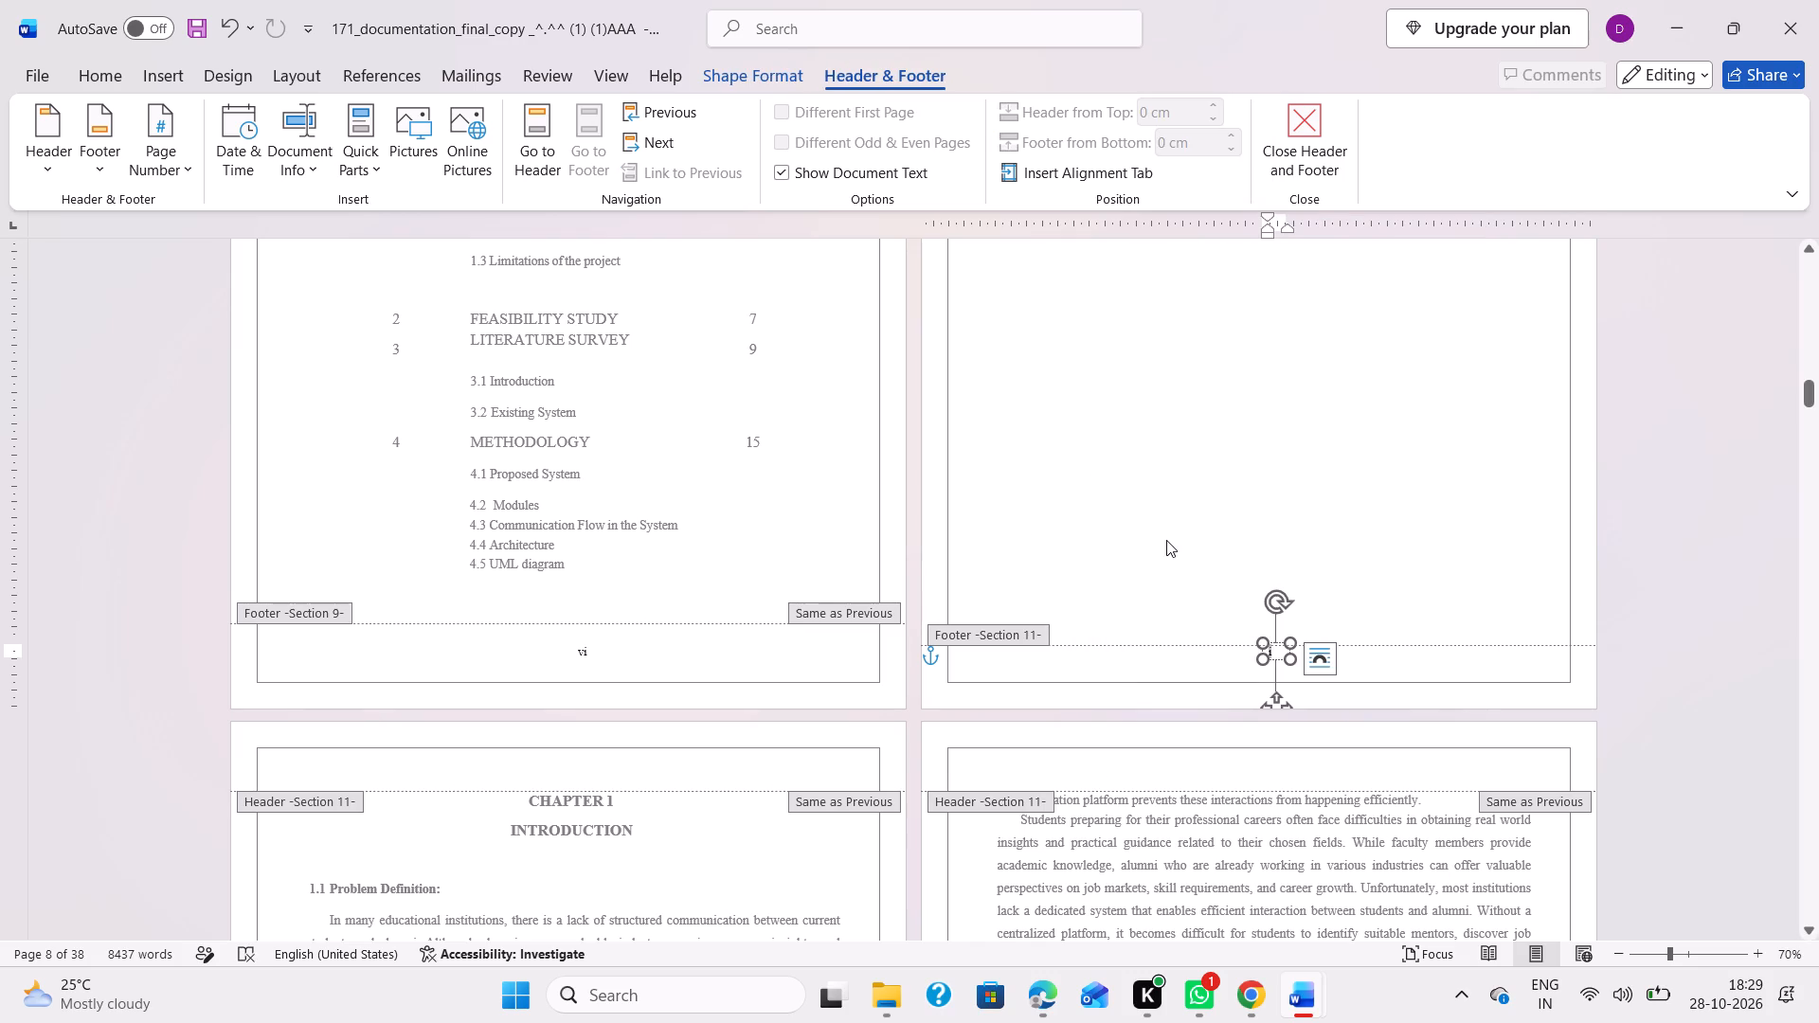
pyautogui.scroll(1, 1166, 540)
pyautogui.scroll(-2, 1166, 540)
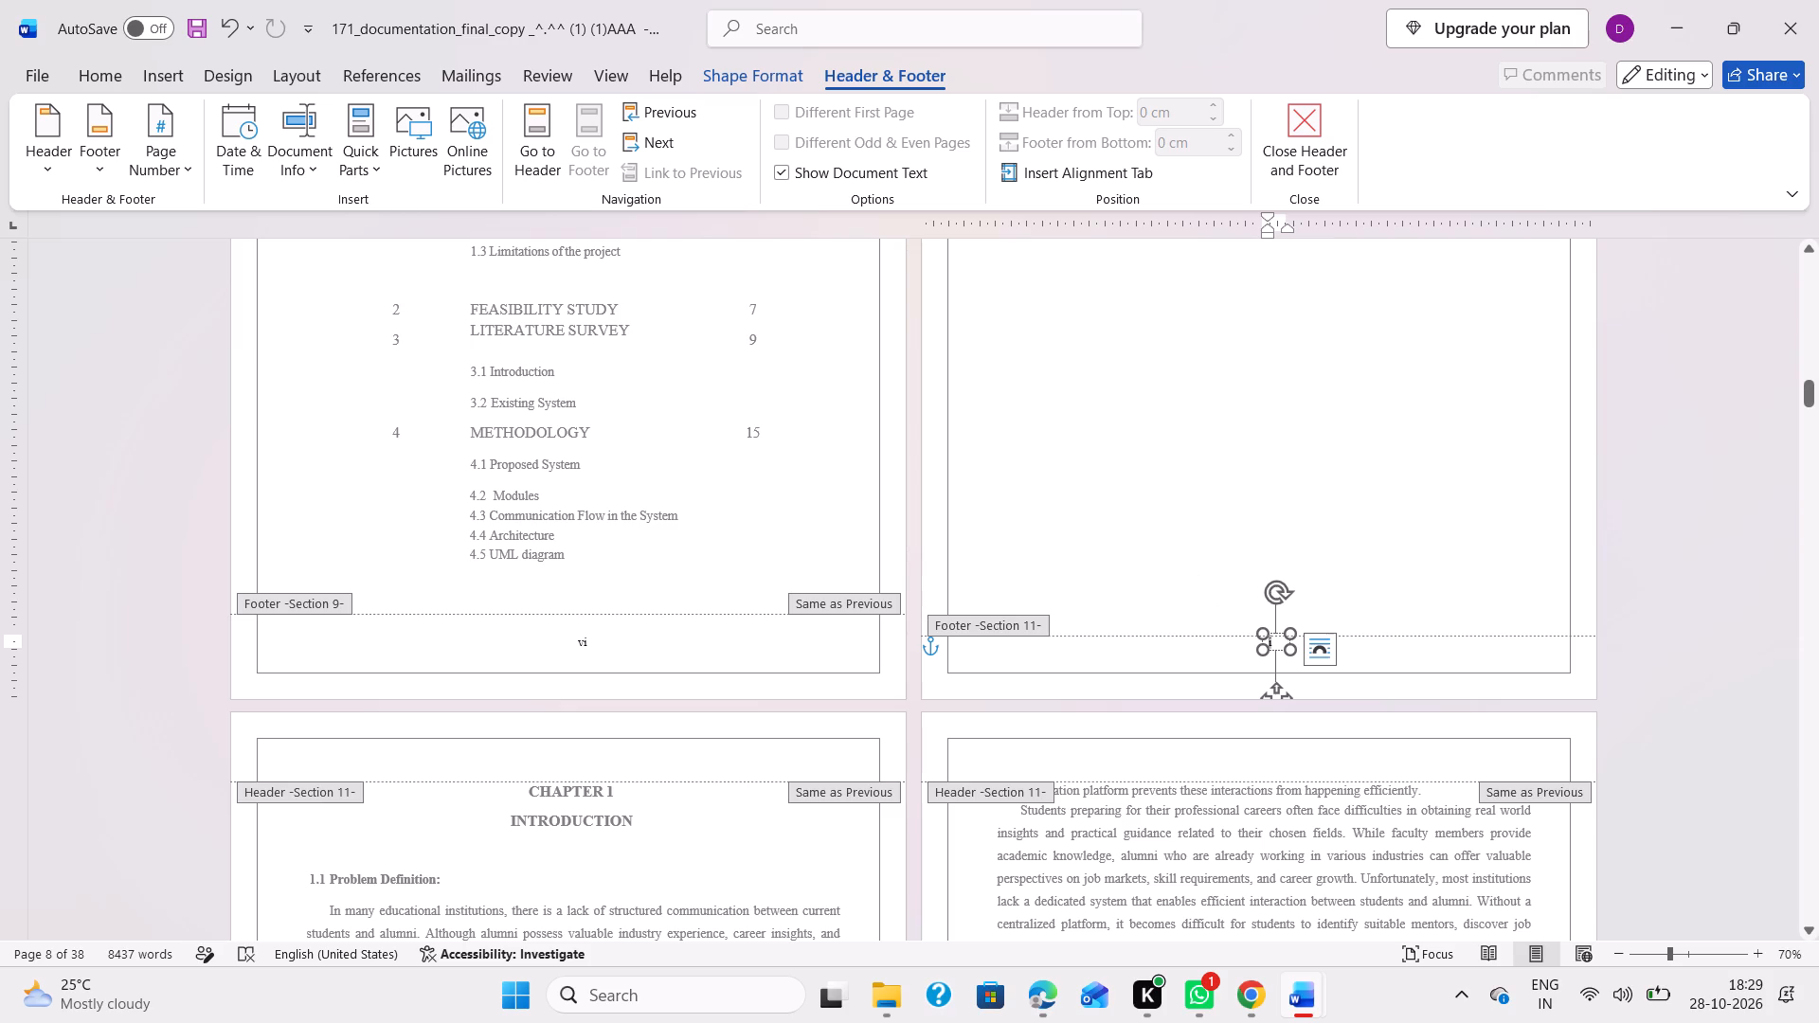
pyautogui.press('BackSpace')
pyautogui.write('vii')
pyautogui.click(1527, 596)
pyautogui.doubleClick(1457, 554)
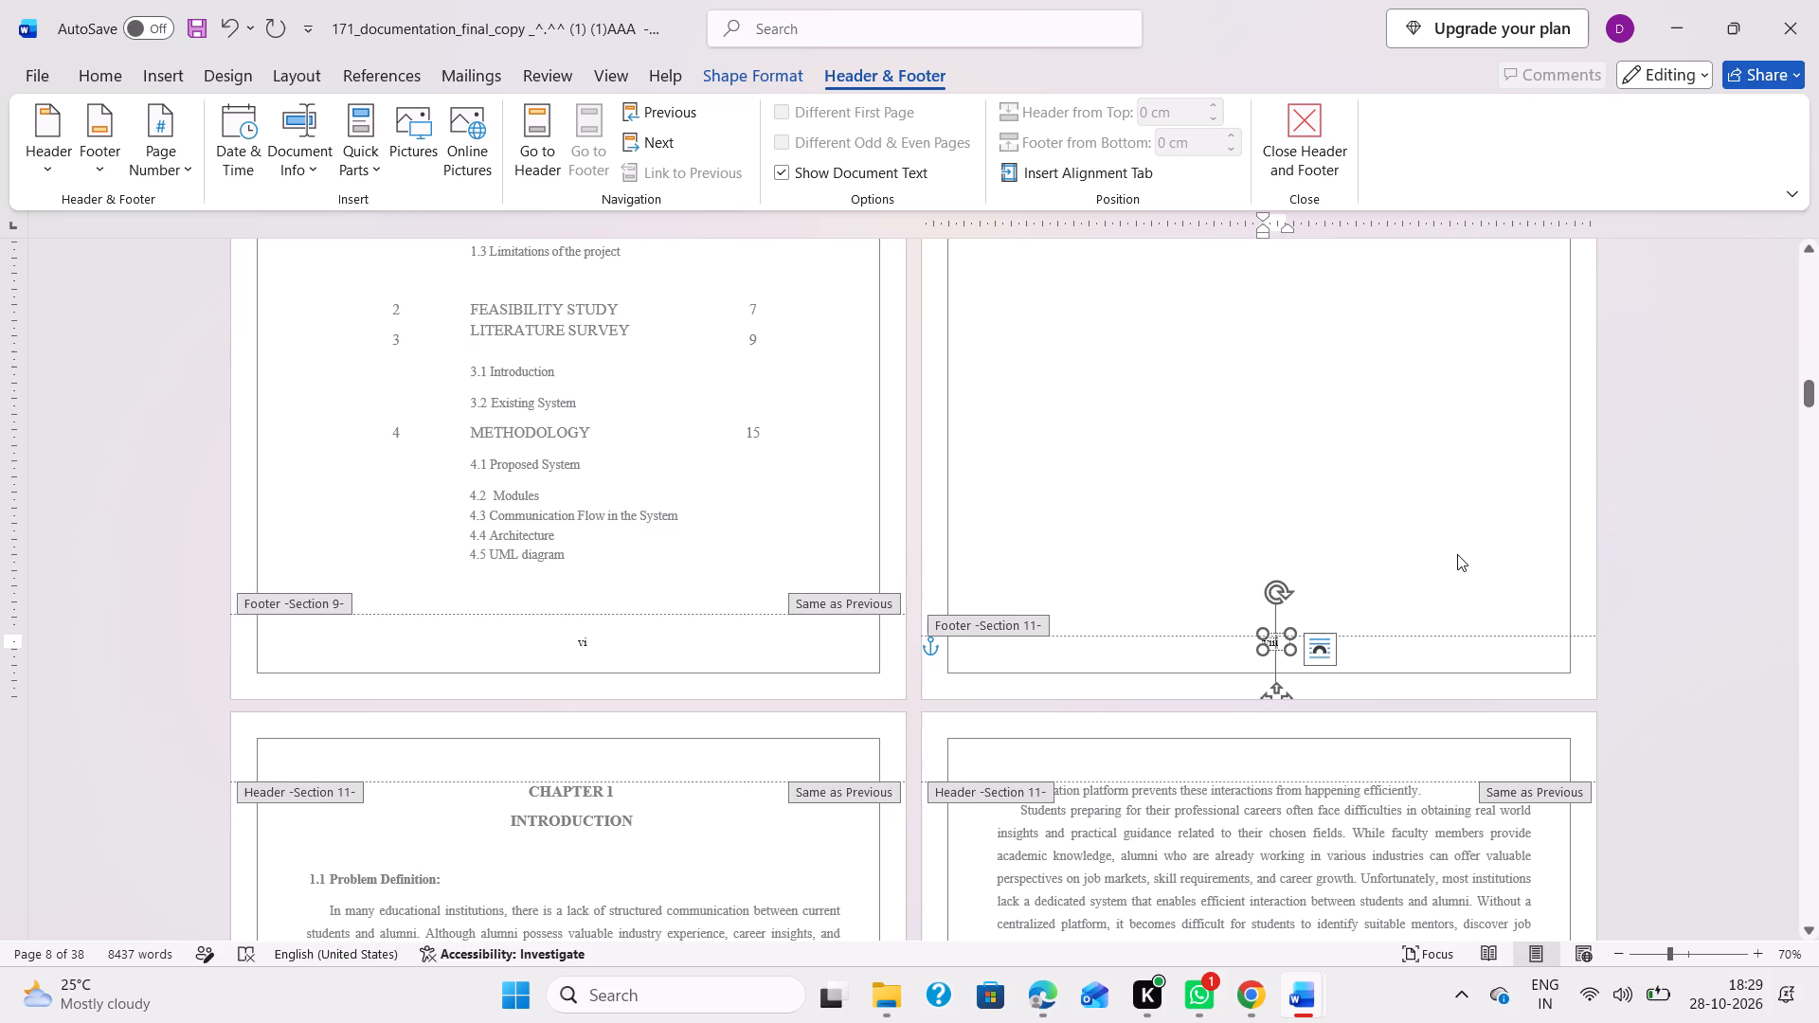
# Replace the page number vii with 1 in the Section 11 footer on the Chapter 1 page.
pyautogui.scroll(-5, 1340, 684)
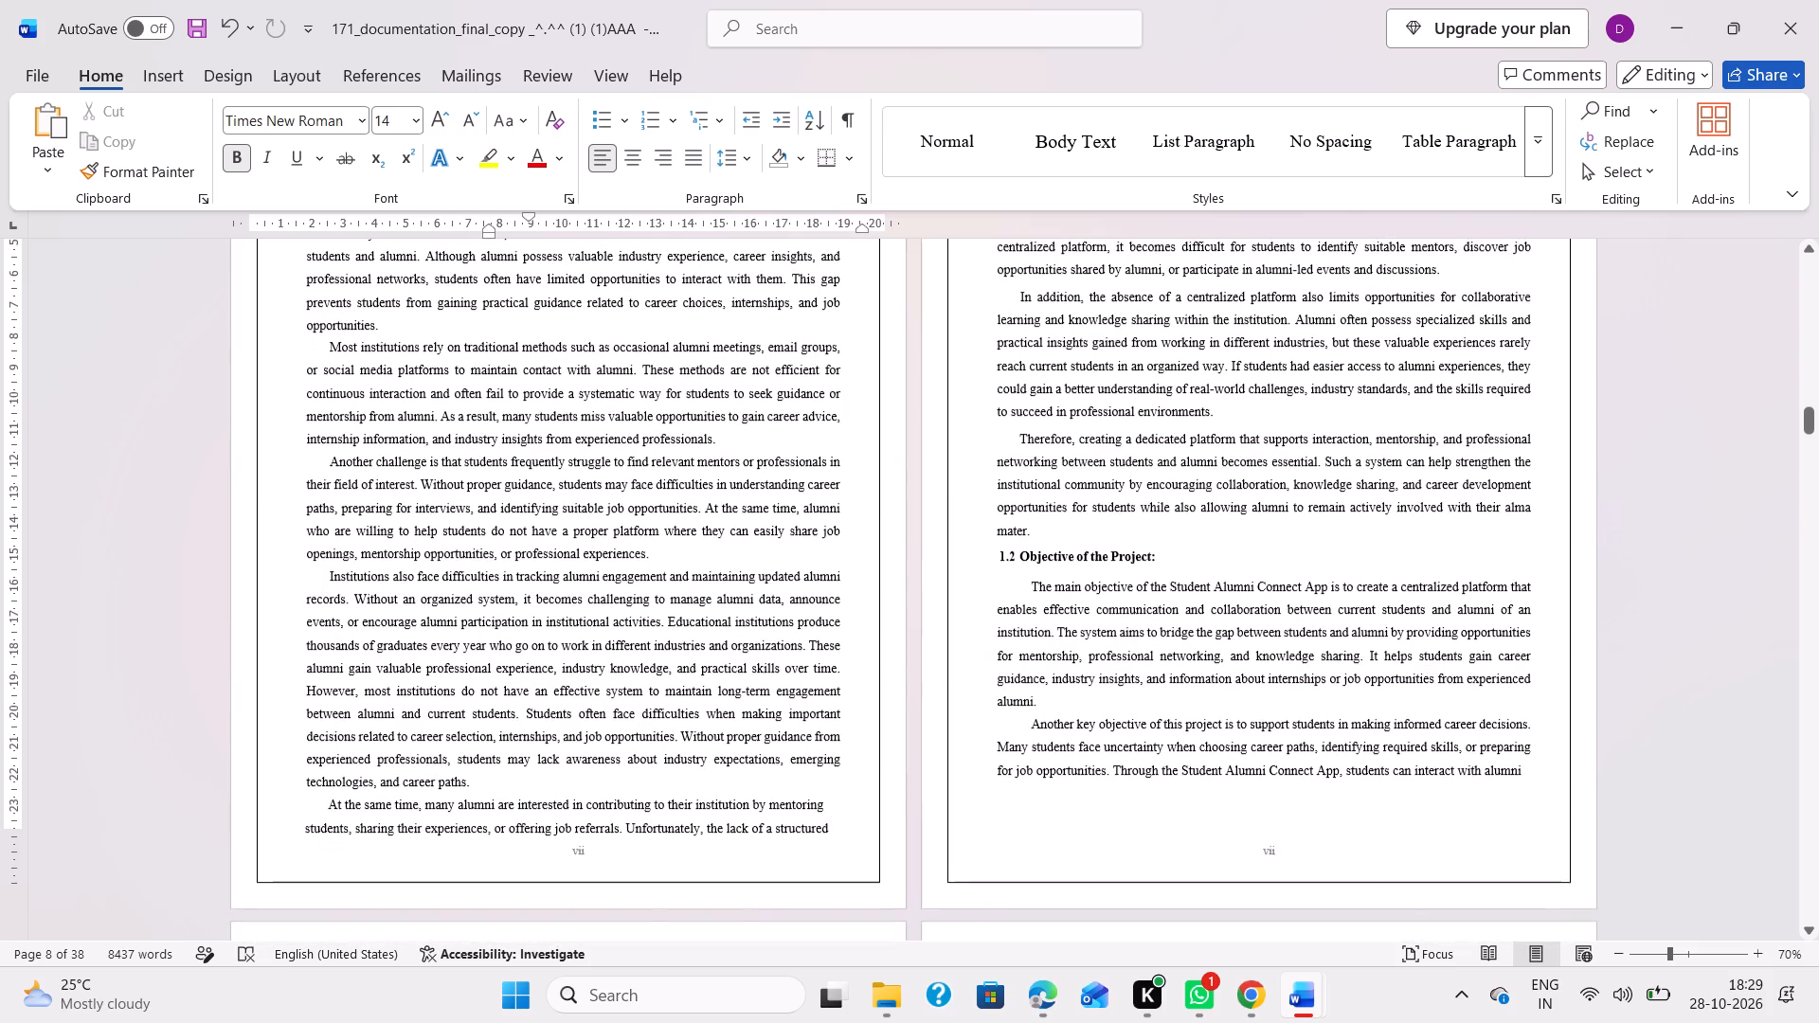
pyautogui.scroll(-1, 1340, 684)
pyautogui.doubleClick(596, 836)
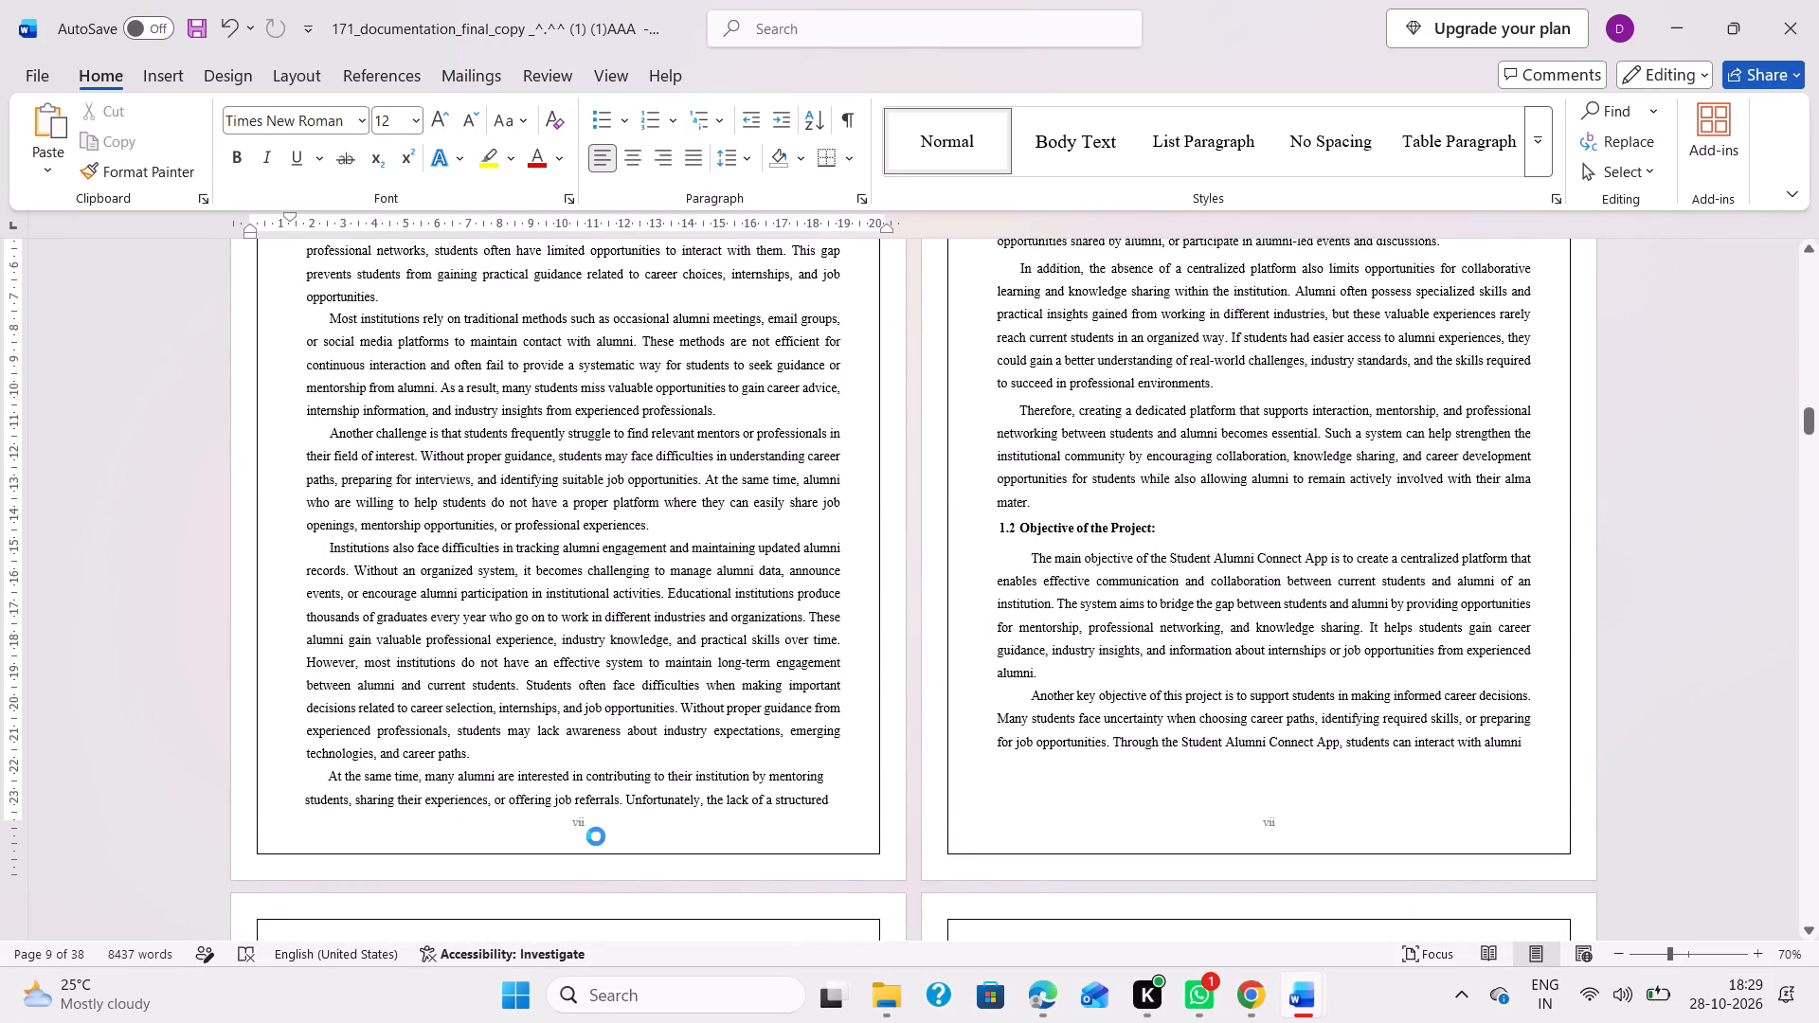
pyautogui.rightClick(596, 836)
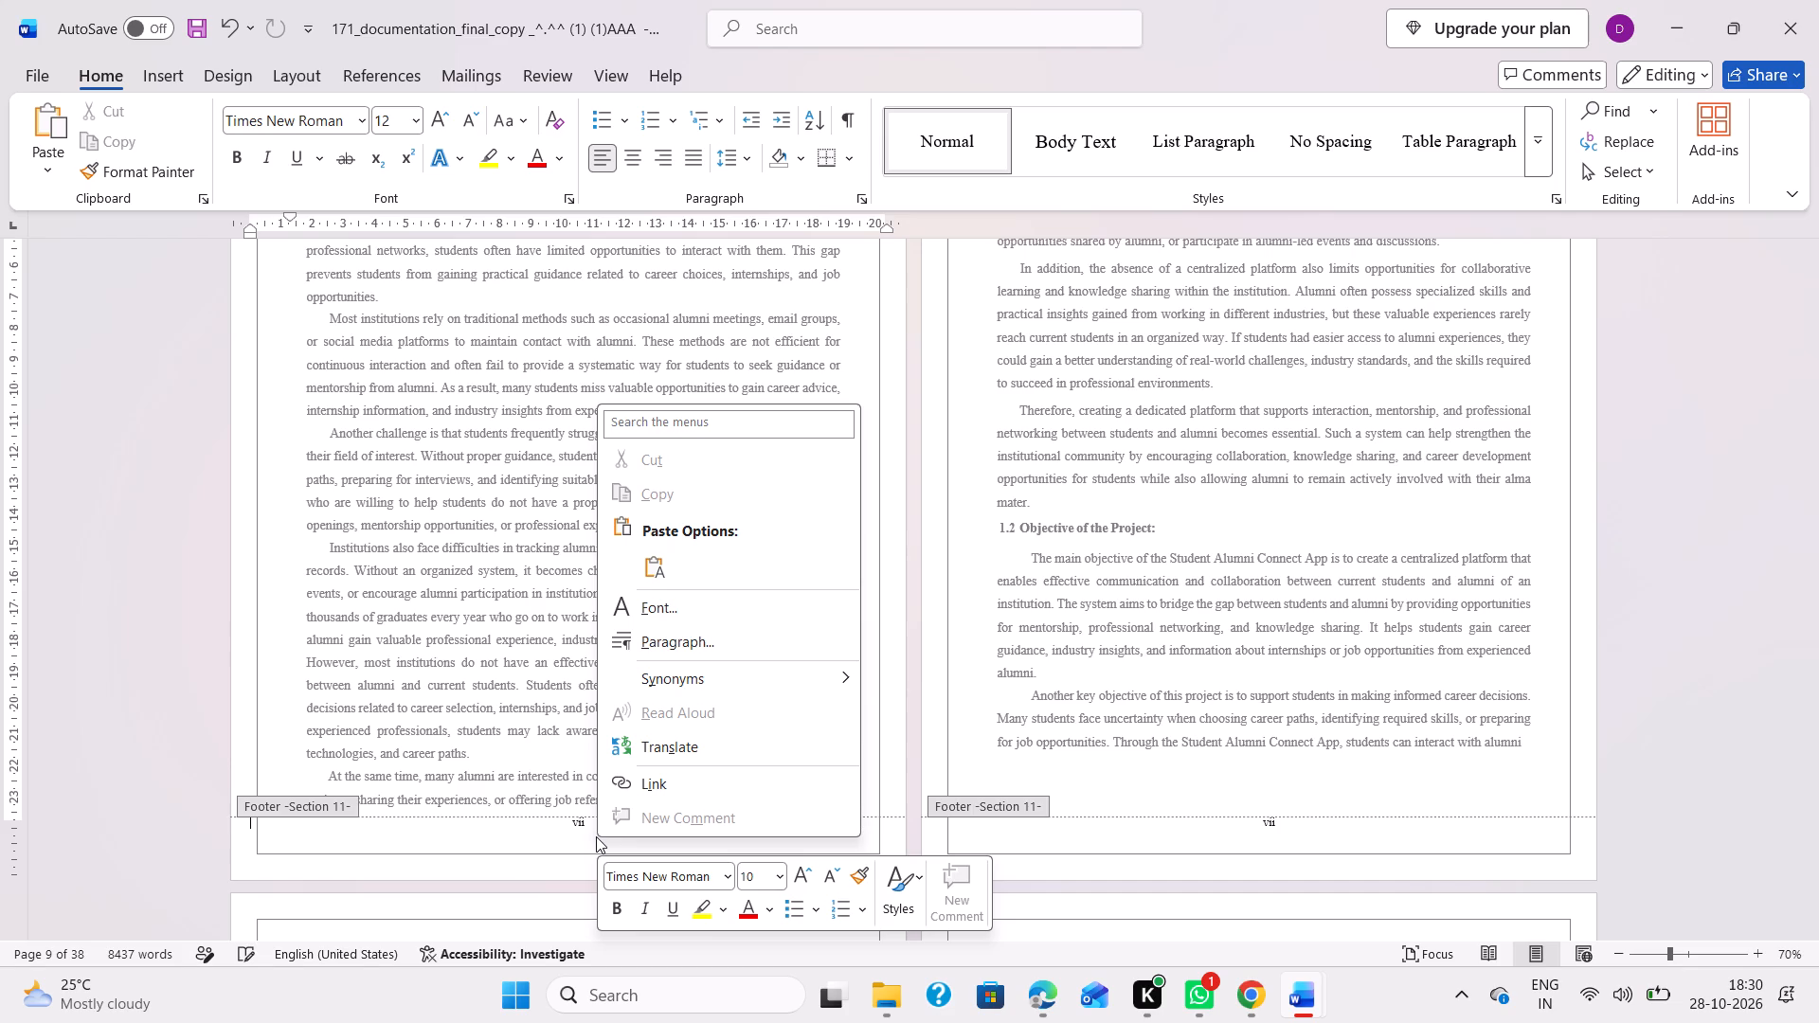
pyautogui.click(538, 689)
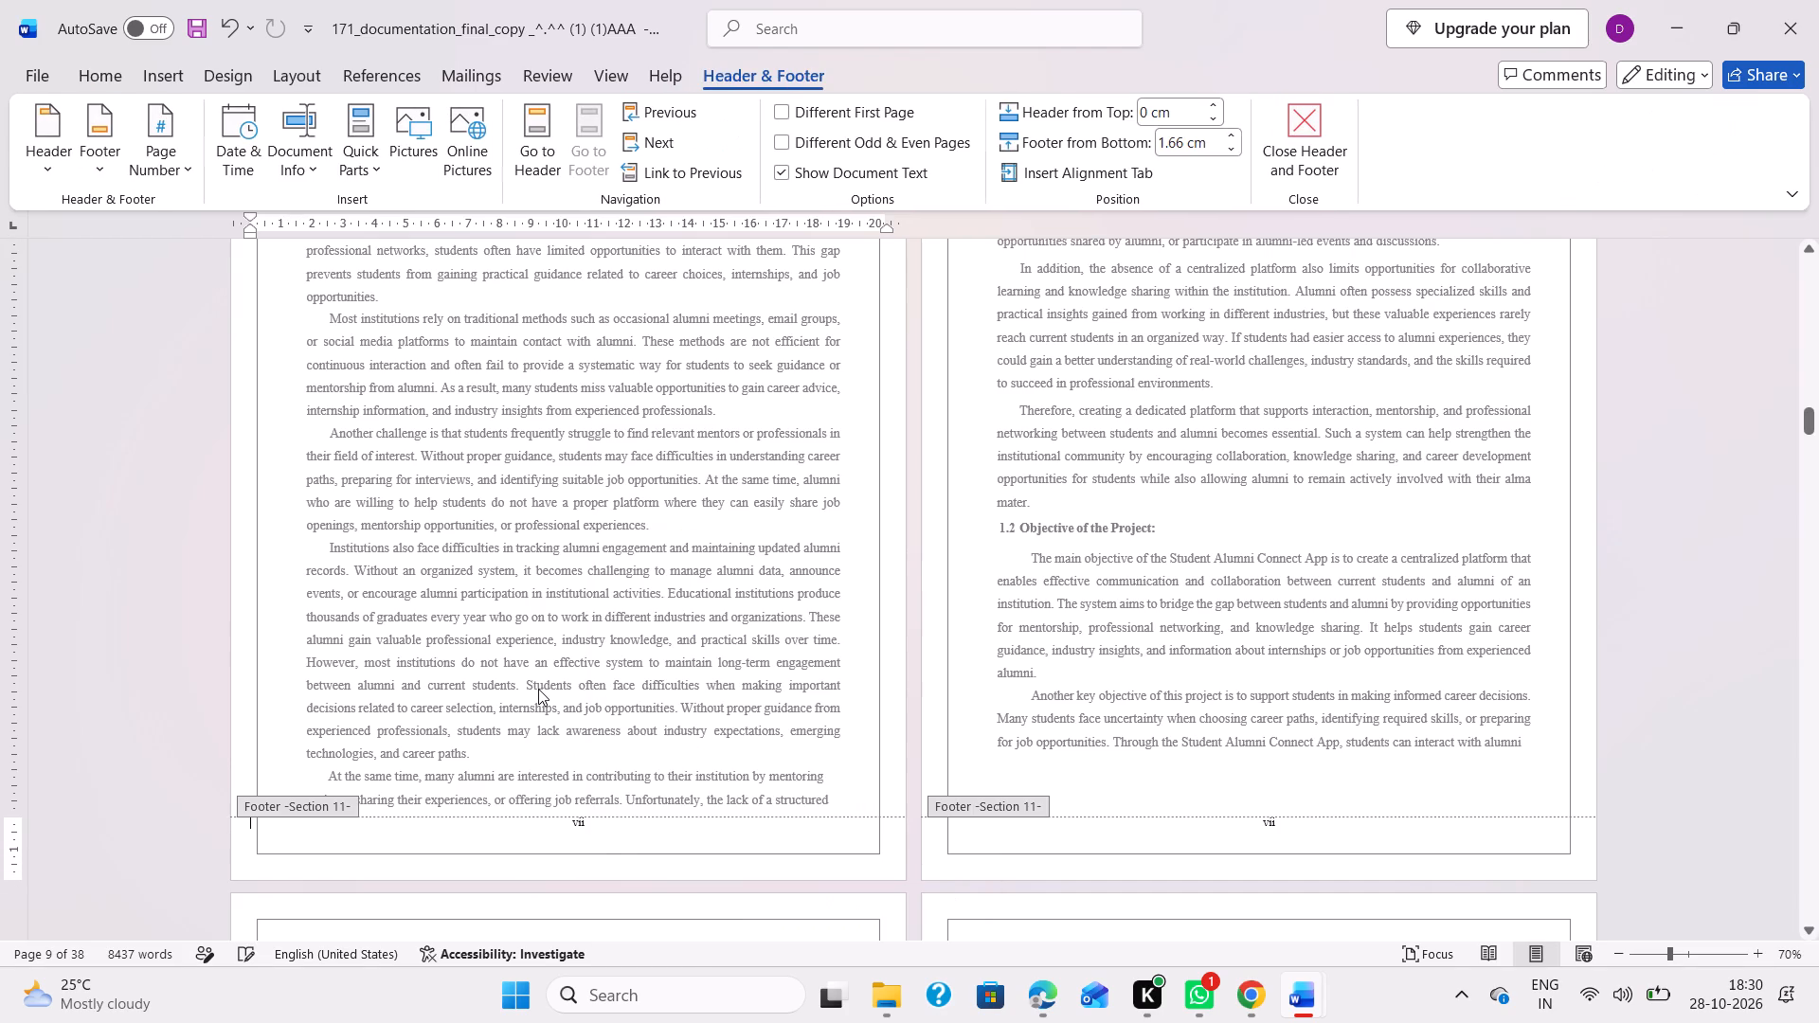
pyautogui.doubleClick(586, 824)
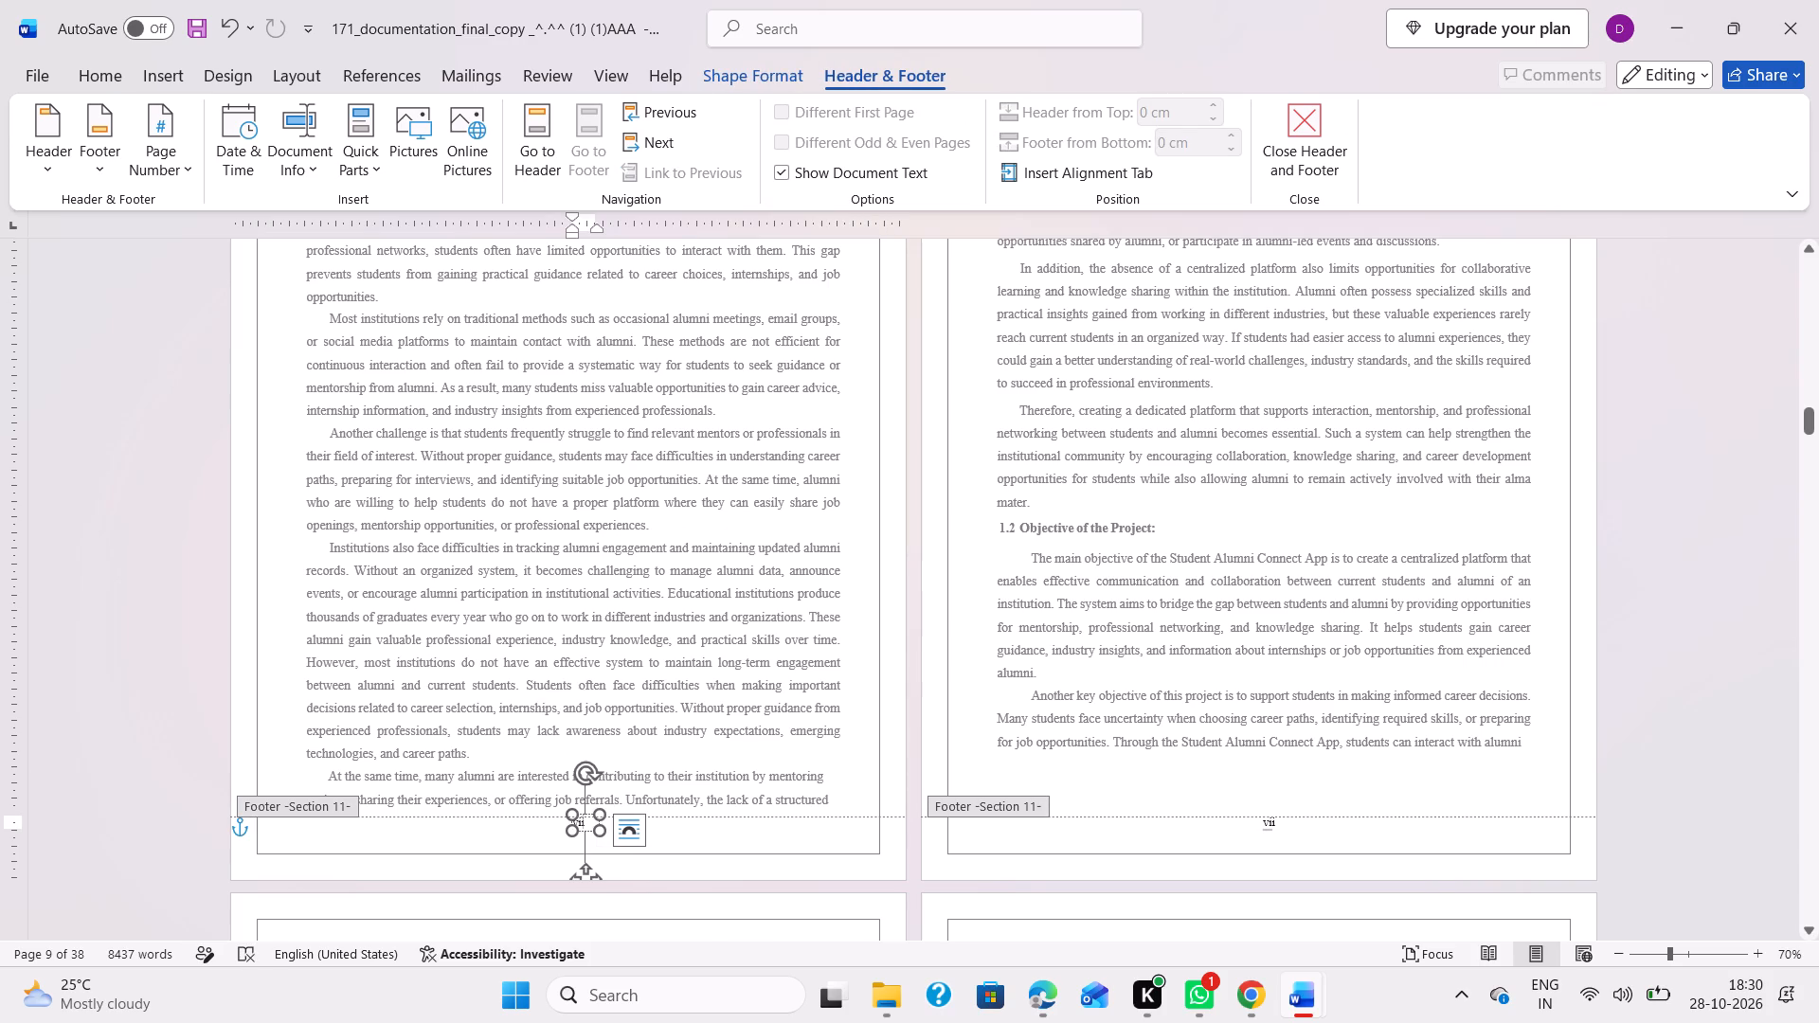
pyautogui.press('BackSpace')
pyautogui.press('BackSpace')
pyautogui.press('BackSpace')
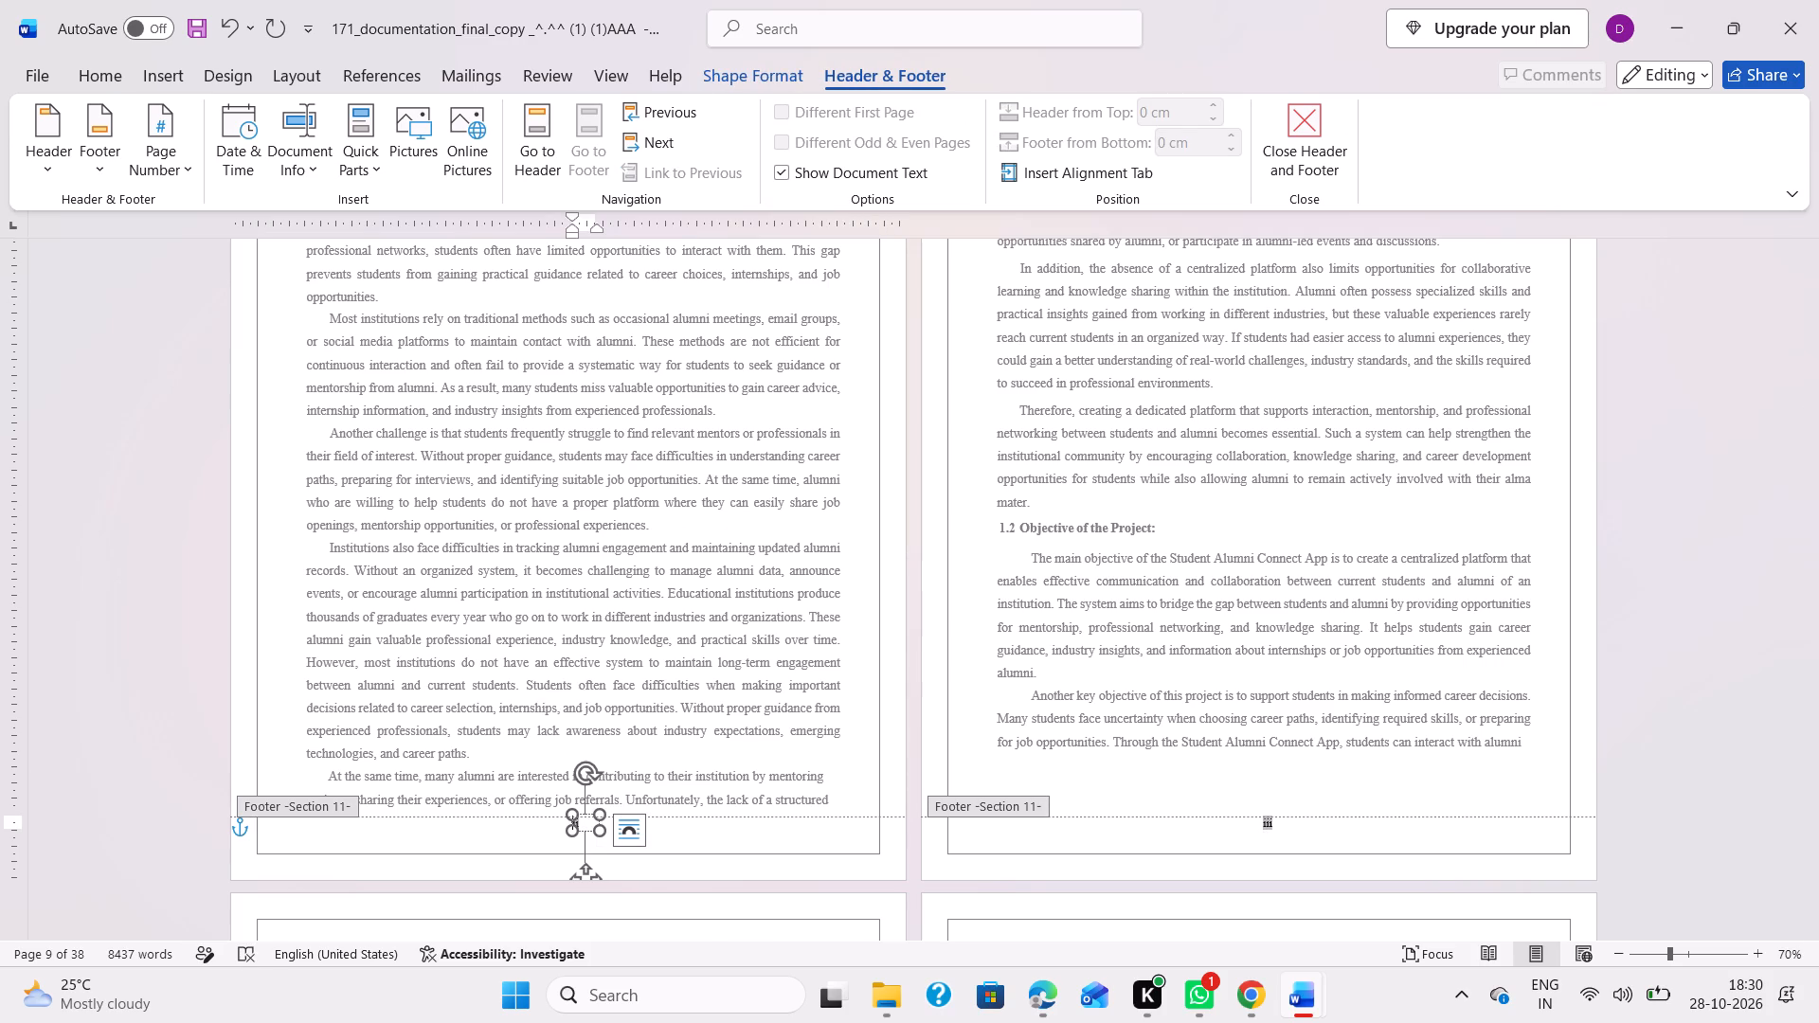
pyautogui.press('Right')
pyautogui.press('BackSpace')
pyautogui.press('BackSpace')
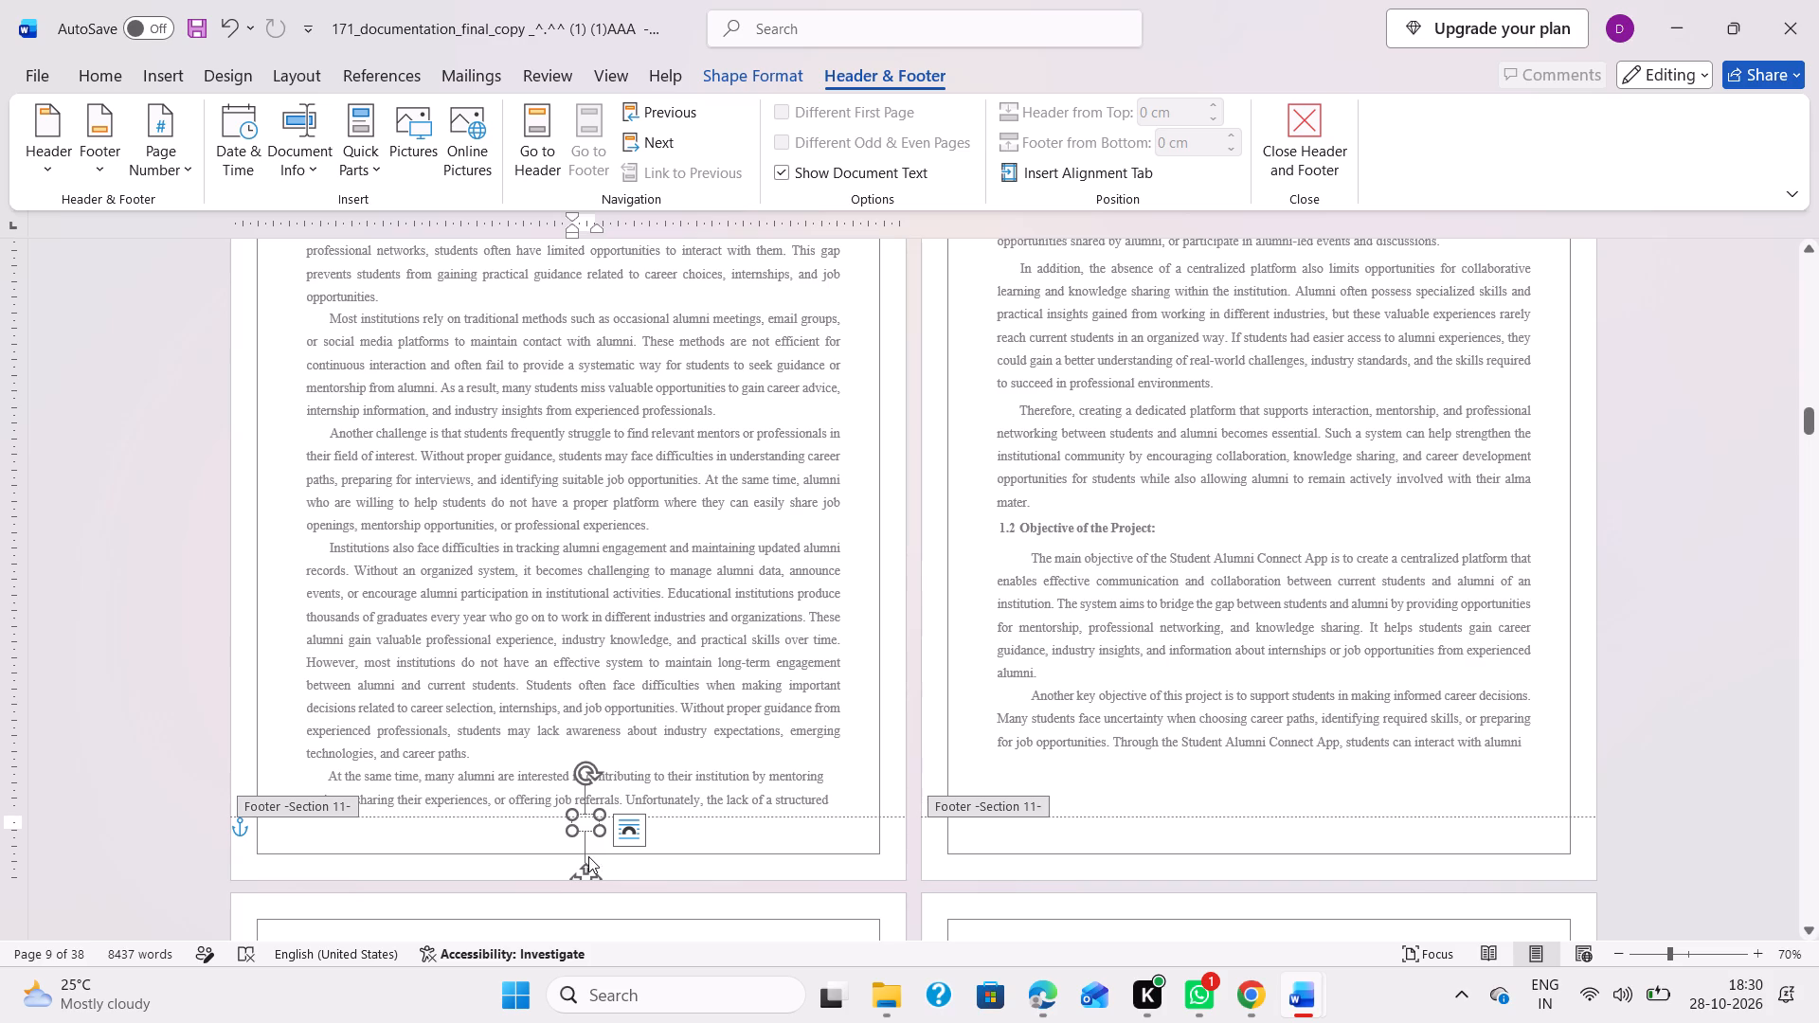
pyautogui.press('1')
# Check the footer page numbers on the pages before Chapter 1, ending in the List of Figures page's footer.
pyautogui.scroll(3, 588, 856)
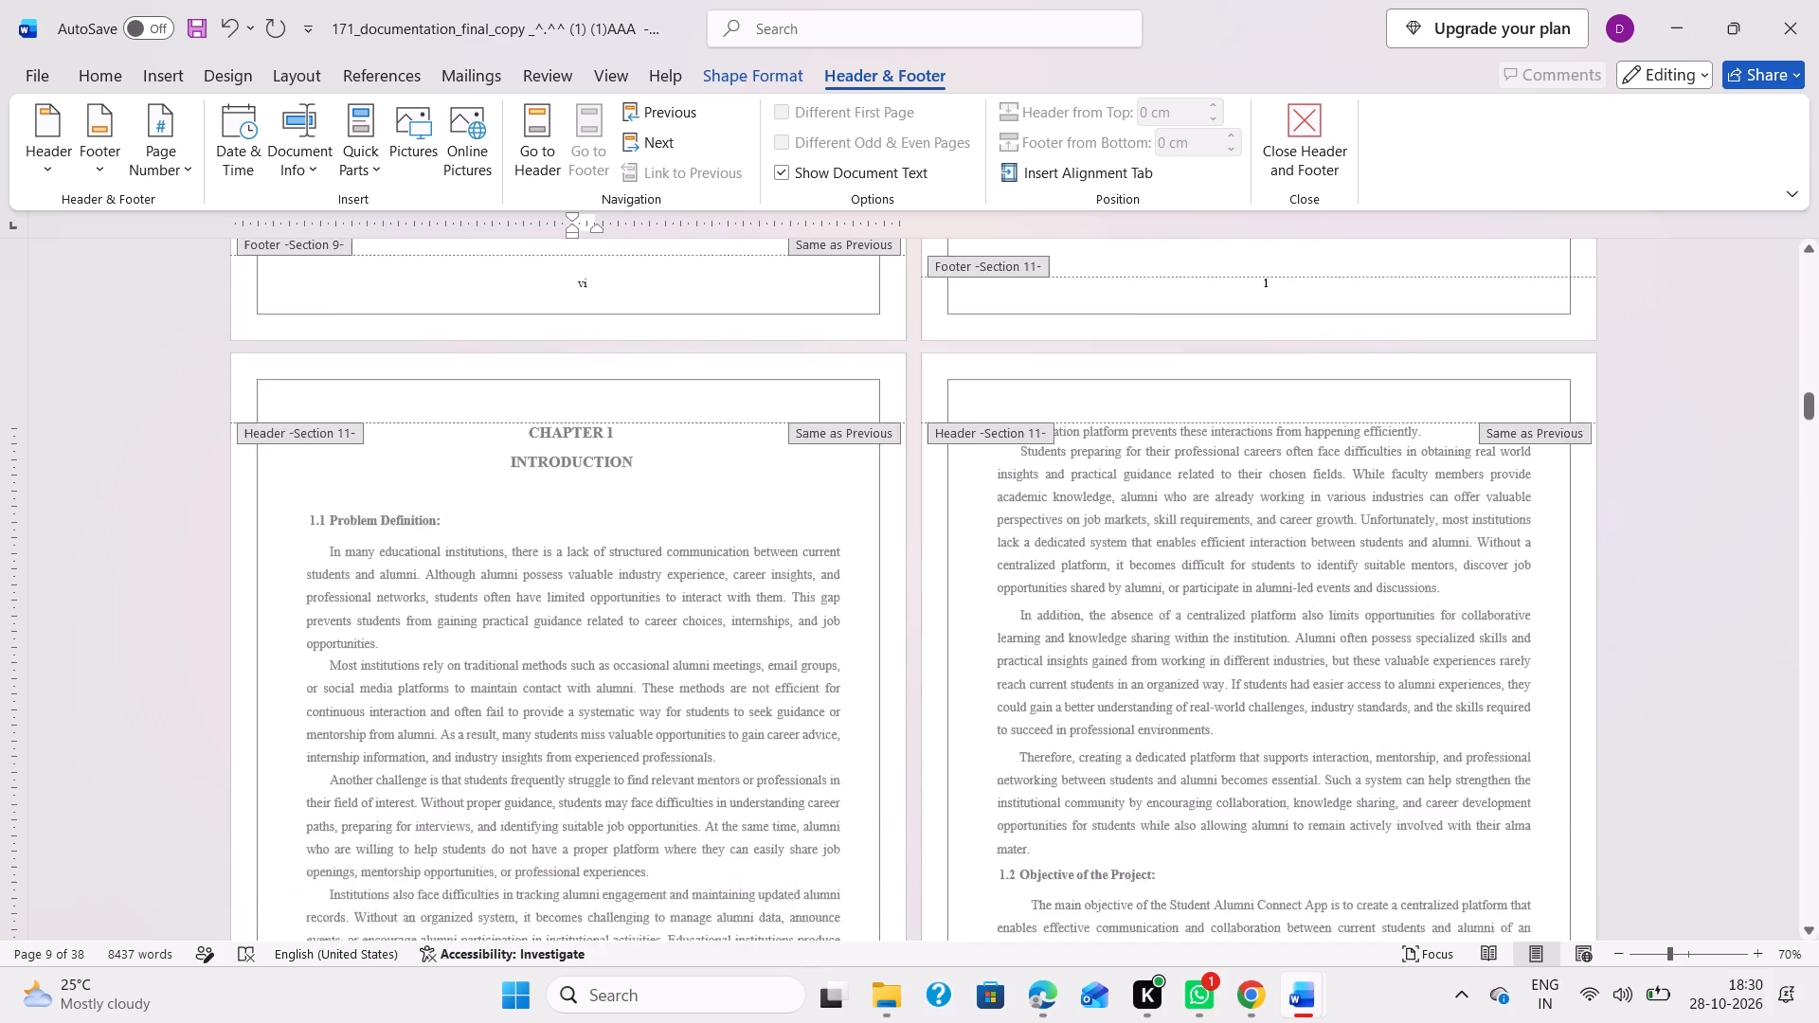
pyautogui.scroll(1, 855, 521)
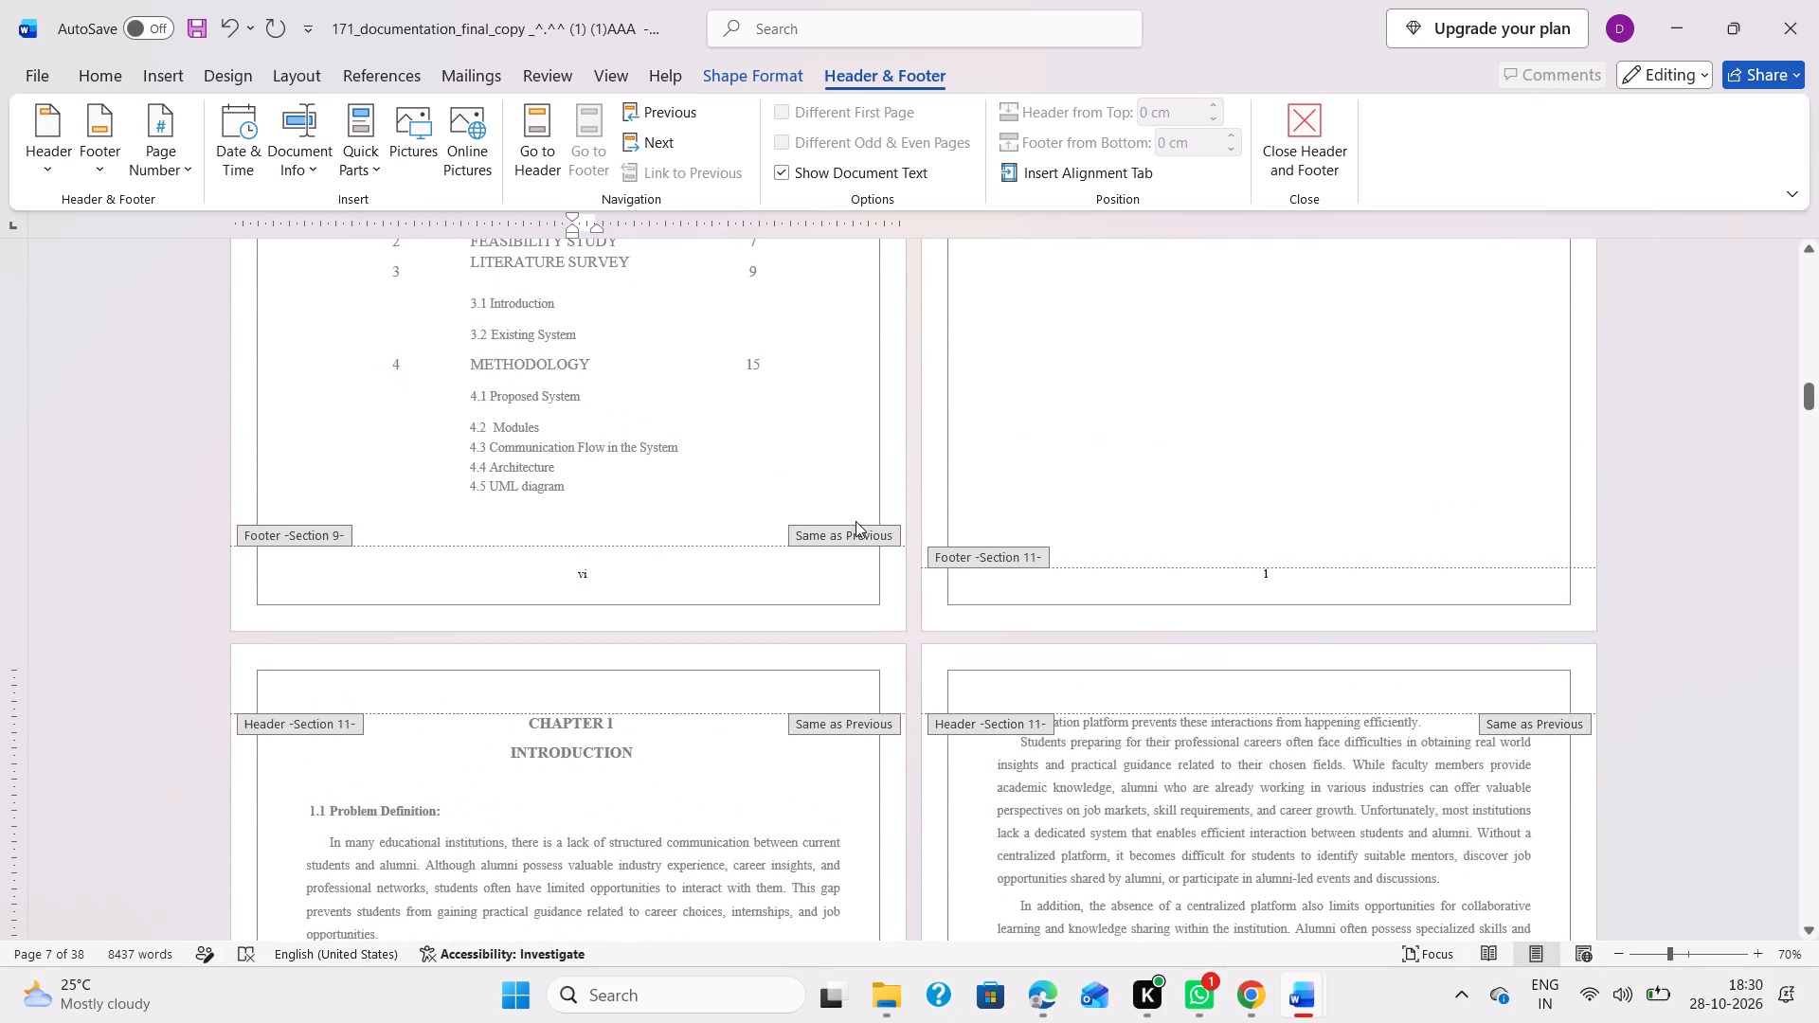
pyautogui.scroll(4, 1292, 612)
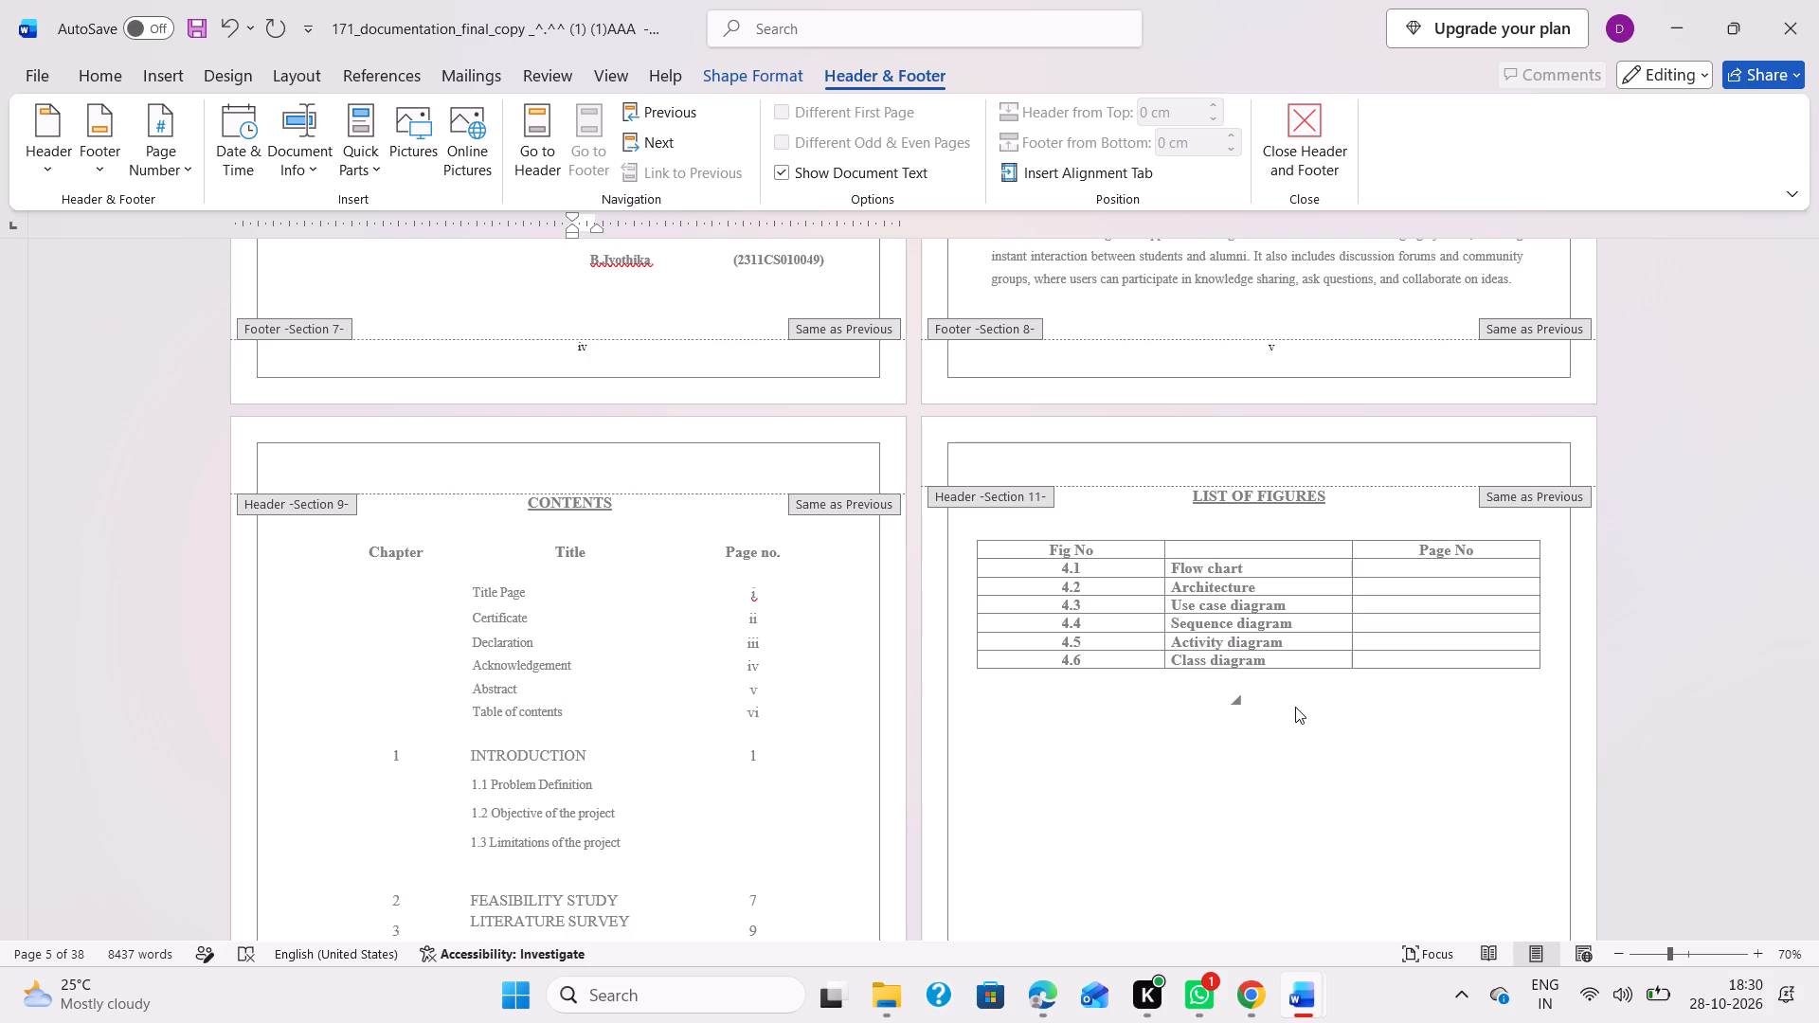
pyautogui.scroll(-5, 1295, 707)
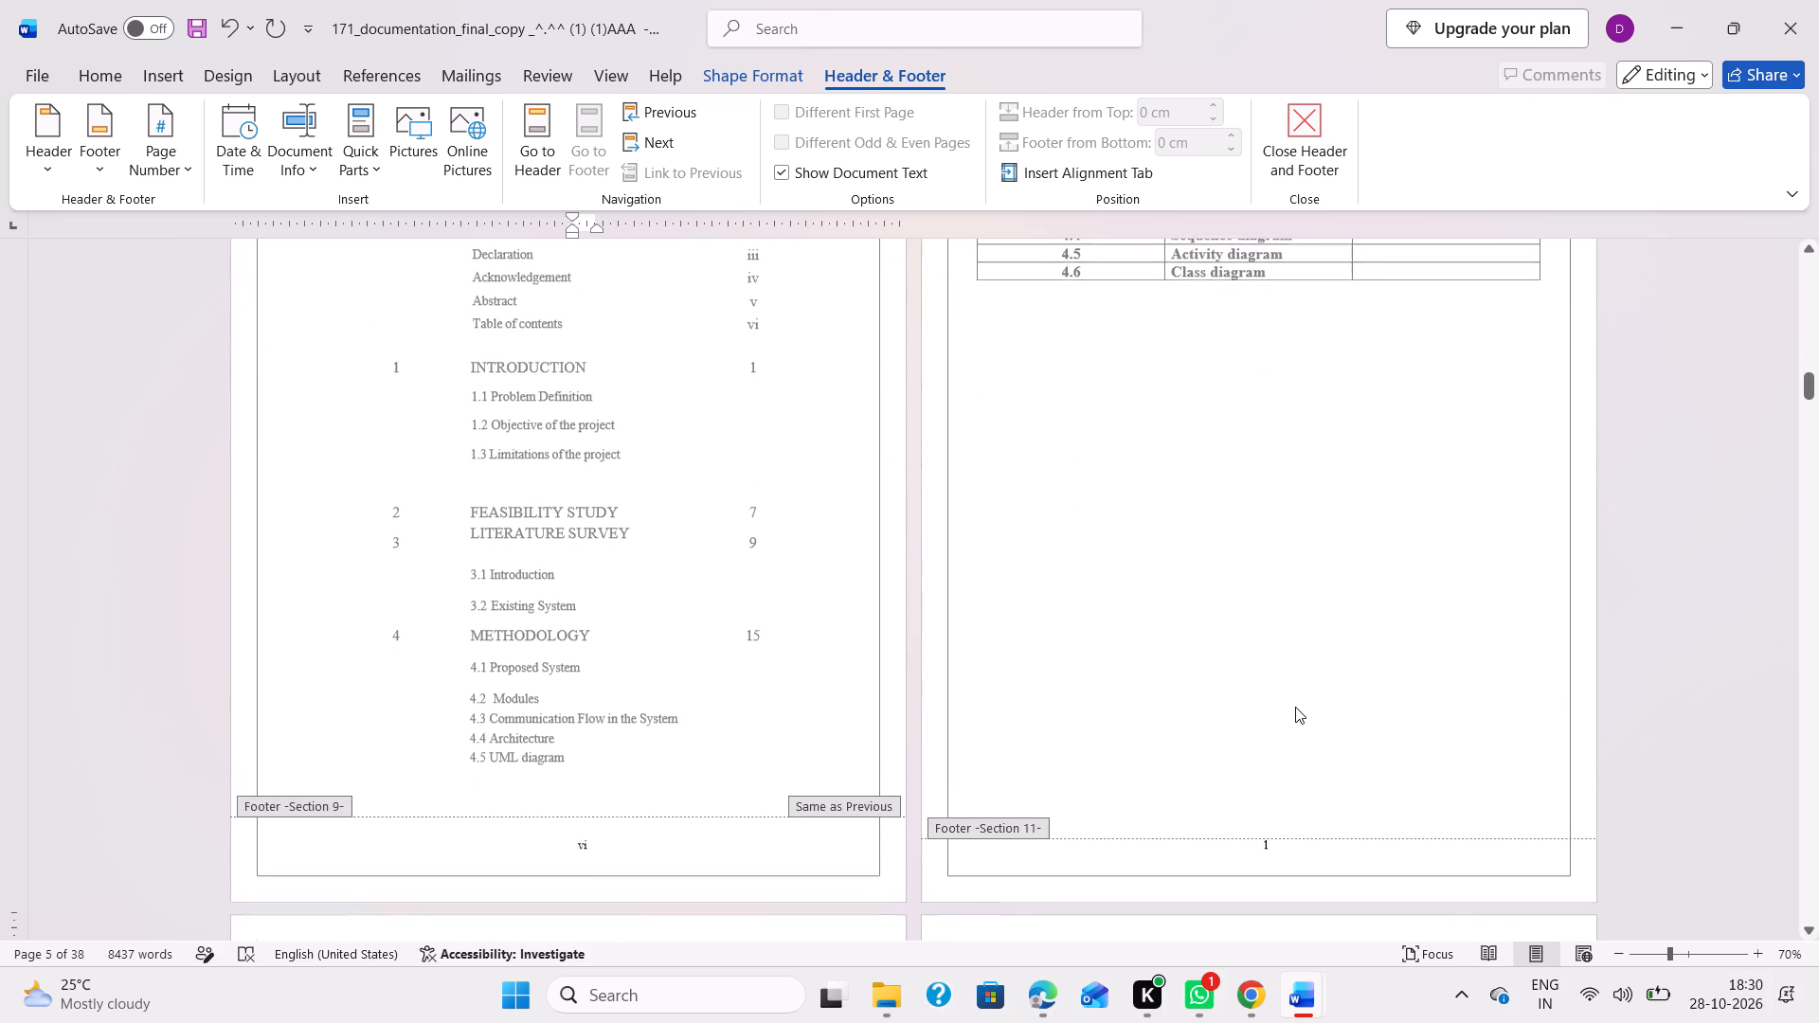
pyautogui.scroll(-1, 1295, 707)
pyautogui.click(1295, 707)
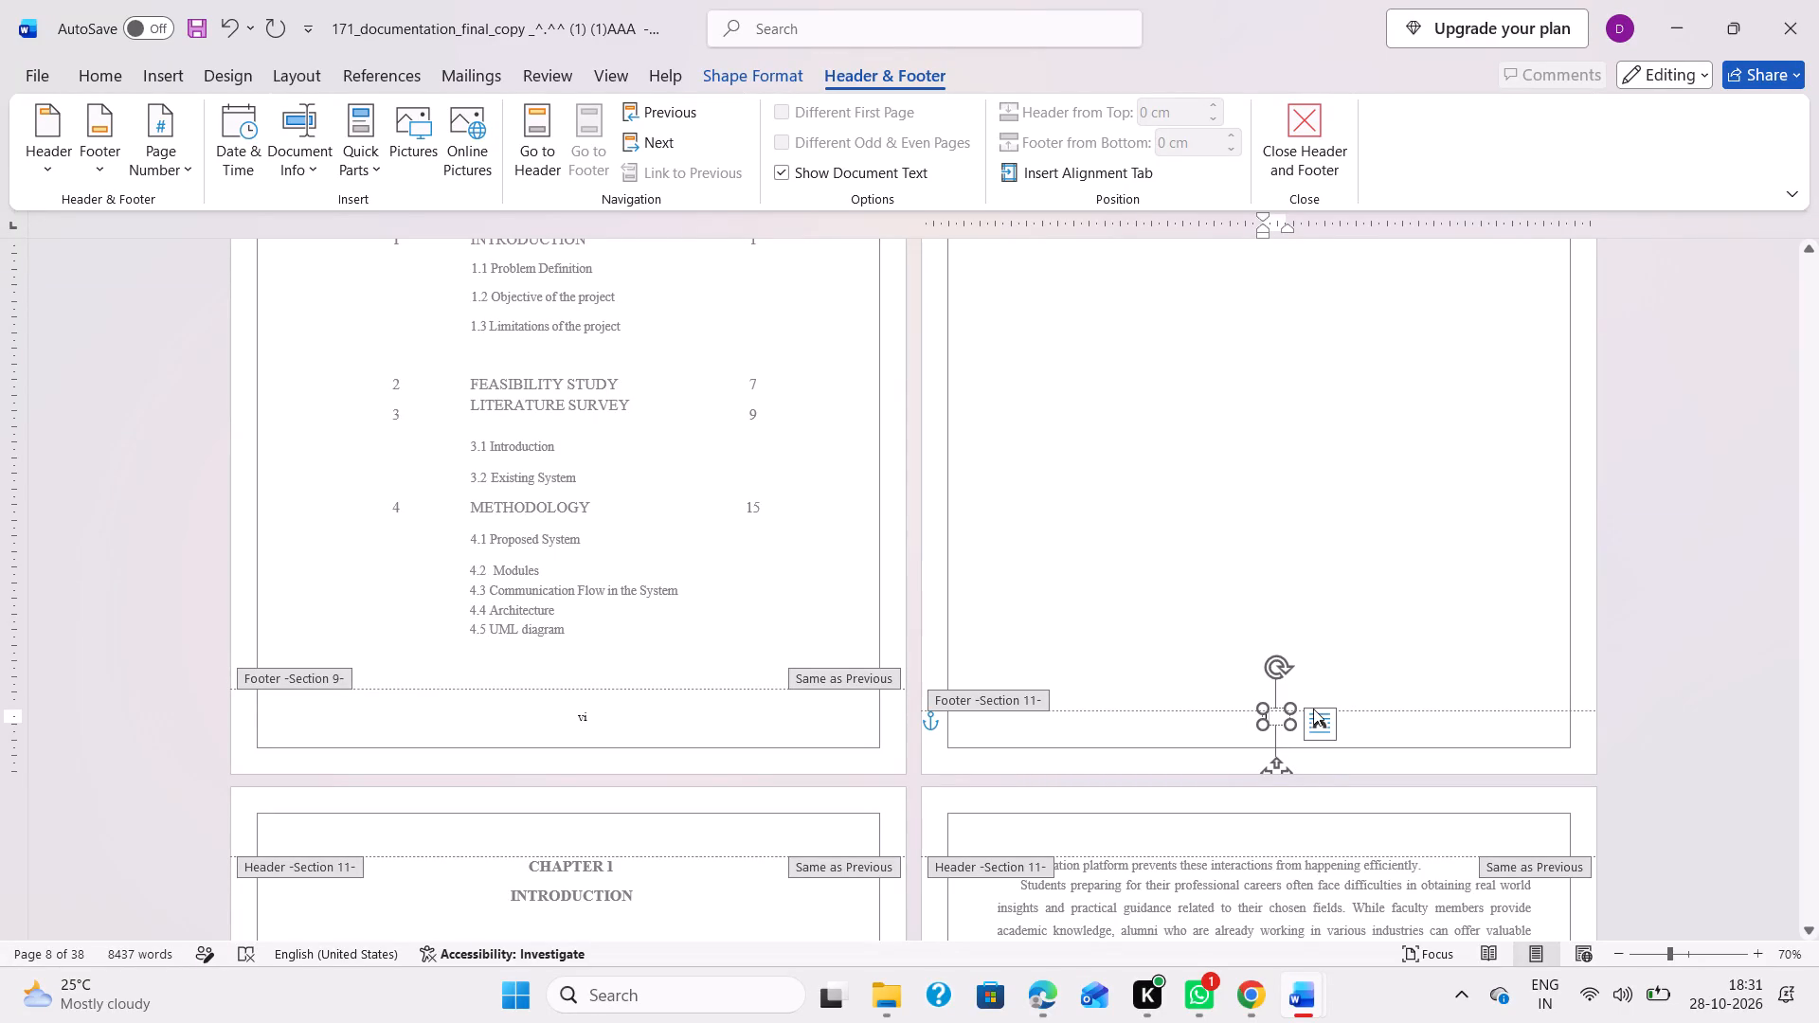
pyautogui.click(1388, 738)
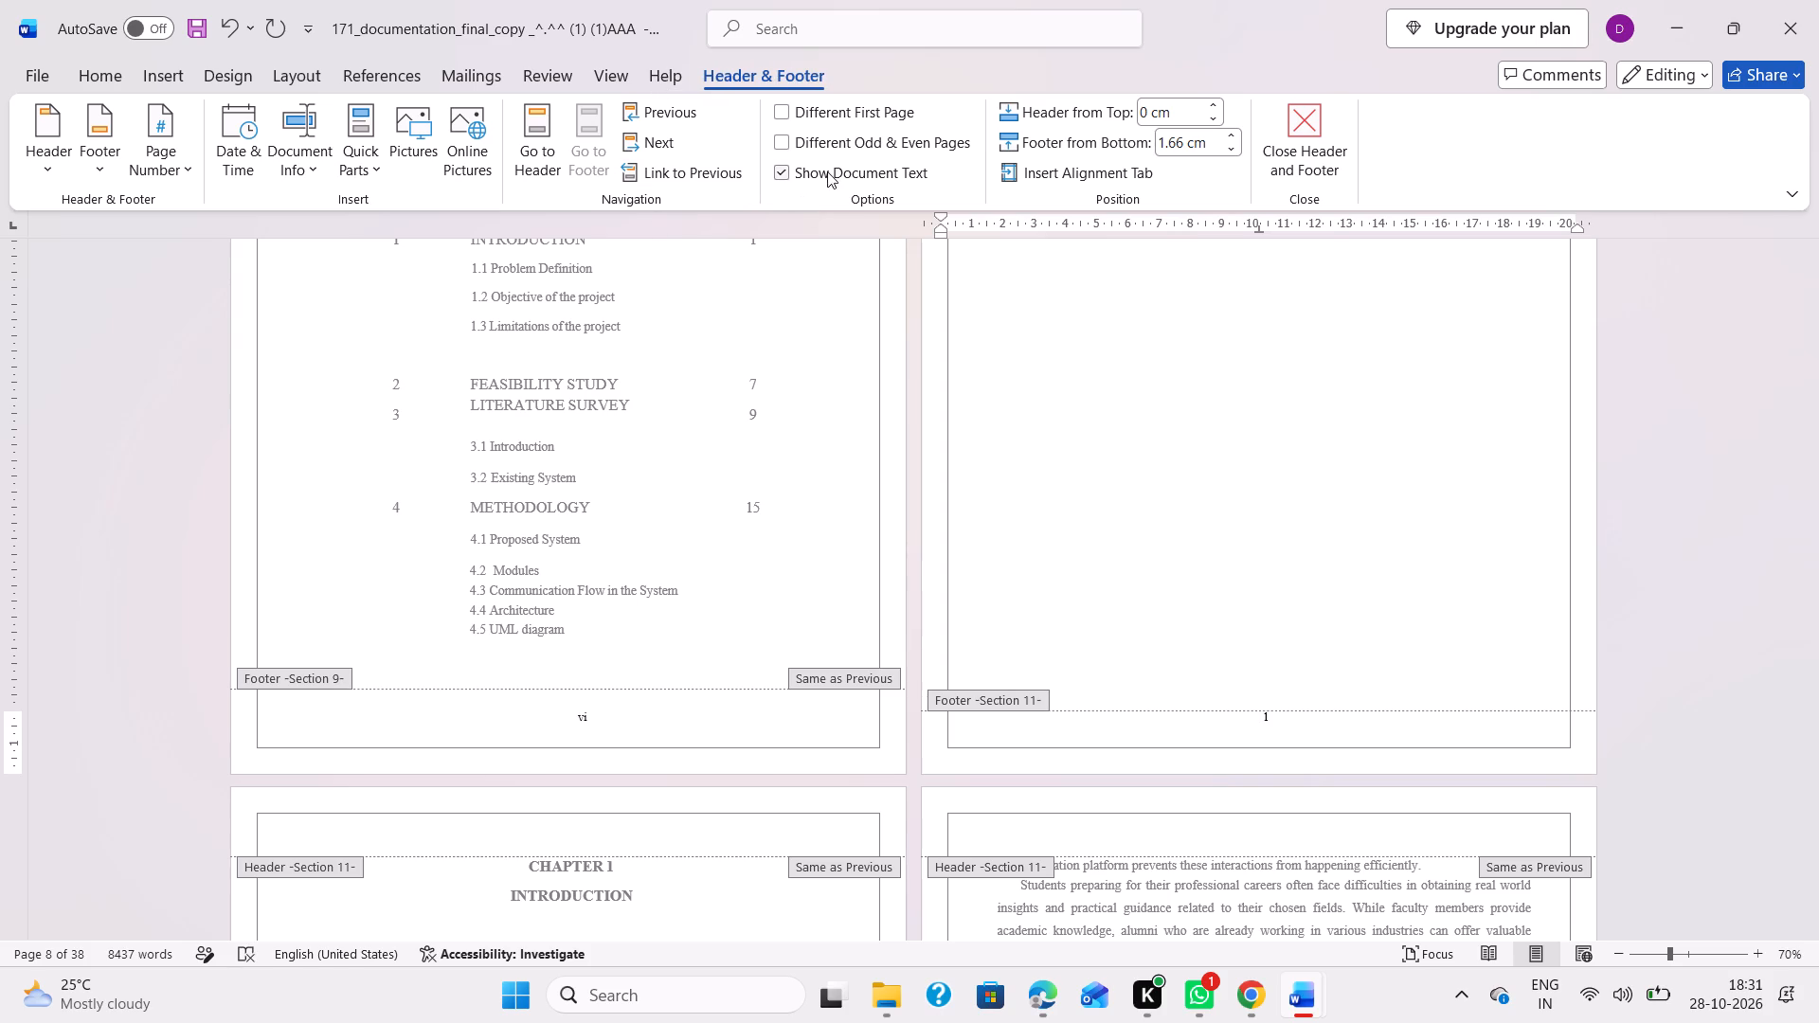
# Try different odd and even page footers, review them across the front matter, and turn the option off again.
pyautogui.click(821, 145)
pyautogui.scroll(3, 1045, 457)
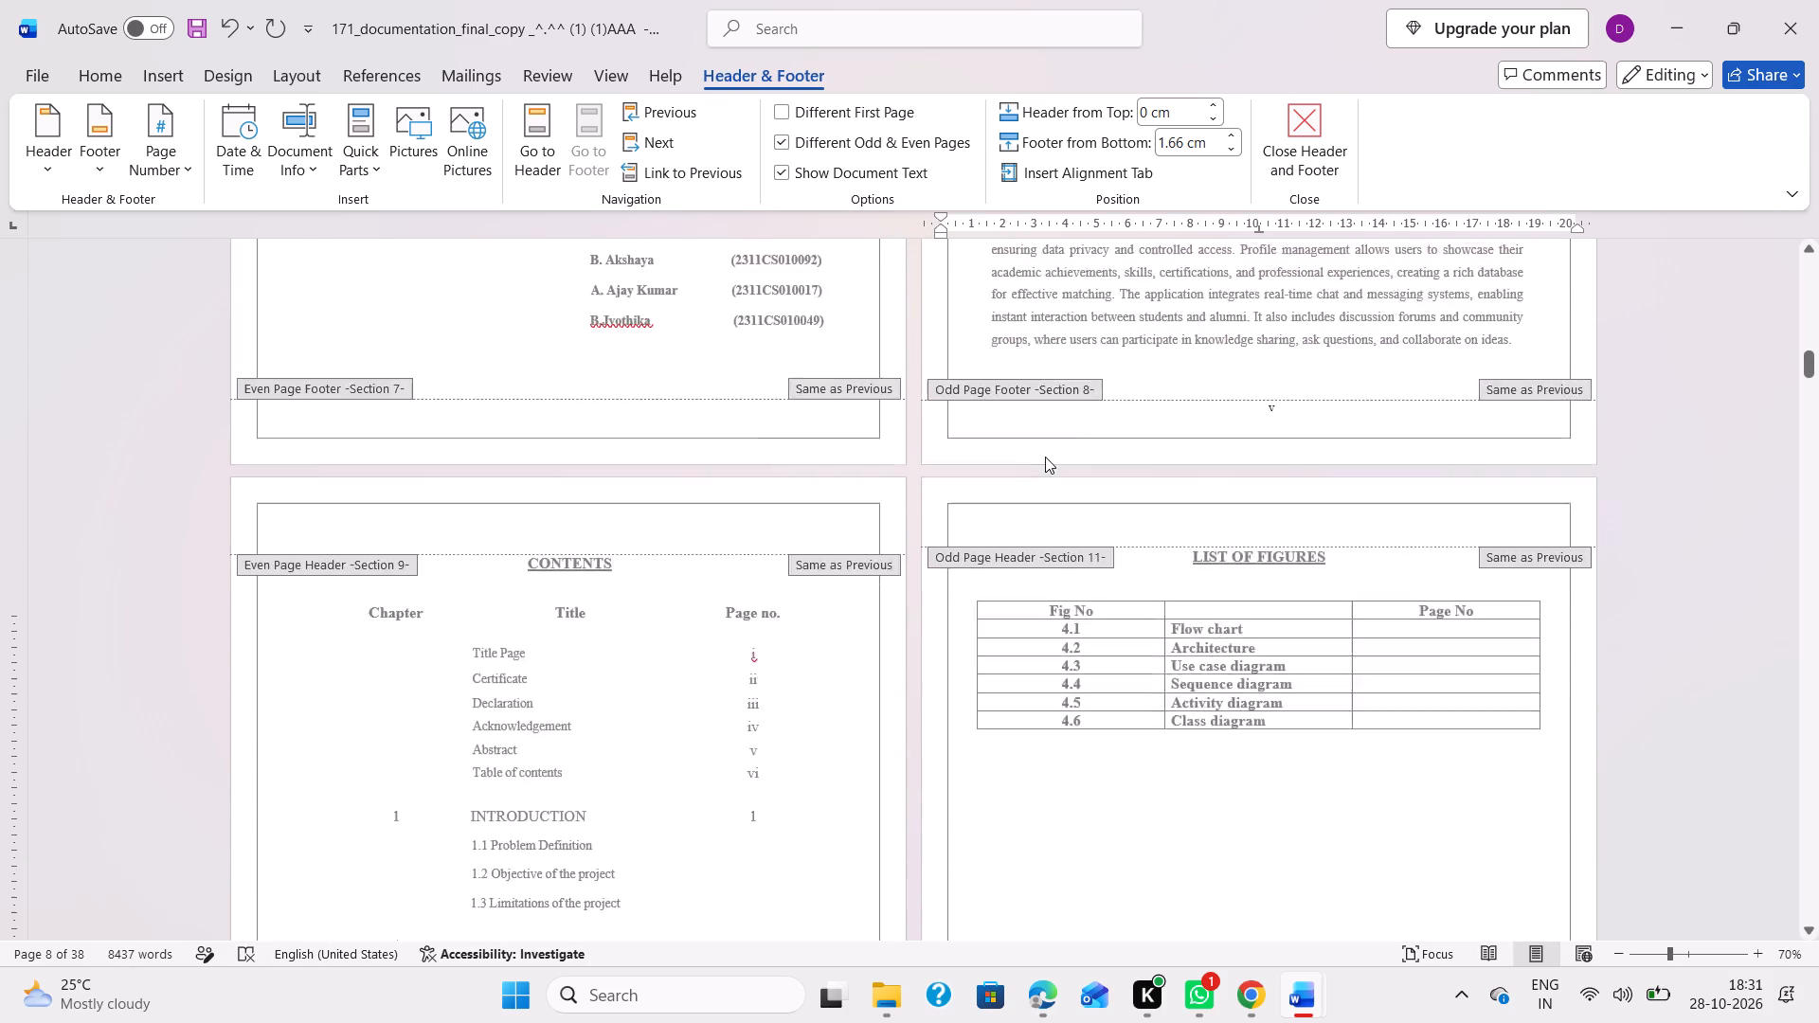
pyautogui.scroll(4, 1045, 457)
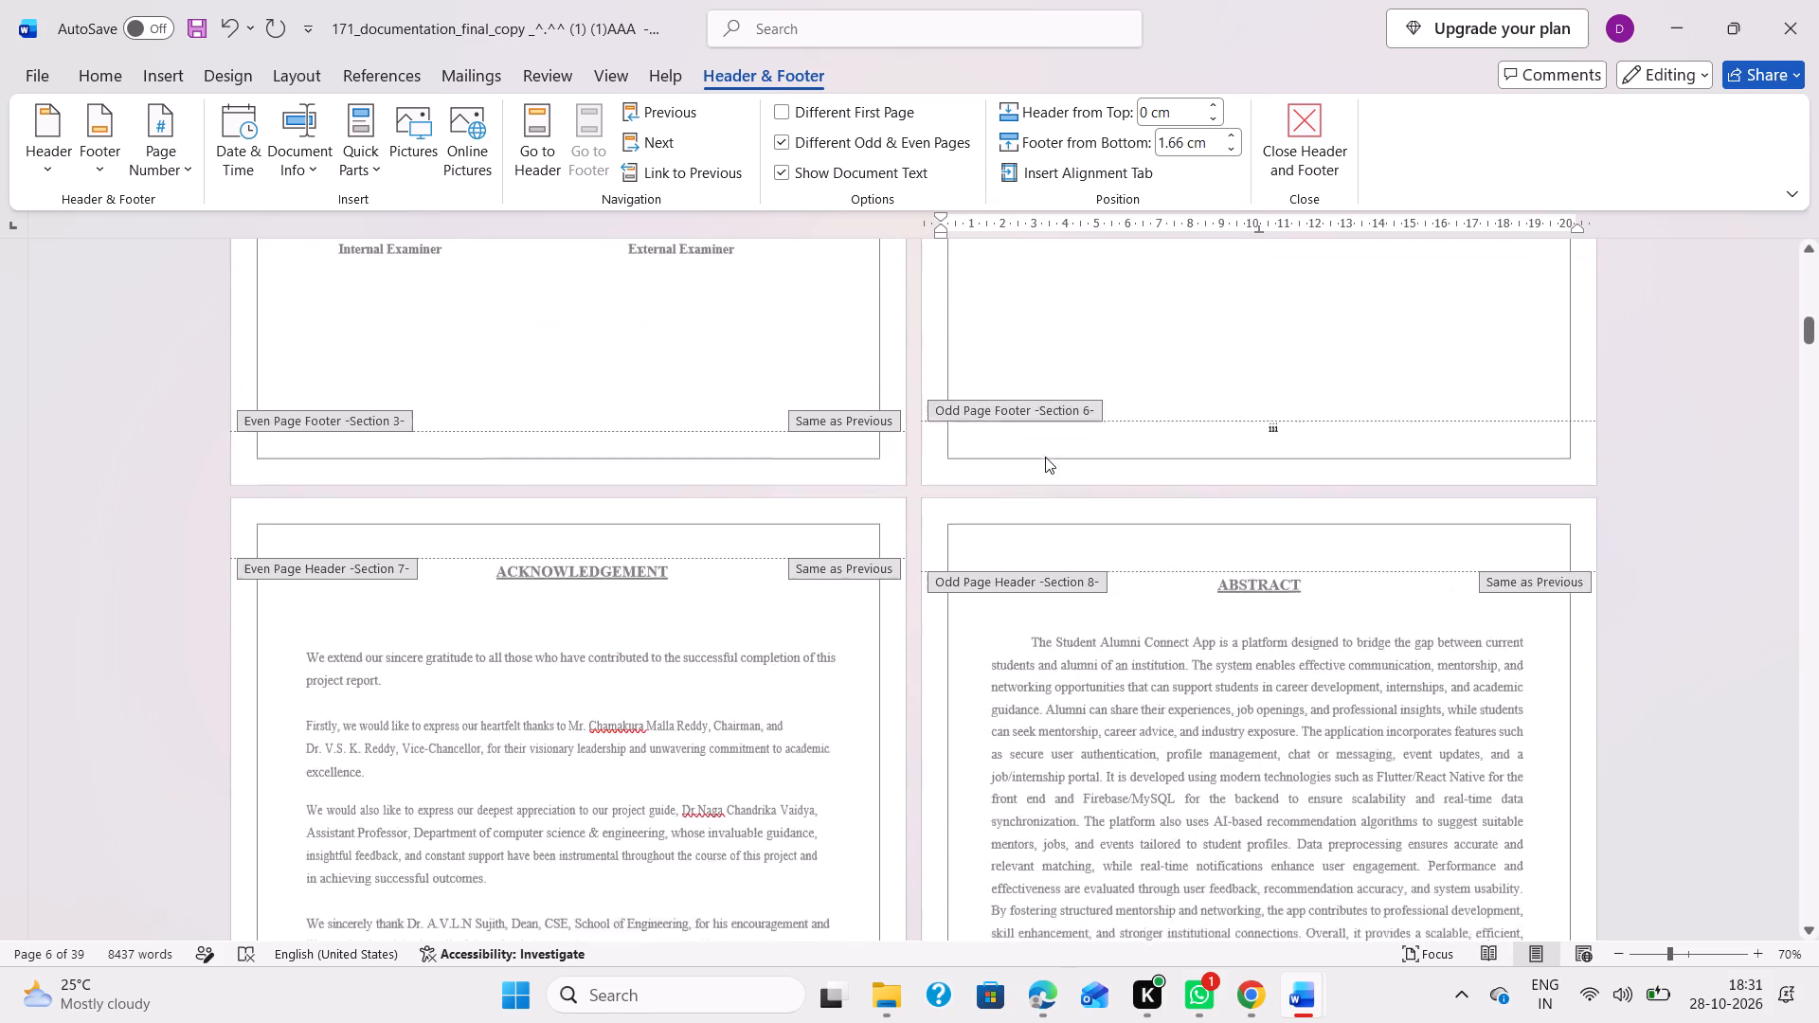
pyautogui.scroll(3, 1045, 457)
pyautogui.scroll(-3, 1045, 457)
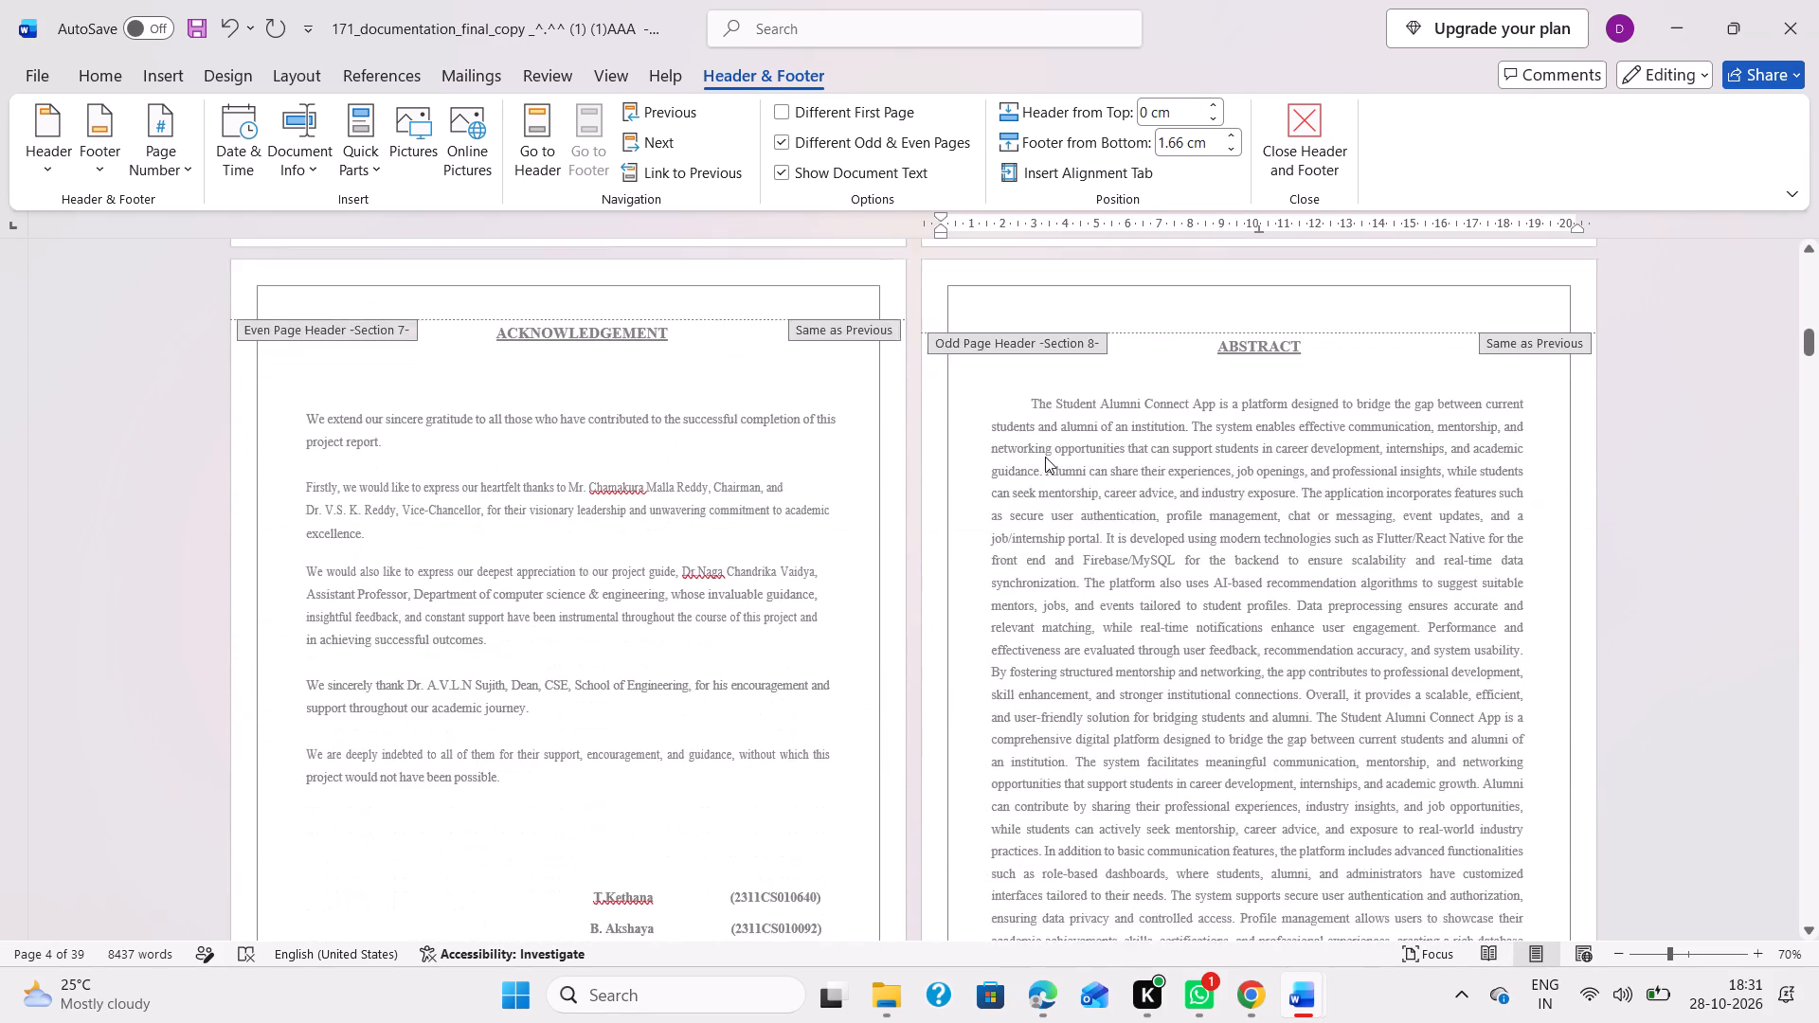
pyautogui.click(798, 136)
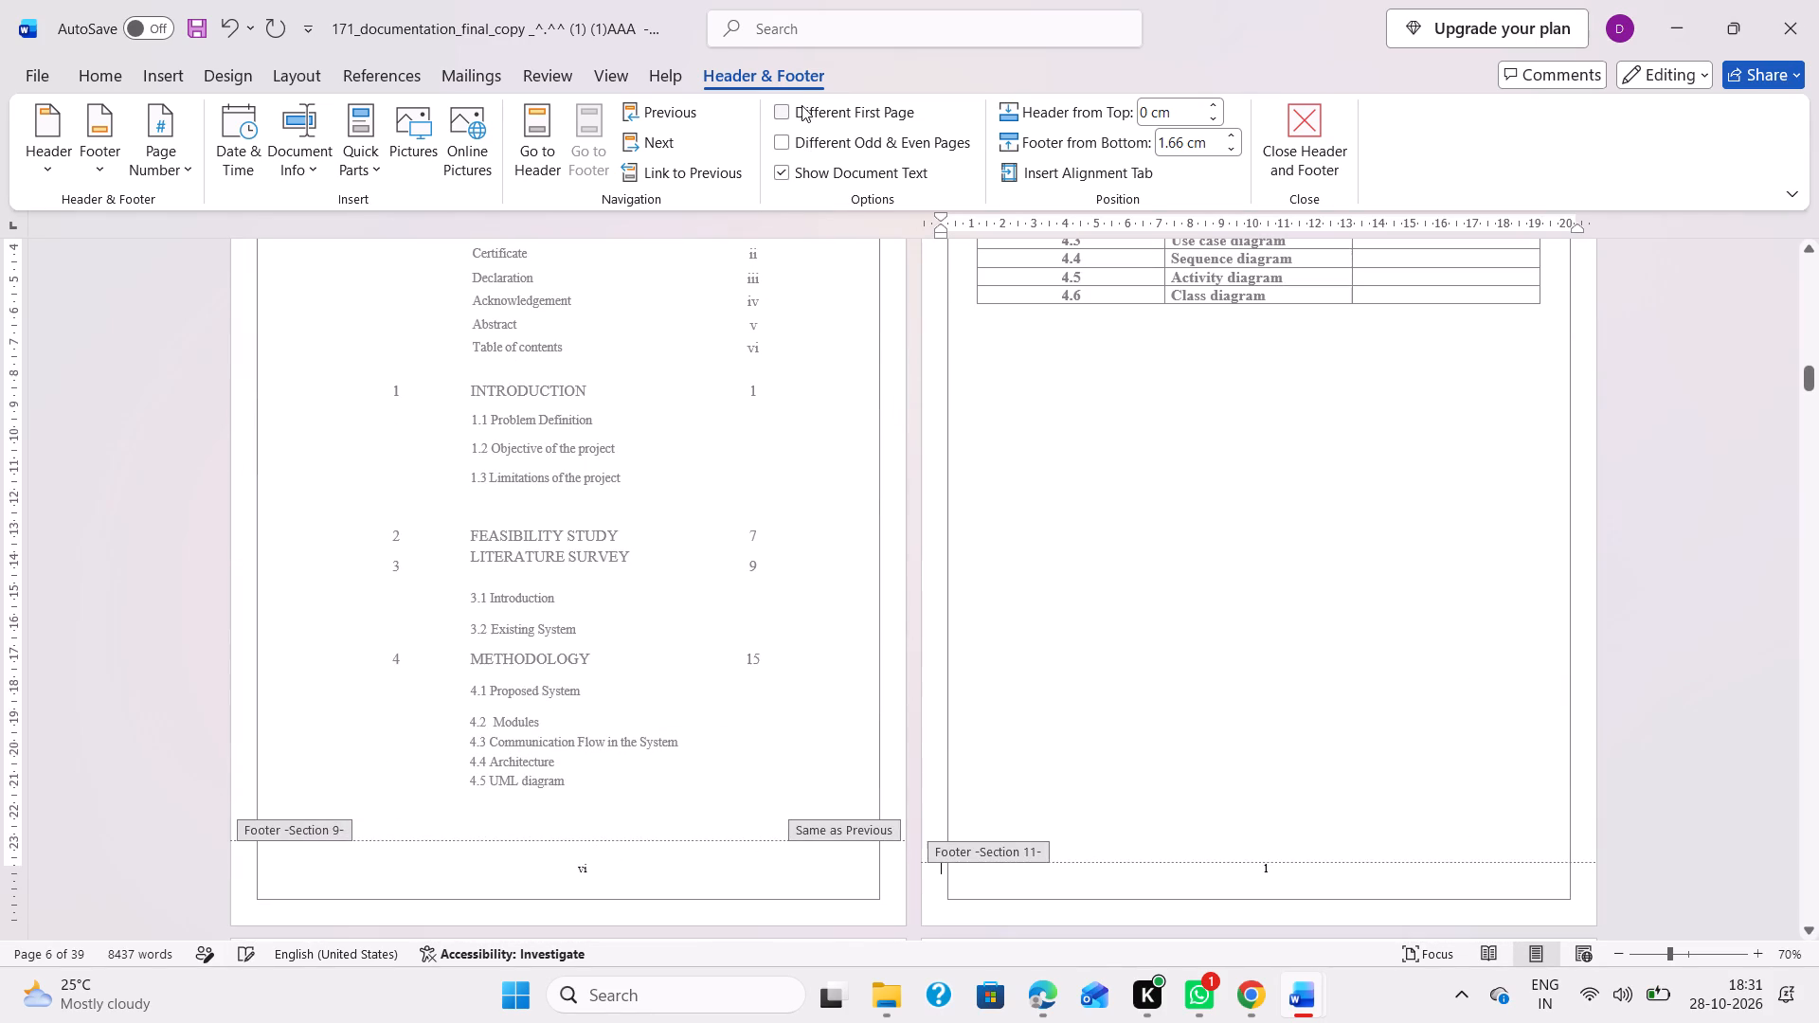
# Enable a different first page for Section 11 and check the footers on the List of Figures and Chapter 1 pages.
pyautogui.click(803, 103)
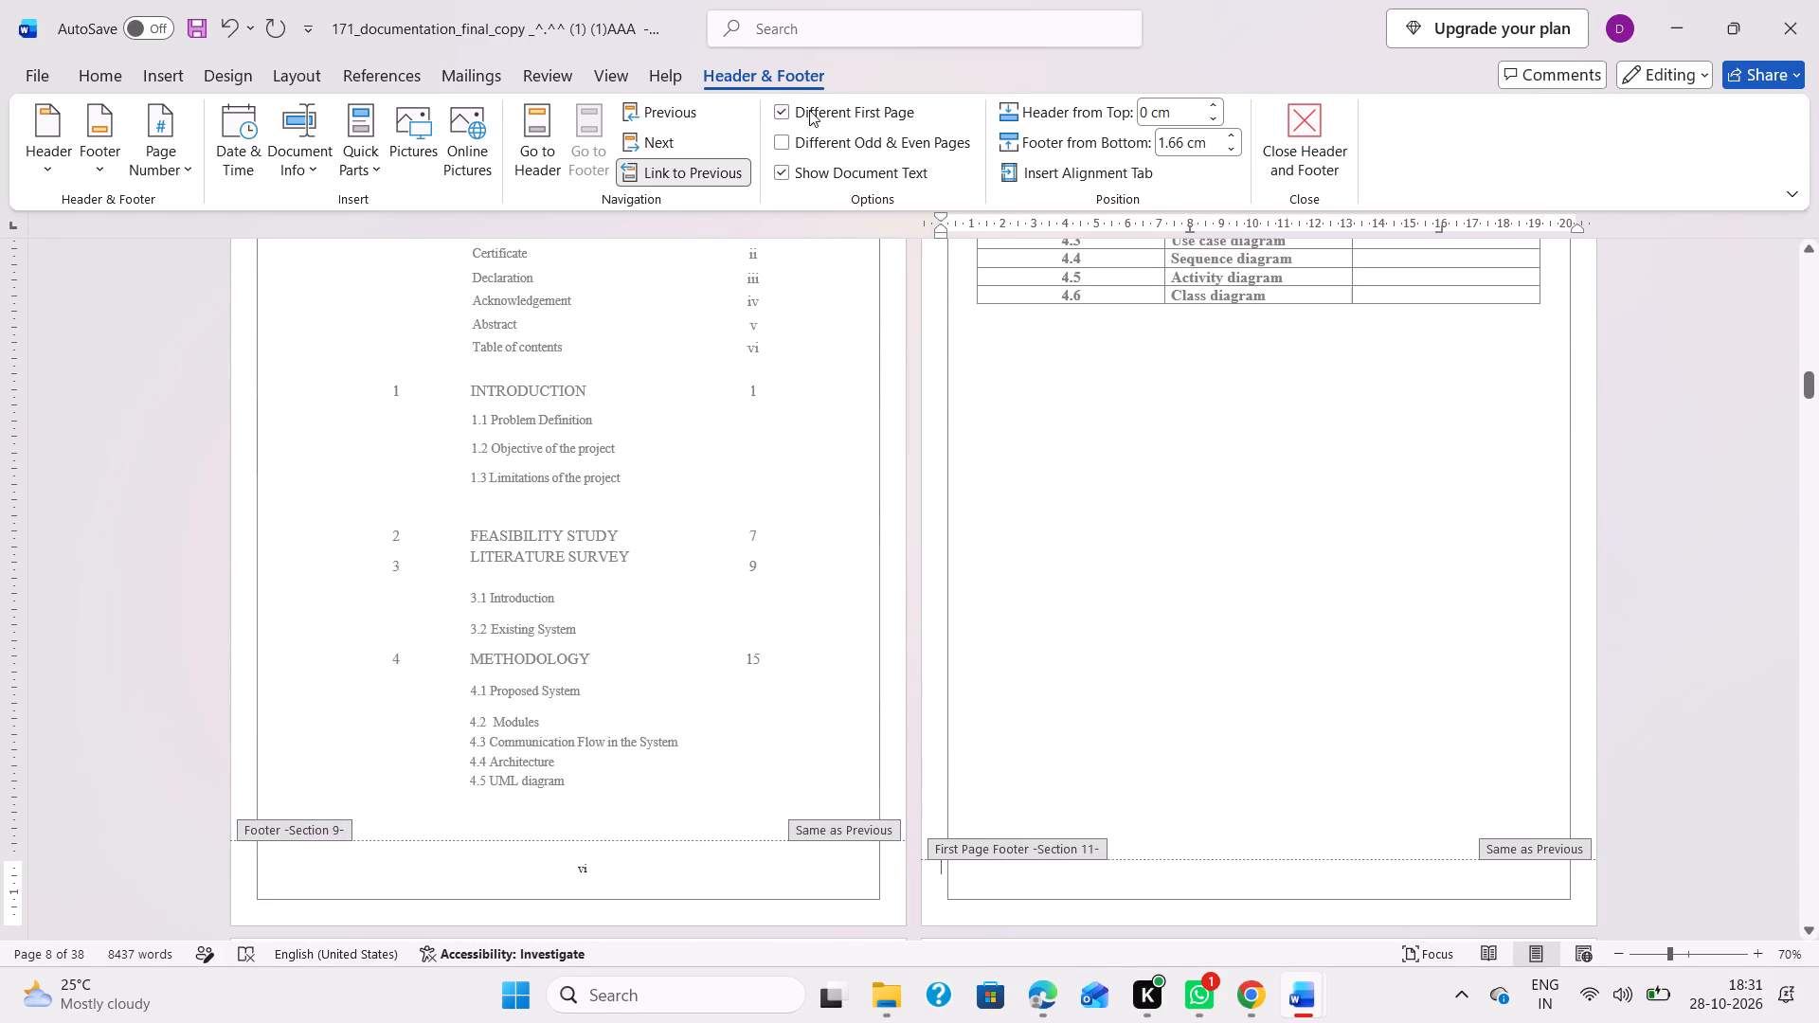
pyautogui.scroll(1, 1034, 523)
pyautogui.scroll(-2, 1034, 523)
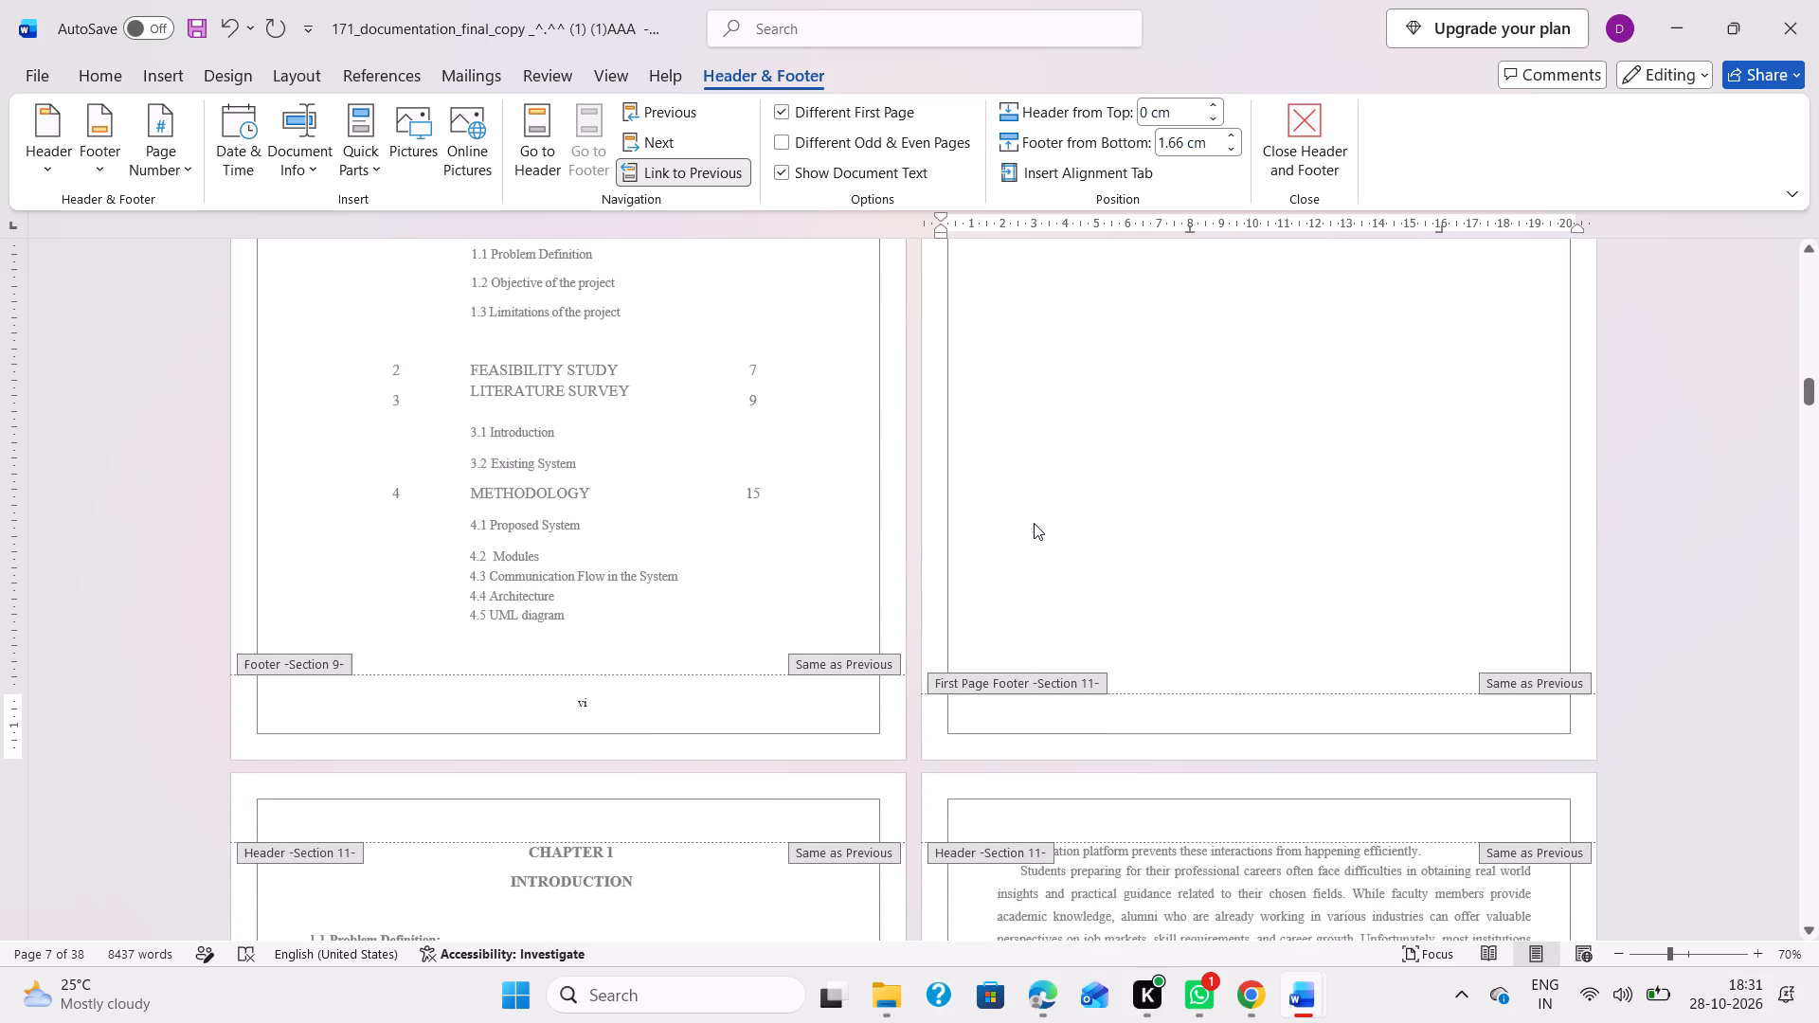
pyautogui.scroll(3, 1034, 523)
pyautogui.scroll(-3, 1034, 523)
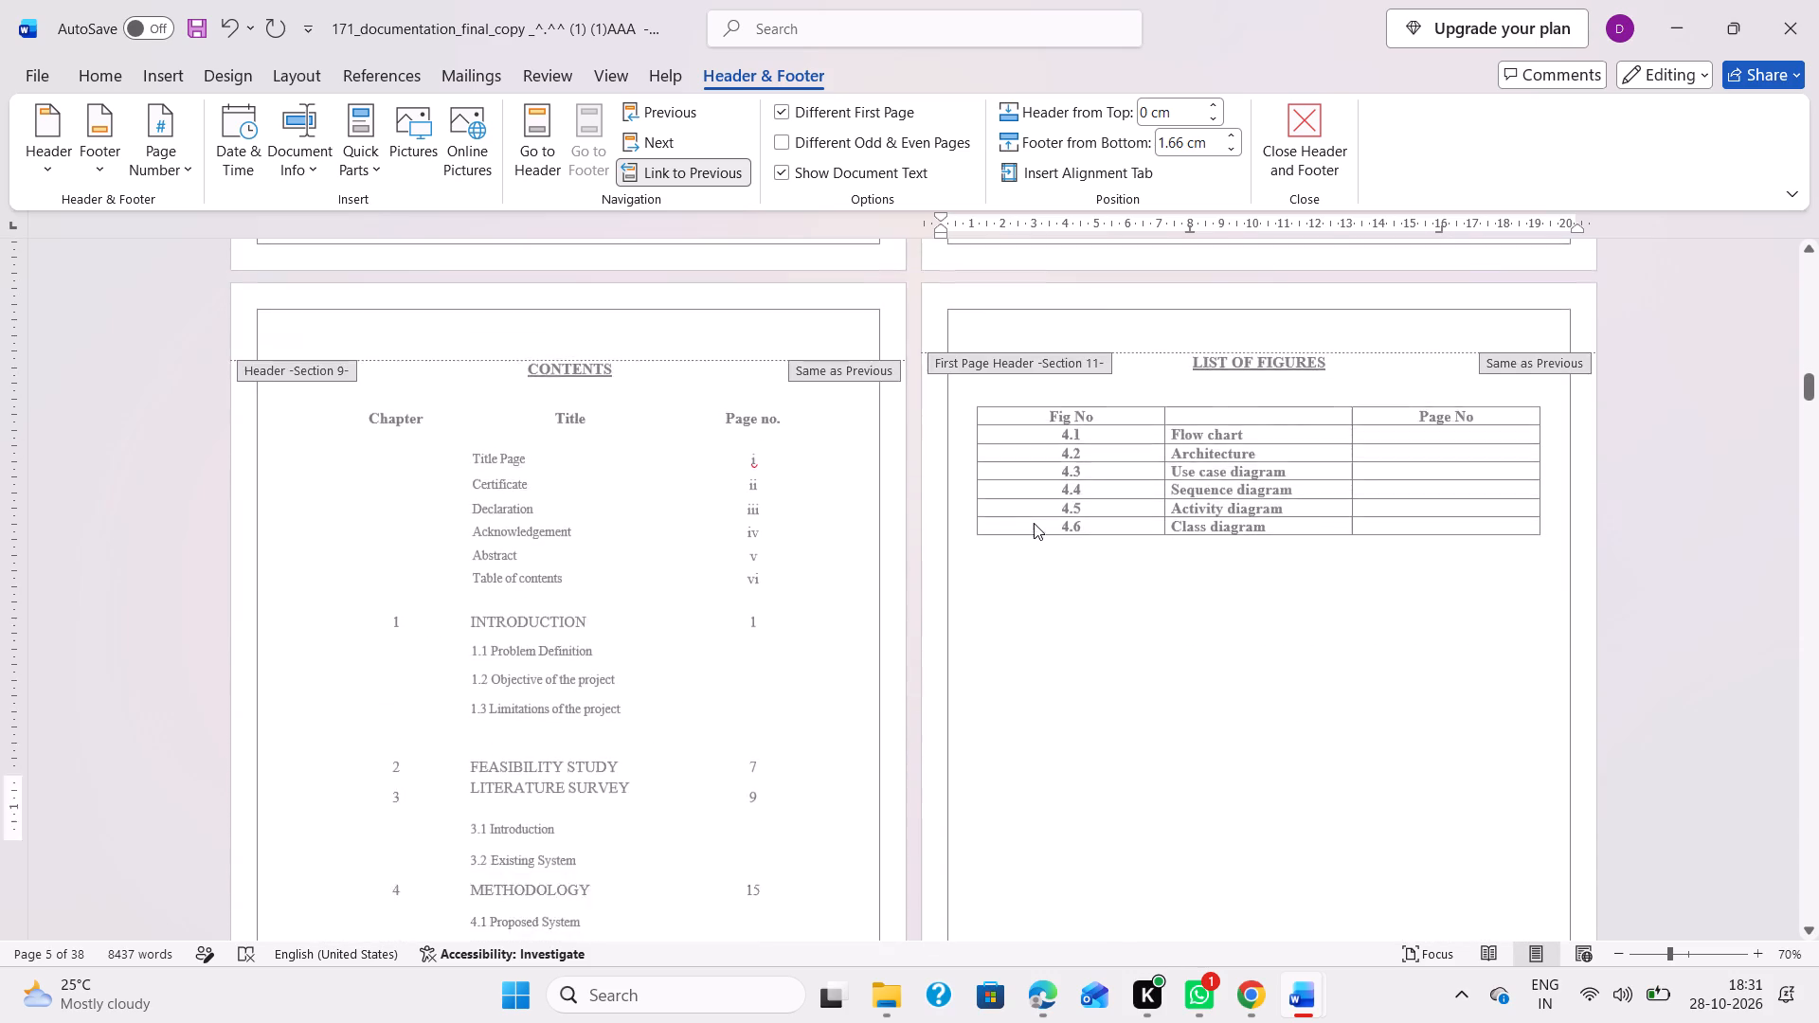
pyautogui.scroll(-5, 1034, 523)
pyautogui.scroll(2, 1034, 523)
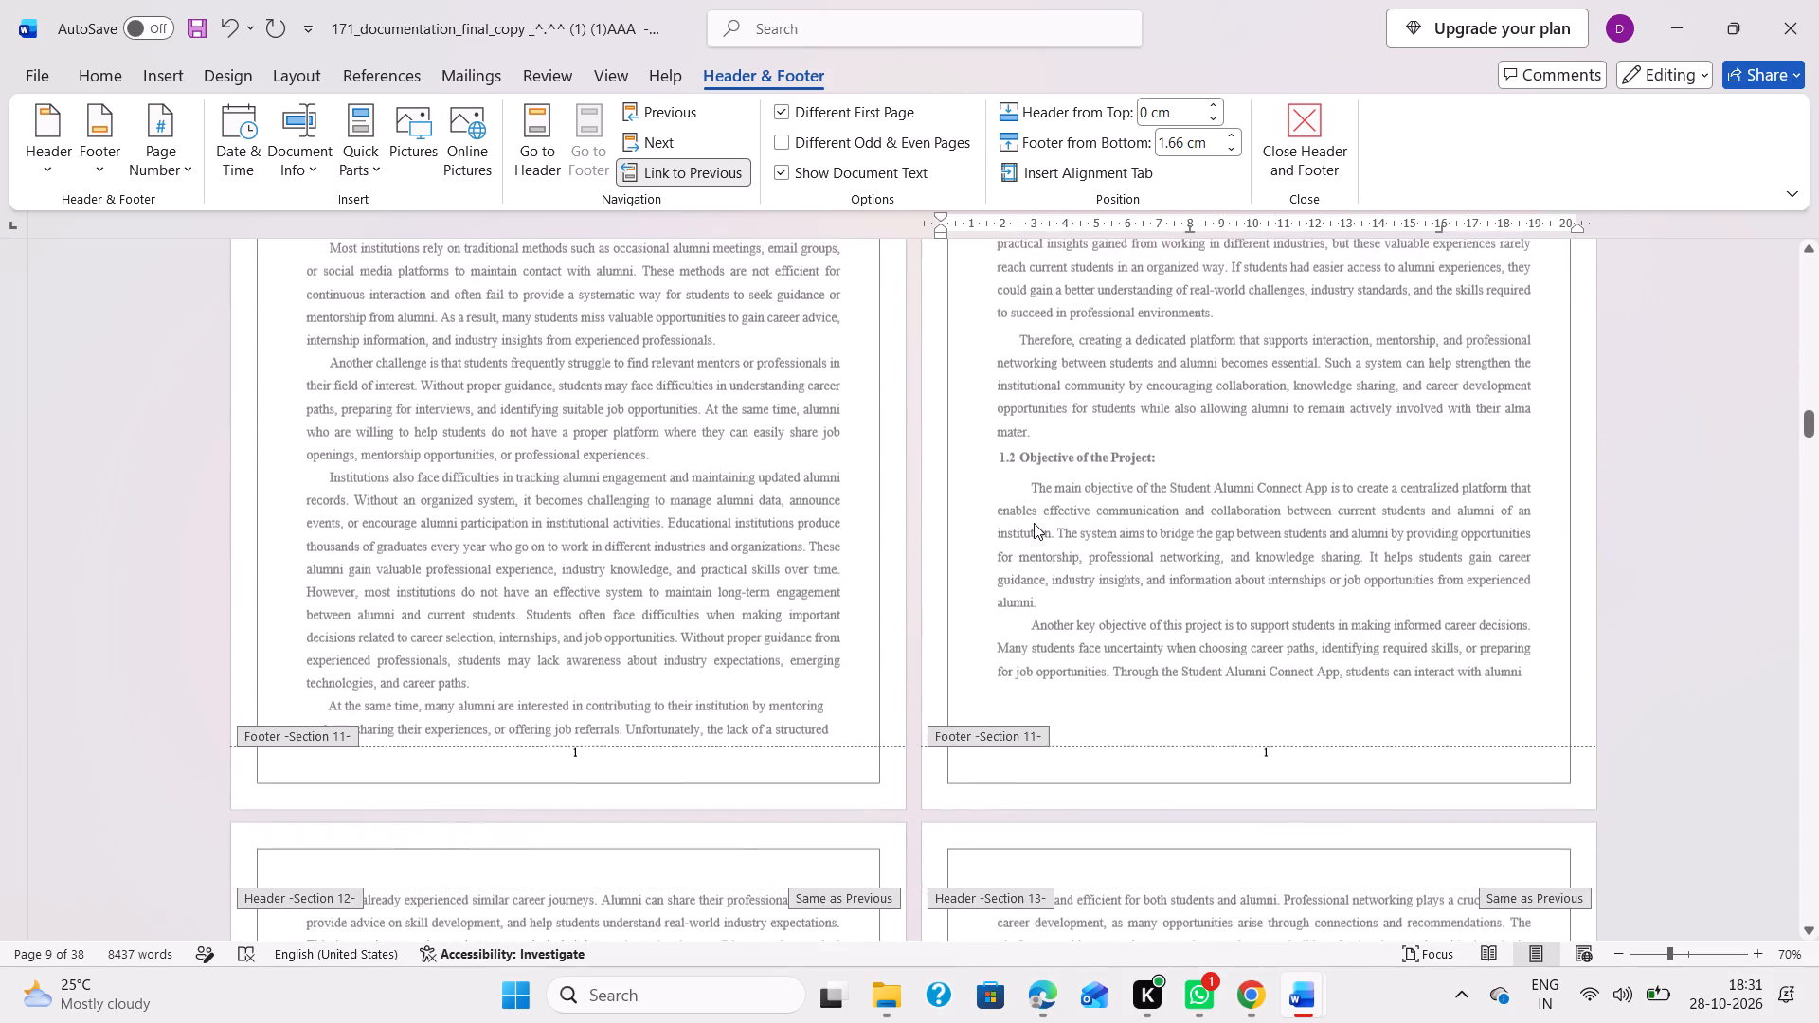
pyautogui.scroll(3, 1034, 523)
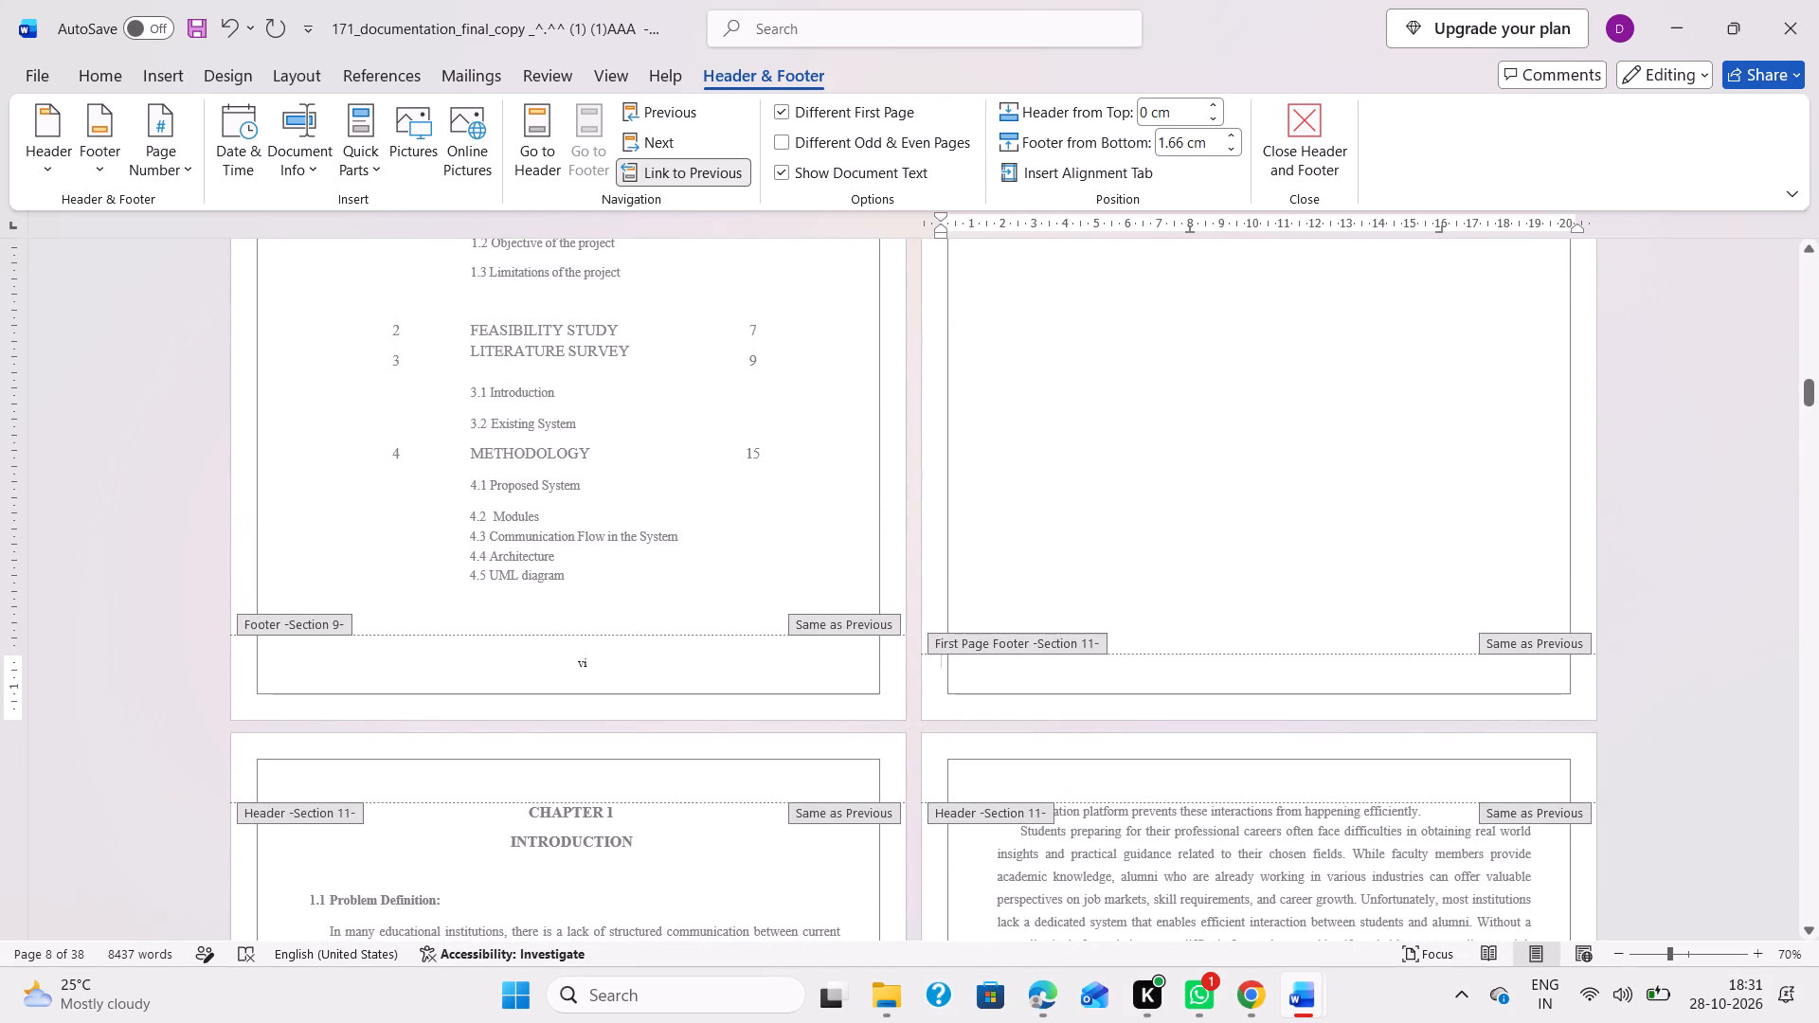
# Enter vii as the page number in Section 11's first-page footer on the List of Figures page and centre it.
pyautogui.click(1252, 674)
pyautogui.press('v')
pyautogui.write('ii')
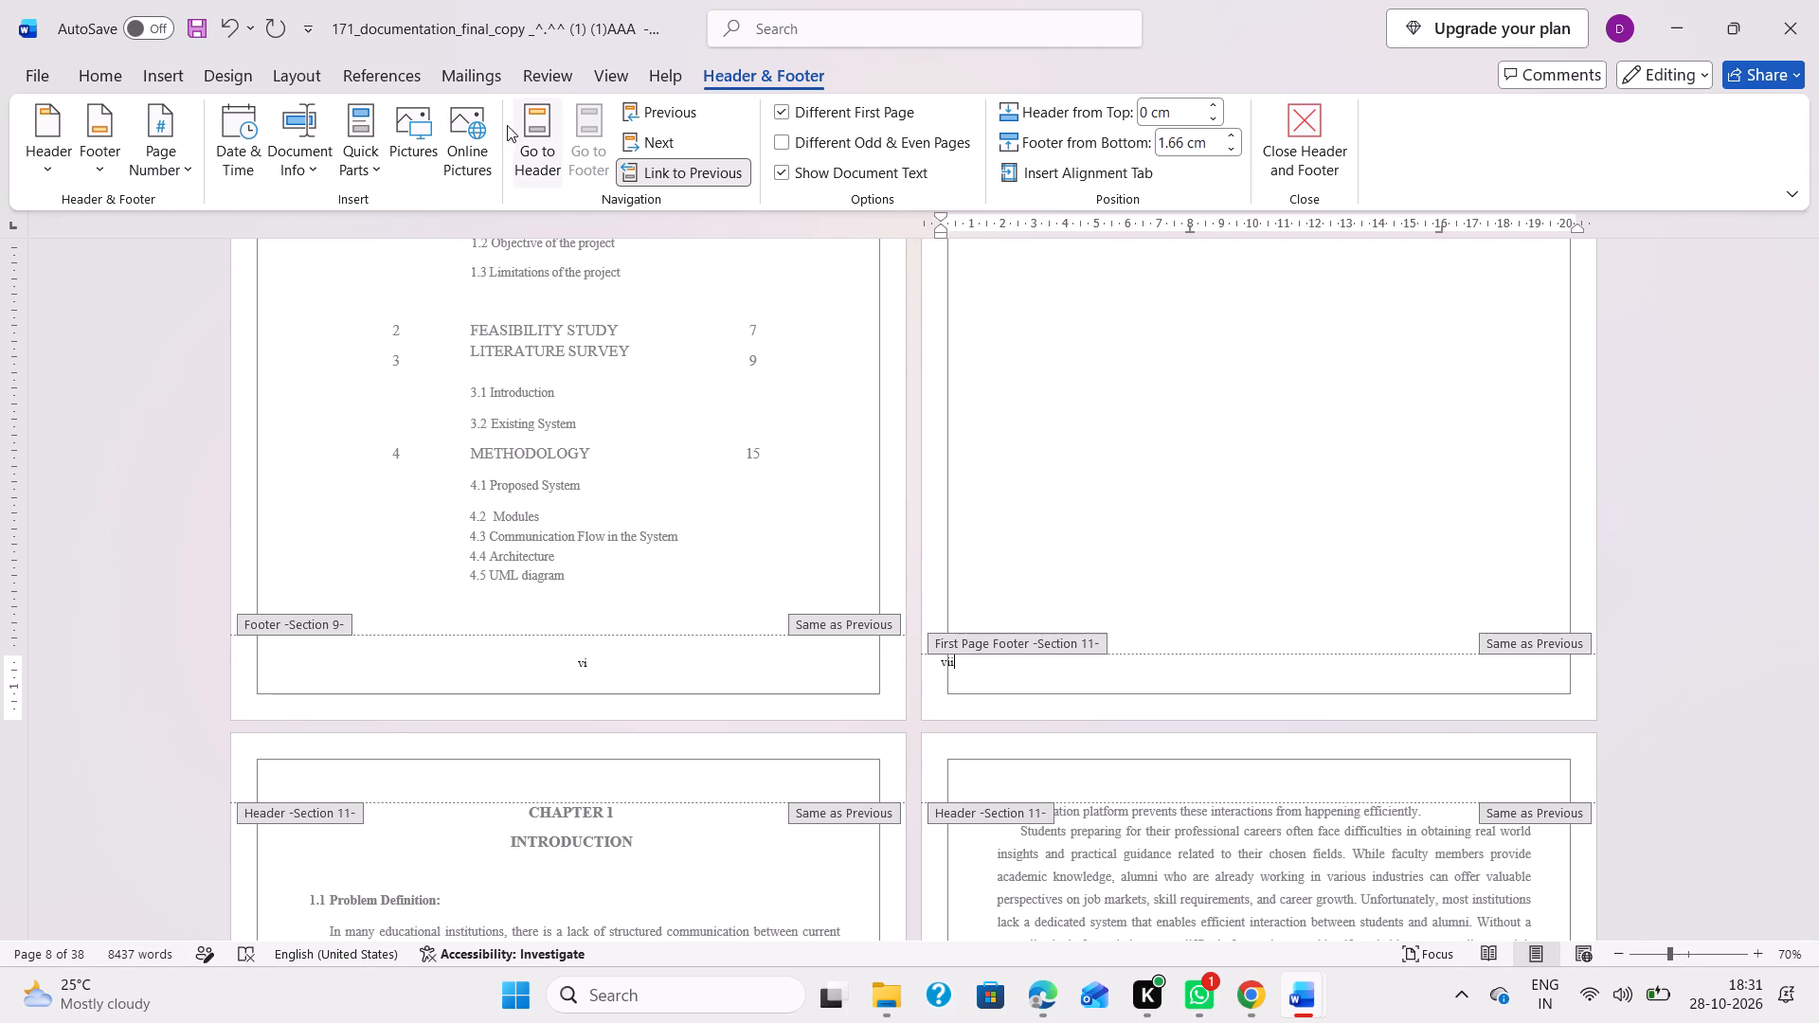
pyautogui.click(130, 74)
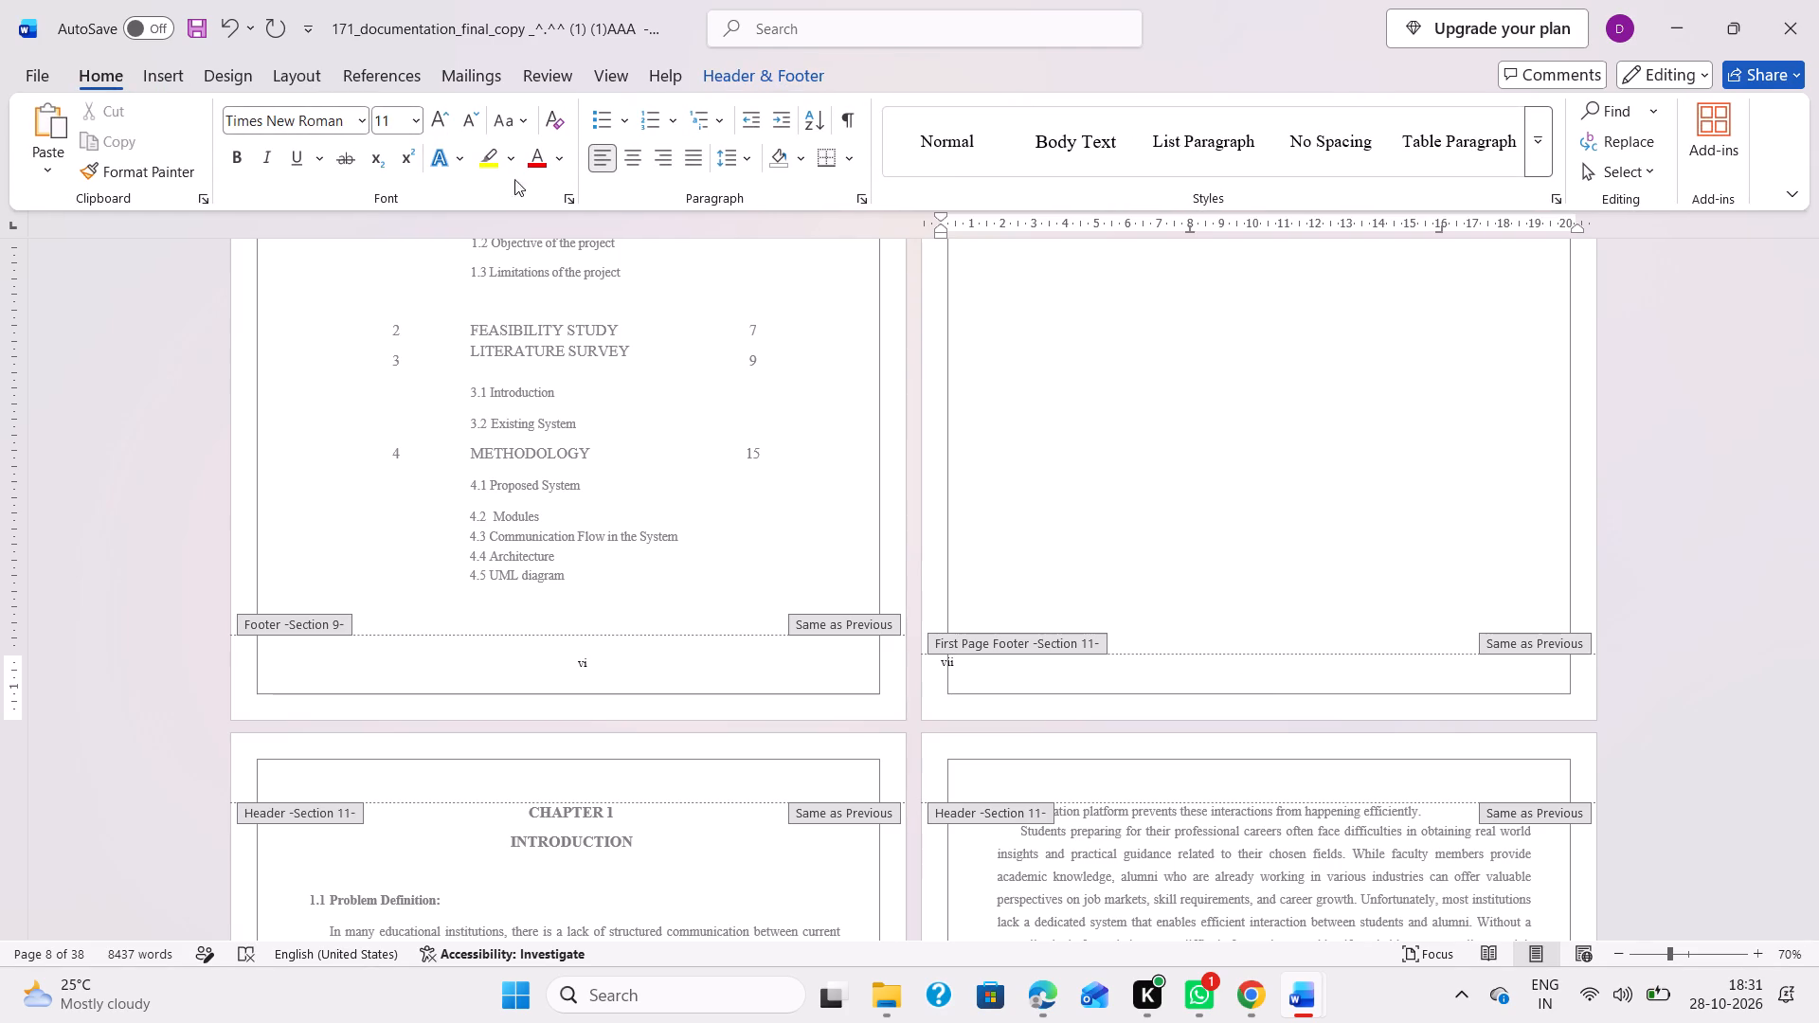
pyautogui.click(642, 155)
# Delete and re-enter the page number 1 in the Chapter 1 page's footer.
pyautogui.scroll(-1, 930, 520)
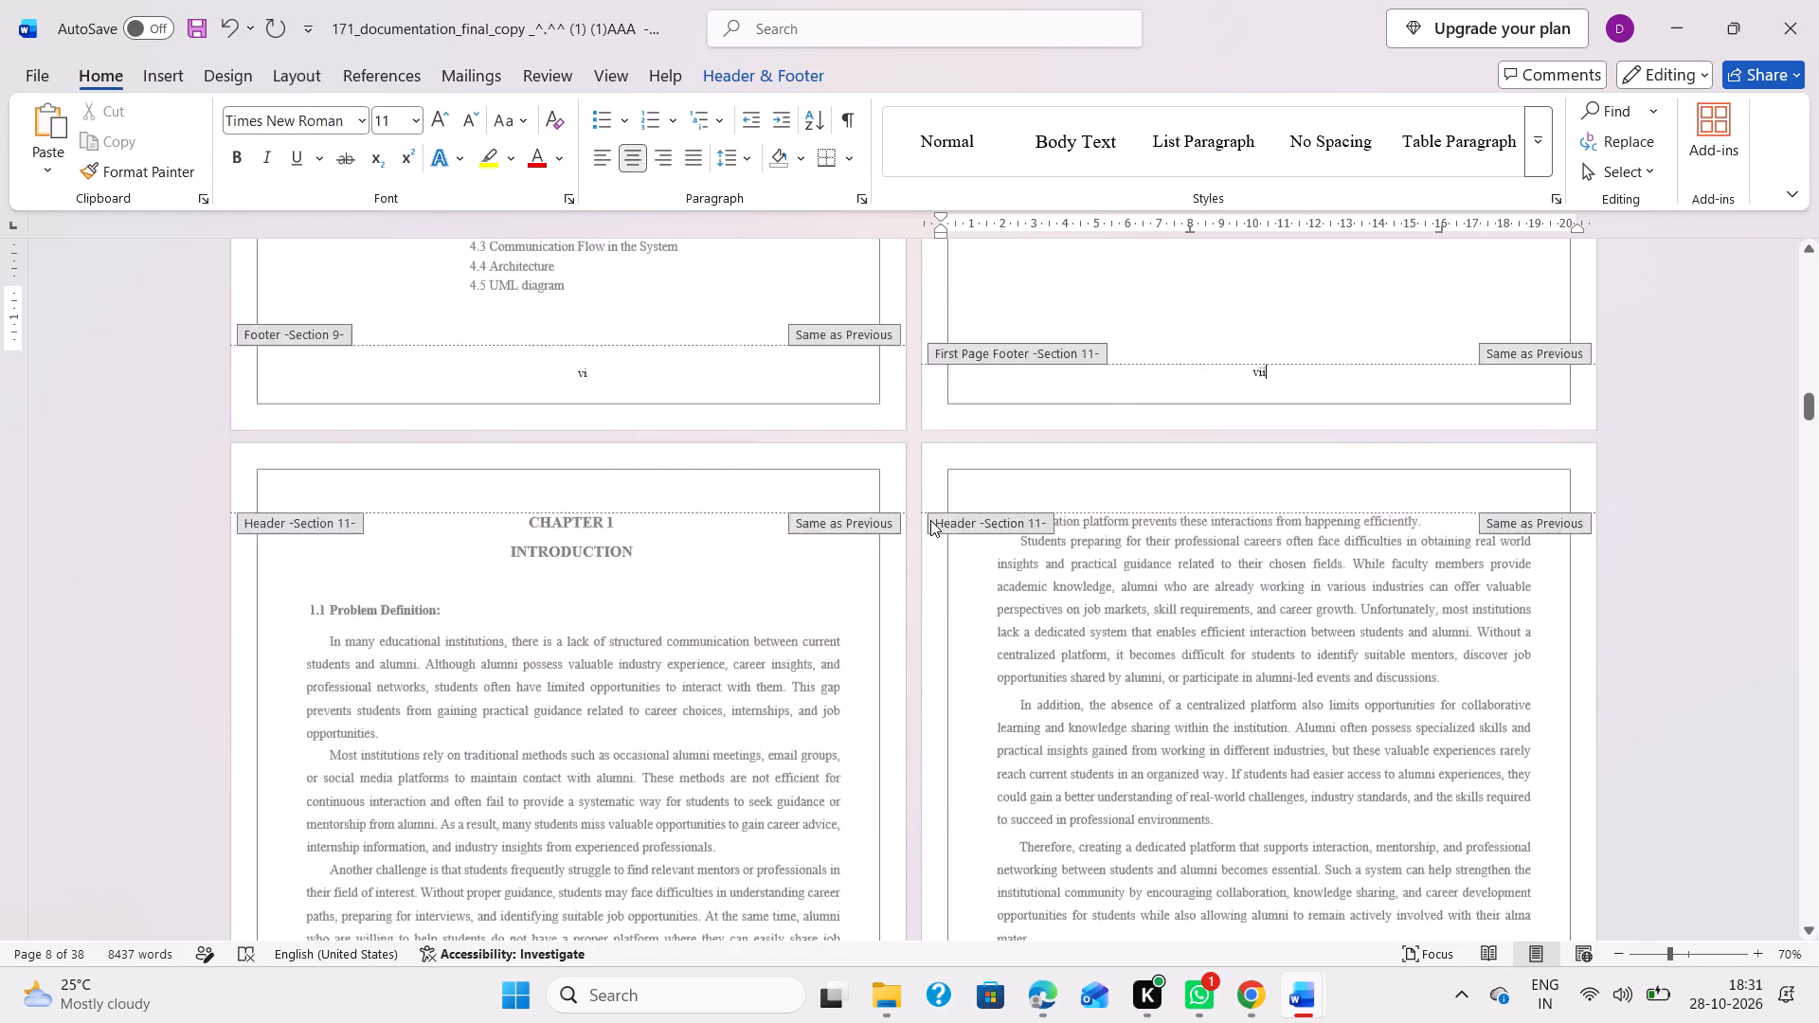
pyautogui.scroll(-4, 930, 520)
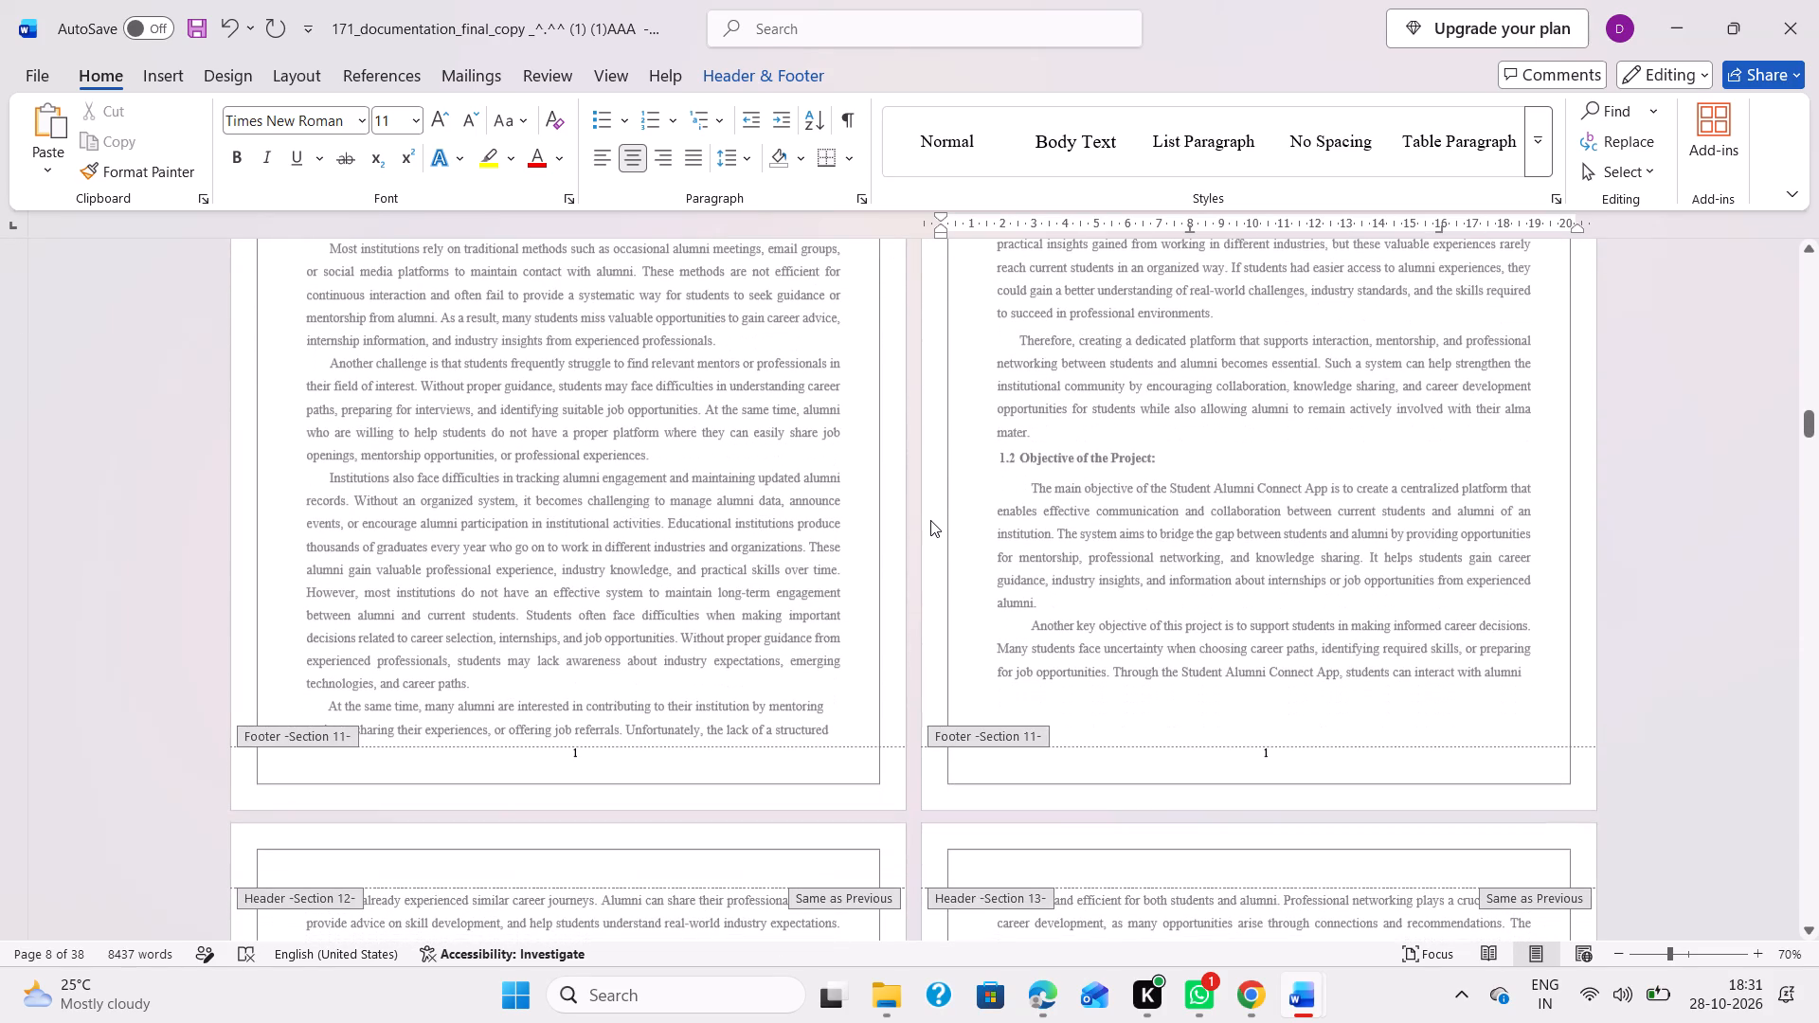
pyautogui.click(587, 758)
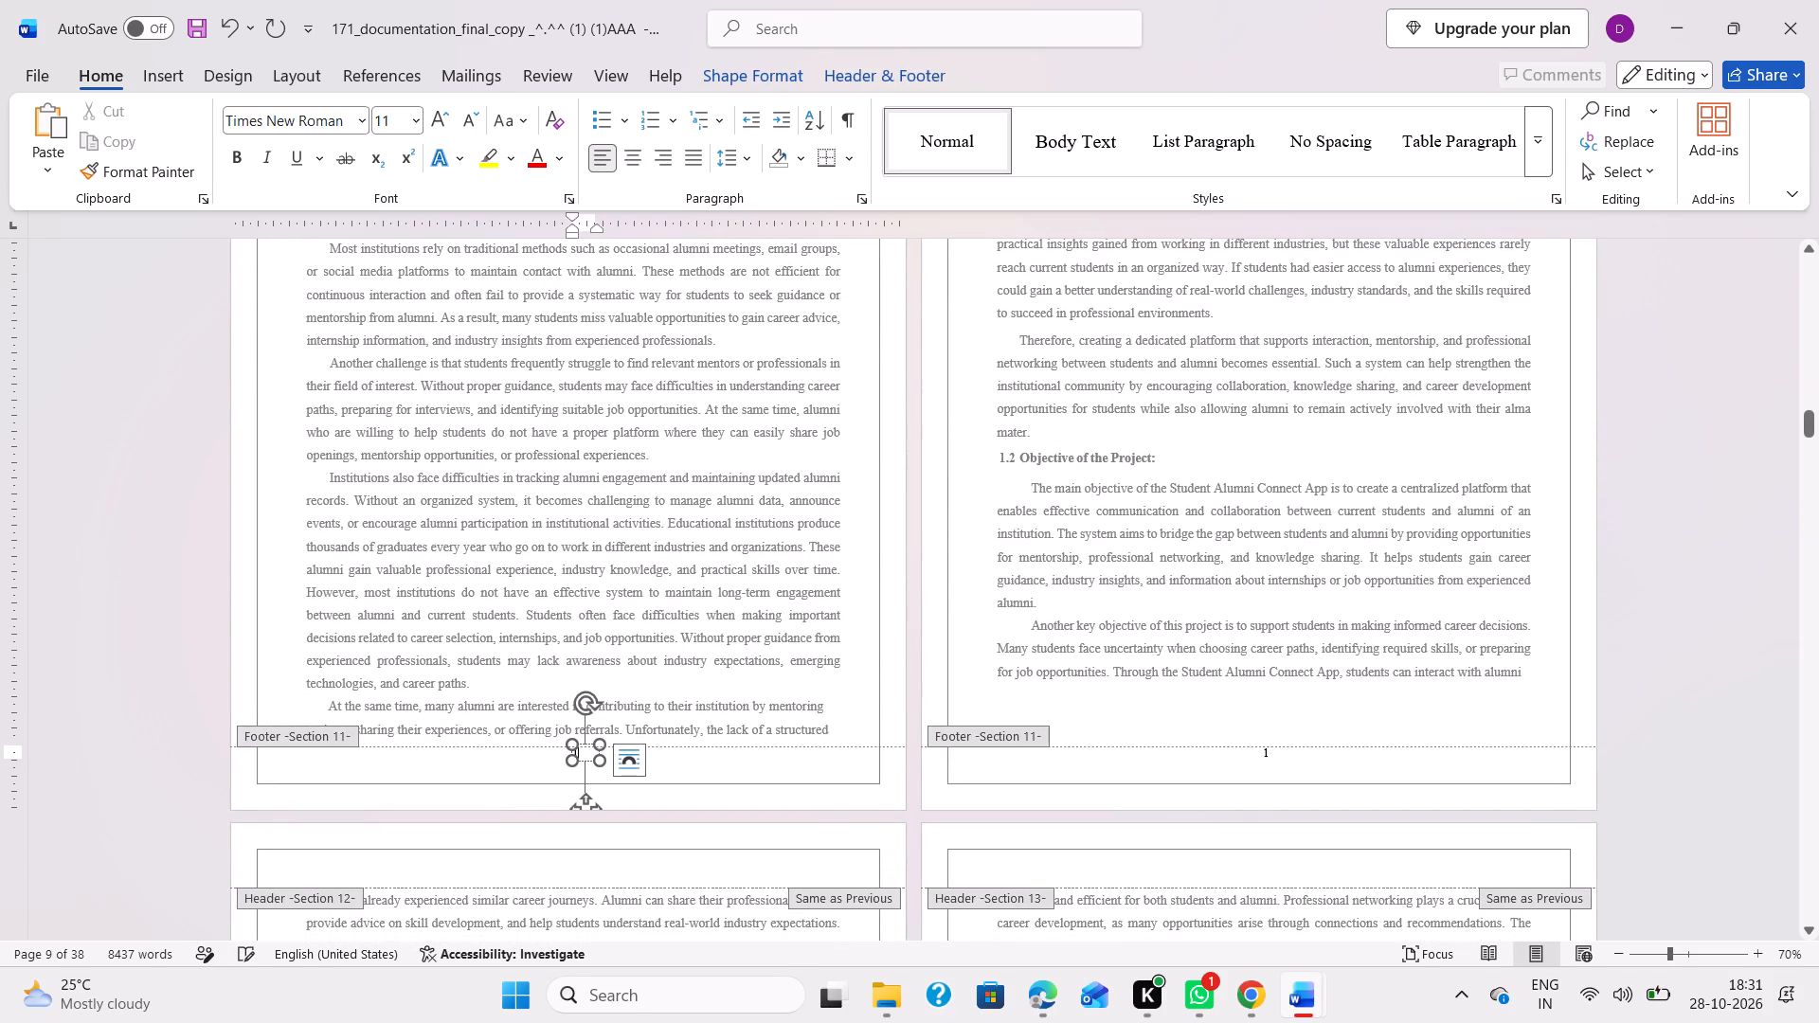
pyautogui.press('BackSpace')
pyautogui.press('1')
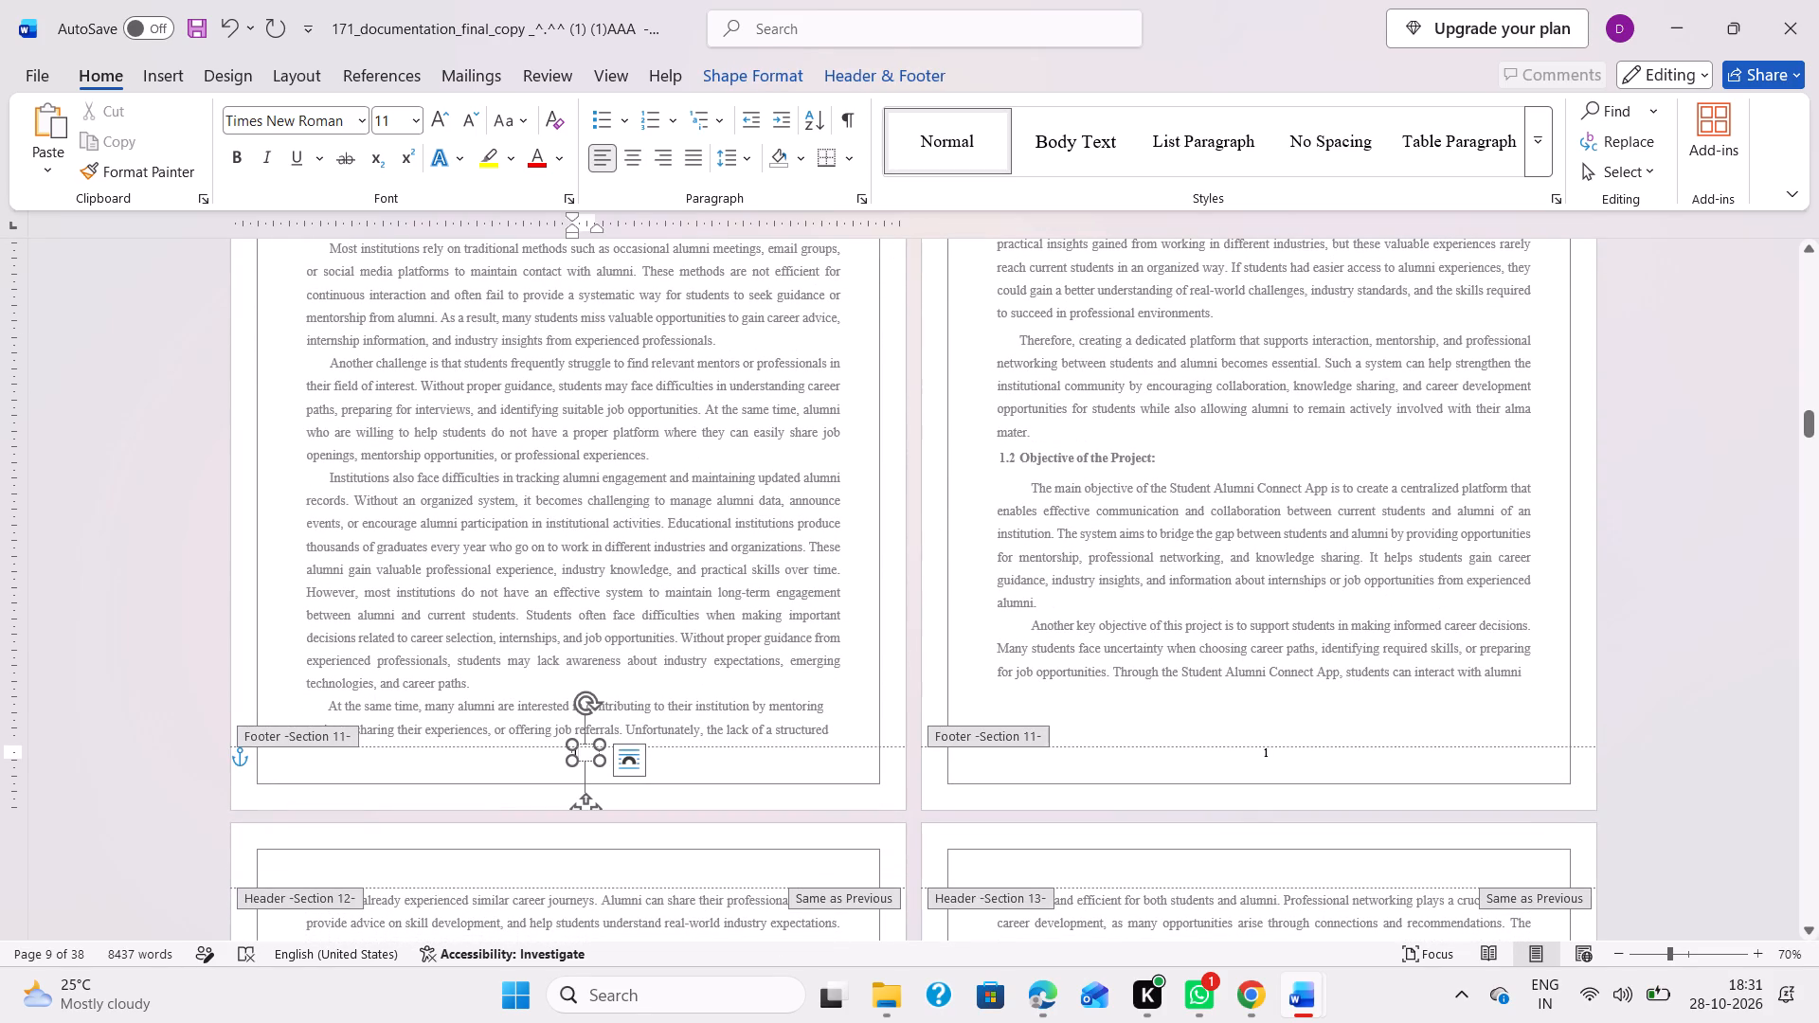
# Link Section 11's footer to the previous section's footer, replacing its own content.
pyautogui.click(1203, 760)
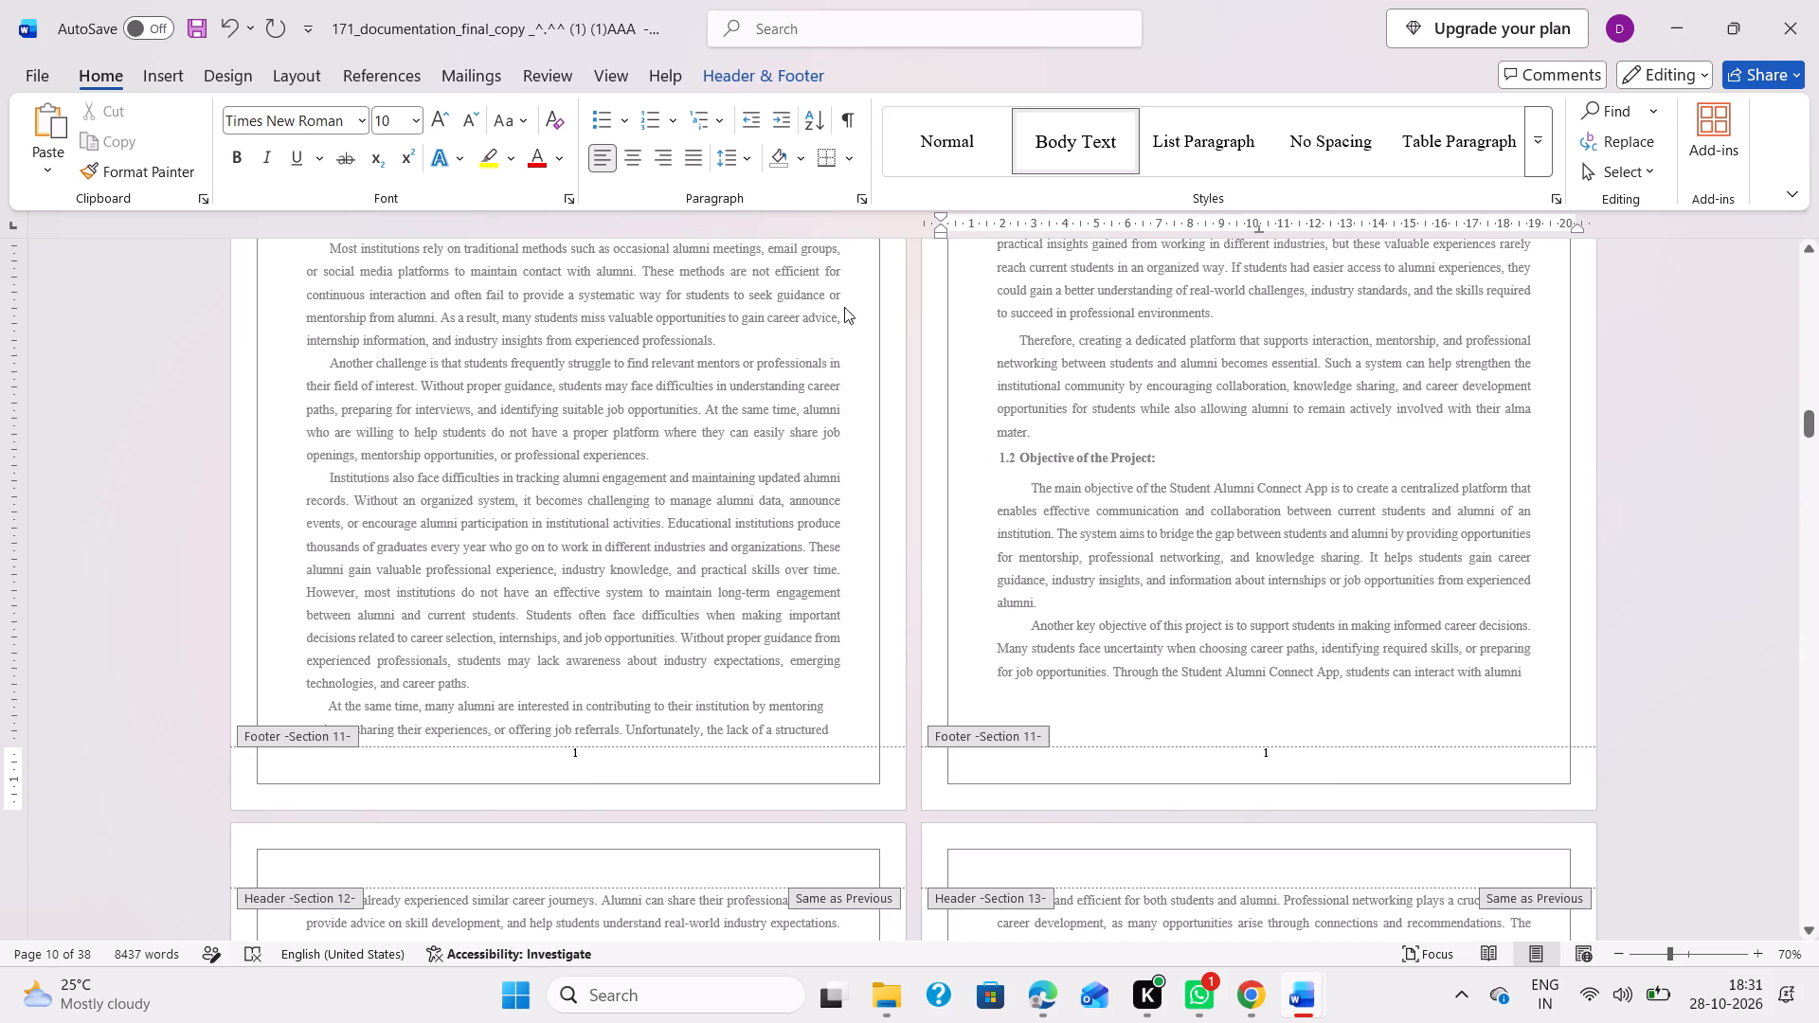
pyautogui.click(769, 77)
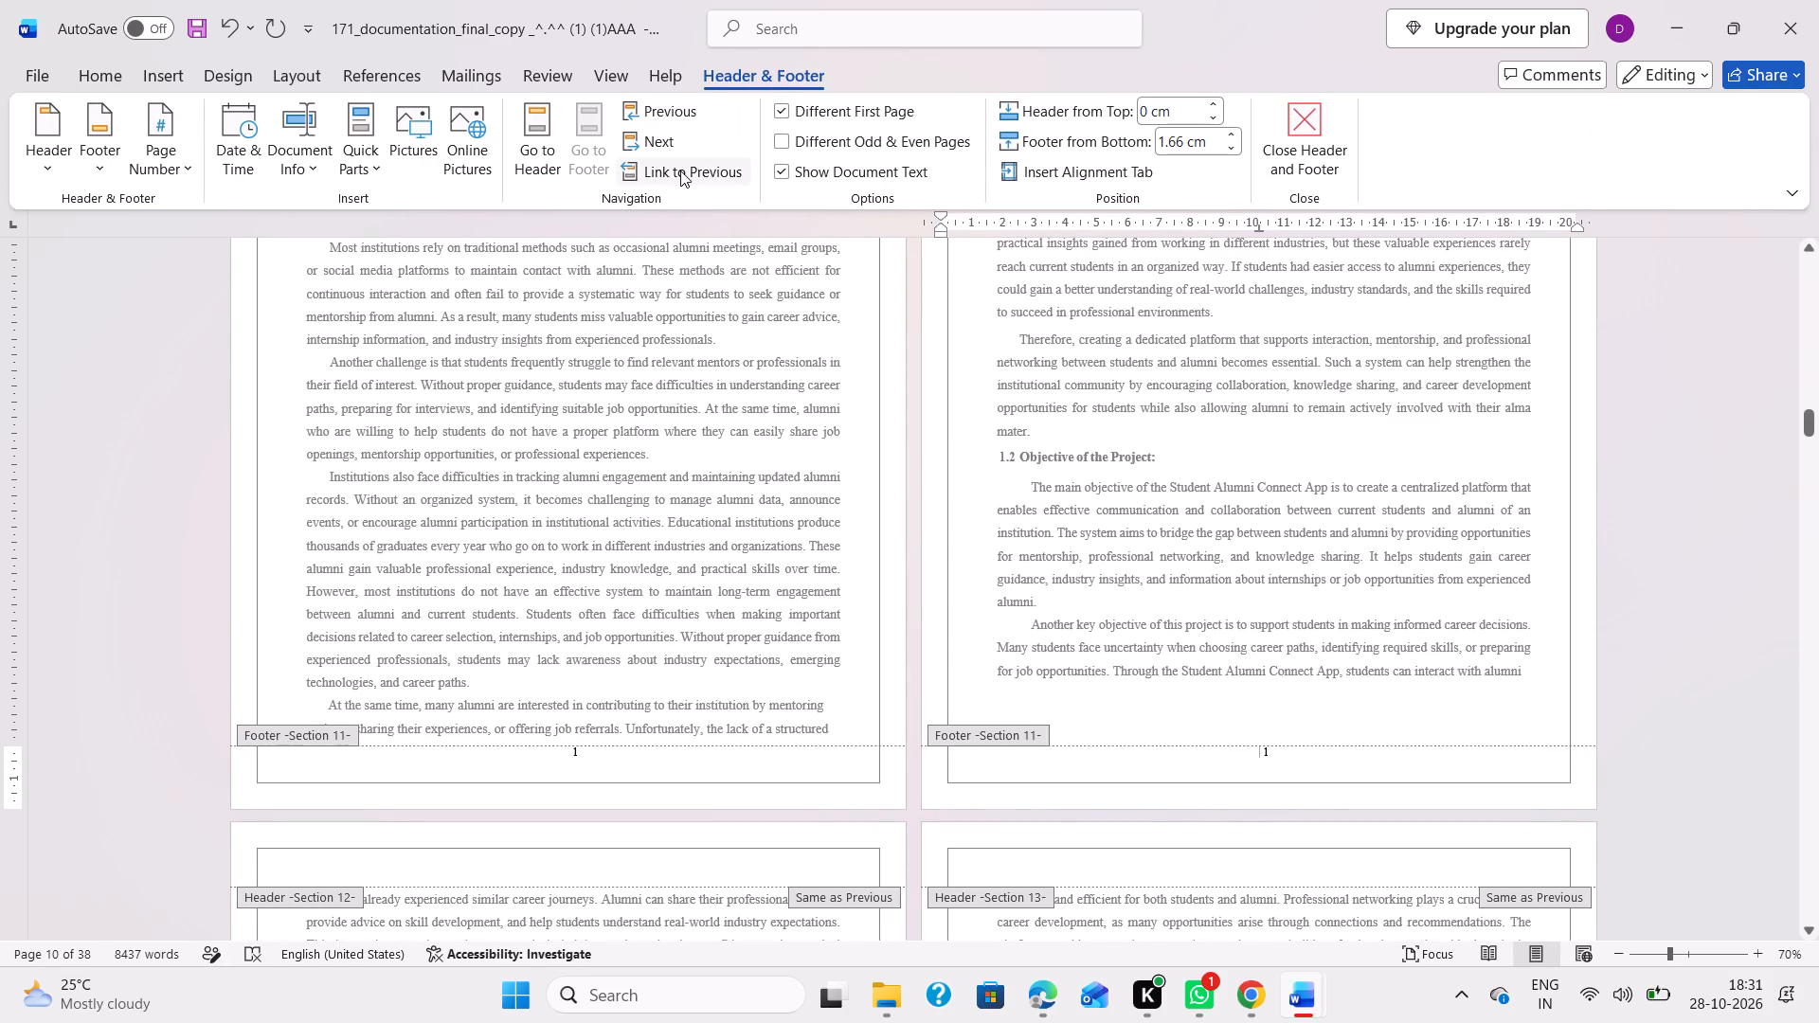
pyautogui.click(680, 170)
pyautogui.click(964, 558)
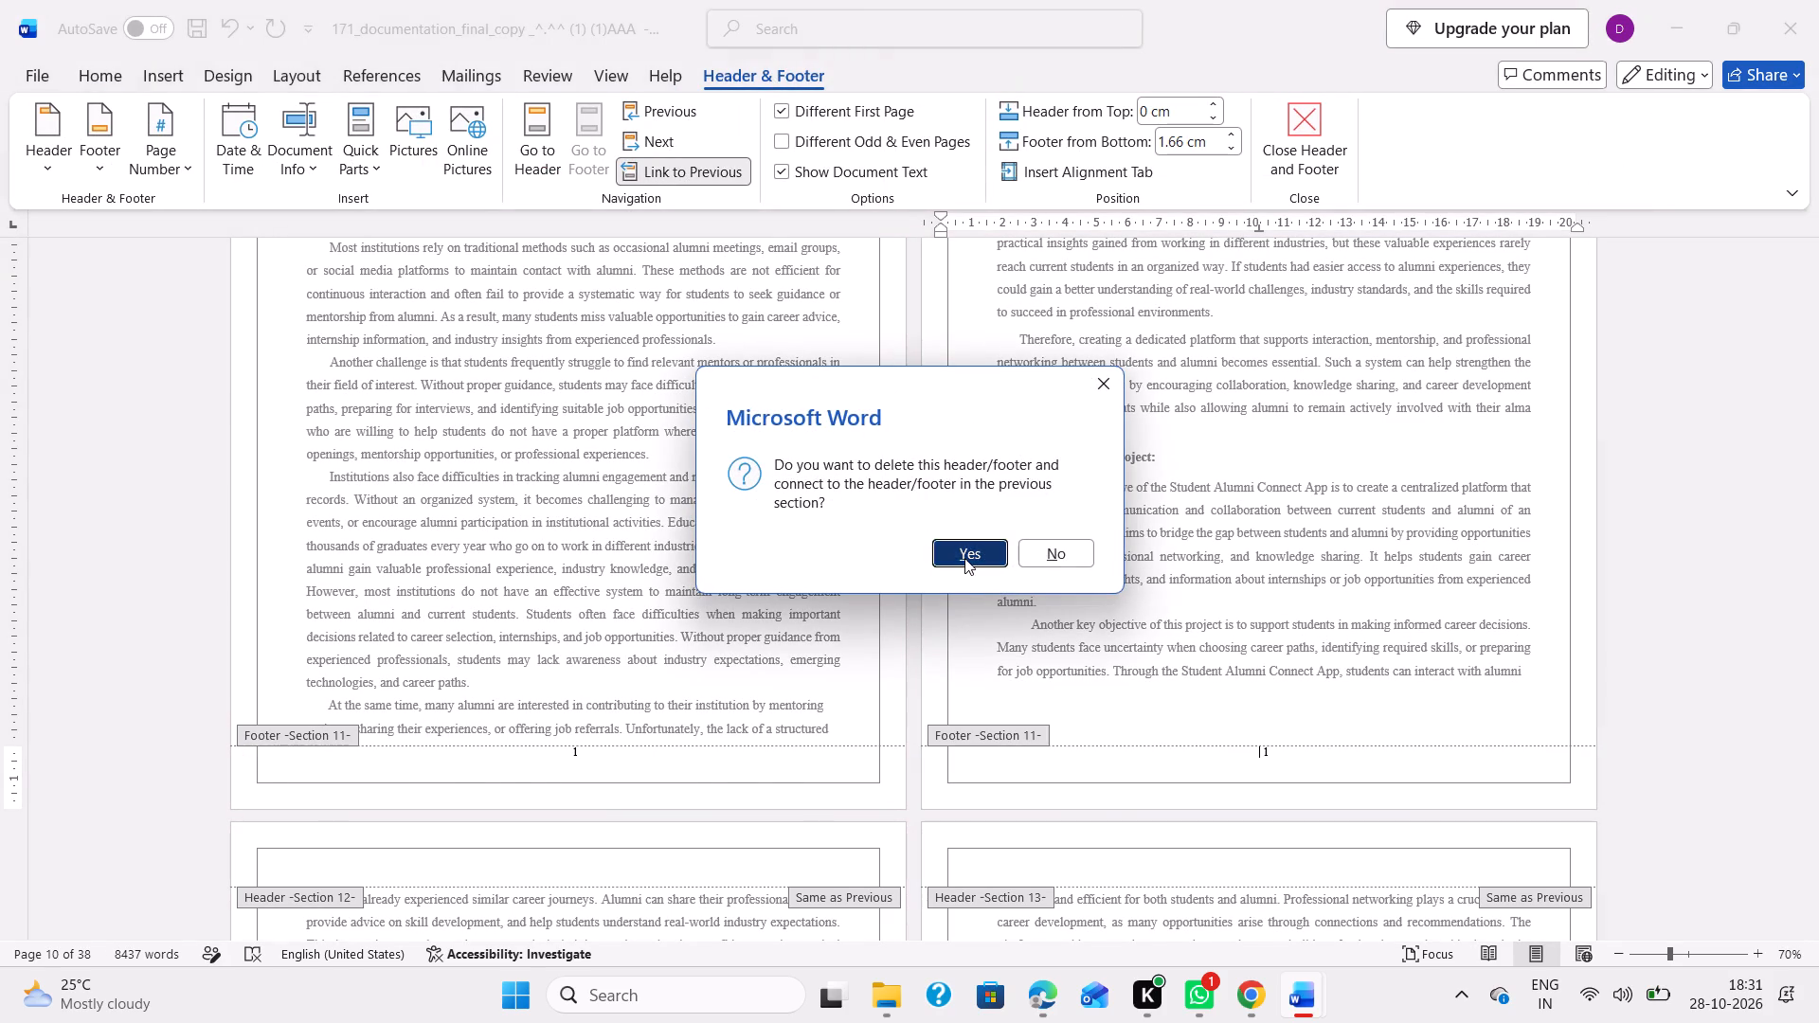
# Examine the footer page numbers from the Chapter 1 pages back through the front matter to Section 3.
pyautogui.scroll(3, 1044, 685)
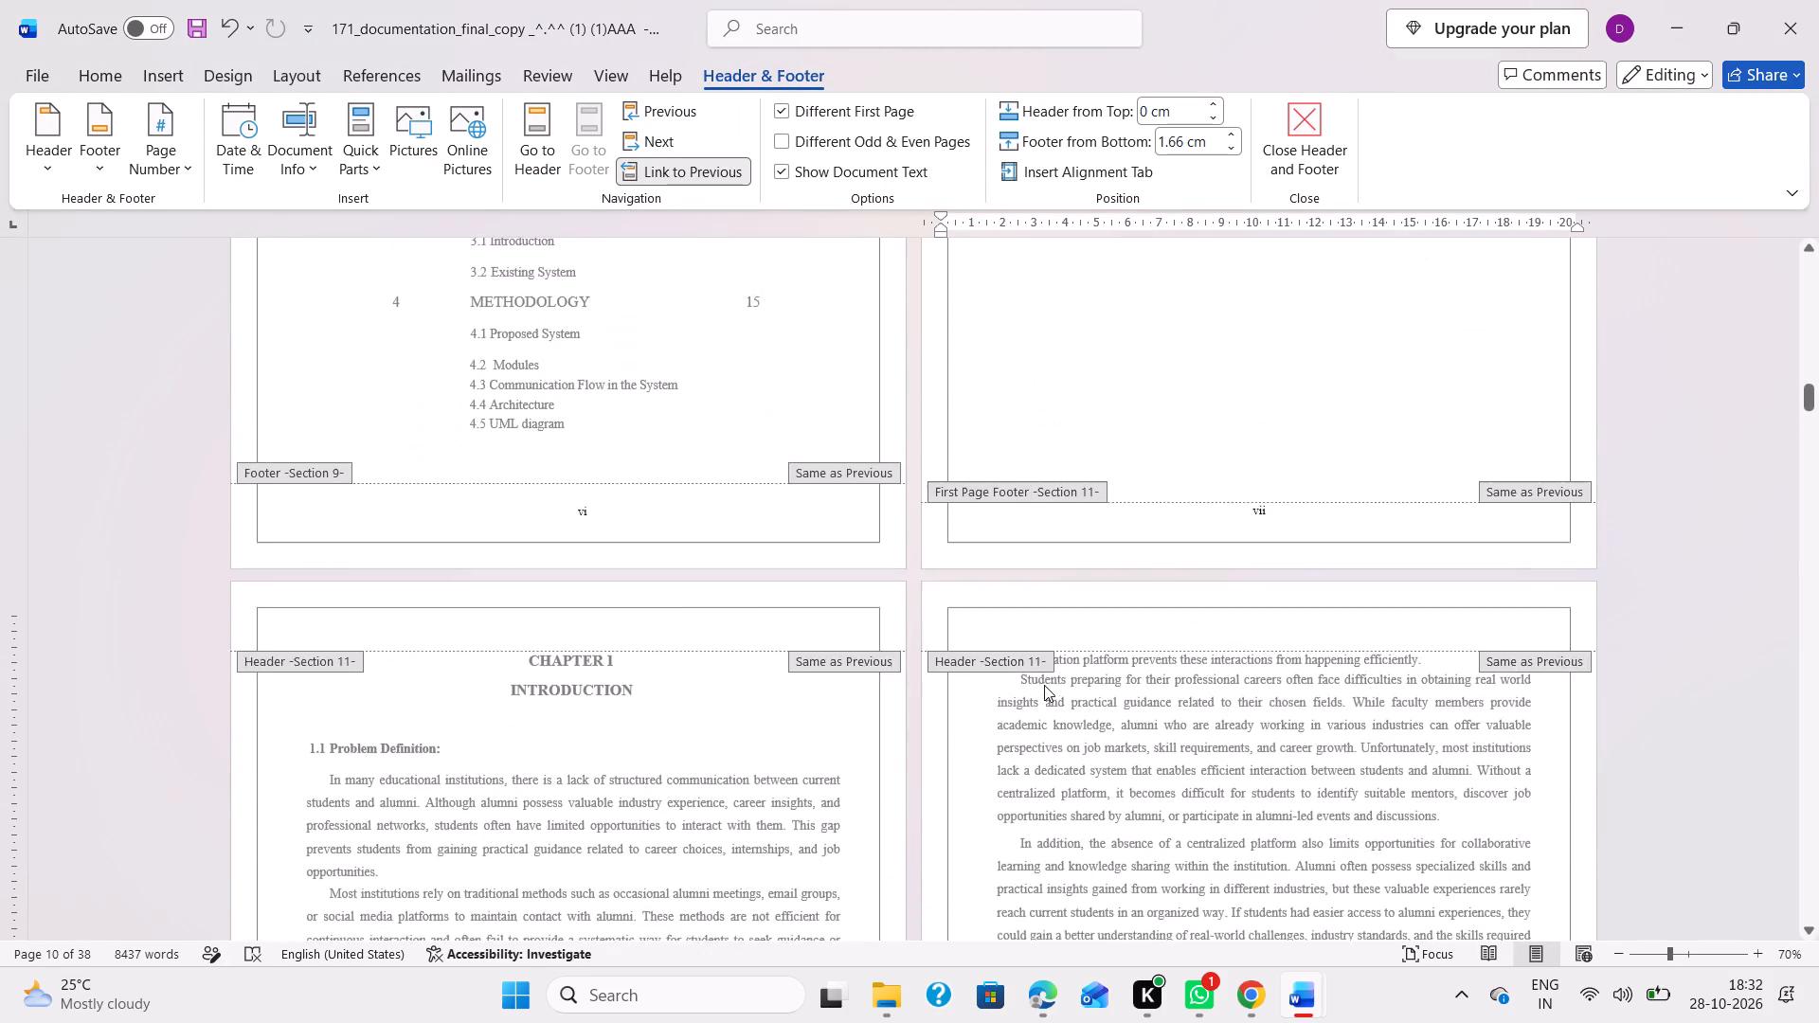
pyautogui.scroll(1, 1044, 685)
pyautogui.scroll(-4, 1044, 685)
pyautogui.scroll(1, 1044, 685)
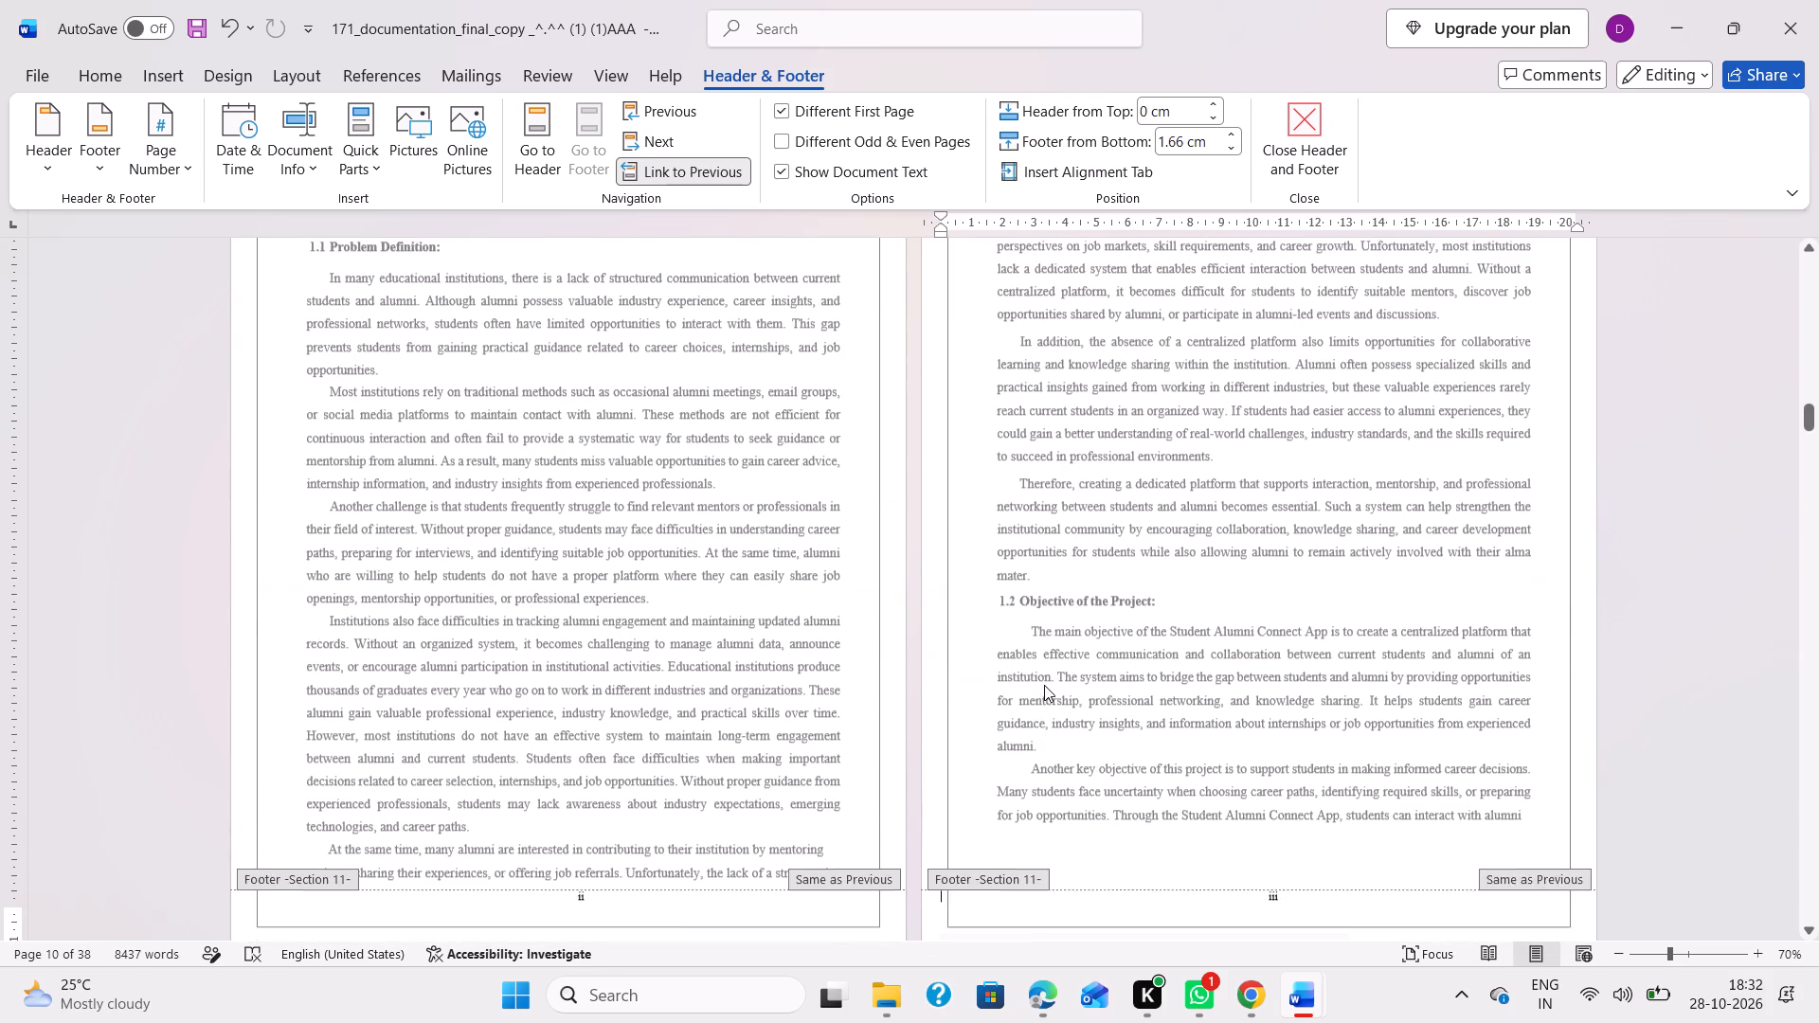
pyautogui.scroll(10, 1044, 685)
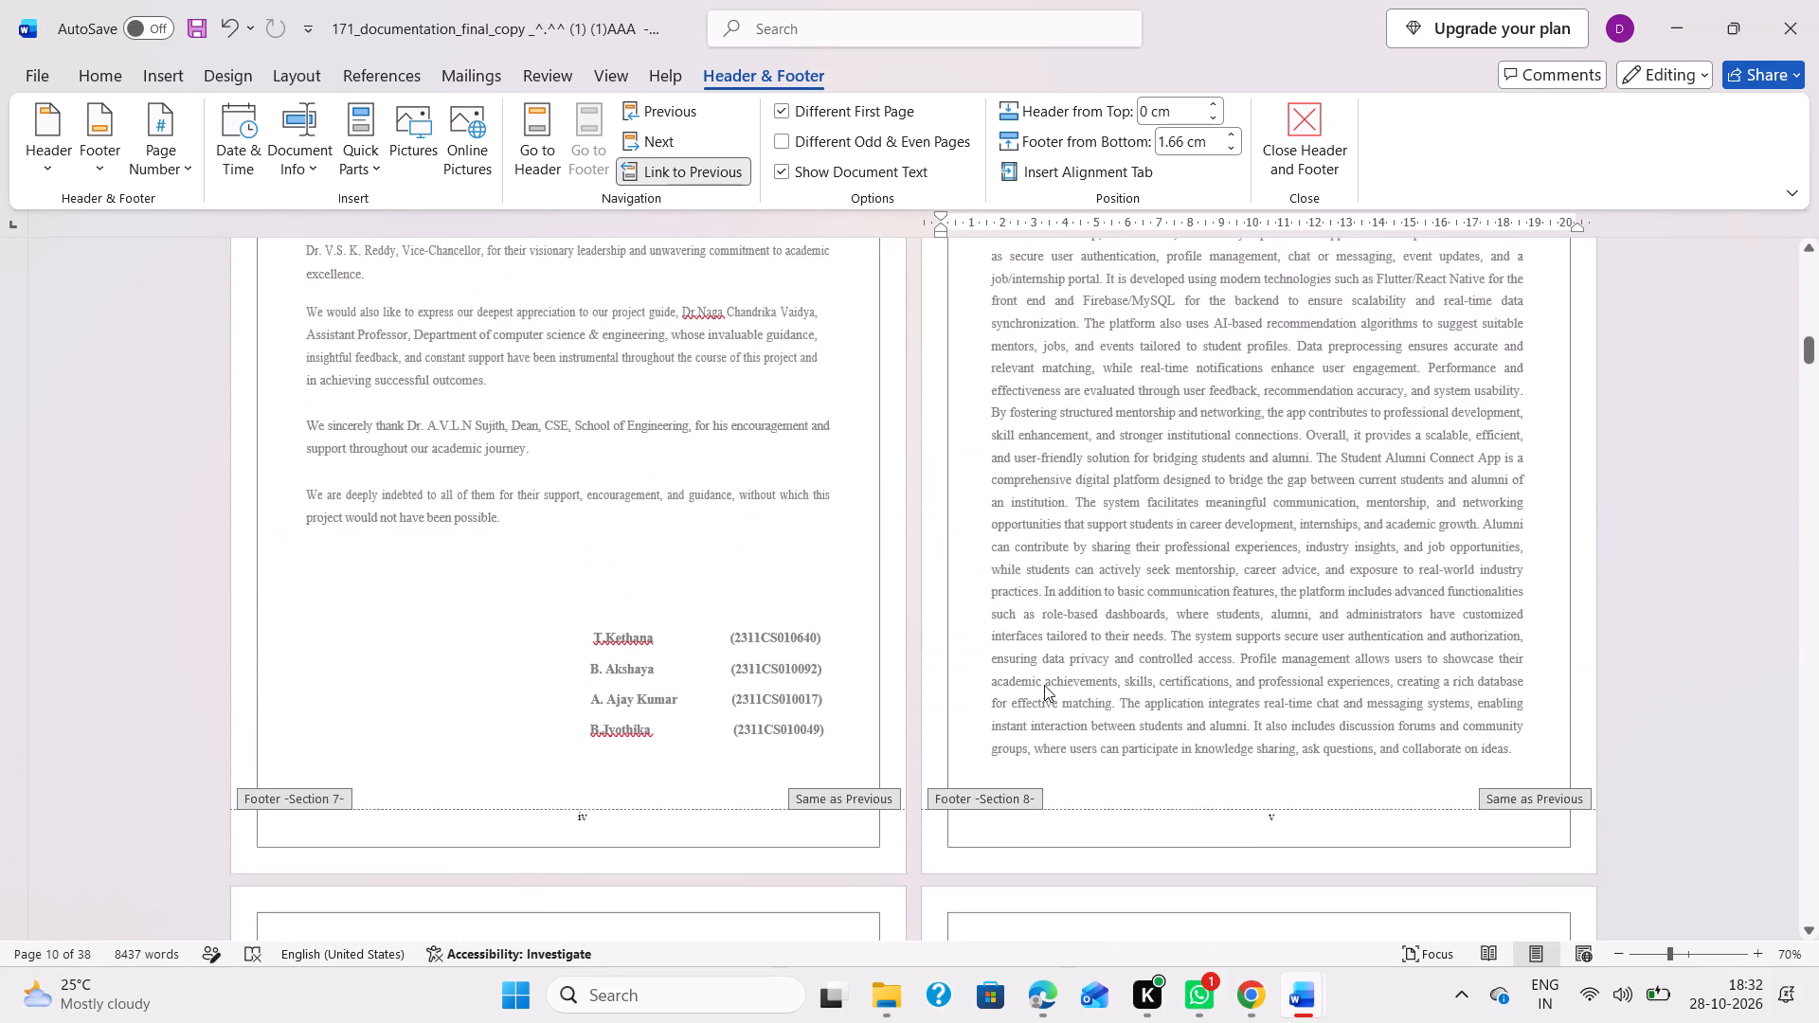
pyautogui.scroll(2, 913, 793)
pyautogui.scroll(1, 878, 701)
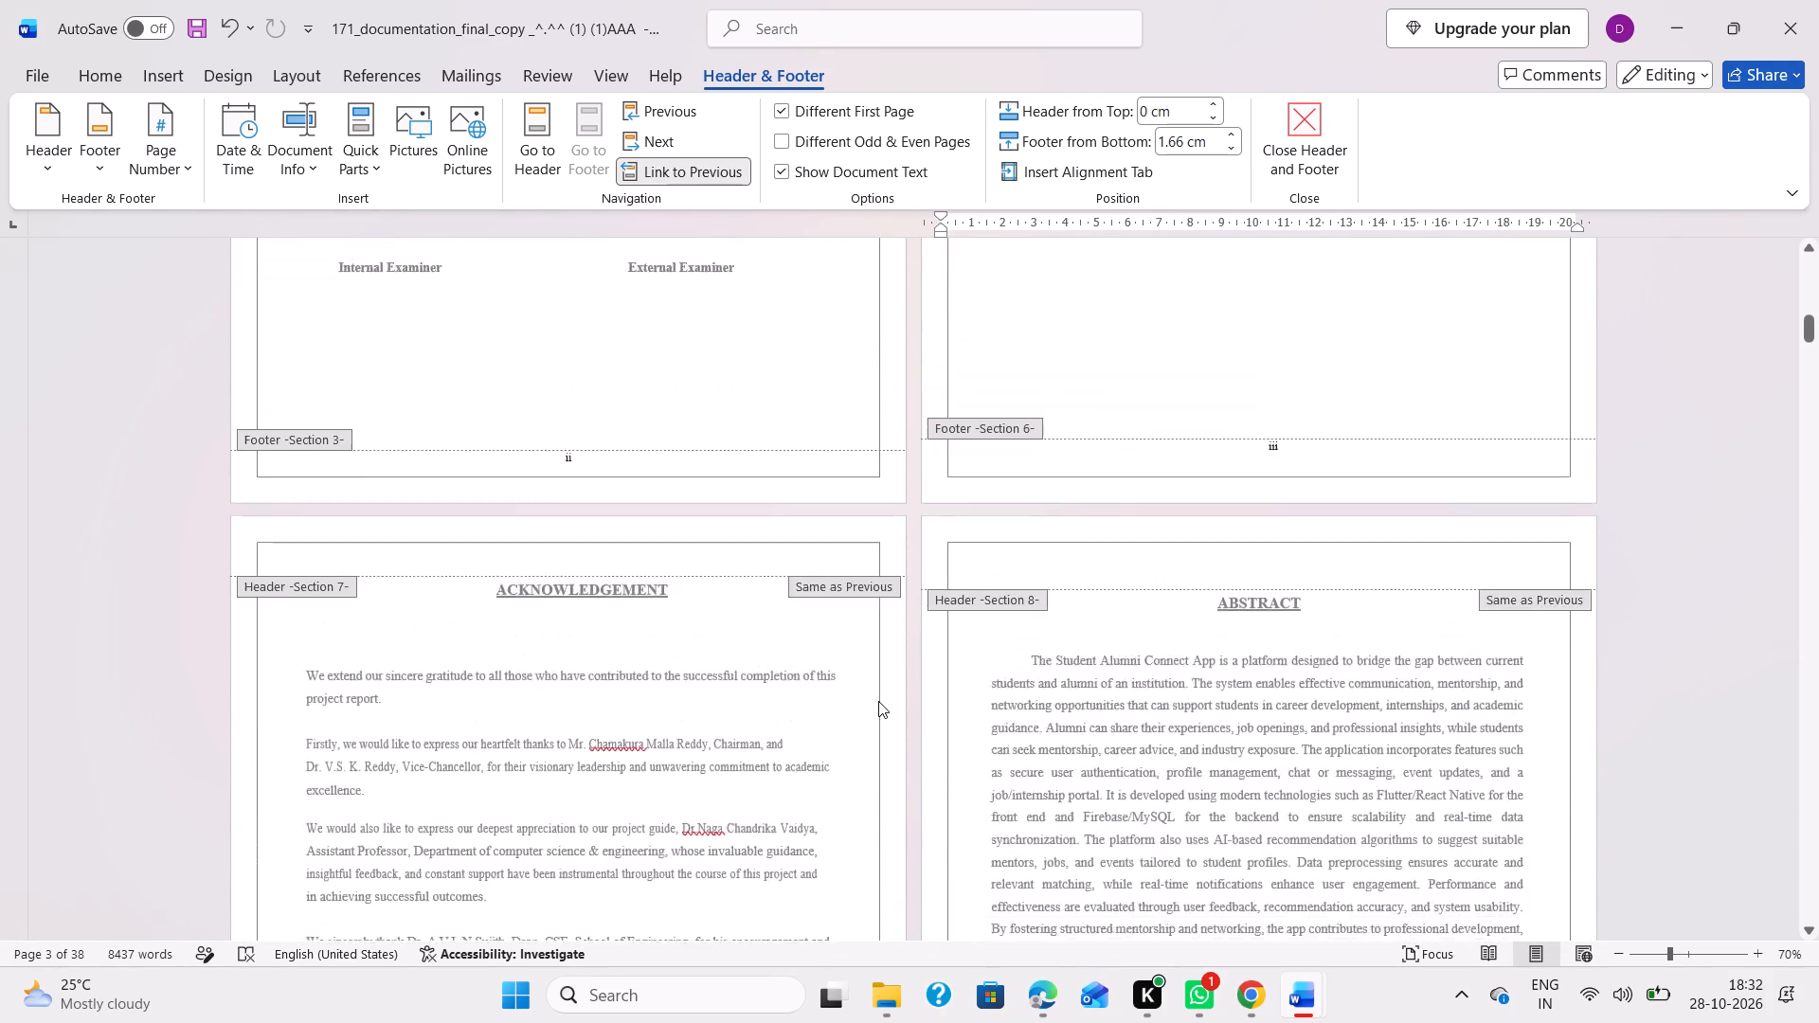
pyautogui.scroll(1, 878, 701)
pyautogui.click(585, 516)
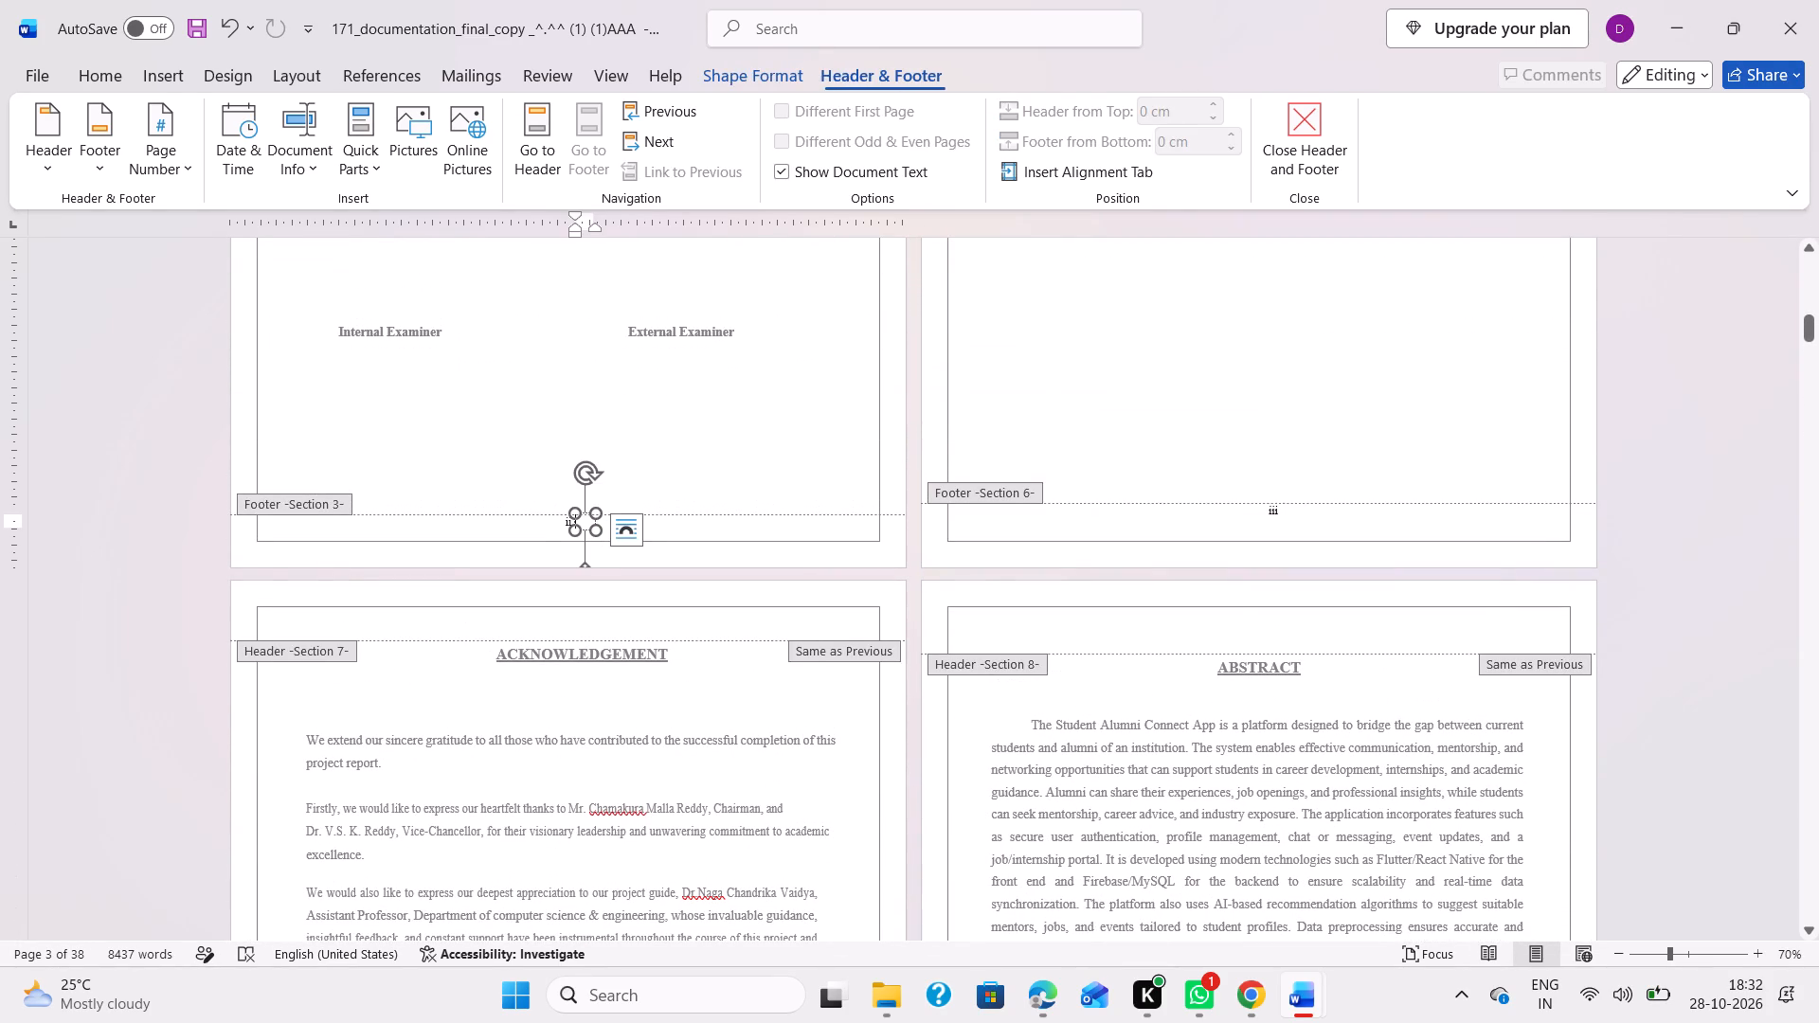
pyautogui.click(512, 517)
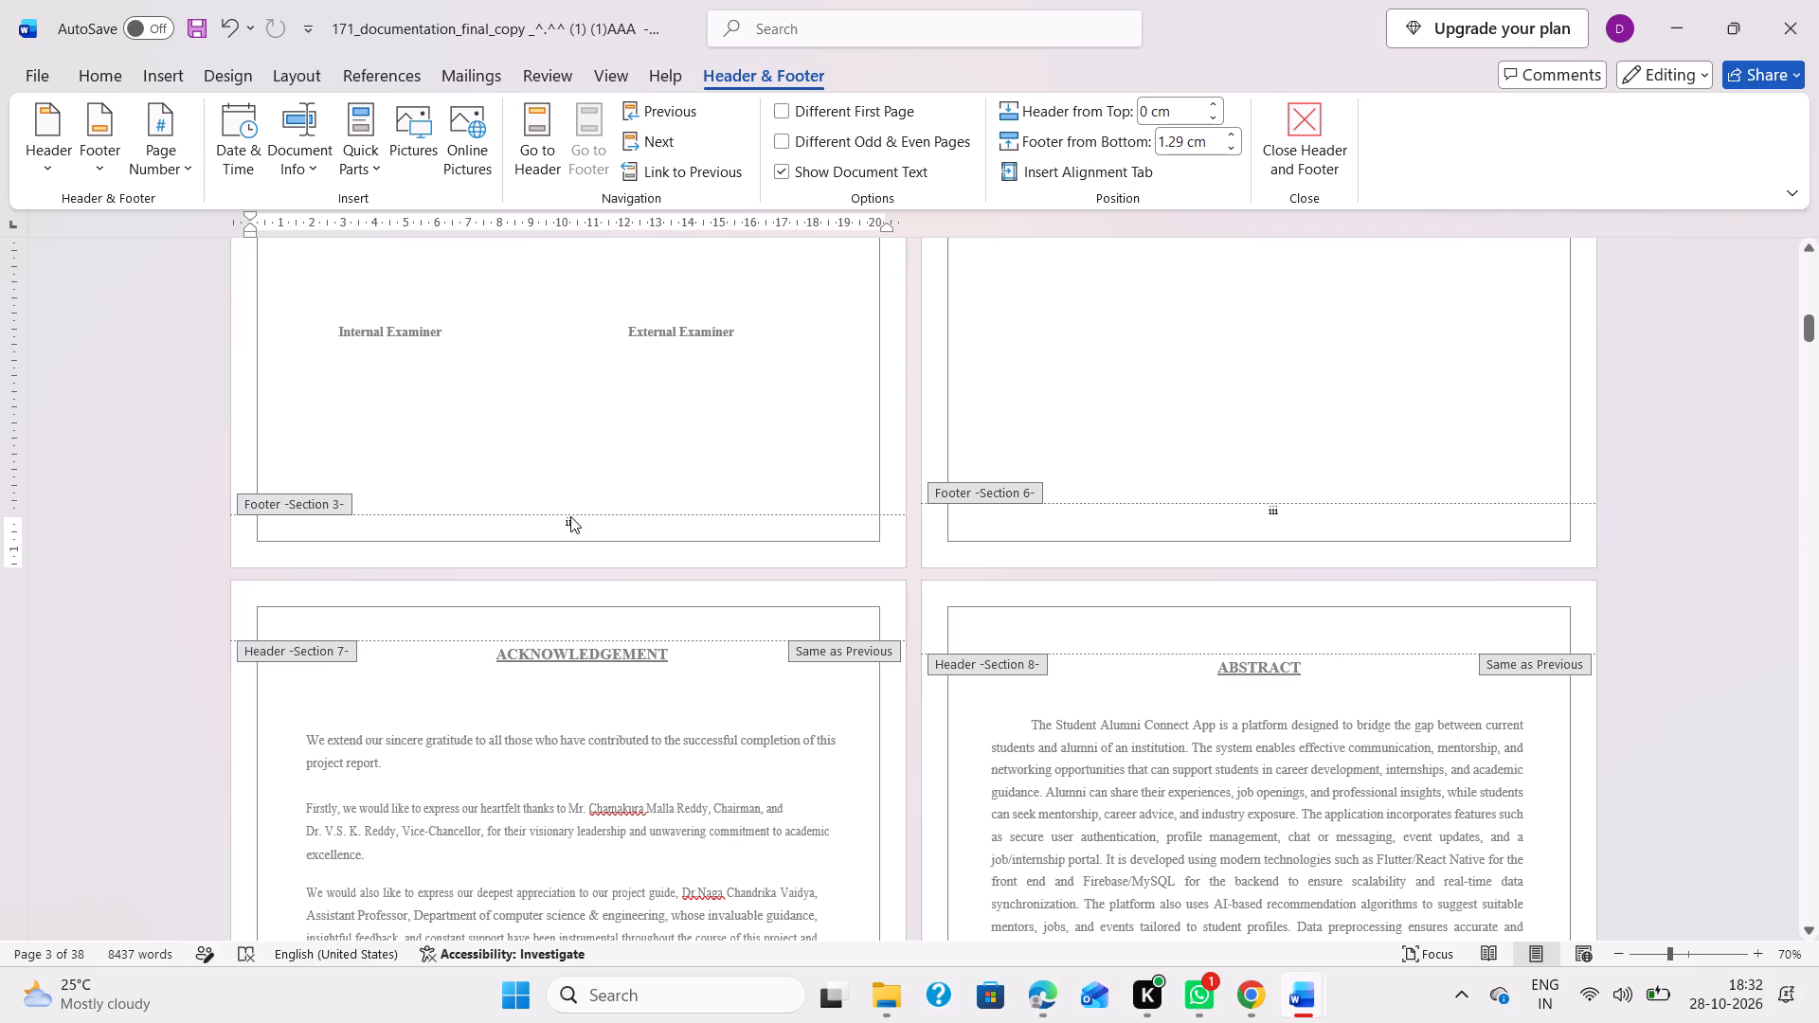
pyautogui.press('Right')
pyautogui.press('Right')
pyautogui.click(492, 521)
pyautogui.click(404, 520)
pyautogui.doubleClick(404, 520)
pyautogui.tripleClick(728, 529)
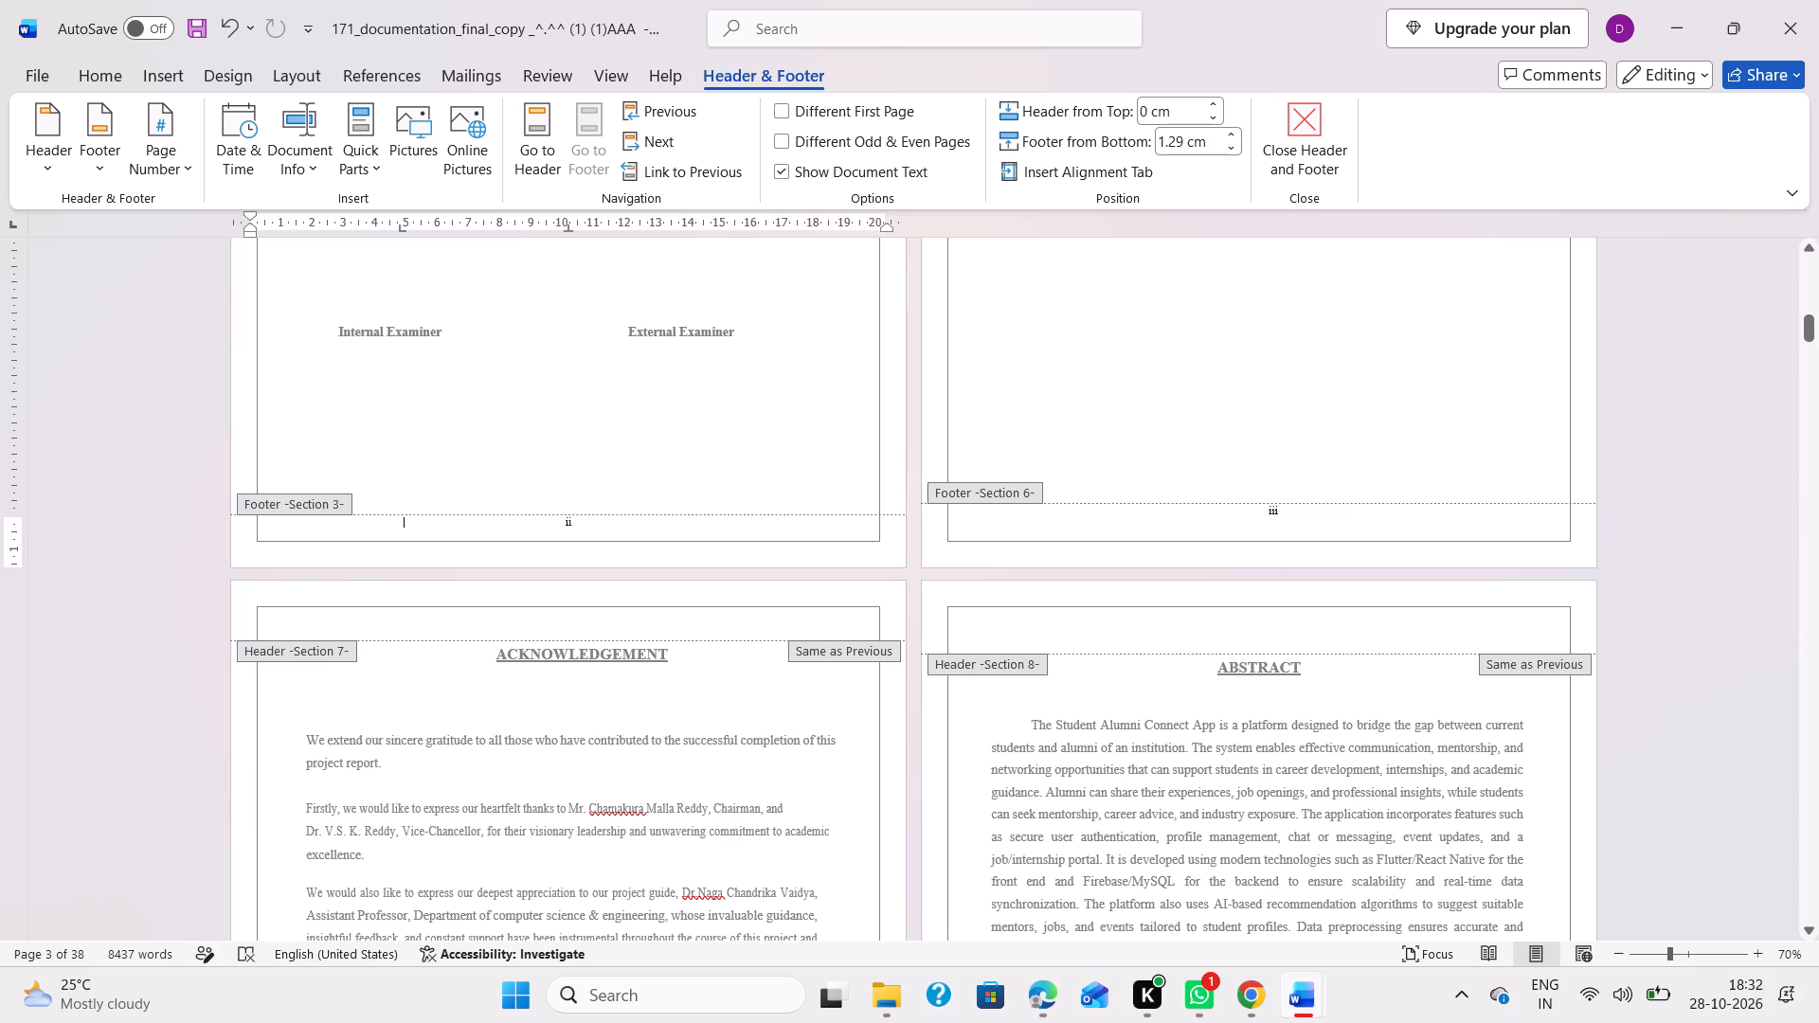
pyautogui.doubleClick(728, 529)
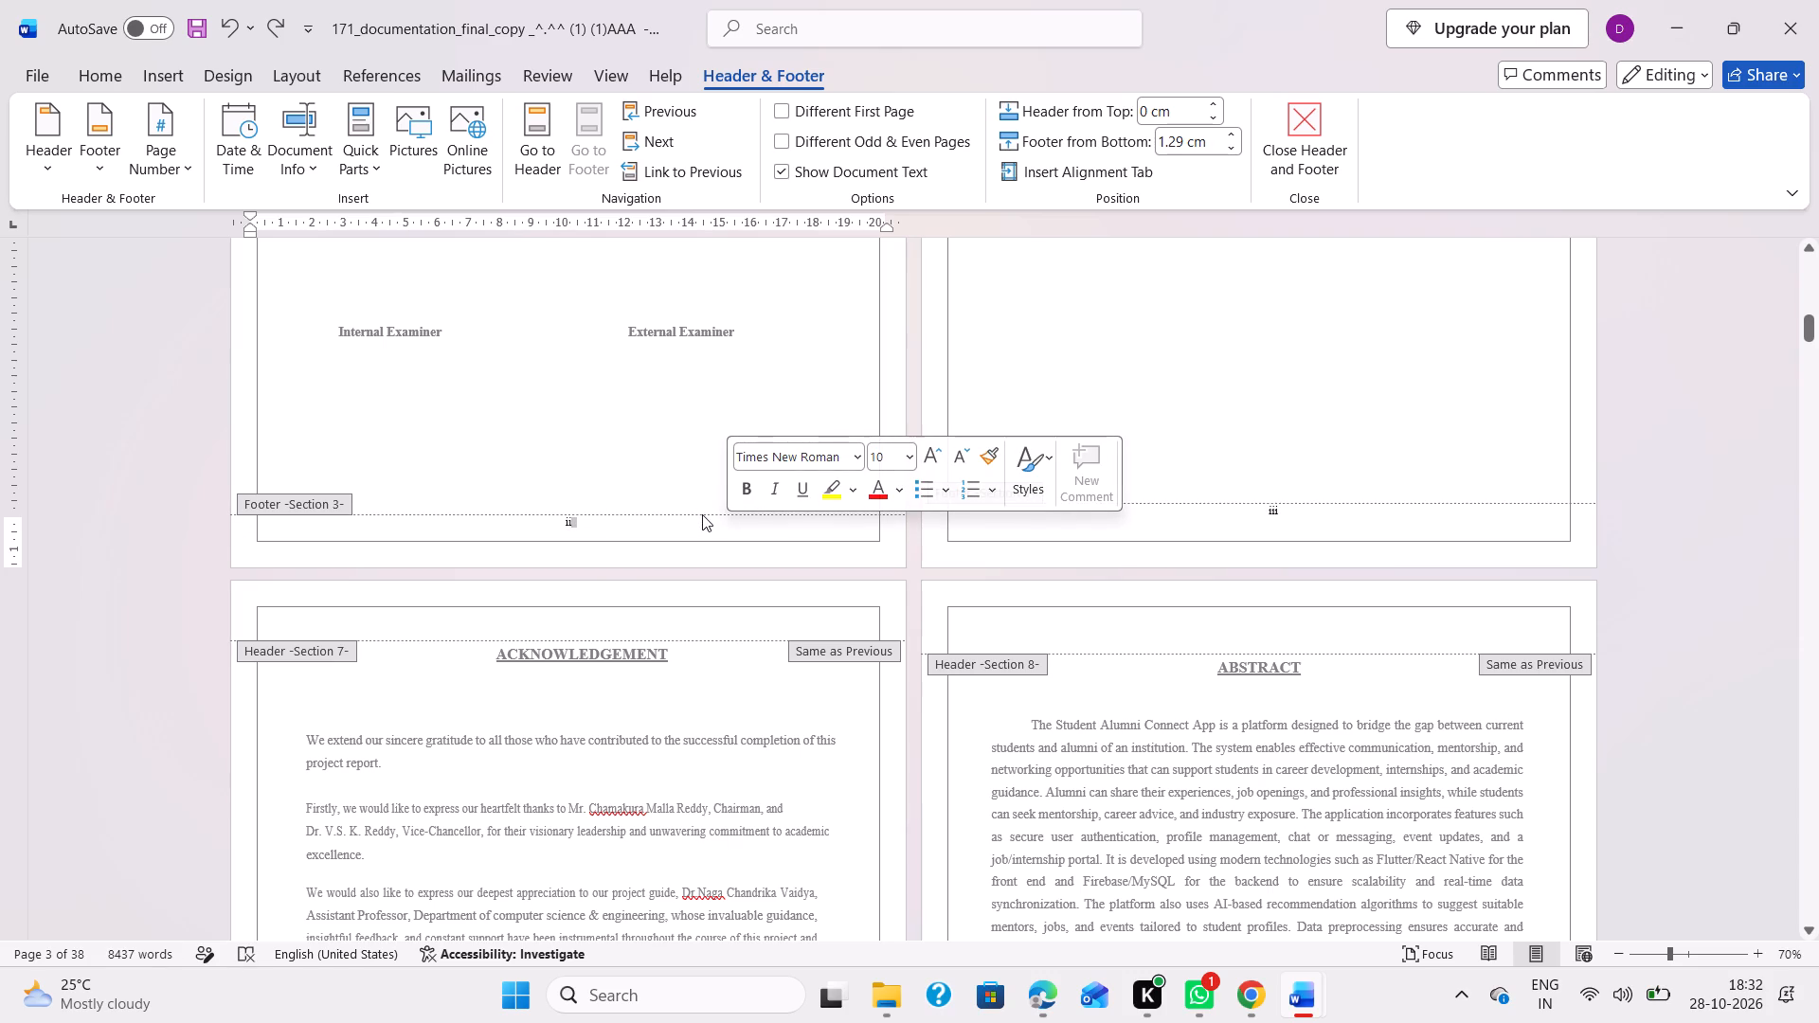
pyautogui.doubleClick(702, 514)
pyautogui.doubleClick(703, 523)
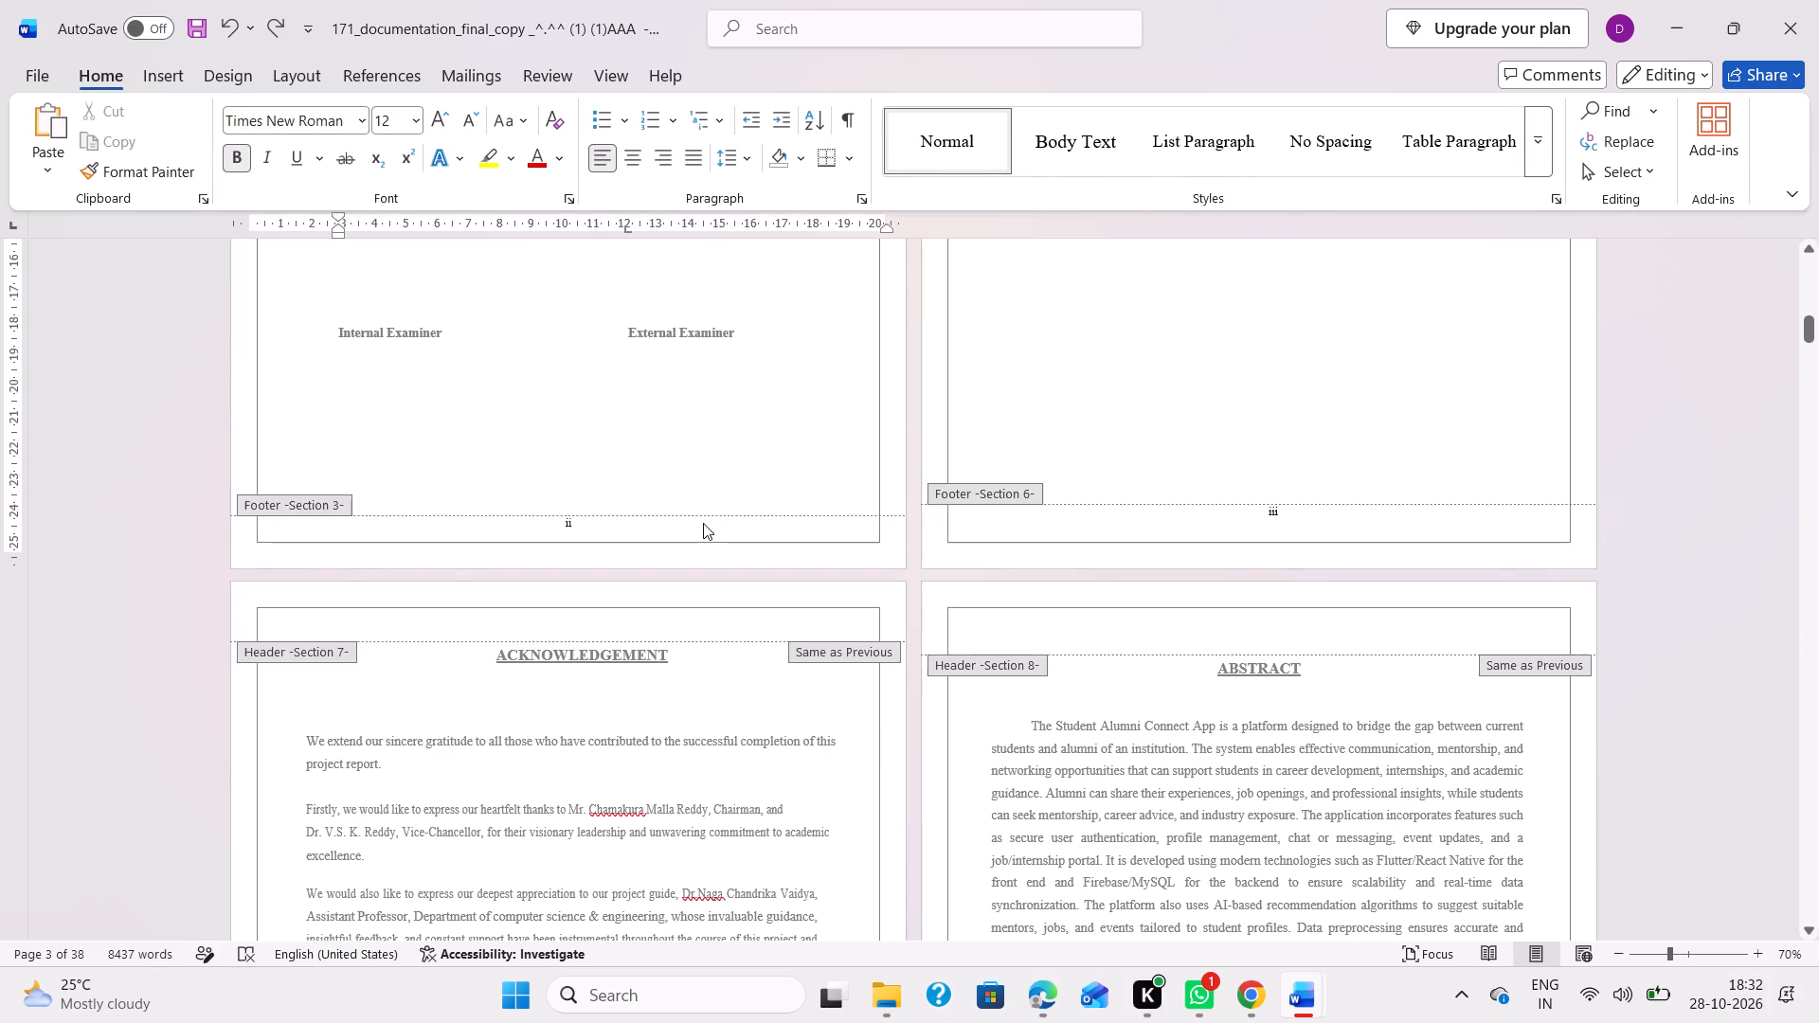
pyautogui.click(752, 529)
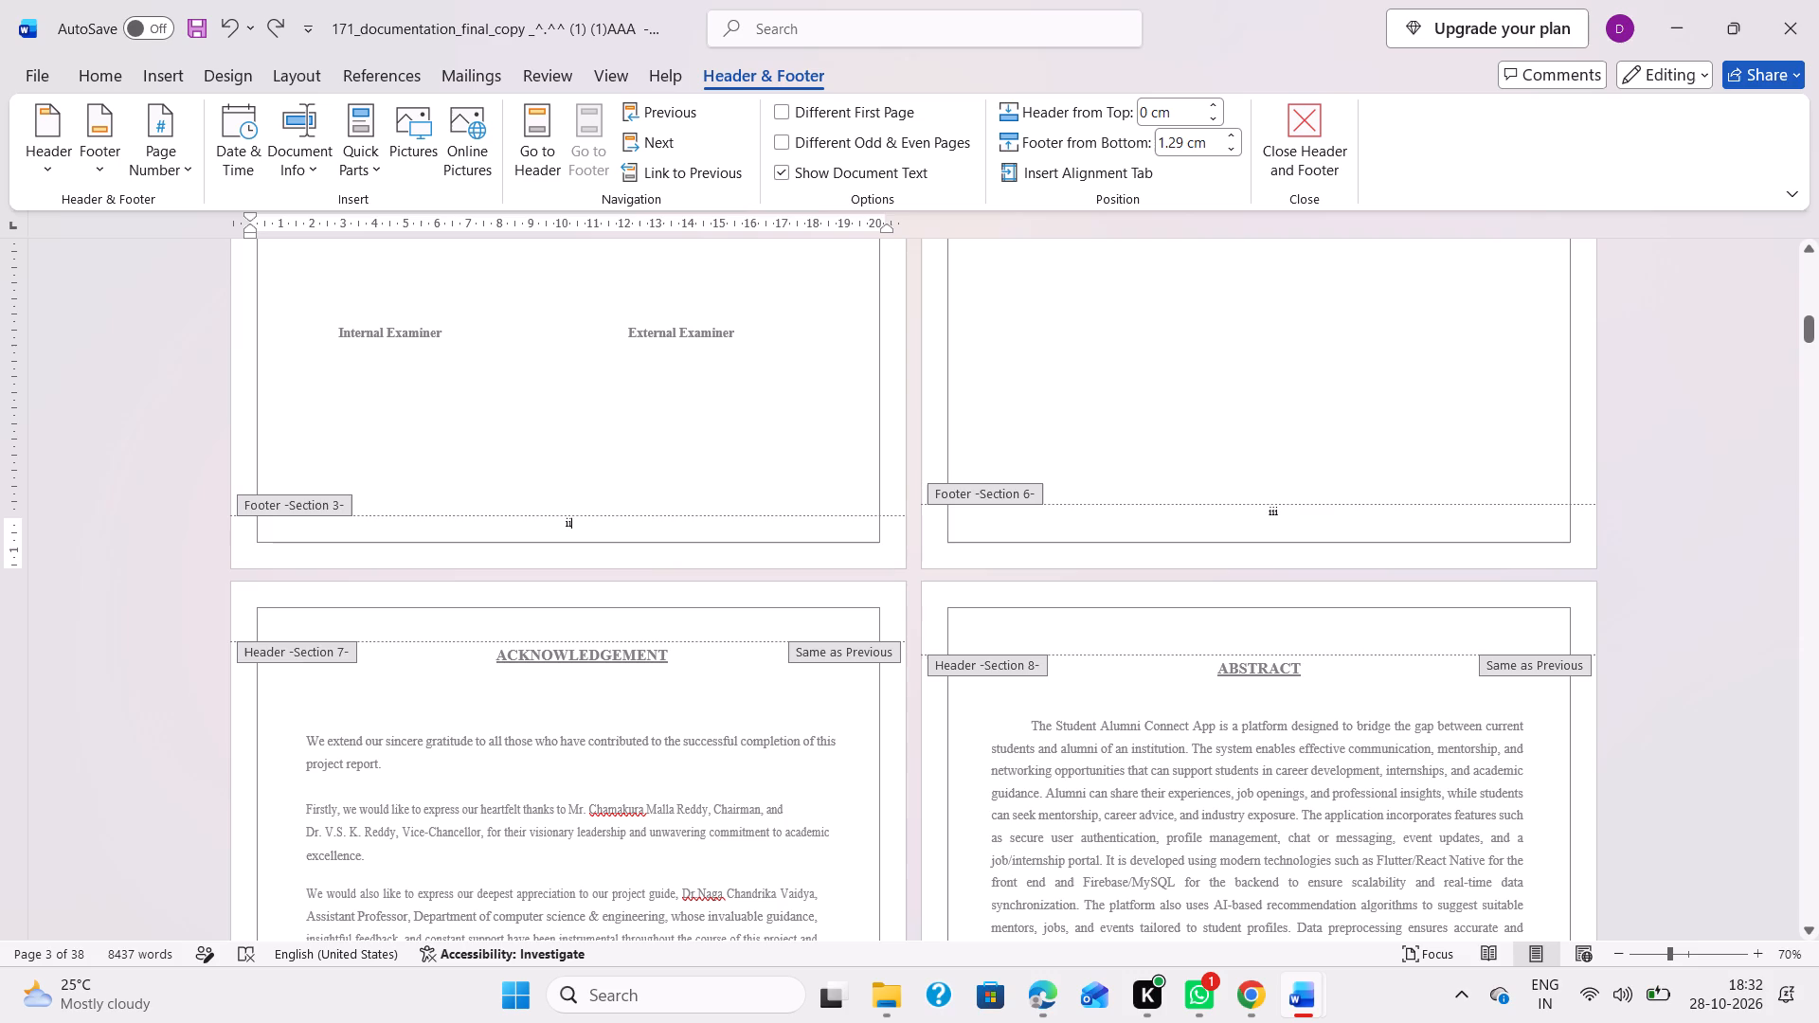
# Replace the Roman page number in the Chapter 1 page's footer with 1.
pyautogui.scroll(-7, 863, 732)
pyautogui.scroll(-7, 1007, 596)
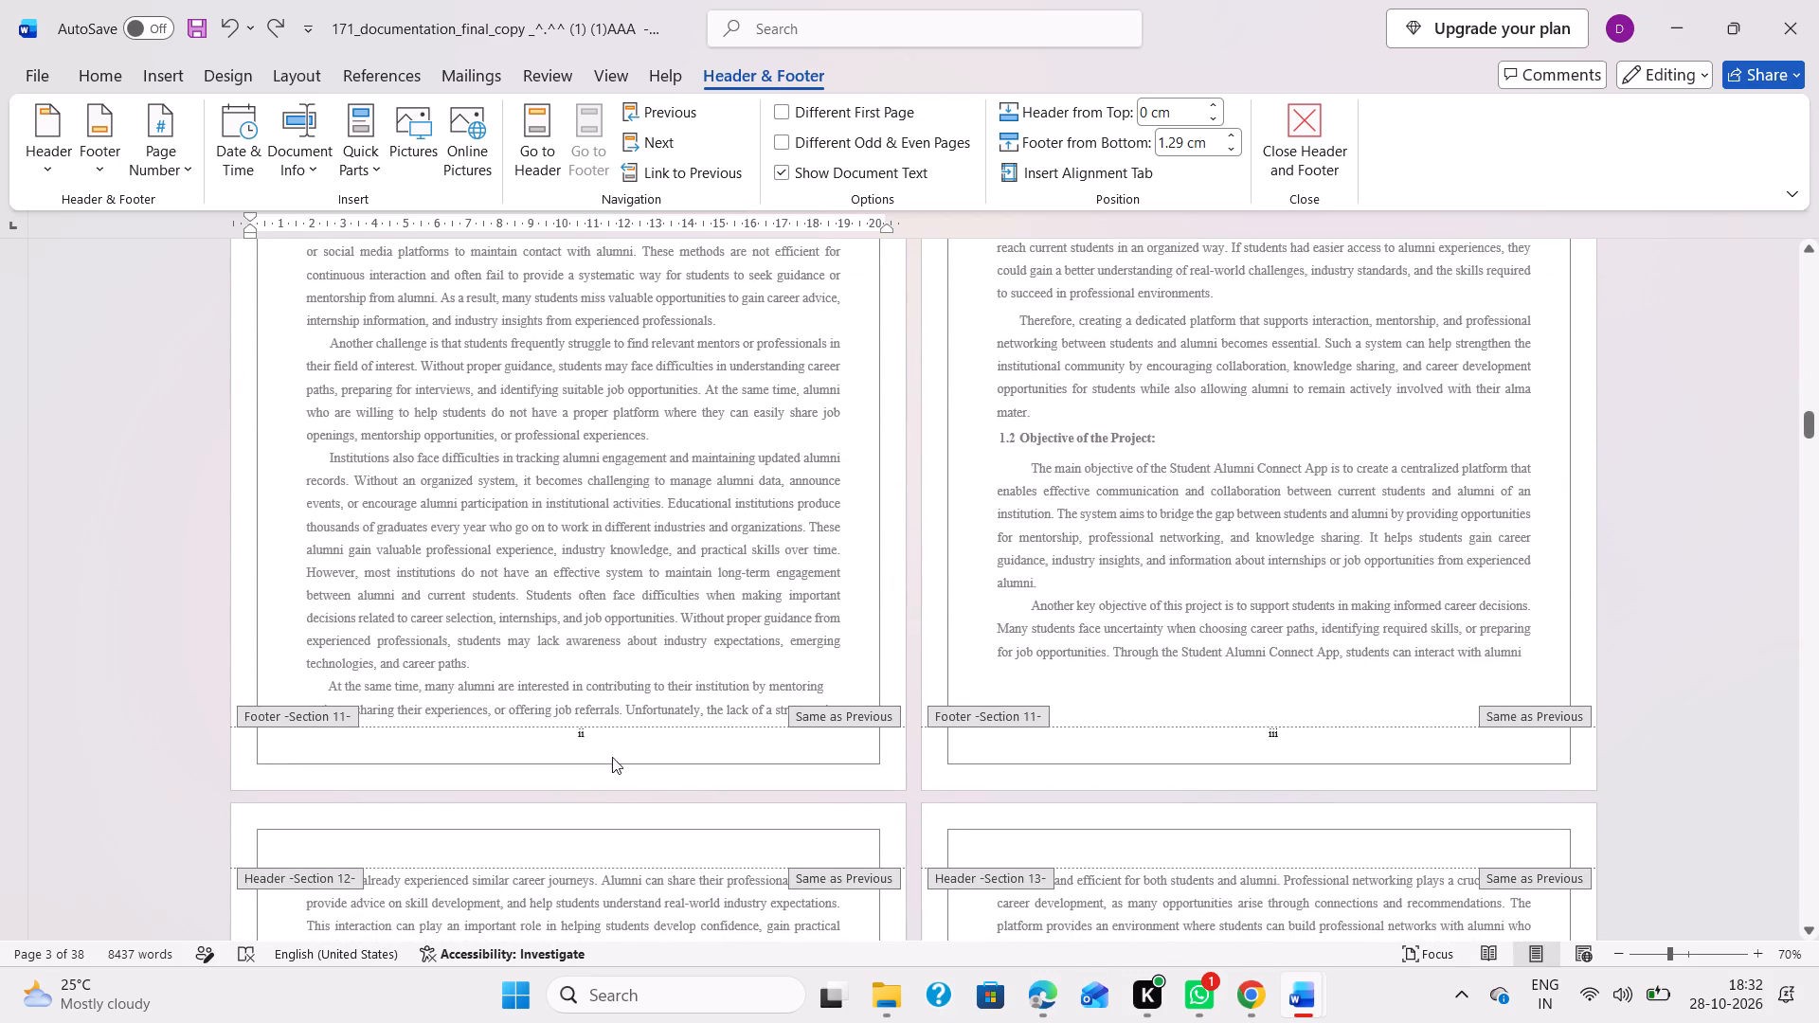
pyautogui.click(593, 735)
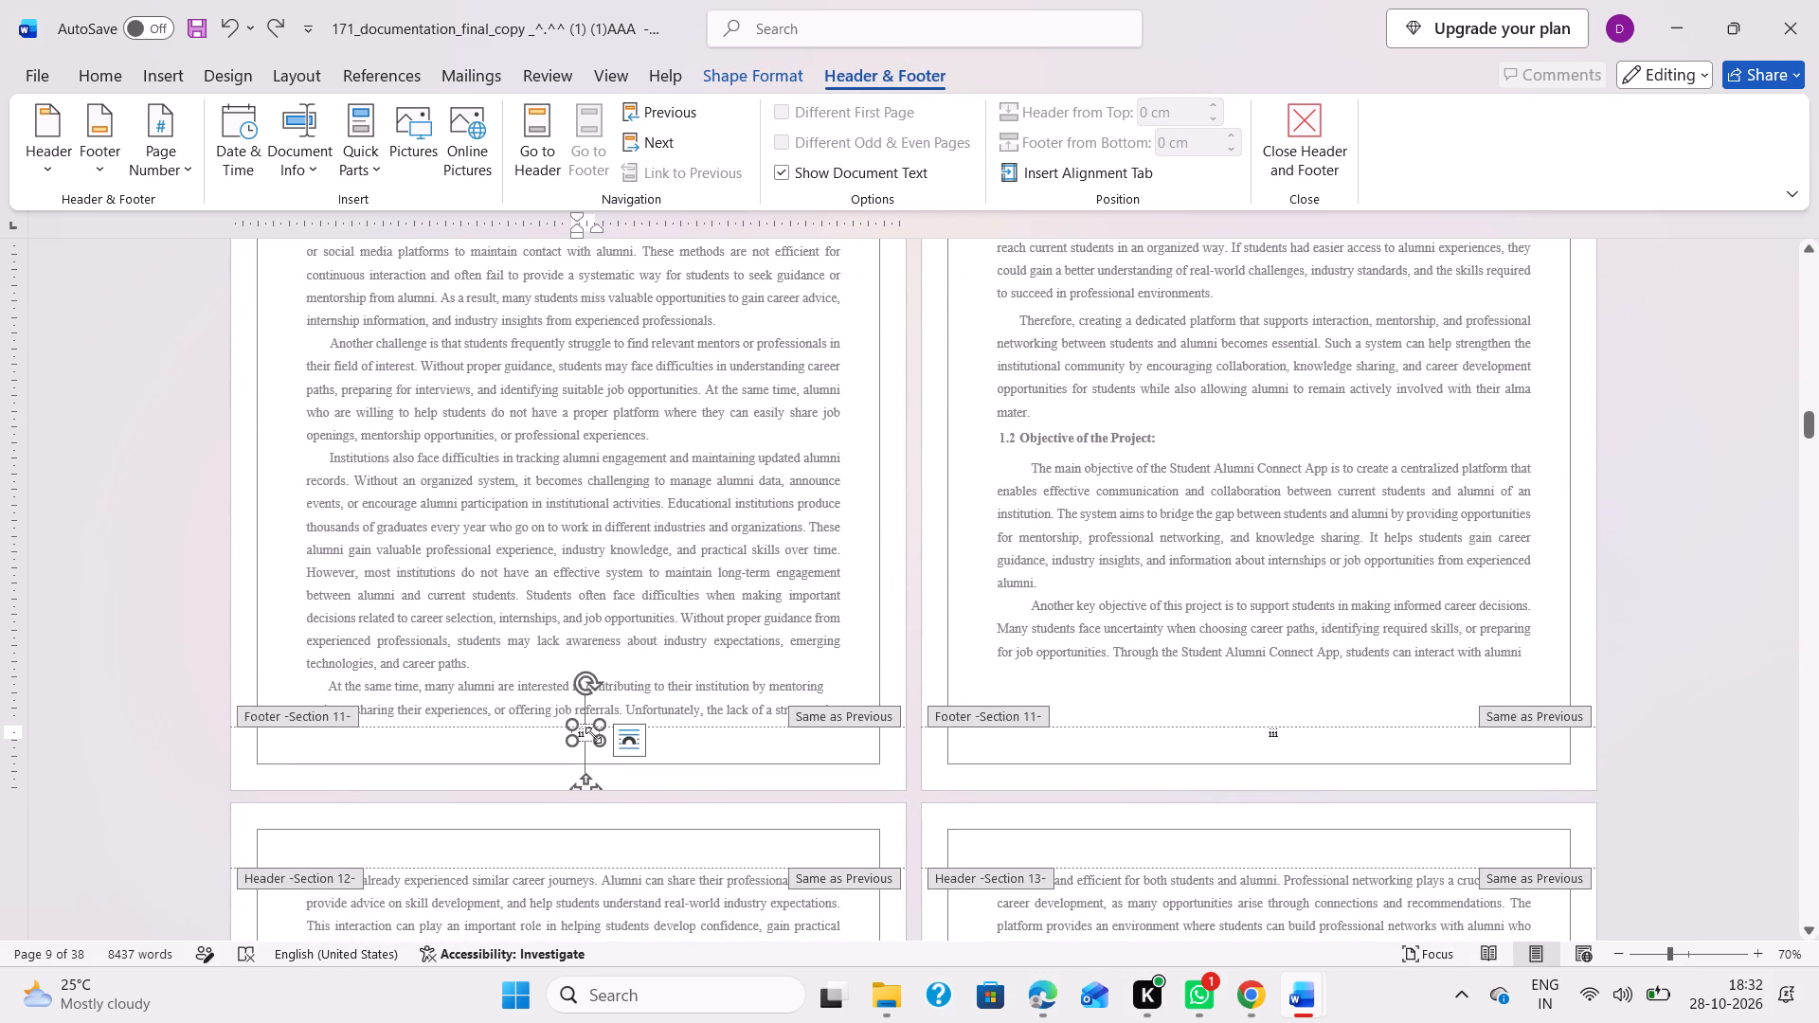
pyautogui.press('BackSpace')
pyautogui.press('1')
# Unlink Section 11's footer from the previous section, starting from the second Chapter 1 page.
pyautogui.click(1286, 734)
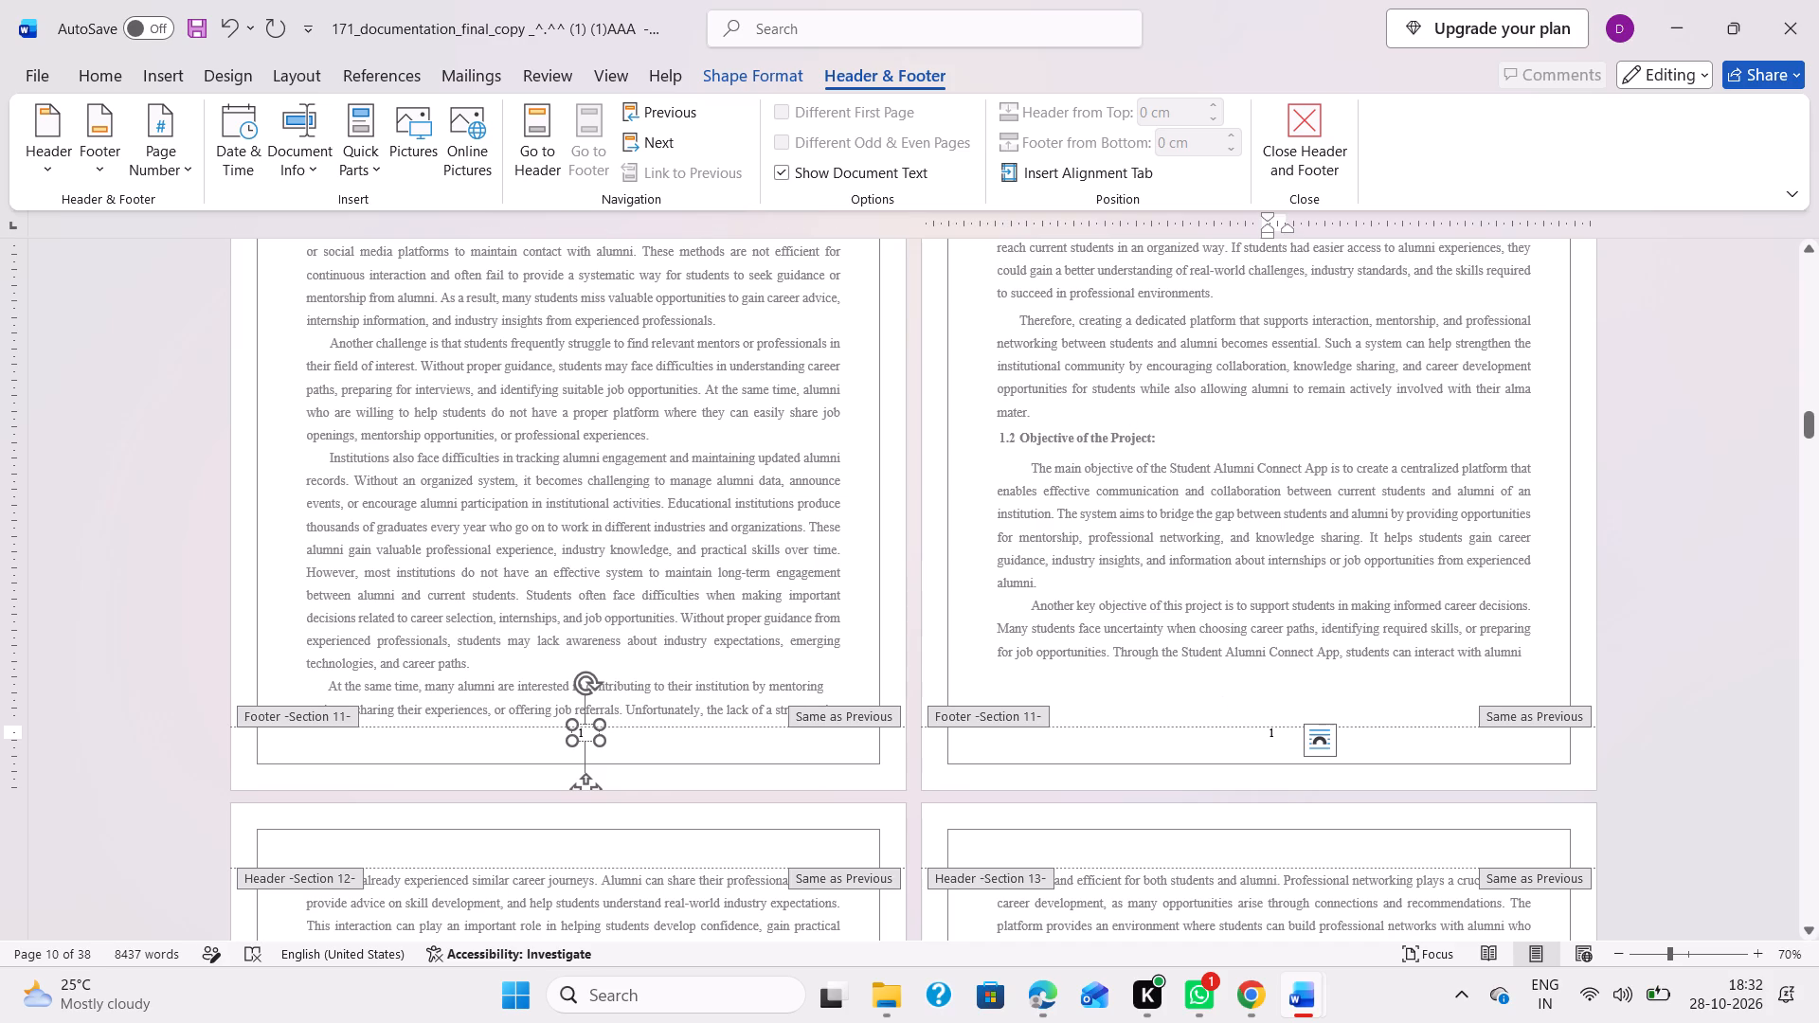
pyautogui.click(1254, 733)
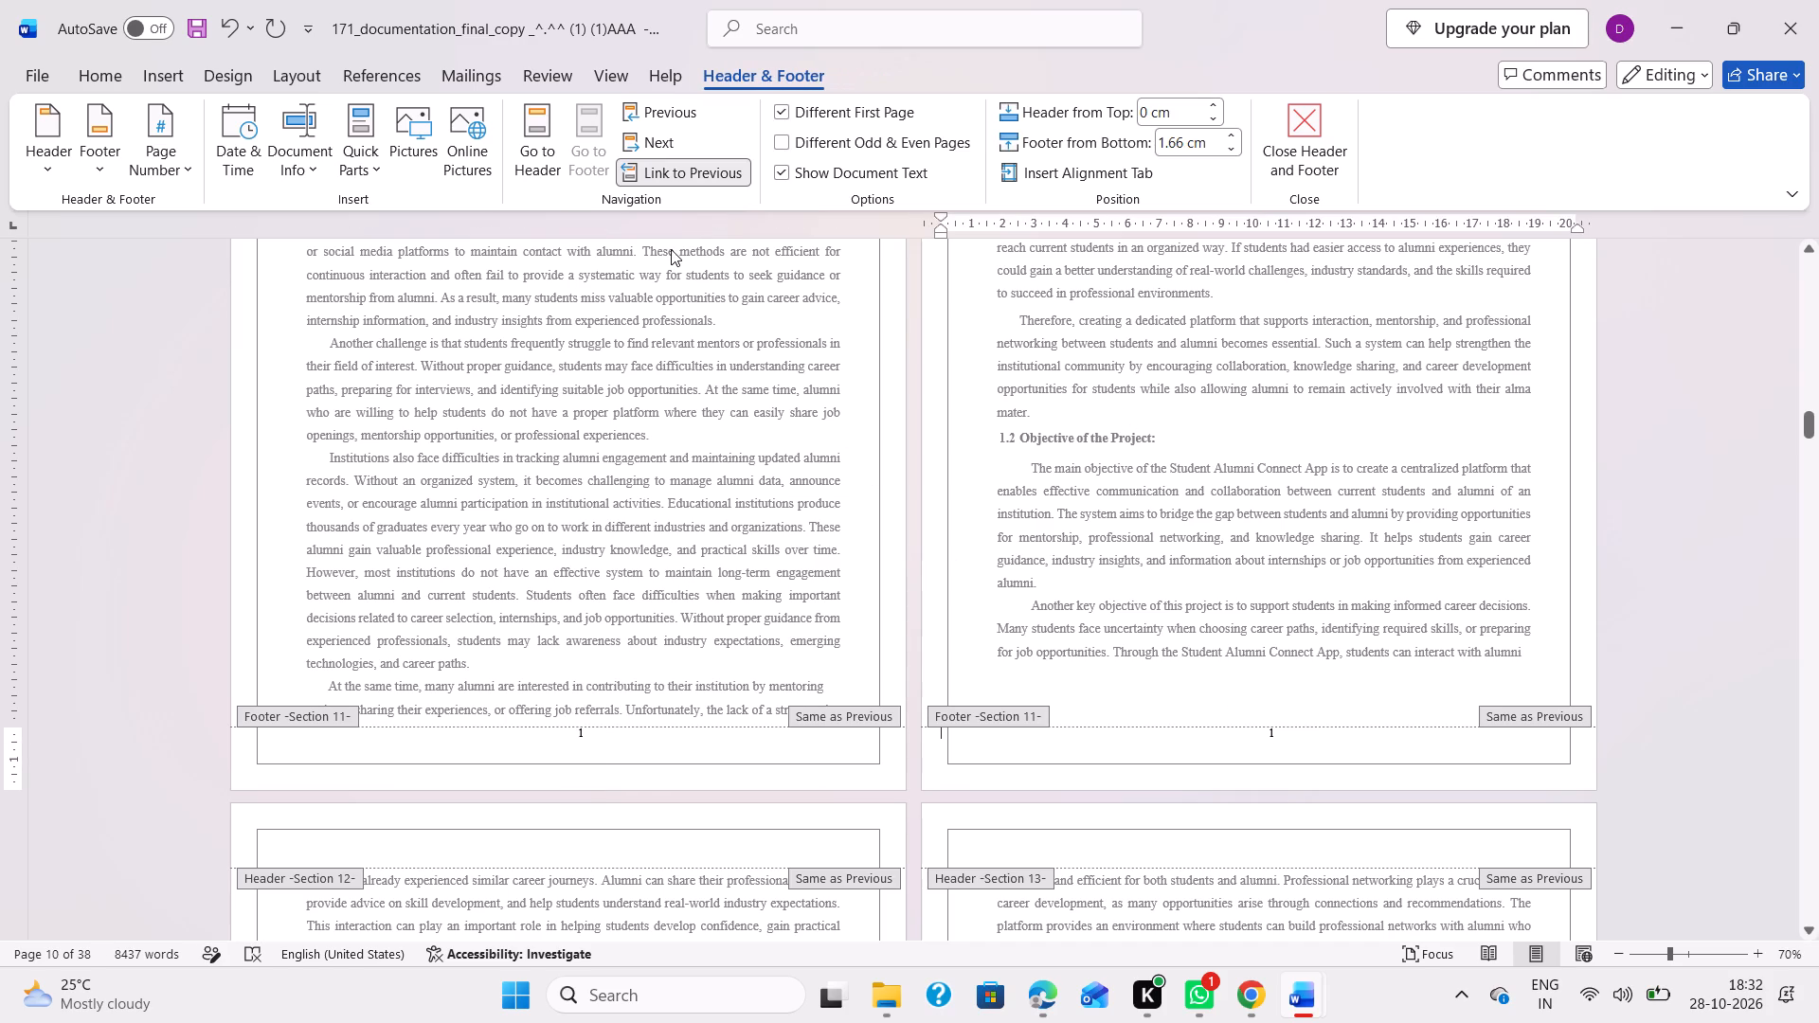
pyautogui.click(670, 164)
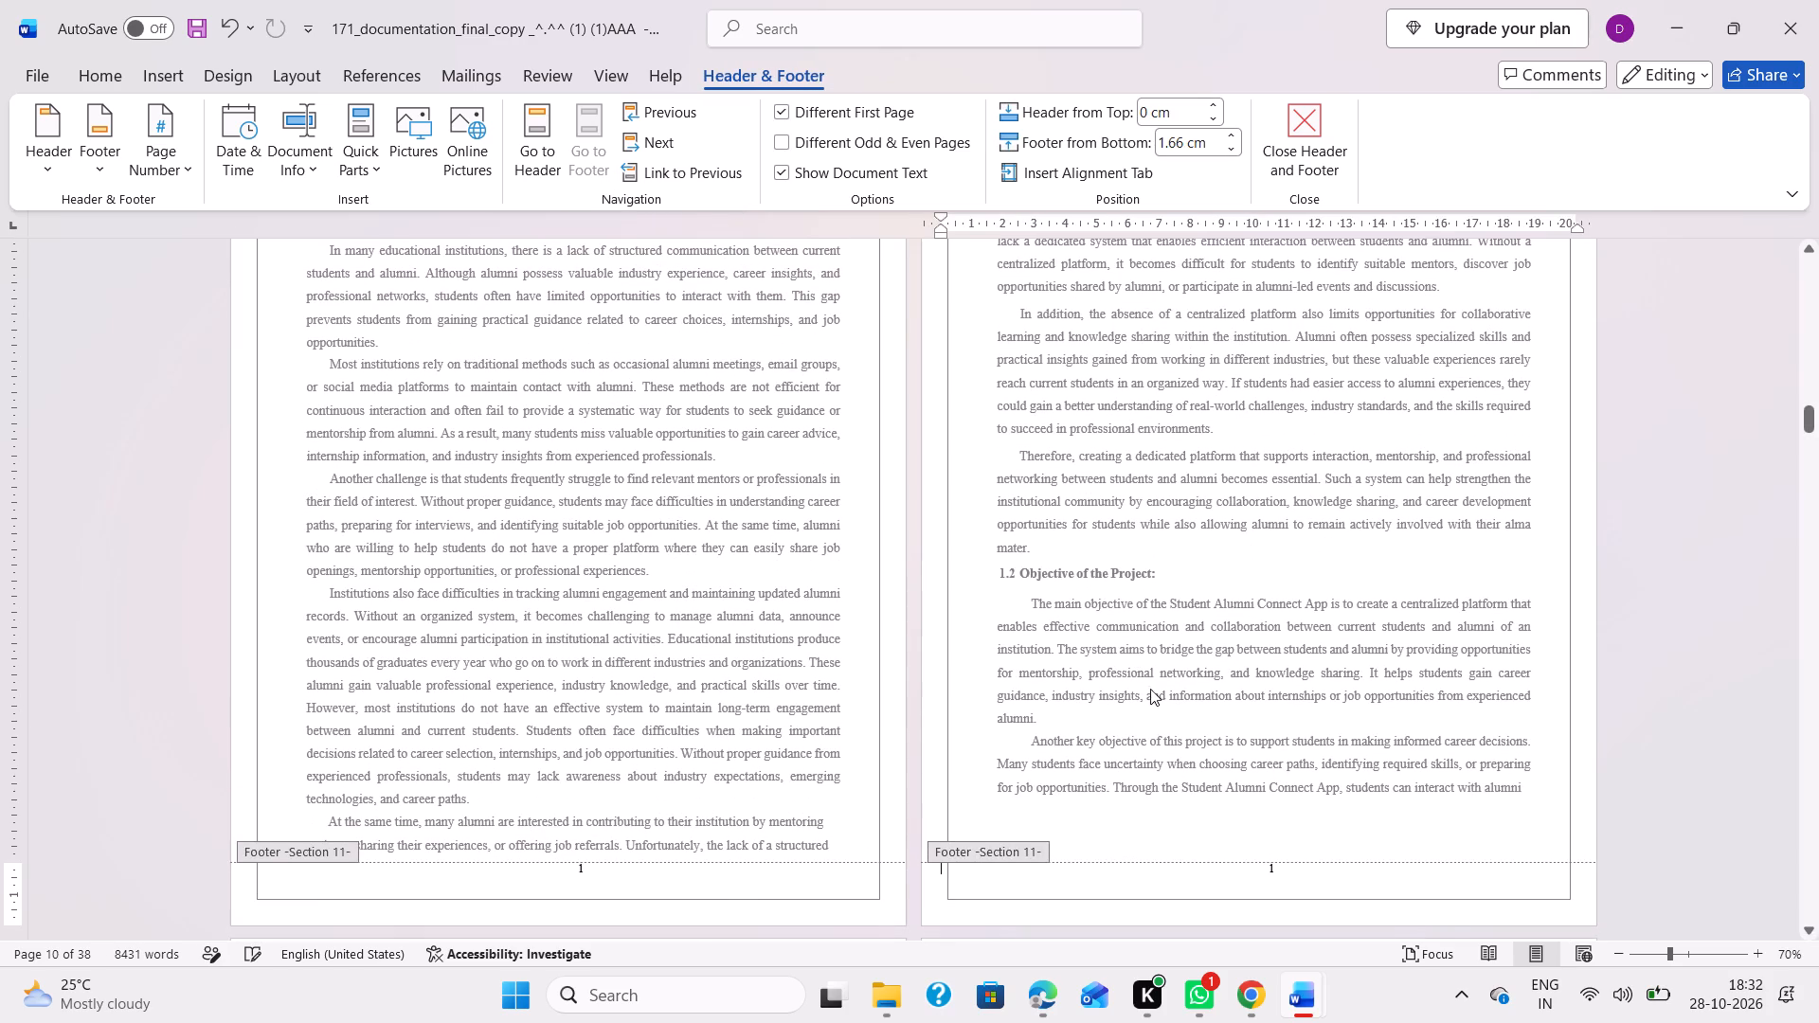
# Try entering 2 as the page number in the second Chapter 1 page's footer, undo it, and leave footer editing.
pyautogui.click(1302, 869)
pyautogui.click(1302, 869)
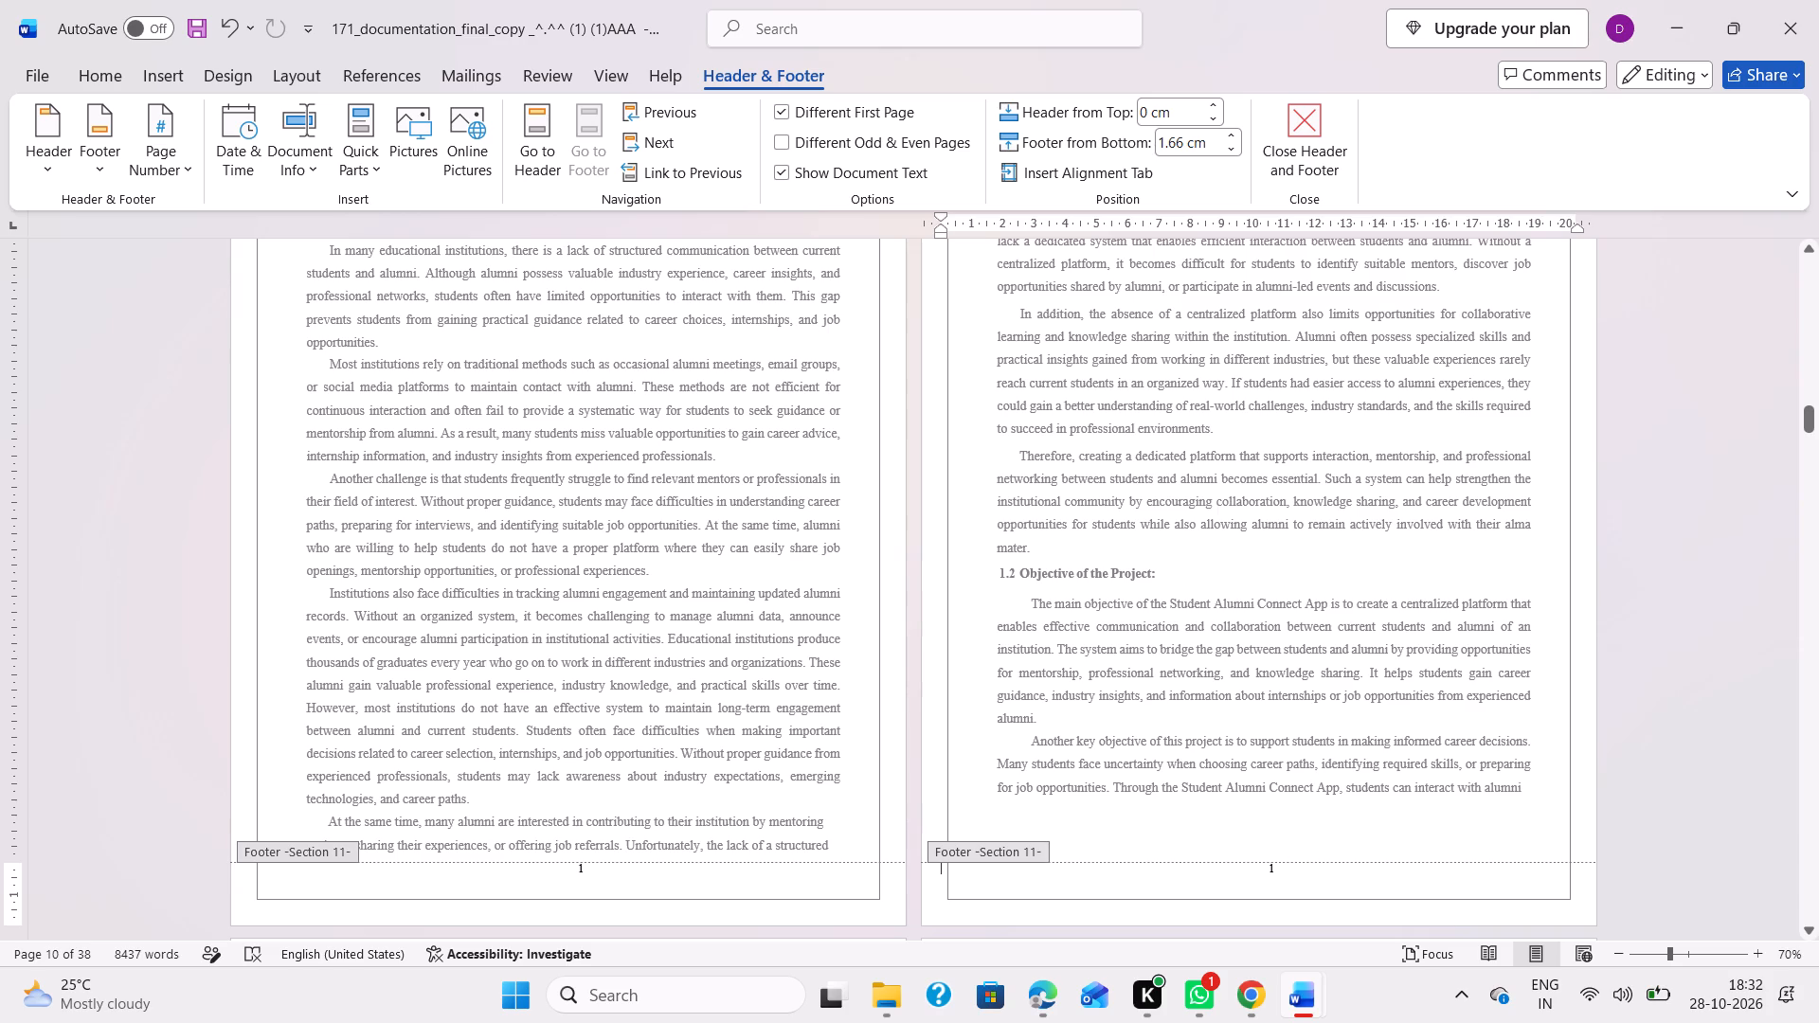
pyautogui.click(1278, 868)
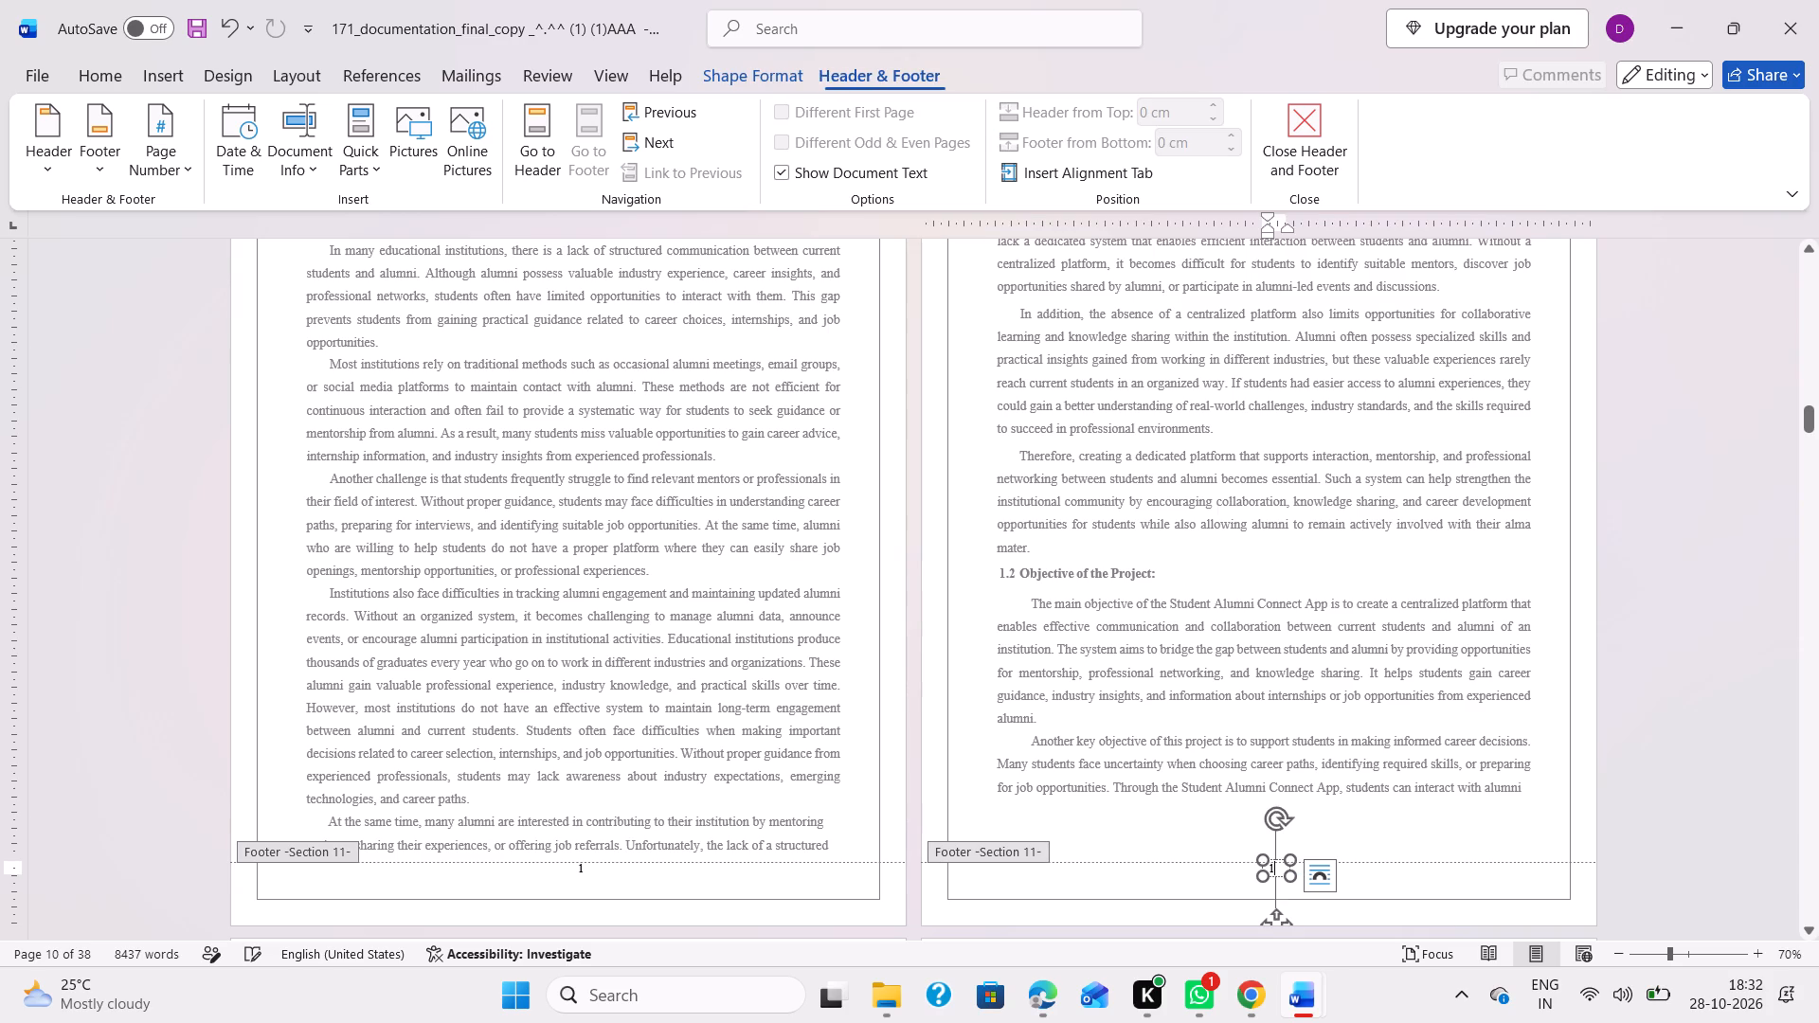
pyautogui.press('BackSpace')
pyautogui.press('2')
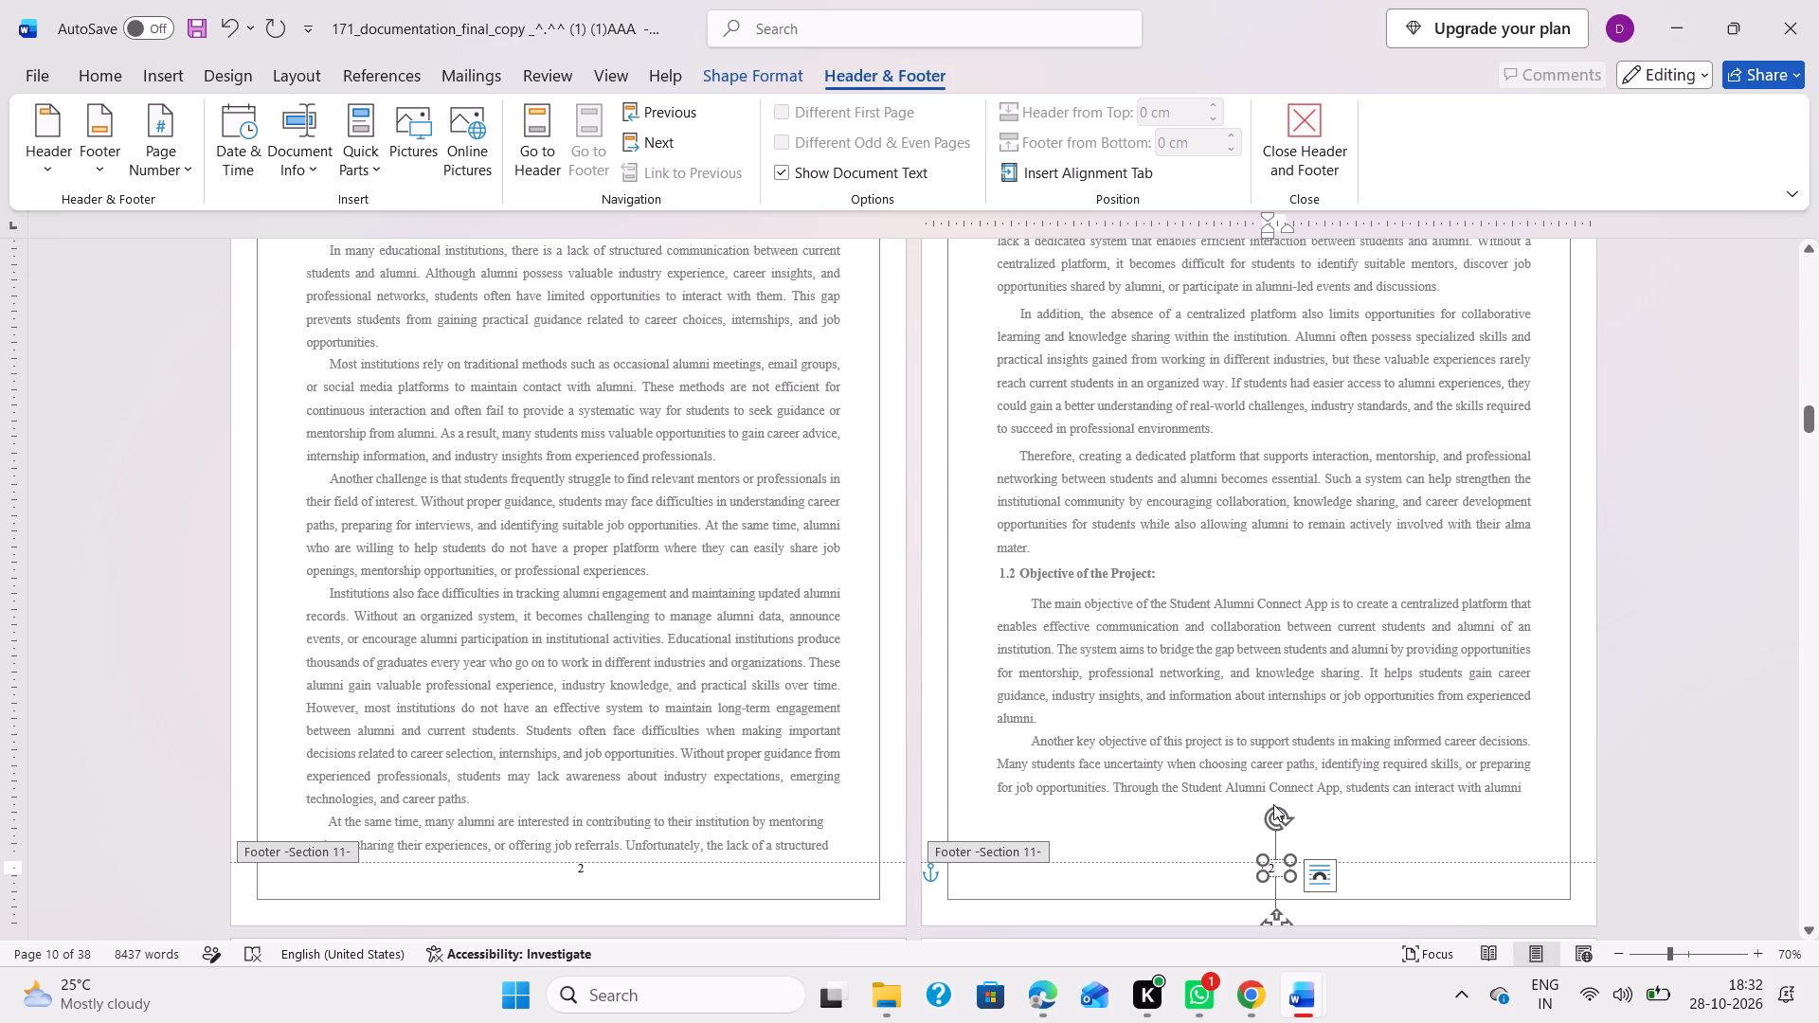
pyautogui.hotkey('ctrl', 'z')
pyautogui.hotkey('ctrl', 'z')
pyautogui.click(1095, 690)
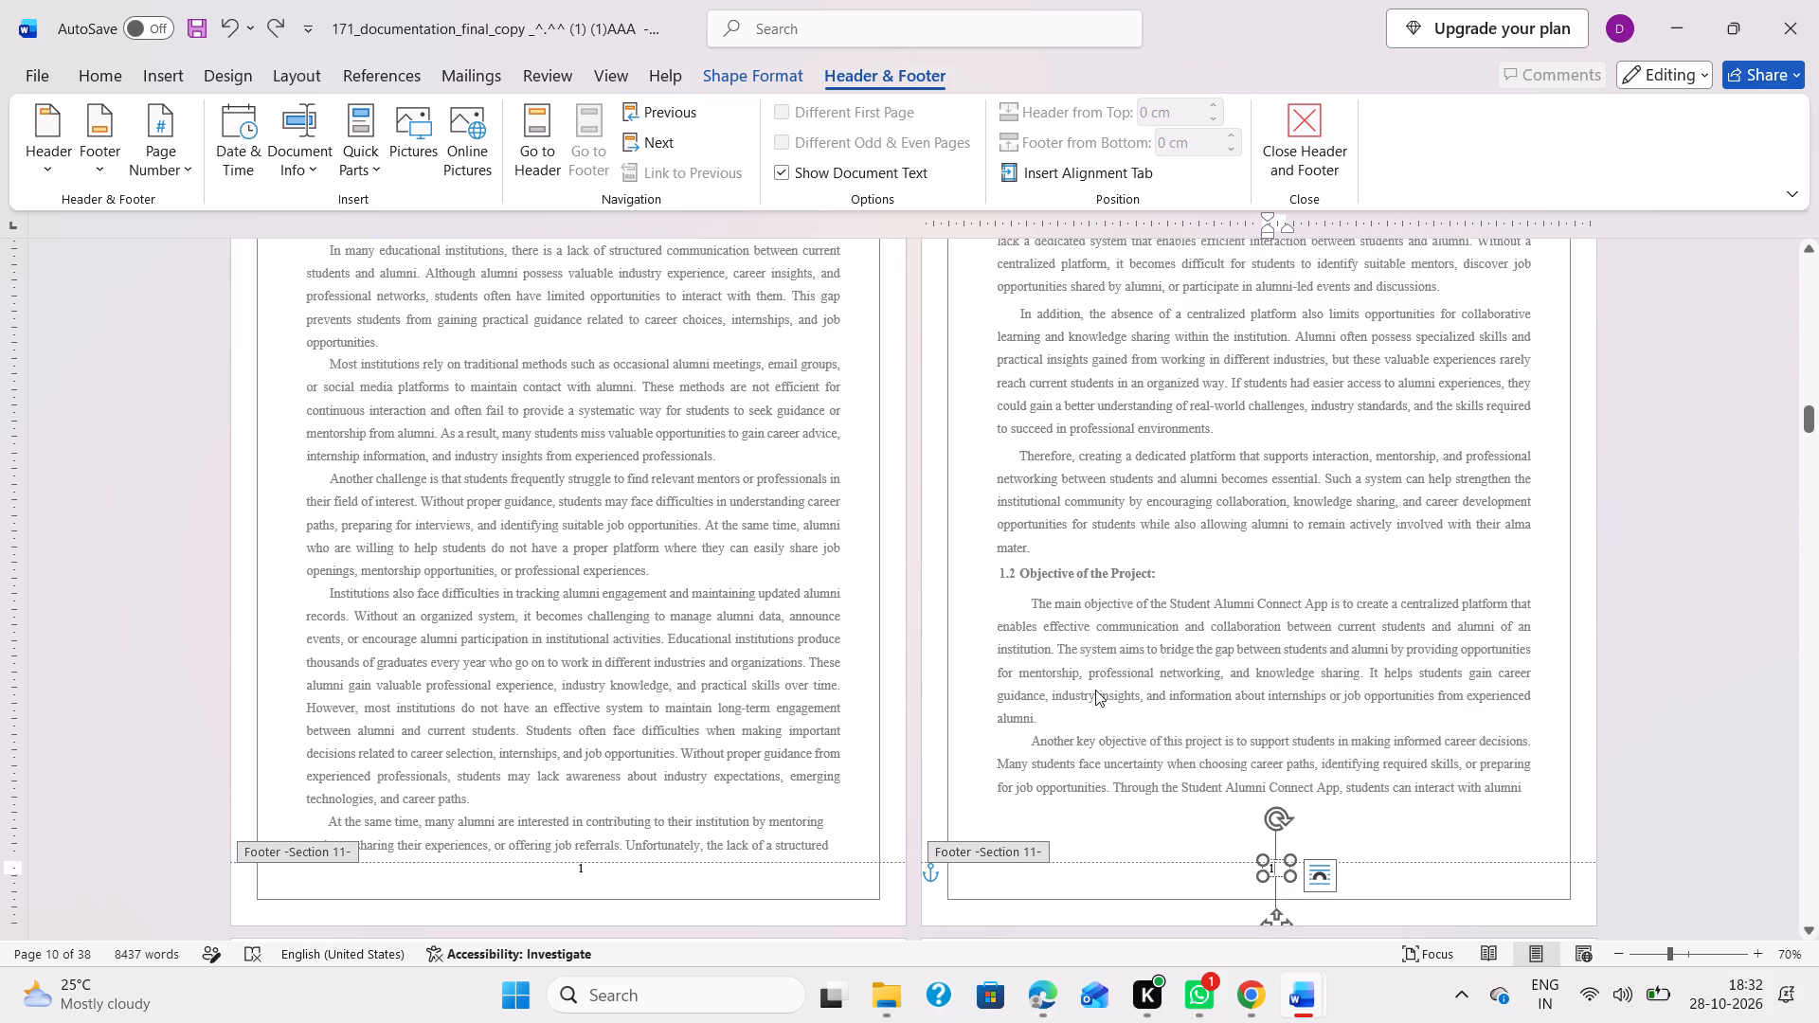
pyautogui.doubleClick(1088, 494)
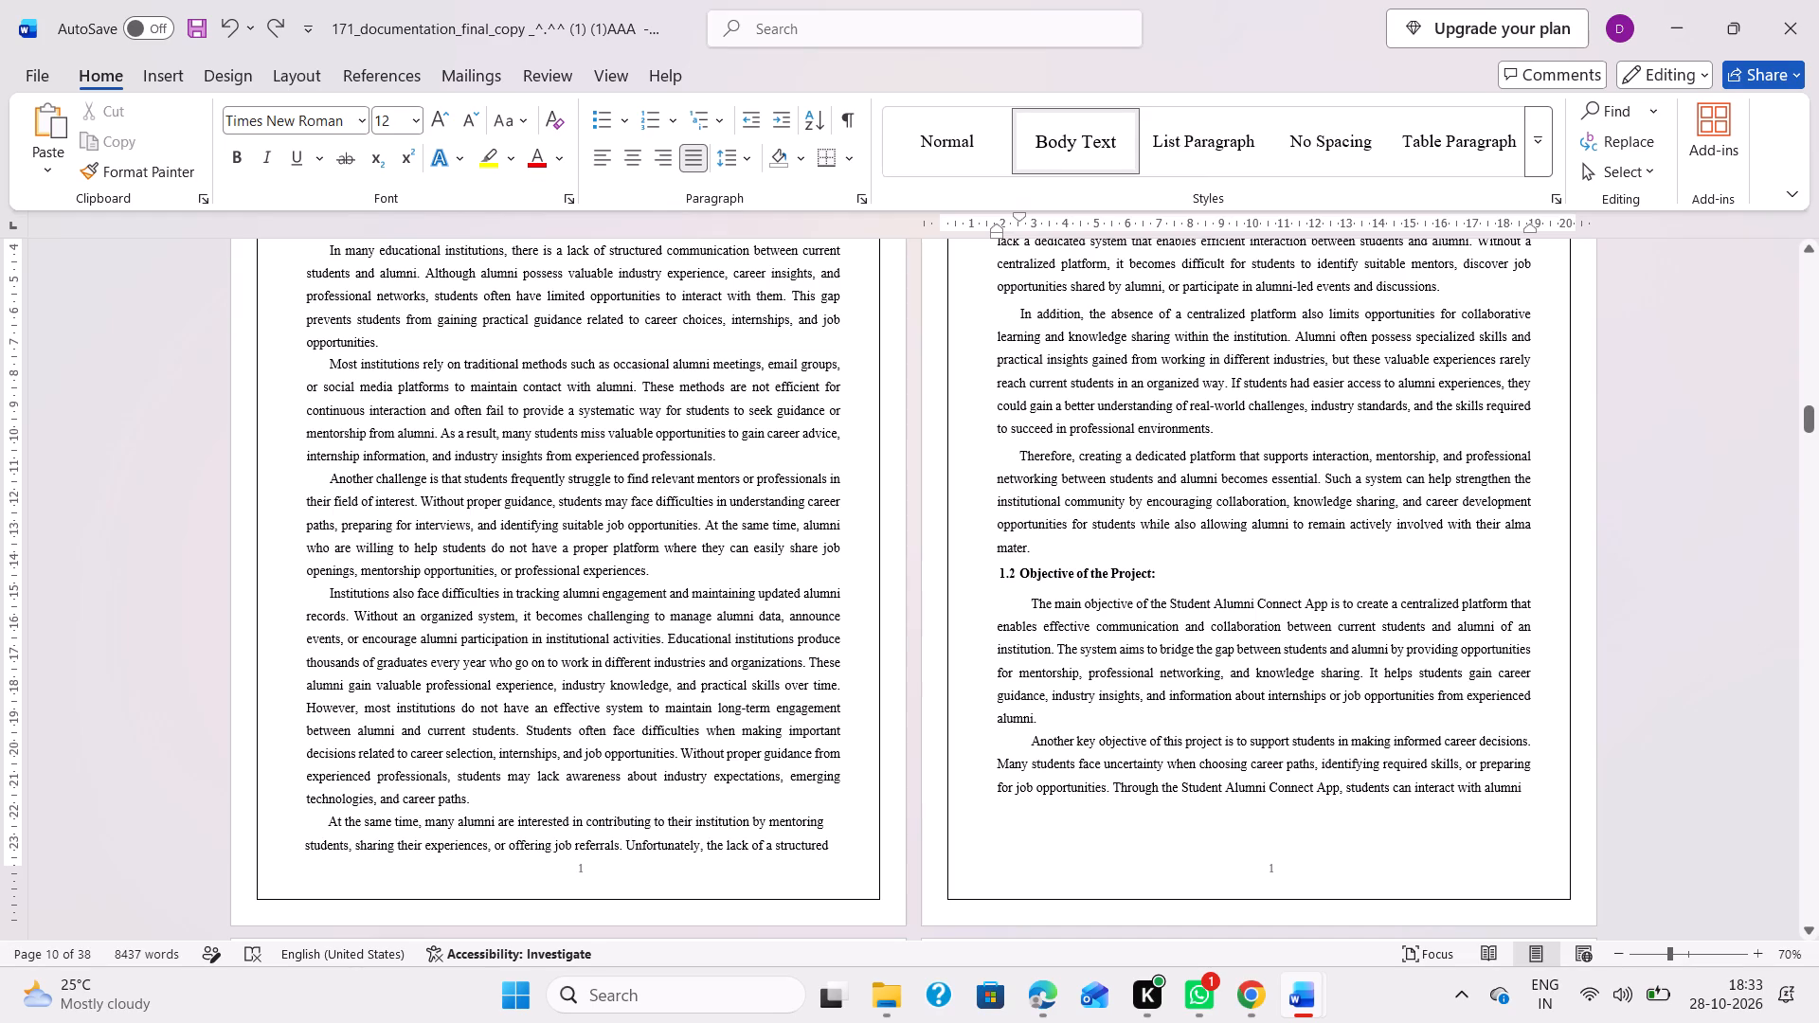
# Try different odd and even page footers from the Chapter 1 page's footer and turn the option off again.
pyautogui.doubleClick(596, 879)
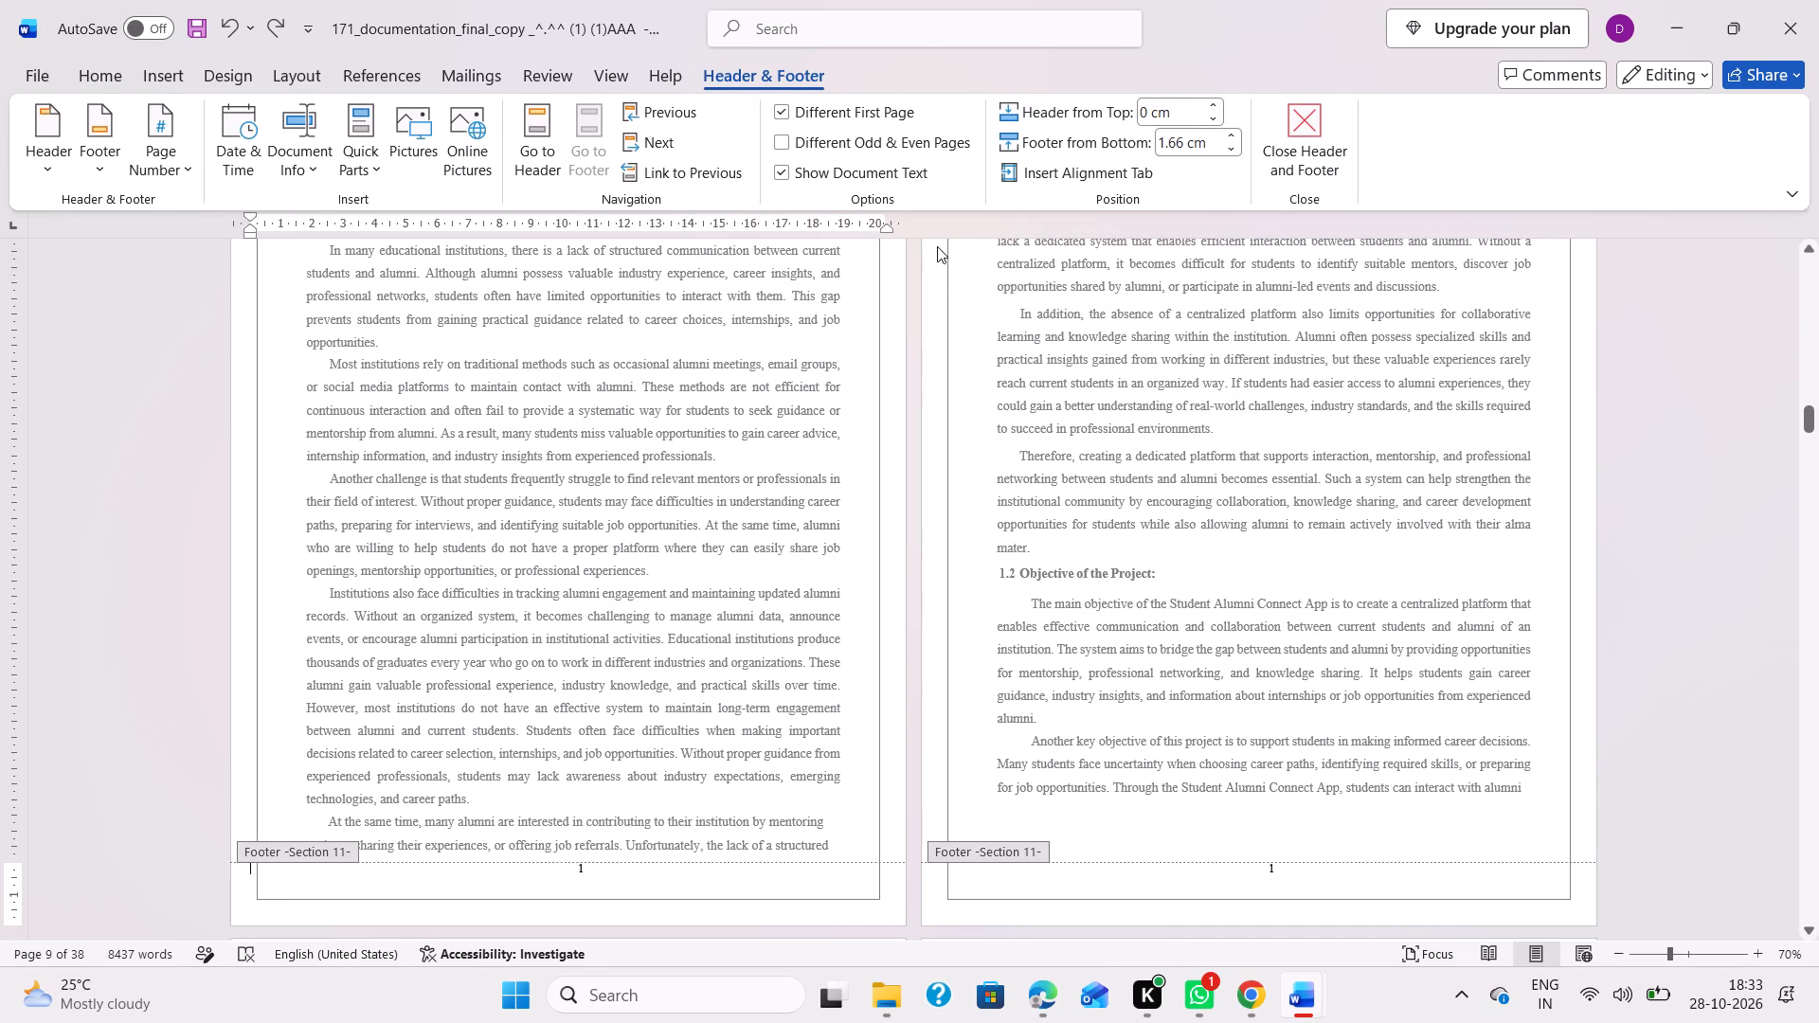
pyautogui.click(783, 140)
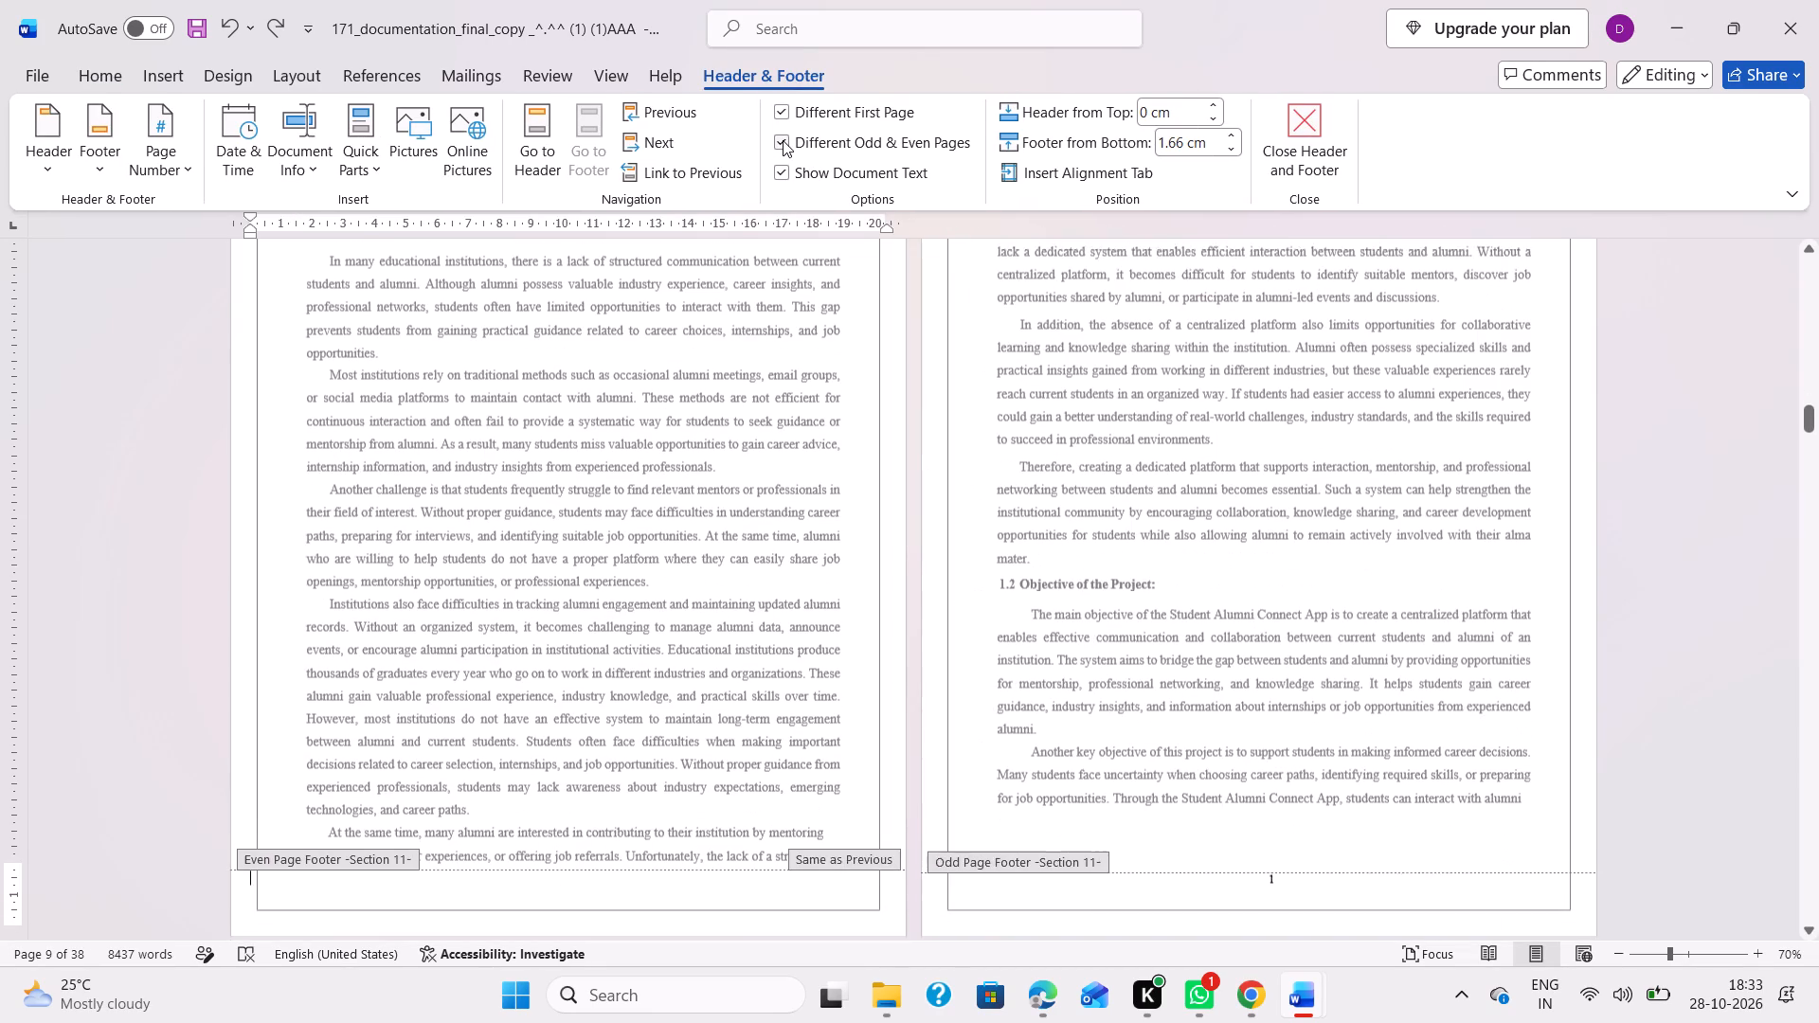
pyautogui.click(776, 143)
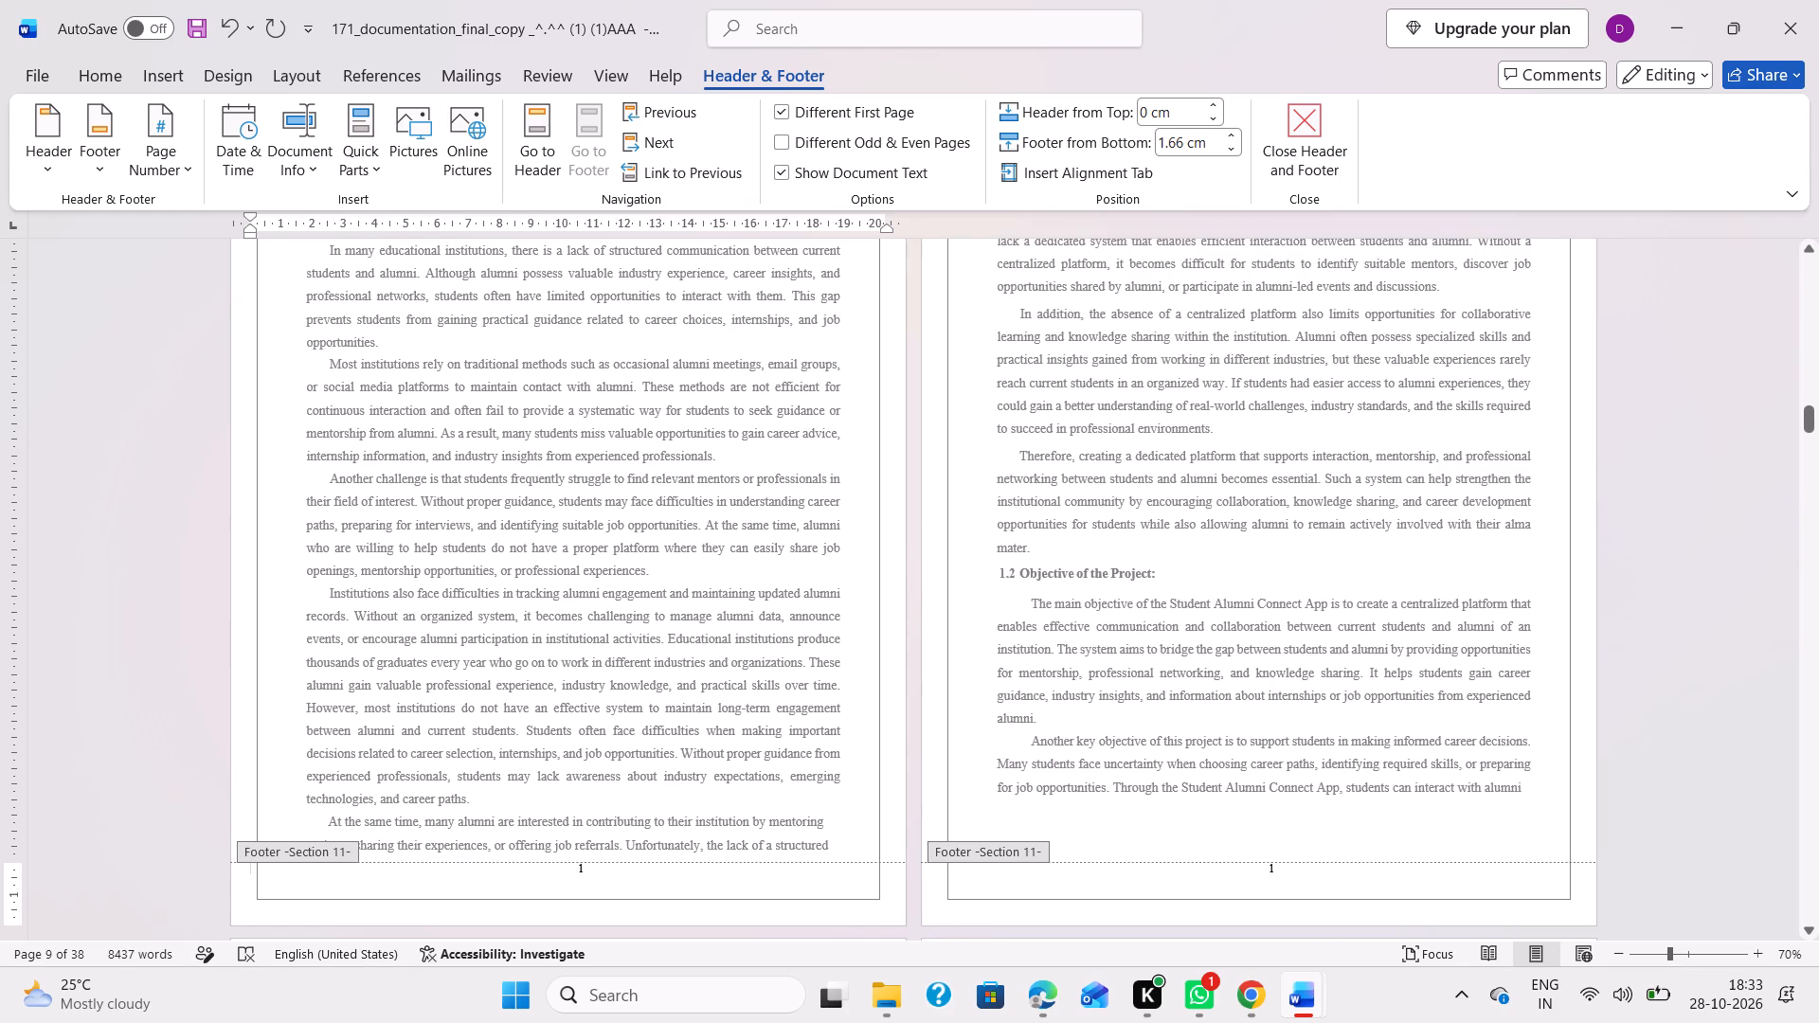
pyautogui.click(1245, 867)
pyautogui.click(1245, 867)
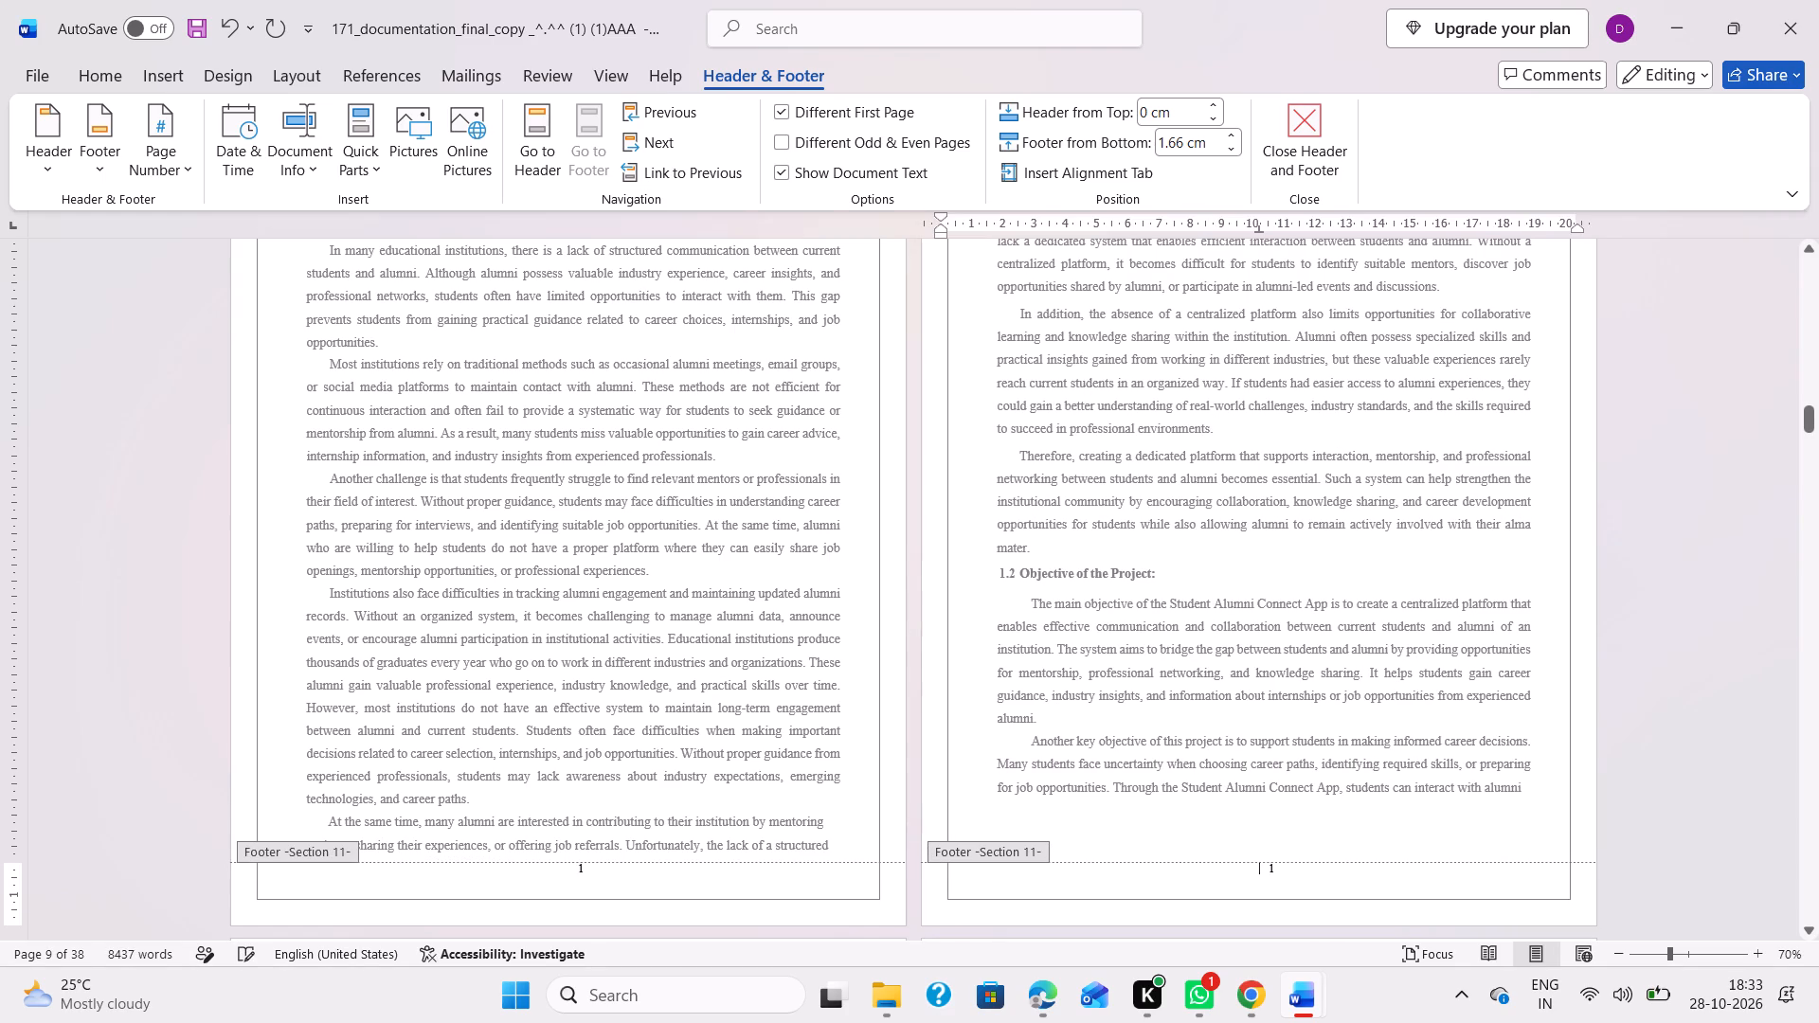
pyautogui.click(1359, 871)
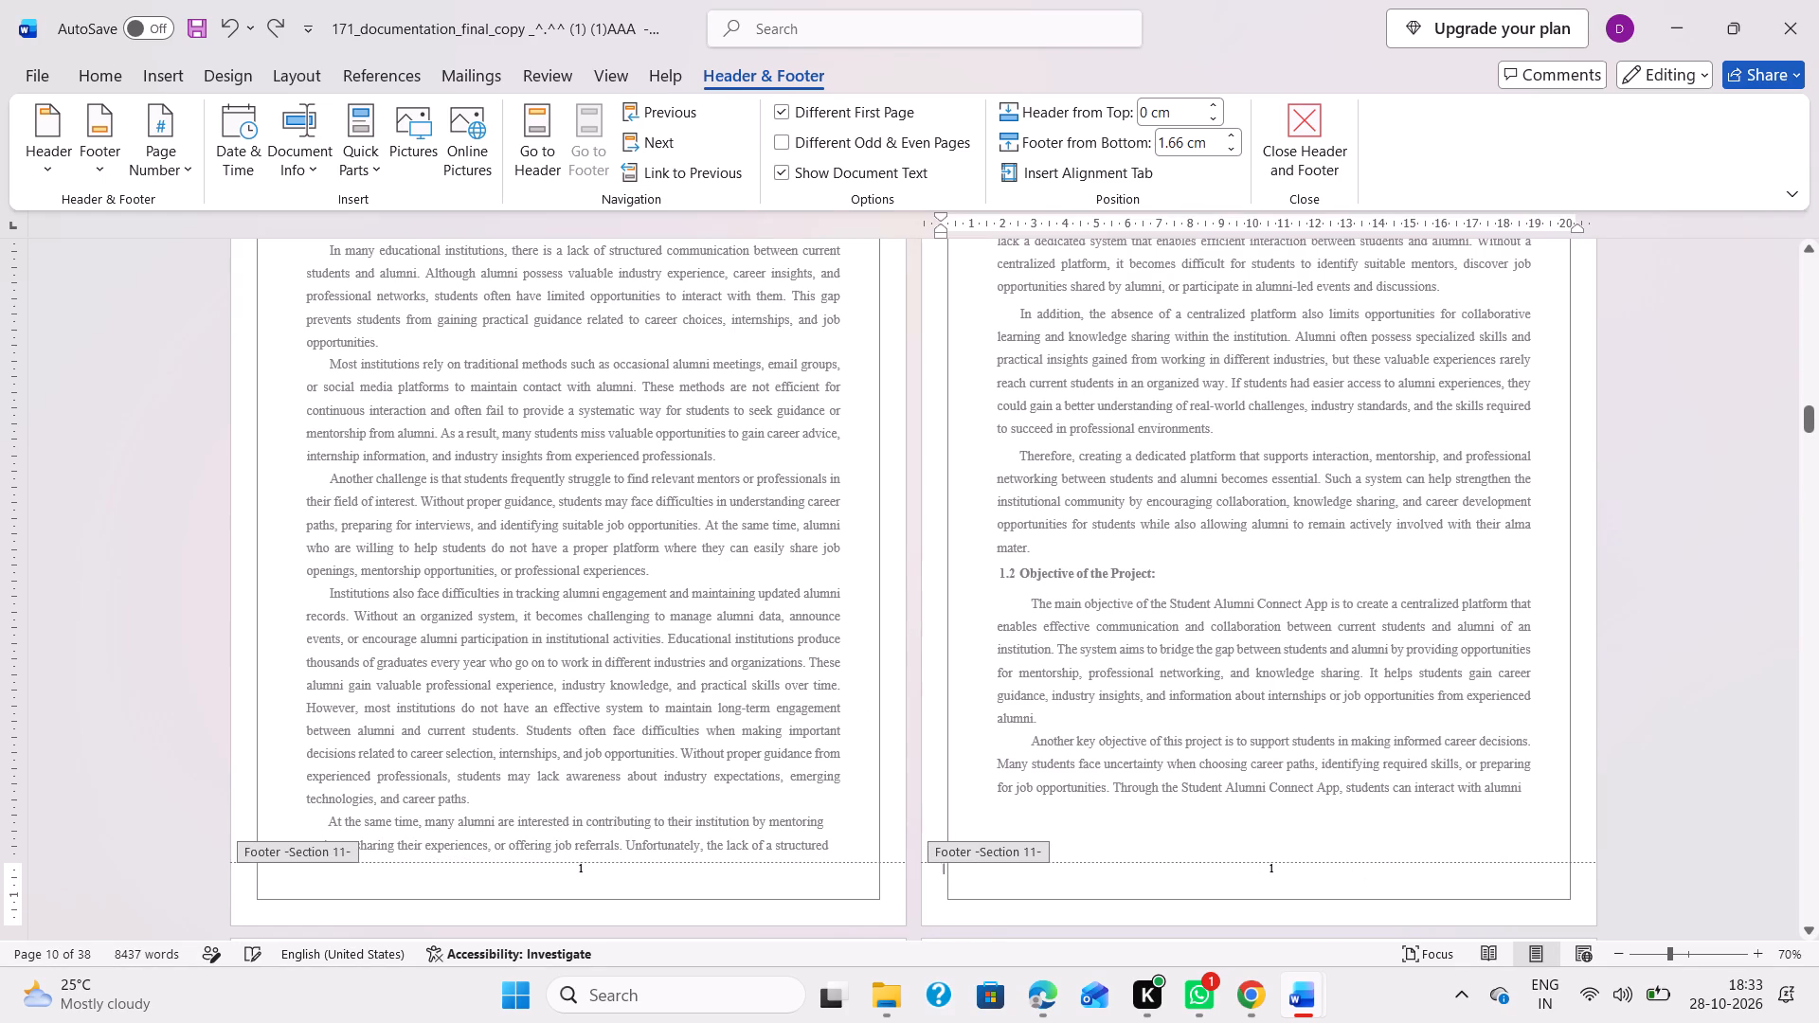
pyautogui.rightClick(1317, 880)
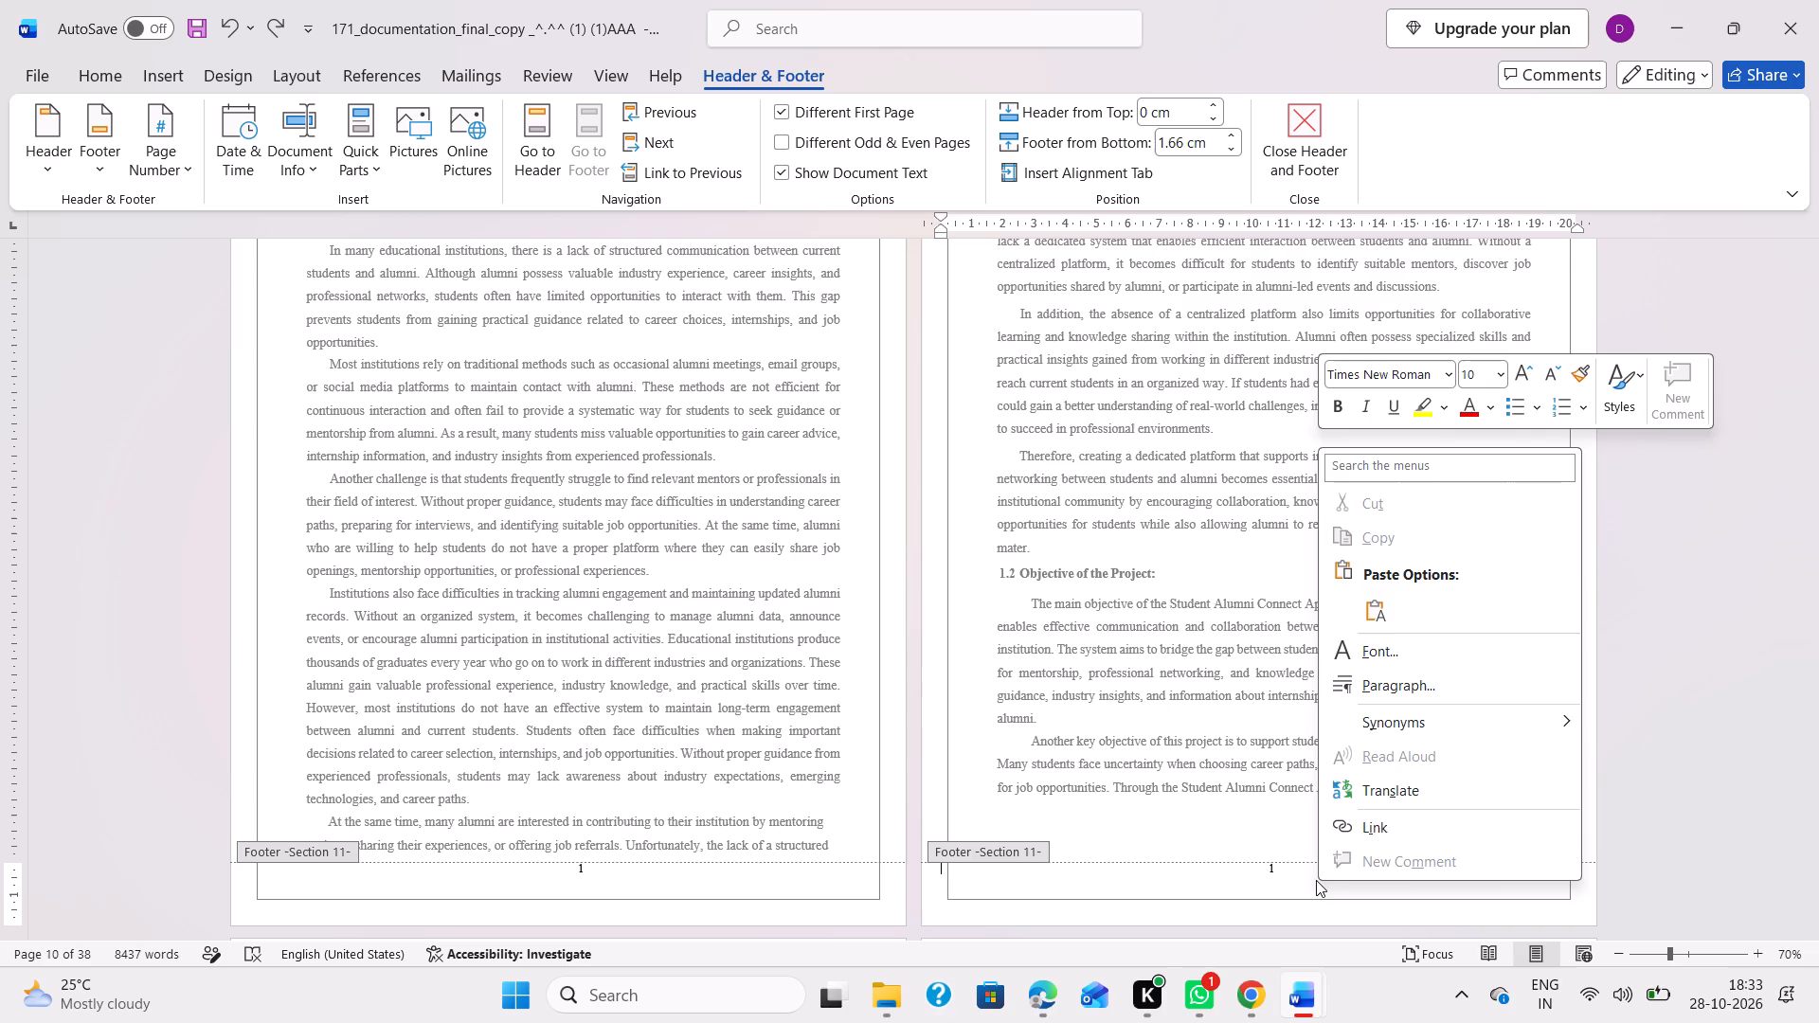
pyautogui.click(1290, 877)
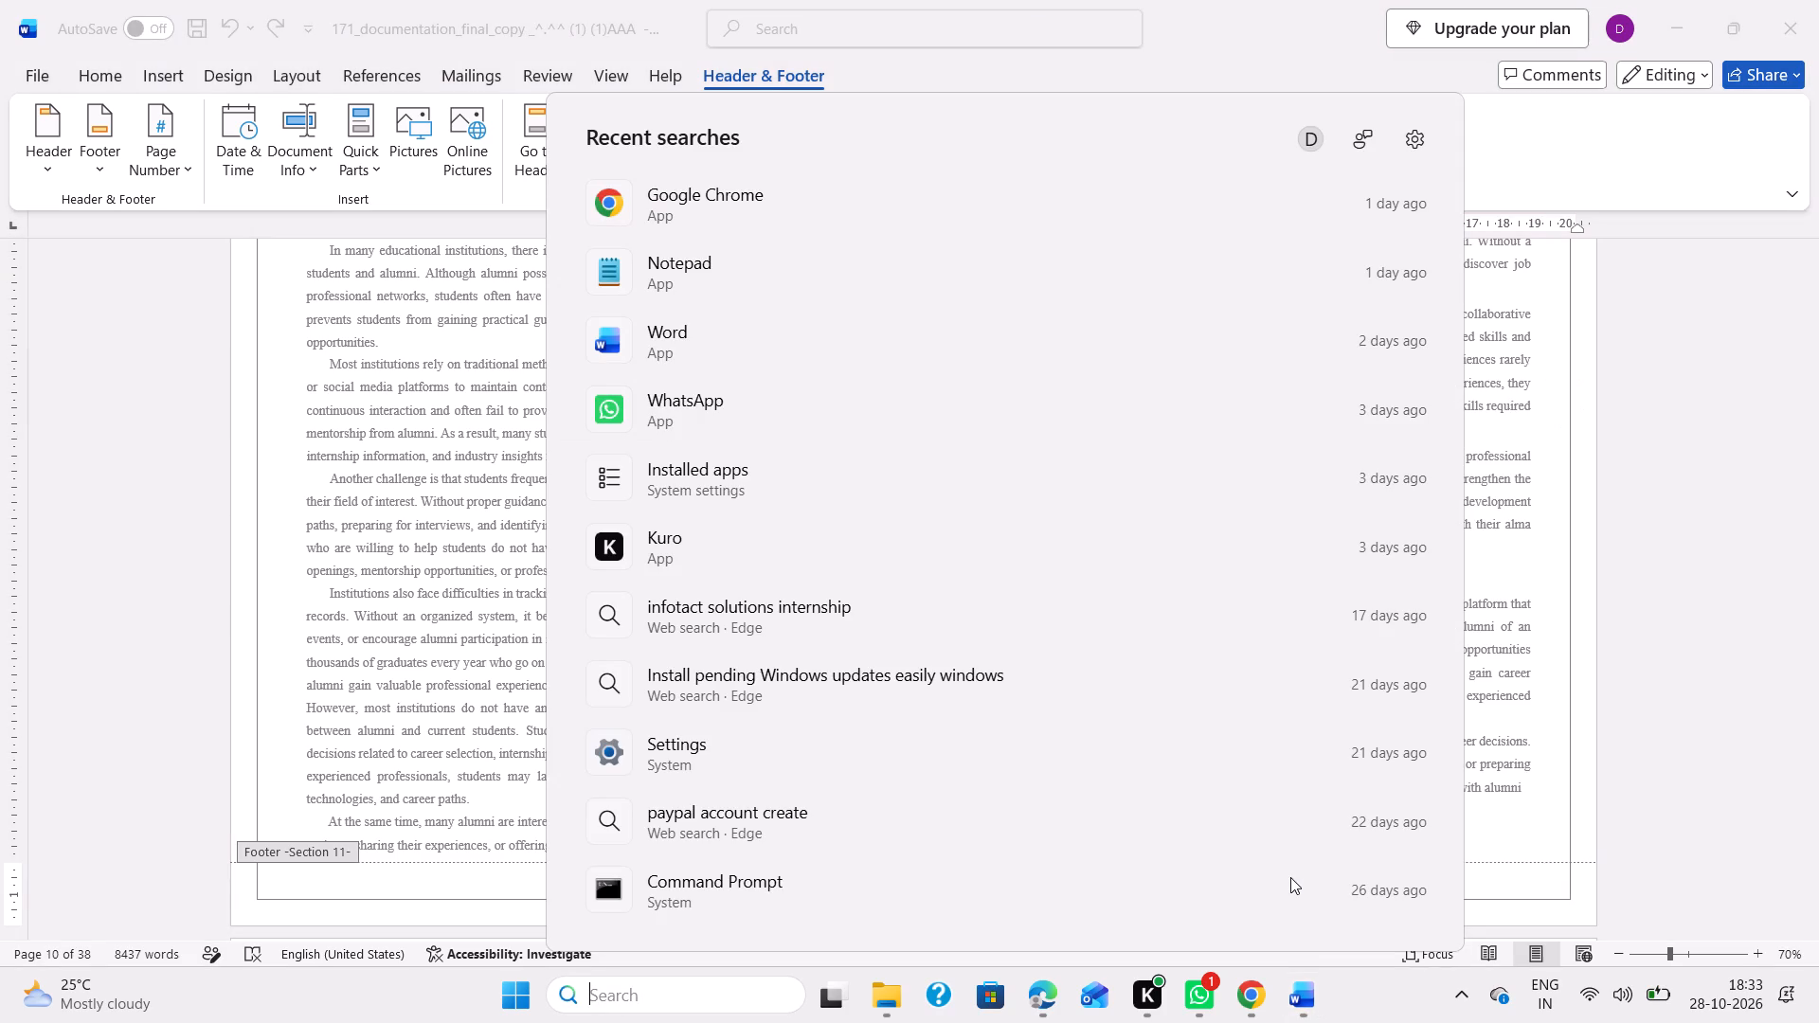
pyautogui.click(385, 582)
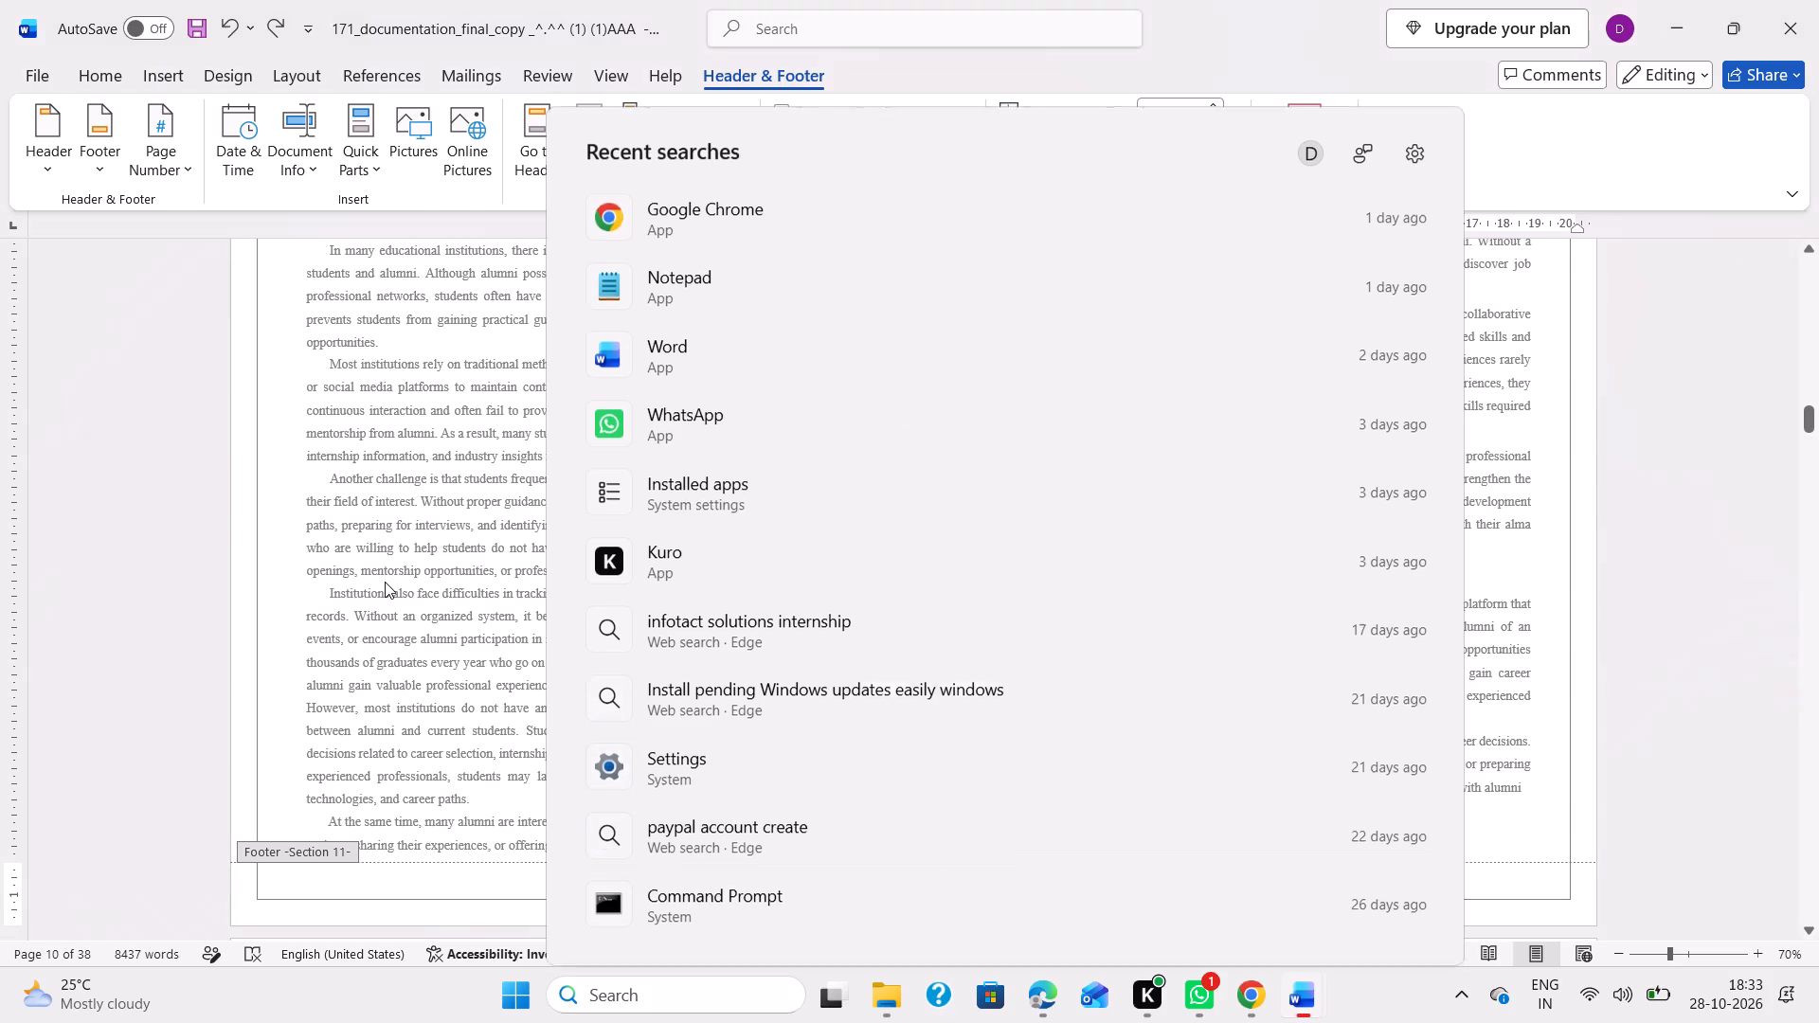
# Delete the page number 1 from the second Chapter 1 page's footer in Section 11.
pyautogui.scroll(-1, 964, 833)
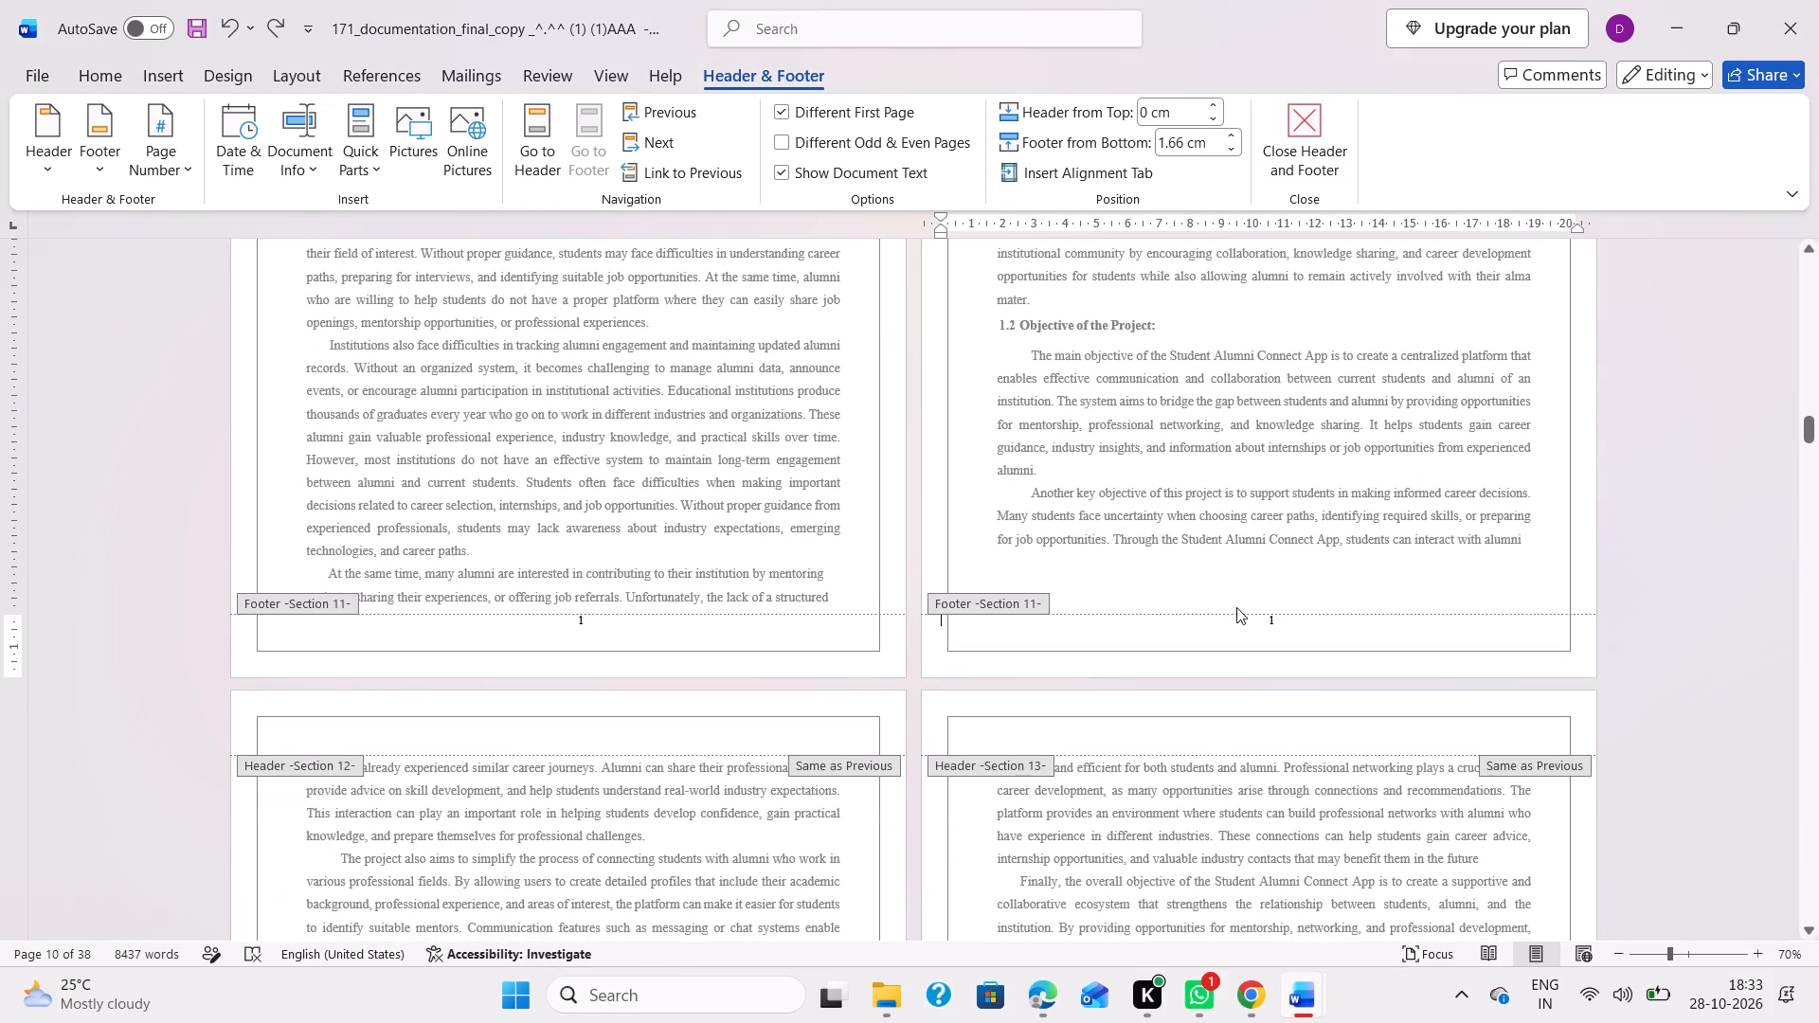
pyautogui.click(1242, 615)
pyautogui.click(1259, 624)
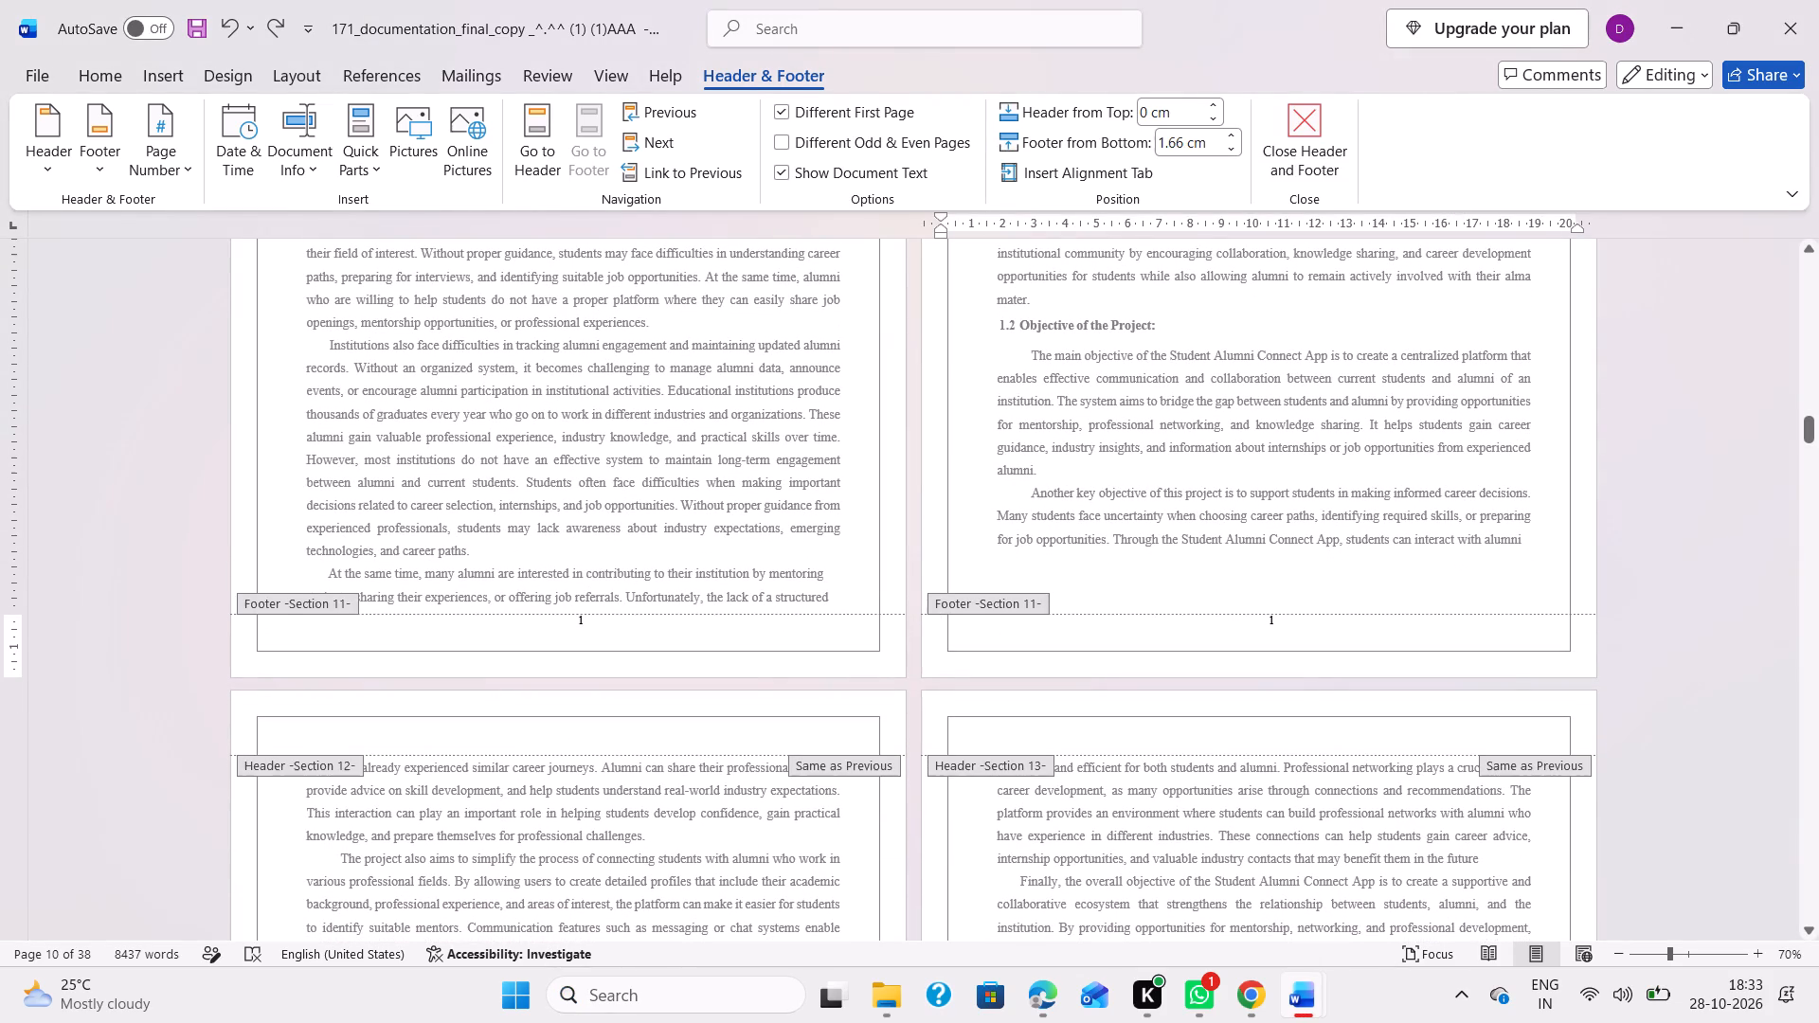
pyautogui.click(1294, 617)
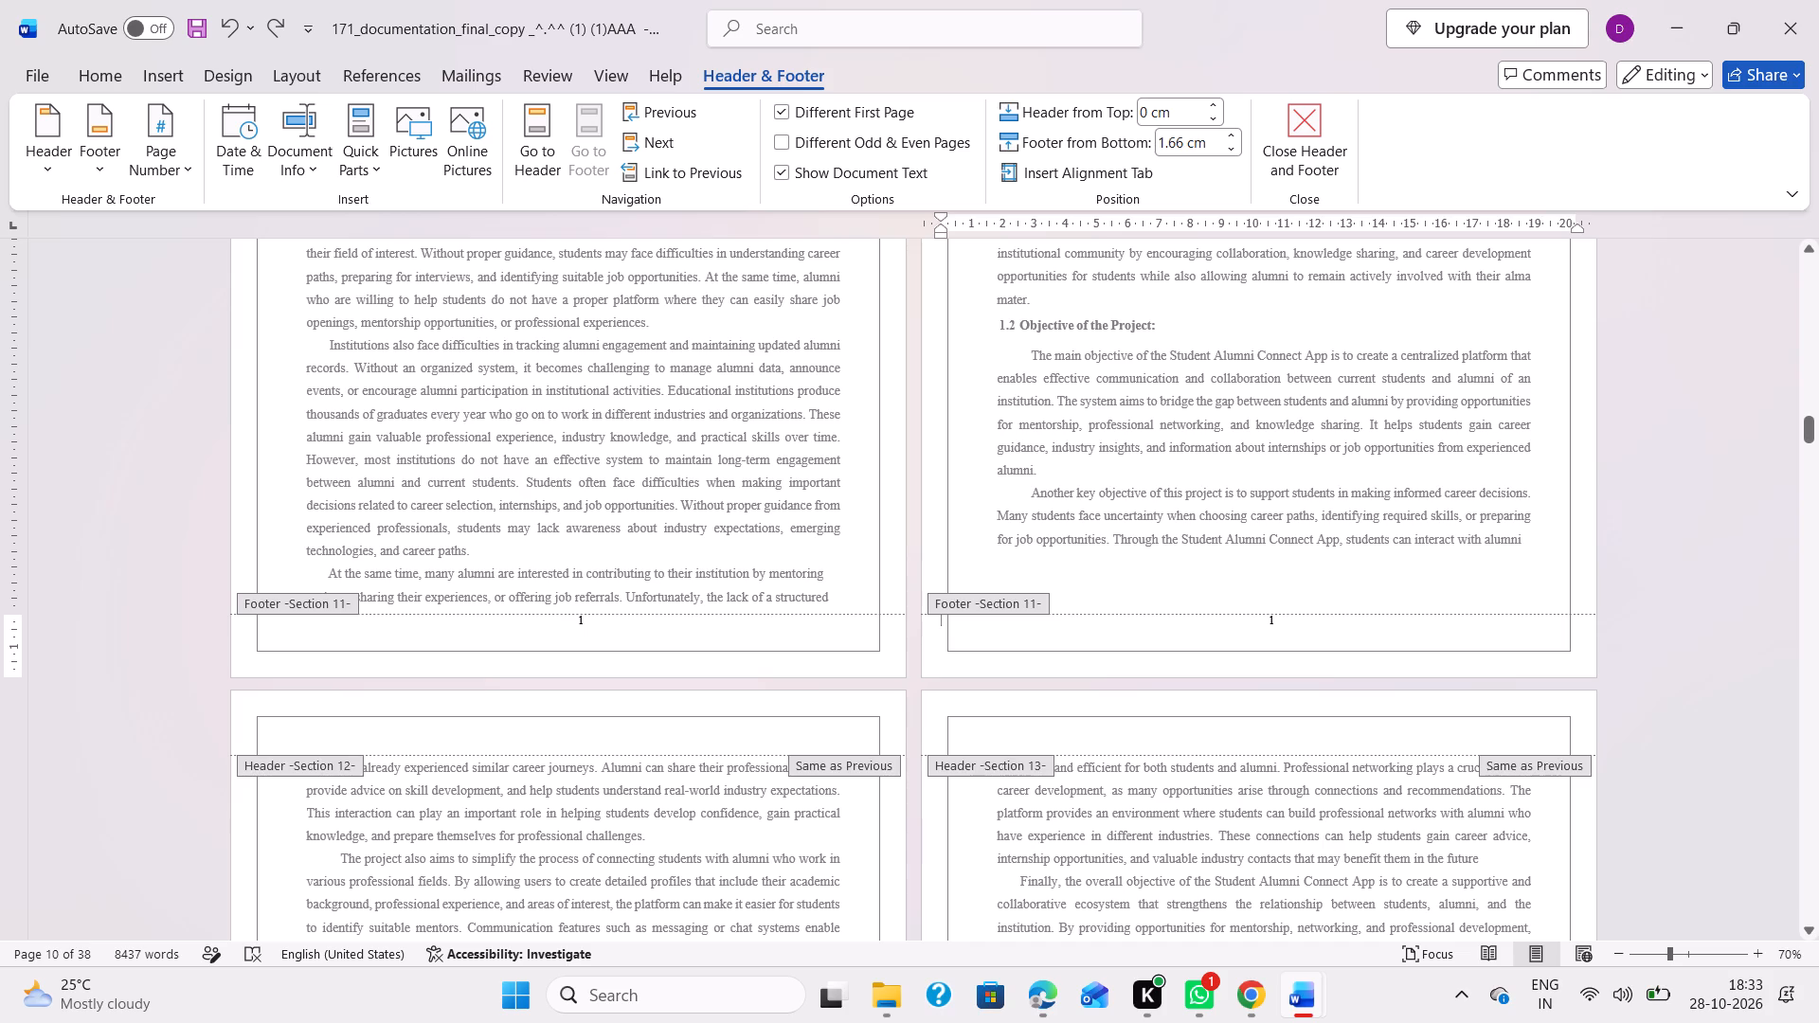
pyautogui.click(1294, 617)
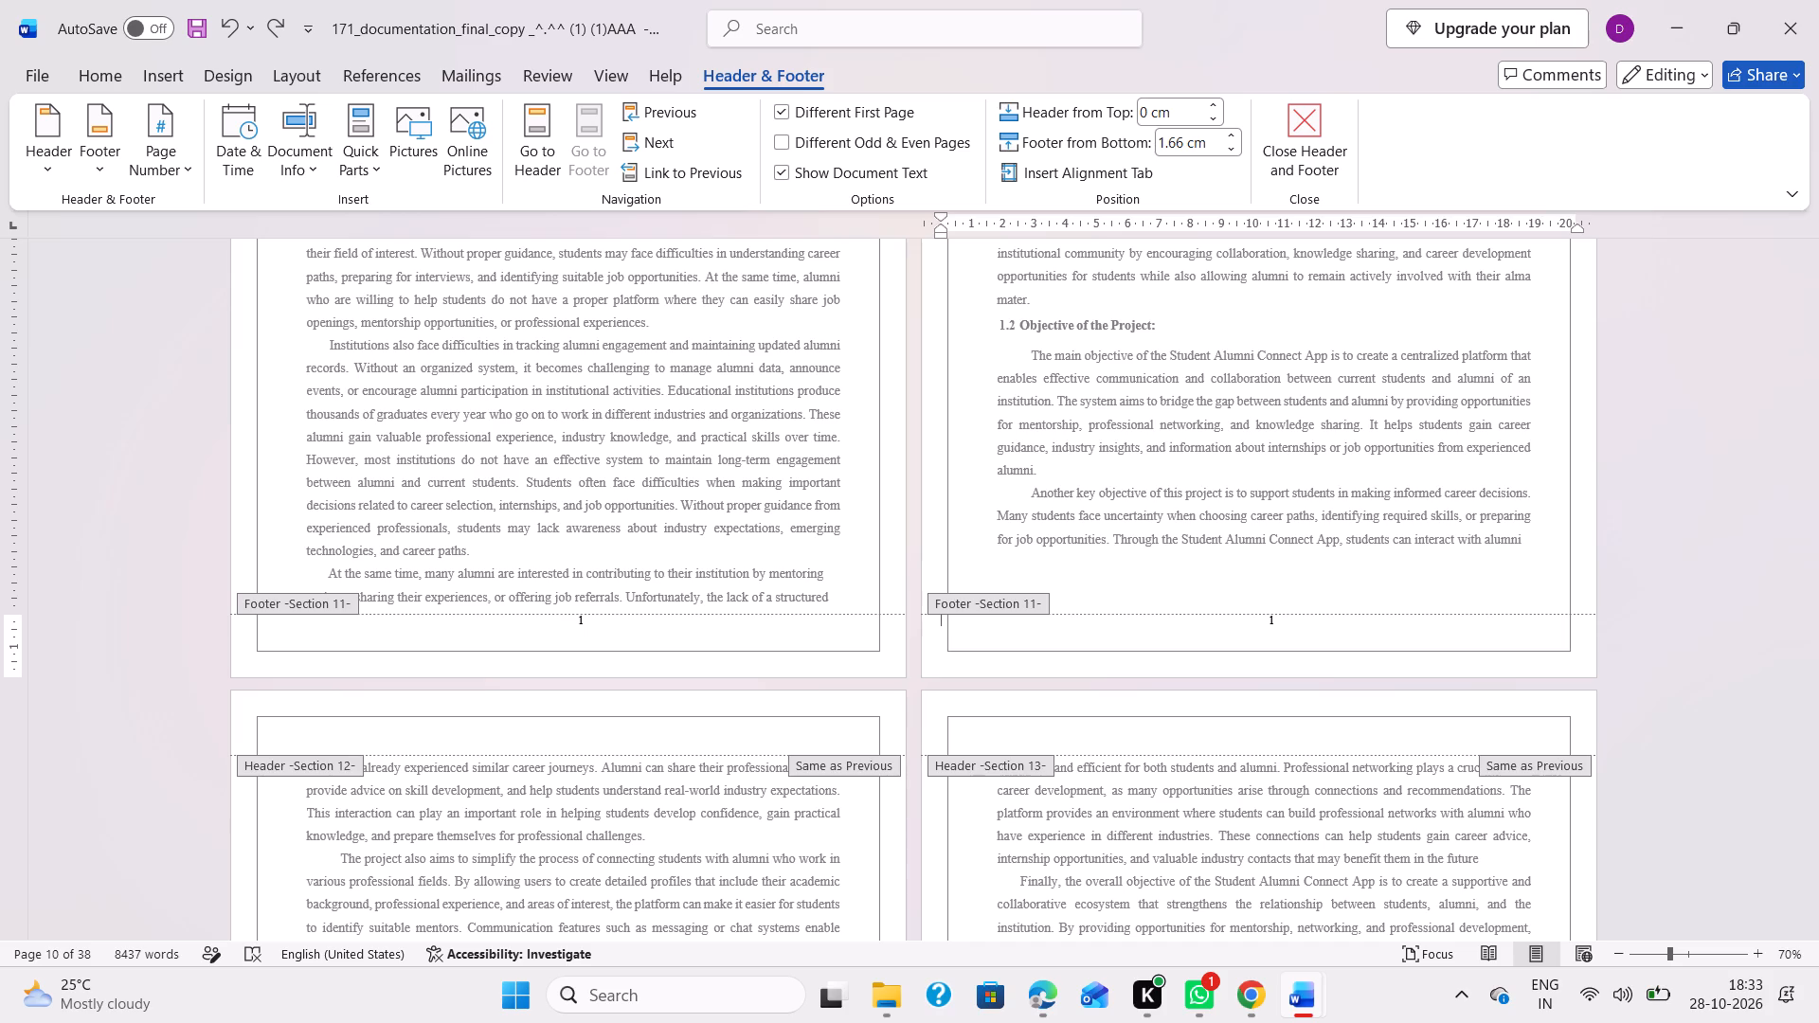
pyautogui.click(1294, 617)
pyautogui.click(1282, 623)
pyautogui.press('BackSpace')
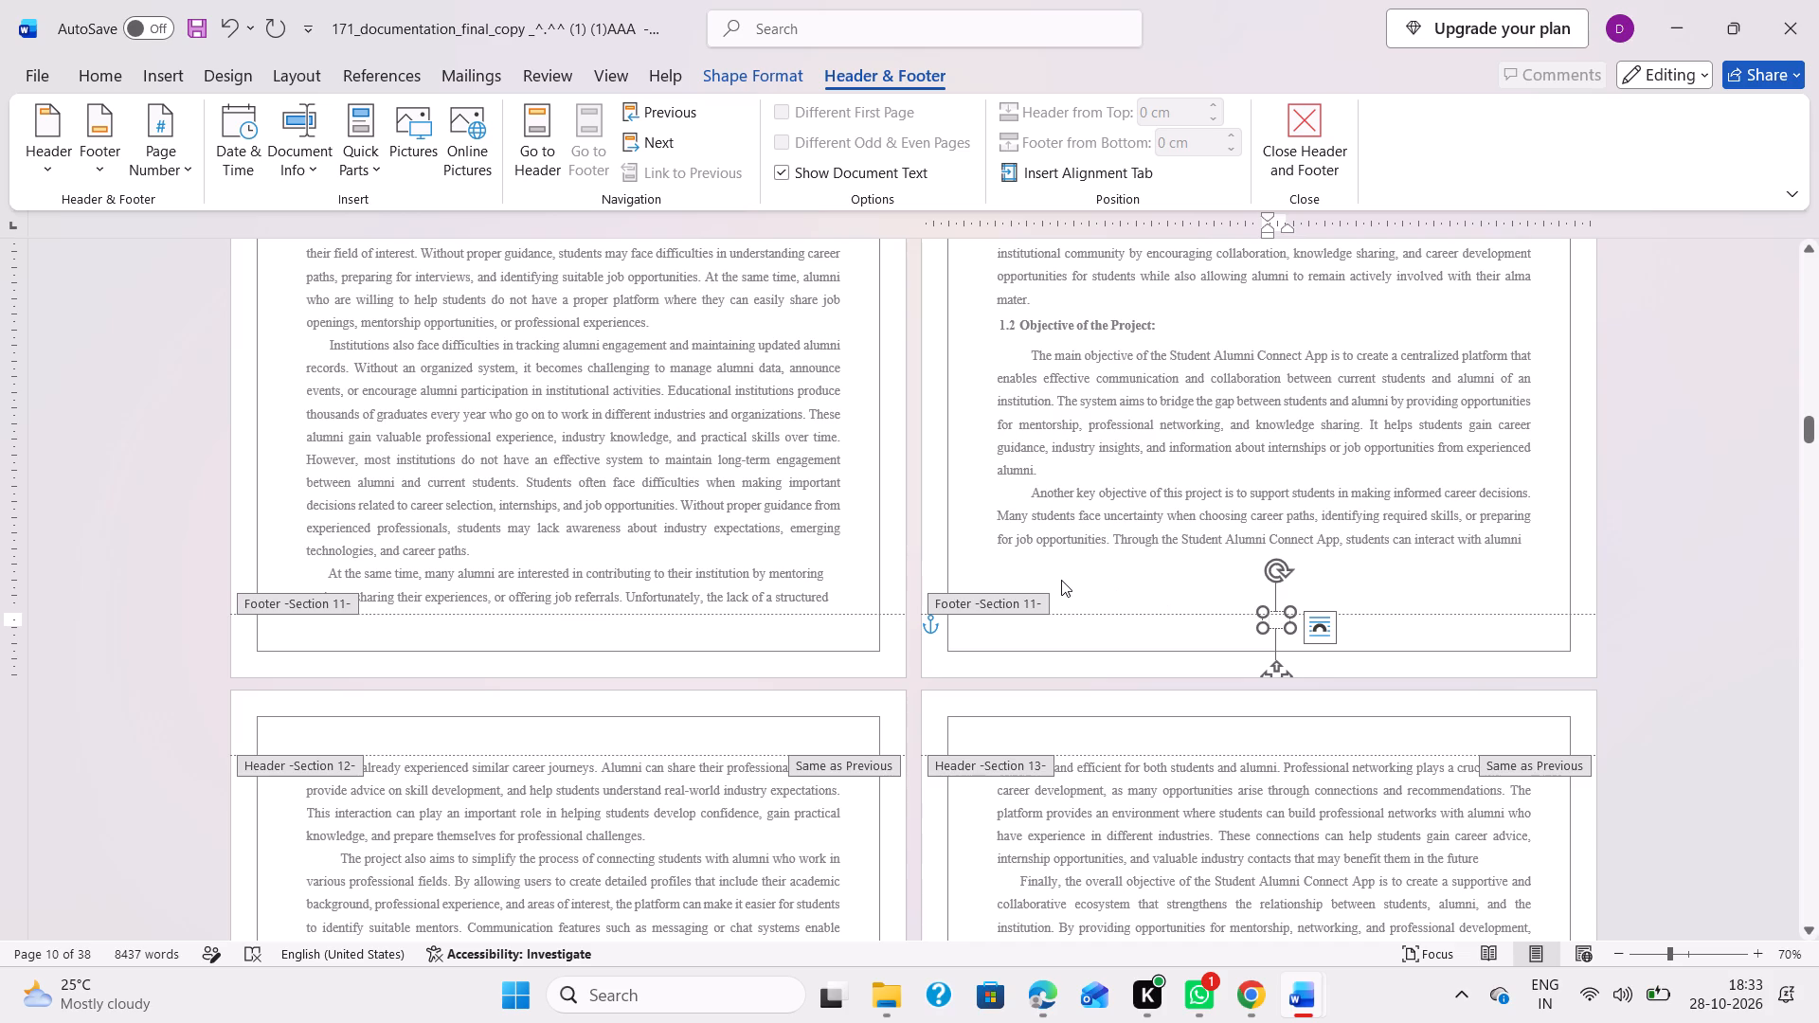
# Open the first Chapter 1 page's Section 11 footer for editing at the page number's position.
pyautogui.click(535, 629)
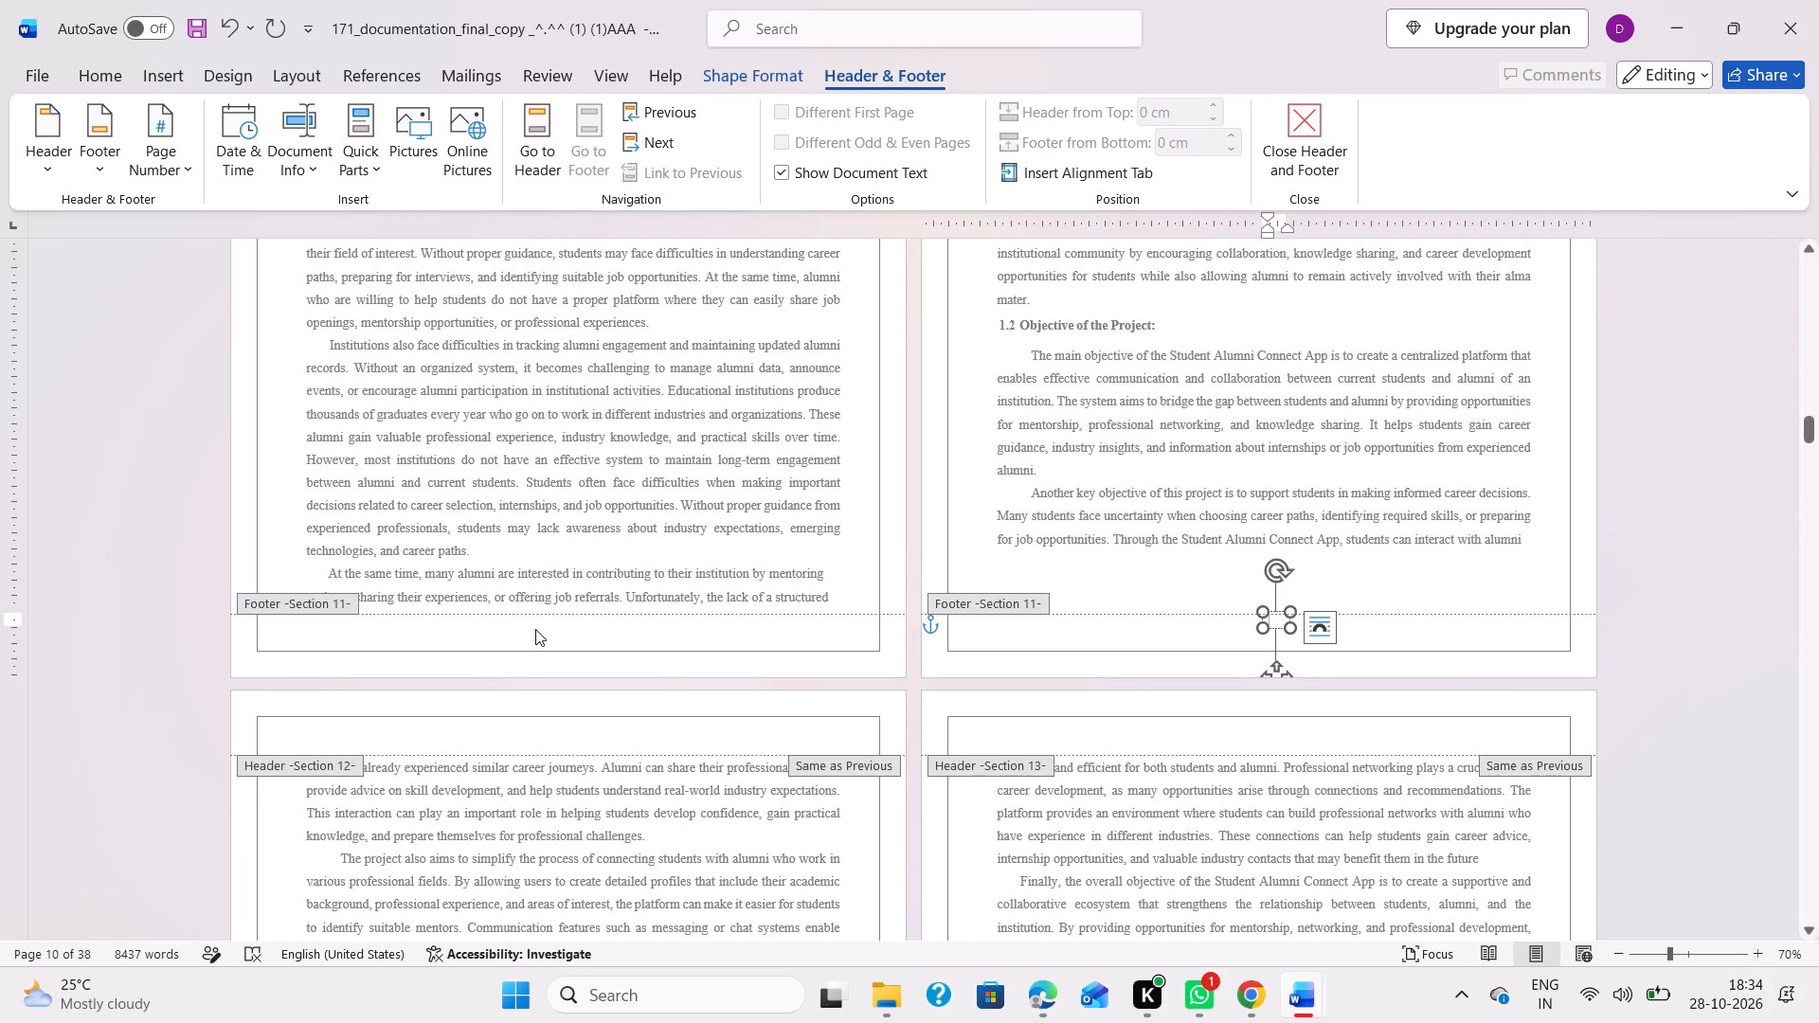
pyautogui.click(519, 626)
pyautogui.click(519, 626)
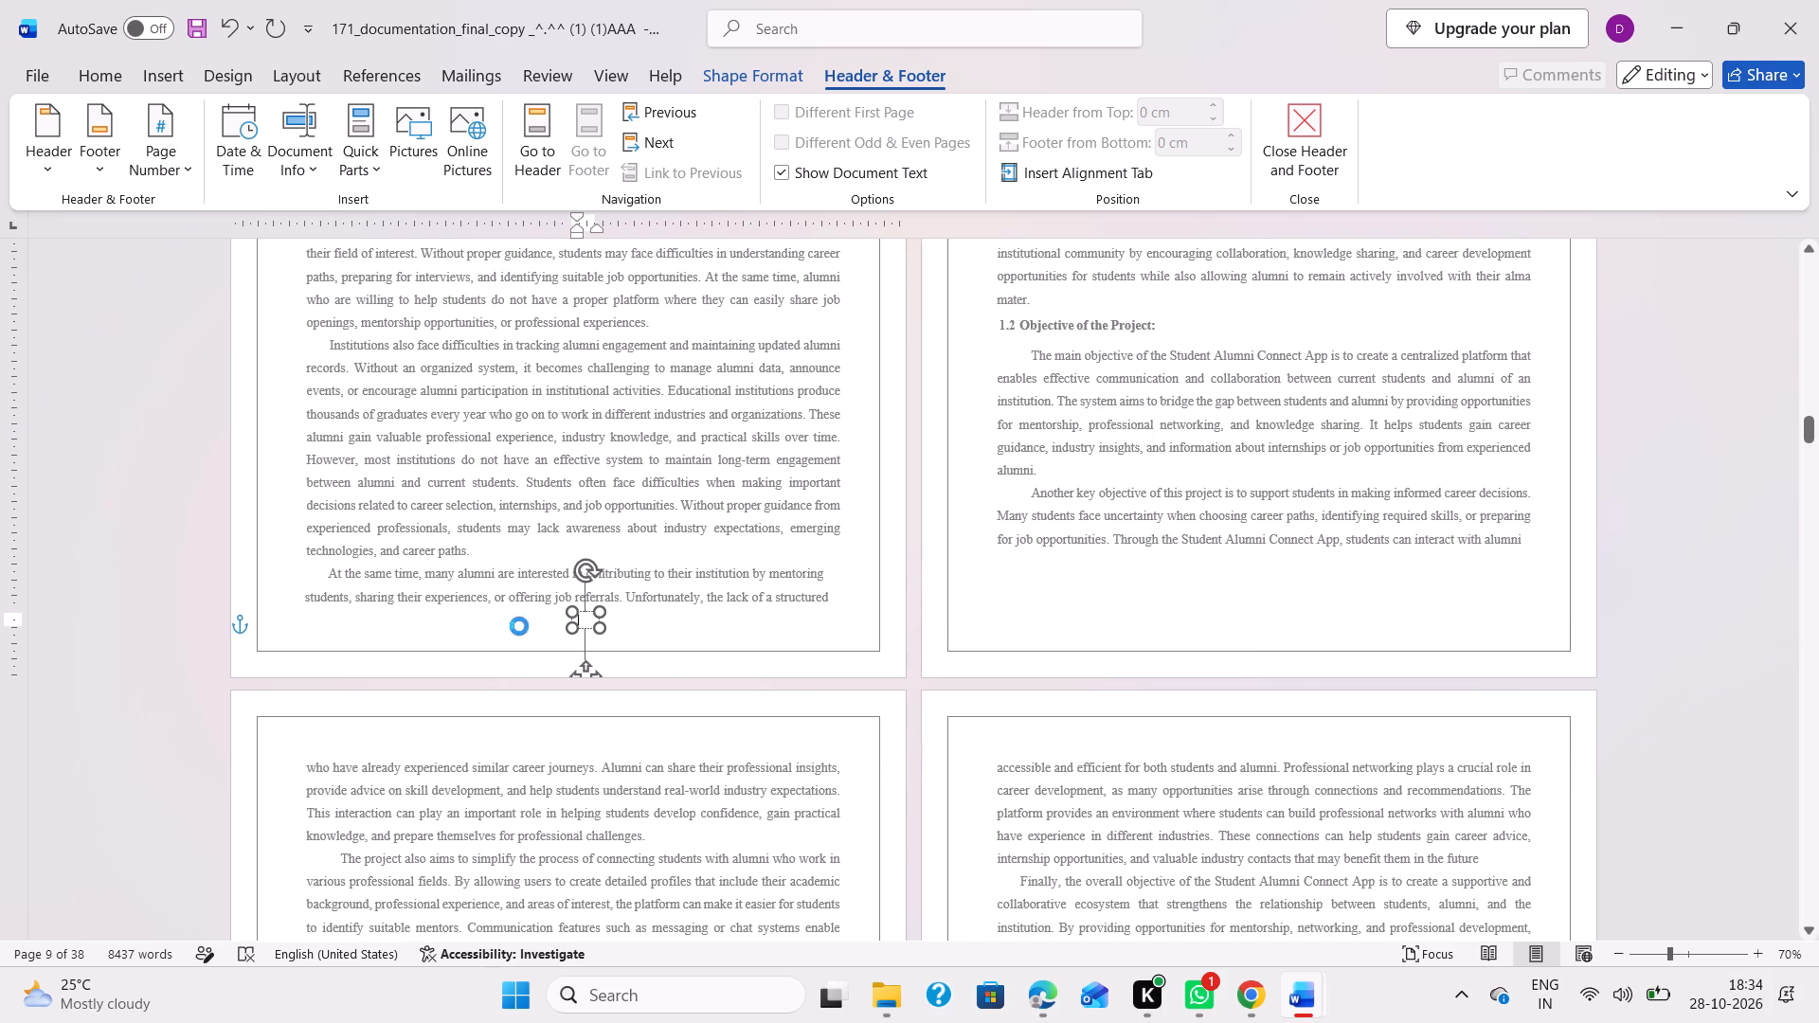
pyautogui.click(560, 625)
pyautogui.doubleClick(560, 625)
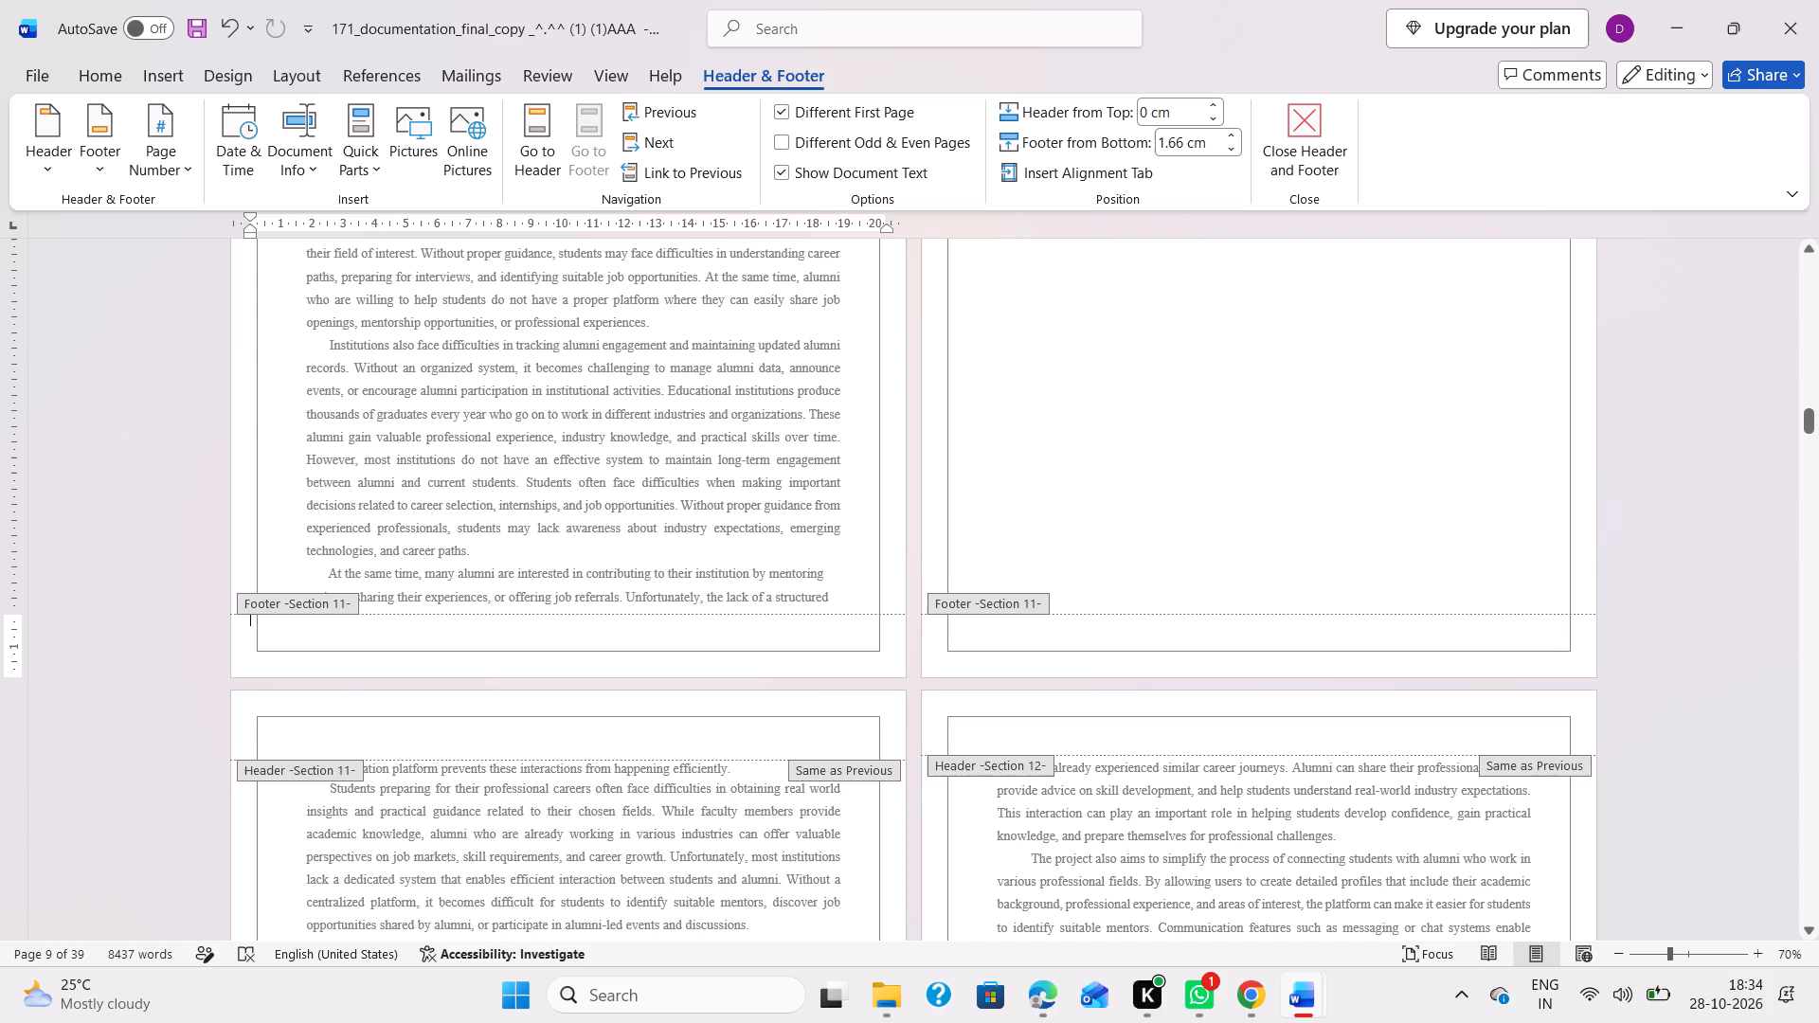
pyautogui.click(549, 622)
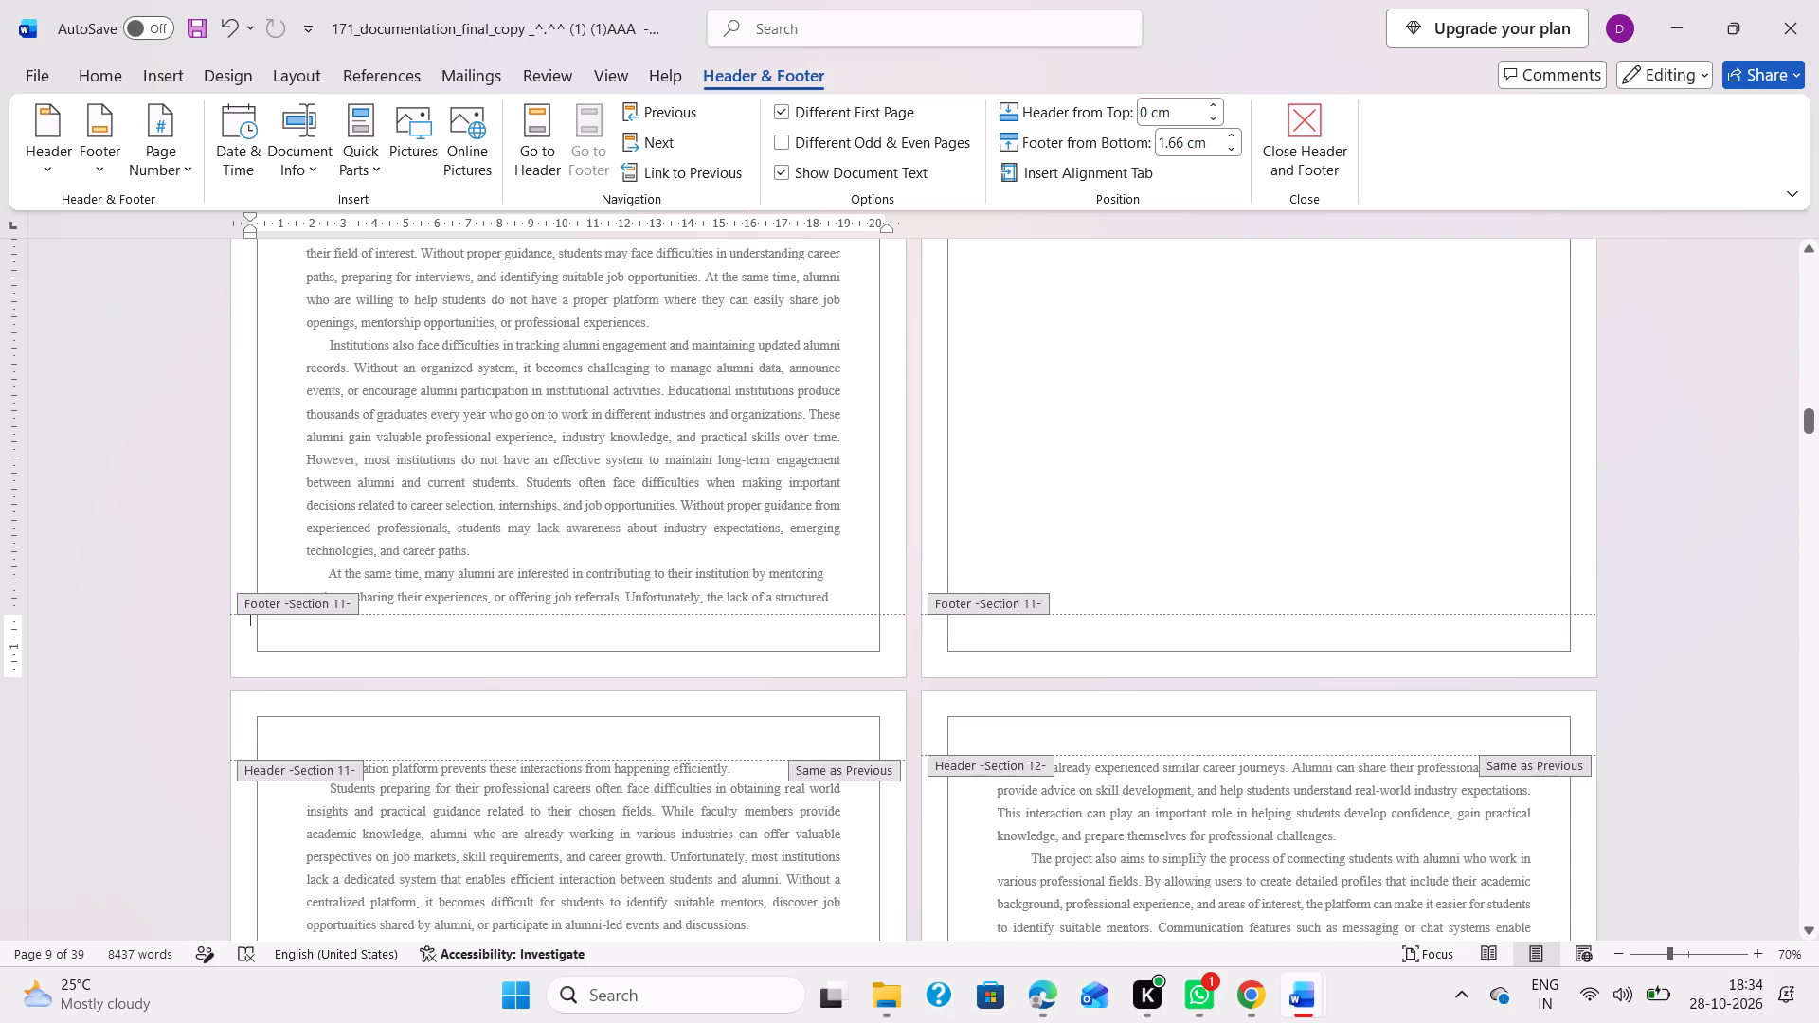
pyautogui.doubleClick(548, 628)
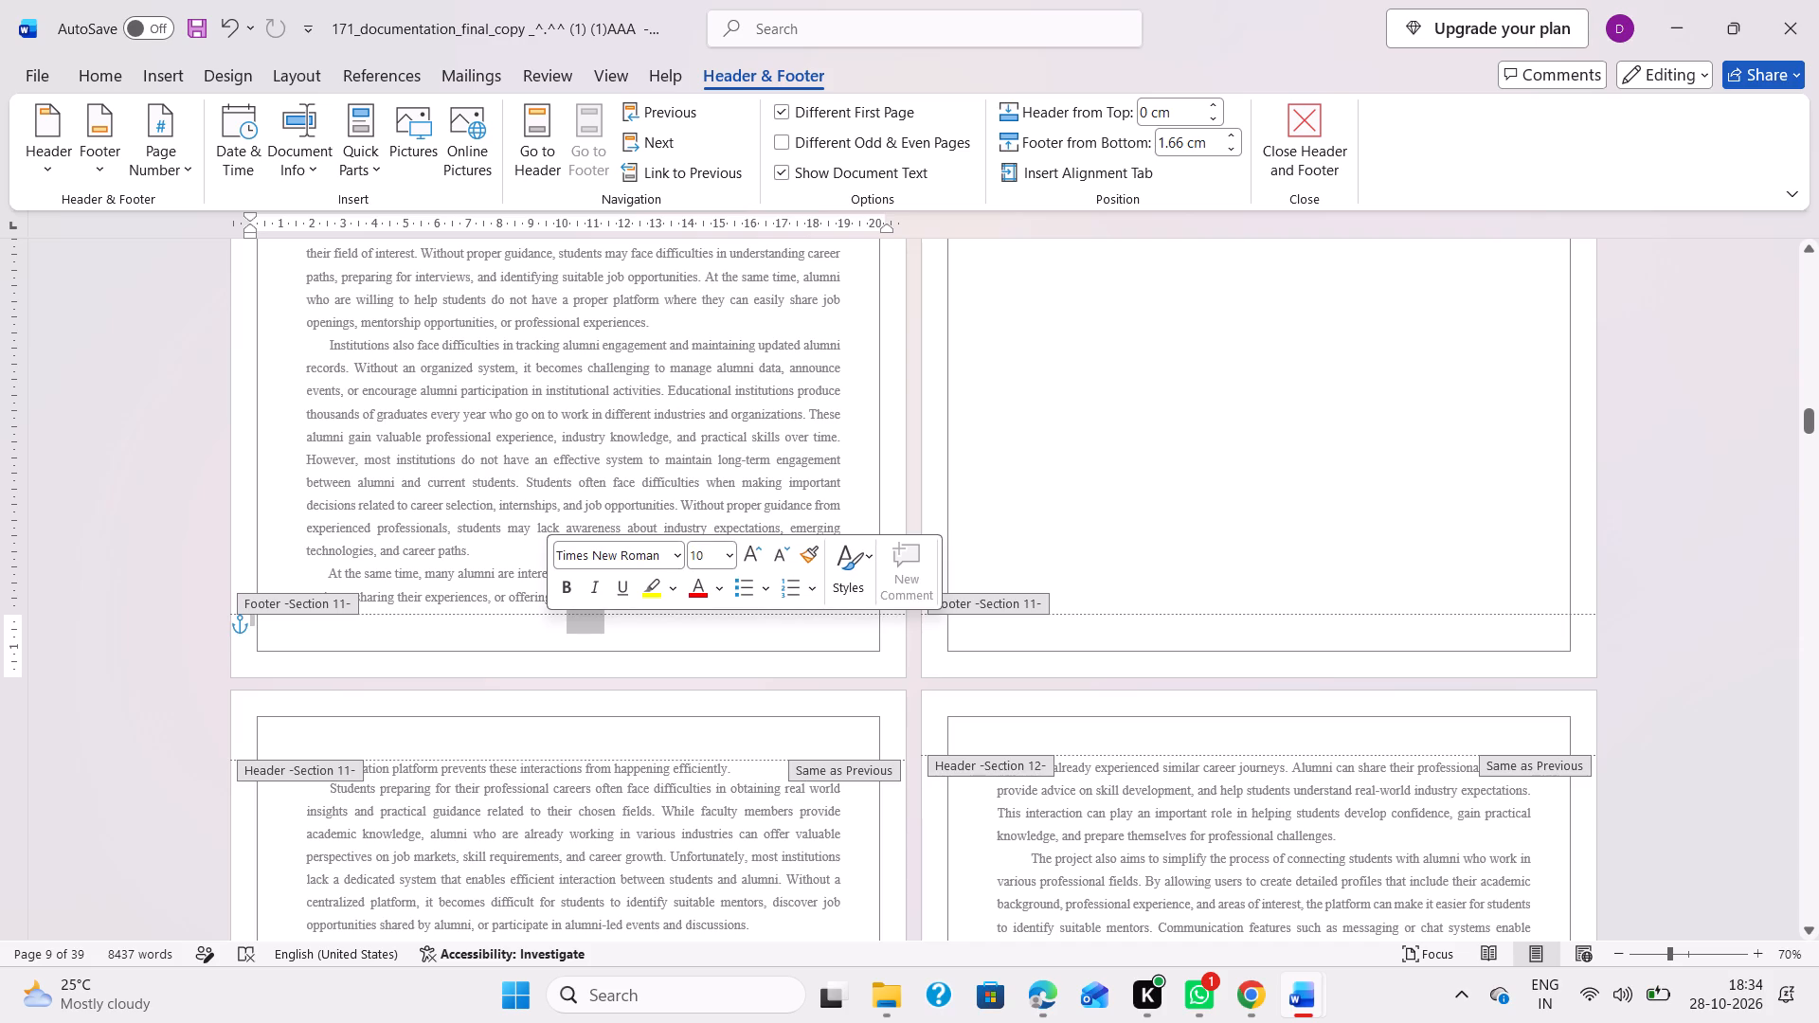
pyautogui.doubleClick(521, 646)
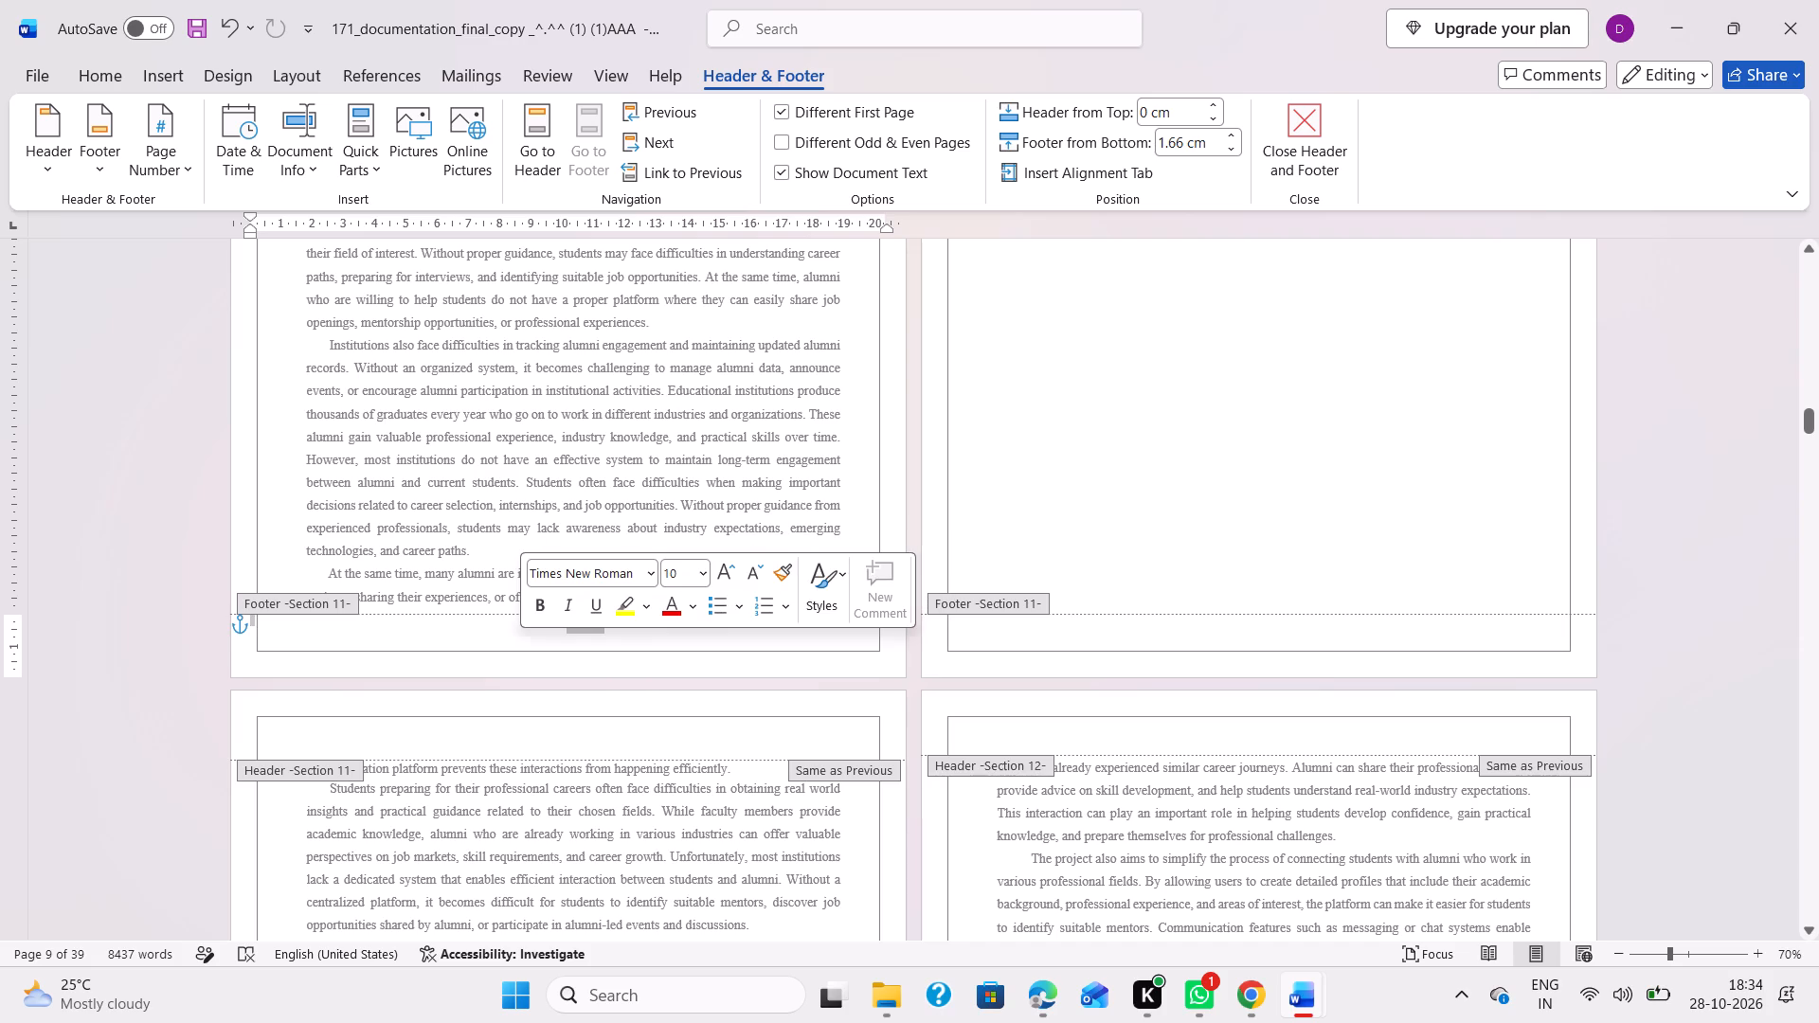
pyautogui.click(591, 647)
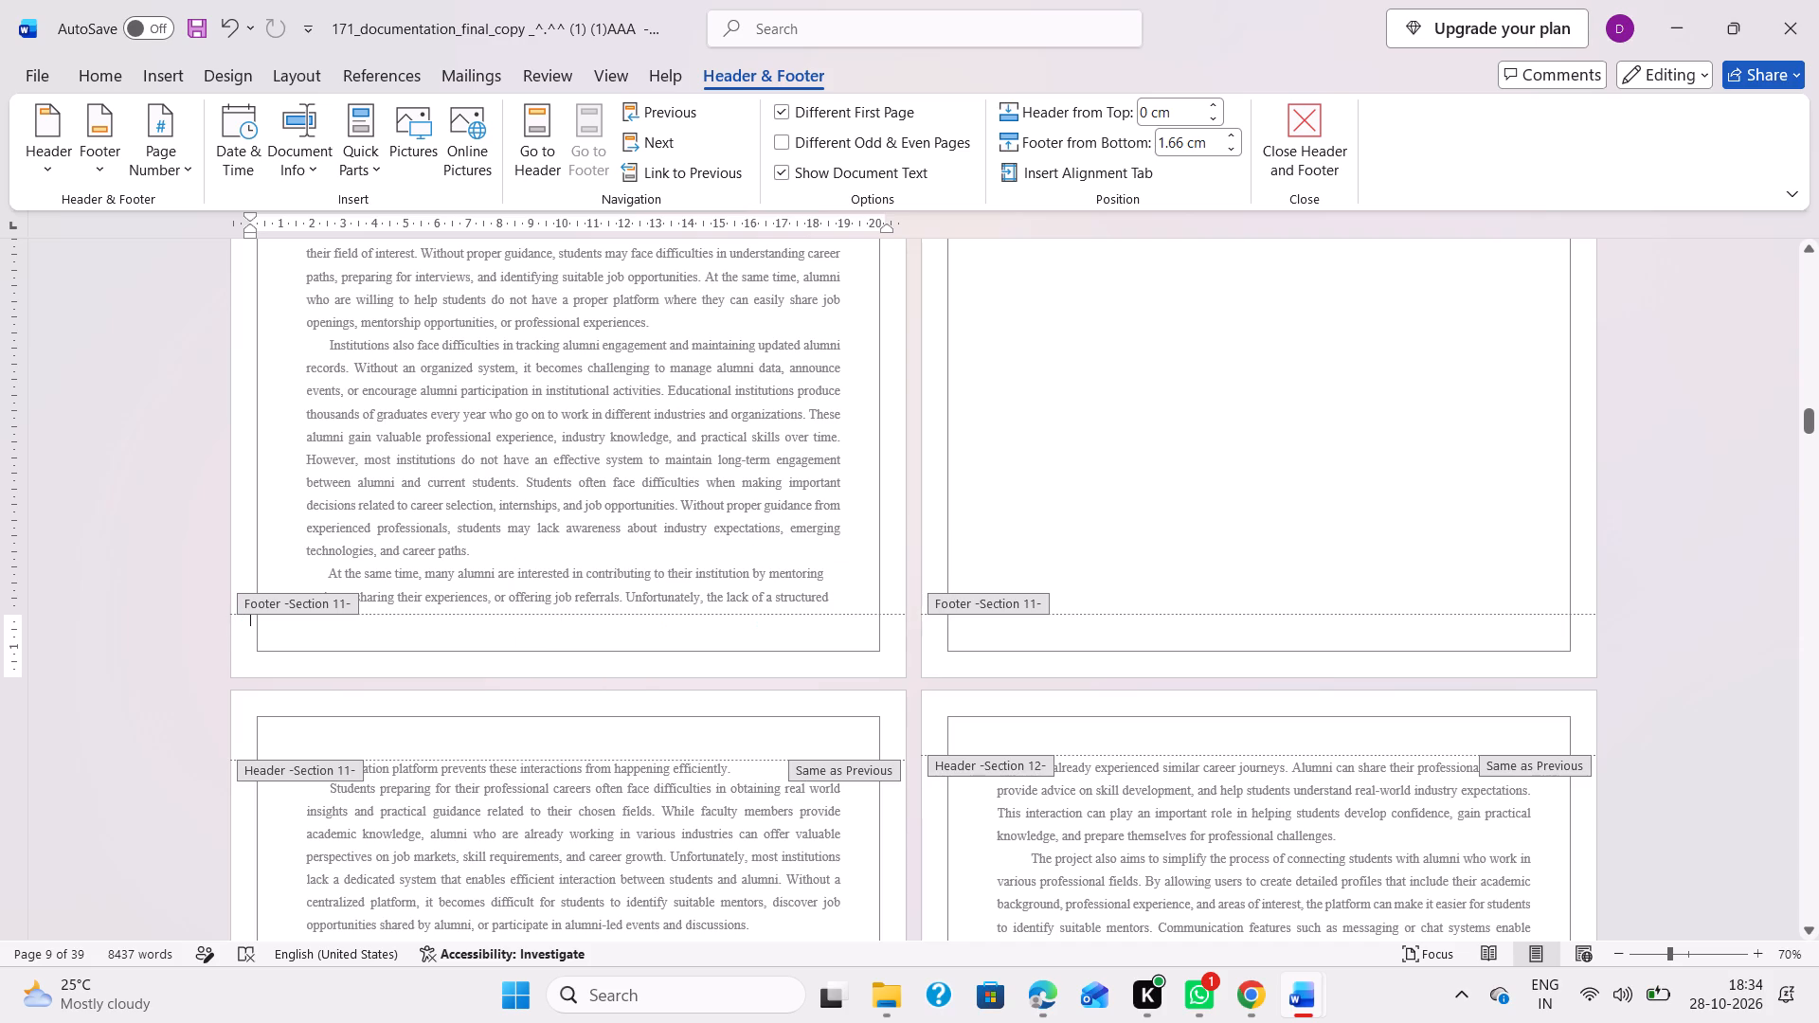
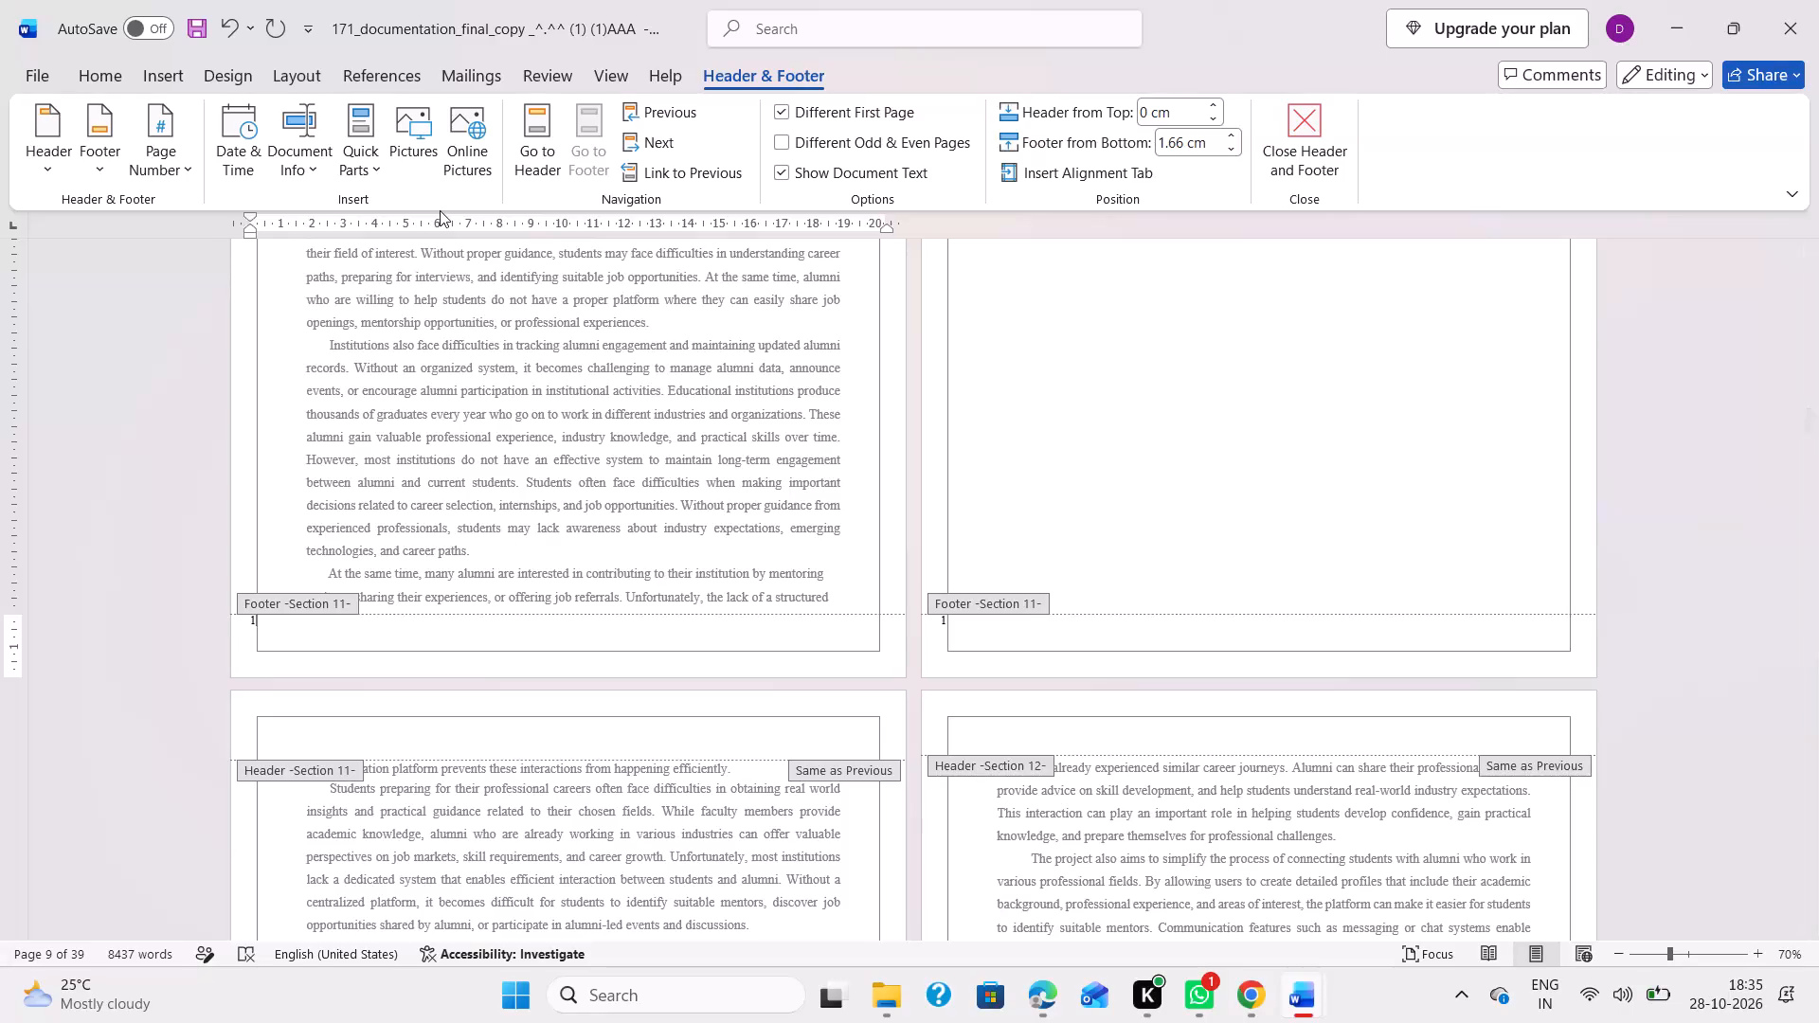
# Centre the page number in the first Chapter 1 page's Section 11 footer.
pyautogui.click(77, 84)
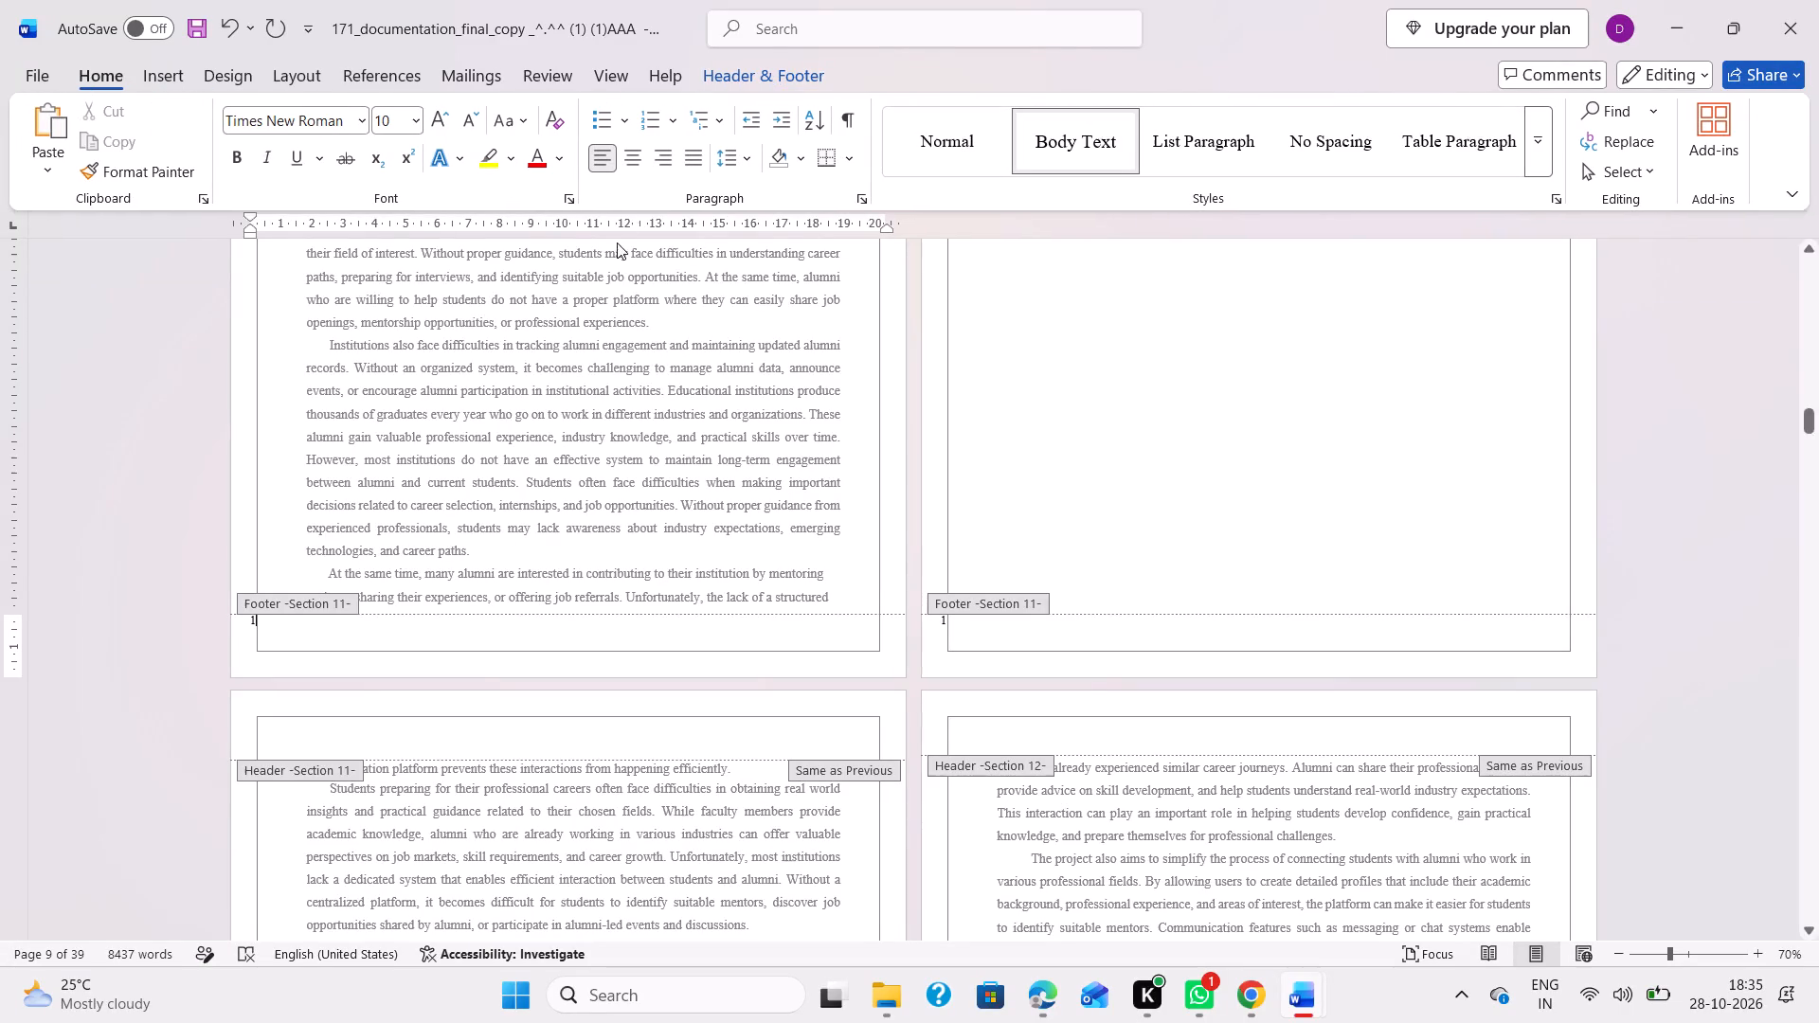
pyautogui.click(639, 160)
# Undo the recent footer and page number edits back to the Roman numerals in the front-matter footers.
pyautogui.scroll(4, 1157, 633)
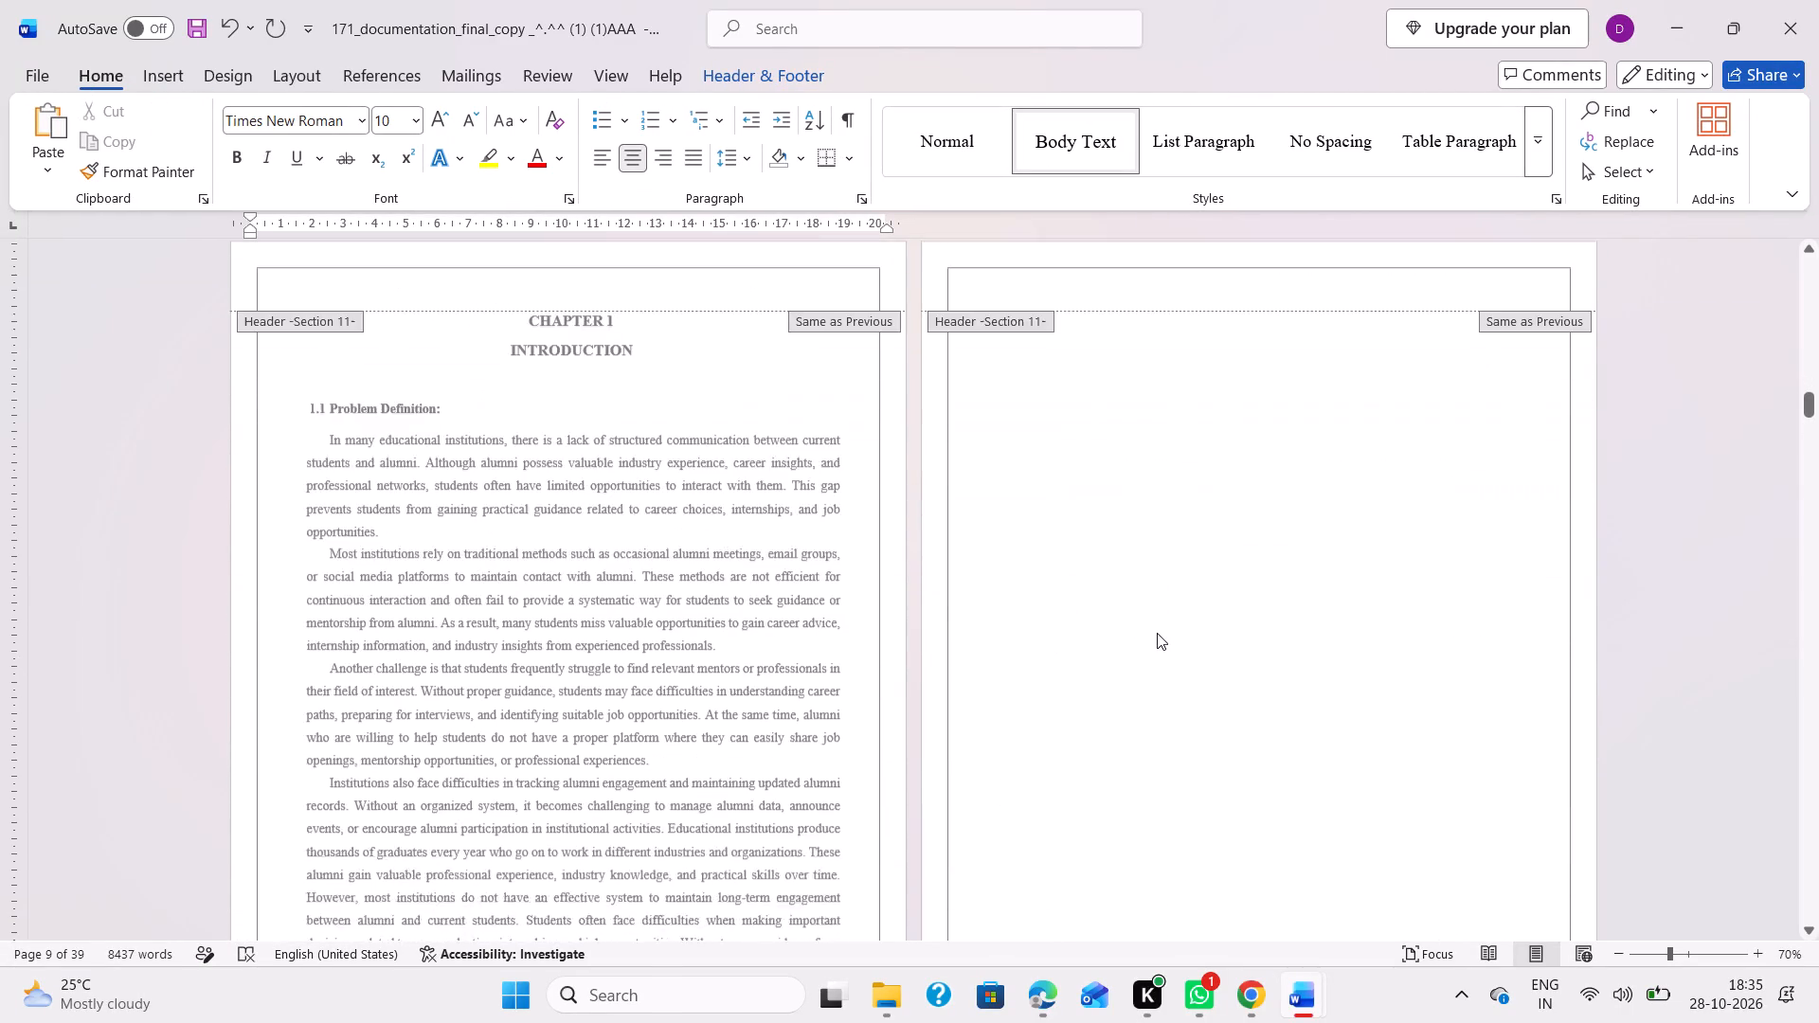
pyautogui.scroll(5, 1157, 633)
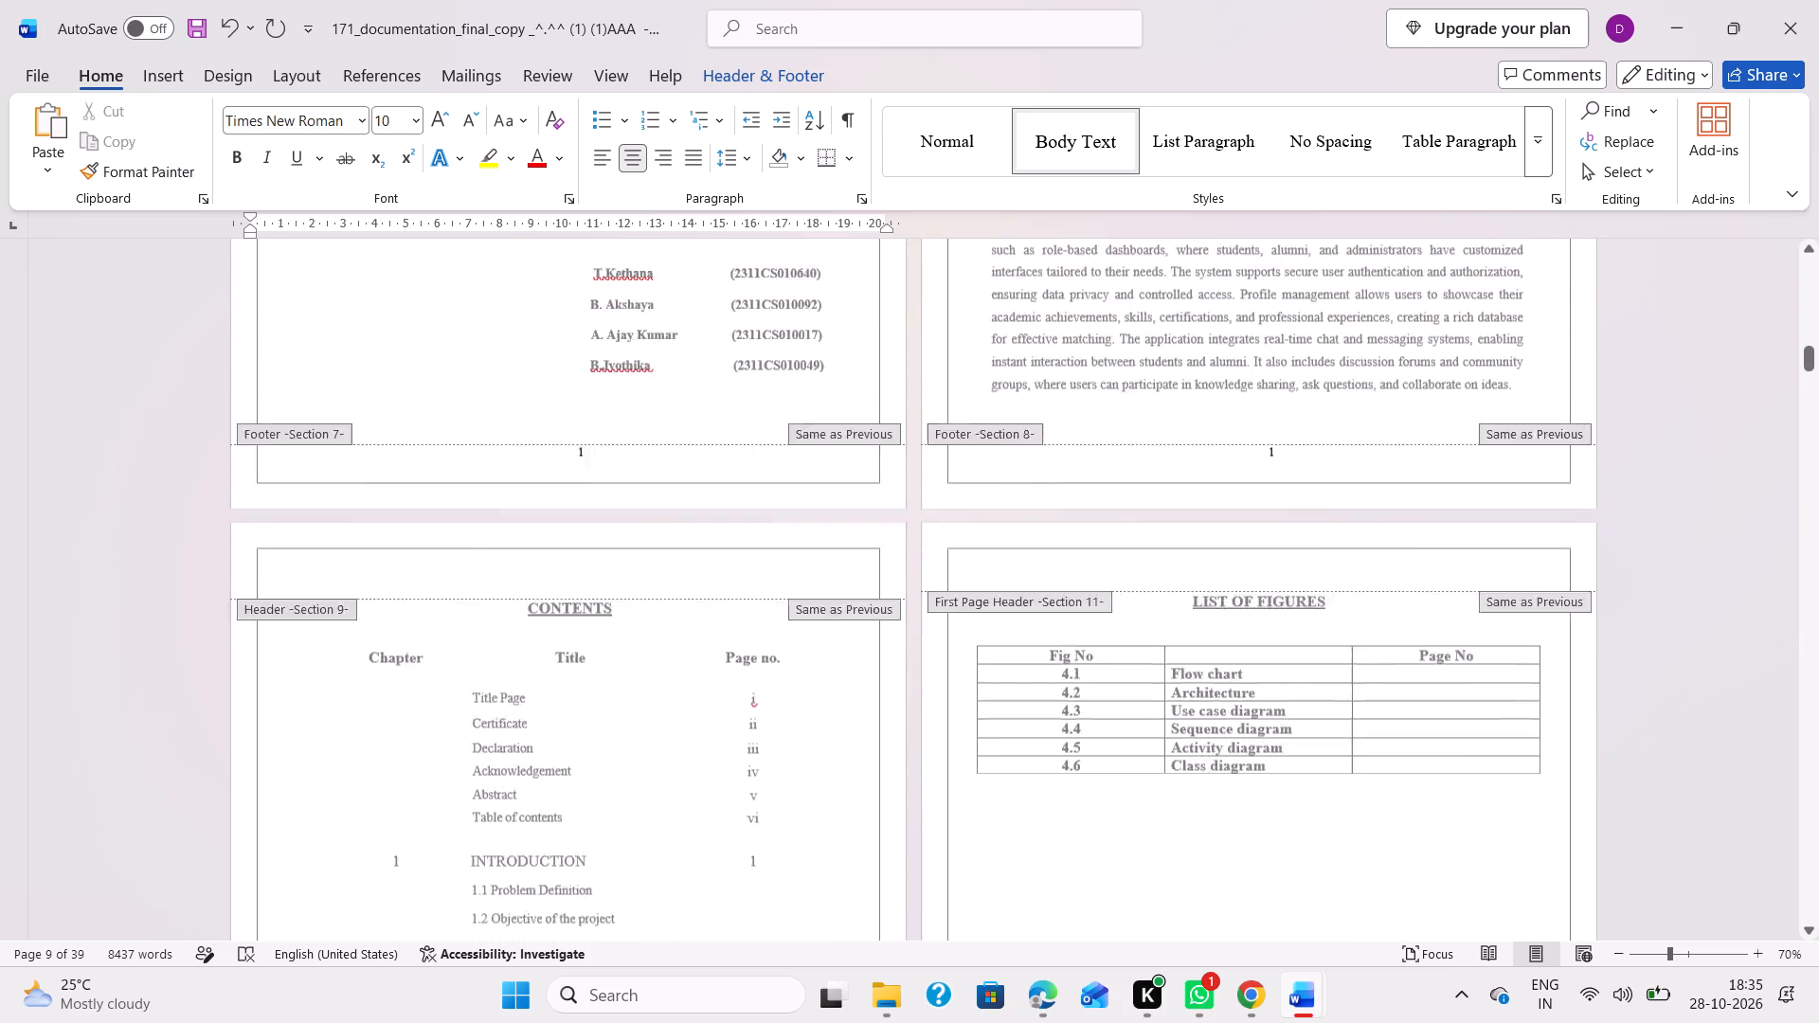
pyautogui.scroll(3, 1157, 633)
pyautogui.scroll(-7, 465, 389)
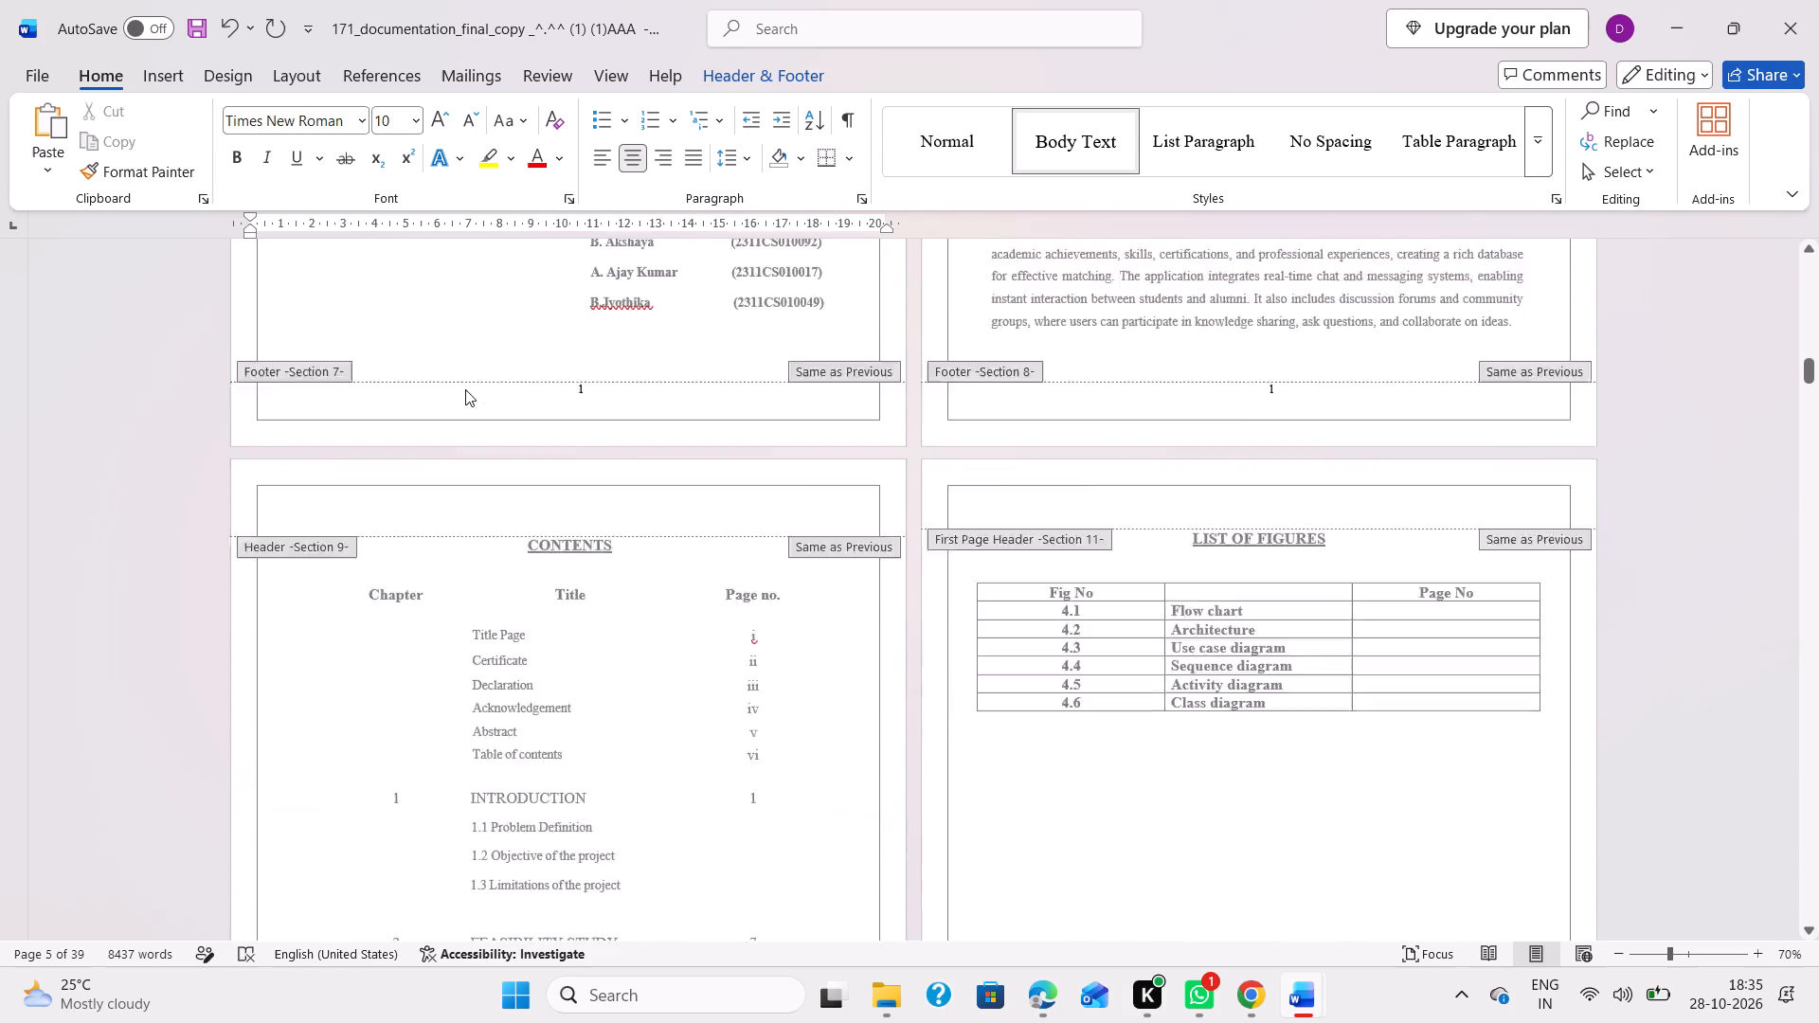
pyautogui.hotkey('ctrl', 'z')
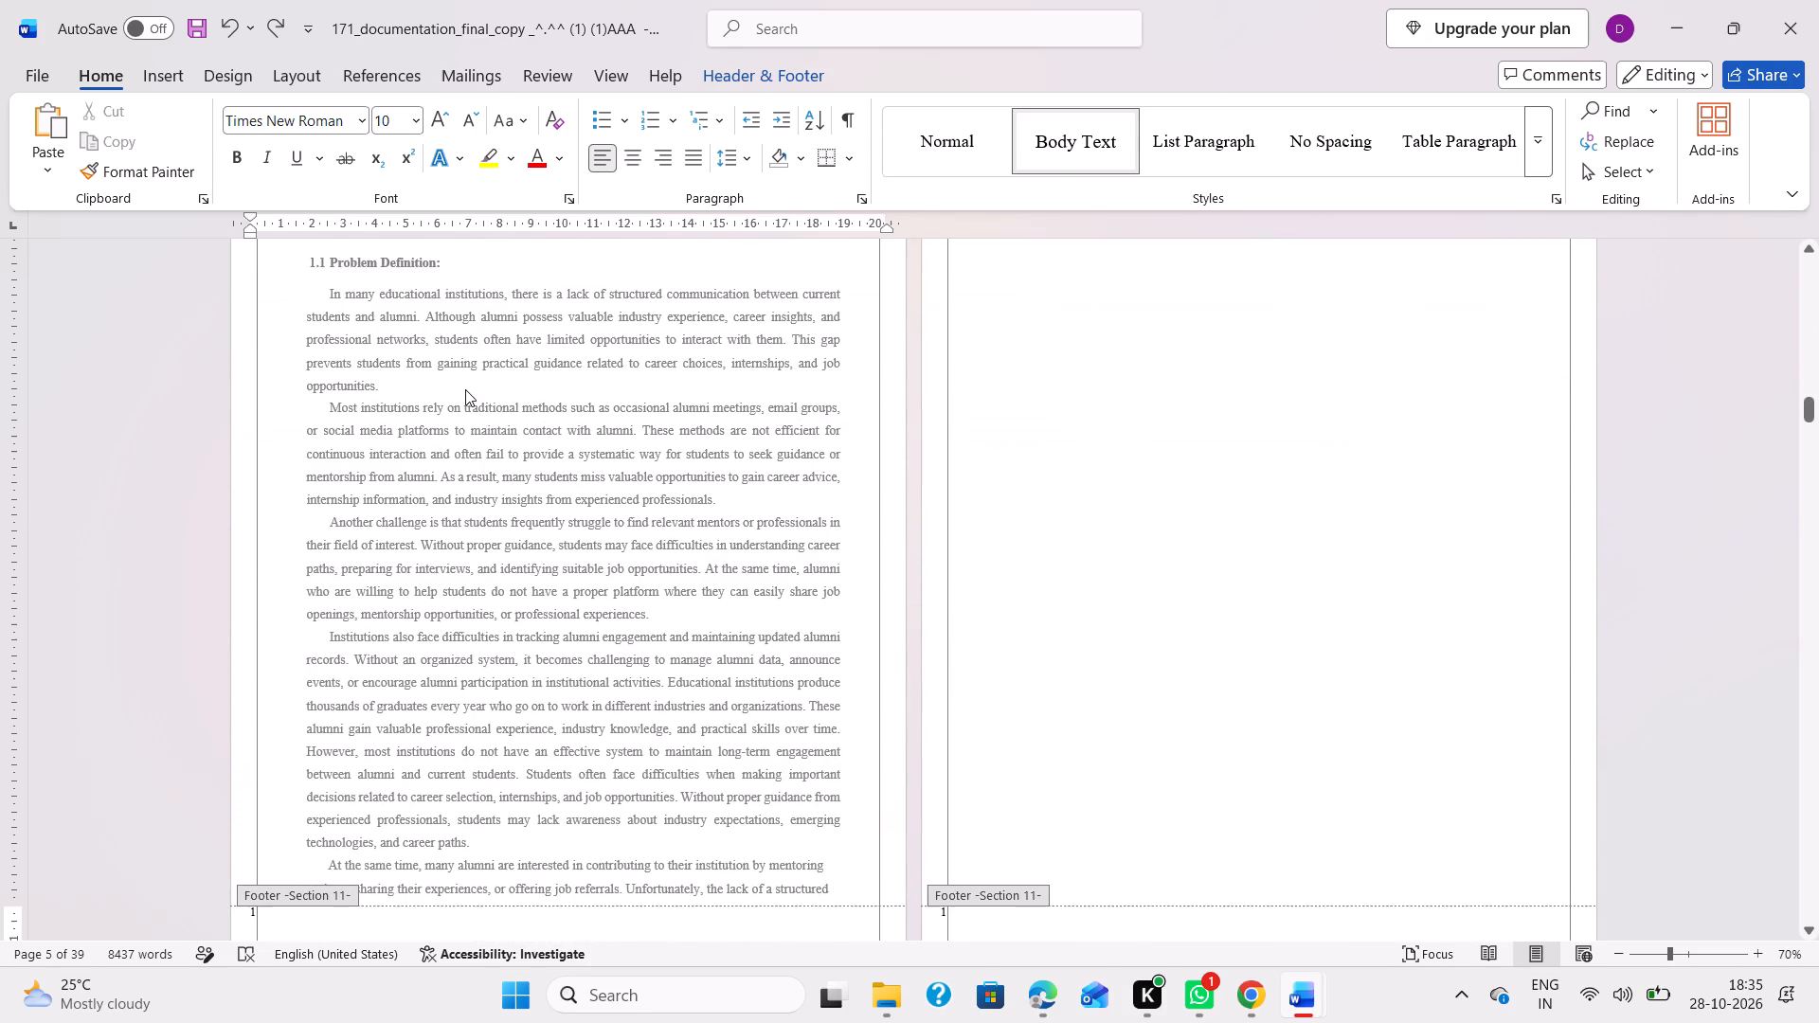
pyautogui.scroll(3, 465, 389)
pyautogui.hotkey('ctrl', 'z')
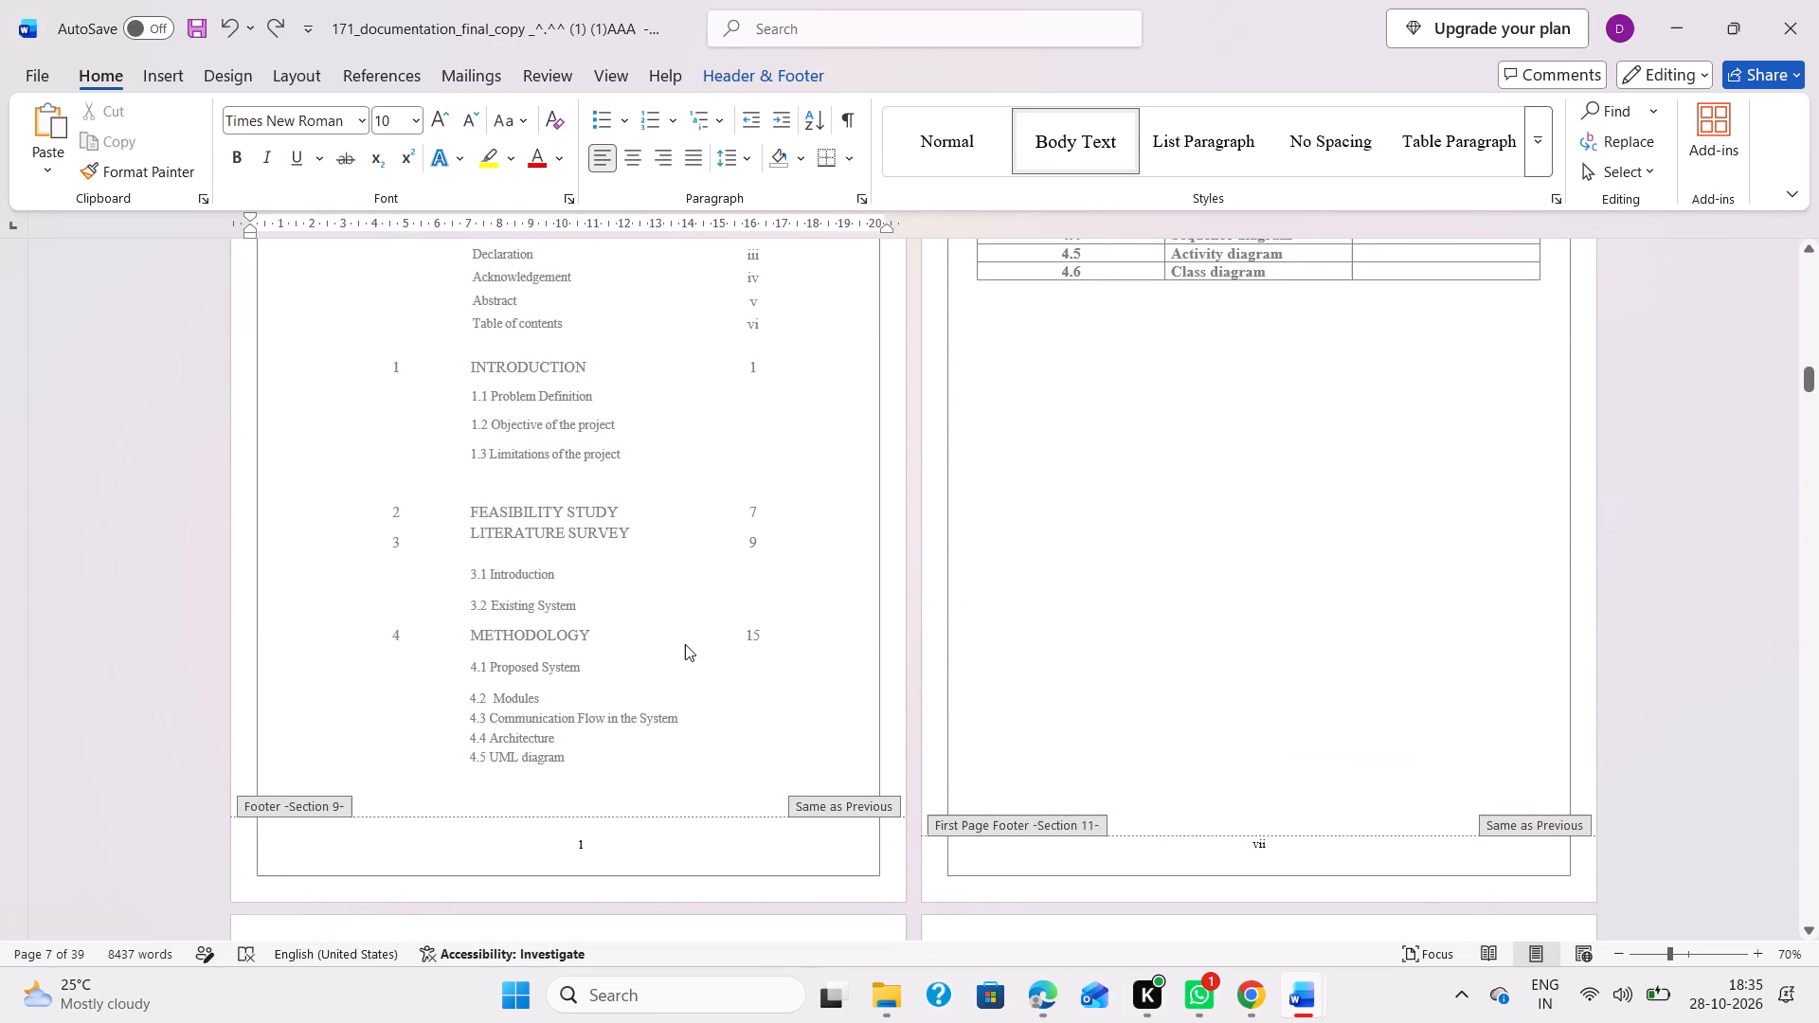
pyautogui.hotkey('ctrl', 'z')
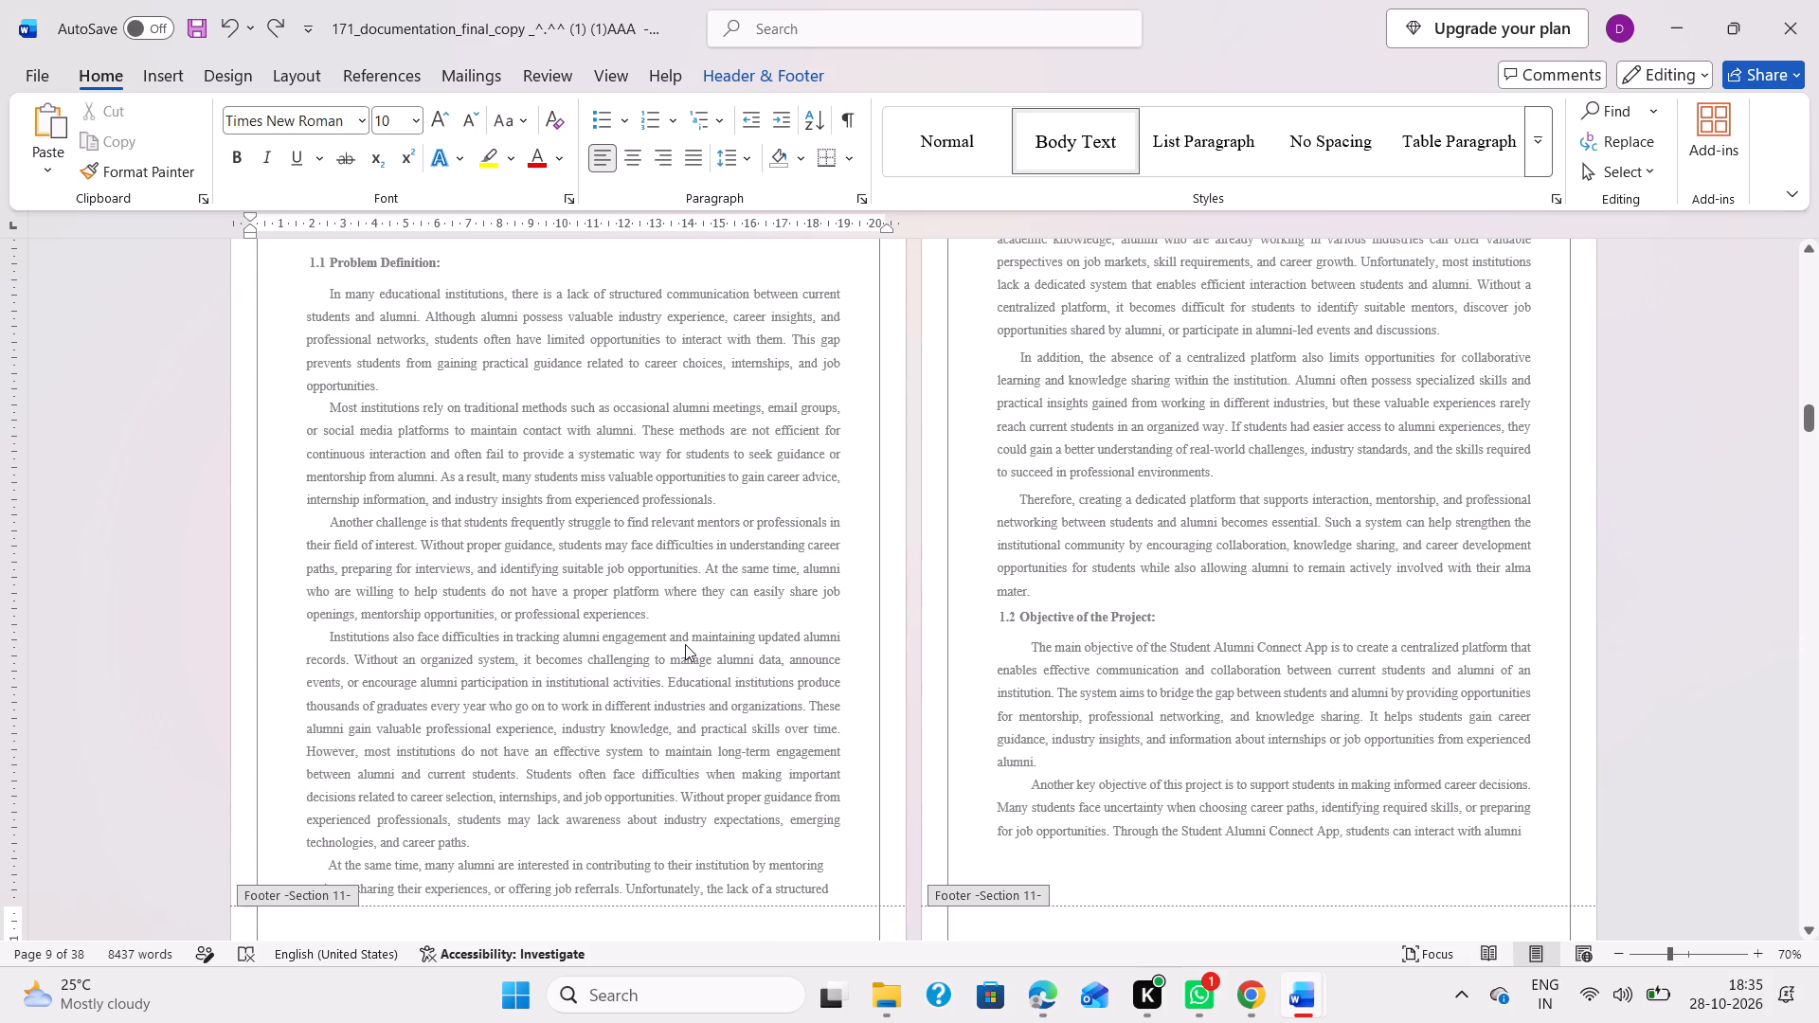
pyautogui.scroll(5, 685, 644)
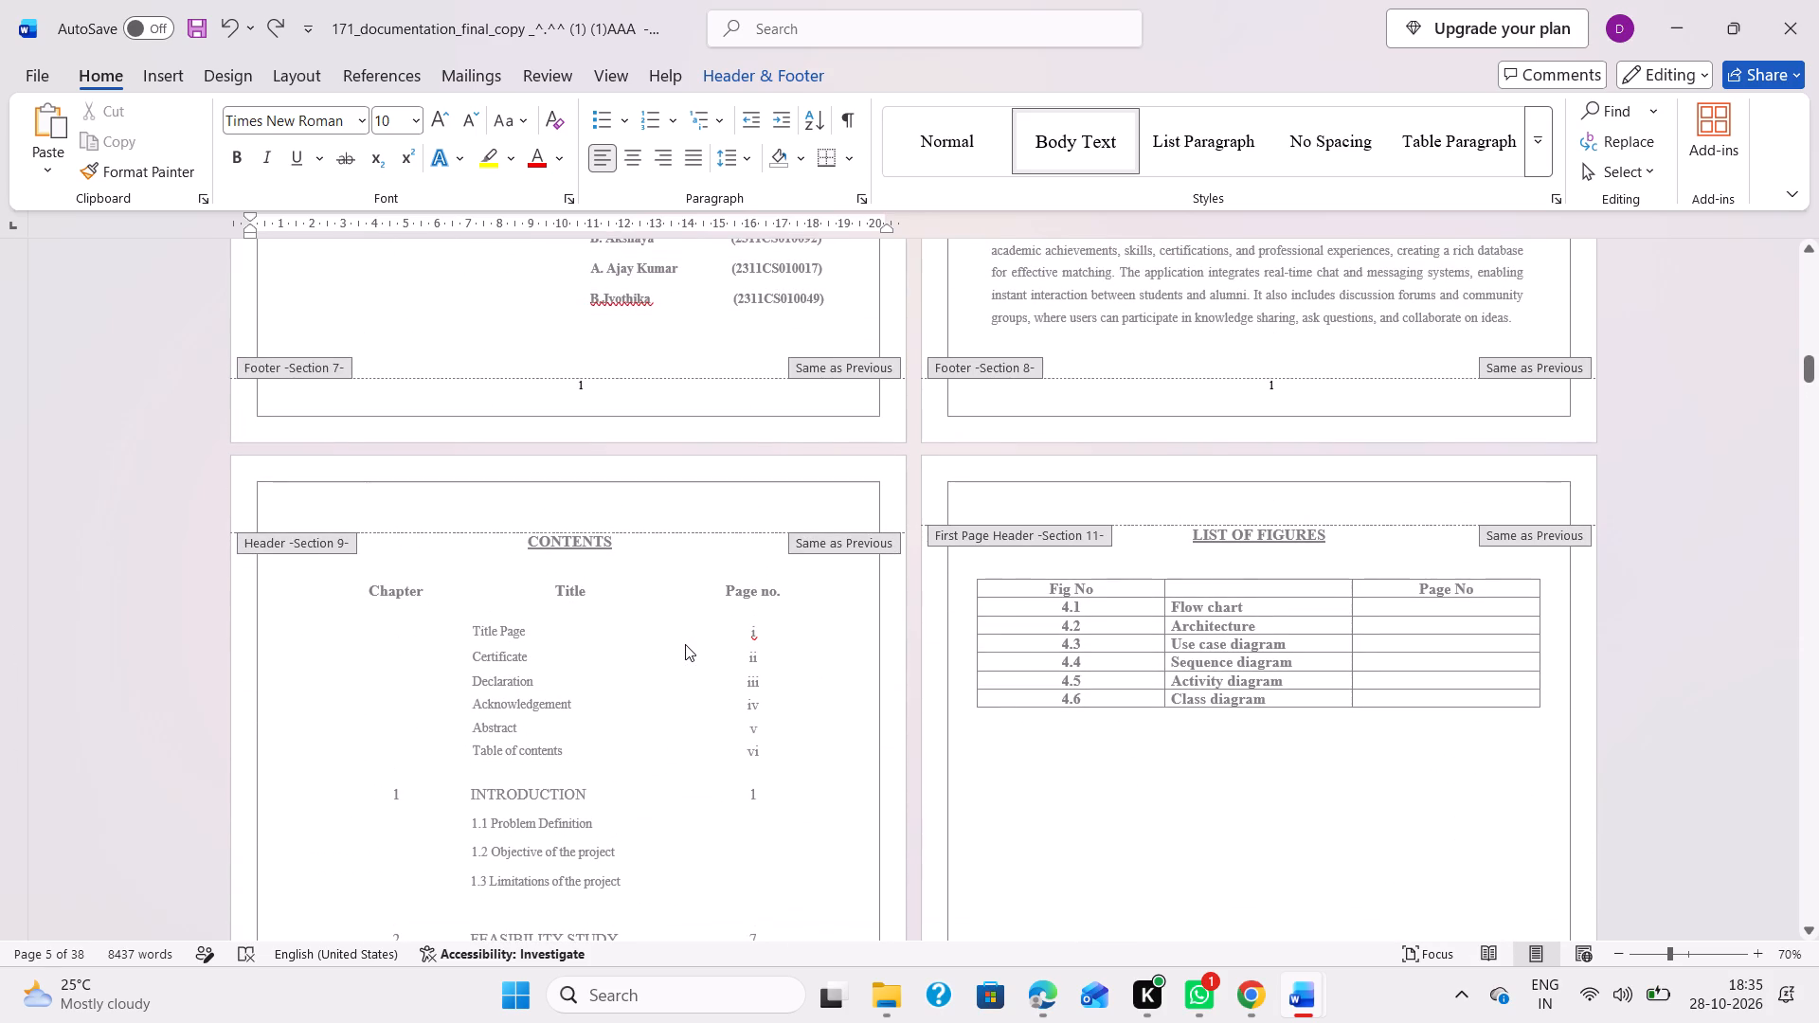
pyautogui.hotkey('ctrl', 'z')
pyautogui.hotkey('ctrl', 'z')
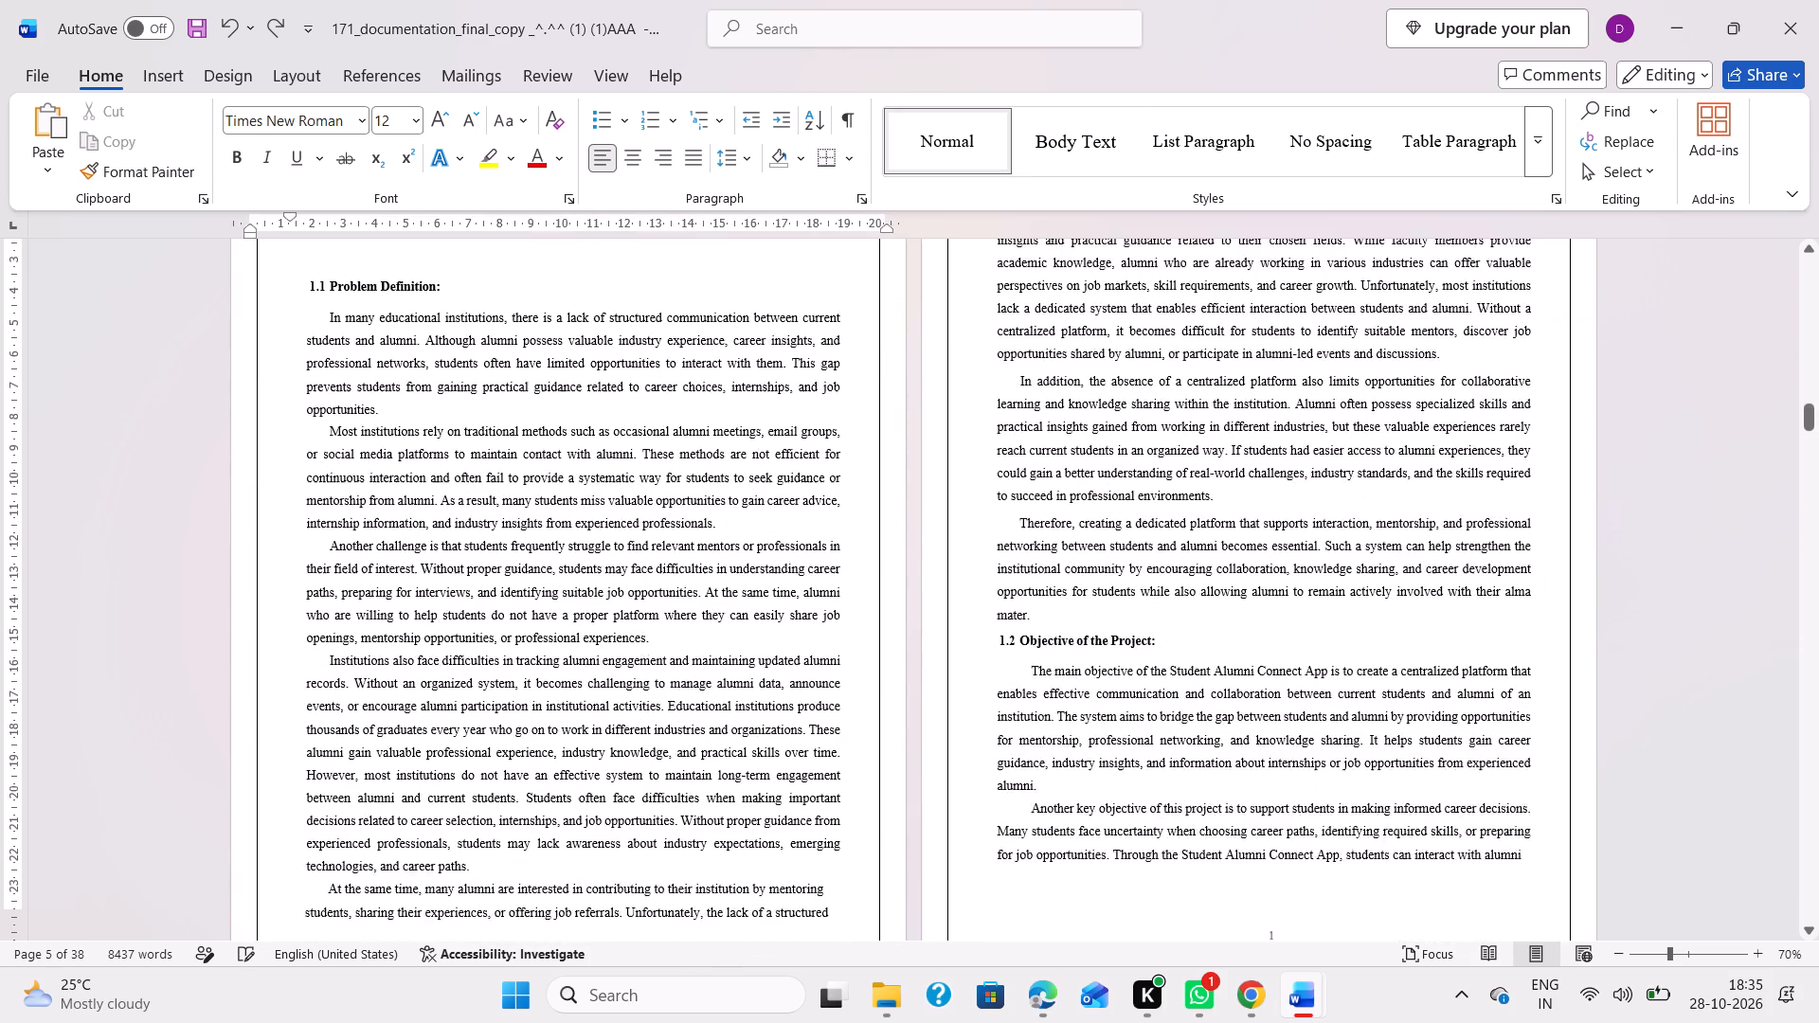
pyautogui.scroll(8, 685, 644)
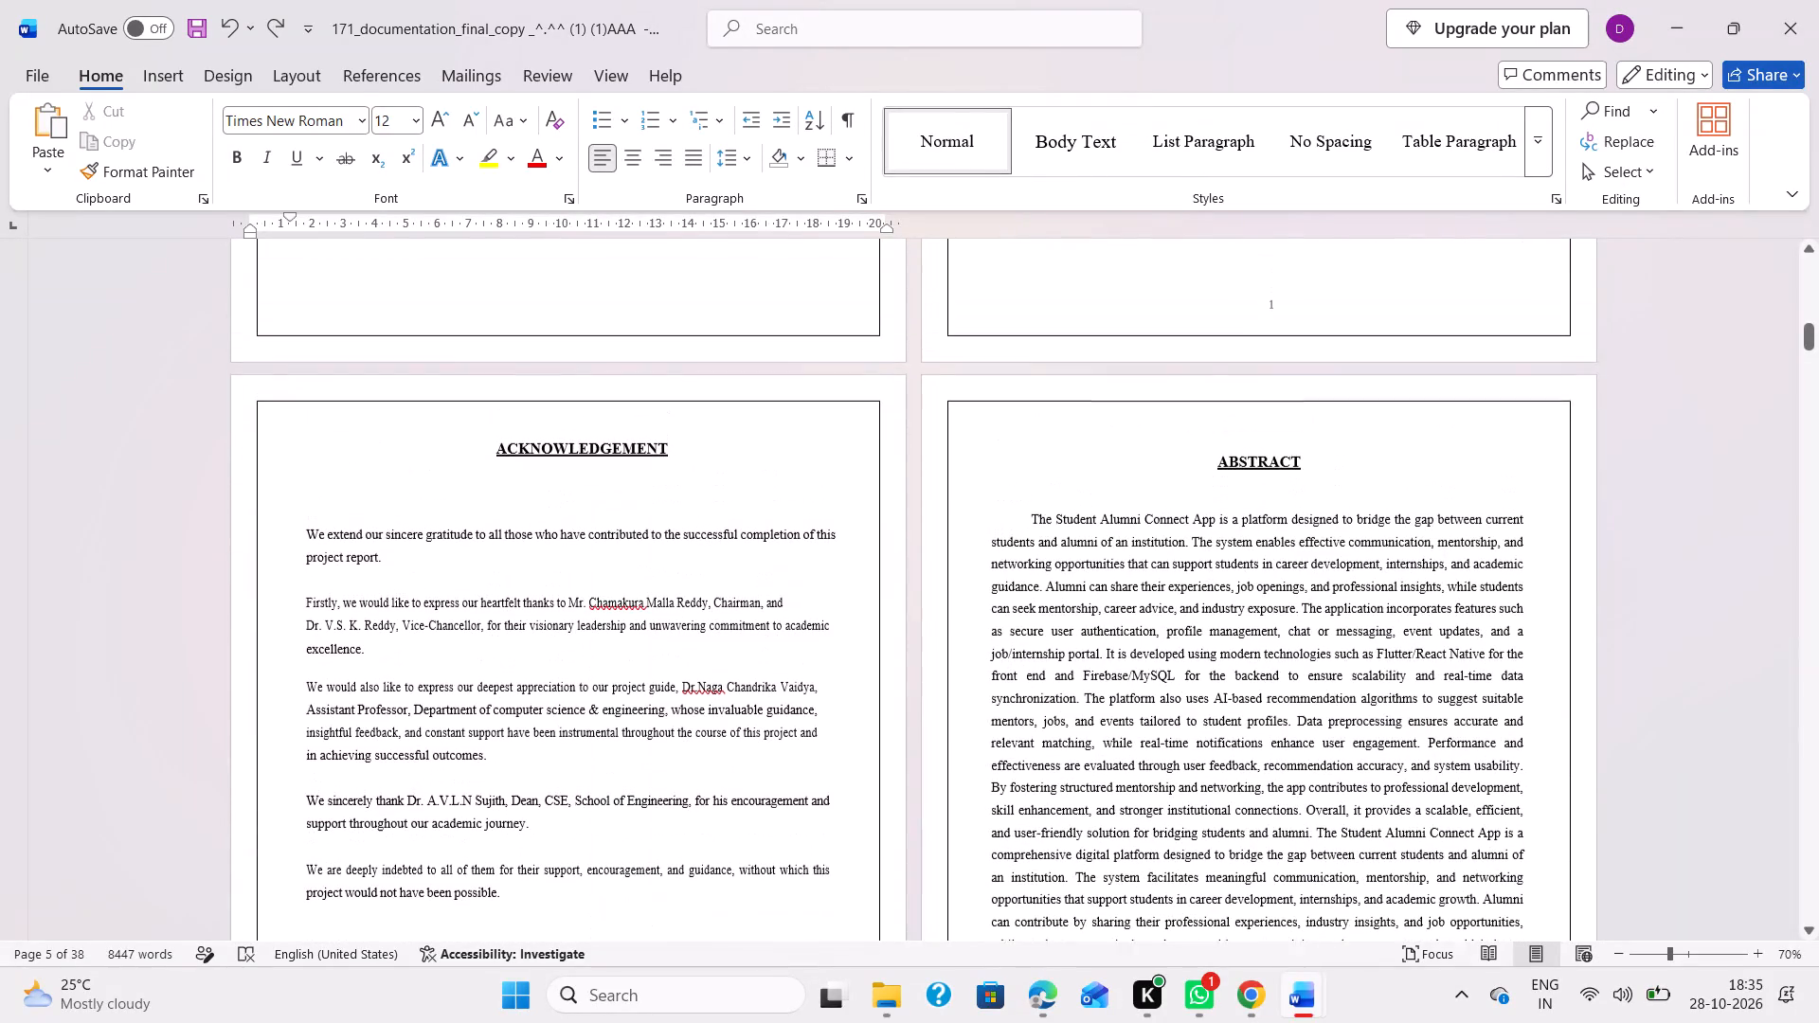
pyautogui.hotkey('ctrl', 'z')
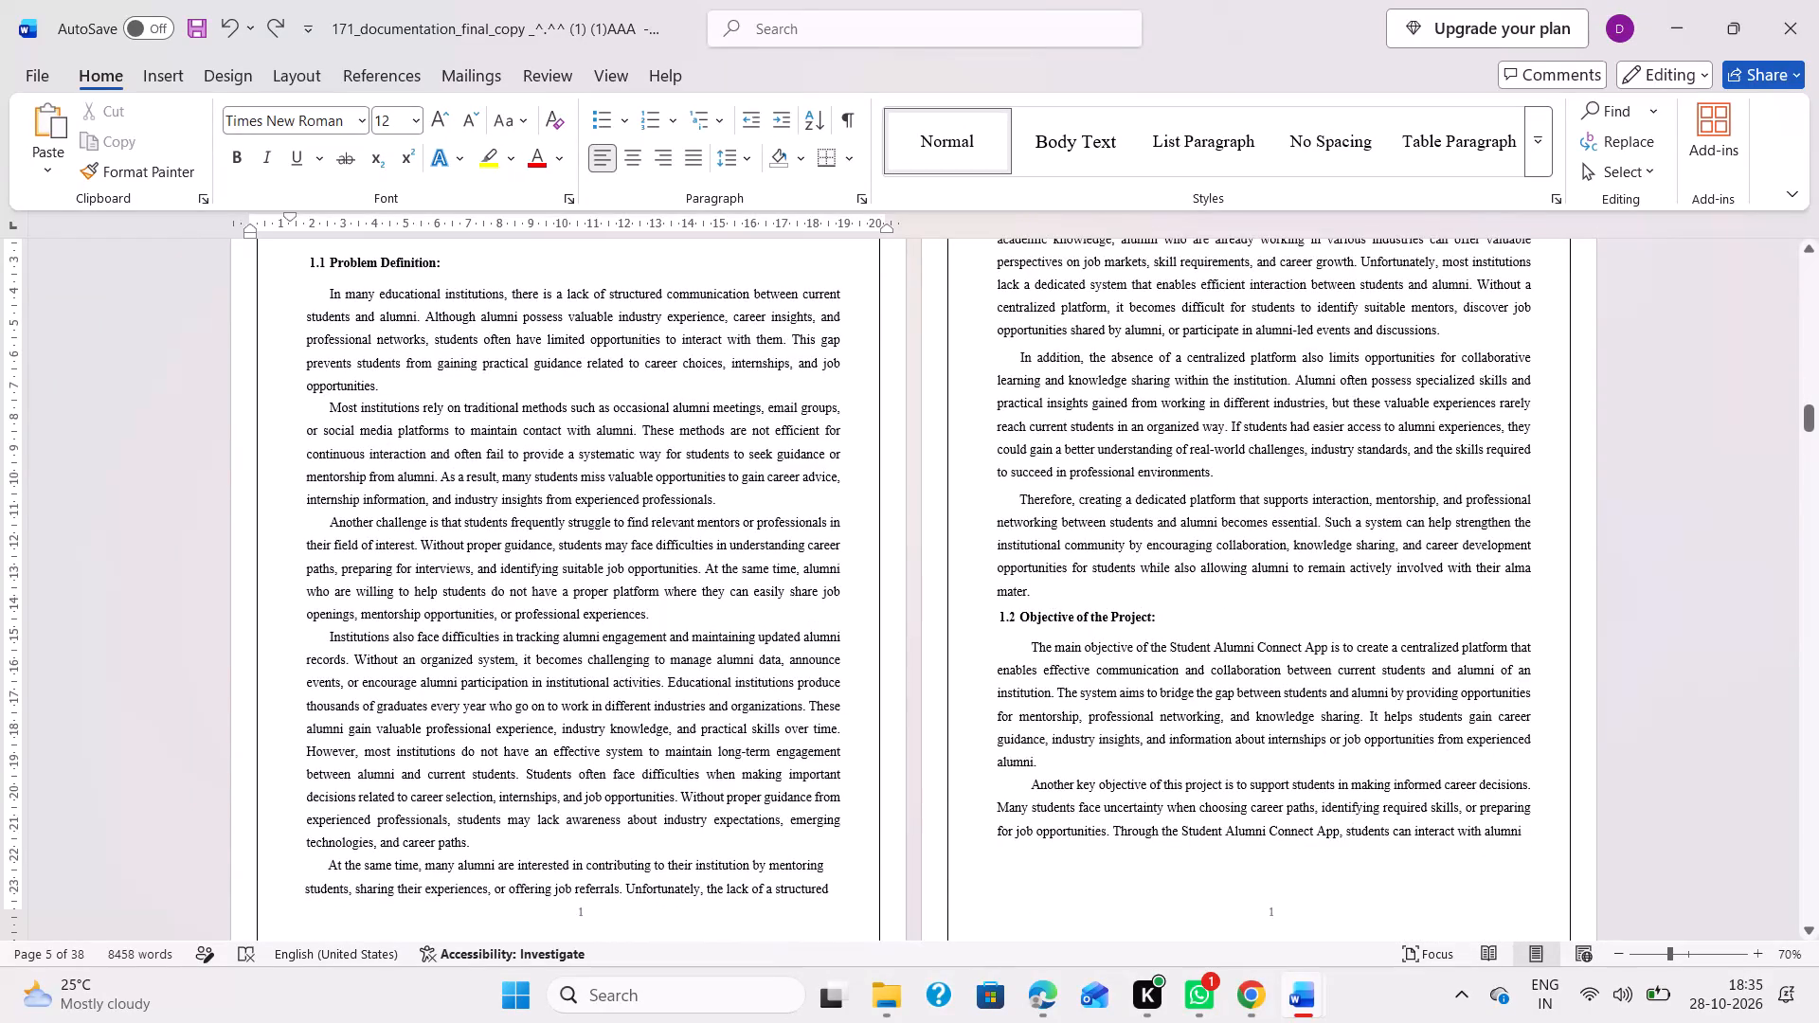
pyautogui.scroll(5, 685, 644)
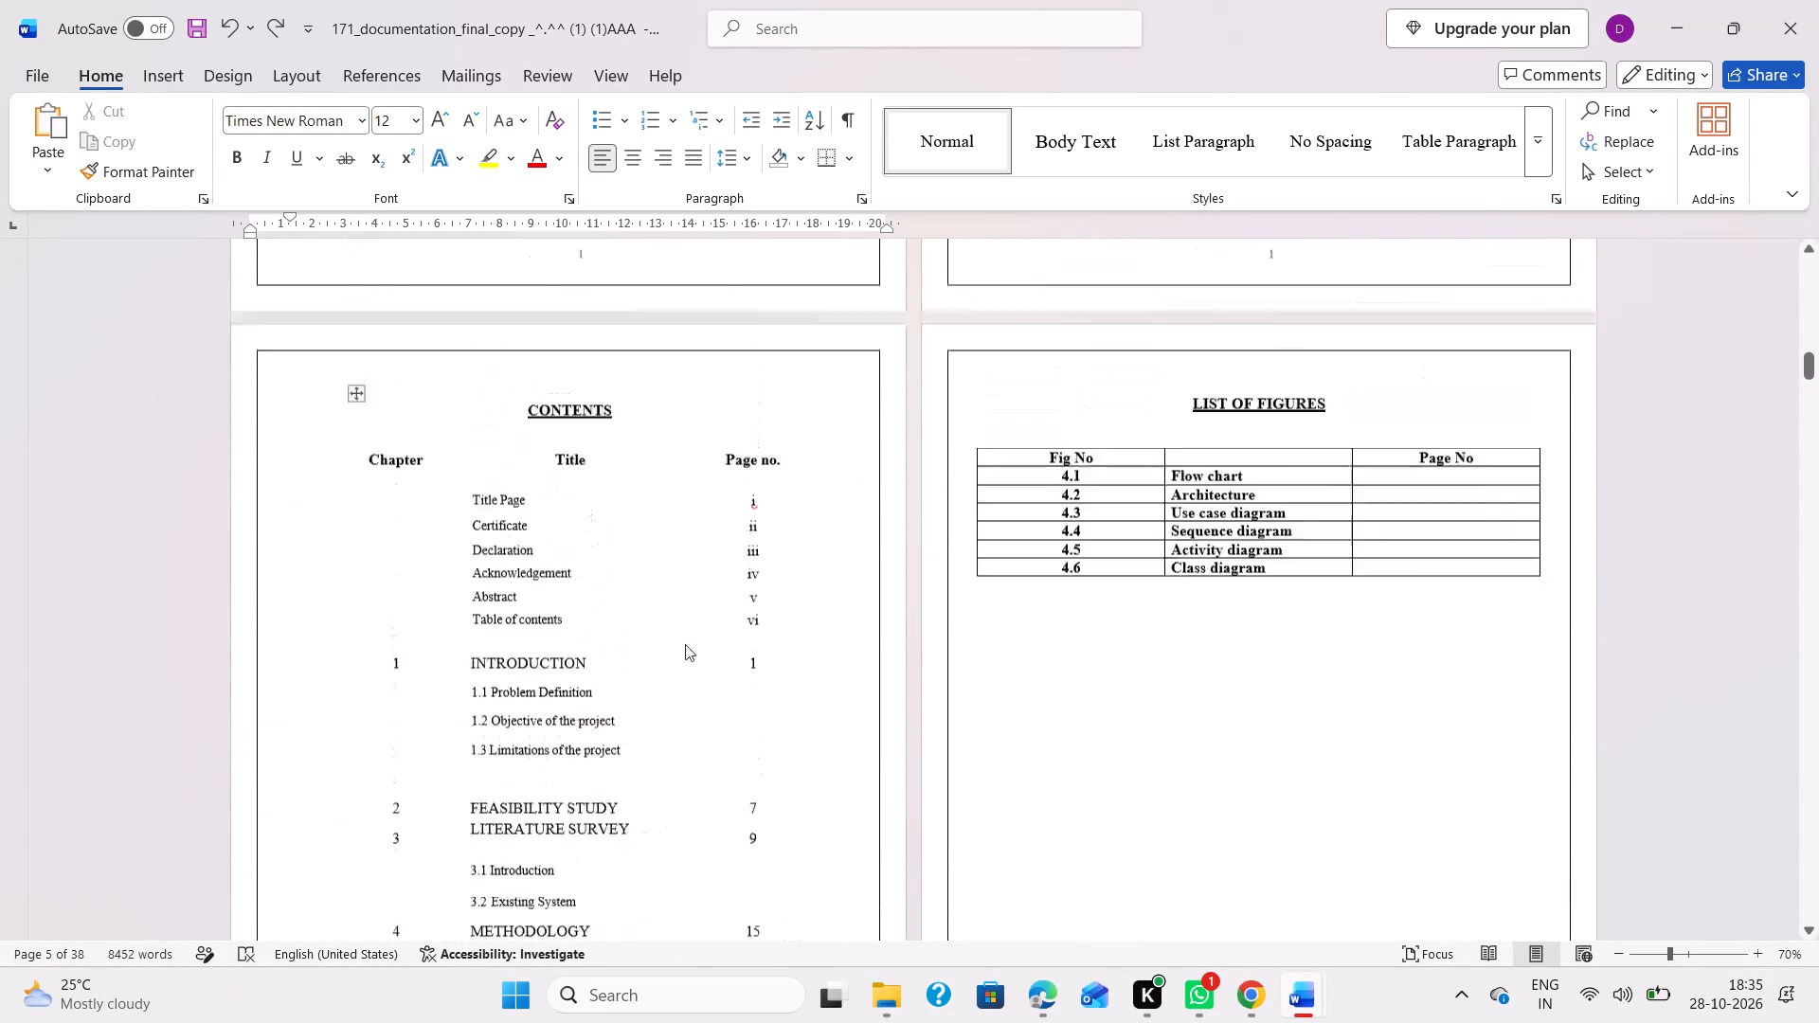
pyautogui.scroll(2, 685, 644)
pyautogui.hotkey('ctrl', 'z')
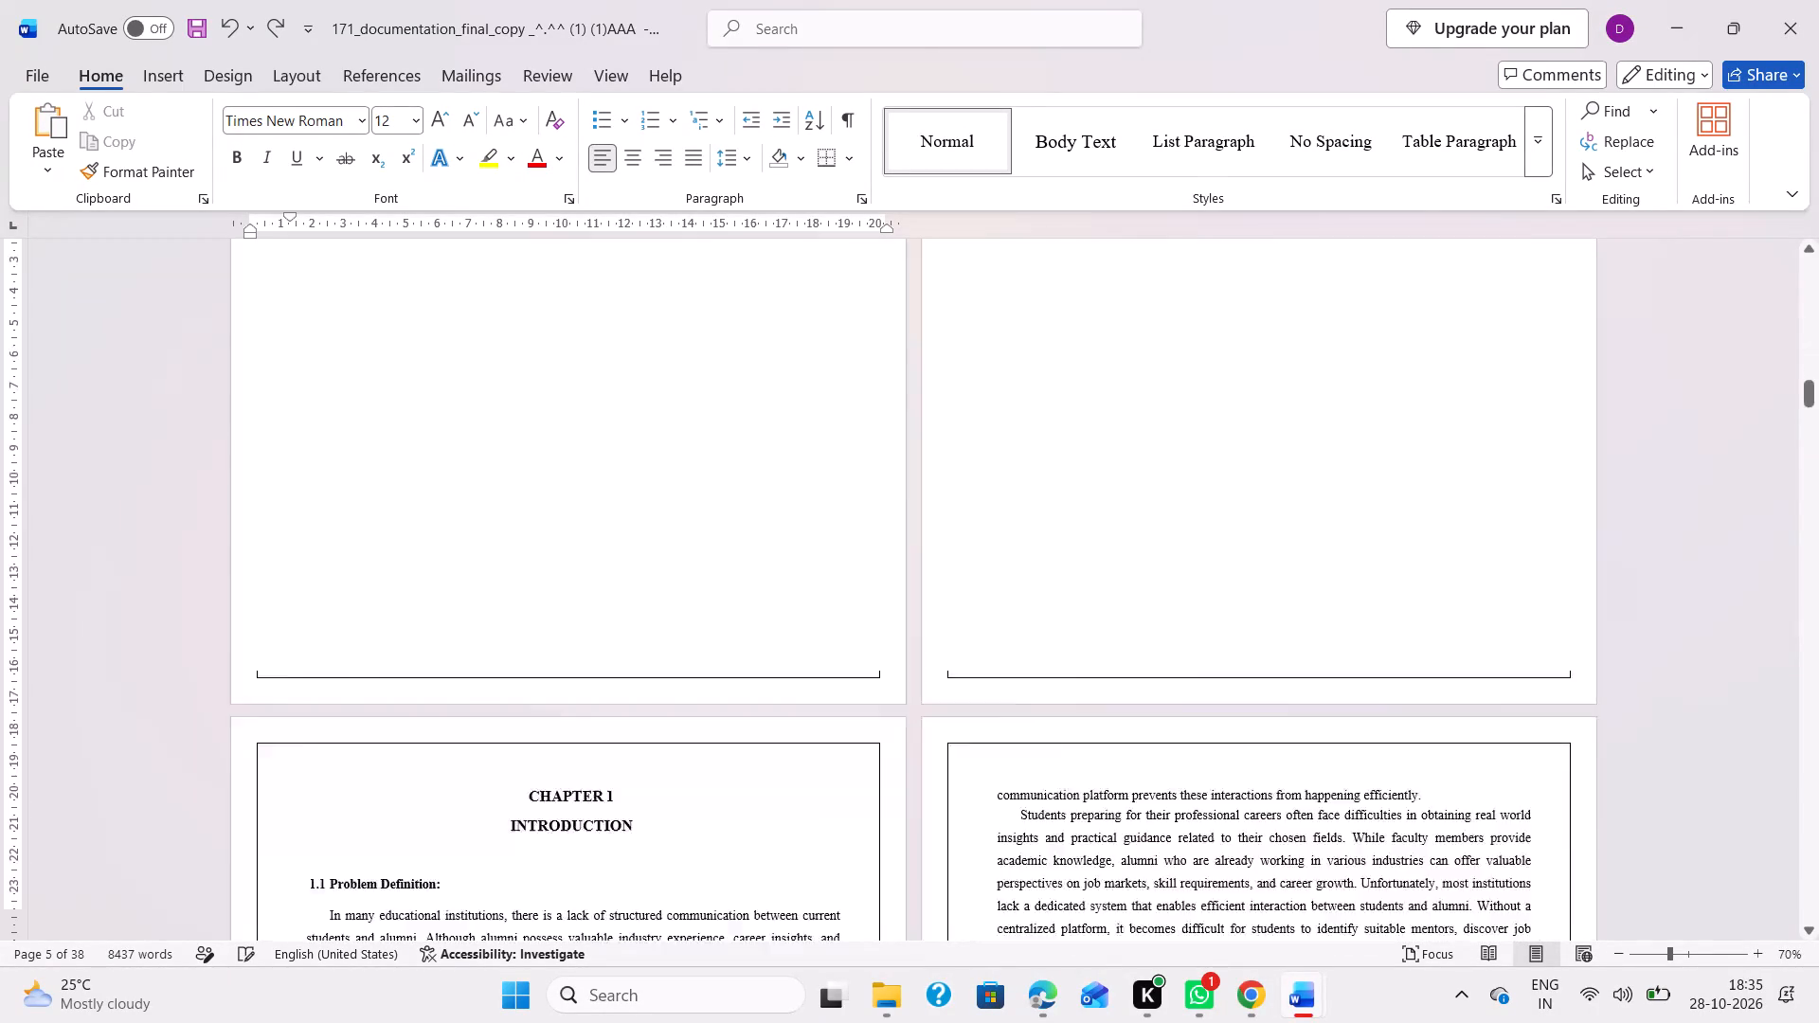
pyautogui.hotkey('ctrl', 'z')
pyautogui.scroll(3, 685, 644)
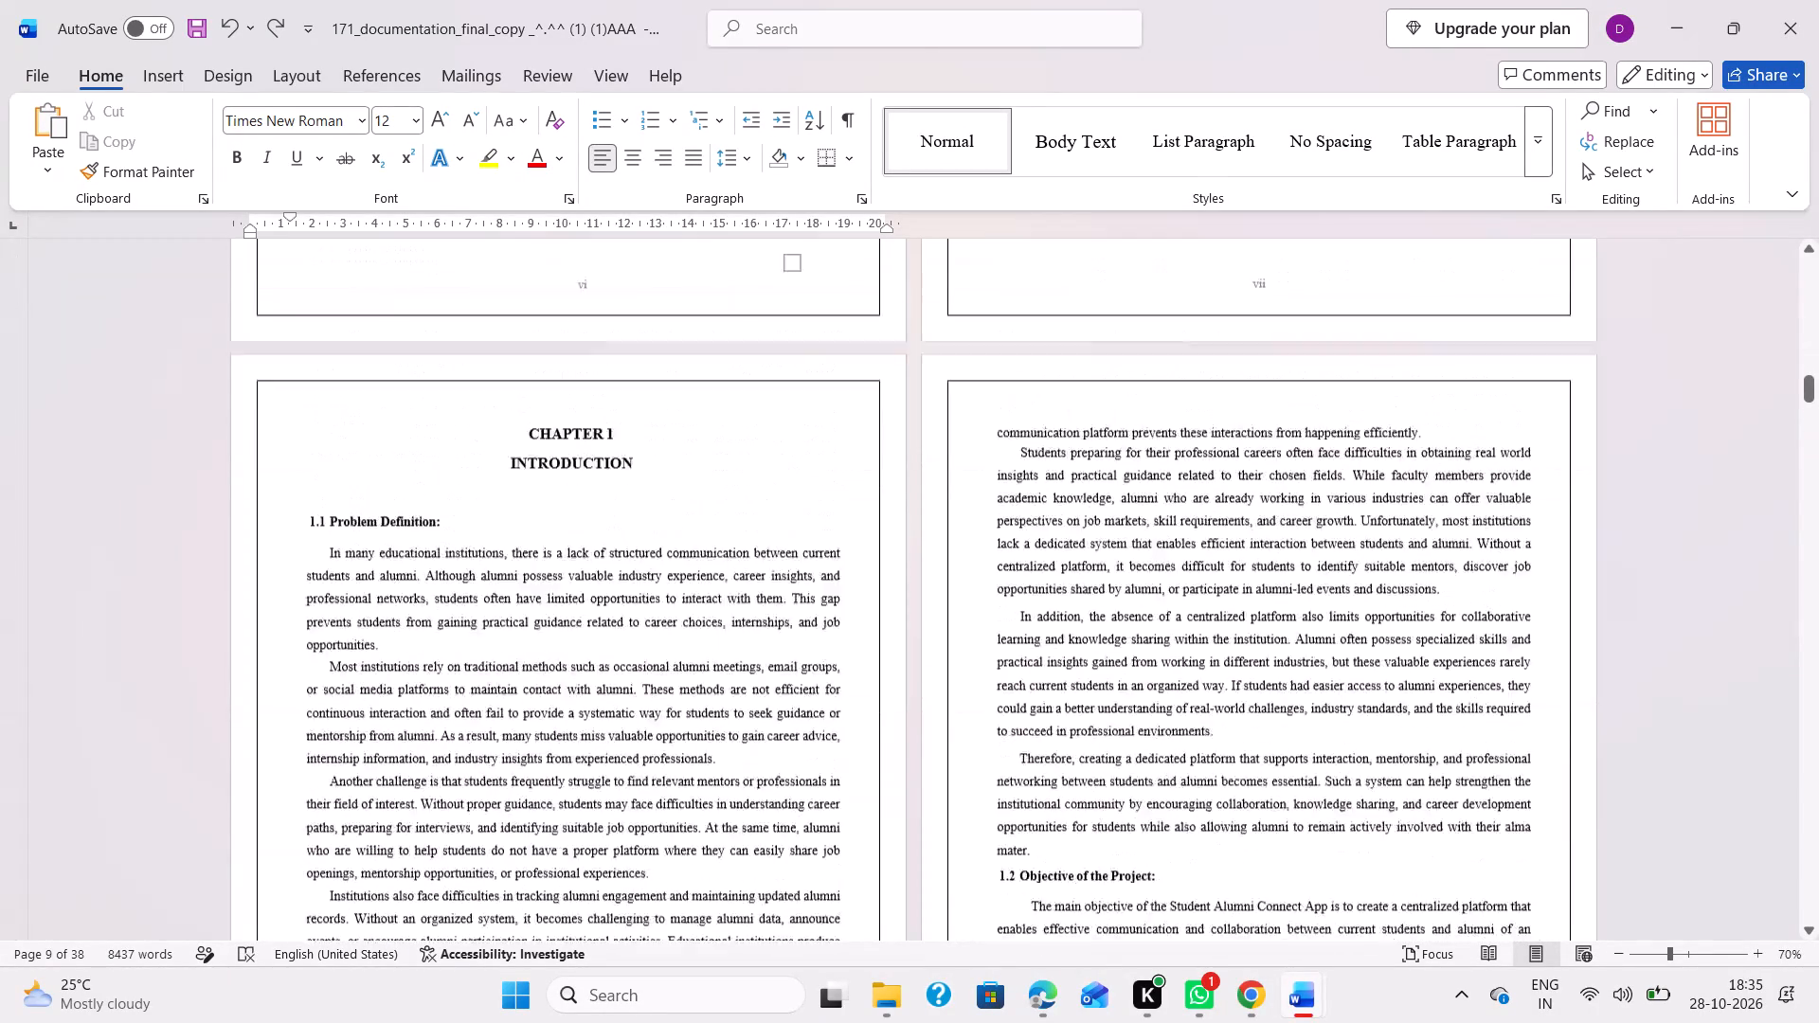
# Open the first Chapter 1 page's Section 11 footer and unlink it from the previous section.
pyautogui.scroll(2, 685, 644)
pyautogui.scroll(-3, 685, 644)
pyautogui.keyDown('ctrl'); pyautogui.scroll(1, 685, 644); pyautogui.keyUp('ctrl')
pyautogui.scroll(-1, 685, 644)
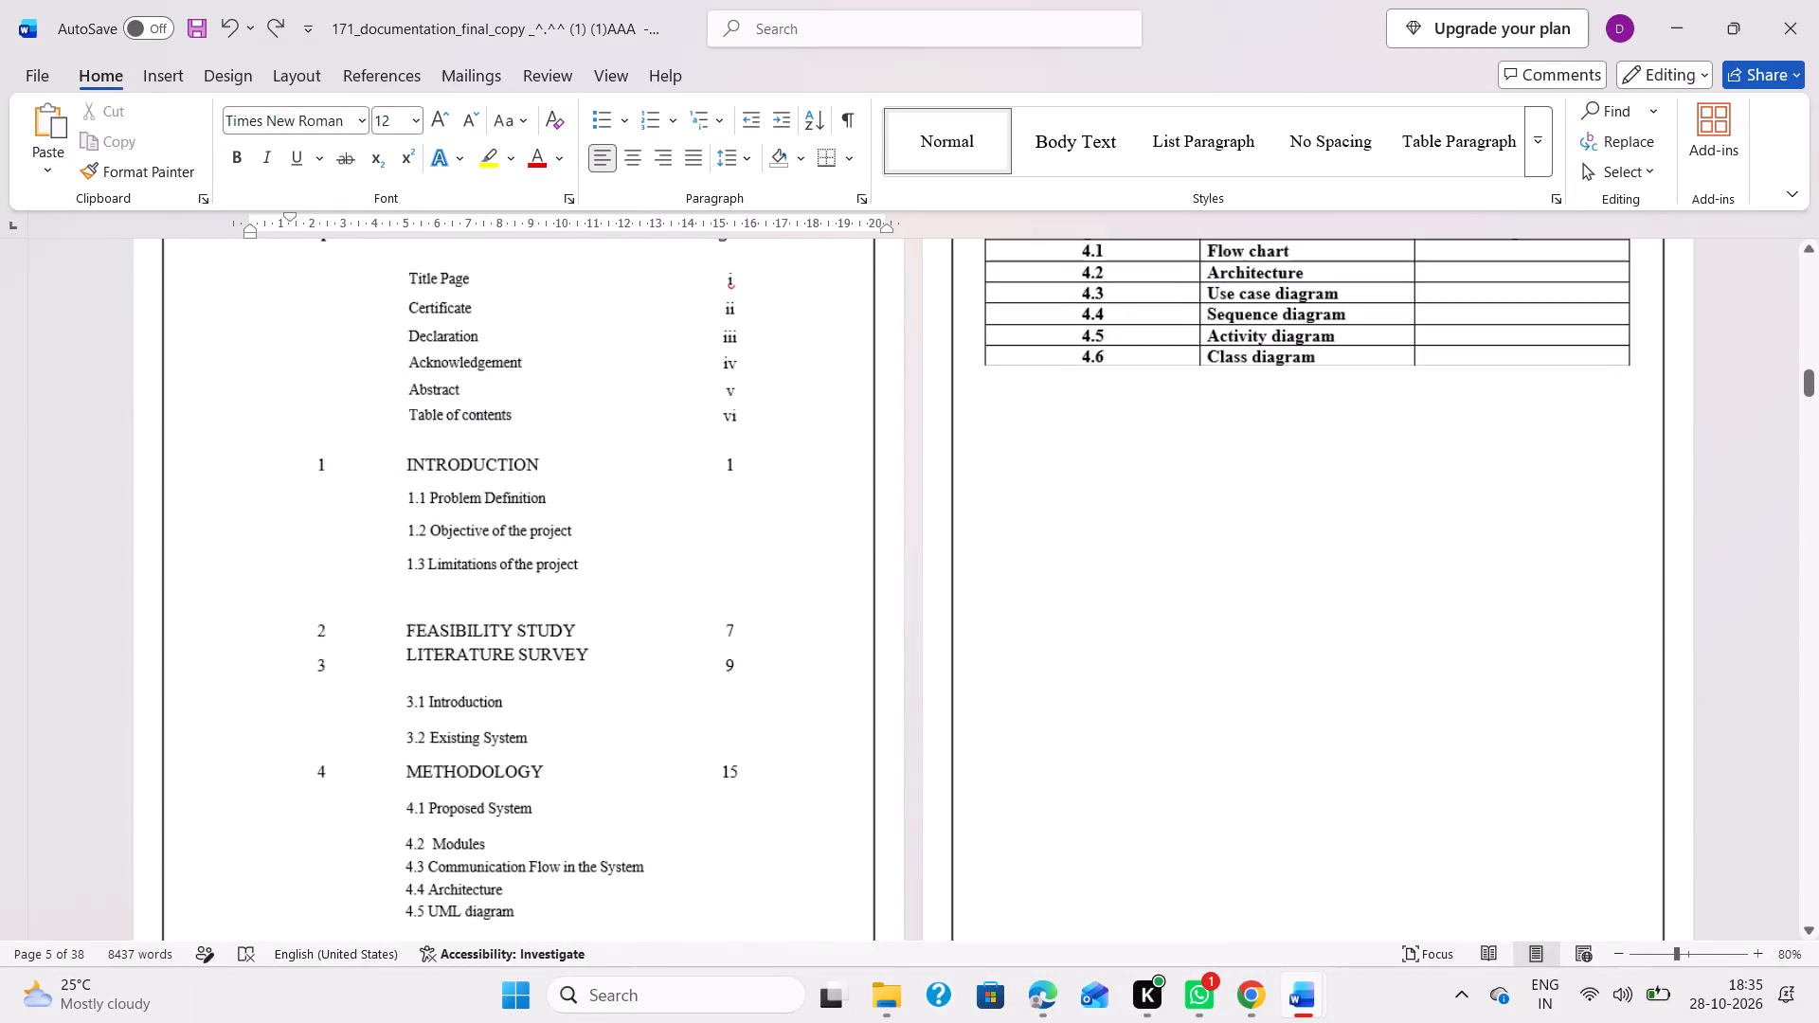
pyautogui.scroll(-3, 685, 644)
pyautogui.scroll(-3, 965, 618)
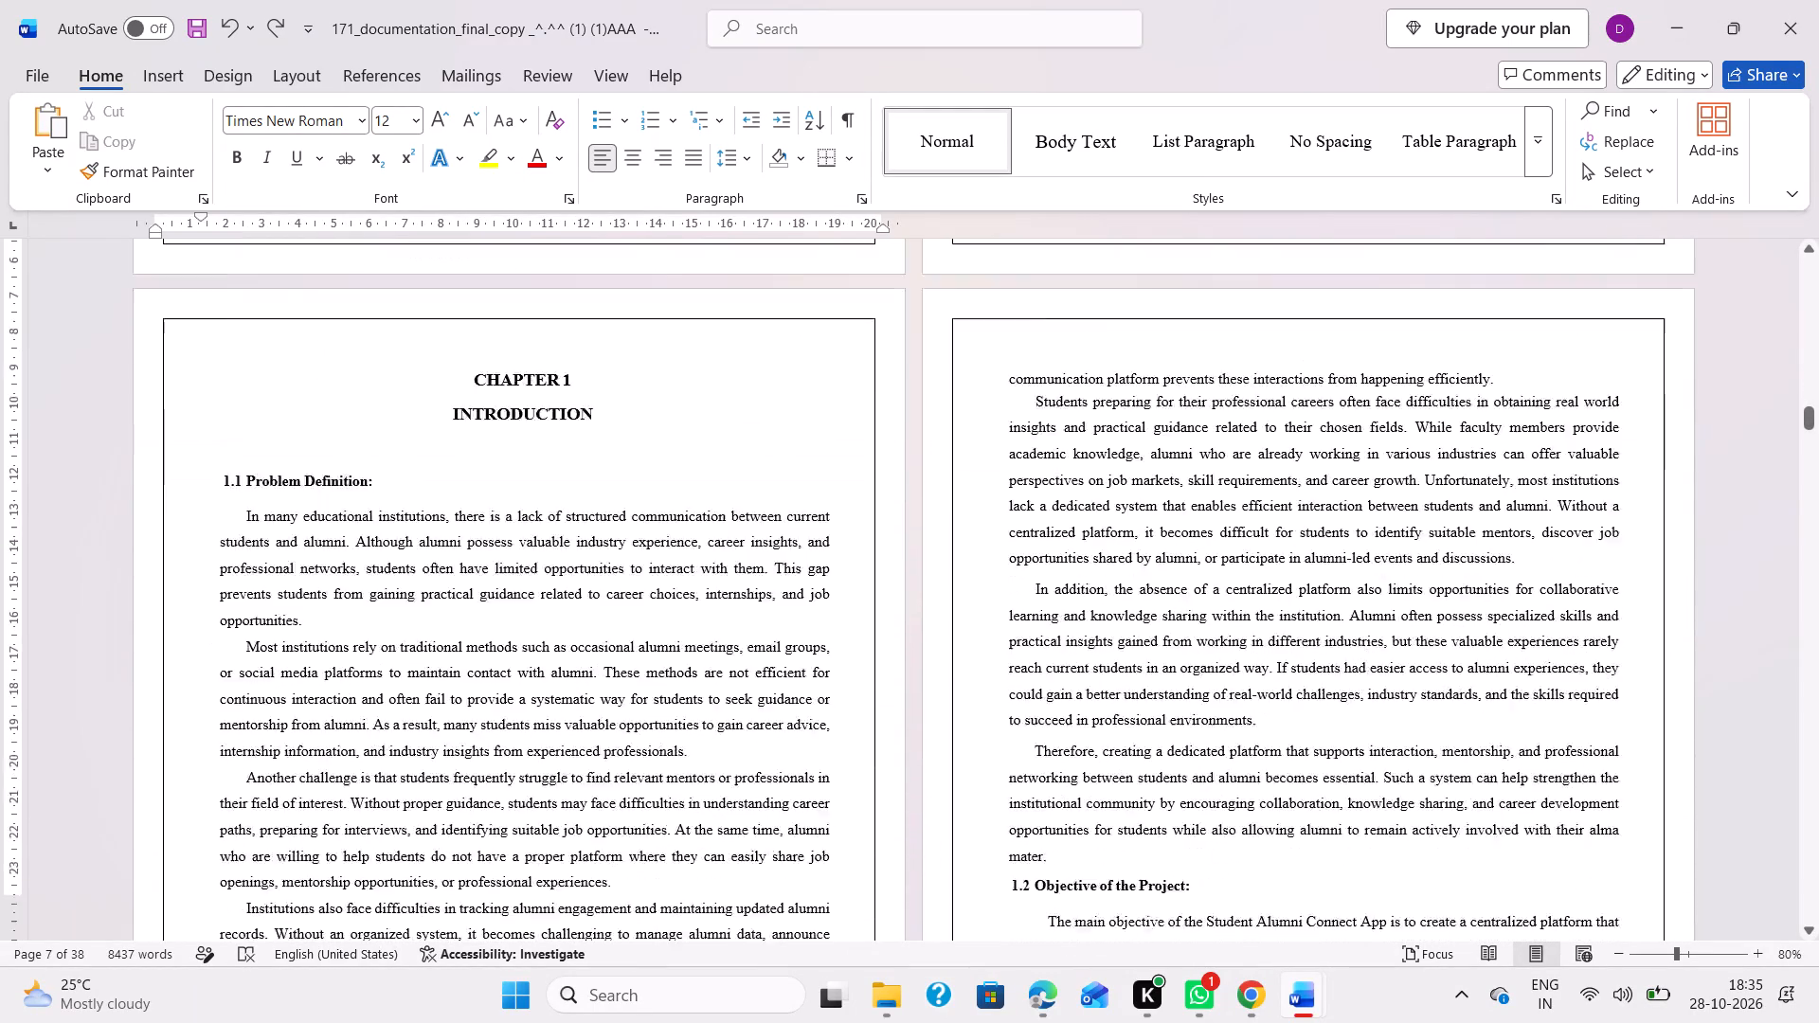
pyautogui.scroll(-2, 965, 618)
pyautogui.click(575, 762)
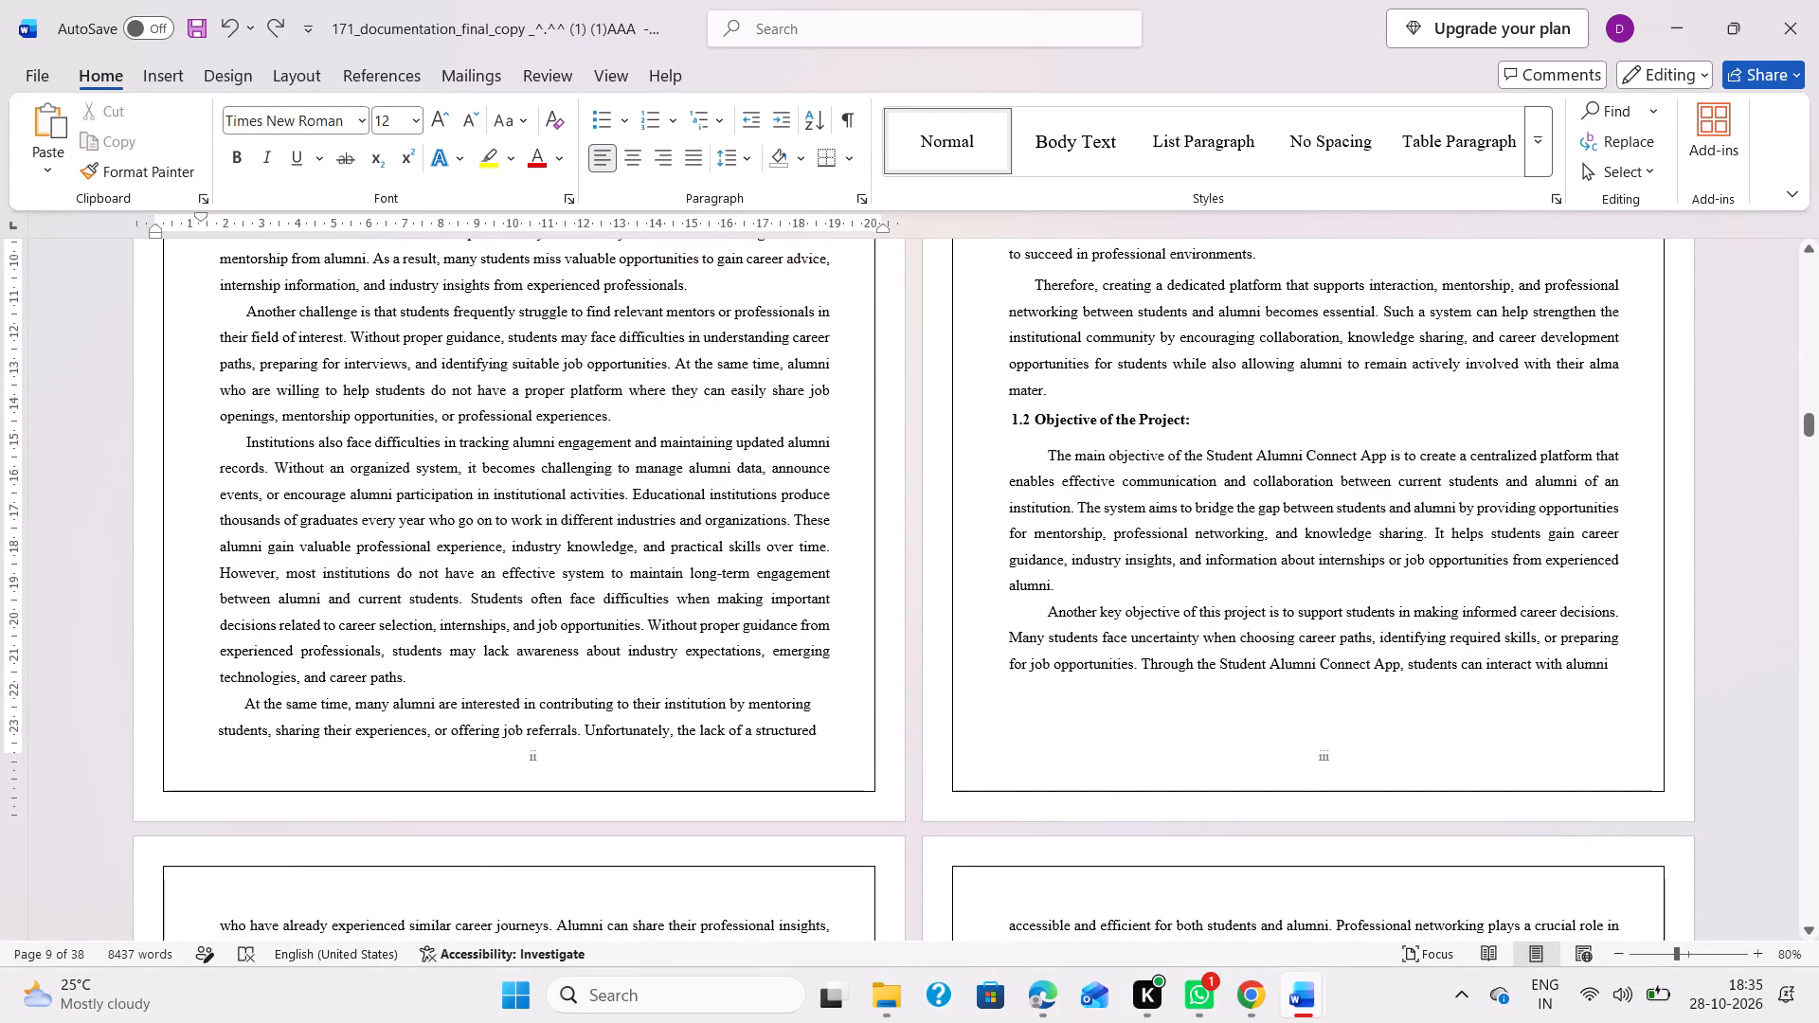
pyautogui.doubleClick(558, 765)
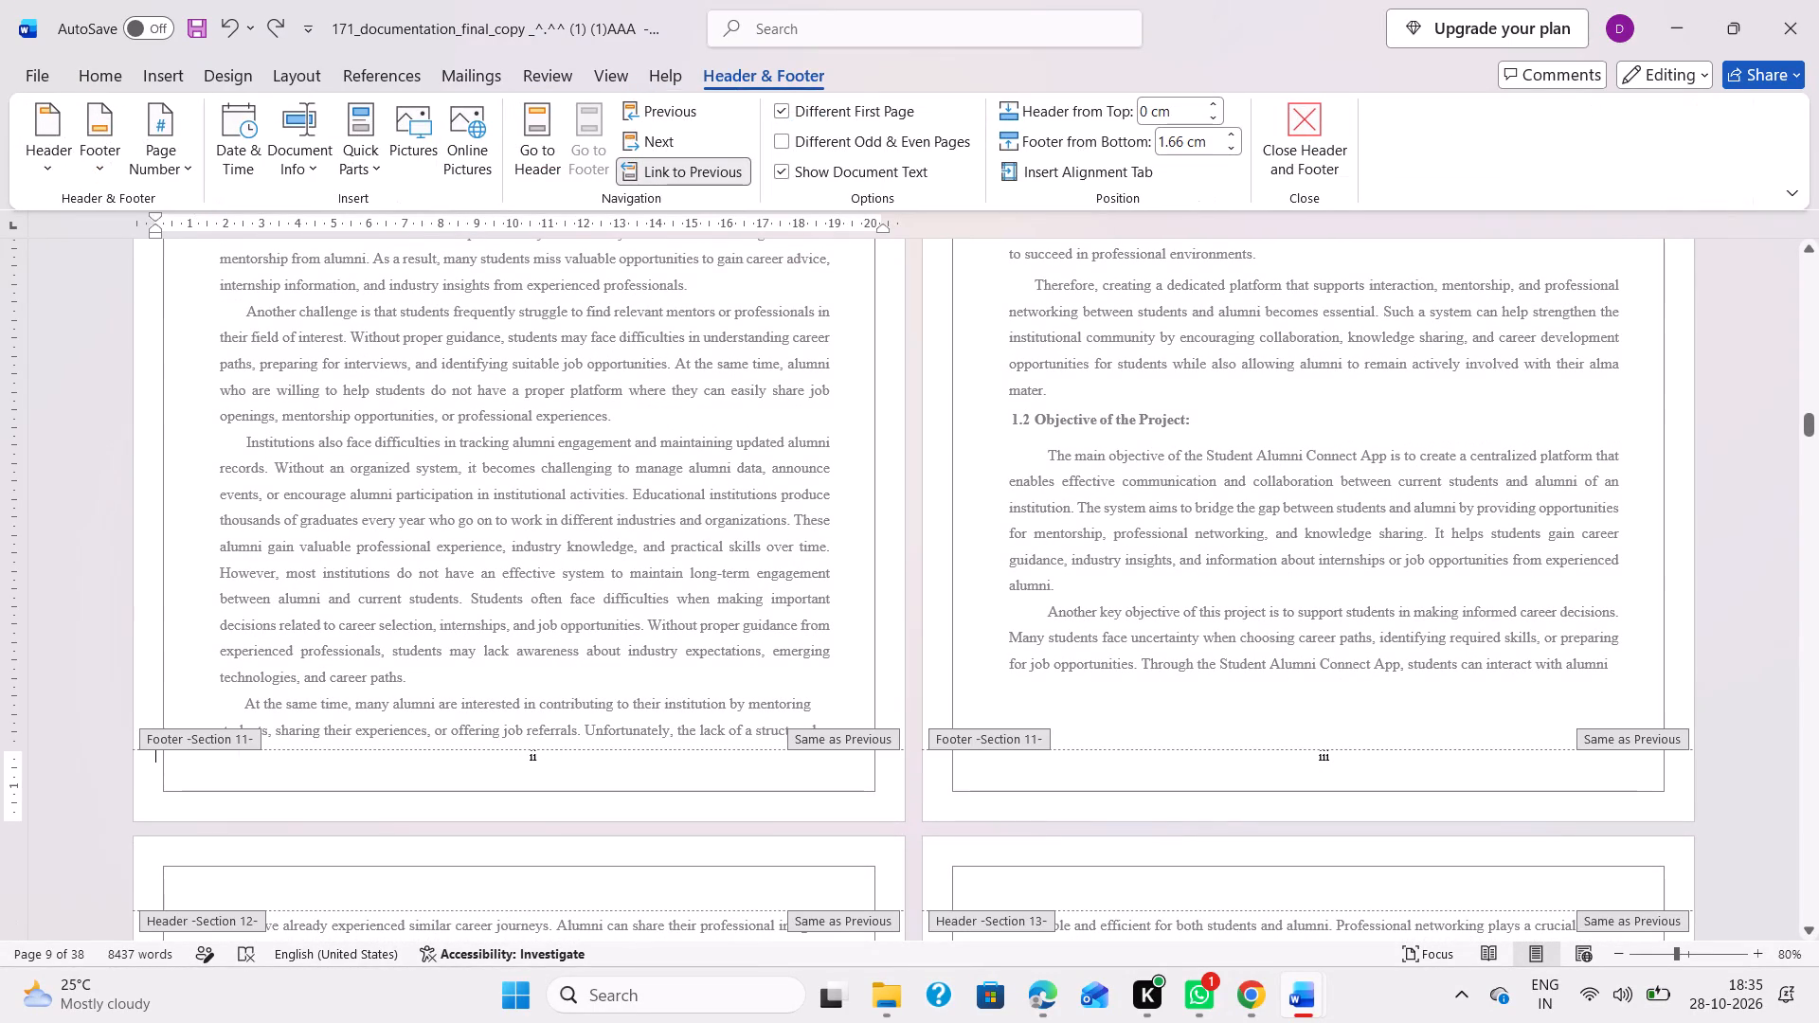
pyautogui.click(693, 183)
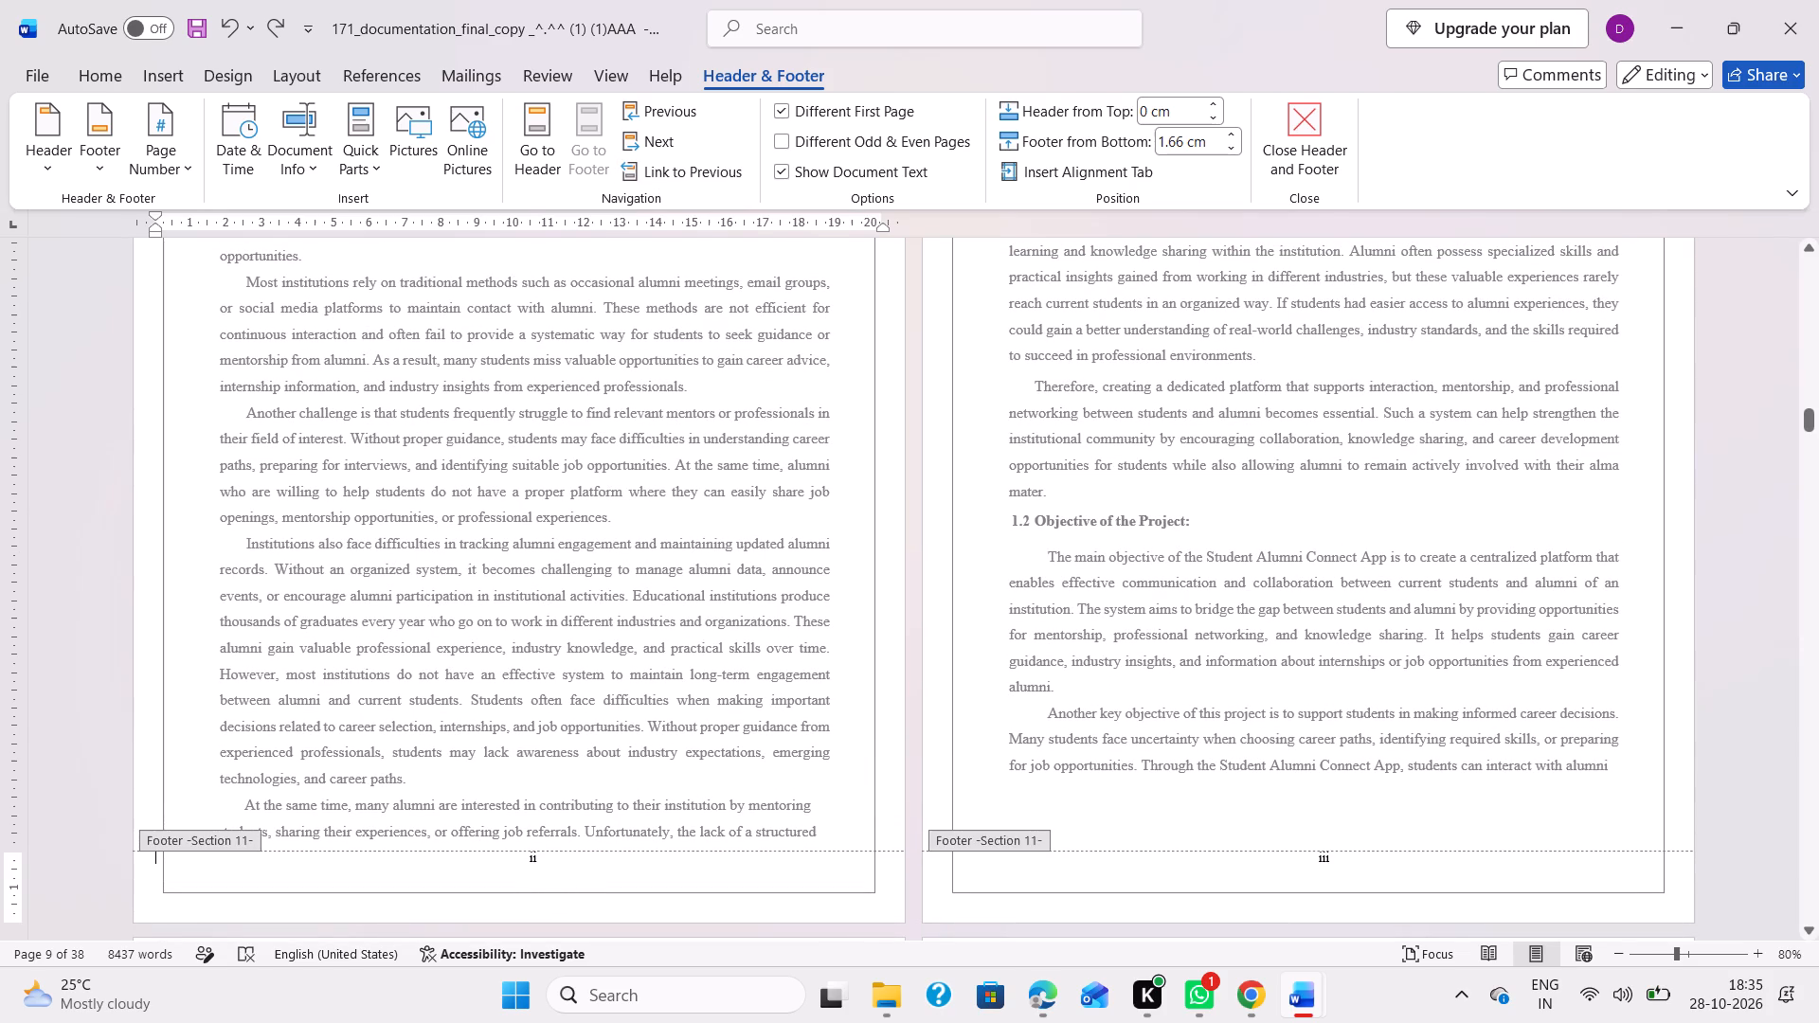
# Replace the Roman page number in the first Chapter 1 page's Section 11 footer with 1.
pyautogui.doubleClick(532, 858)
pyautogui.press('1')
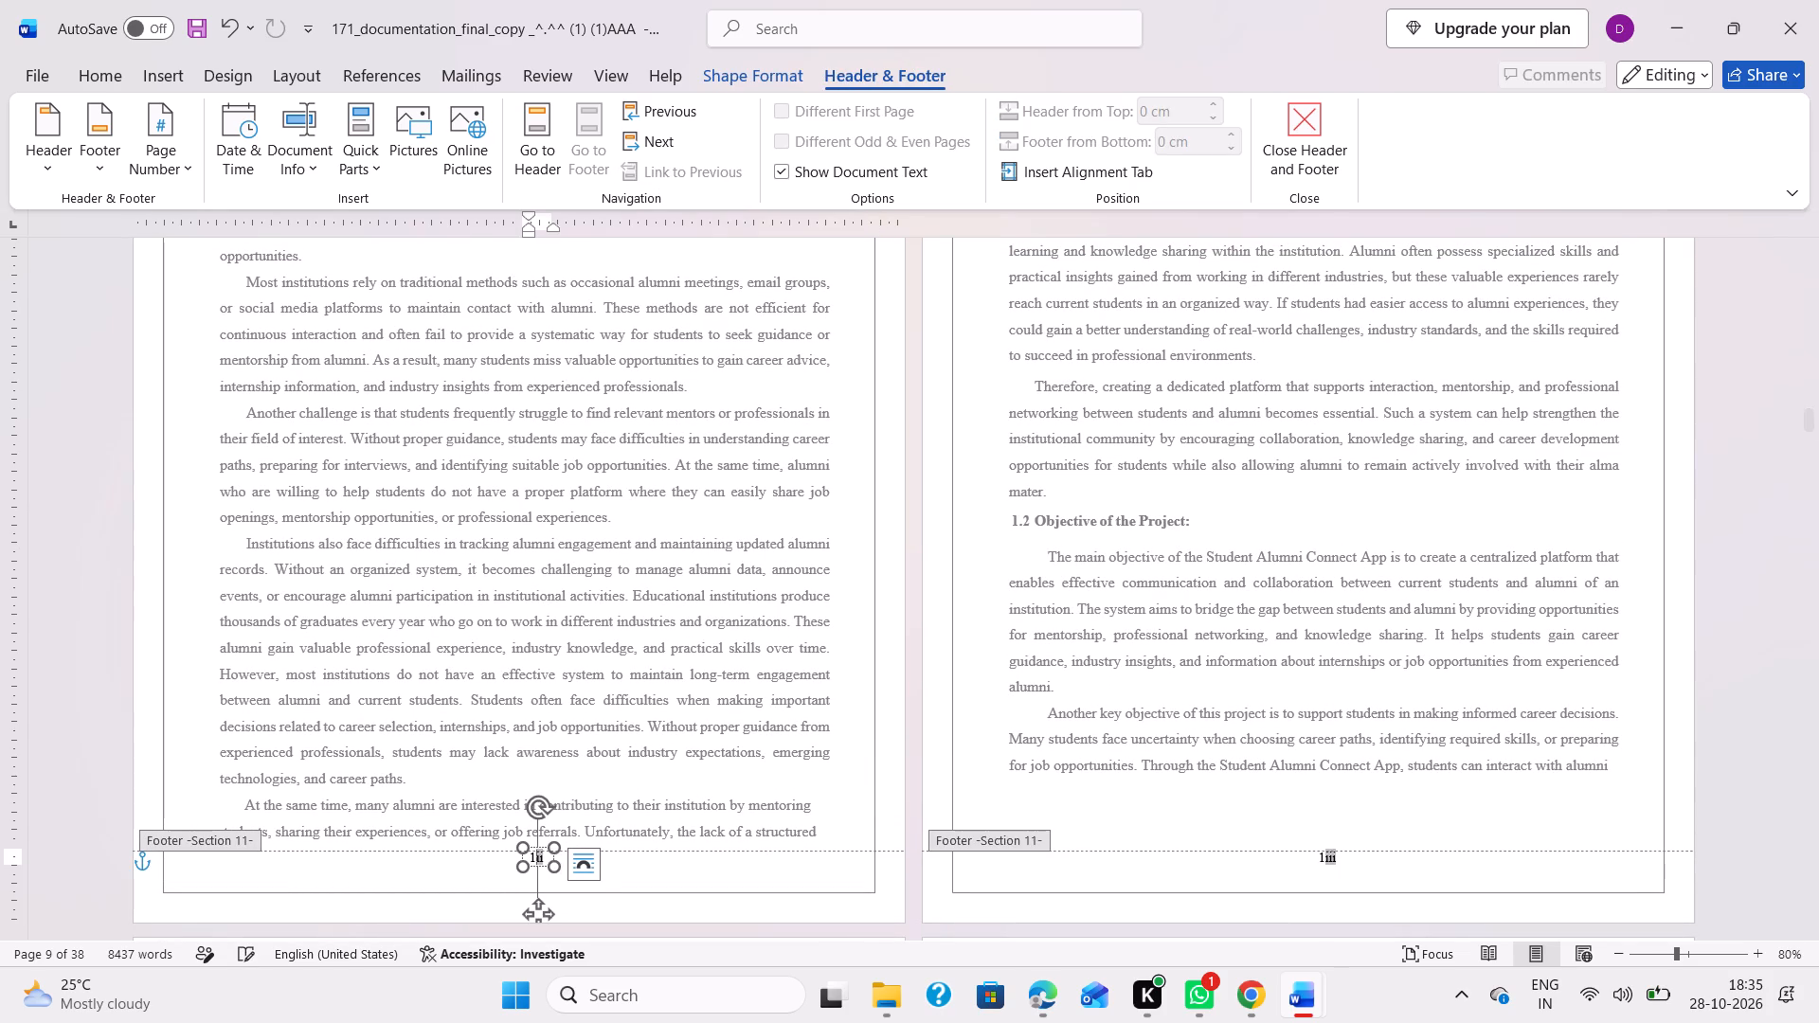
pyautogui.press('BackSpace')
pyautogui.press('BackSpace')
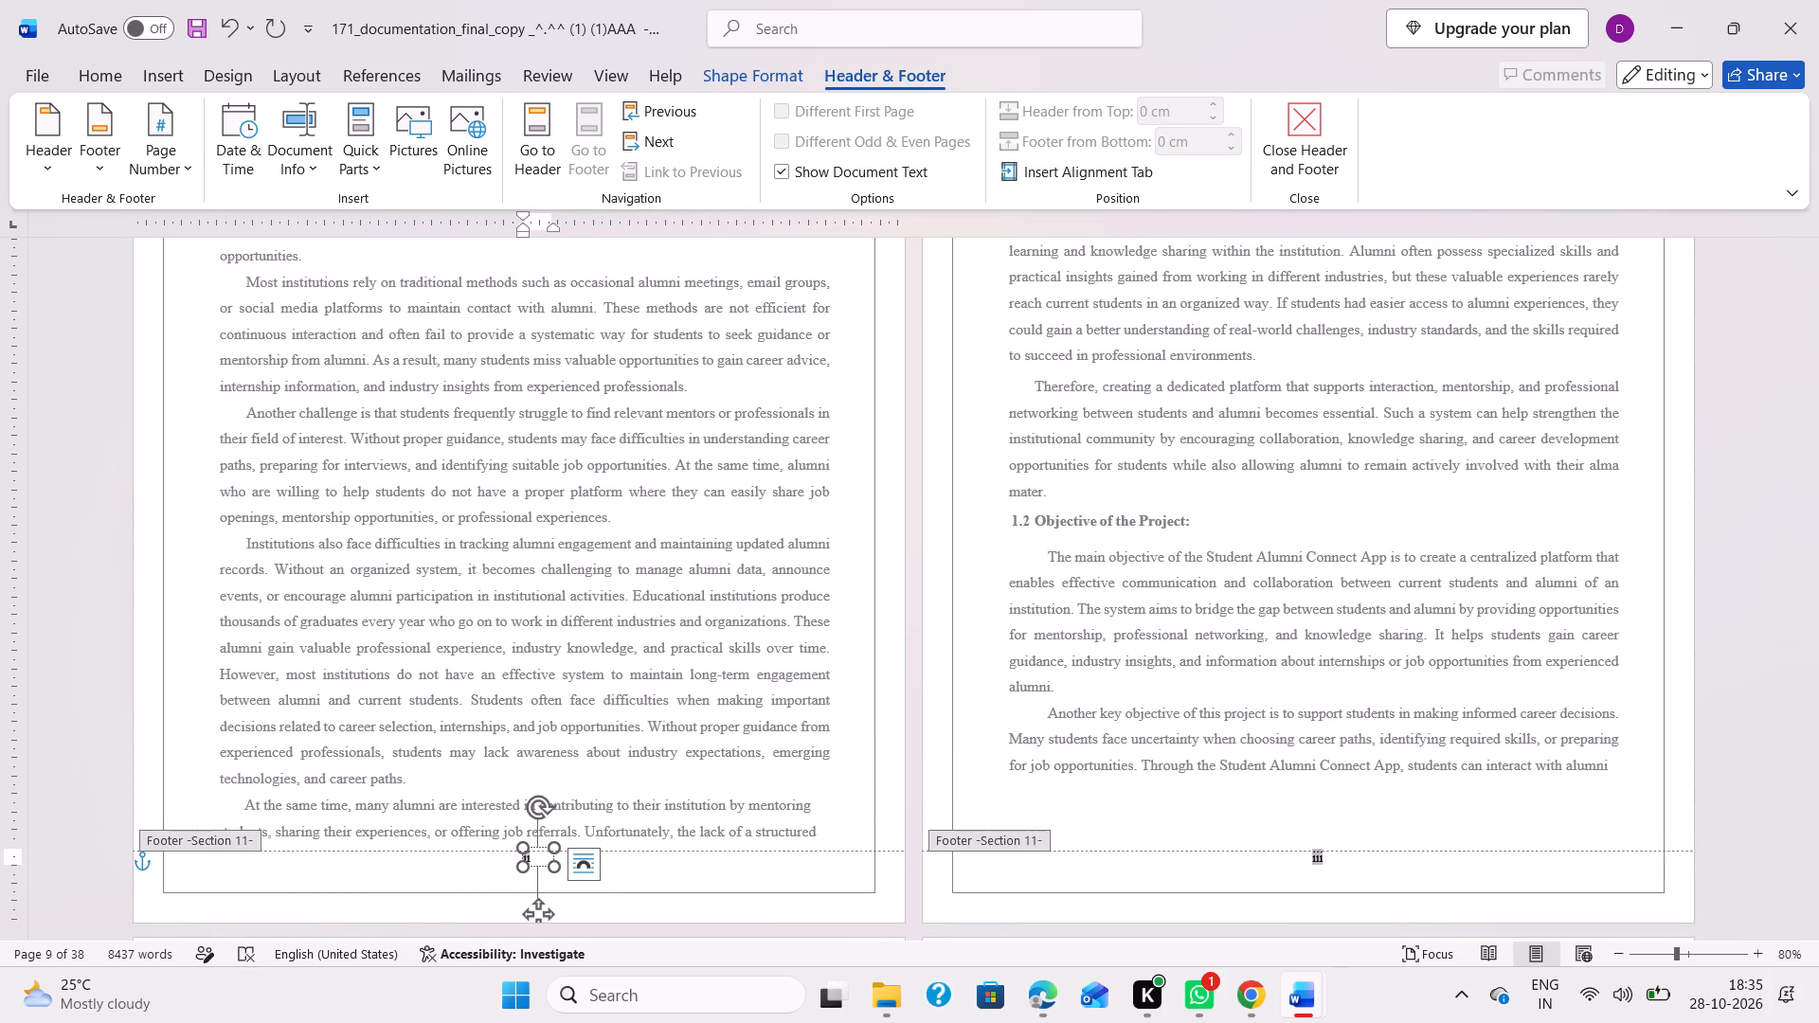
pyautogui.press('Right')
pyautogui.press('BackSpace')
pyautogui.press('BackSpace')
pyautogui.press('1')
# Check the footer page numbers on the front-matter pages and the Chapter 1 pages in Sections 11 to 13.
pyautogui.scroll(4, 1061, 903)
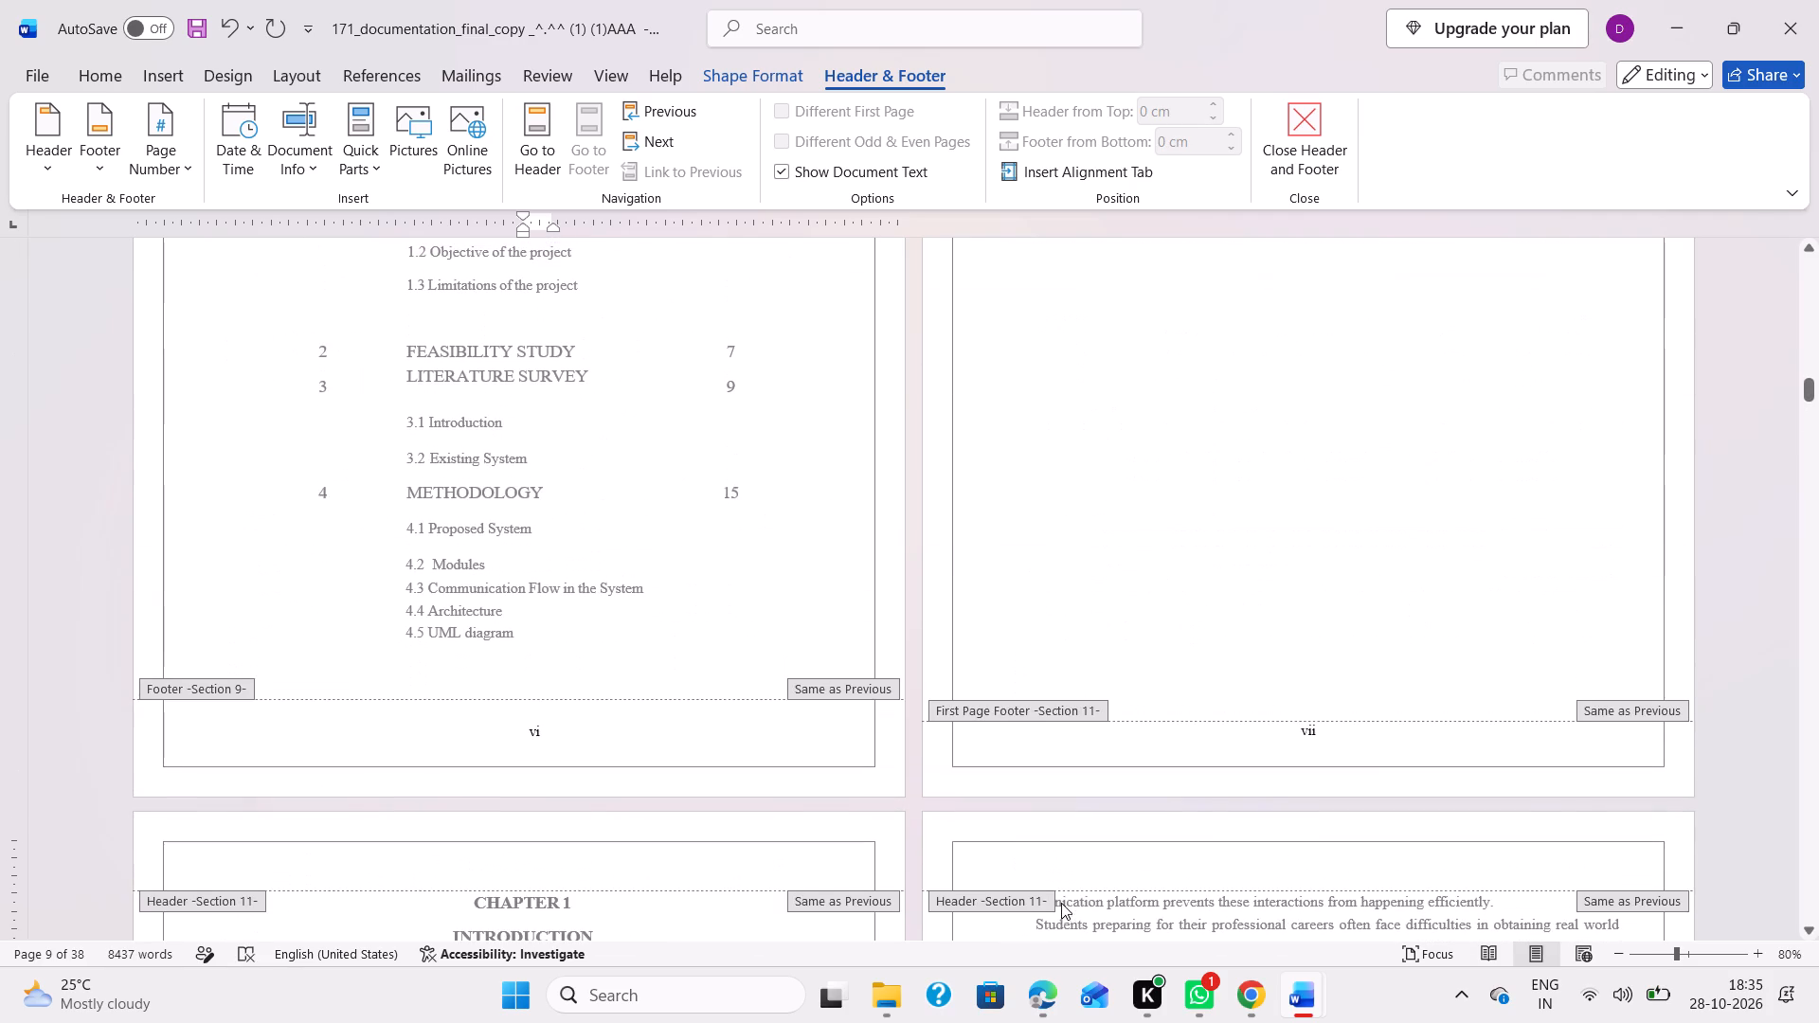
pyautogui.scroll(11, 1022, 745)
pyautogui.scroll(-13, 1022, 745)
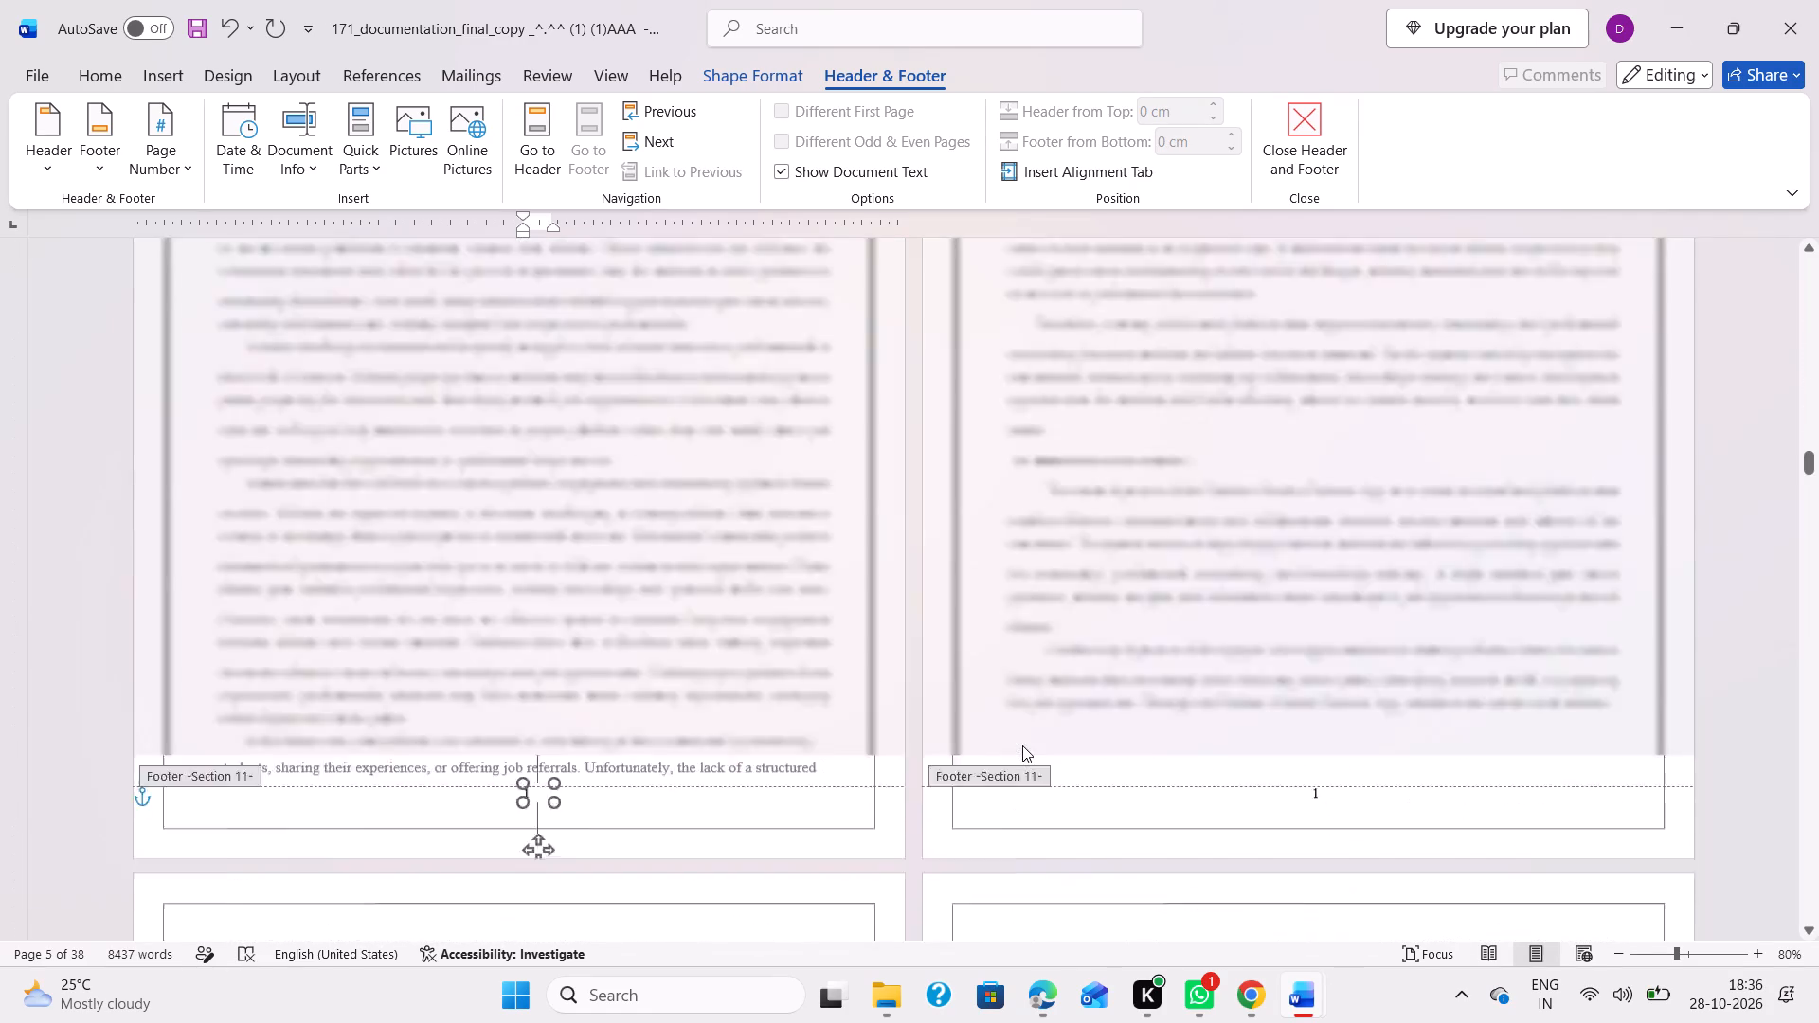
pyautogui.scroll(-2, 1022, 745)
pyautogui.scroll(3, 1022, 745)
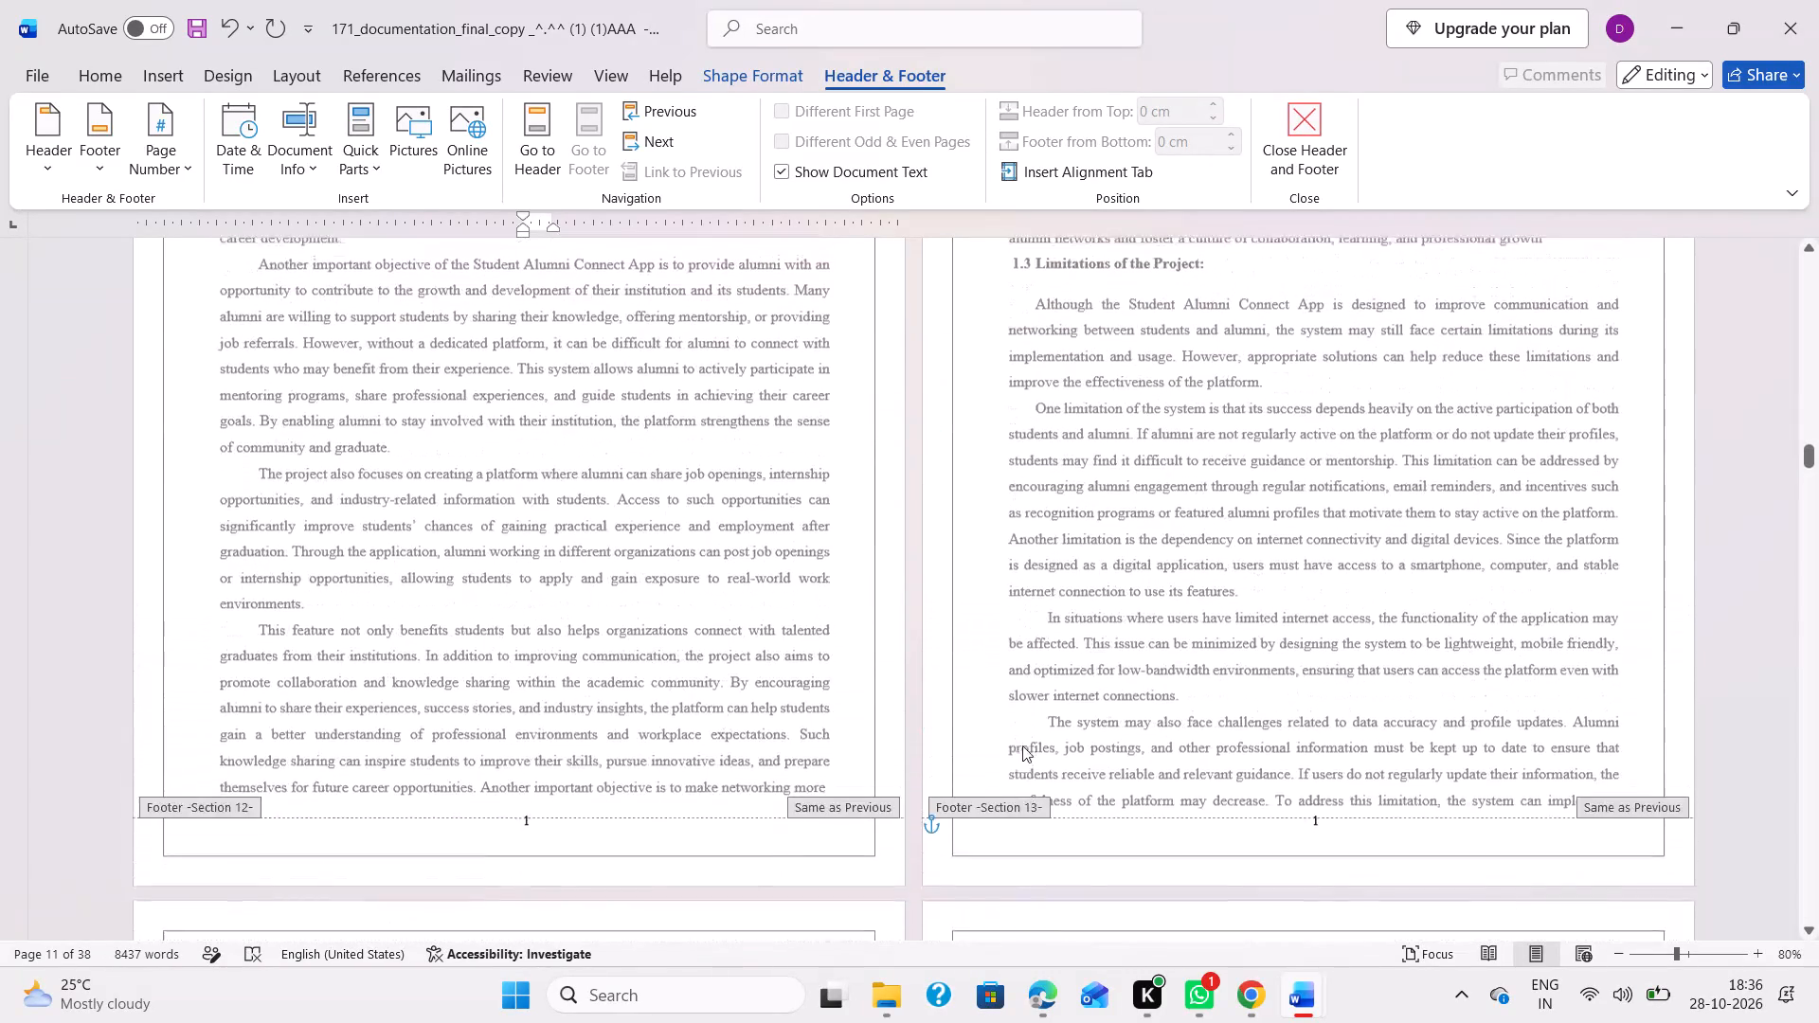
pyautogui.scroll(1, 836, 796)
# Set the page numbering of the Section 12 footer to start at 1 in the 1, 2, 3 format.
pyautogui.scroll(-4, 620, 945)
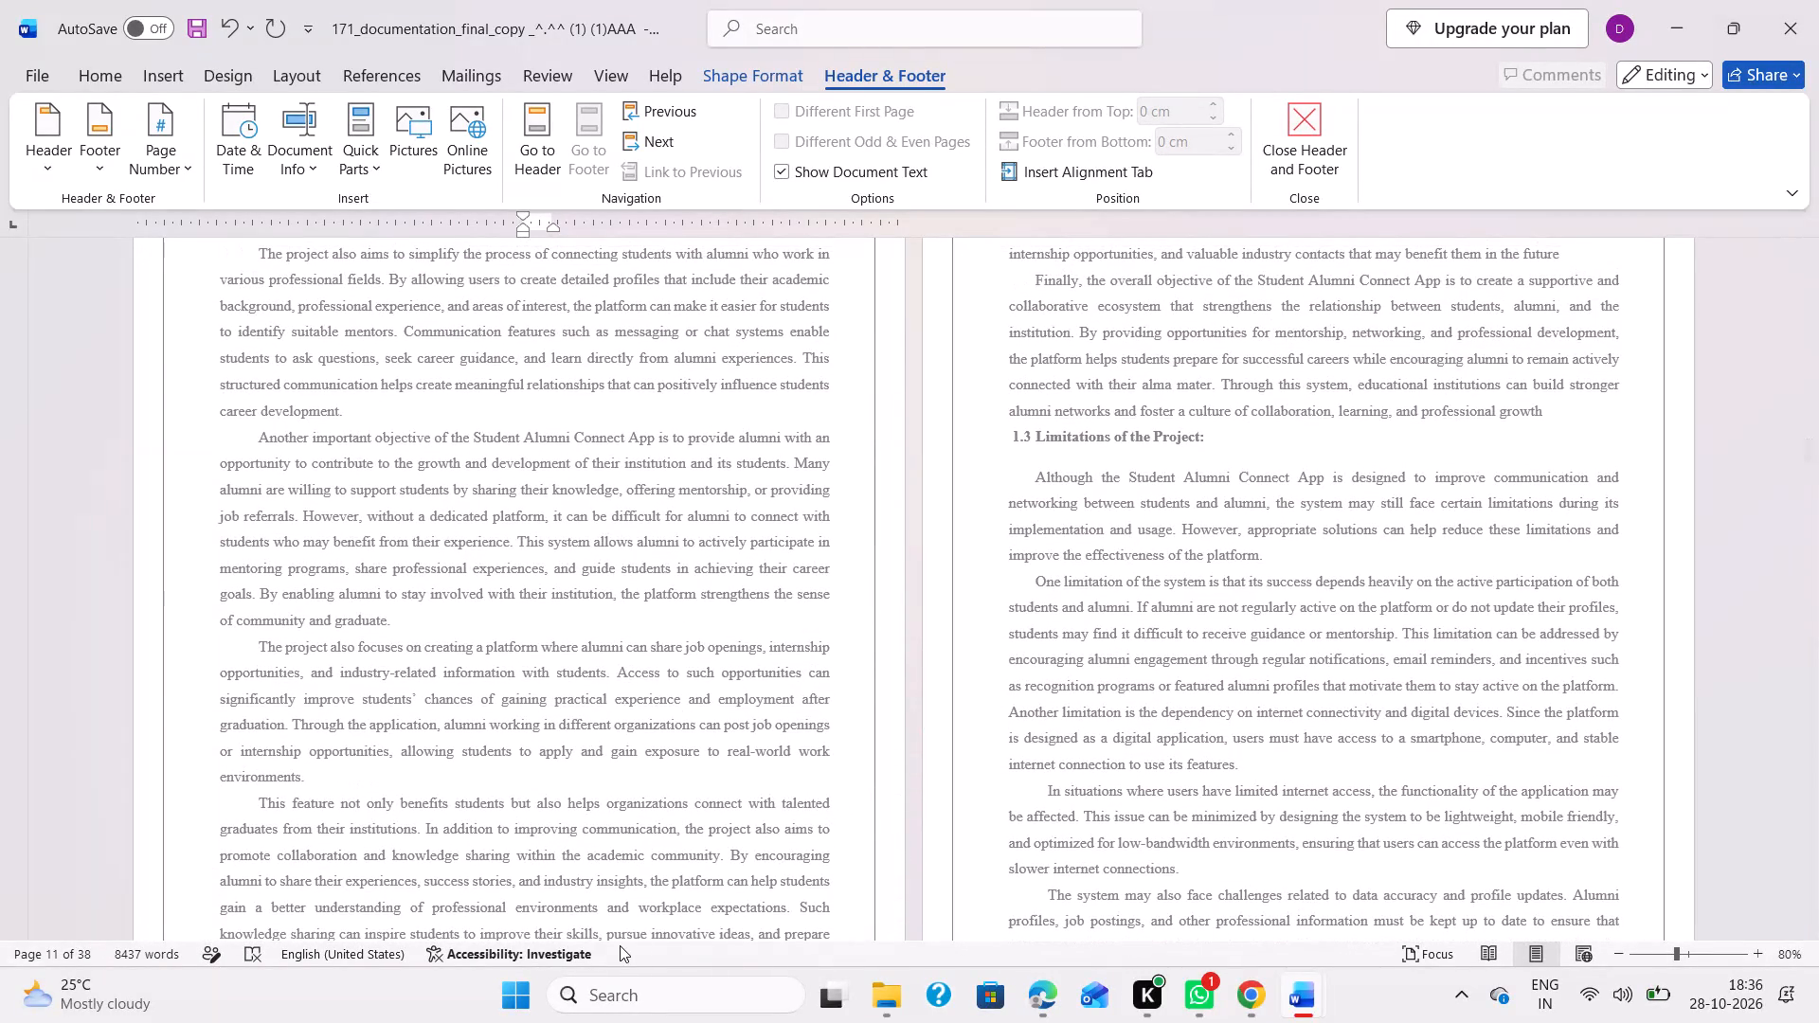
pyautogui.scroll(-2, 578, 781)
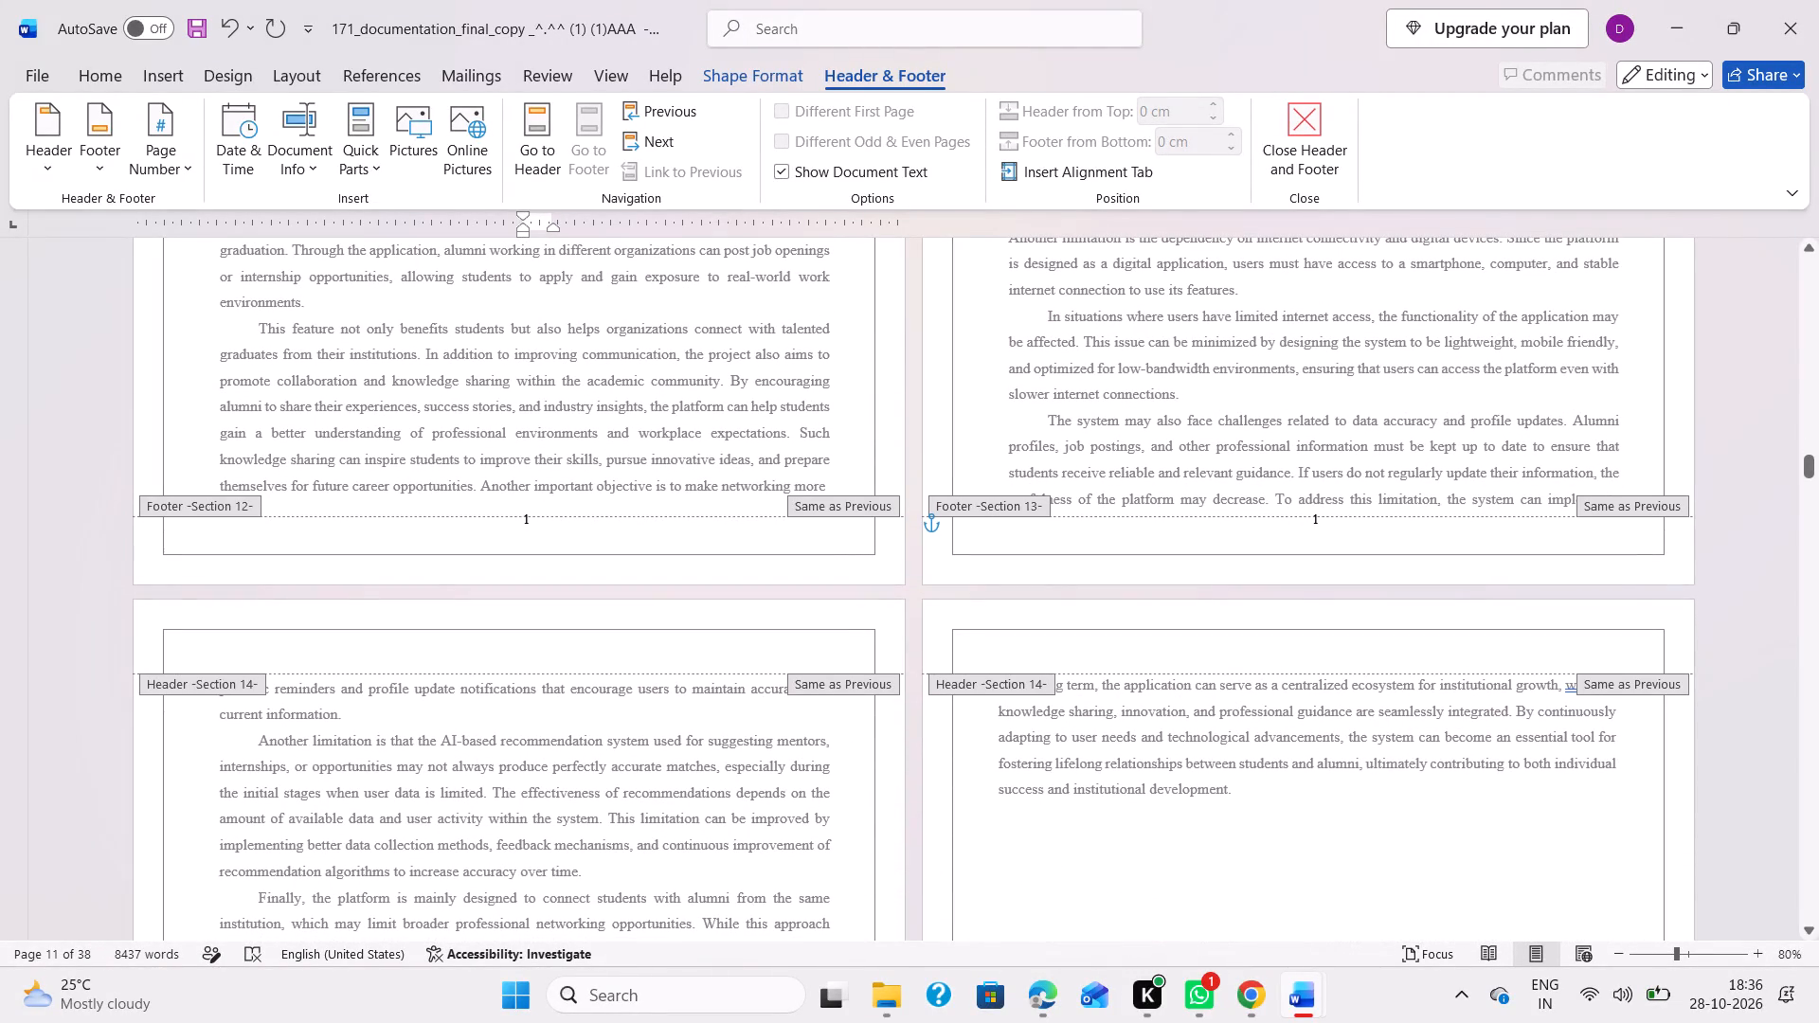
pyautogui.click(531, 522)
pyautogui.click(525, 519)
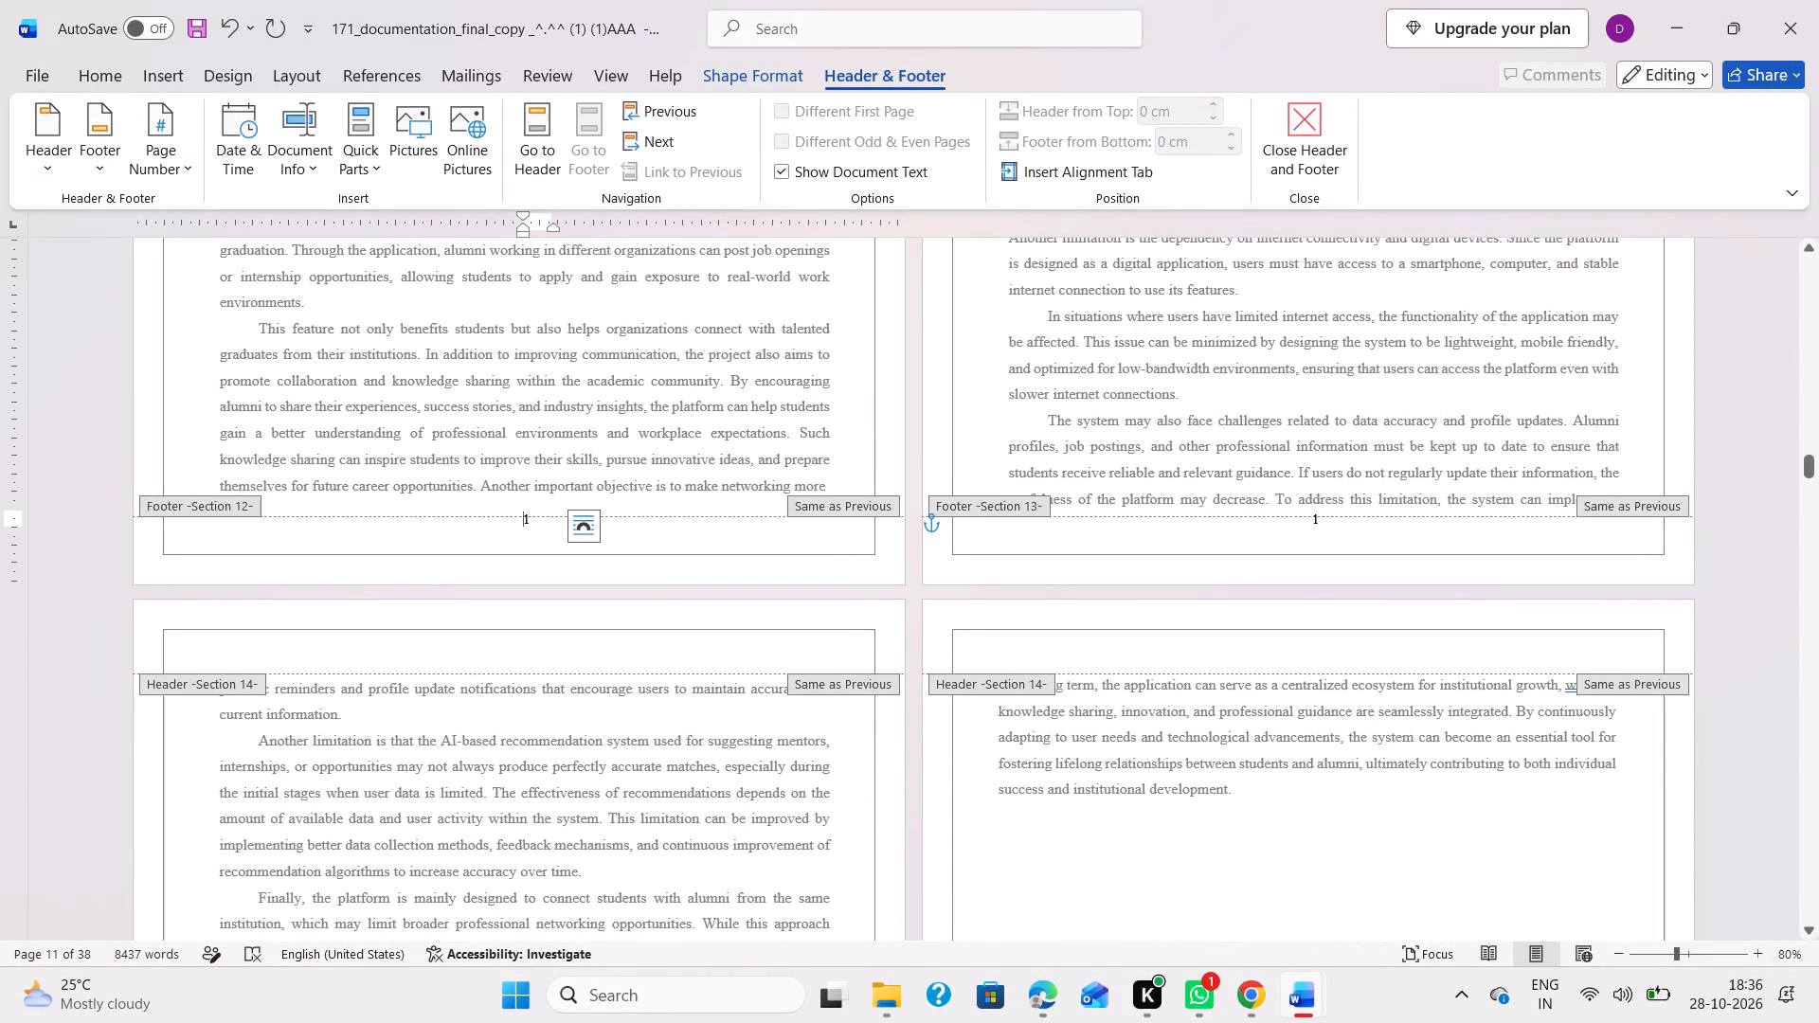
pyautogui.click(532, 517)
pyautogui.click(170, 147)
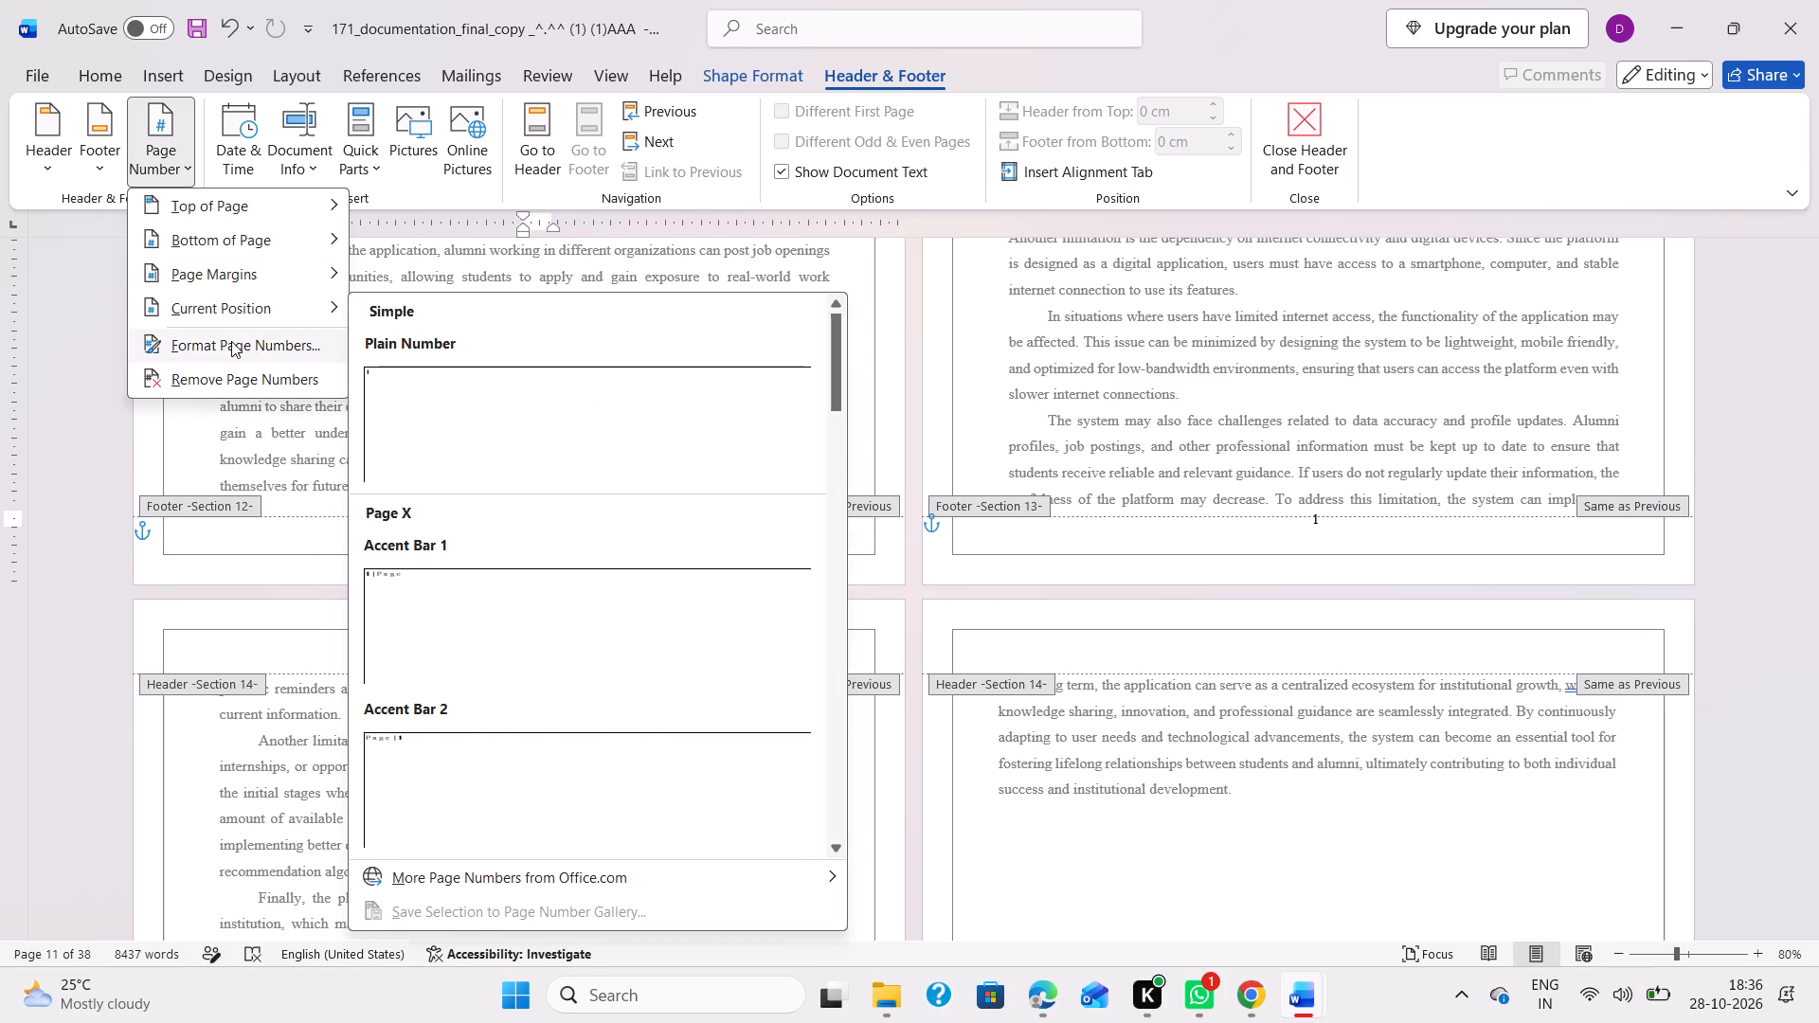
pyautogui.click(231, 341)
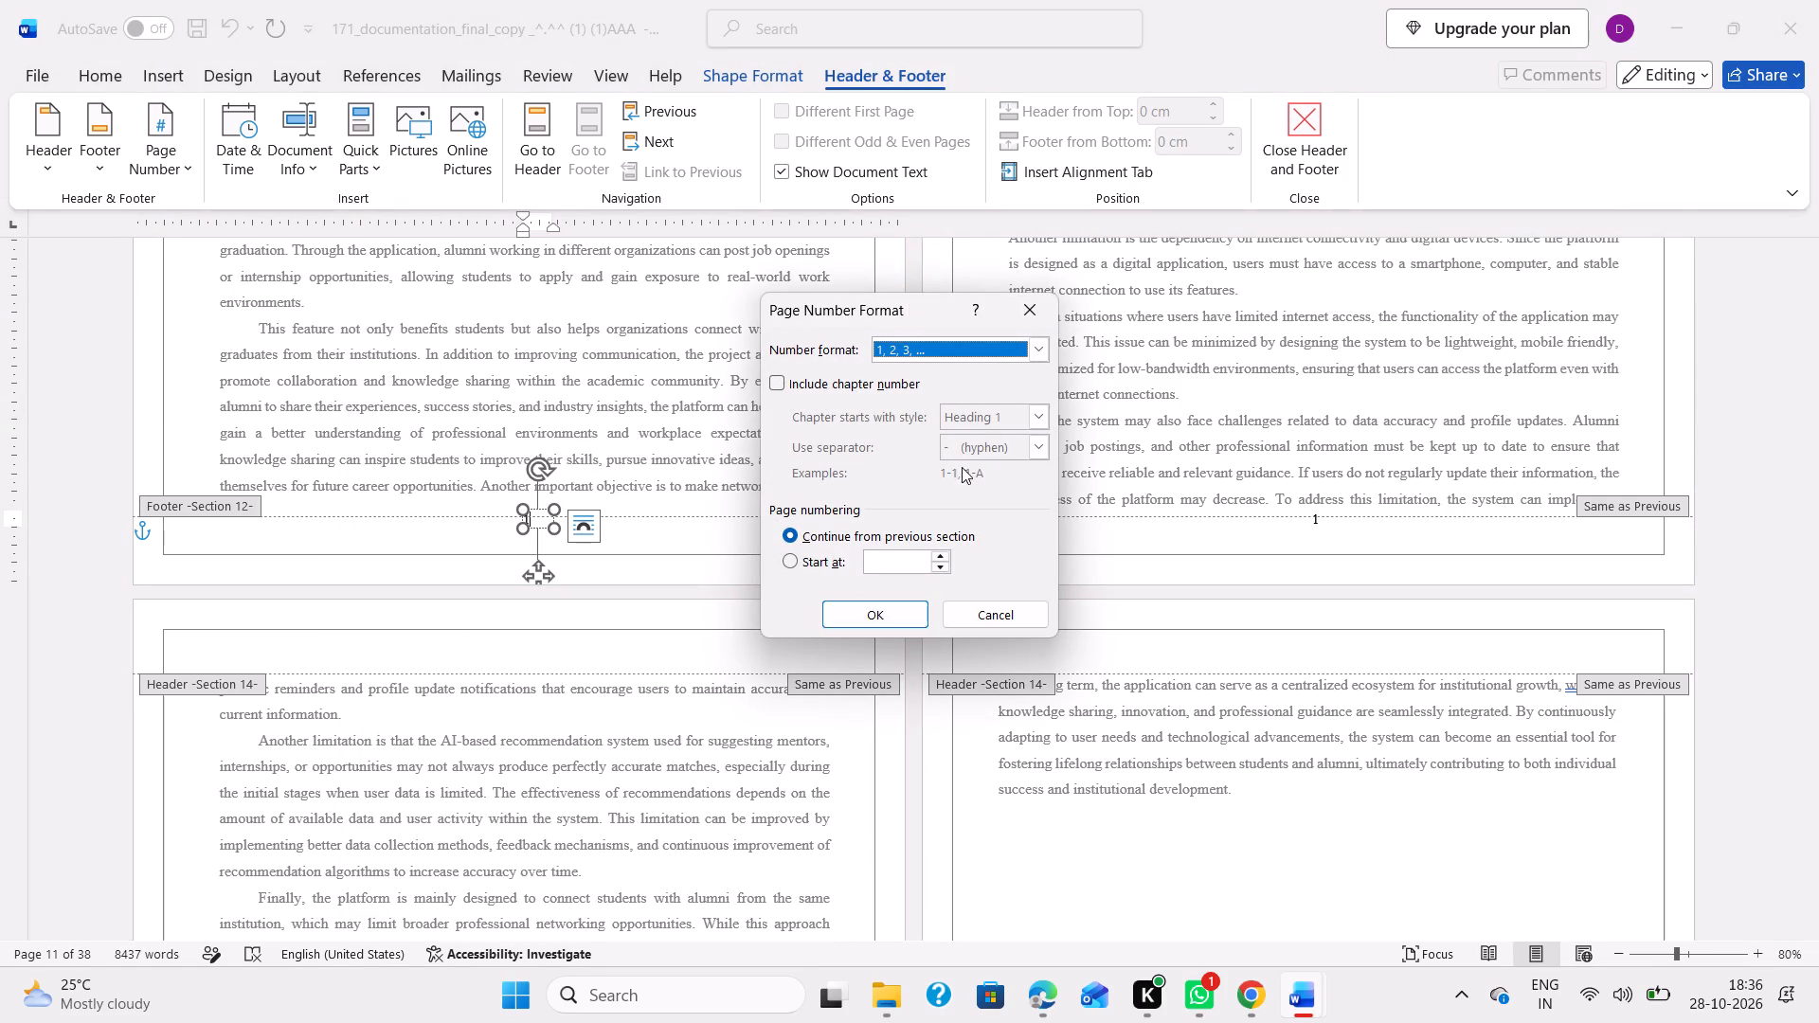
pyautogui.click(785, 561)
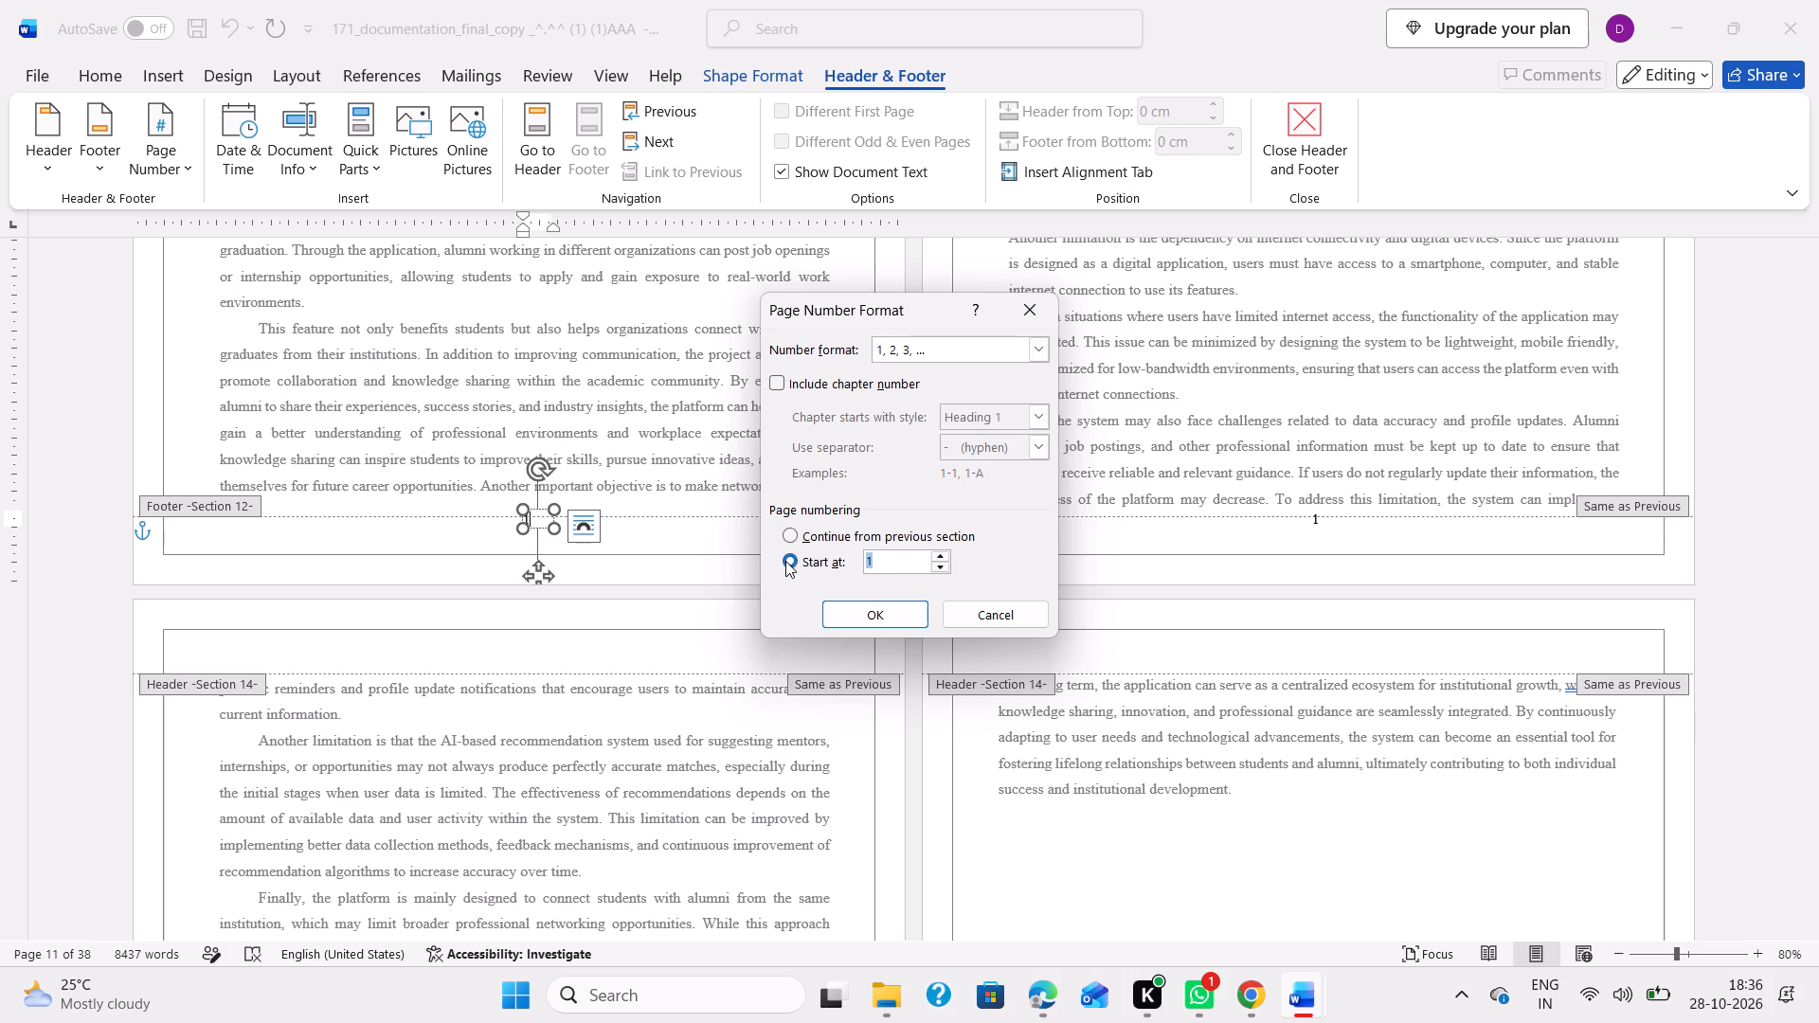
pyautogui.click(873, 566)
pyautogui.click(872, 612)
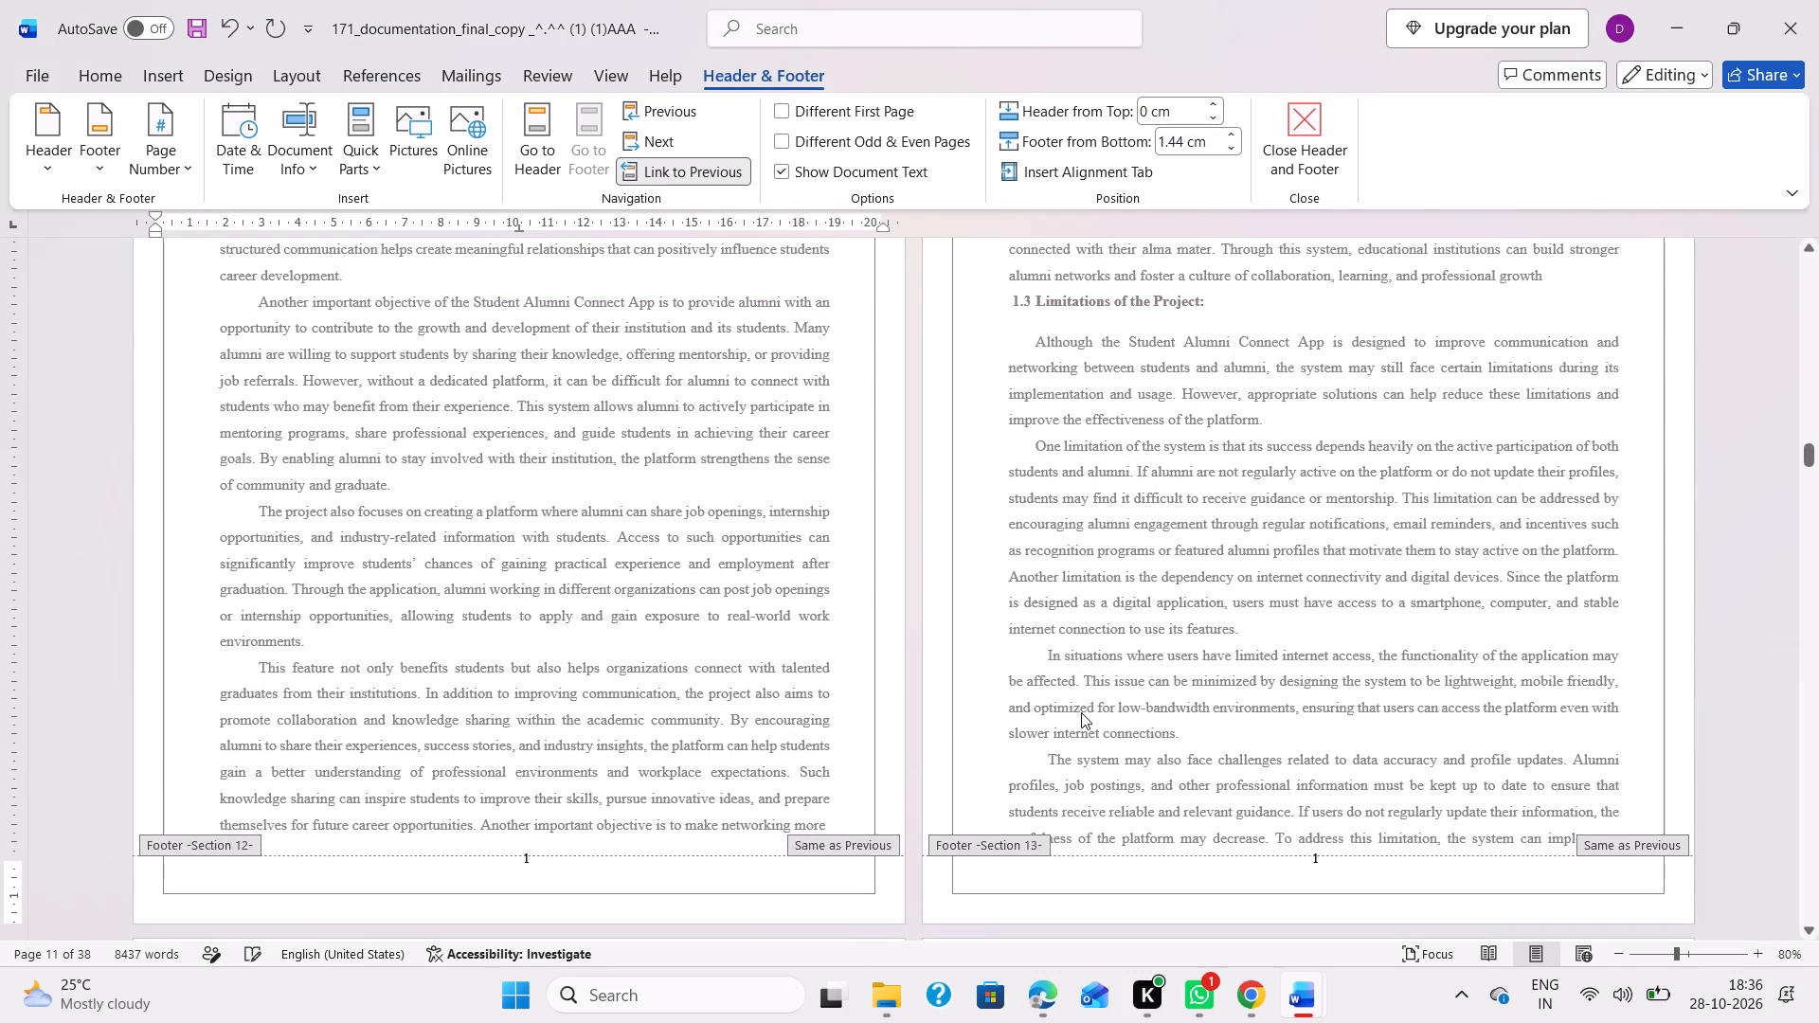
# Insert a Plain Number 2 page number at the bottom of the page in the Chapter 1 Section 11 footer.
pyautogui.scroll(-5, 1081, 712)
pyautogui.scroll(7, 1081, 712)
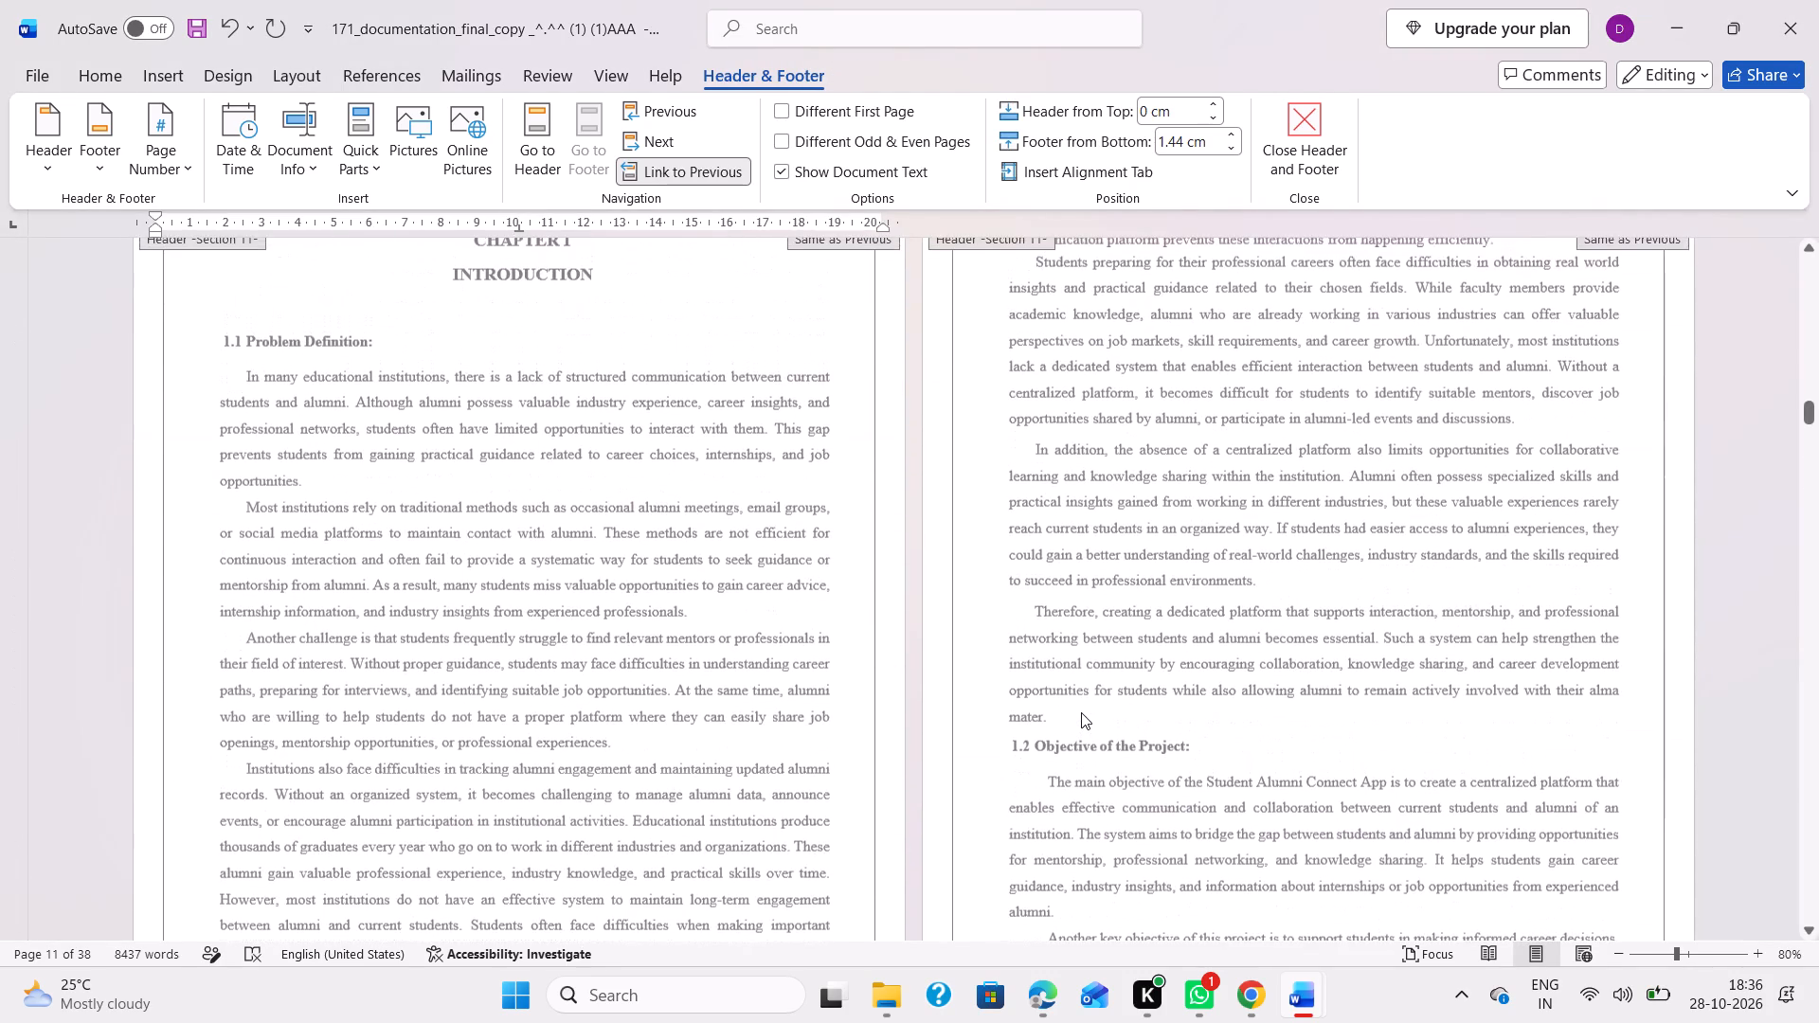
pyautogui.scroll(2, 1081, 712)
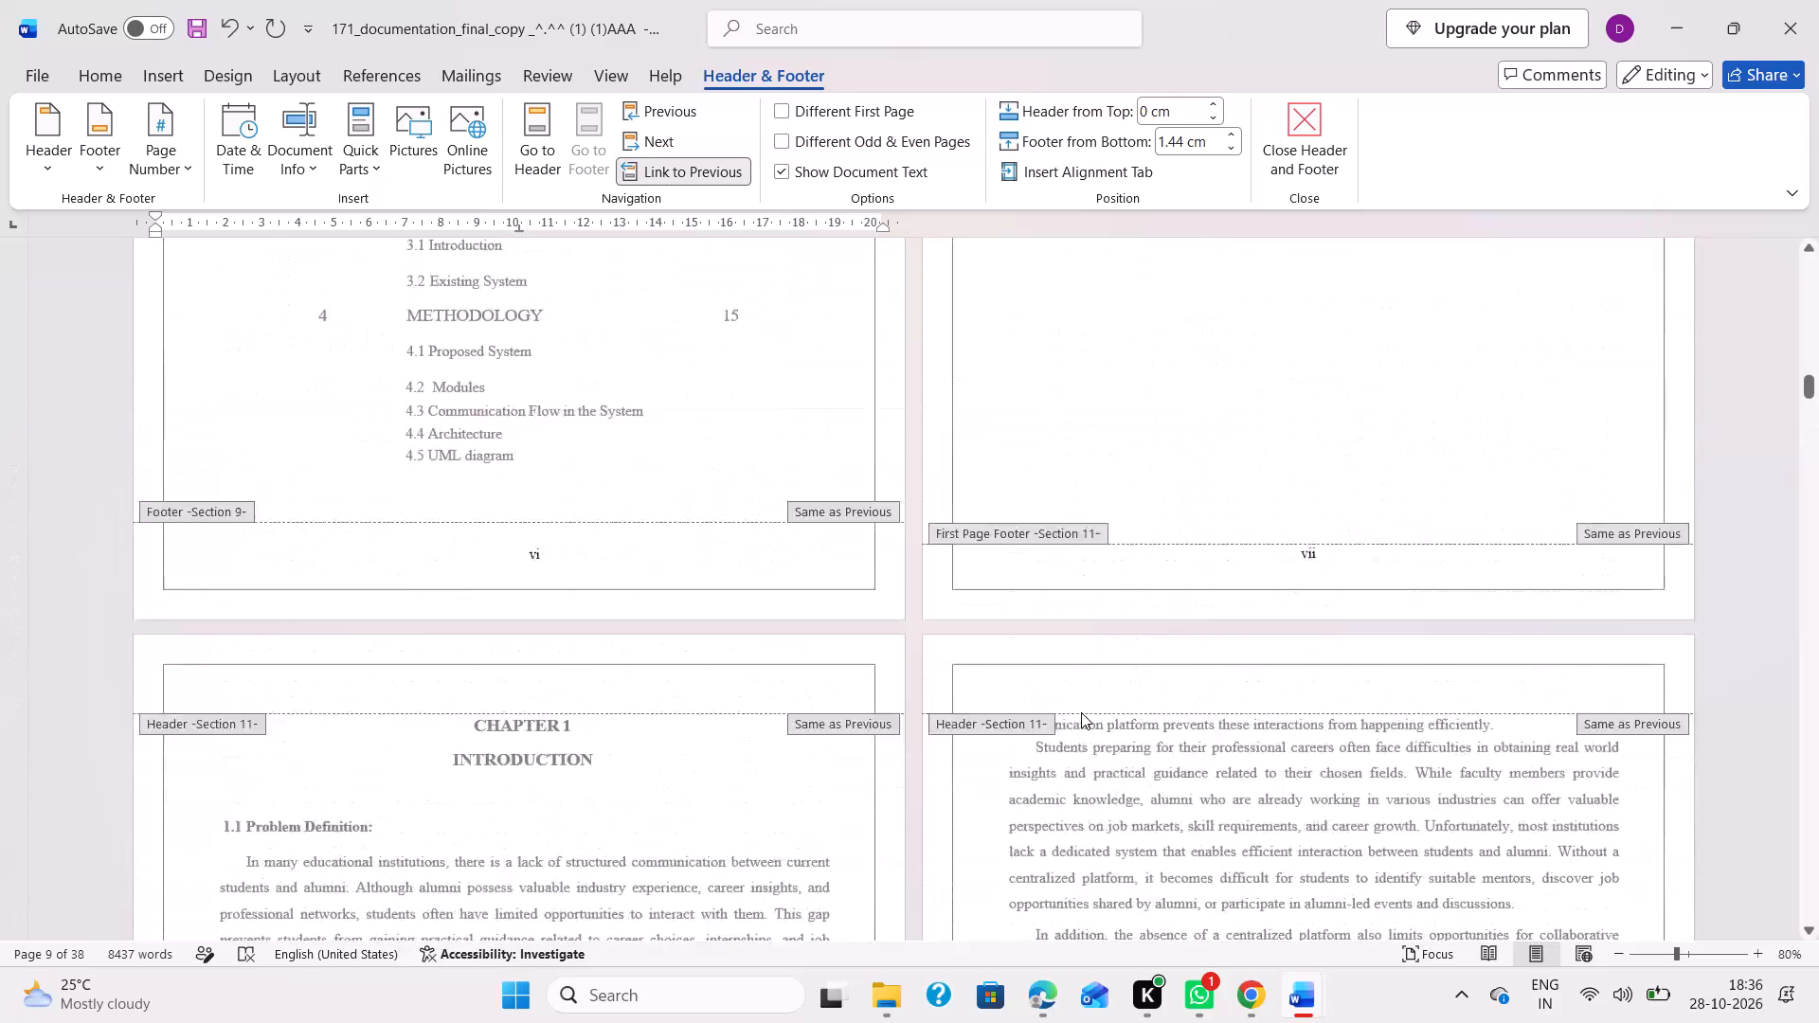
pyautogui.scroll(1, 1081, 712)
pyautogui.scroll(-5, 1081, 712)
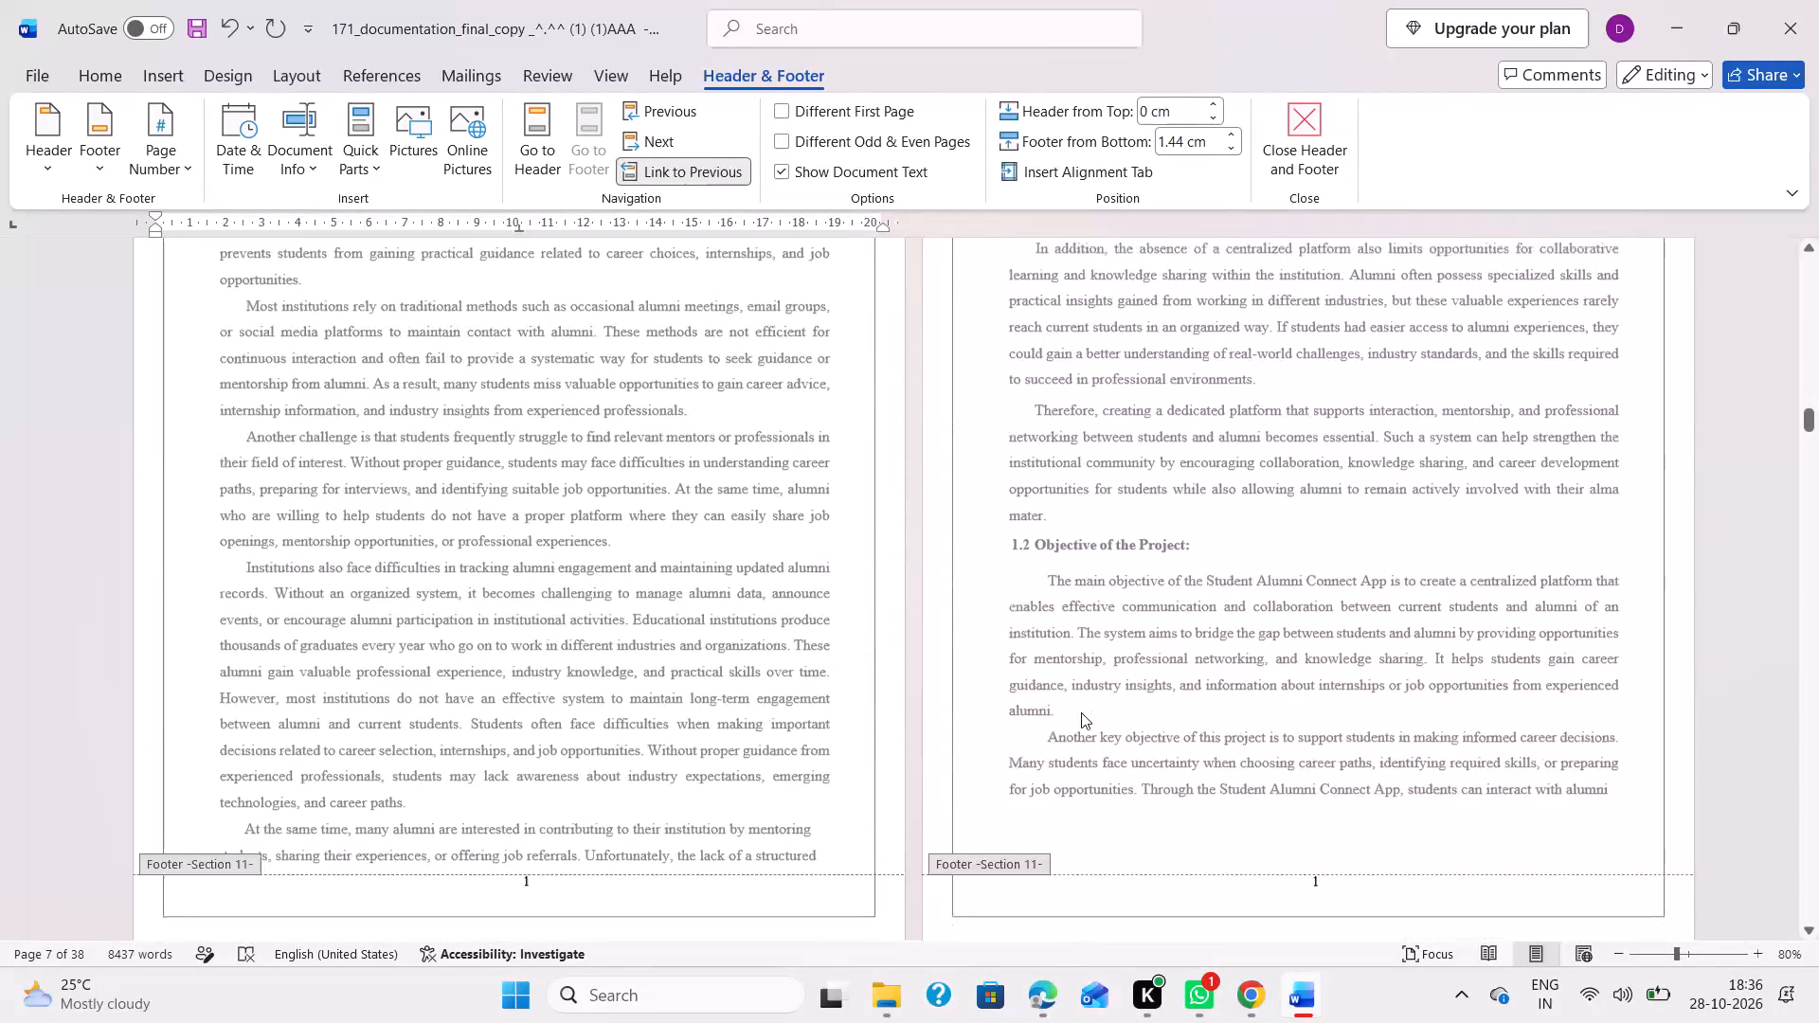
pyautogui.click(530, 876)
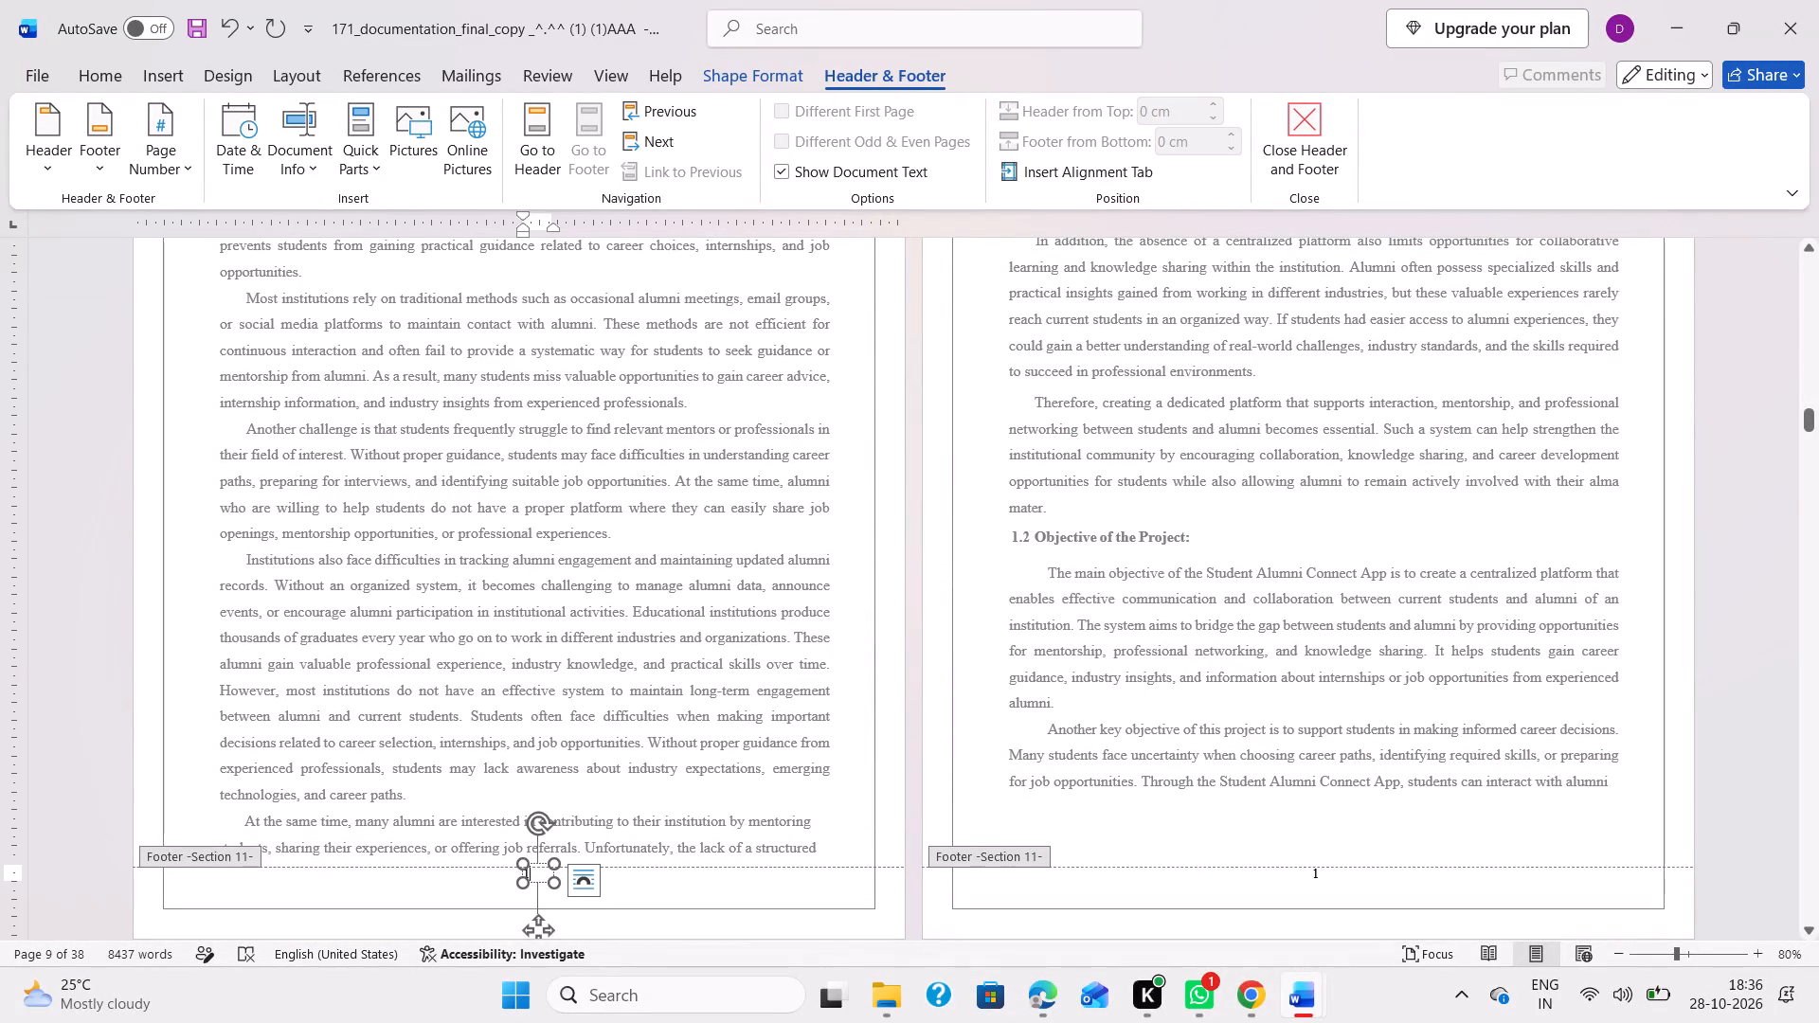
pyautogui.click(760, 60)
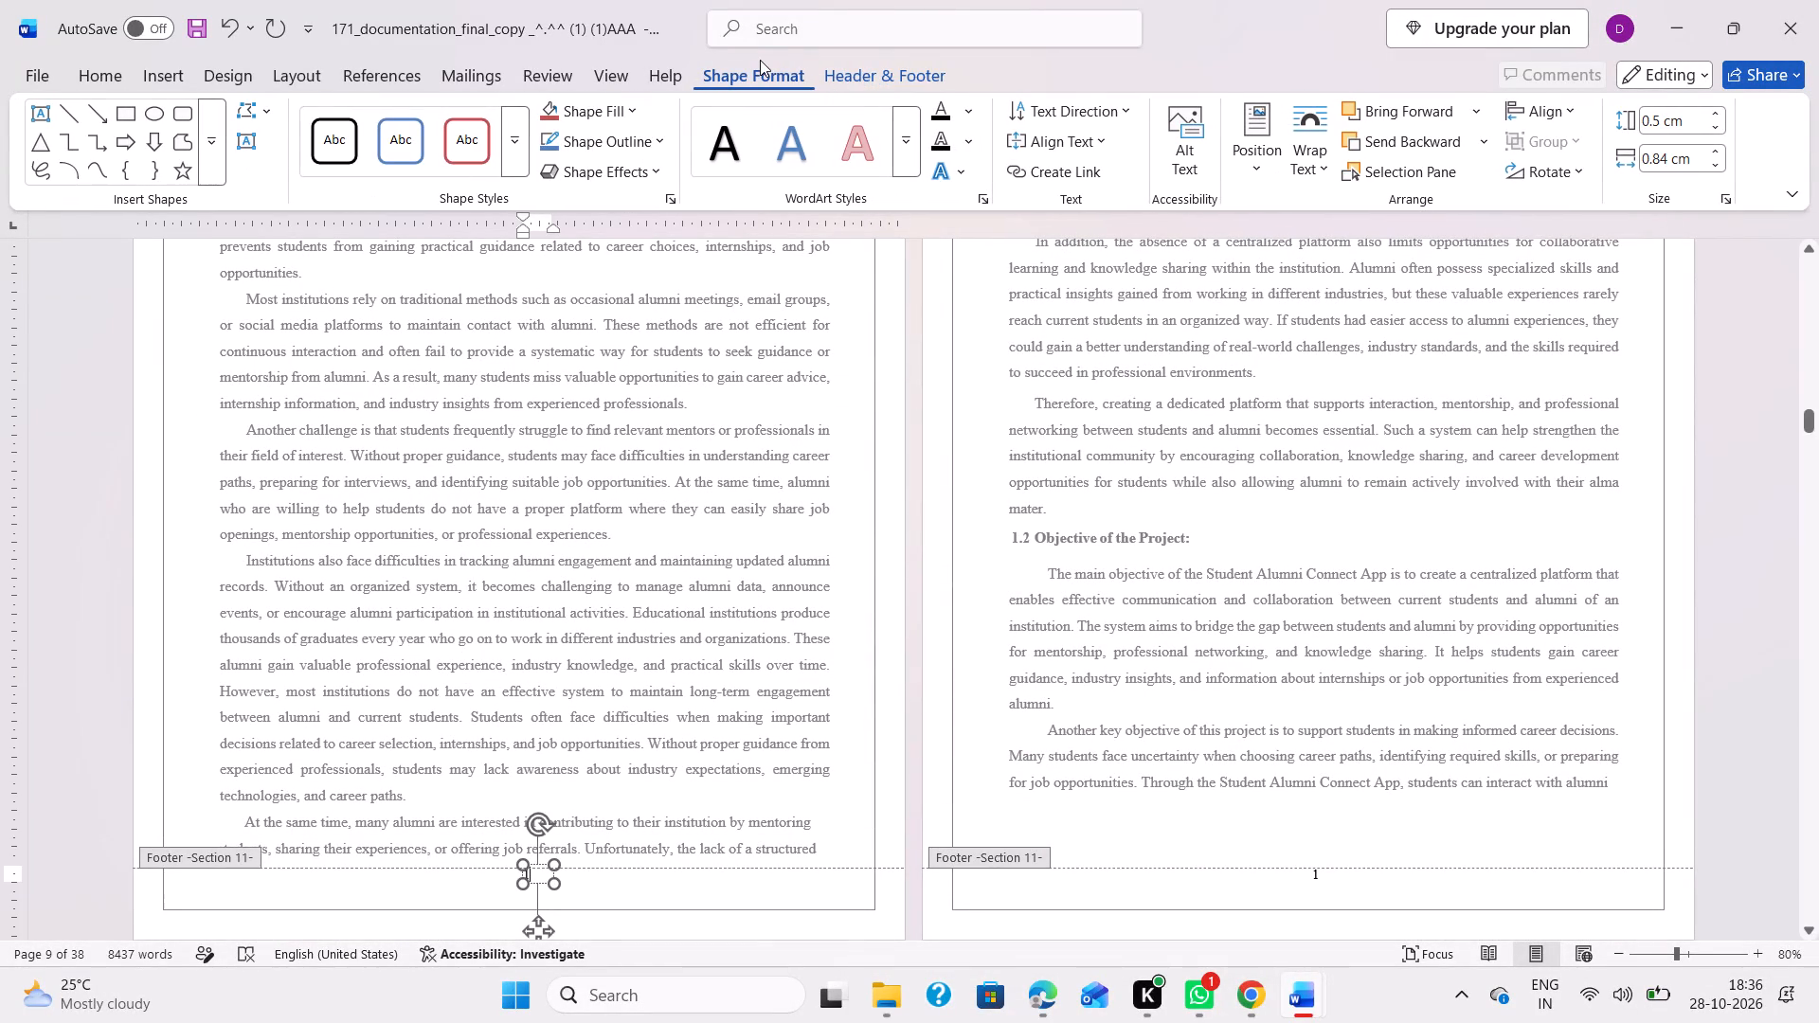
pyautogui.click(842, 69)
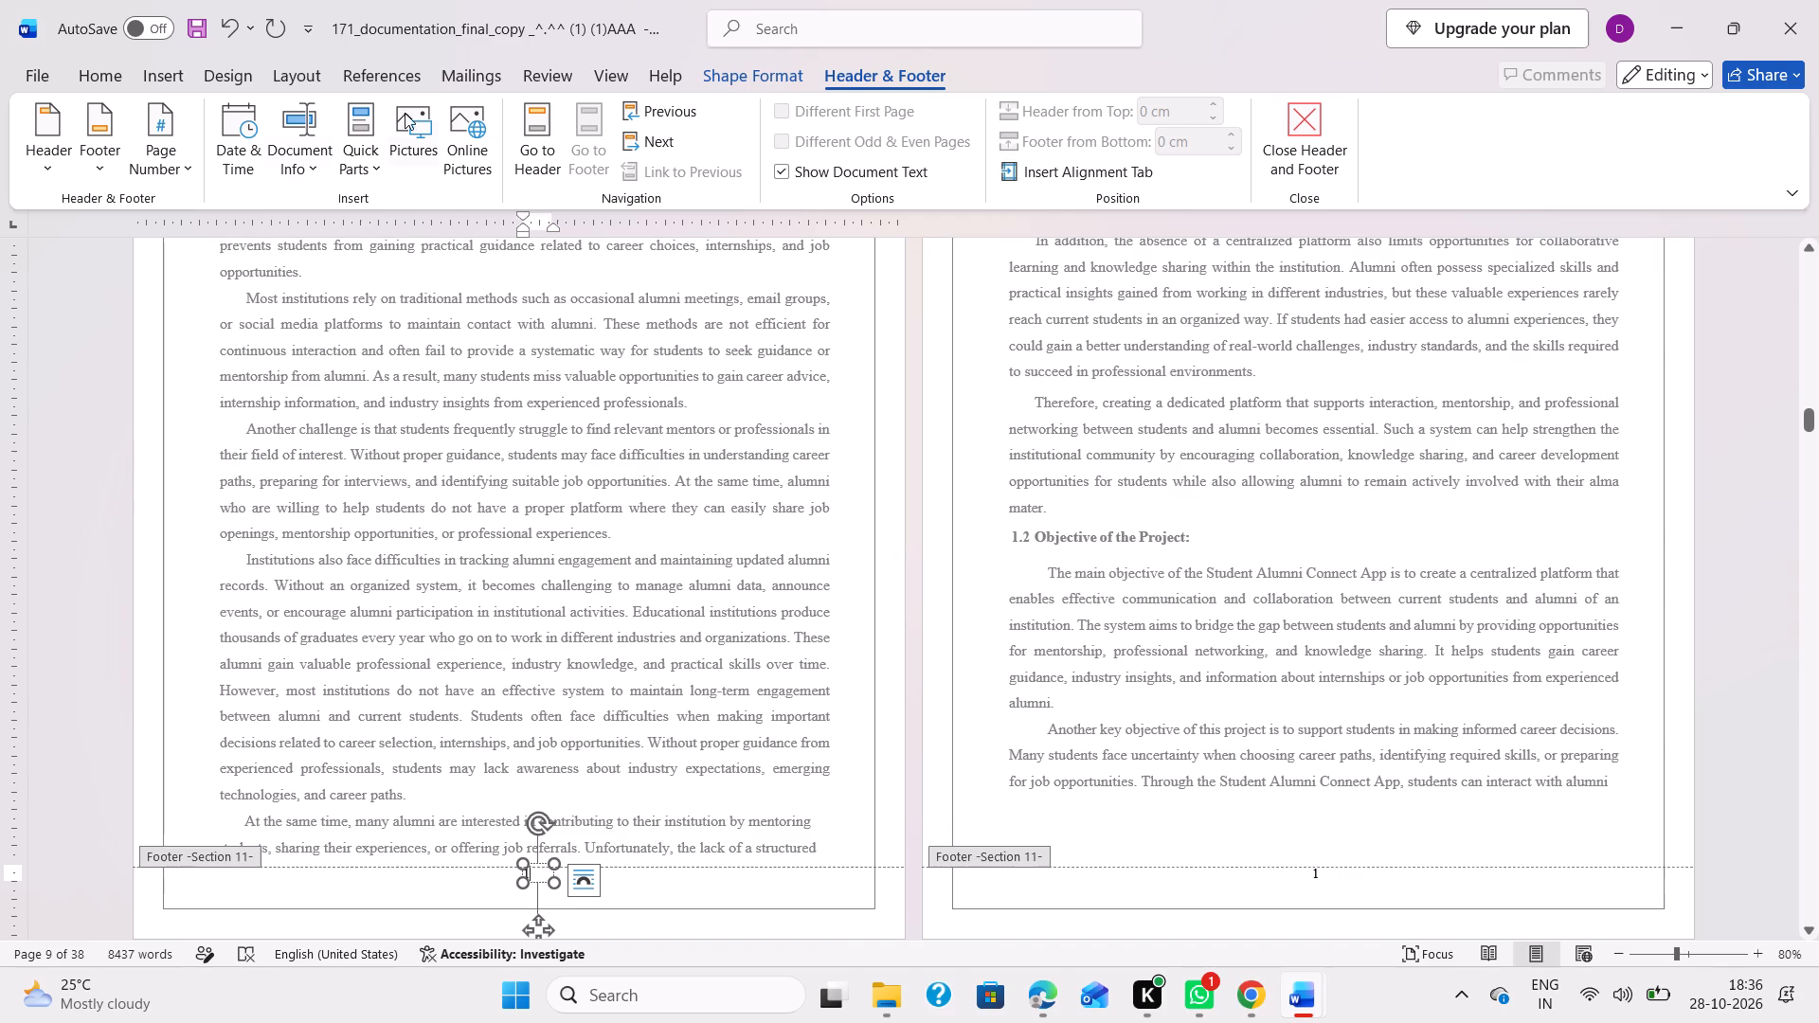
pyautogui.click(165, 157)
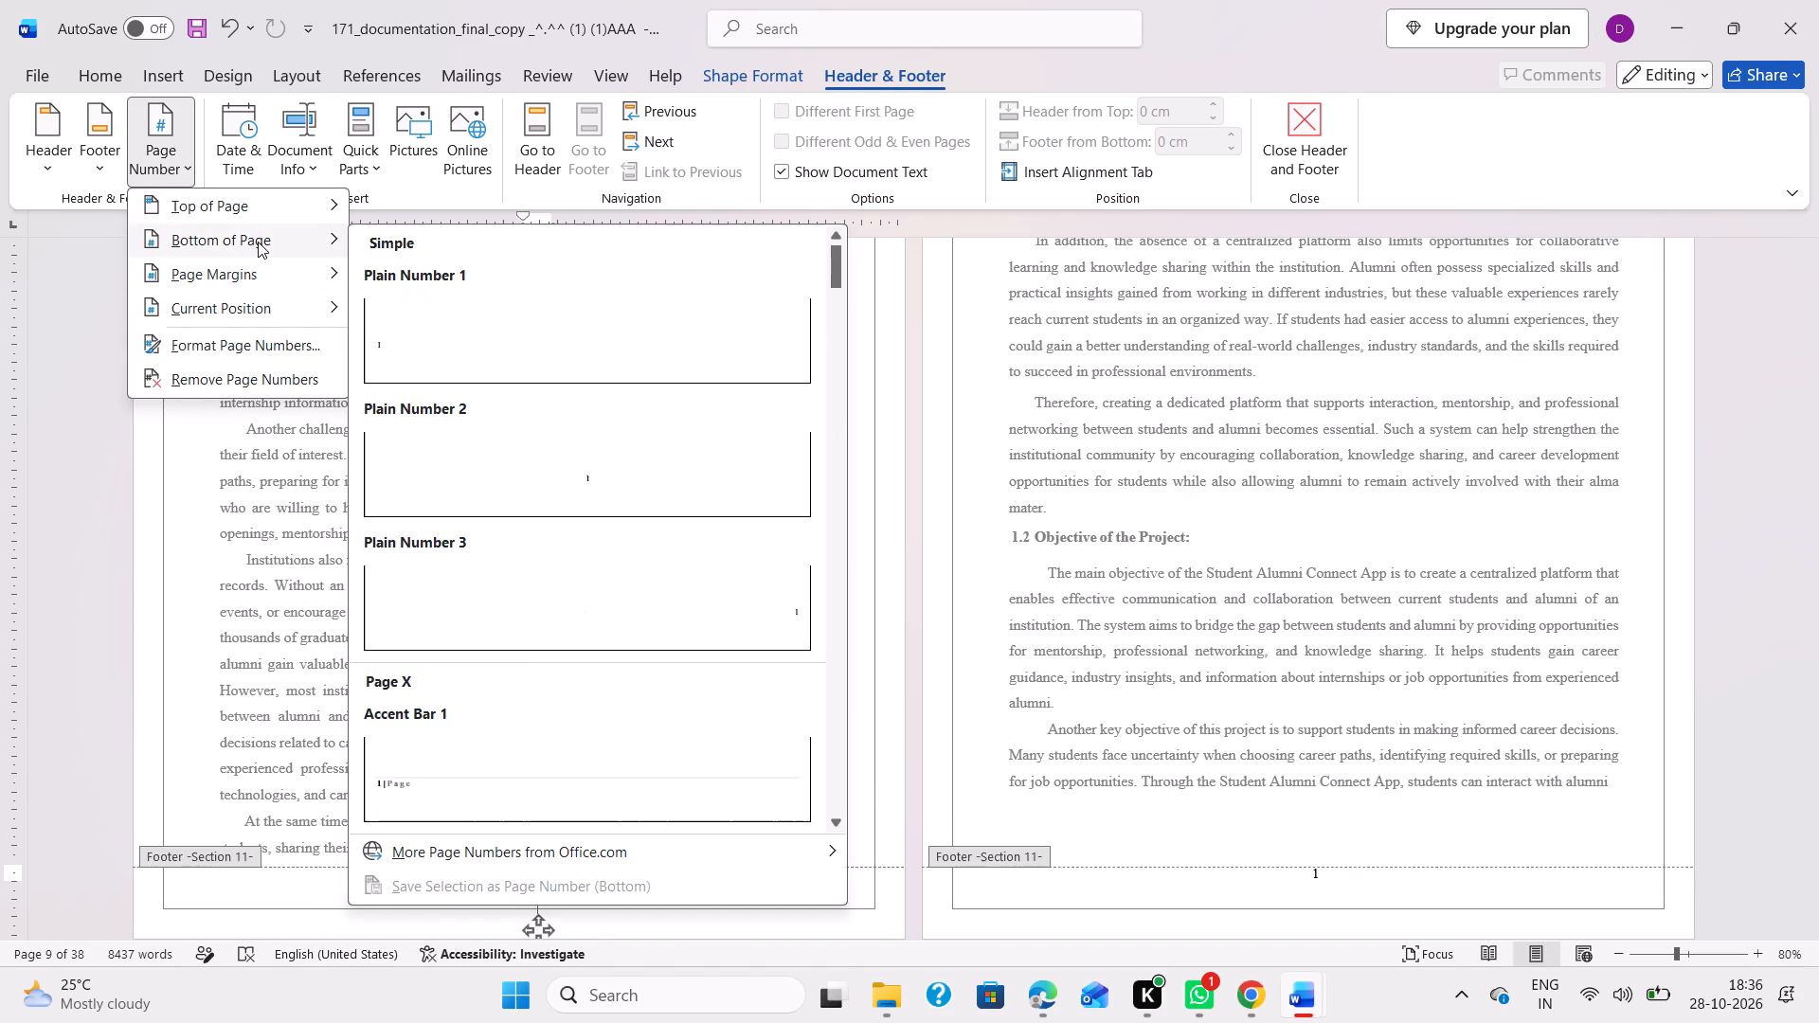
pyautogui.click(475, 465)
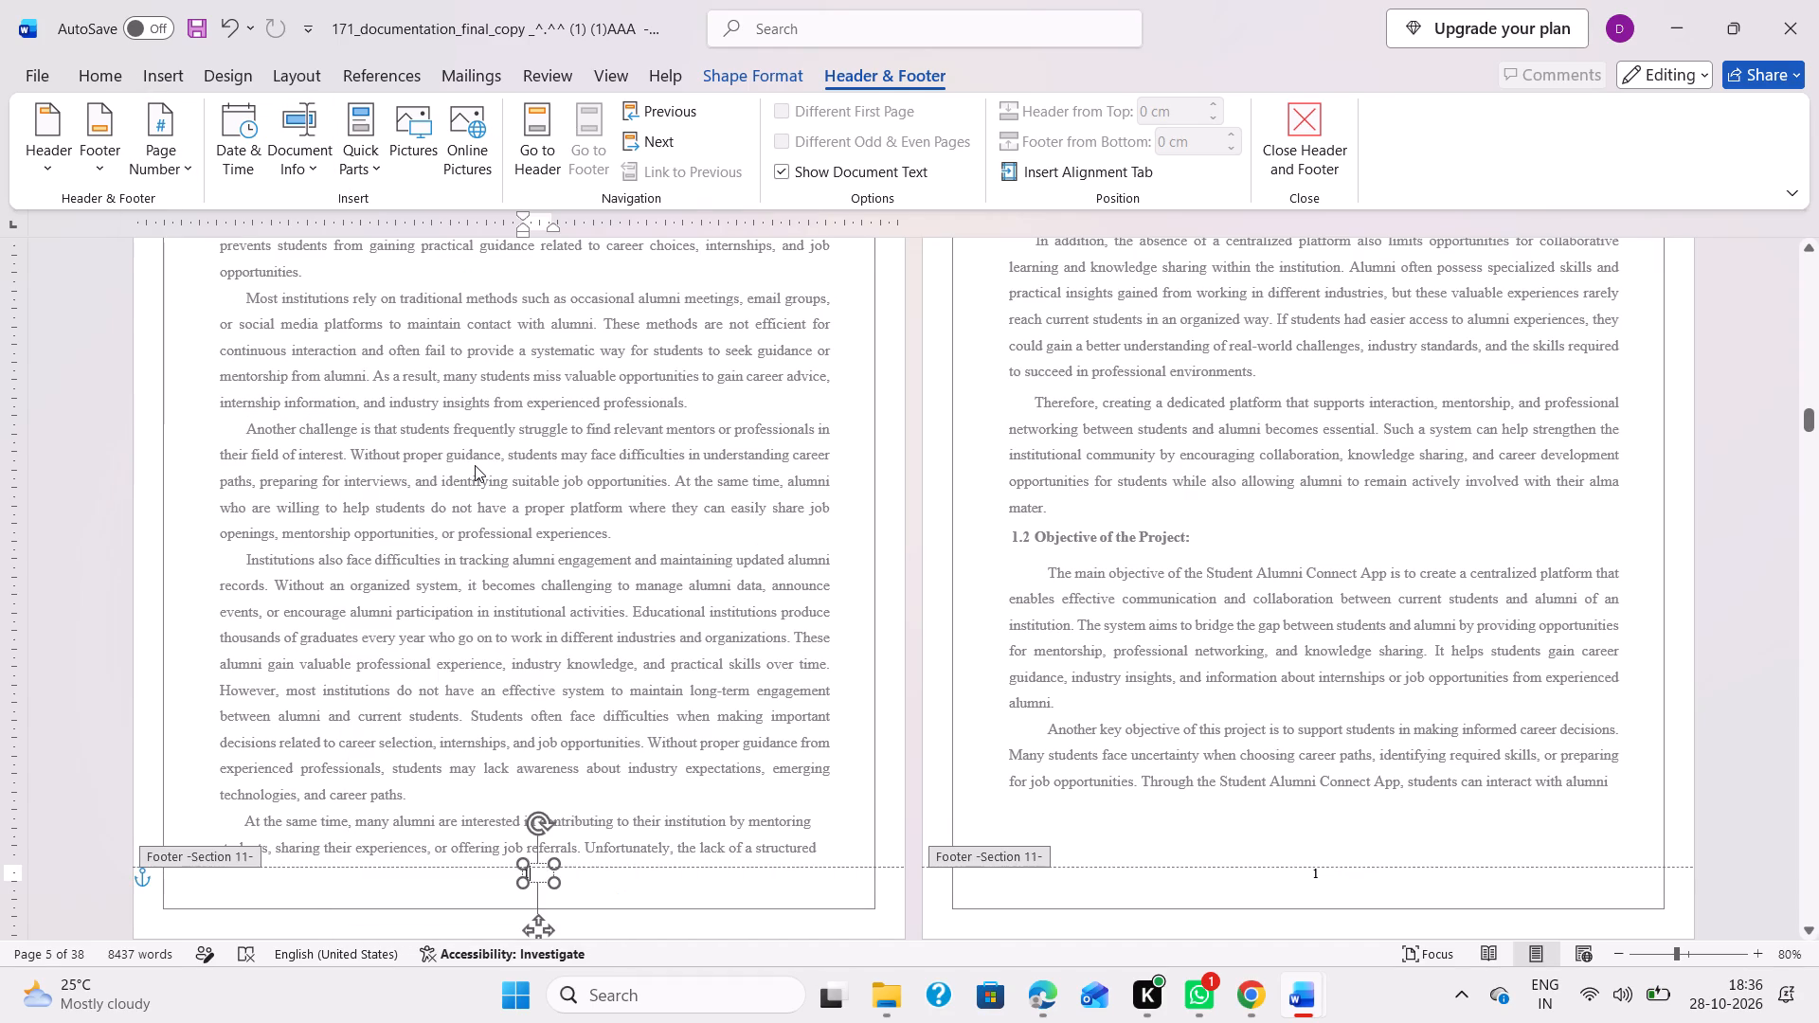
# Check the Section 11 footer numbers on the Chapter 1 pages and return to the body text.
pyautogui.scroll(4, 850, 698)
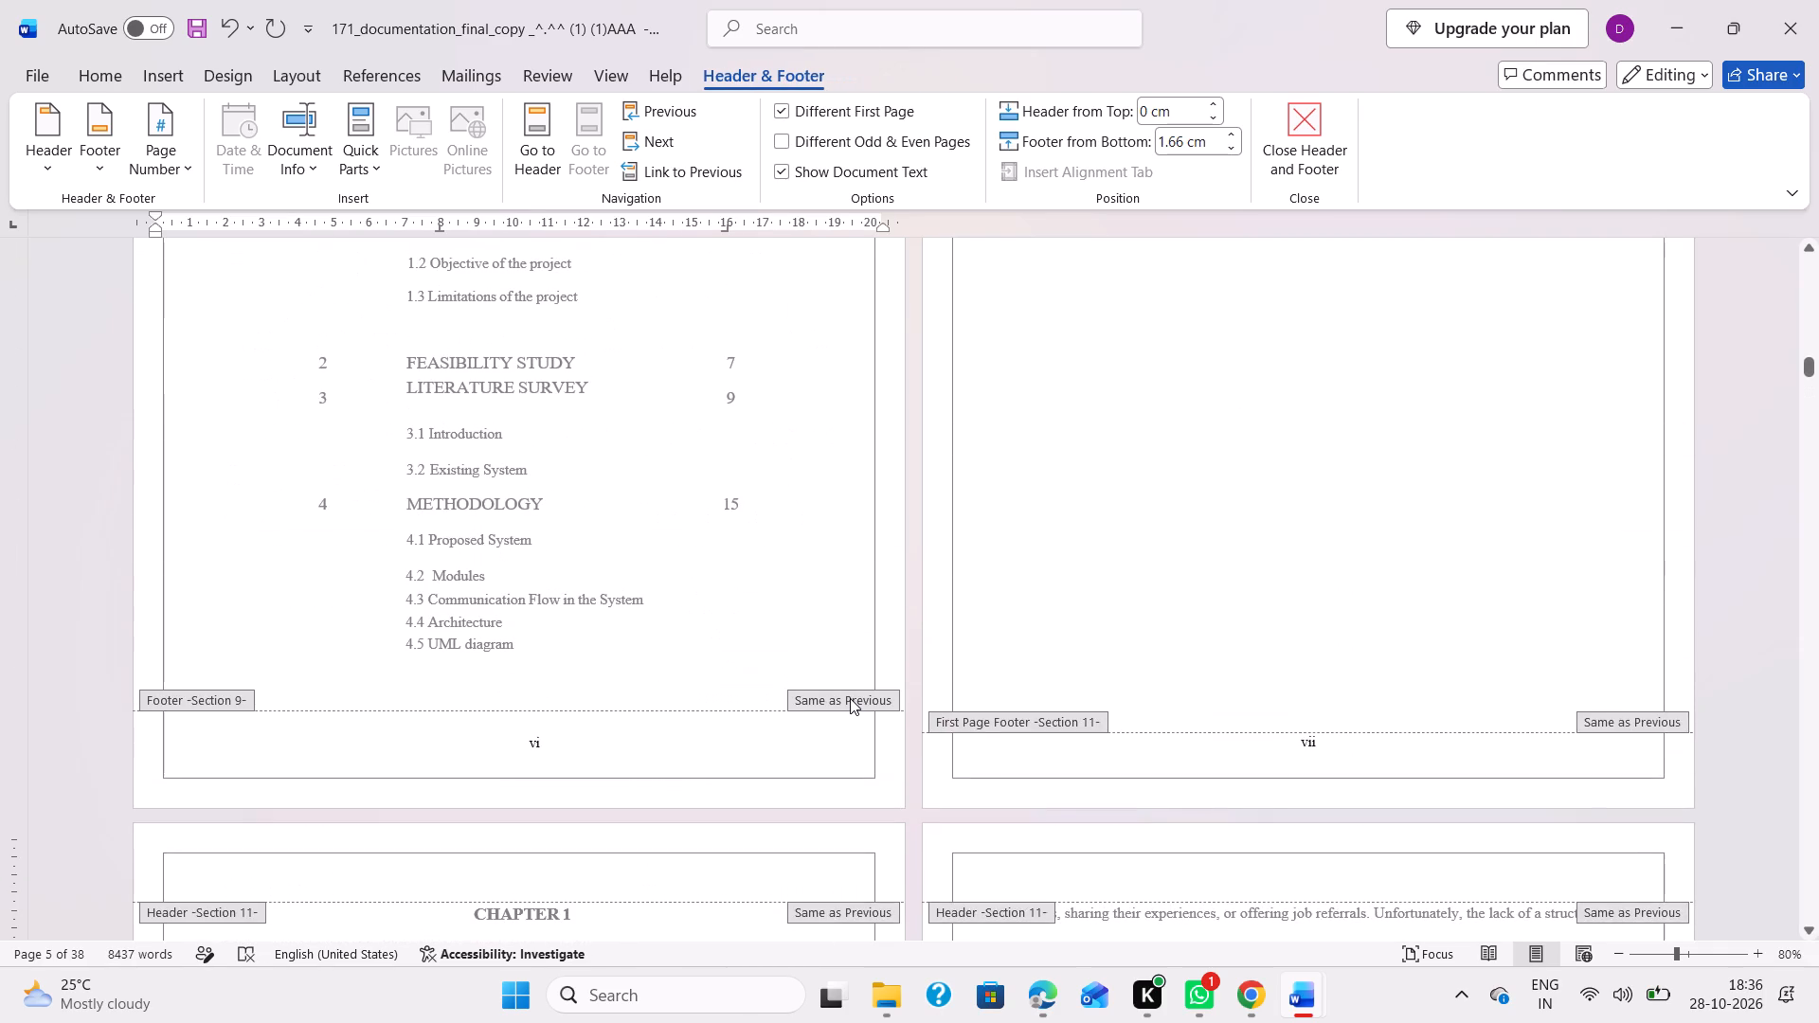
pyautogui.scroll(-4, 850, 698)
pyautogui.scroll(-2, 1066, 632)
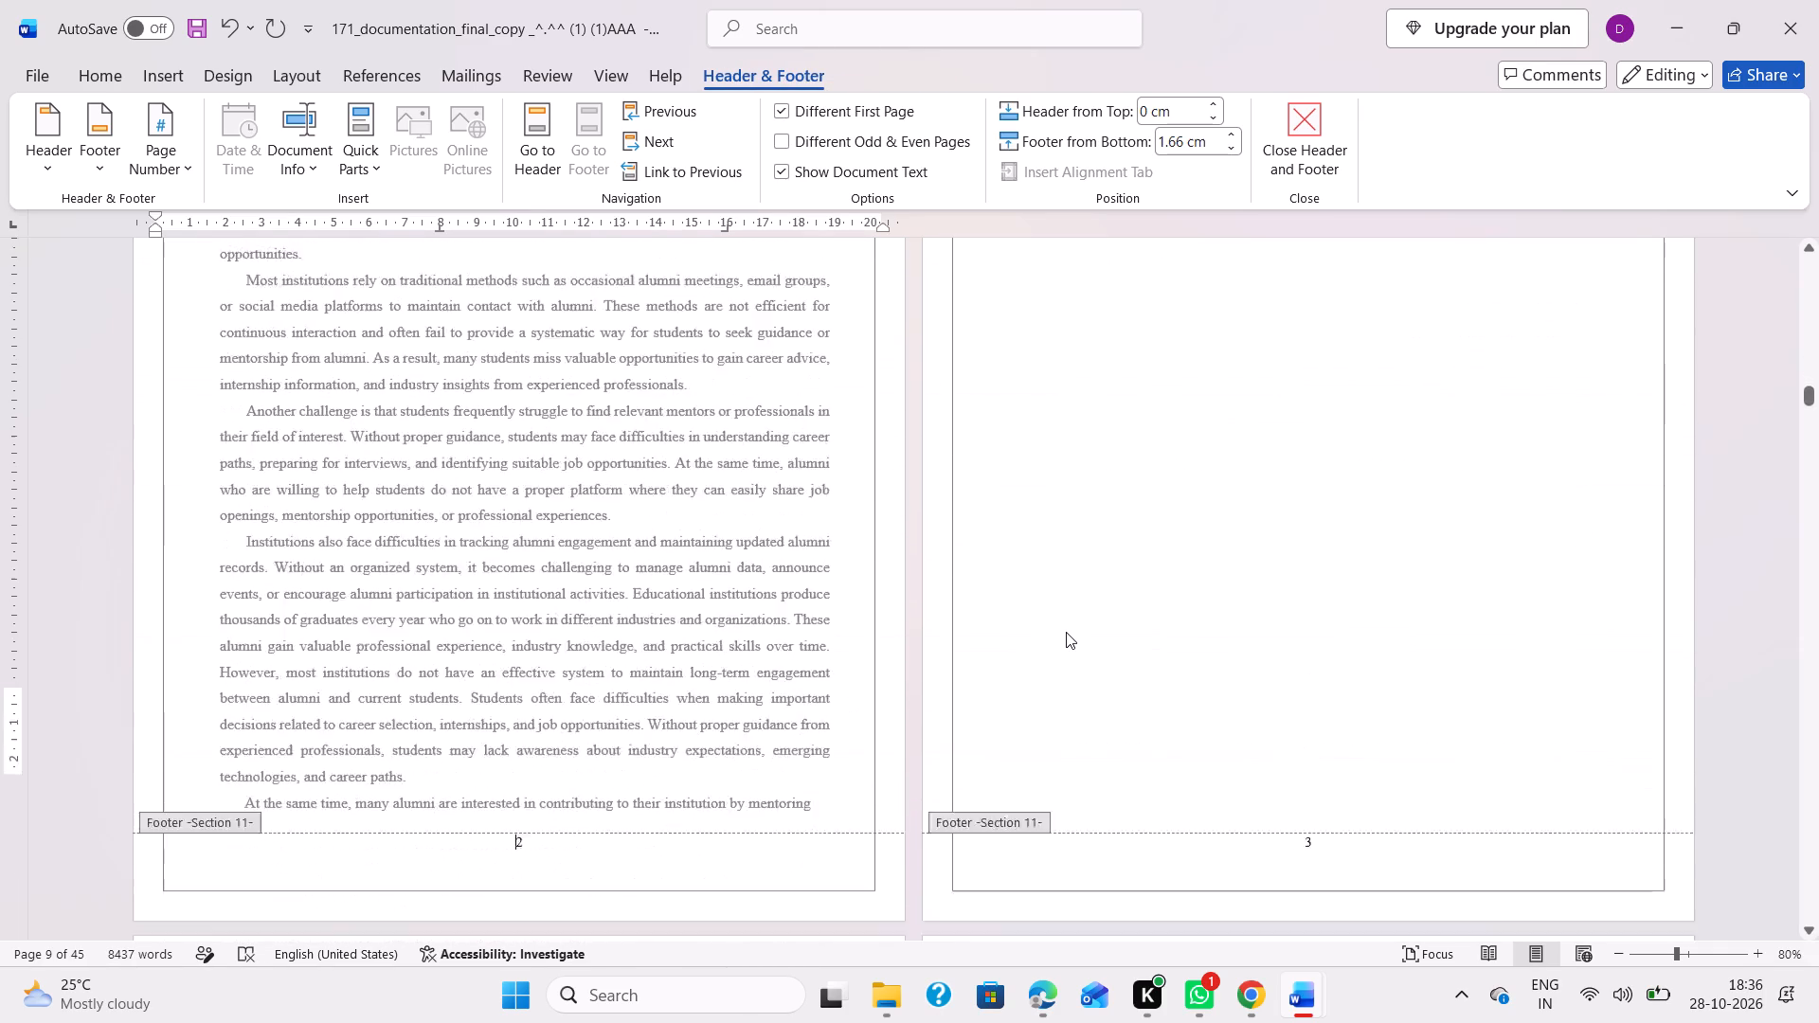
pyautogui.scroll(3, 1066, 632)
pyautogui.click(1054, 701)
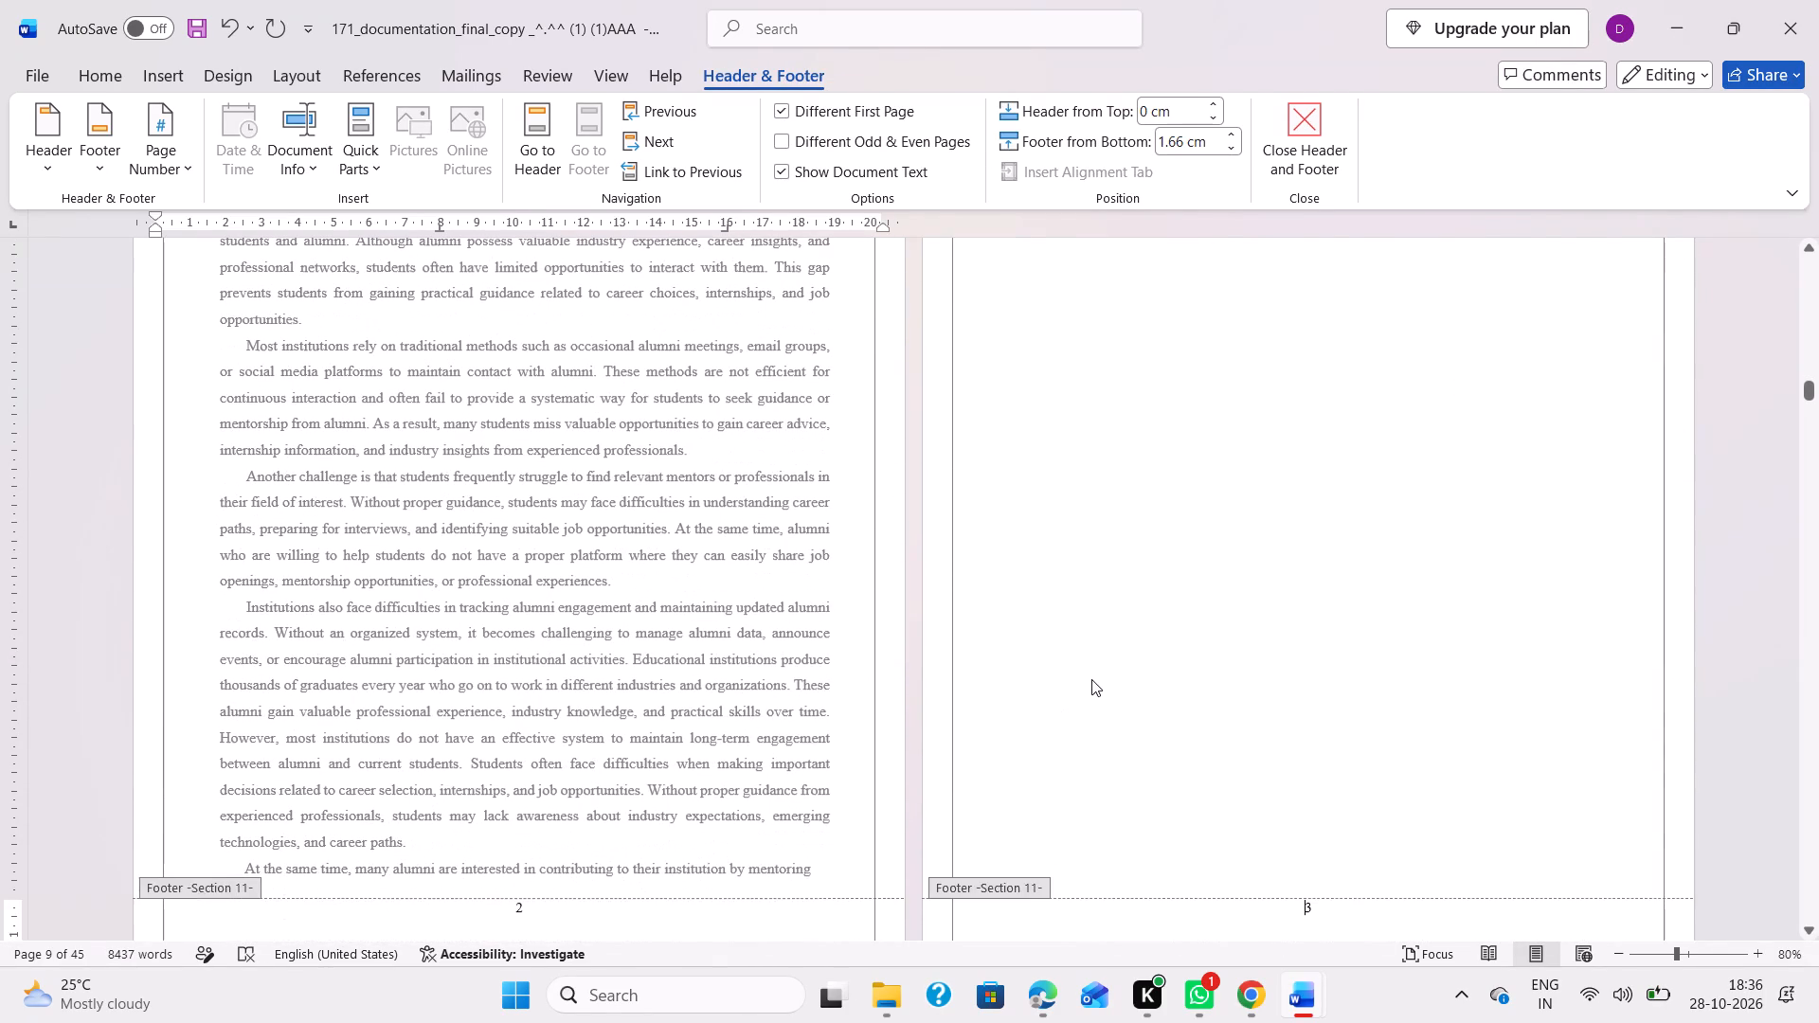
pyautogui.doubleClick(1091, 679)
# Delete the empty space after "the lack of a structured" to bring the "communication platform prevents" line directly beneath it.
pyautogui.scroll(3, 1133, 651)
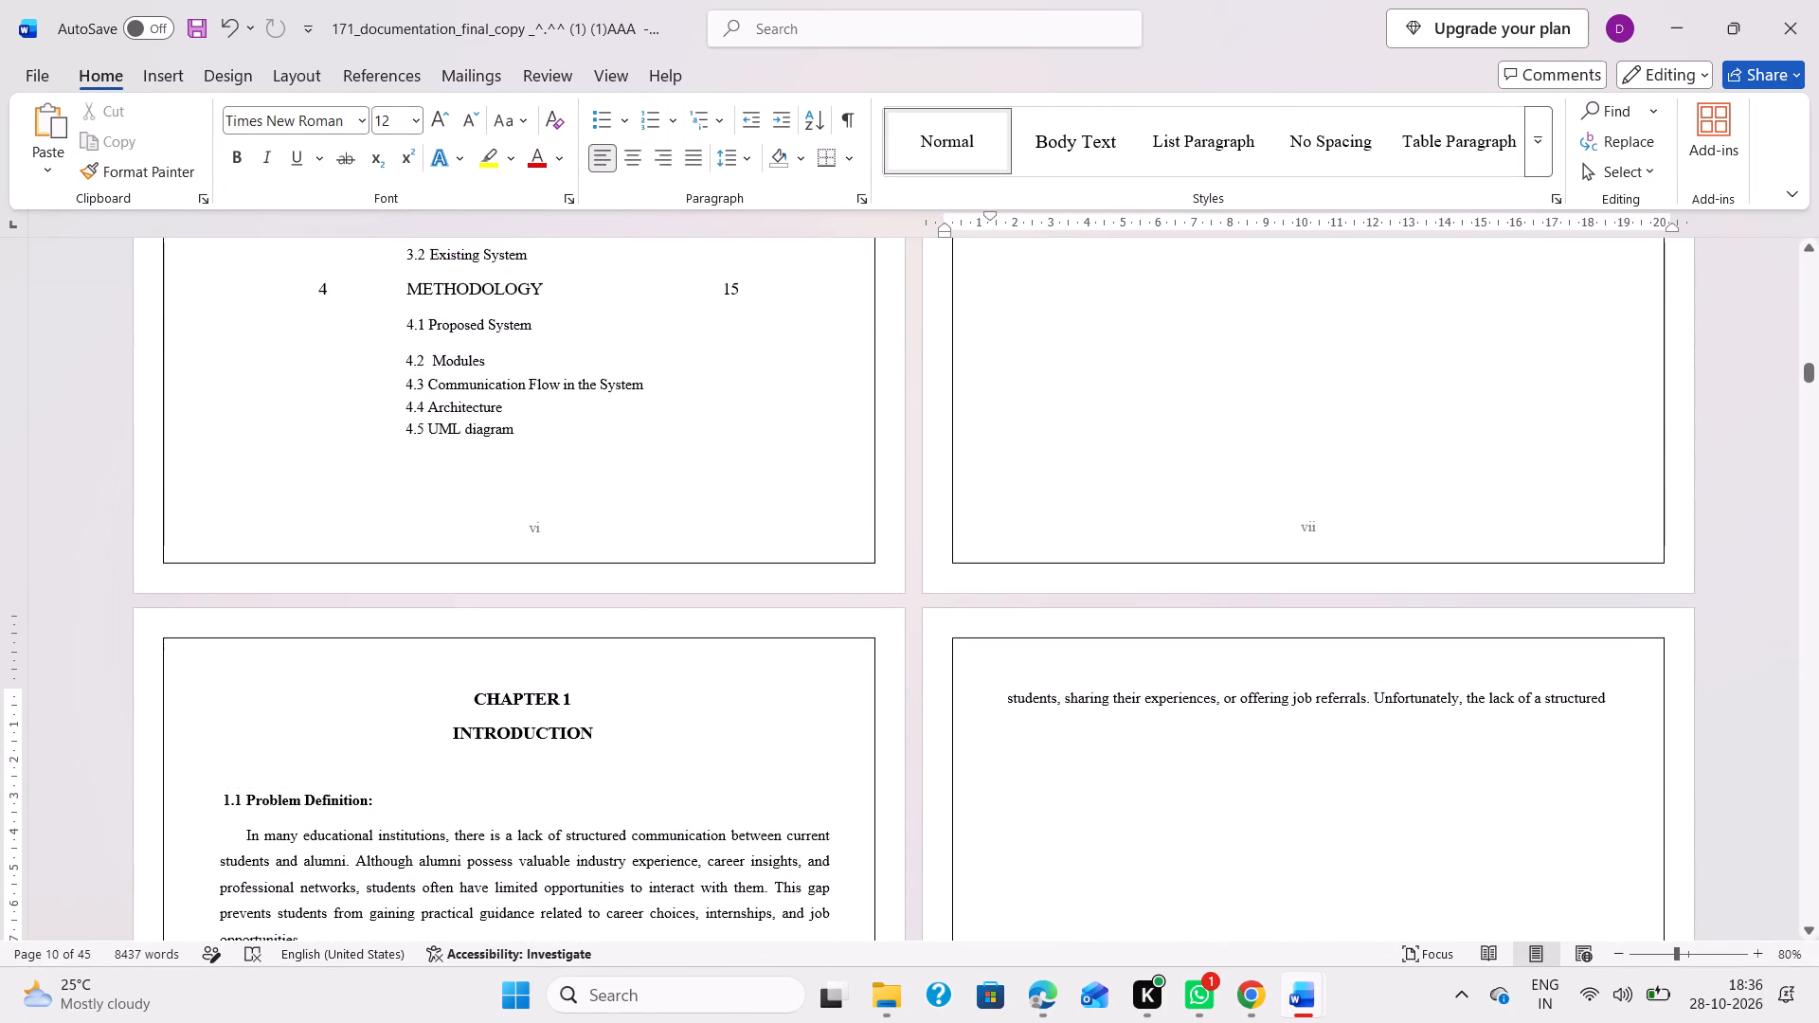
pyautogui.click(1110, 789)
pyautogui.doubleClick(1110, 789)
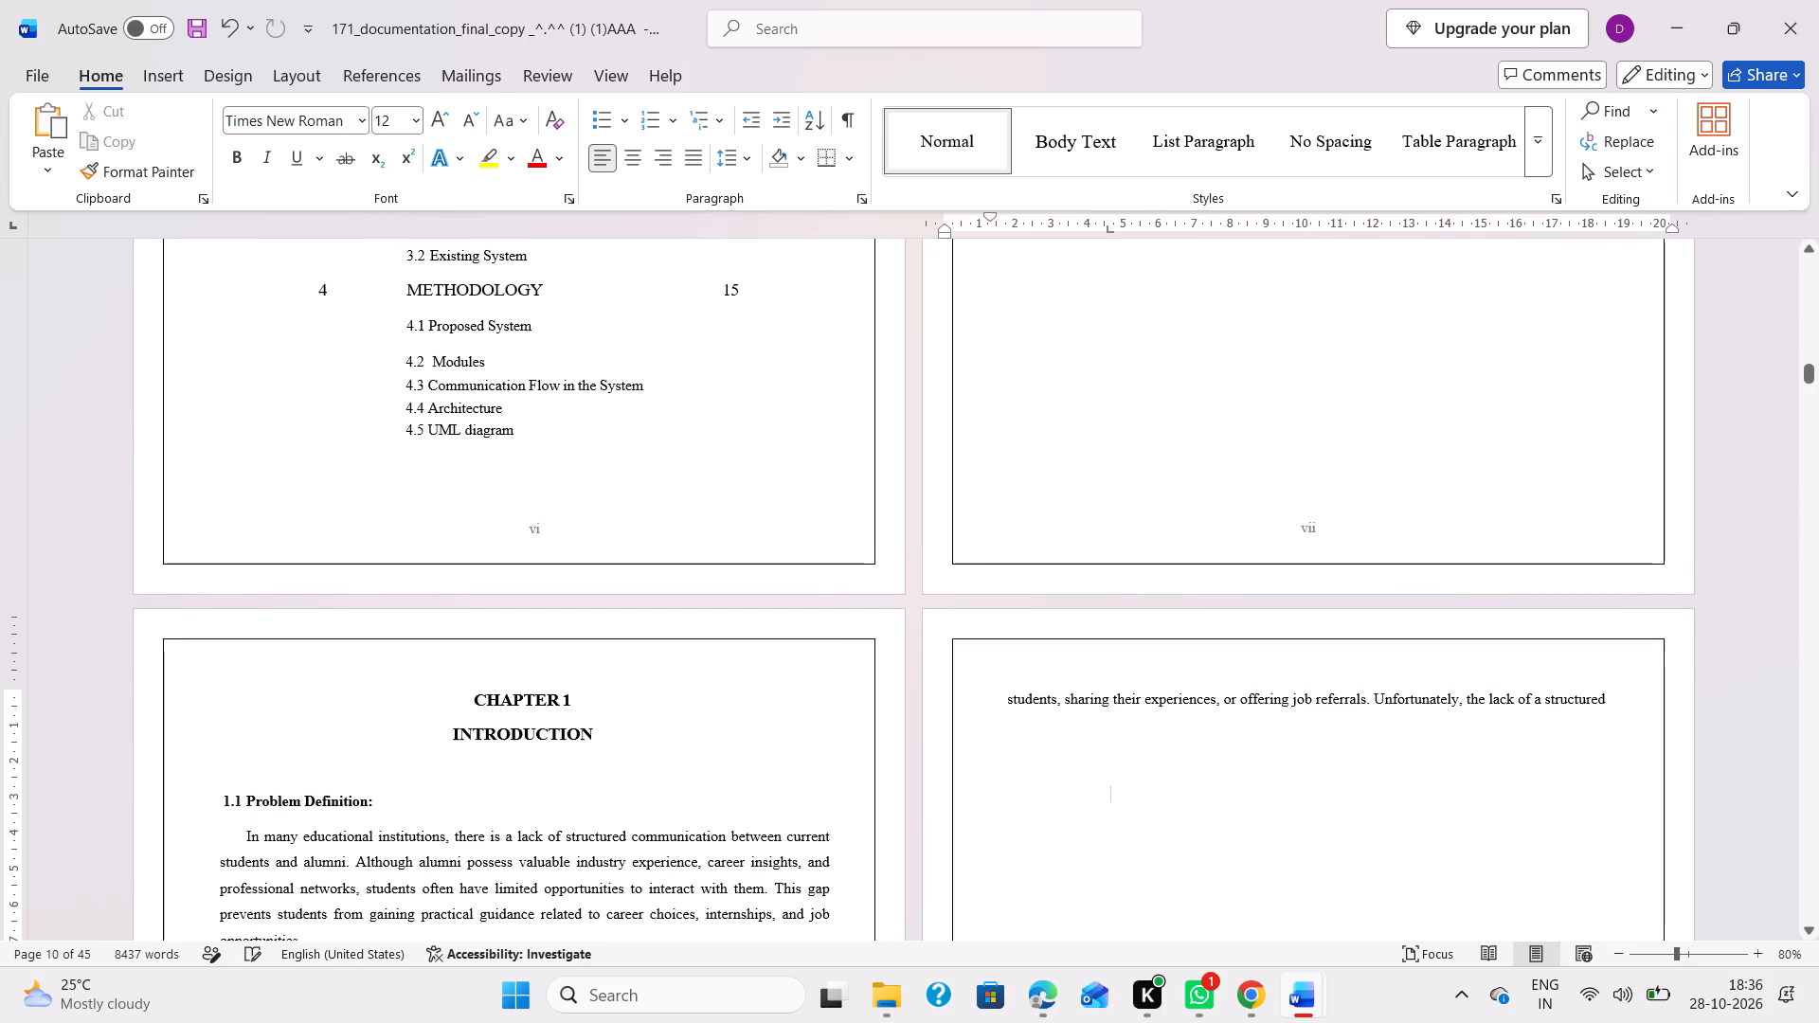
pyautogui.press('Delete')
pyautogui.press('Delete')
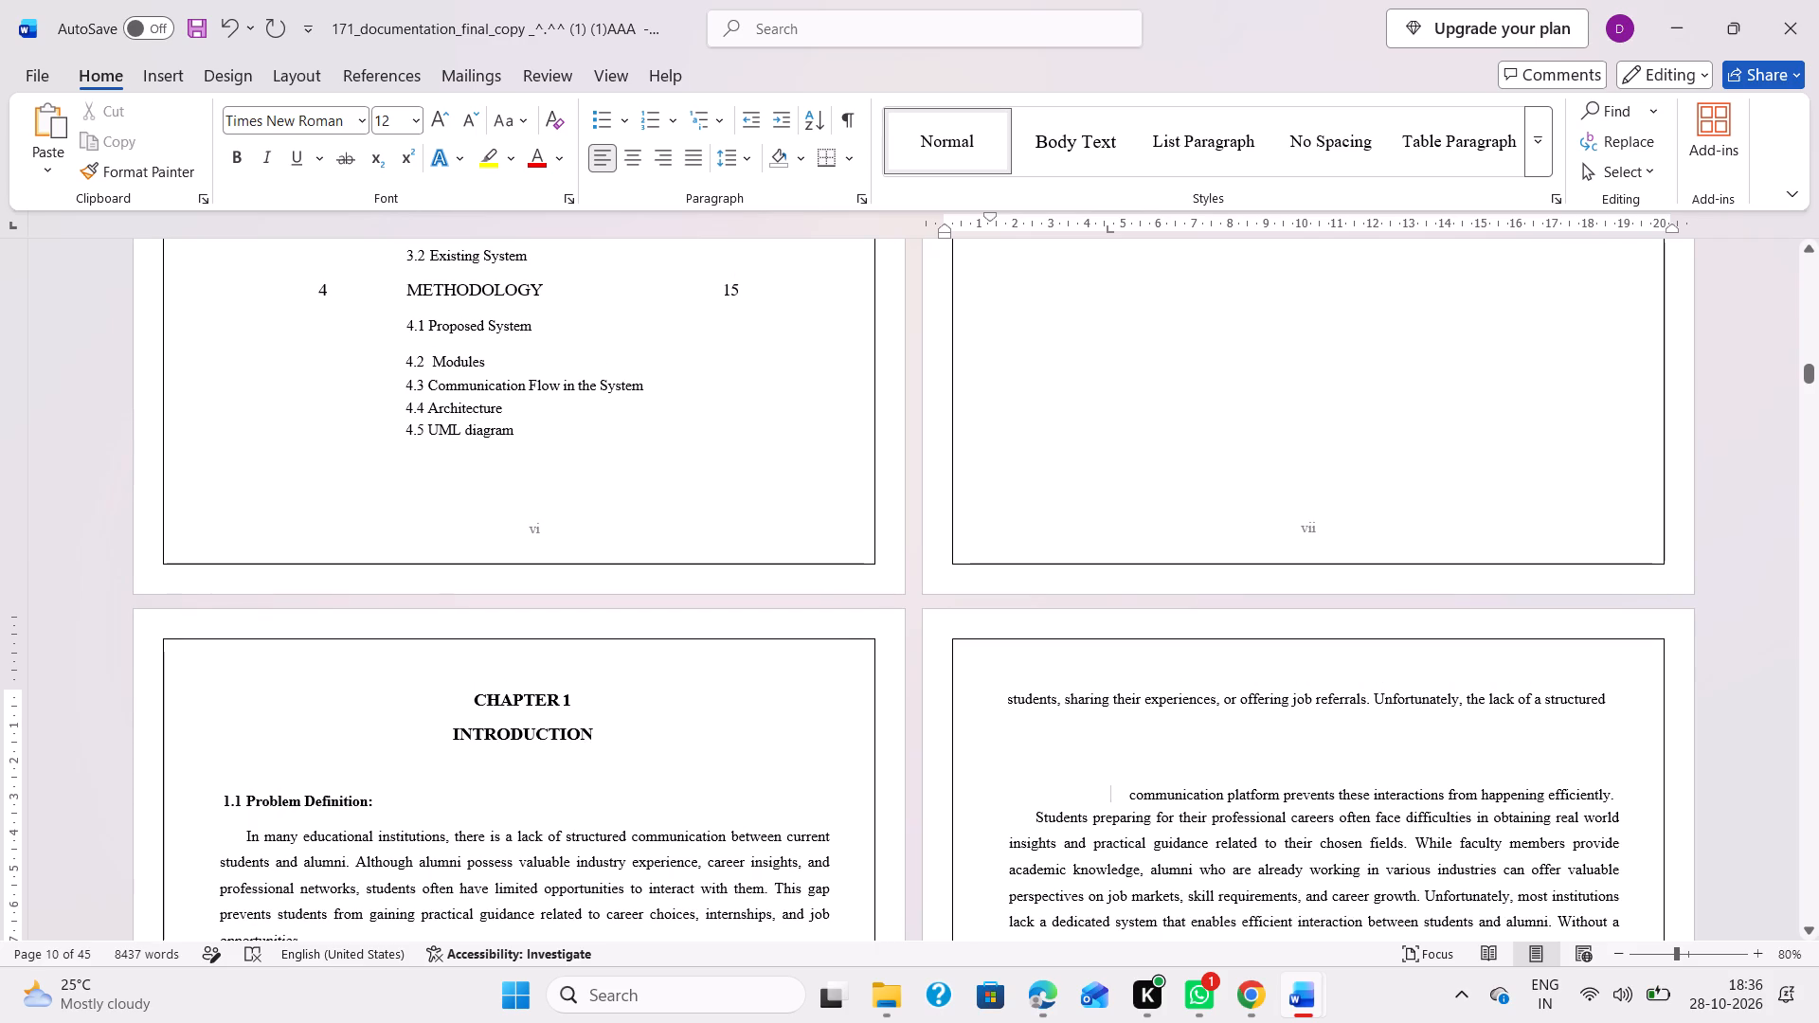
pyautogui.press('BackSpace')
pyautogui.press('BackSpace')
pyautogui.press('BackSpace')
pyautogui.press('BackSpace')
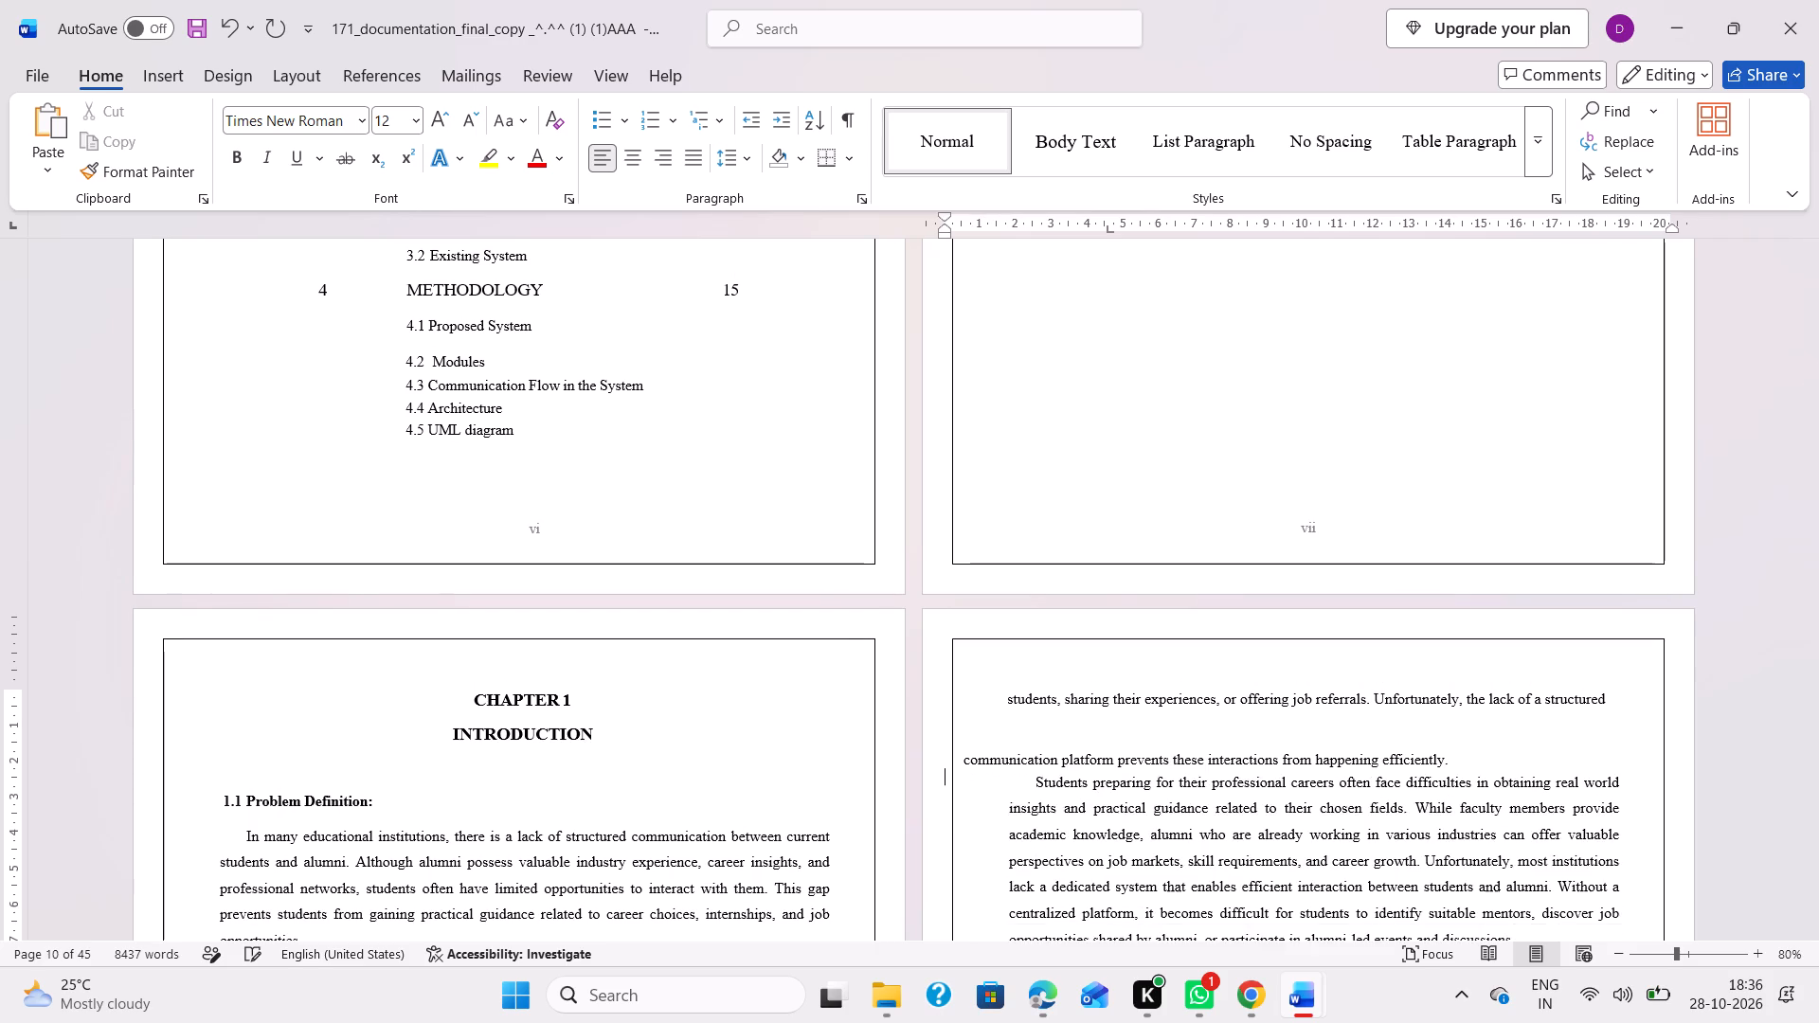
pyautogui.press('BackSpace')
pyautogui.press('BackSpace')
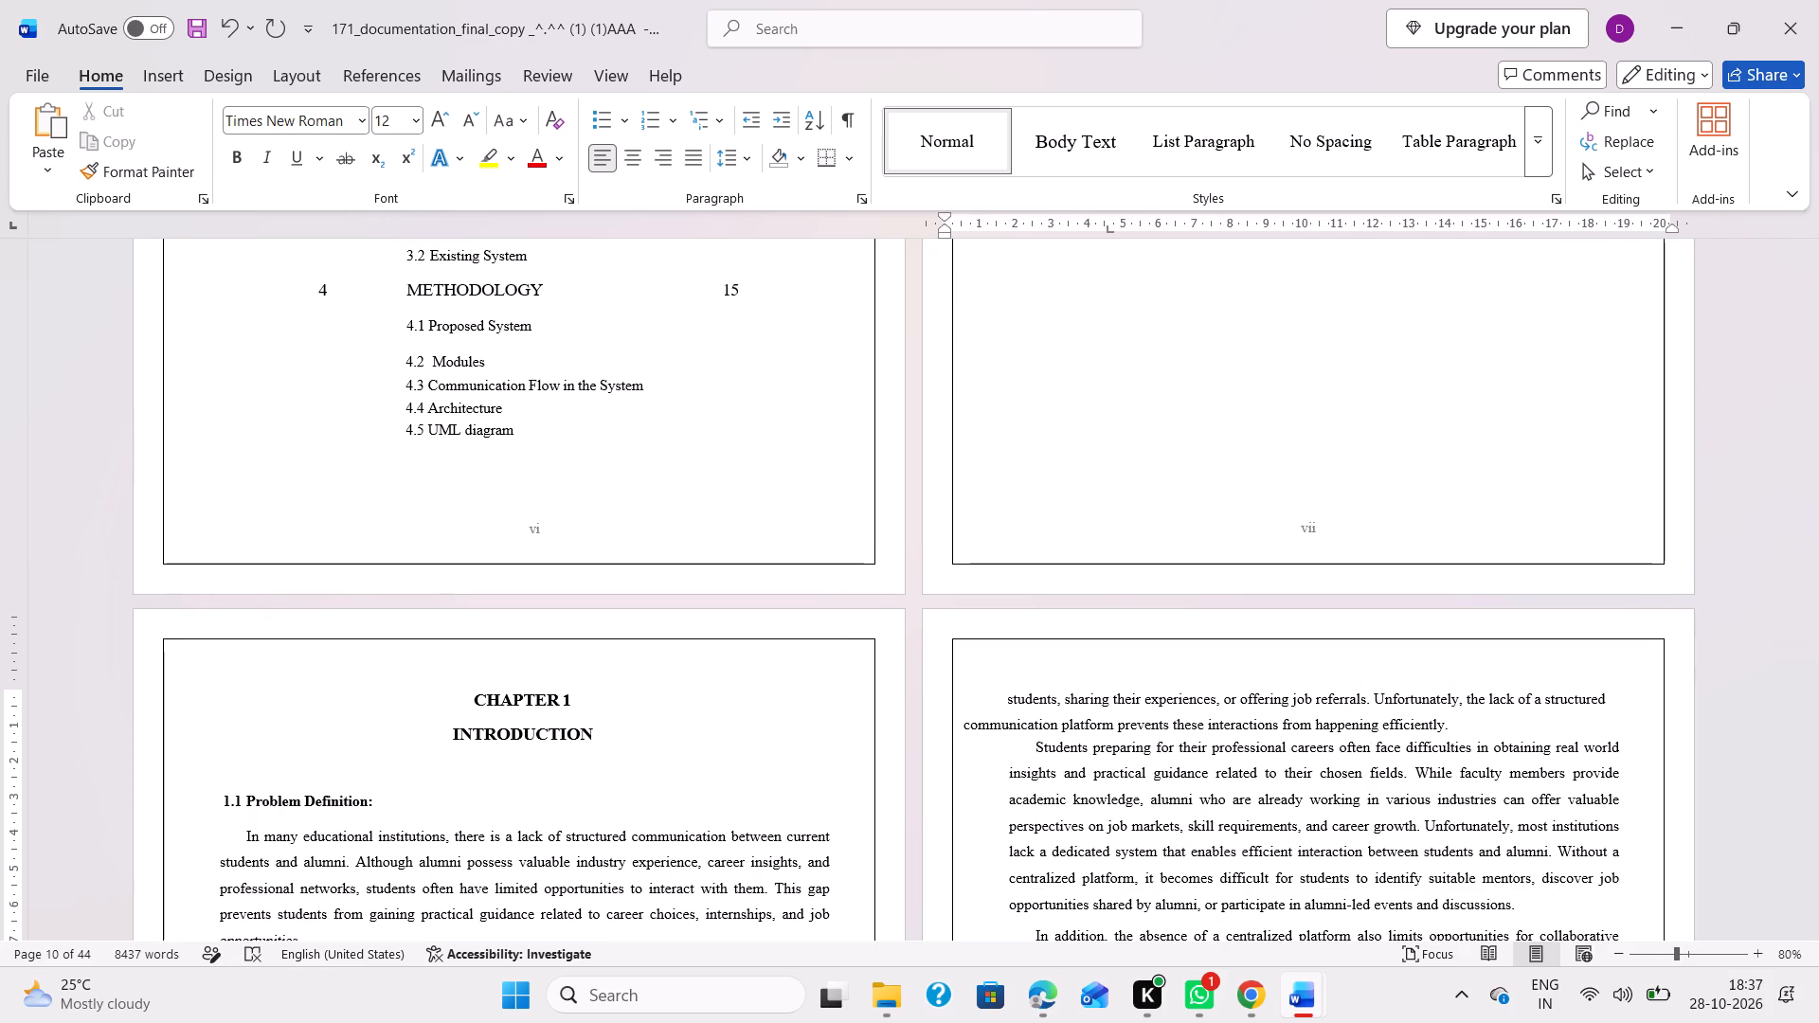
# Indent the "communication platform prevents" line with spaces to align it with the line above.
pyautogui.press('Tab')
pyautogui.press('BackSpace')
pyautogui.press('space')
pyautogui.press('space')
pyautogui.press('space')
pyautogui.press('space')
pyautogui.press('space')
pyautogui.press('space')
pyautogui.press('space')
pyautogui.press('space')
pyautogui.press('space')
pyautogui.press('space')
pyautogui.press('space')
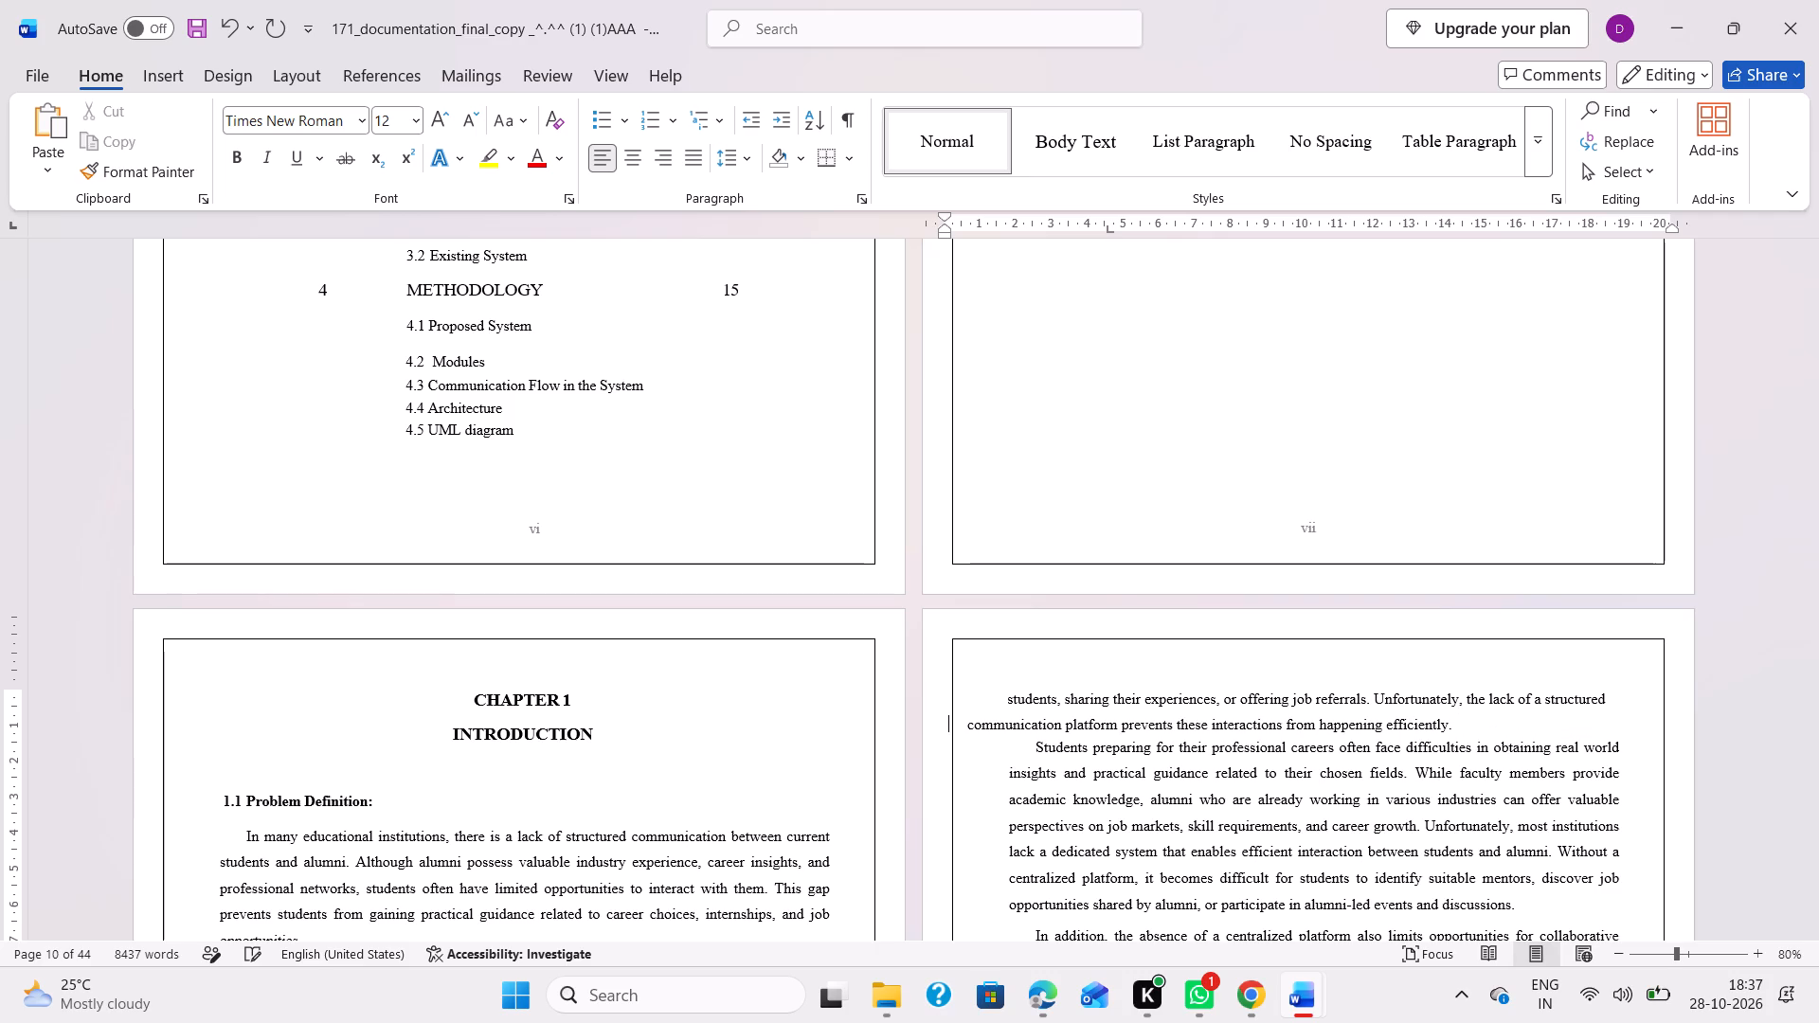
pyautogui.press('space')
pyautogui.press('space')
pyautogui.press('BackSpace')
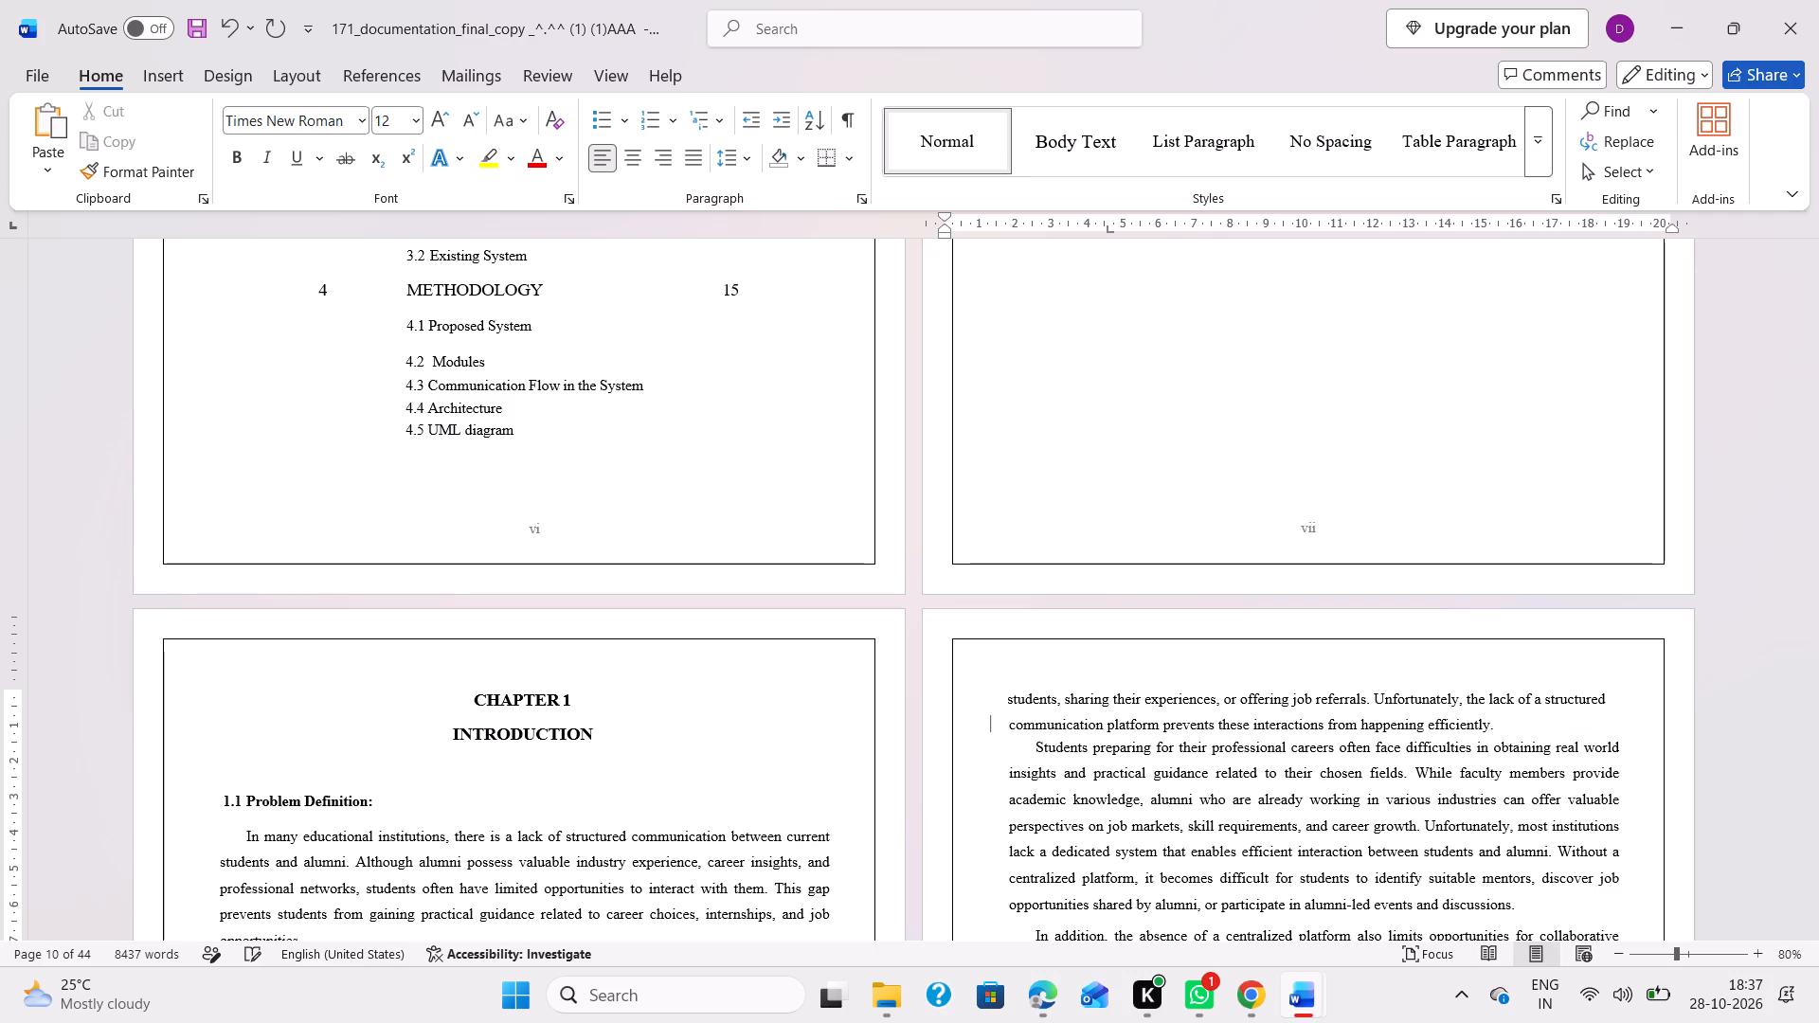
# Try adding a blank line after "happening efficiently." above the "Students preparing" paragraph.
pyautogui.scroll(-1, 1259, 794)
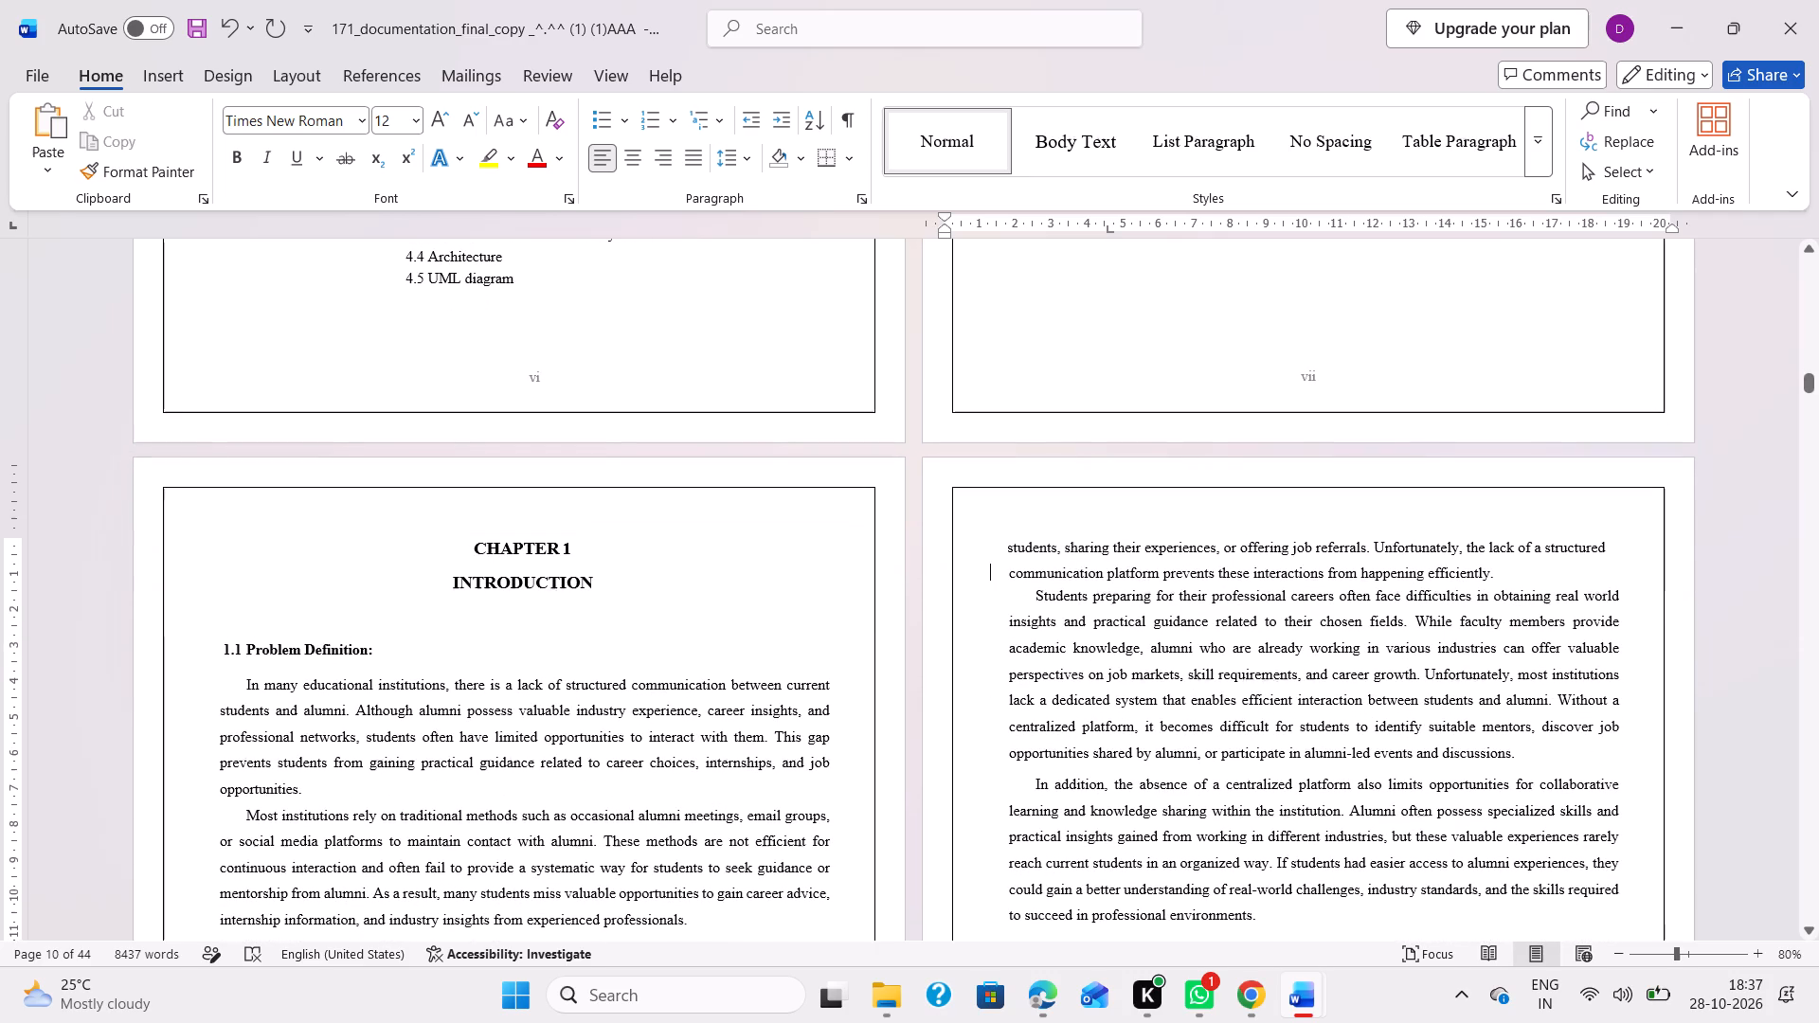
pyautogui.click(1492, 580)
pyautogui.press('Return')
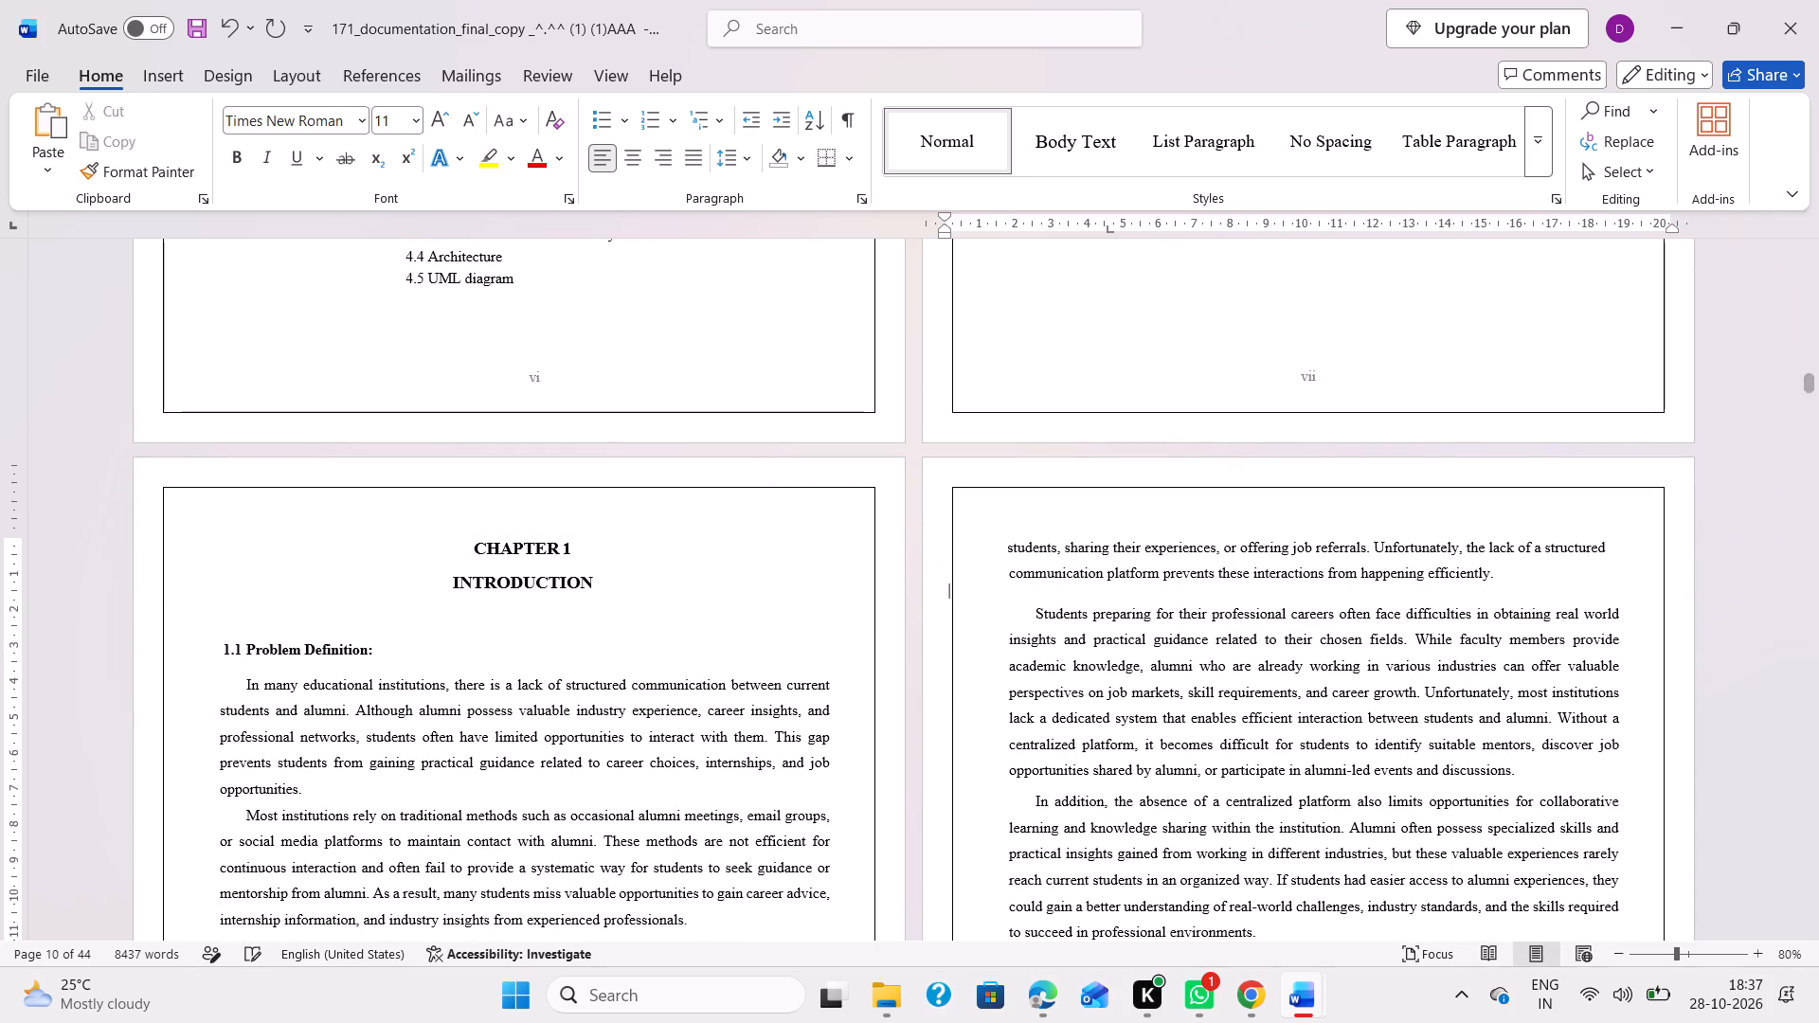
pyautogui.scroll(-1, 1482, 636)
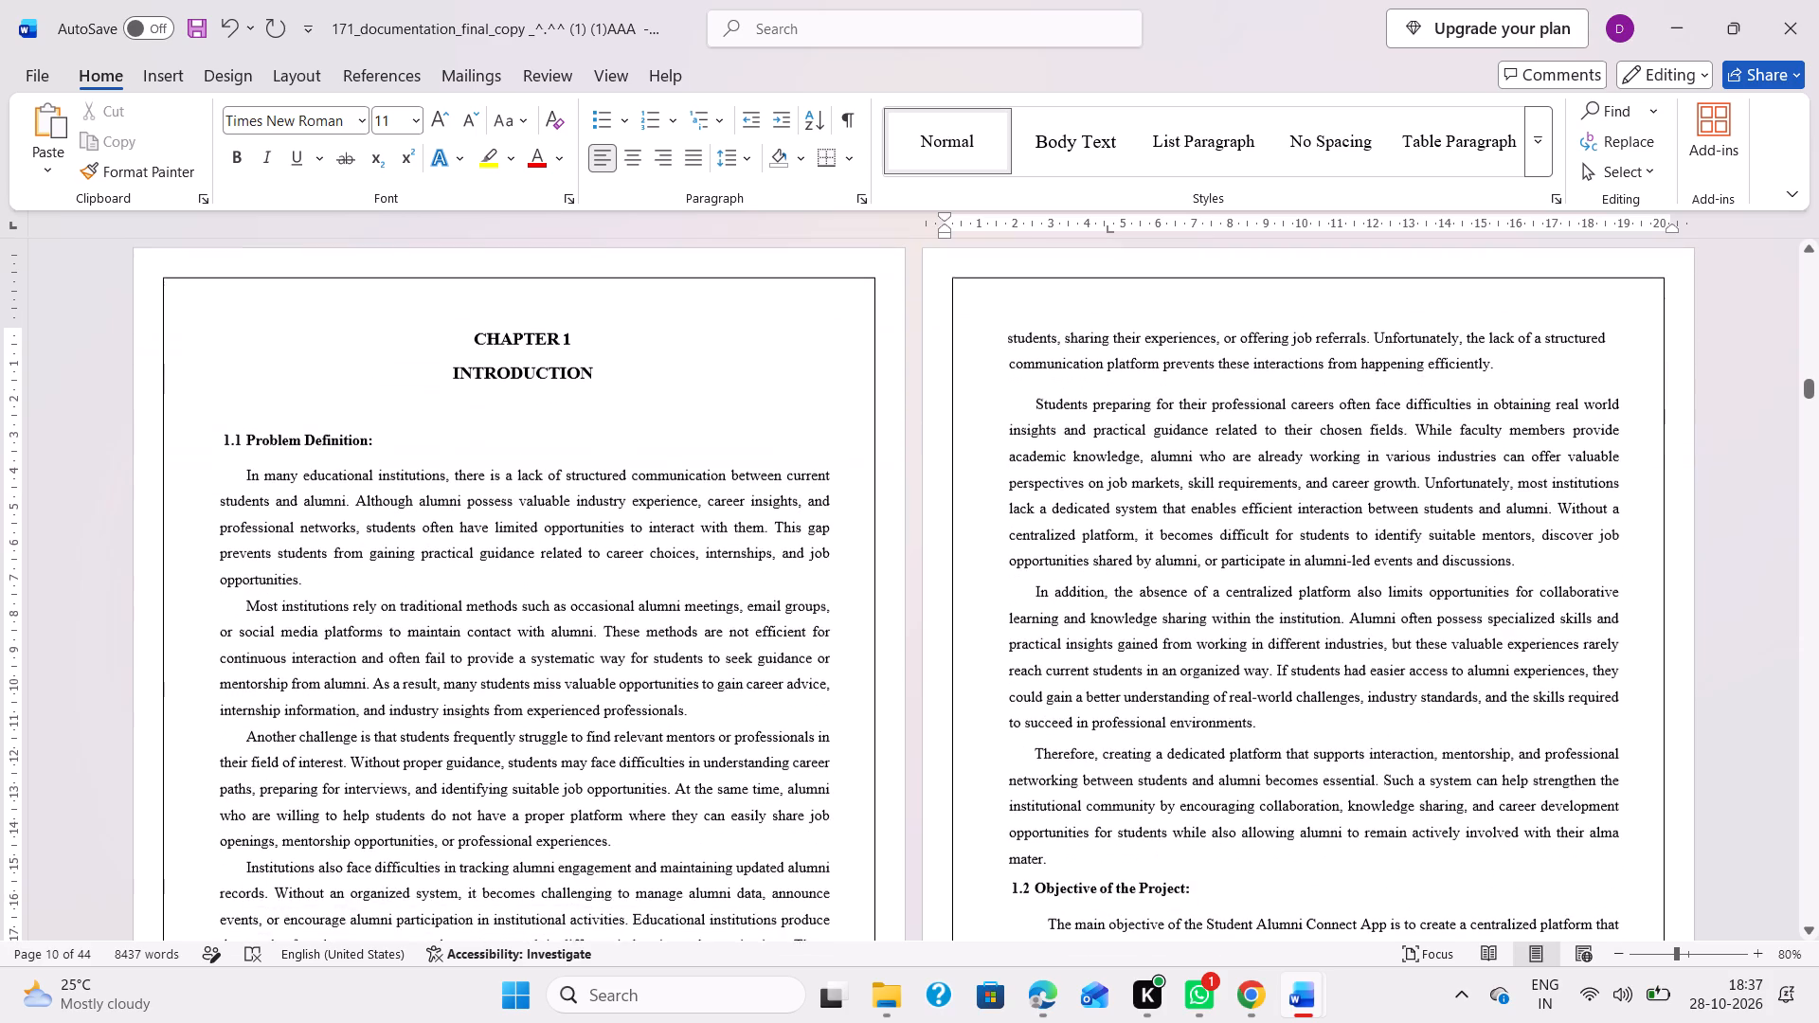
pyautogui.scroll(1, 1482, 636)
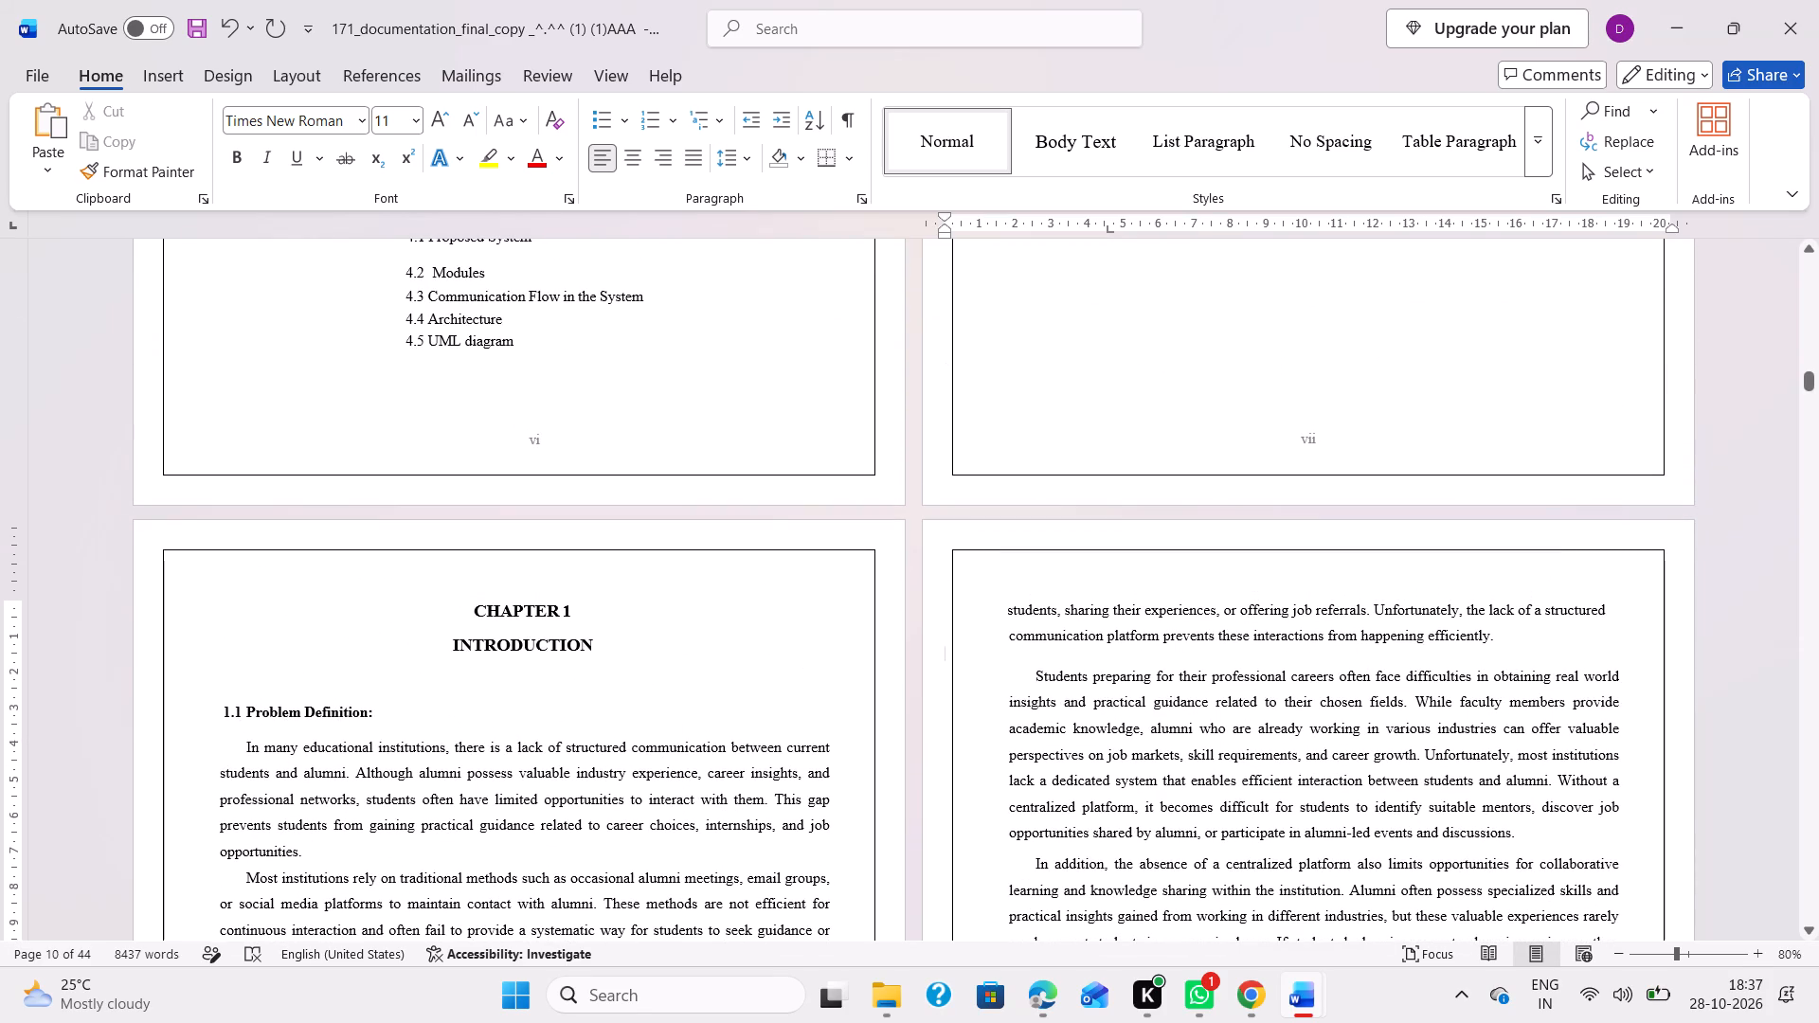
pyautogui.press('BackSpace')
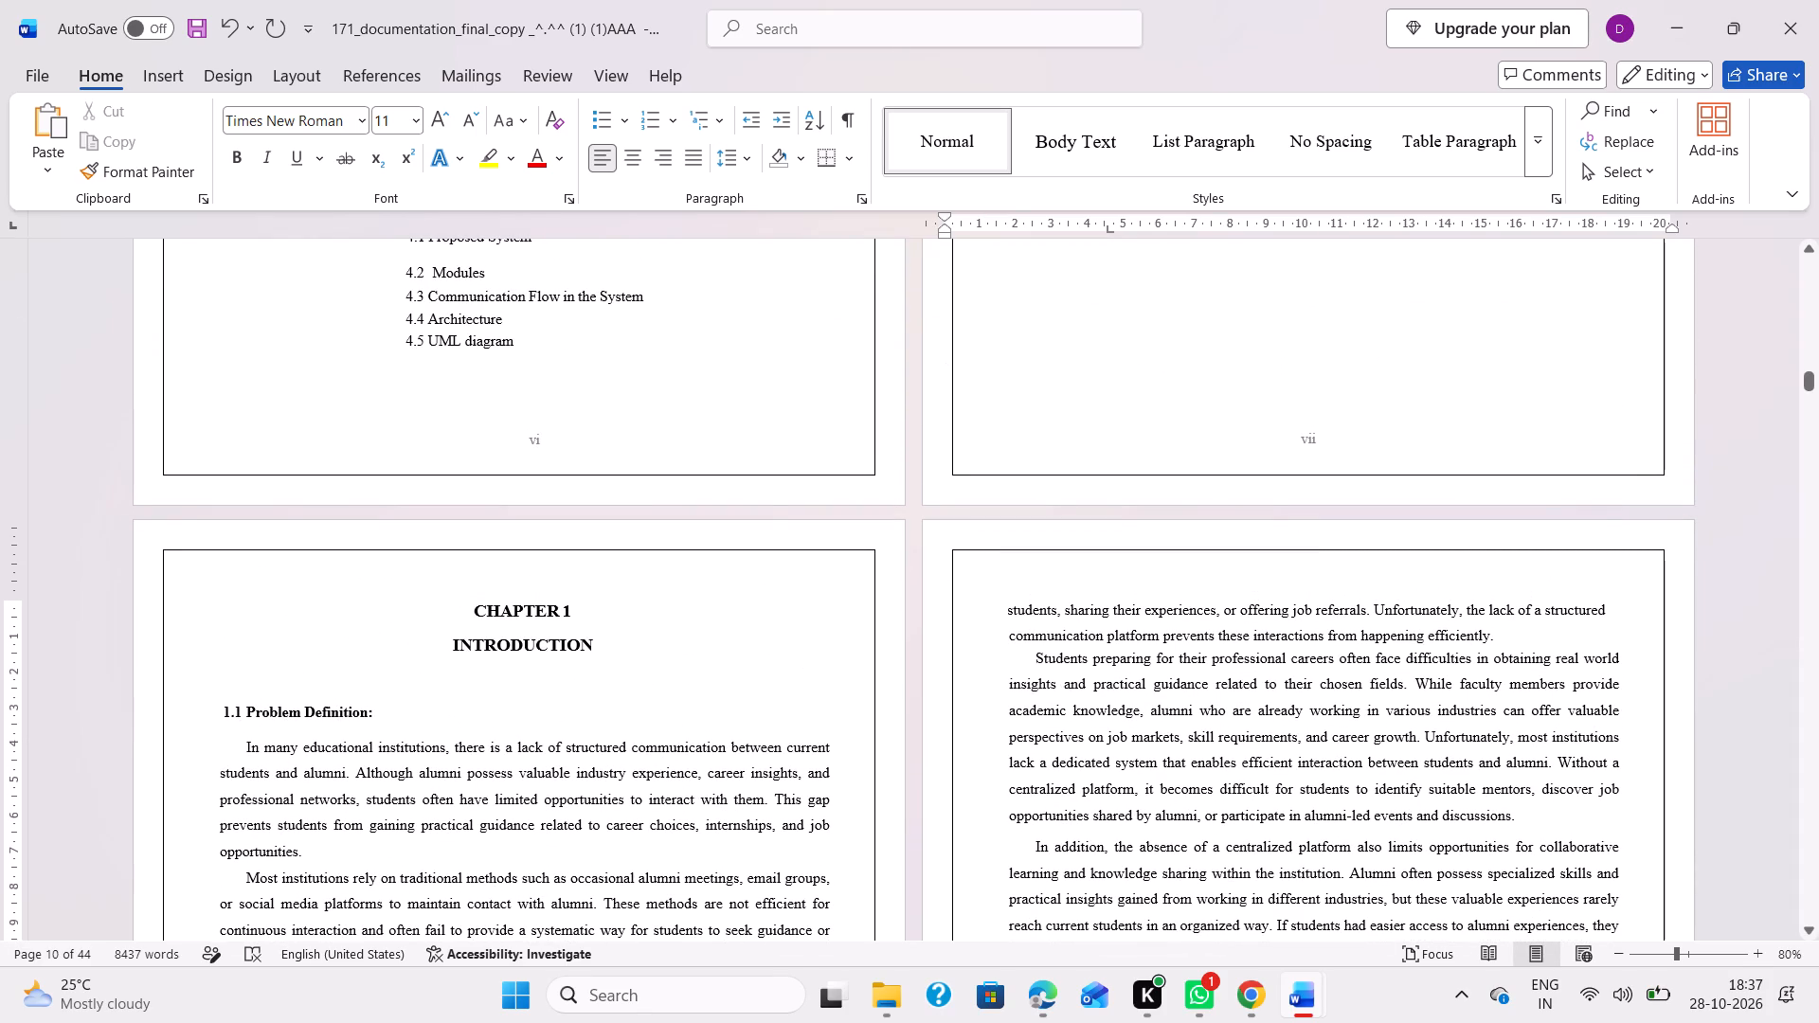
# Change the line spacing of the "communication platform prevents" line and the "Students preparing" paragraph.
pyautogui.moveTo(995, 638); pyautogui.dragTo(1579, 656)
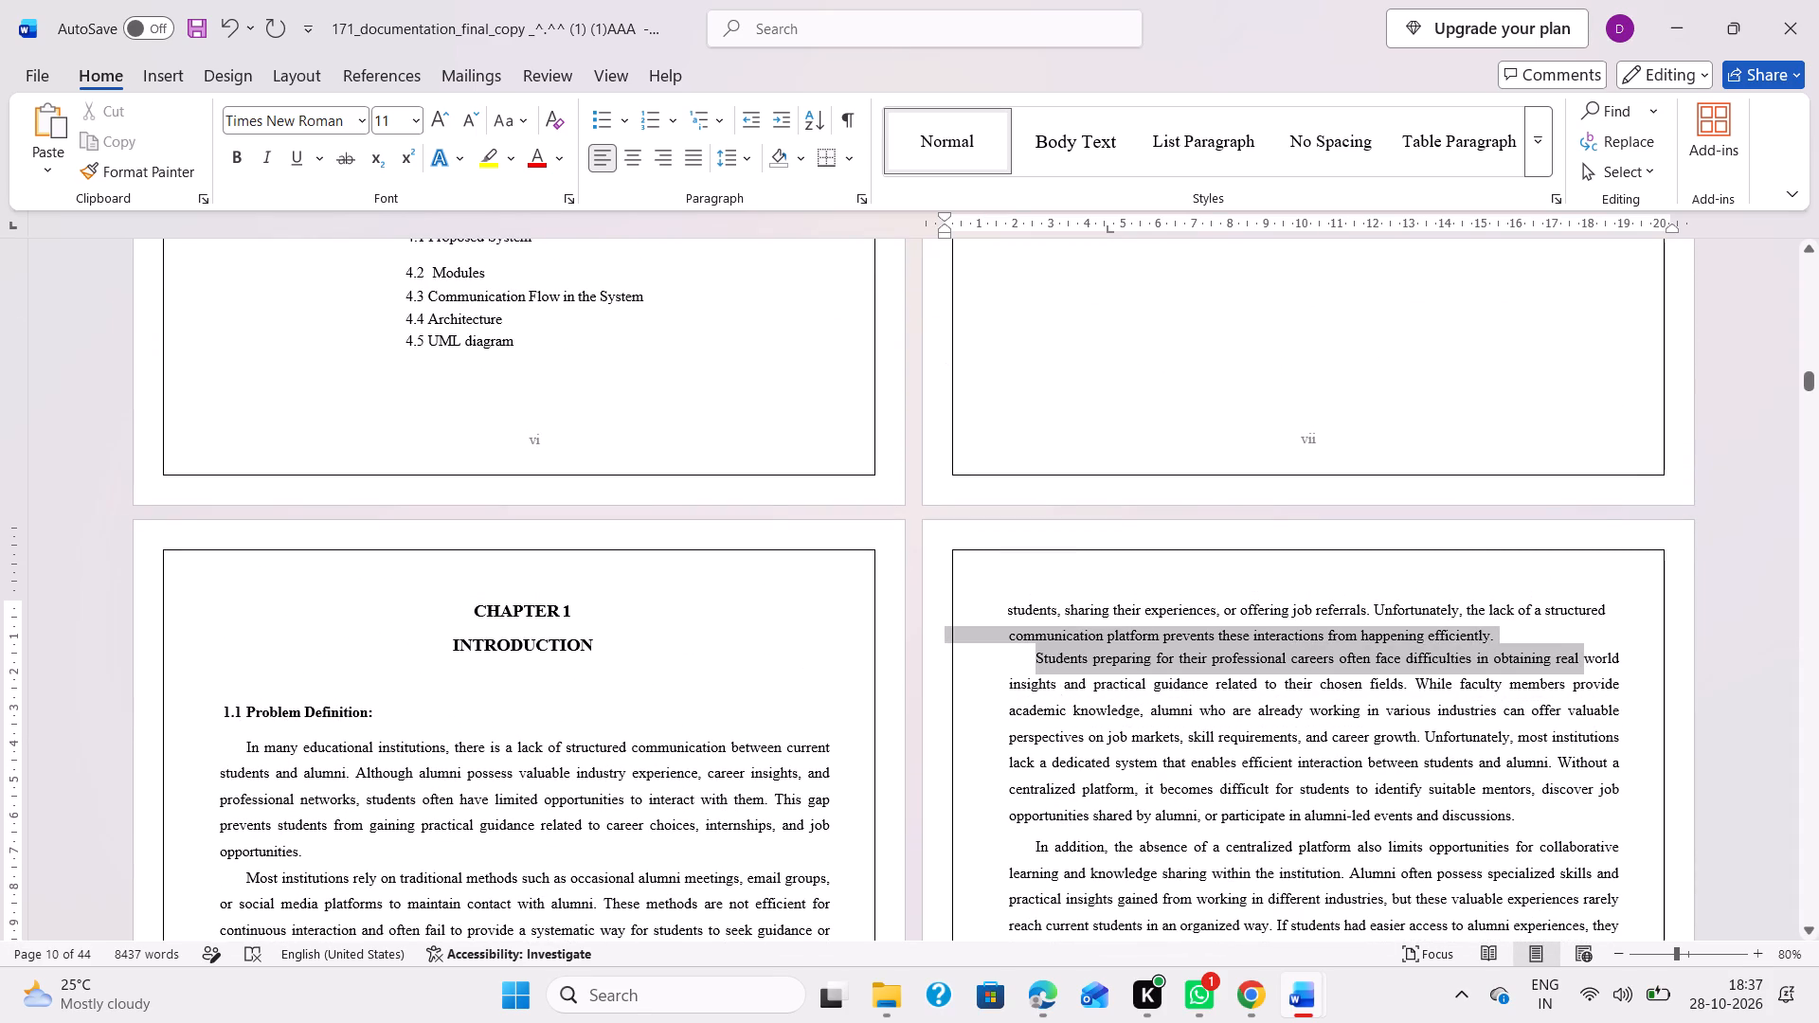
pyautogui.moveTo(1579, 656); pyautogui.dragTo(1605, 655)
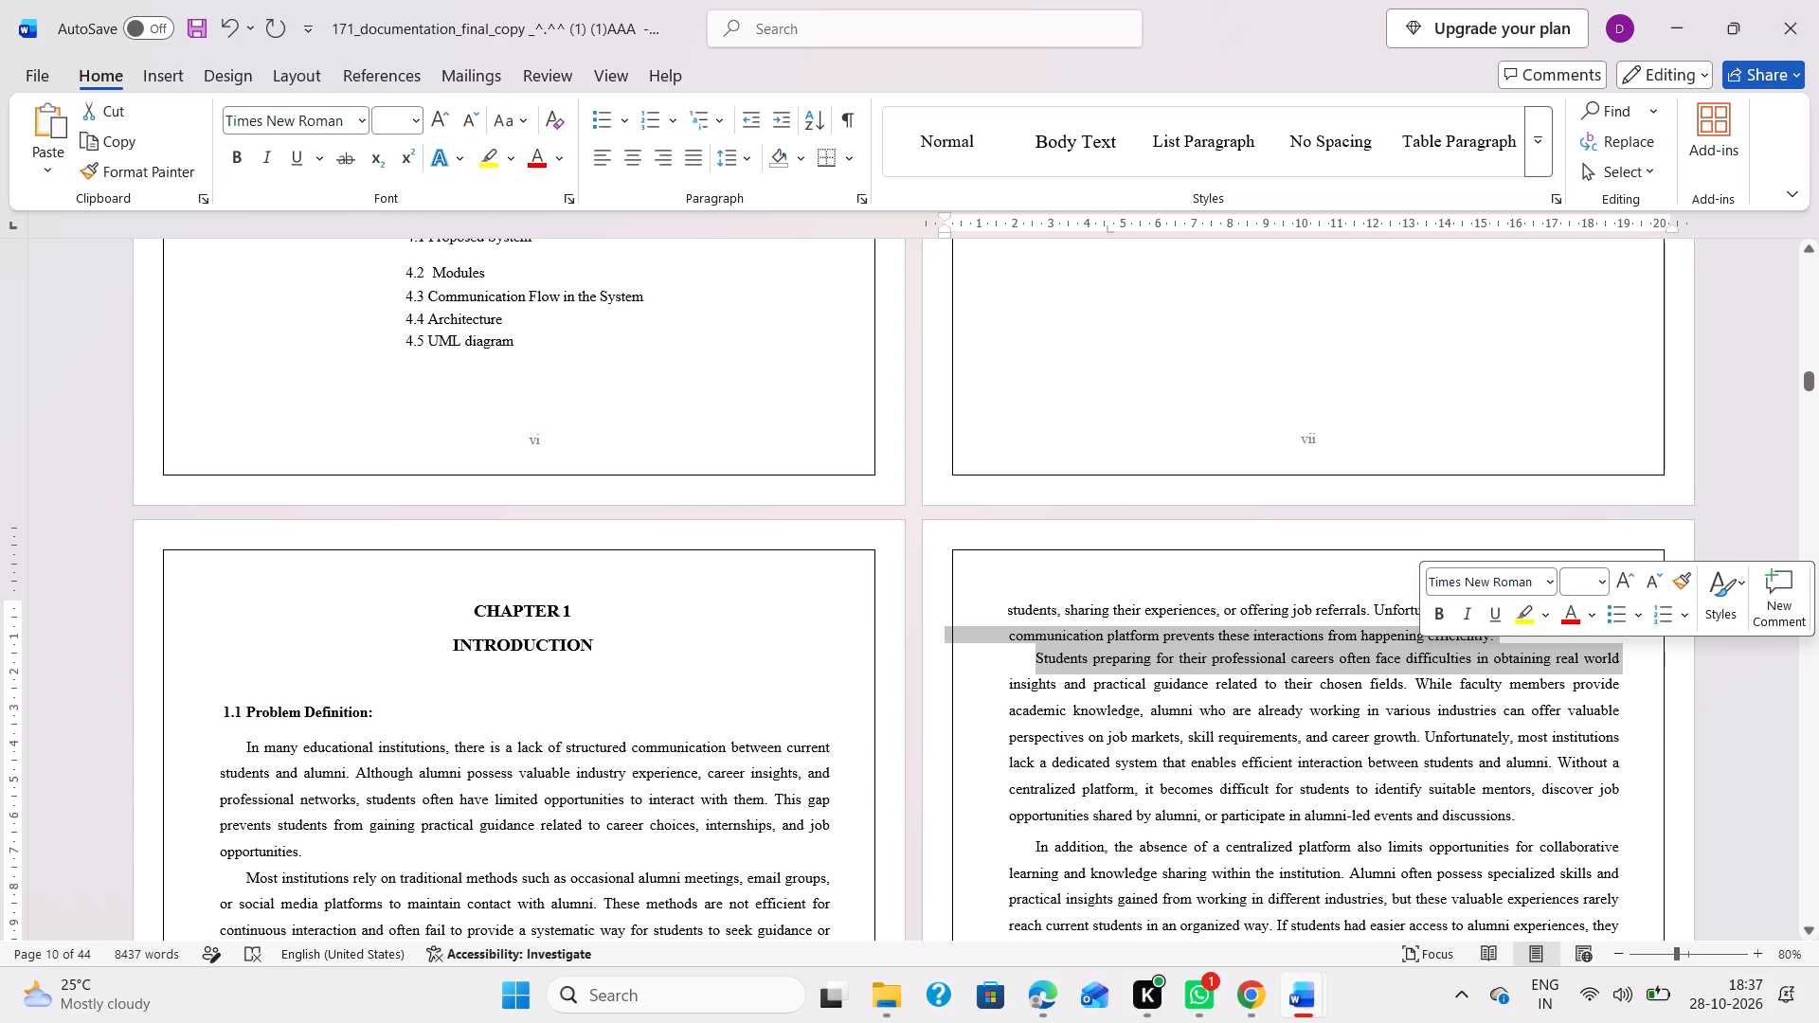
pyautogui.click(751, 160)
pyautogui.click(767, 264)
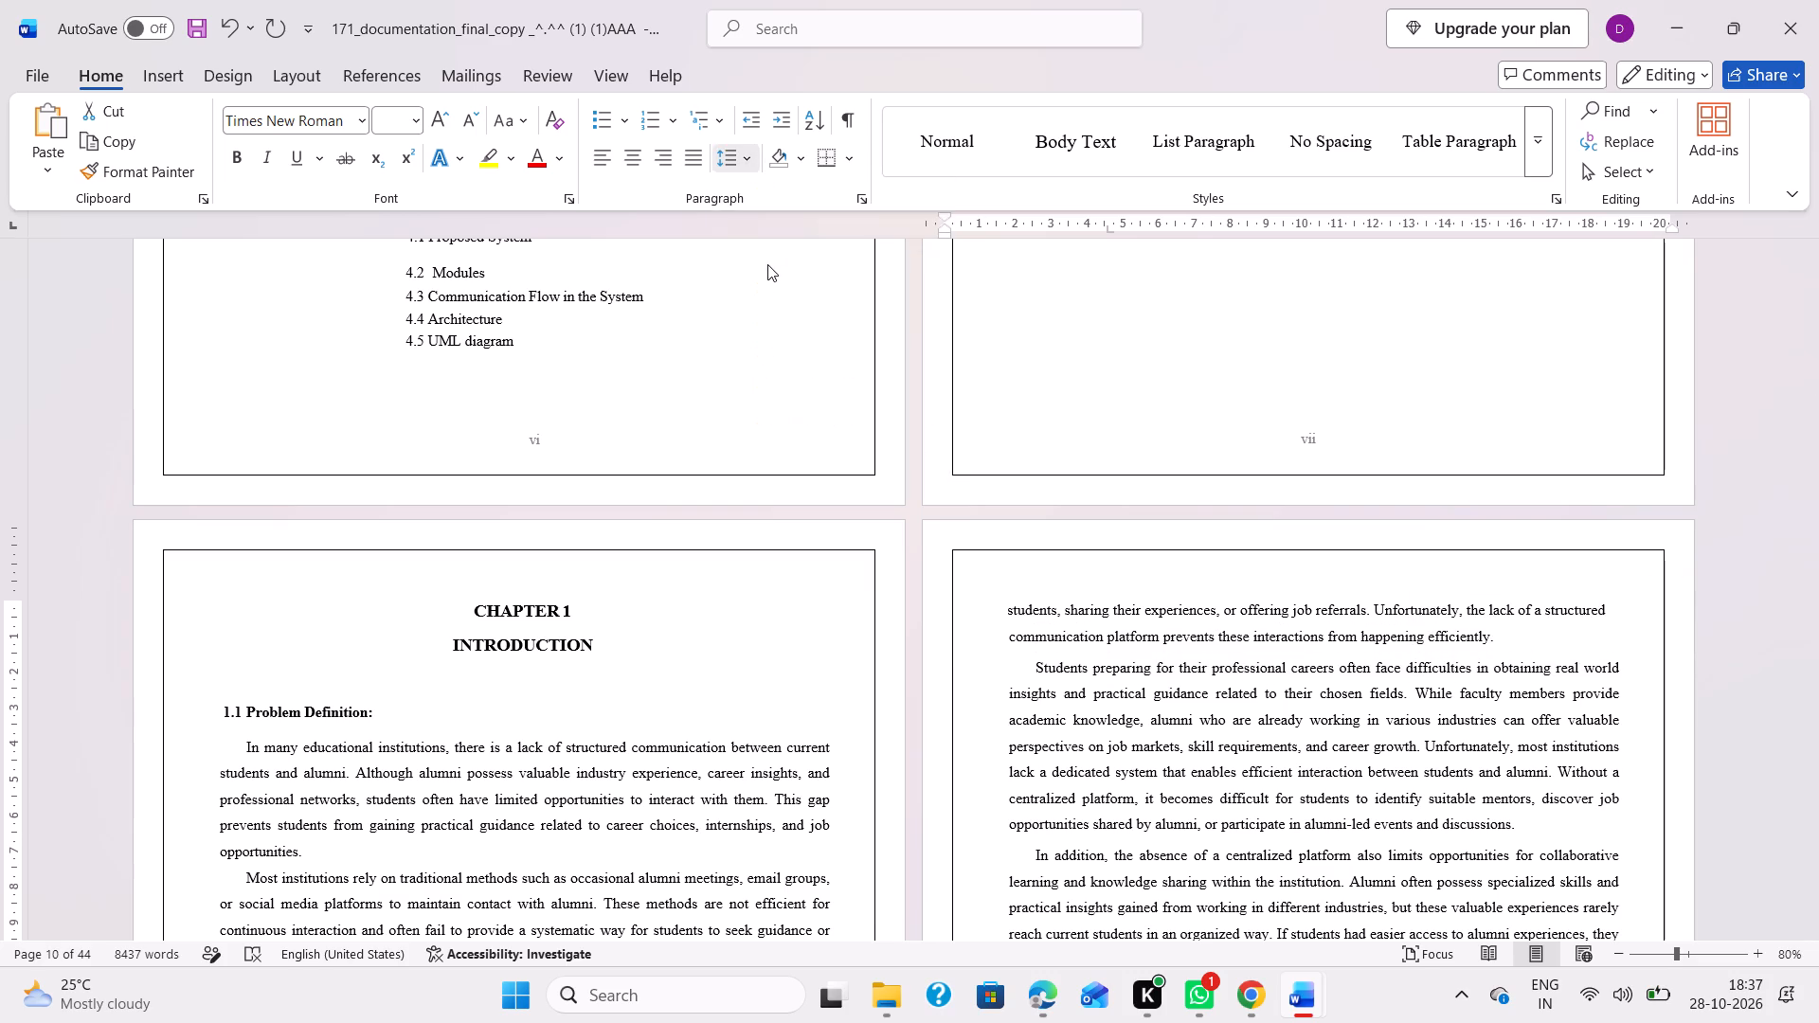
# Examine the page numbers on the pages following the start of Chapter 1 to find where the numbering restarts.
pyautogui.click(1186, 633)
pyautogui.scroll(-5, 1186, 633)
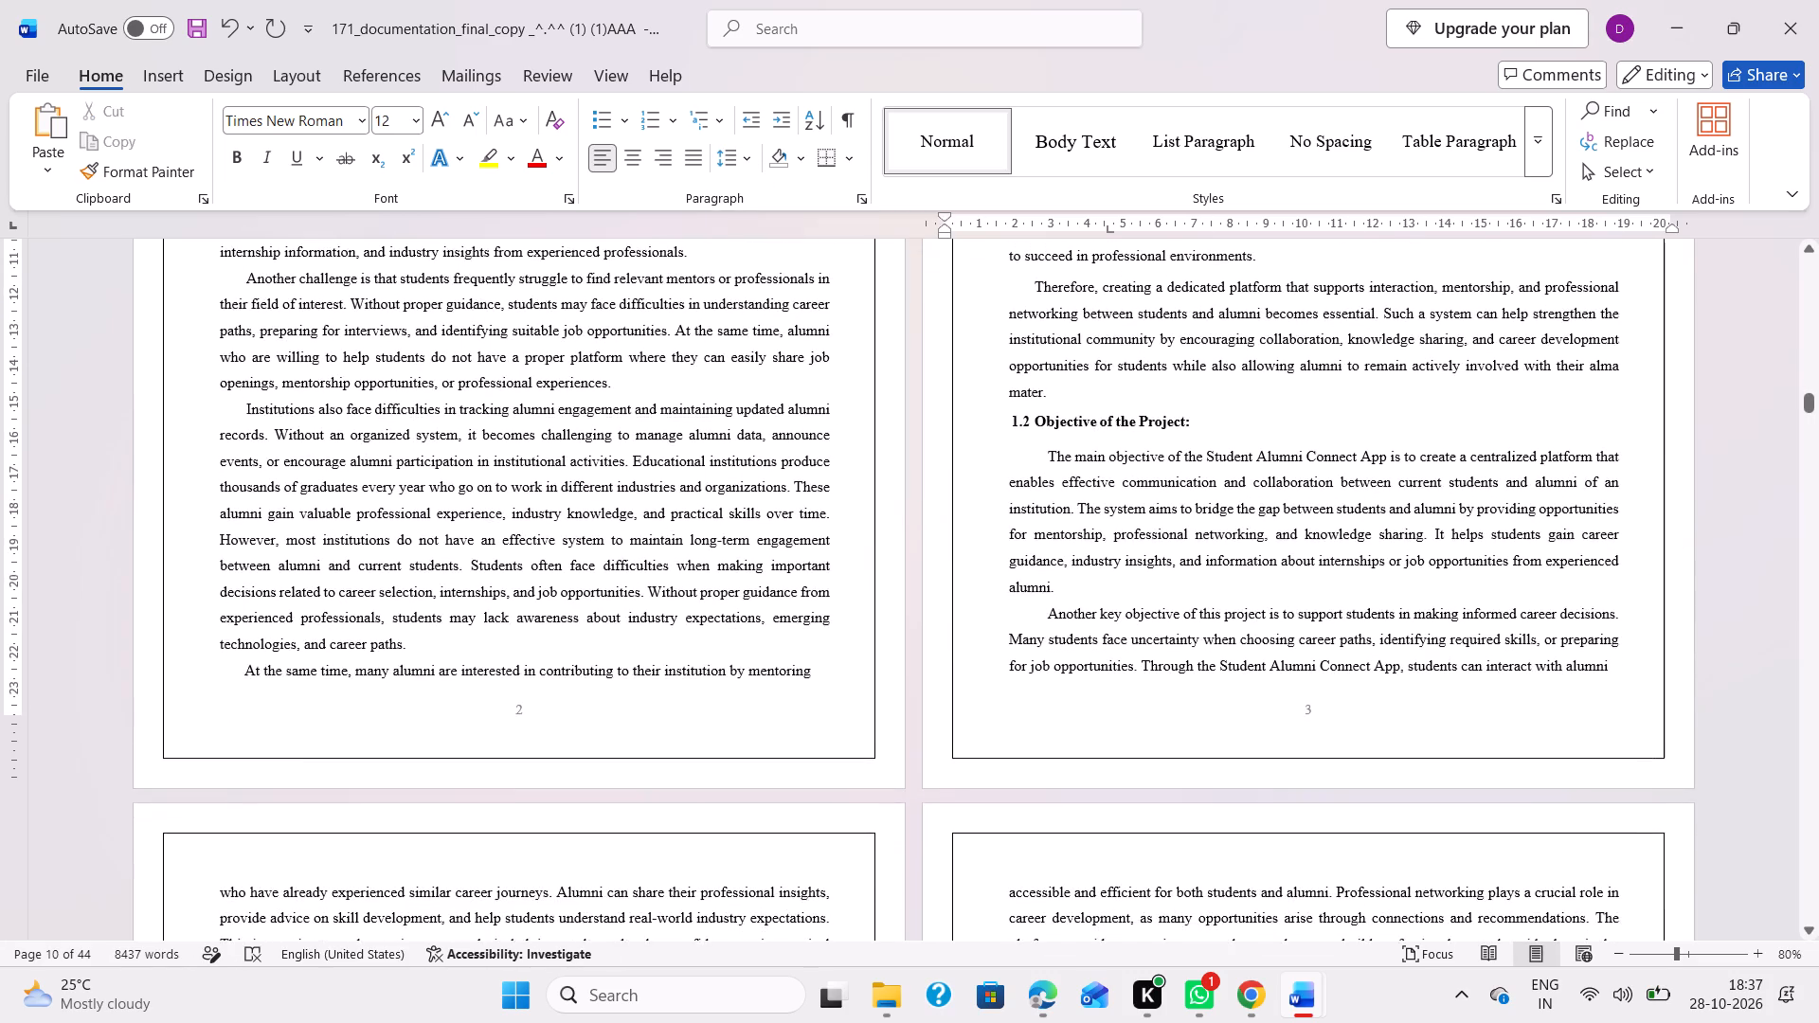
pyautogui.scroll(-4, 1131, 673)
pyautogui.scroll(-5, 923, 656)
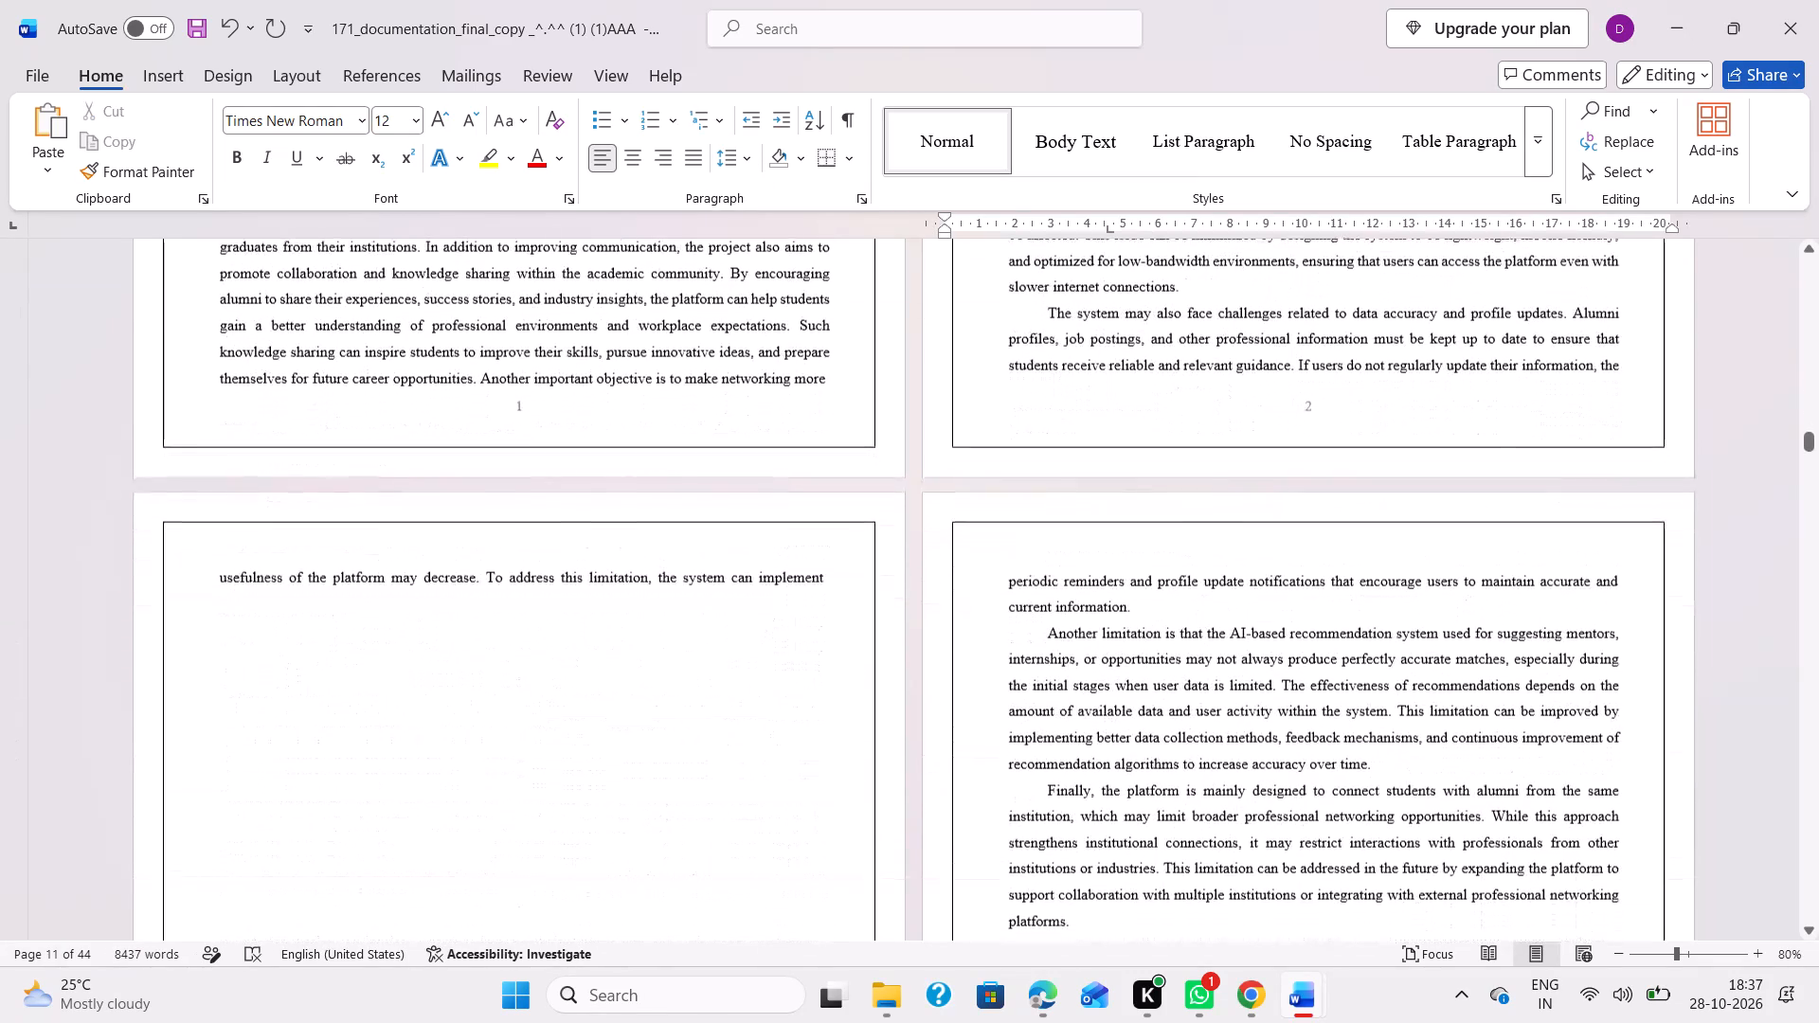
pyautogui.scroll(-3, 713, 727)
pyautogui.scroll(1, 713, 727)
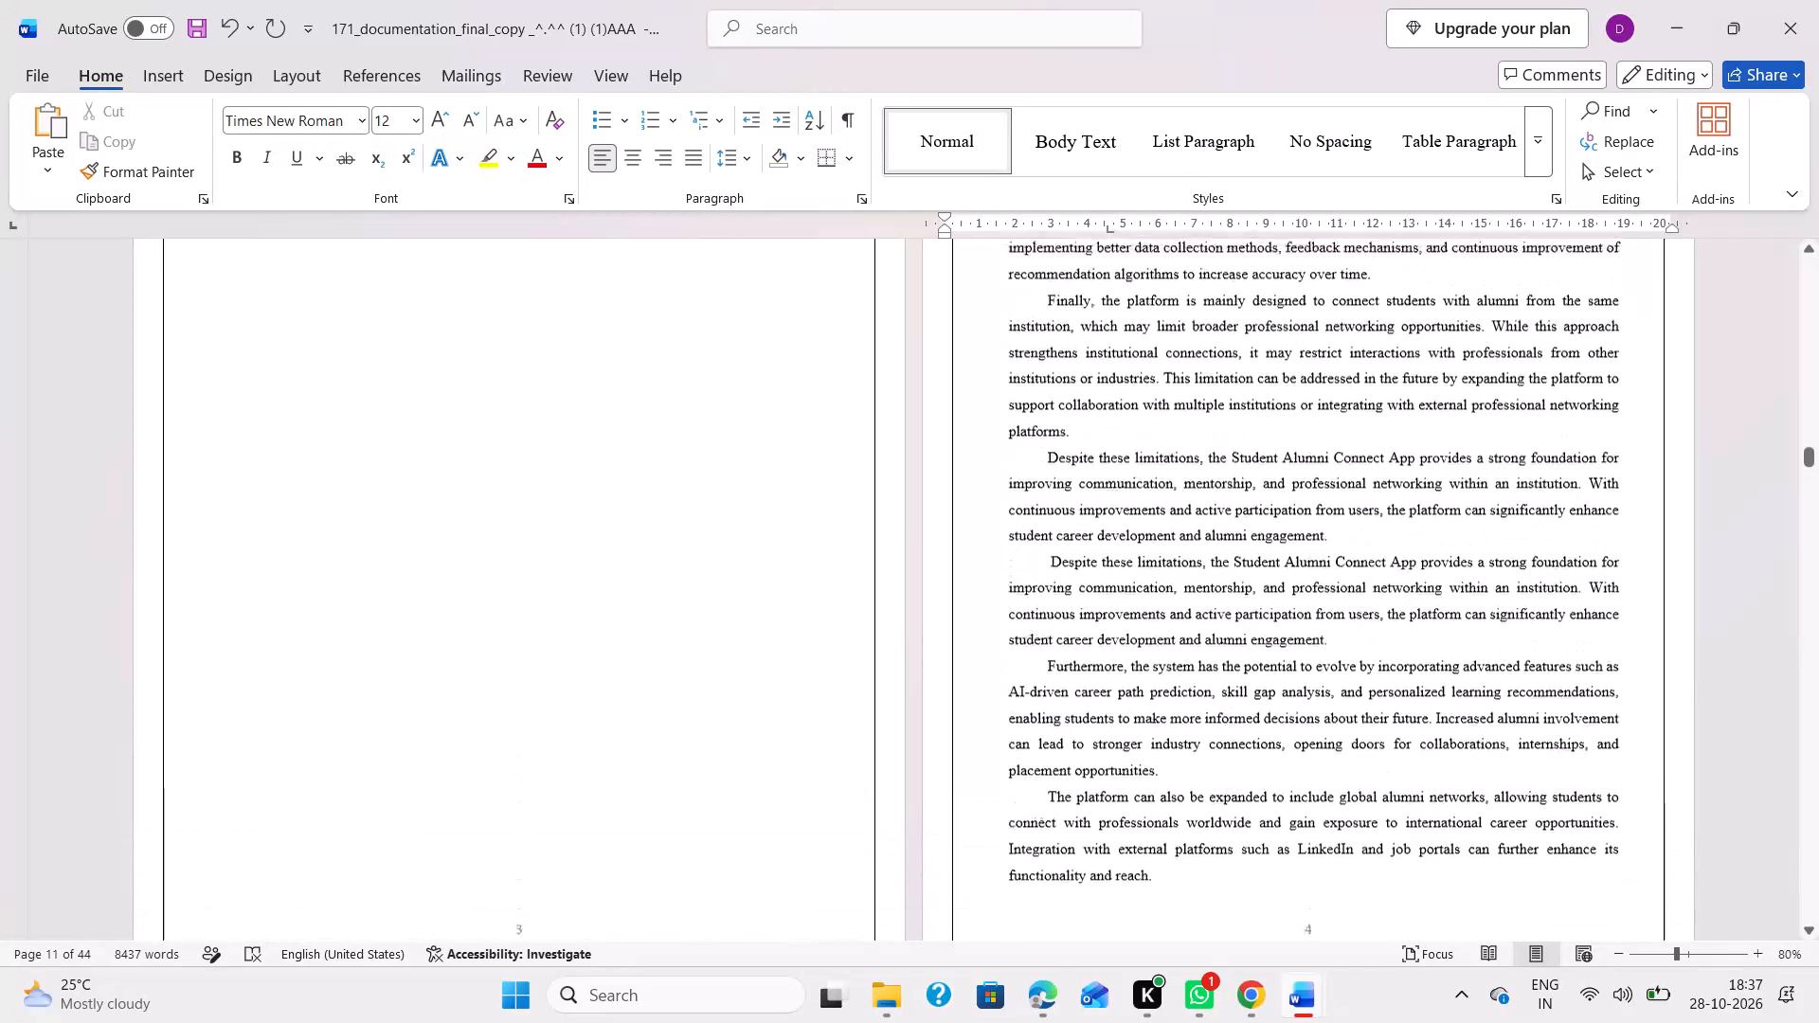
pyautogui.scroll(1, 477, 494)
pyautogui.scroll(1, 572, 698)
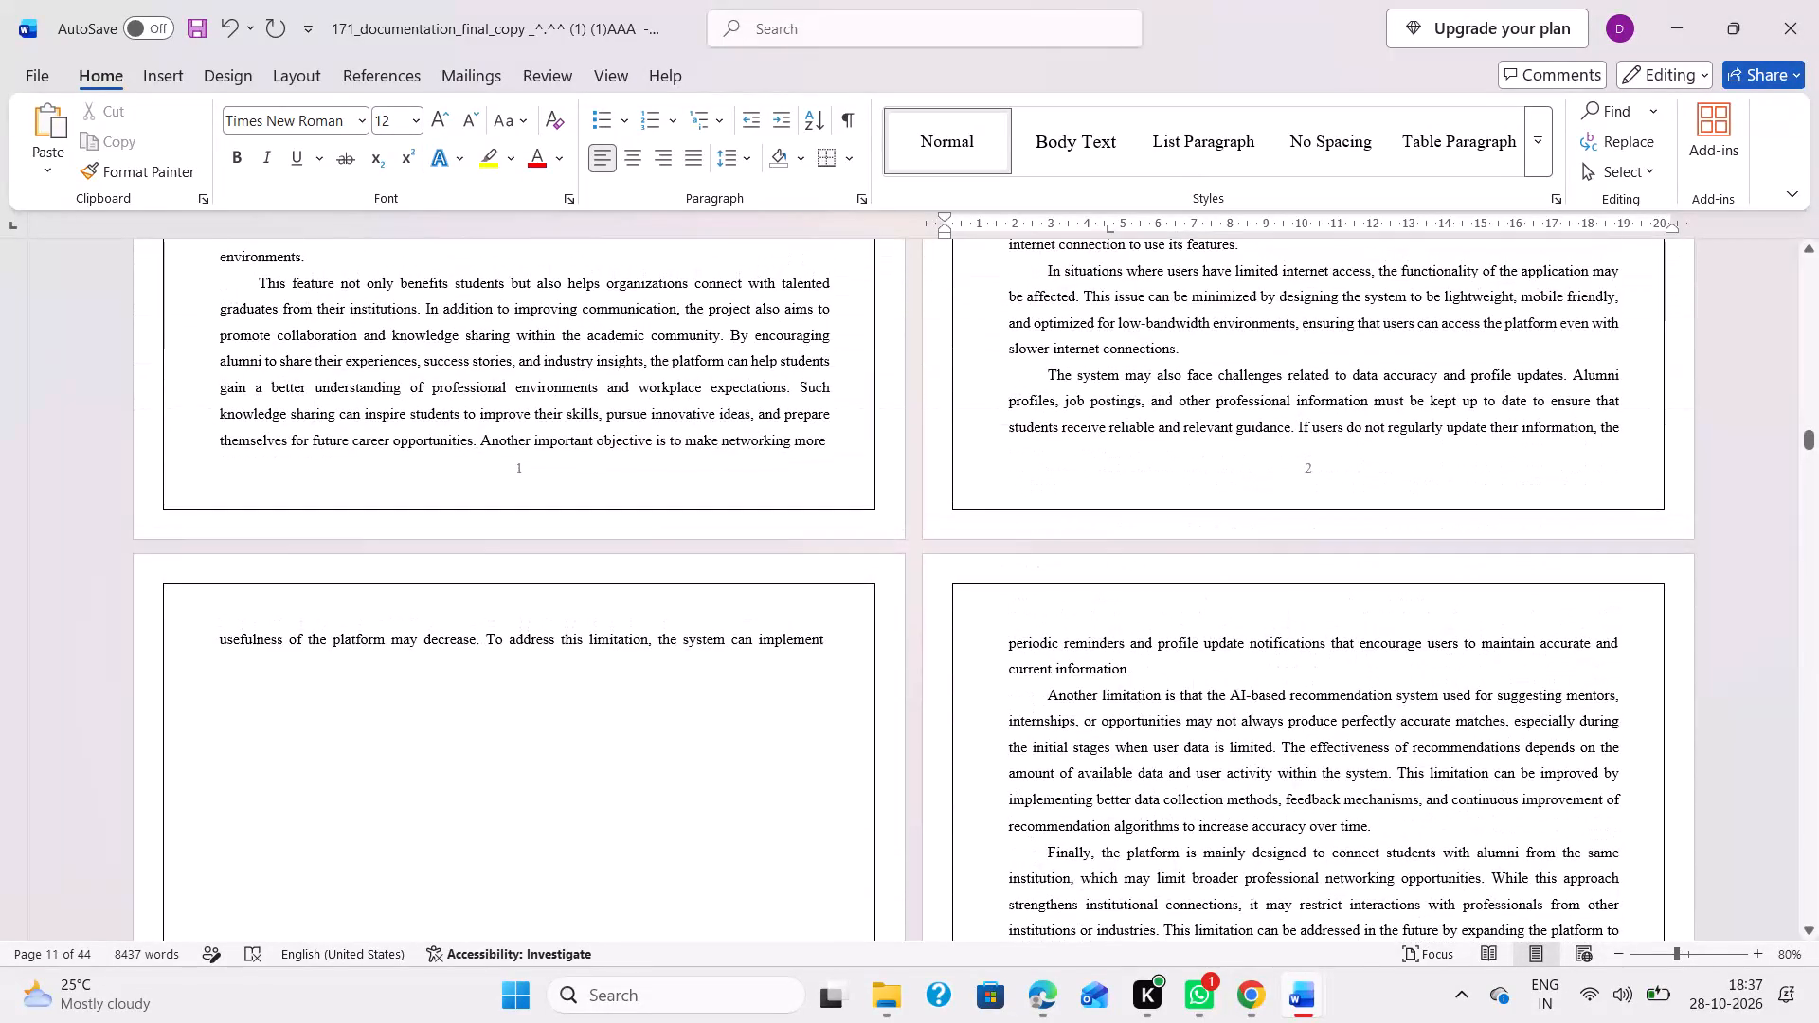
pyautogui.scroll(1, 572, 698)
pyautogui.scroll(-2, 572, 698)
pyautogui.scroll(9, 572, 698)
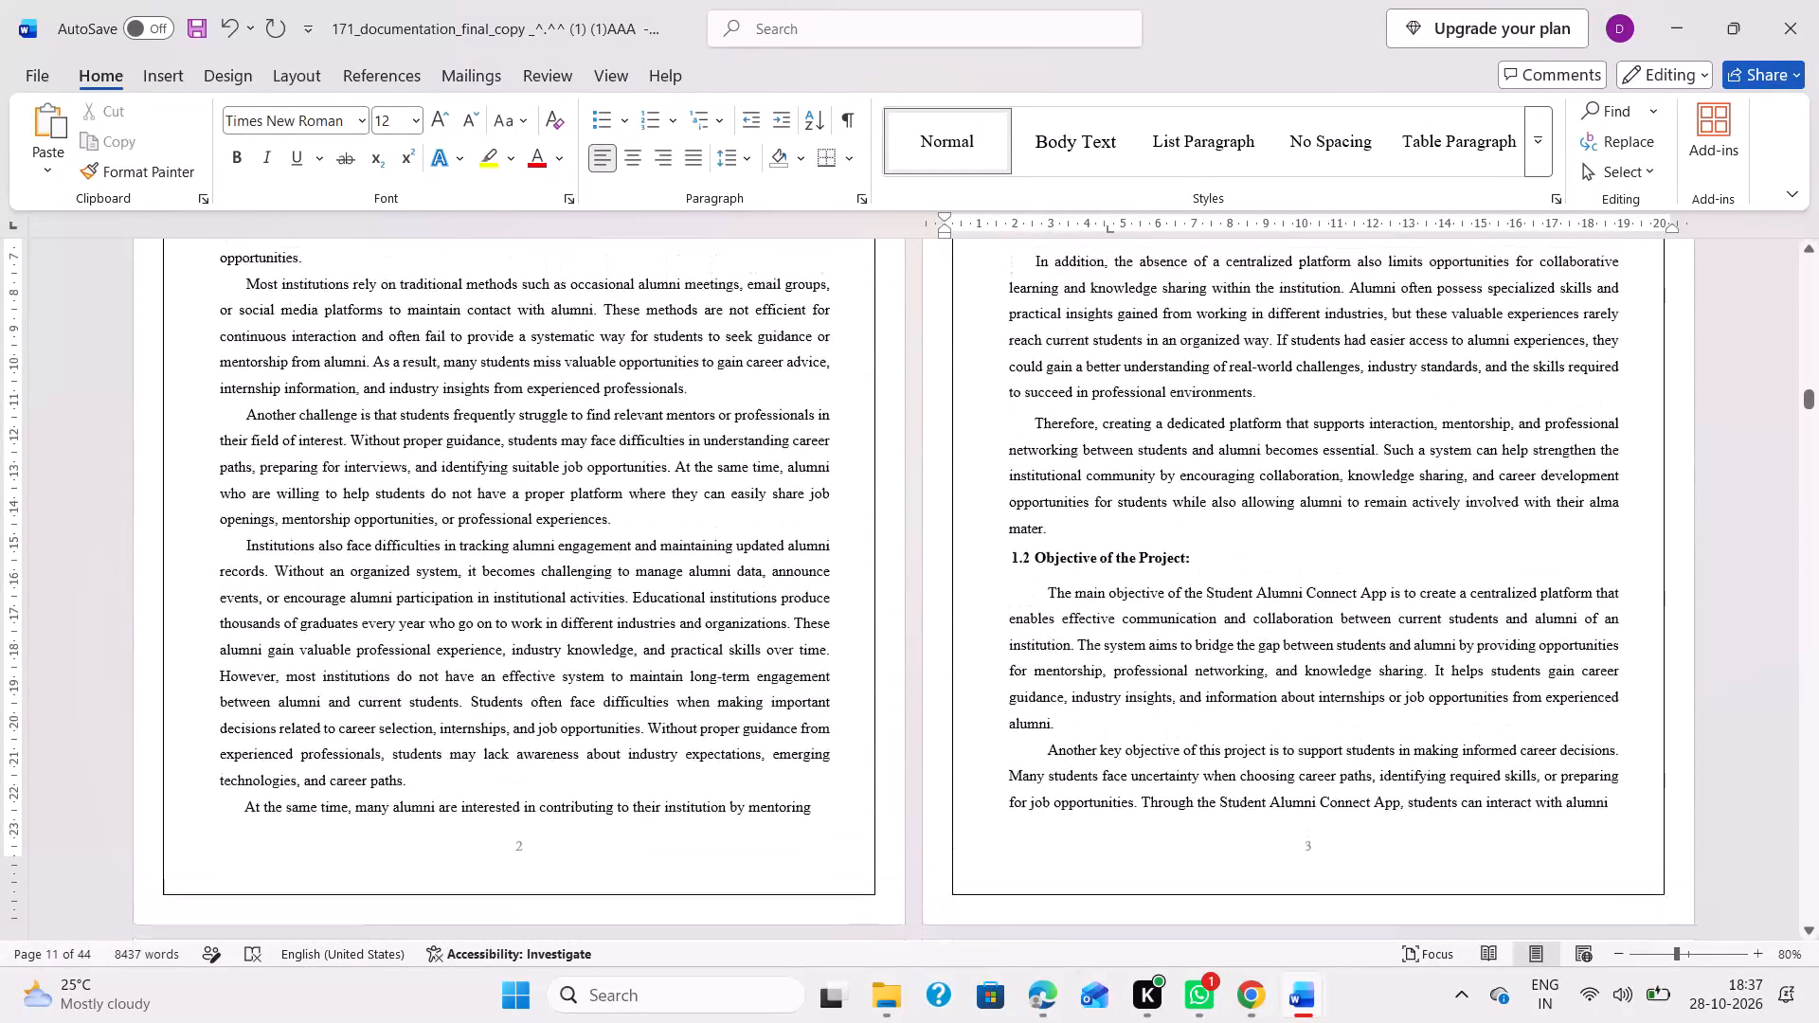
pyautogui.scroll(-7, 572, 698)
pyautogui.scroll(2, 754, 598)
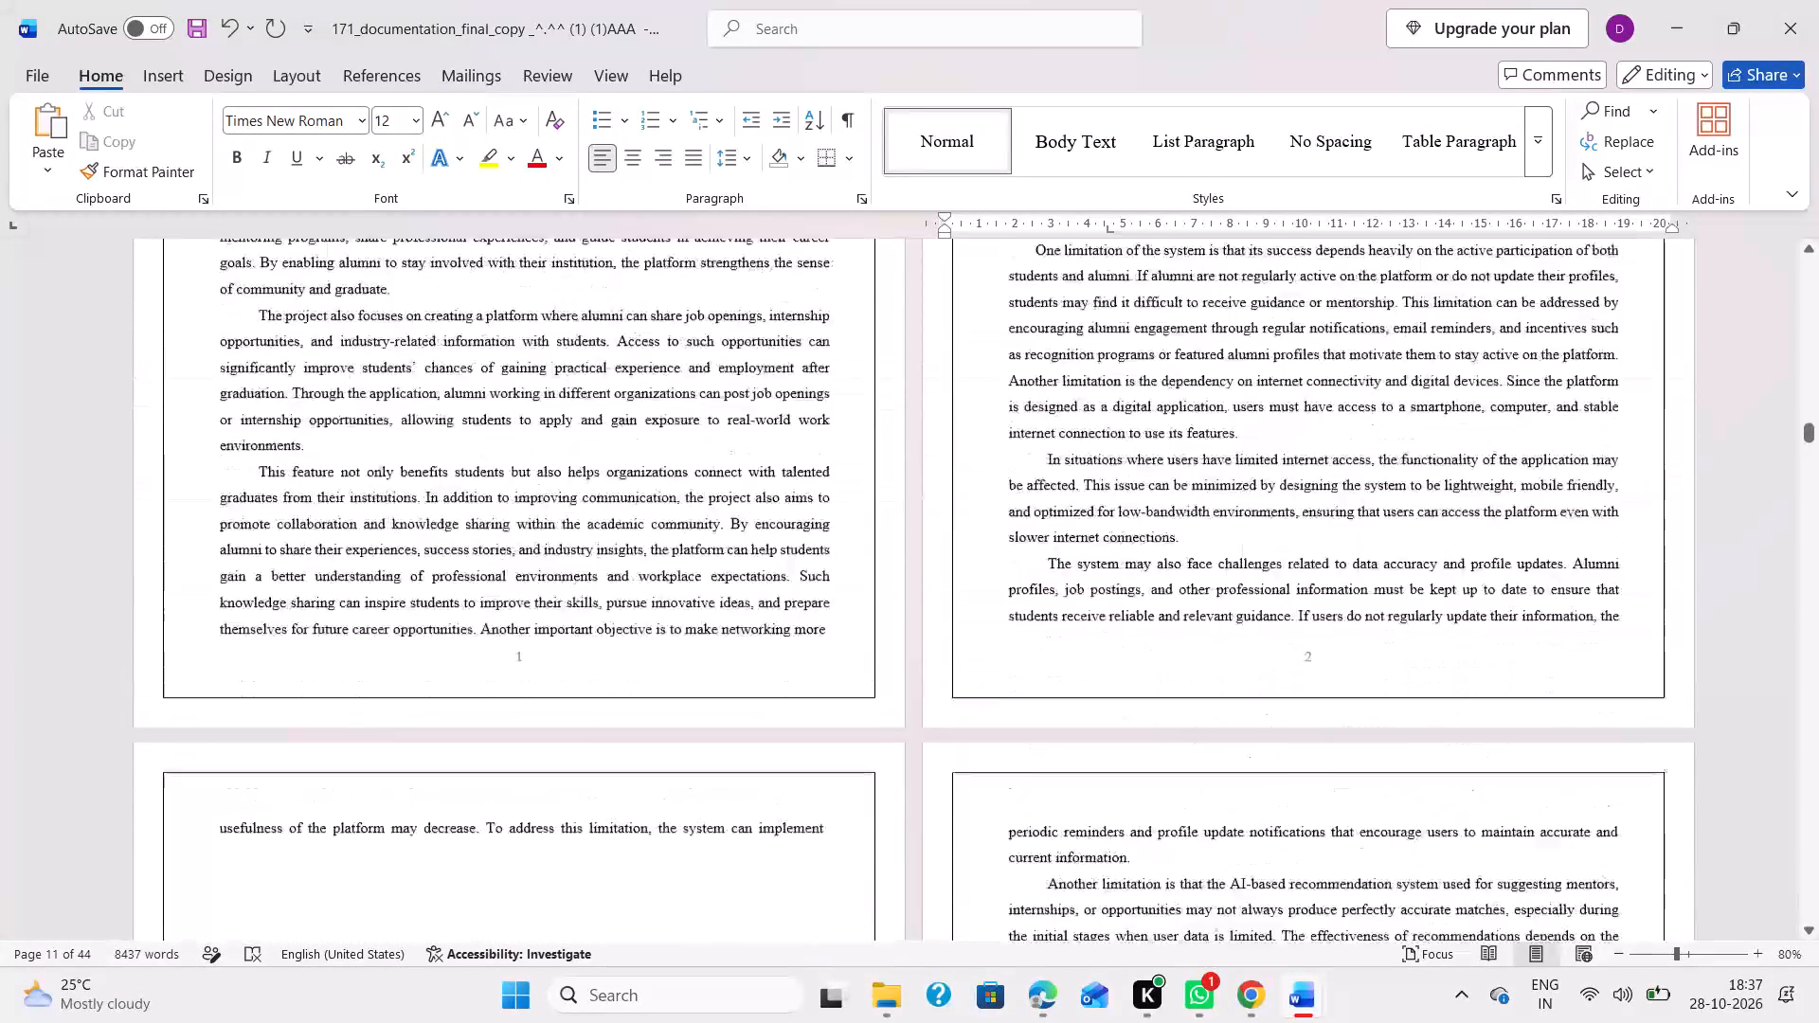
# Open the Section 12 footer and check the page numbers and section links in the surrounding footers.
pyautogui.click(465, 783)
pyautogui.doubleClick(517, 754)
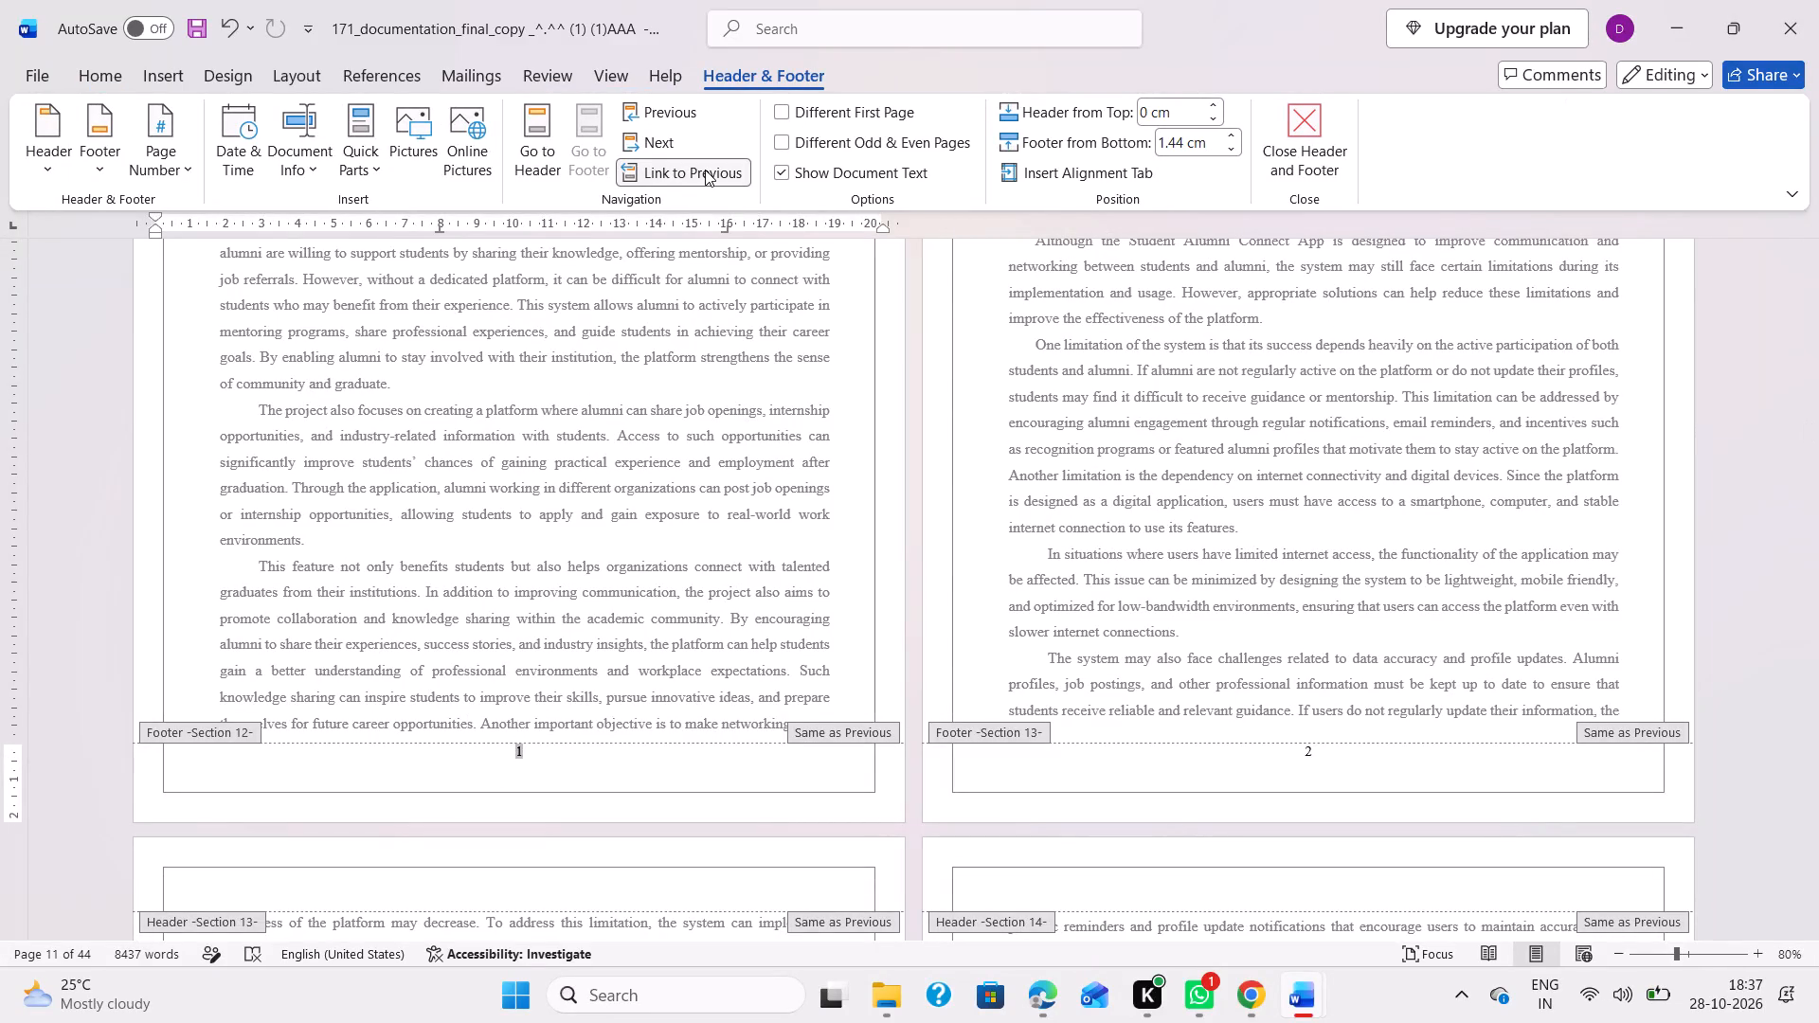
pyautogui.scroll(1, 1006, 625)
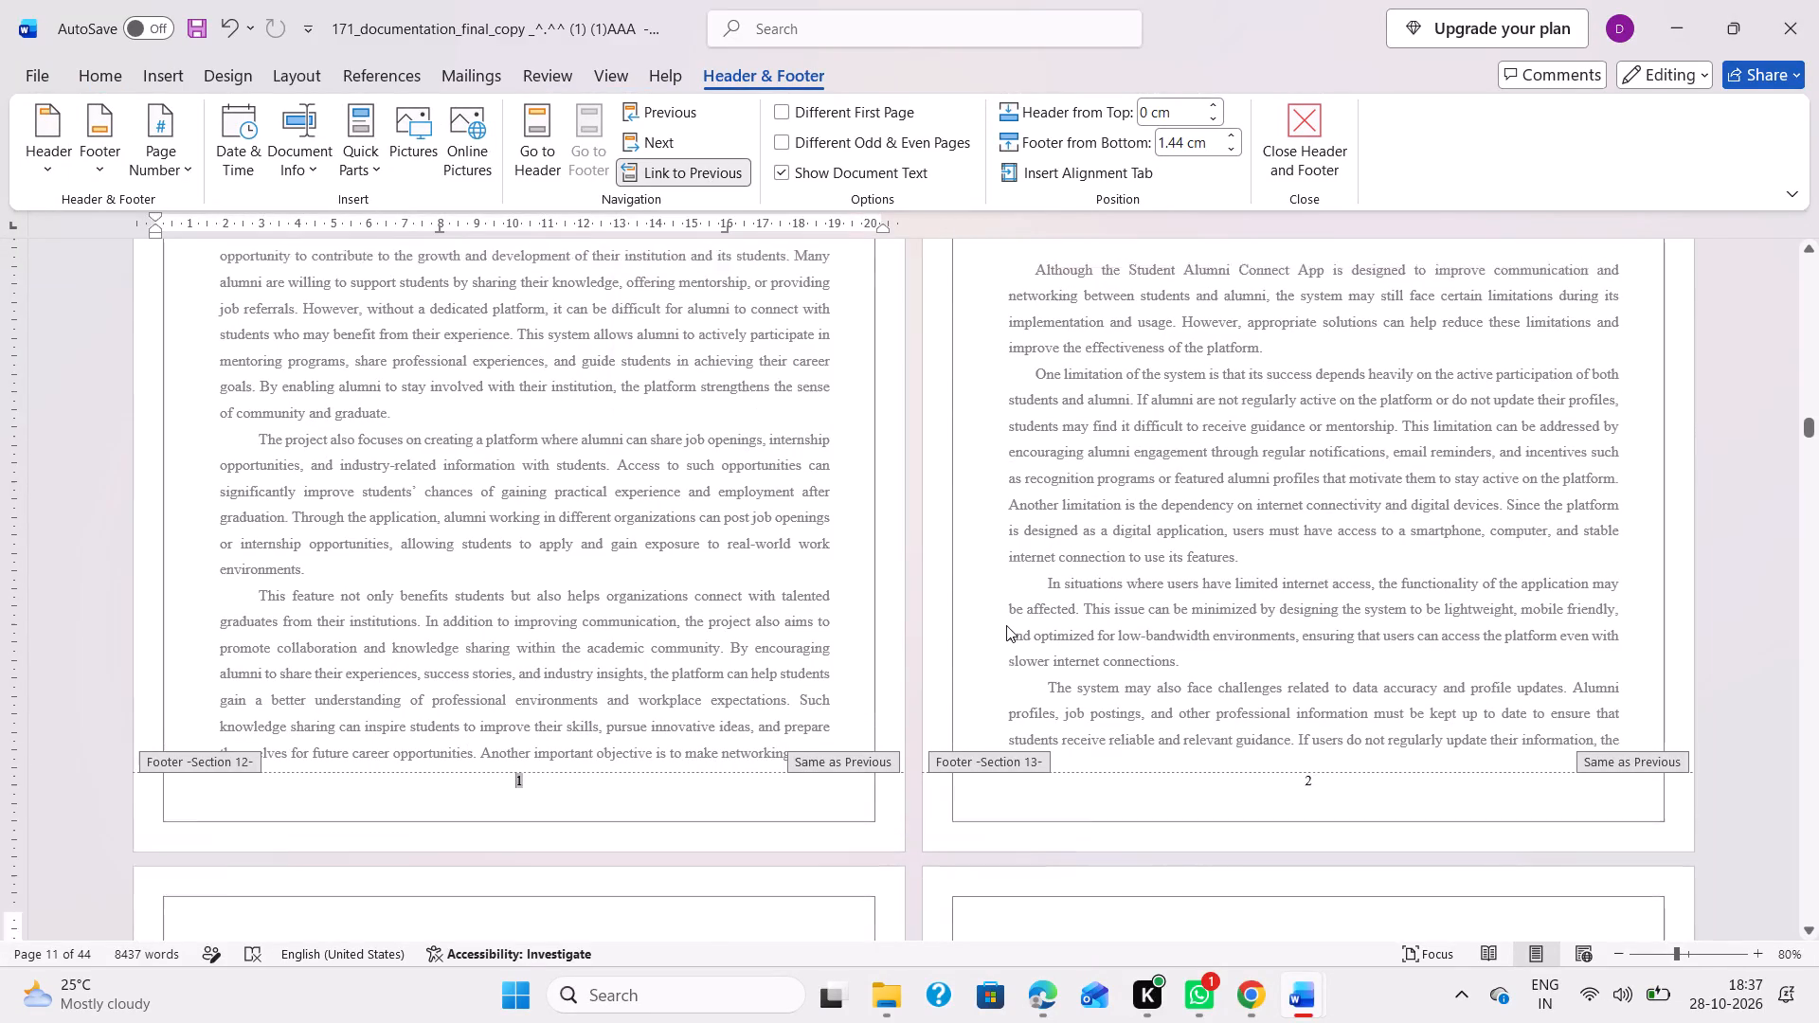
pyautogui.scroll(2, 1006, 625)
pyautogui.scroll(-9, 1006, 625)
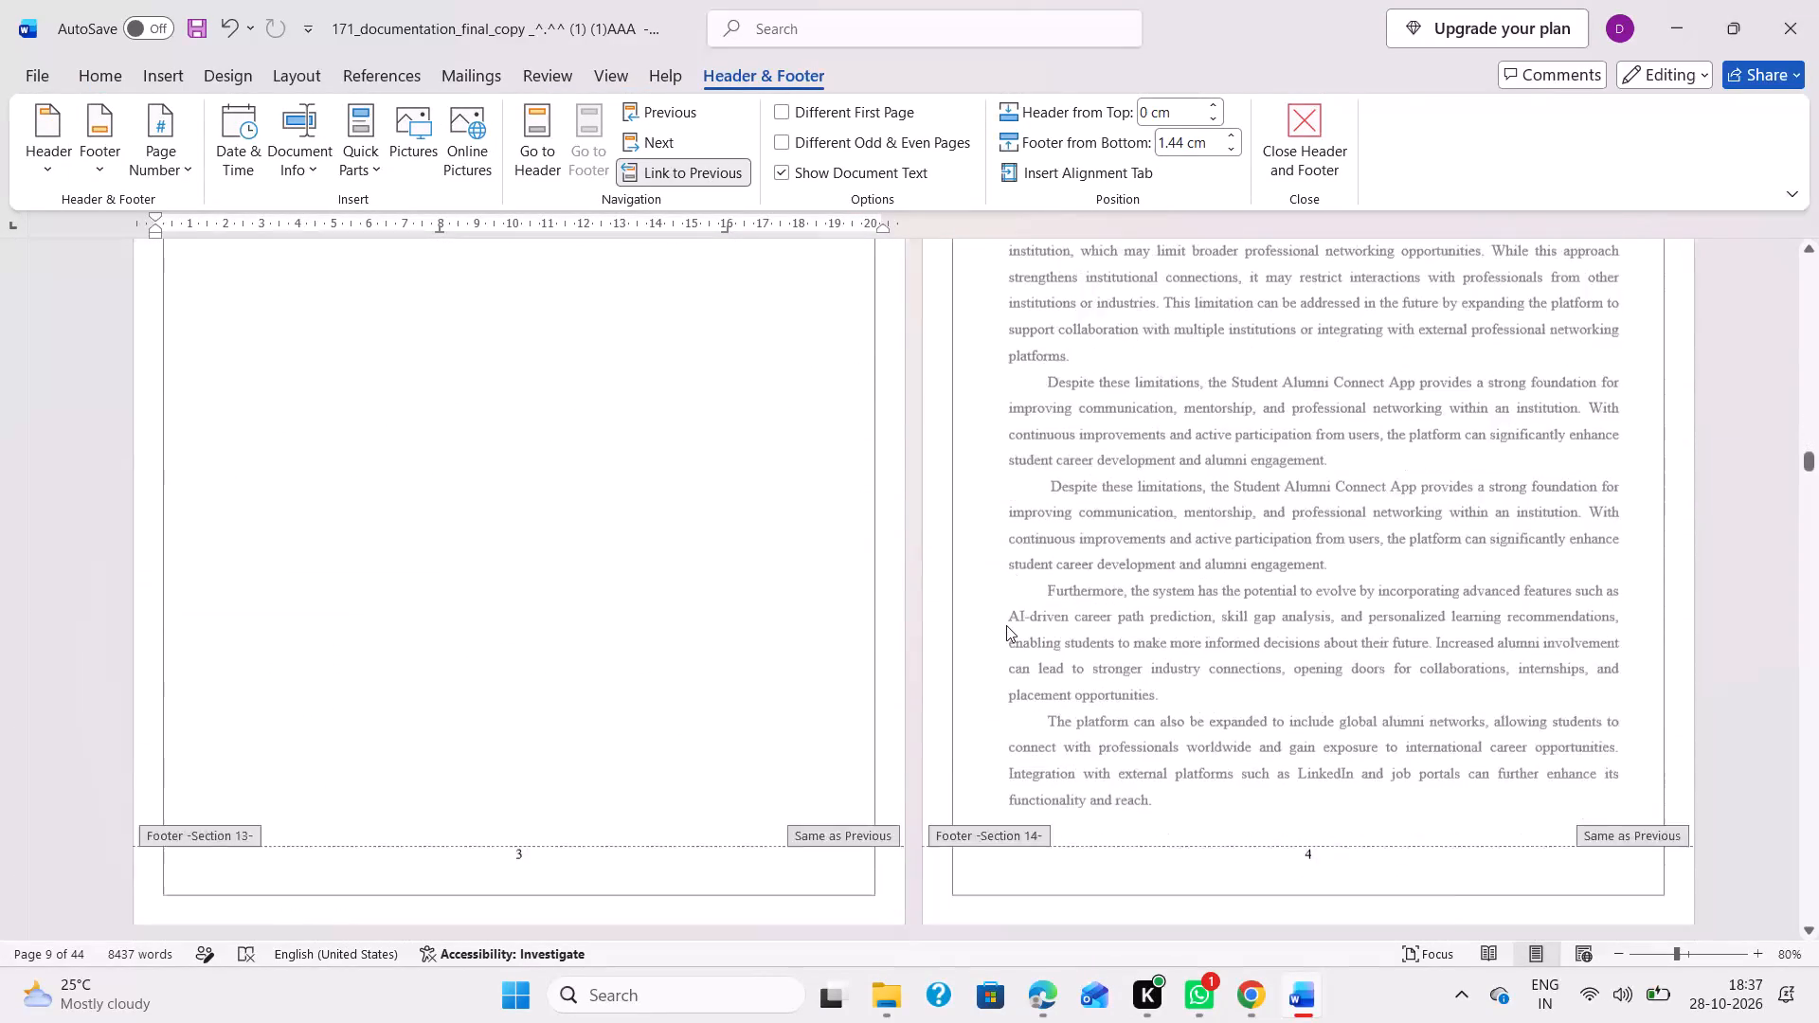
pyautogui.scroll(-5, 1006, 625)
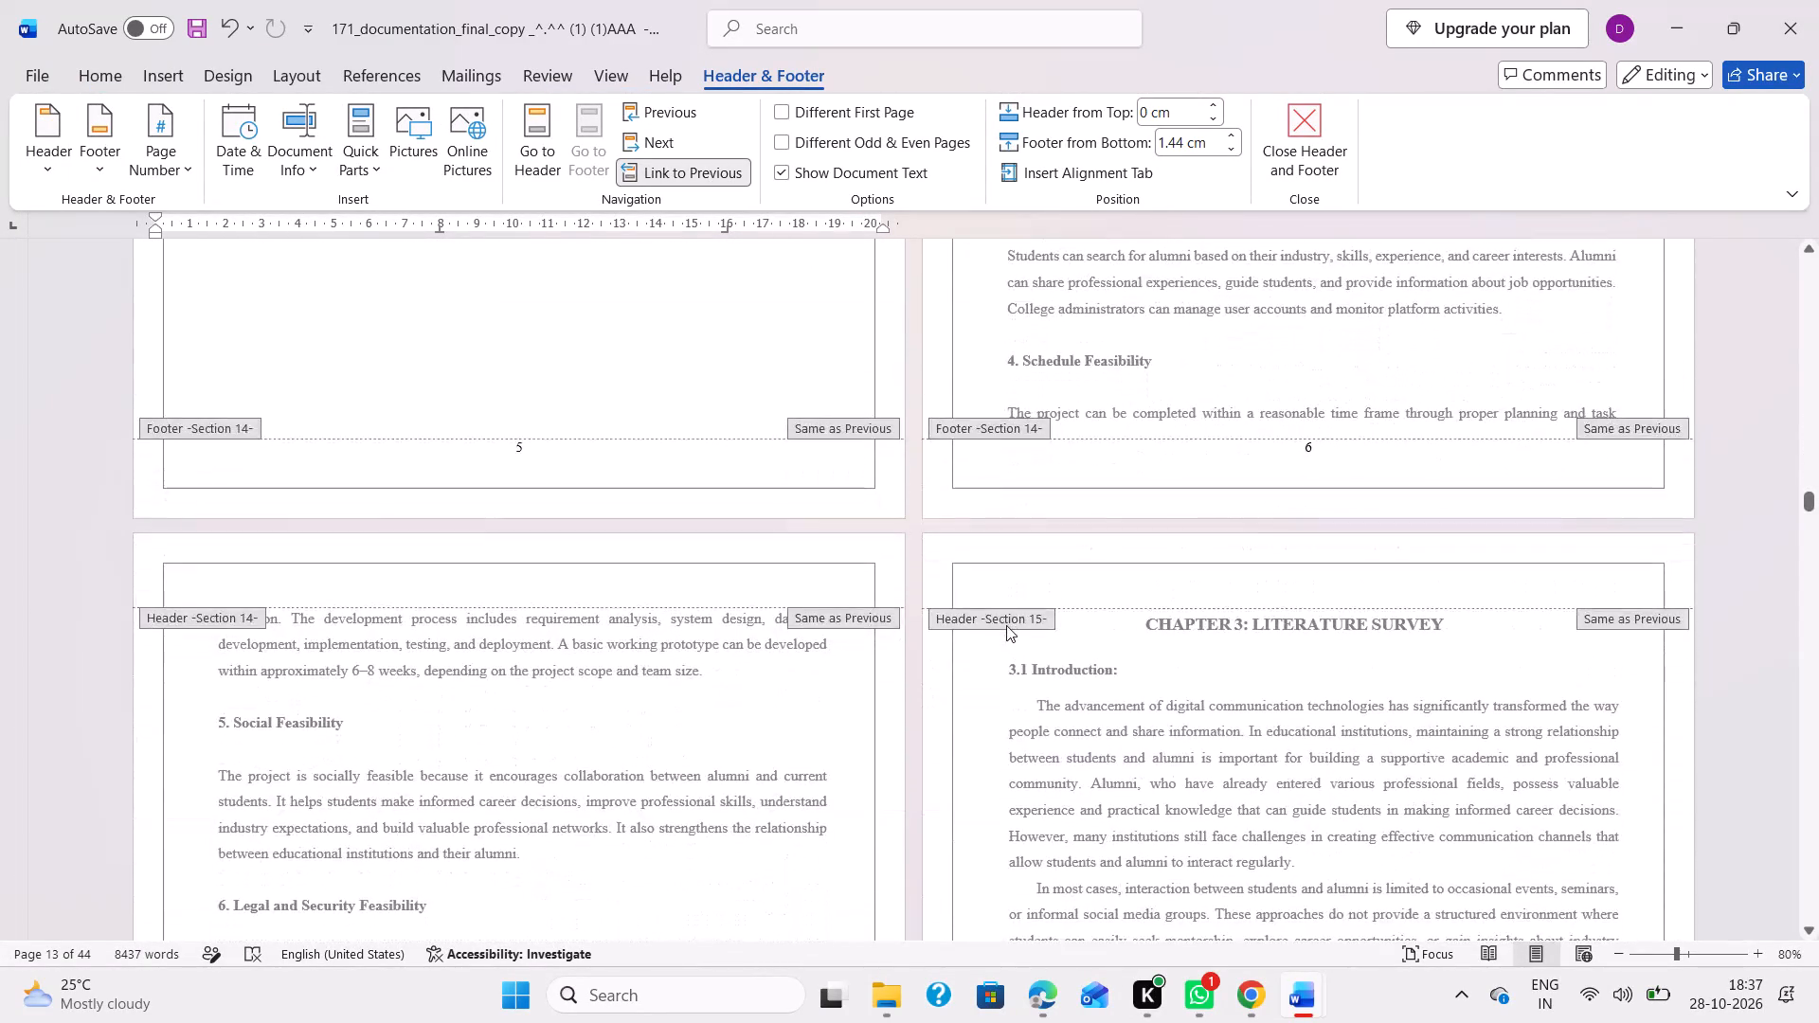
pyautogui.scroll(11, 1006, 625)
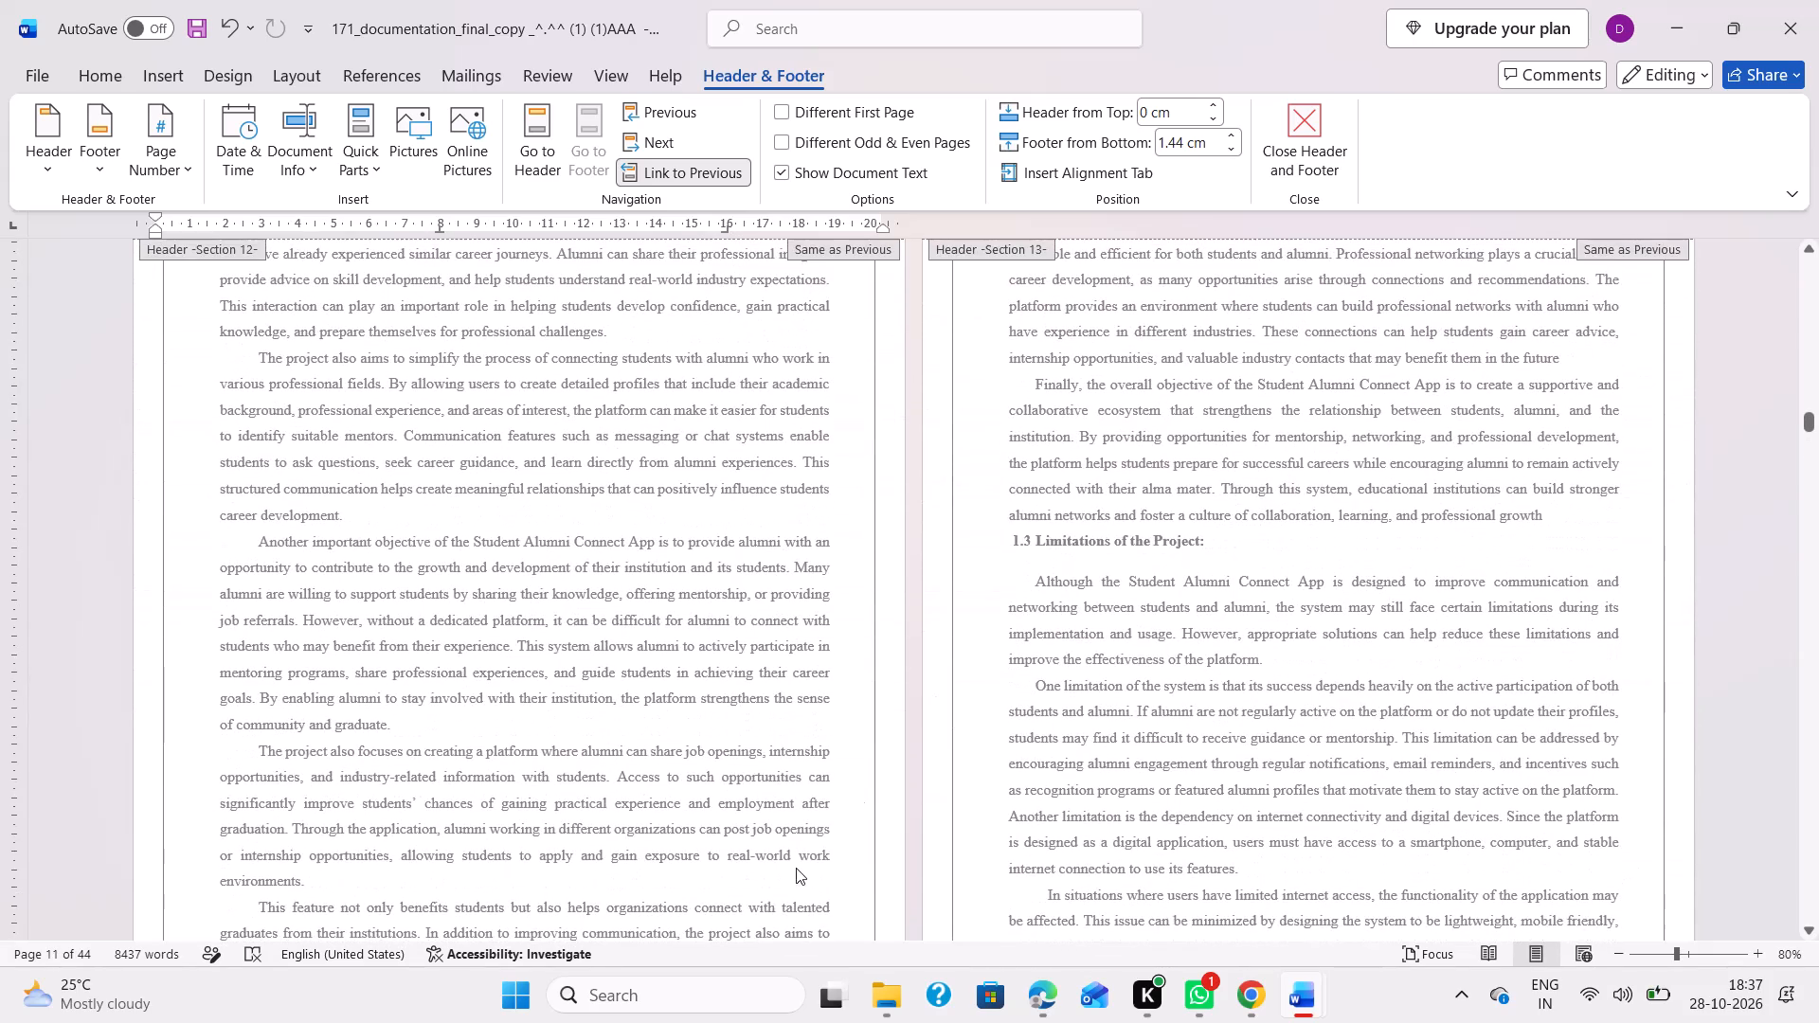
pyautogui.scroll(-2, 796, 868)
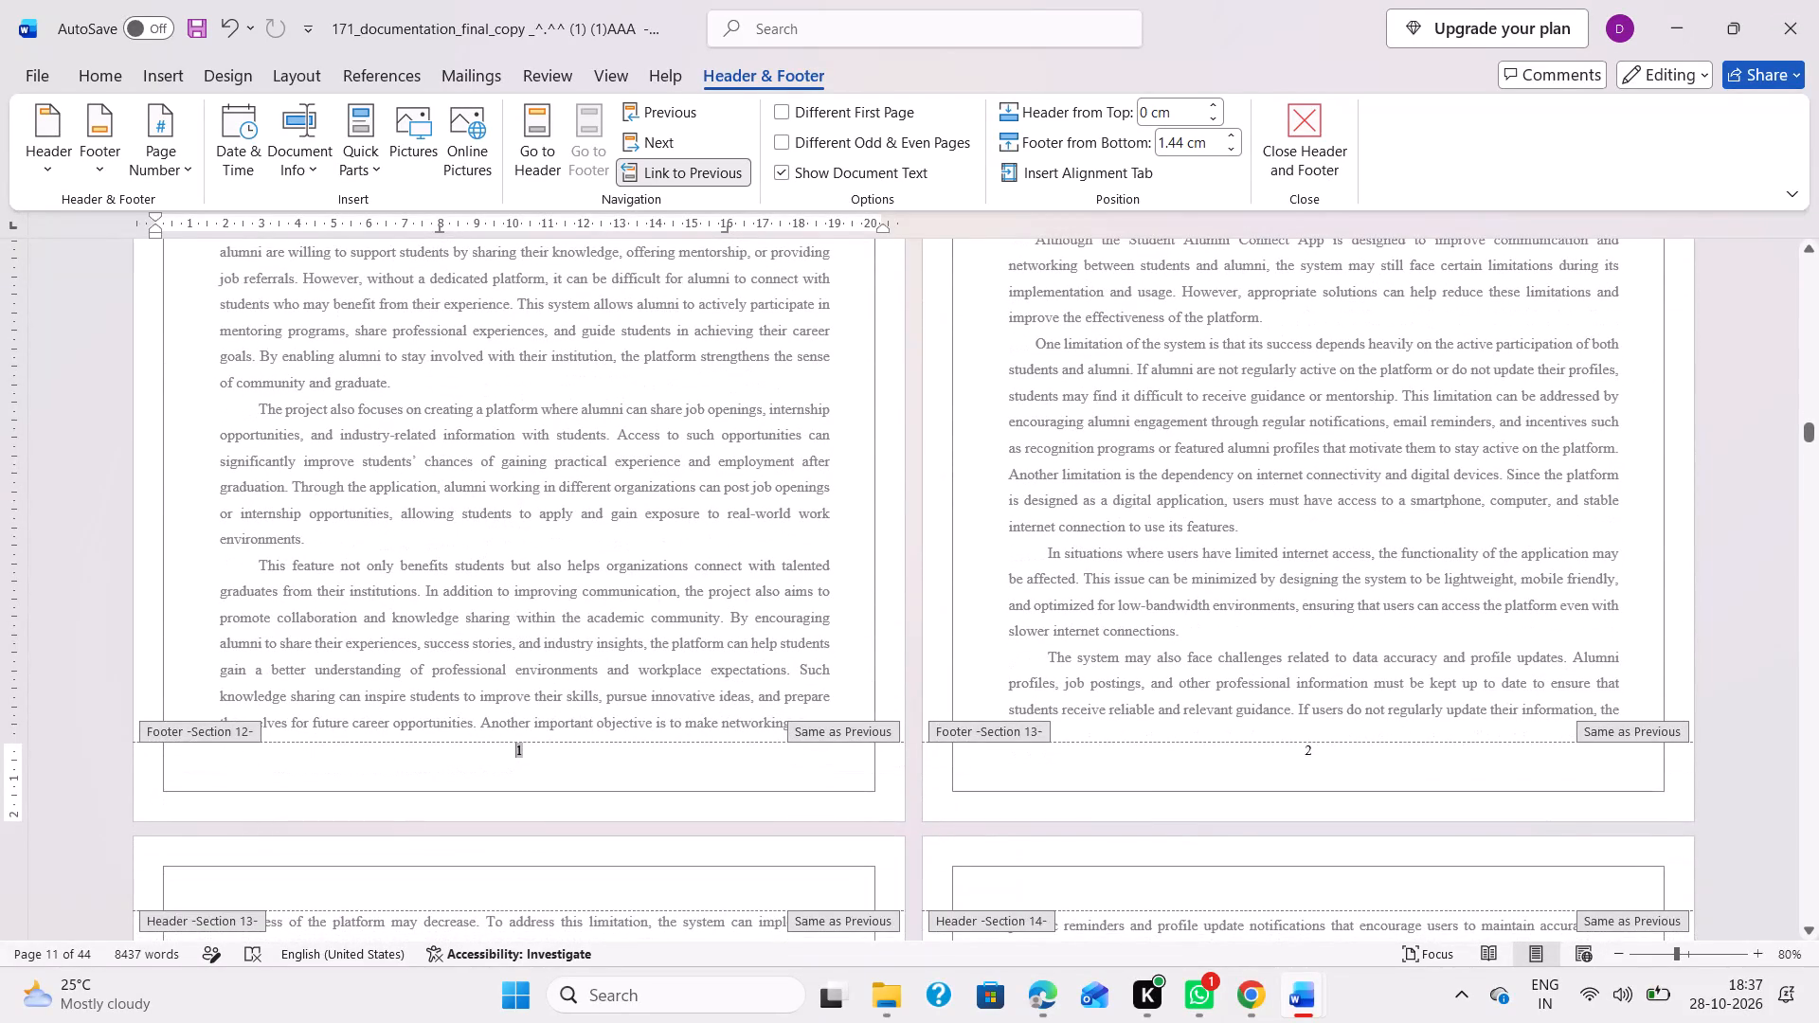
pyautogui.scroll(3, 663, 811)
pyautogui.scroll(-5, 663, 811)
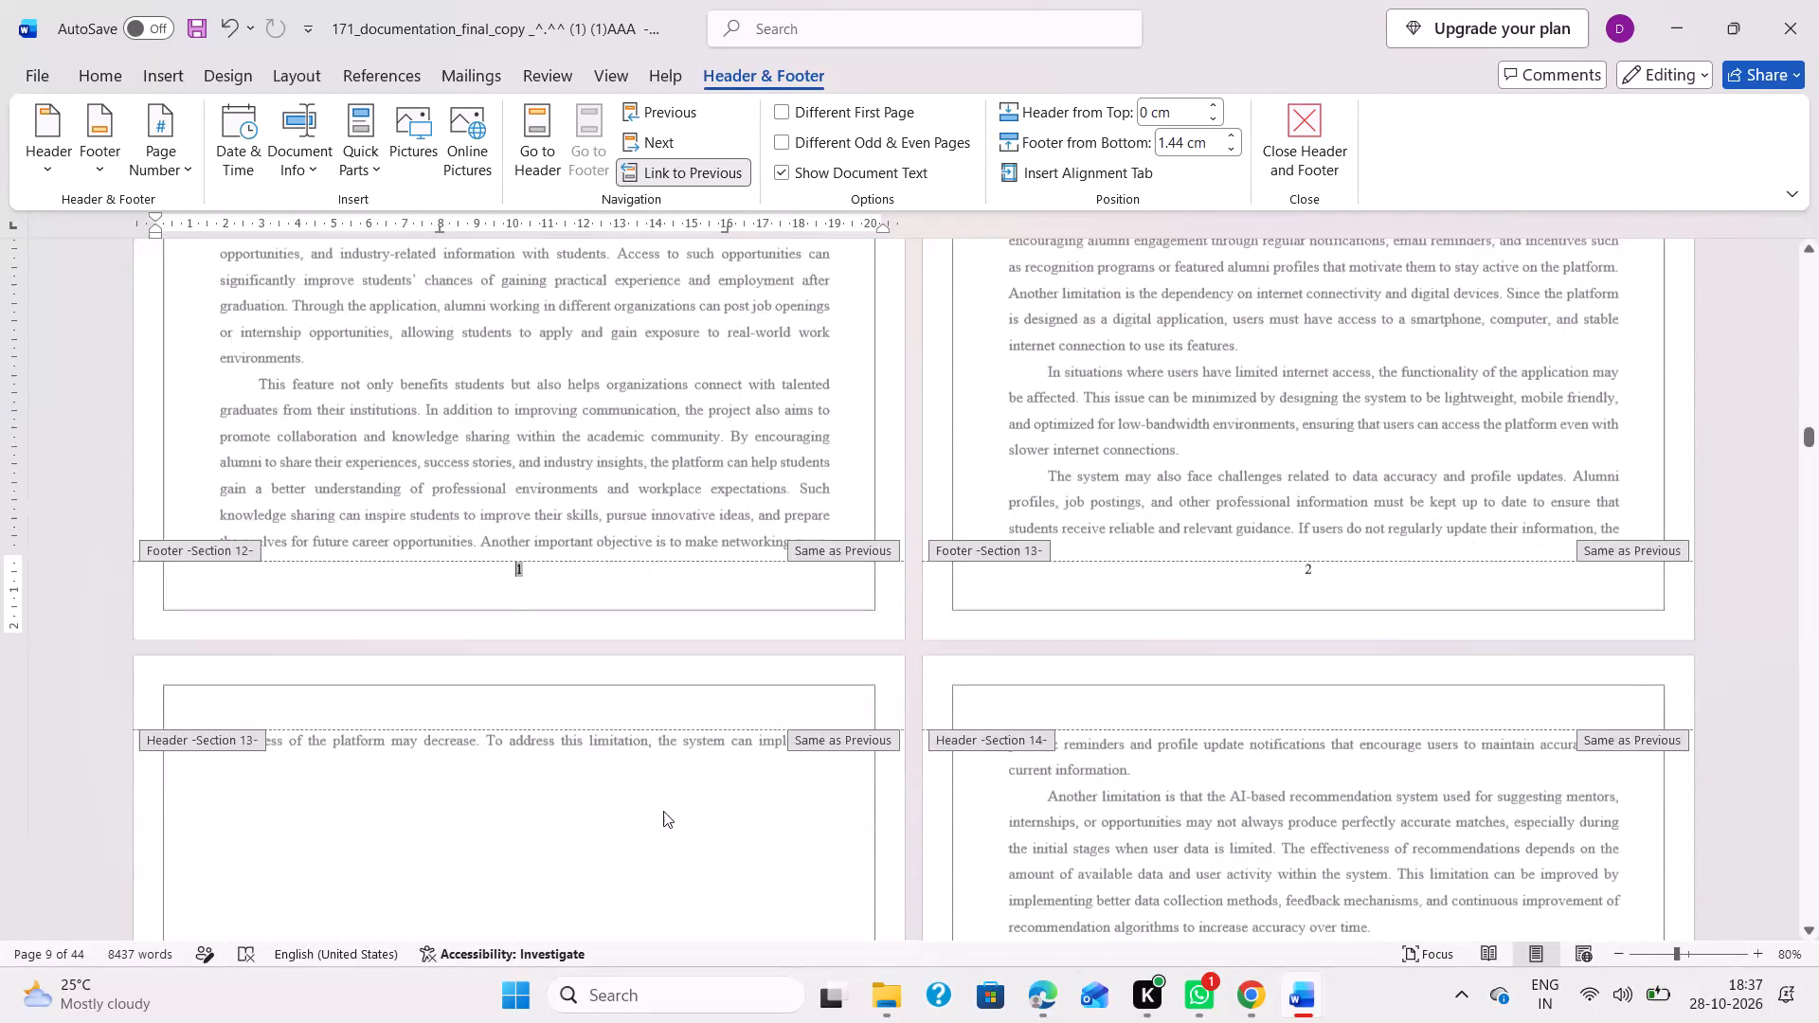
pyautogui.scroll(-1, 663, 811)
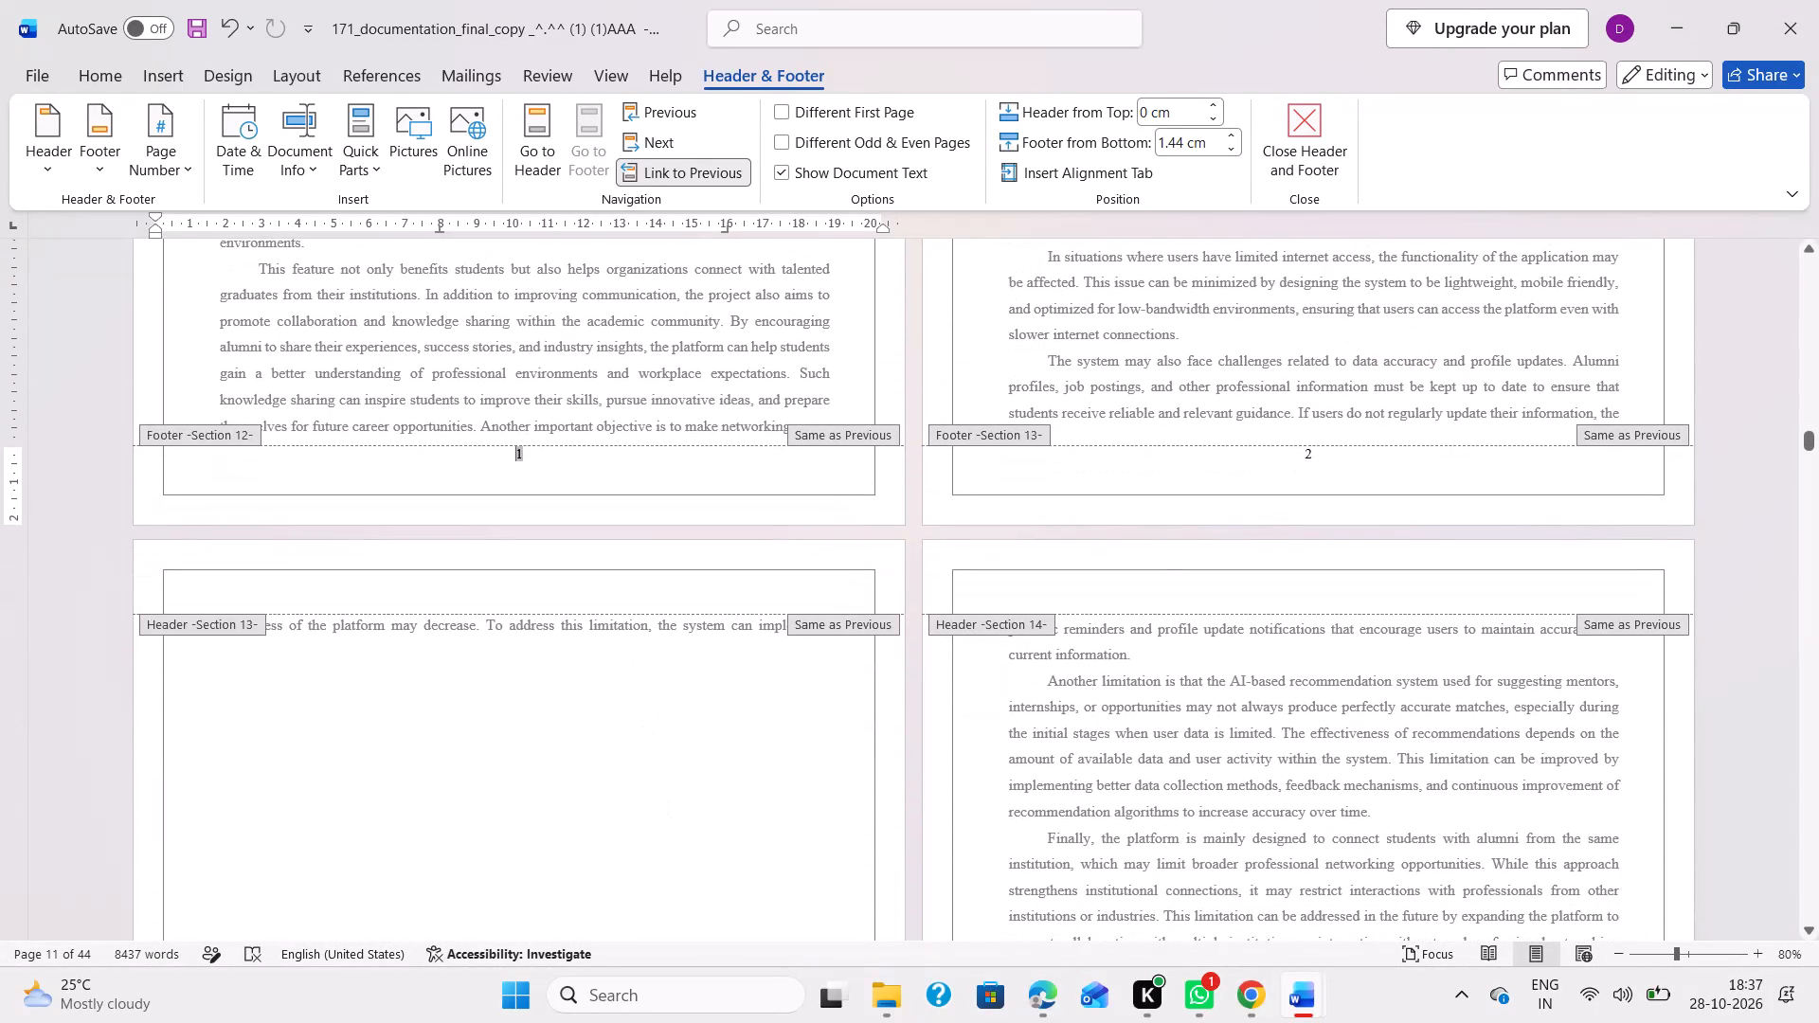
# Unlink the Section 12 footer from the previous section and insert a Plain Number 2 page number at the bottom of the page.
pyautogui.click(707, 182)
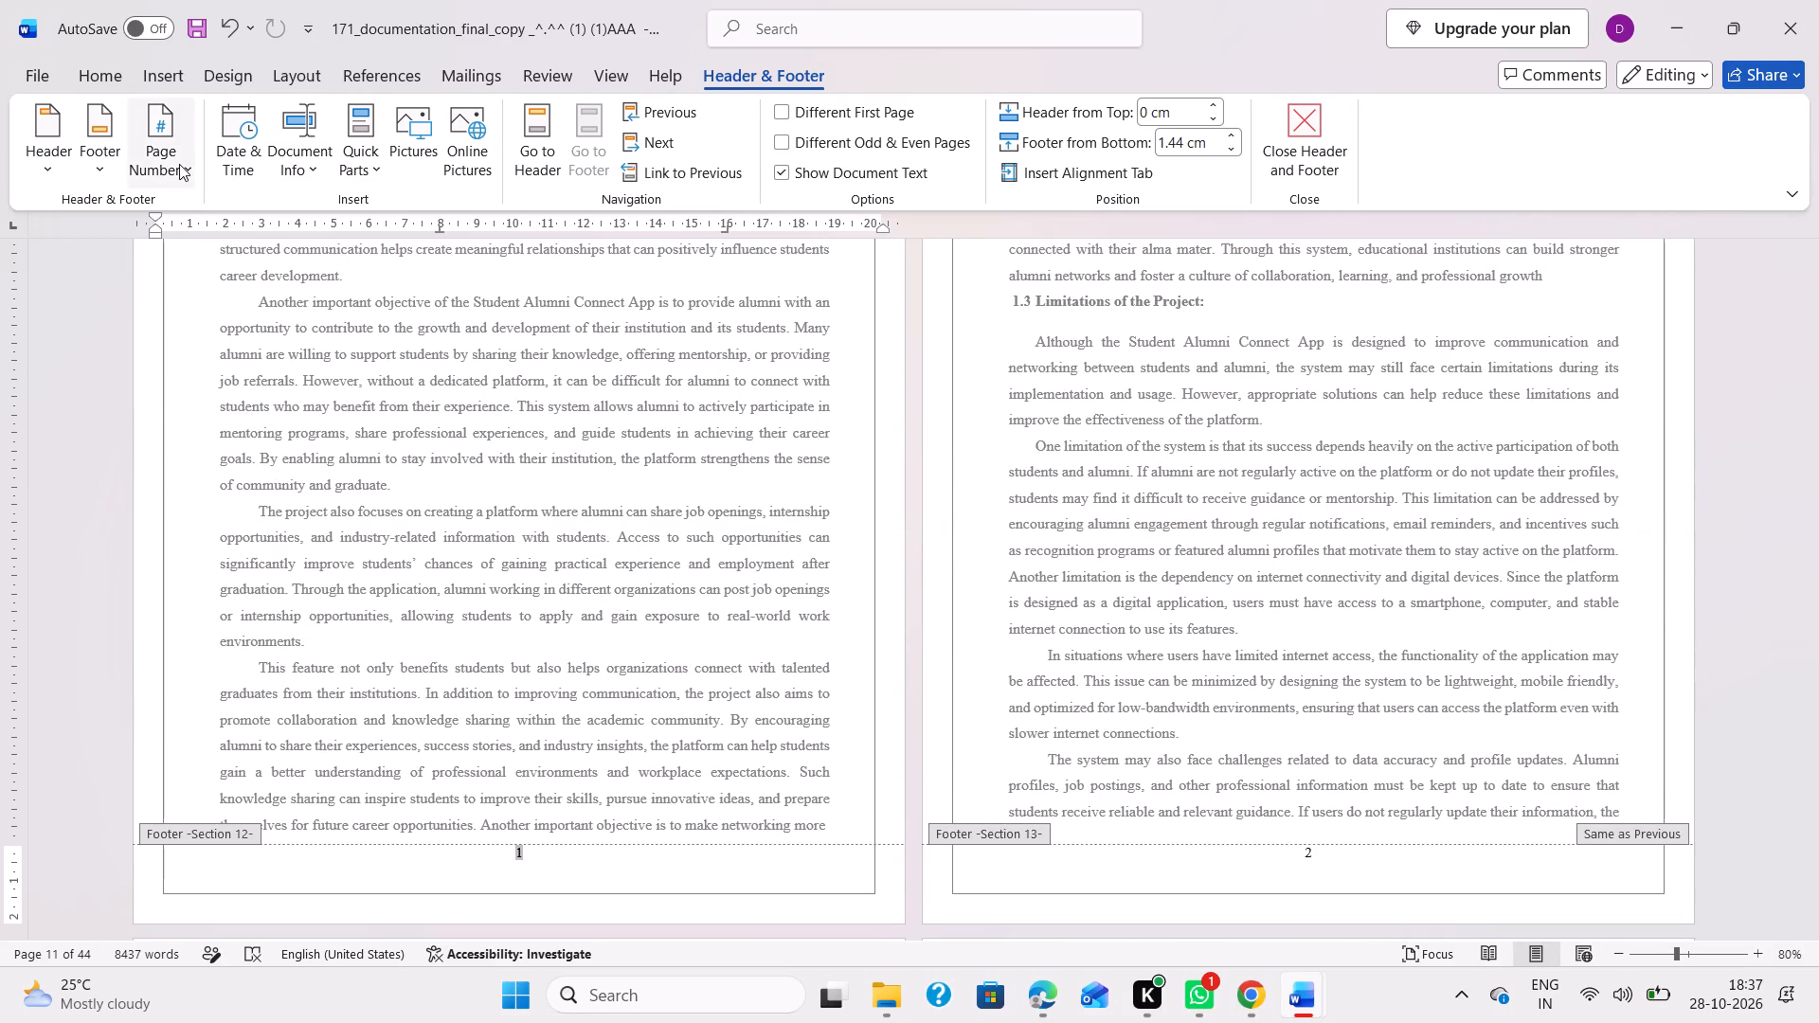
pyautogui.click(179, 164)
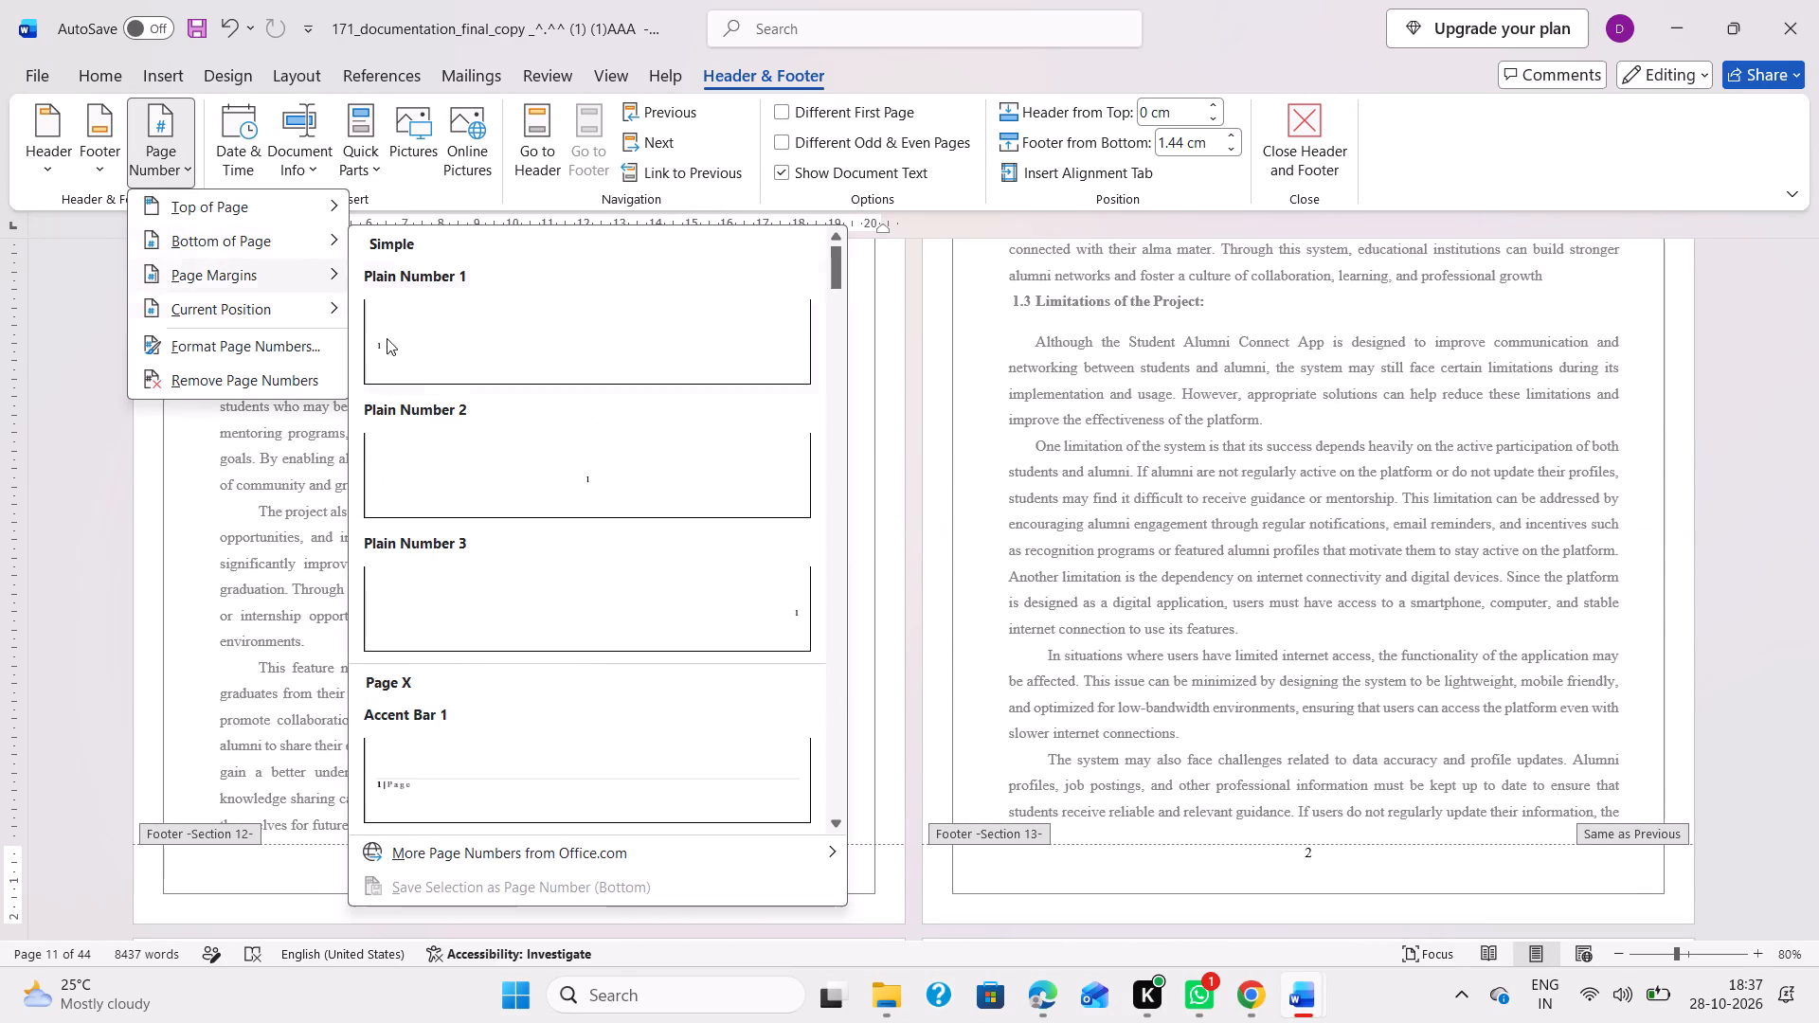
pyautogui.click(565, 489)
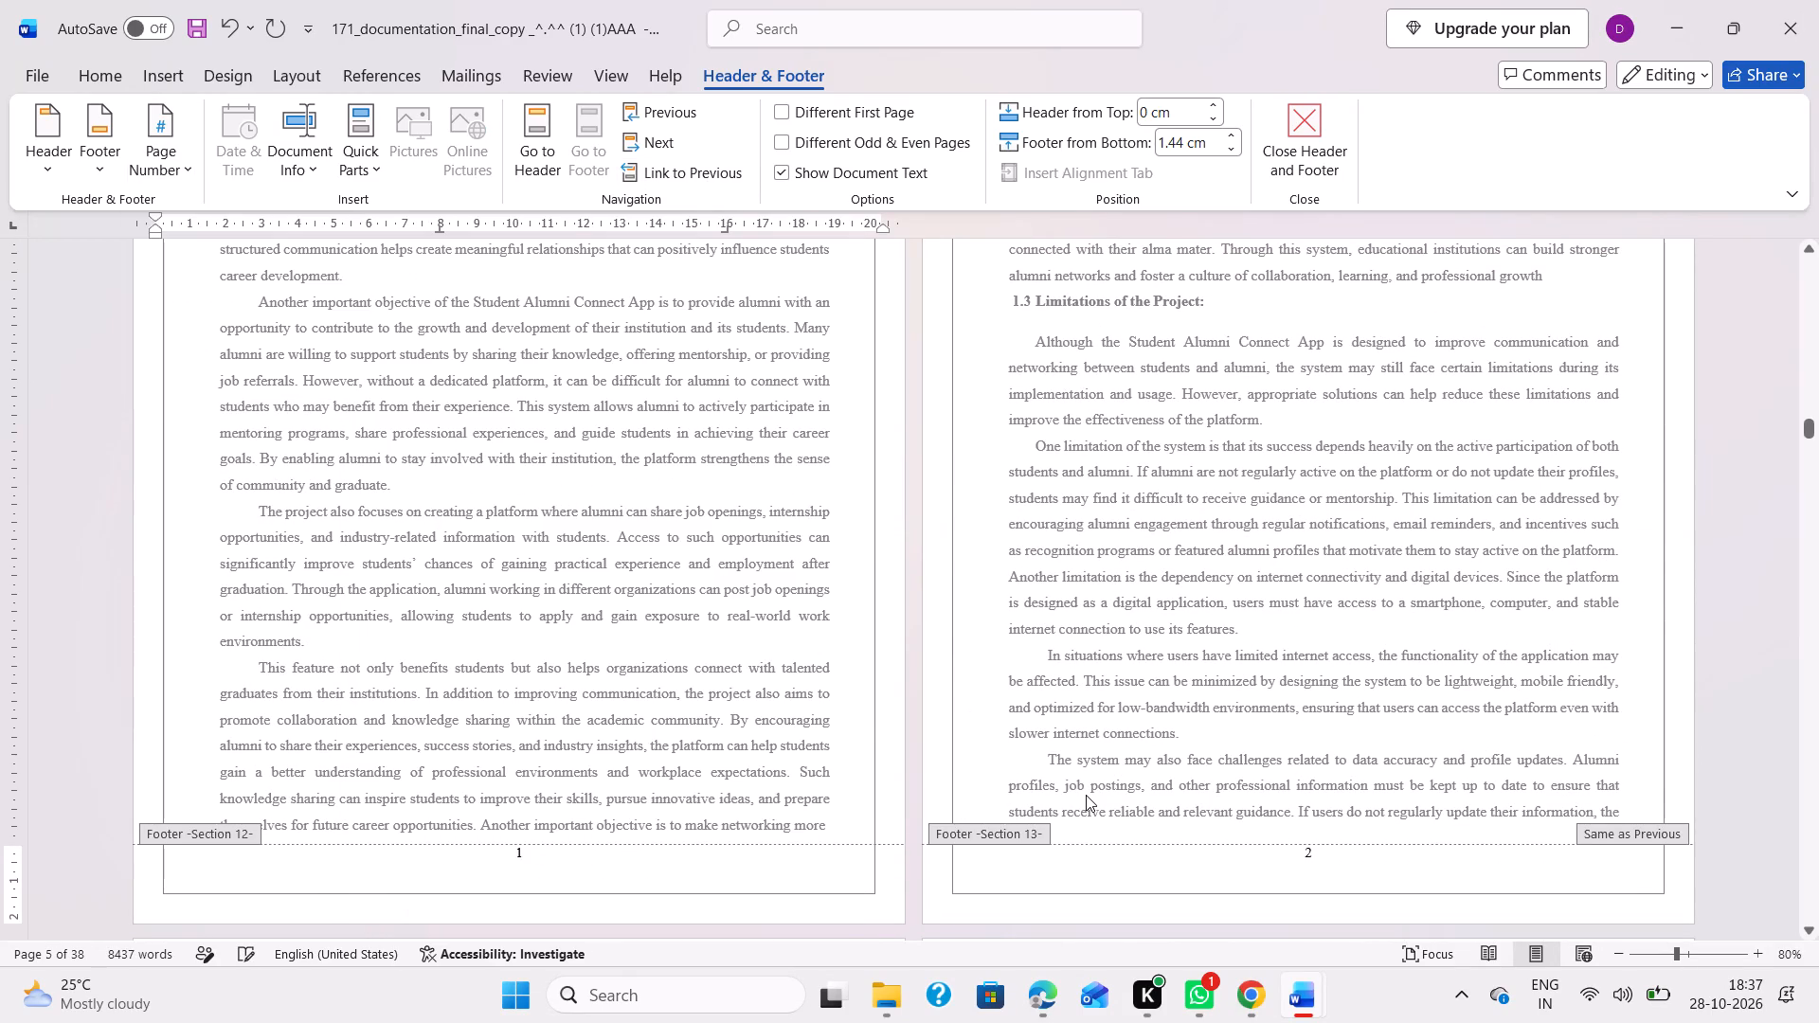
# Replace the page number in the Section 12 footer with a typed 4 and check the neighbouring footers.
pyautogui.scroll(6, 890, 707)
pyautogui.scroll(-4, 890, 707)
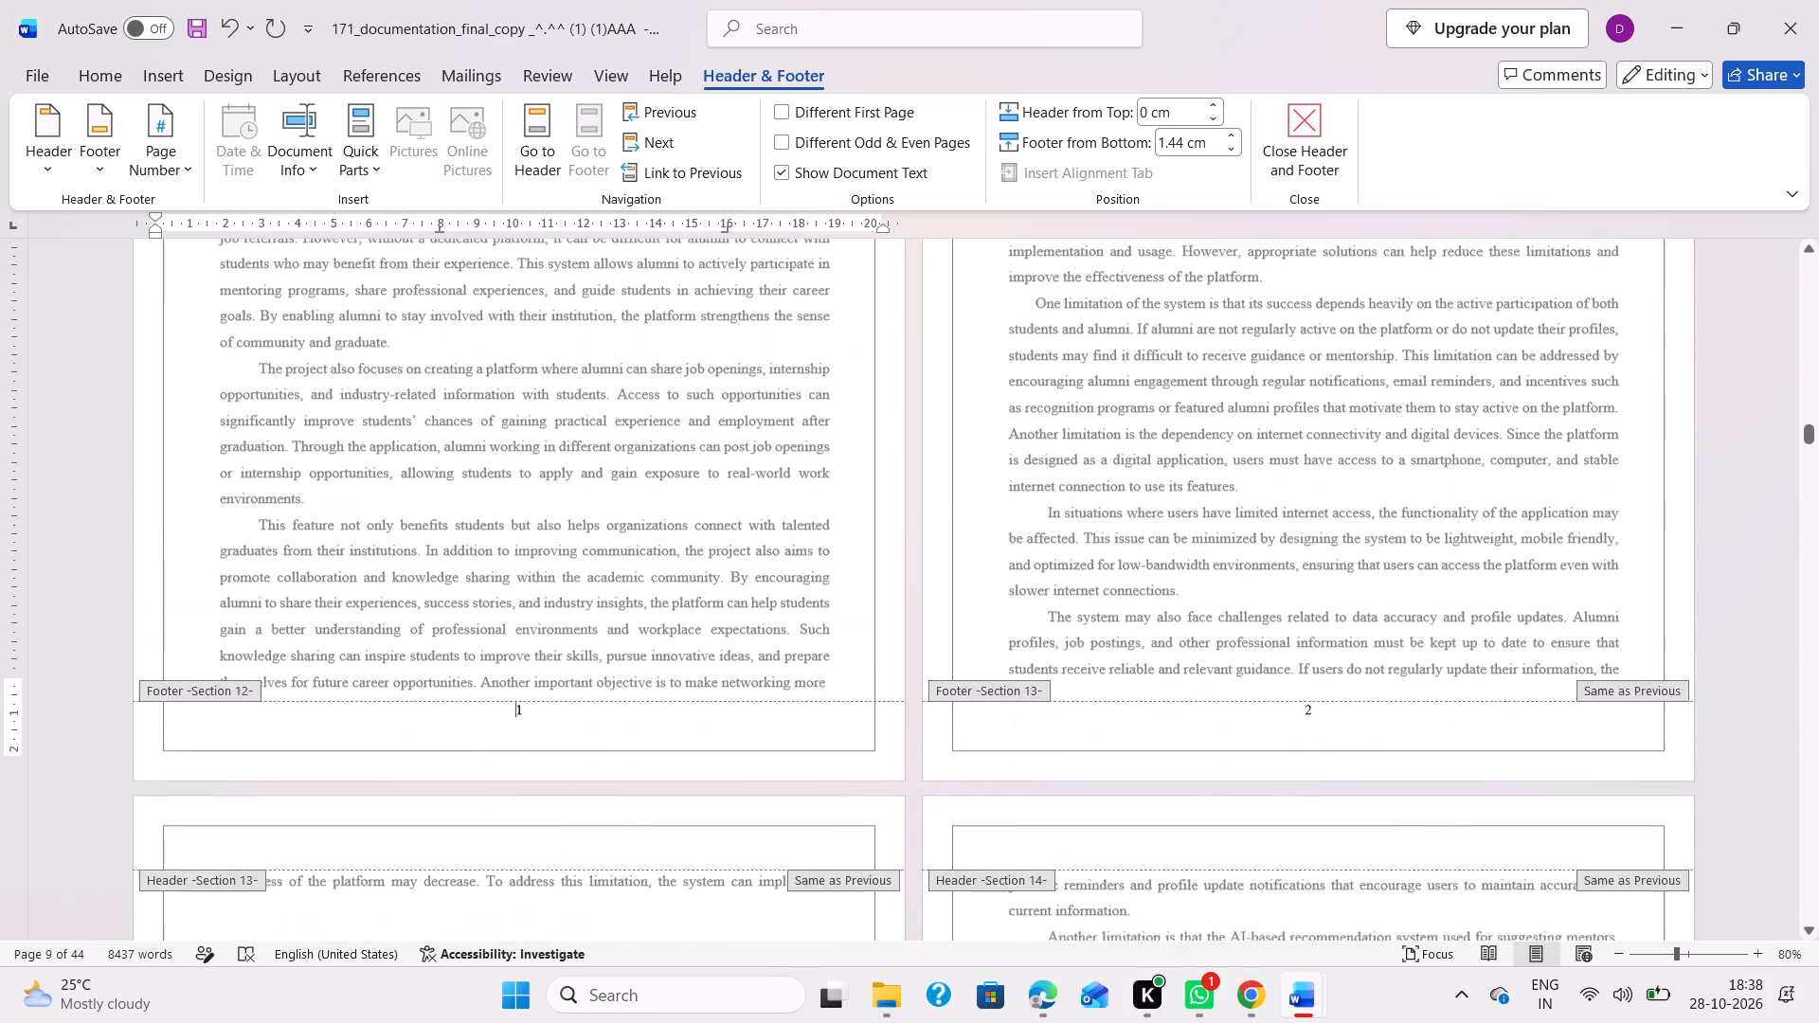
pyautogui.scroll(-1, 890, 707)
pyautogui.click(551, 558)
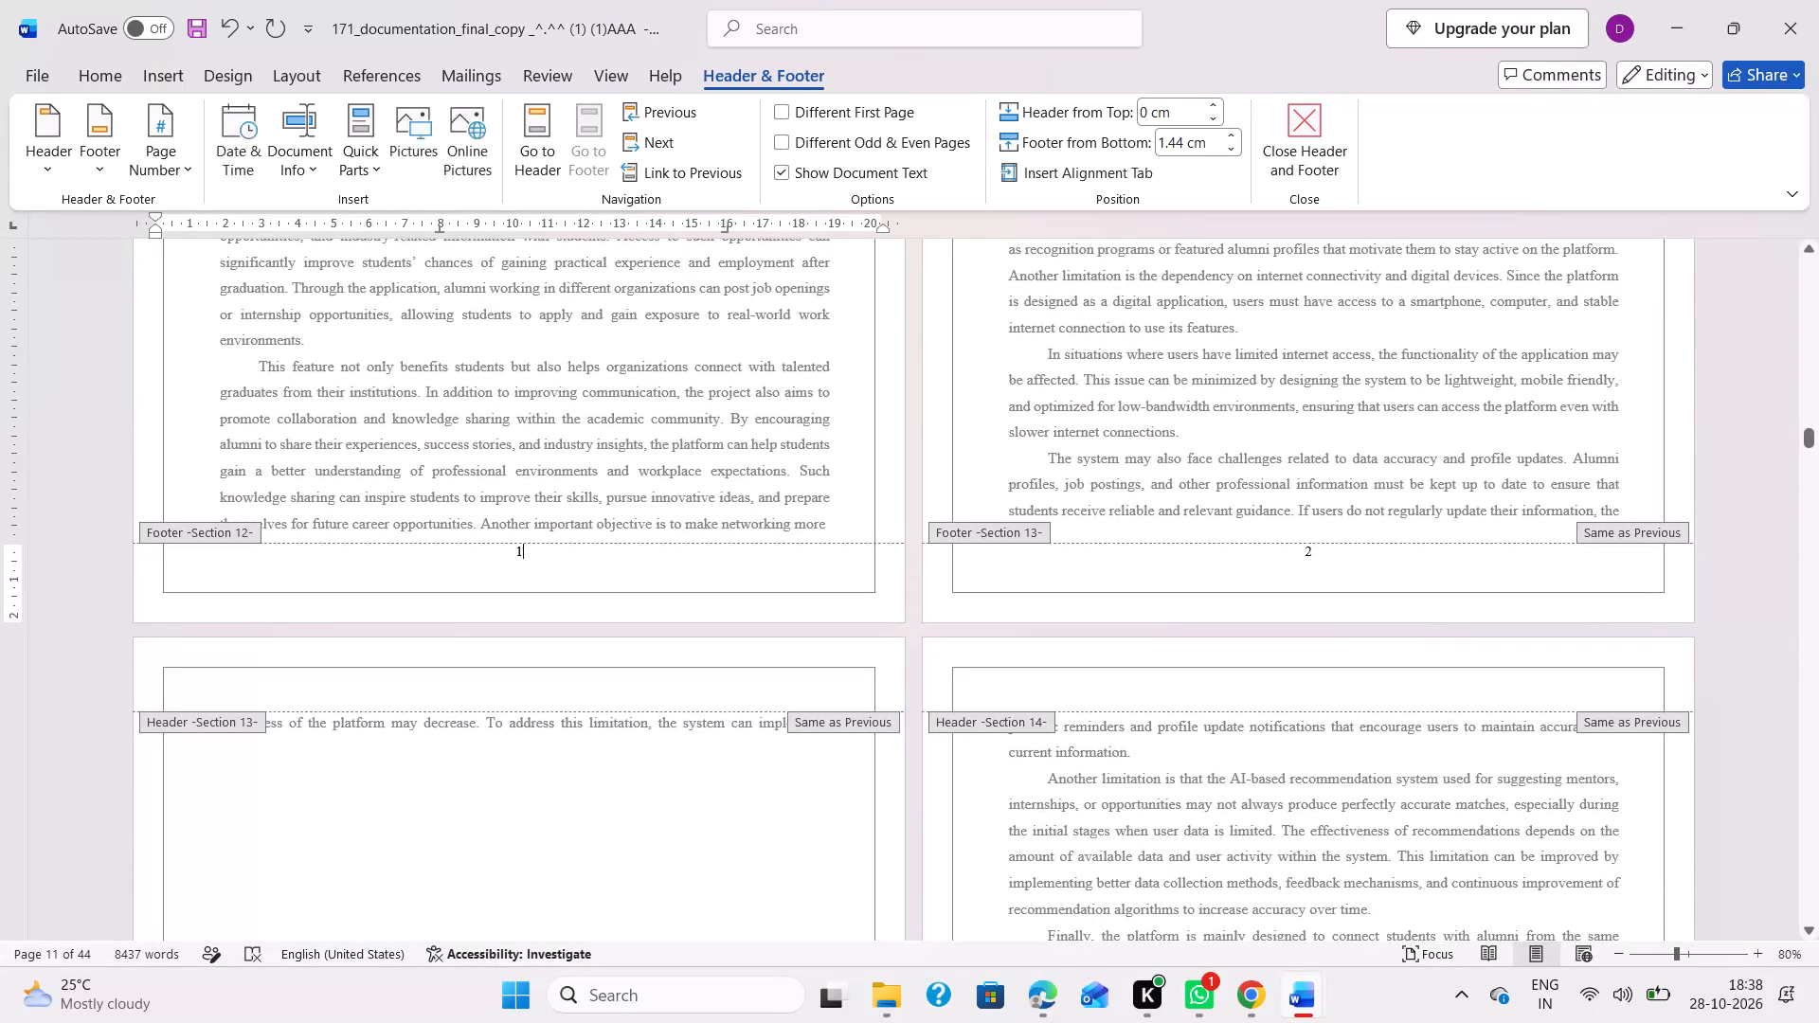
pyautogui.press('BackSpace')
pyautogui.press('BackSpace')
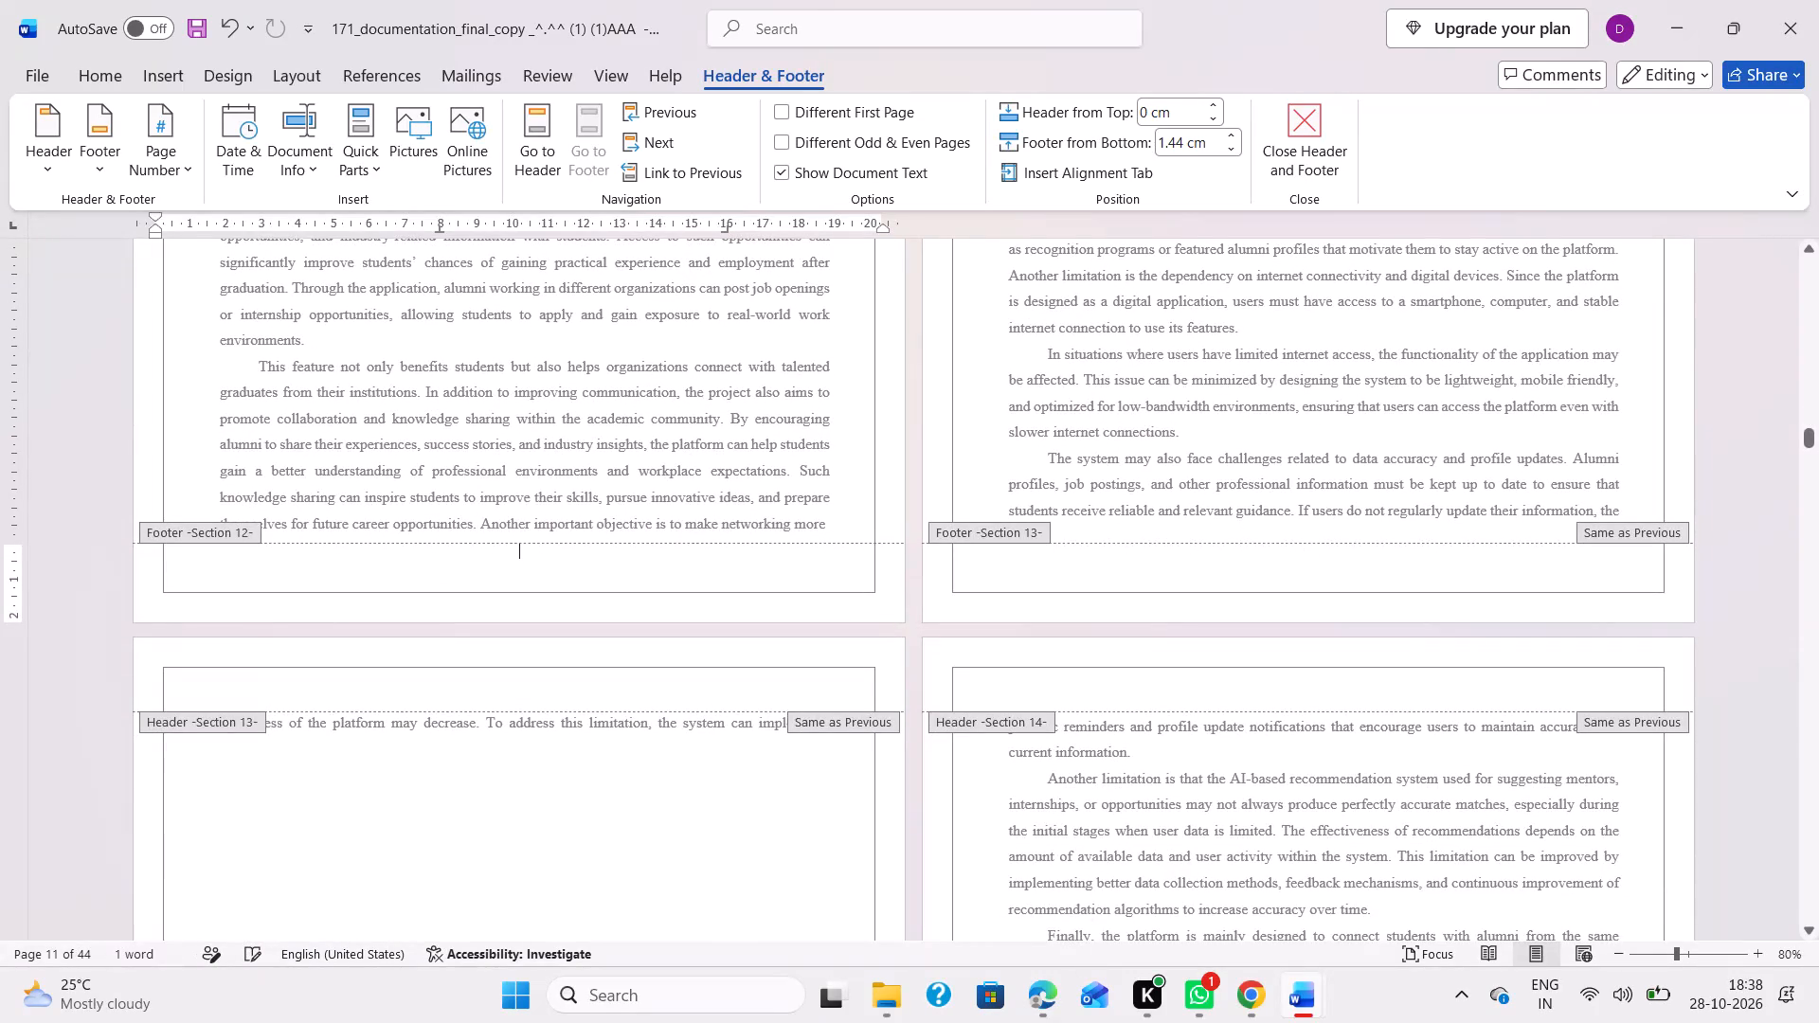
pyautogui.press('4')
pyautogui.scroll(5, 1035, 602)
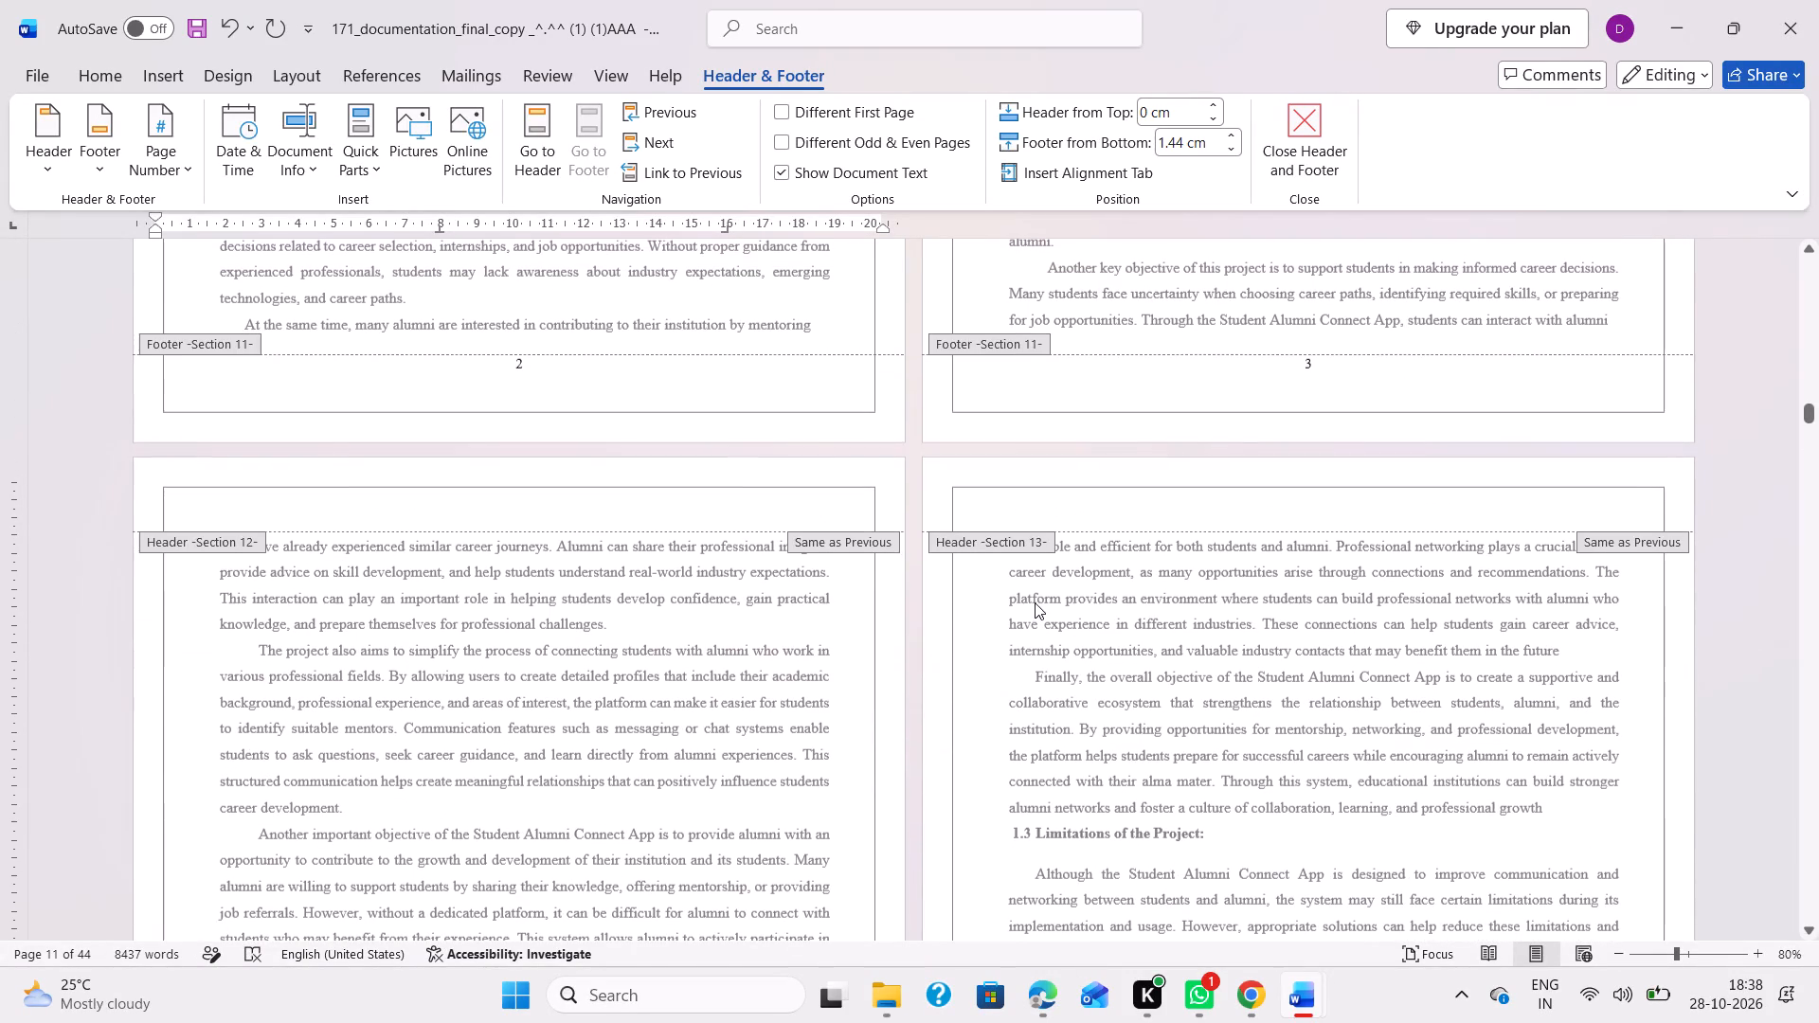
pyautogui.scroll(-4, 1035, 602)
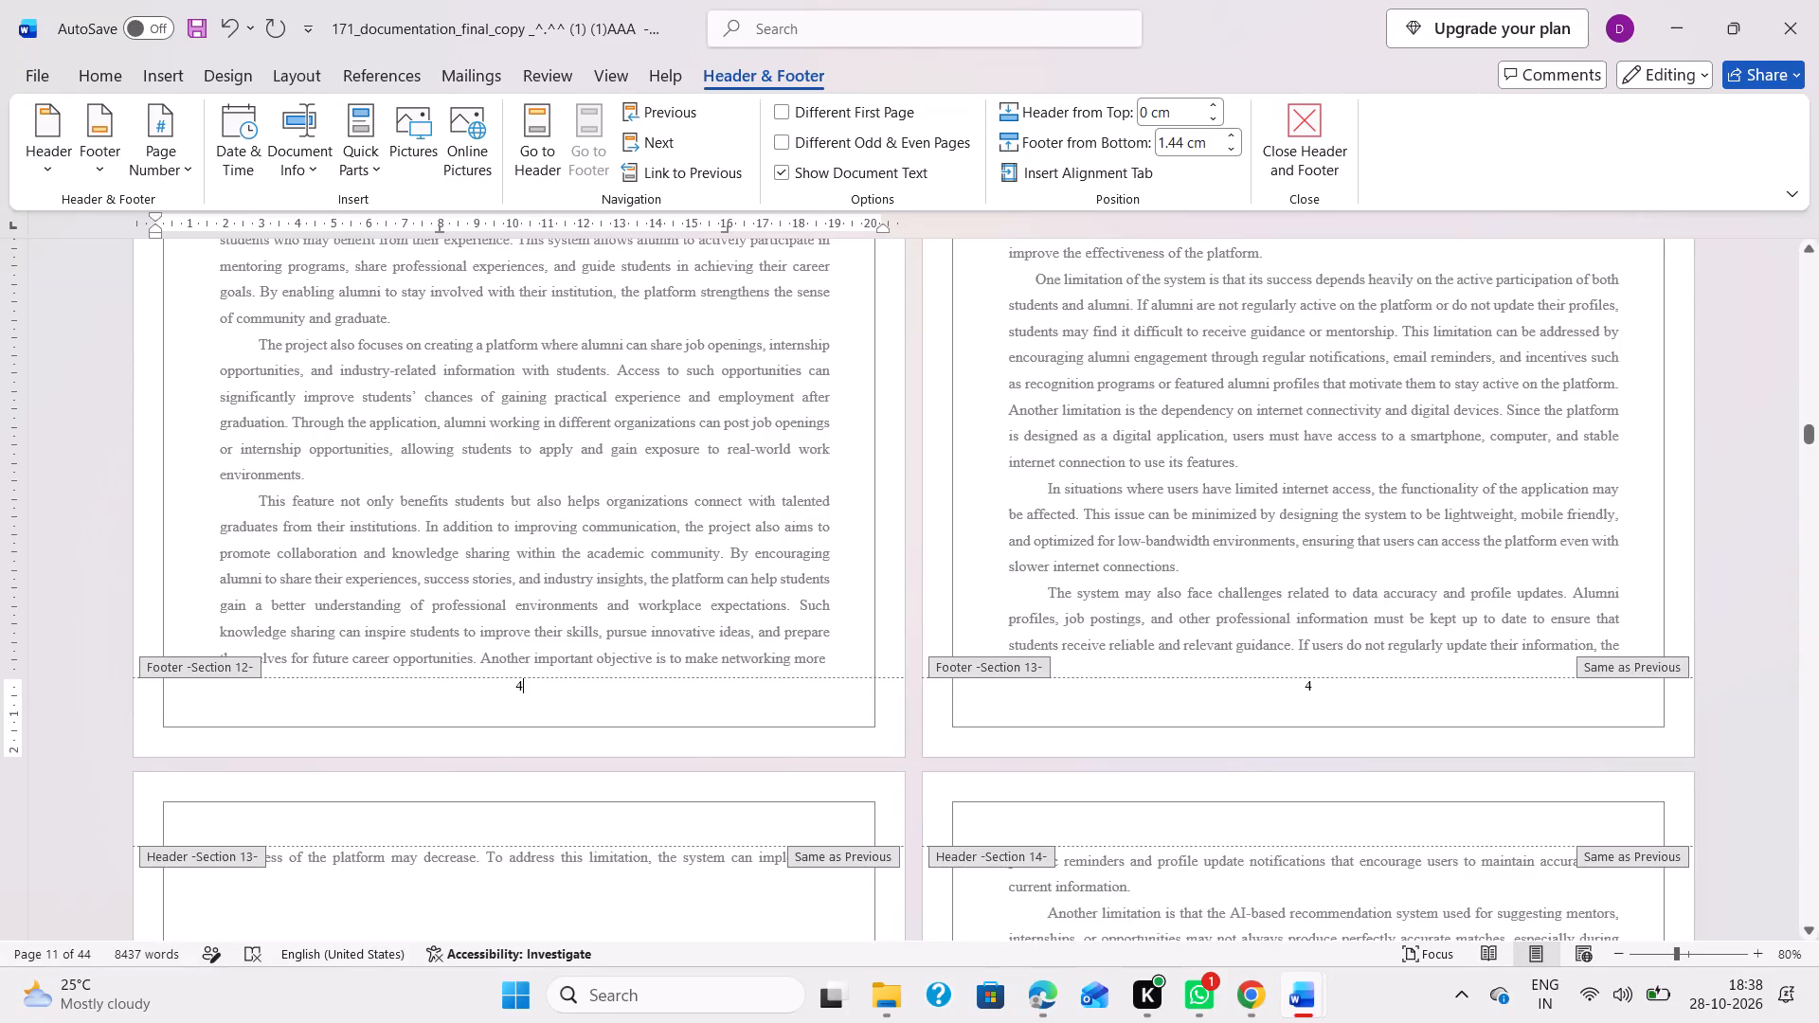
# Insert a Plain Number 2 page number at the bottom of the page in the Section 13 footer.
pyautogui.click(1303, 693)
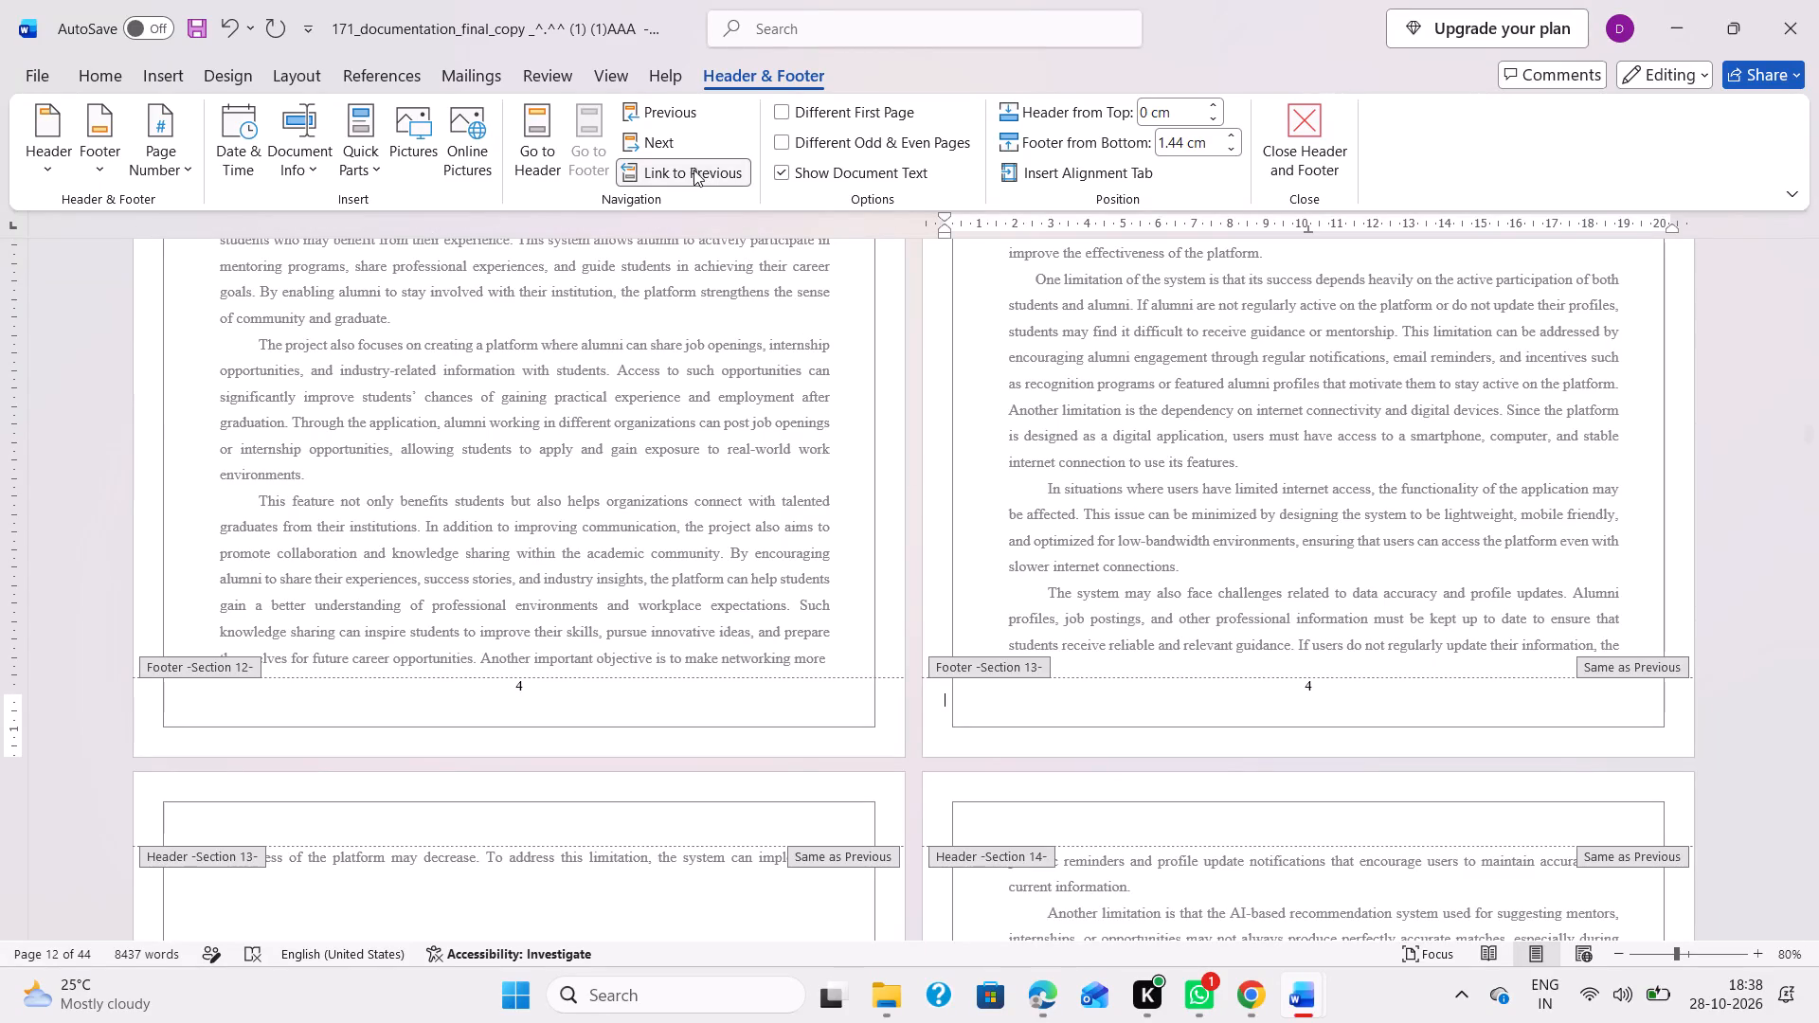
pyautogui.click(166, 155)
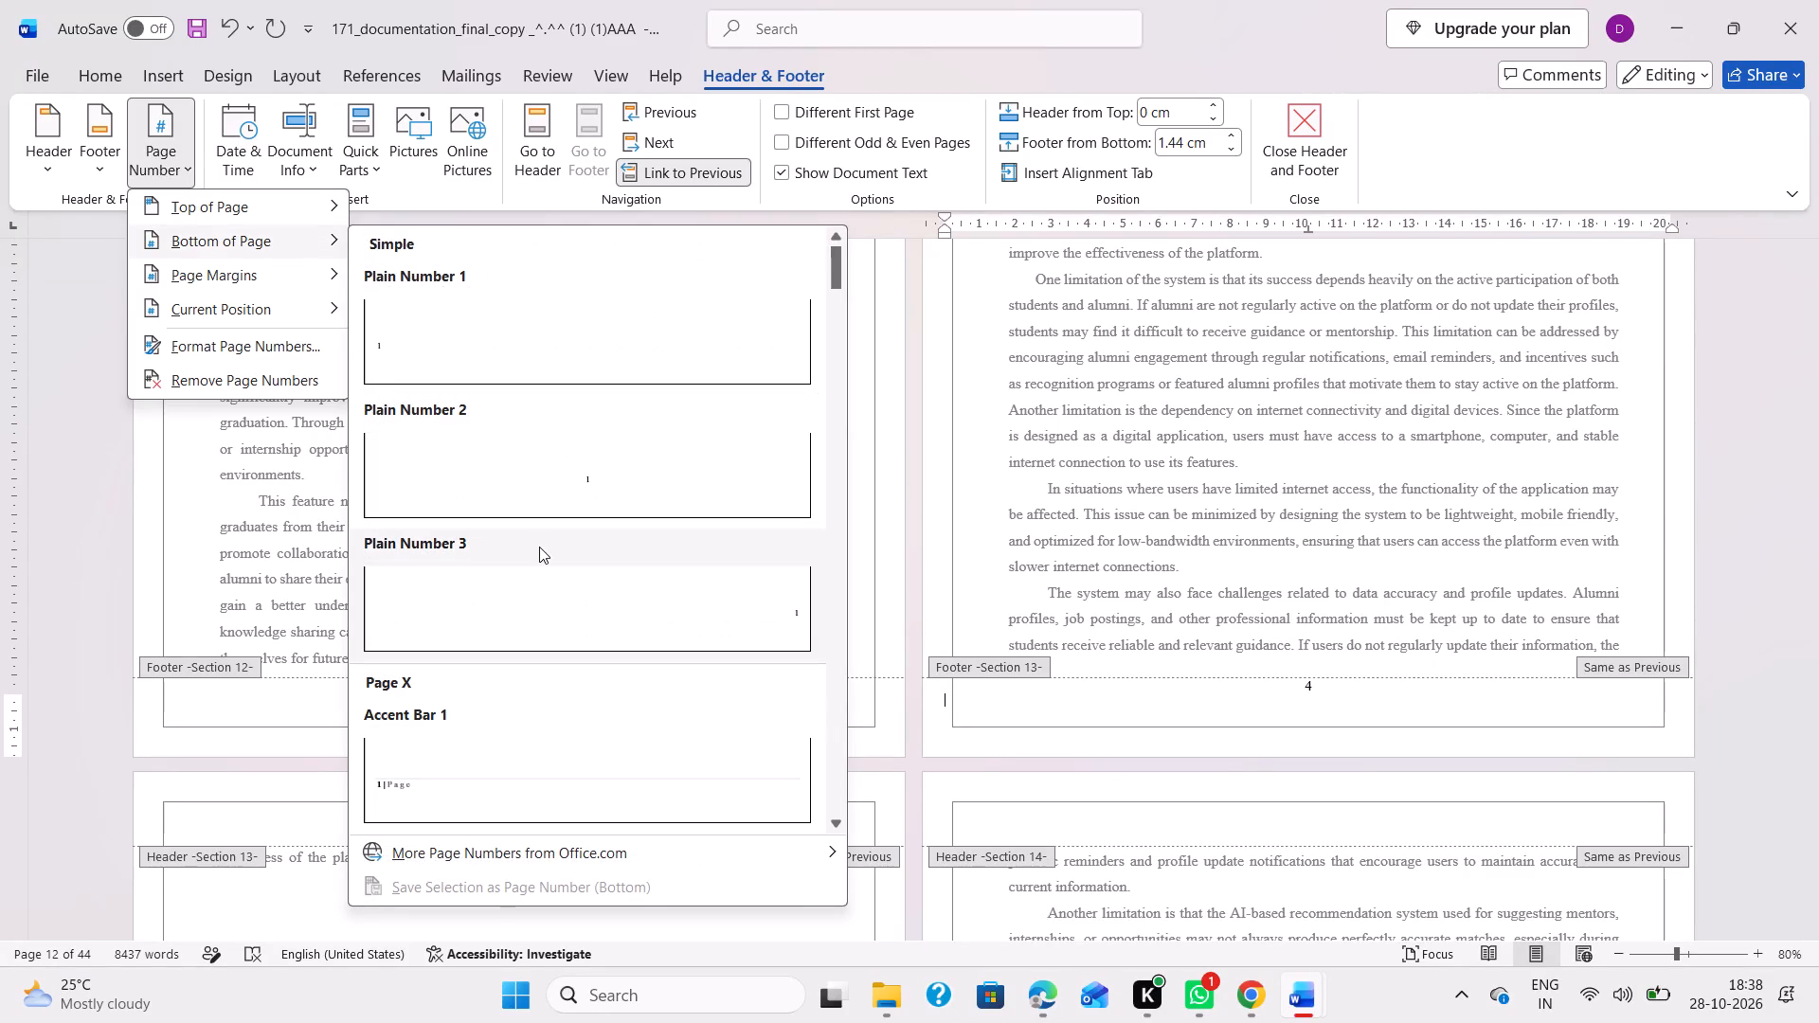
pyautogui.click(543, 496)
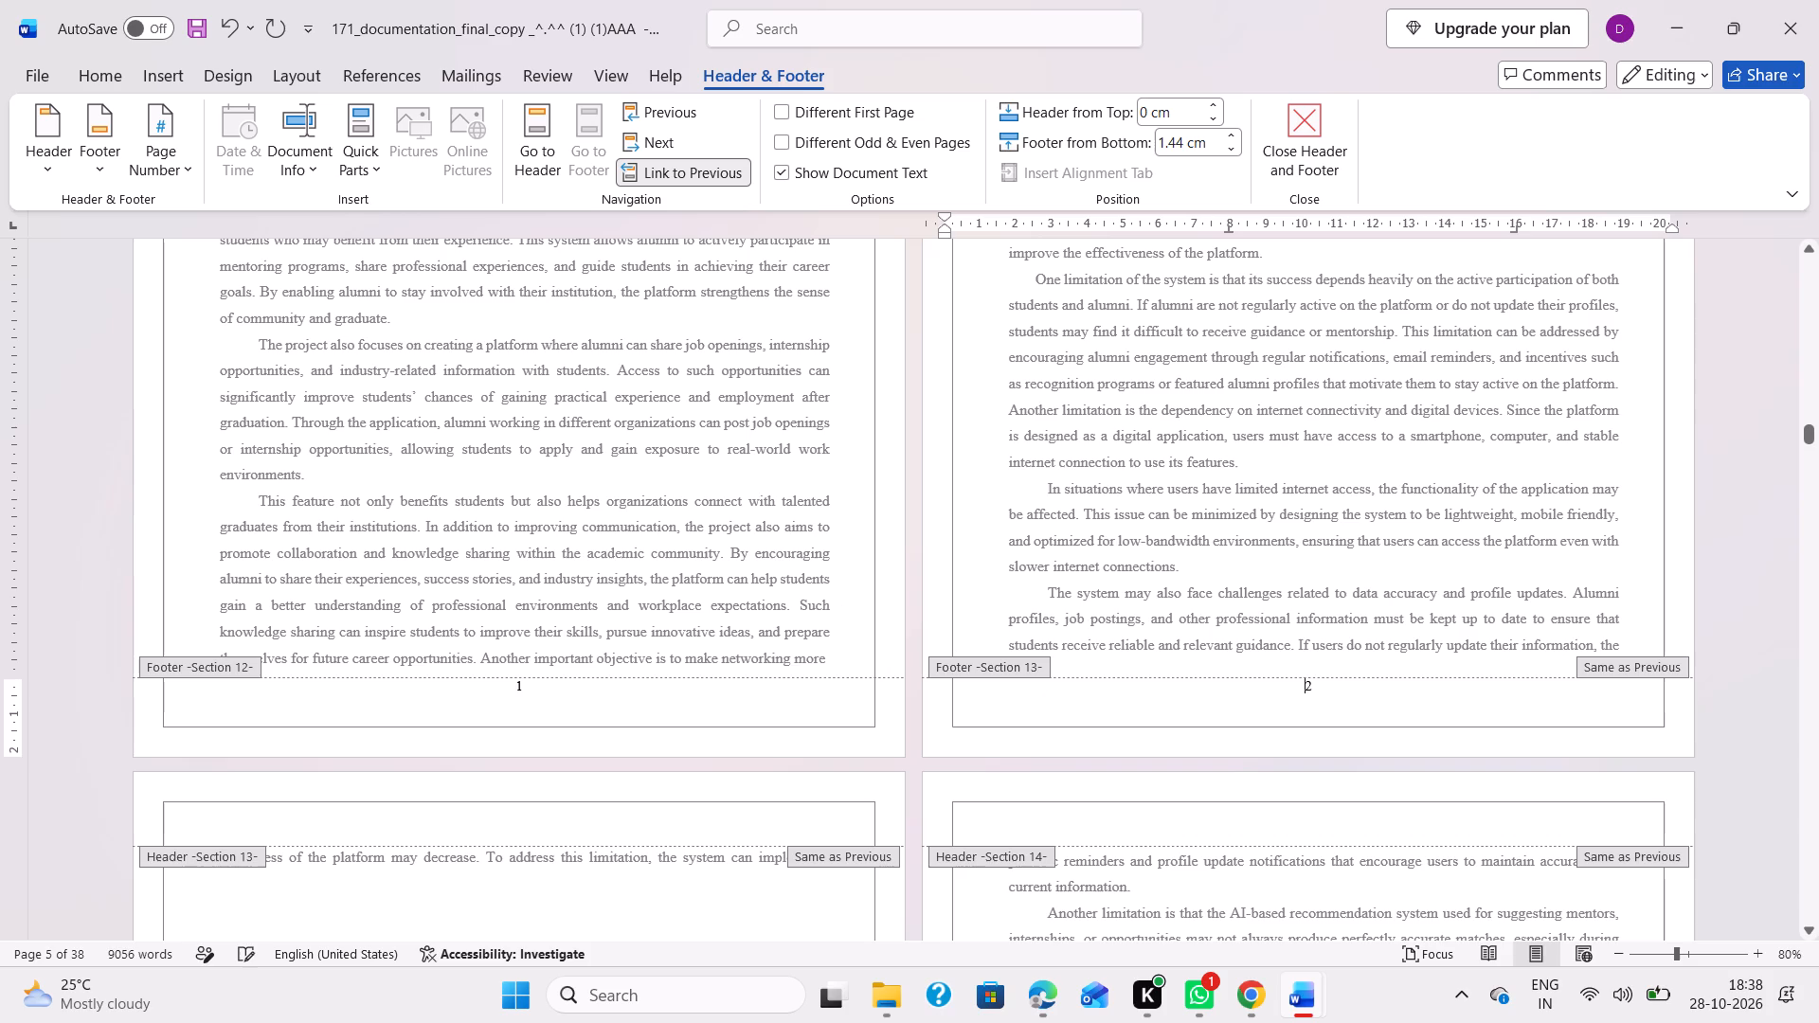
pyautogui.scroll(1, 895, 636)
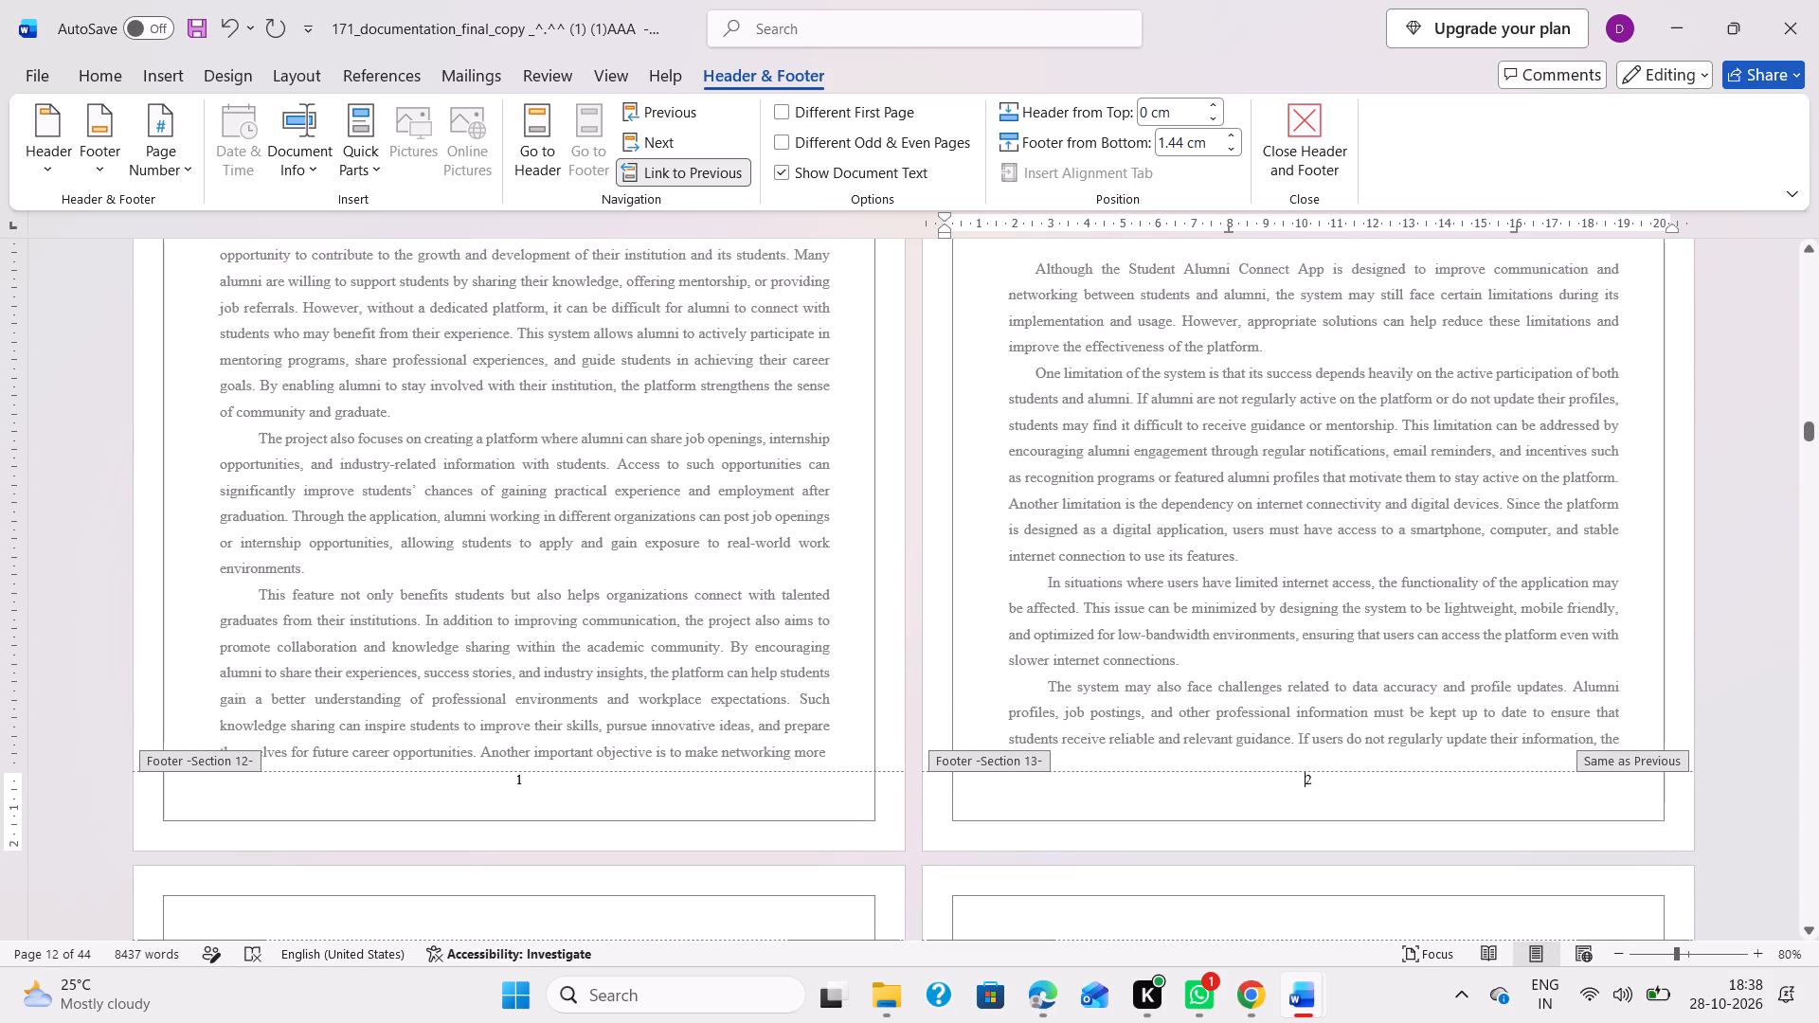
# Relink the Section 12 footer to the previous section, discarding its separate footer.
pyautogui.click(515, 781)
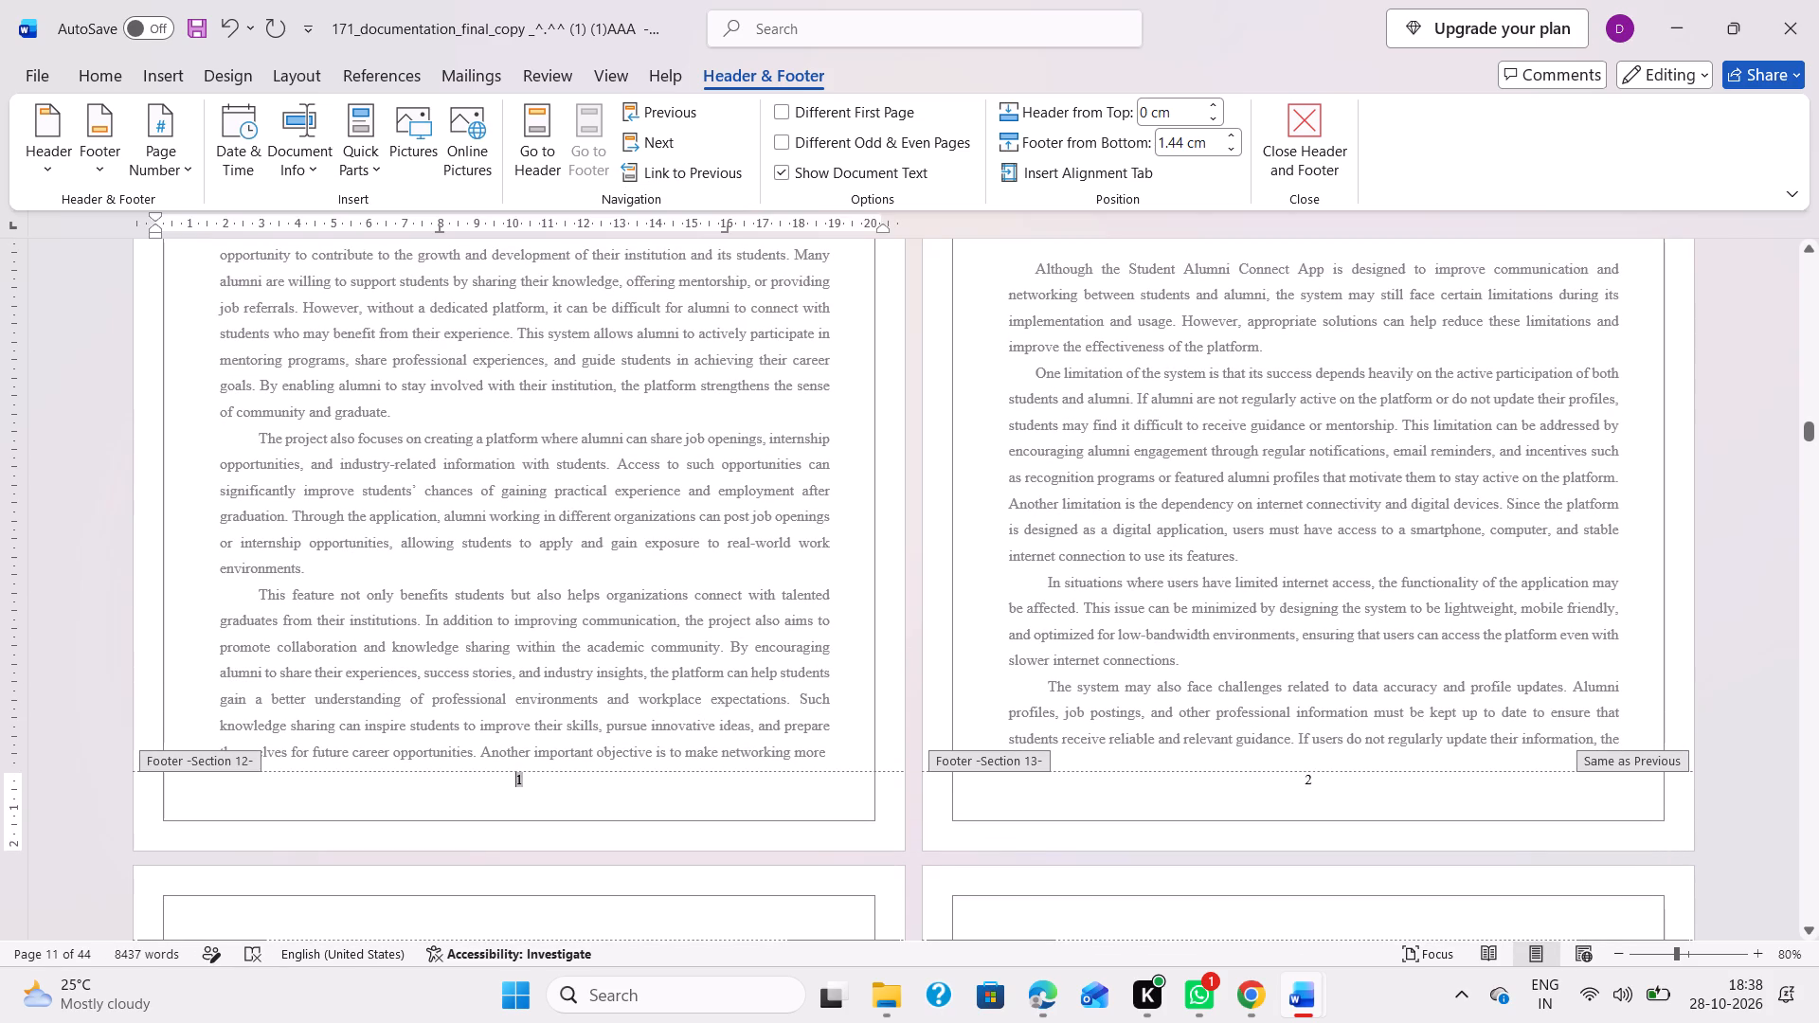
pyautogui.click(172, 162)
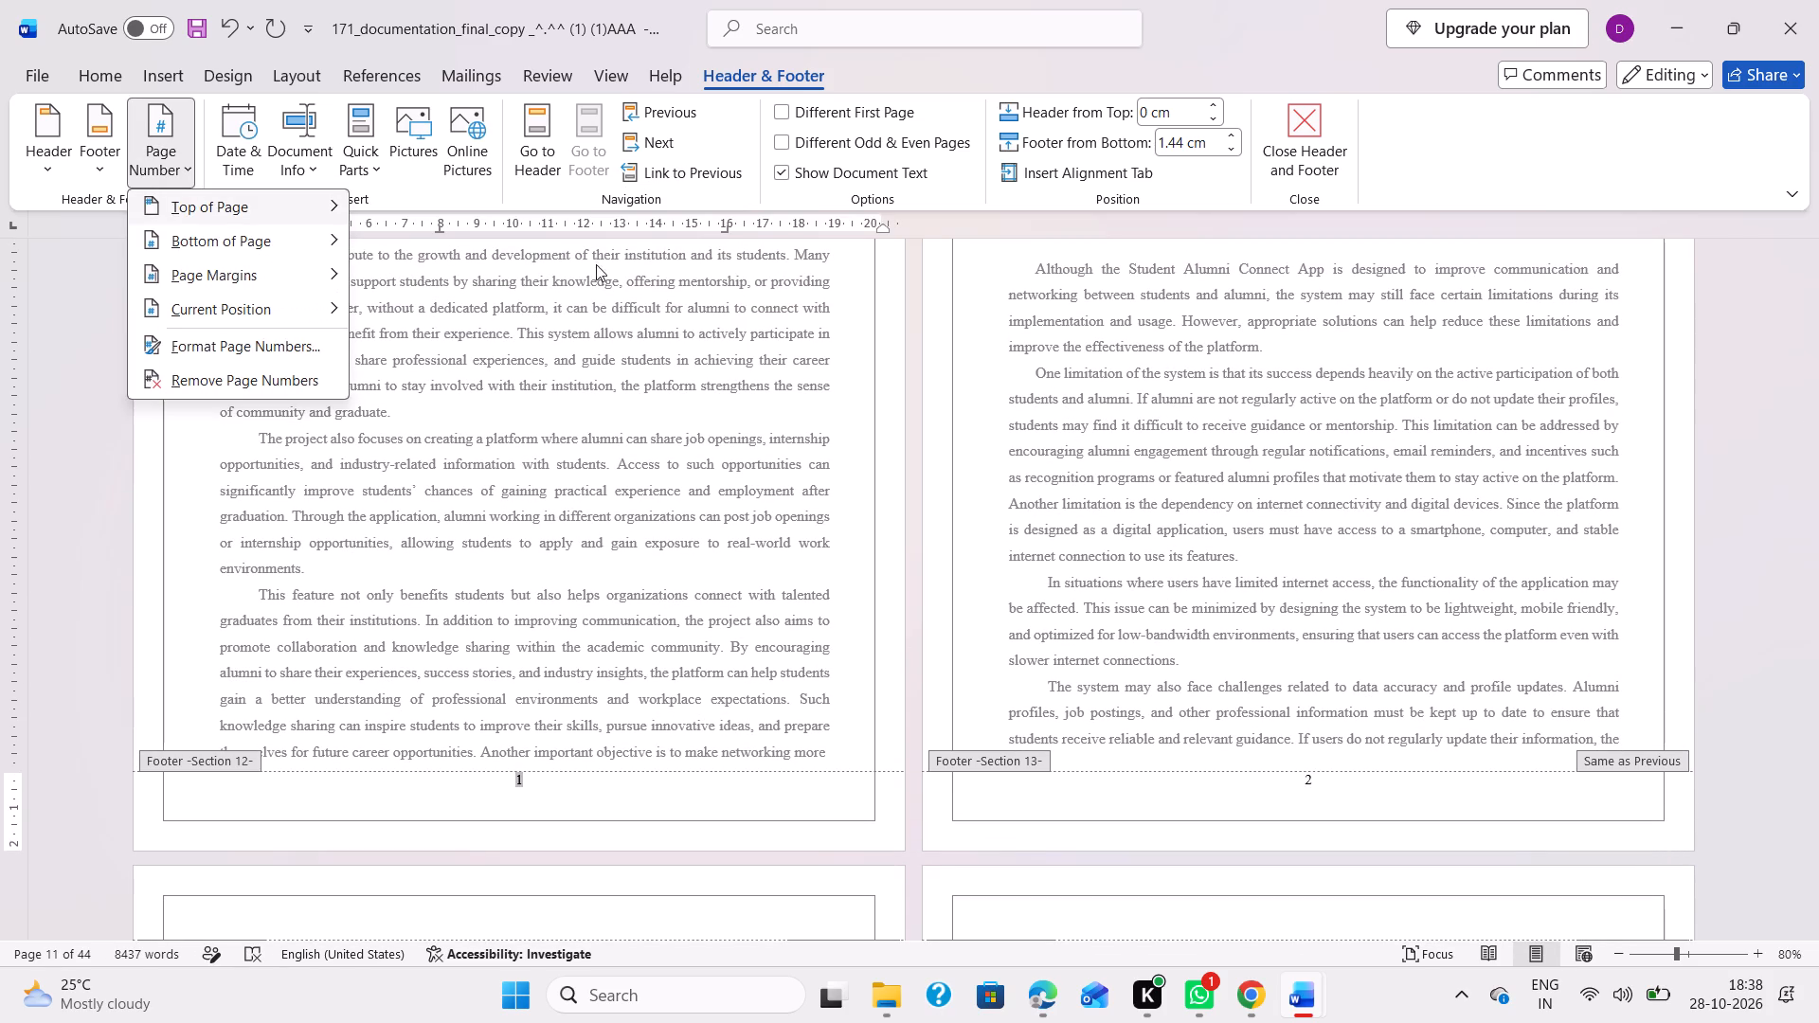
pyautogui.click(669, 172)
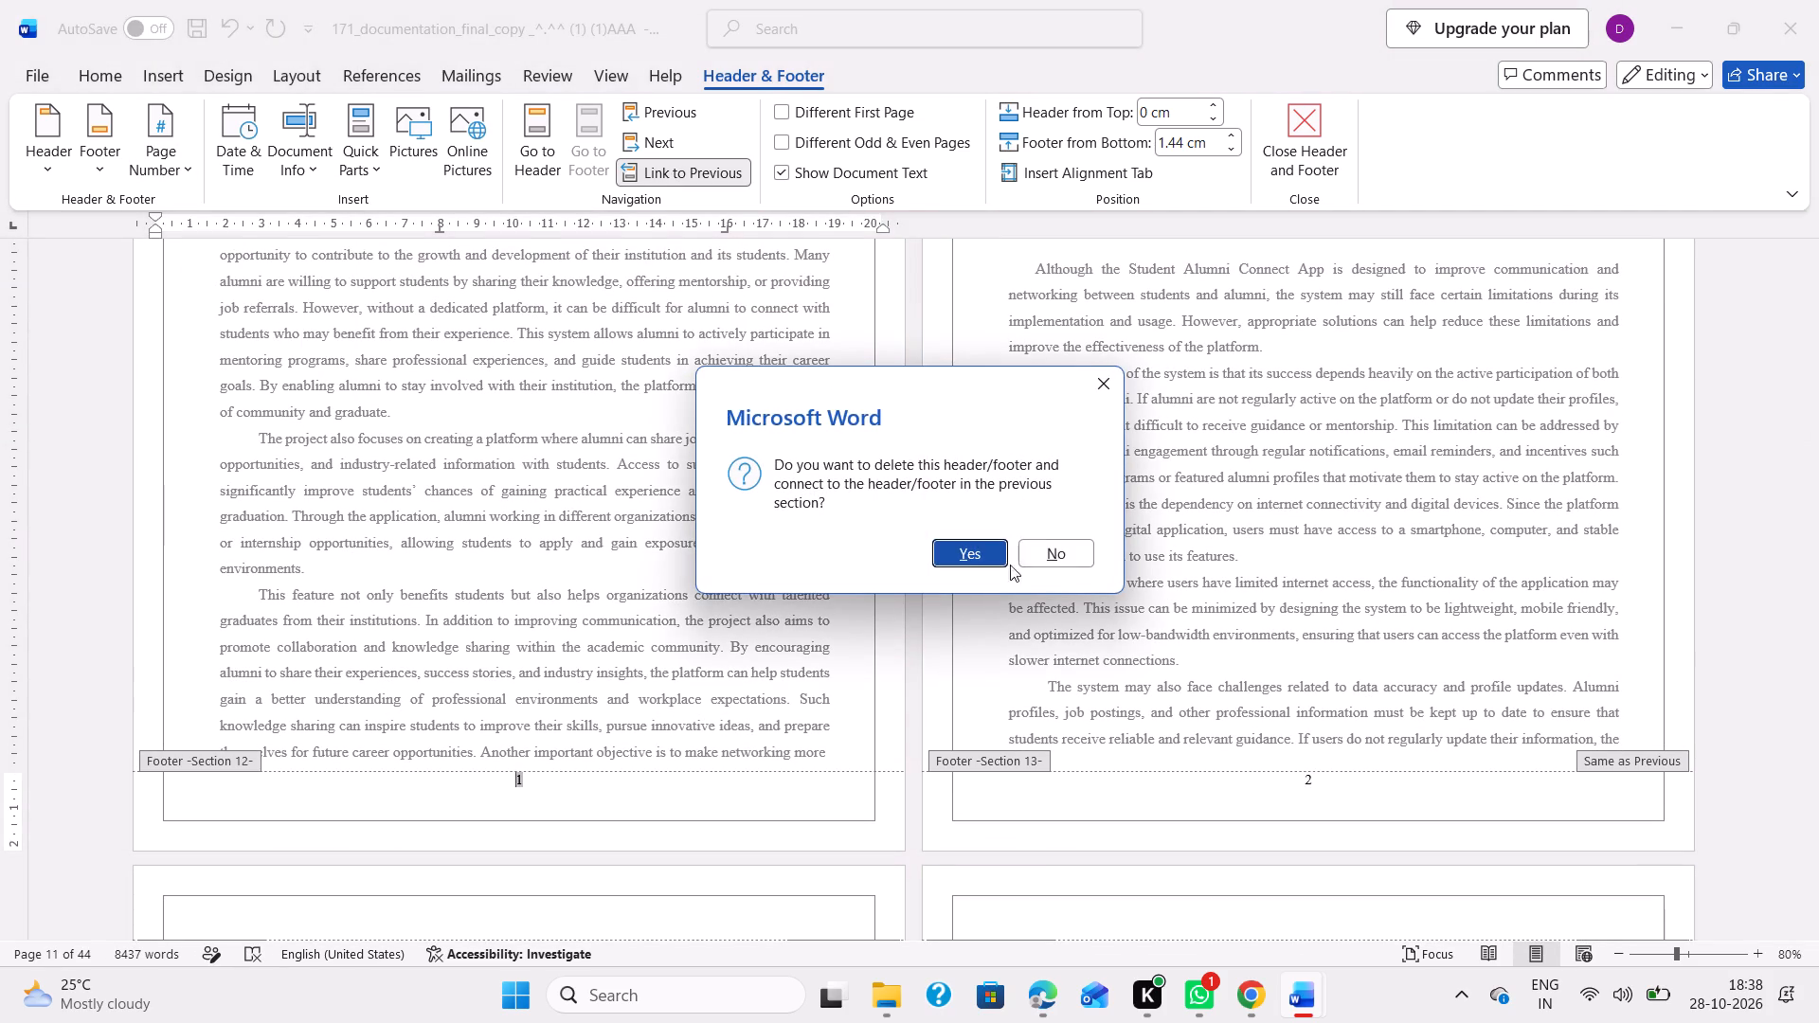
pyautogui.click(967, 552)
# Review the footer numbers from the table of contents through Chapter 1 to the Section 12 and 13 pages.
pyautogui.scroll(2, 782, 659)
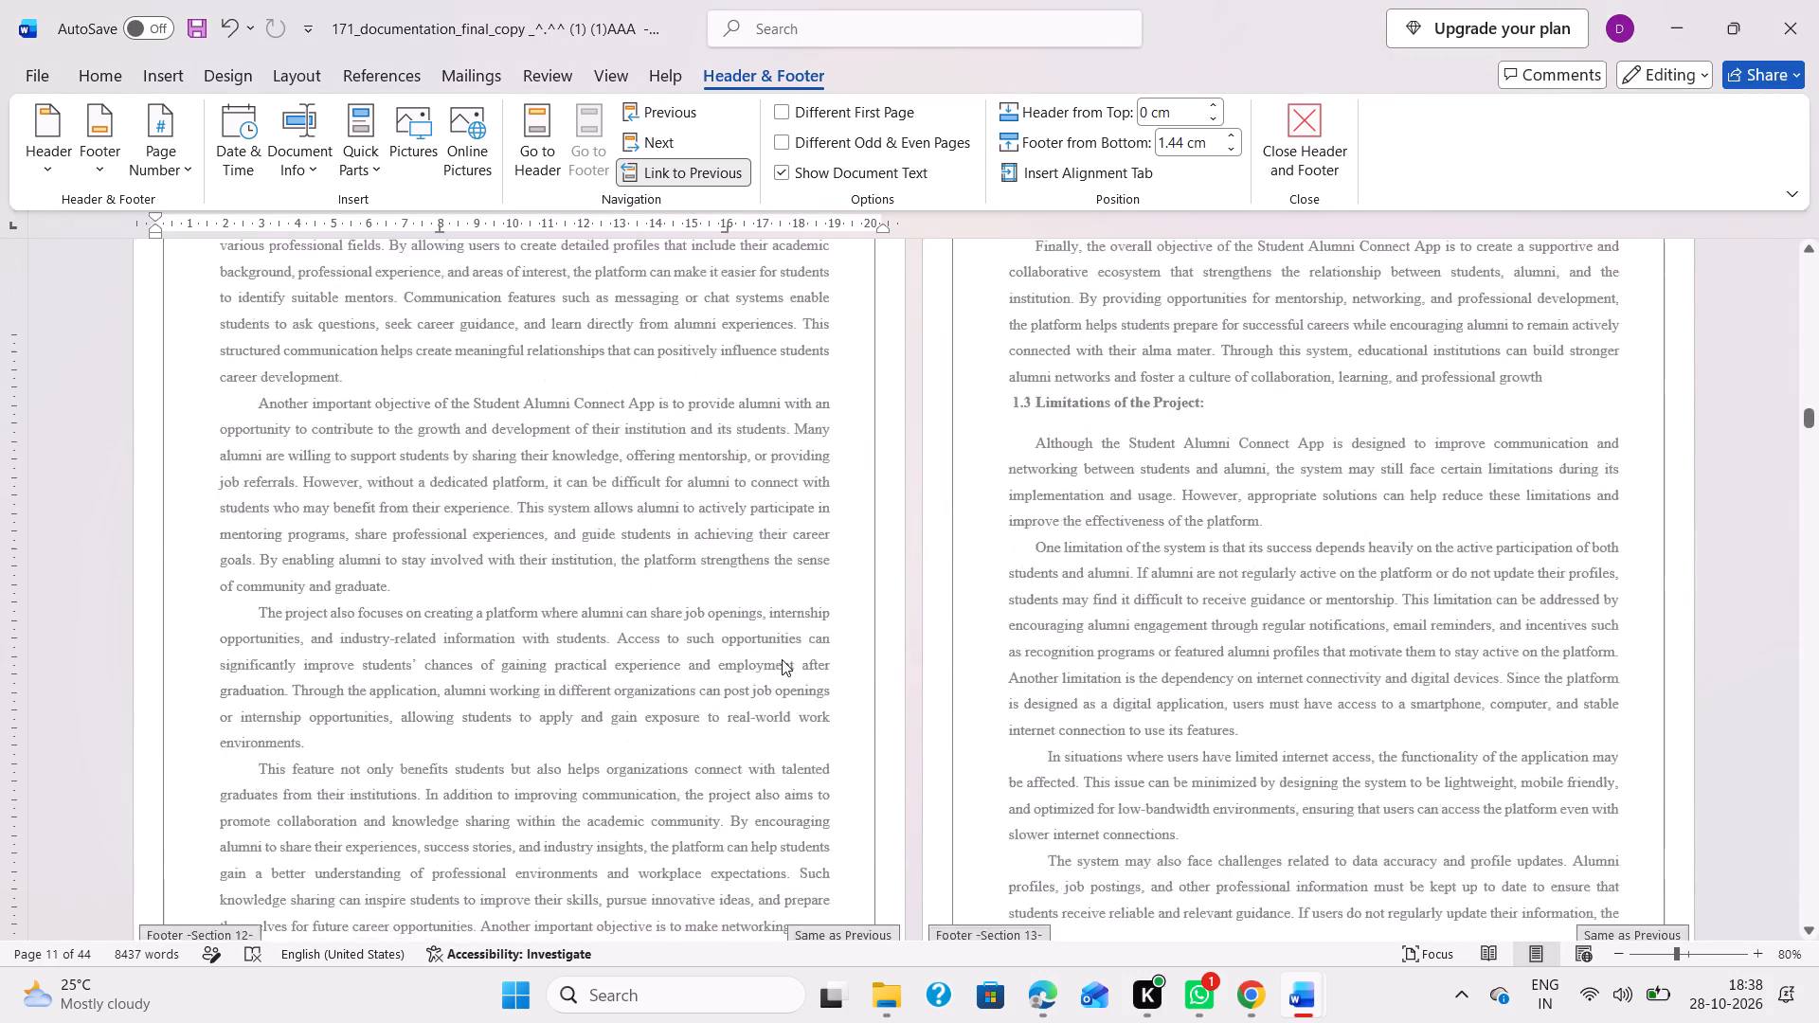
pyautogui.scroll(6, 782, 659)
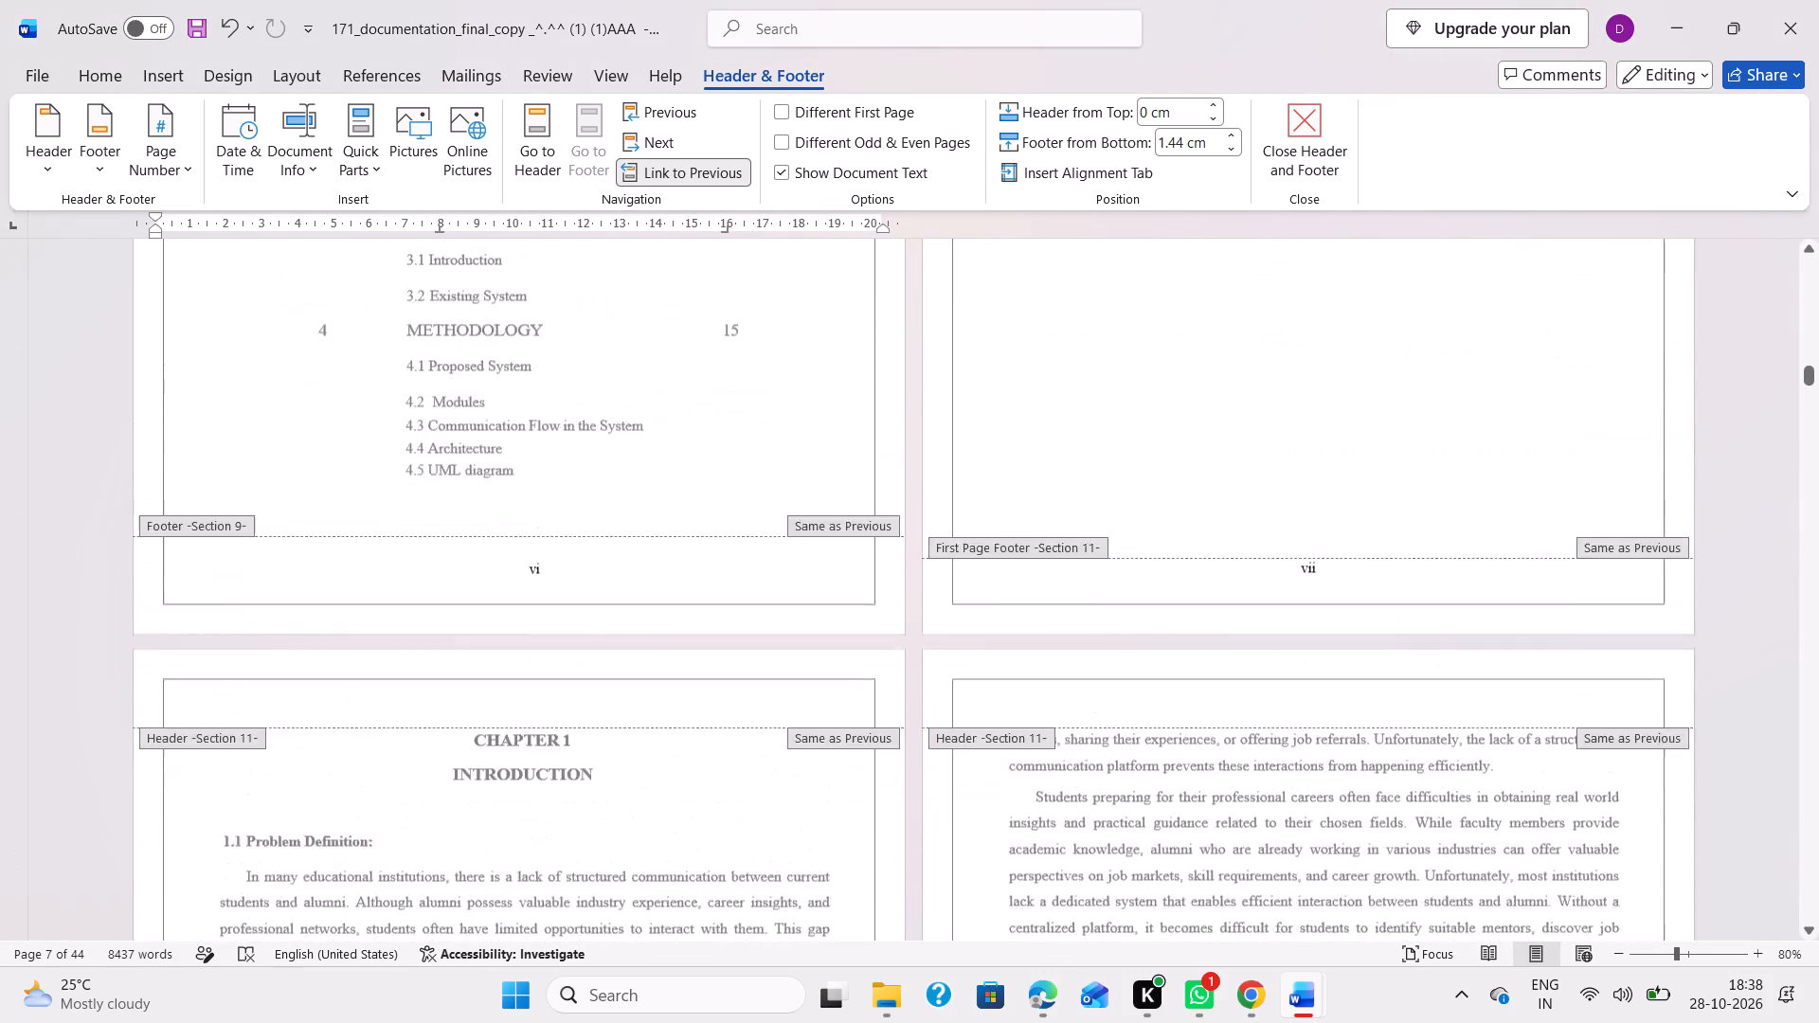
pyautogui.scroll(5, 782, 659)
pyautogui.scroll(-6, 782, 659)
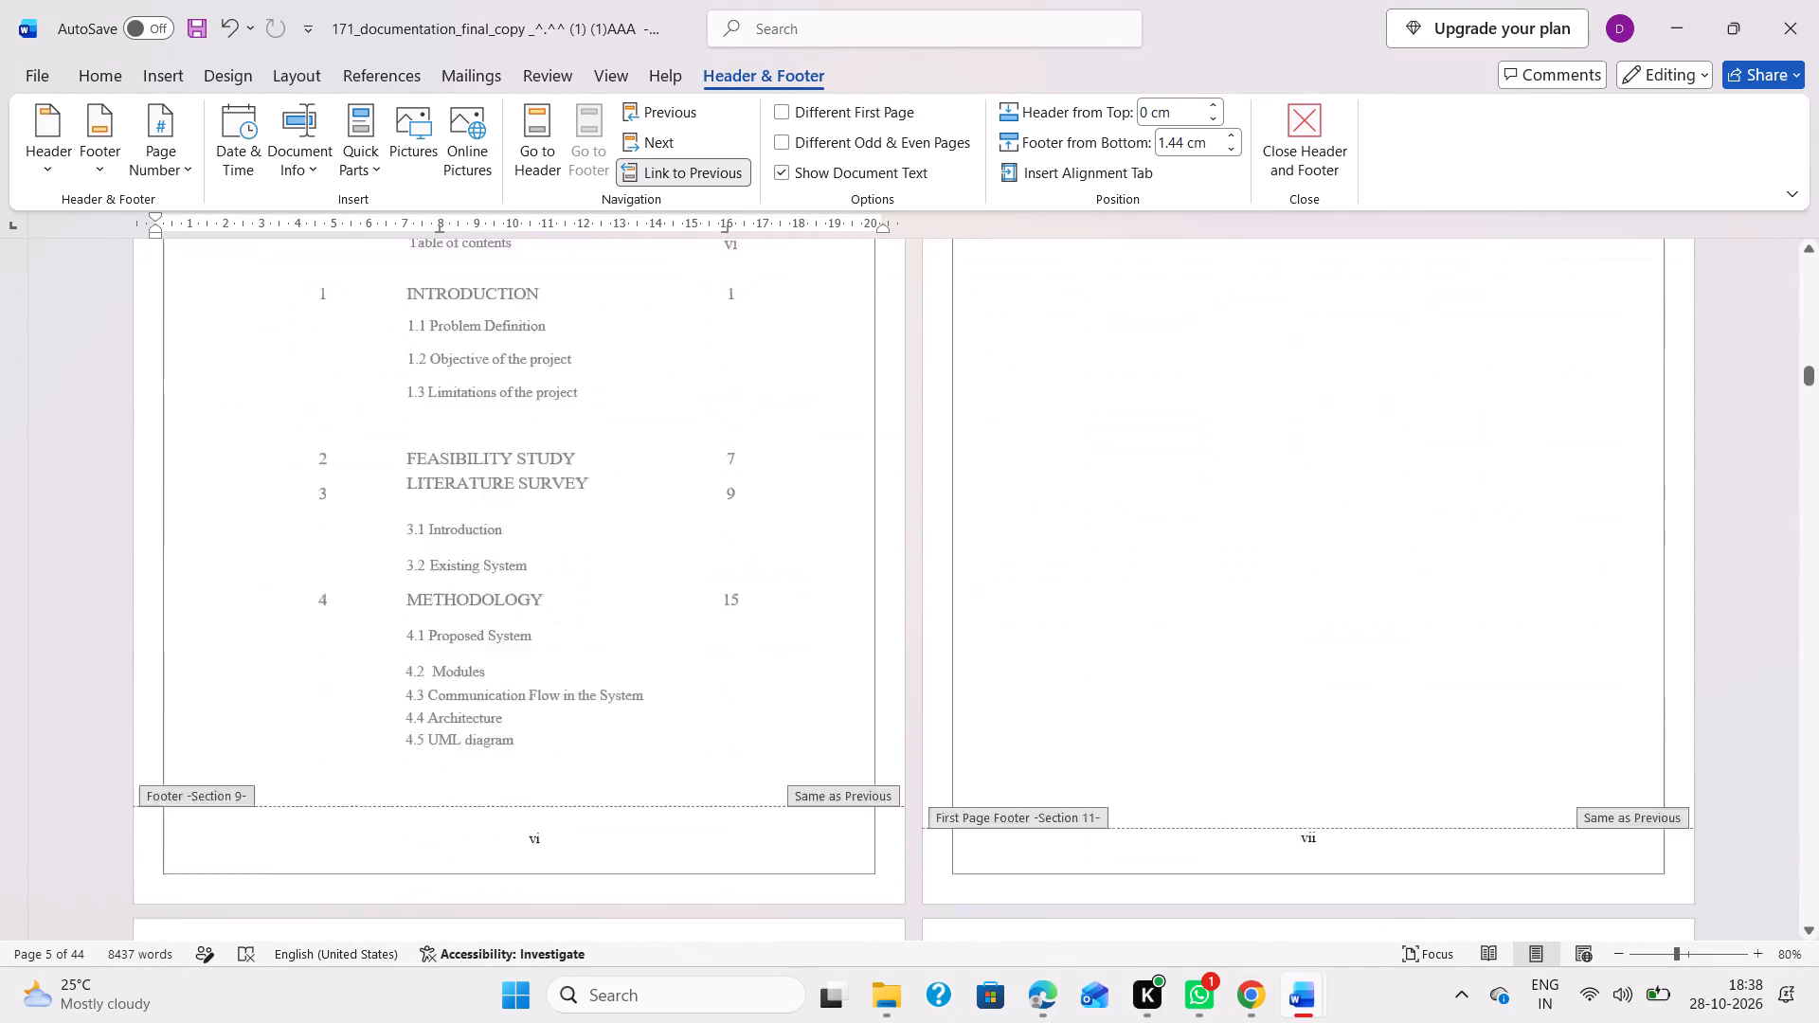
pyautogui.scroll(-4, 782, 659)
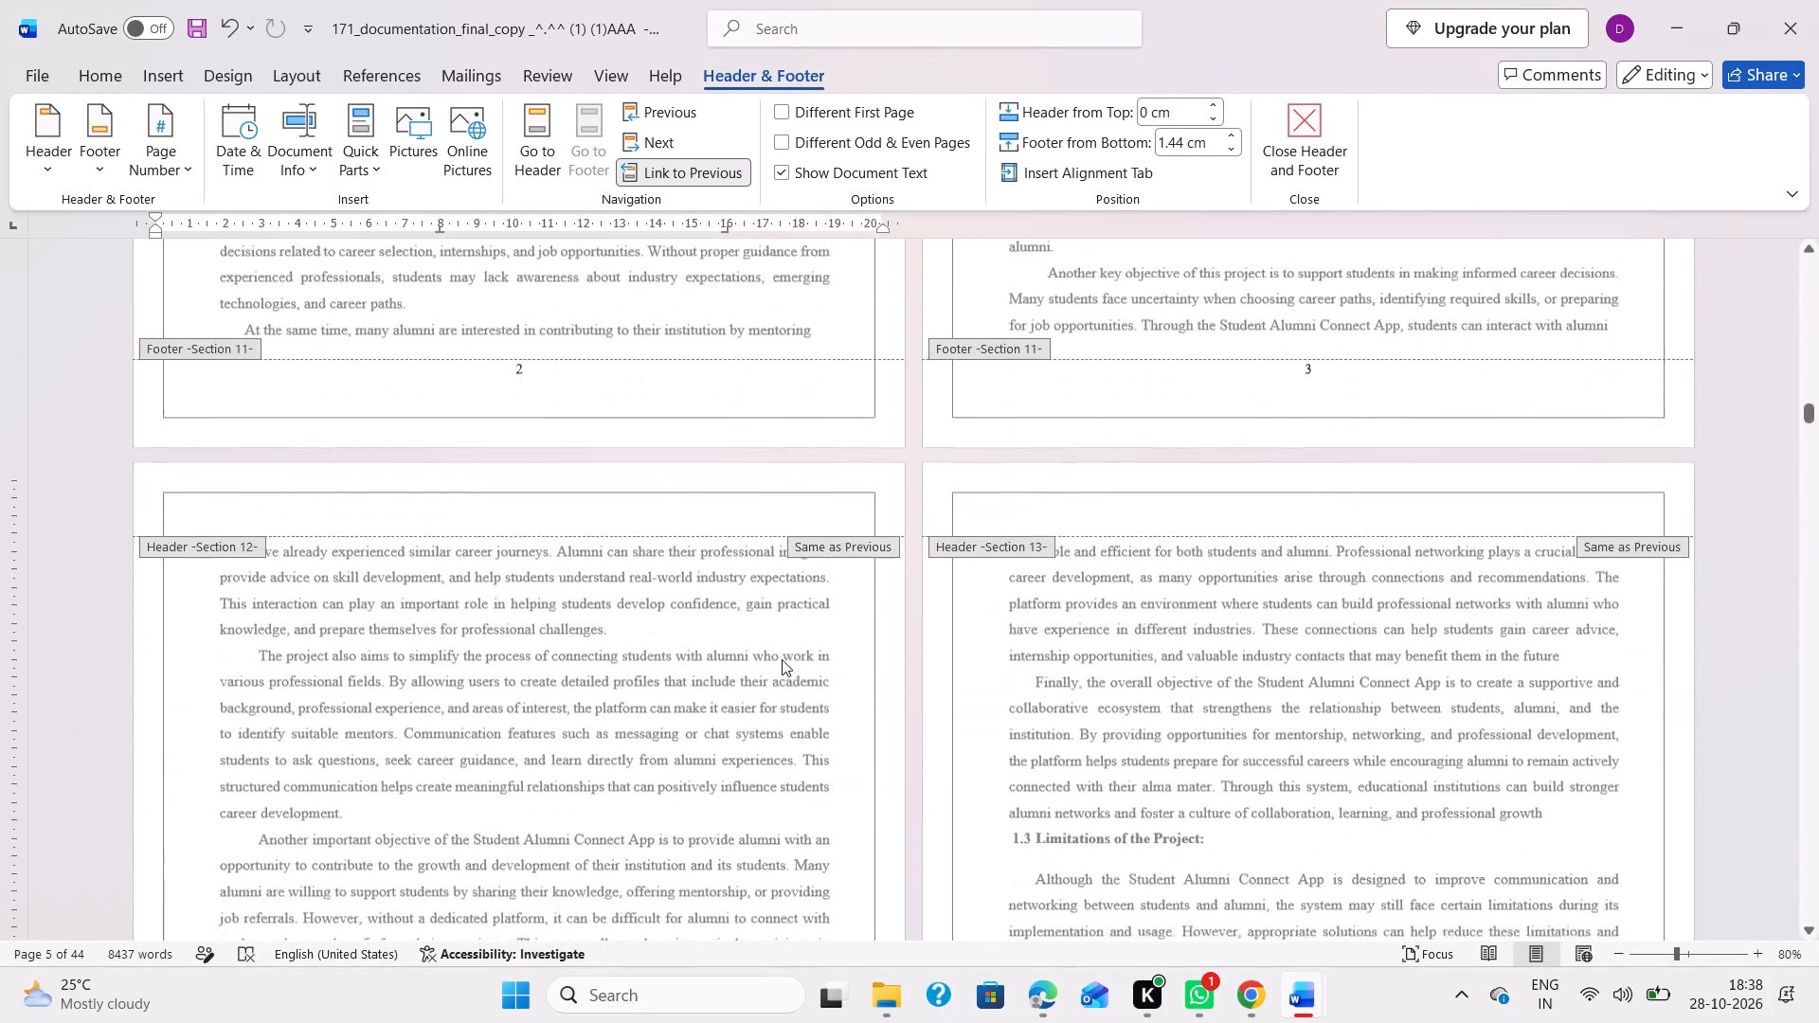
pyautogui.scroll(-3, 782, 659)
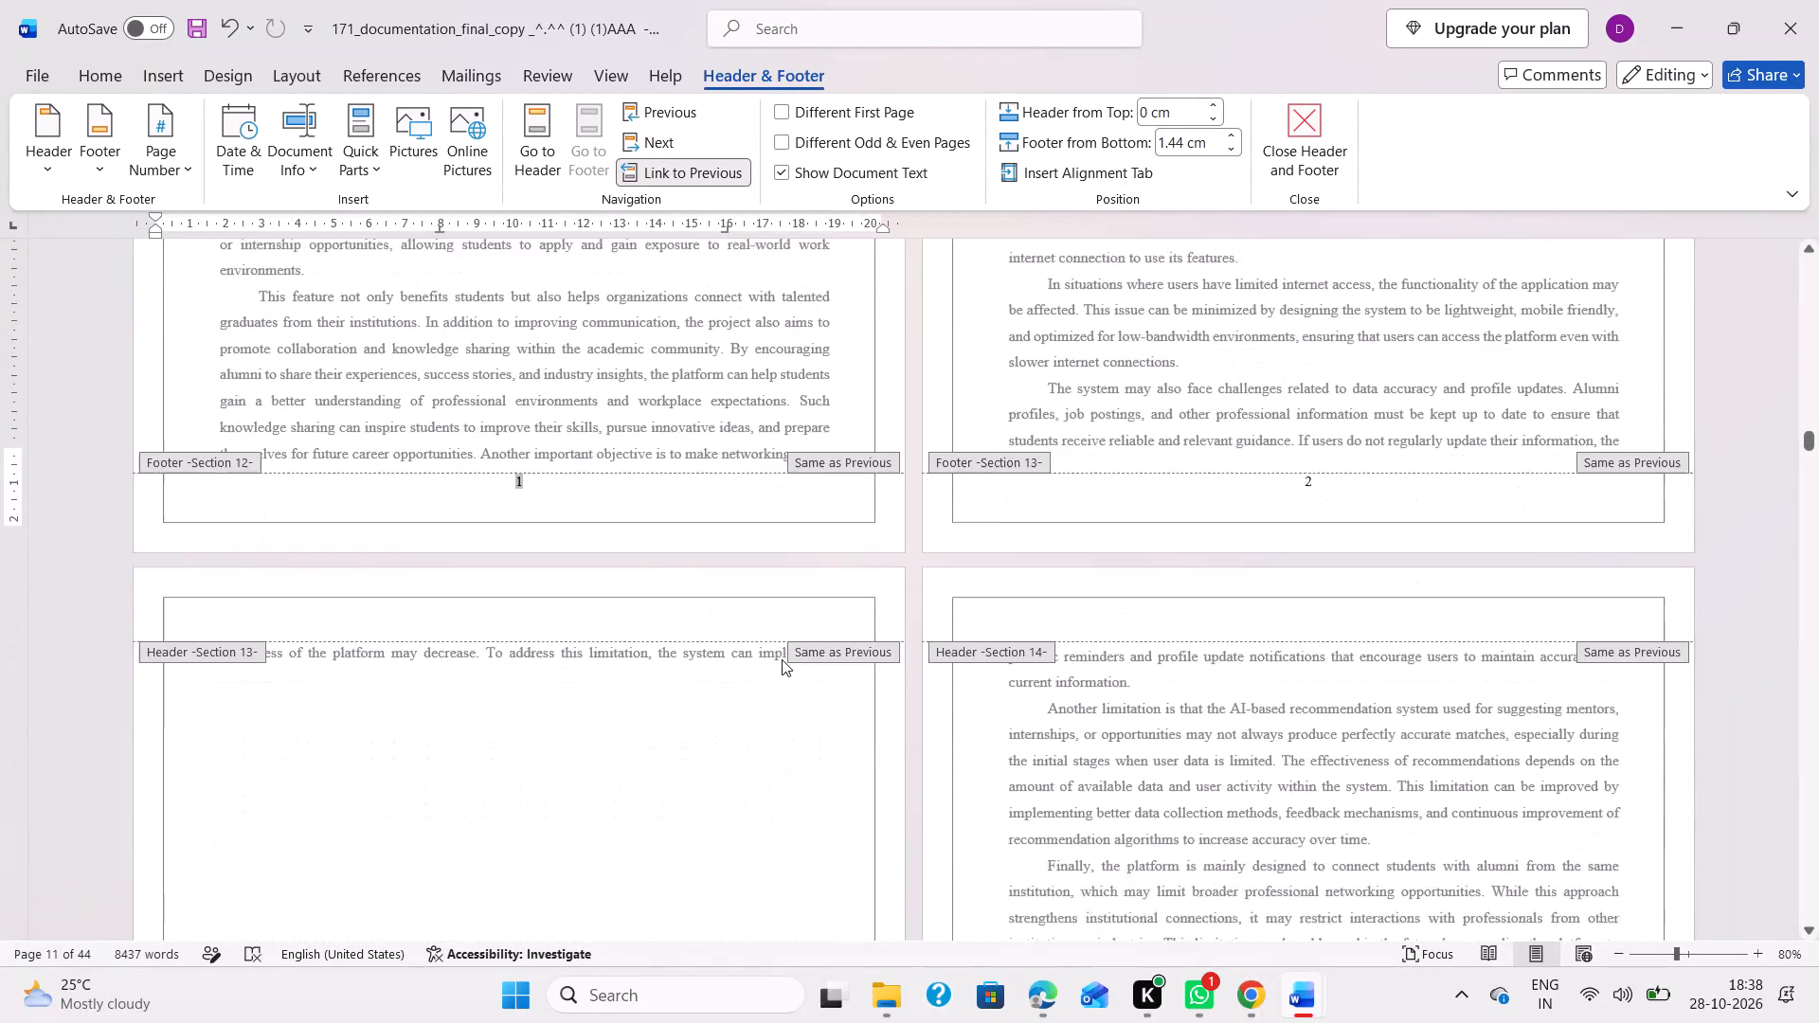
# Insert a Plain Number 2 page number at the bottom of the page in the Section 12 footer.
pyautogui.click(175, 141)
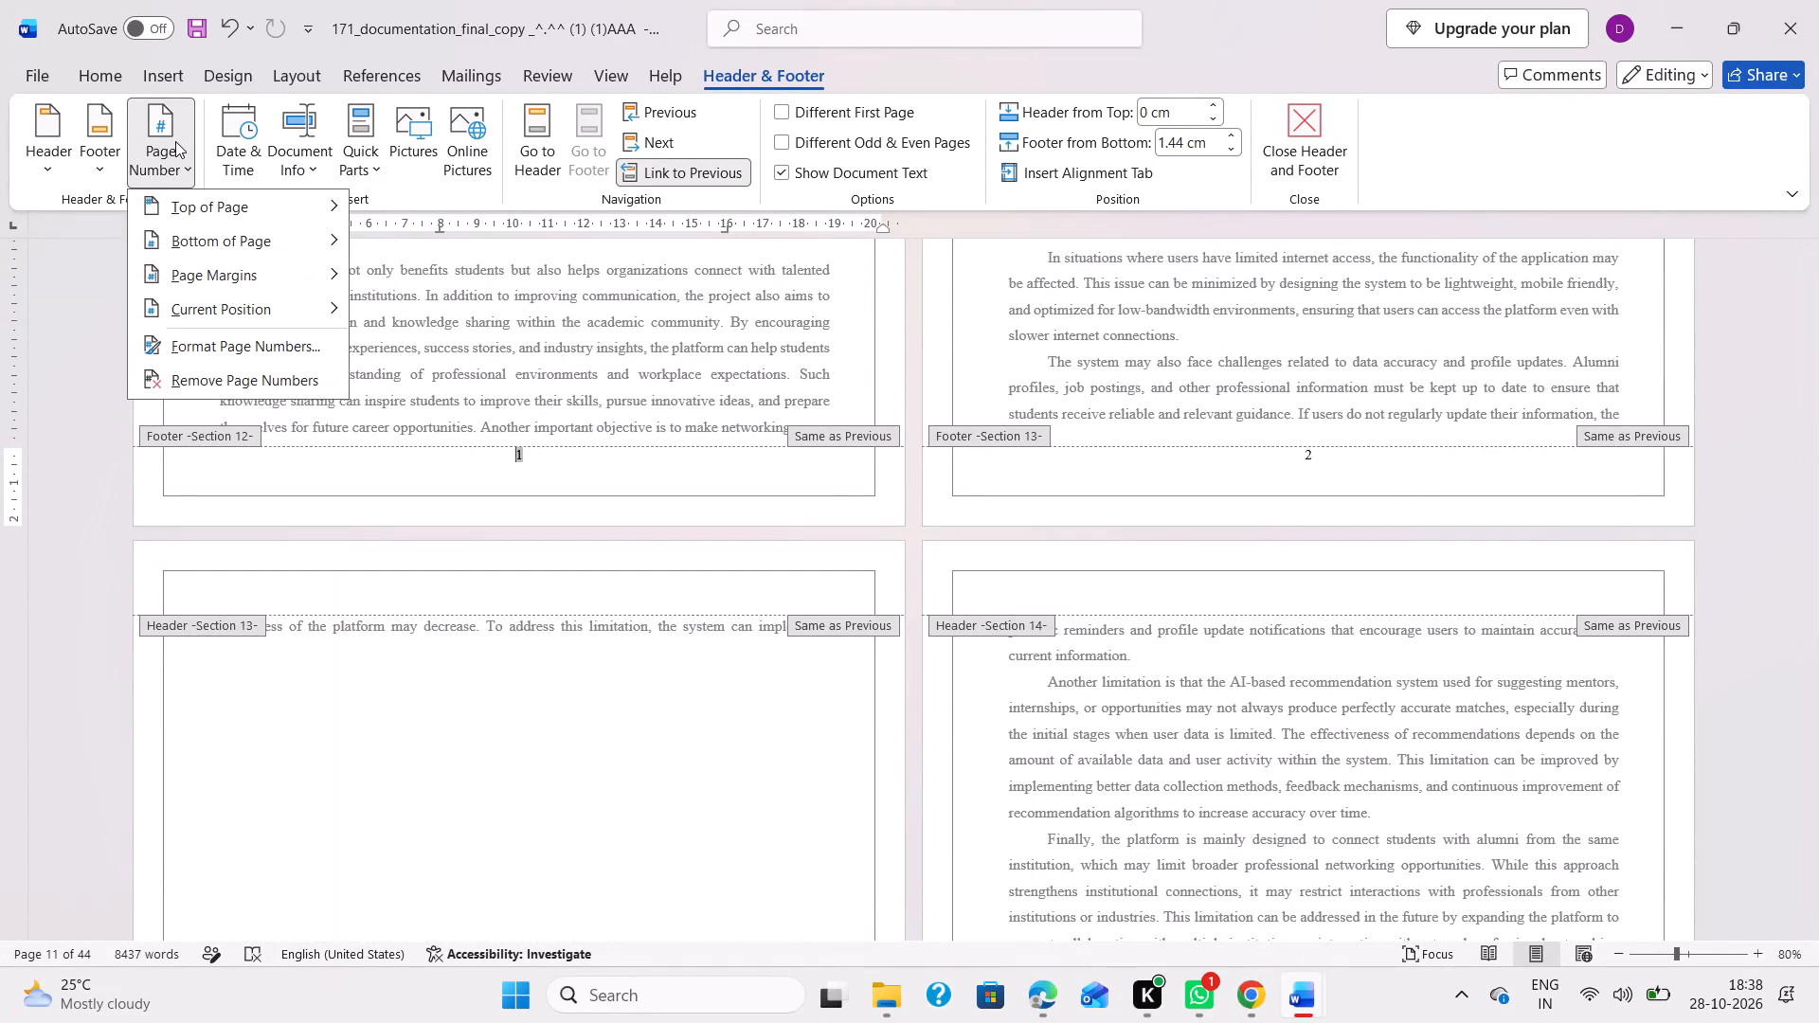
pyautogui.click(555, 454)
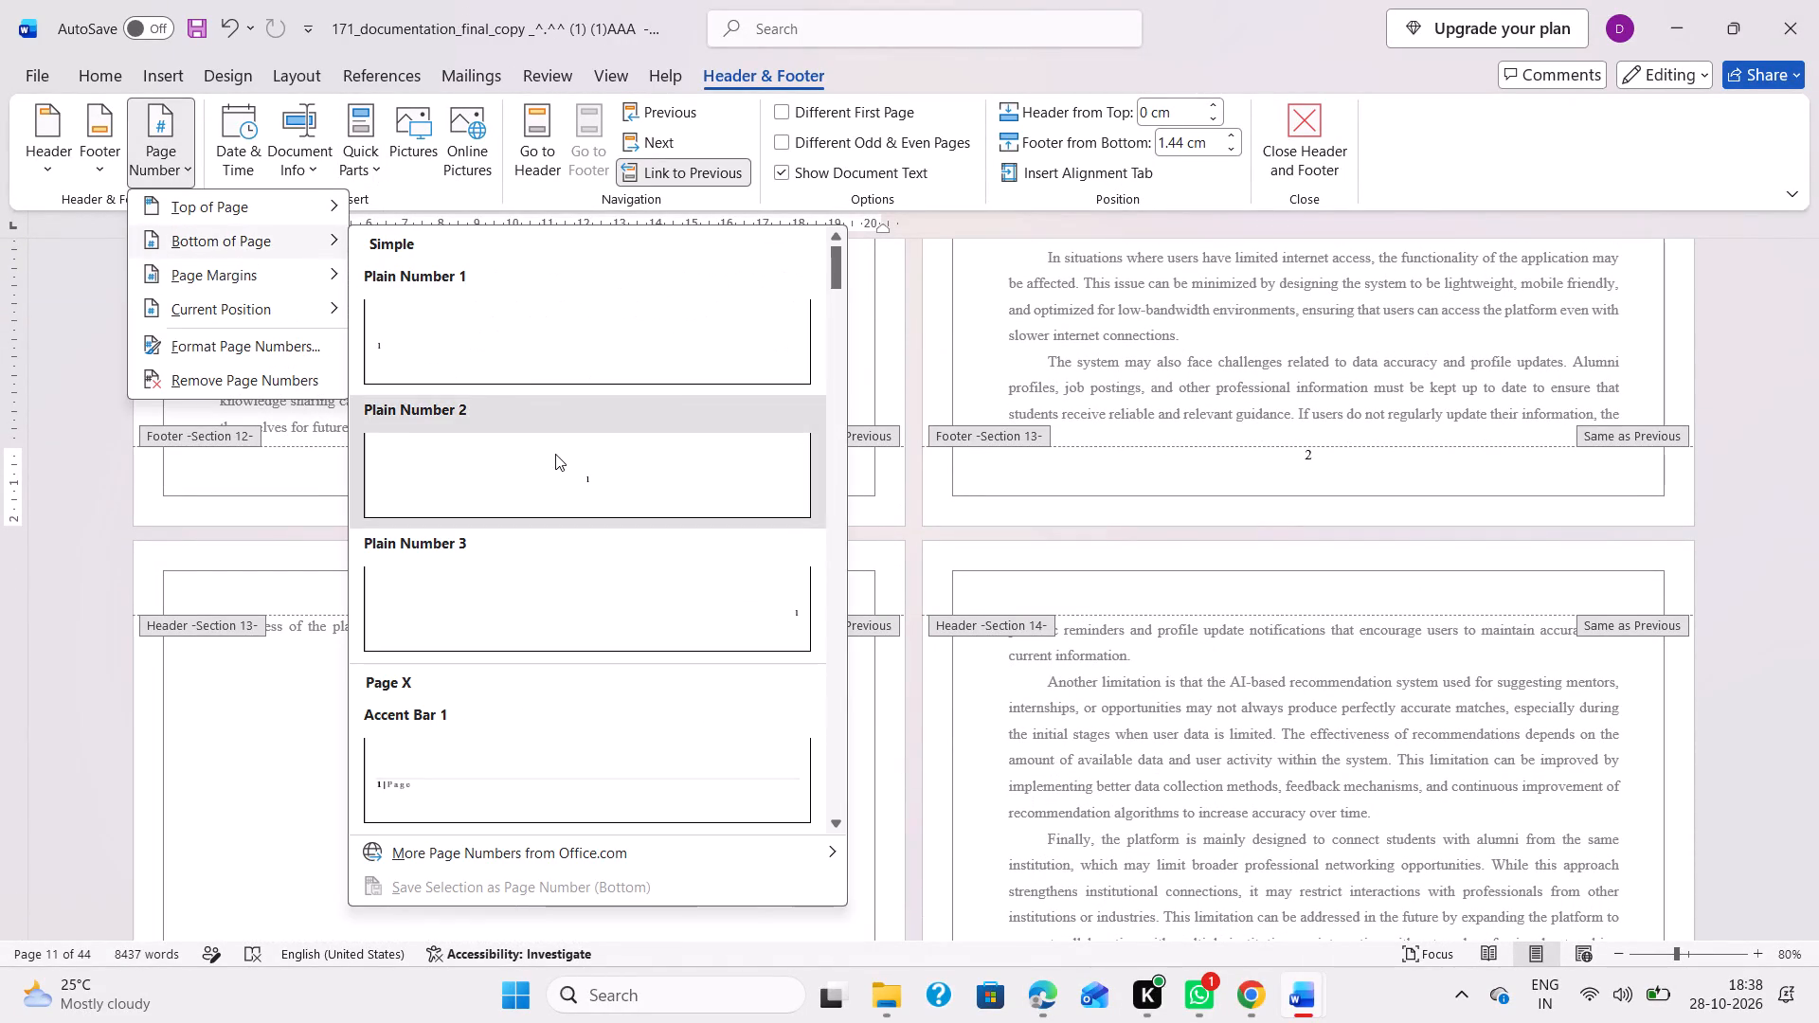
pyautogui.click(172, 178)
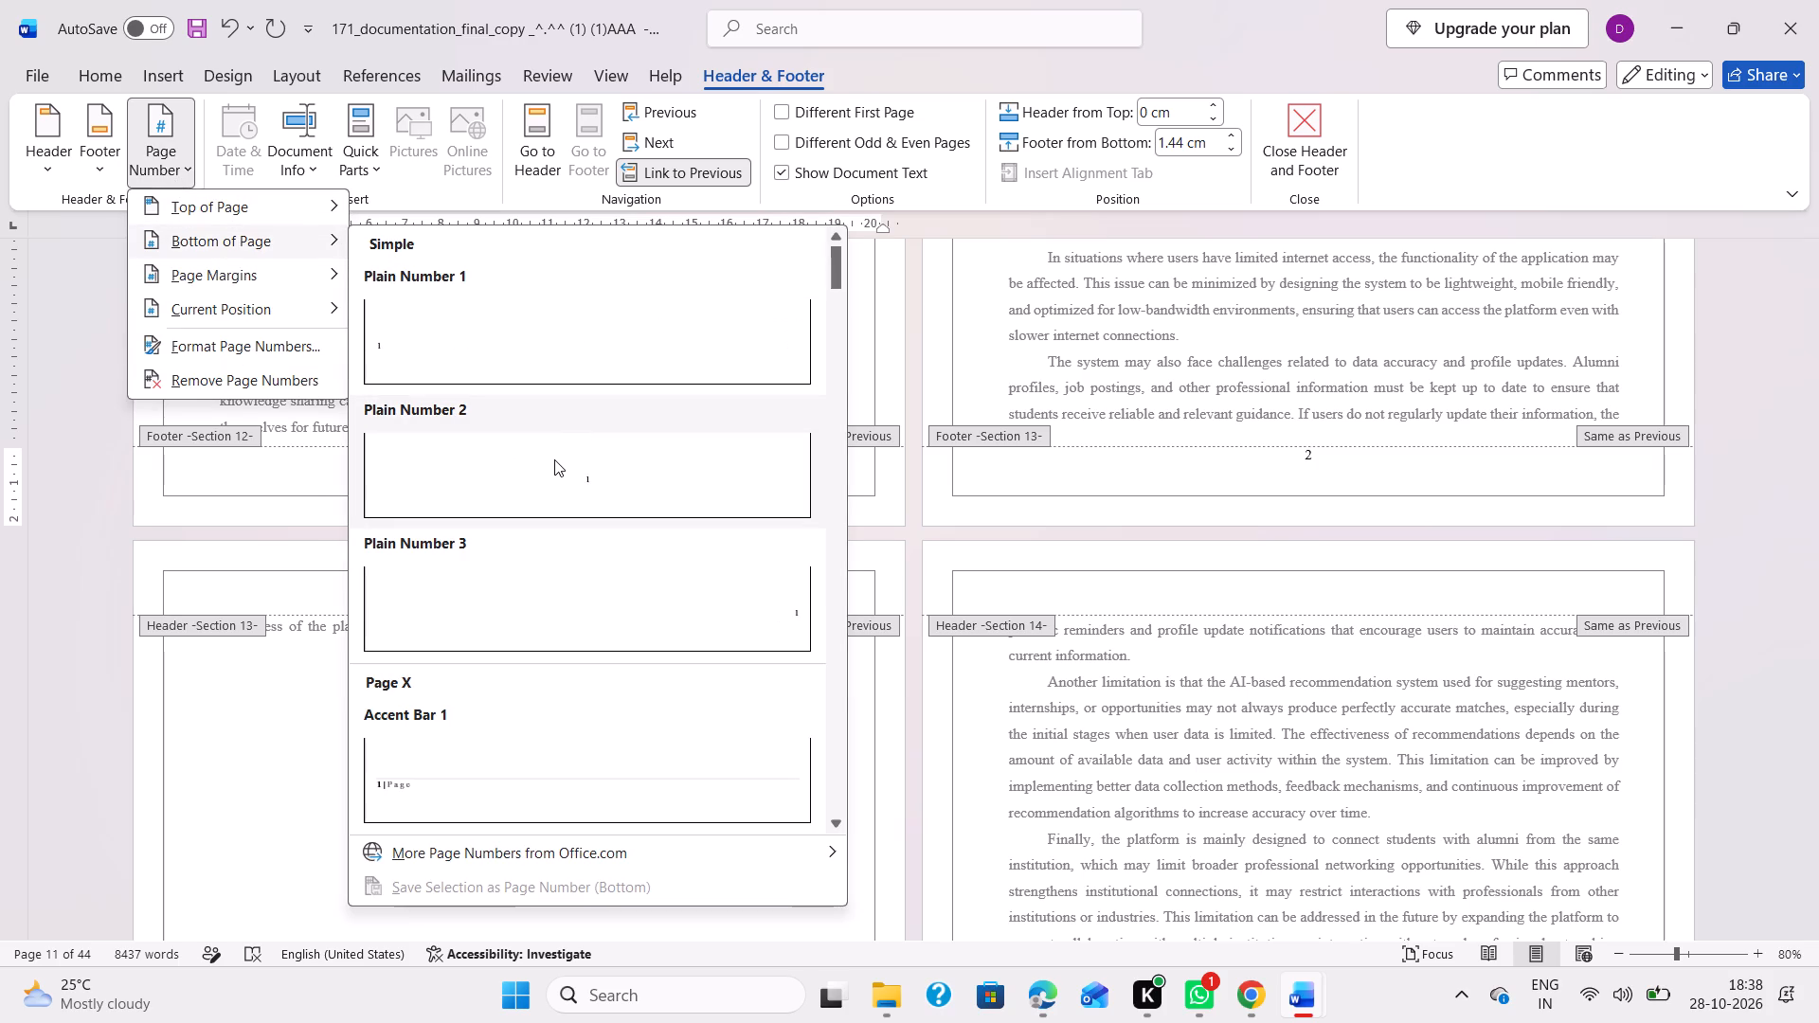
pyautogui.click(554, 459)
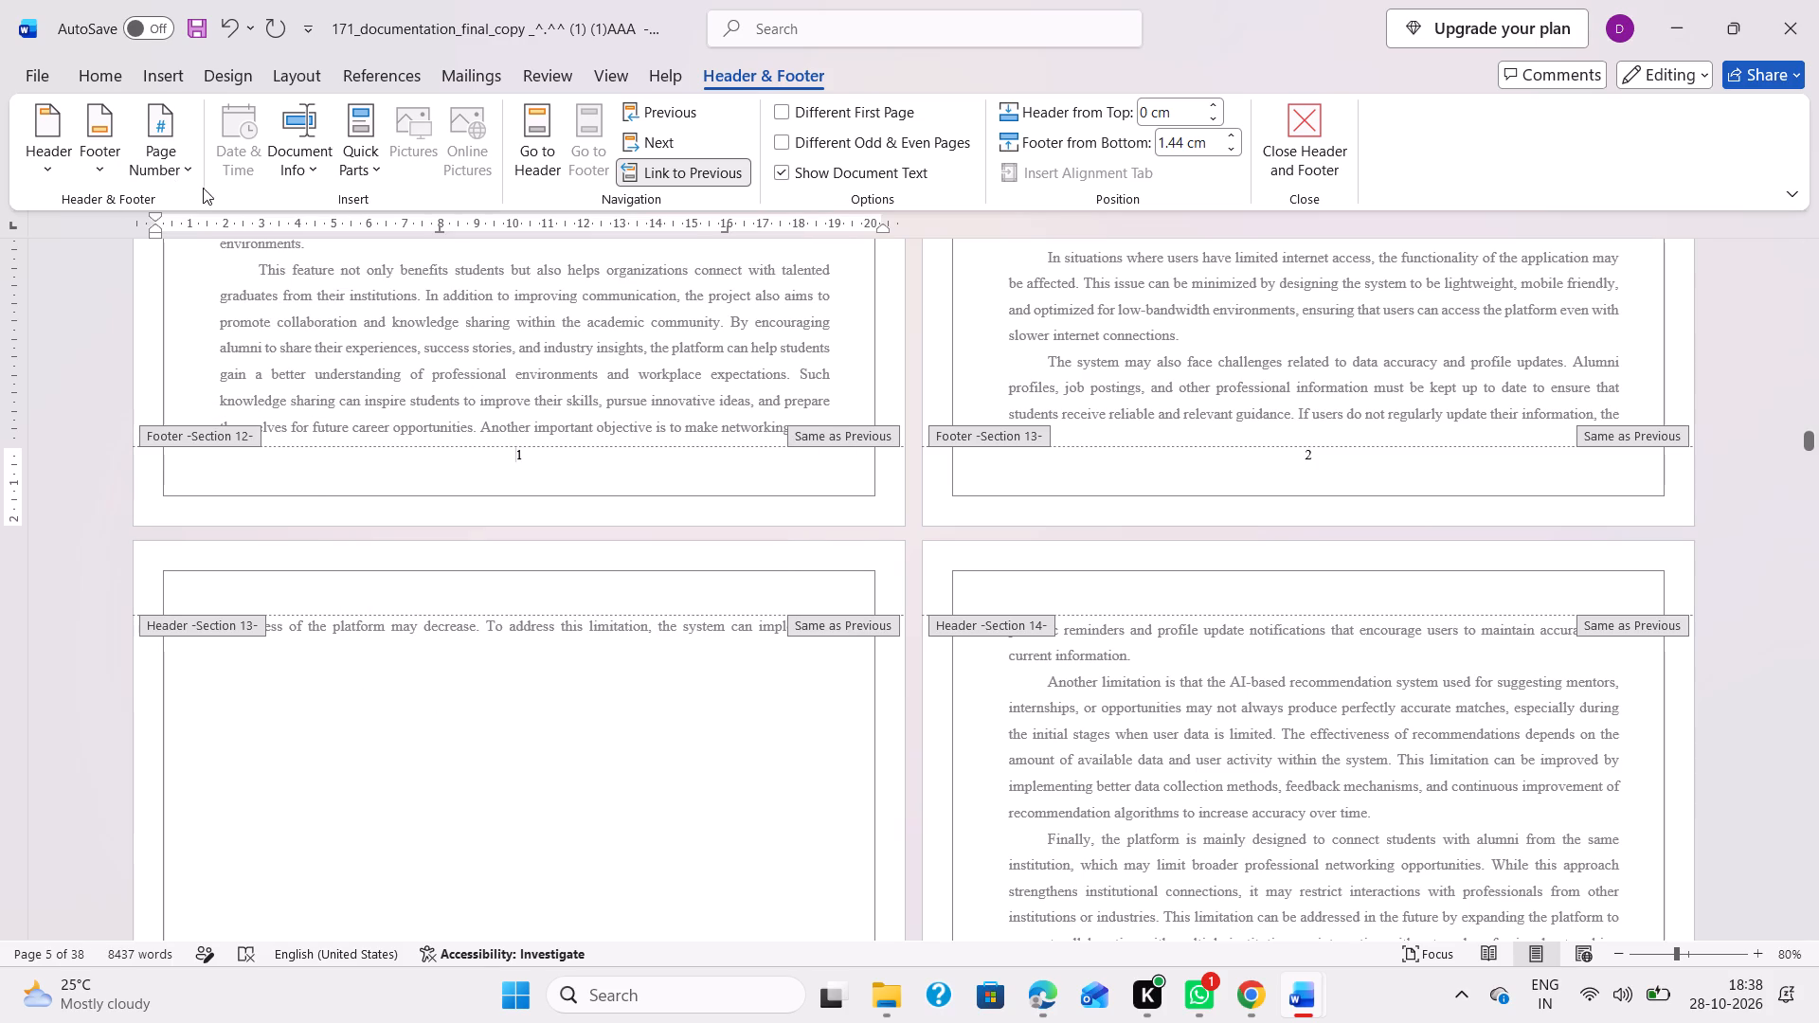
# Format the Section 12 page numbers to start at 4.
pyautogui.click(169, 158)
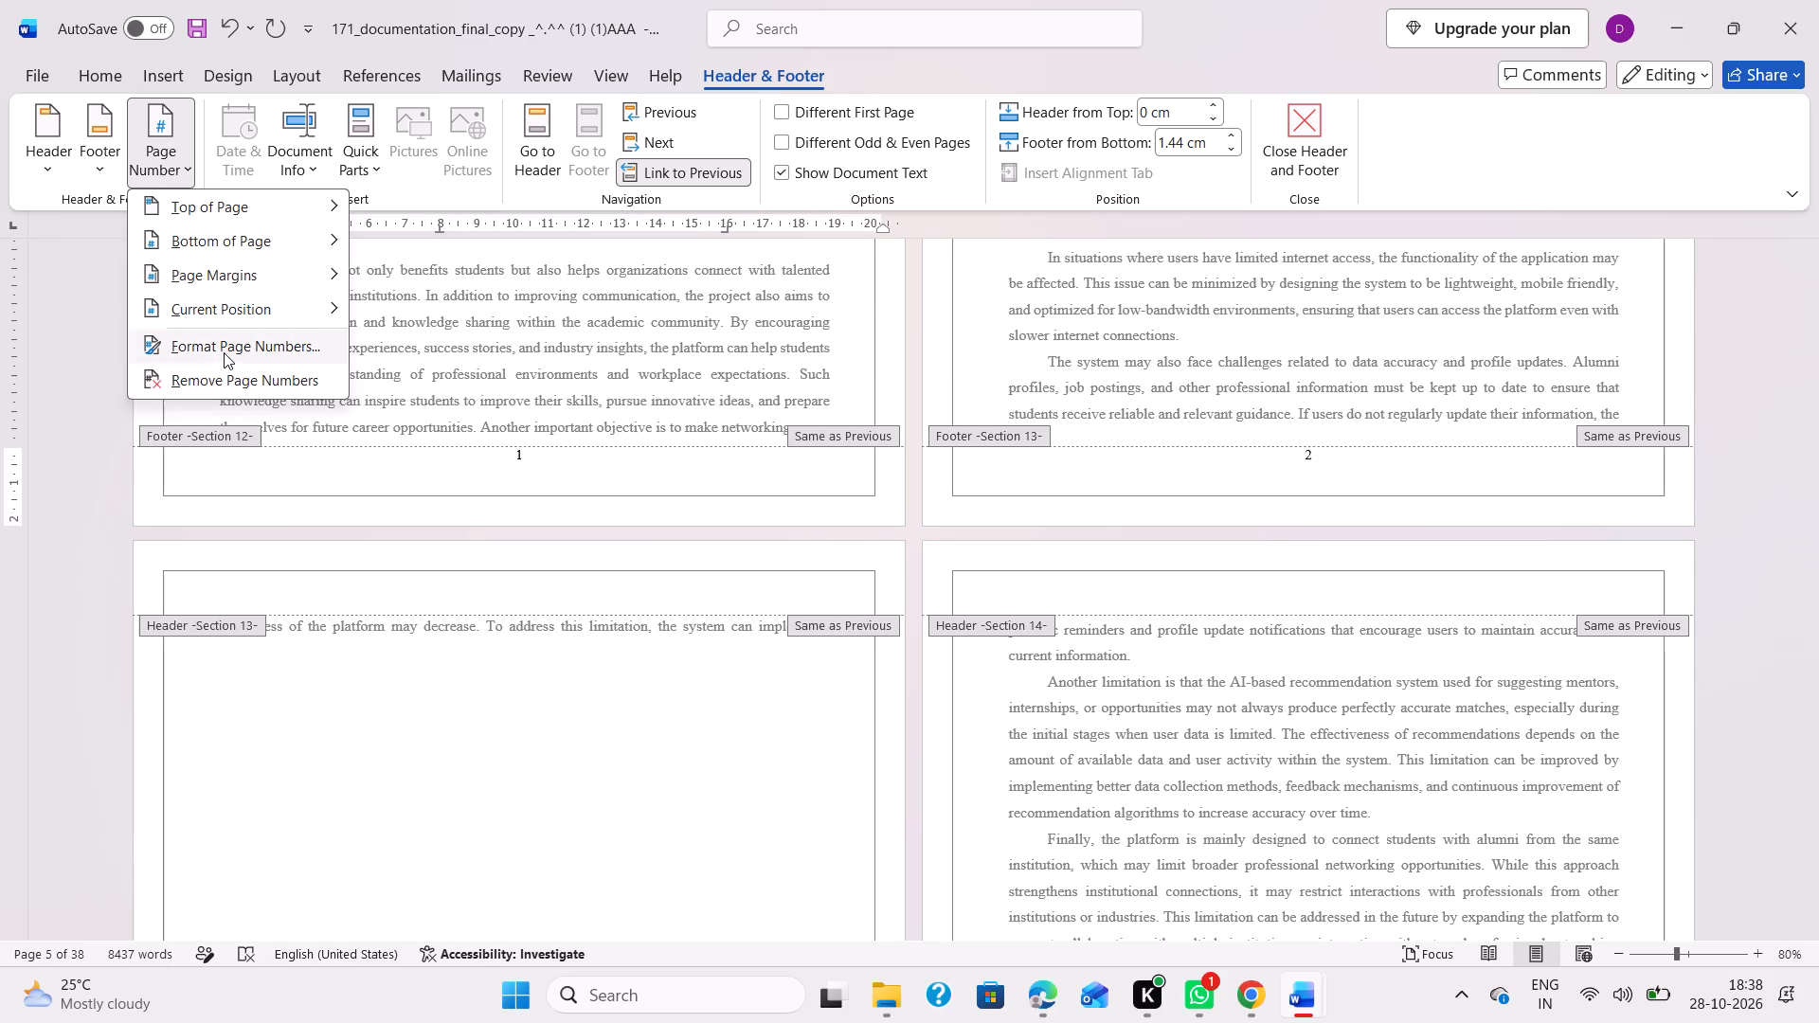
pyautogui.click(225, 355)
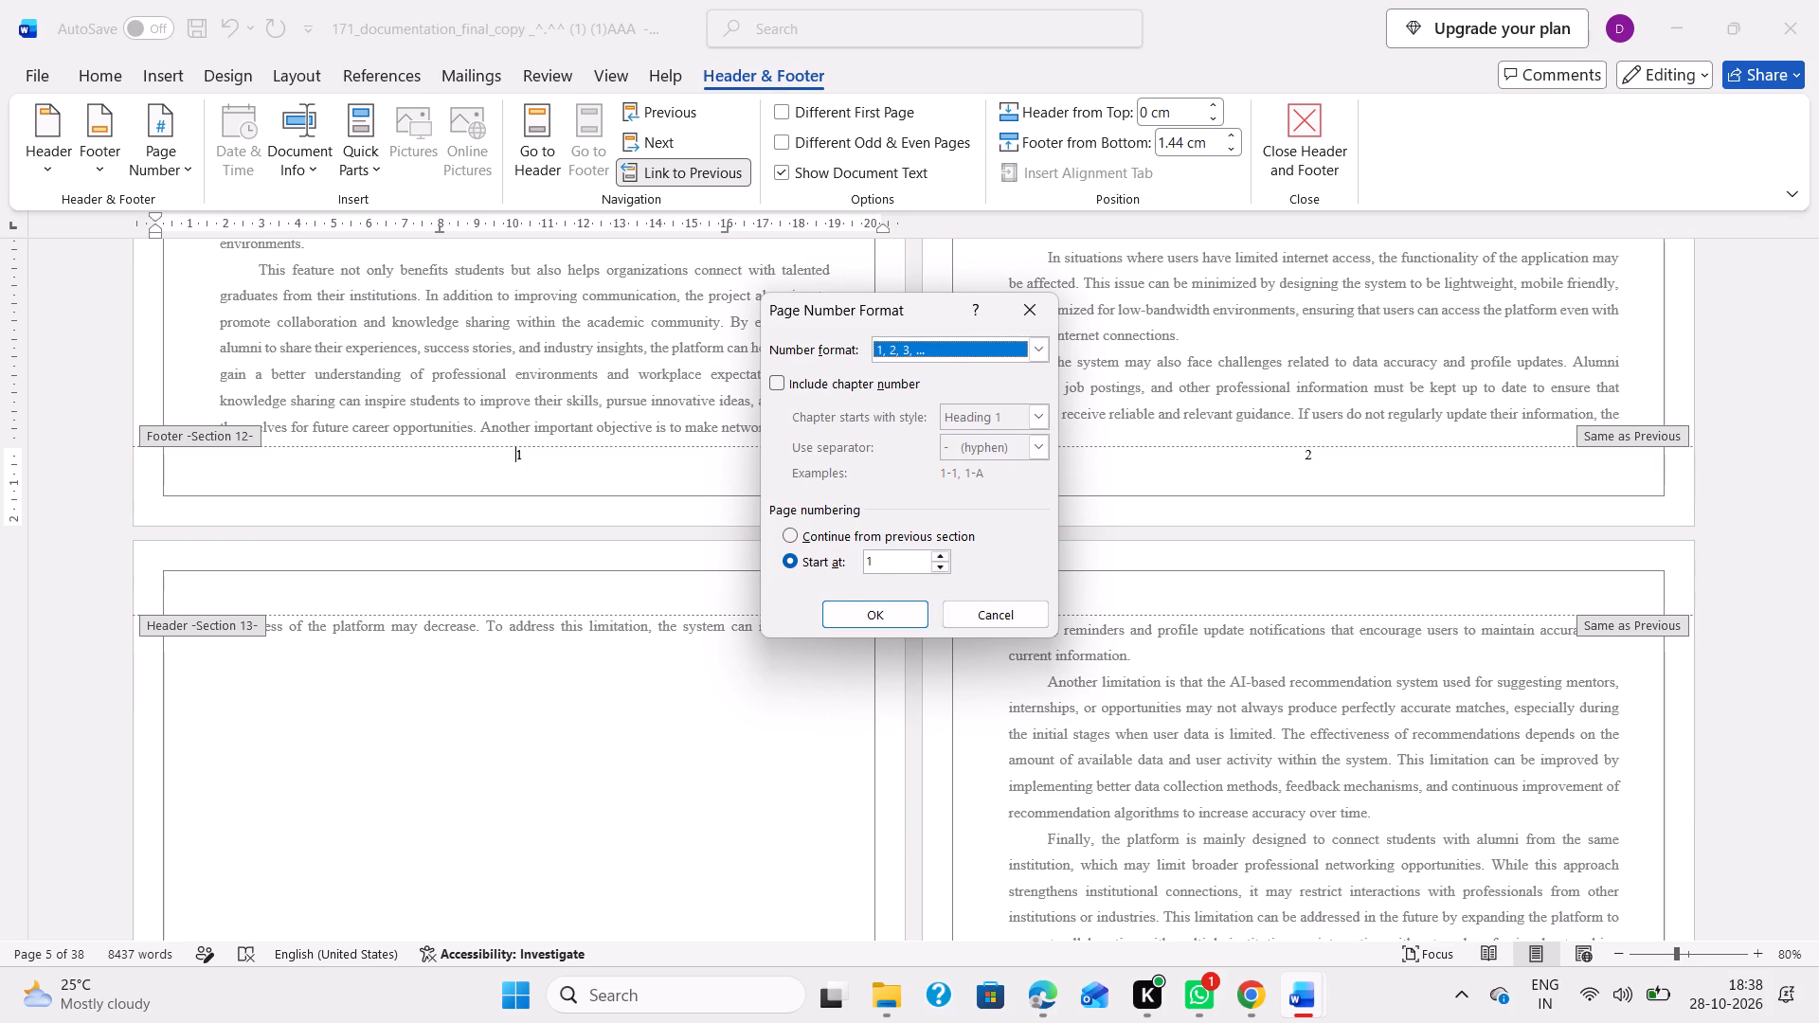
pyautogui.click(904, 557)
pyautogui.press('BackSpace')
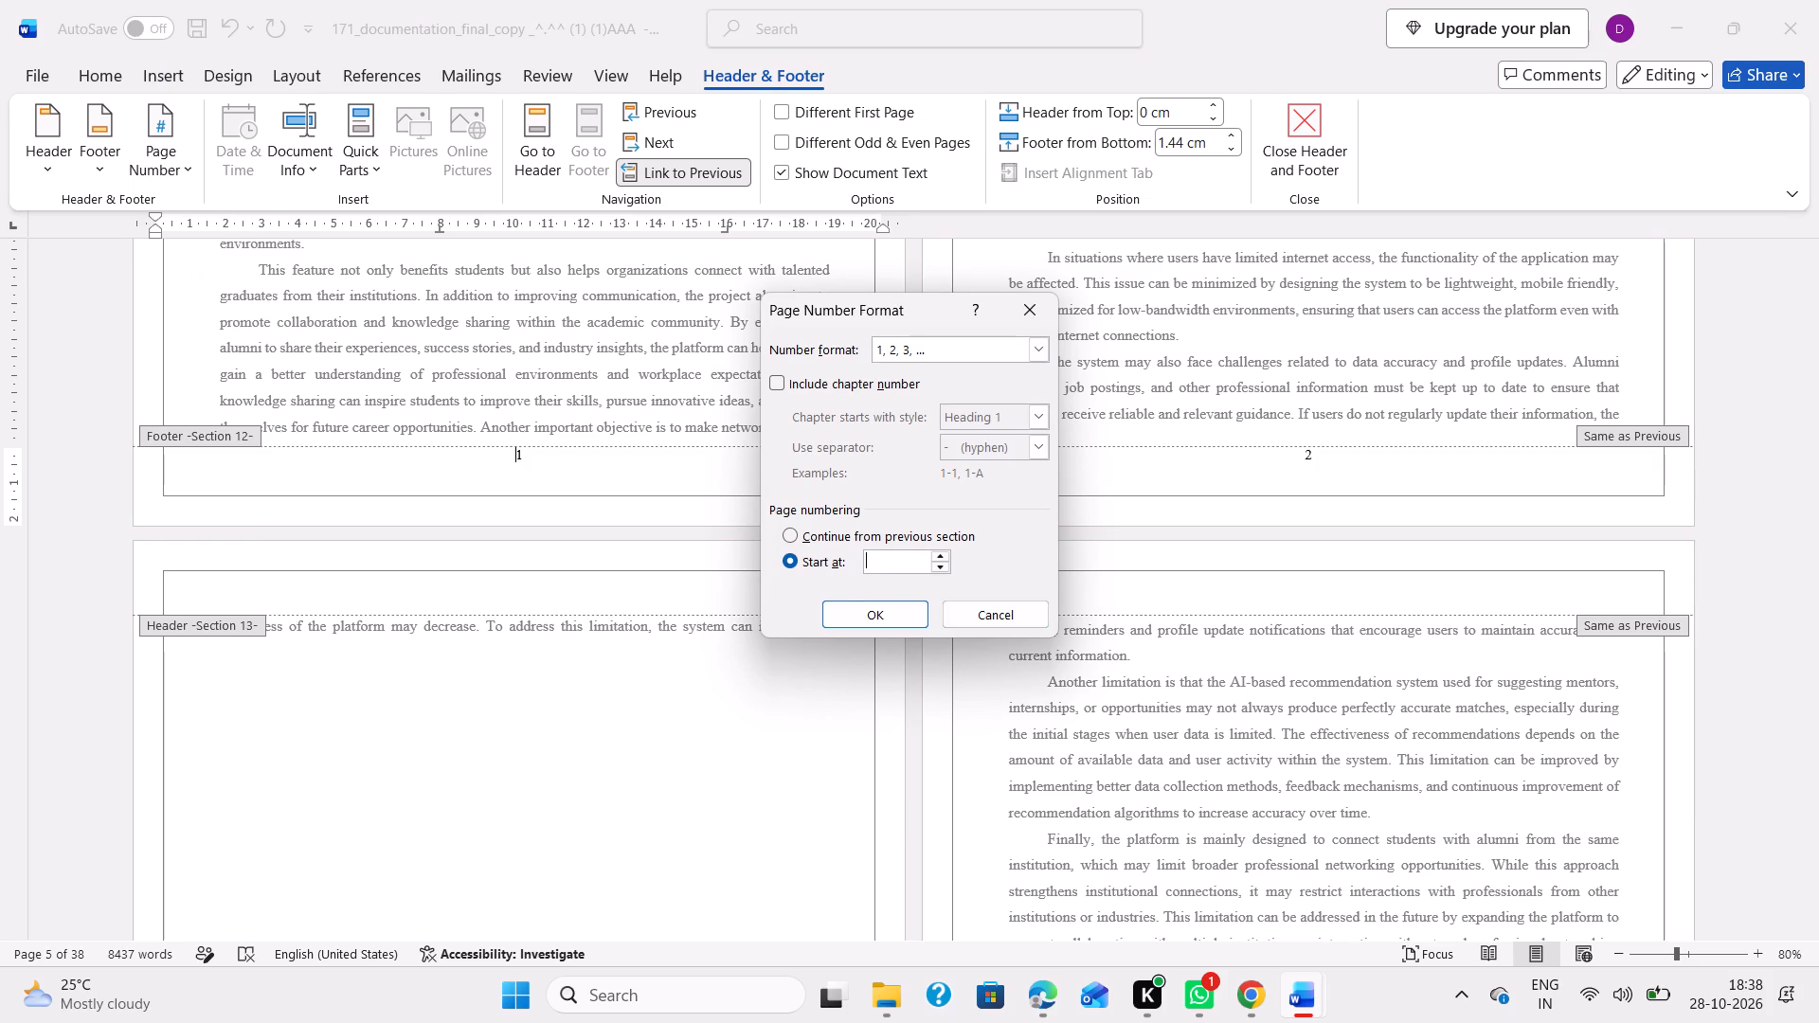
pyautogui.press('4')
pyautogui.click(886, 627)
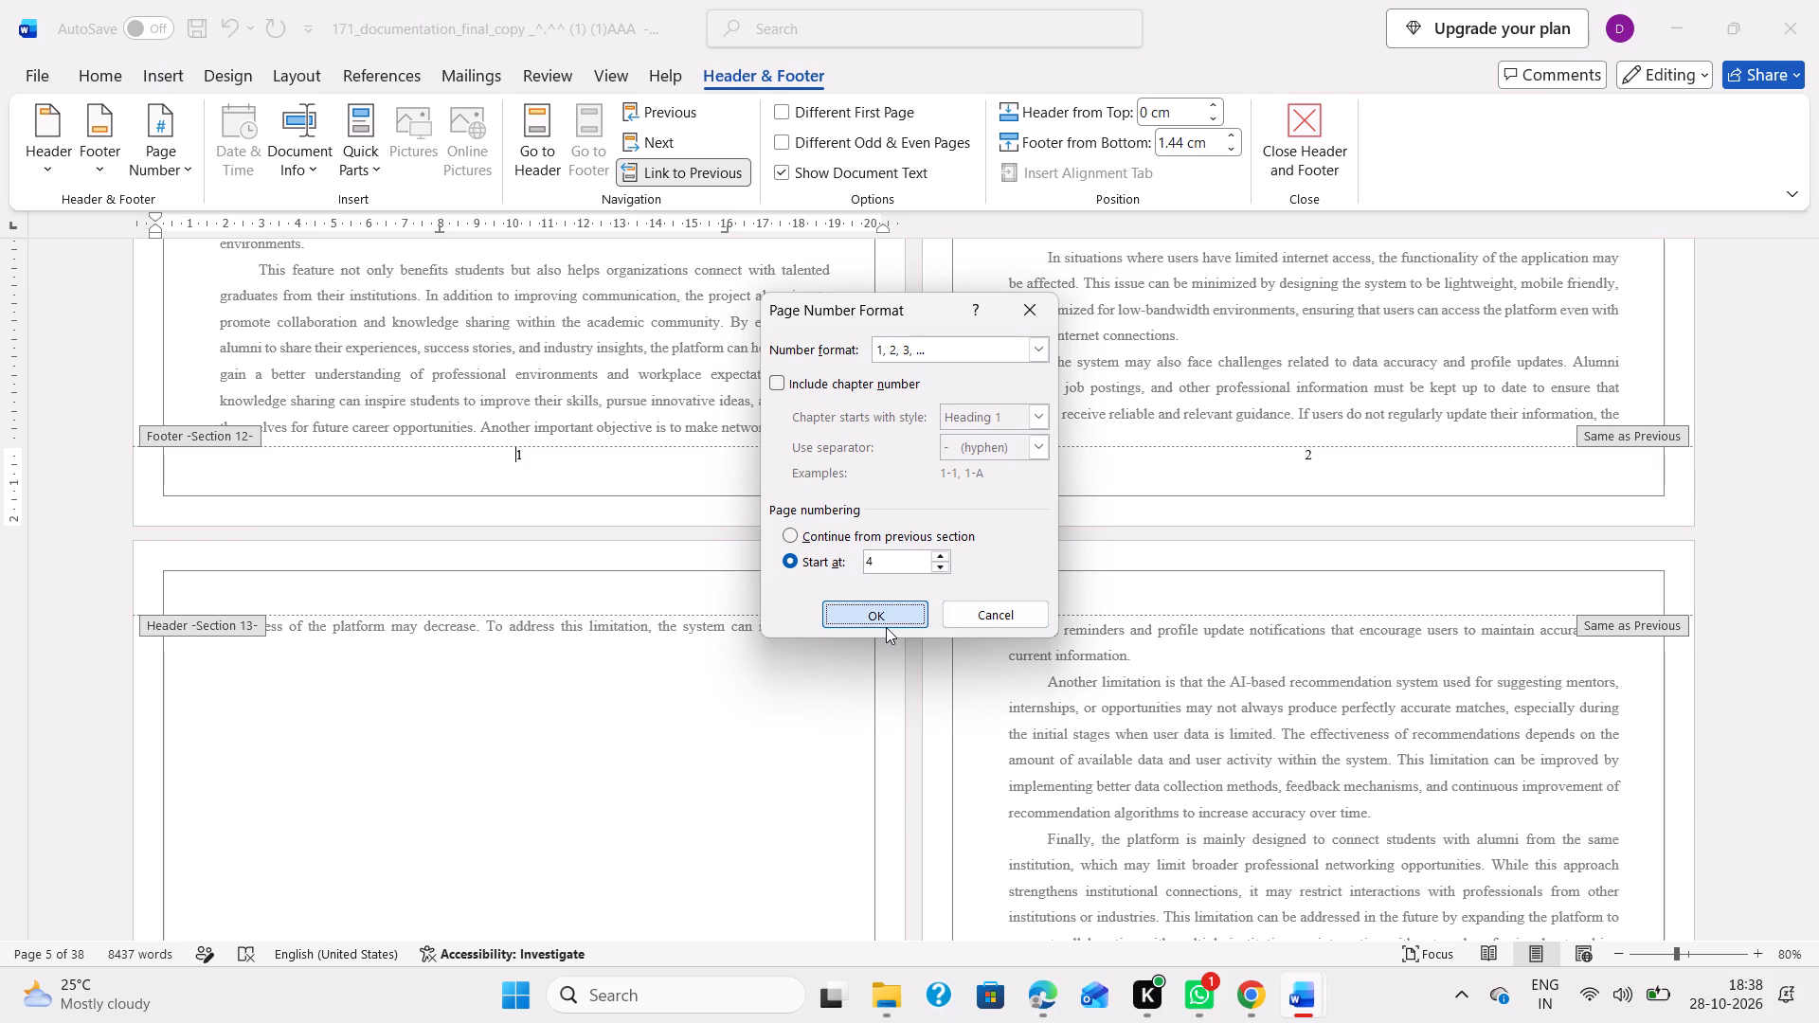
# Delete the break and blank lines after "the system can implement" so the "periodic reminders" paragraph follows directly on the same page.
pyautogui.scroll(-3, 1129, 785)
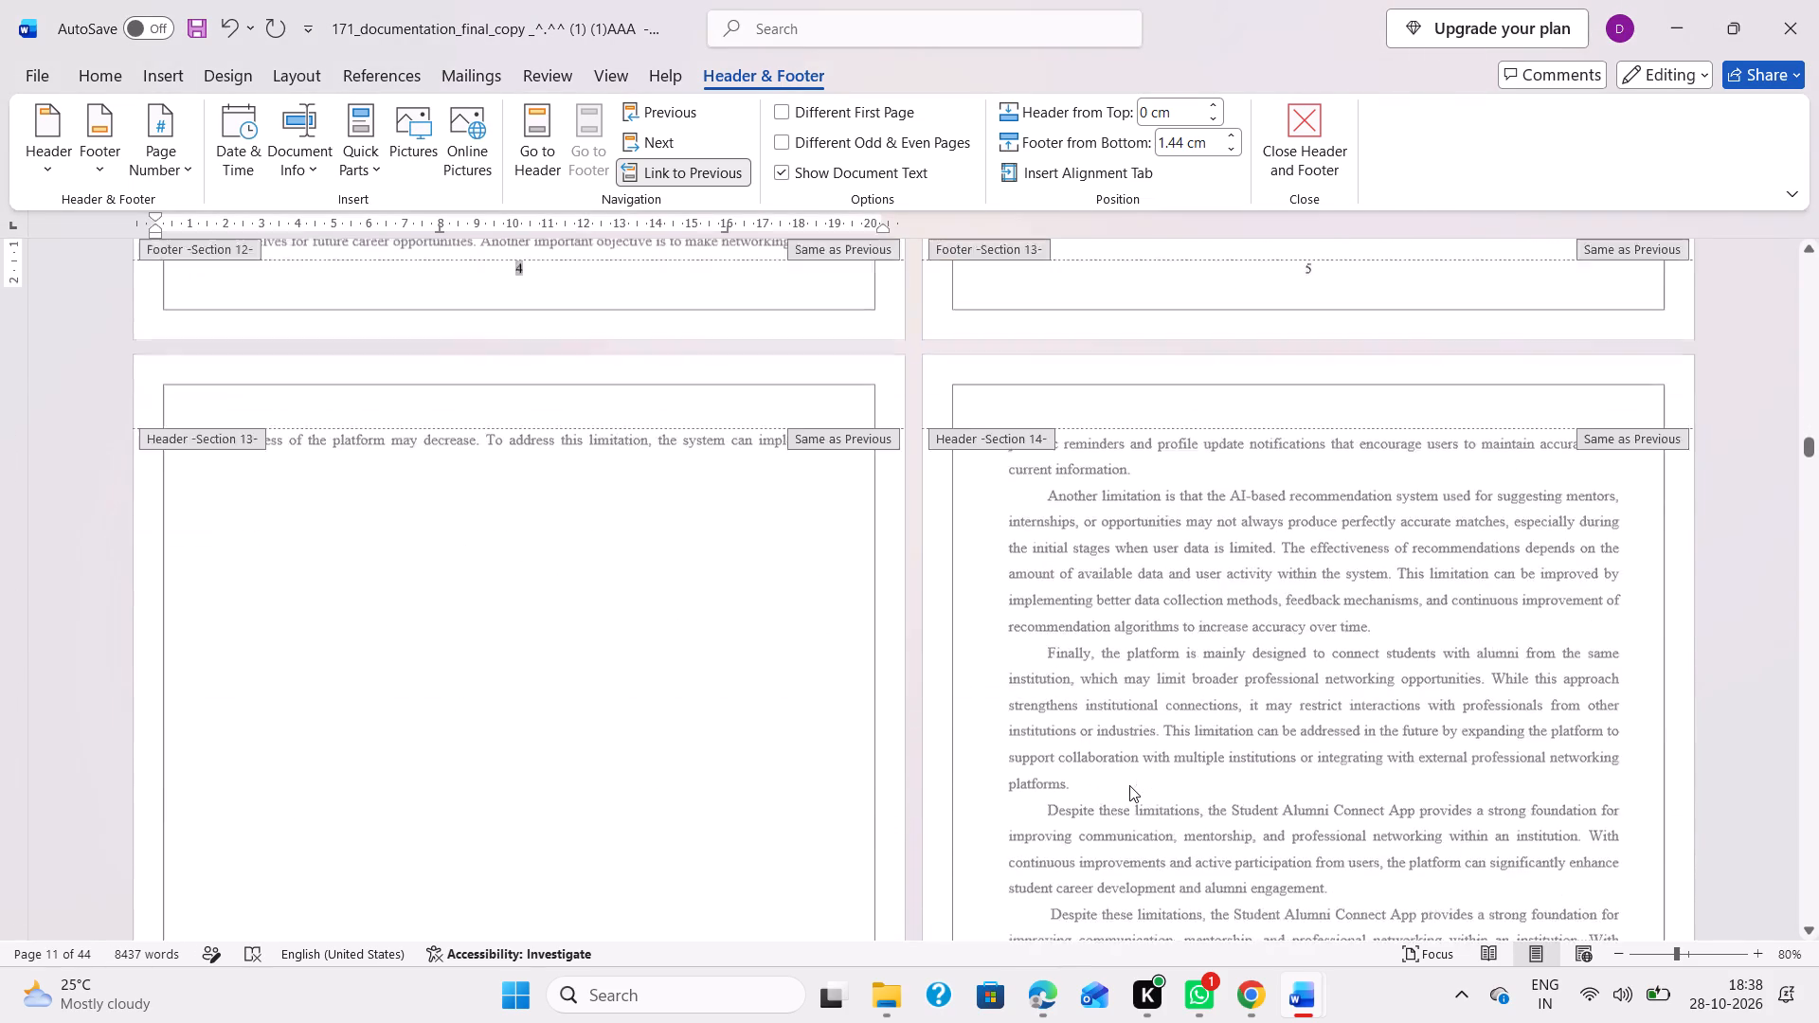
pyautogui.scroll(5, 1129, 785)
pyautogui.scroll(-5, 1129, 785)
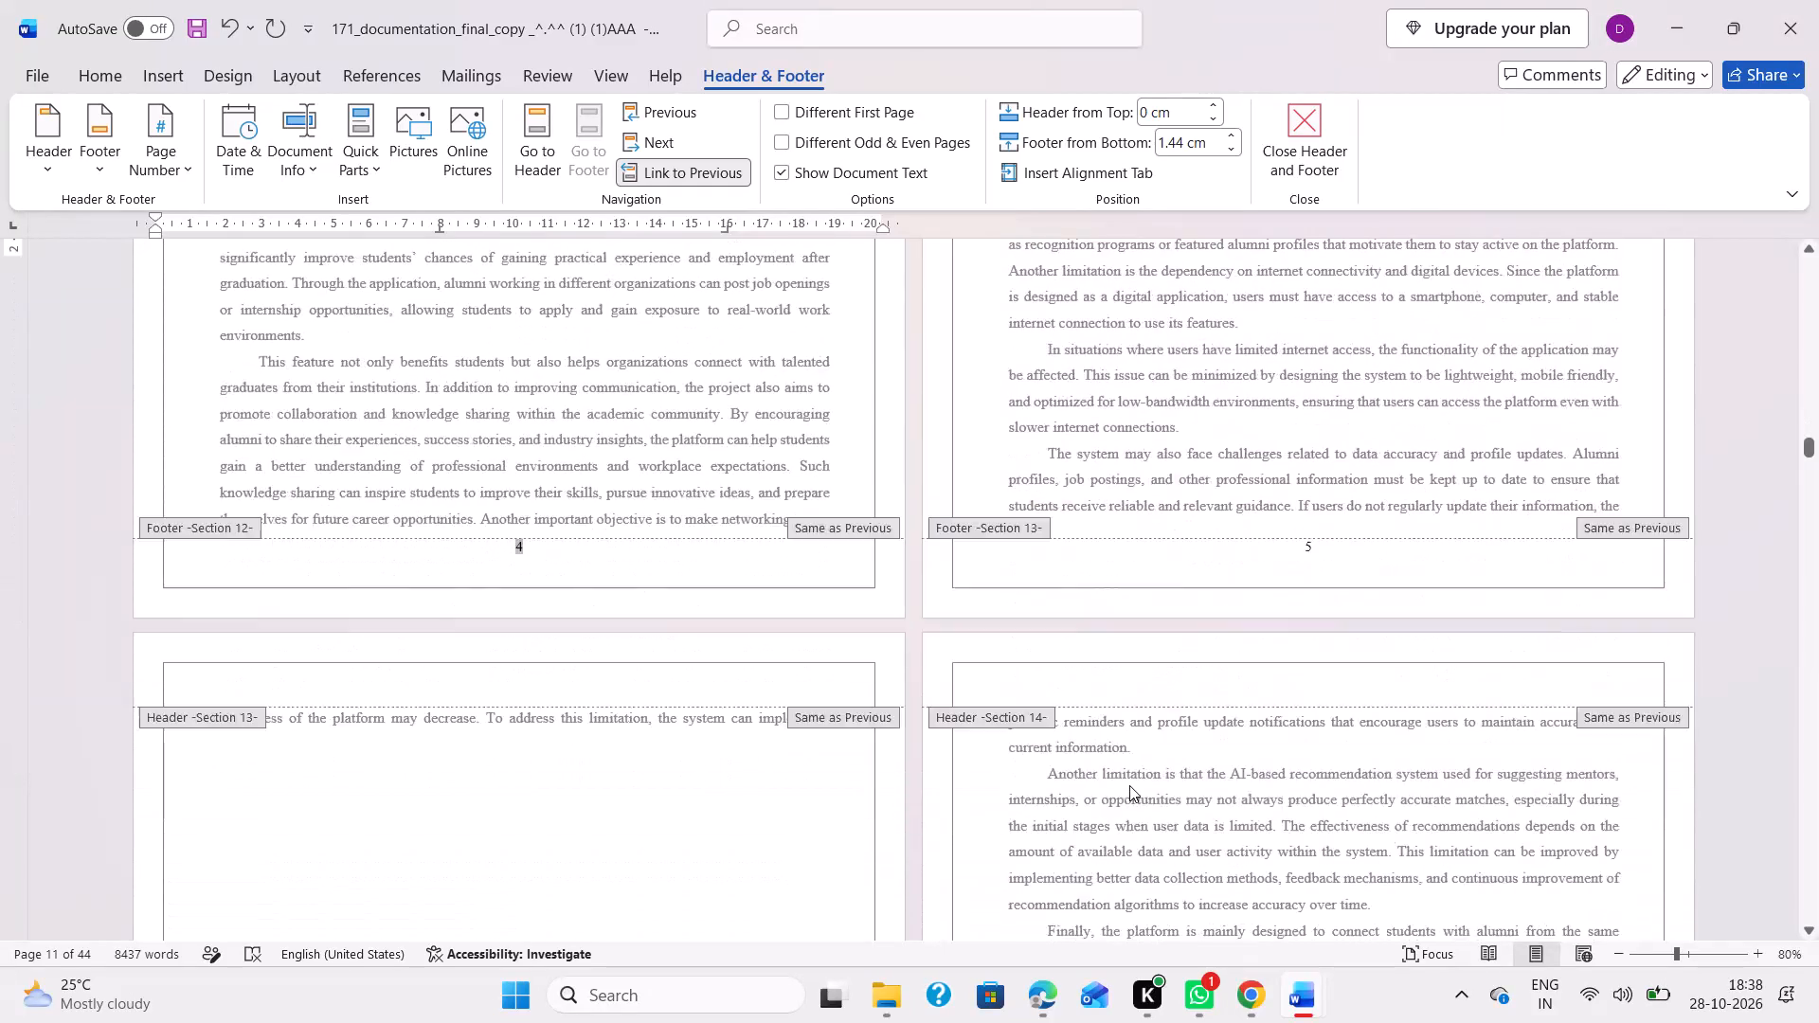
pyautogui.scroll(-1, 1129, 785)
pyautogui.scroll(-3, 935, 712)
pyautogui.scroll(5, 935, 712)
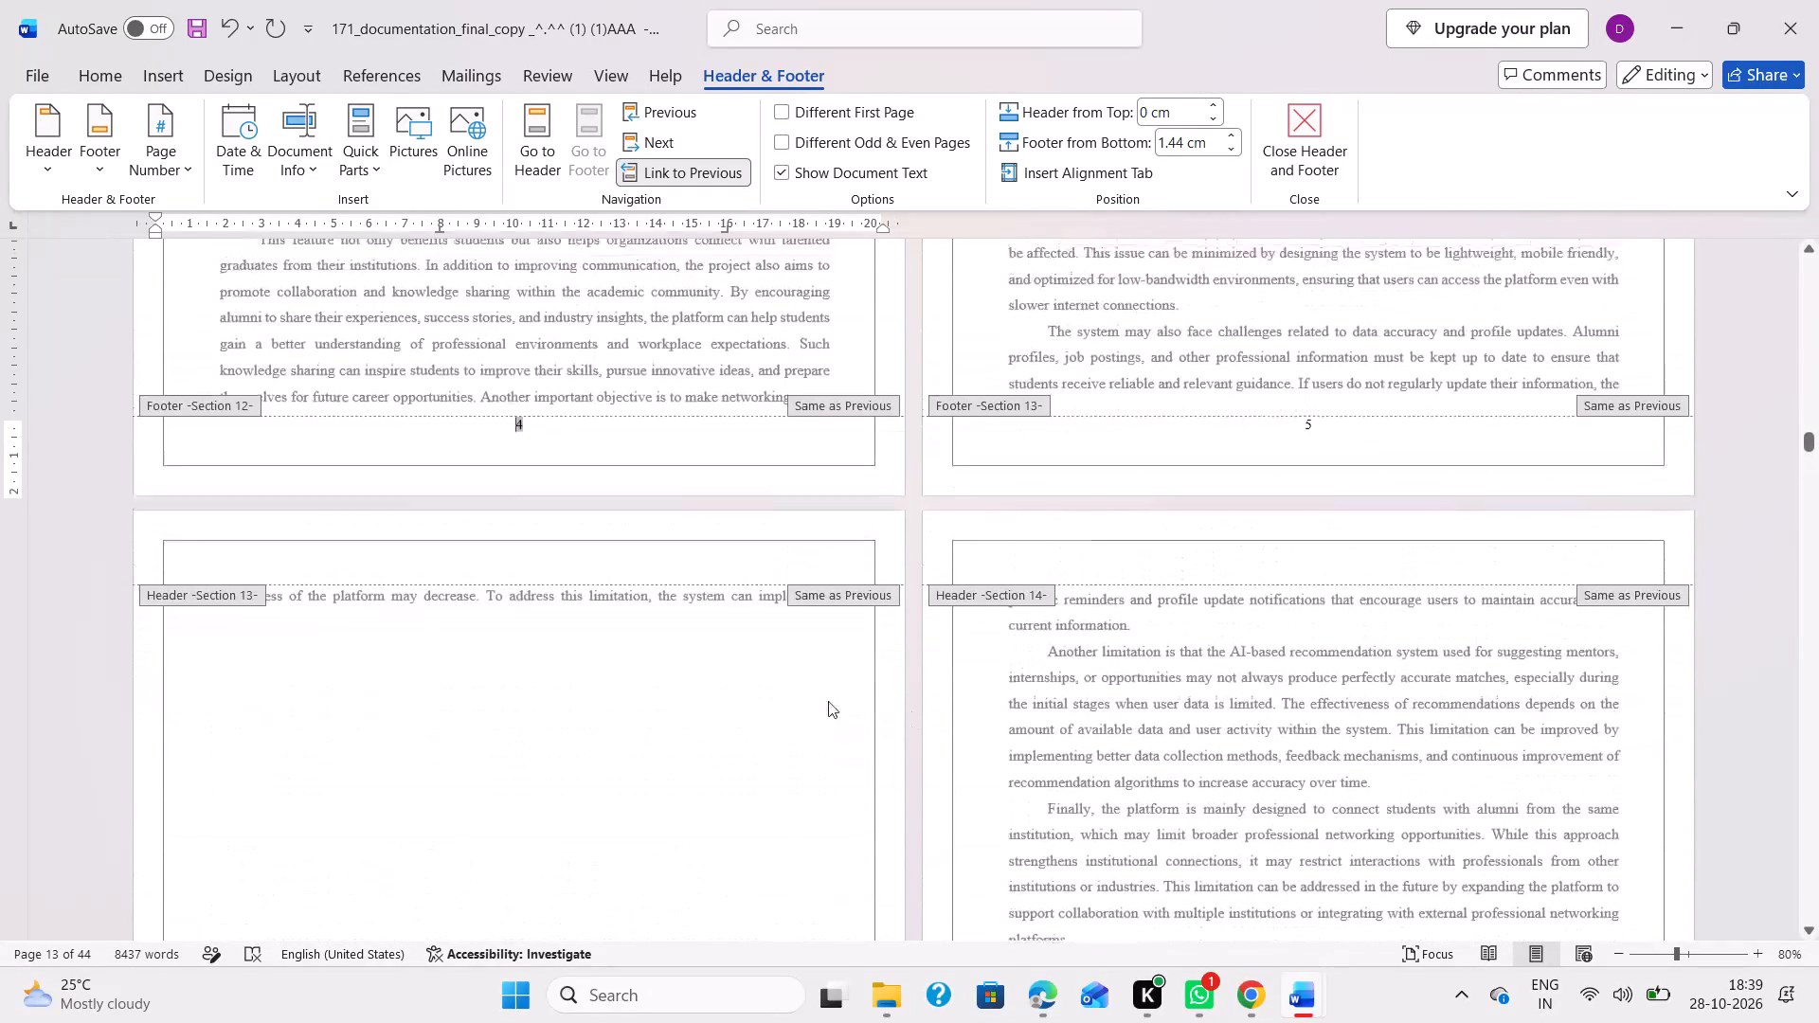
pyautogui.doubleClick(702, 685)
pyautogui.doubleClick(531, 710)
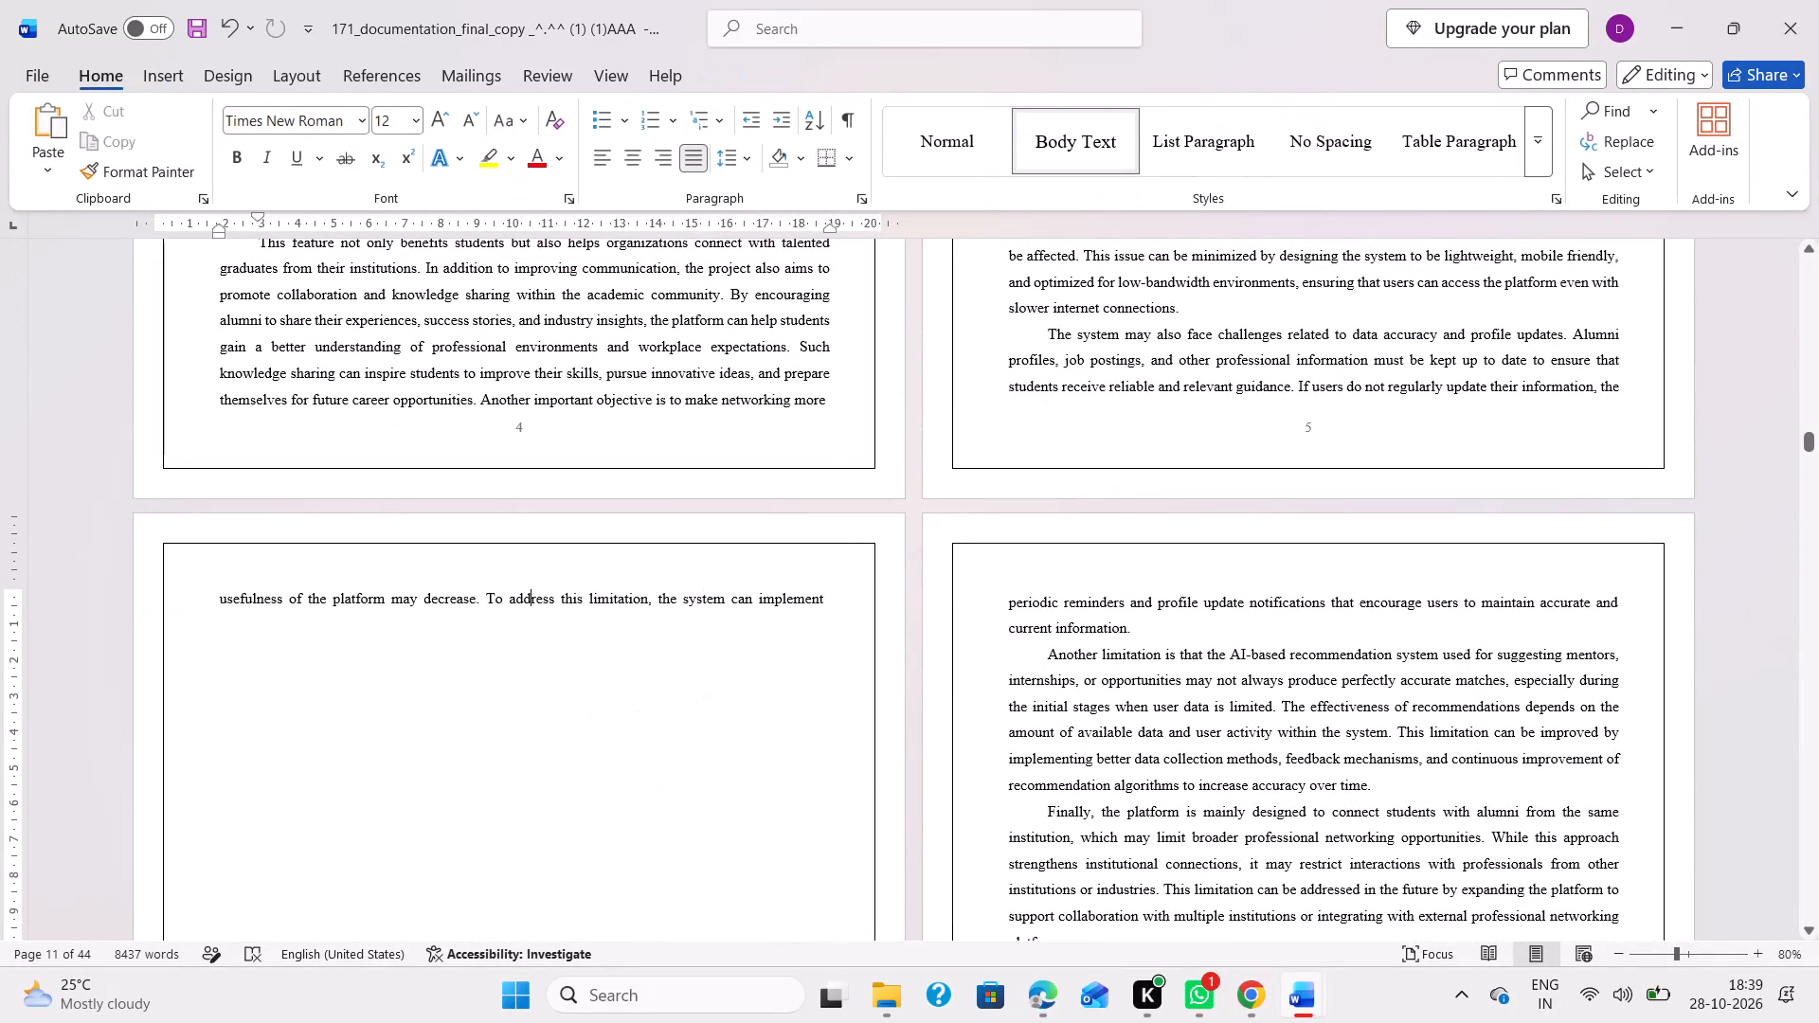
pyautogui.press('Delete')
pyautogui.press('Delete')
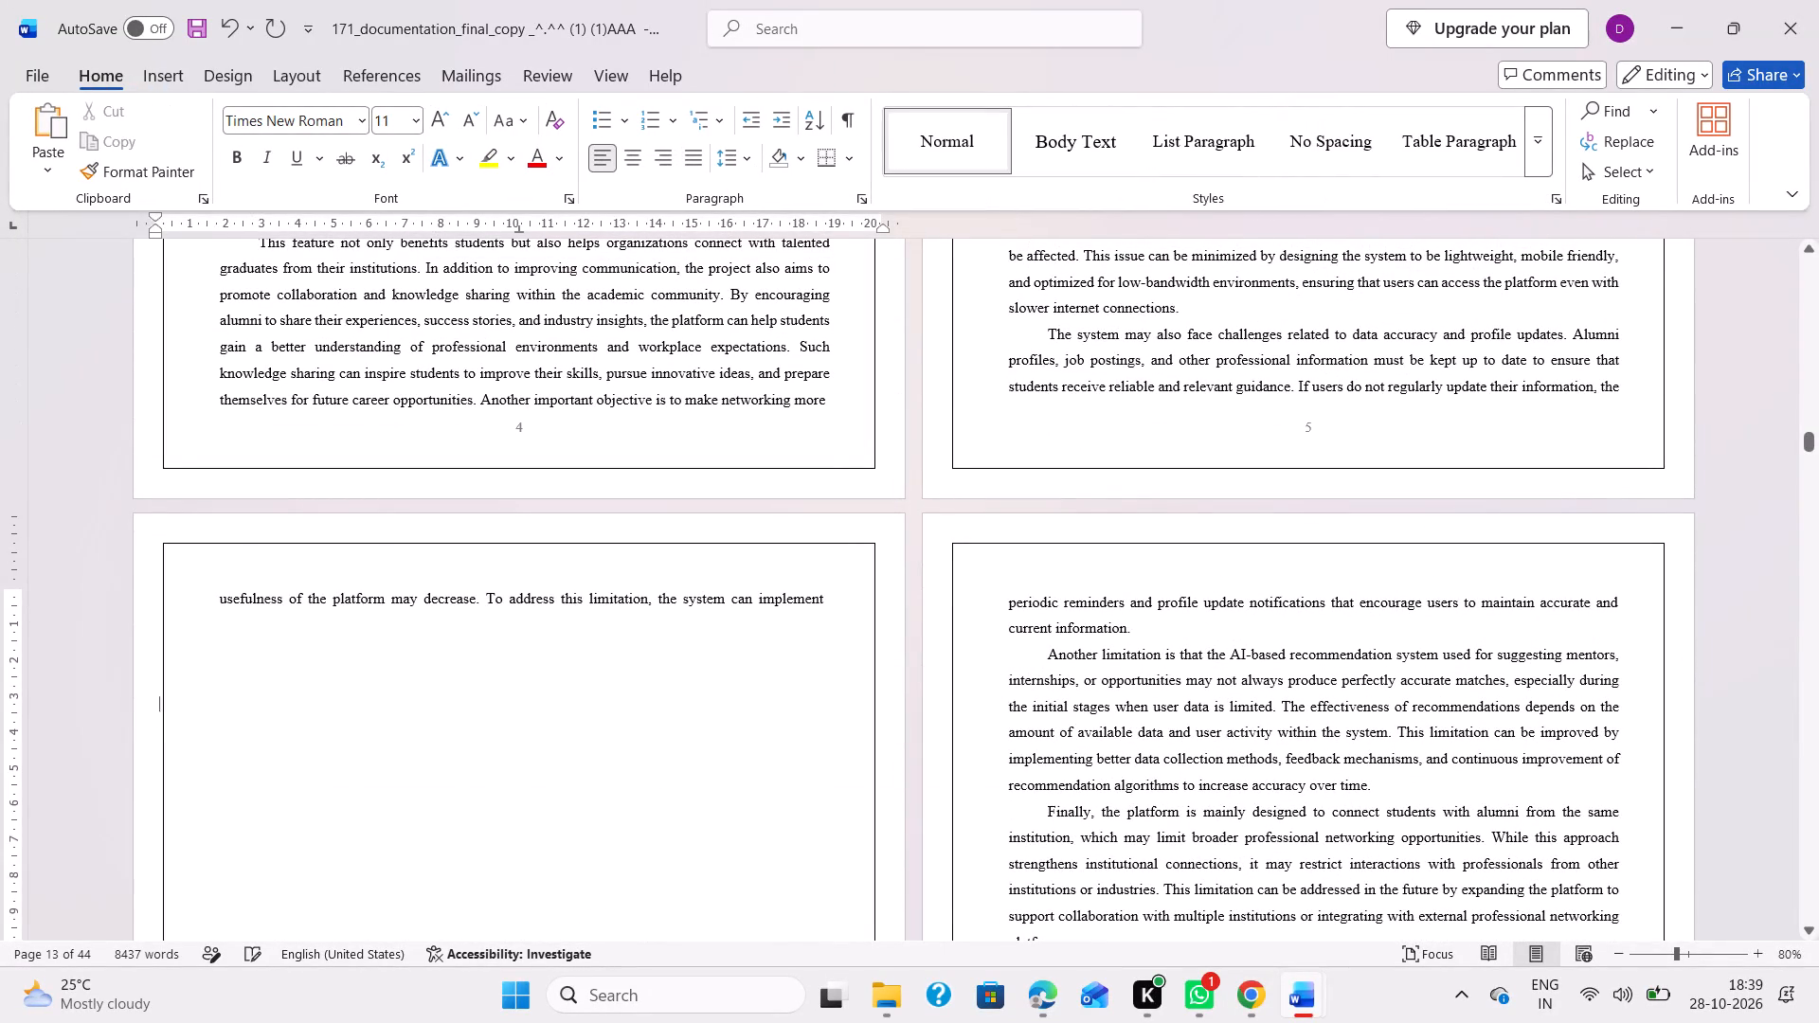
pyautogui.press('Delete')
pyautogui.press('BackSpace')
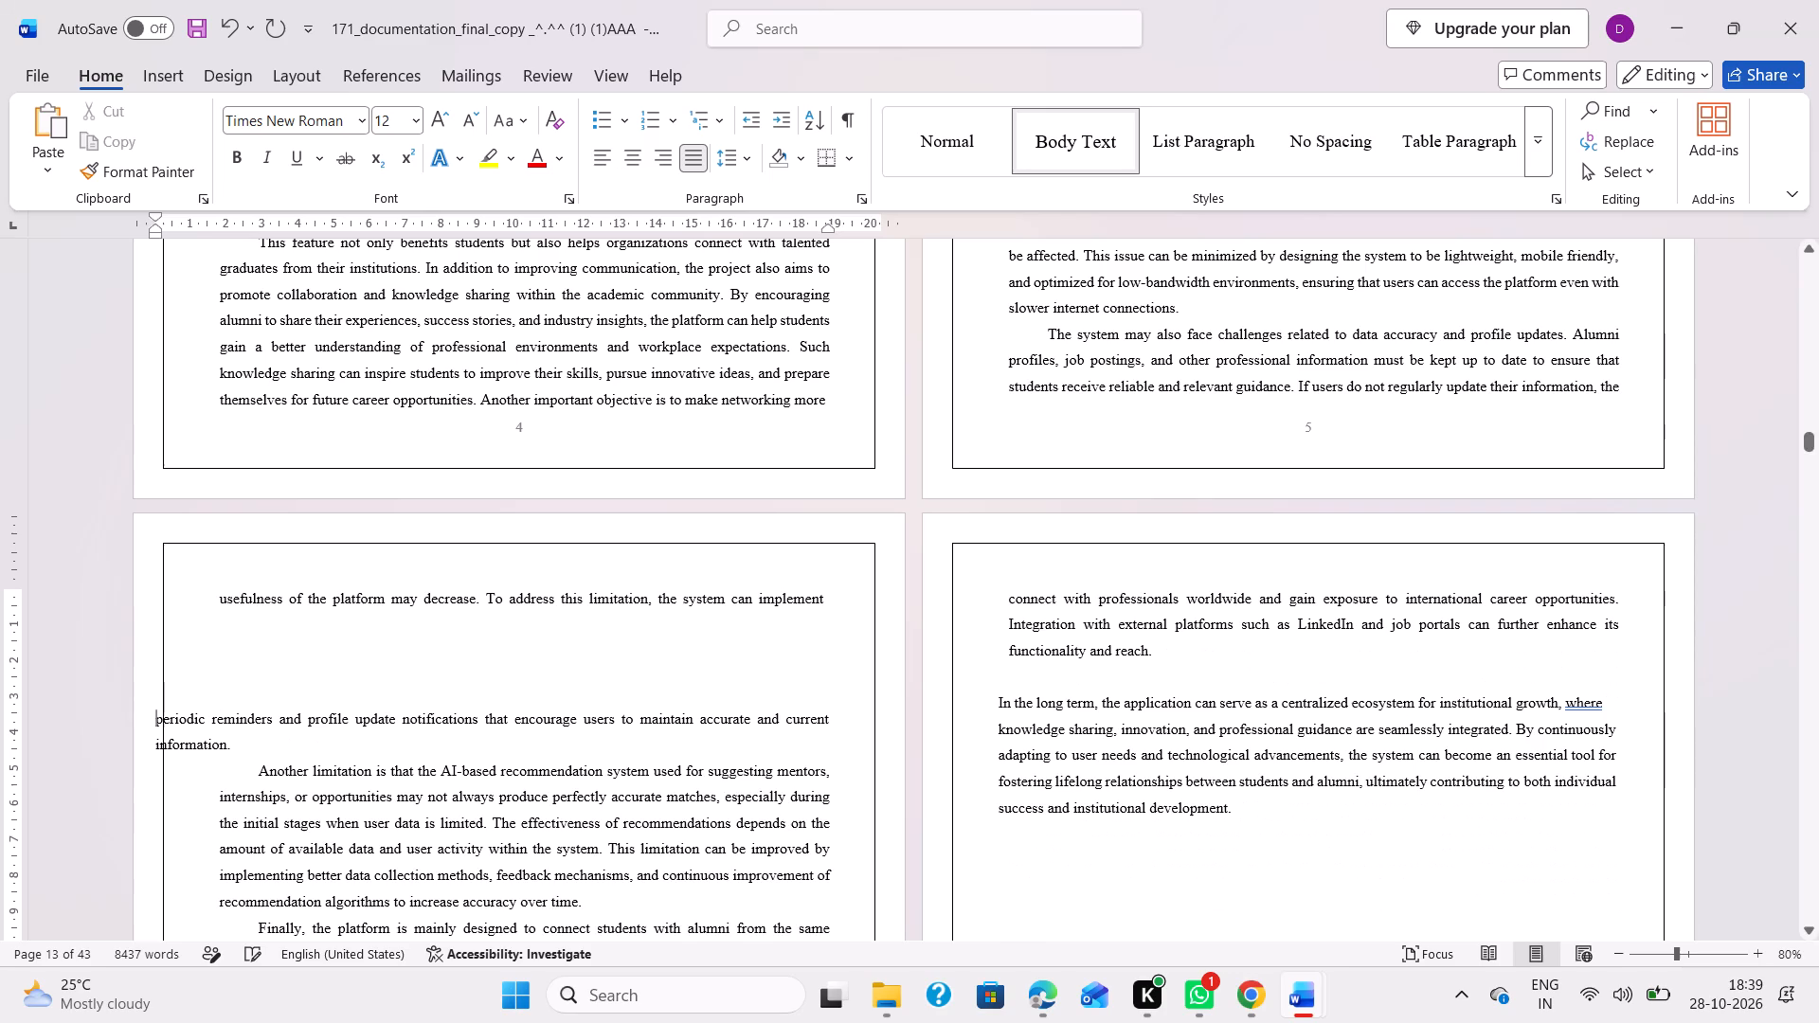
pyautogui.press('BackSpace')
pyautogui.press('BackSpace')
pyautogui.press('BackSpace')
pyautogui.press('BackSpace')
pyautogui.press('BackSpace')
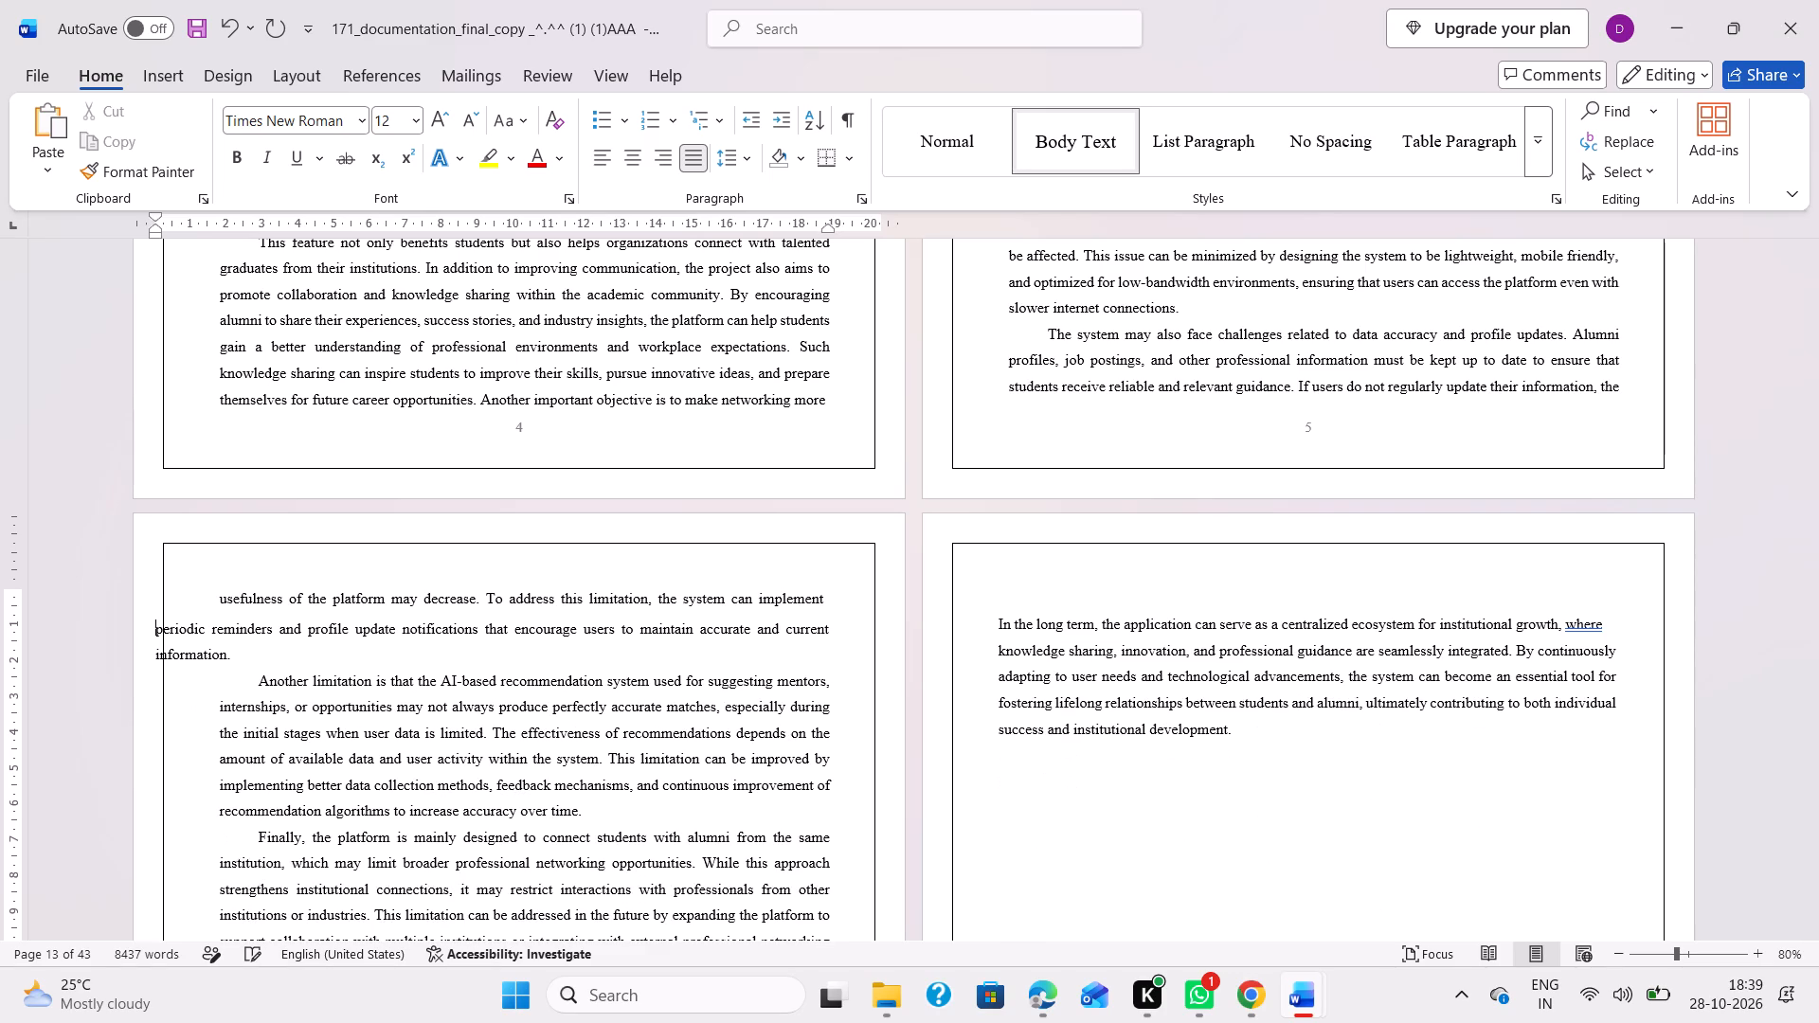
# Indent both lines of the "periodic reminders" paragraph to line up with the surrounding body text.
pyautogui.press('Tab')
pyautogui.press('Tab')
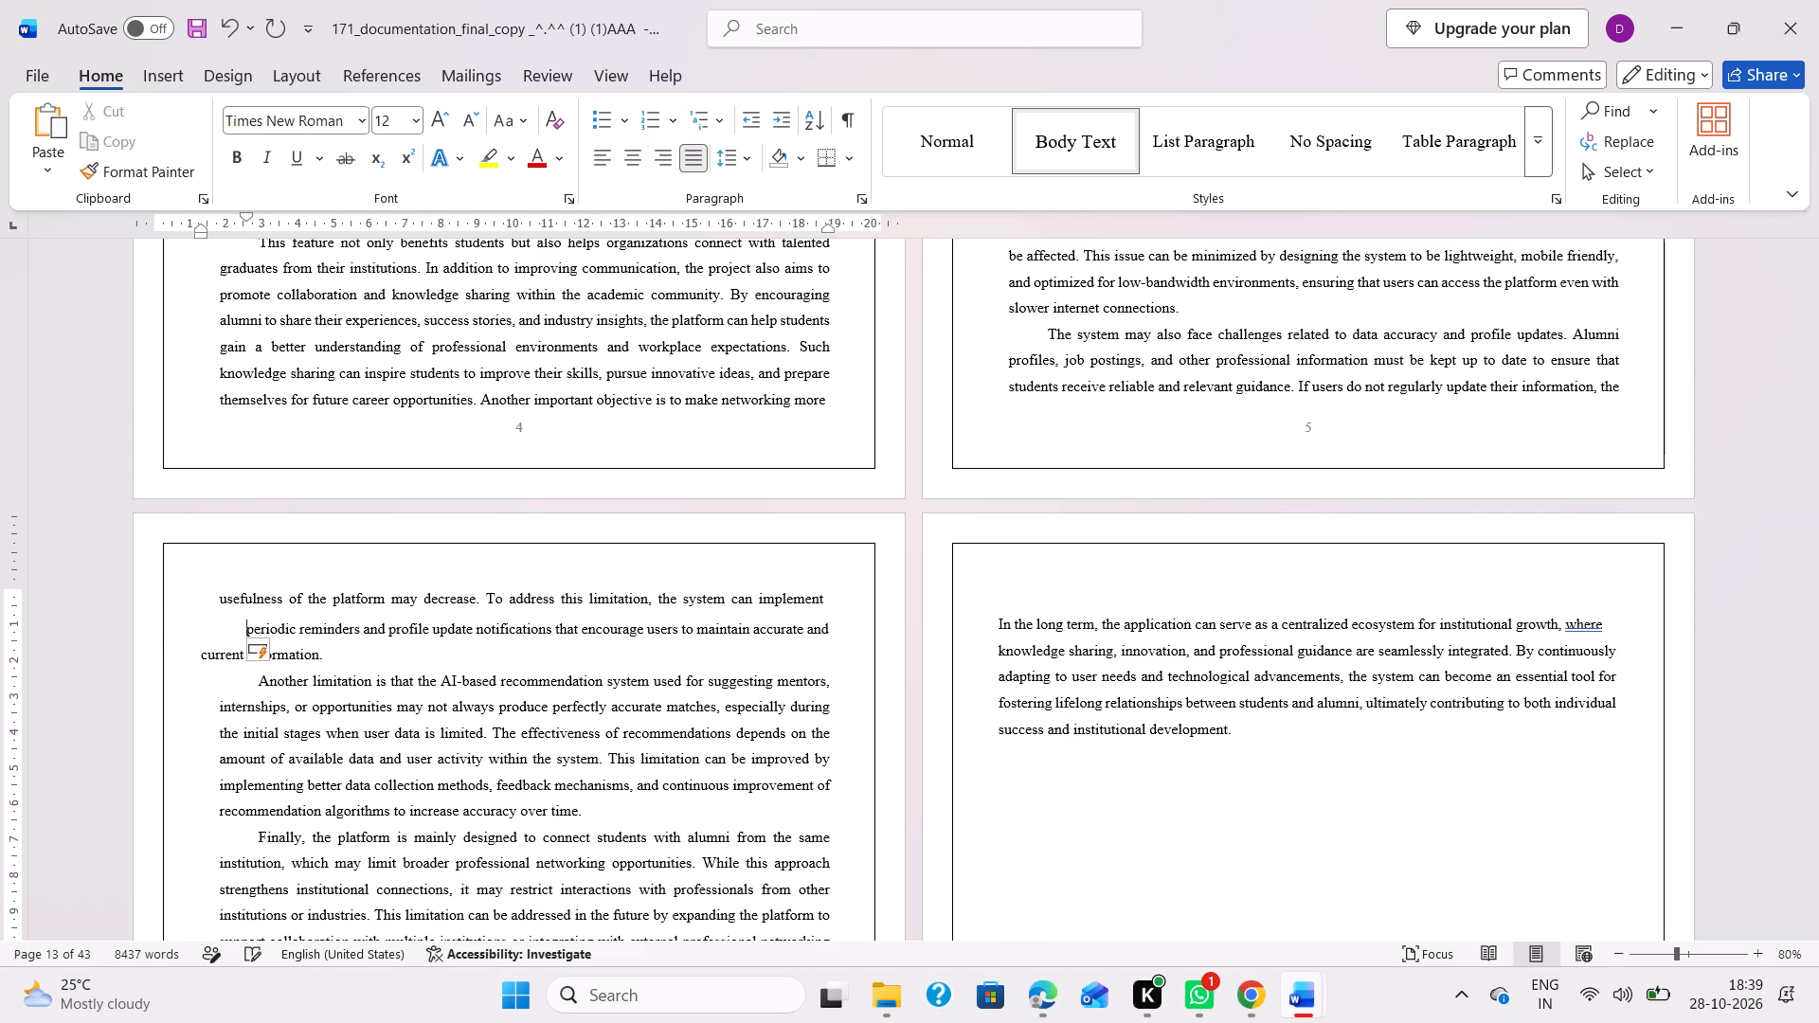
pyautogui.press('BackSpace')
pyautogui.press('space')
pyautogui.press('BackSpace')
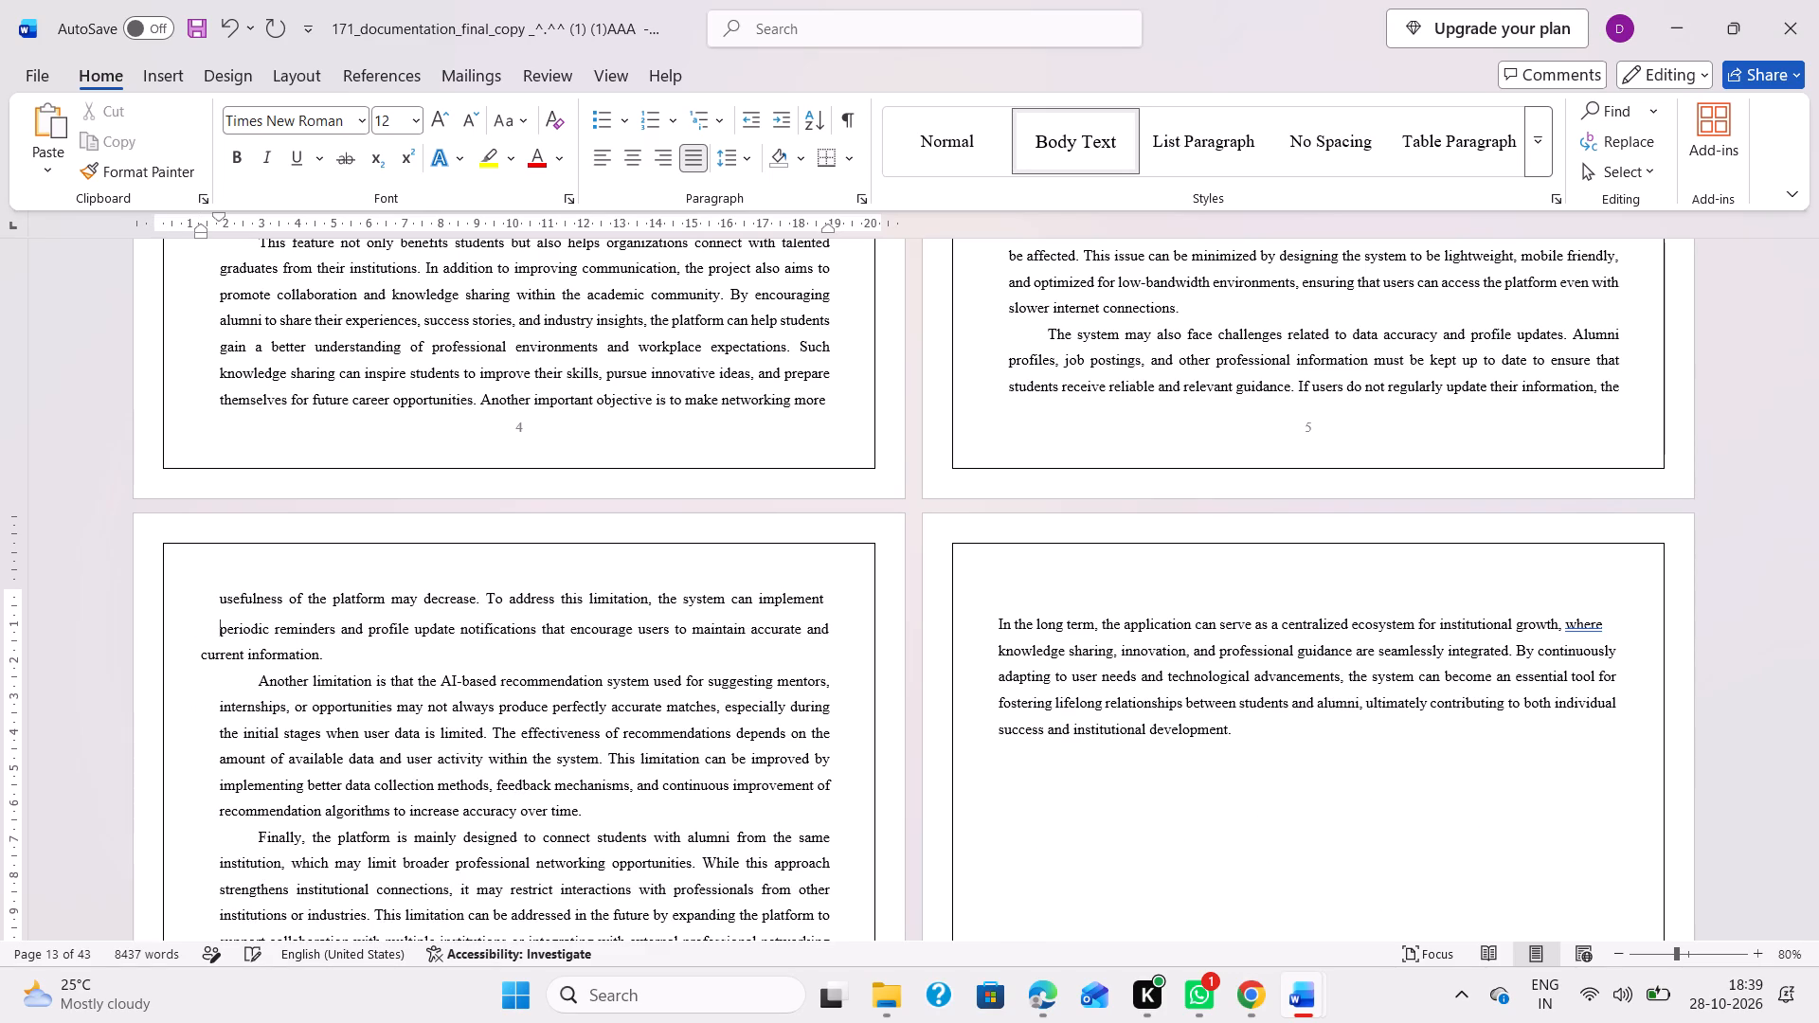
pyautogui.click(199, 650)
pyautogui.press('space')
pyautogui.press('space')
pyautogui.press('space')
pyautogui.press('space')
pyautogui.press('space')
pyautogui.press('space')
pyautogui.press('space')
pyautogui.press('Tab')
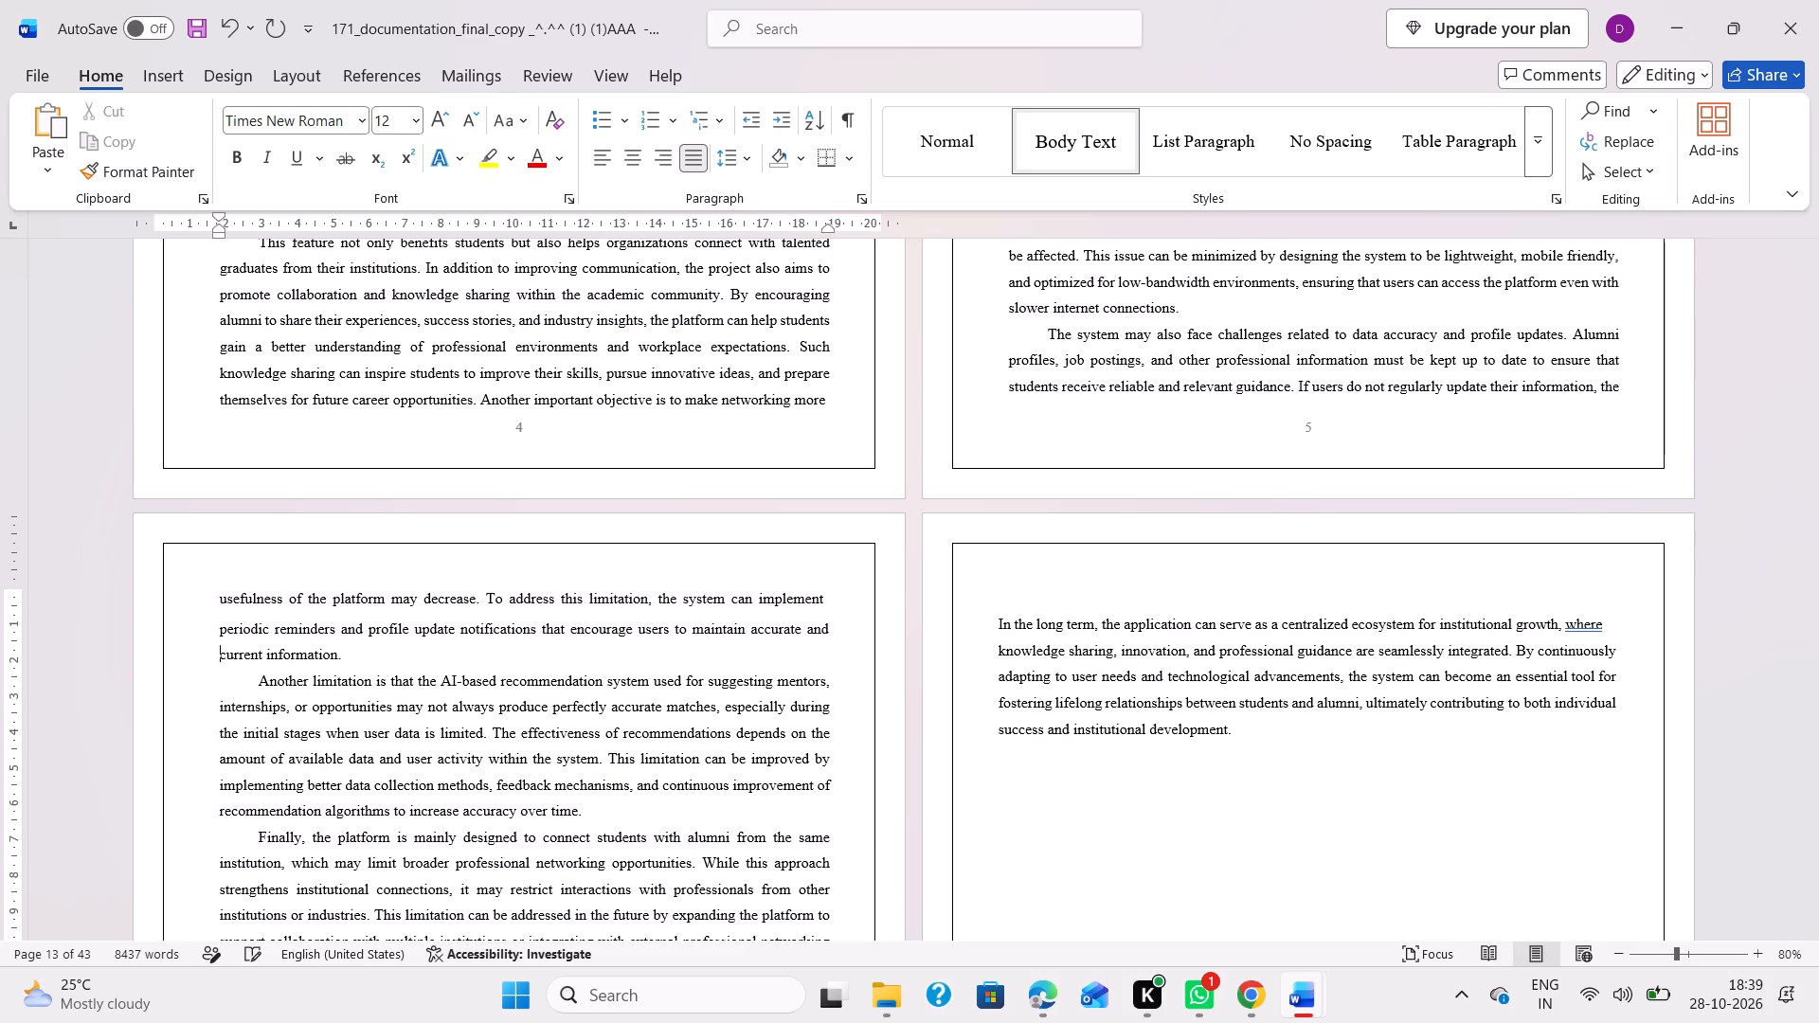
# Delete the blank lines above the CHAPTER 2: FEASIBILITY STUDY heading.
pyautogui.scroll(-4, 407, 702)
pyautogui.scroll(2, 559, 531)
pyautogui.scroll(-4, 1256, 774)
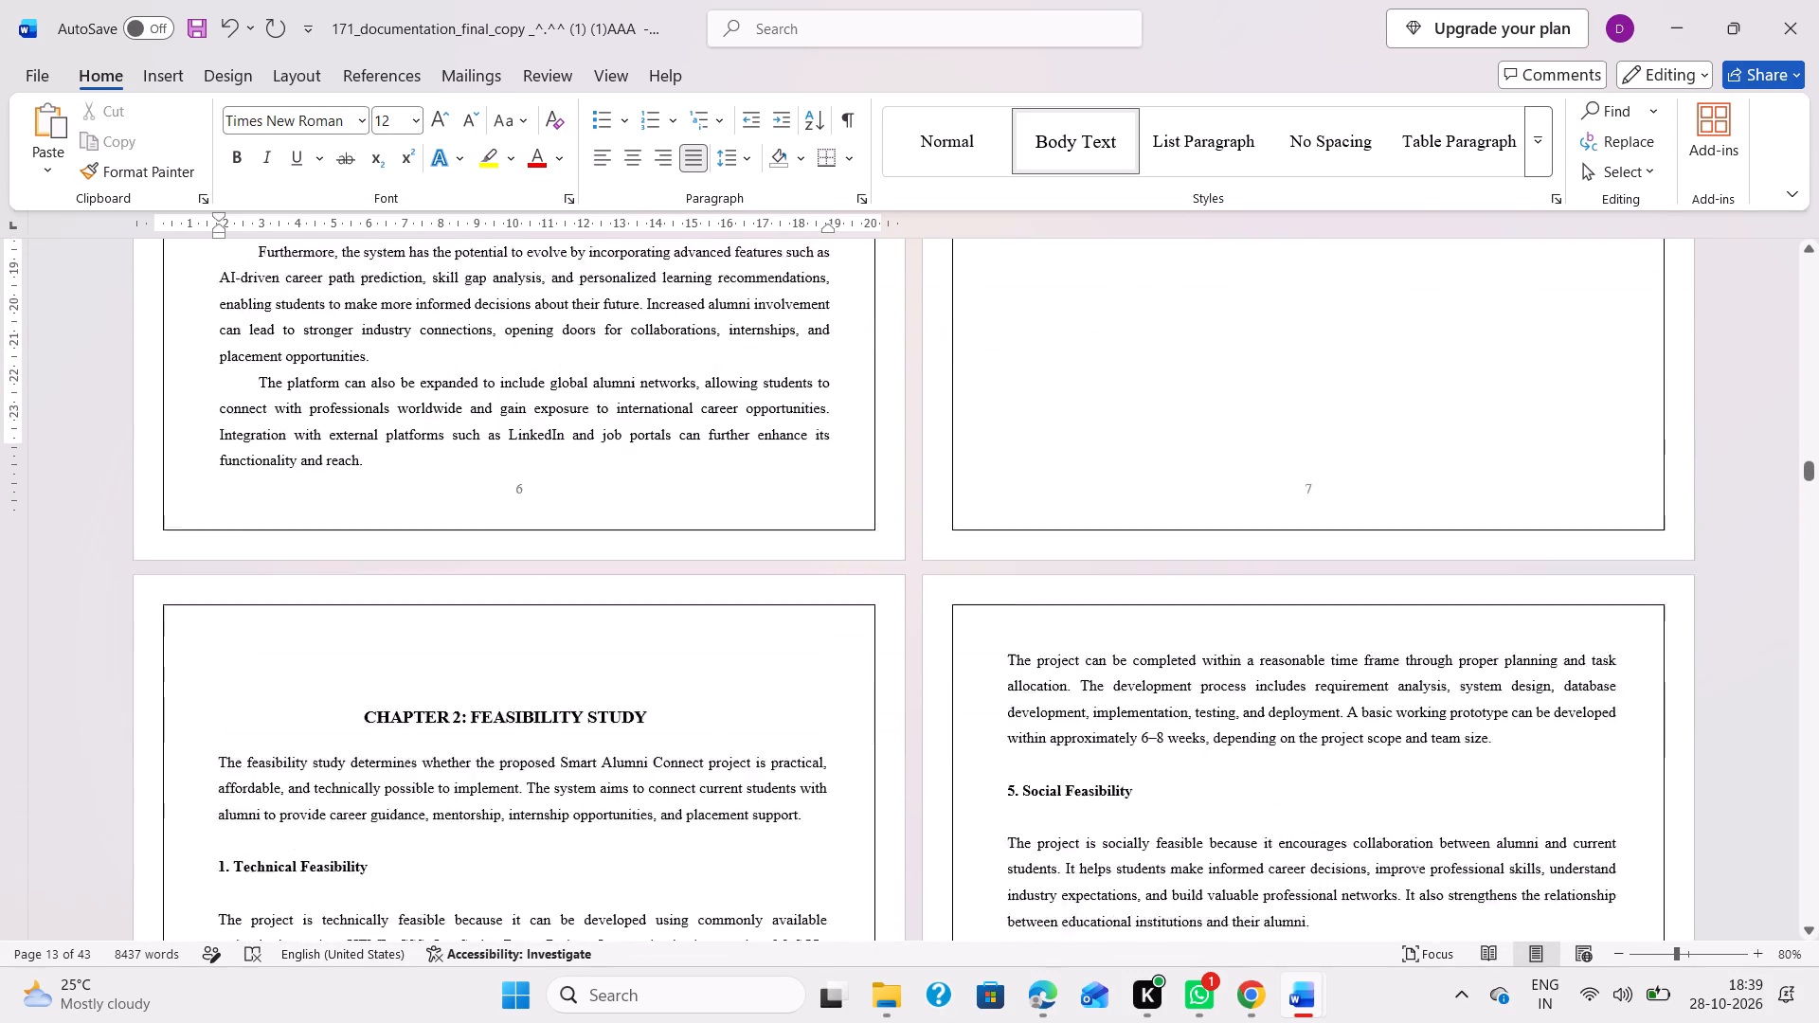
pyautogui.scroll(1, 1256, 774)
pyautogui.click(403, 737)
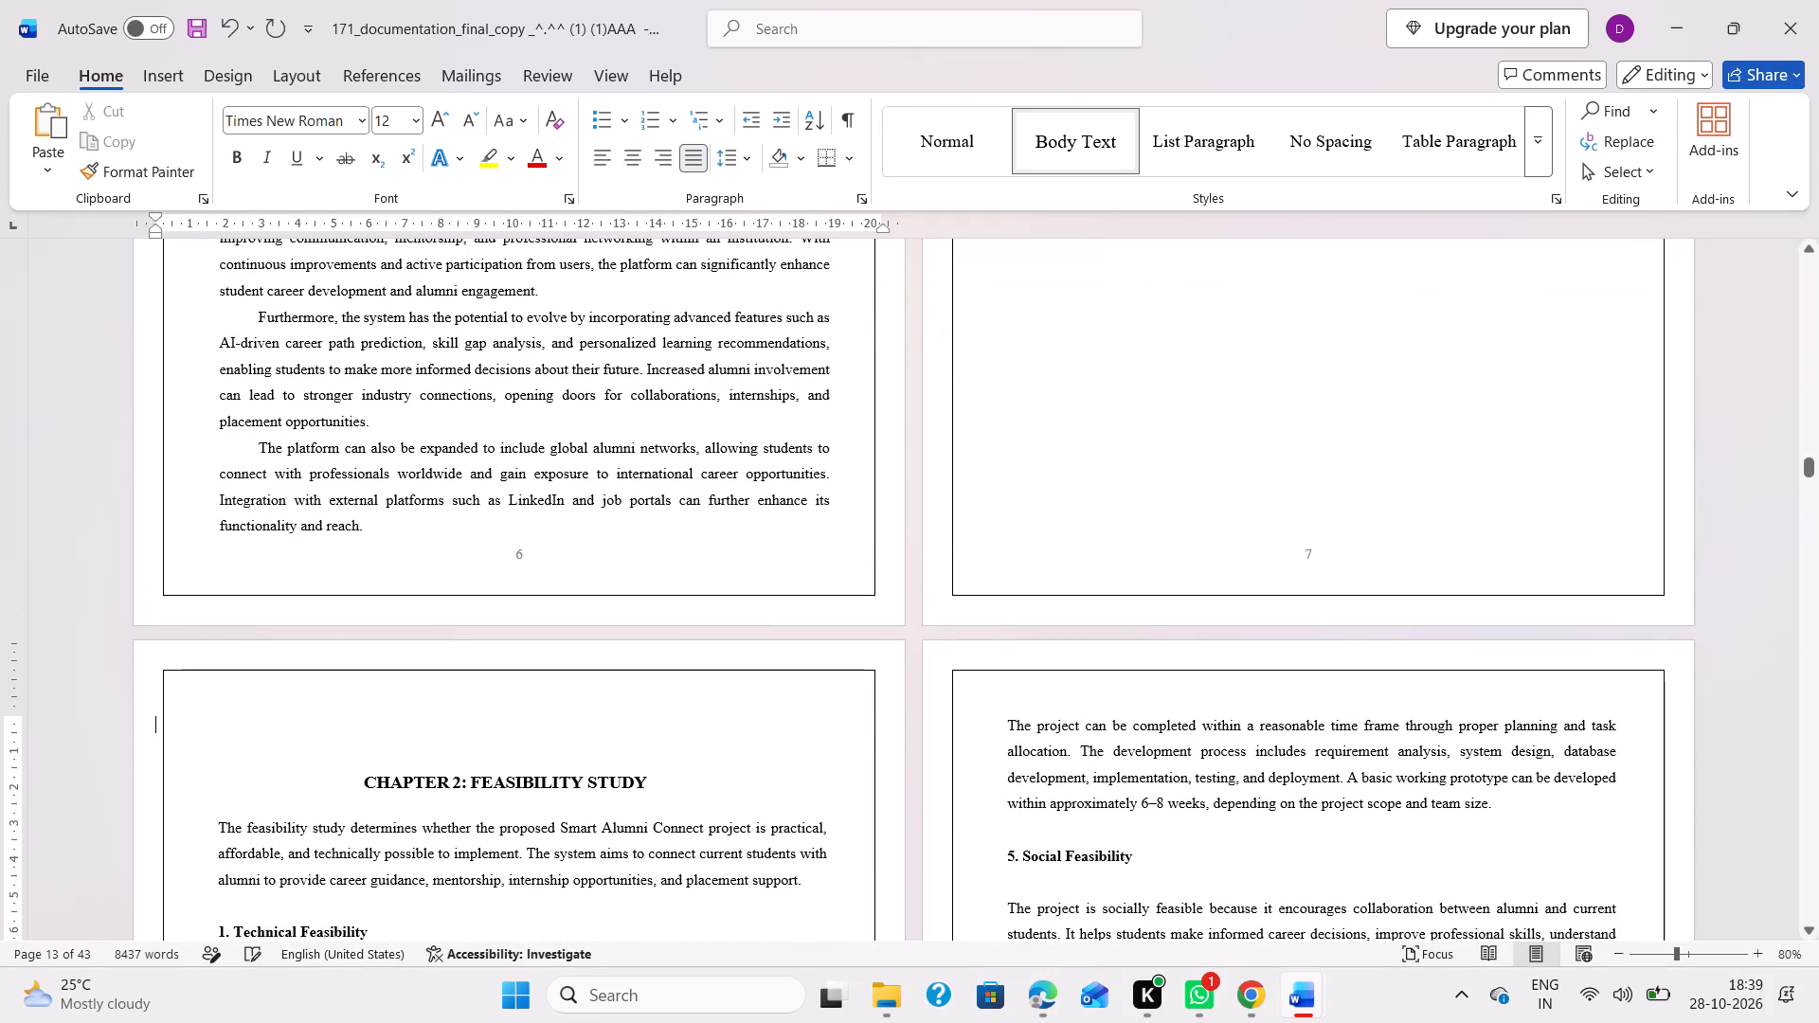
pyautogui.click(403, 746)
pyautogui.press('BackSpace')
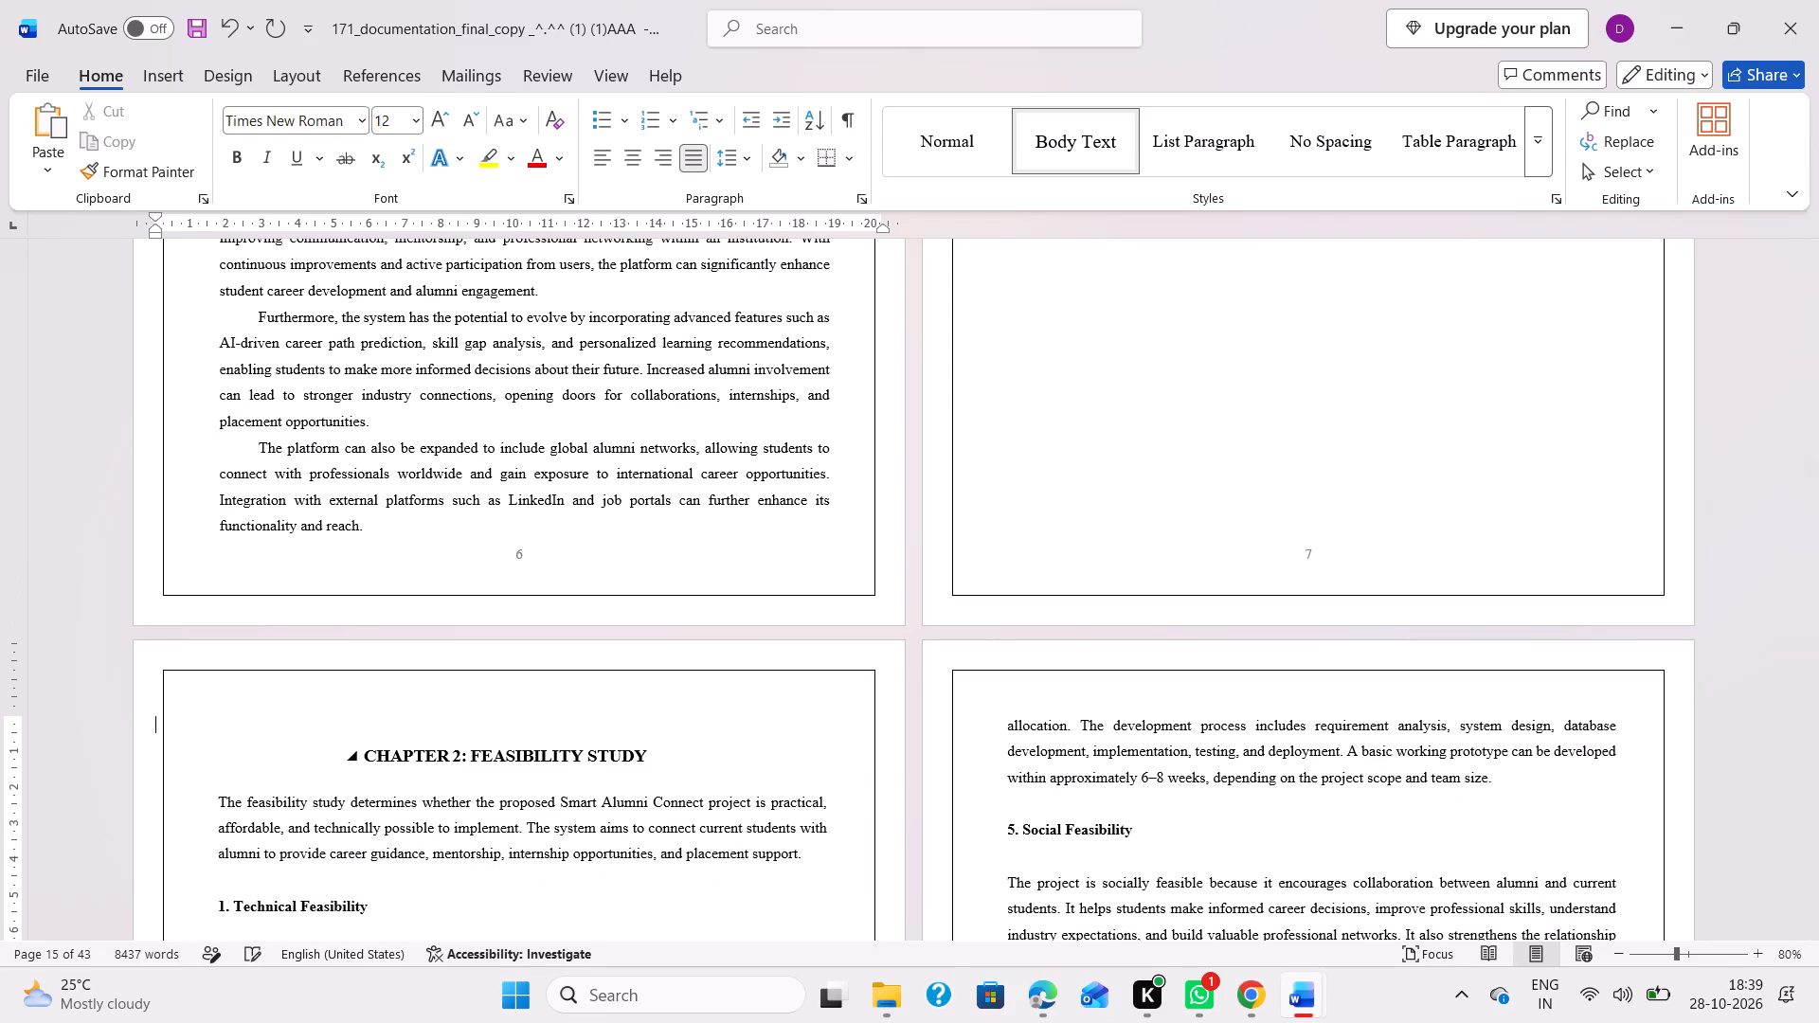
pyautogui.press('BackSpace')
# Review the layout and page numbers from Chapters 2 and 3 back through the front matter and contents.
pyautogui.scroll(-2, 634, 746)
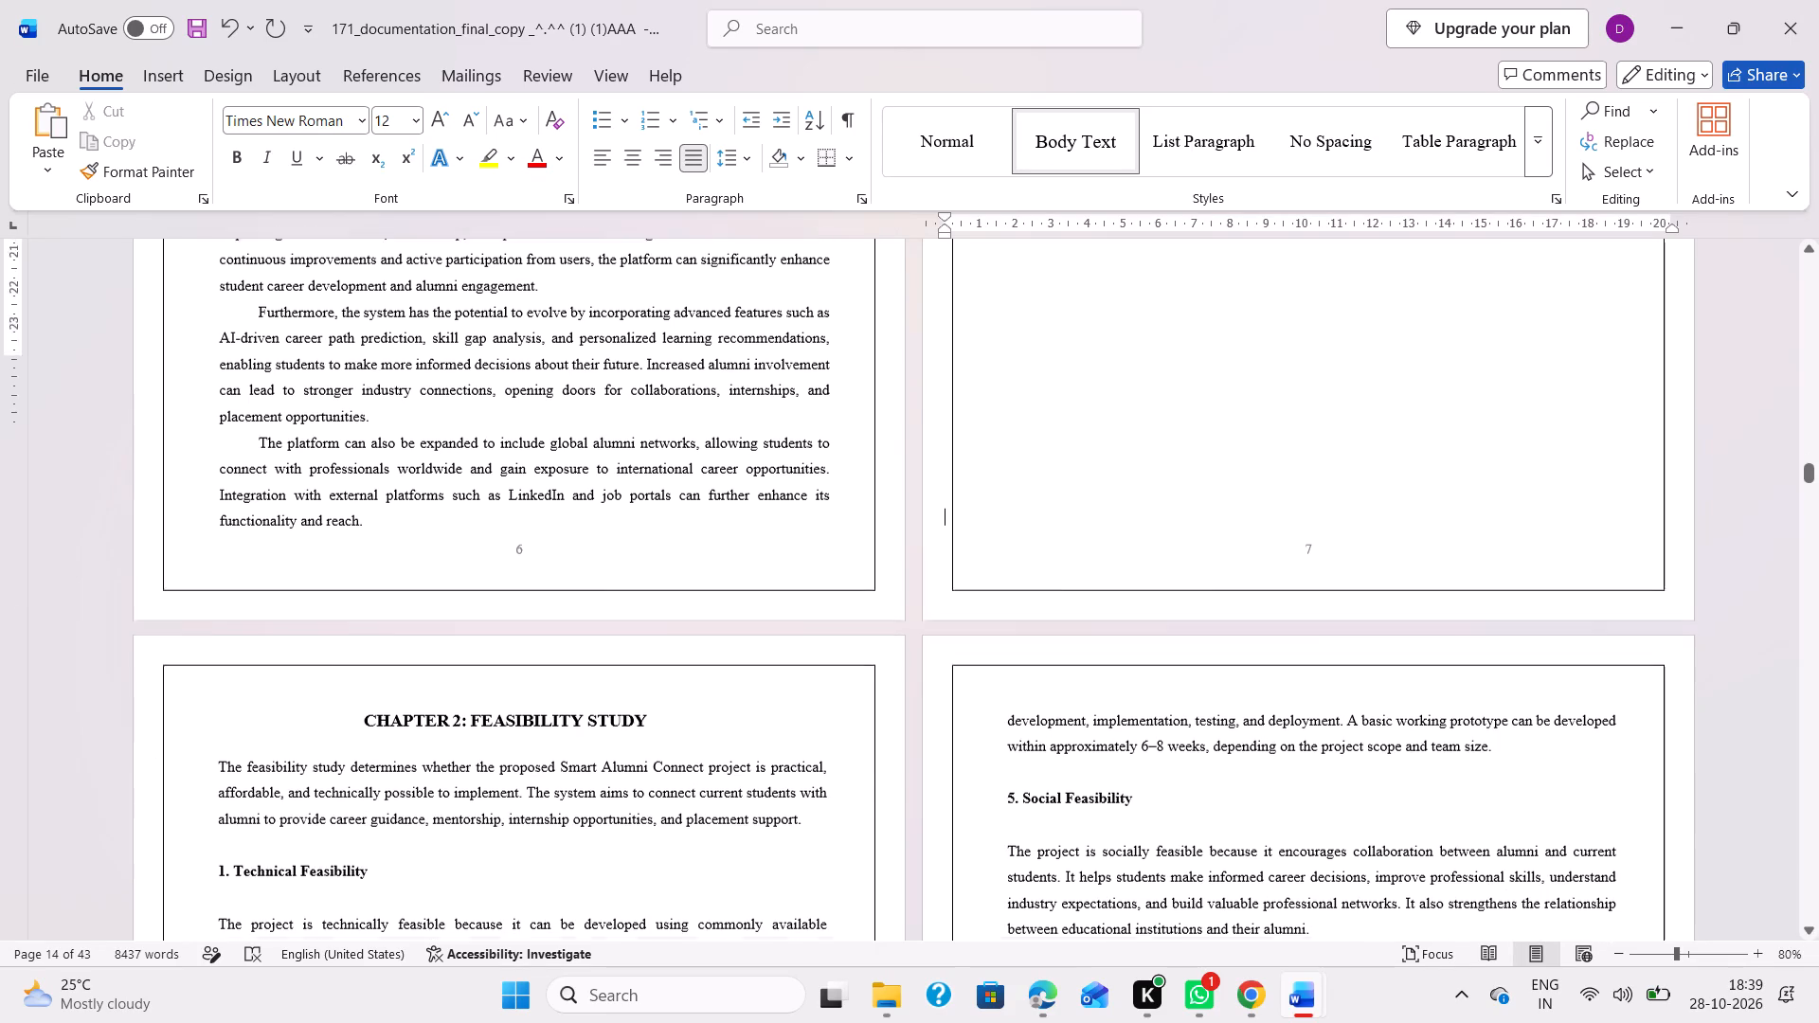
pyautogui.scroll(-6, 634, 746)
pyautogui.scroll(2, 639, 577)
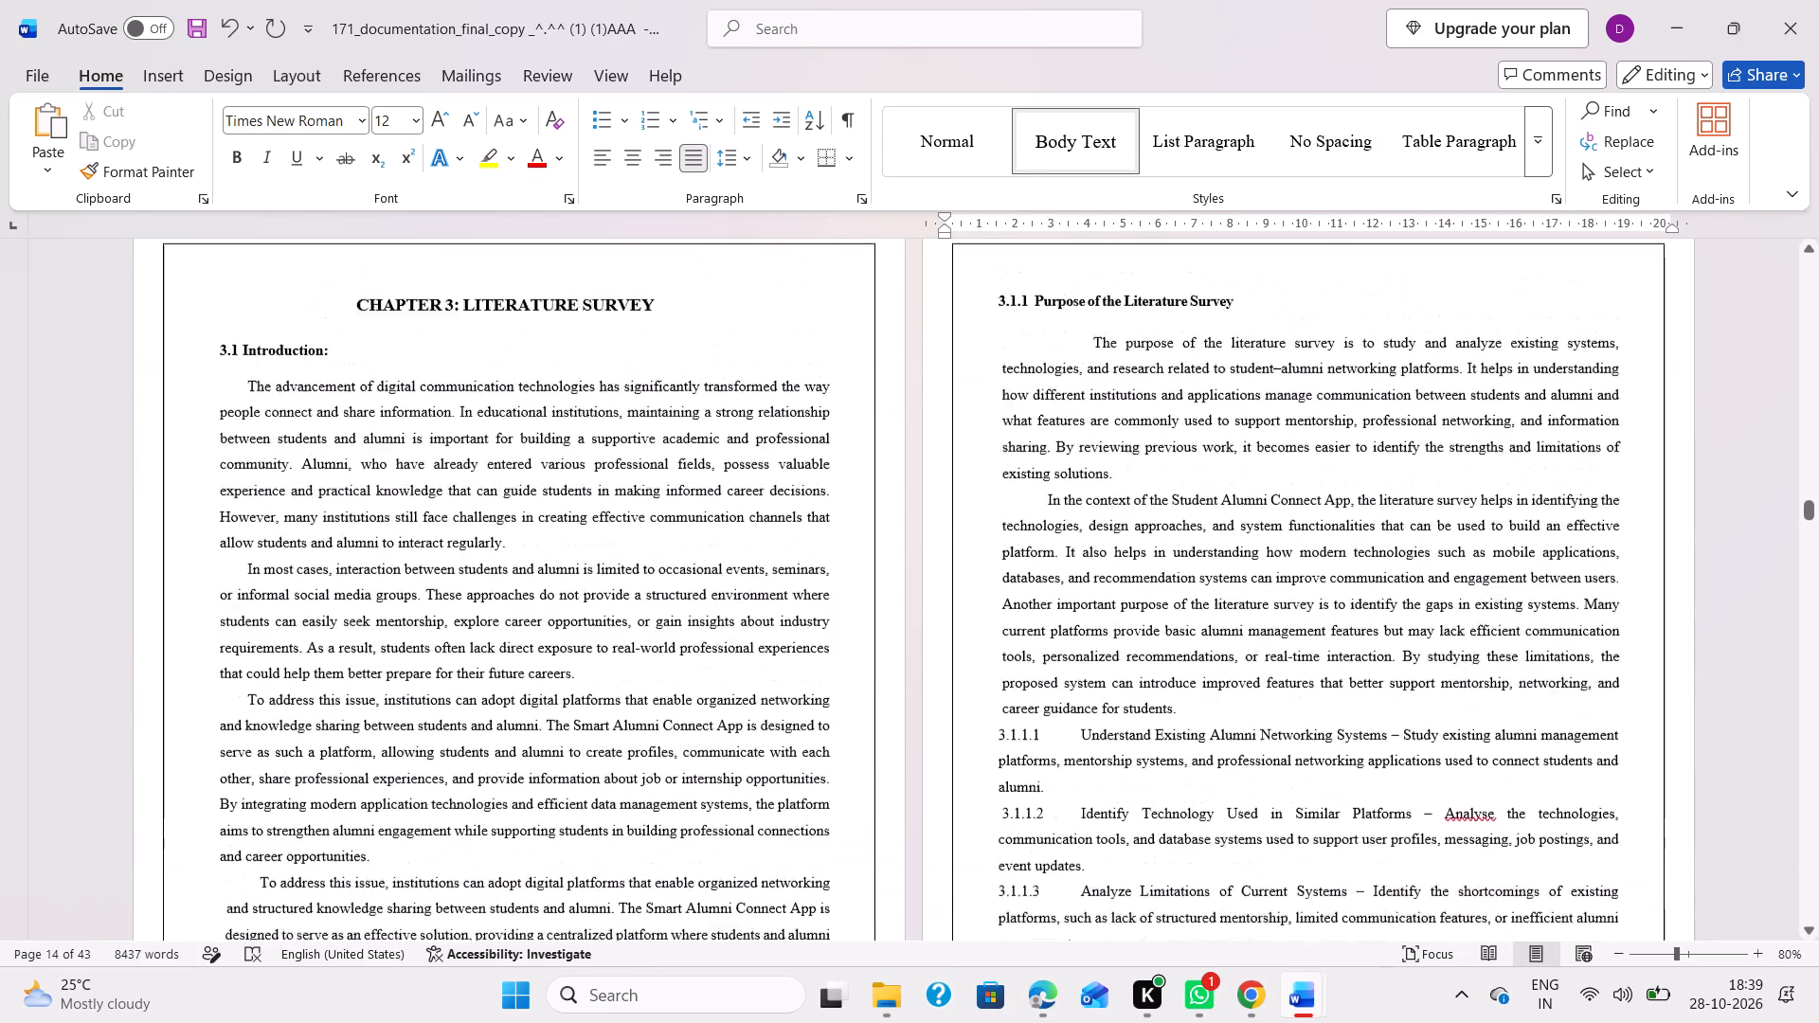
pyautogui.scroll(1, 639, 577)
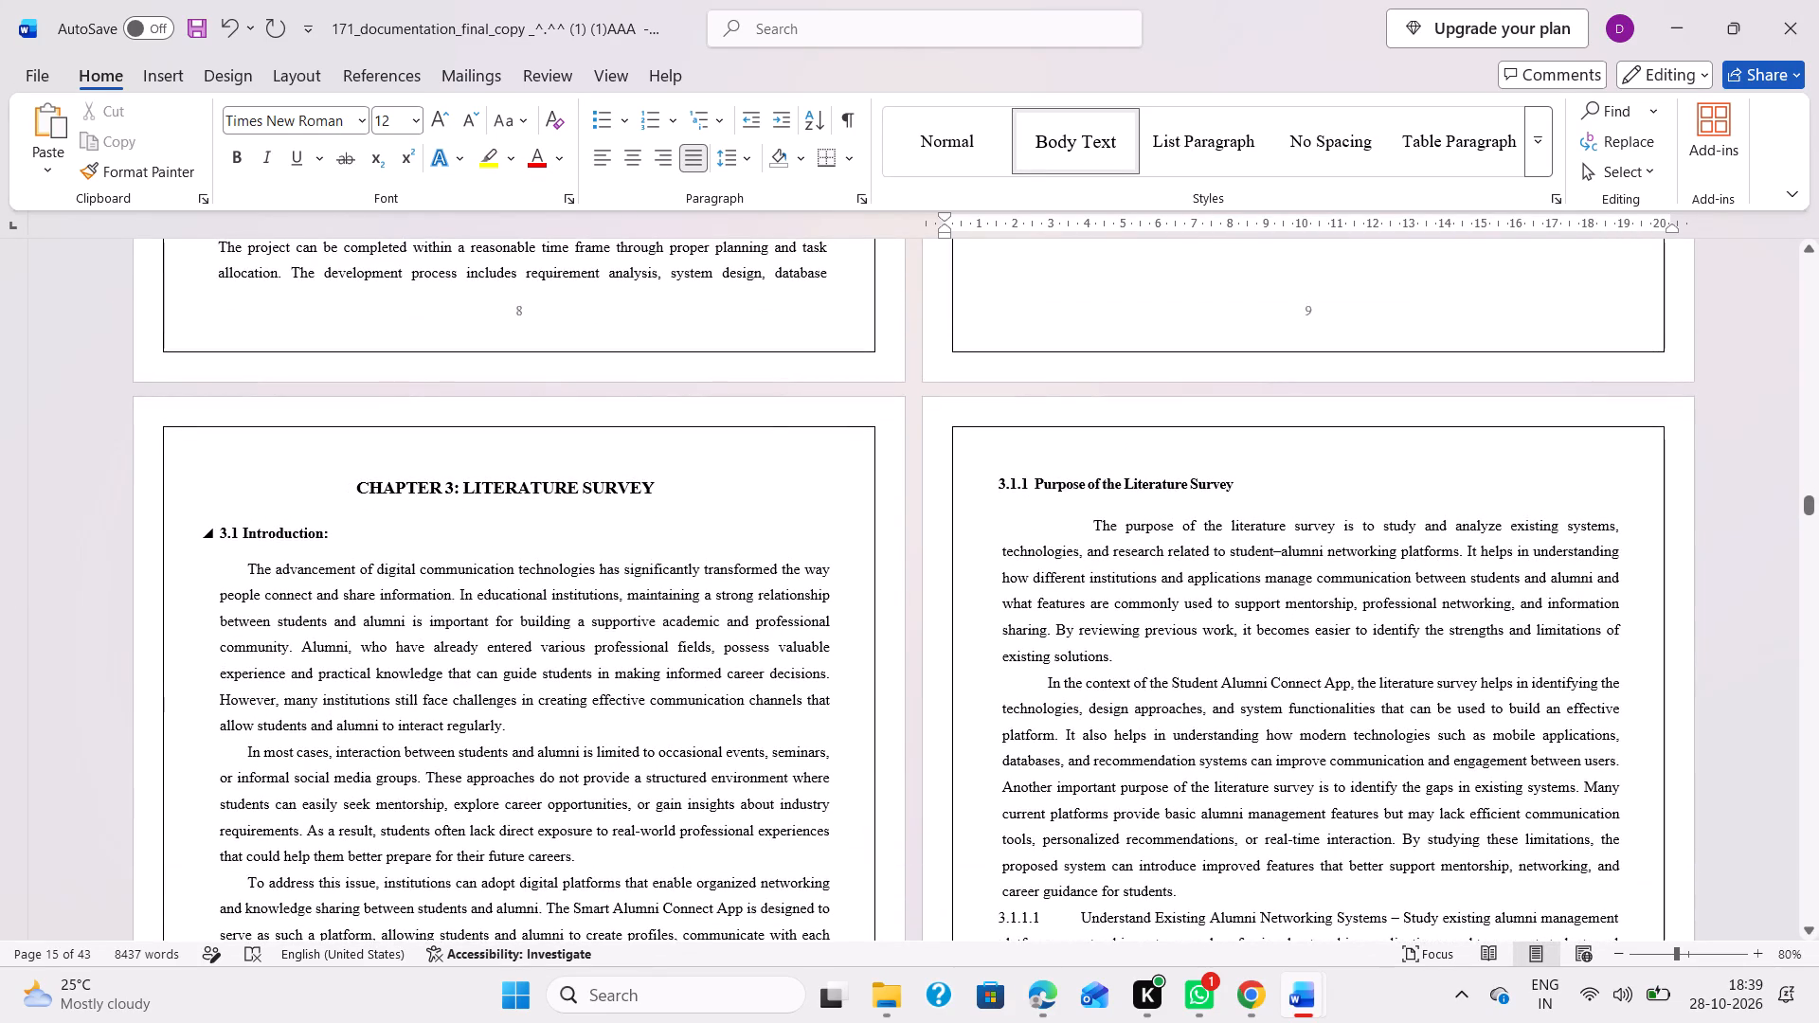
pyautogui.scroll(11, 707, 724)
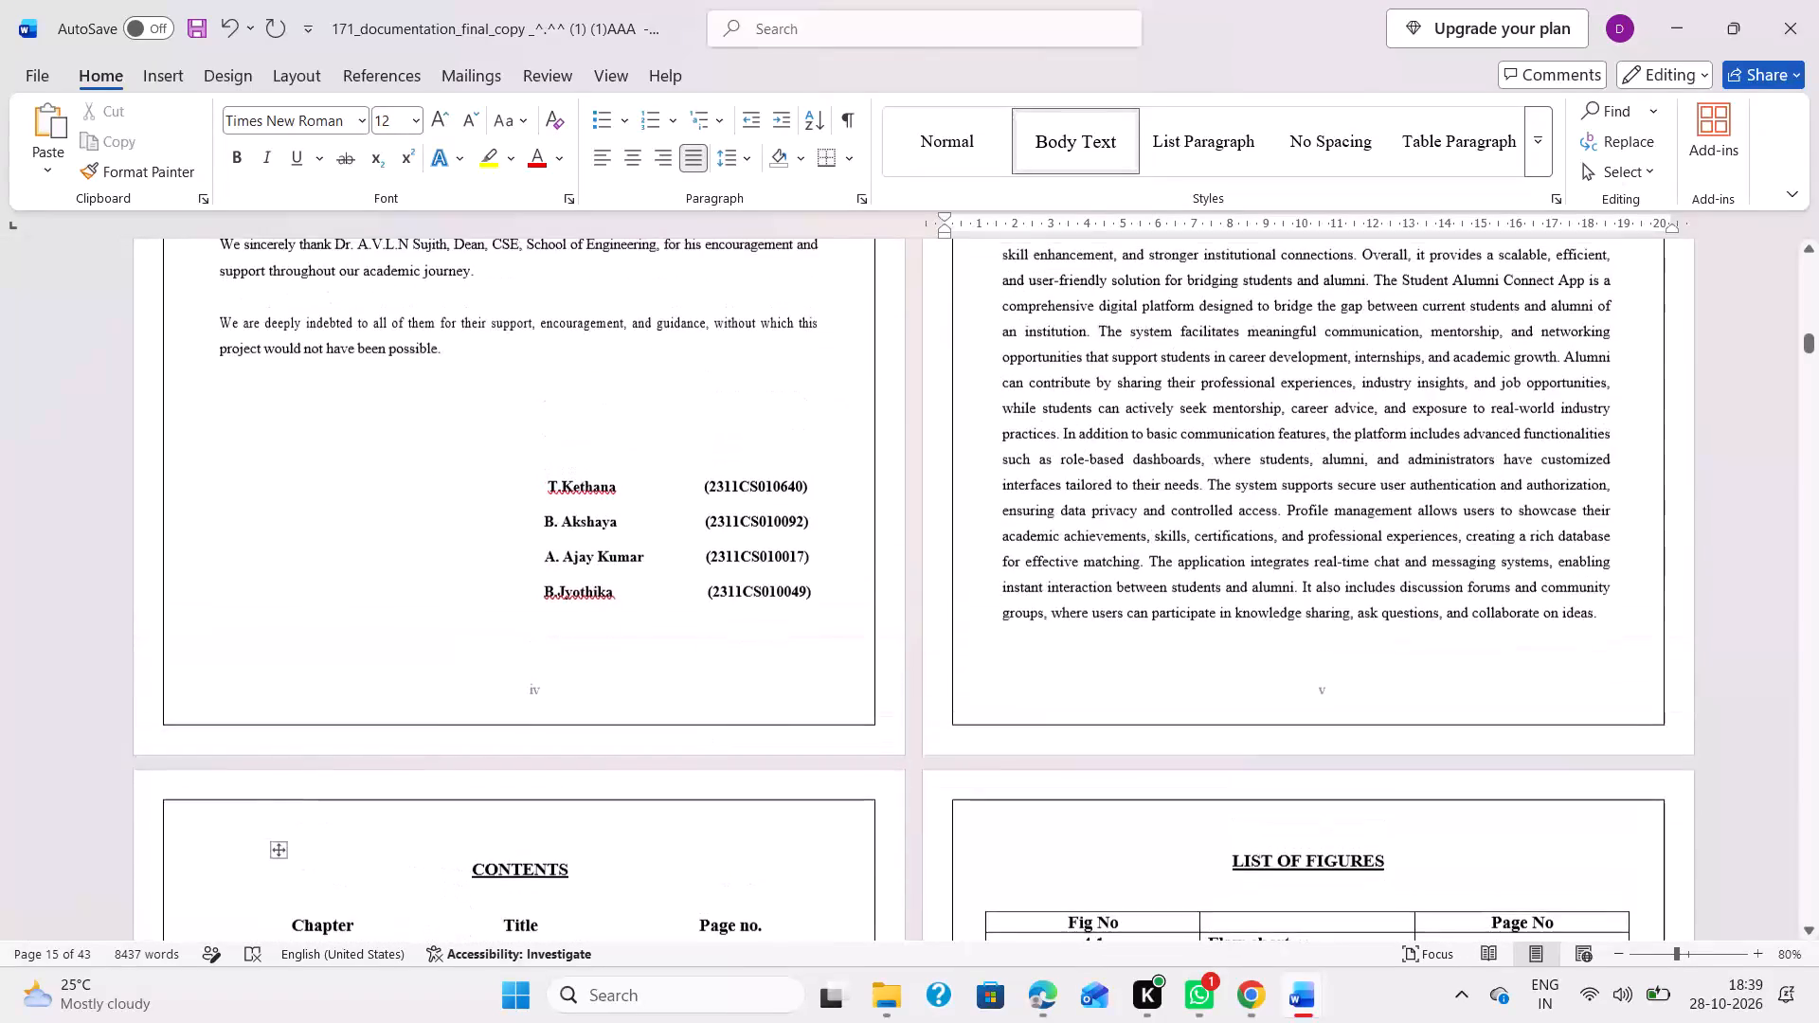
pyautogui.scroll(1, 707, 724)
pyautogui.scroll(-9, 707, 724)
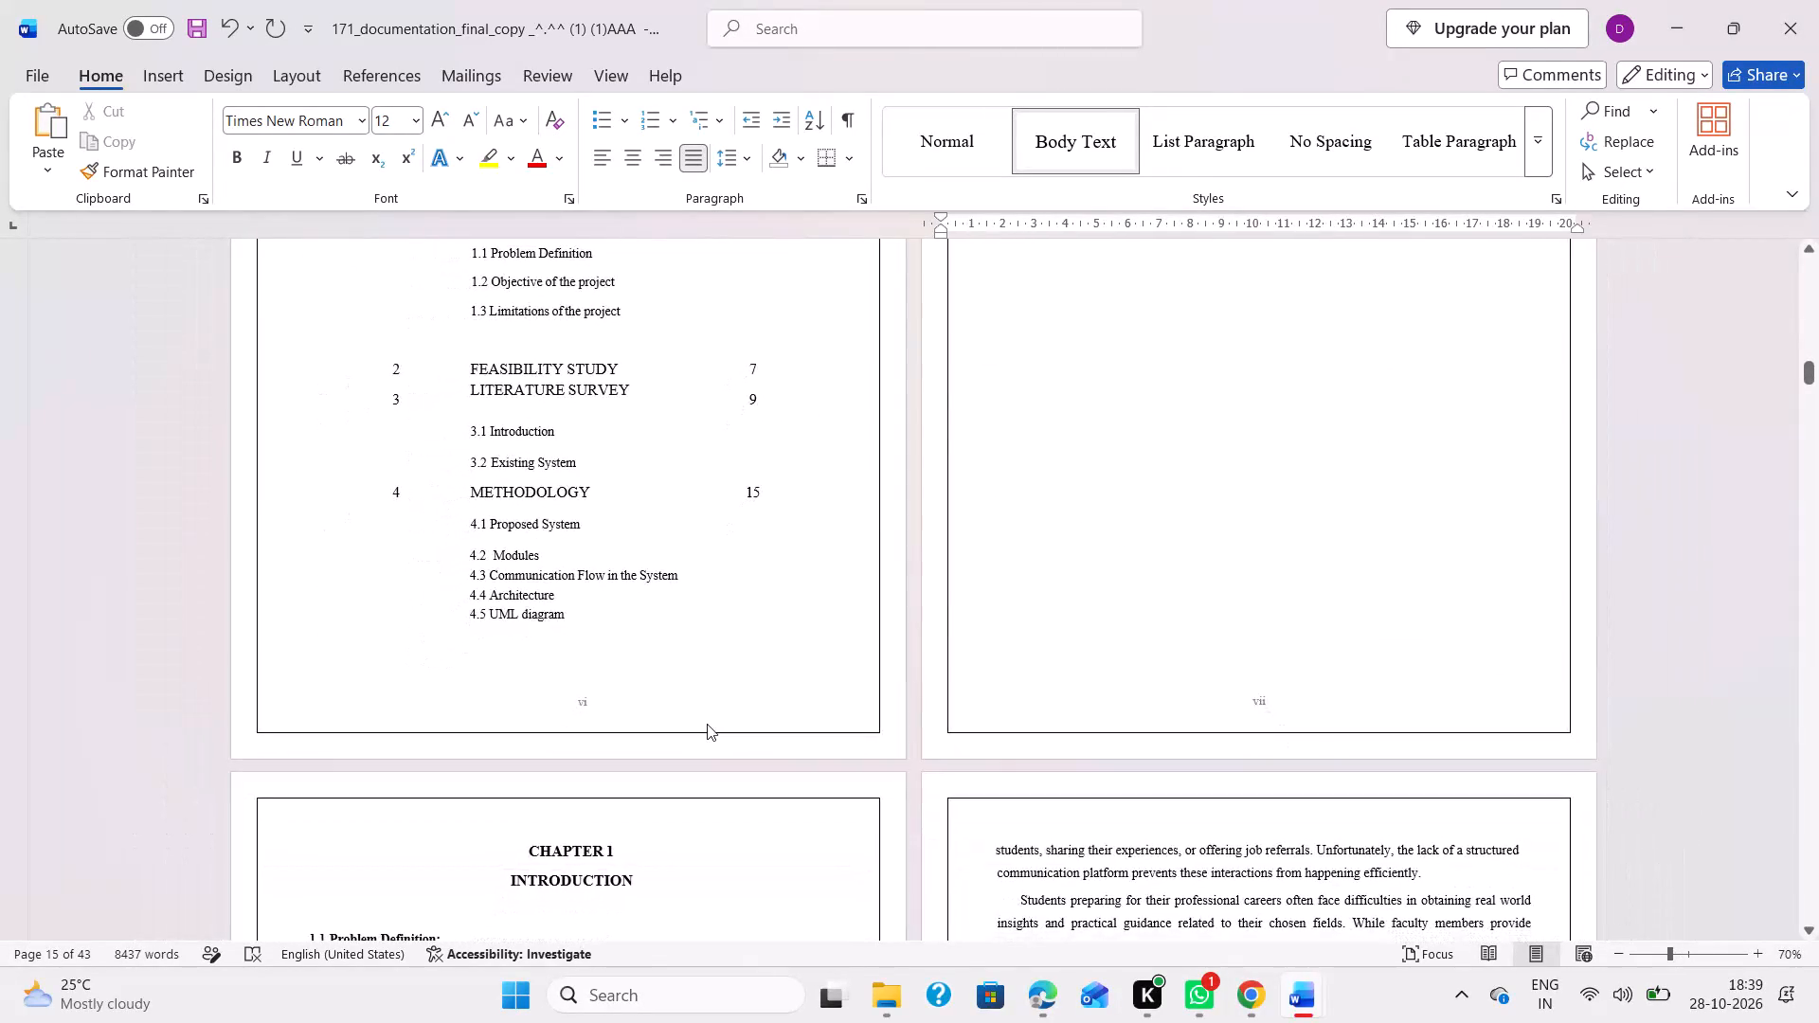
# Join the Chapter 1 title lines into a single heading reading "CHAPTER 1: INTRODUCTION".
pyautogui.scroll(-2, 707, 724)
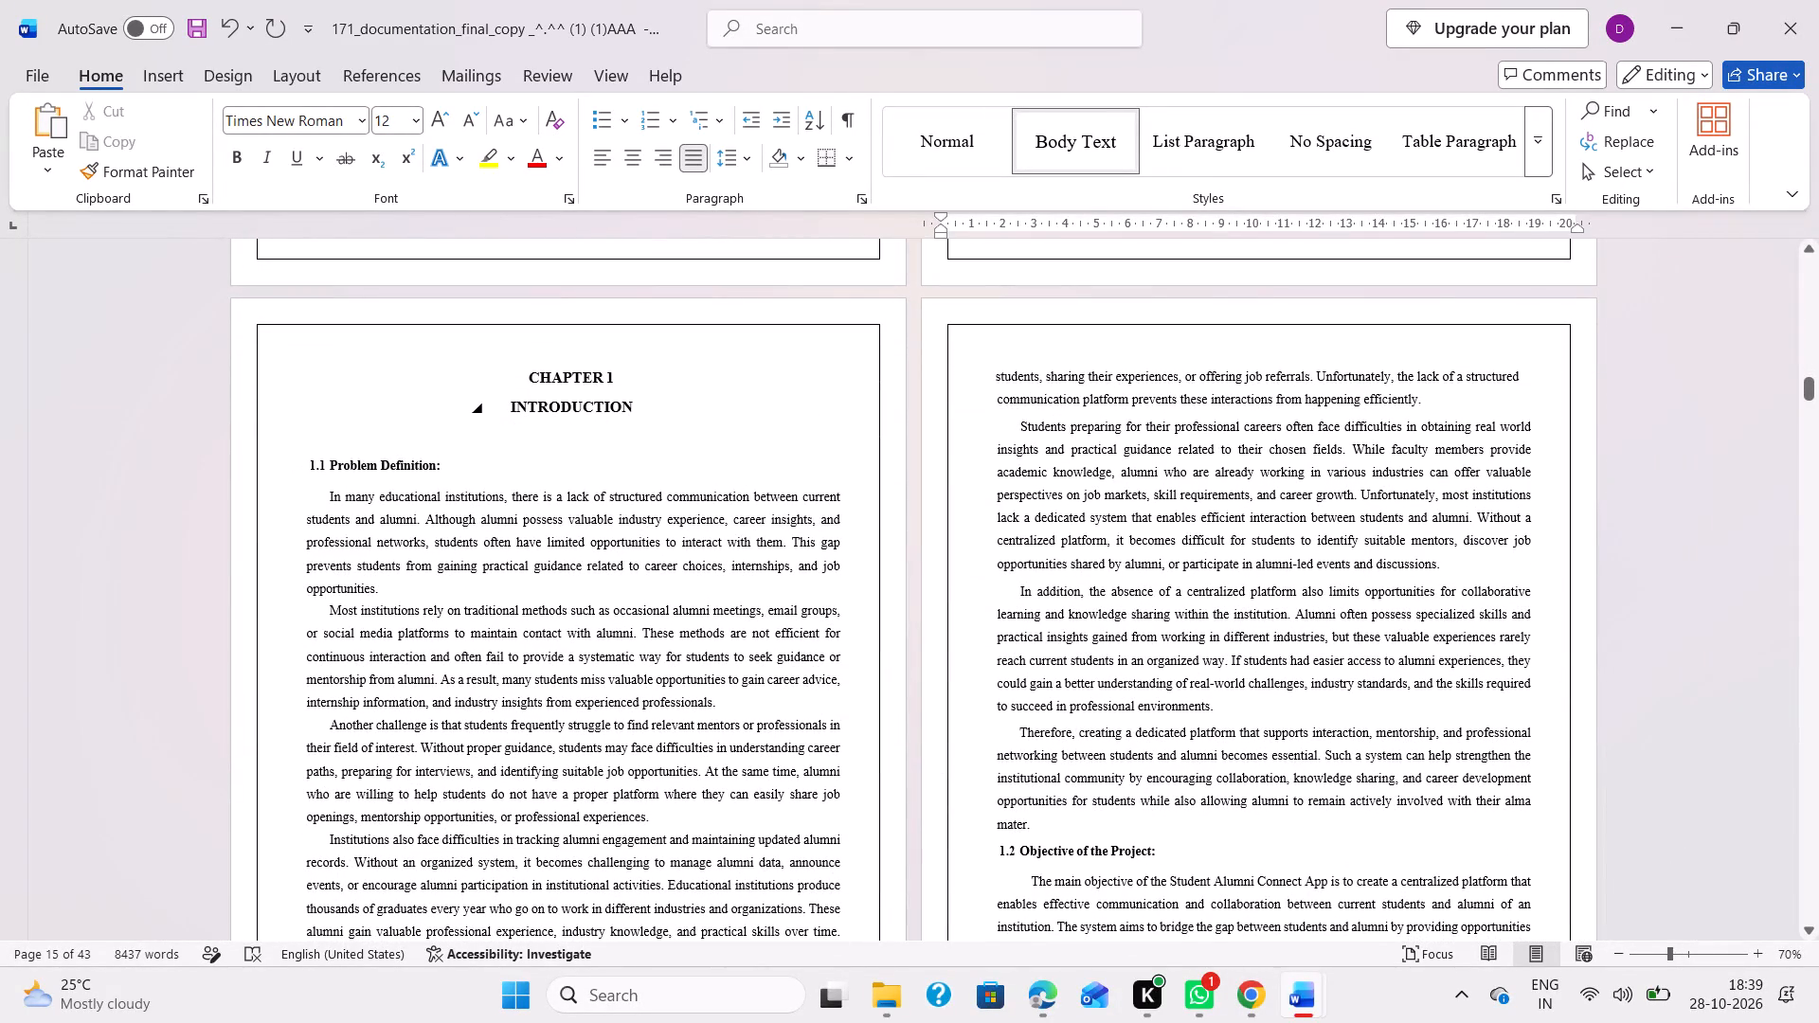
pyautogui.click(507, 410)
pyautogui.press('BackSpace')
pyautogui.press('BackSpace')
pyautogui.press('BackSpace')
pyautogui.press('BackSpace')
pyautogui.press('BackSpace')
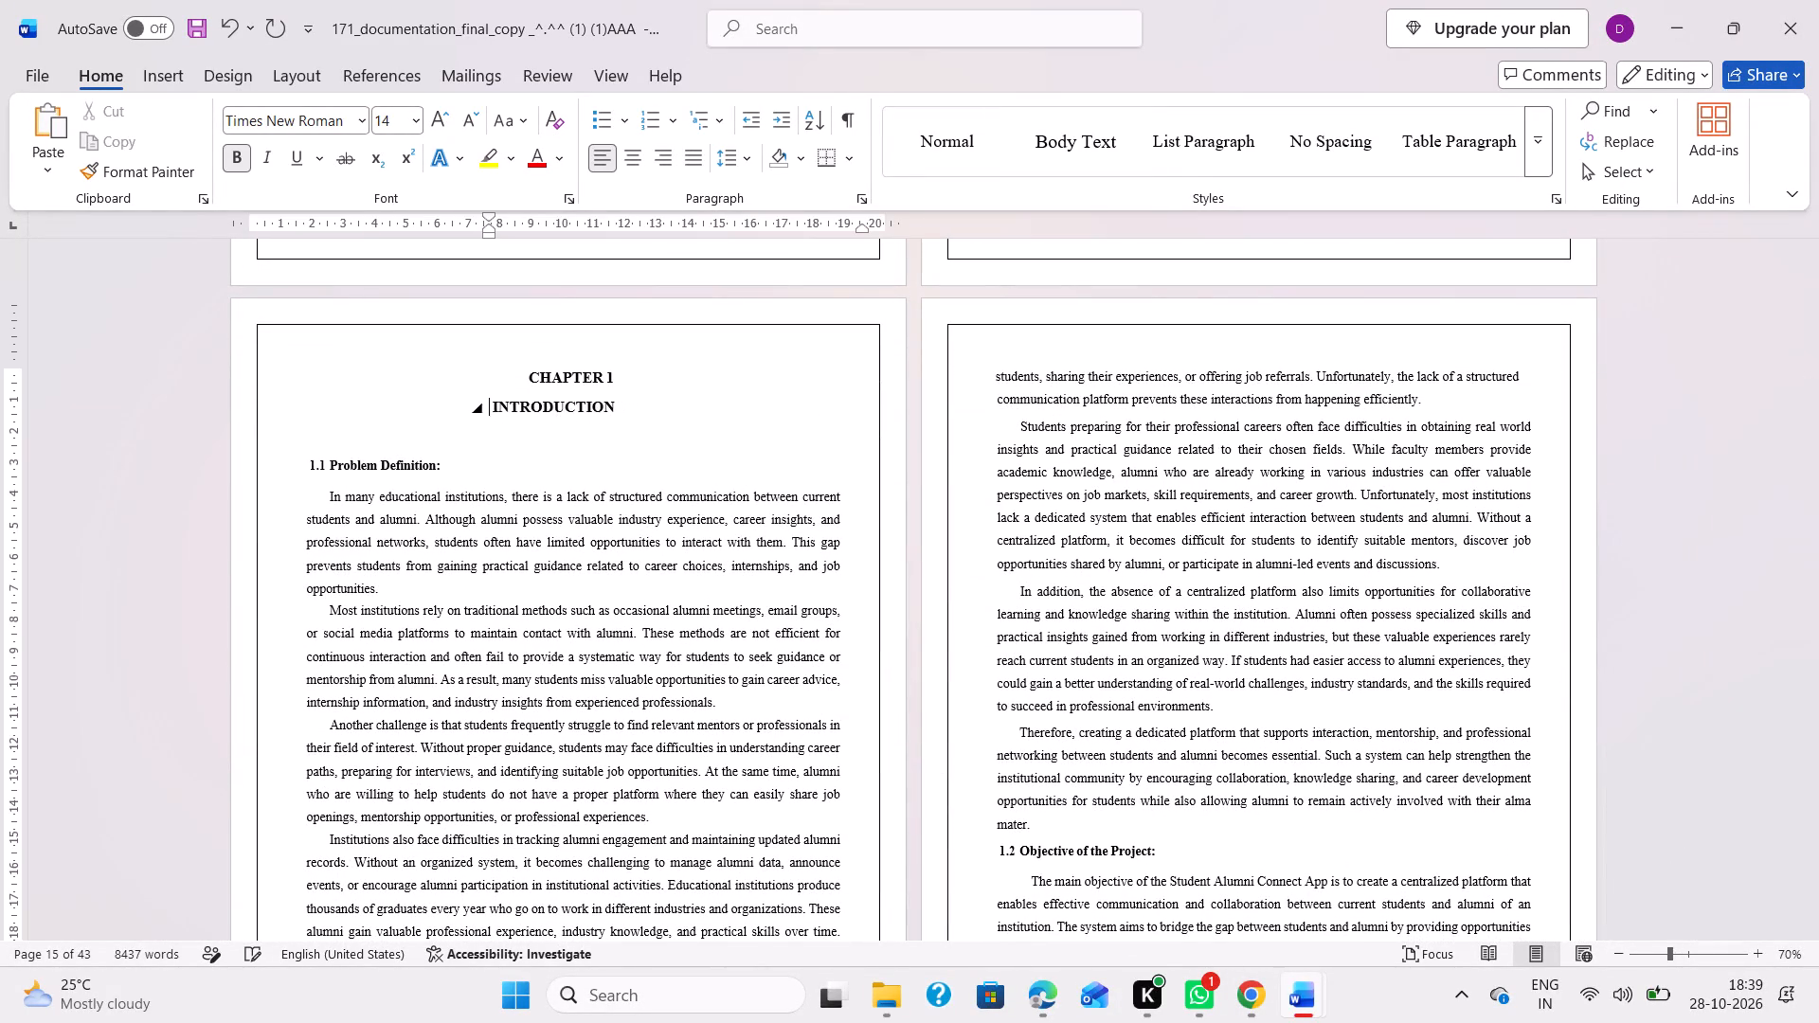
pyautogui.press('BackSpace')
pyautogui.press('BackSpace')
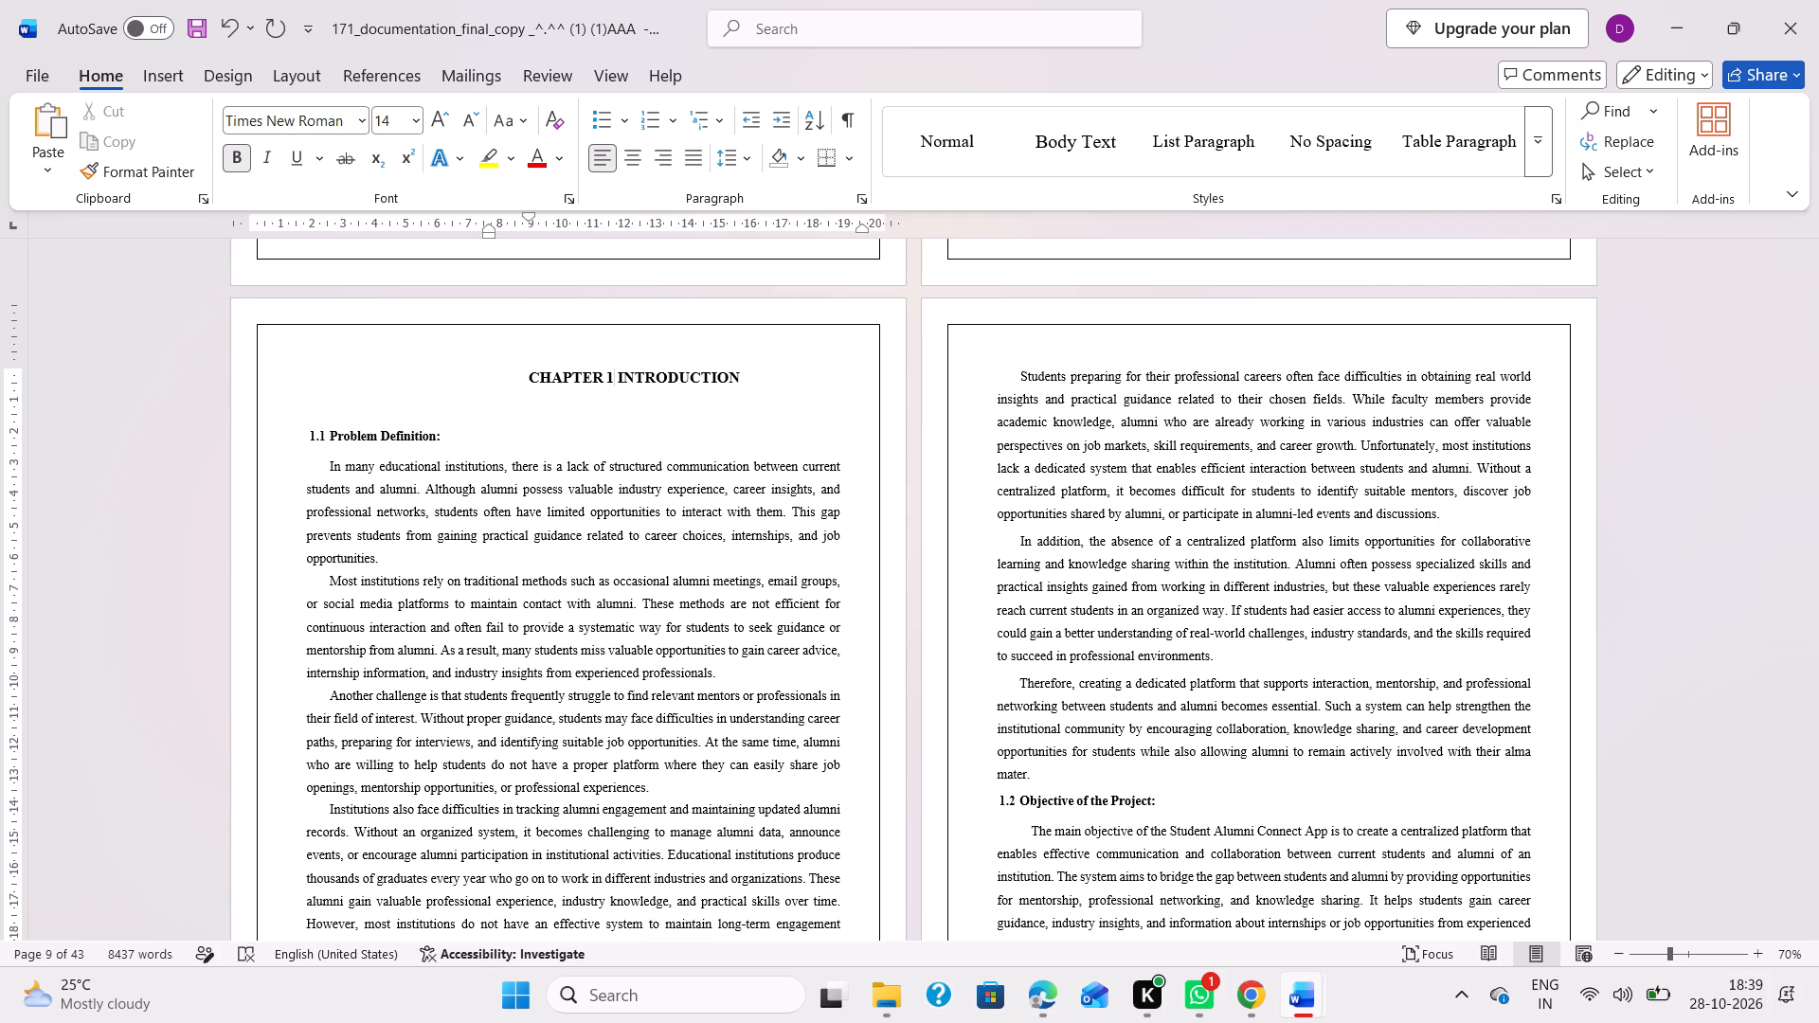
pyautogui.hotkey('shift', ':')
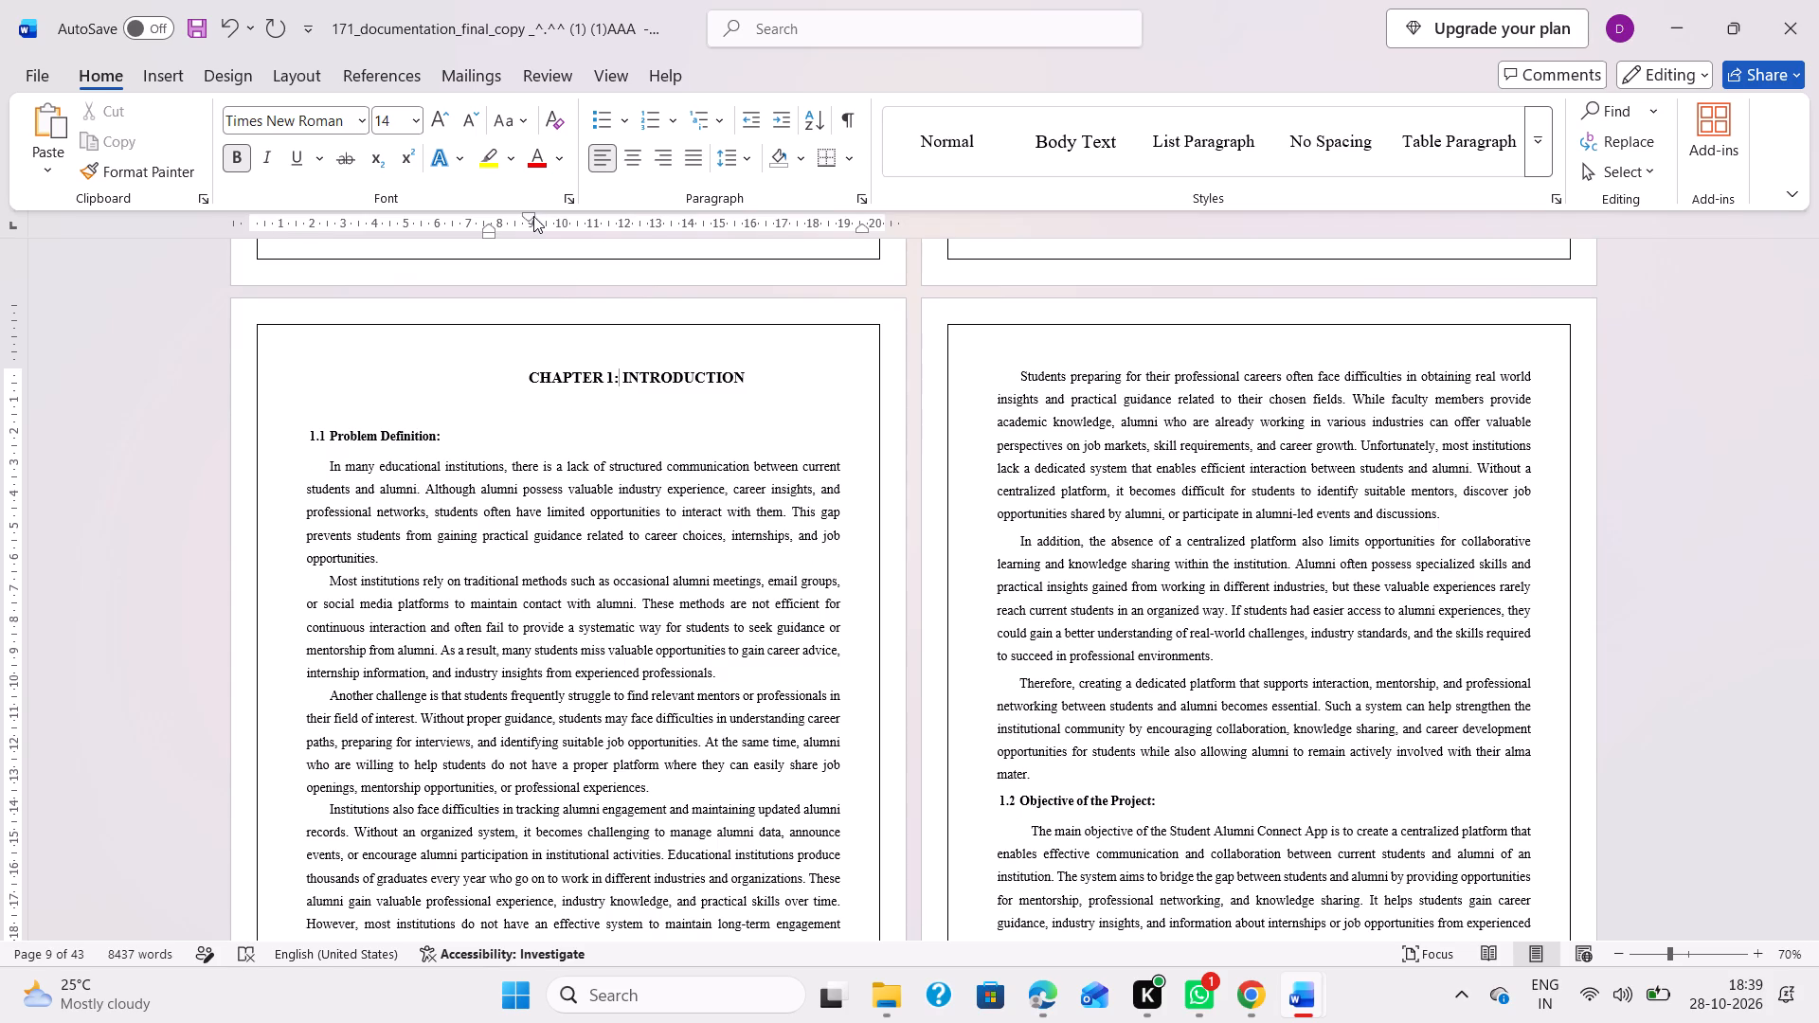
# Move the CHAPTER 1: INTRODUCTION heading's first-line indent to about 7 cm, keeping the paragraph left-aligned after trying centre alignment.
pyautogui.moveTo(526, 216); pyautogui.dragTo(453, 212)
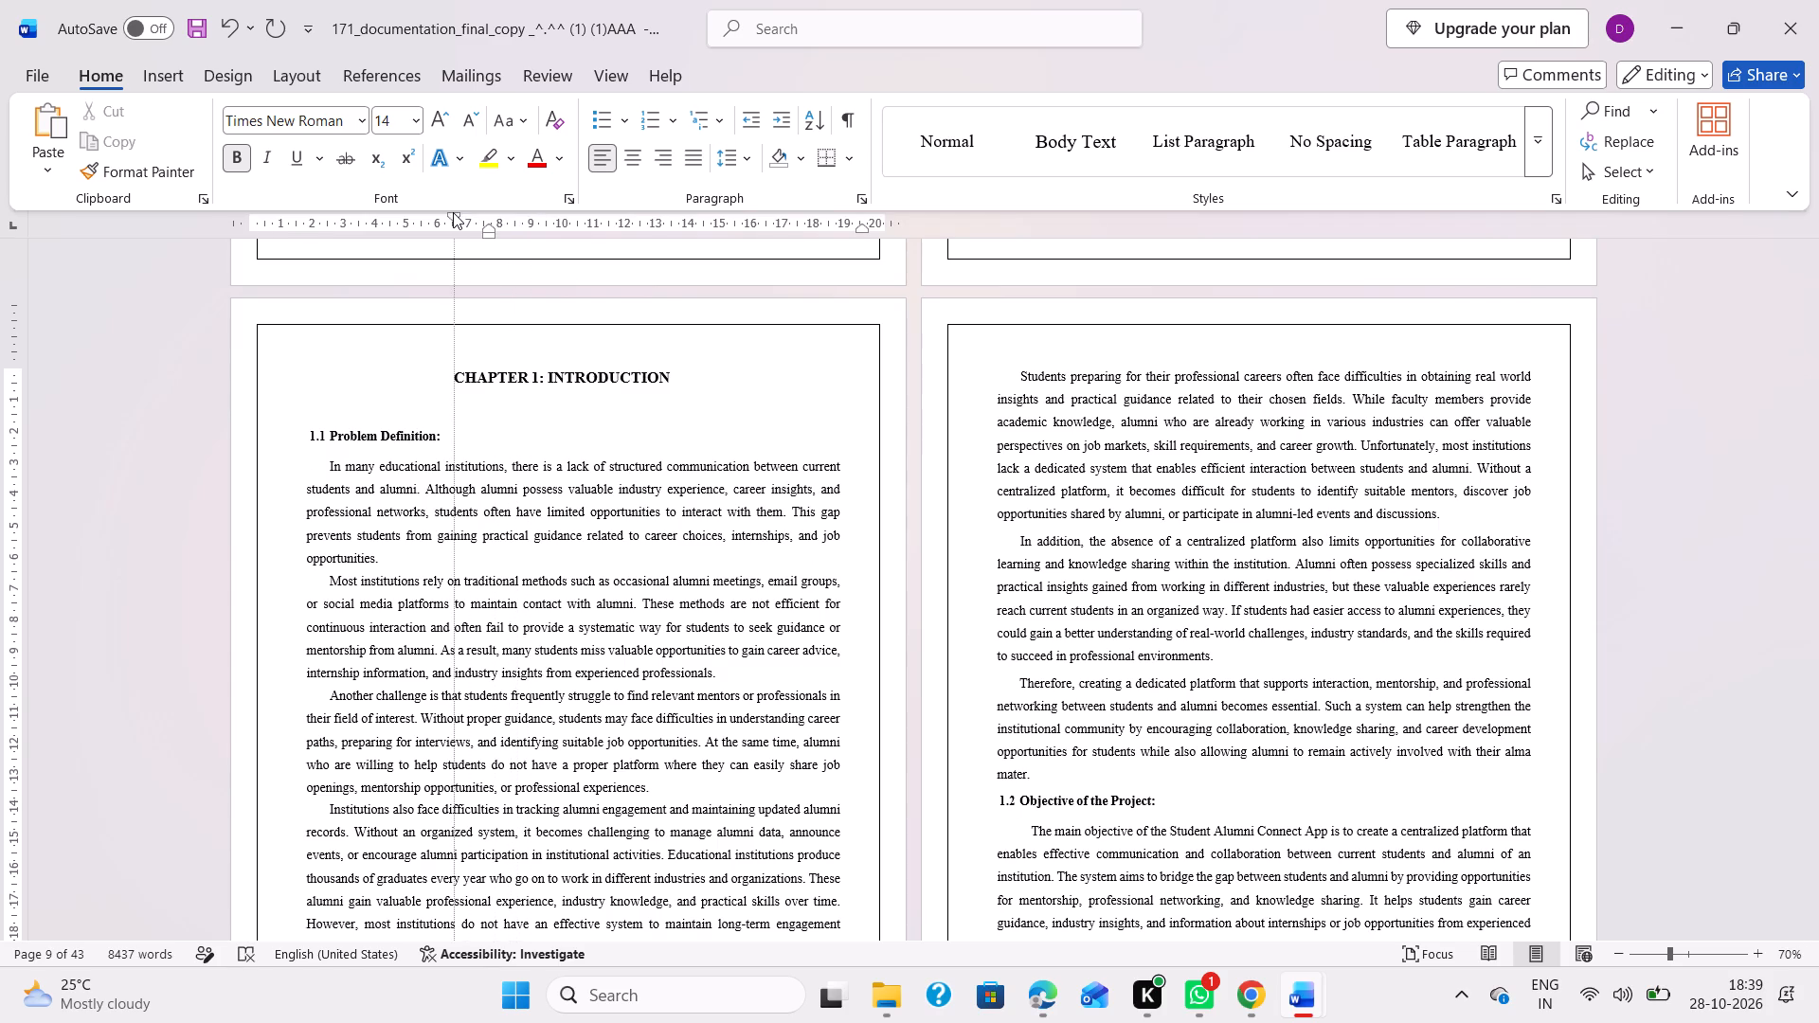
pyautogui.moveTo(453, 212); pyautogui.dragTo(476, 208)
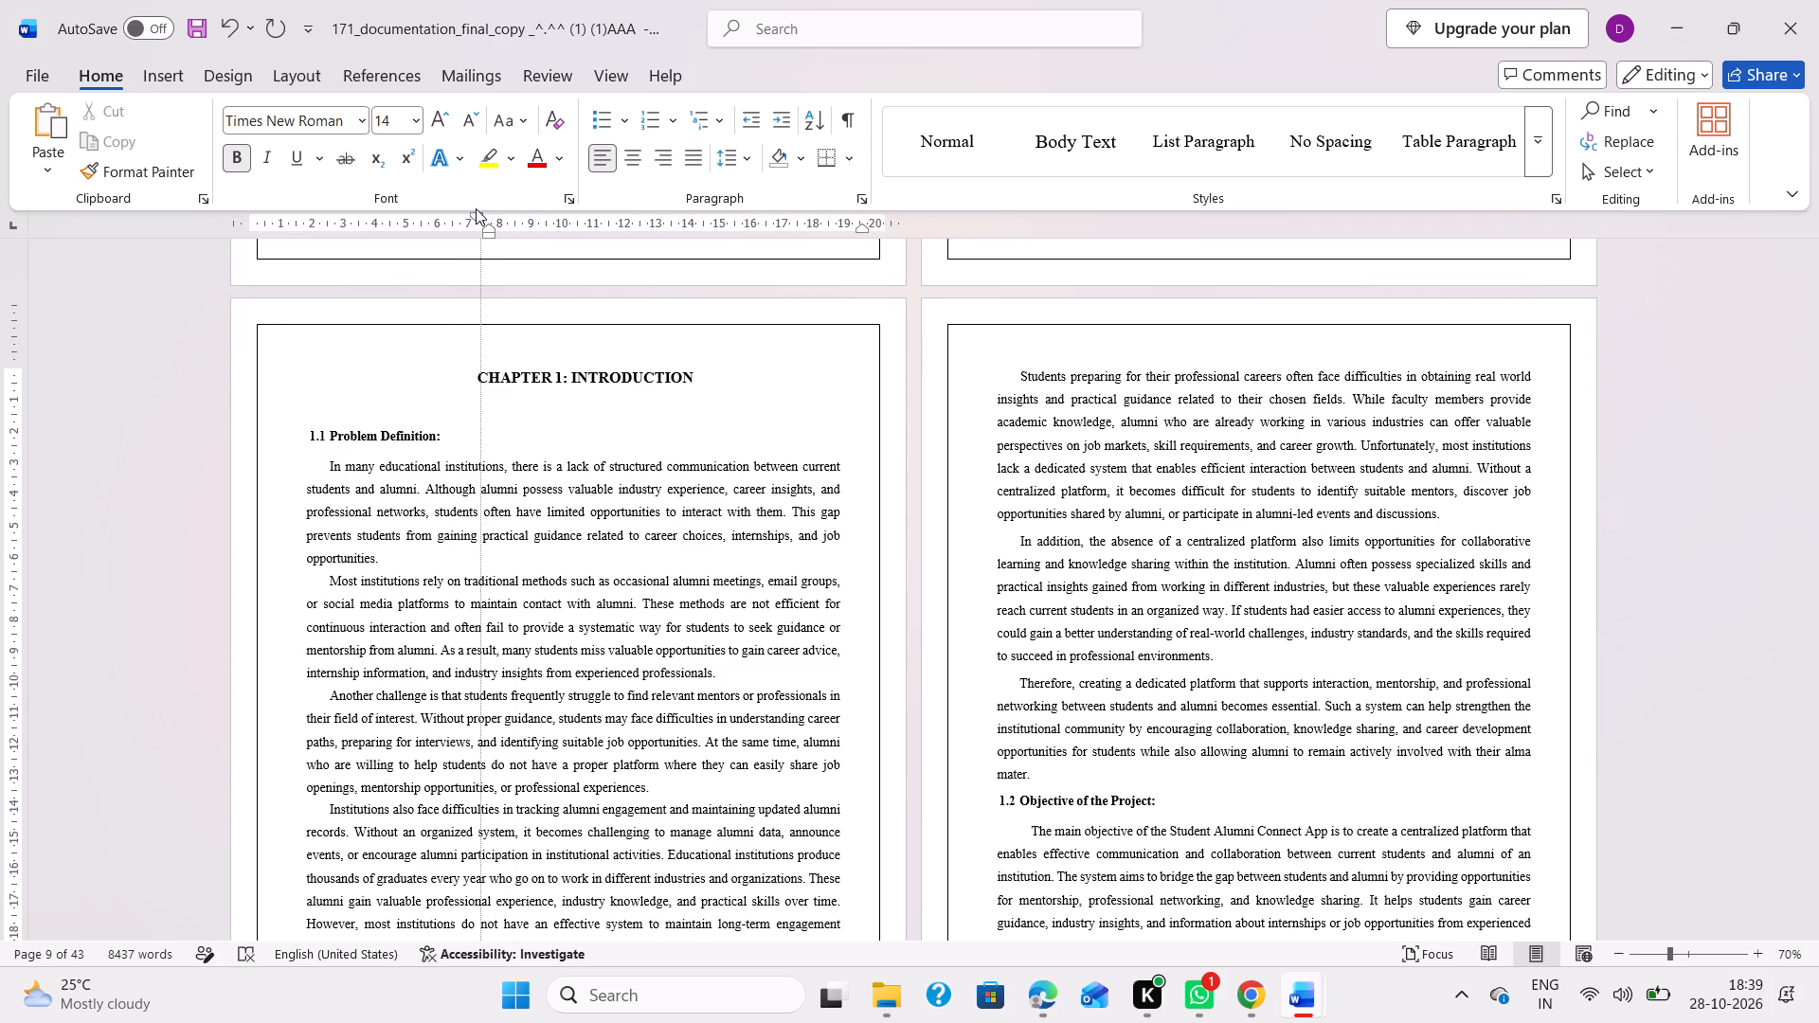
pyautogui.moveTo(476, 208); pyautogui.dragTo(473, 207)
pyautogui.click(633, 164)
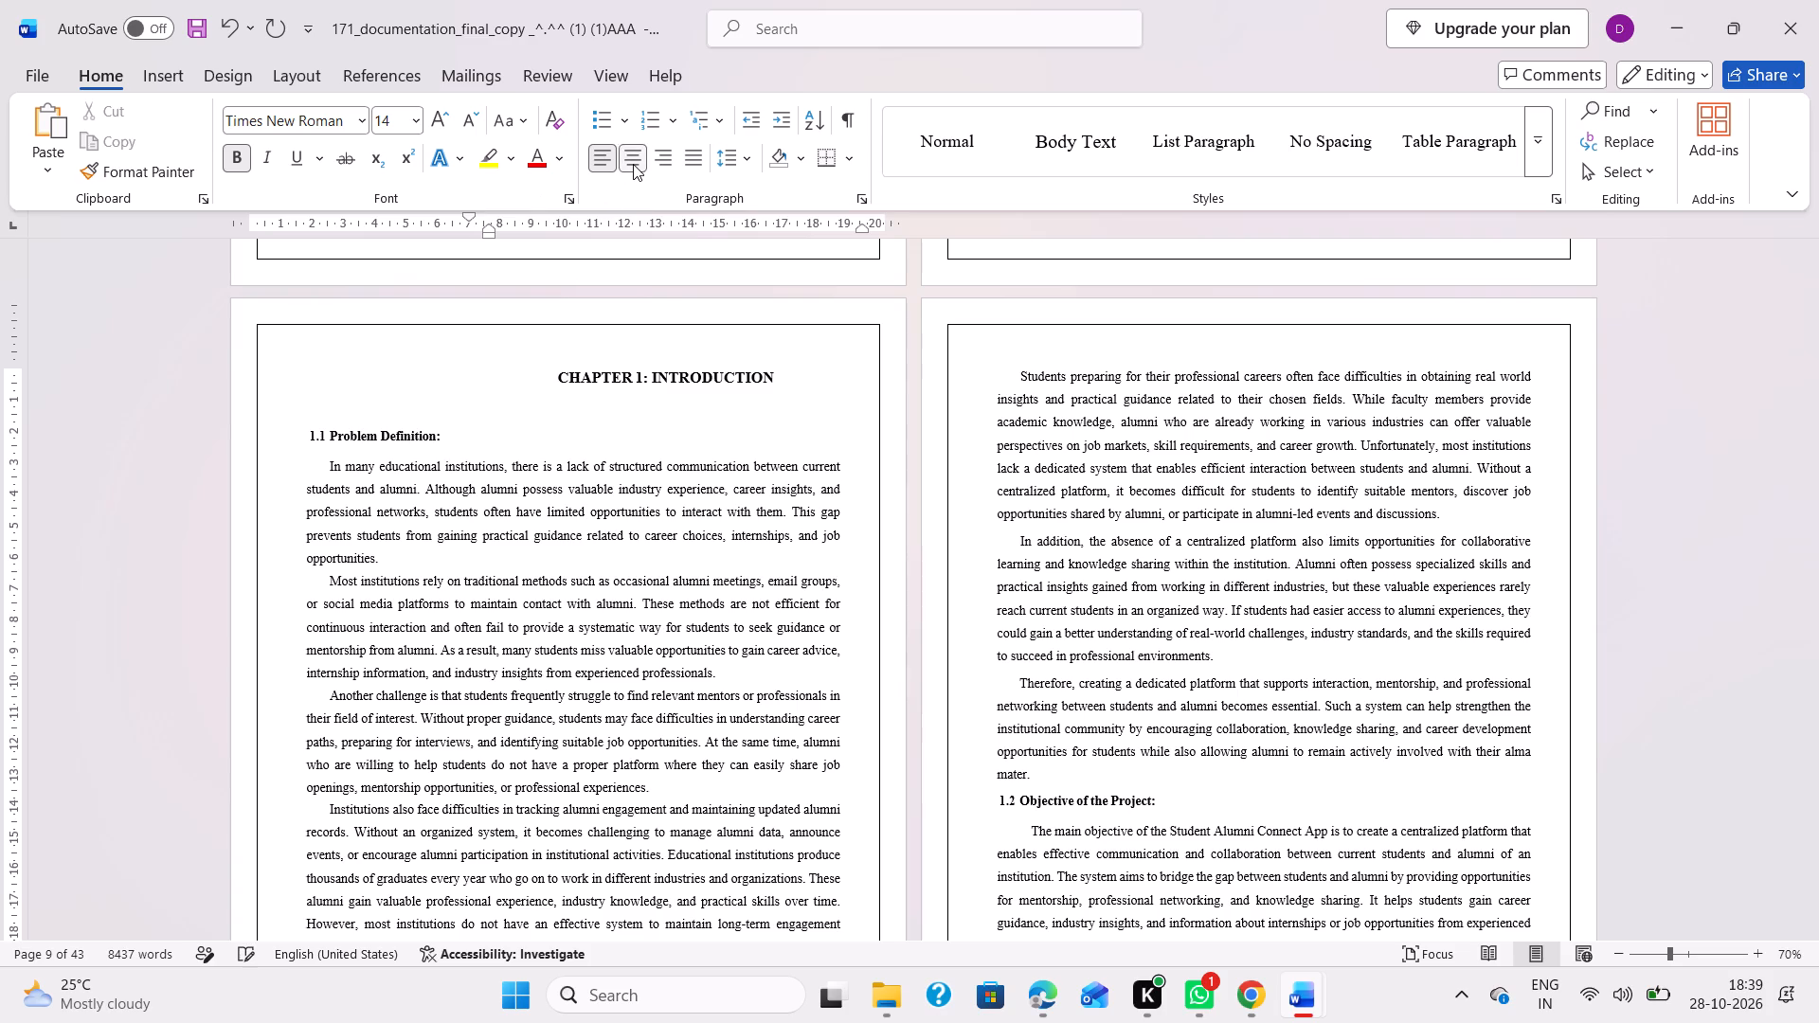
pyautogui.click(643, 159)
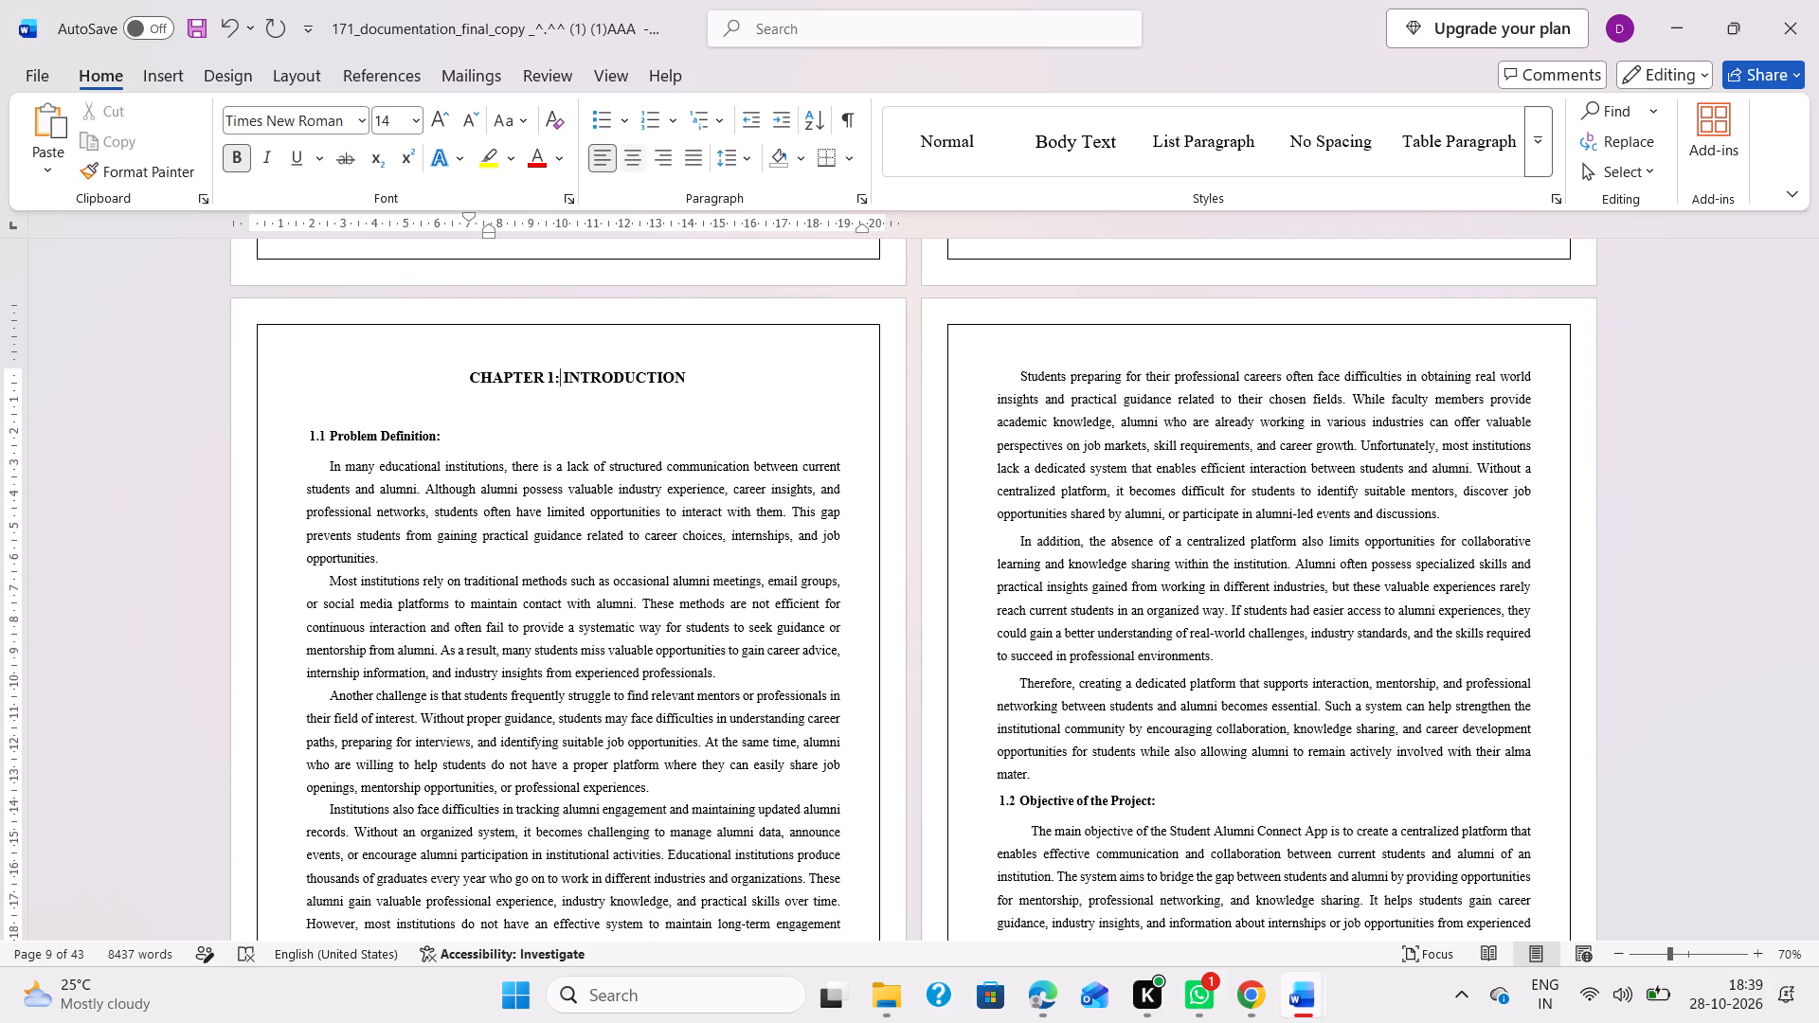
# Add an extra space after the colon in the CHAPTER 1: INTRODUCTION heading.
pyautogui.press('space')
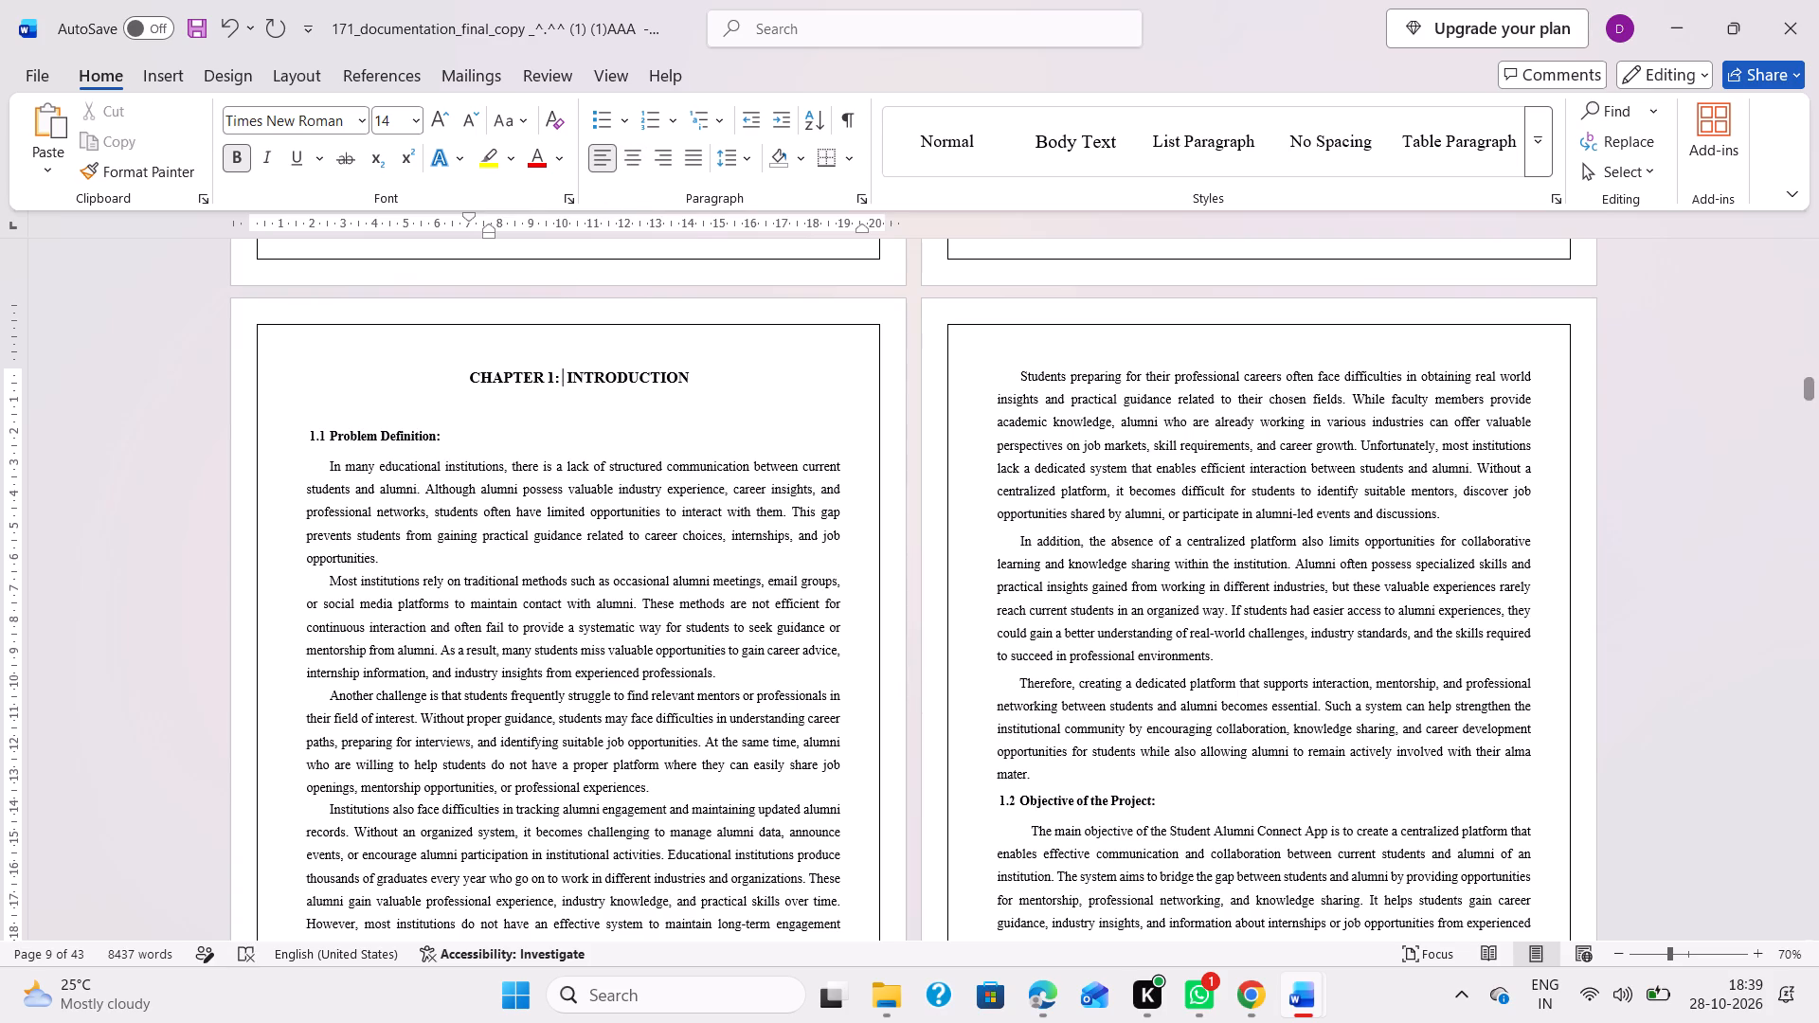
pyautogui.click(636, 415)
# Review the page layout and breaks from Chapter 1 through the existing-system sections of Chapter 3.
pyautogui.scroll(-2, 949, 632)
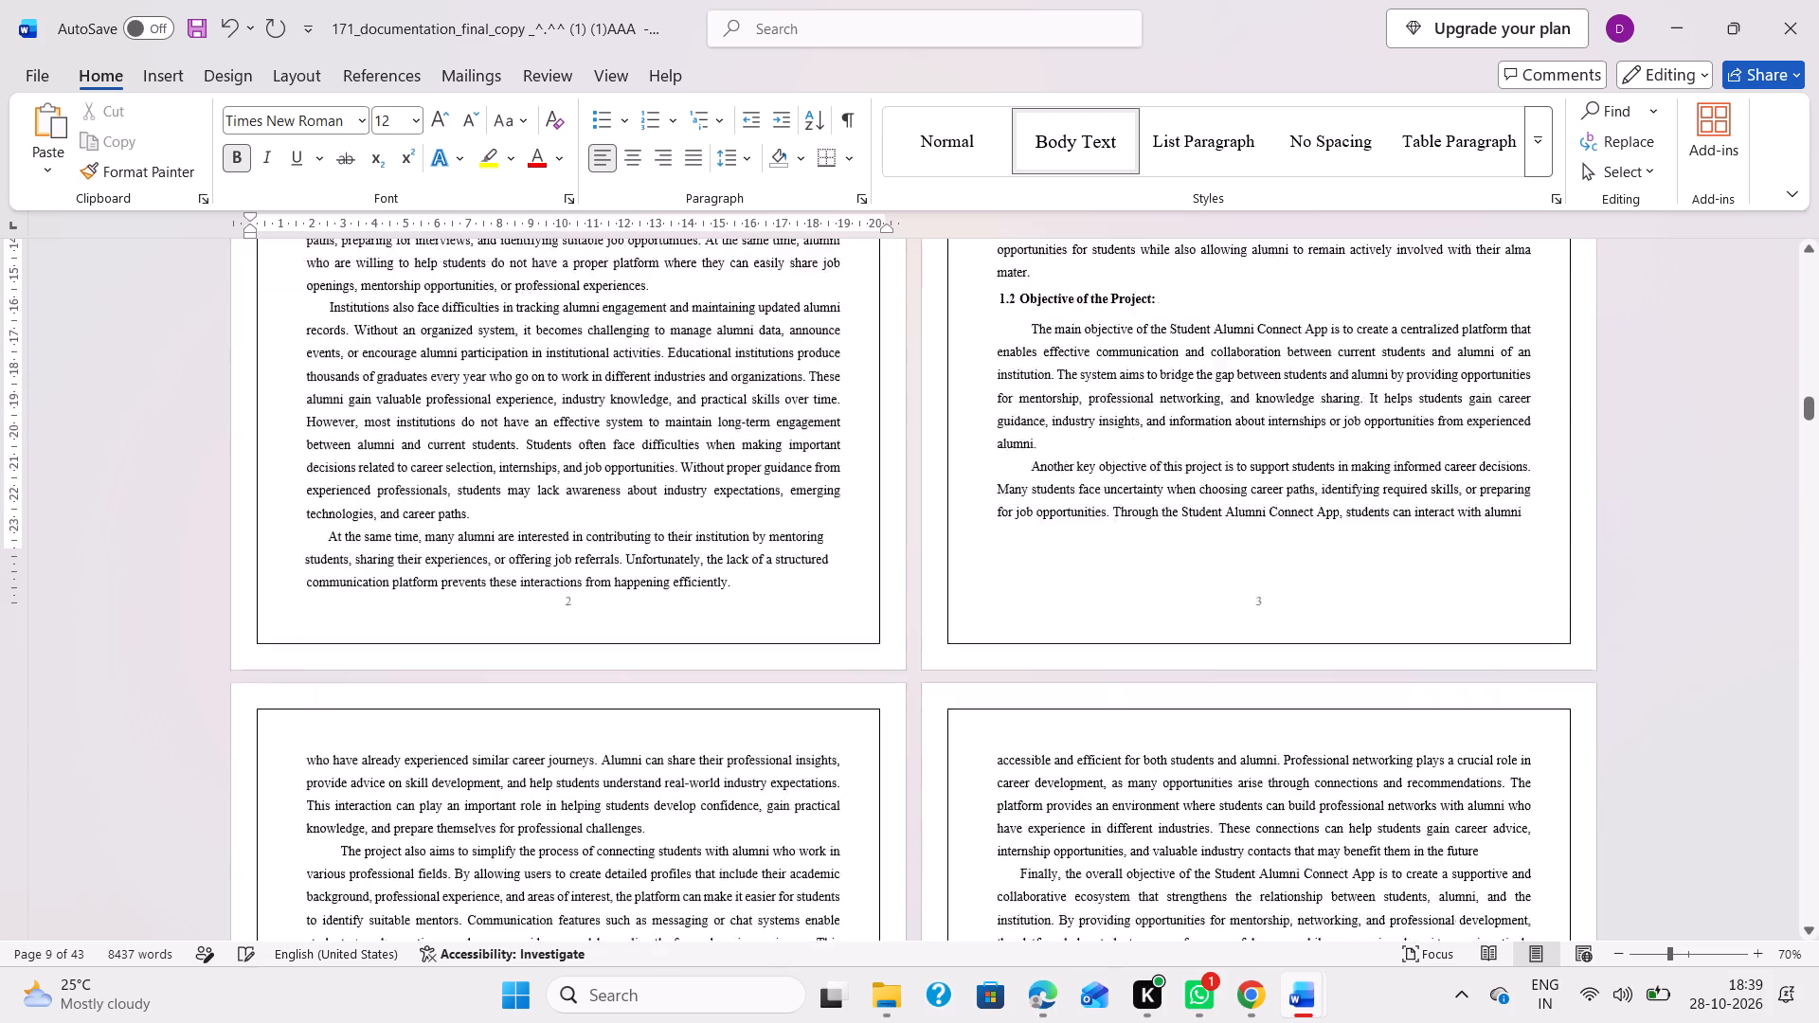
pyautogui.scroll(-9, 949, 632)
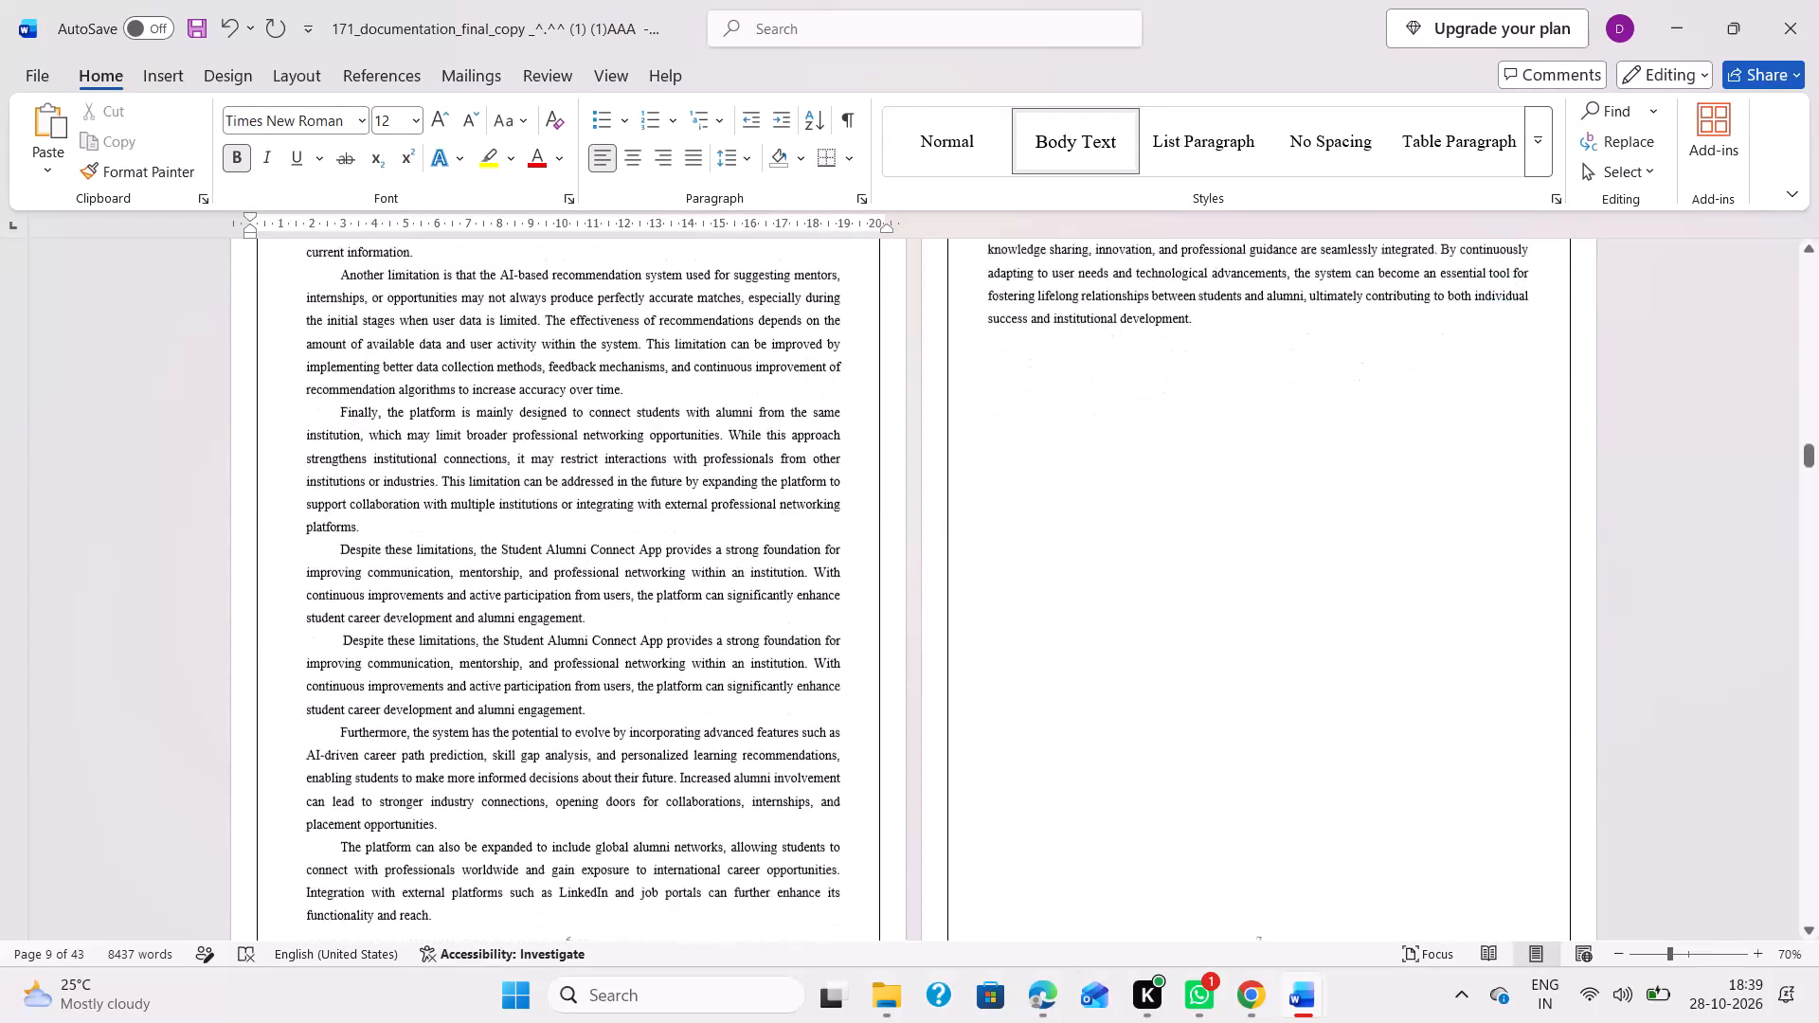
pyautogui.scroll(-3, 949, 632)
pyautogui.scroll(1, 949, 632)
pyautogui.scroll(-6, 949, 632)
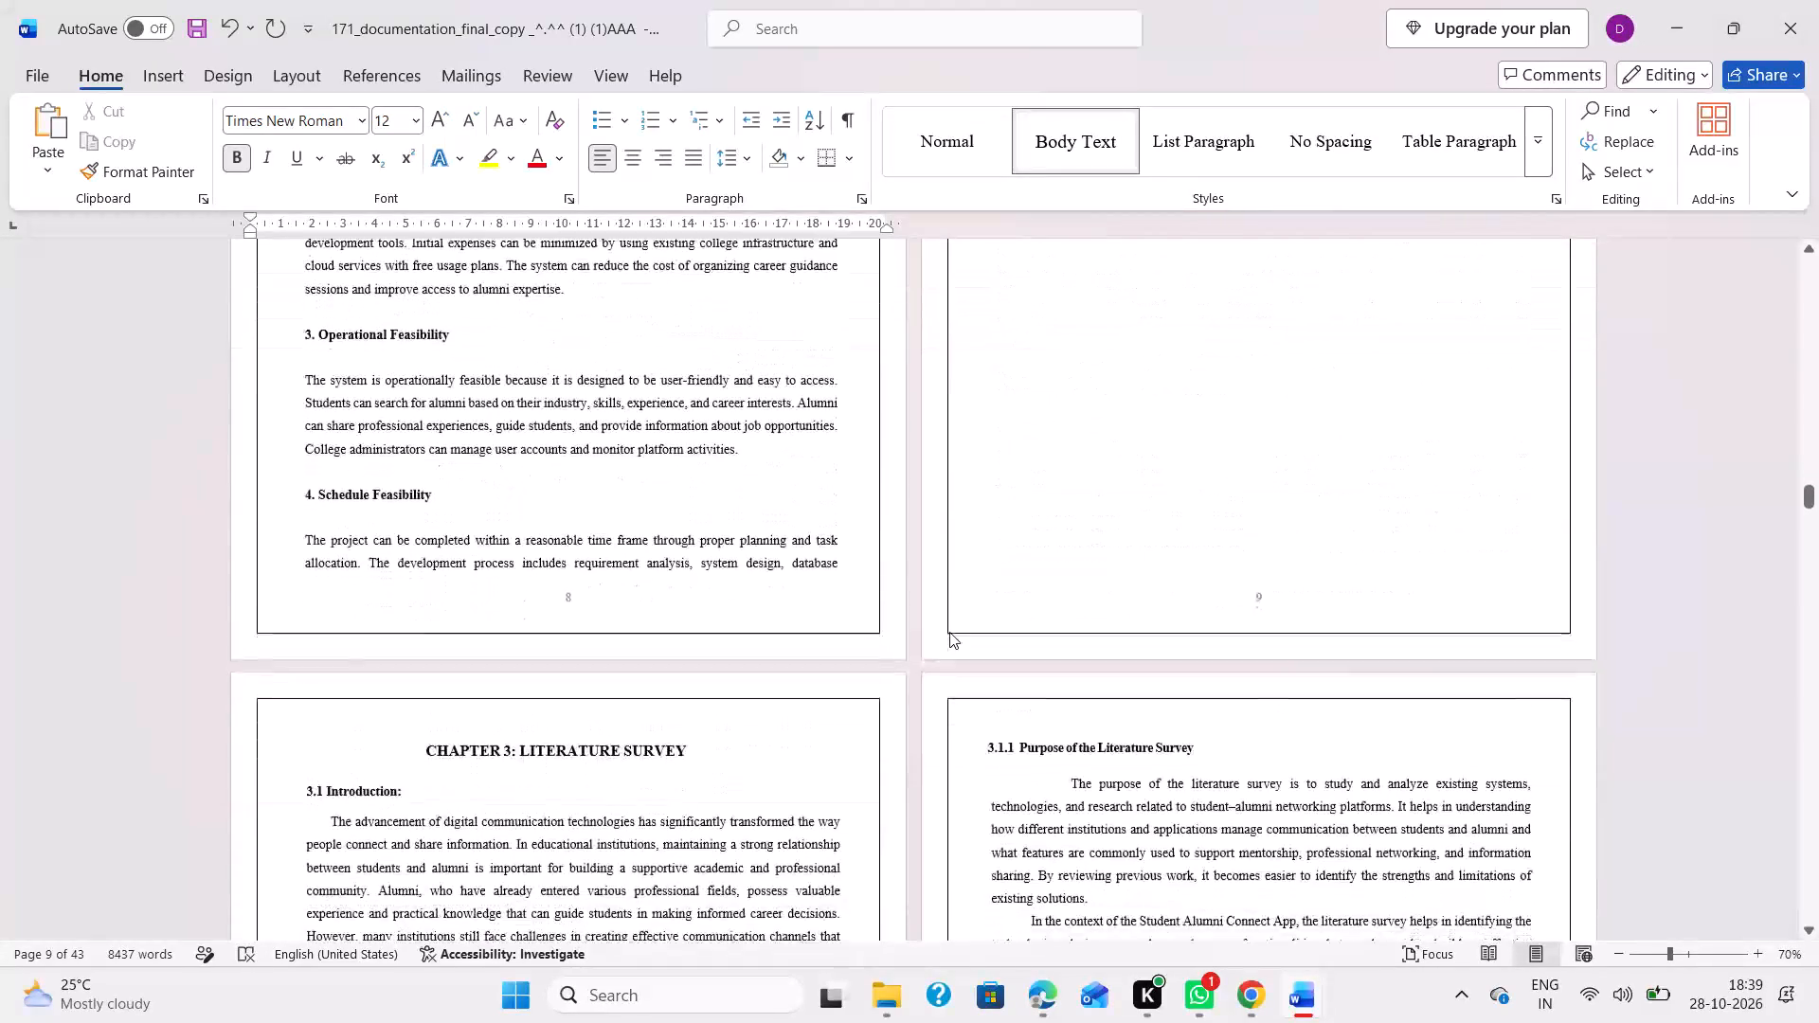
pyautogui.scroll(-1, 949, 632)
pyautogui.scroll(1, 949, 632)
pyautogui.scroll(-5, 949, 632)
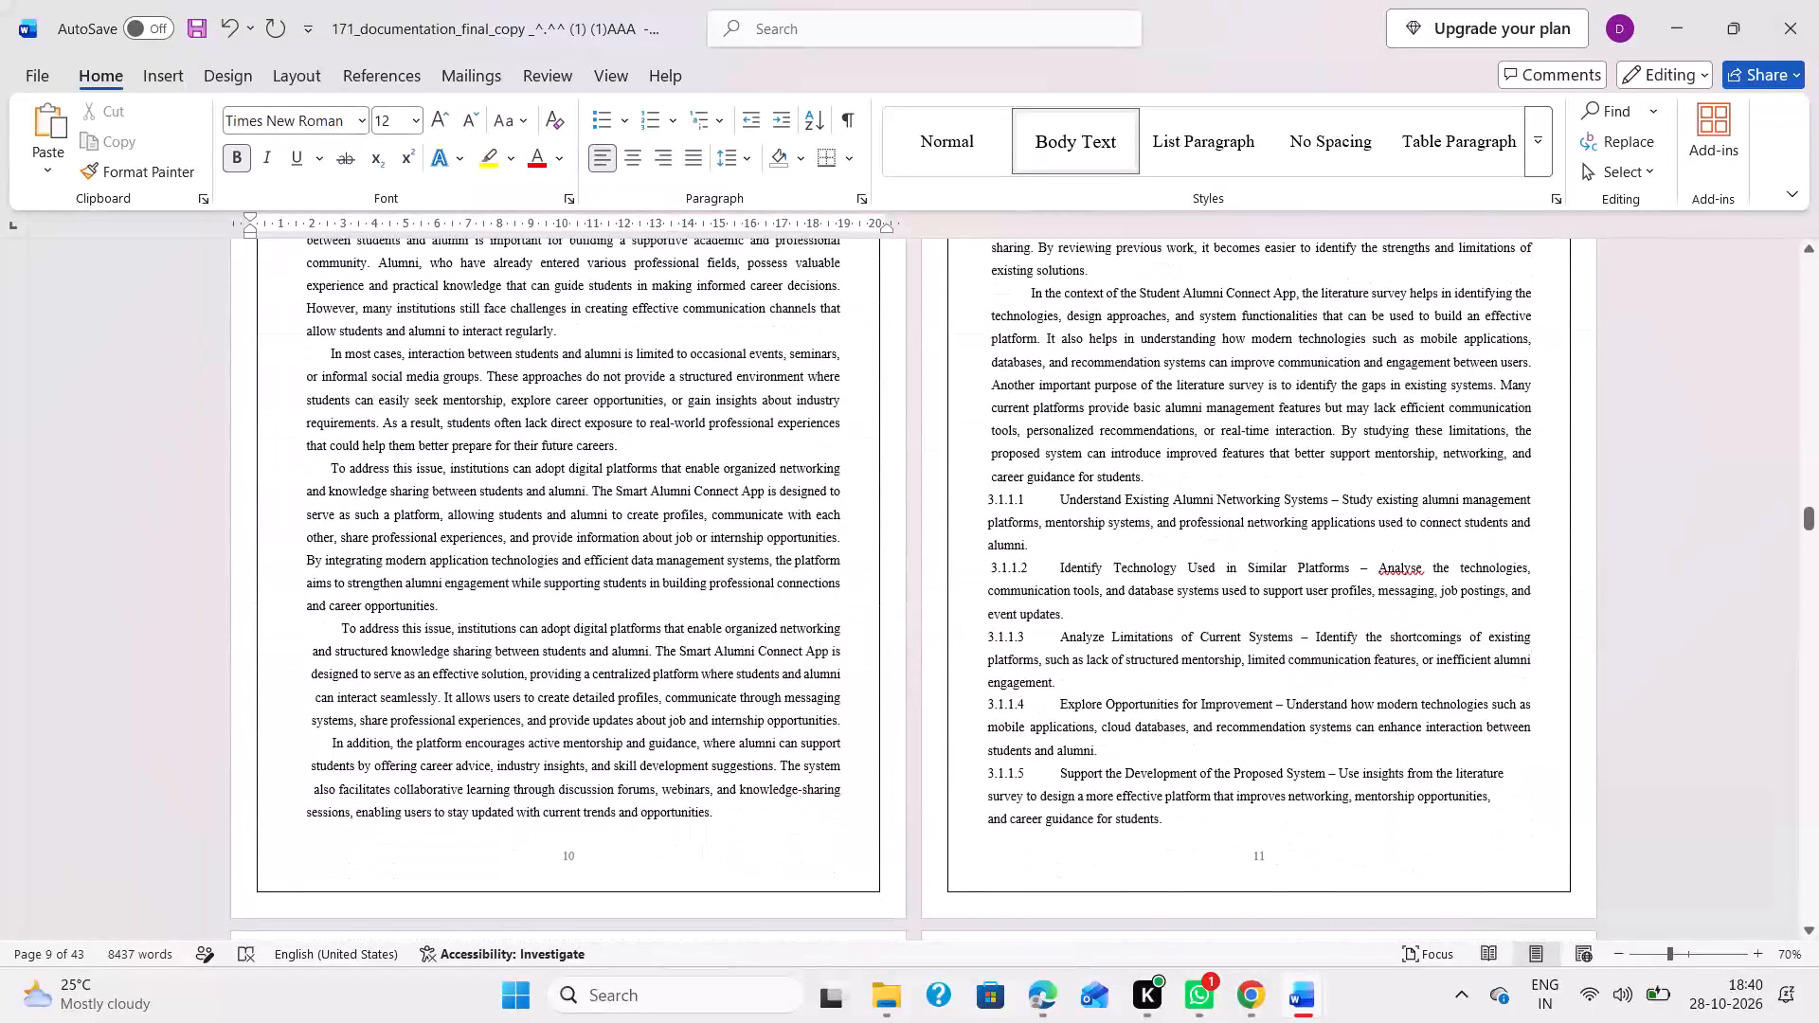
pyautogui.scroll(-8, 949, 632)
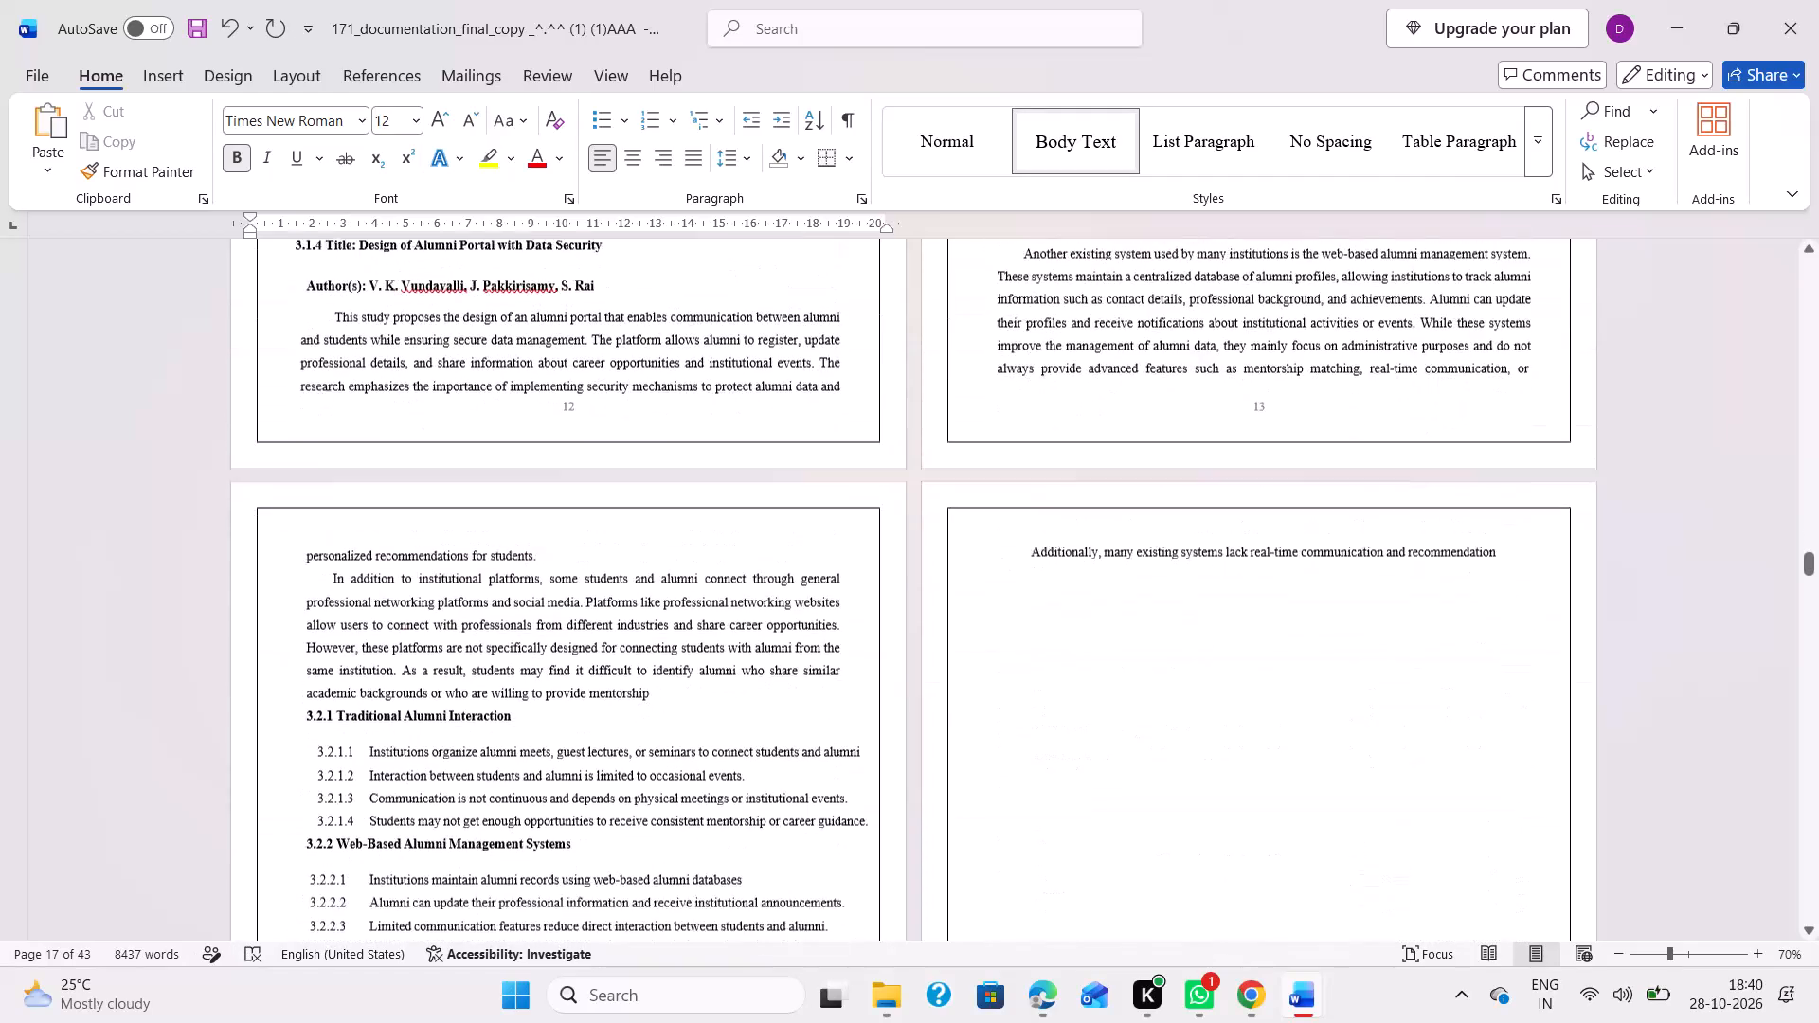
pyautogui.scroll(-2, 949, 632)
# Remove the break and blank lines after "real-time communication and recommendation" in section 3.2.4, keeping "mechanisms that can connect students" on its own line.
pyautogui.scroll(2, 949, 632)
pyautogui.scroll(1, 1244, 643)
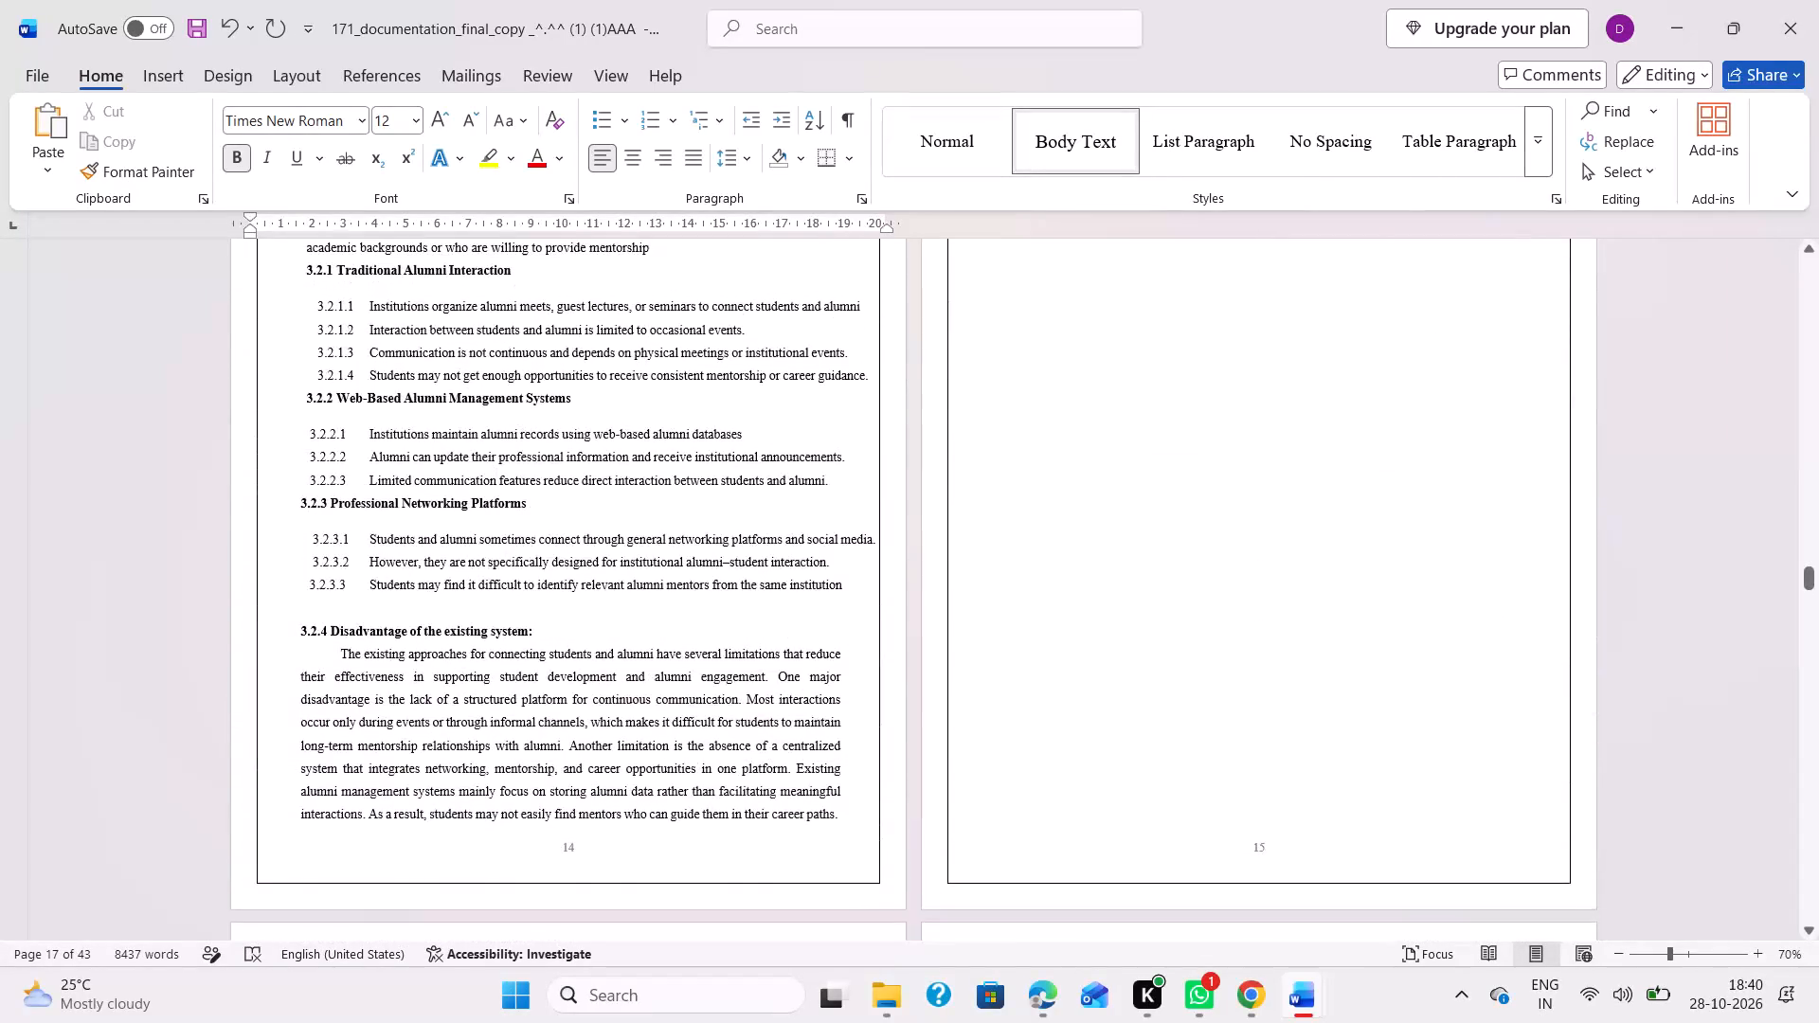
pyautogui.scroll(1, 1244, 643)
pyautogui.doubleClick(1285, 710)
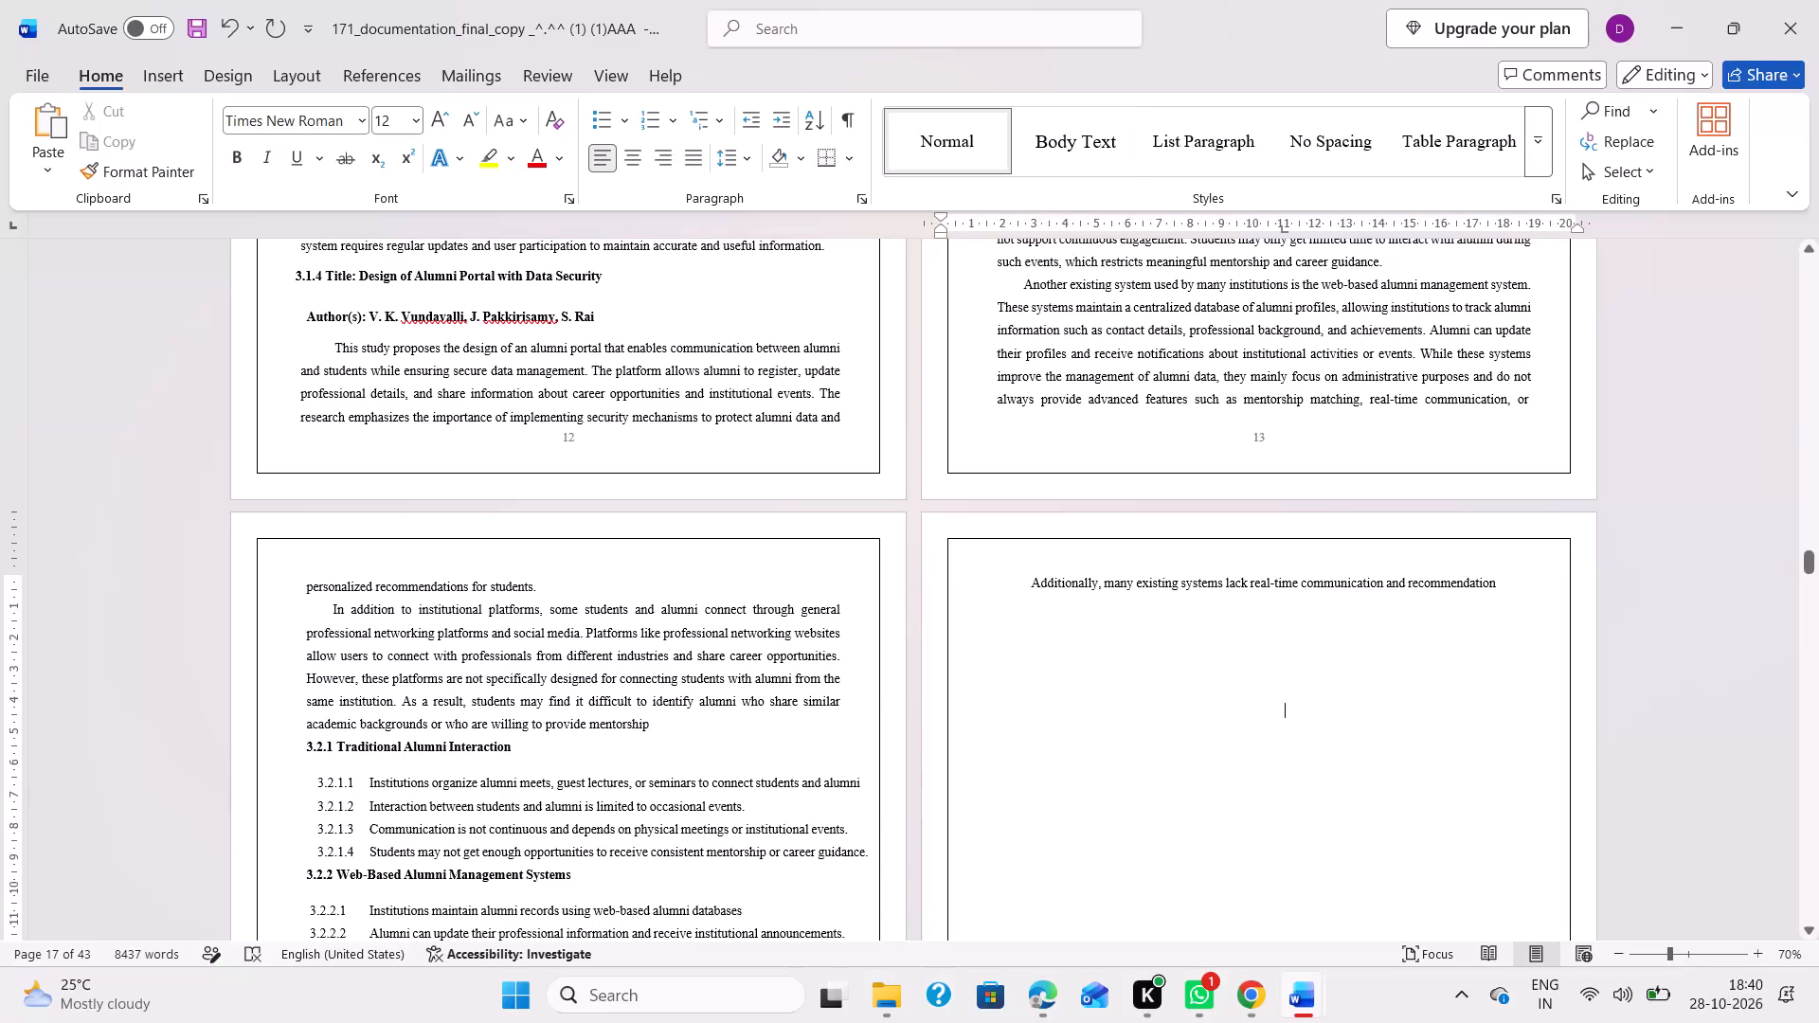
pyautogui.press('Delete')
pyautogui.press('Delete')
pyautogui.press('Delete')
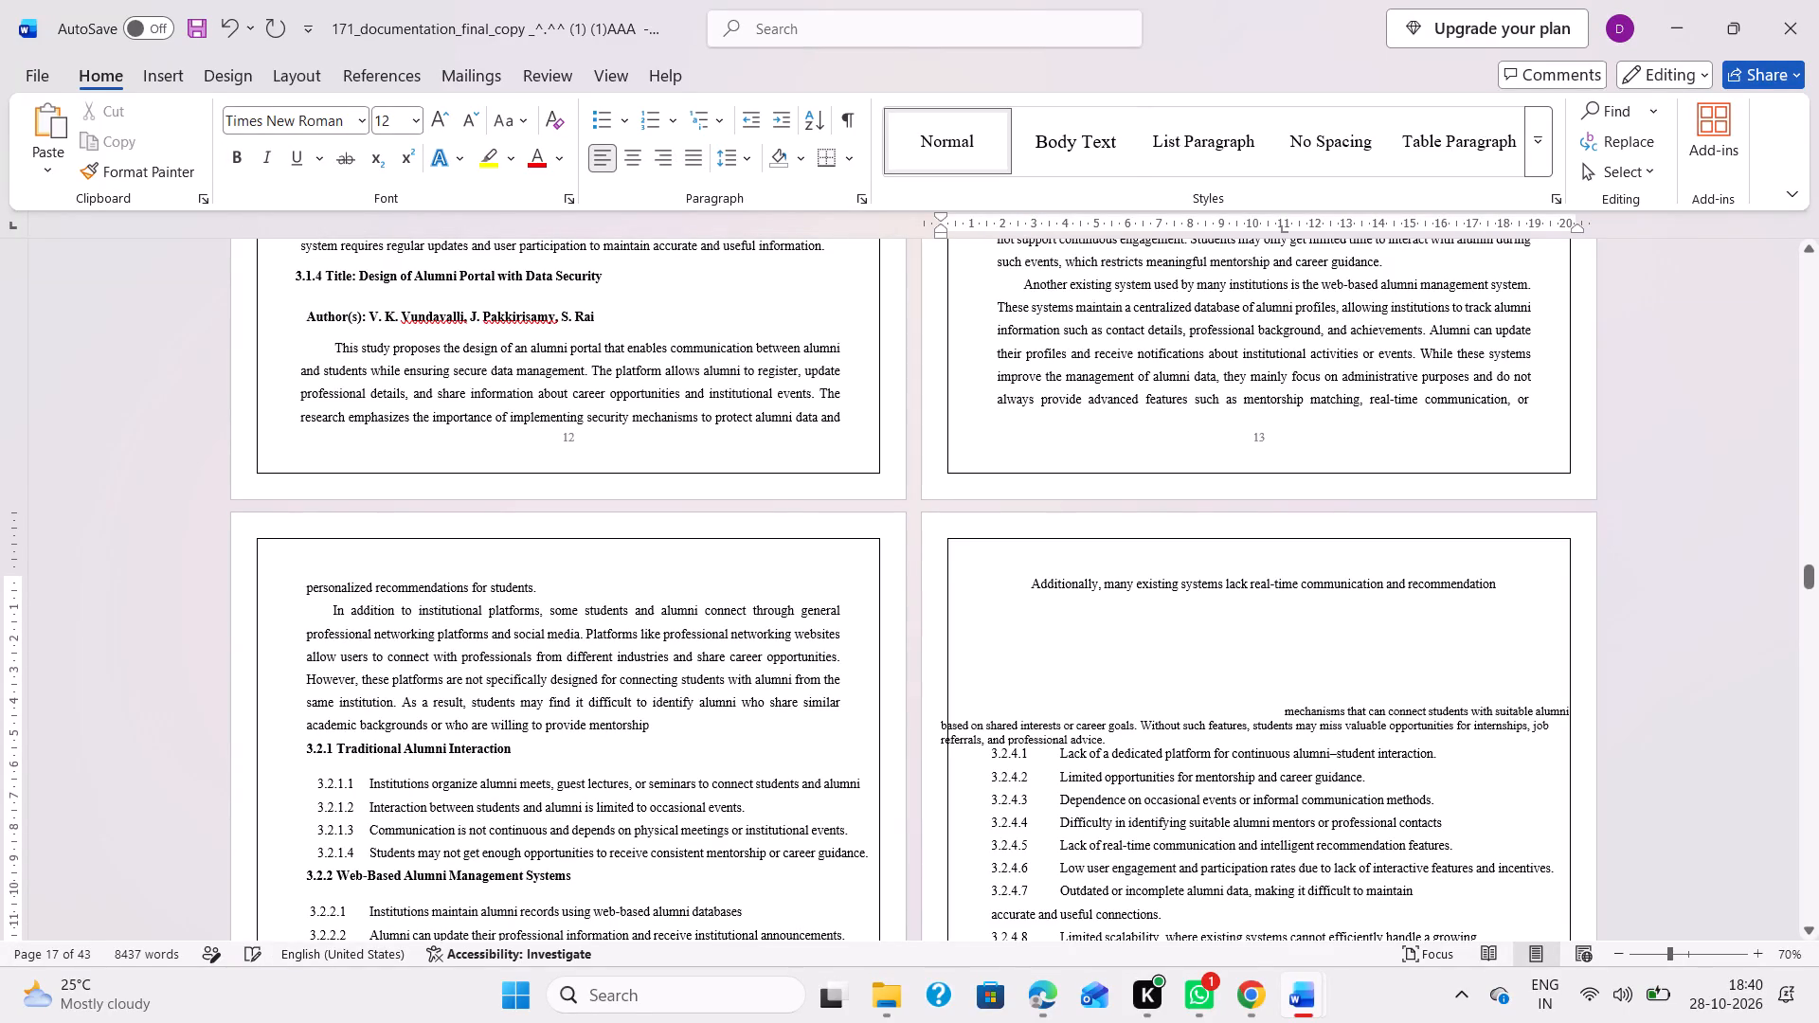
pyautogui.press('BackSpace')
pyautogui.press('BackSpace')
pyautogui.press('BackSpace')
pyautogui.press('BackSpace')
pyautogui.press('BackSpace')
pyautogui.press('BackSpace')
pyautogui.press('BackSpace')
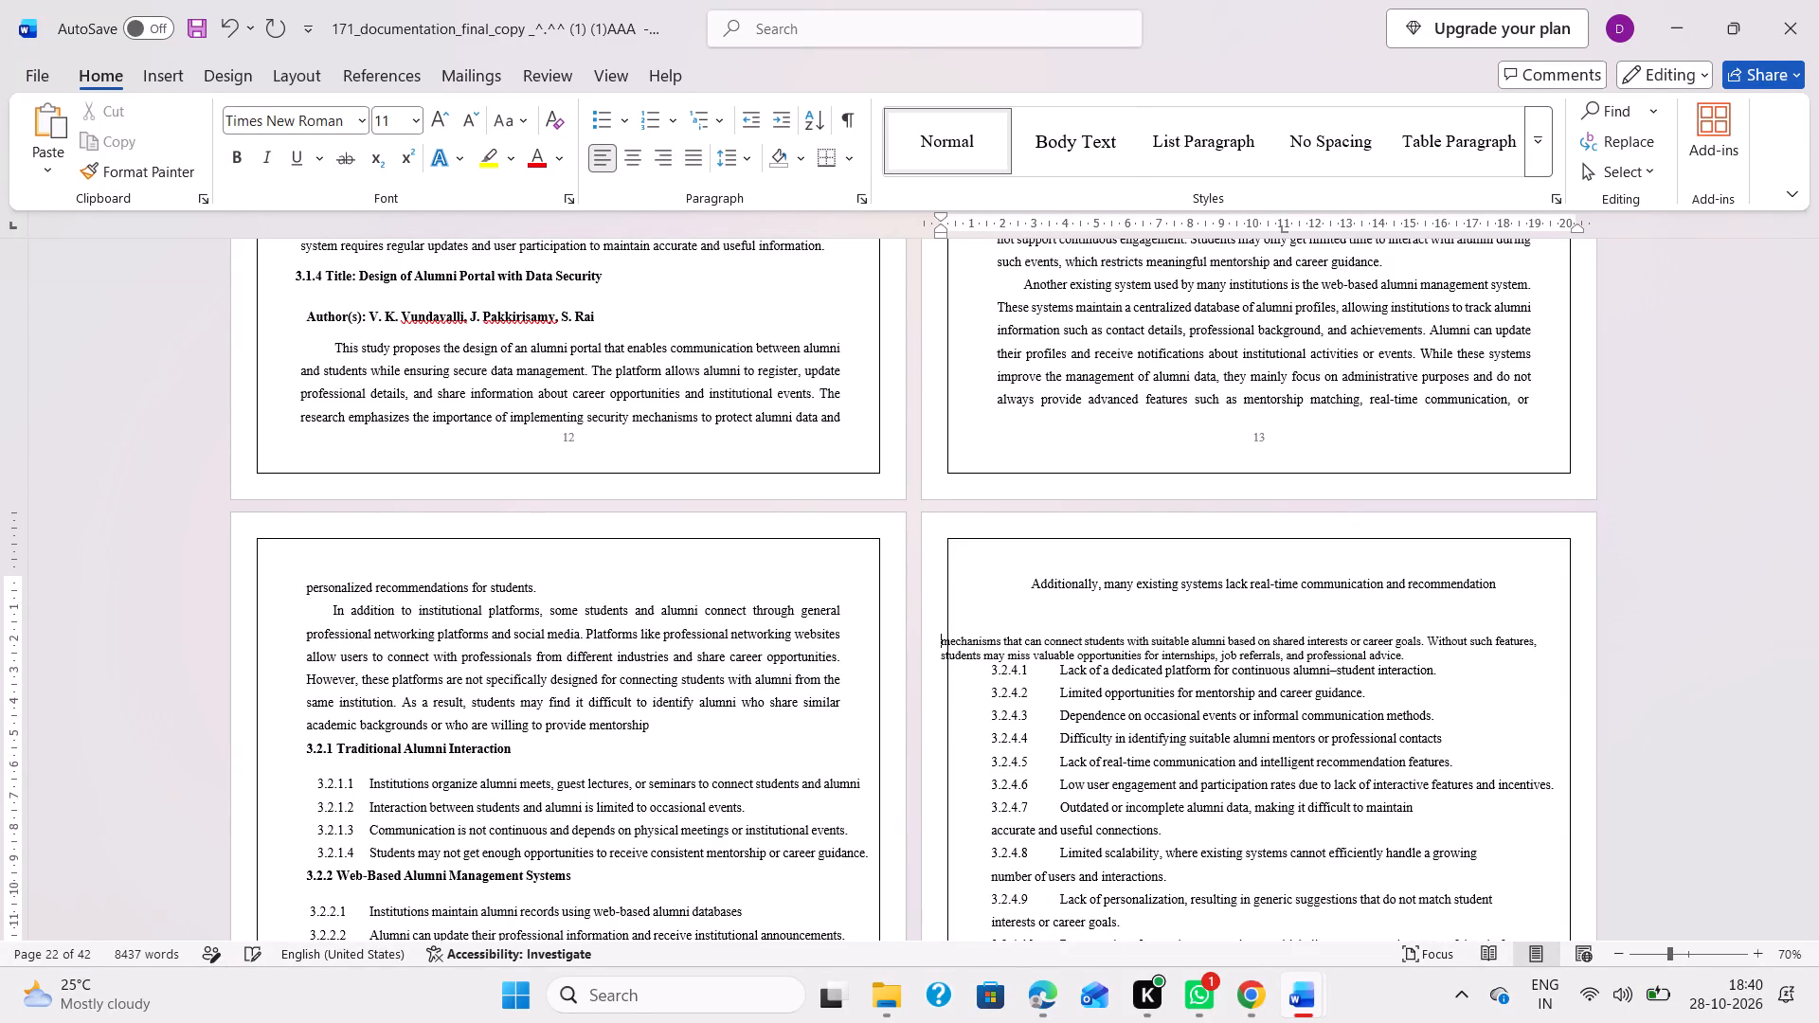
pyautogui.press('BackSpace')
pyautogui.press('BackSpace')
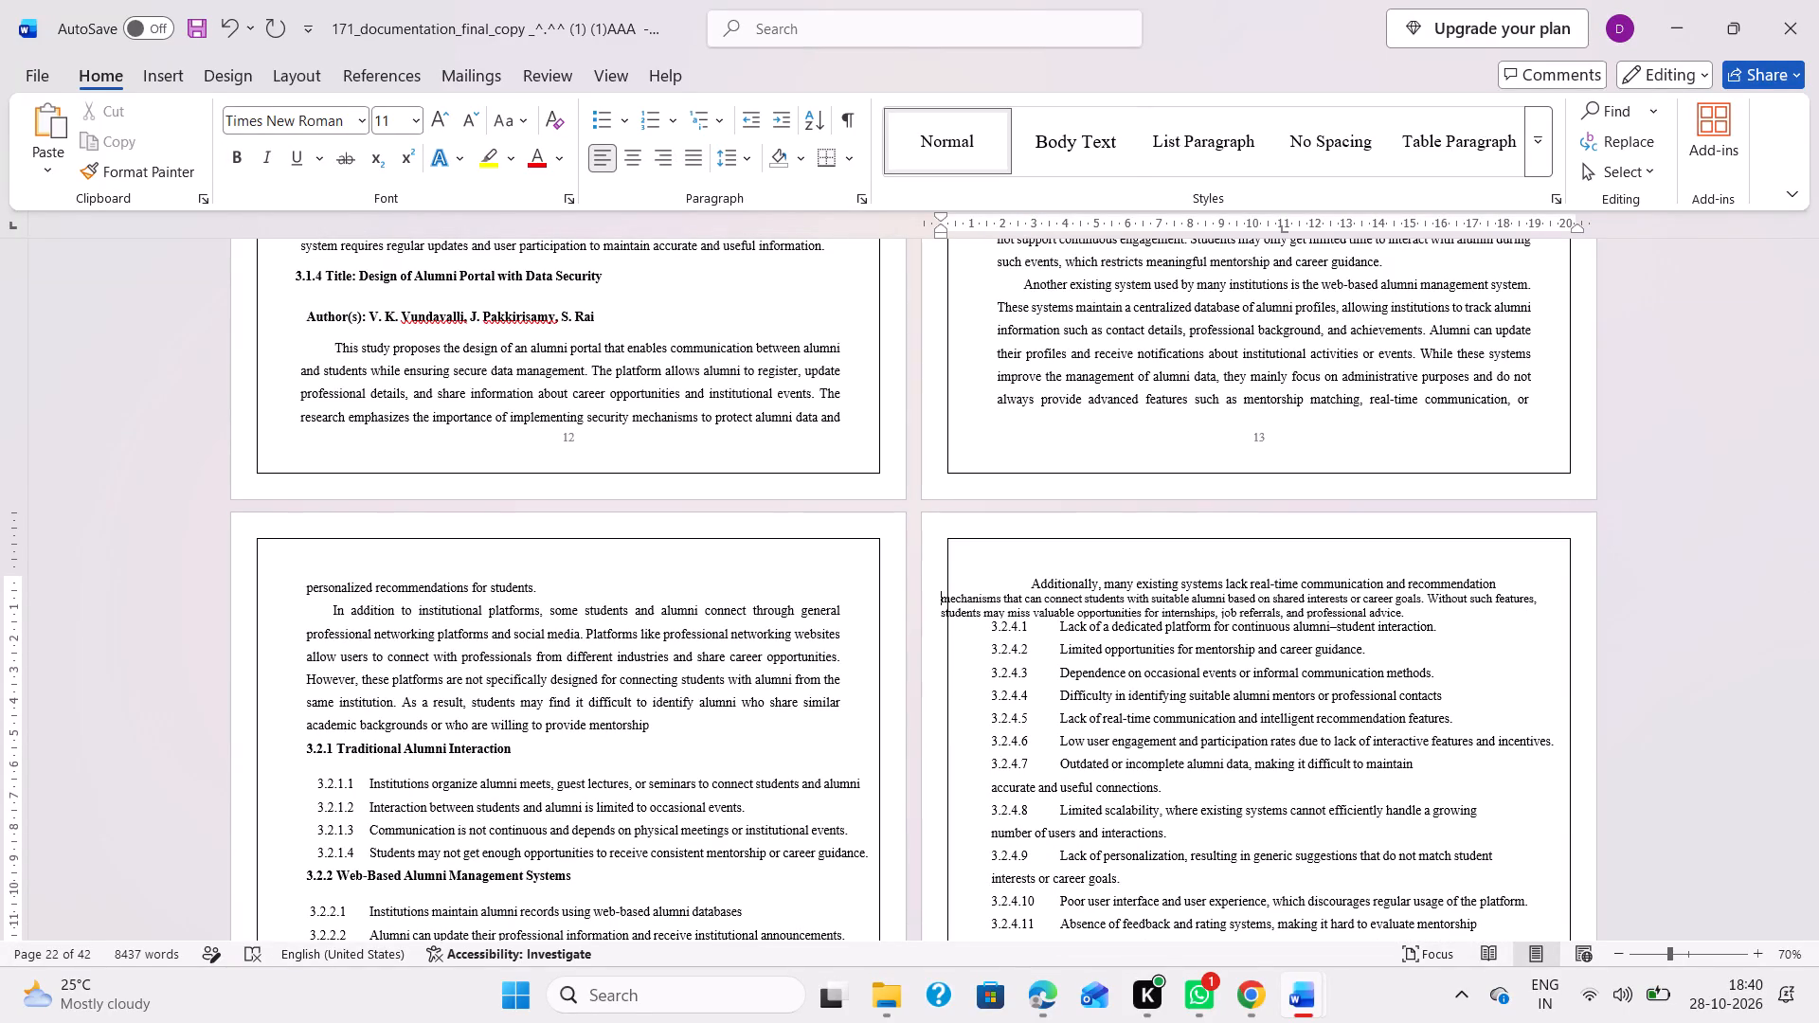
pyautogui.press('Return')
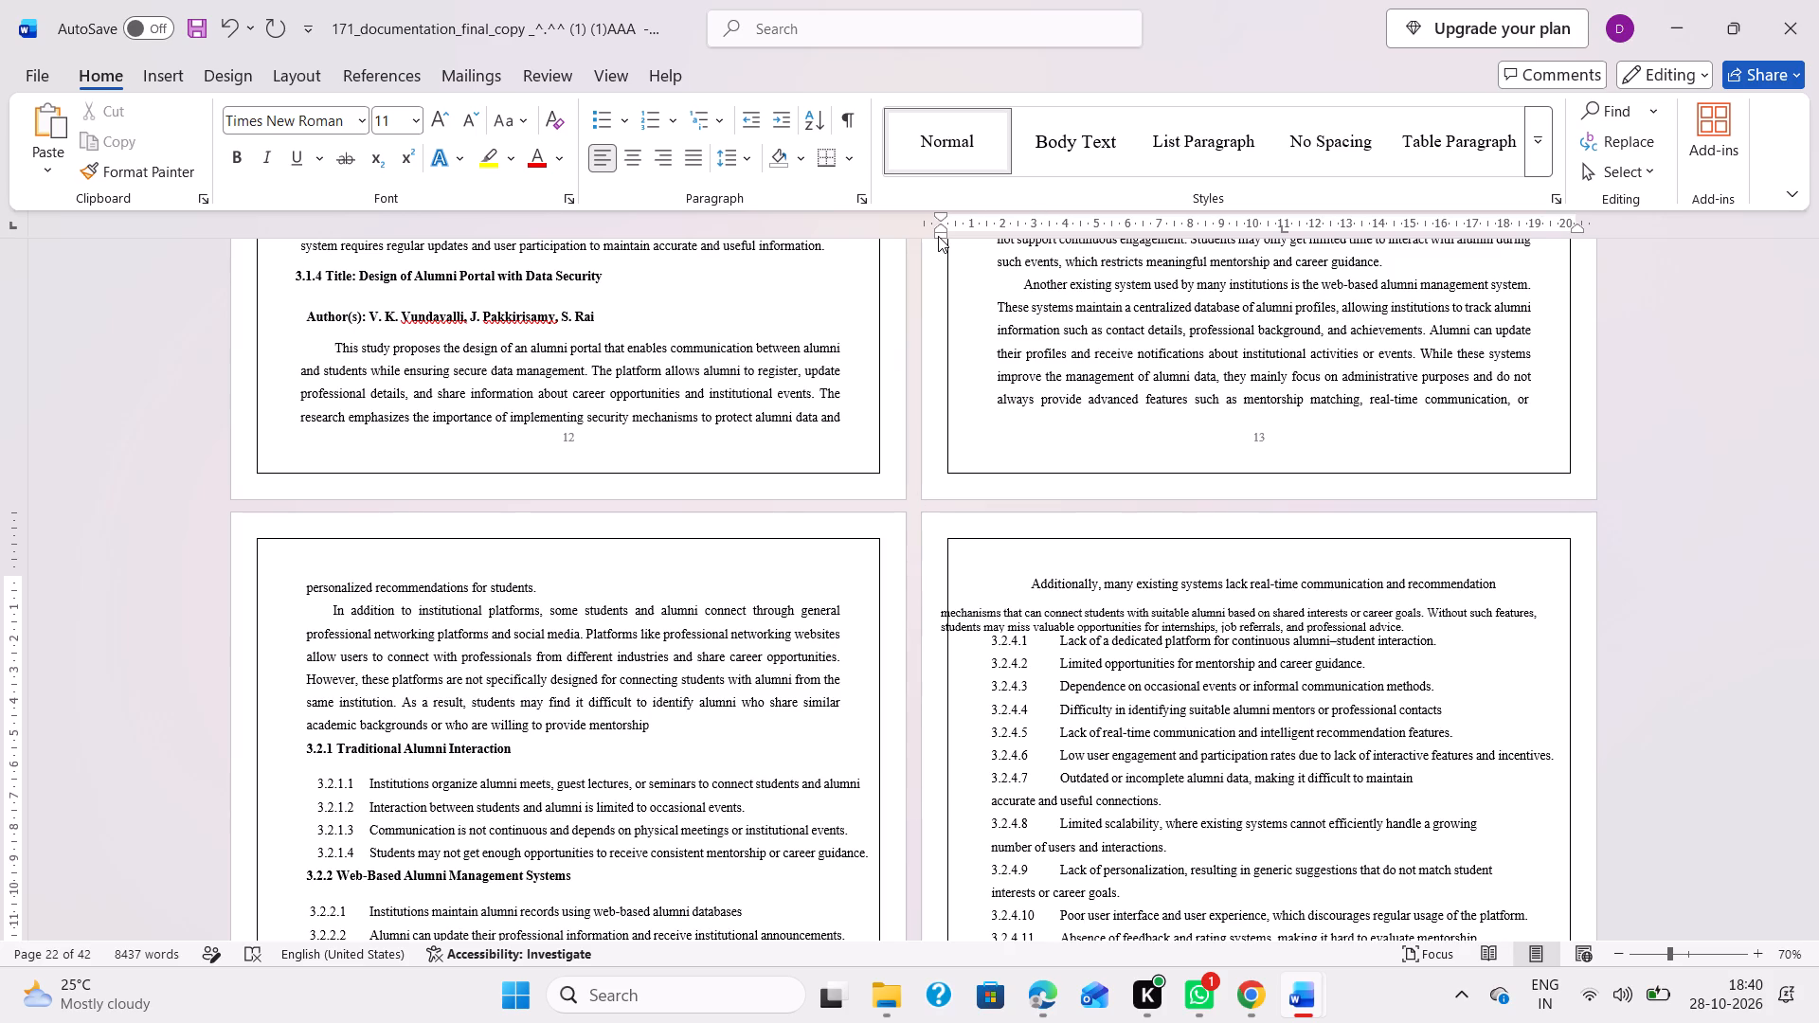
# Move the left indent of the "mechanisms that can connect students" paragraph to about 1.5 cm.
pyautogui.moveTo(938, 236); pyautogui.dragTo(982, 244)
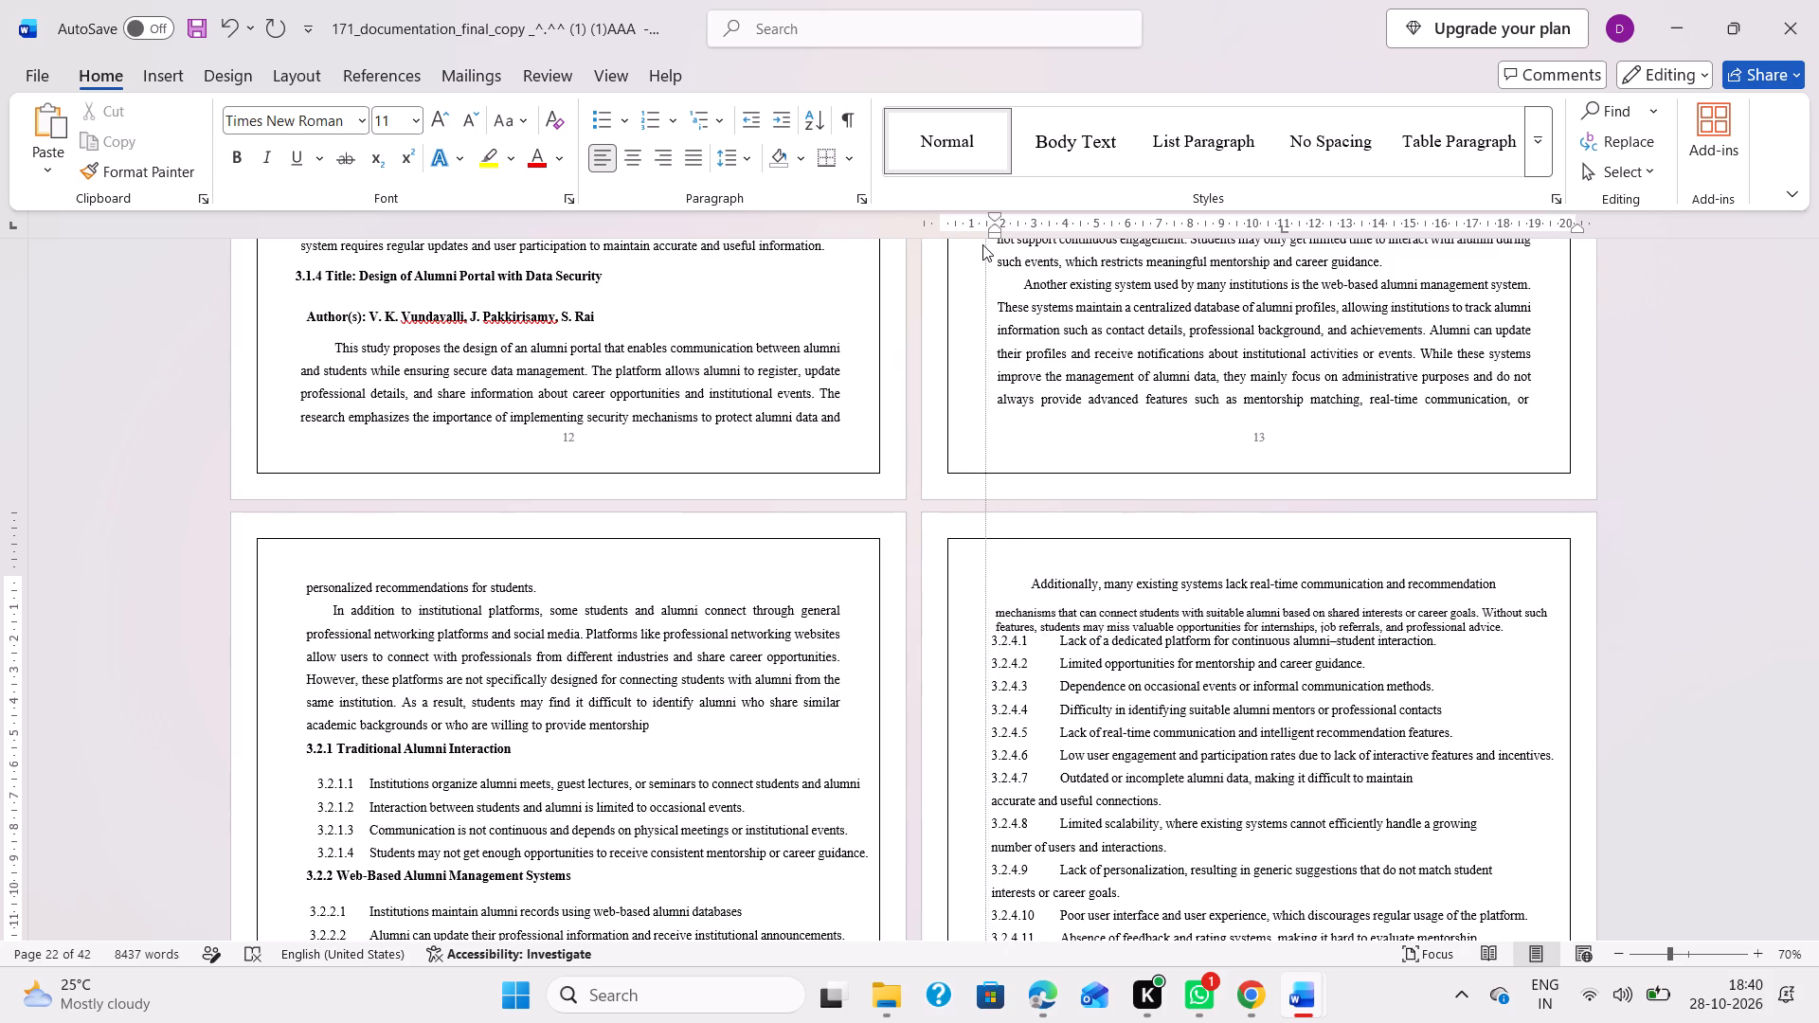
pyautogui.moveTo(982, 244); pyautogui.dragTo(990, 242)
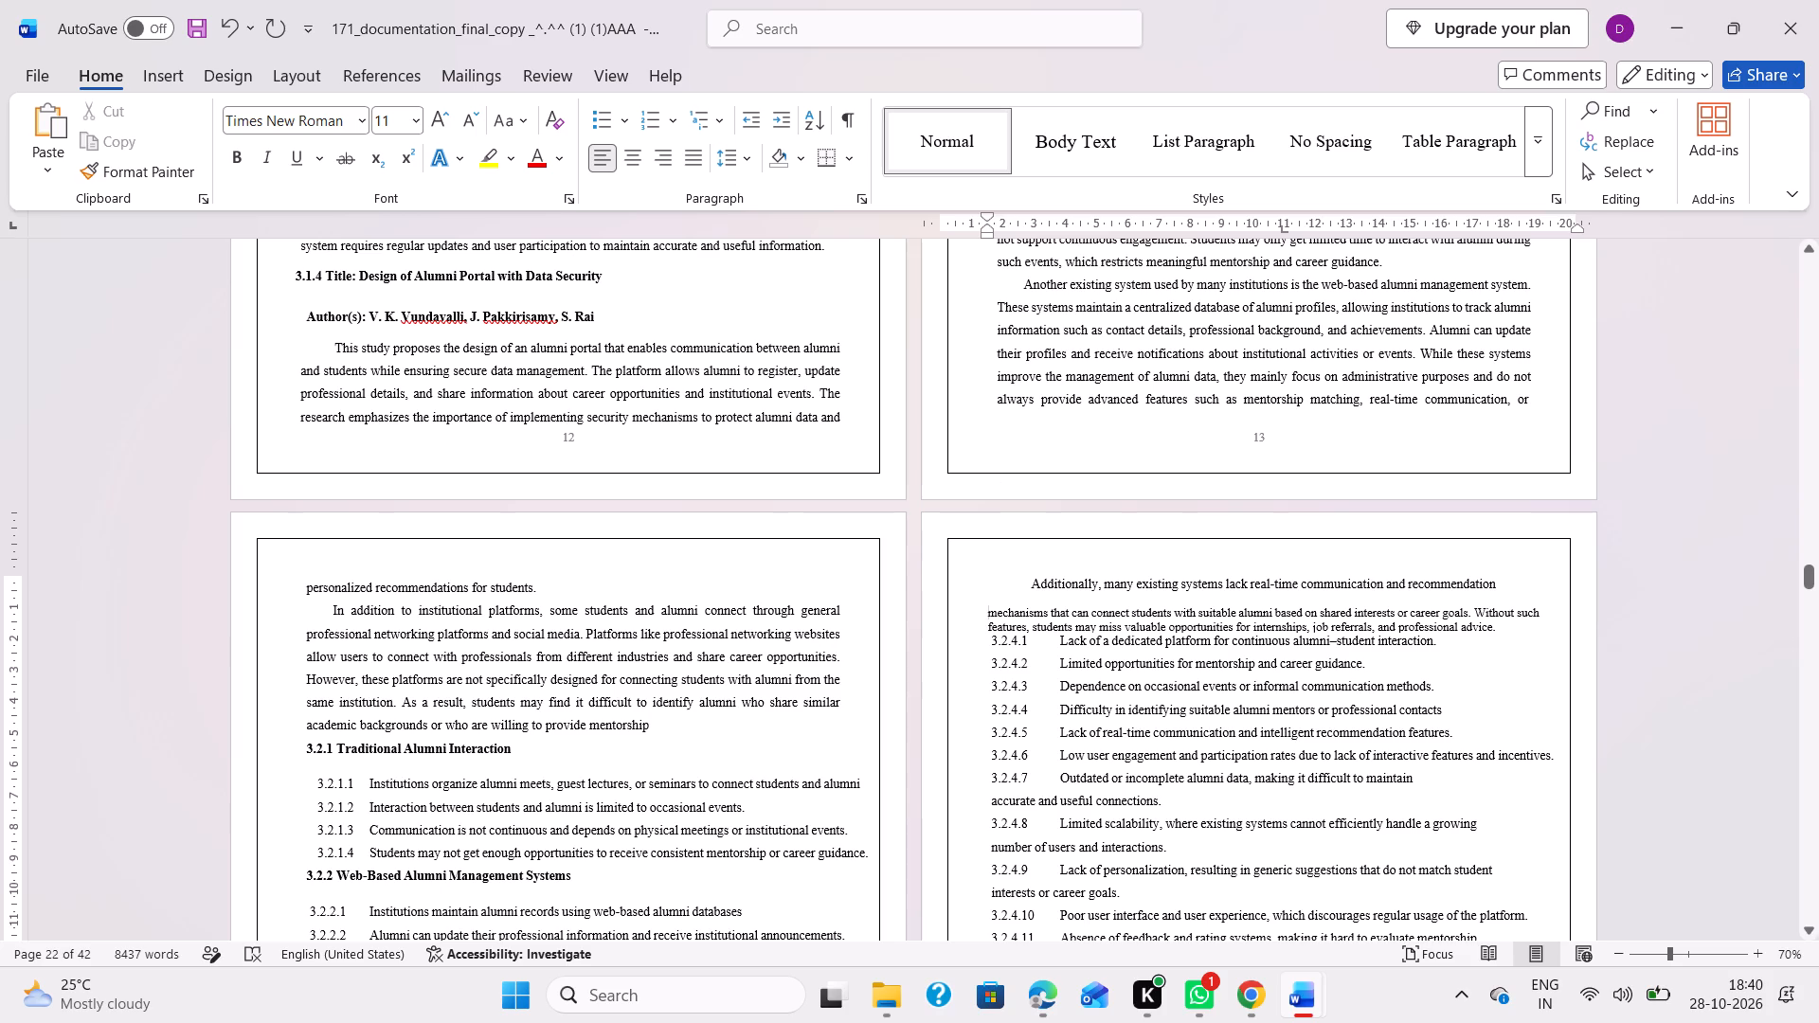
# Set 1.5 line spacing for the "mechanisms that can connect students" paragraph and item 3.2.4.1.
pyautogui.moveTo(976, 606); pyautogui.dragTo(1451, 651)
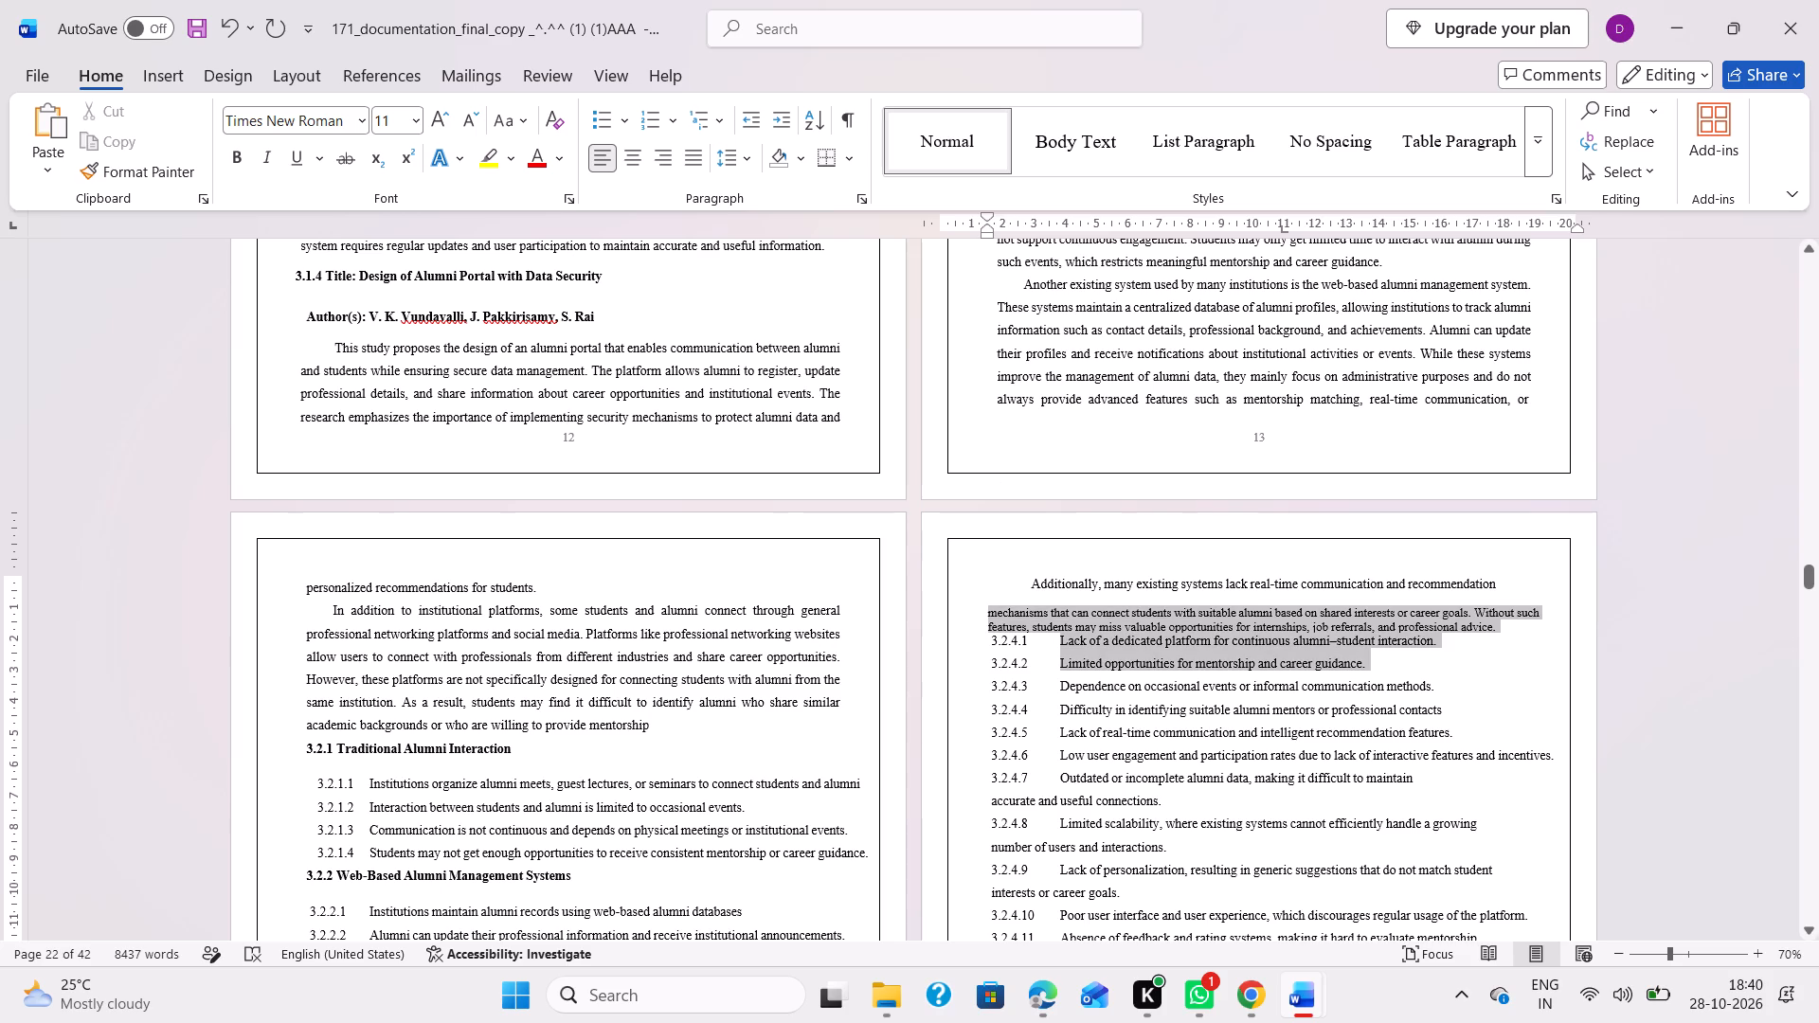
pyautogui.moveTo(1451, 651); pyautogui.dragTo(1520, 637)
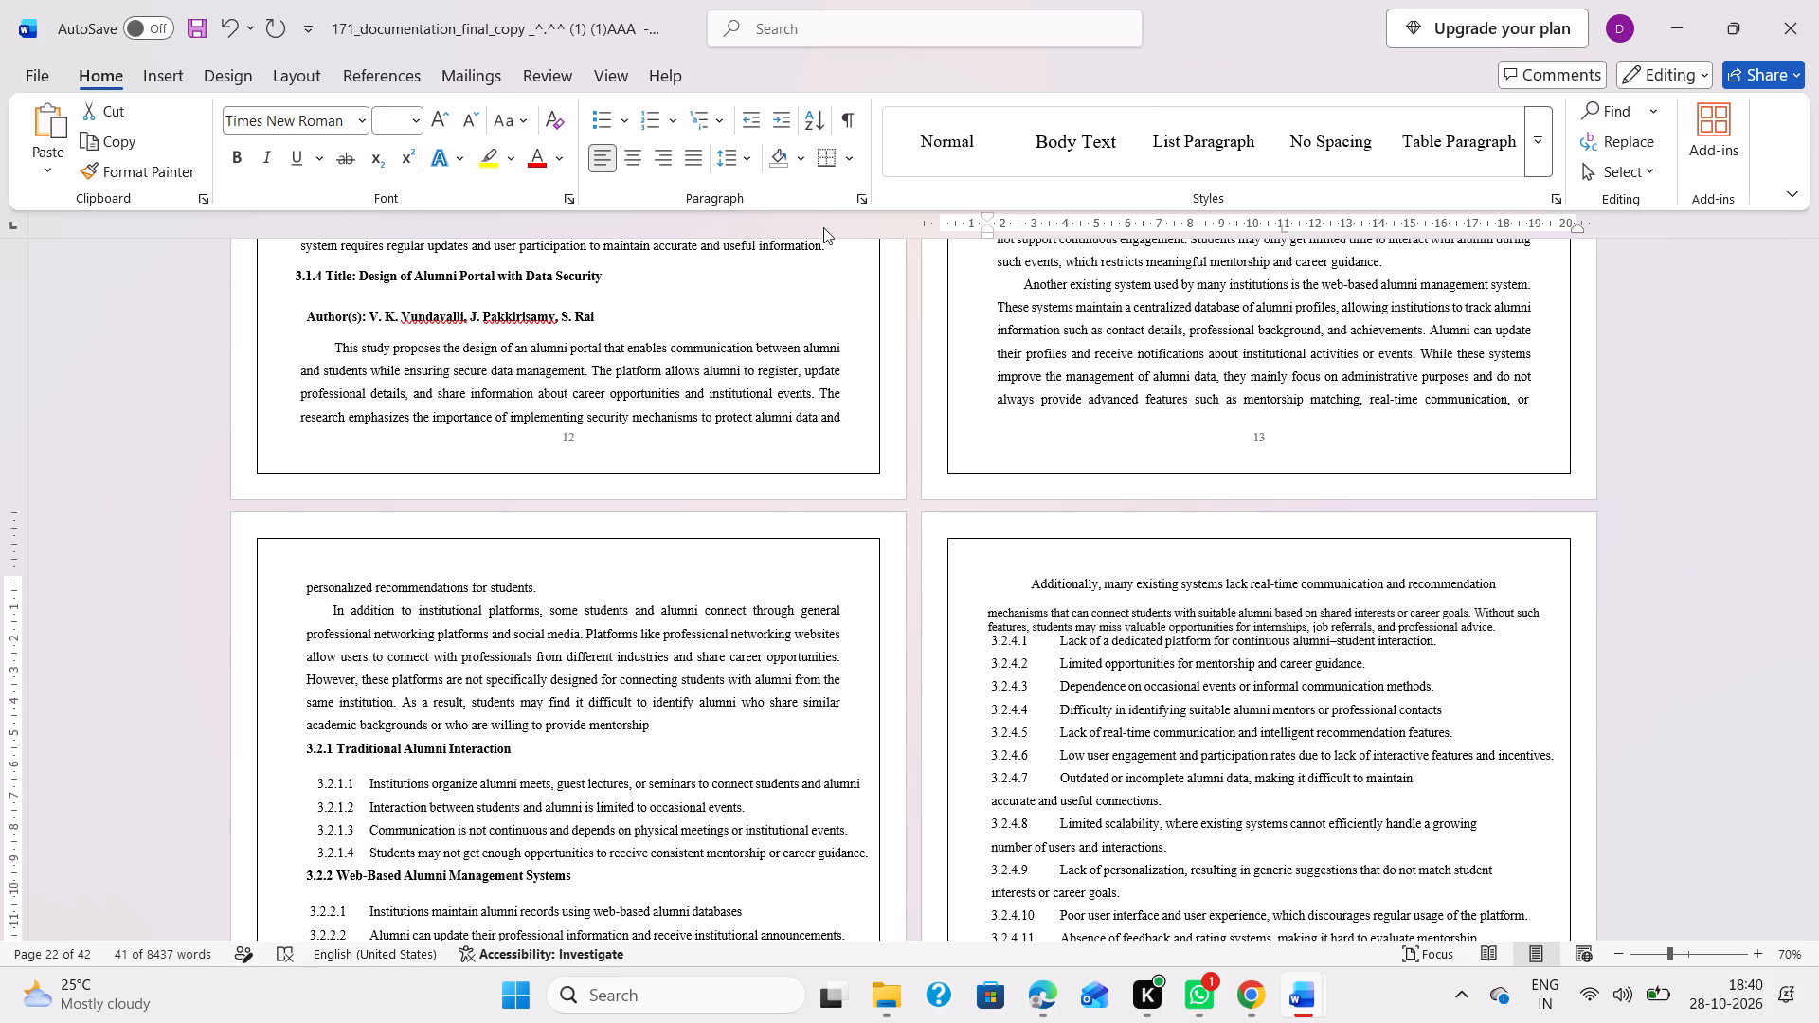
pyautogui.click(747, 160)
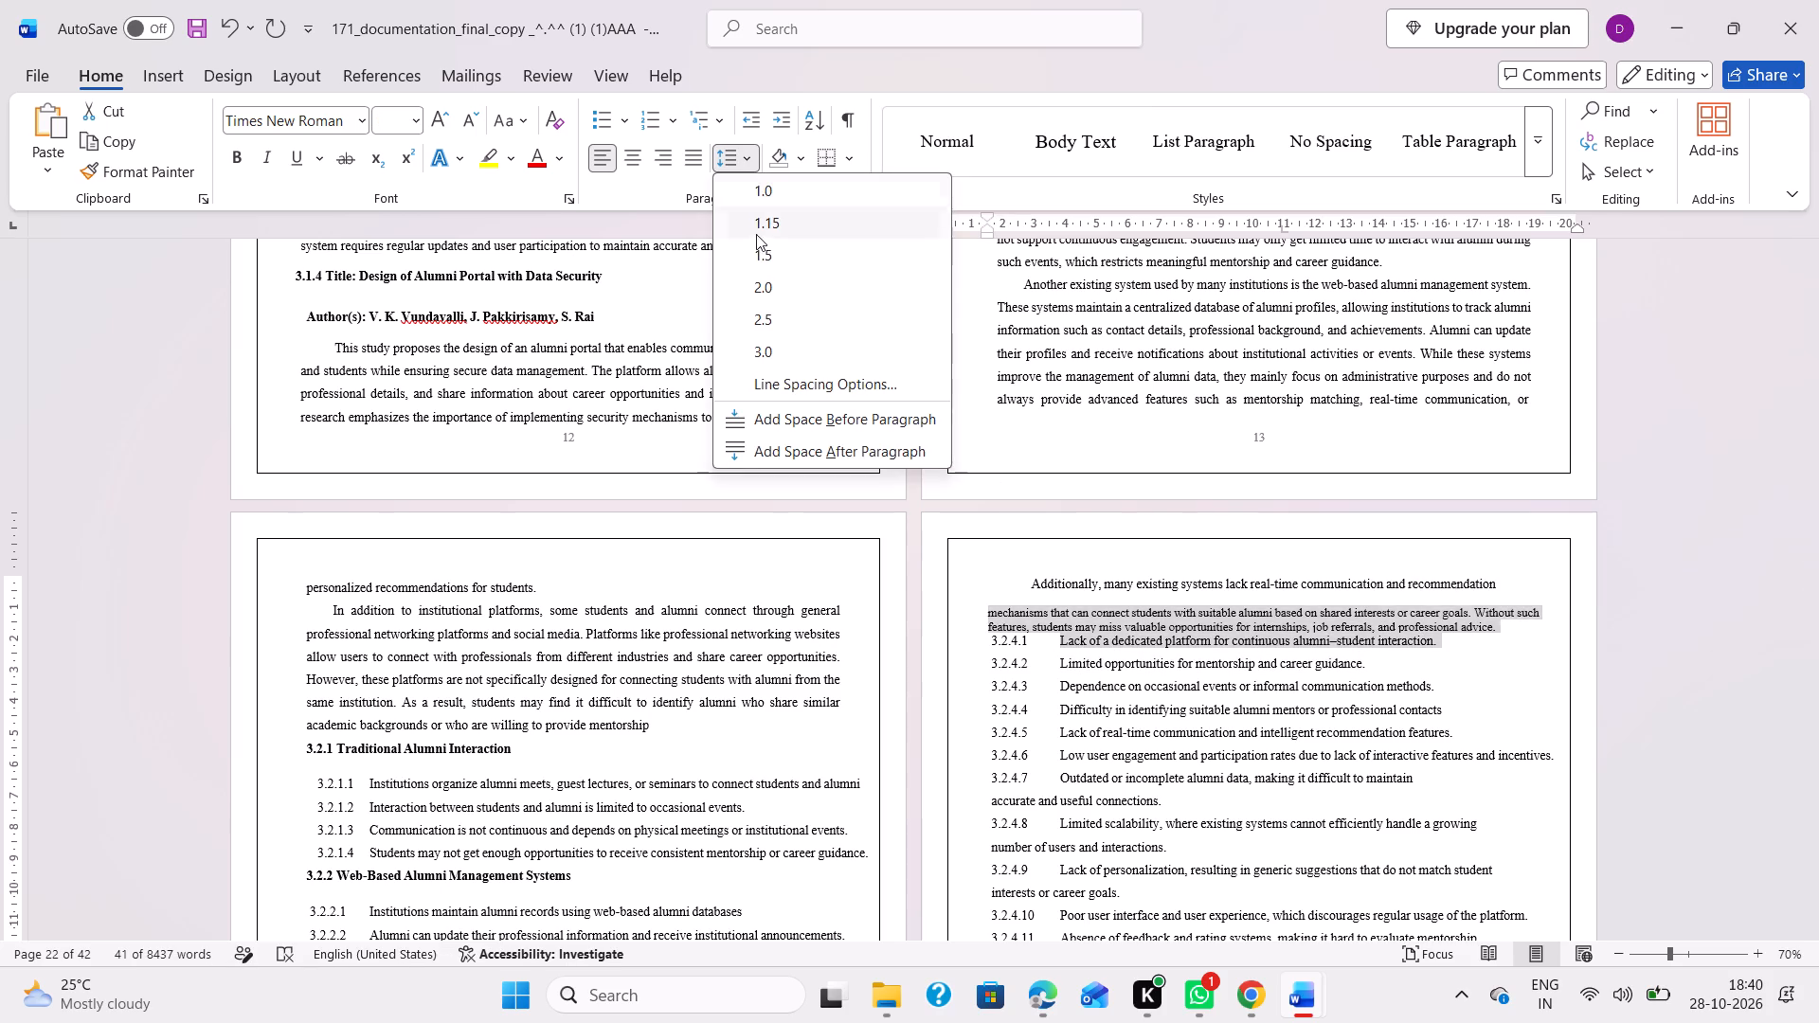
pyautogui.click(762, 255)
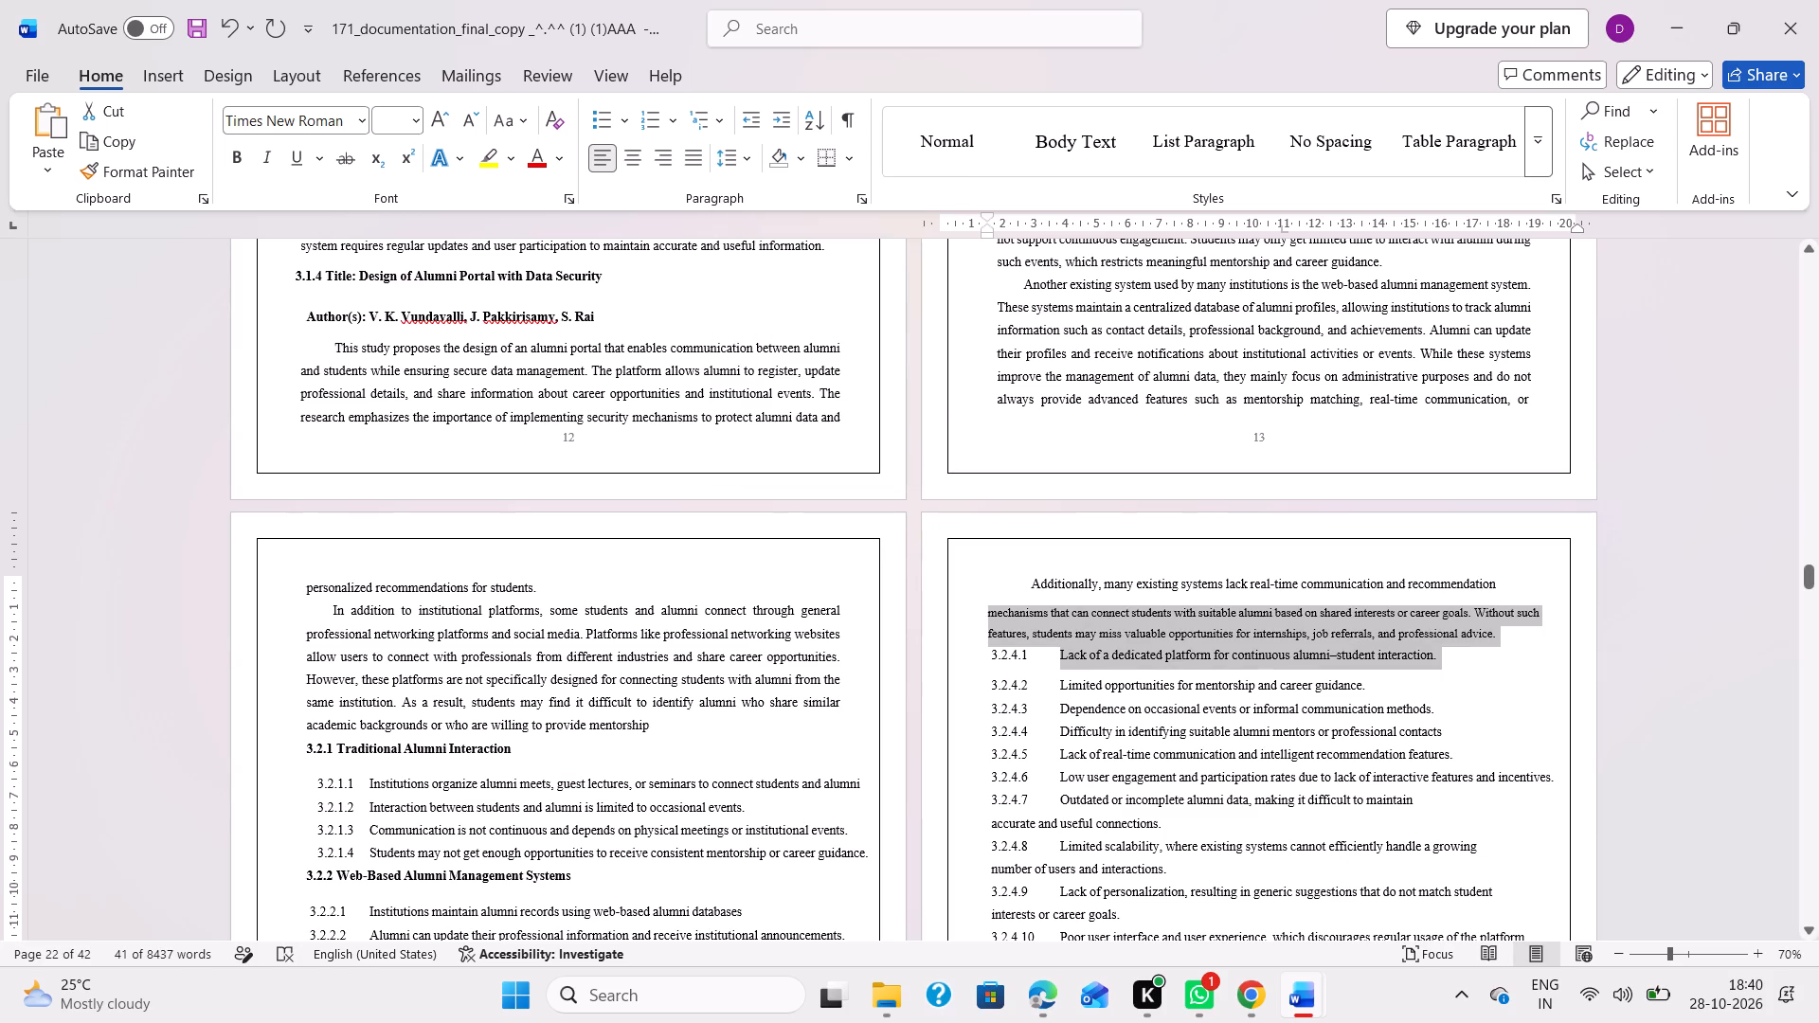
# Align the "Additionally, many existing systems" line with the text below, using a first-line indent of about 1.3 cm plus two spaces.
pyautogui.click(1031, 585)
pyautogui.press('BackSpace')
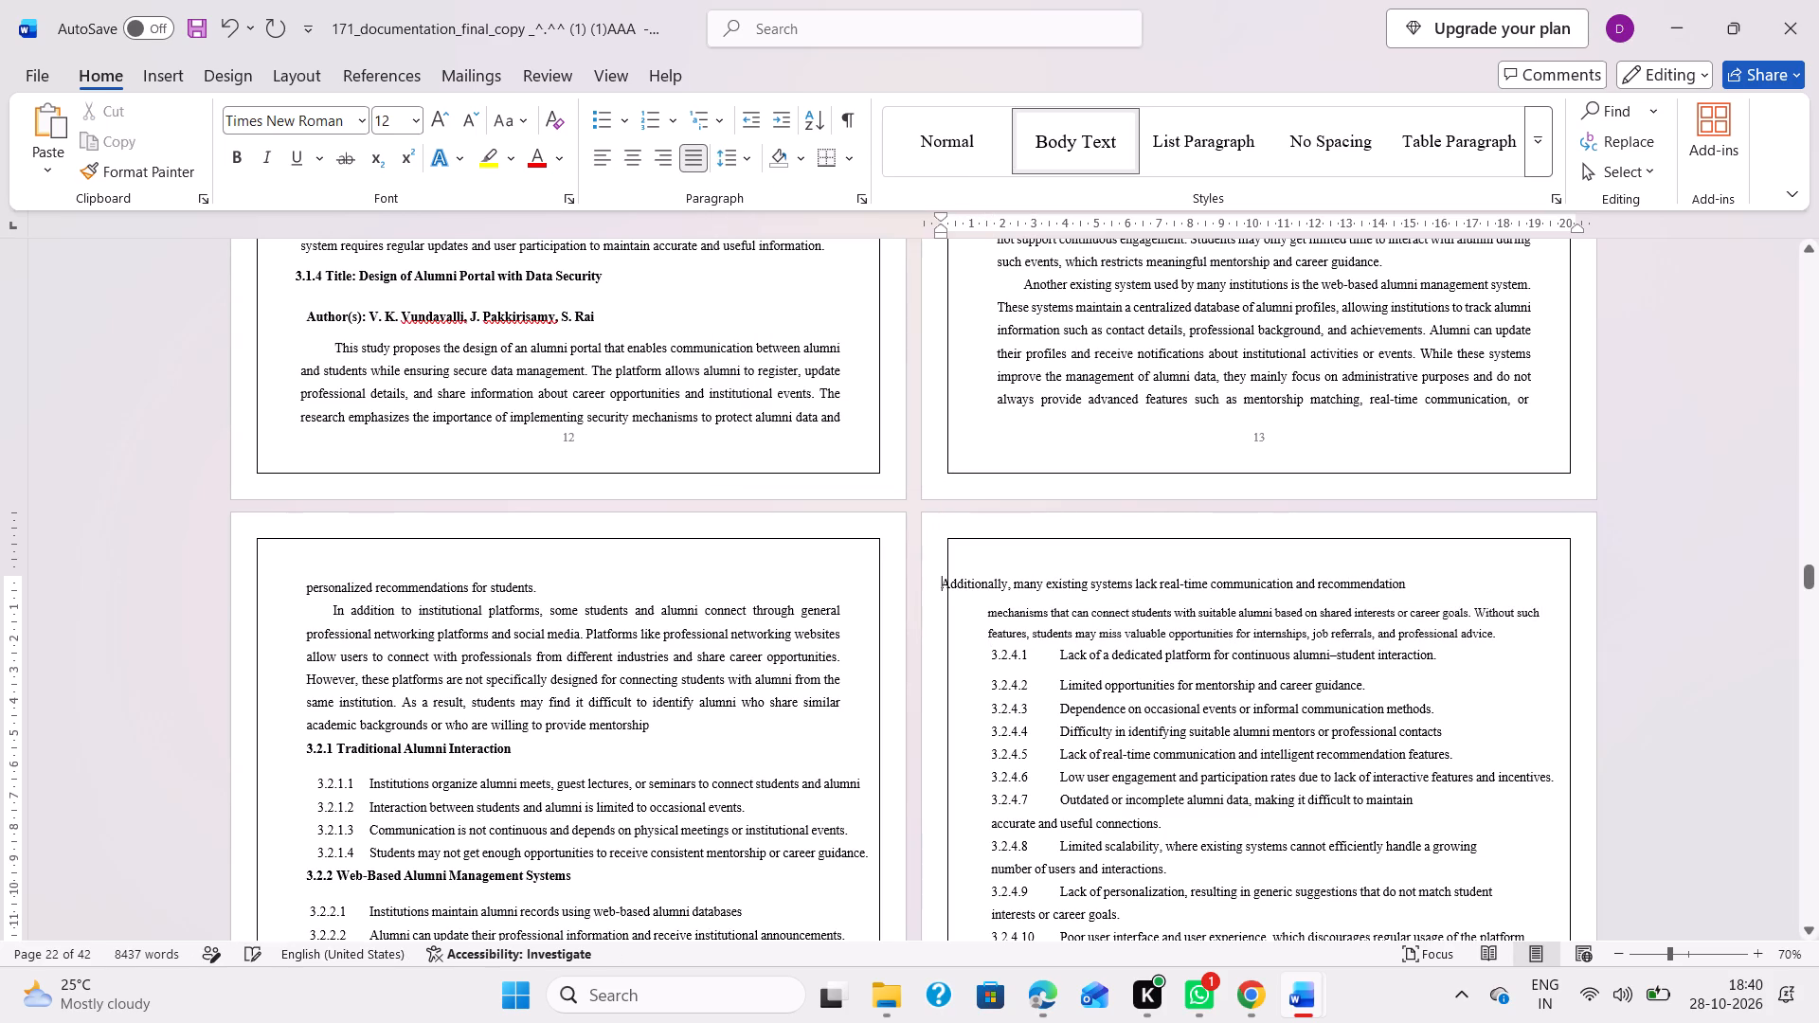
pyautogui.press('Tab')
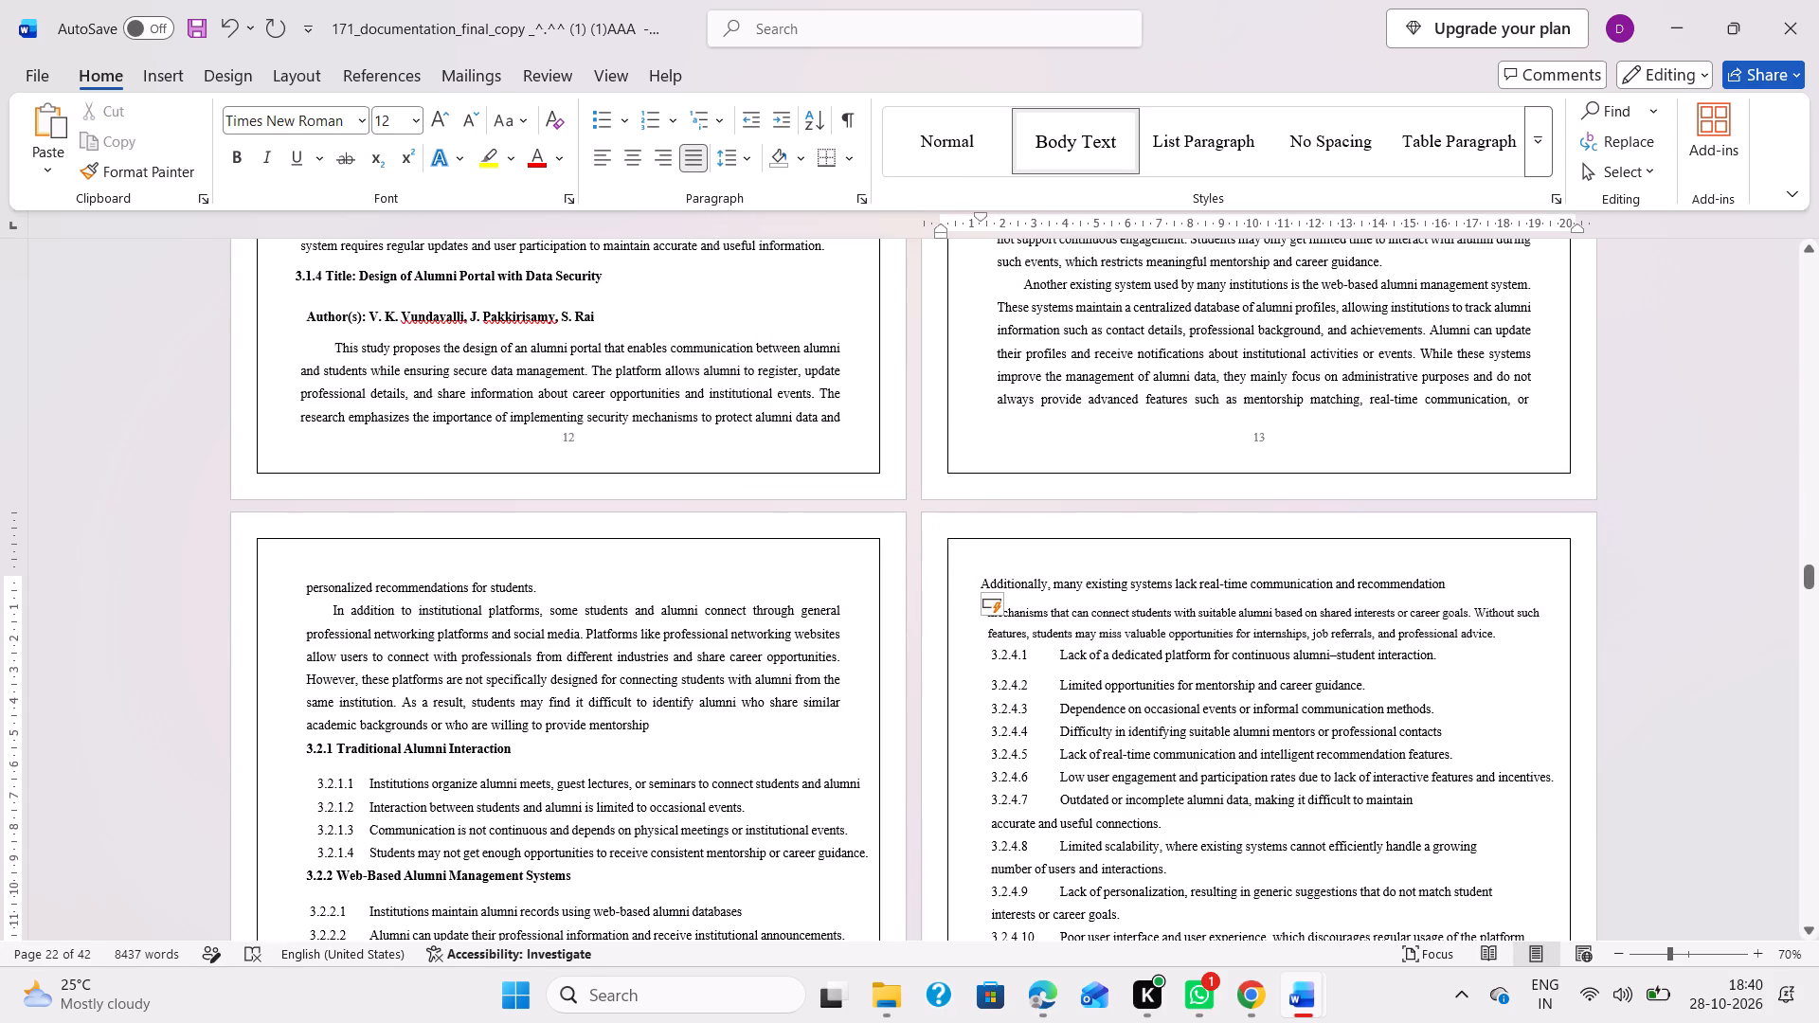
pyautogui.click(1166, 752)
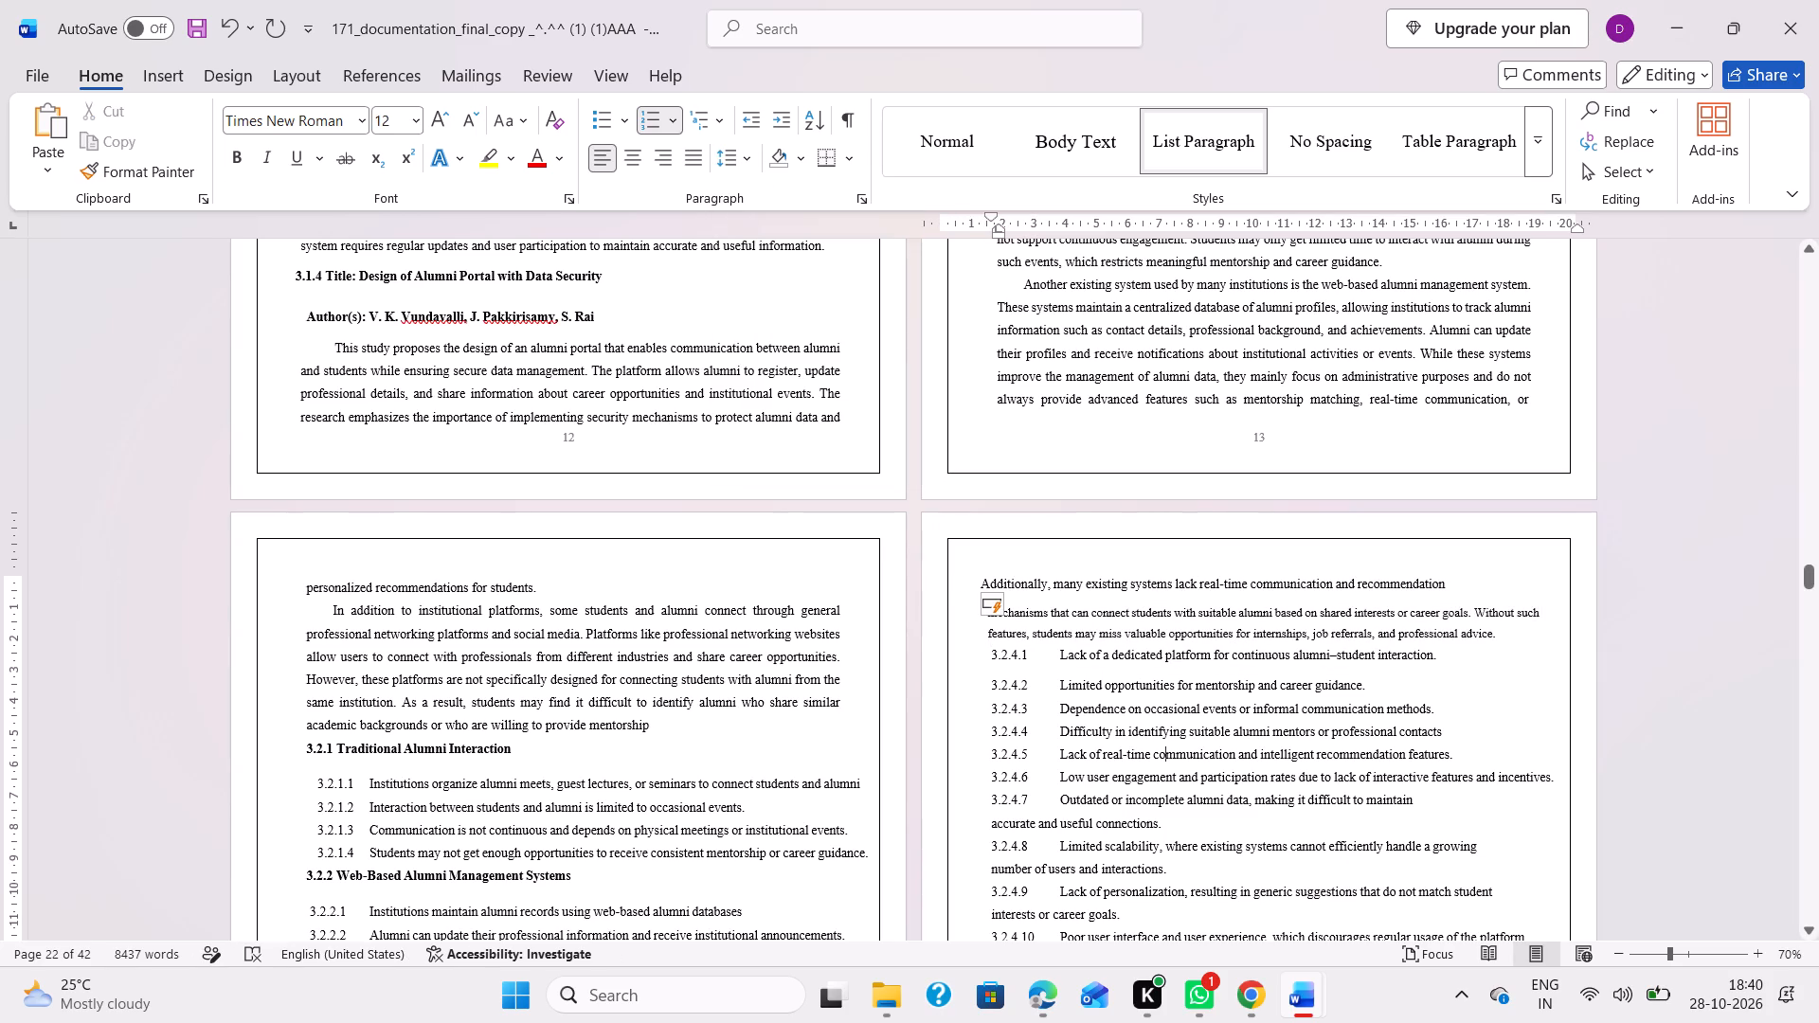
pyautogui.click(982, 578)
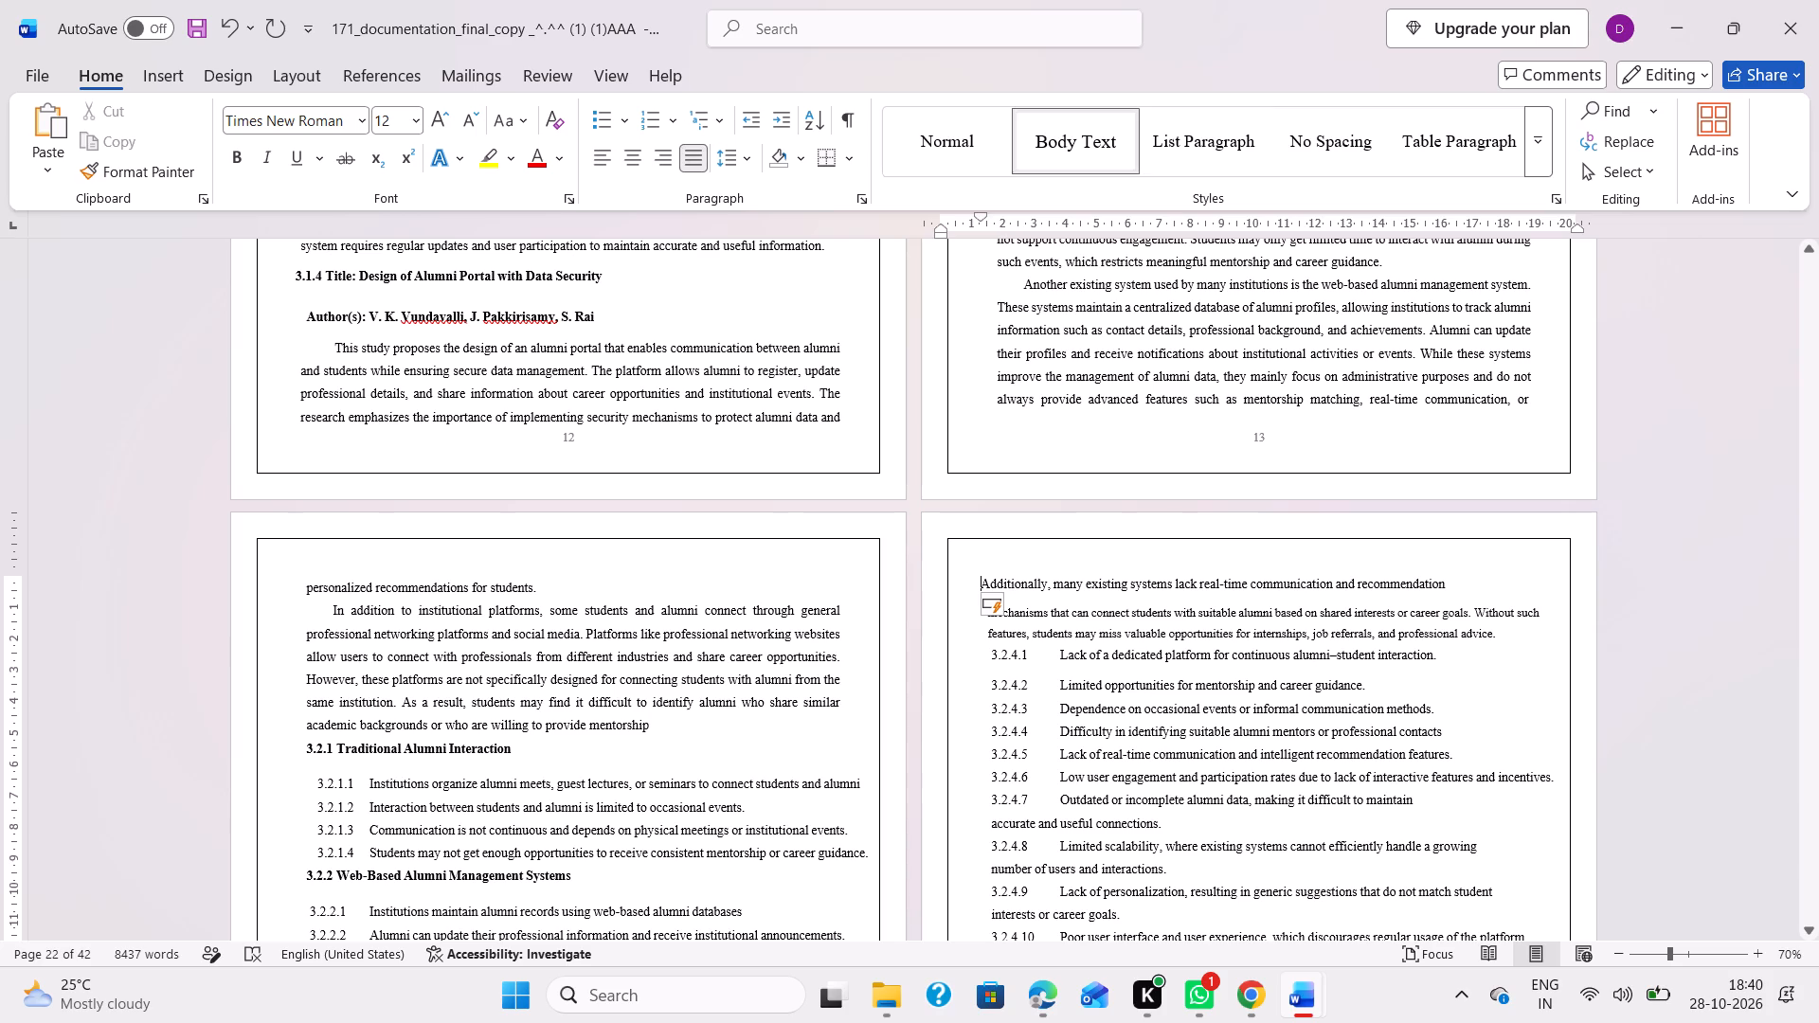
pyautogui.click(1231, 845)
pyautogui.scroll(-2, 1258, 743)
pyautogui.scroll(2, 1258, 743)
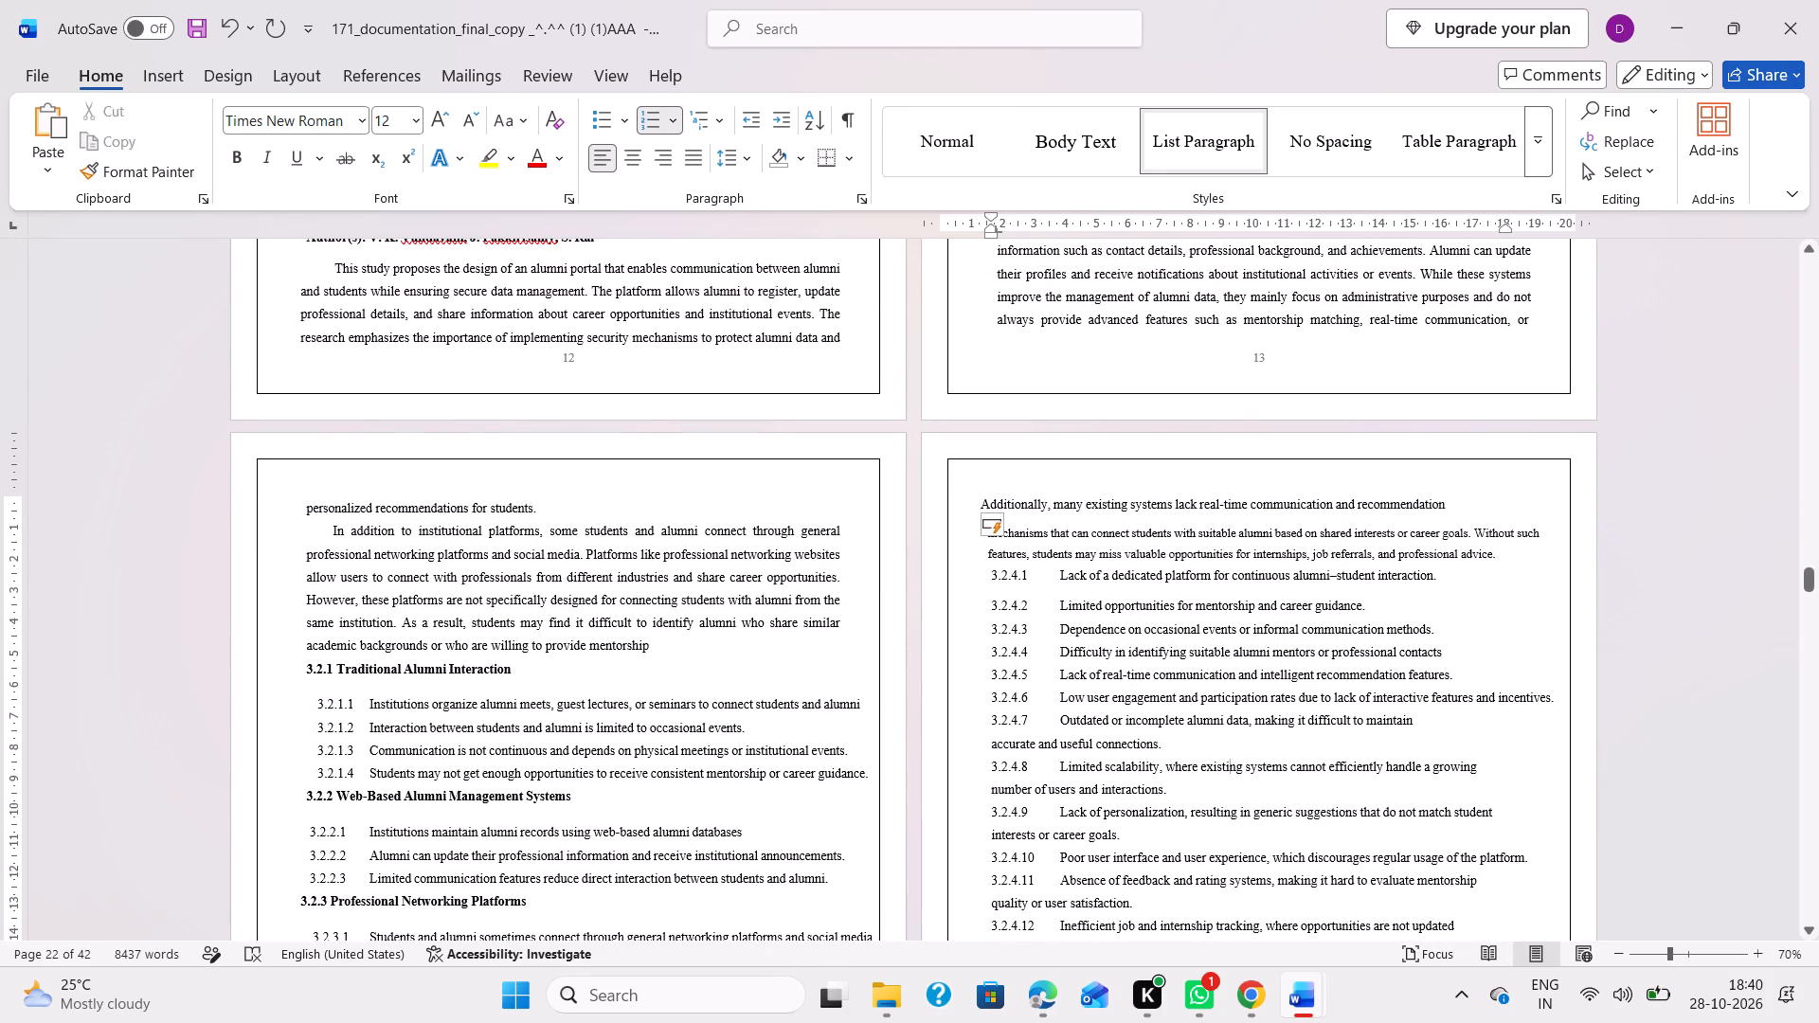
pyautogui.click(976, 504)
pyautogui.press('space')
pyautogui.press('space')
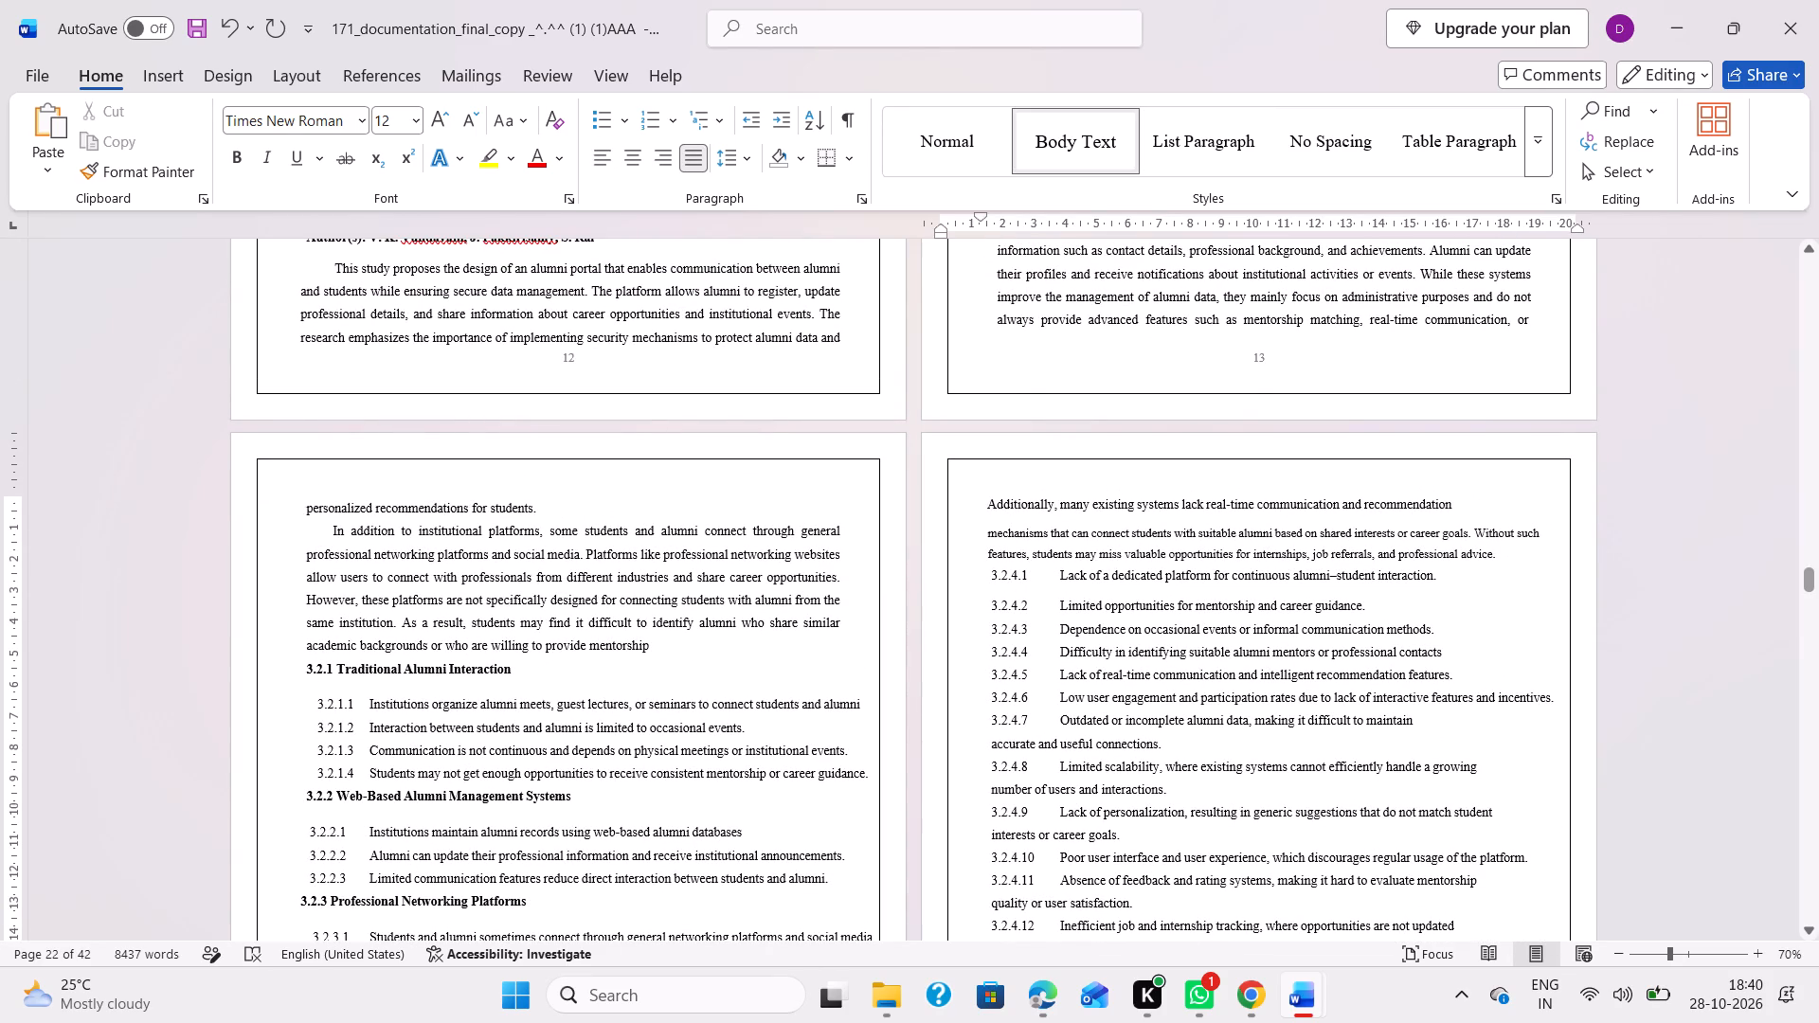
# Remove the break between "supports student career" and "development, and promotes knowledge sharing" in section 4.1, placing the two lines directly together.
pyautogui.scroll(-7, 1350, 667)
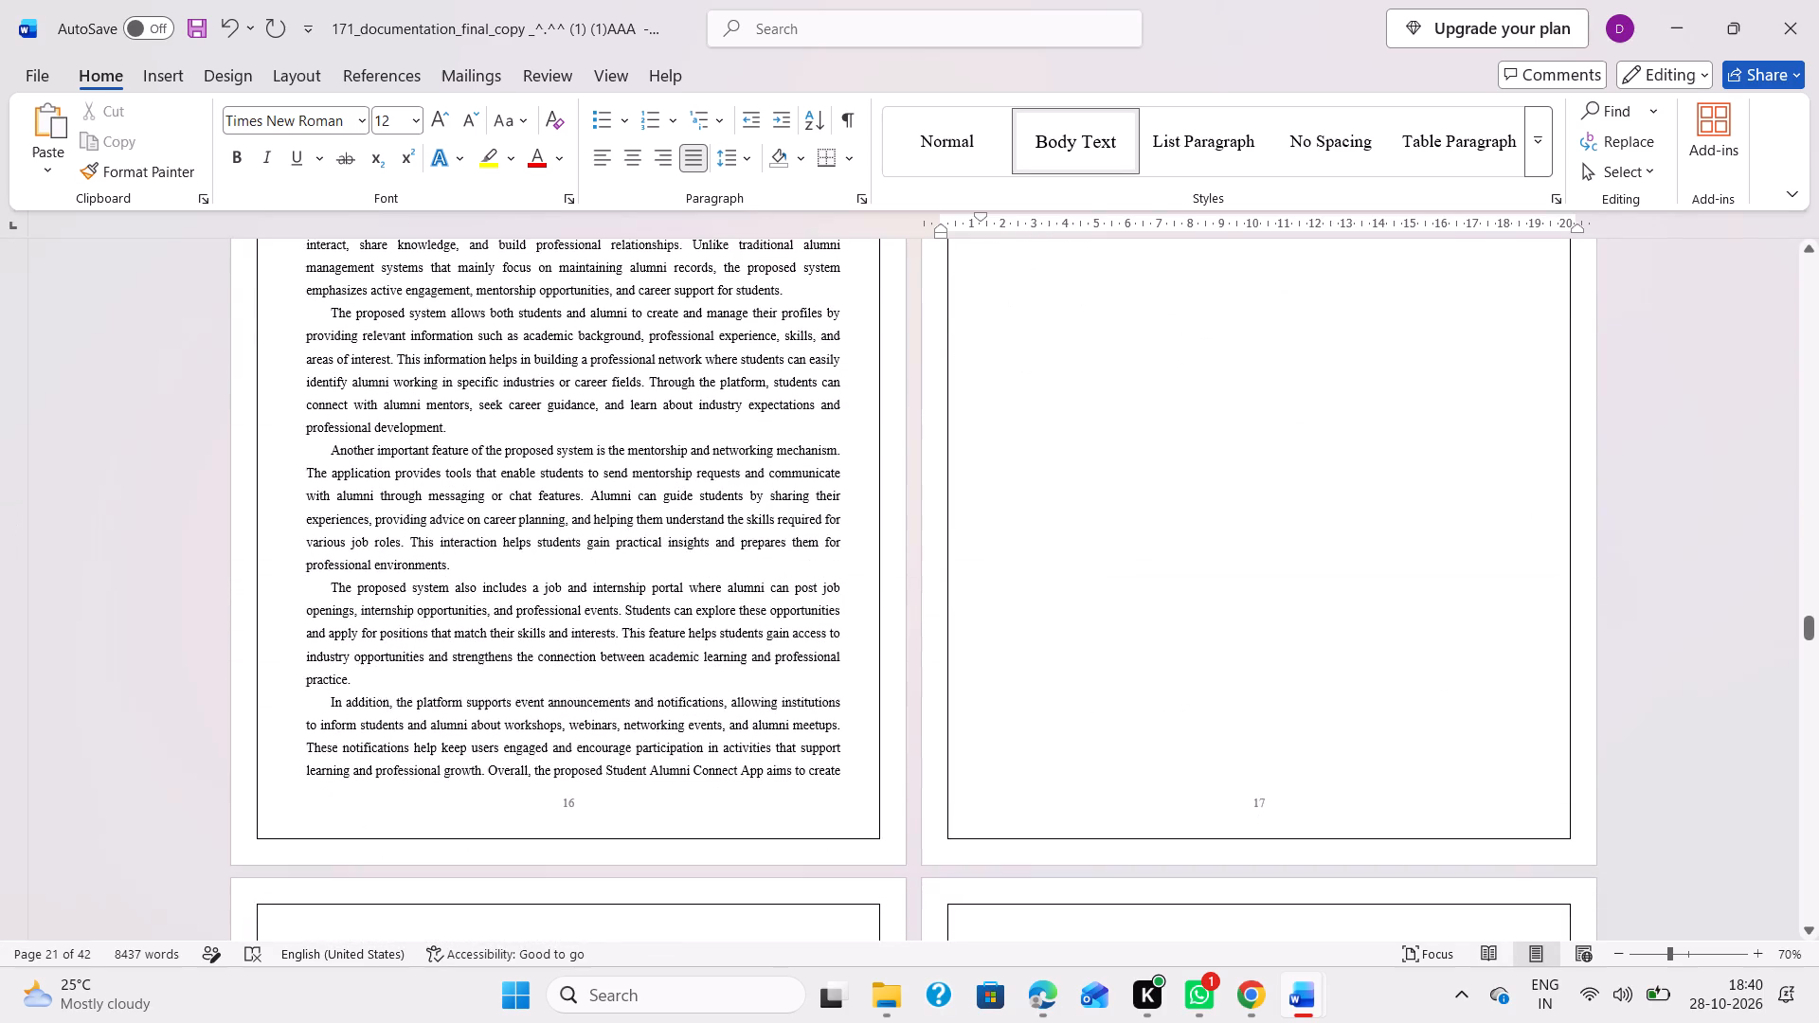
pyautogui.scroll(3, 1227, 495)
pyautogui.scroll(-1, 1078, 593)
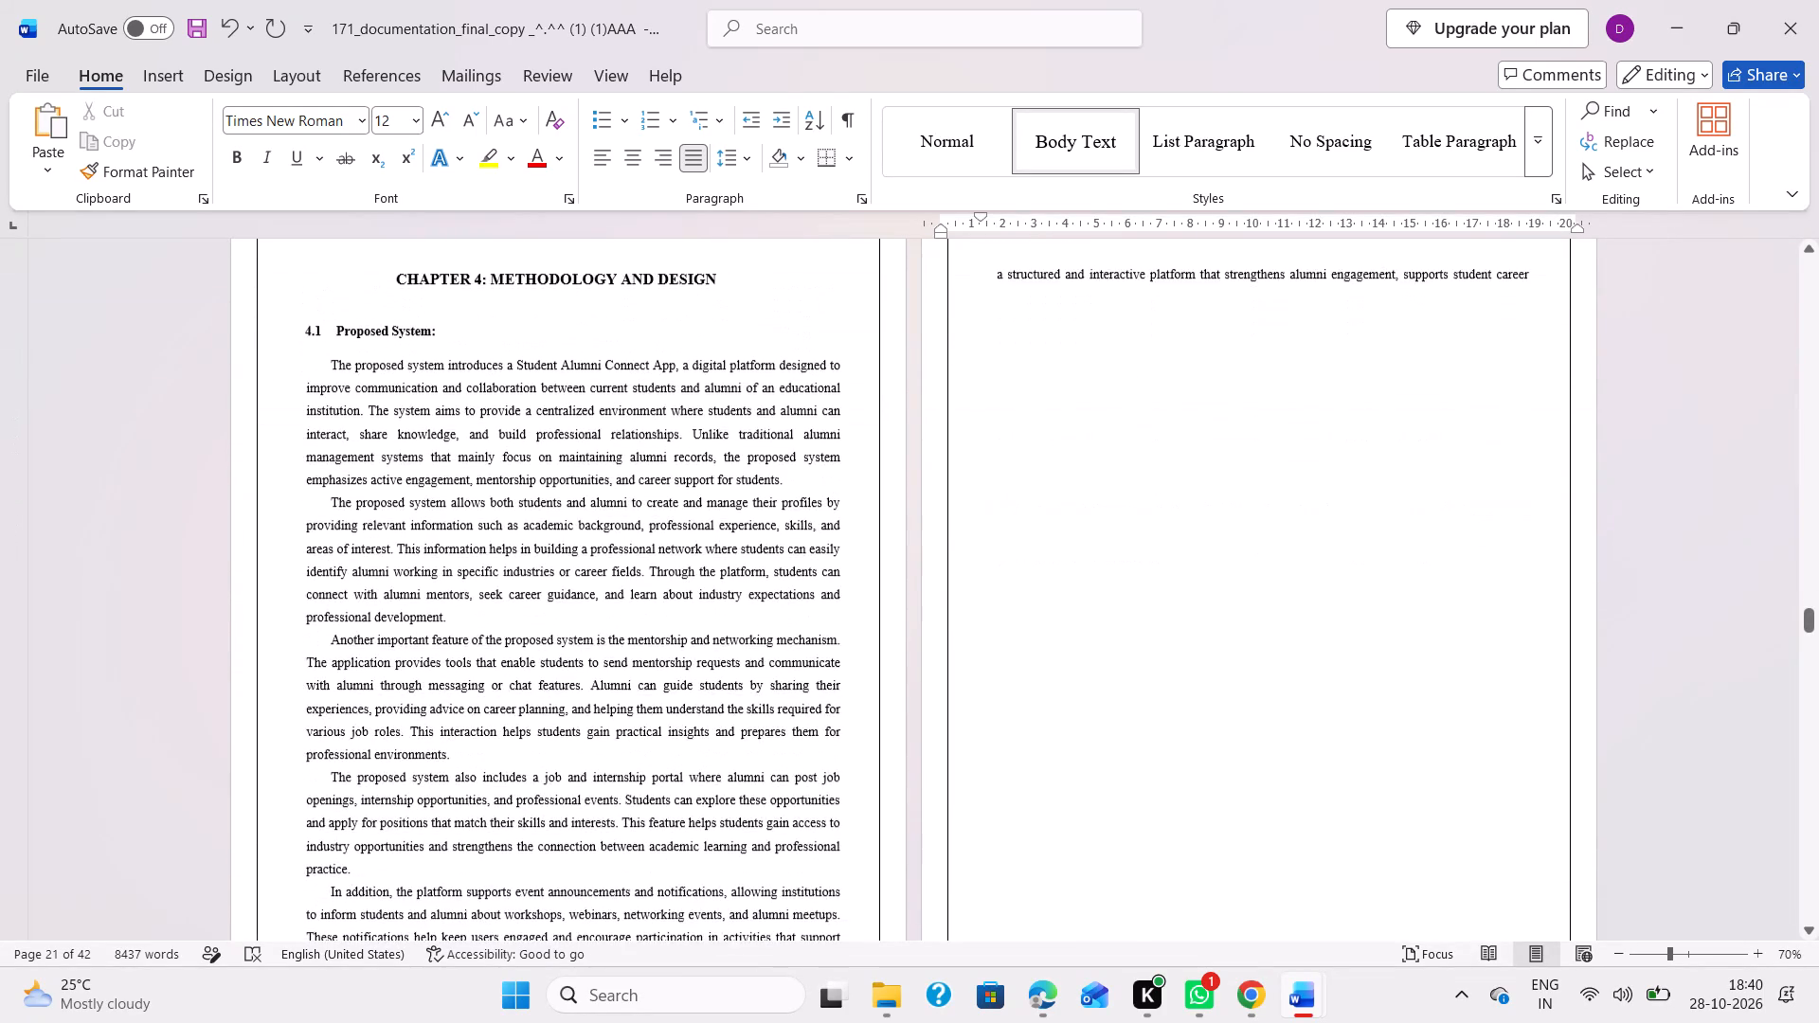
pyautogui.scroll(-2, 1078, 593)
pyautogui.scroll(2, 1078, 593)
pyautogui.scroll(1, 1198, 568)
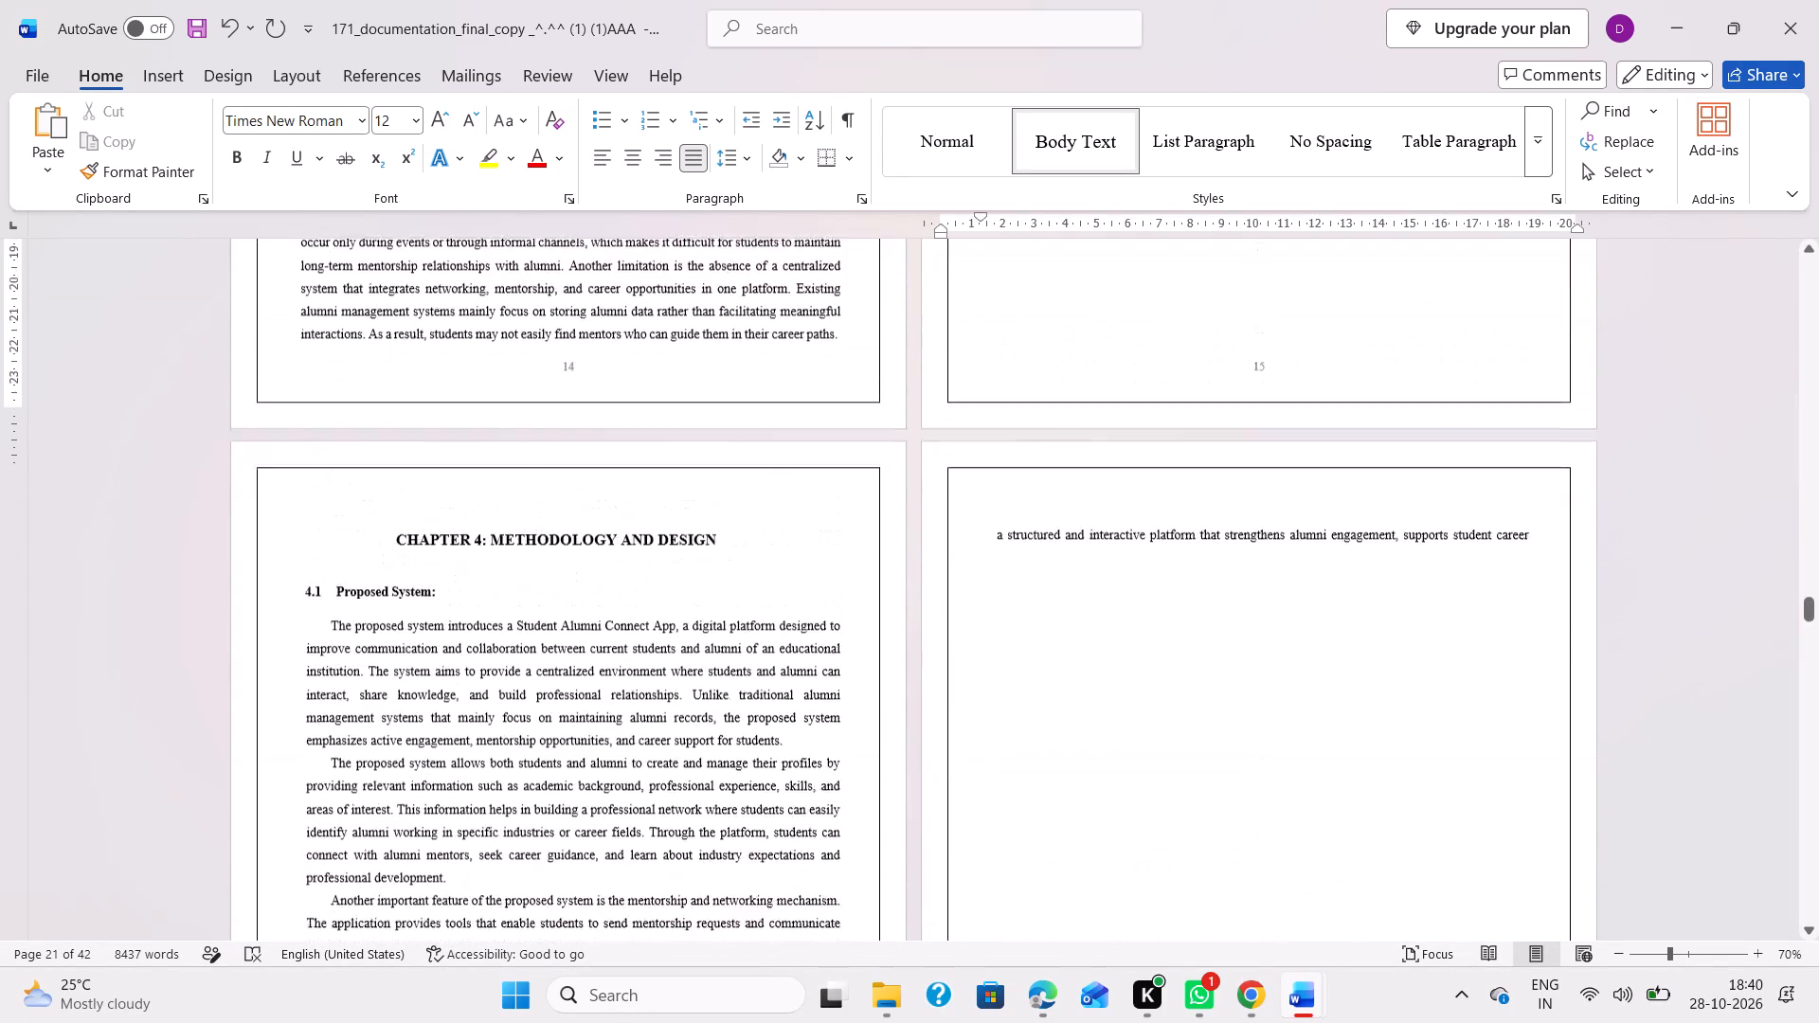
pyautogui.click(1539, 577)
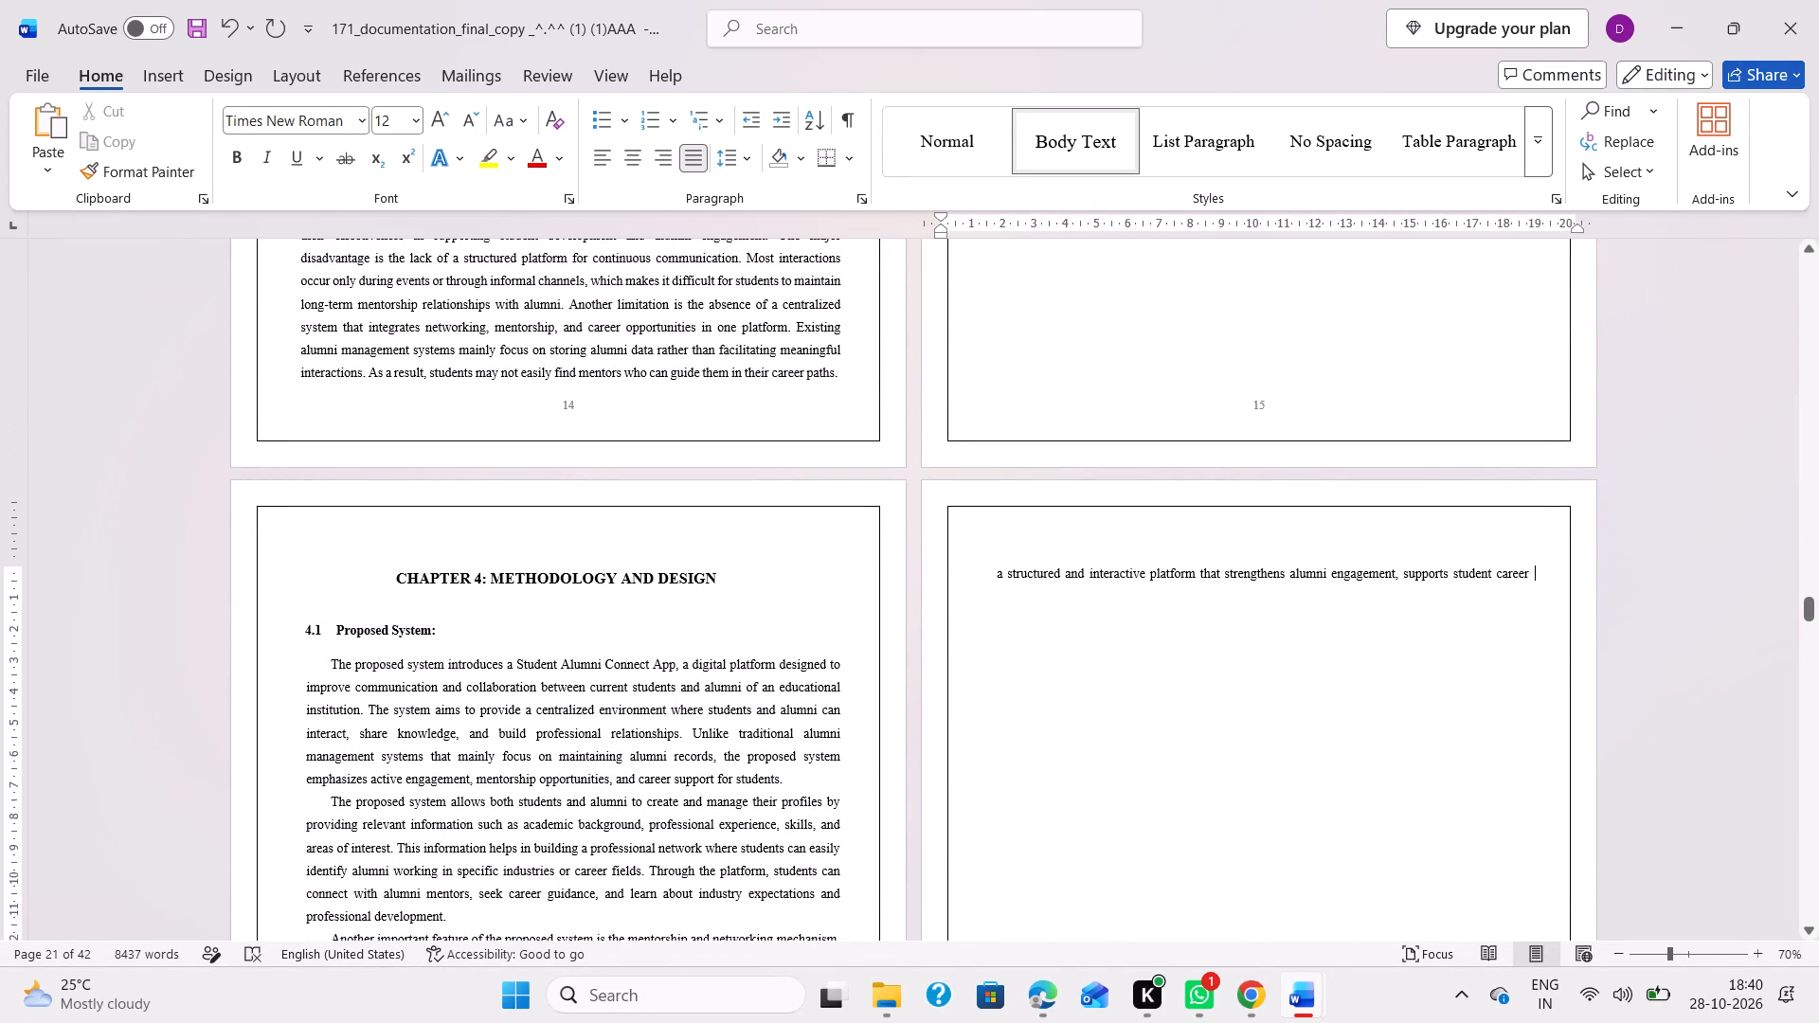
pyautogui.press('Return')
pyautogui.press('Delete')
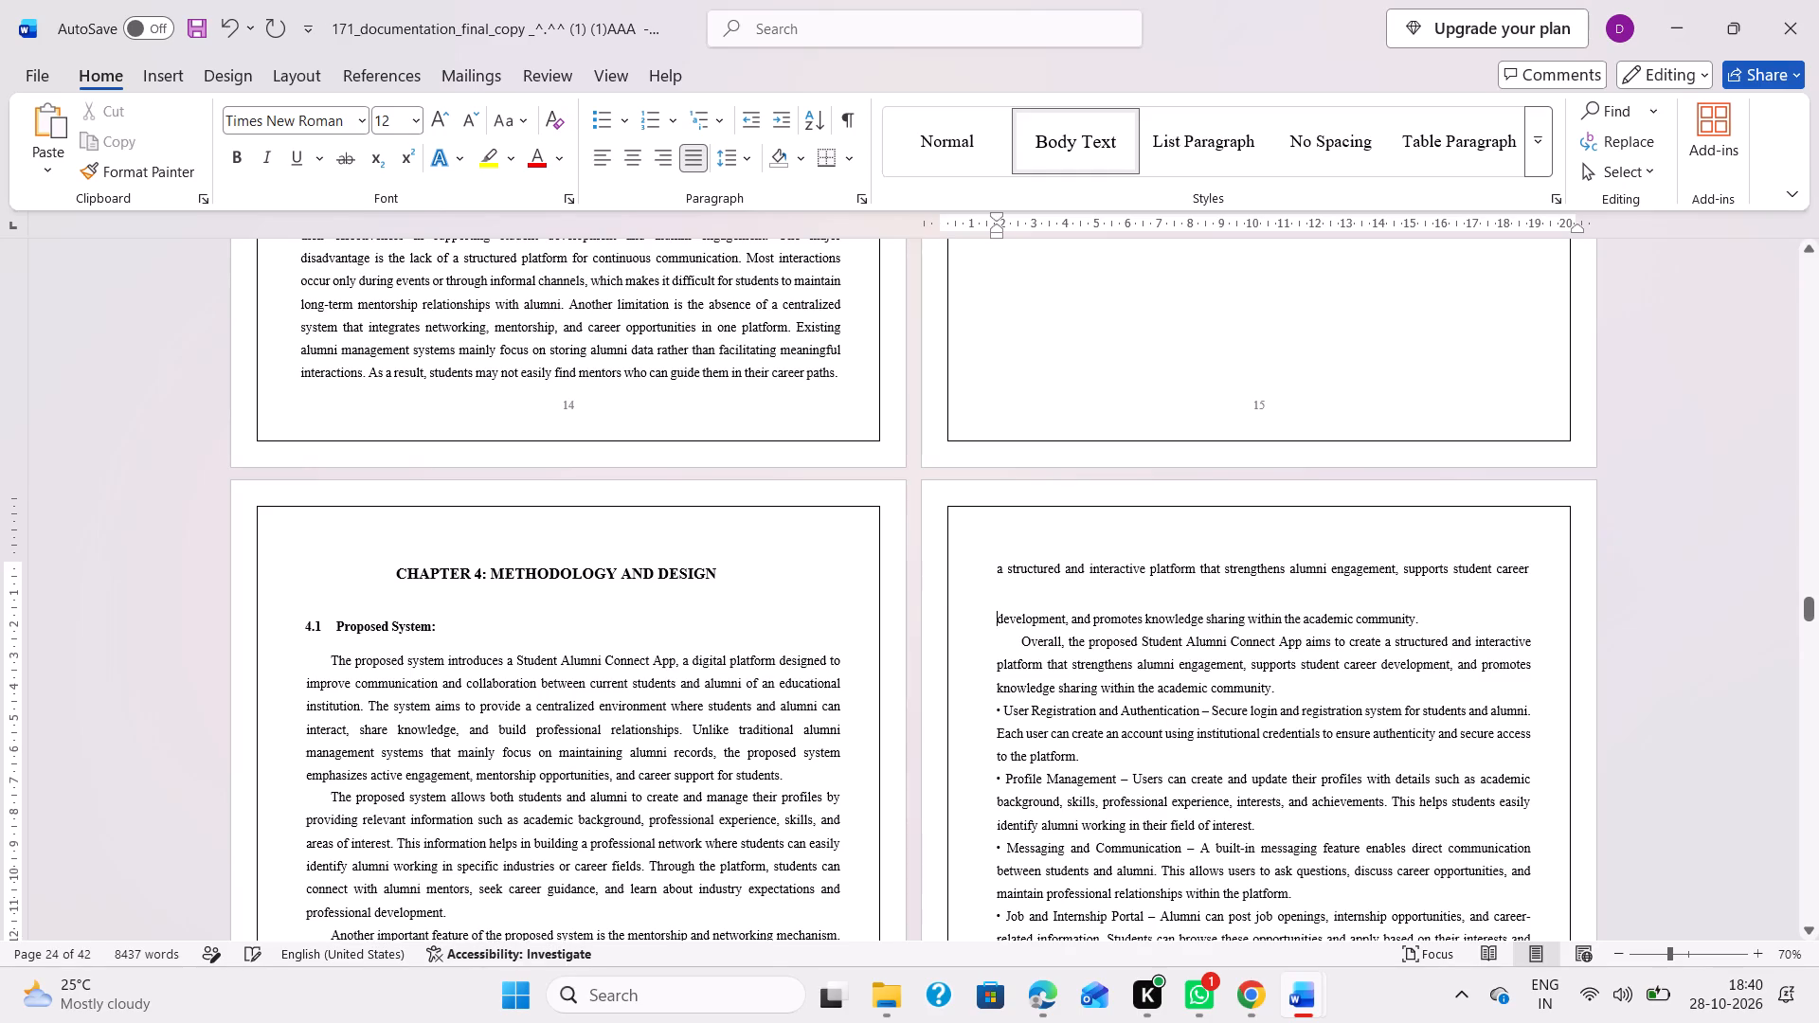
pyautogui.press('BackSpace')
pyautogui.press('BackSpace')
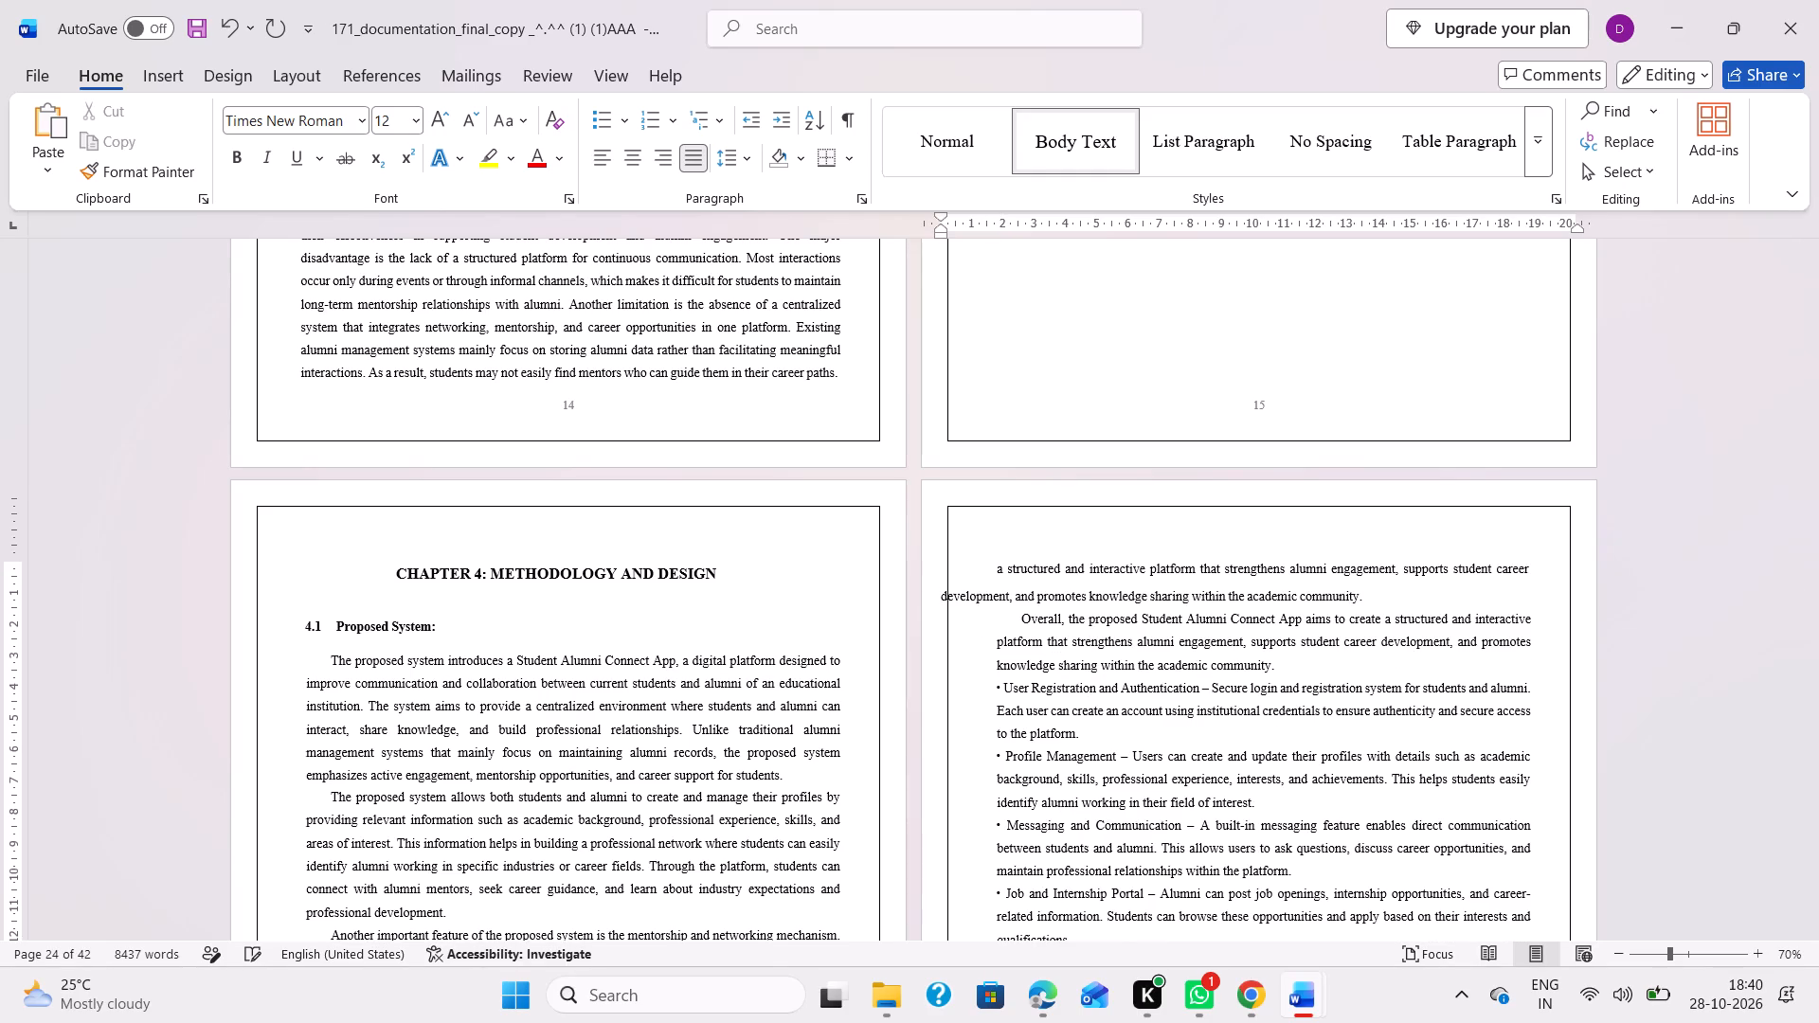
# Indent the first line of "development, and promotes knowledge sharing" to about 1.8 cm, aligning it with the line above.
pyautogui.press('Tab')
pyautogui.press('Tab')
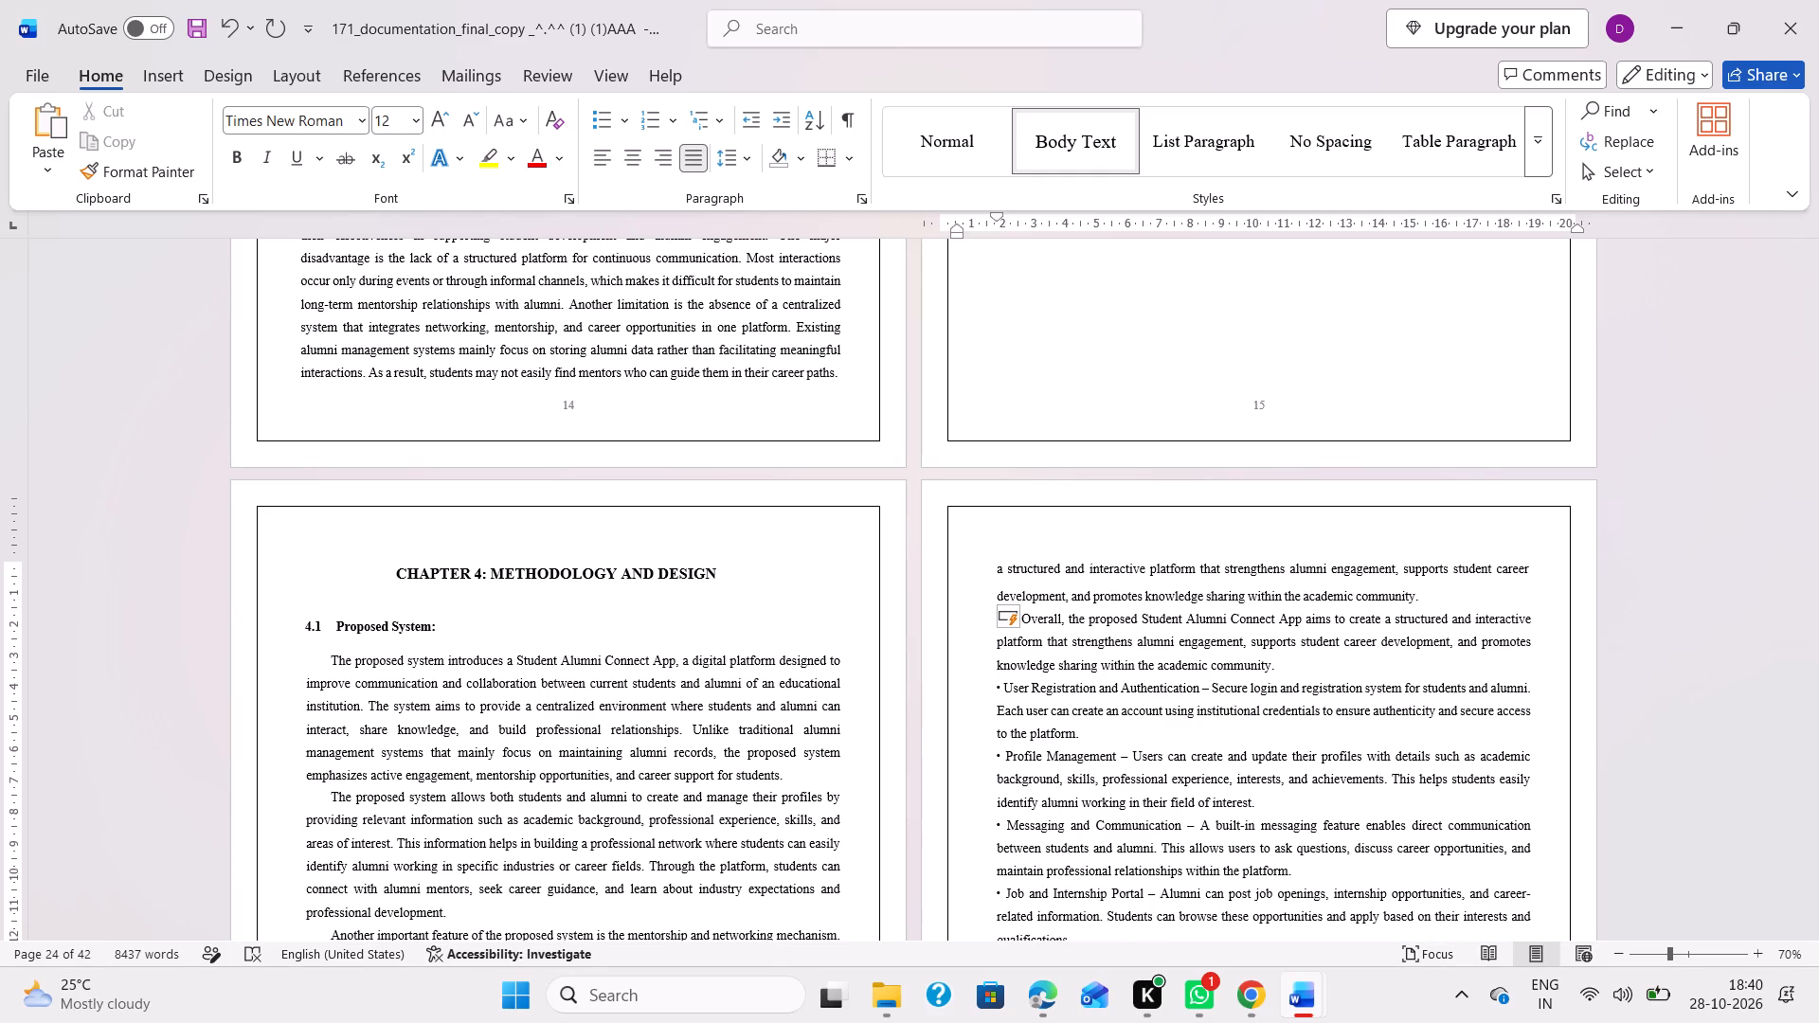
# Remove the break between "professional opportunities that are" and "directly connected to their institution's alumni network" in section 4.1.1, placing the lines directly together.
pyautogui.scroll(-2, 1818, 642)
pyautogui.scroll(-5, 1618, 557)
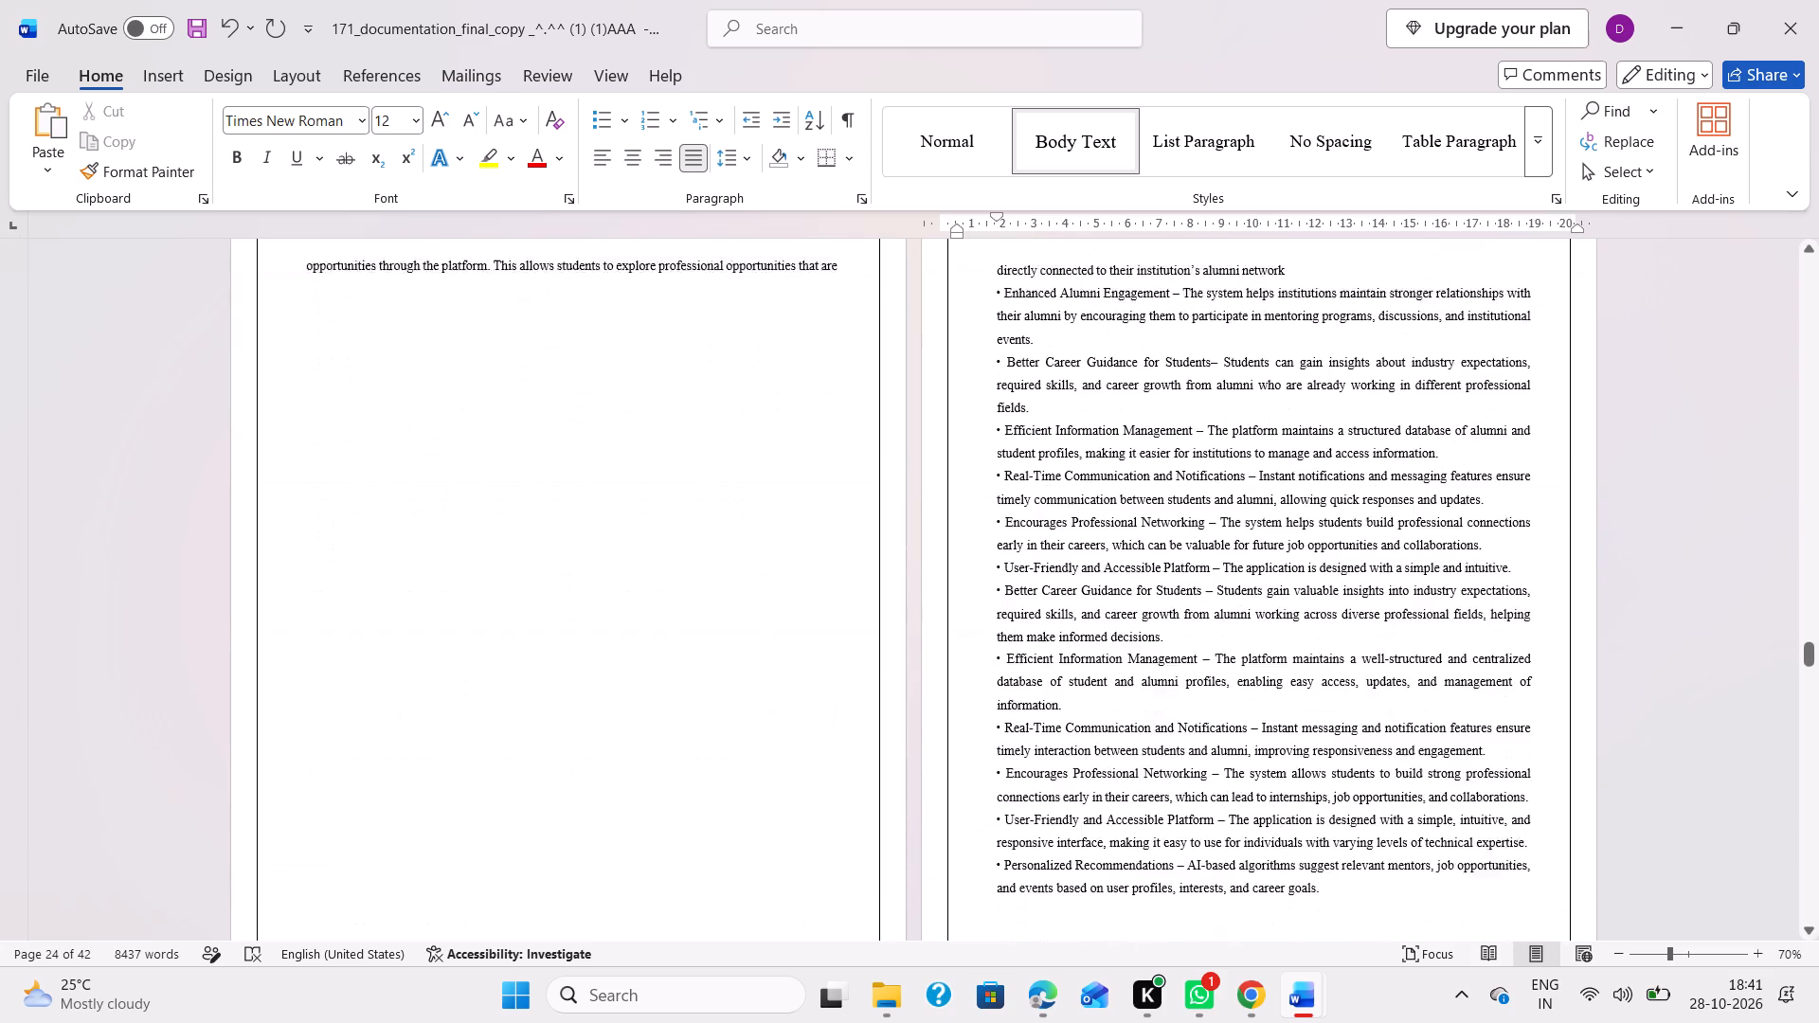
pyautogui.scroll(1, 1288, 513)
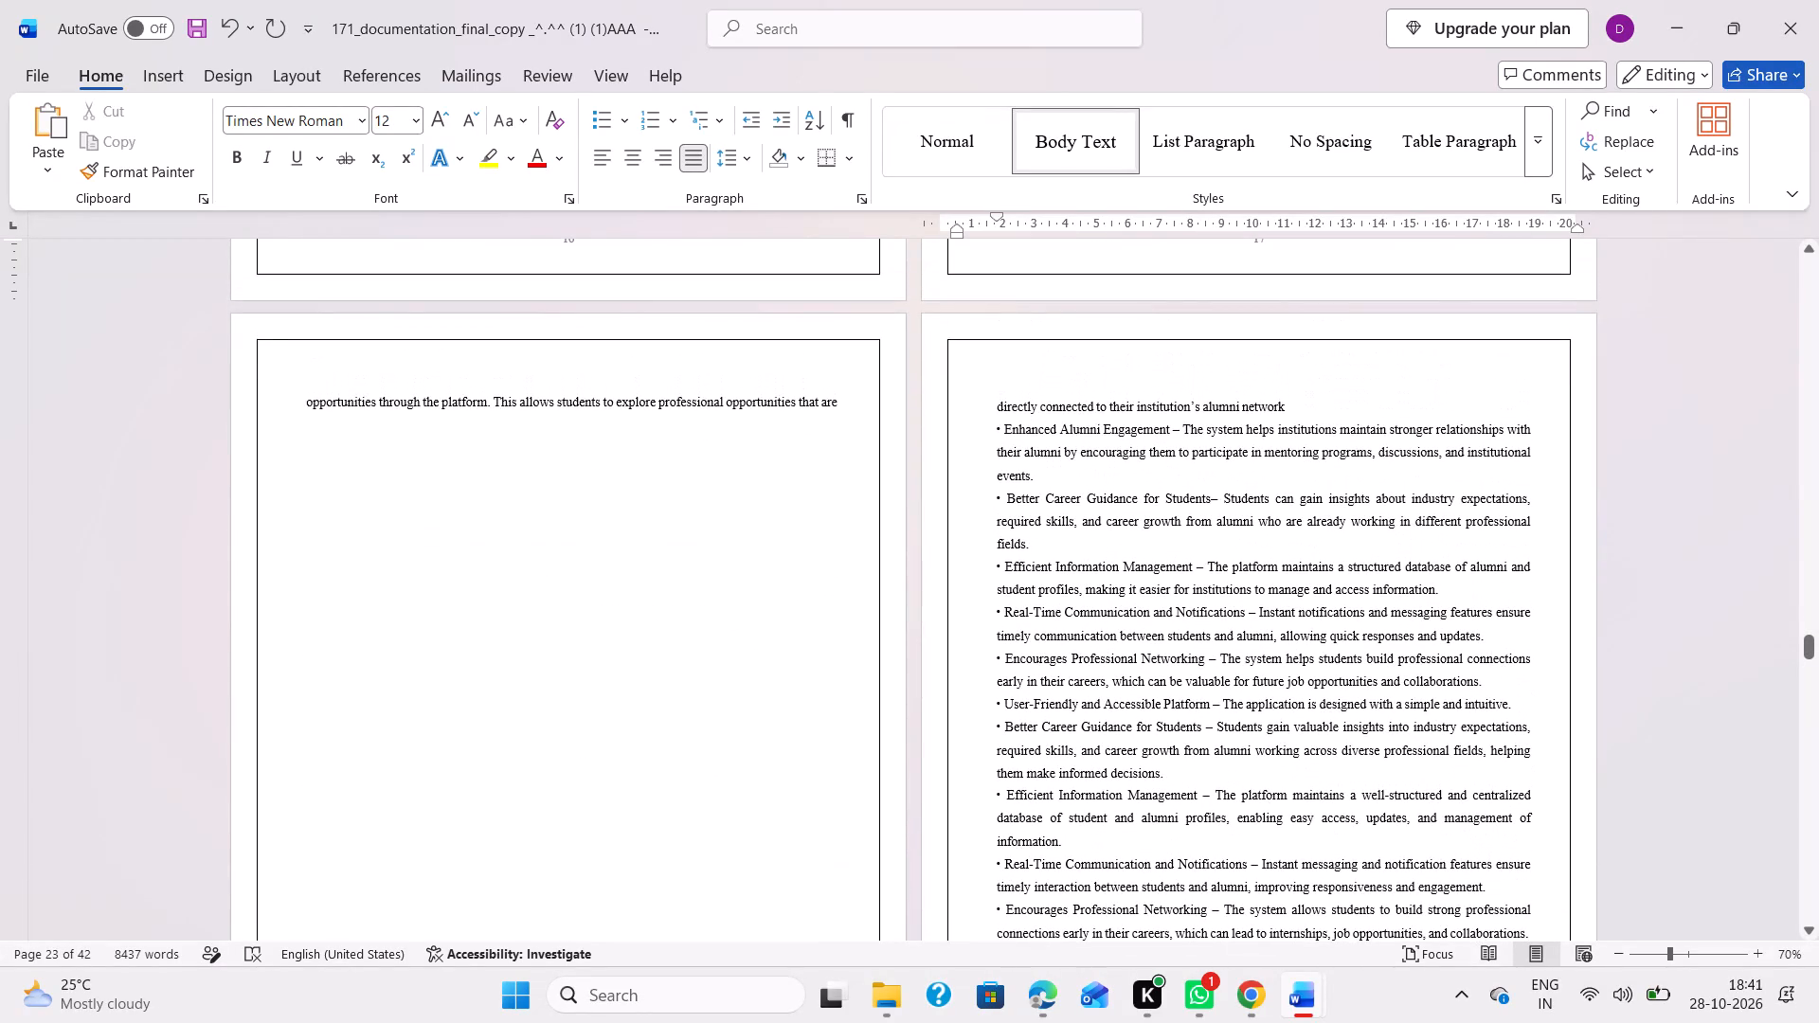
pyautogui.click(845, 406)
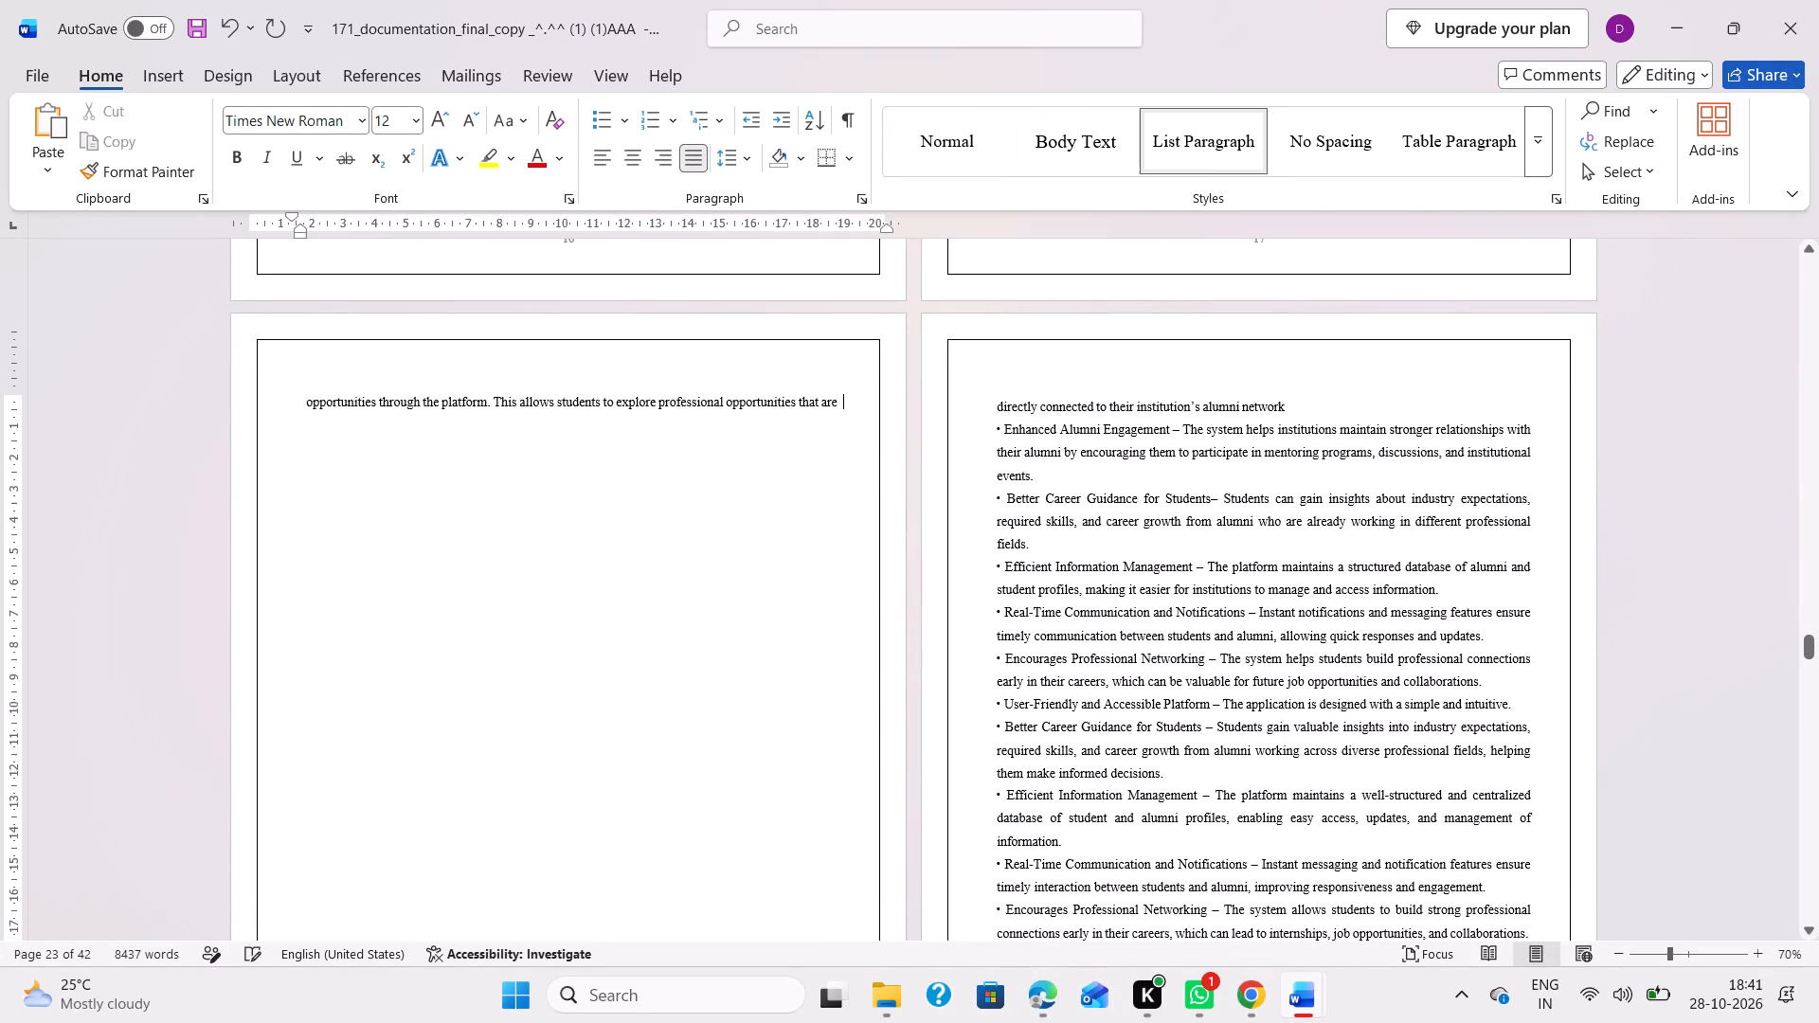
pyautogui.press('Return')
pyautogui.press('Delete')
pyautogui.press('BackSpace')
pyautogui.press('BackSpace')
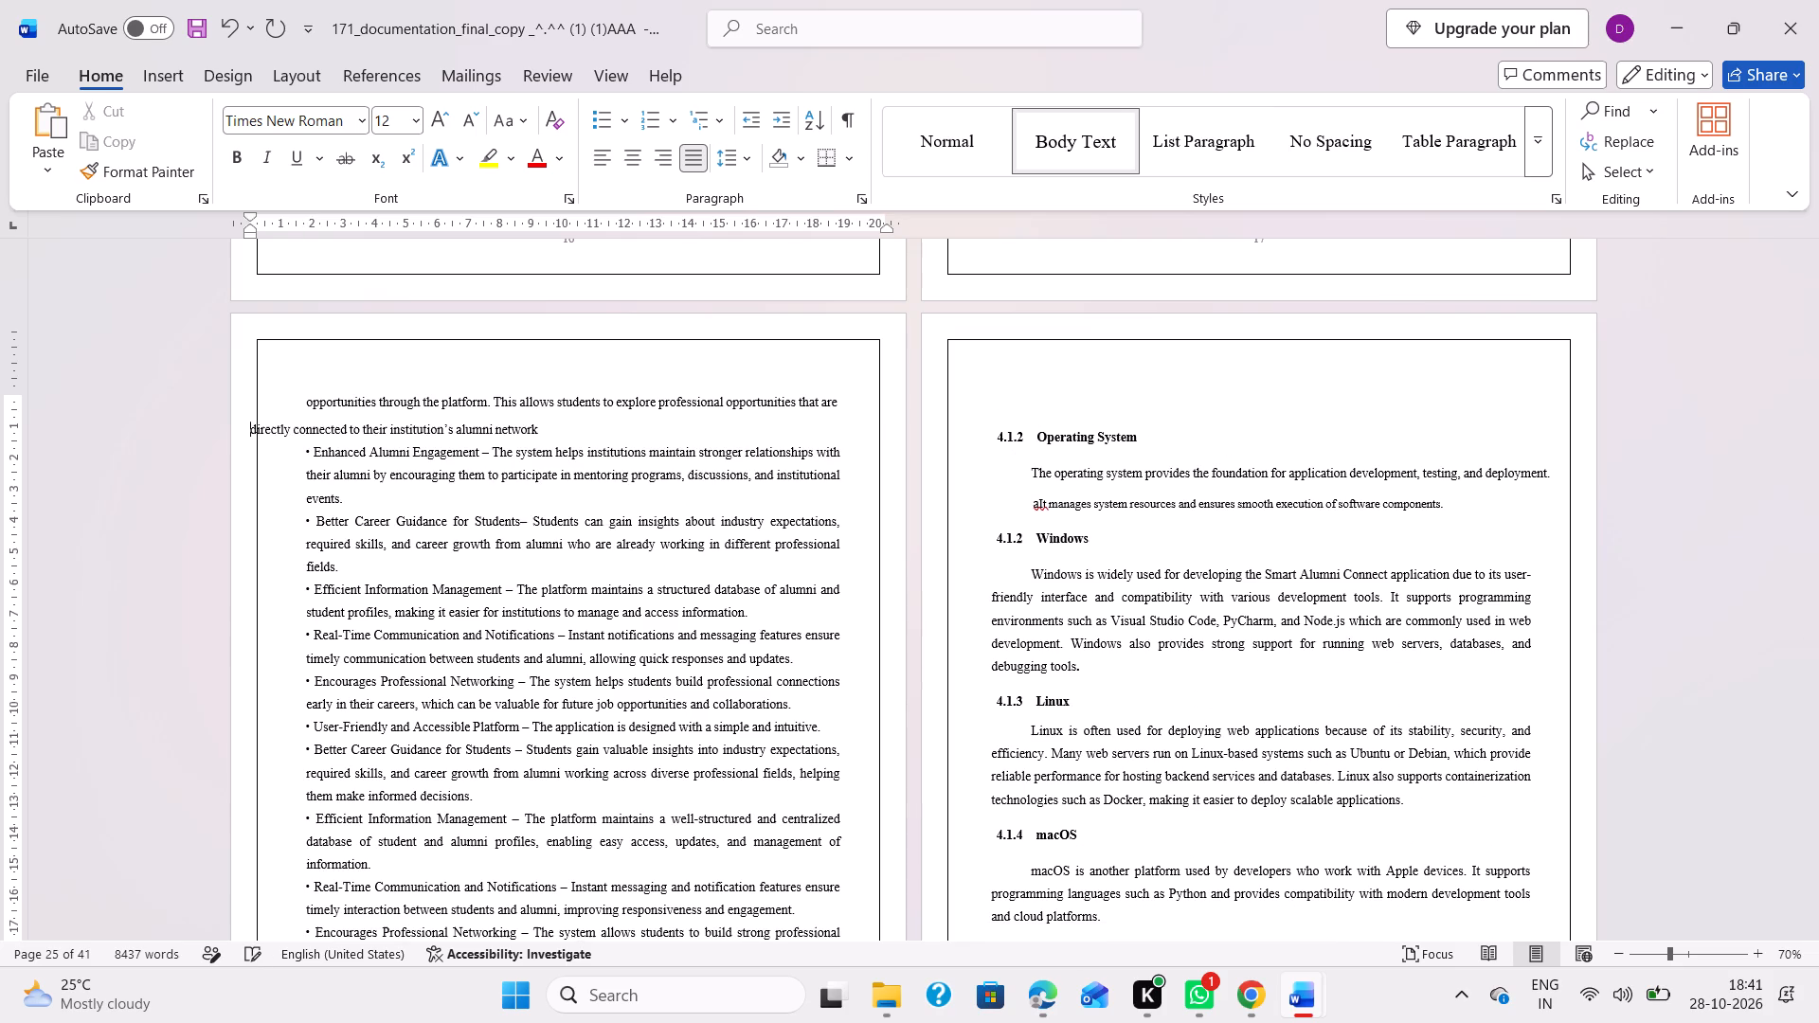
# Align the "directly connected to their institution's alumni network" line with the text around it, using a first-line indent of about 1.3 cm plus four spaces.
pyautogui.press('Tab')
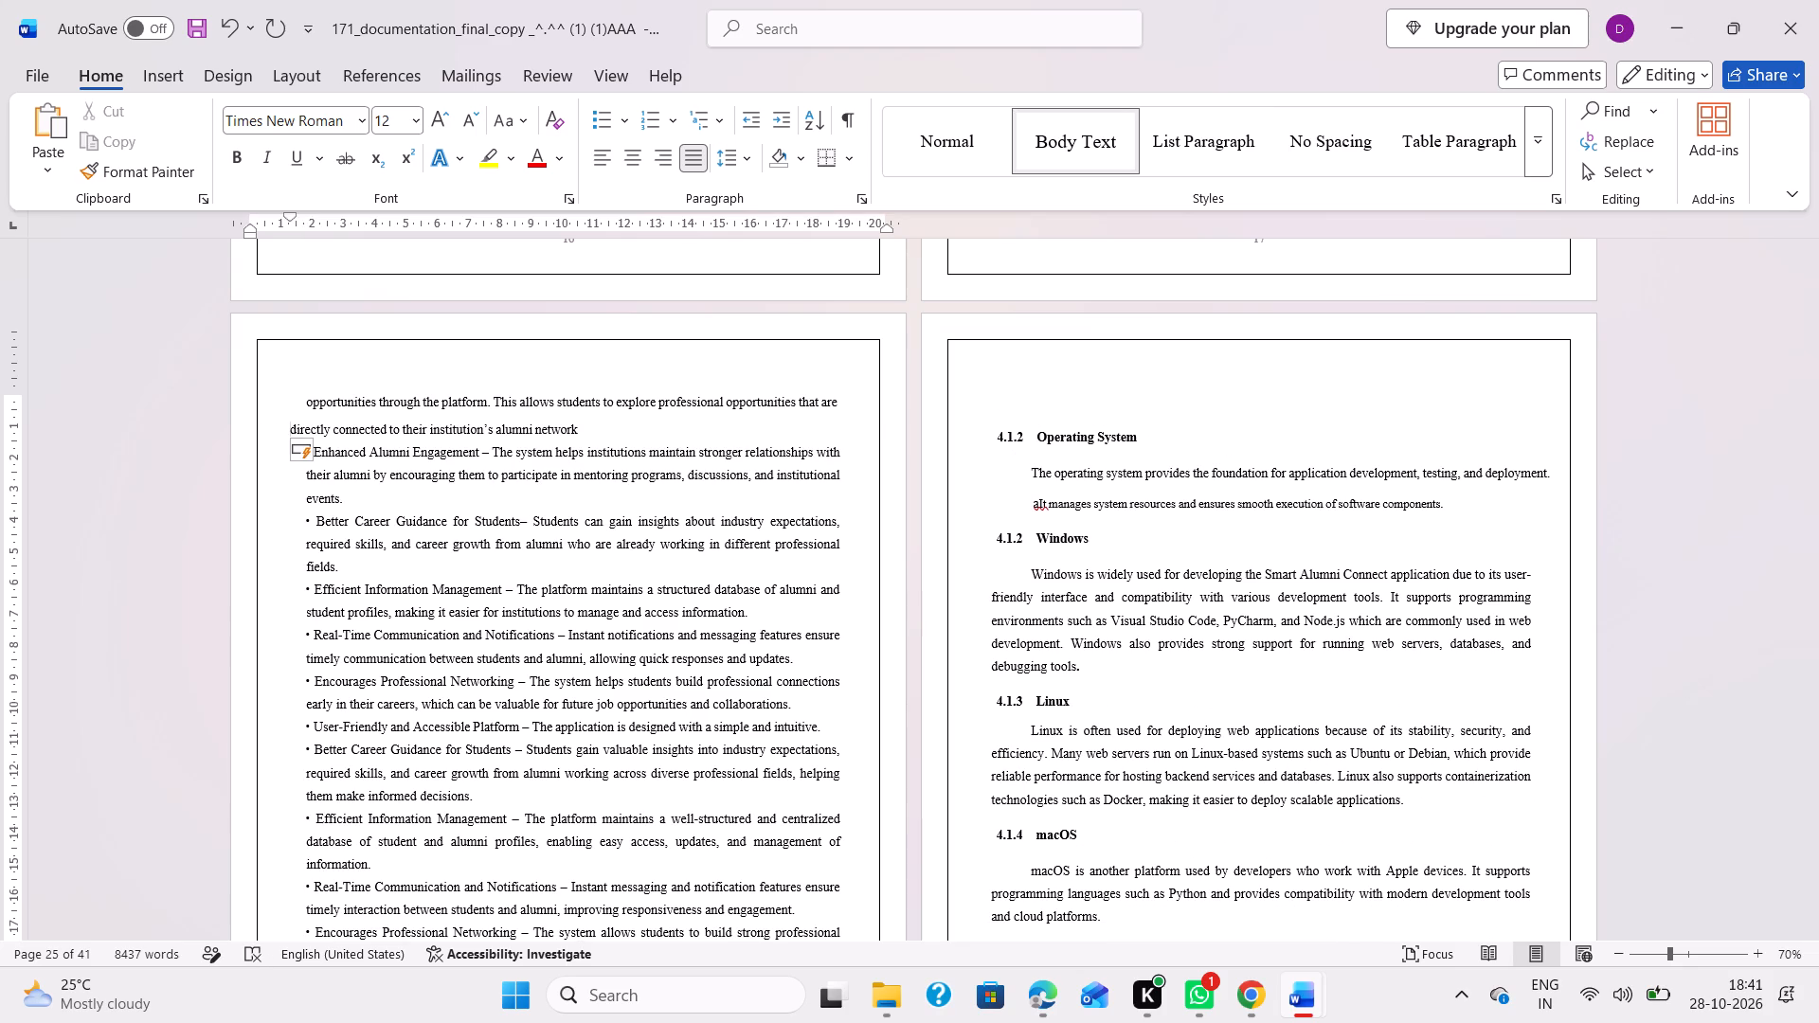
pyautogui.press('space')
pyautogui.press('space')
pyautogui.press('space')
pyautogui.press('space')
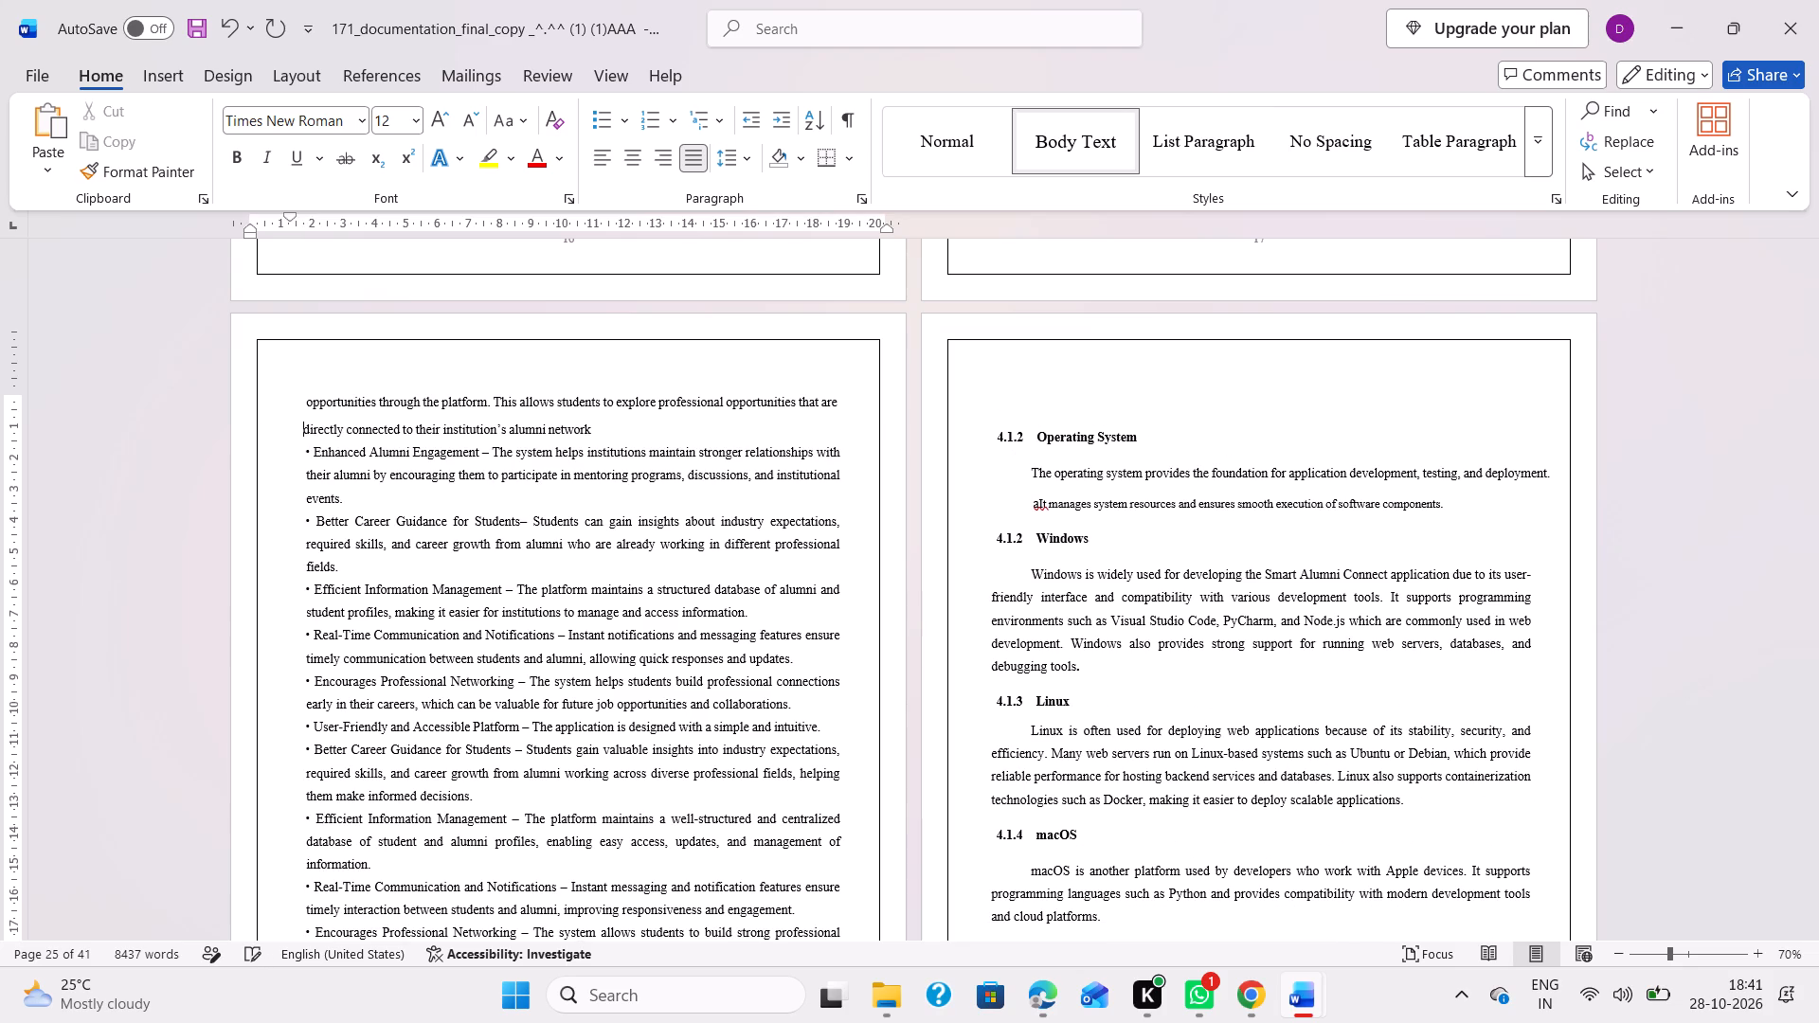
# Delete the blank lines above the 4.1.2 Operating System heading.
pyautogui.scroll(-1, 1111, 533)
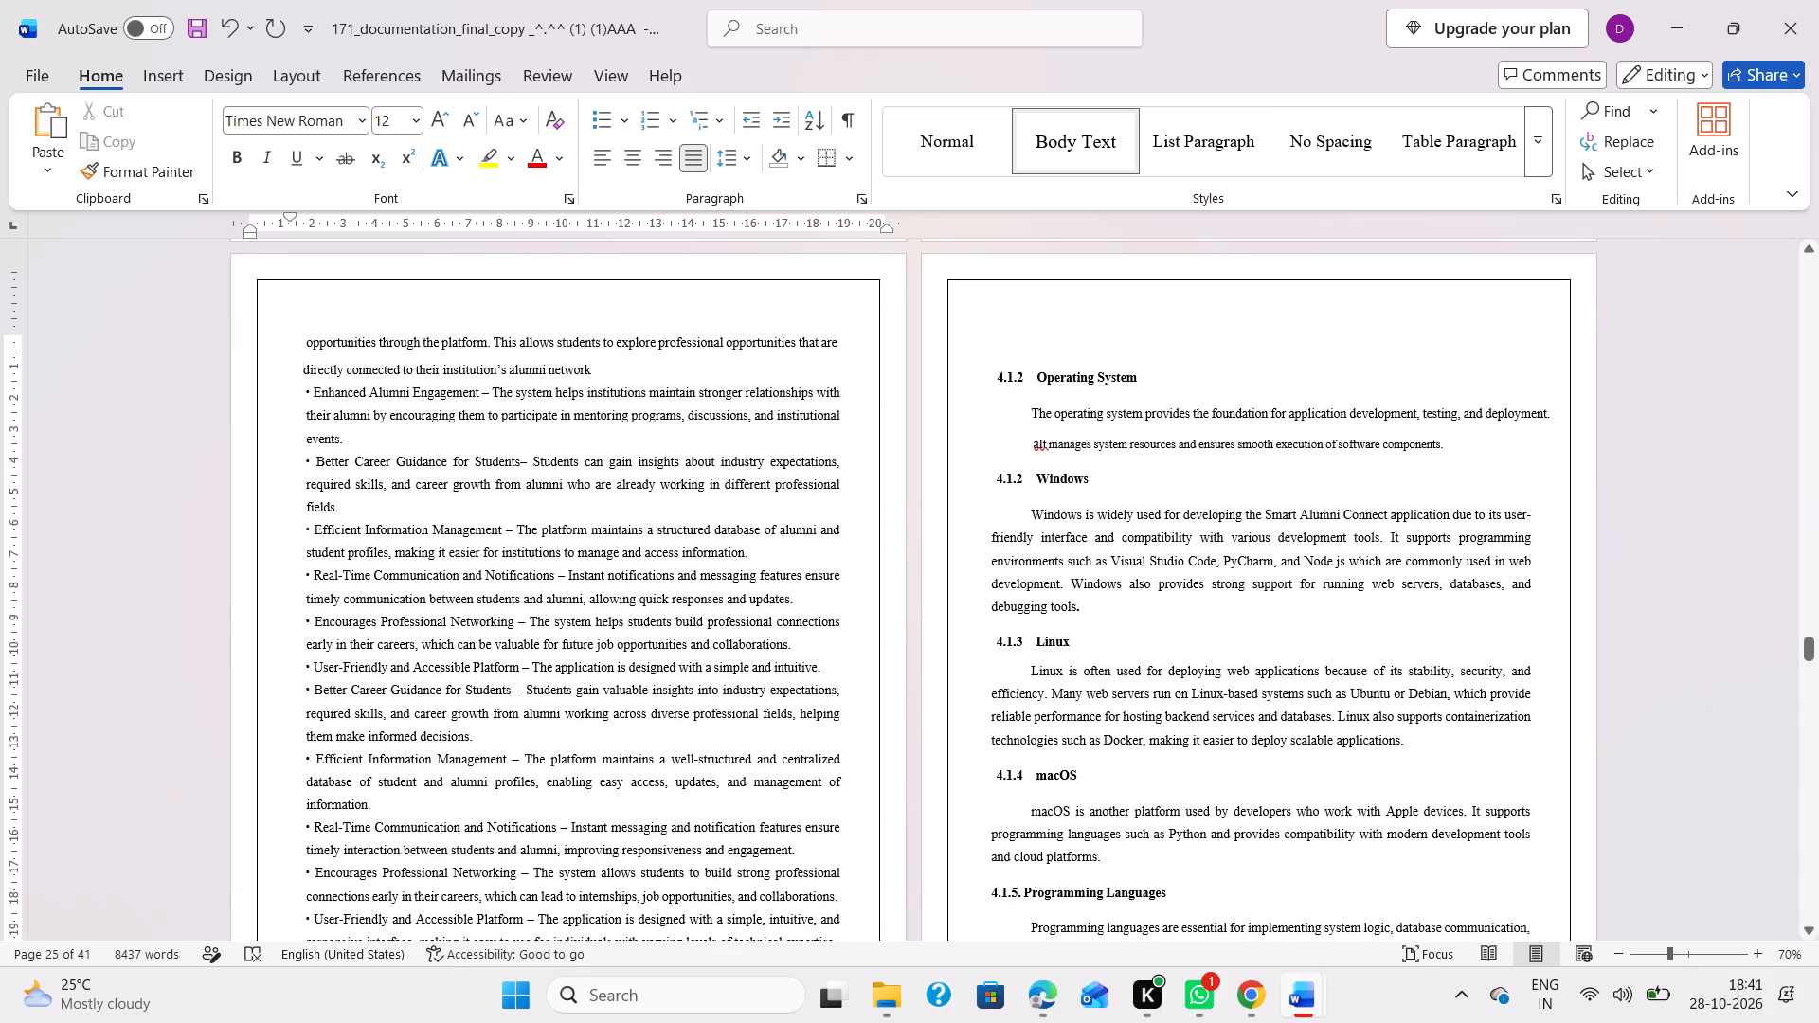
pyautogui.click(1031, 342)
pyautogui.press('BackSpace')
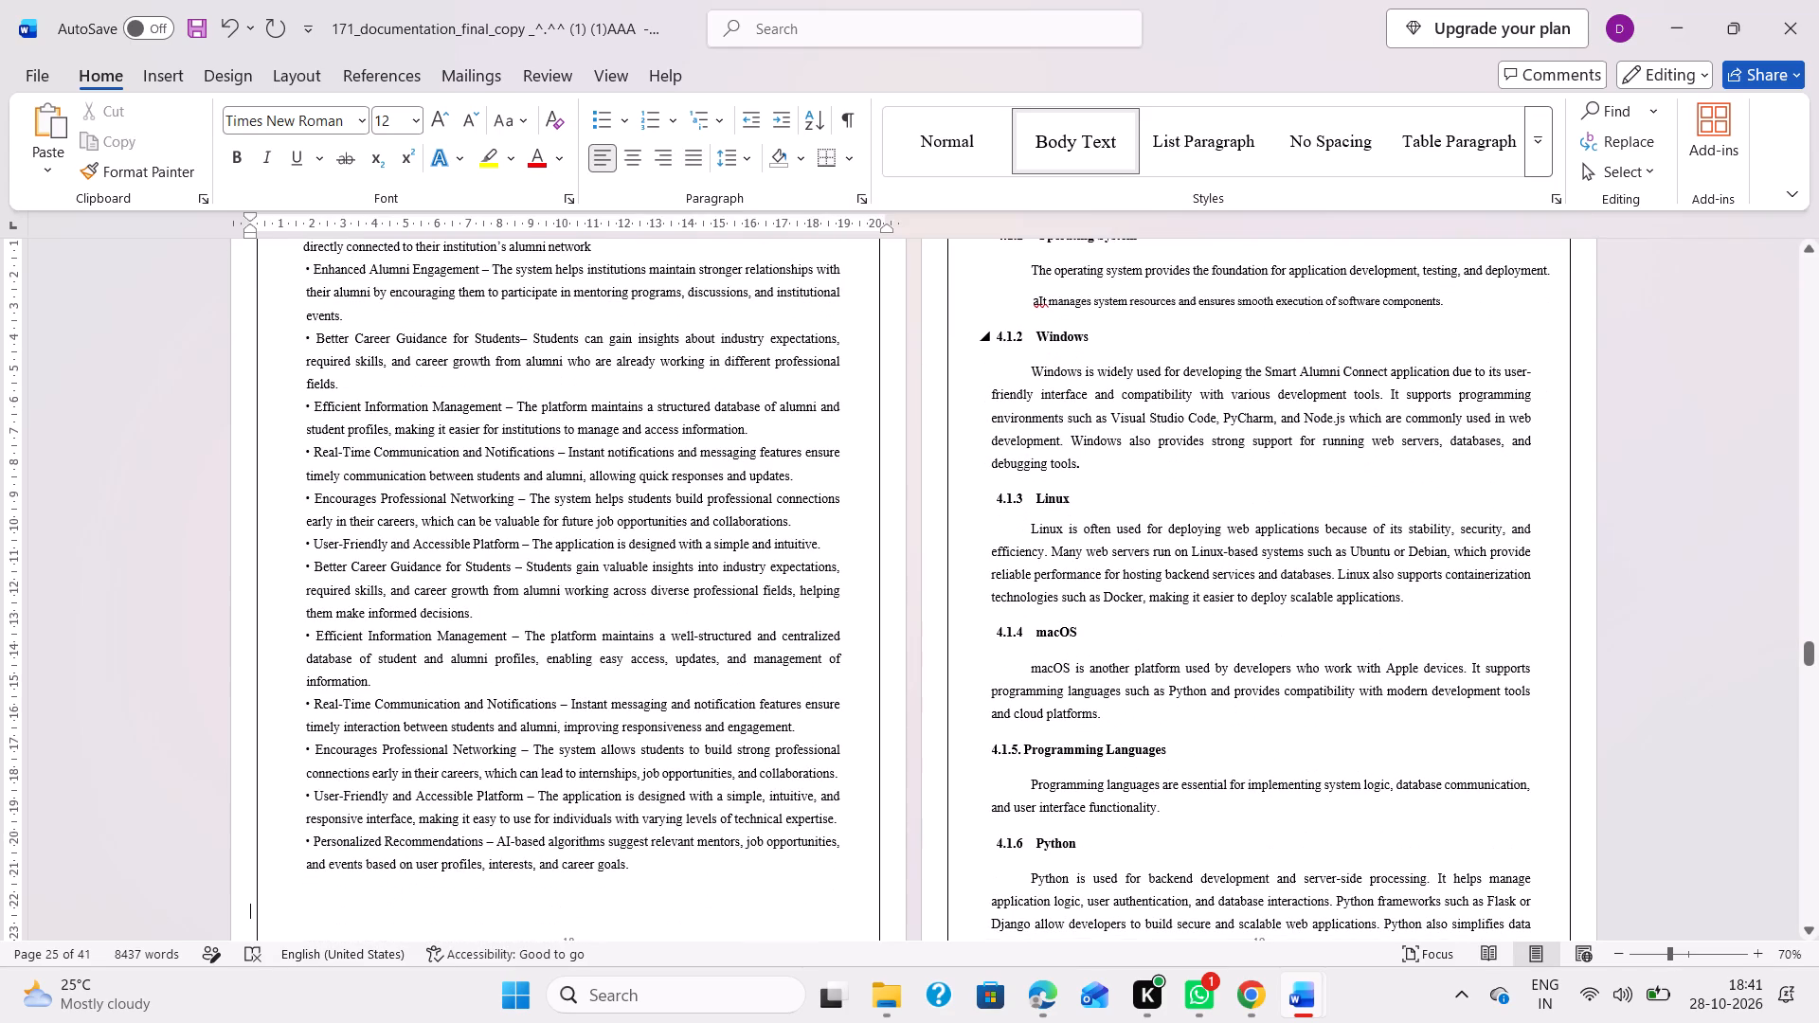
pyautogui.scroll(2, 1031, 342)
pyautogui.click(1016, 656)
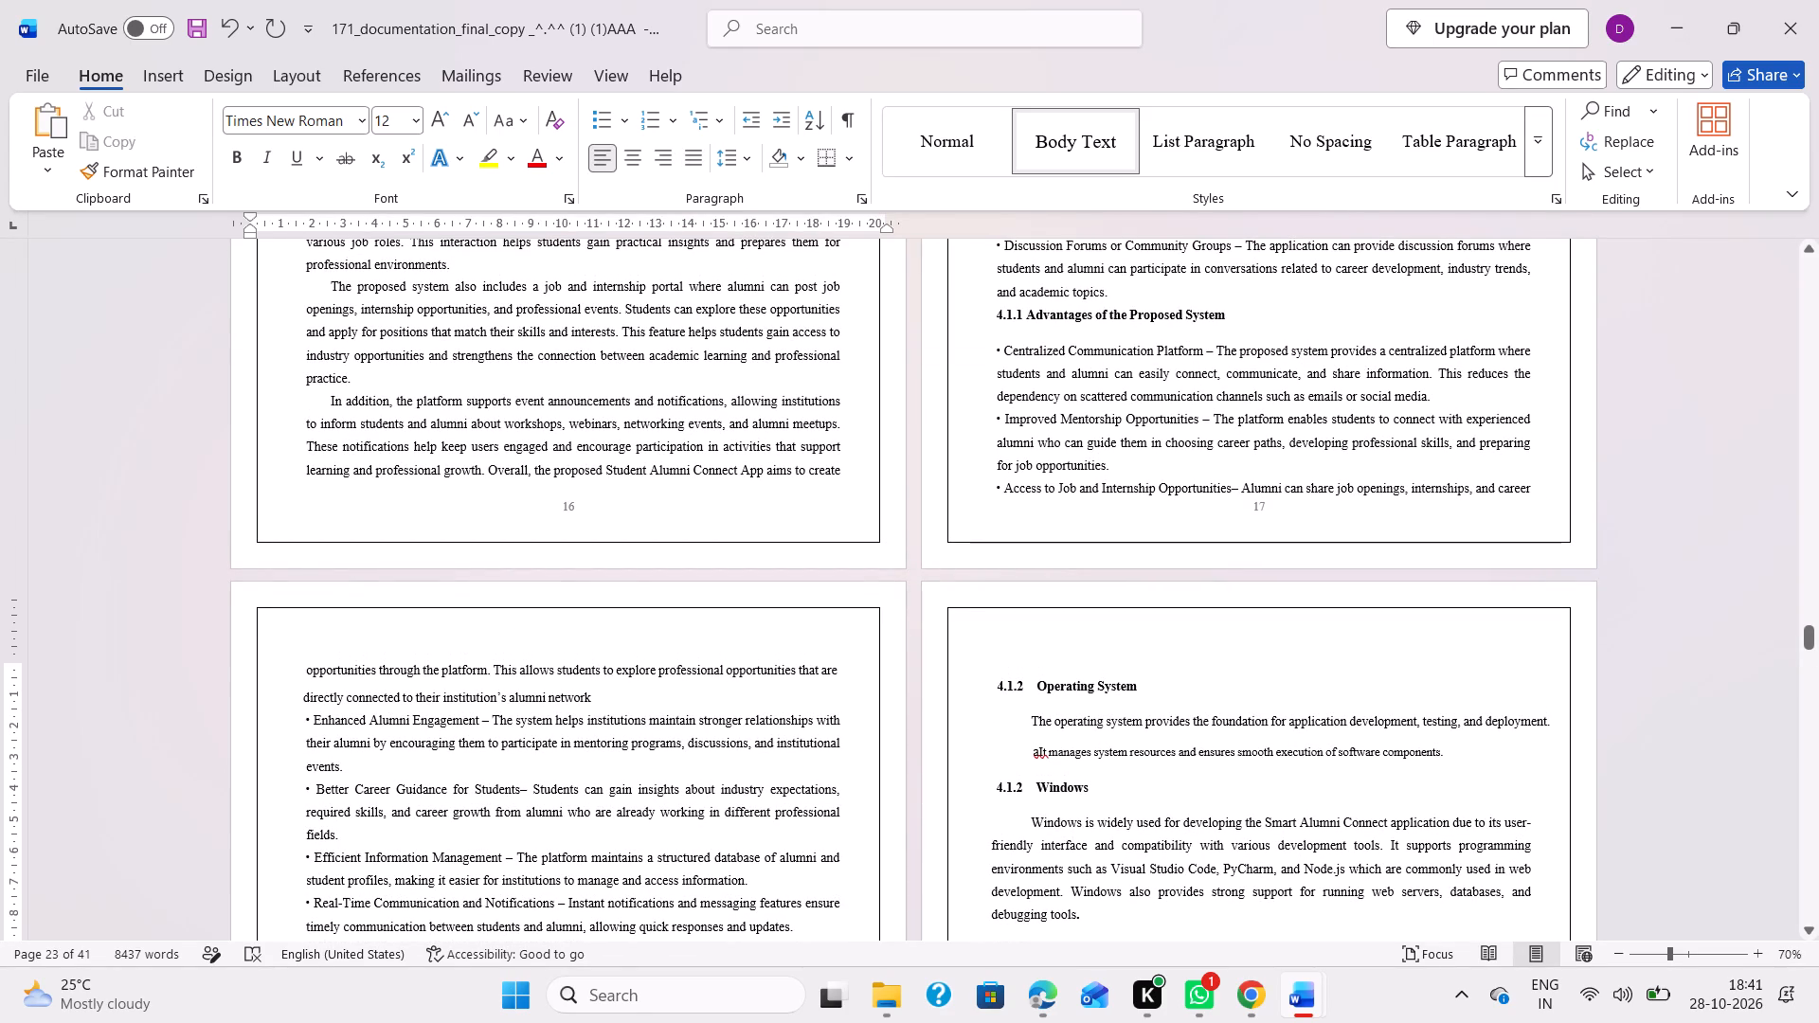
pyautogui.press('BackSpace')
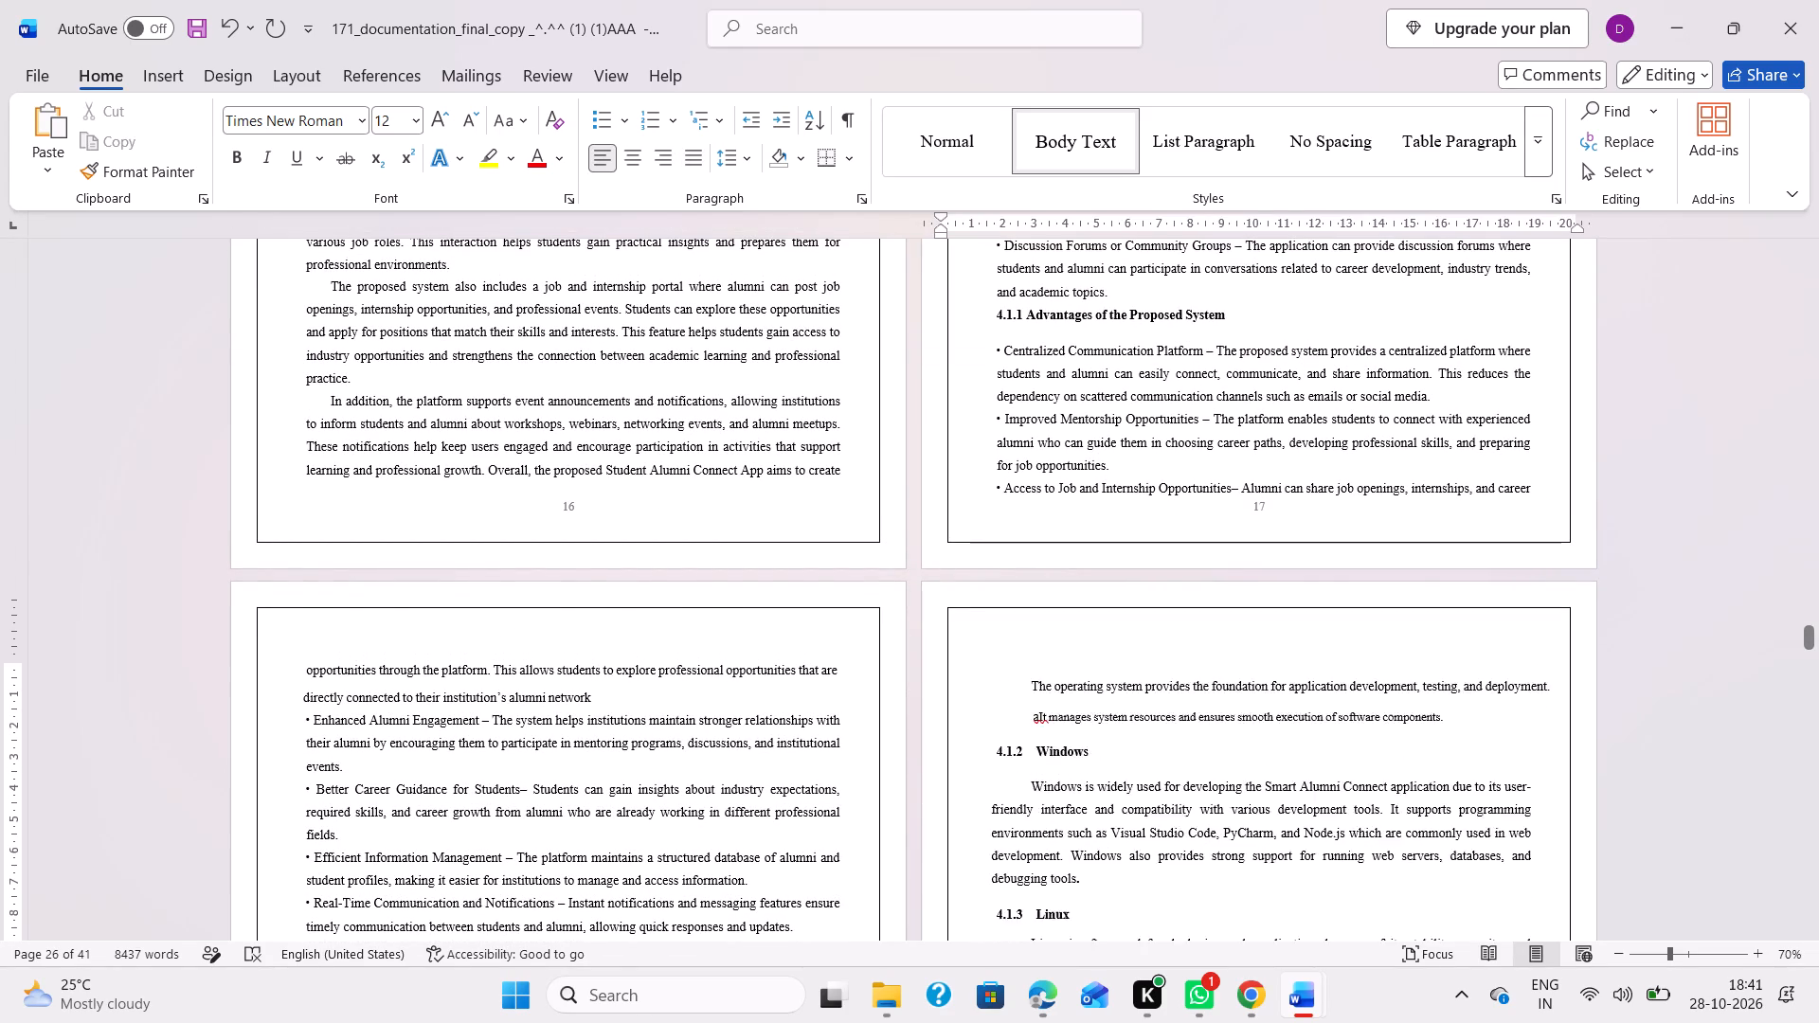
# Insert a blank line above the 4.1.2 Operating System heading so it starts on the same page as its paragraph.
pyautogui.scroll(2, 1183, 605)
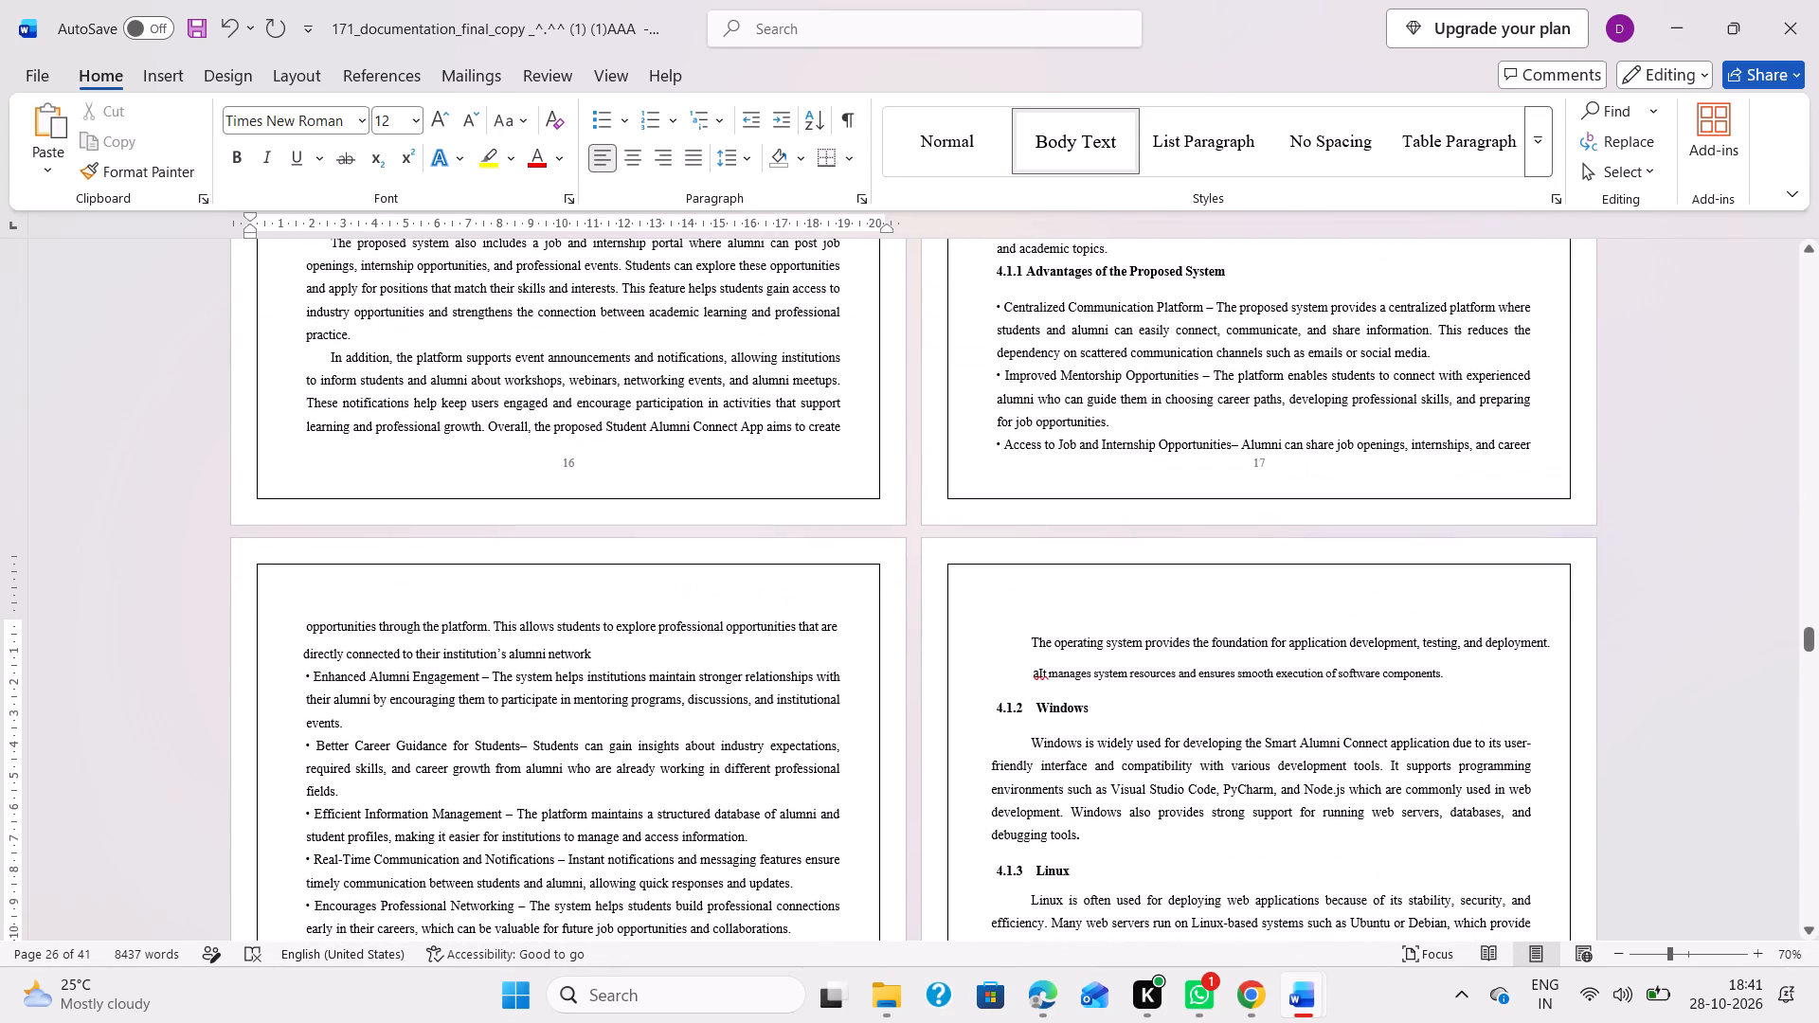
pyautogui.click(994, 613)
pyautogui.scroll(-4, 1250, 689)
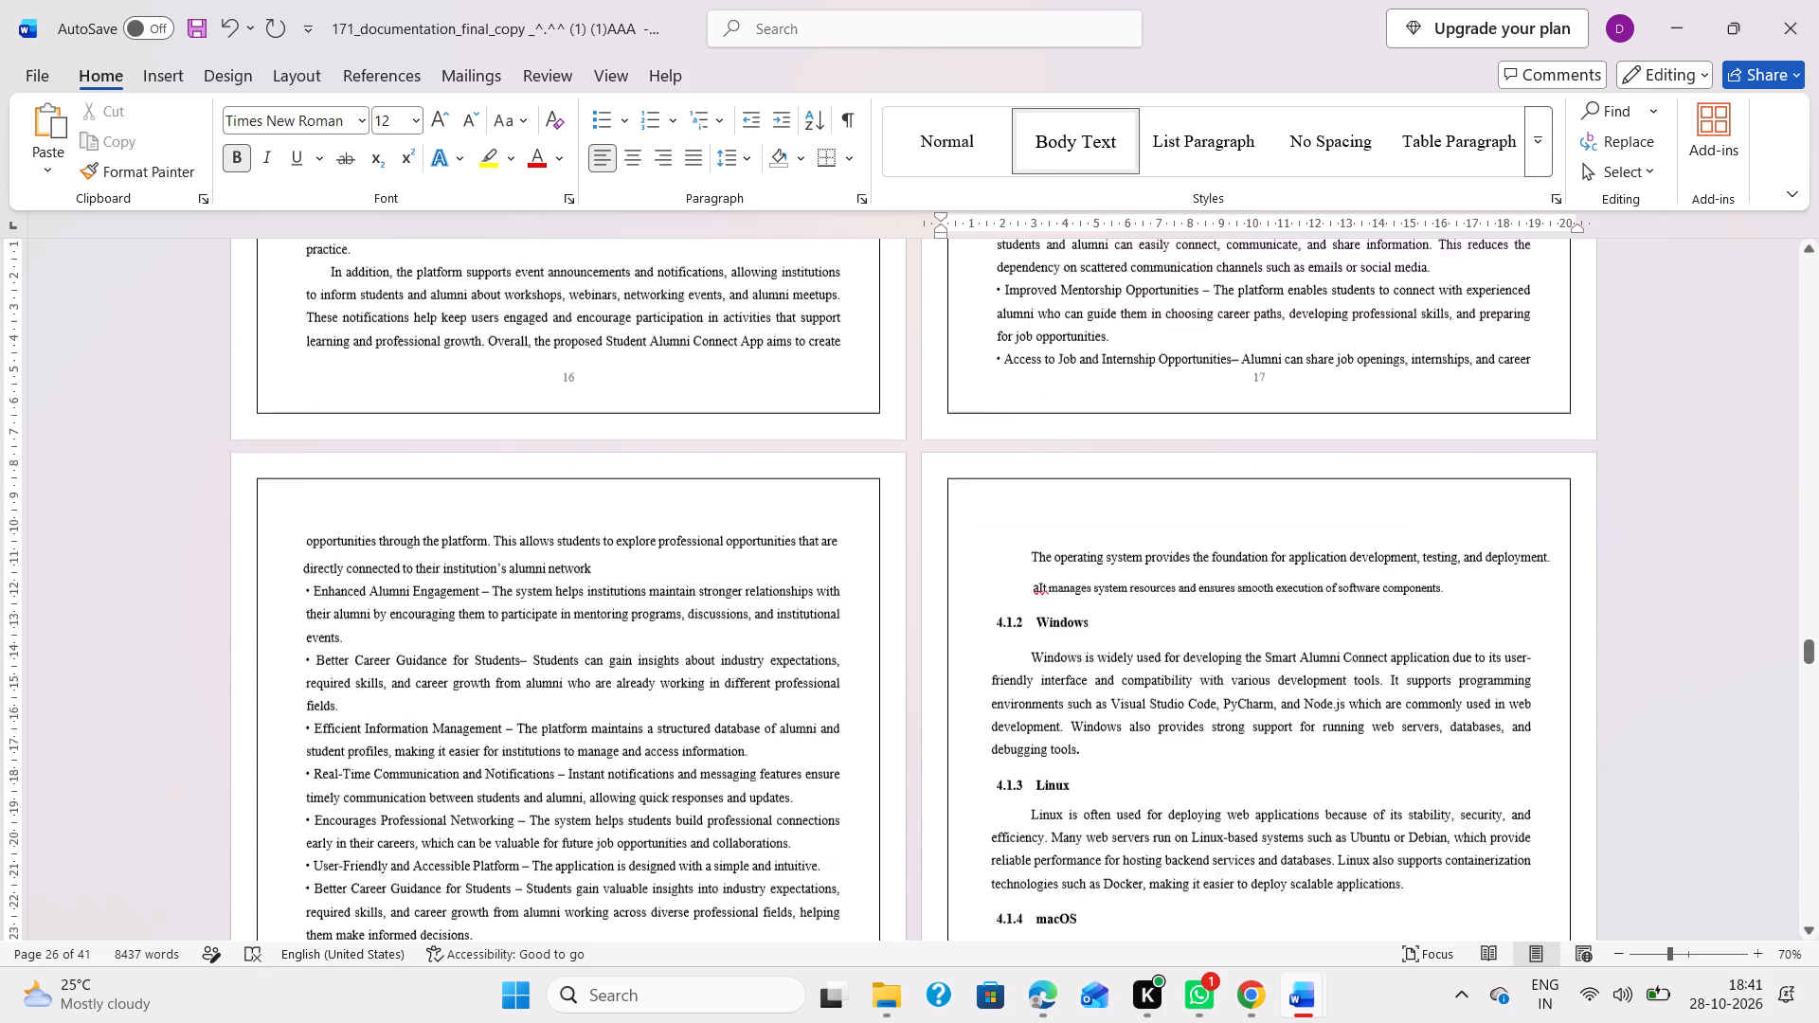
pyautogui.scroll(-4, 1250, 689)
pyautogui.scroll(1, 1250, 689)
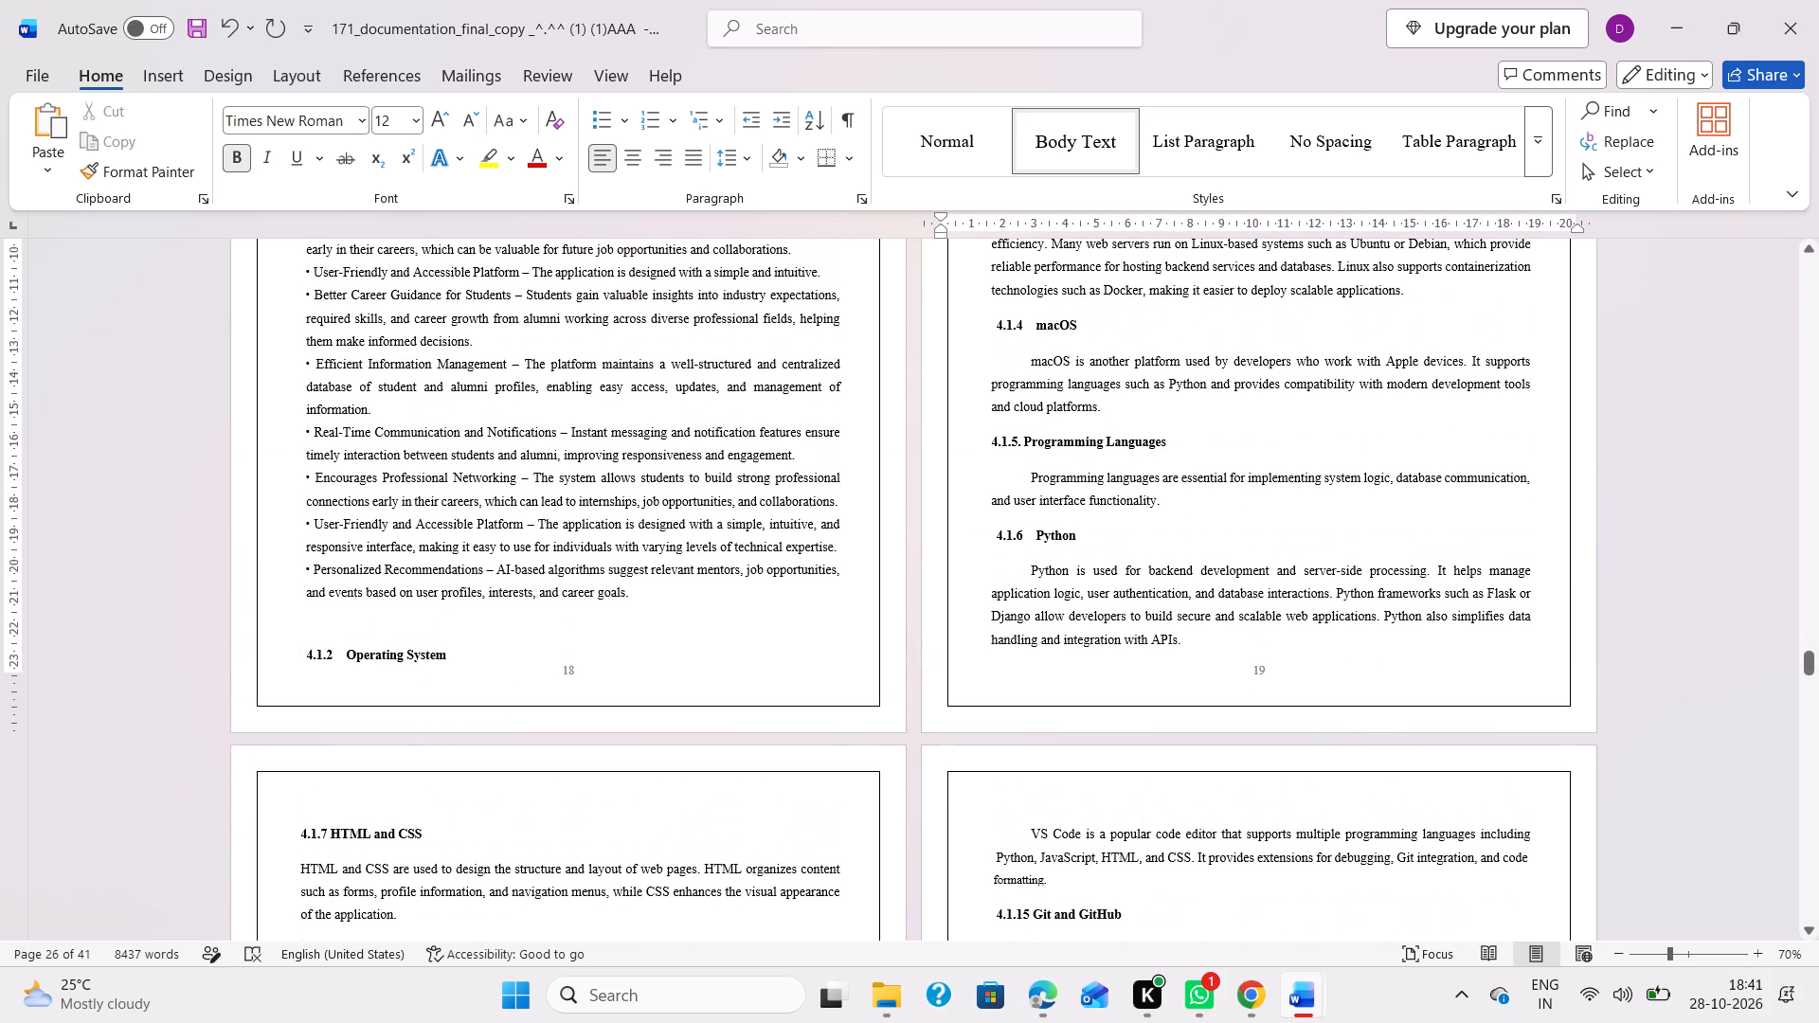
pyautogui.click(374, 623)
pyautogui.press('Return')
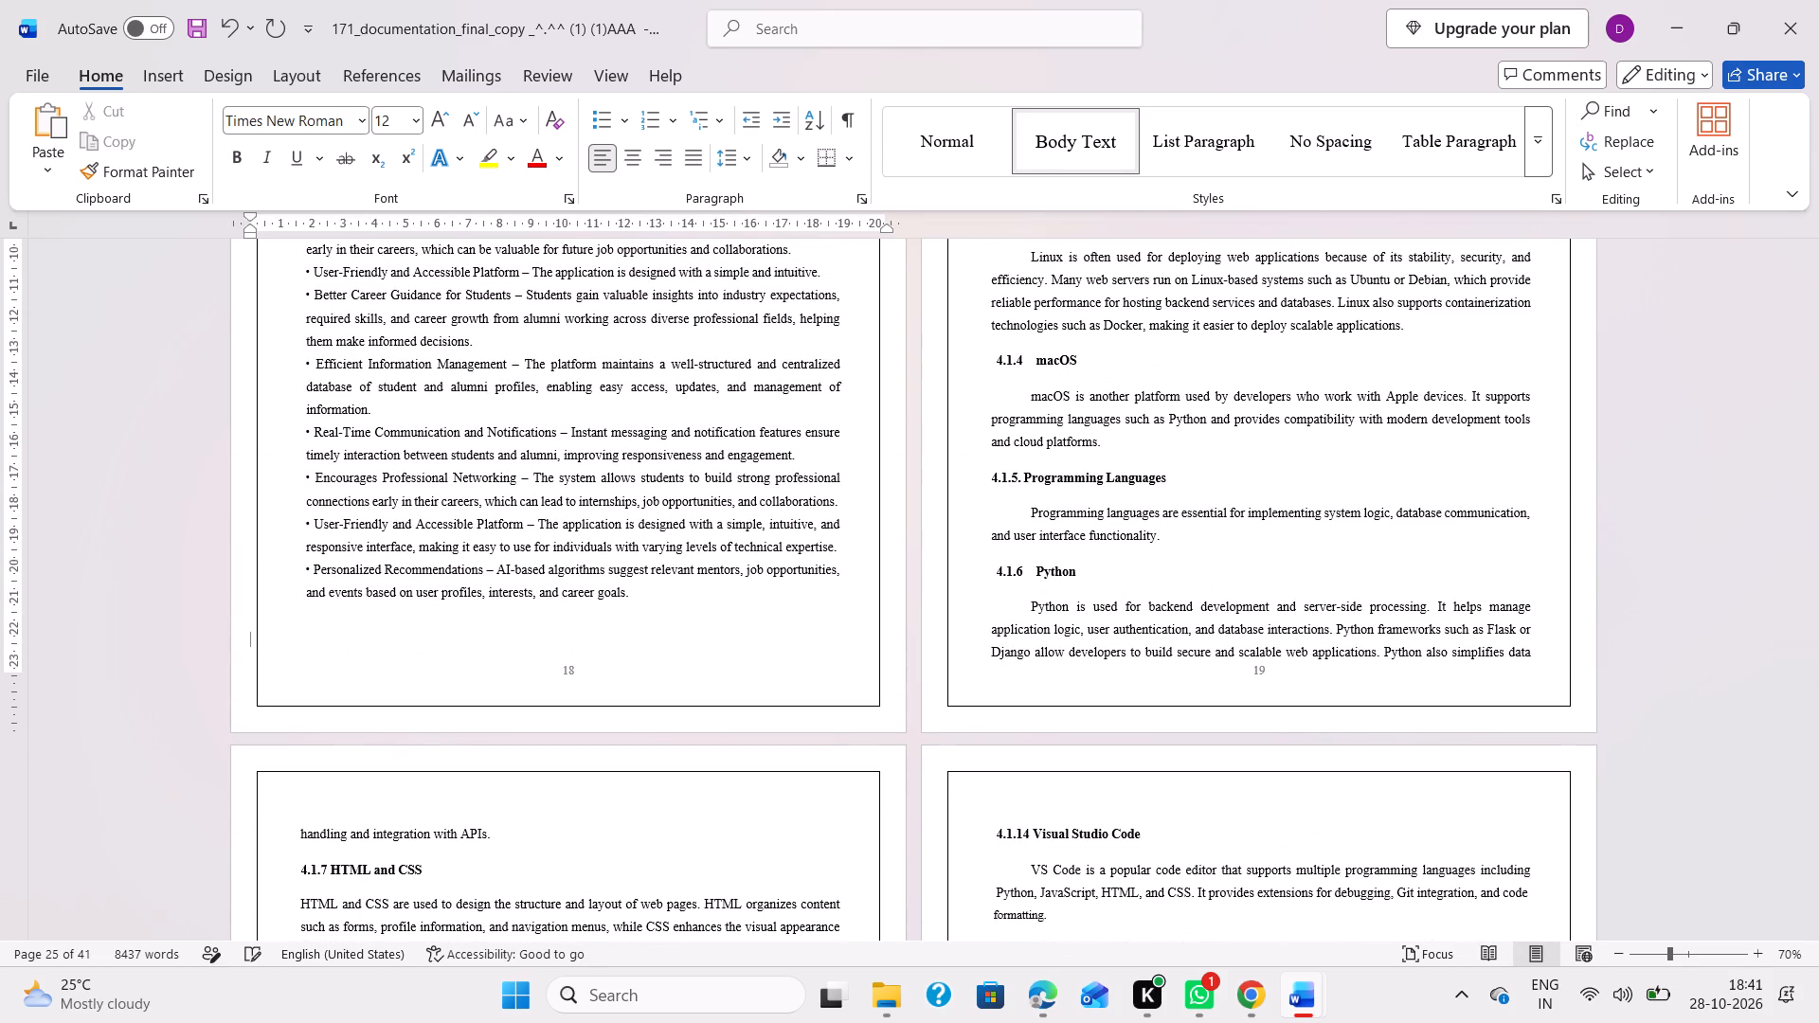
# Look through the pages from section 4.1.1 to 4.3.3 for remaining stray breaks and large gaps.
pyautogui.scroll(2, 1002, 726)
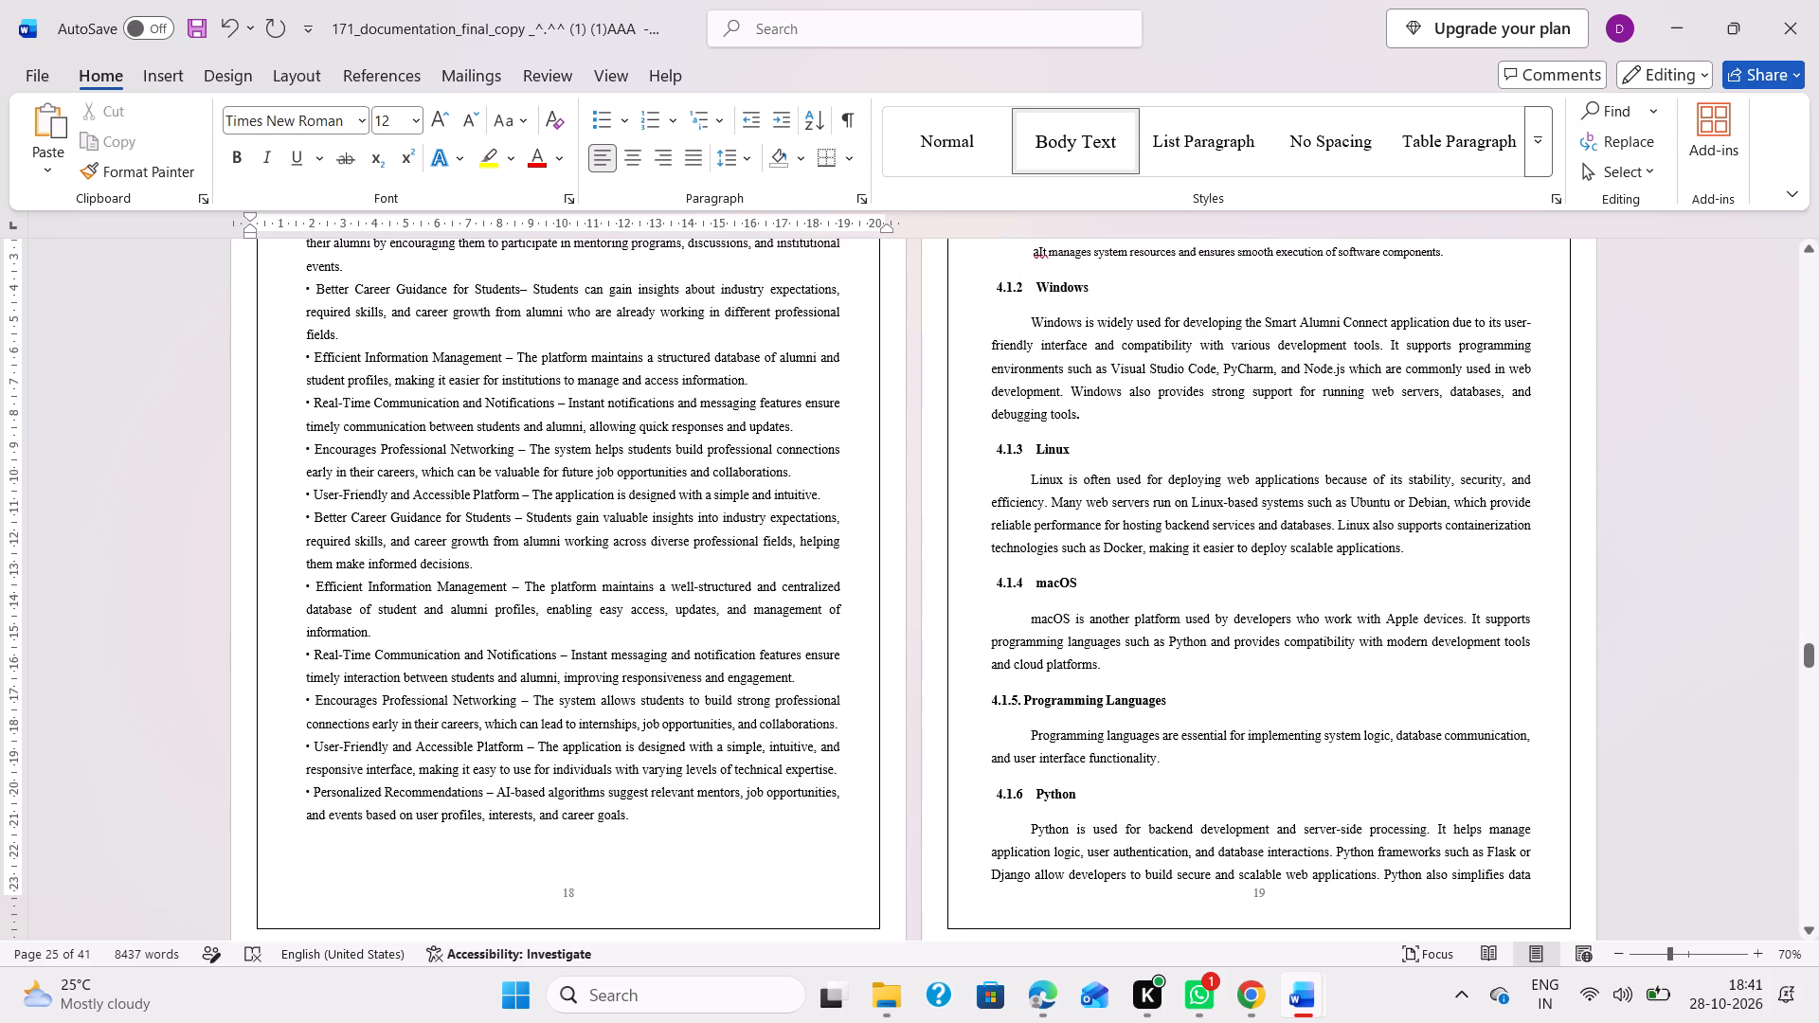
pyautogui.scroll(-4, 1002, 726)
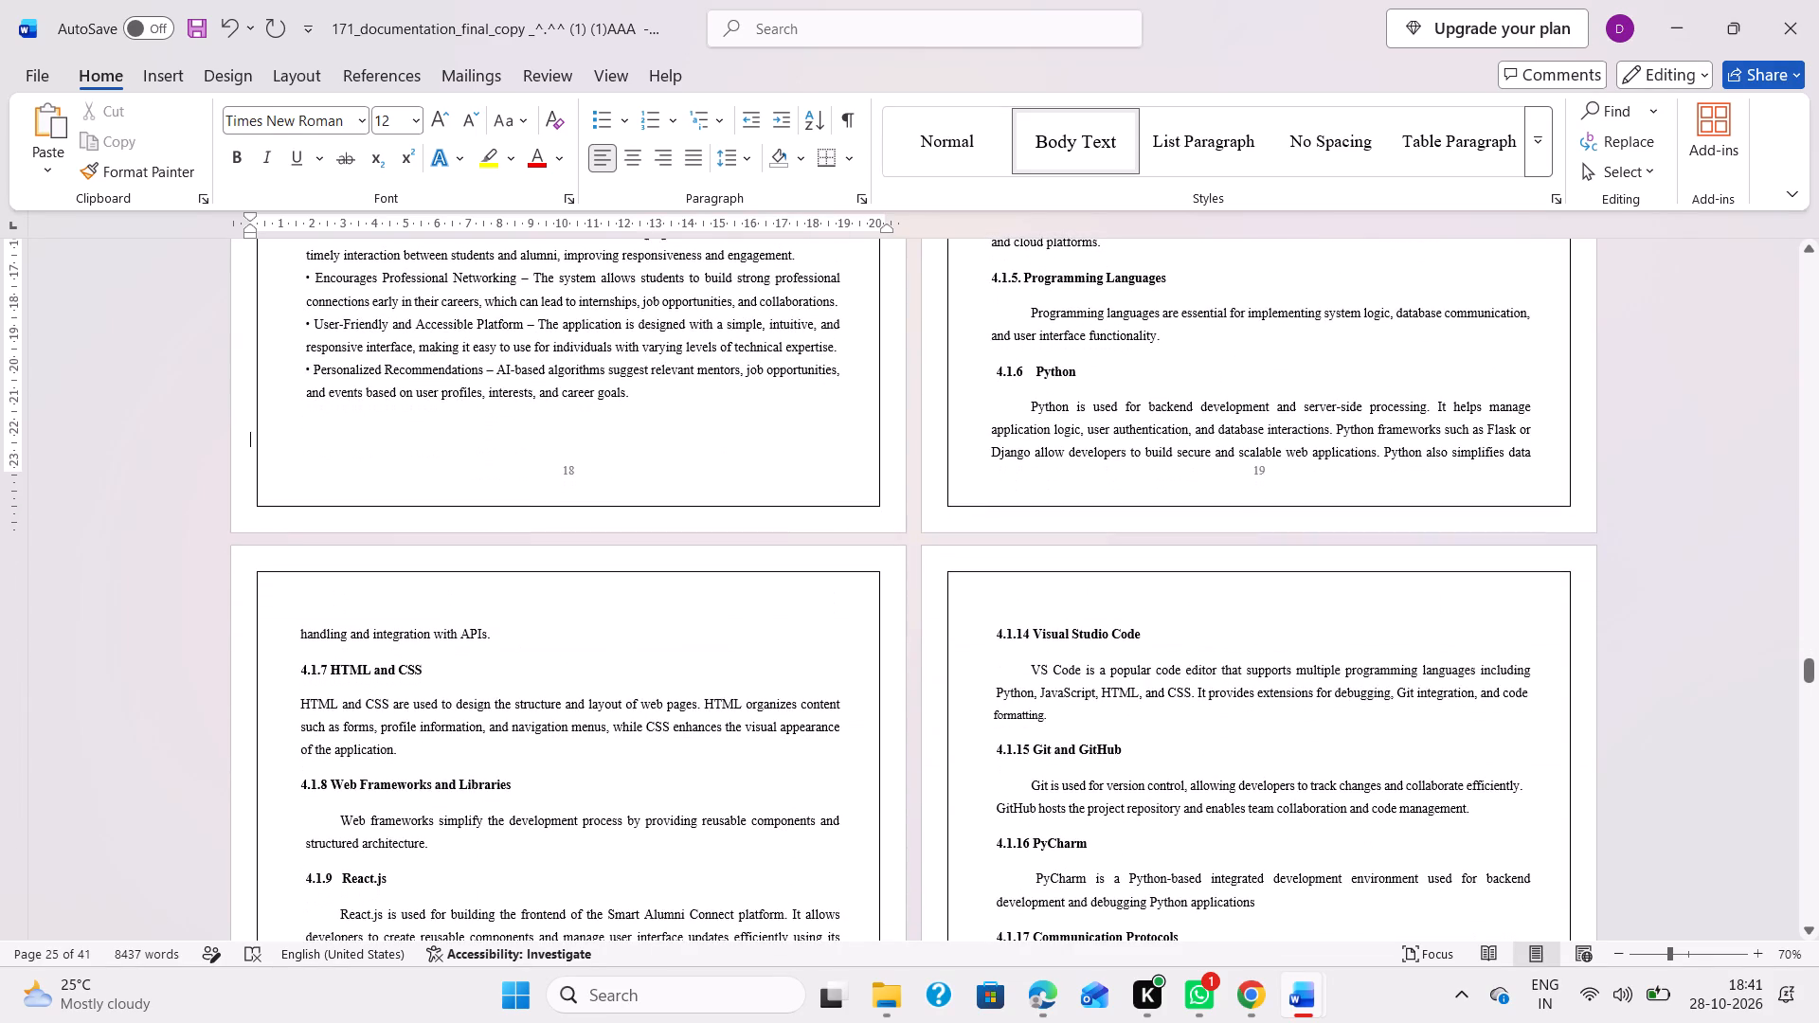
pyautogui.scroll(-7, 916, 673)
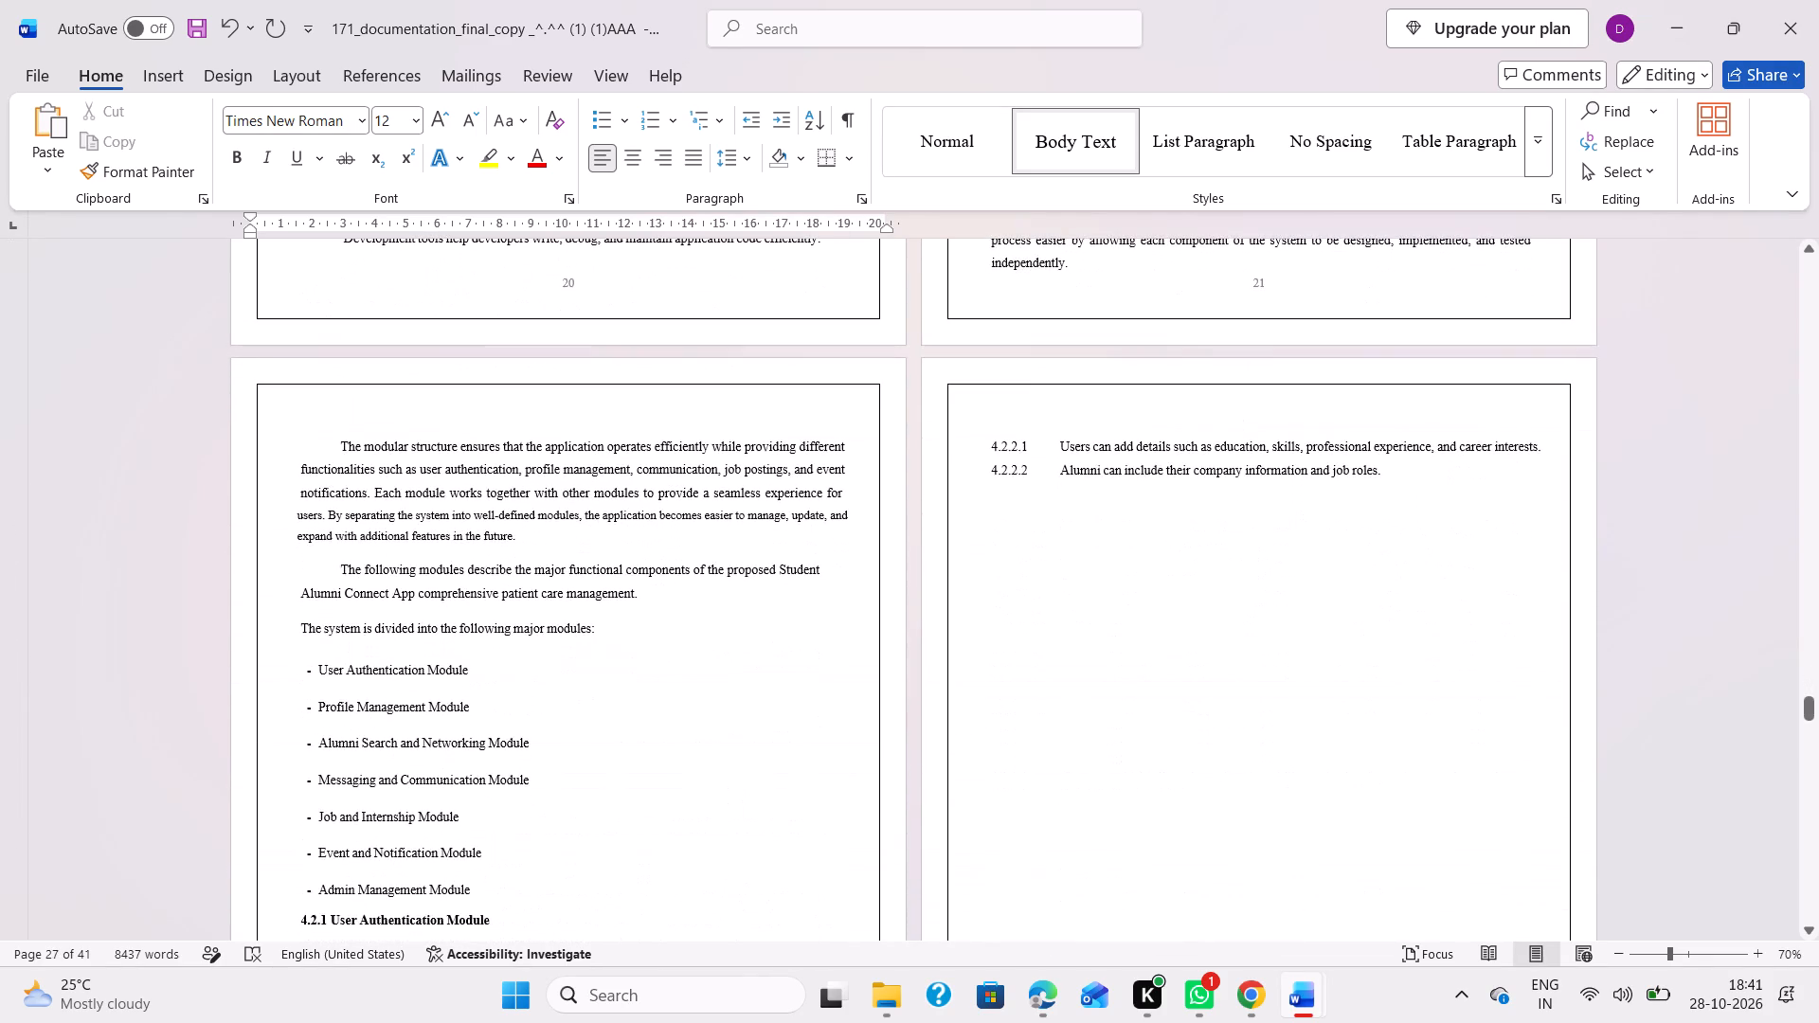
pyautogui.scroll(-9, 916, 673)
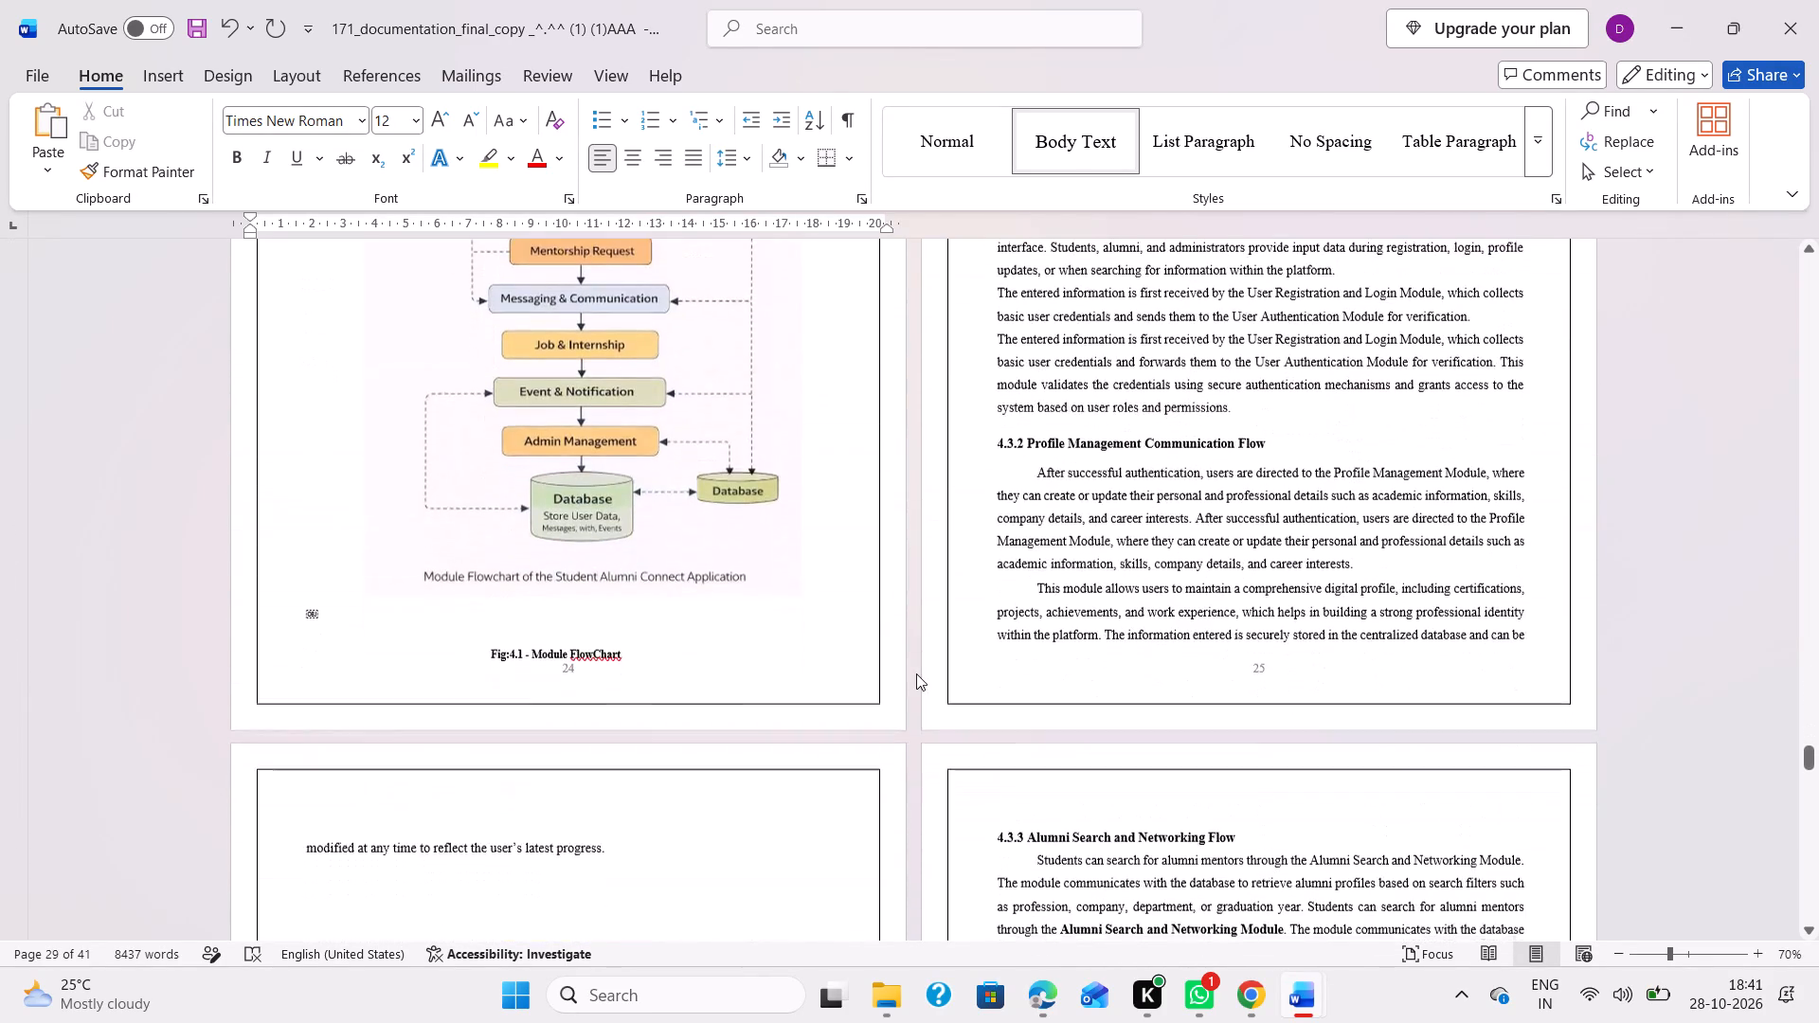
pyautogui.scroll(10, 916, 673)
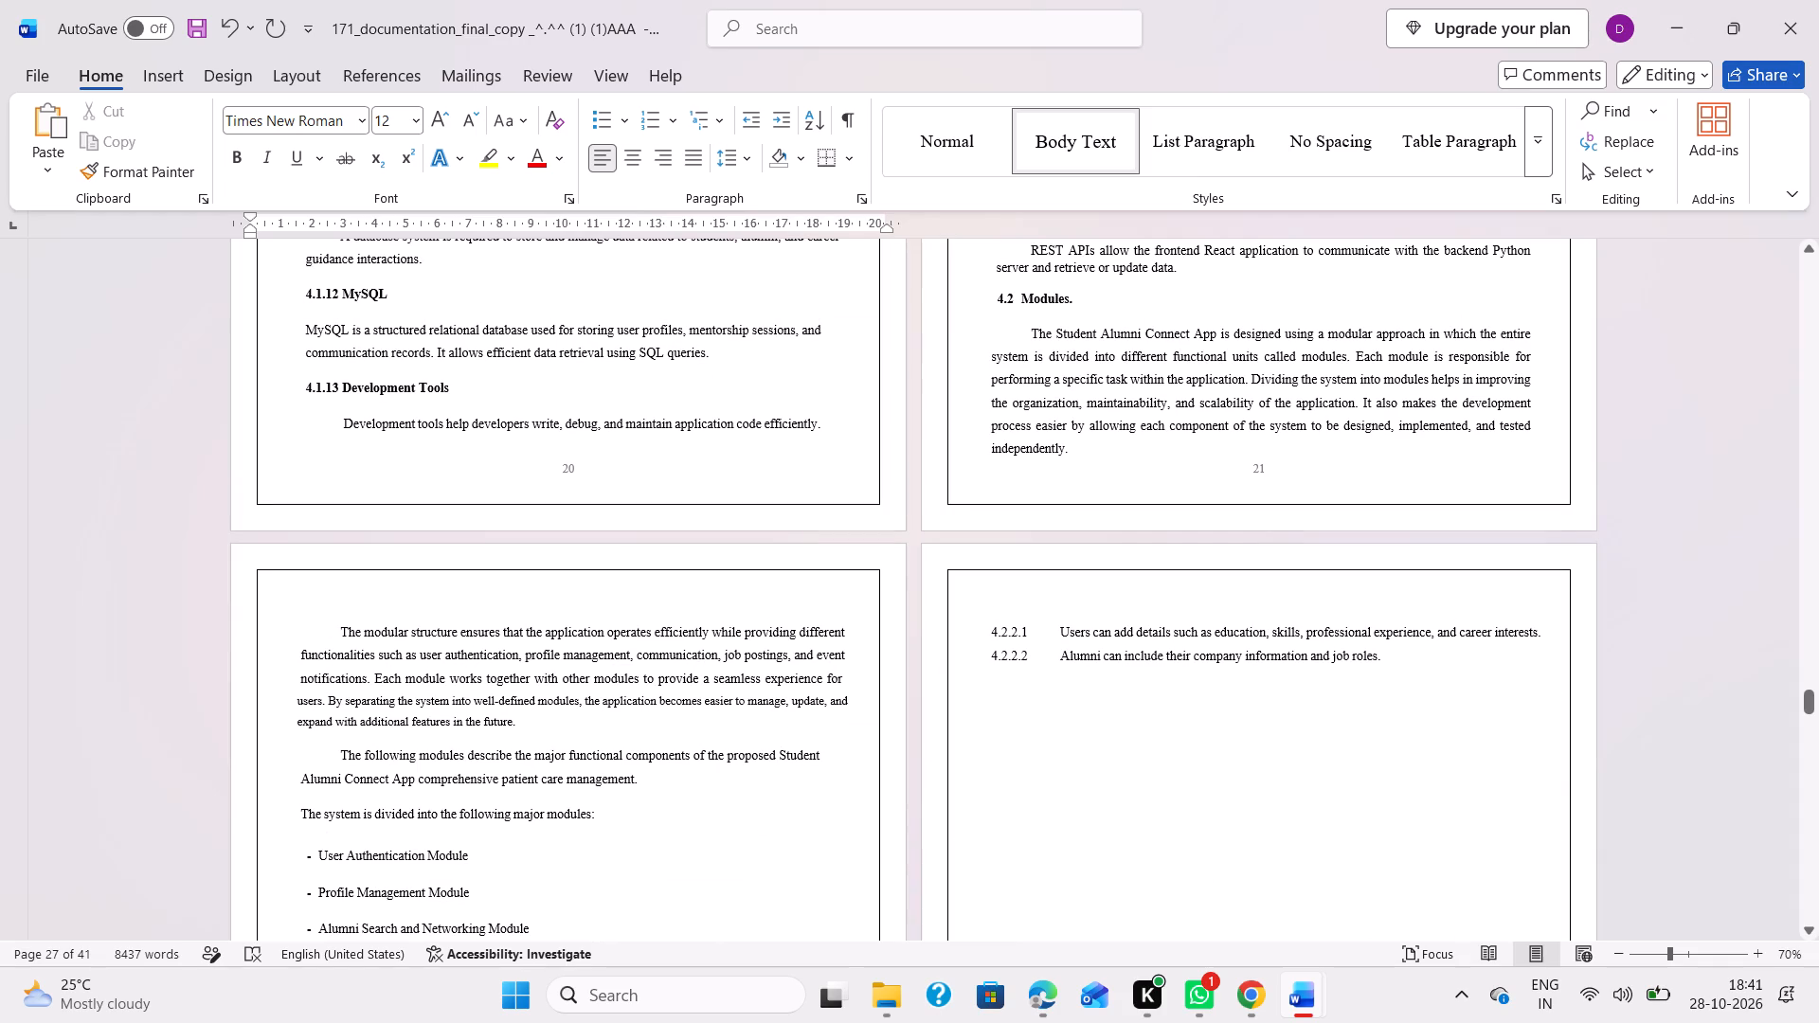
# Remove the break and blank lines between item 4.2.2.2 and the module flowchart.
pyautogui.click(1078, 750)
pyautogui.doubleClick(1010, 703)
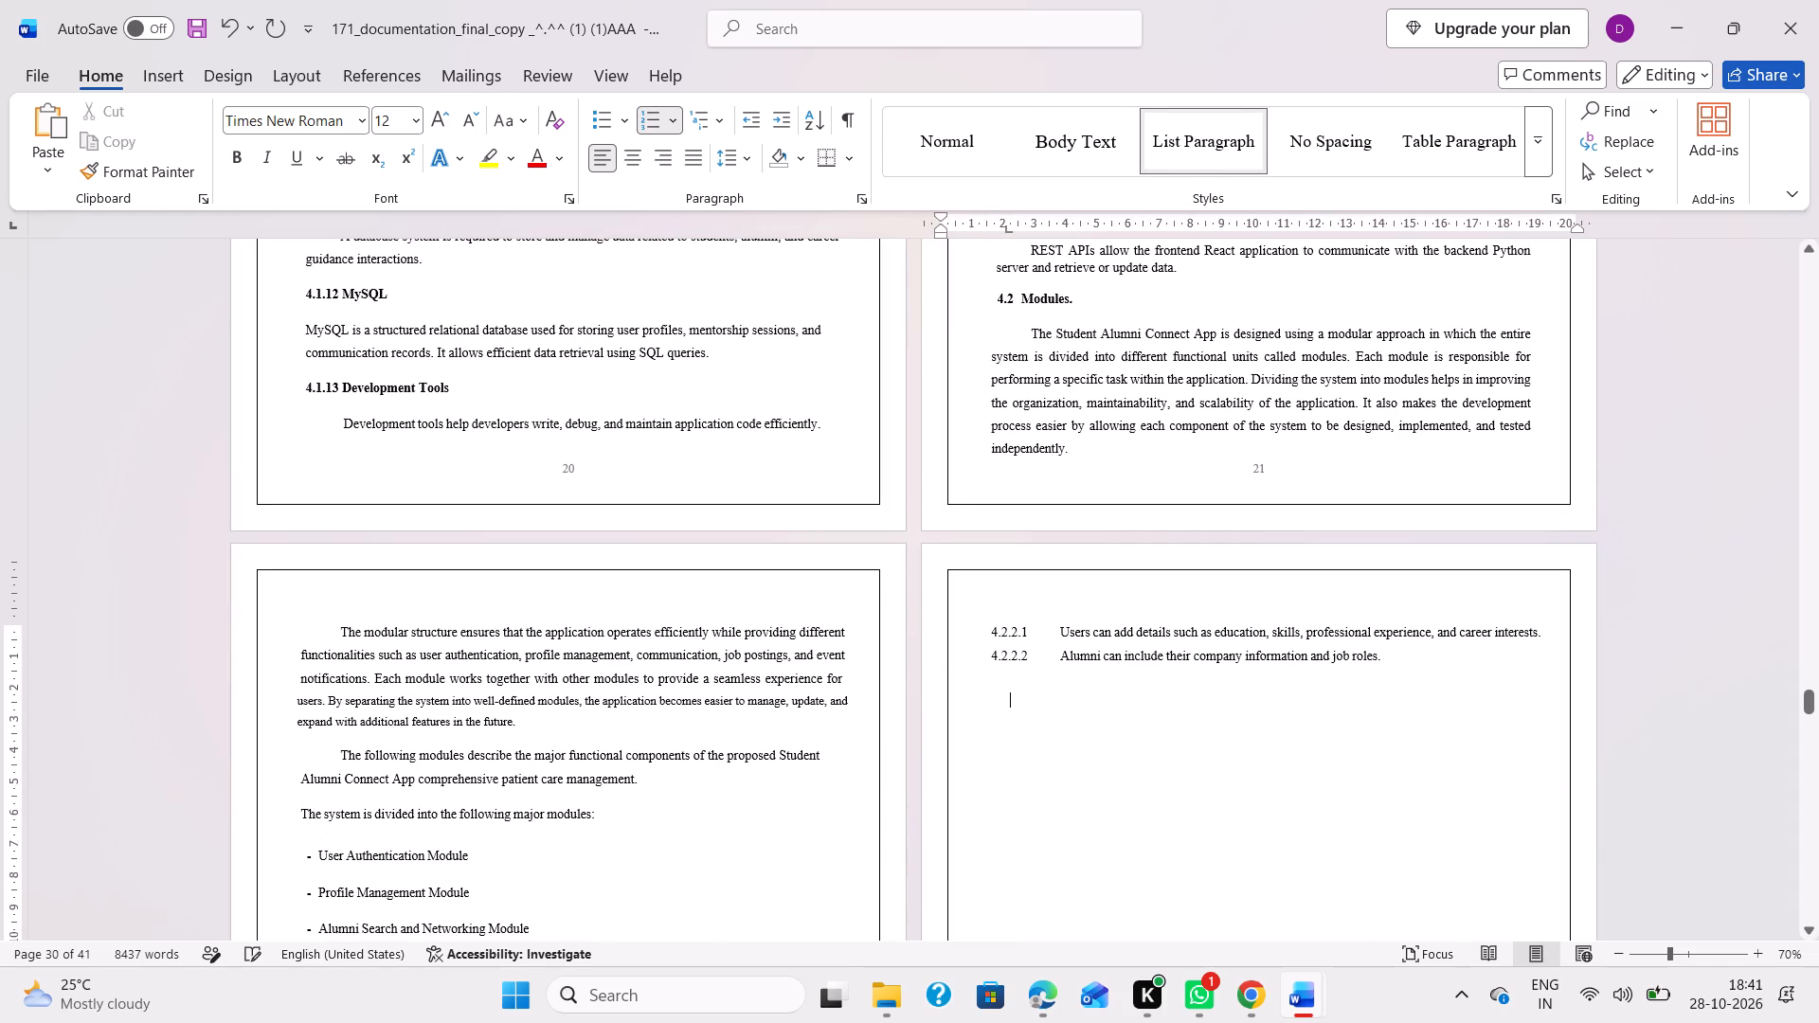
pyautogui.click(1418, 664)
pyautogui.press('Return')
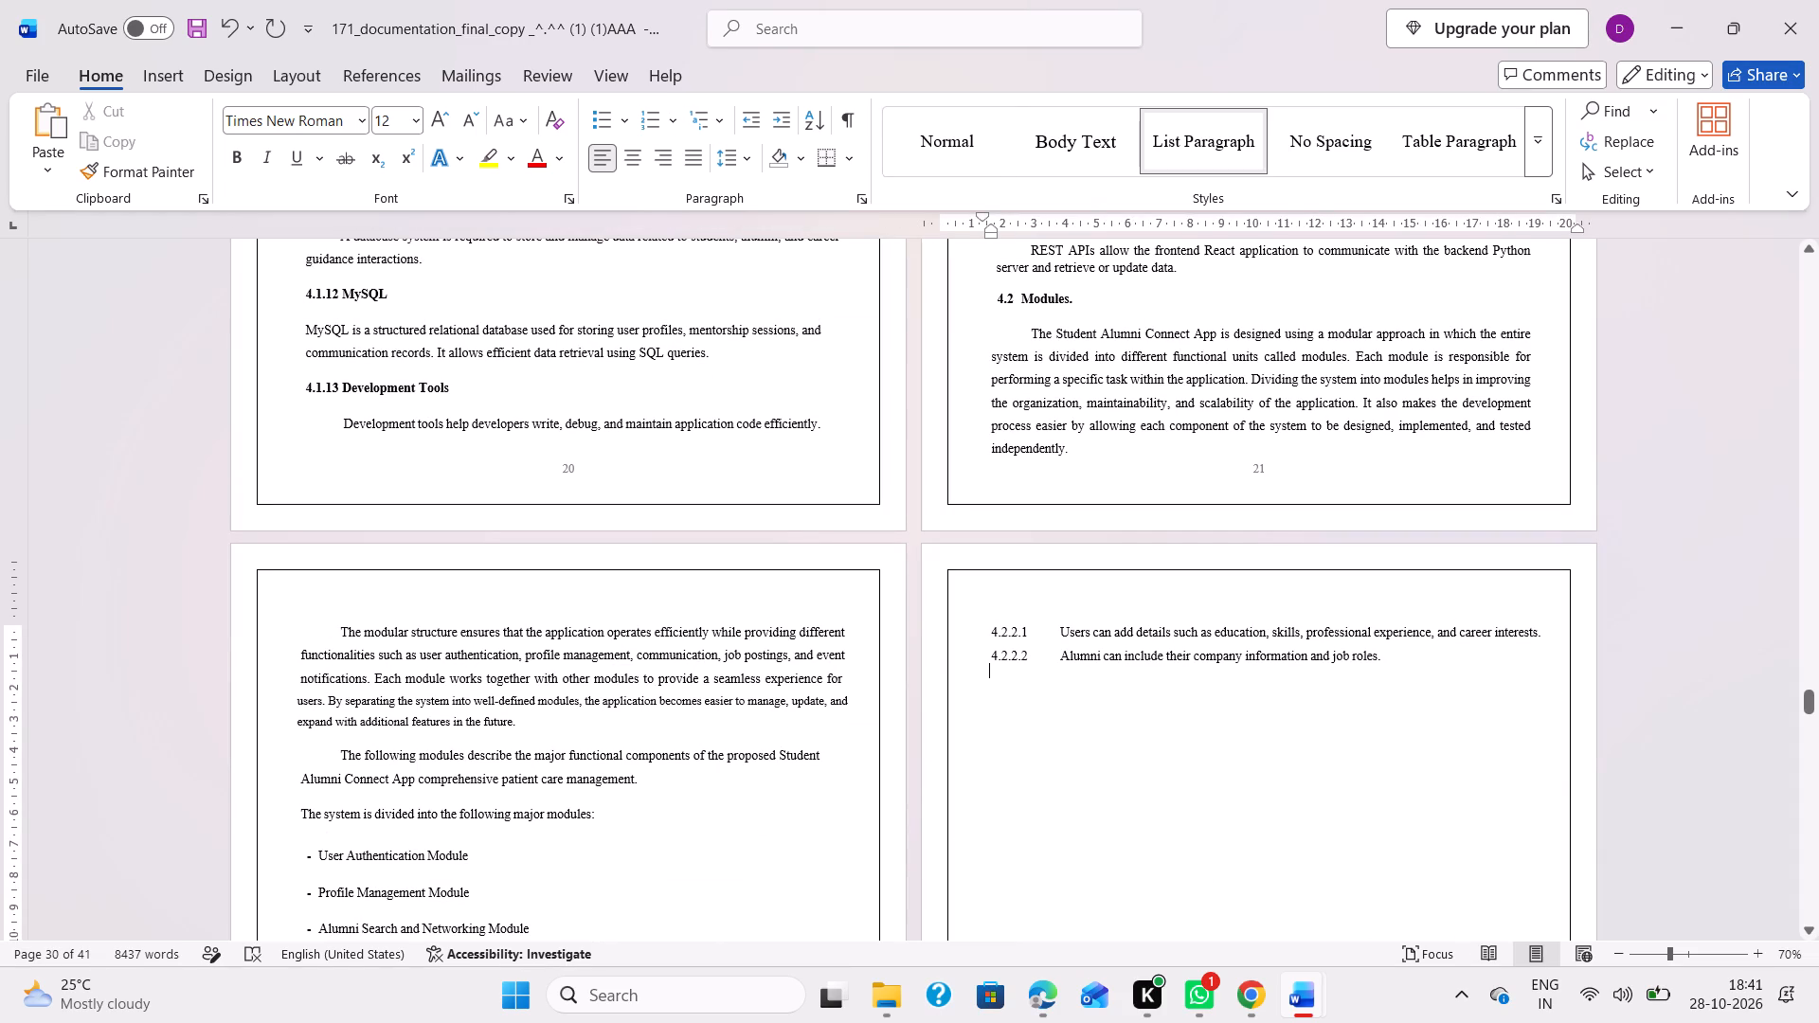
pyautogui.press('Delete')
pyautogui.scroll(2, 1463, 563)
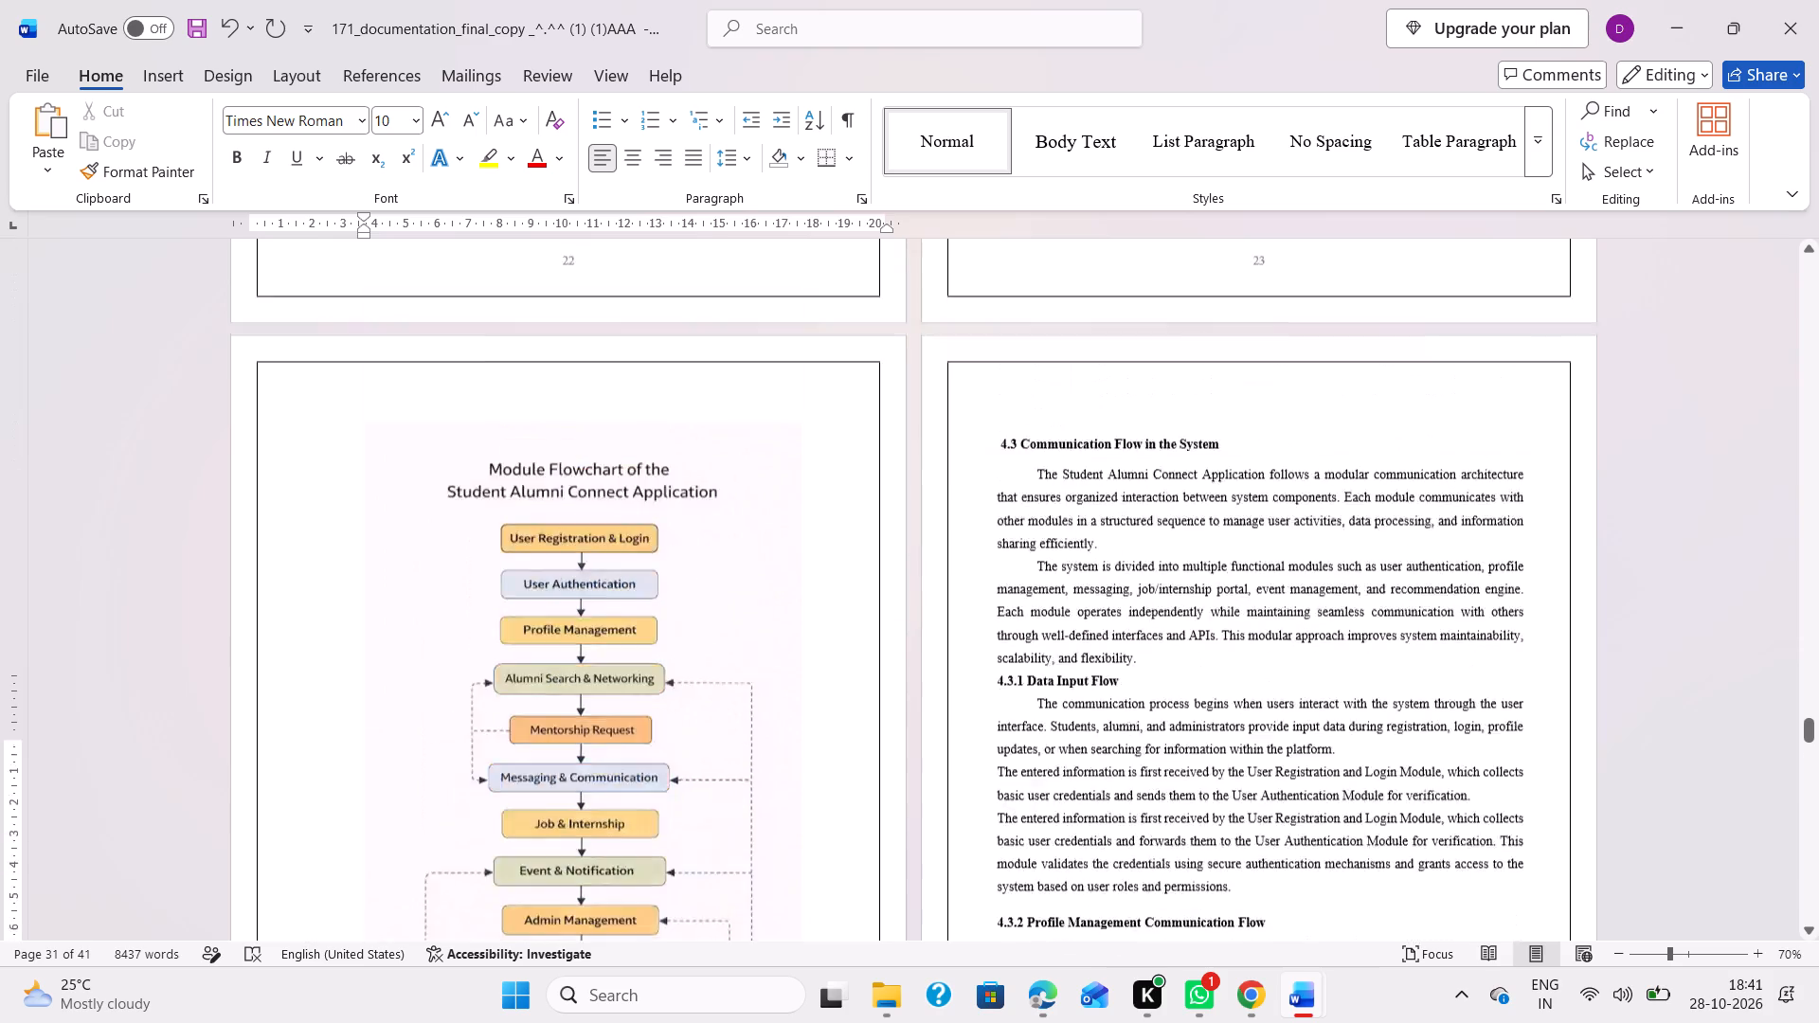
pyautogui.scroll(1, 1463, 563)
pyautogui.scroll(2, 1452, 448)
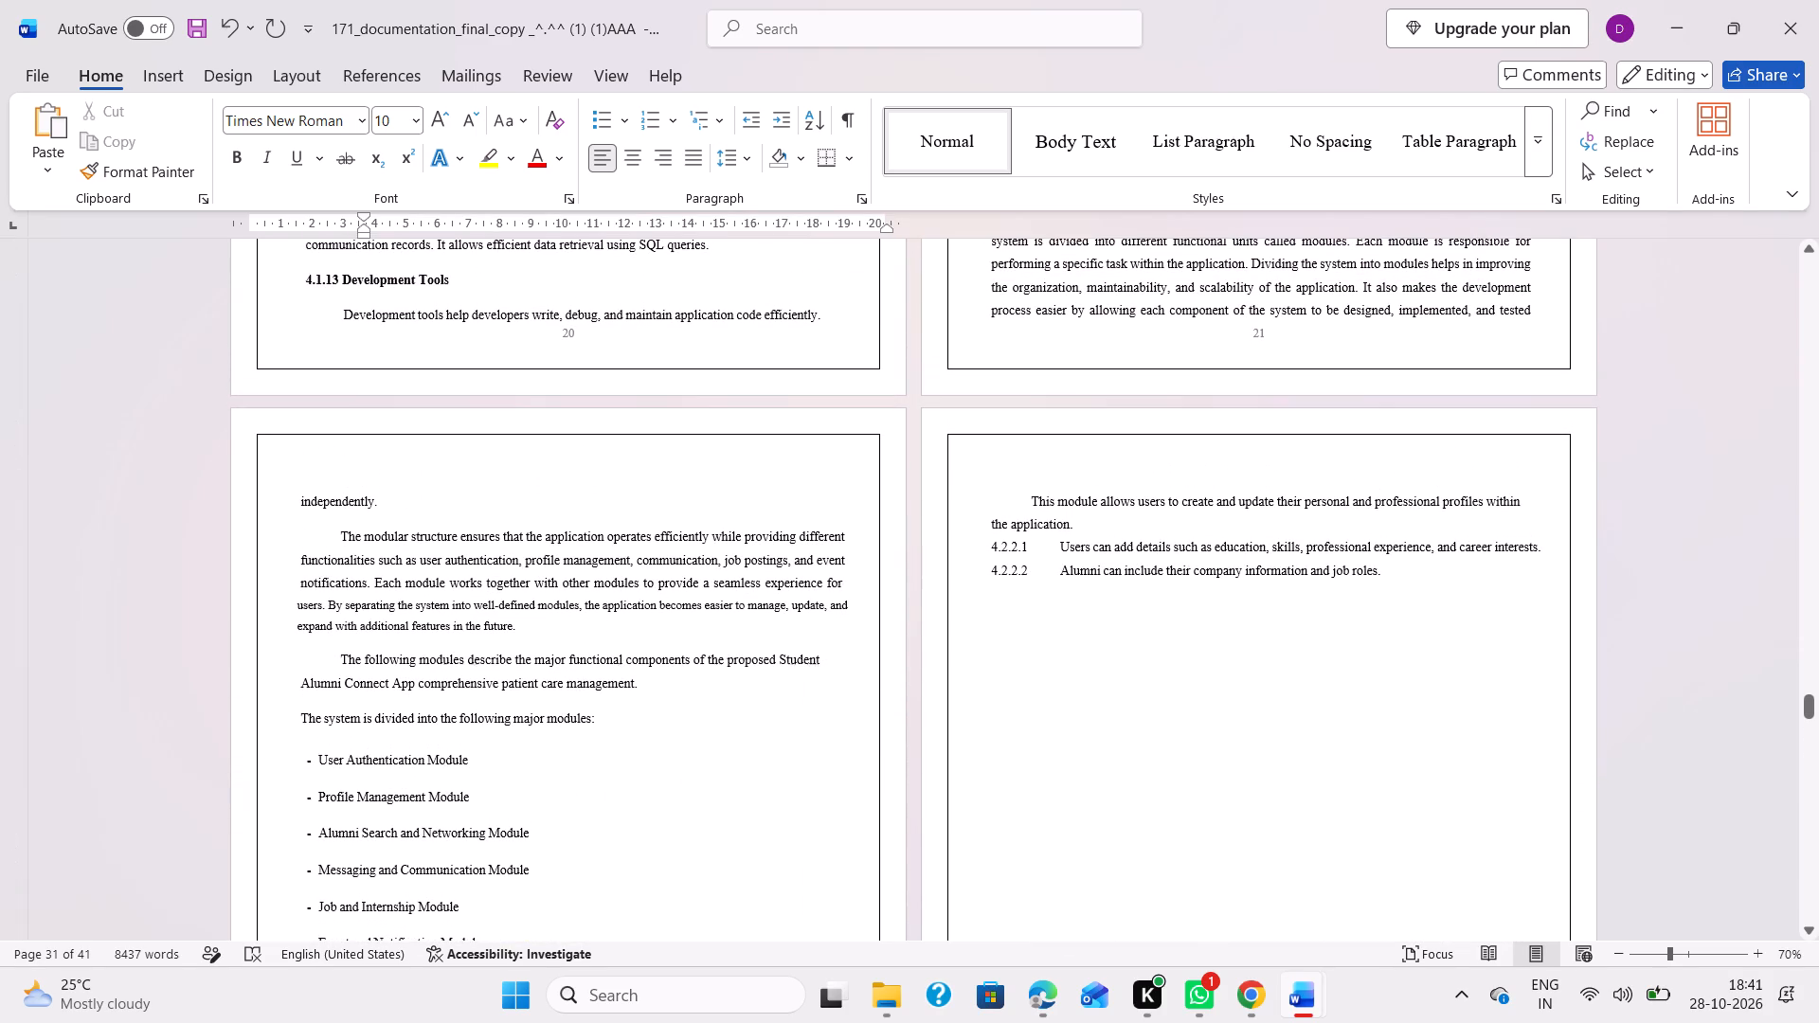
pyautogui.click(1384, 576)
pyautogui.press('Return')
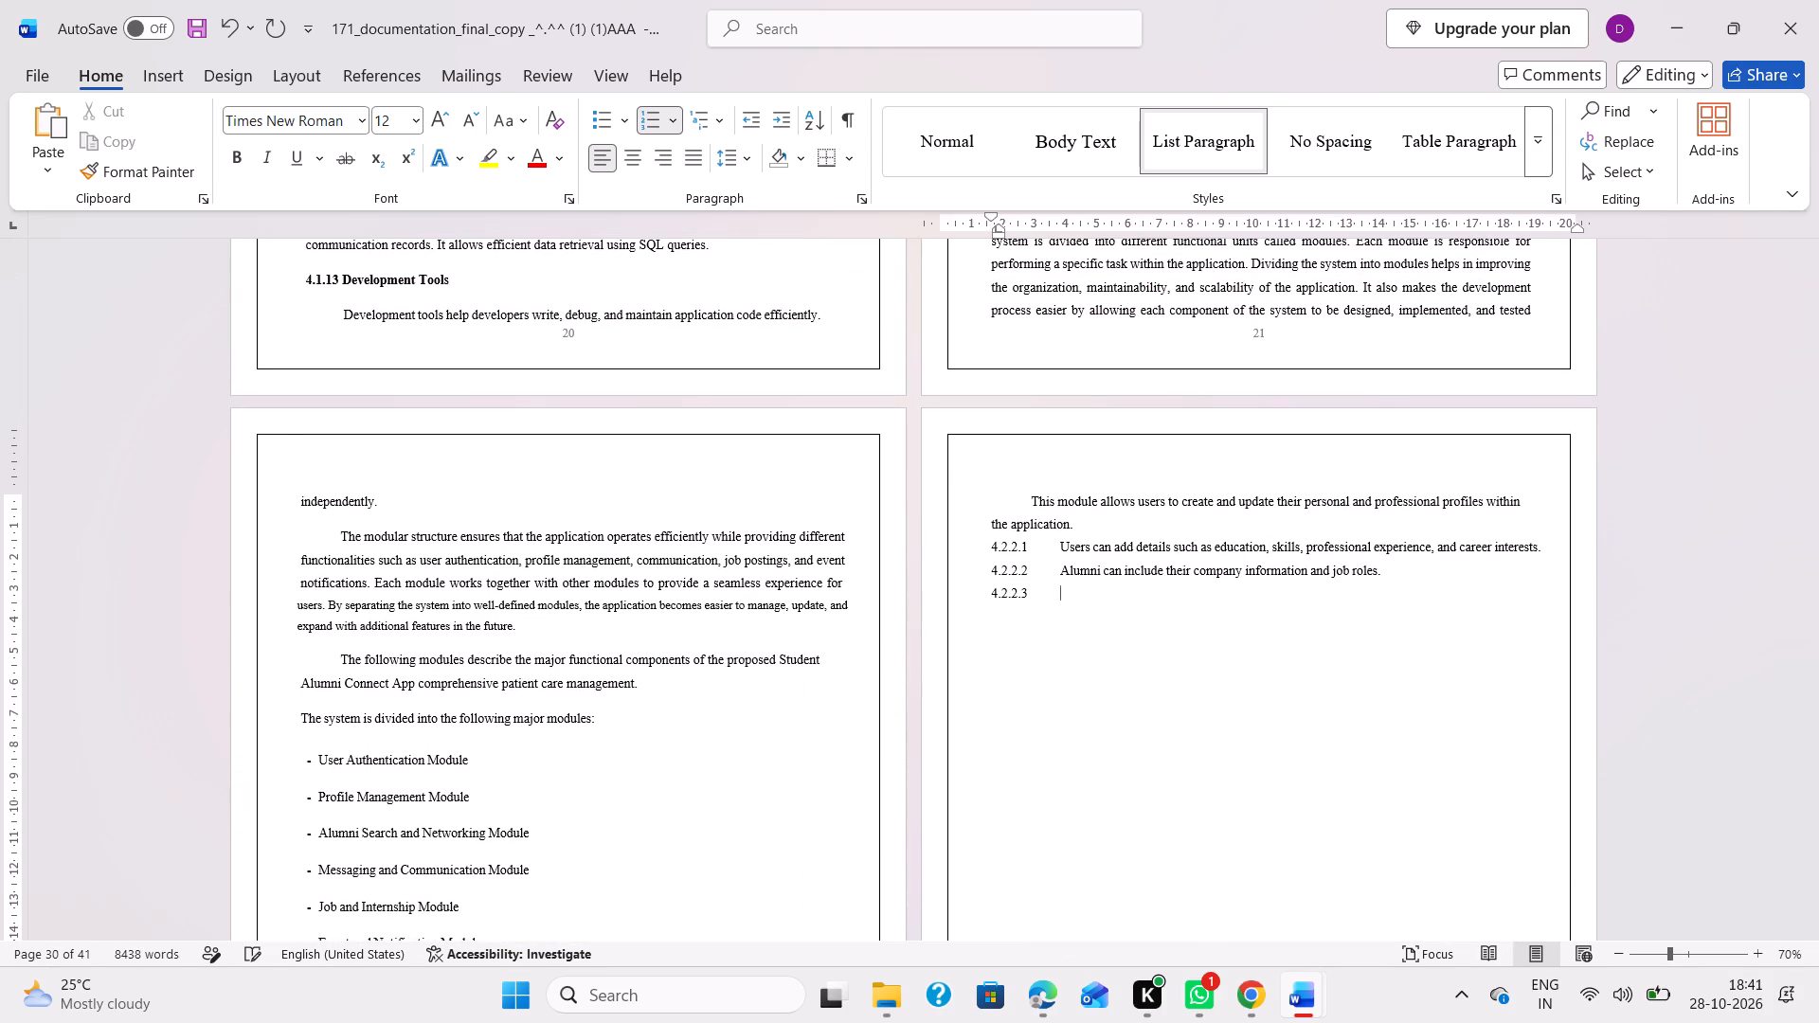
pyautogui.press('BackSpace')
pyautogui.press('BackSpace')
pyautogui.press('Delete')
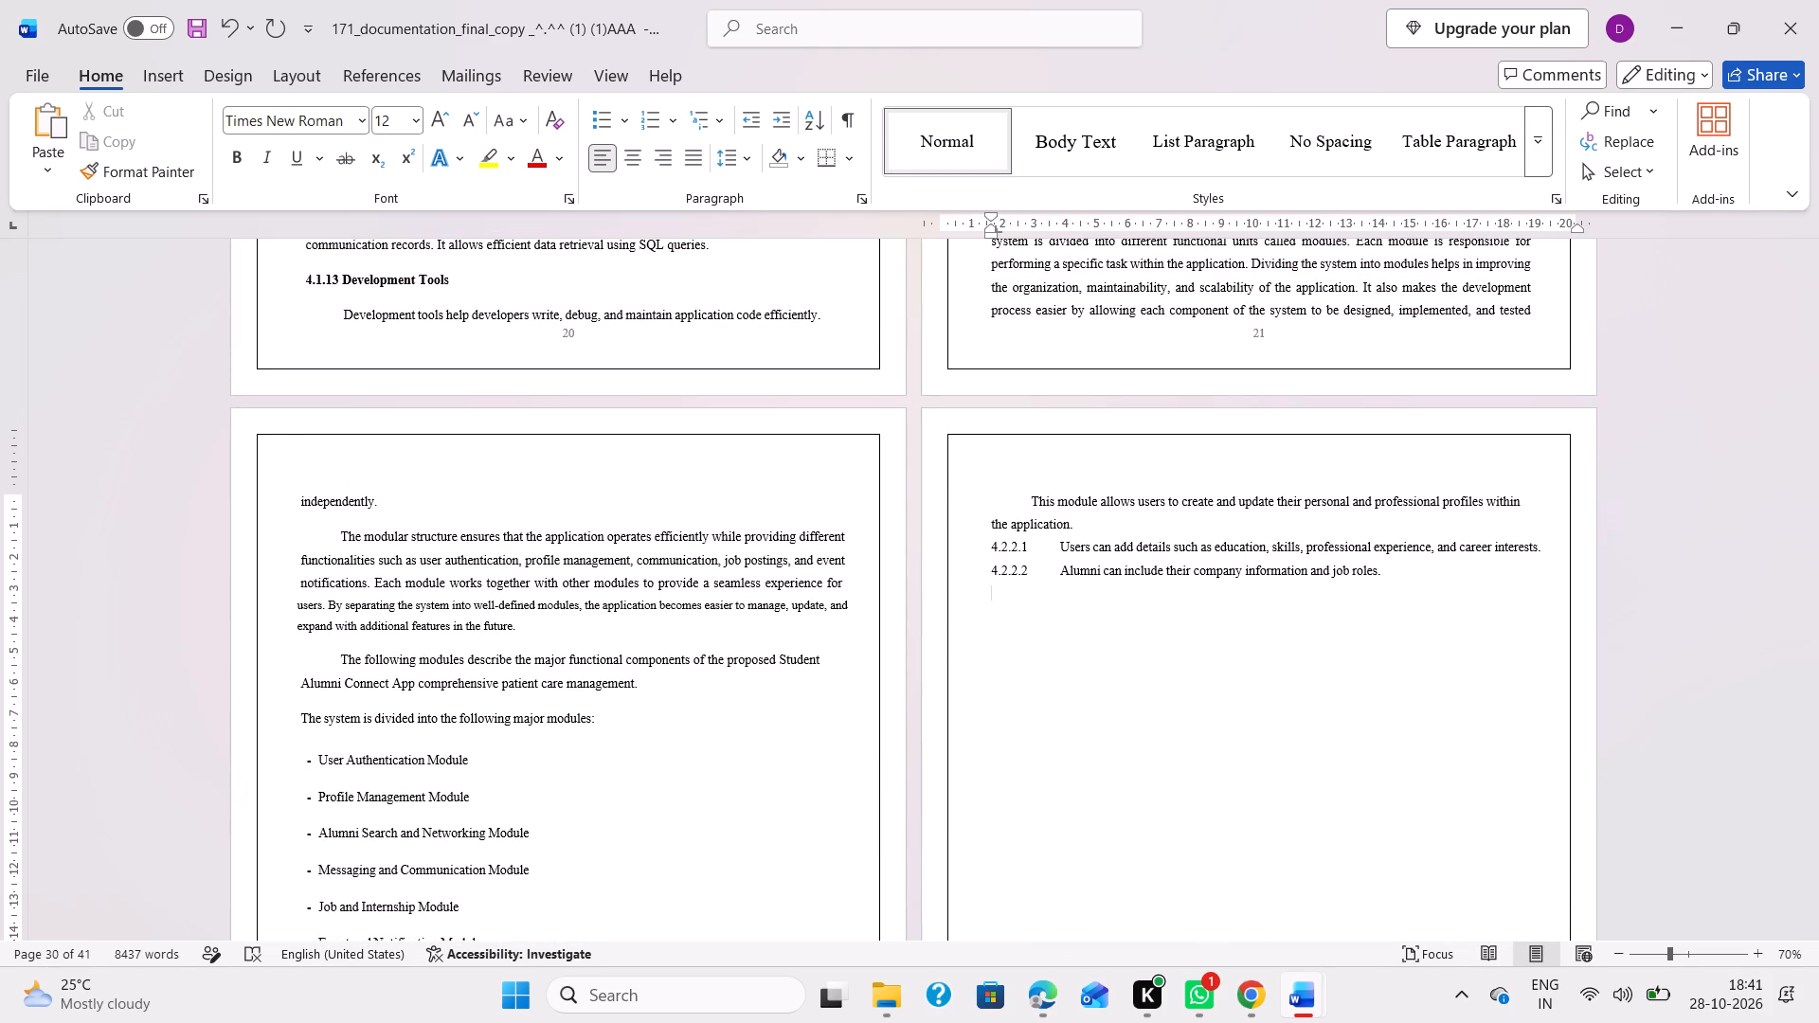
pyautogui.press('Delete')
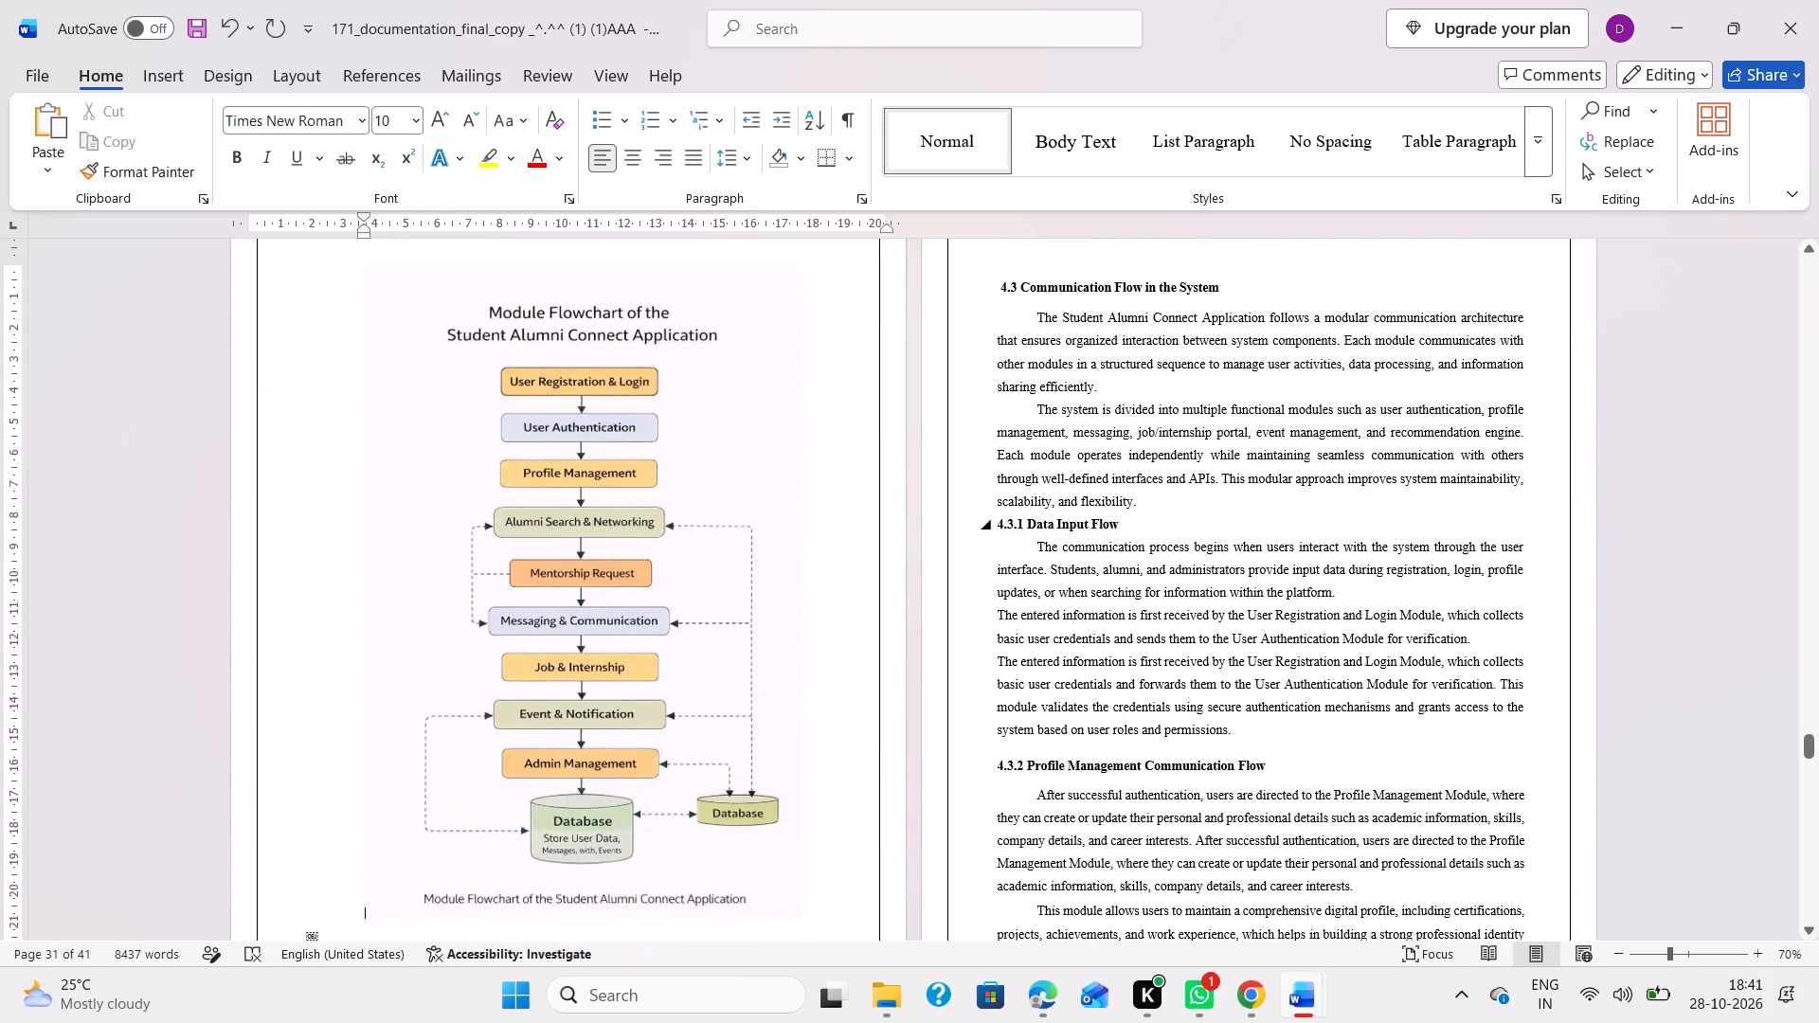
# Insert a space in the Fig:4.1 caption so it reads "Module Flow Chart".
pyautogui.scroll(3, 1464, 517)
pyautogui.scroll(-3, 1323, 624)
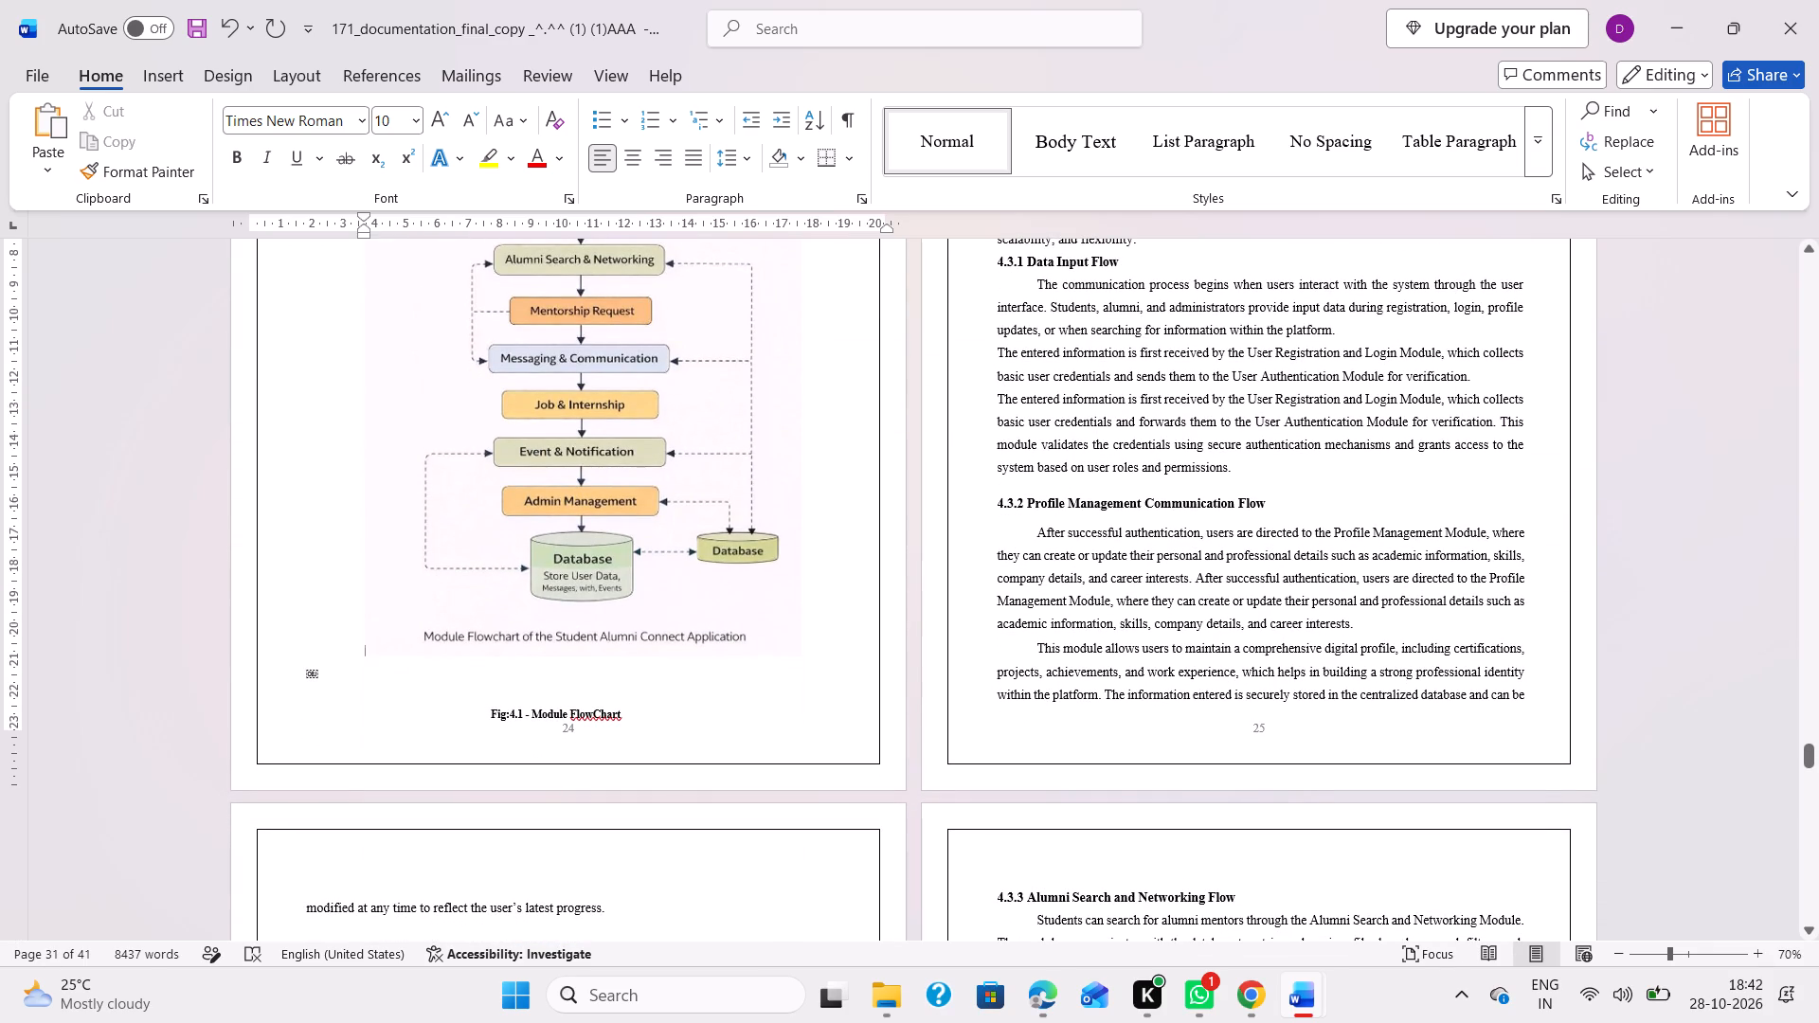
pyautogui.click(587, 713)
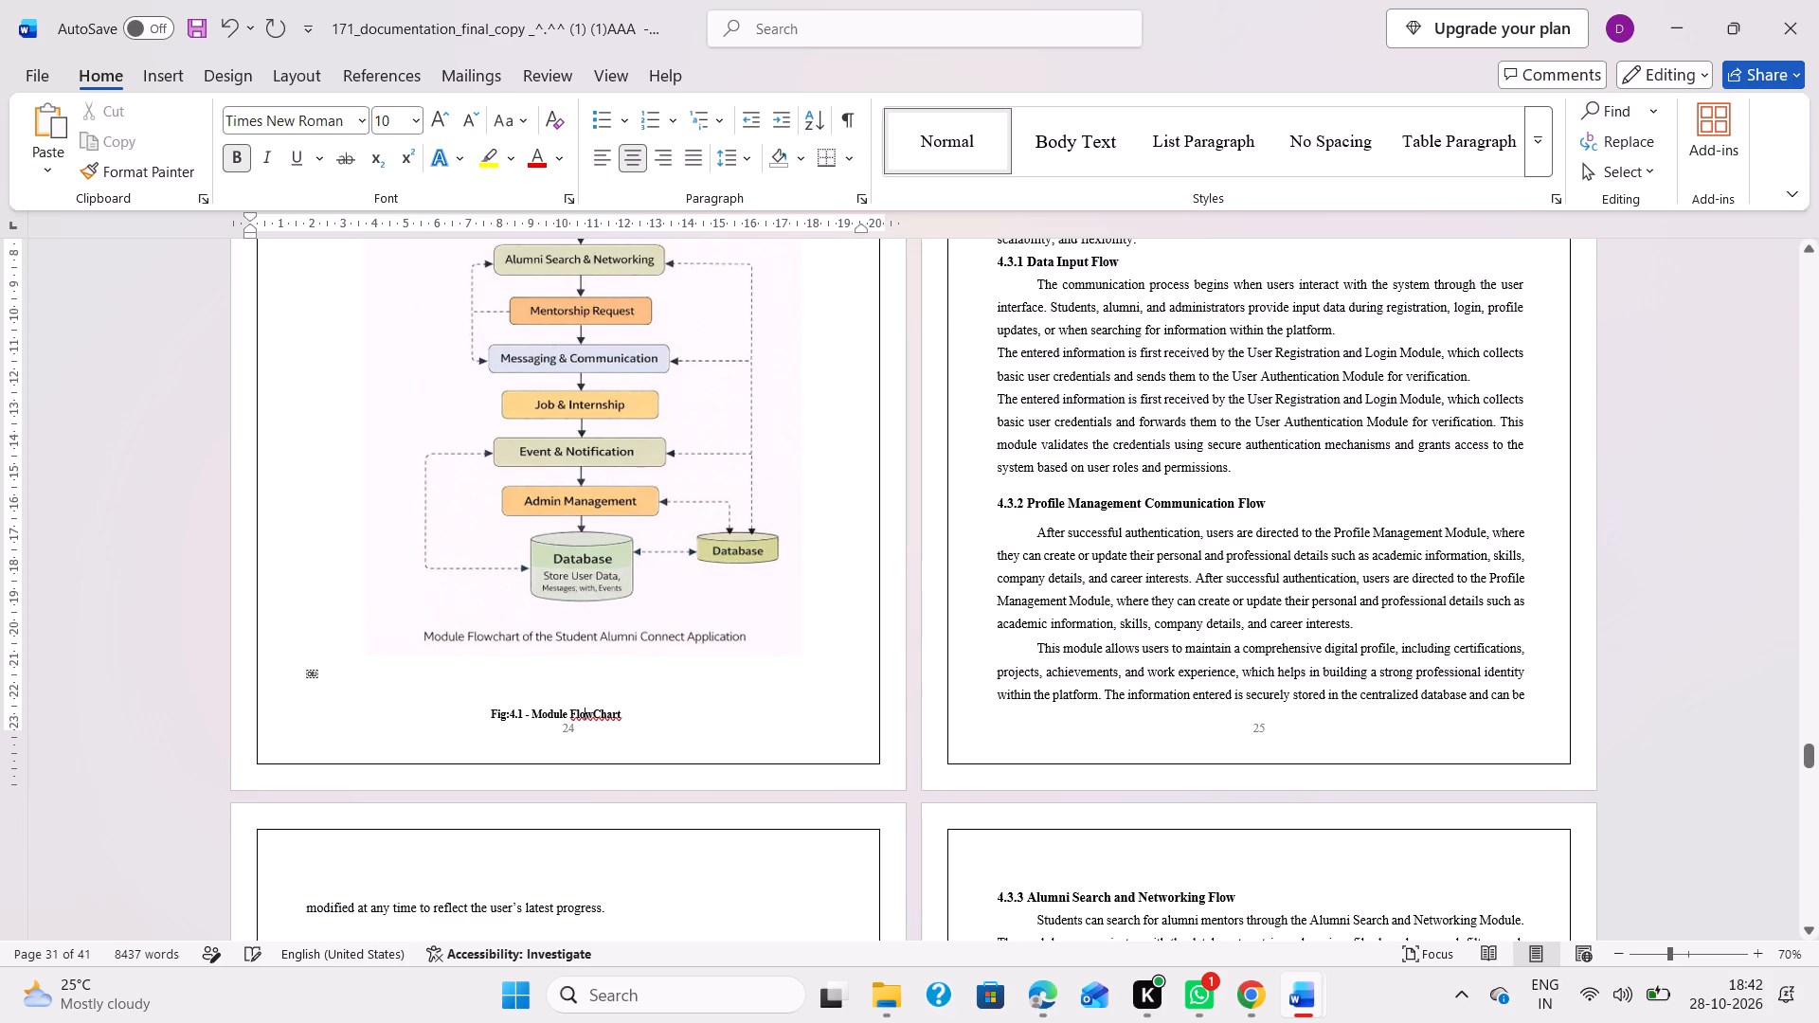
pyautogui.press('Right')
pyautogui.press('space')
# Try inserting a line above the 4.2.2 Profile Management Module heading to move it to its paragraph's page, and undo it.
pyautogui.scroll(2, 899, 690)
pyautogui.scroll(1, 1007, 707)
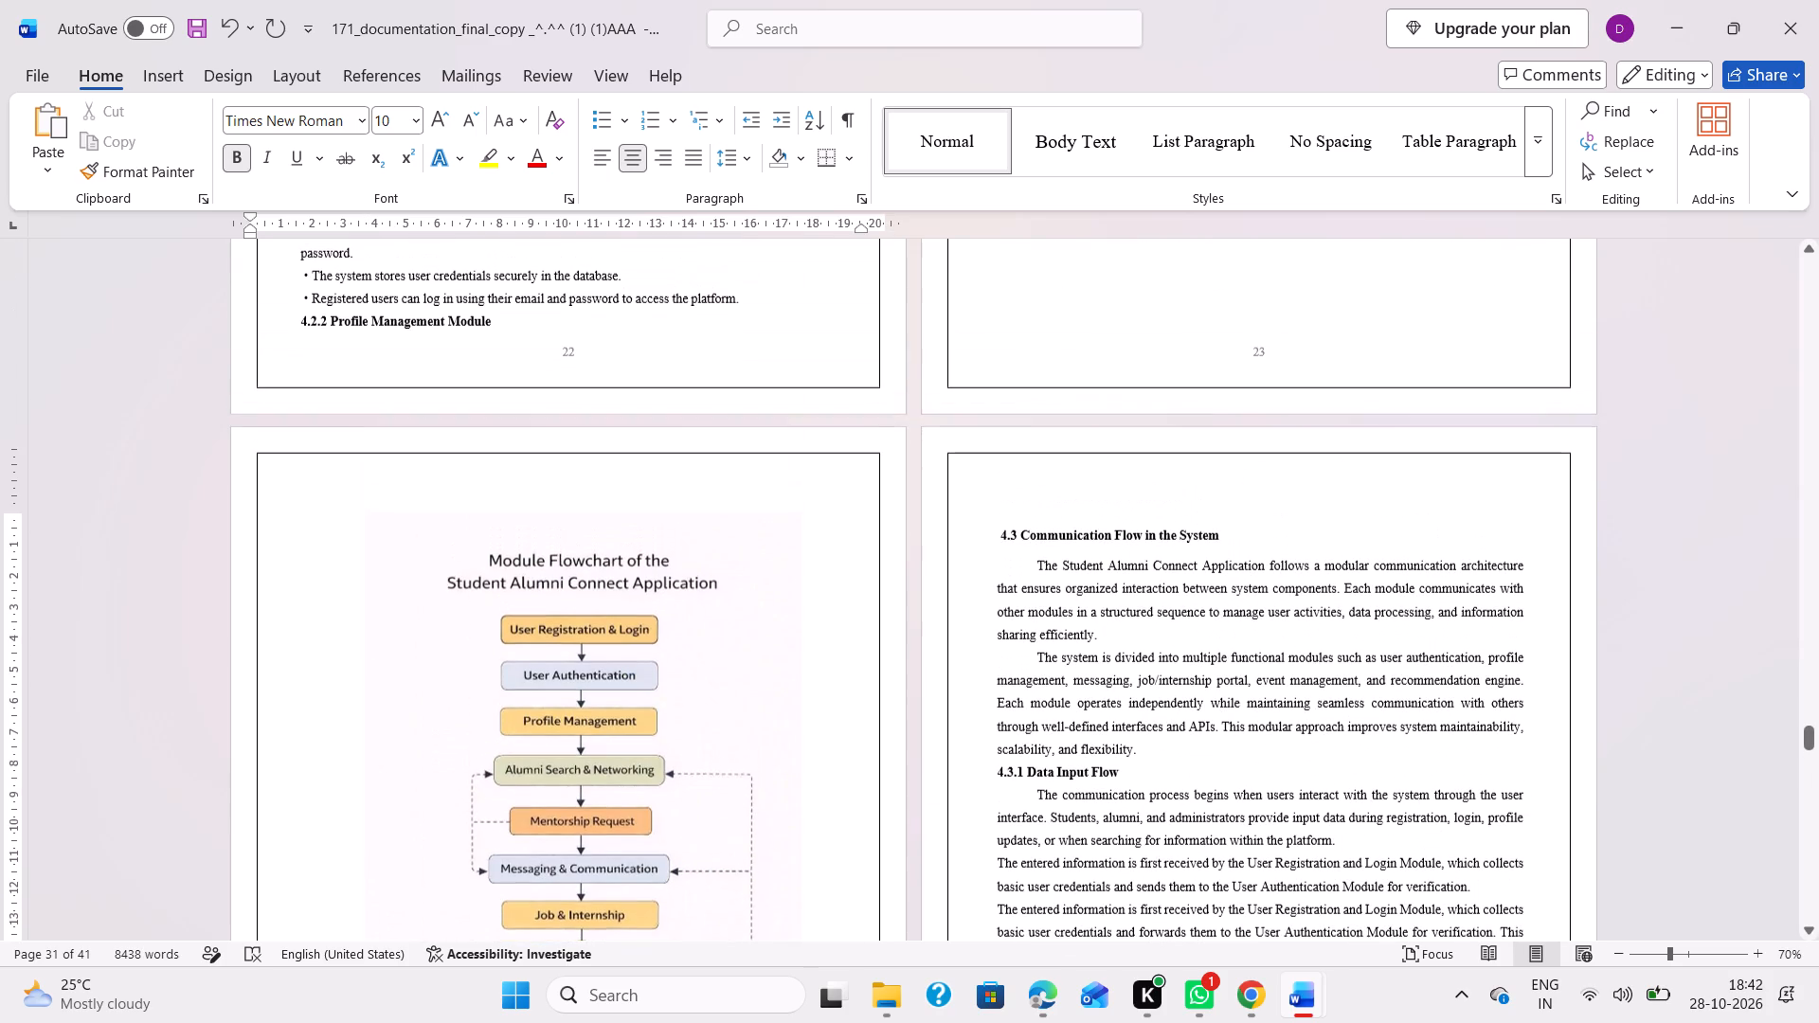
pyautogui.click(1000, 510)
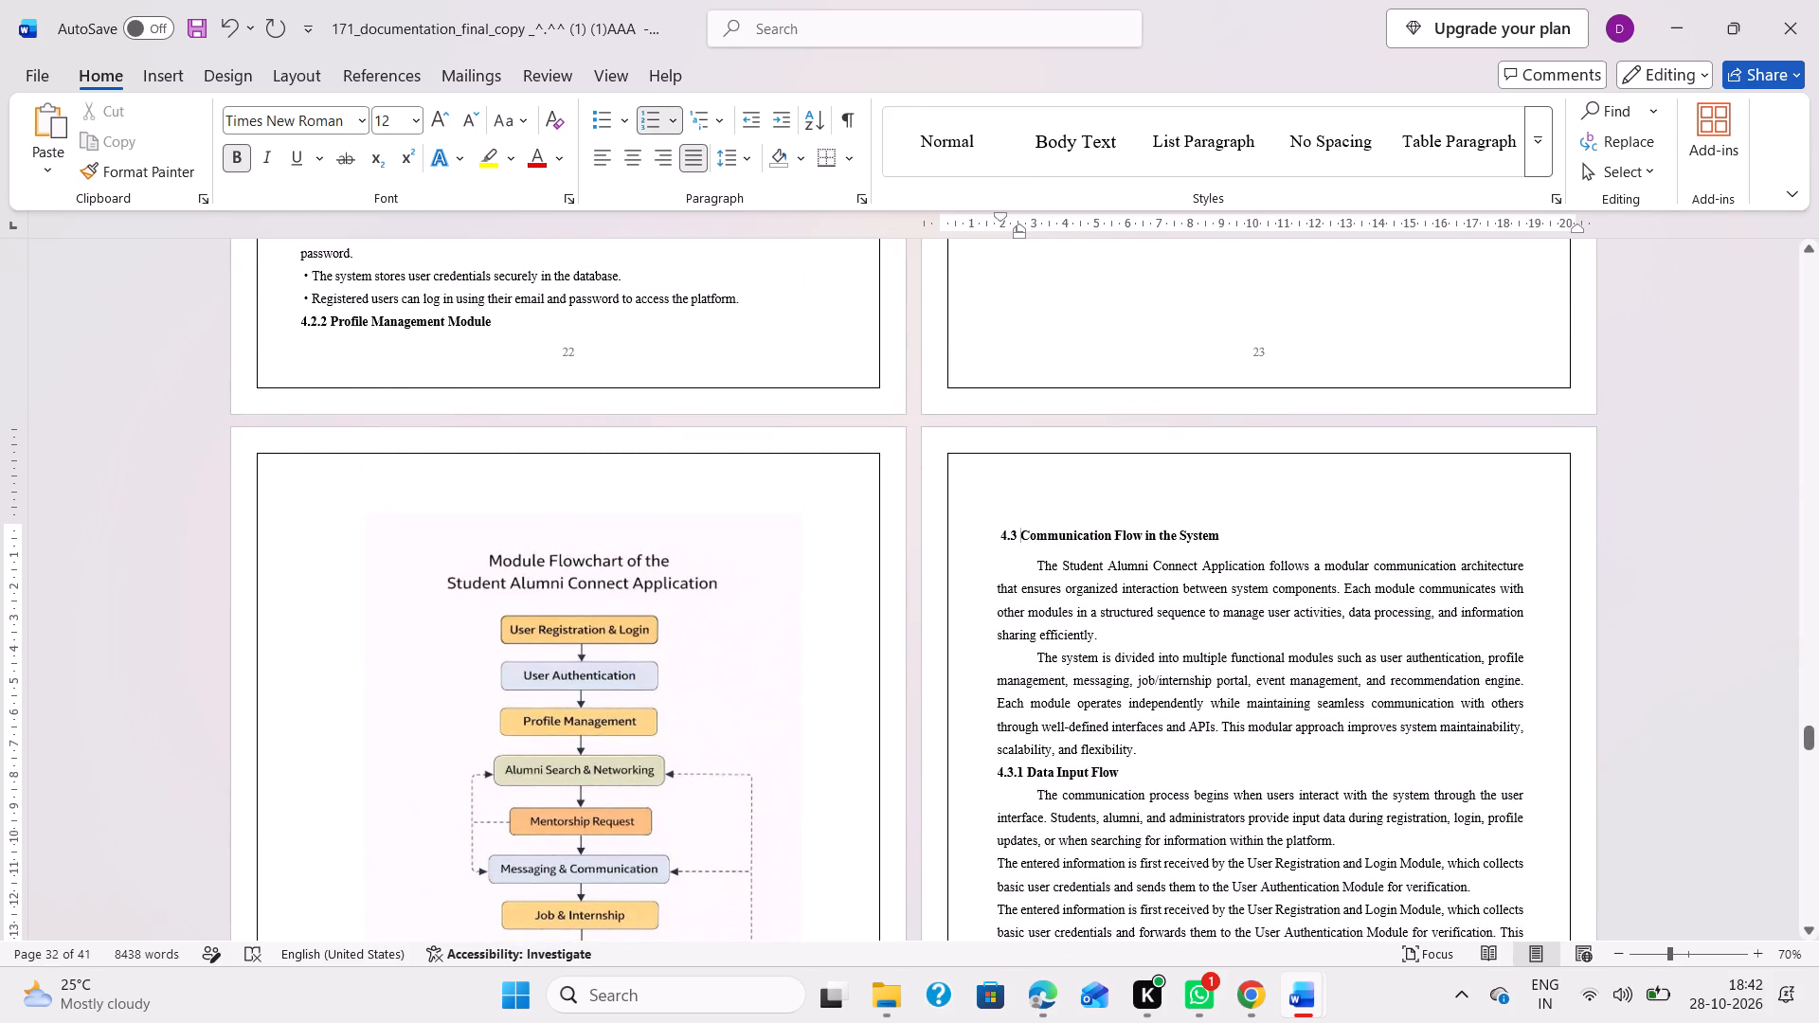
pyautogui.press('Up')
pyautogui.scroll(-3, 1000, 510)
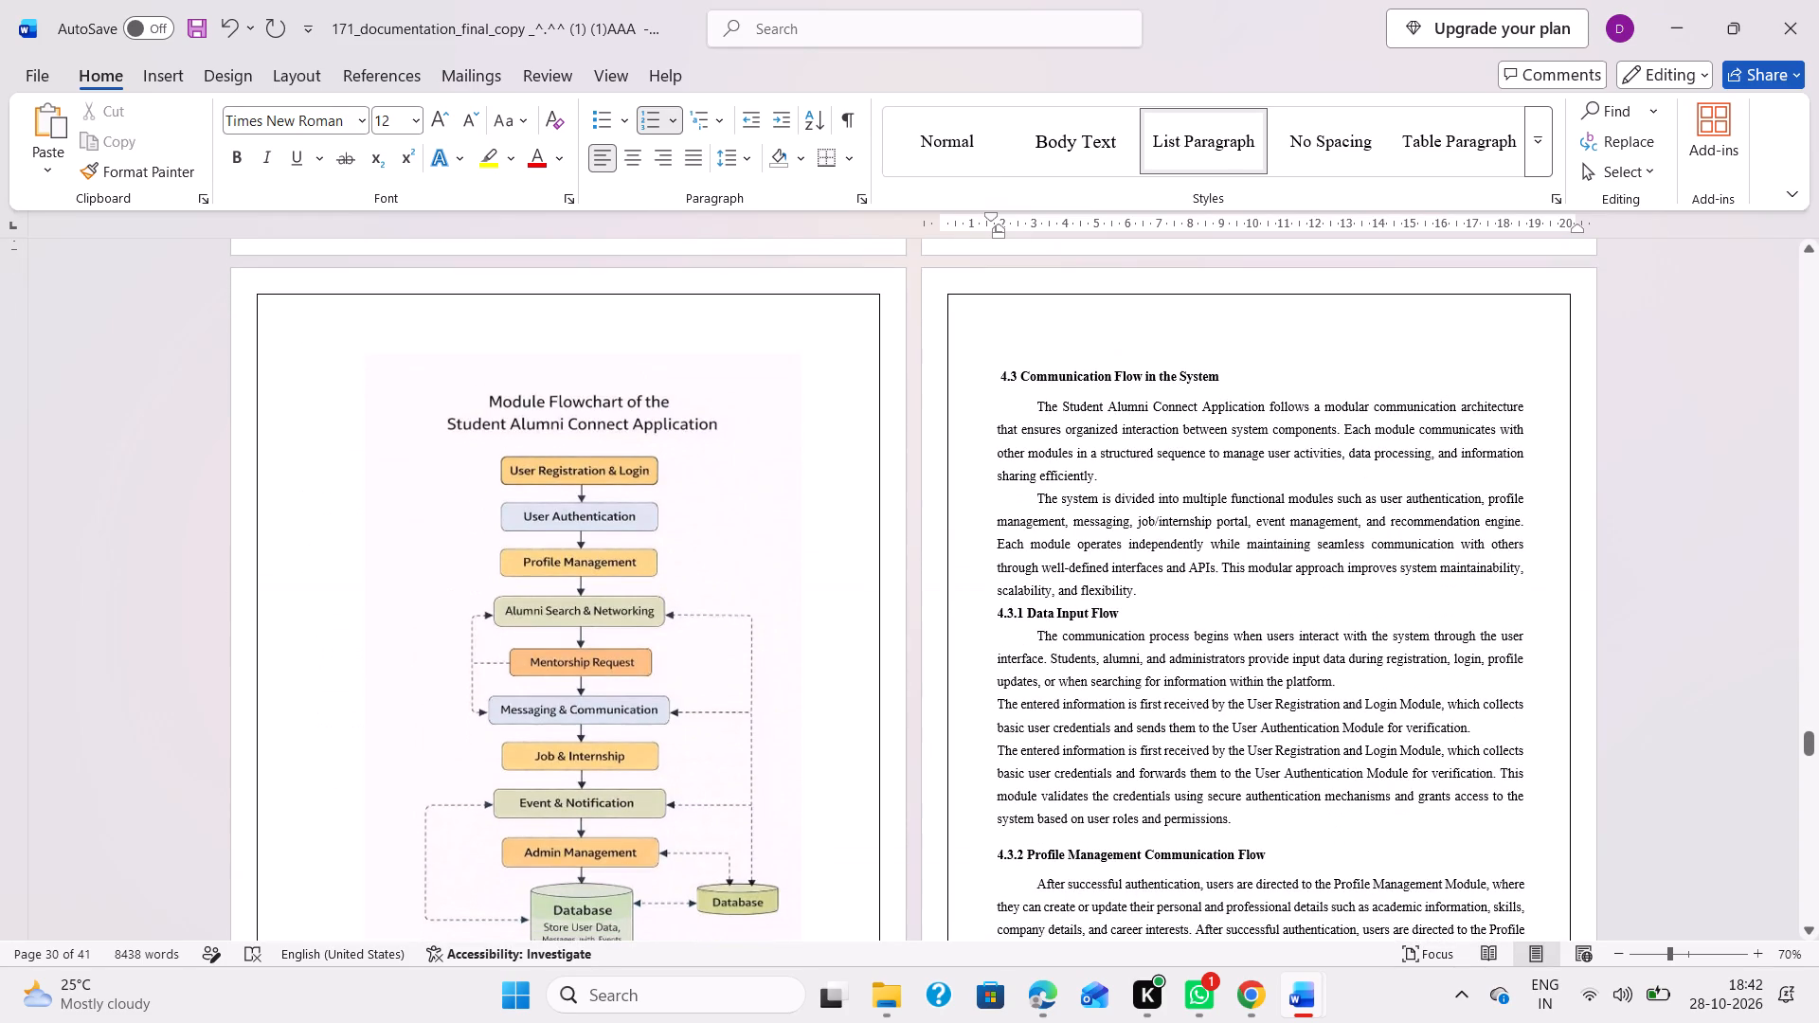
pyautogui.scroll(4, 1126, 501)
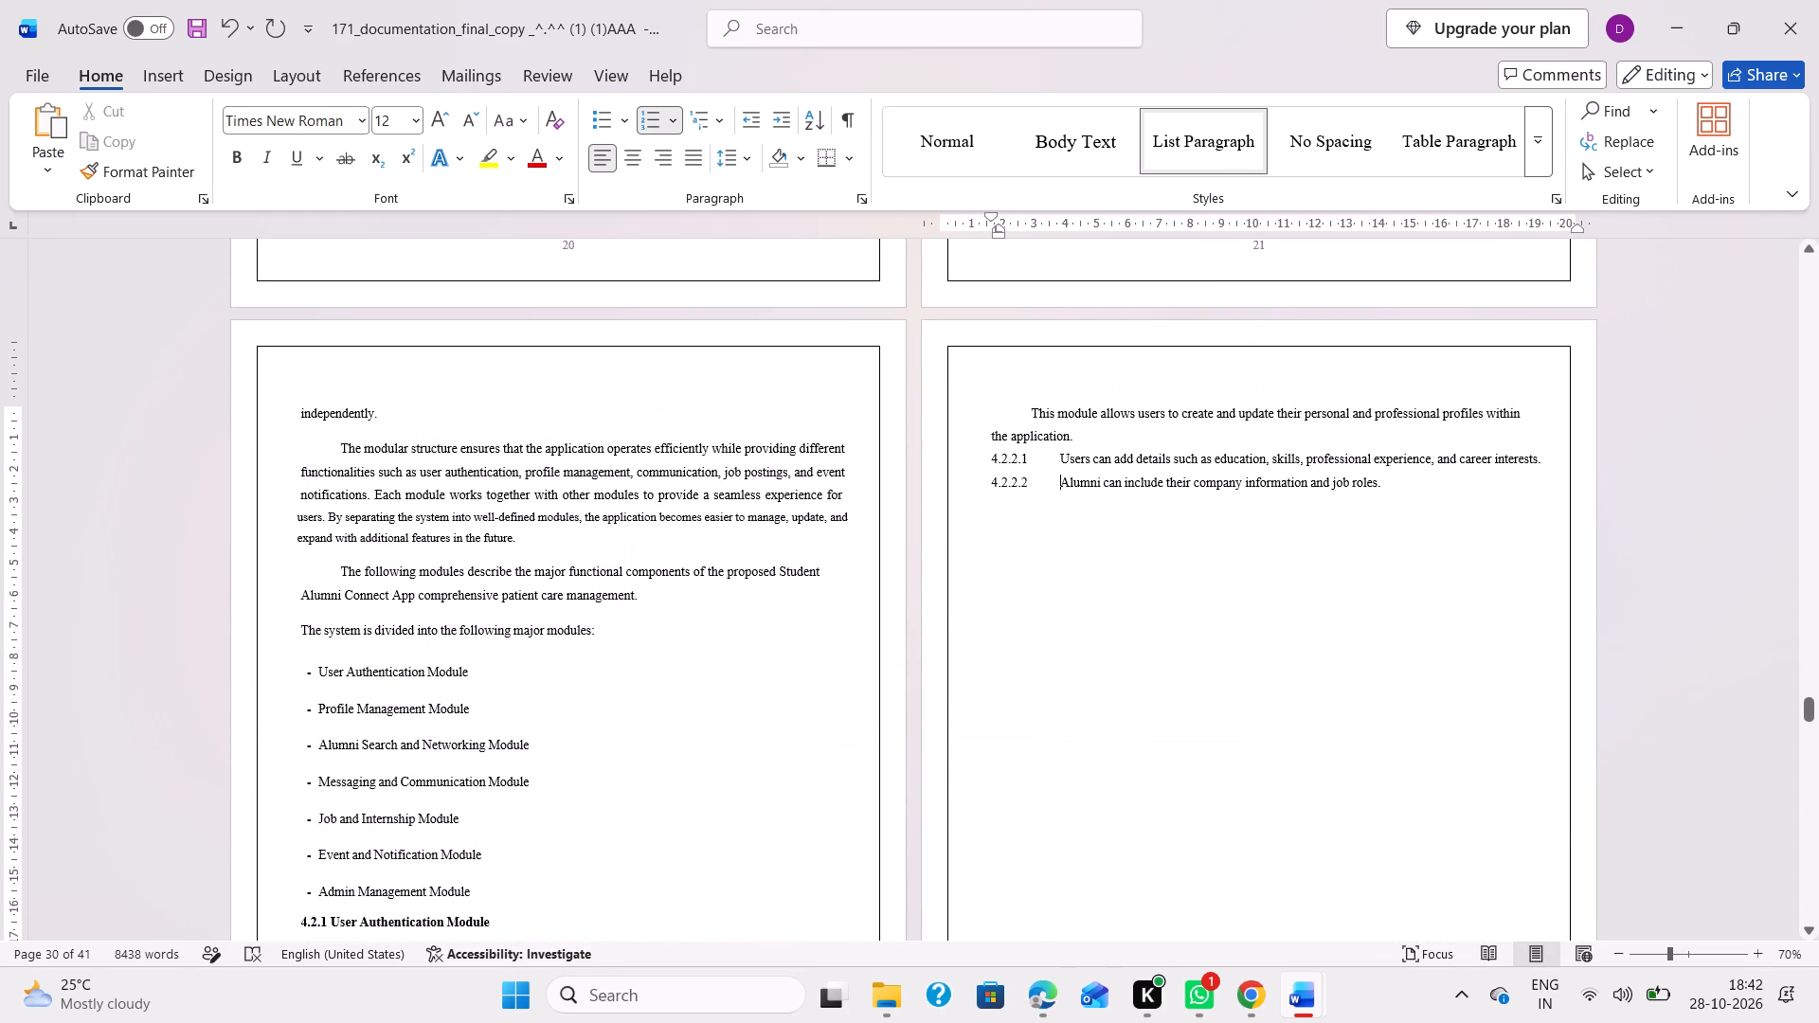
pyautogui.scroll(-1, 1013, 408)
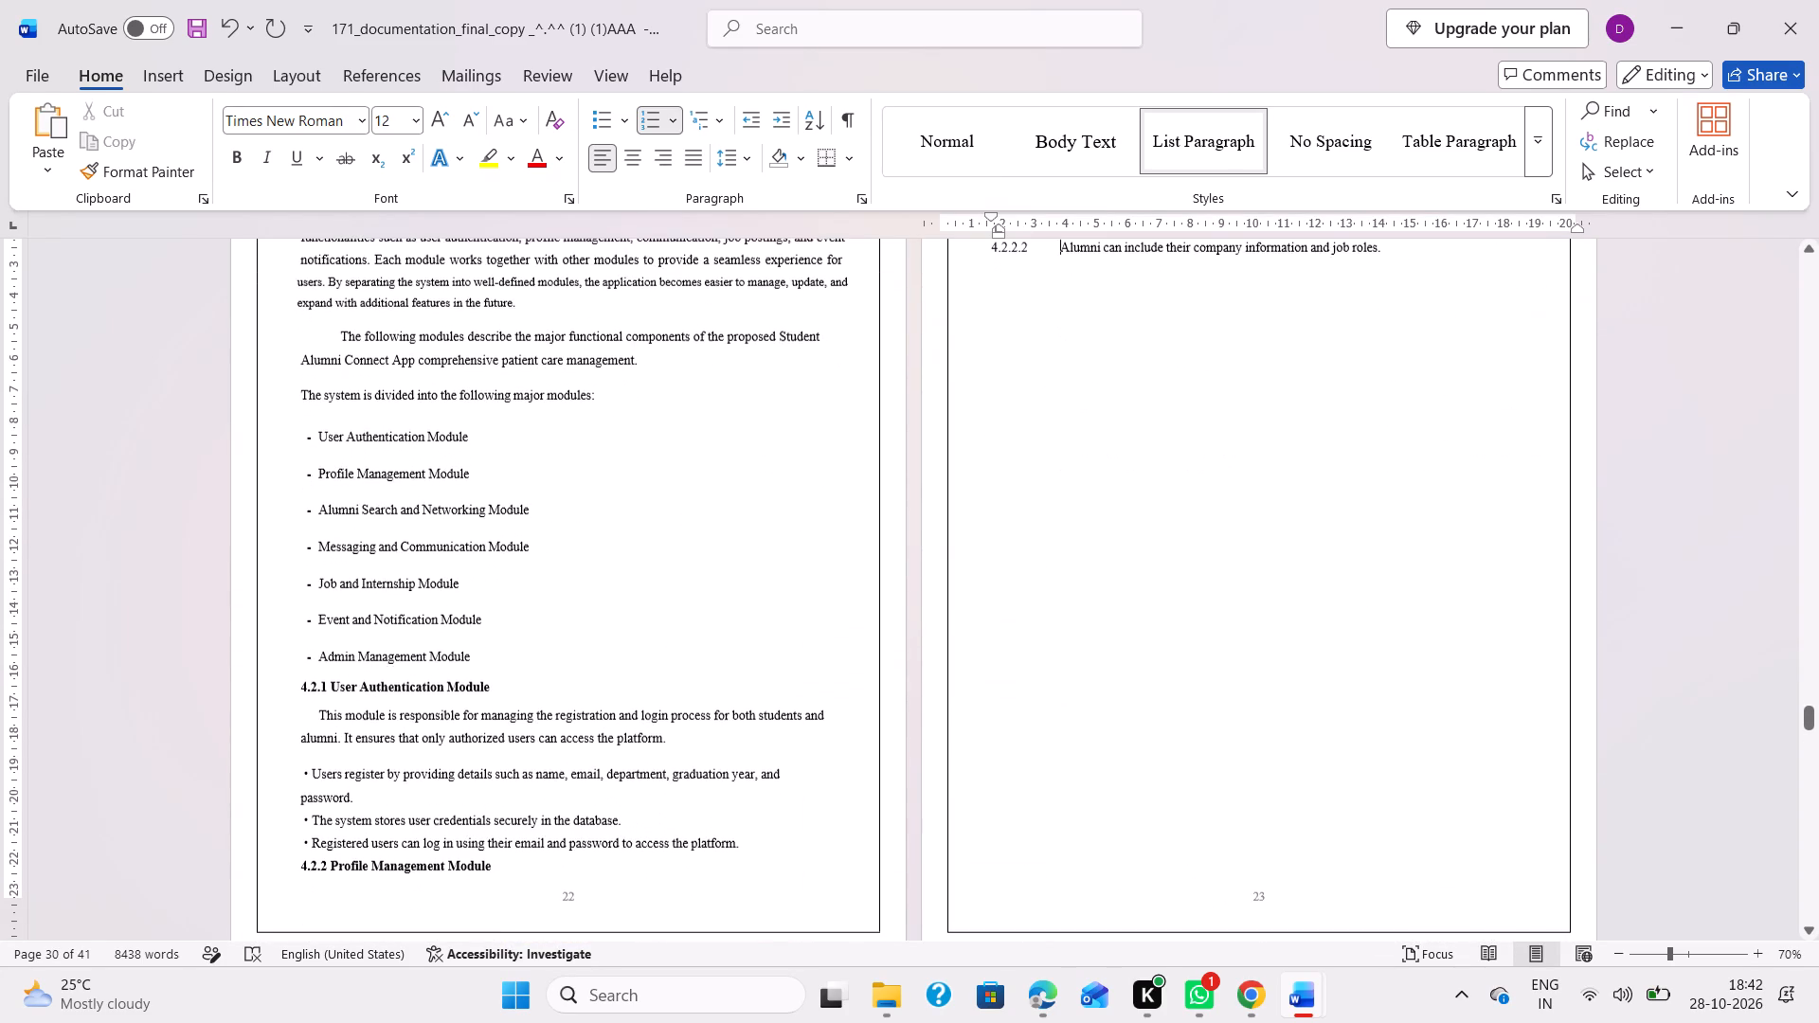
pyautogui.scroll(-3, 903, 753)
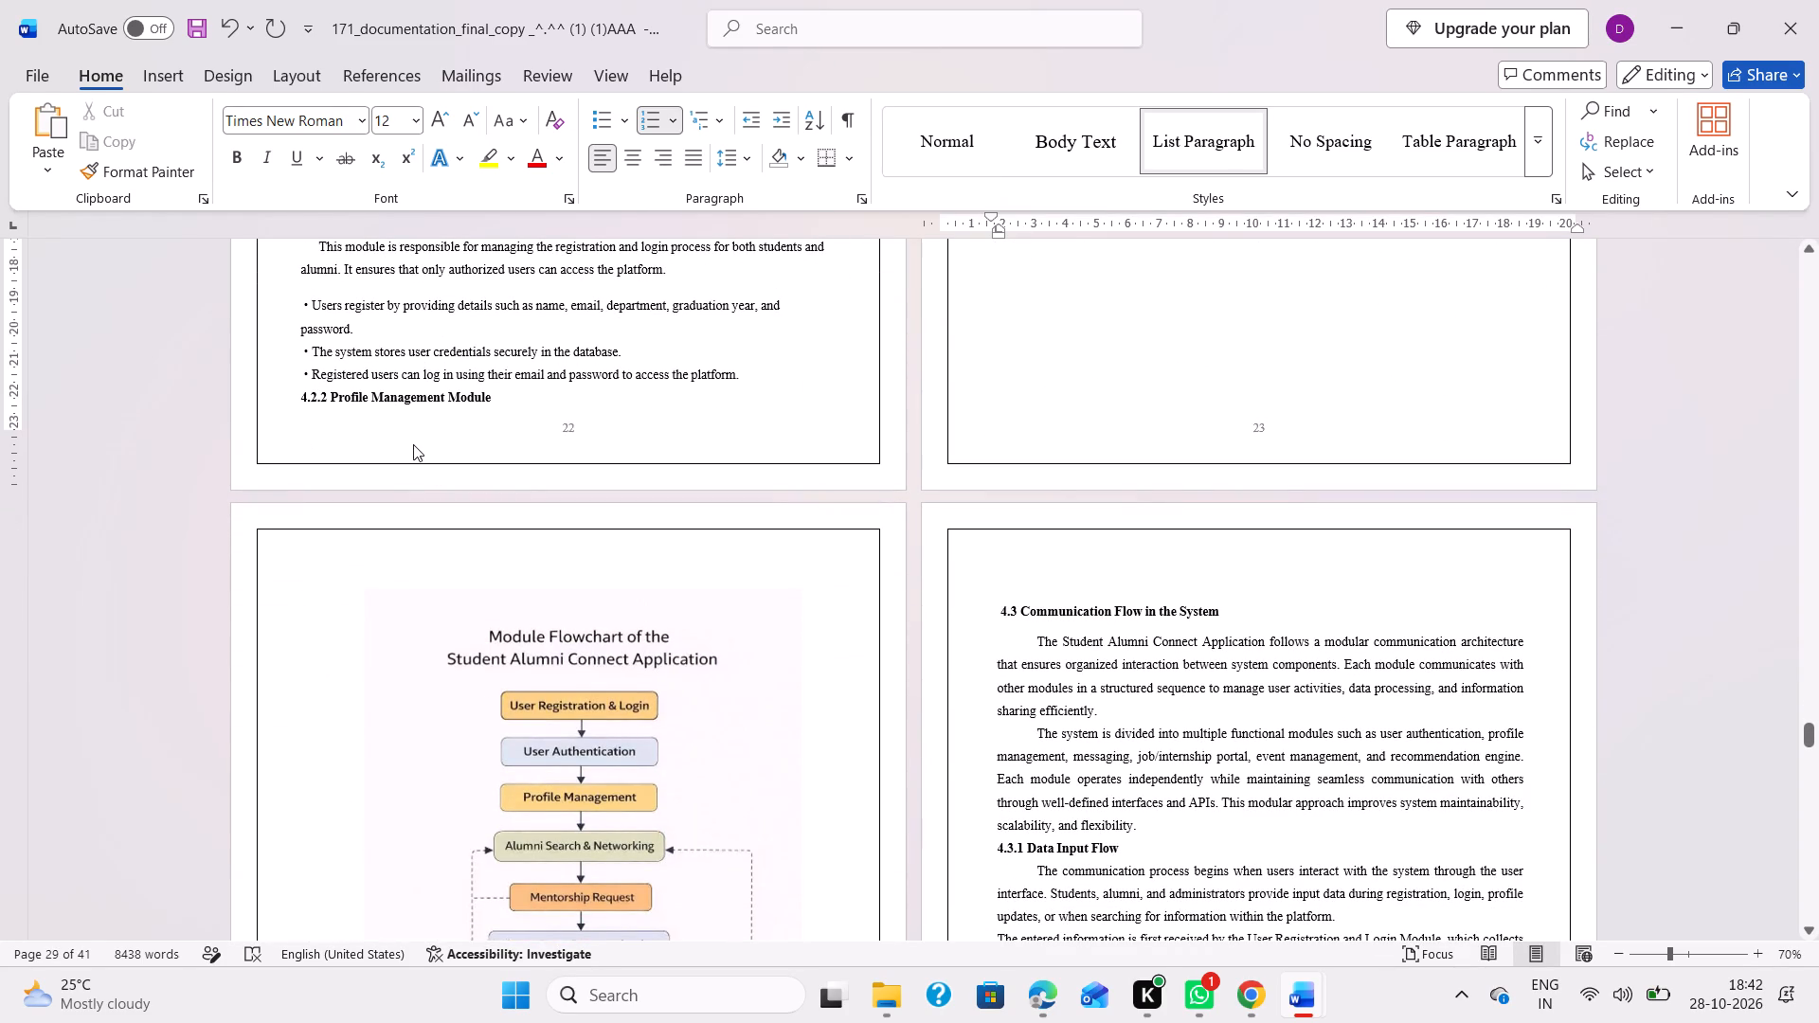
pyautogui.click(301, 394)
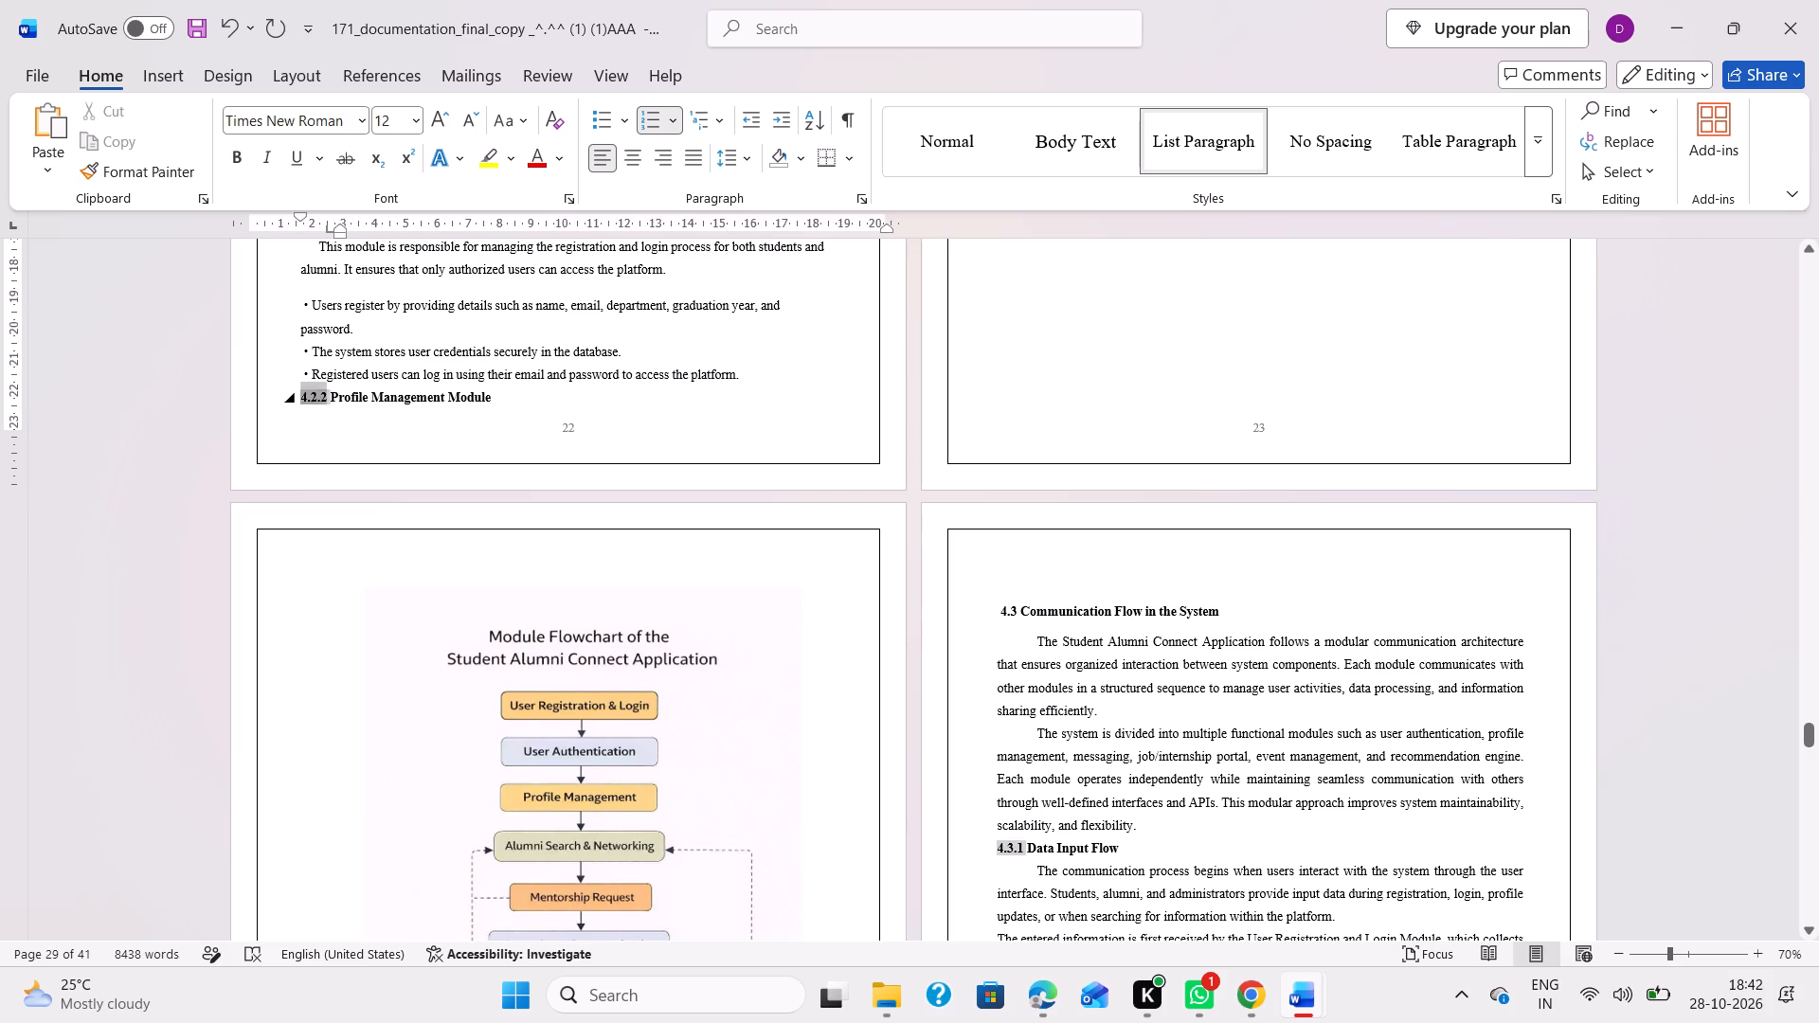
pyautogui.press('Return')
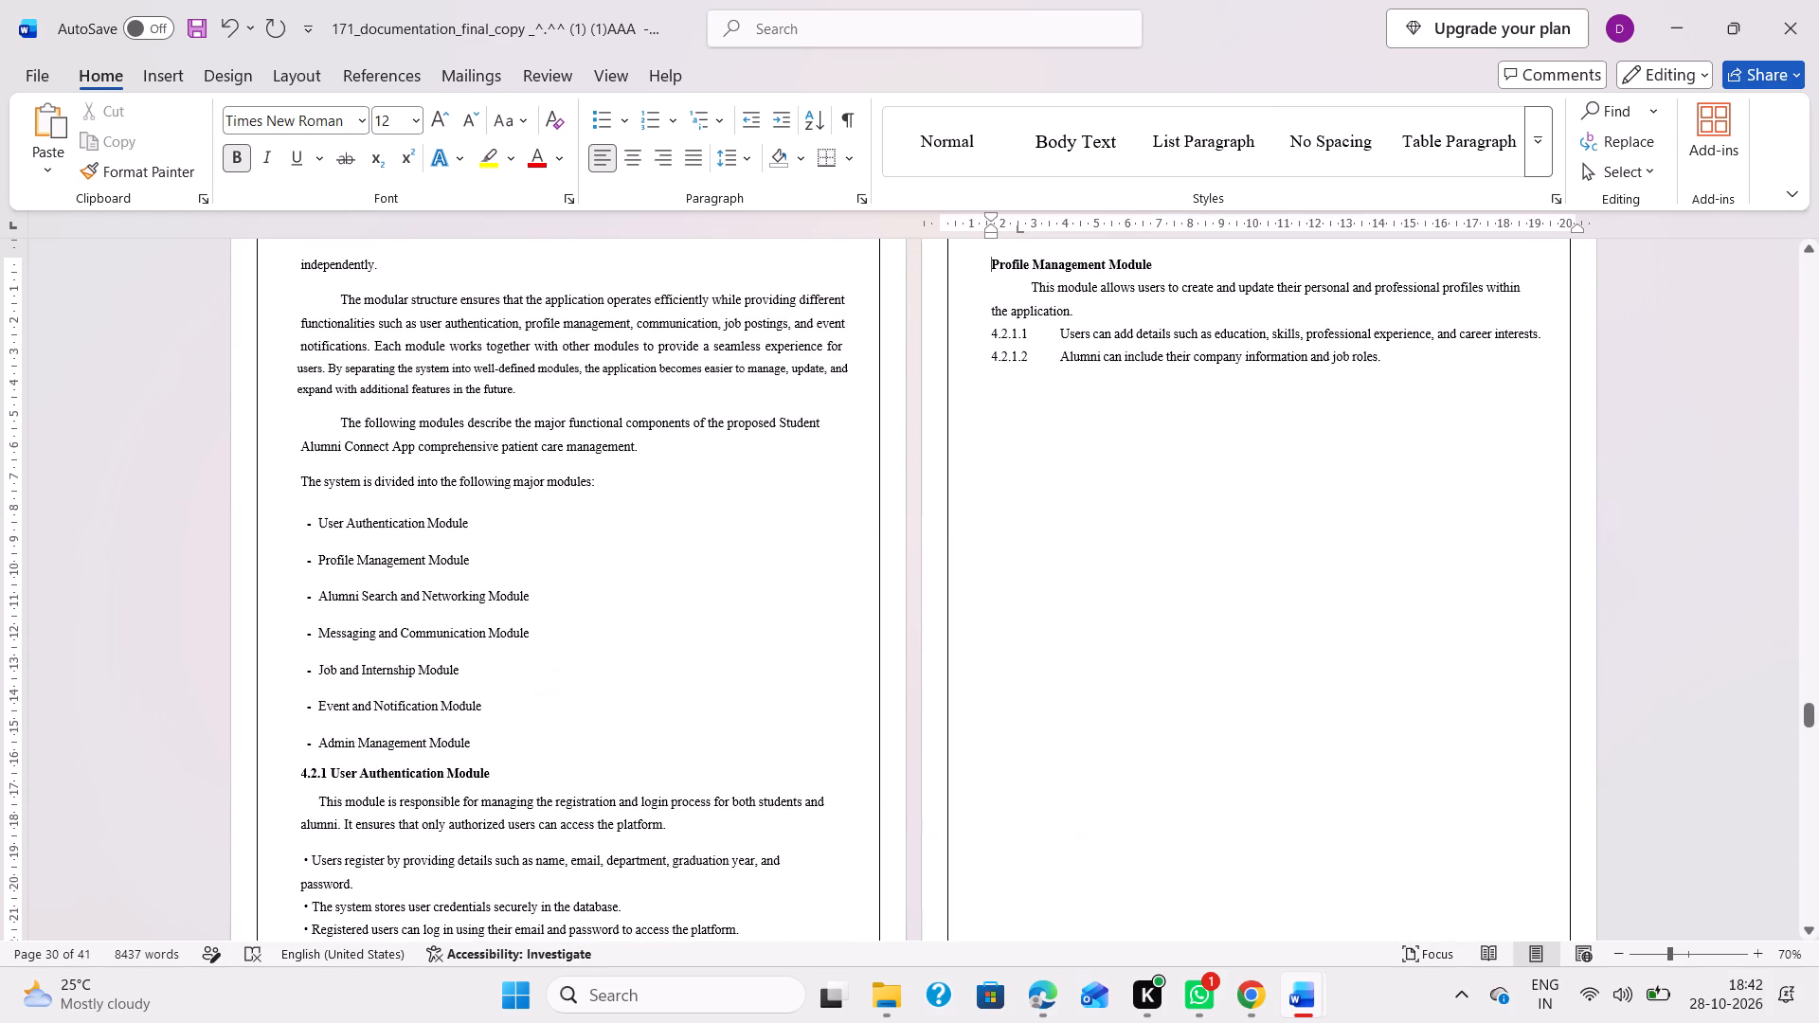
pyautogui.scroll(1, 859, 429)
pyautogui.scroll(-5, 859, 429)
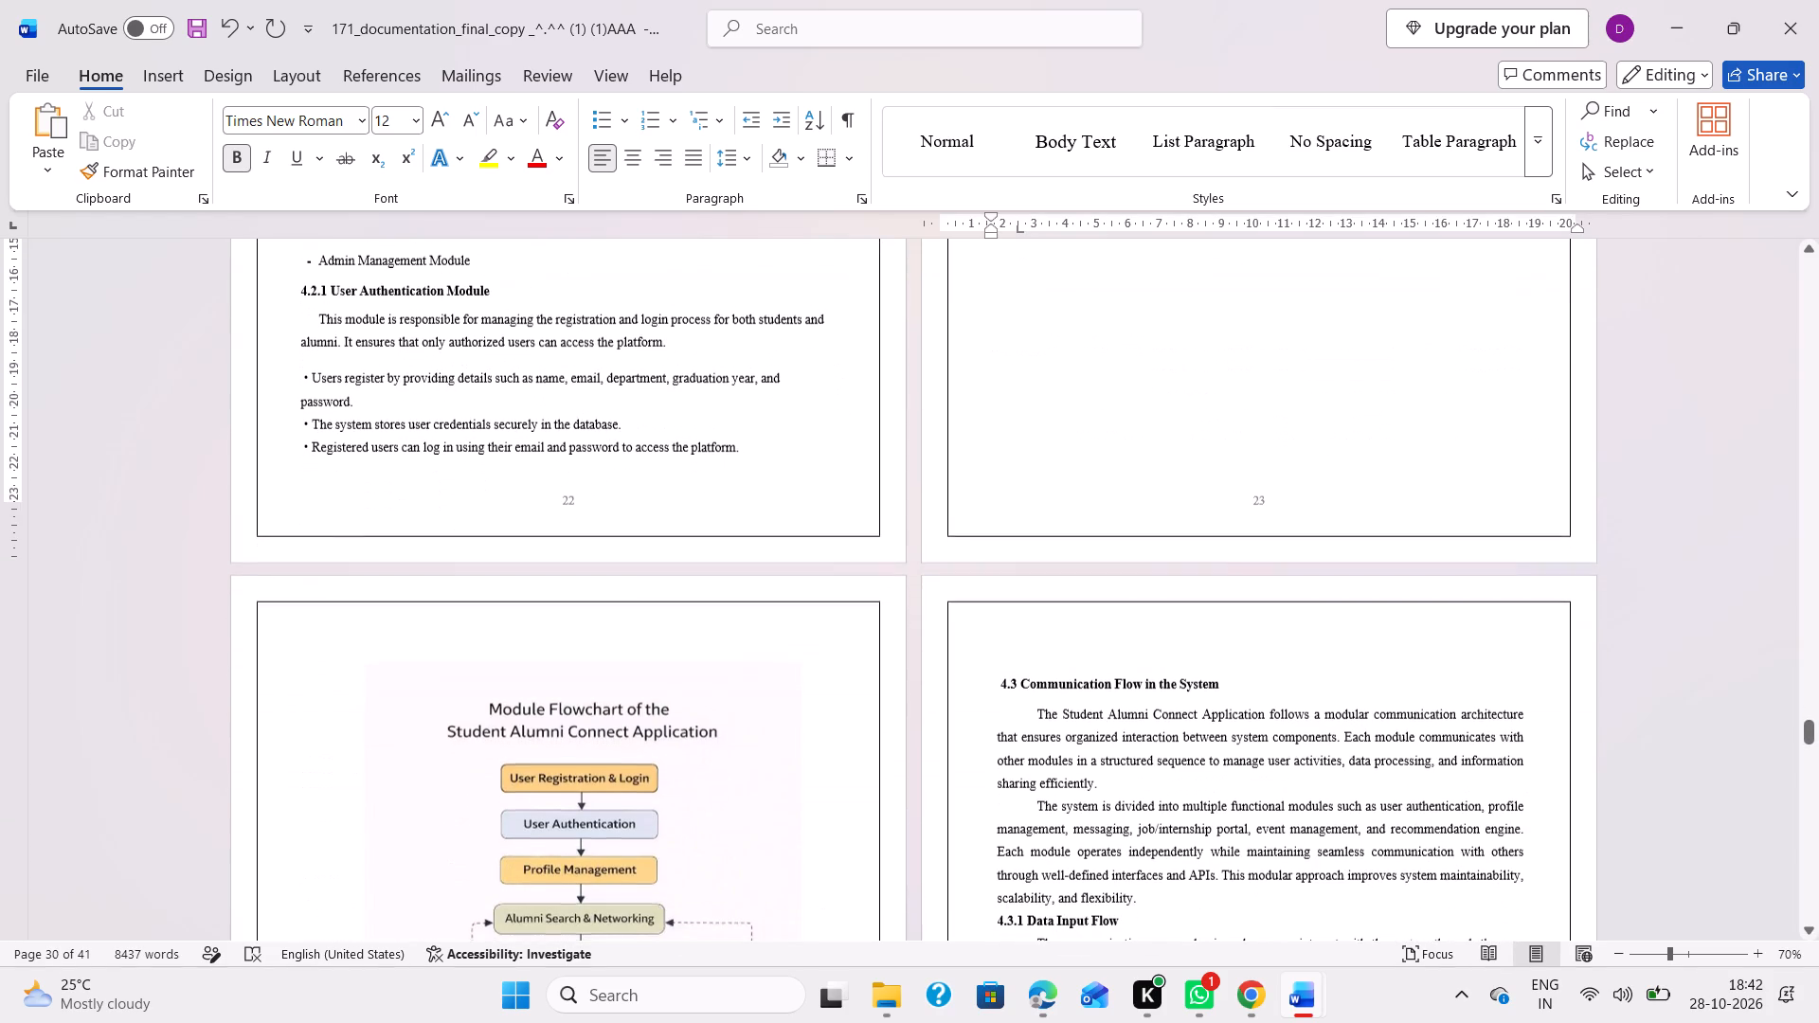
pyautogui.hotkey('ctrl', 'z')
# Move the 4.2.2 Profile Management Module heading onto the next page with its paragraph and restore its number as "4.2.2".
pyautogui.scroll(1, 859, 429)
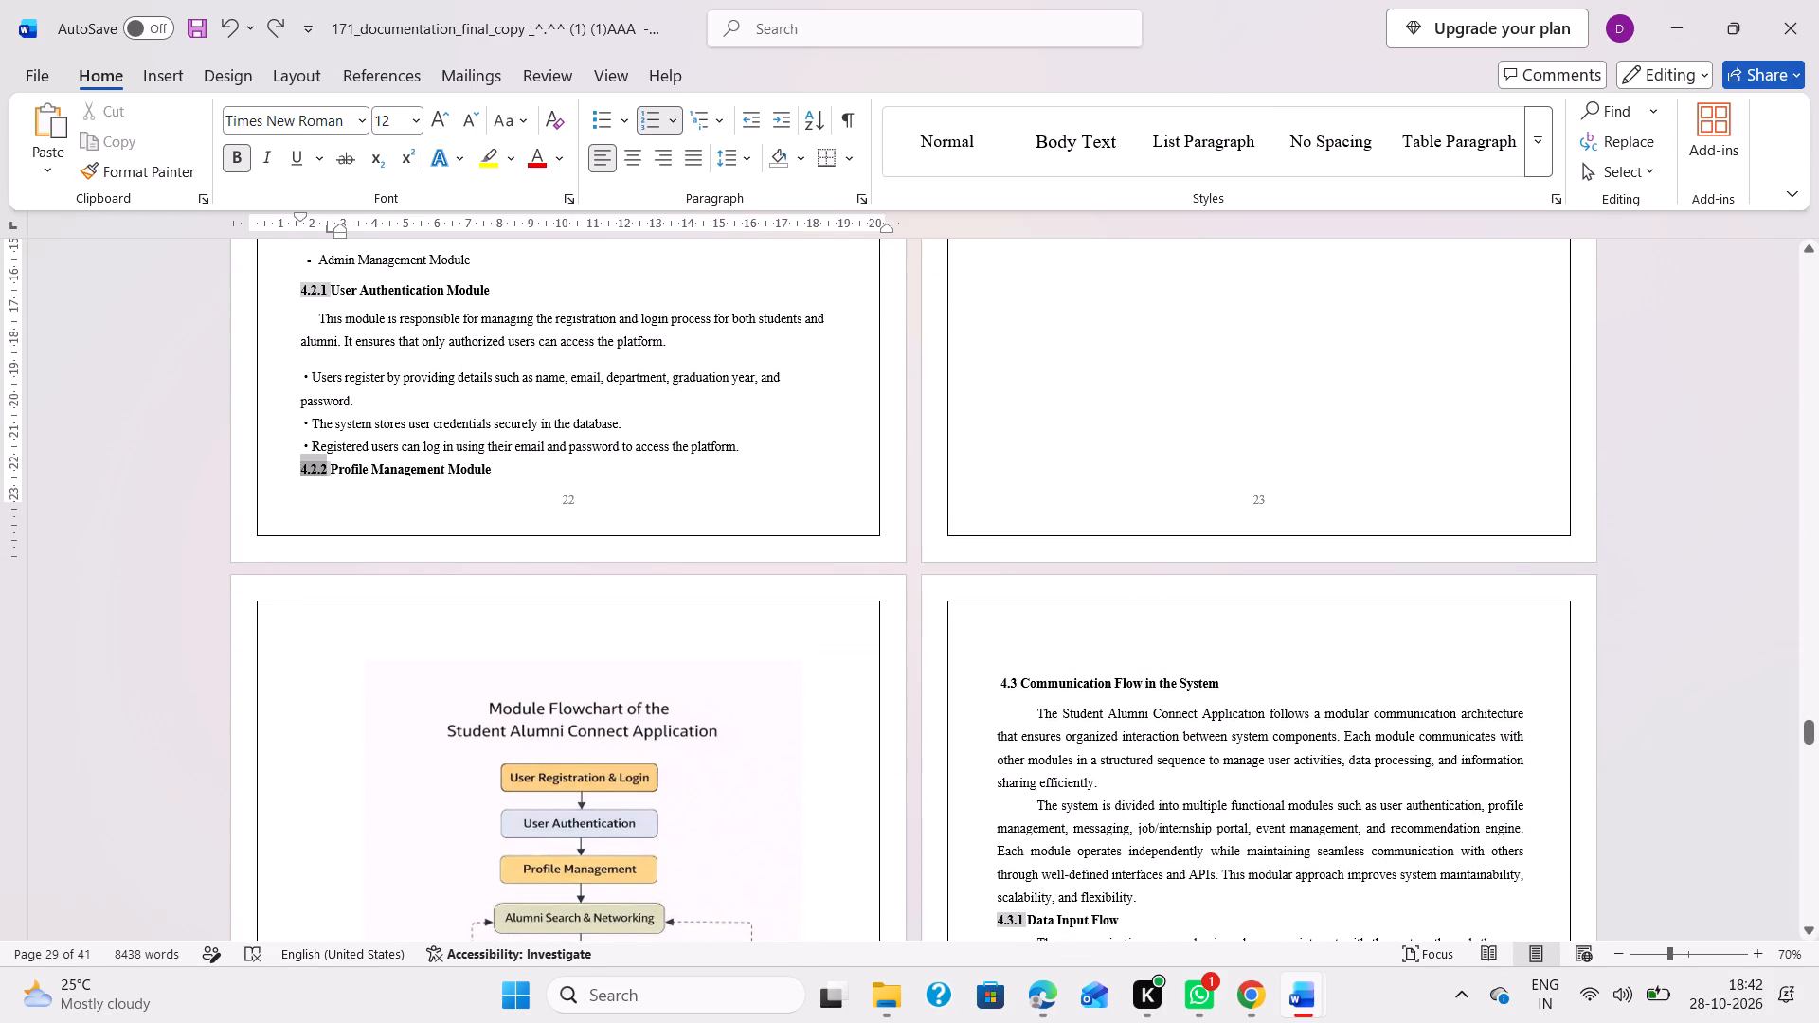
pyautogui.scroll(2, 859, 429)
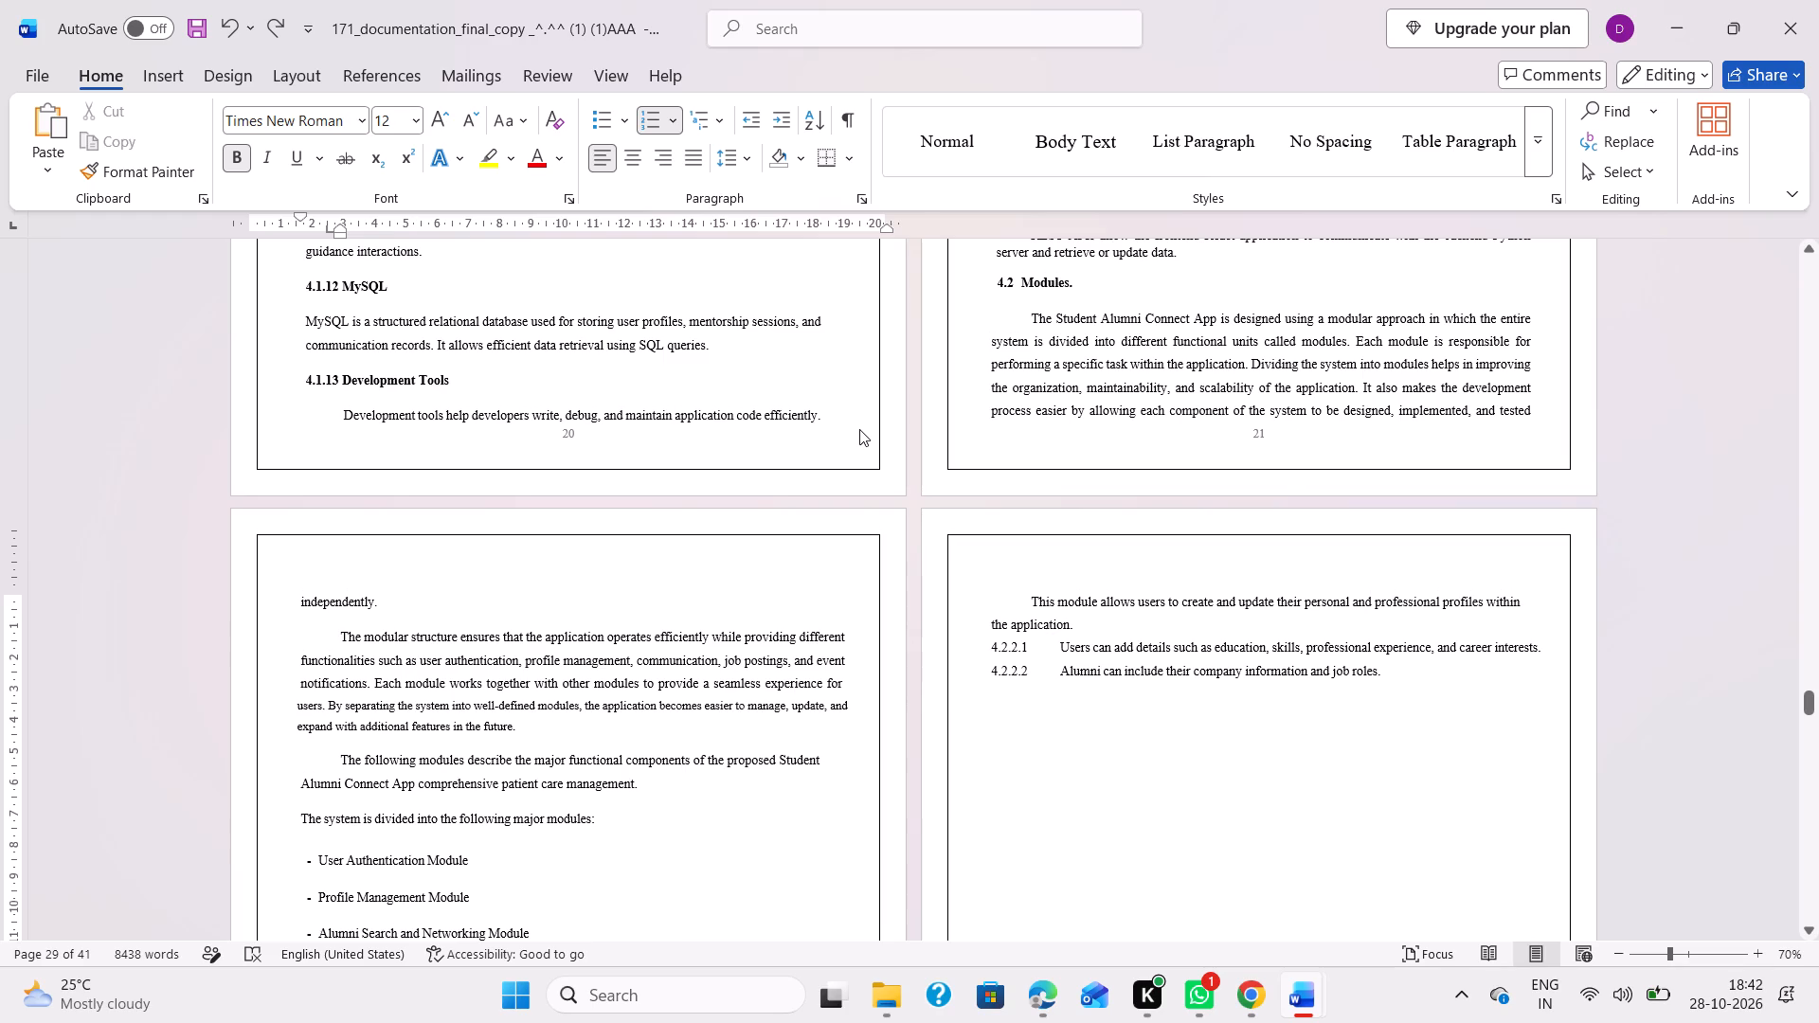
pyautogui.press('Return')
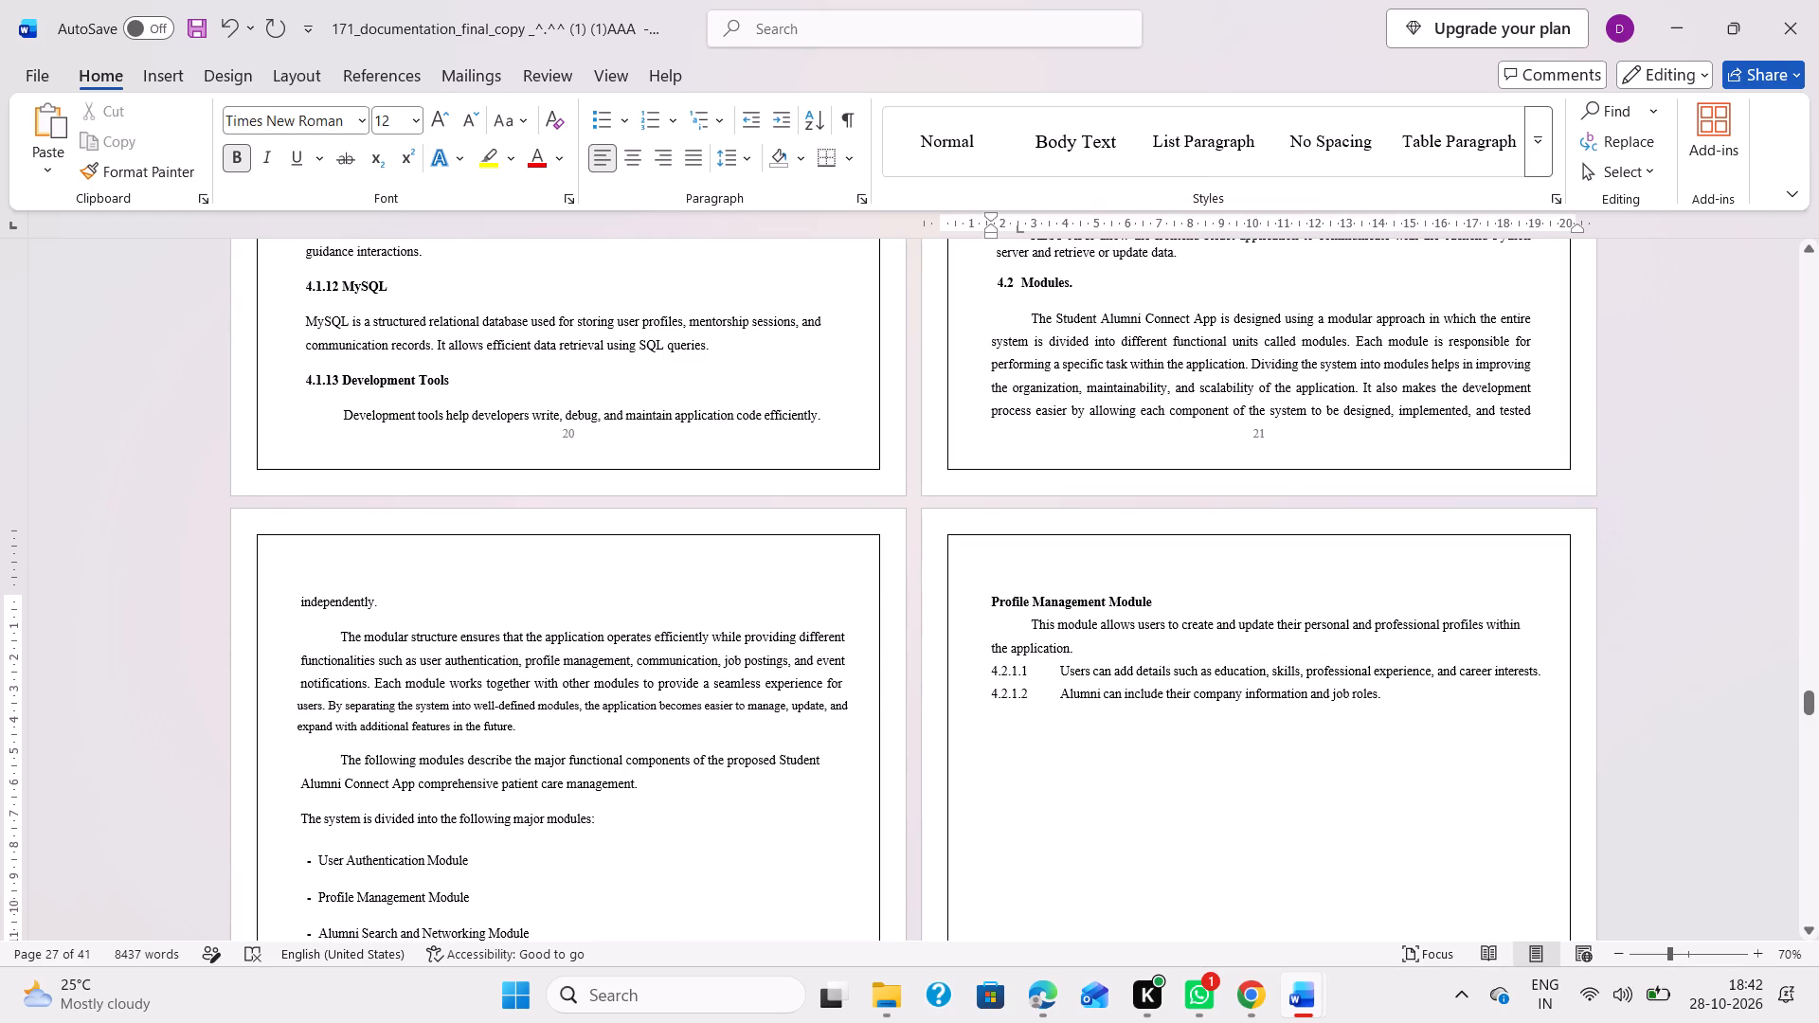
pyautogui.write('4.2.2')
pyautogui.press('space')
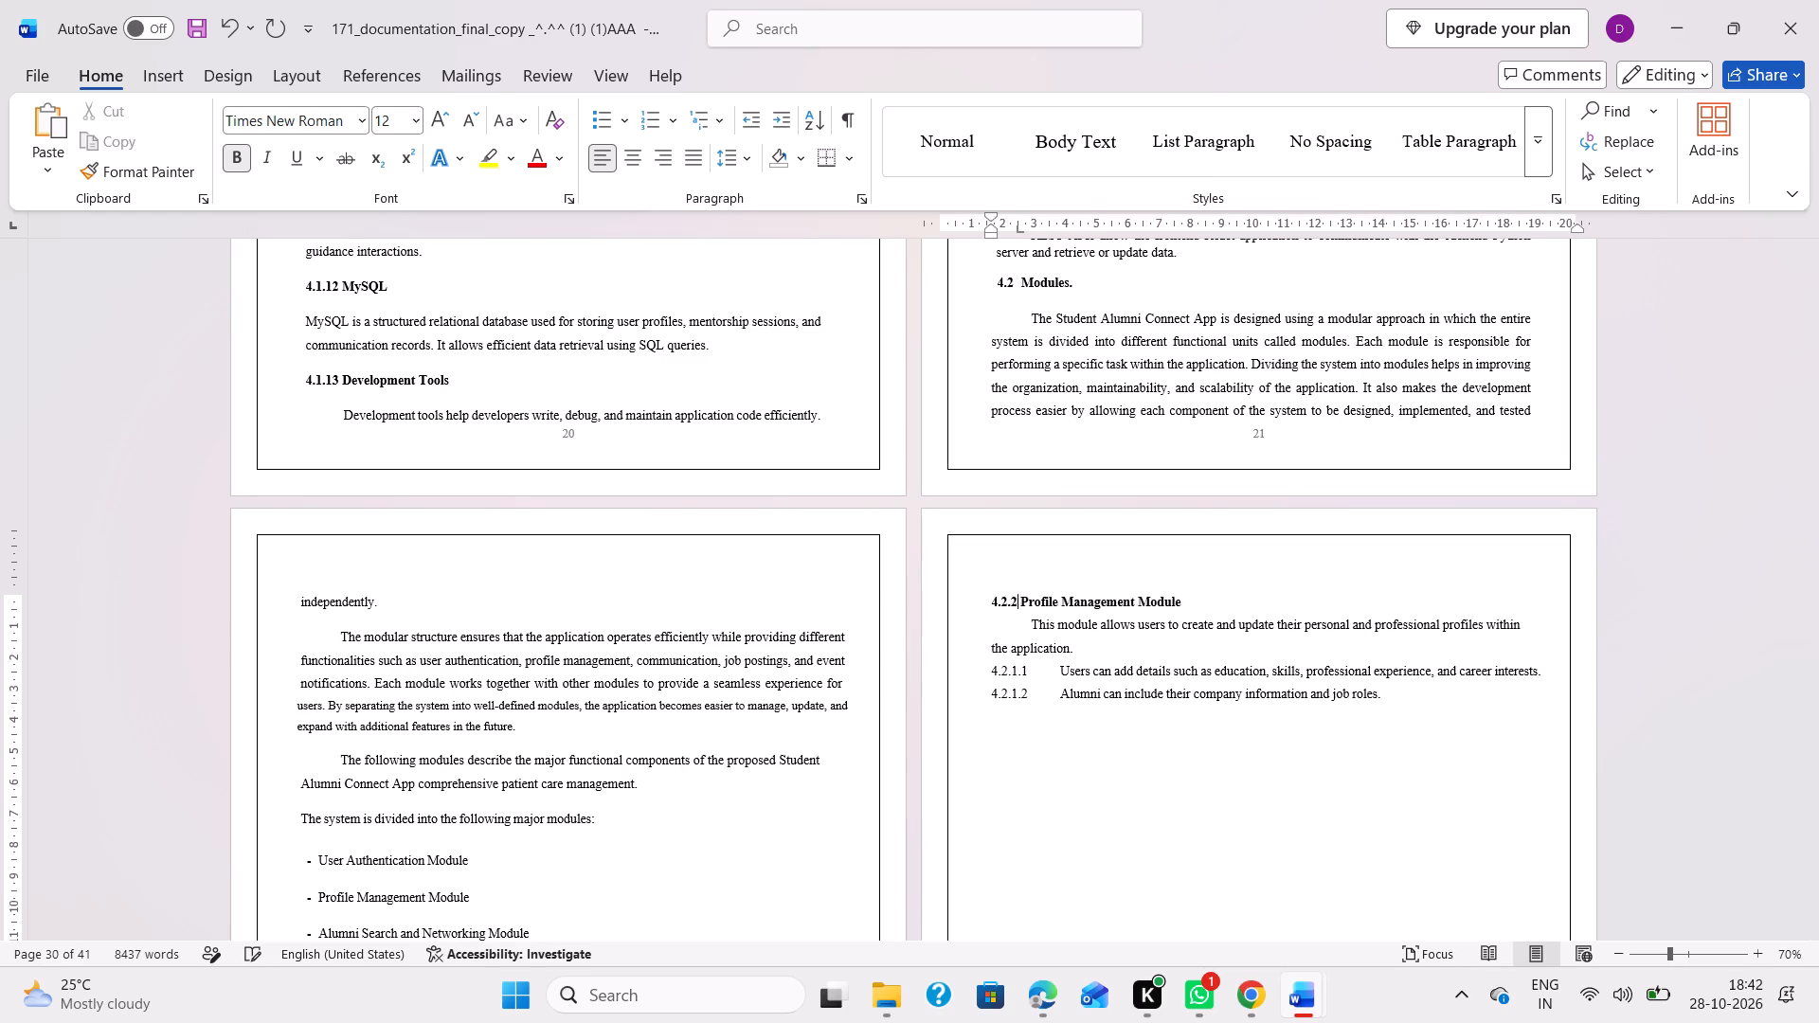
# Look through the pages from the 4.2.2 heading past the module flowchart to section 4.3.5 for remaining gaps and breaks.
pyautogui.scroll(-2, 977, 660)
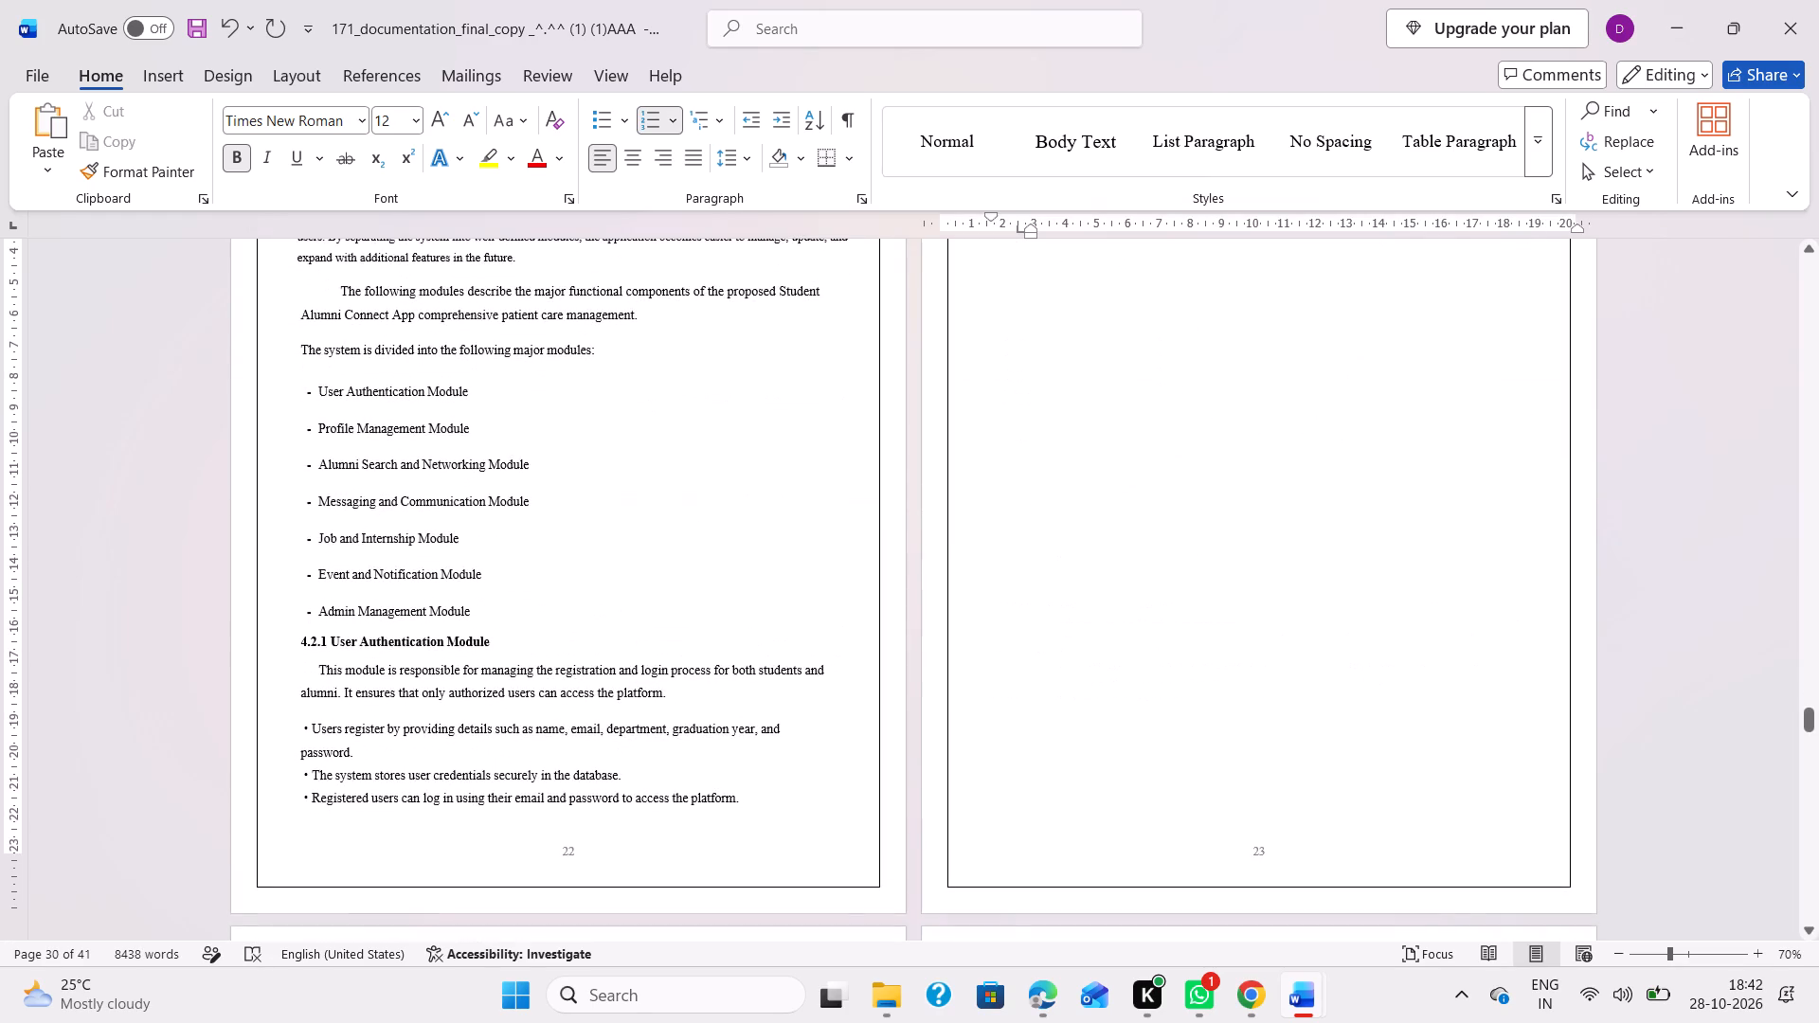
pyautogui.scroll(-5, 977, 660)
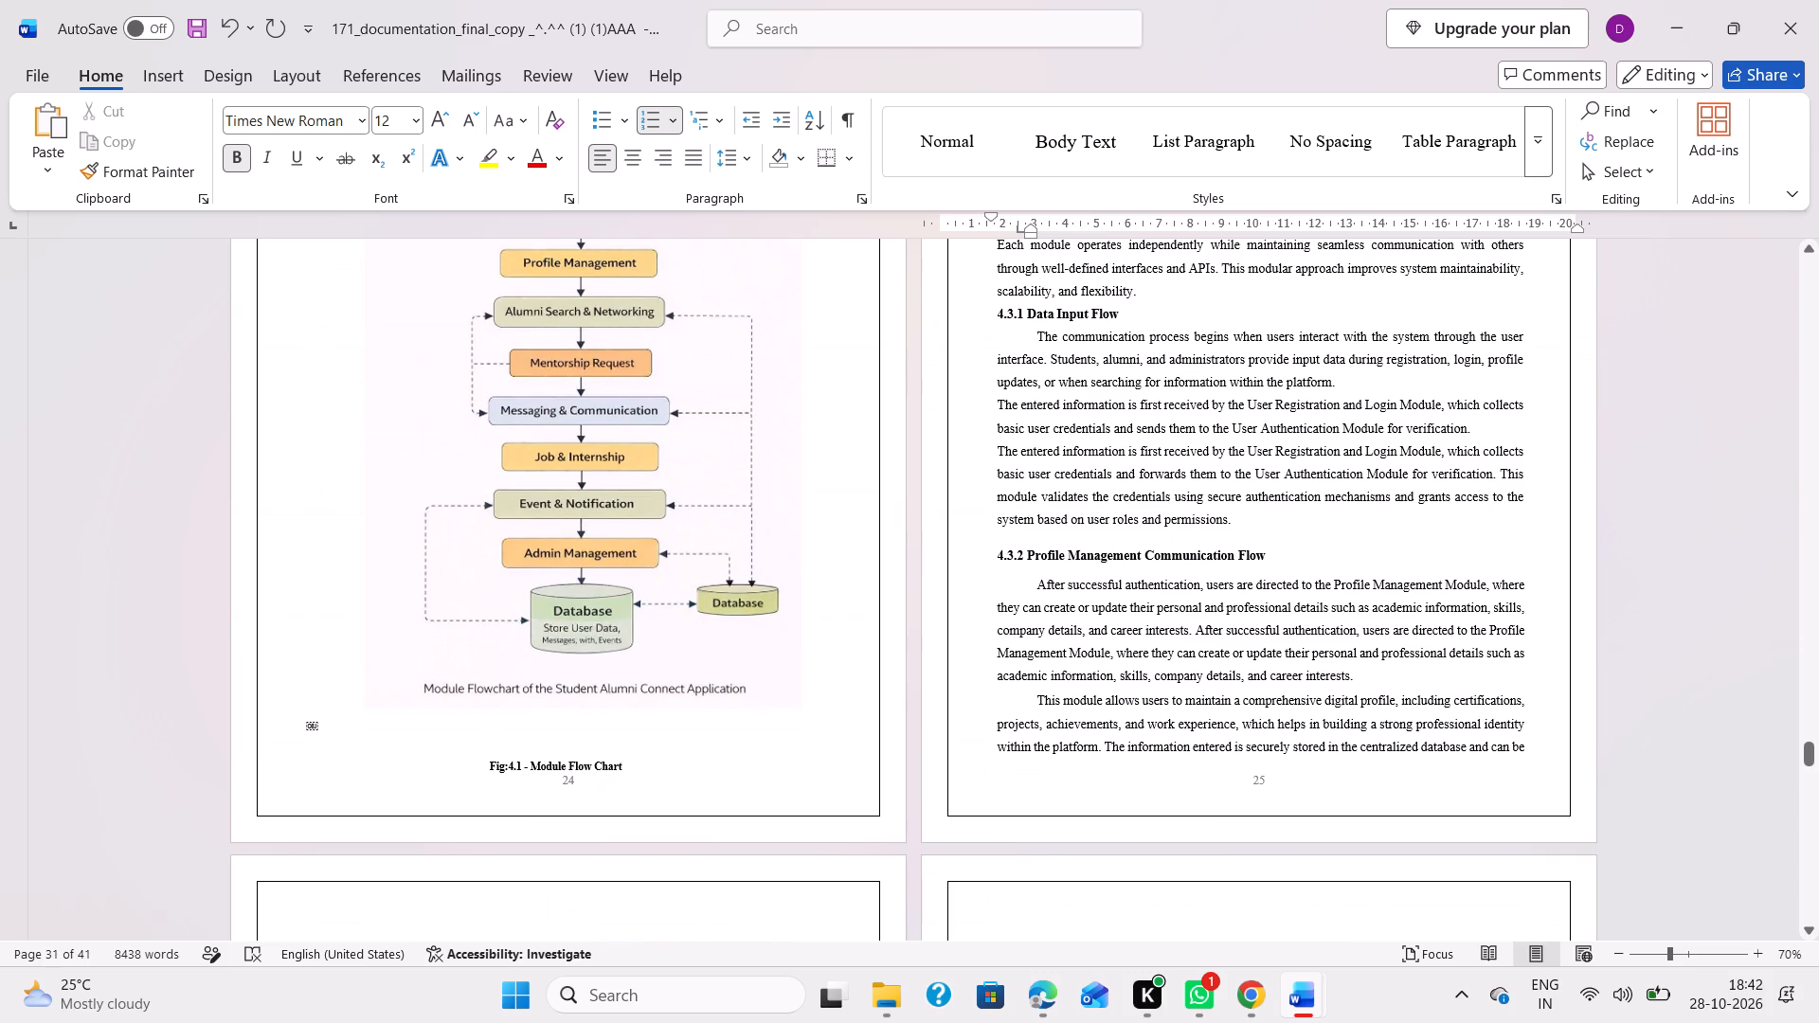
pyautogui.scroll(2, 977, 660)
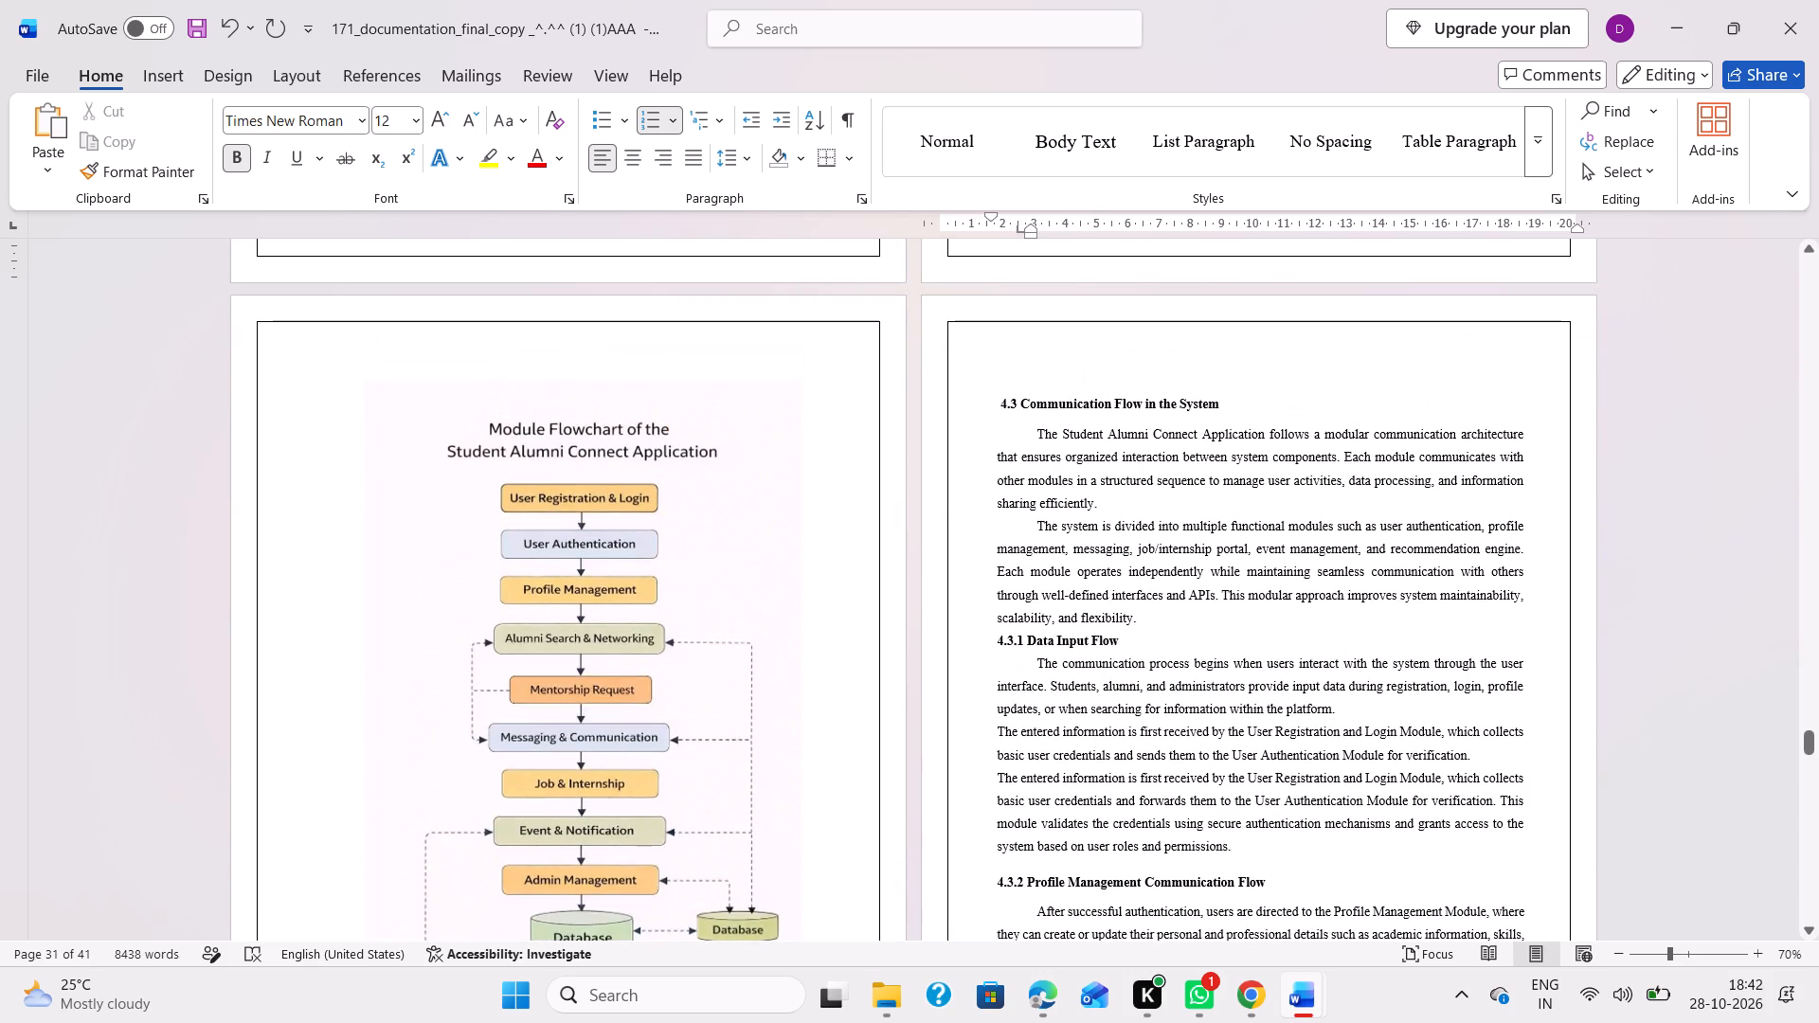
pyautogui.scroll(-2, 654, 604)
pyautogui.scroll(1, 1233, 683)
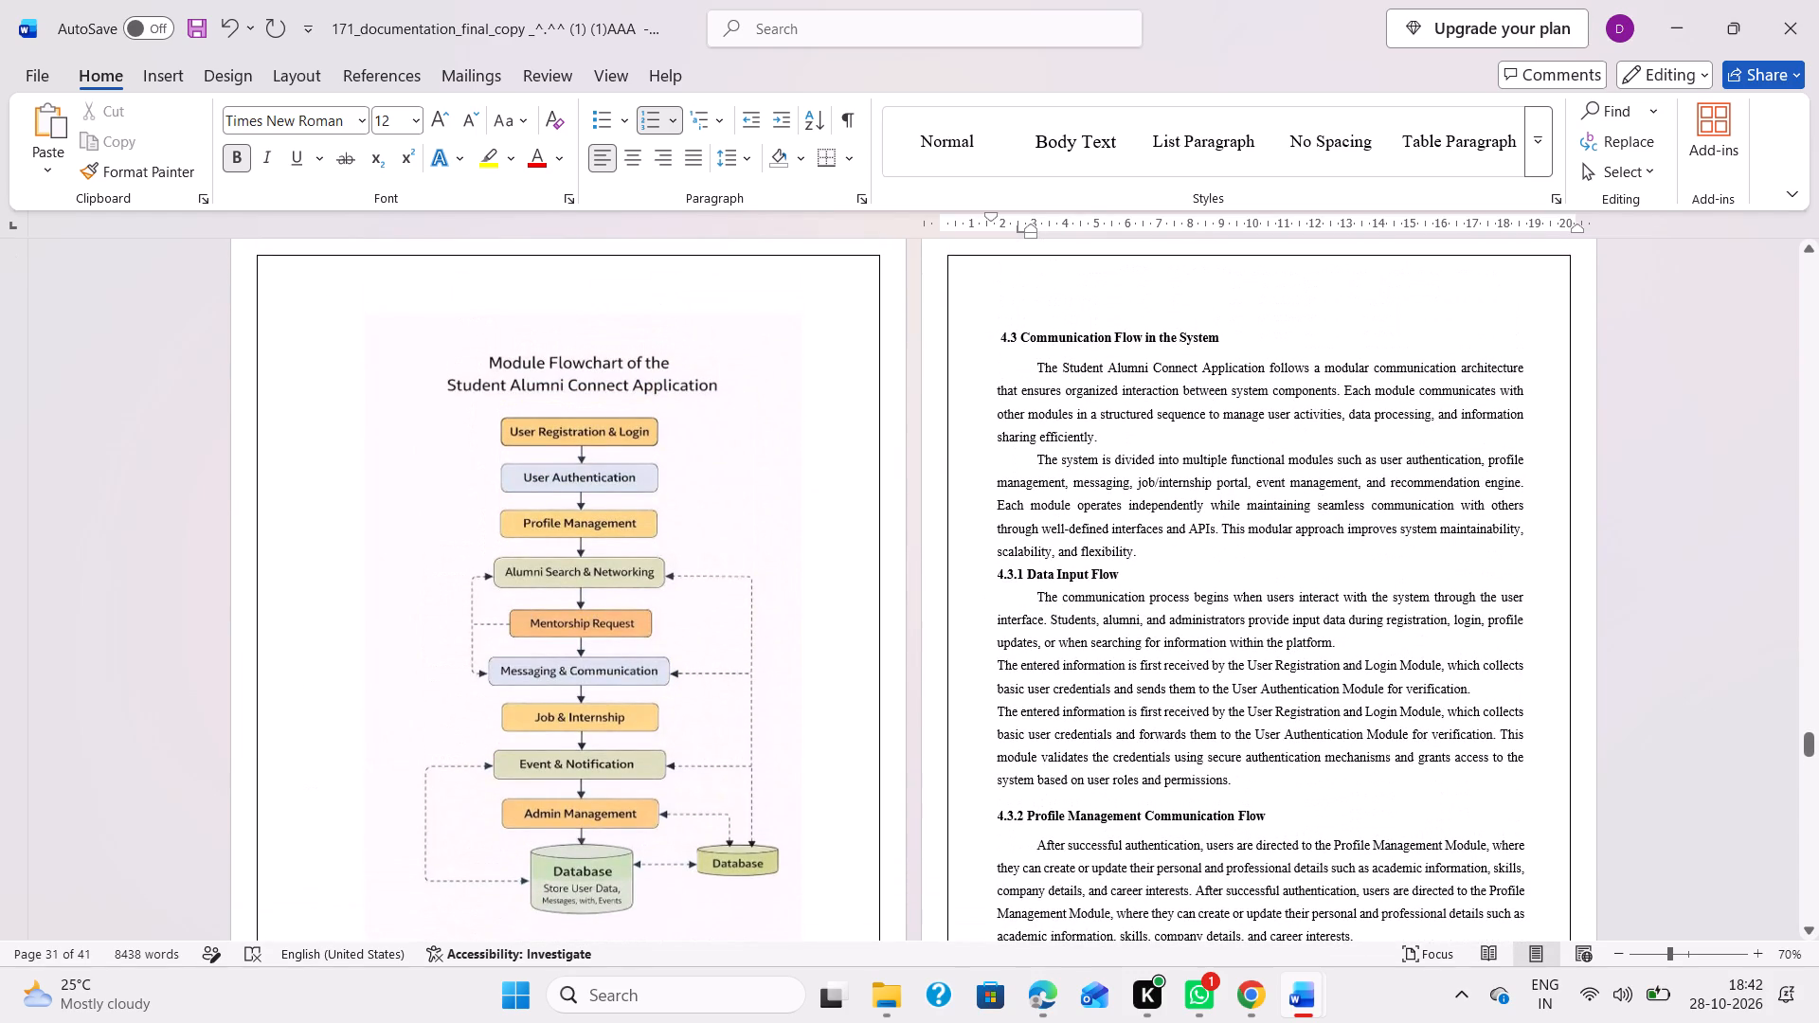
pyautogui.scroll(-3, 1142, 610)
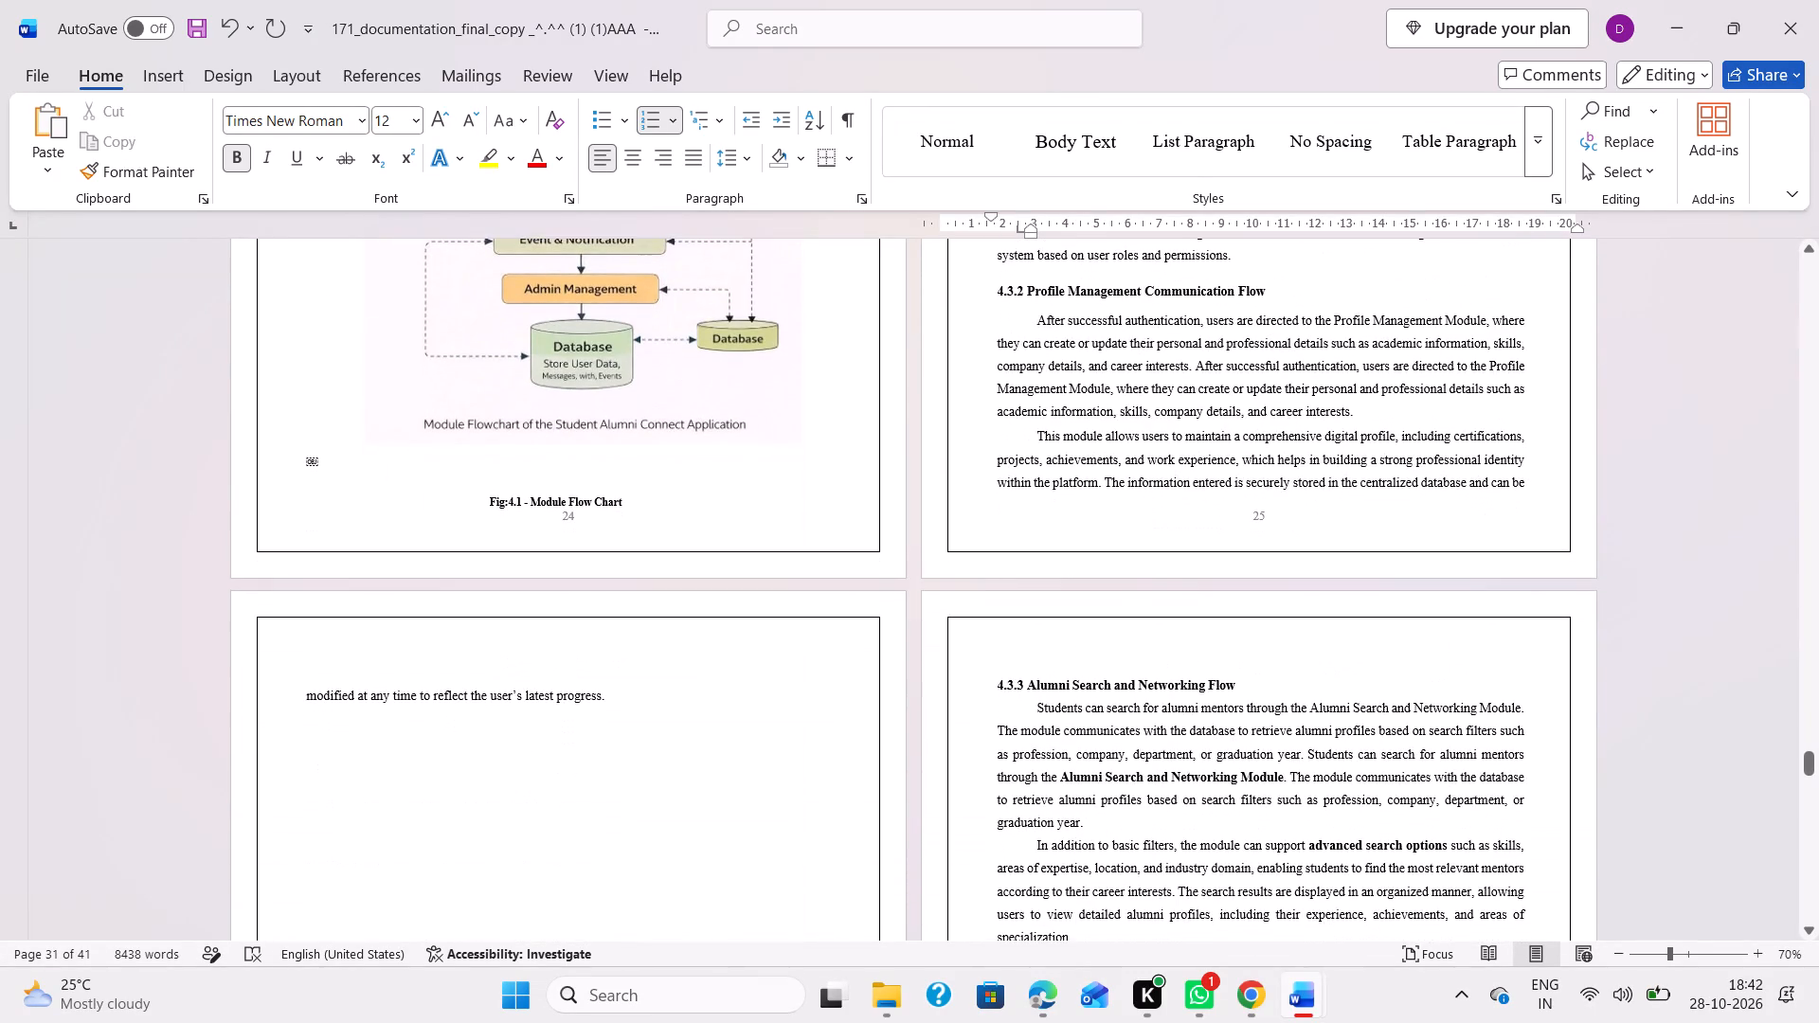
pyautogui.scroll(-2, 1142, 610)
pyautogui.scroll(-1, 690, 493)
pyautogui.scroll(1, 642, 482)
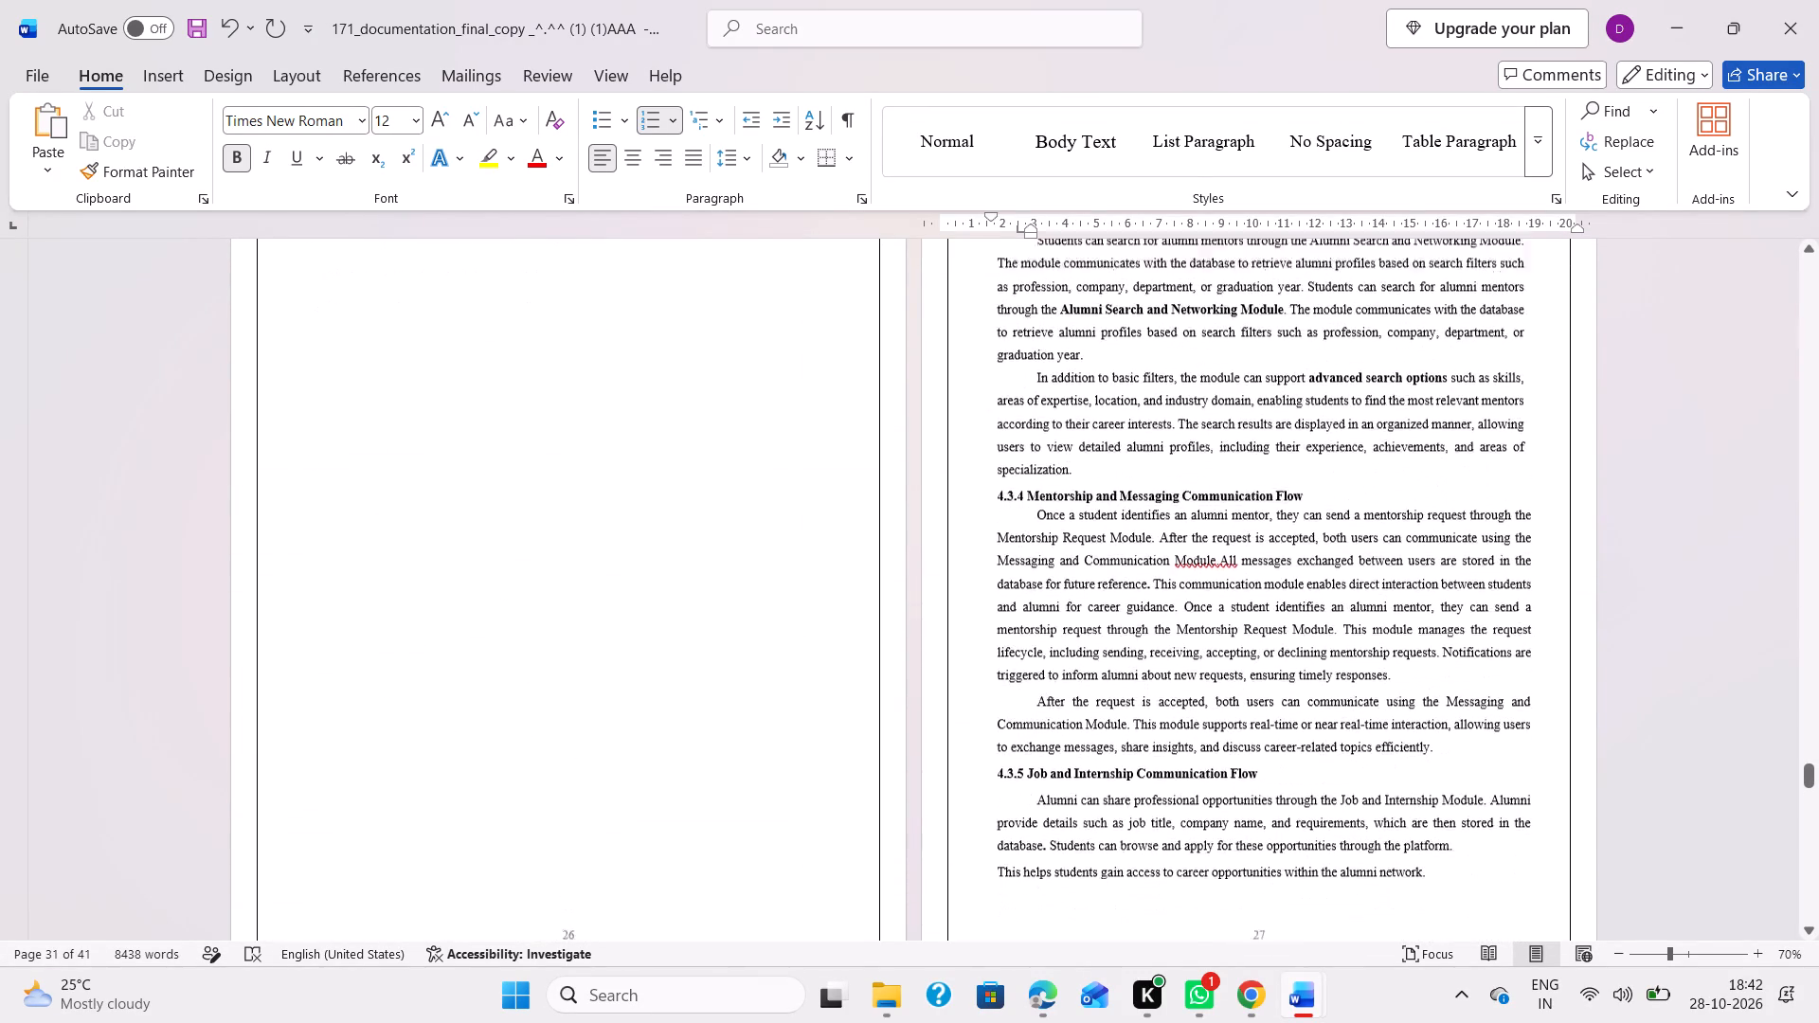
# Remove the page break and blank line between the end of section 4.3.2 and the 4.3.3 Alumni Search and Networking Flow heading.
pyautogui.scroll(1, 642, 482)
pyautogui.click(338, 540)
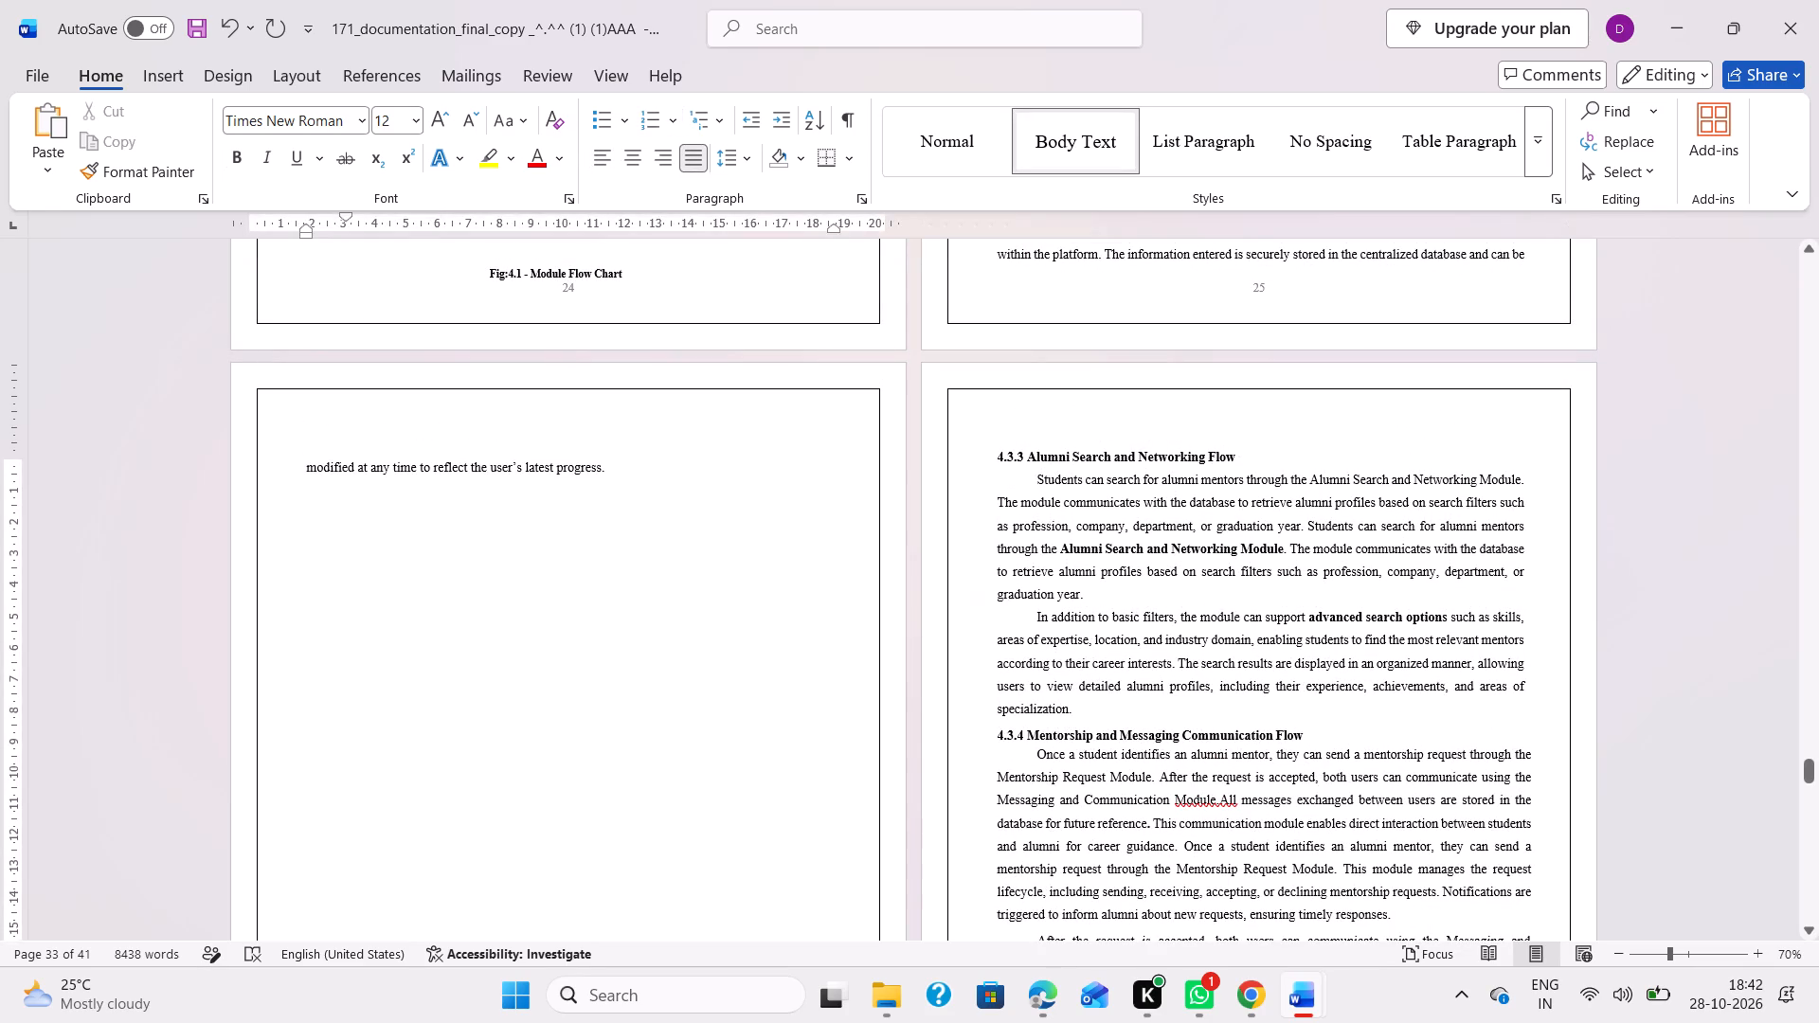
pyautogui.click(634, 470)
pyautogui.press('Return')
pyautogui.press('Delete')
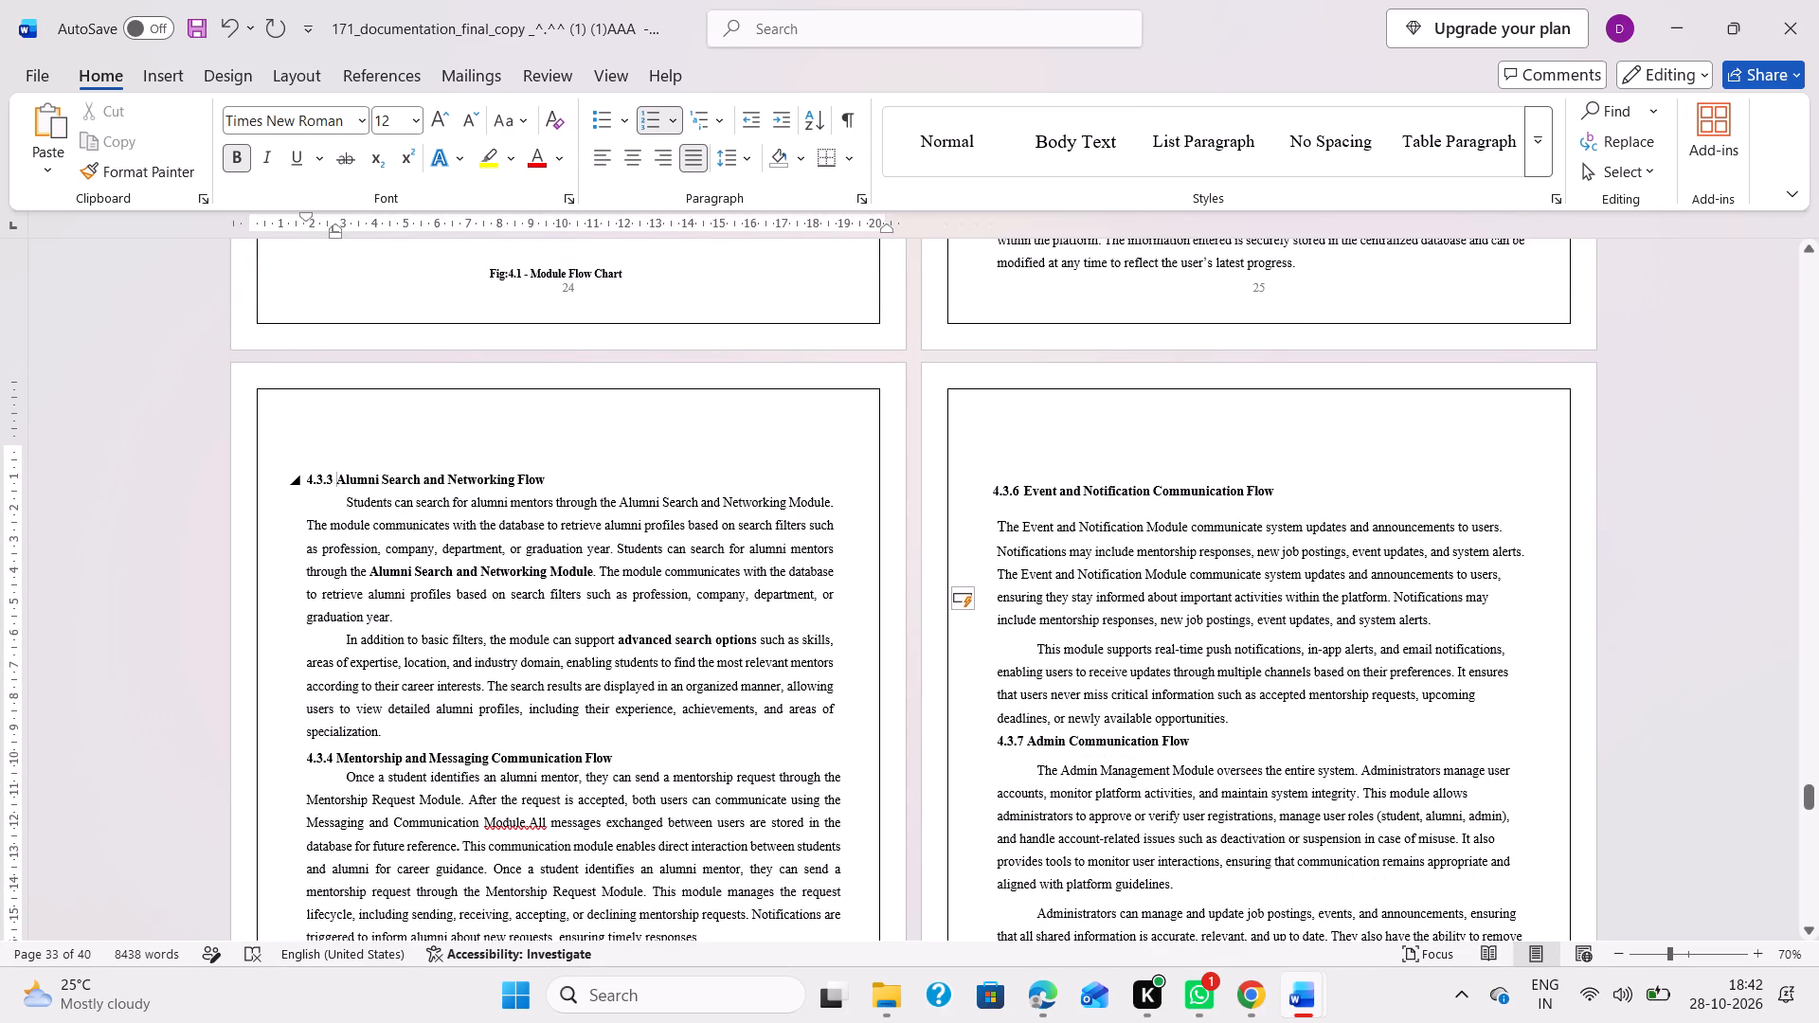
pyautogui.press('Up')
pyautogui.press('BackSpace')
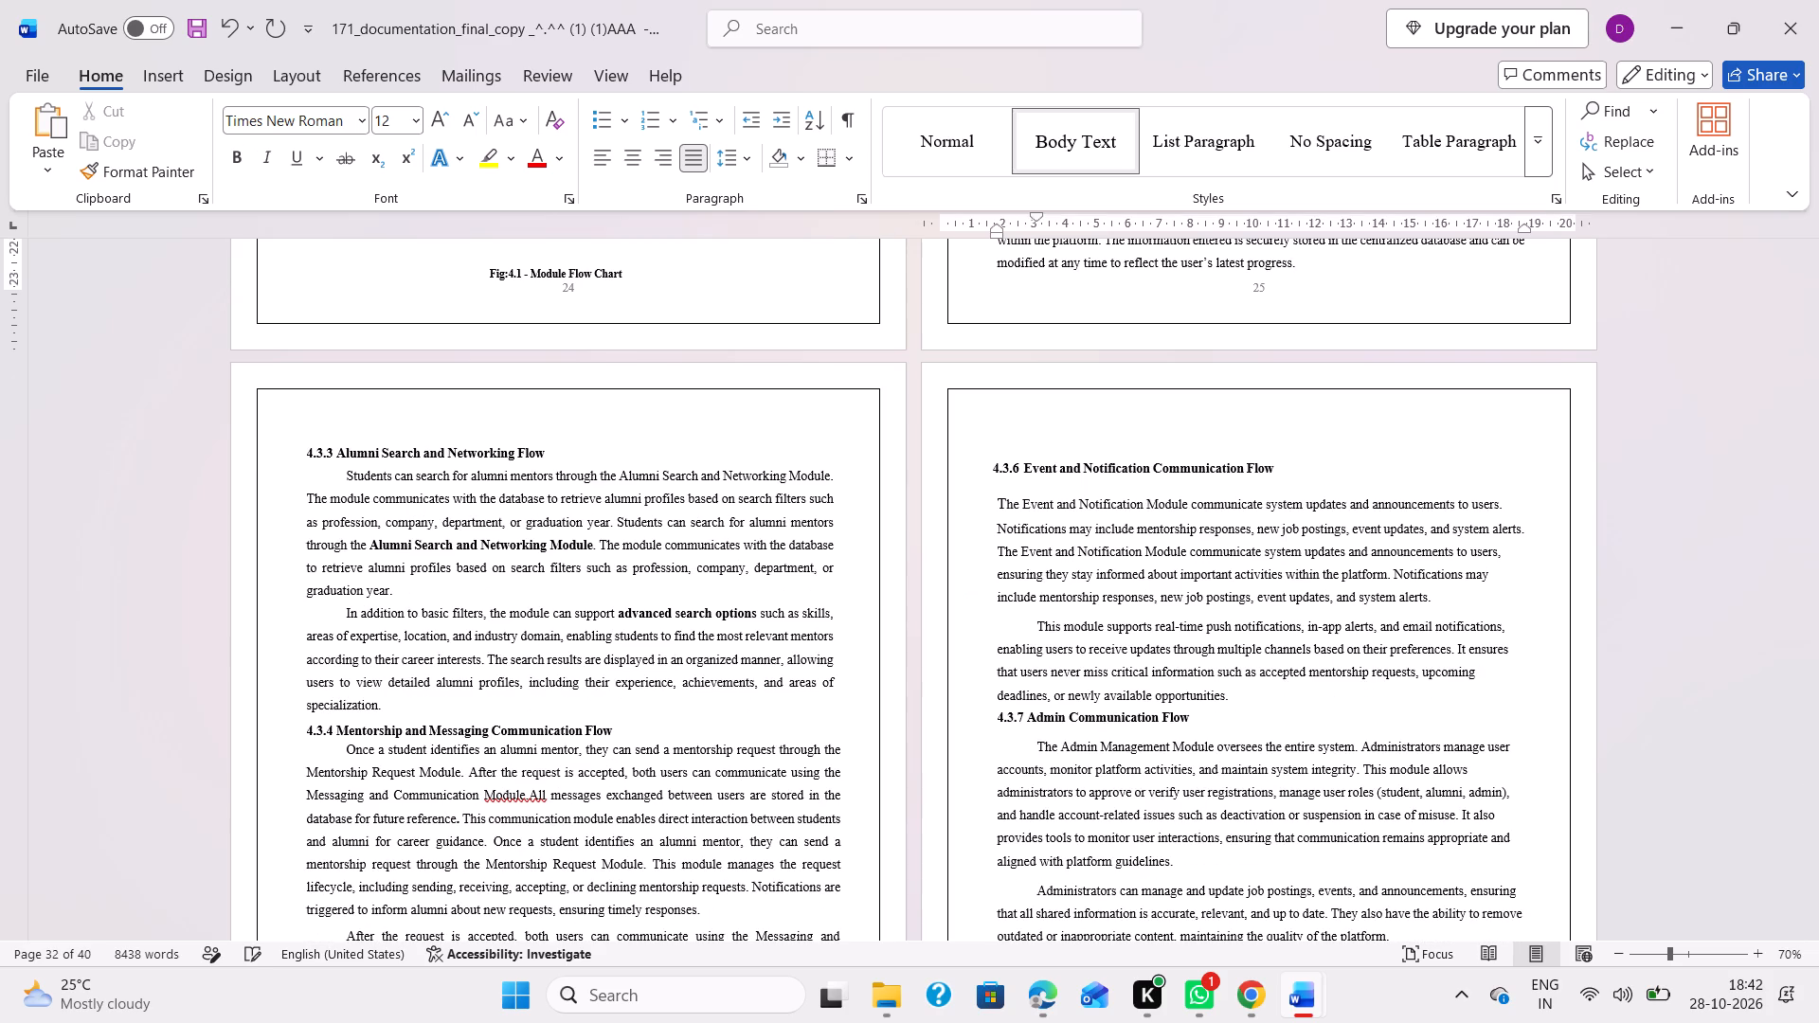
# Remove the blank line above the 4.3.6 Event and Notification Communication Flow heading.
pyautogui.click(1065, 444)
pyautogui.press('BackSpace')
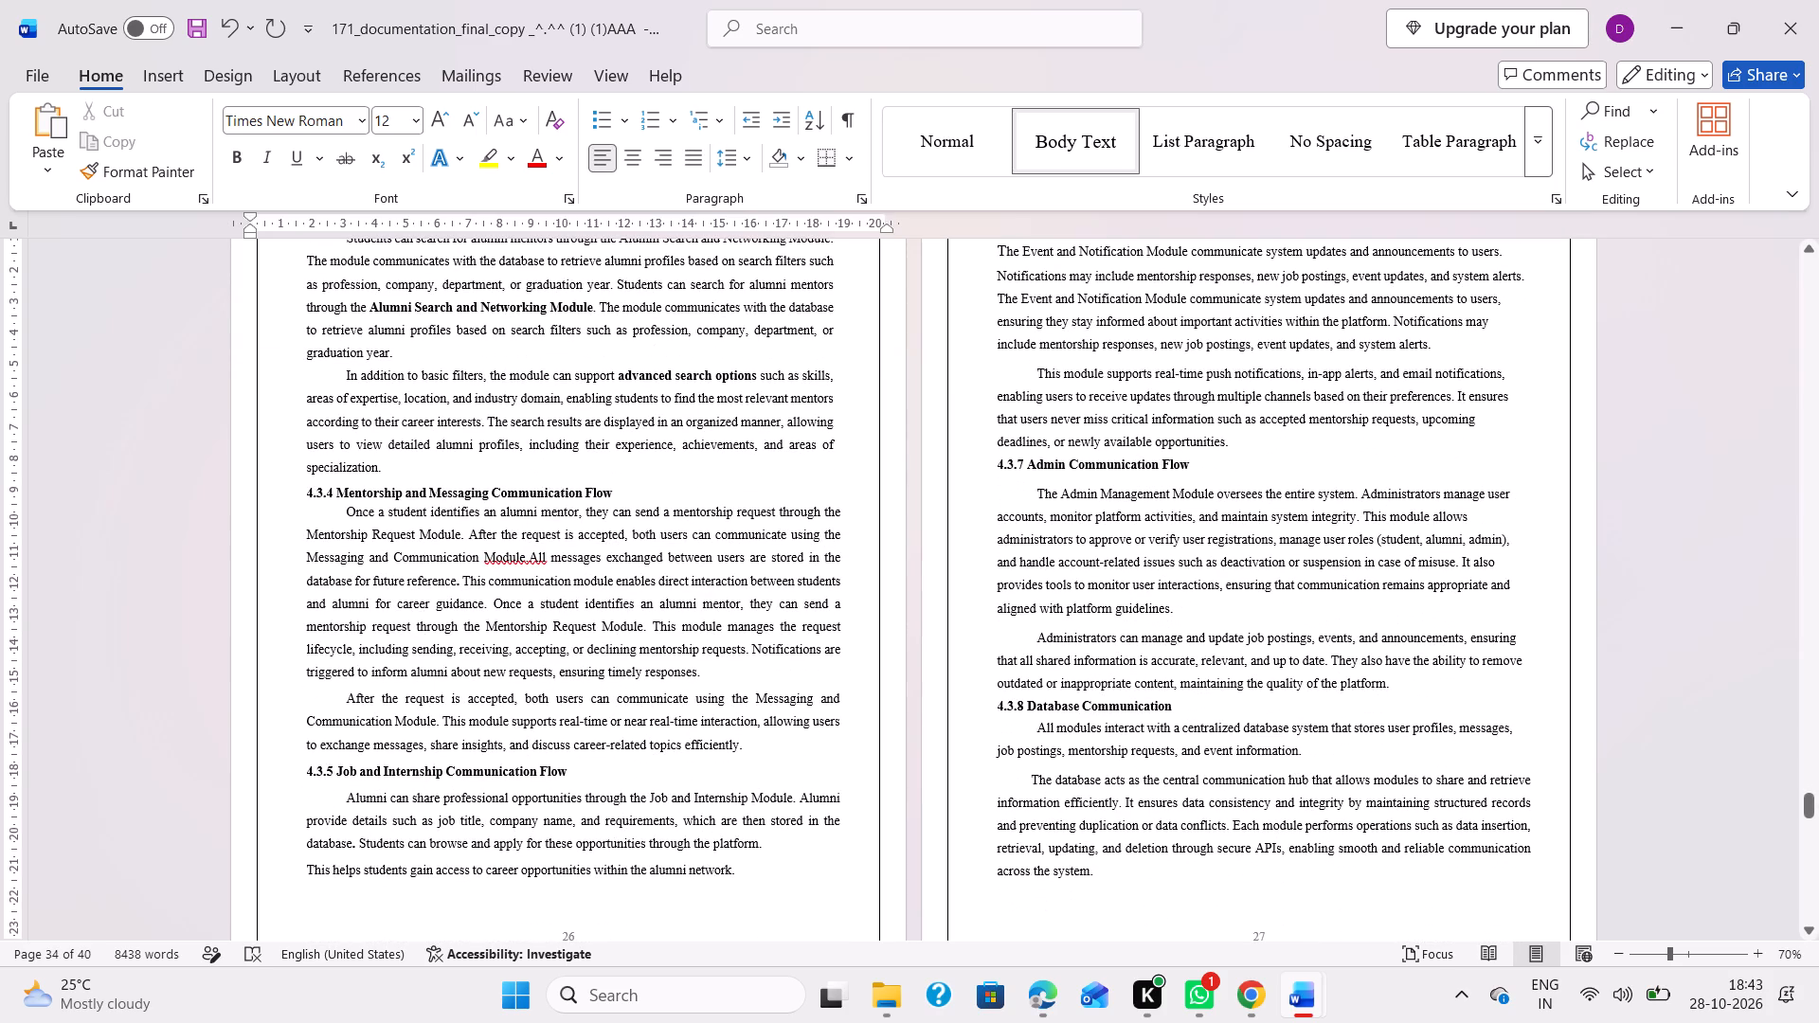
# Look through the pages from section 4.3.7 past the UML diagrams to 4.5.4 Class Diagram for remaining layout problems.
pyautogui.scroll(-6, 1215, 529)
pyautogui.scroll(-2, 1111, 506)
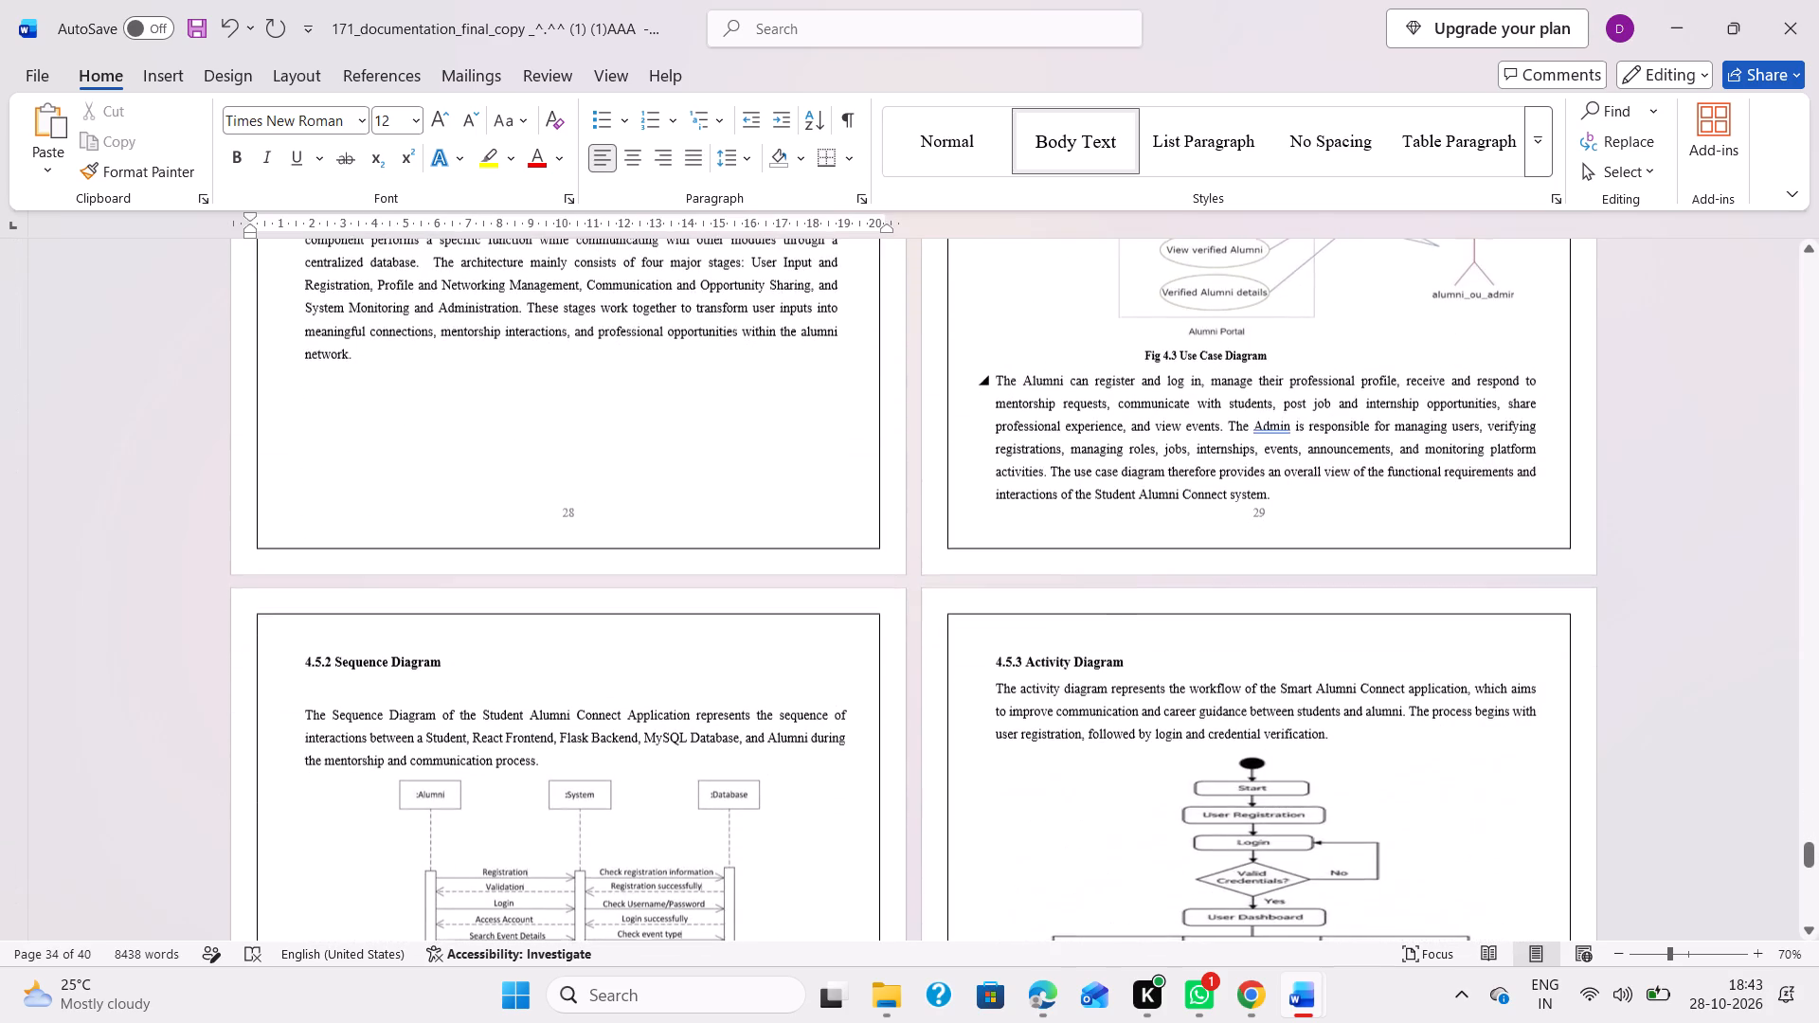
pyautogui.scroll(-8, 1111, 506)
pyautogui.scroll(3, 1111, 506)
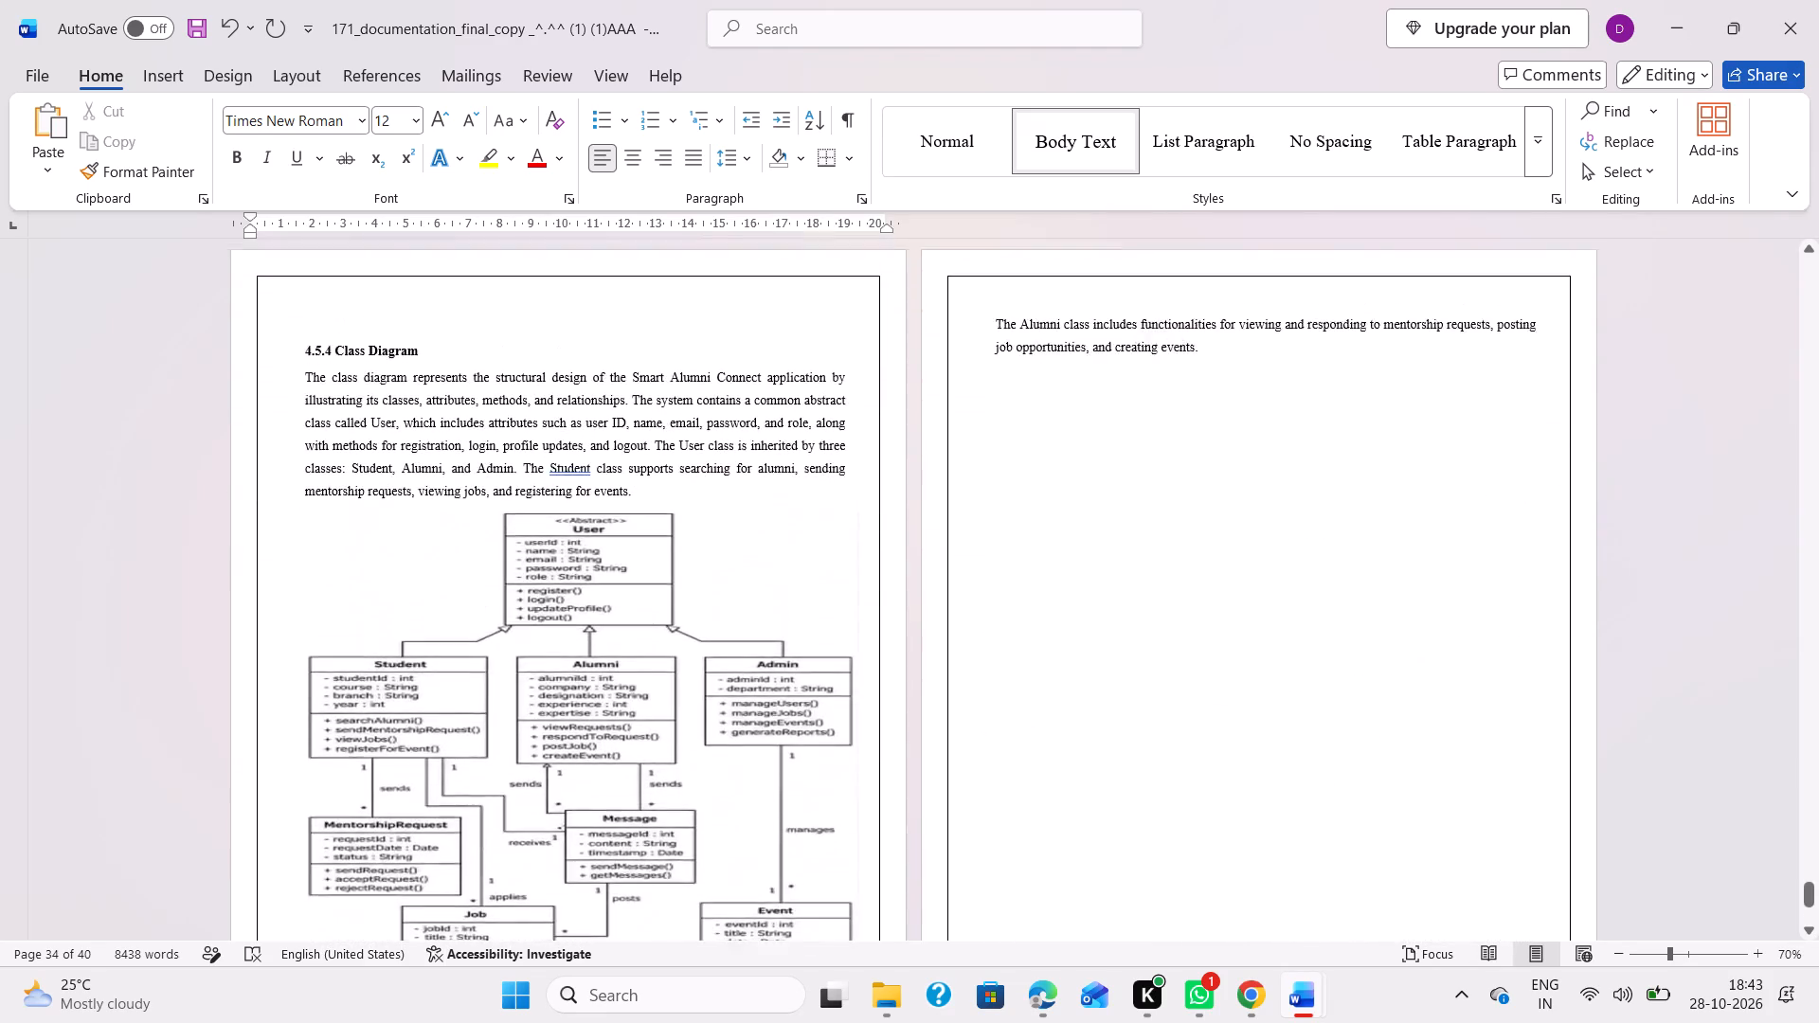
pyautogui.scroll(20, 1111, 506)
pyautogui.scroll(12, 1111, 506)
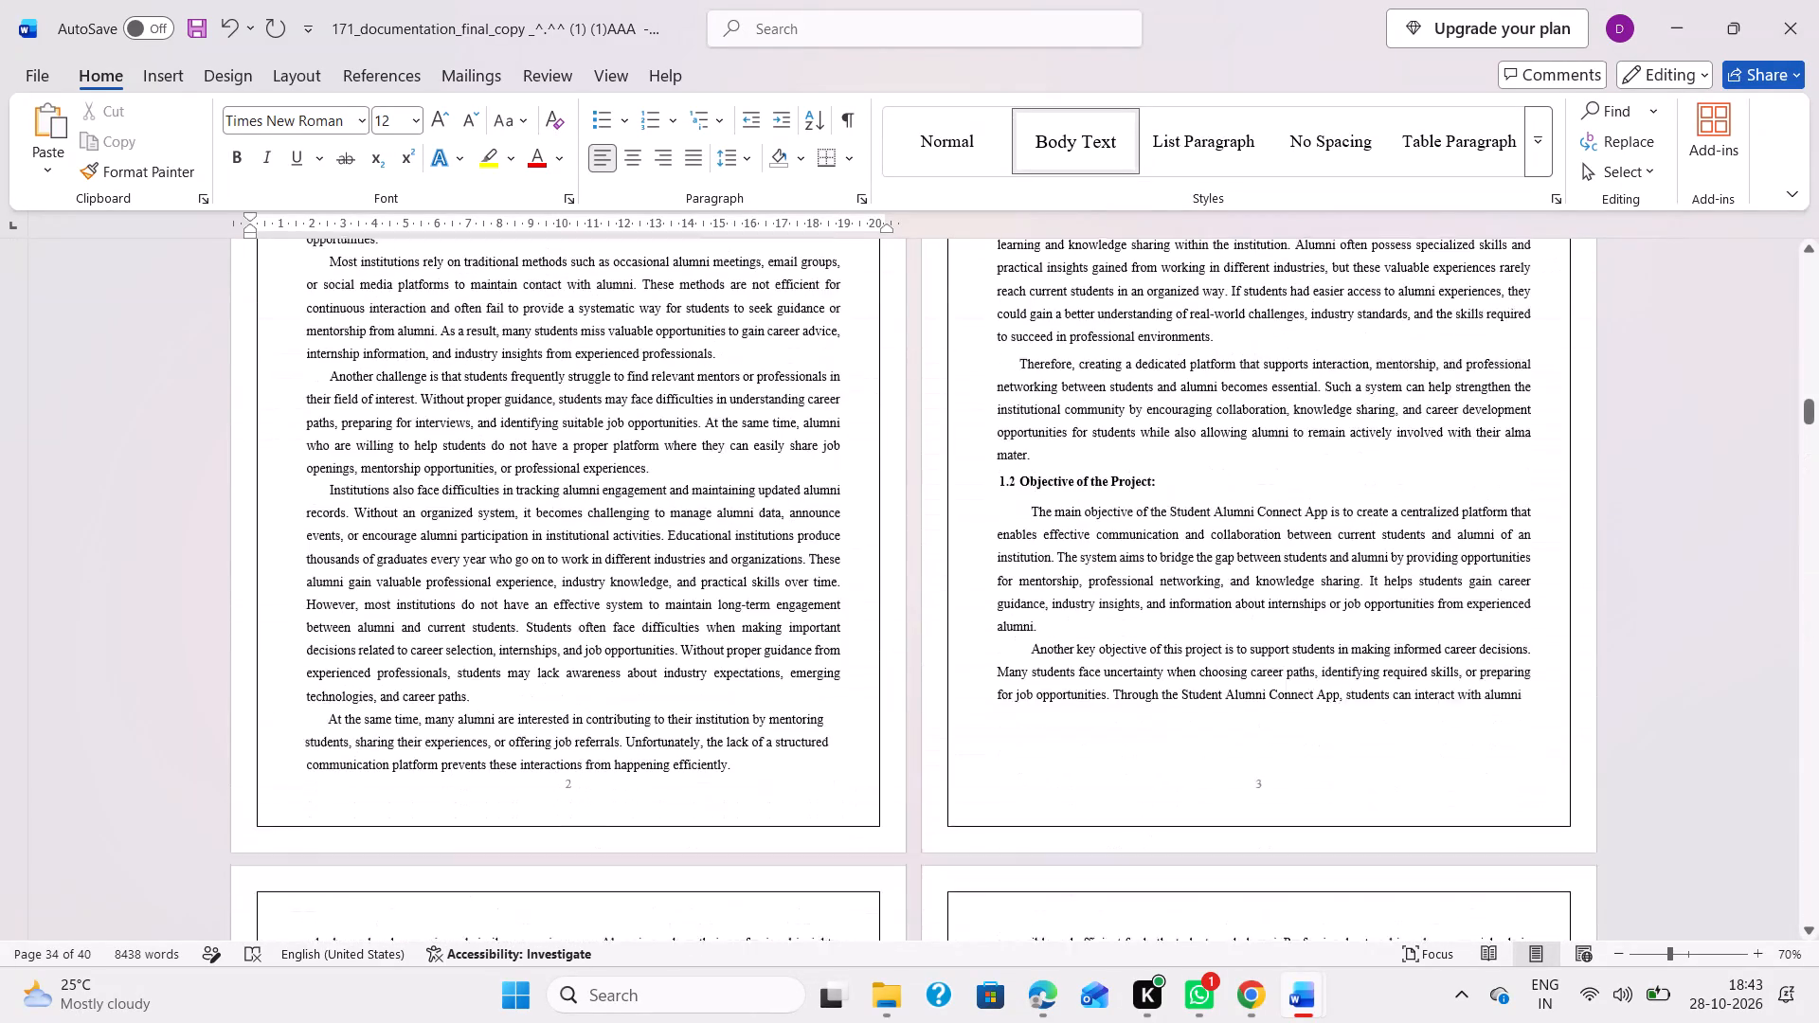
pyautogui.scroll(13, 1111, 506)
# Examine the Contents, the List of Figures and the footer page numbers from the front matter to the start of Chapter 2.
pyautogui.scroll(-2, 1111, 506)
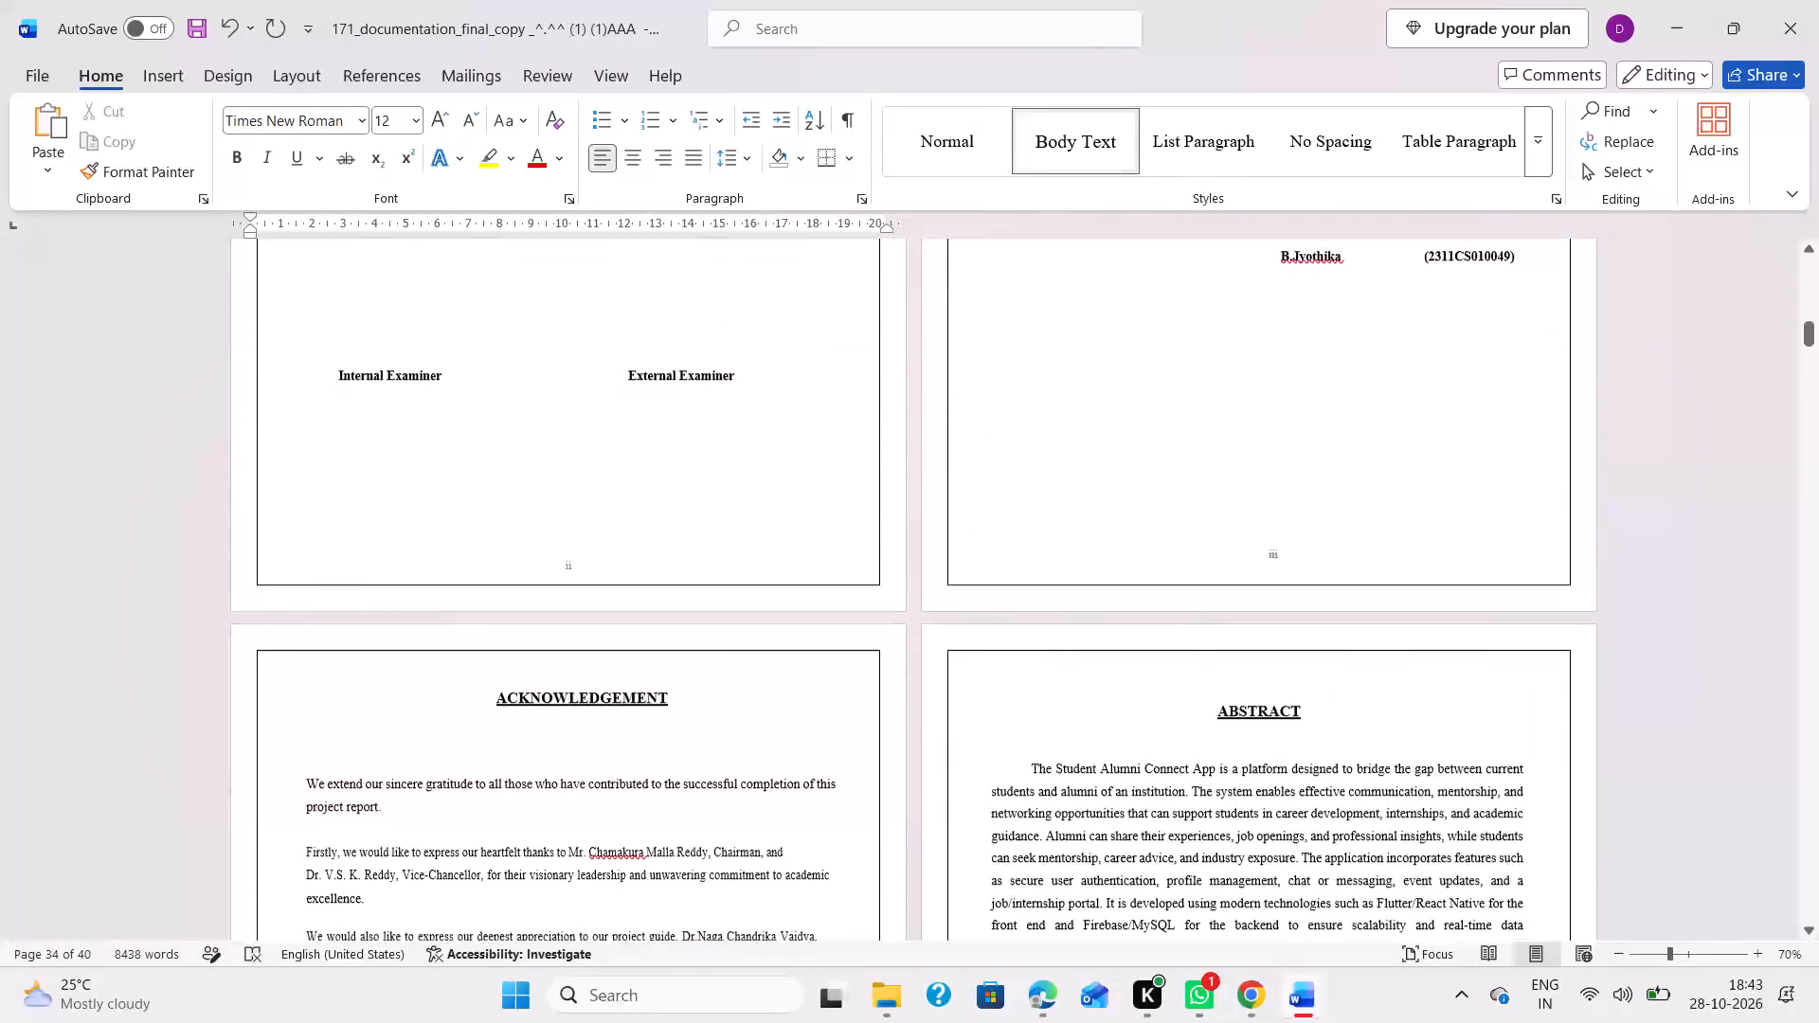
pyautogui.scroll(-3, 1111, 506)
pyautogui.scroll(4, 1111, 506)
pyautogui.scroll(-6, 1111, 506)
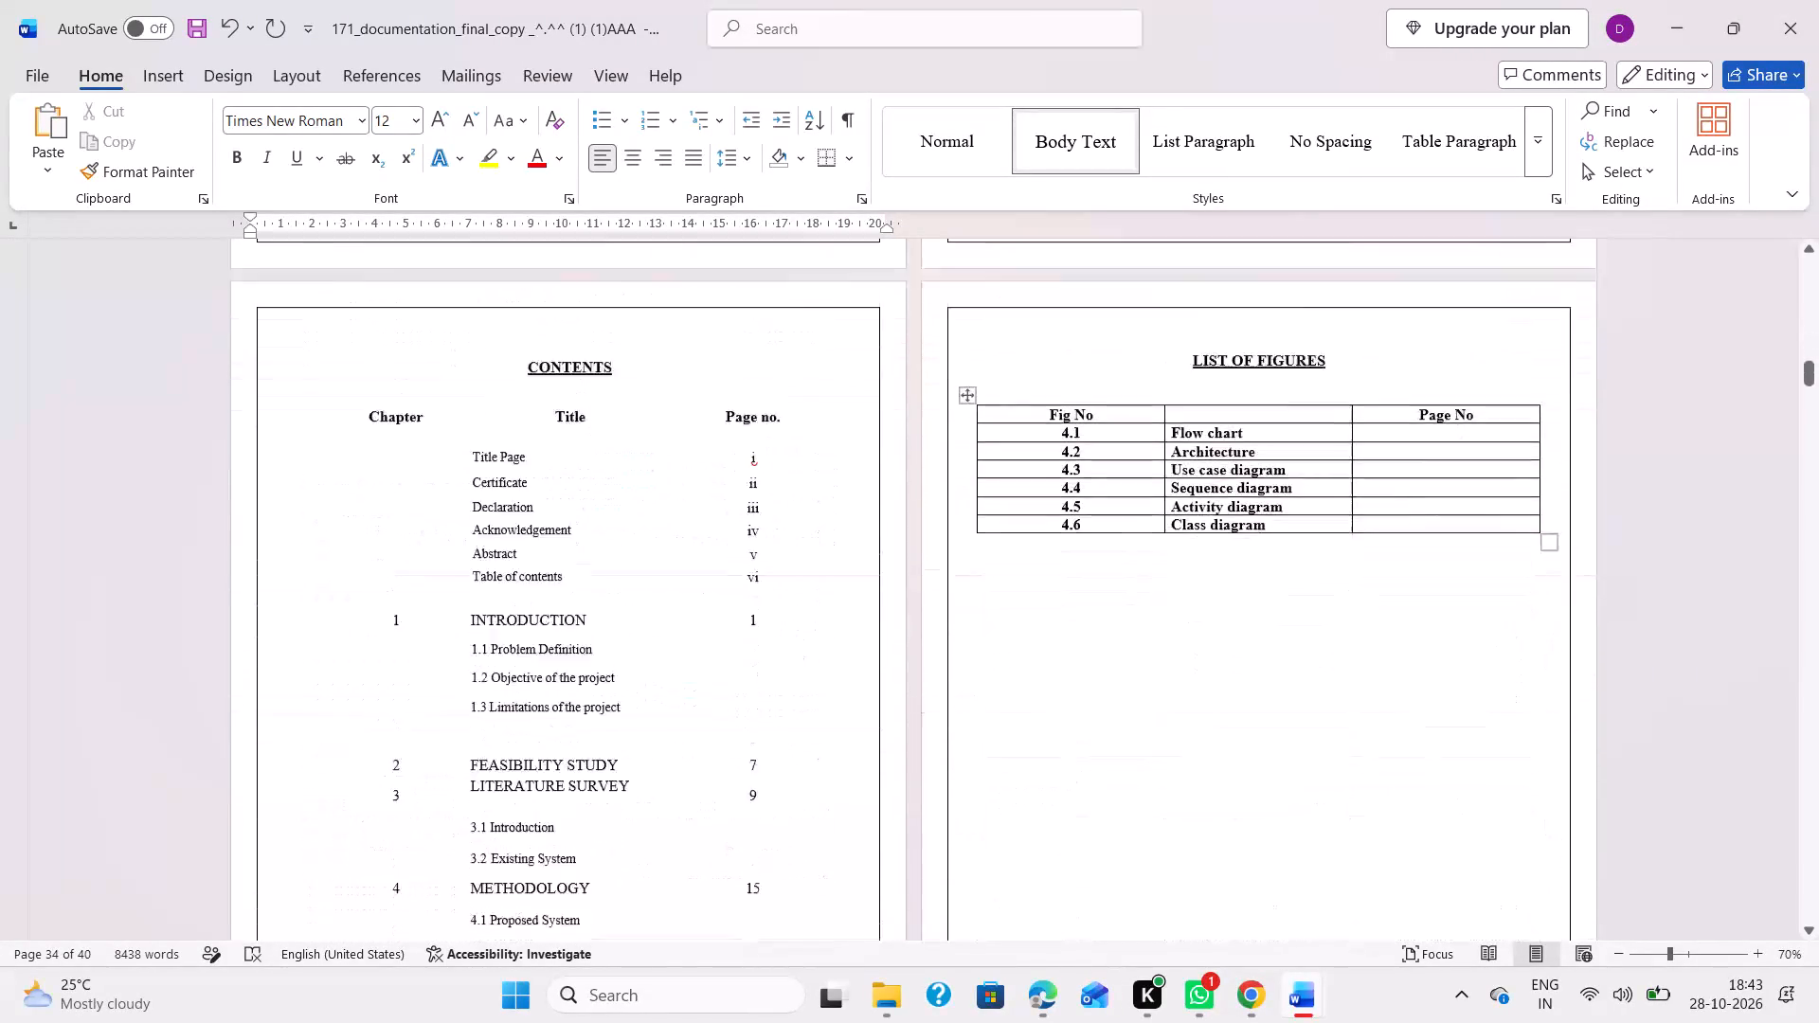
pyautogui.scroll(-4, 1111, 506)
pyautogui.scroll(2, 1111, 506)
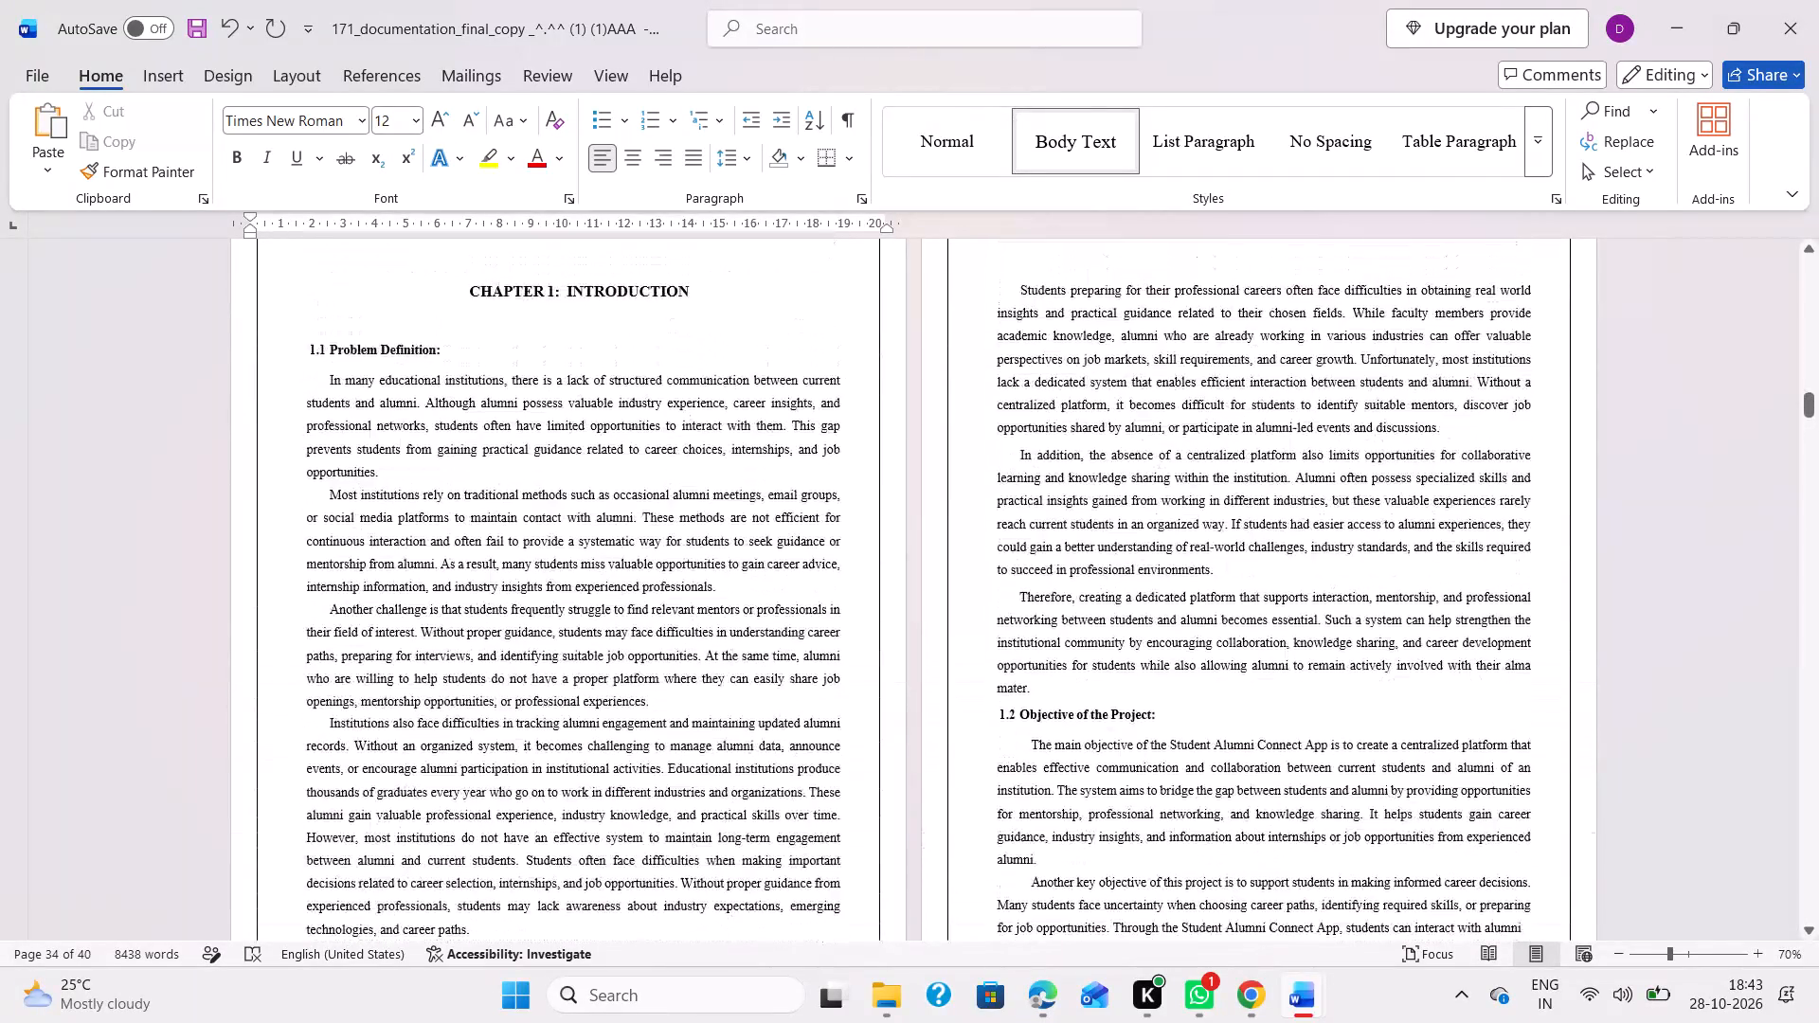
pyautogui.scroll(-2, 1111, 506)
pyautogui.scroll(4, 1251, 586)
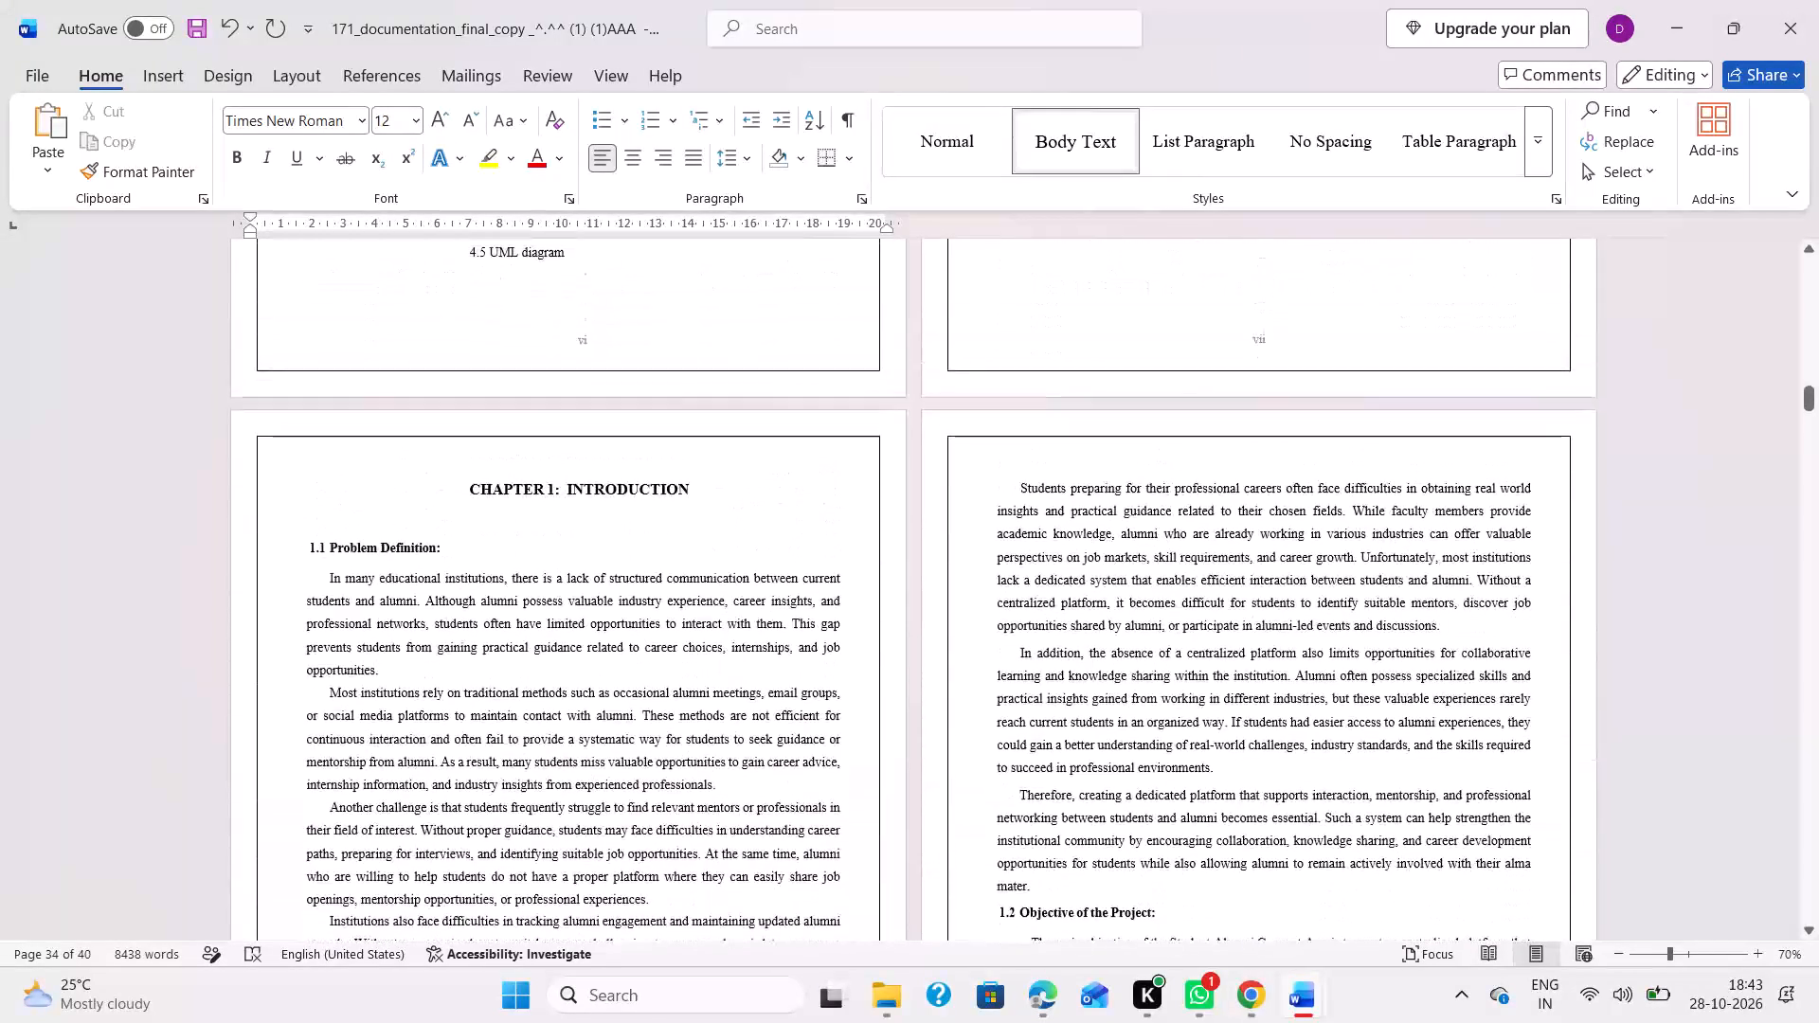
pyautogui.scroll(1, 1251, 586)
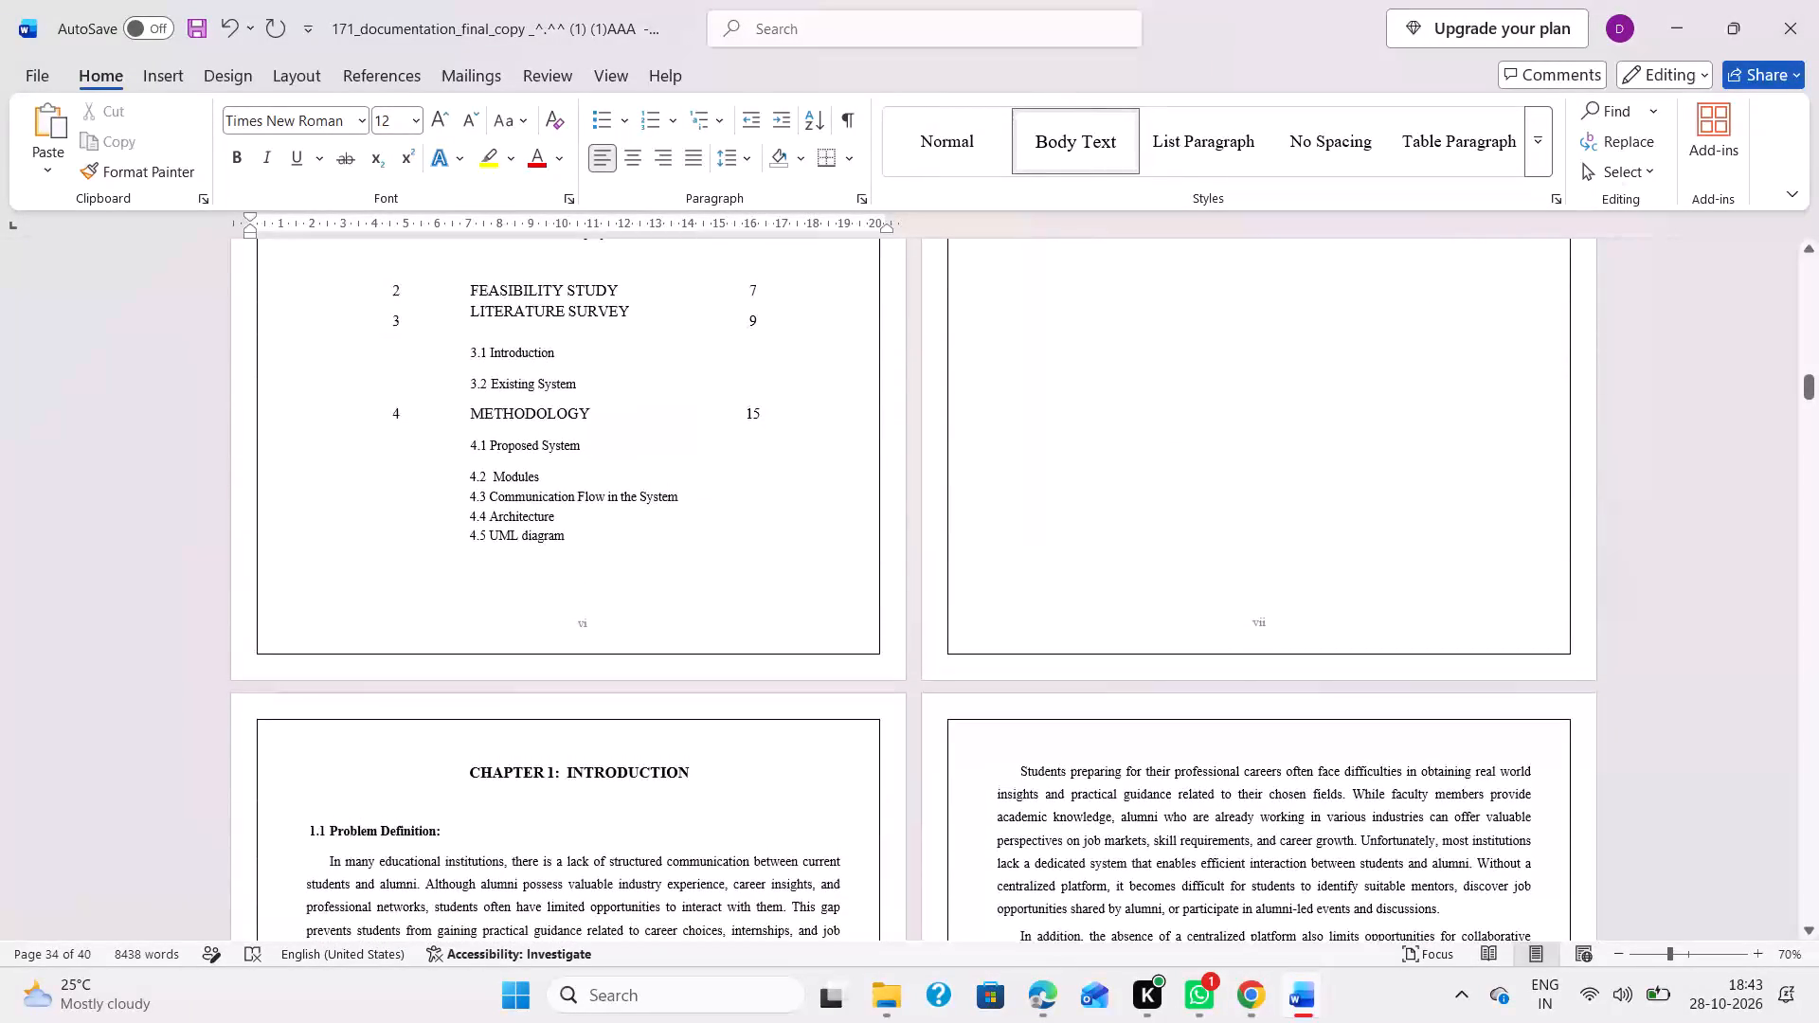
pyautogui.scroll(-3, 1251, 586)
pyautogui.scroll(-2, 1190, 734)
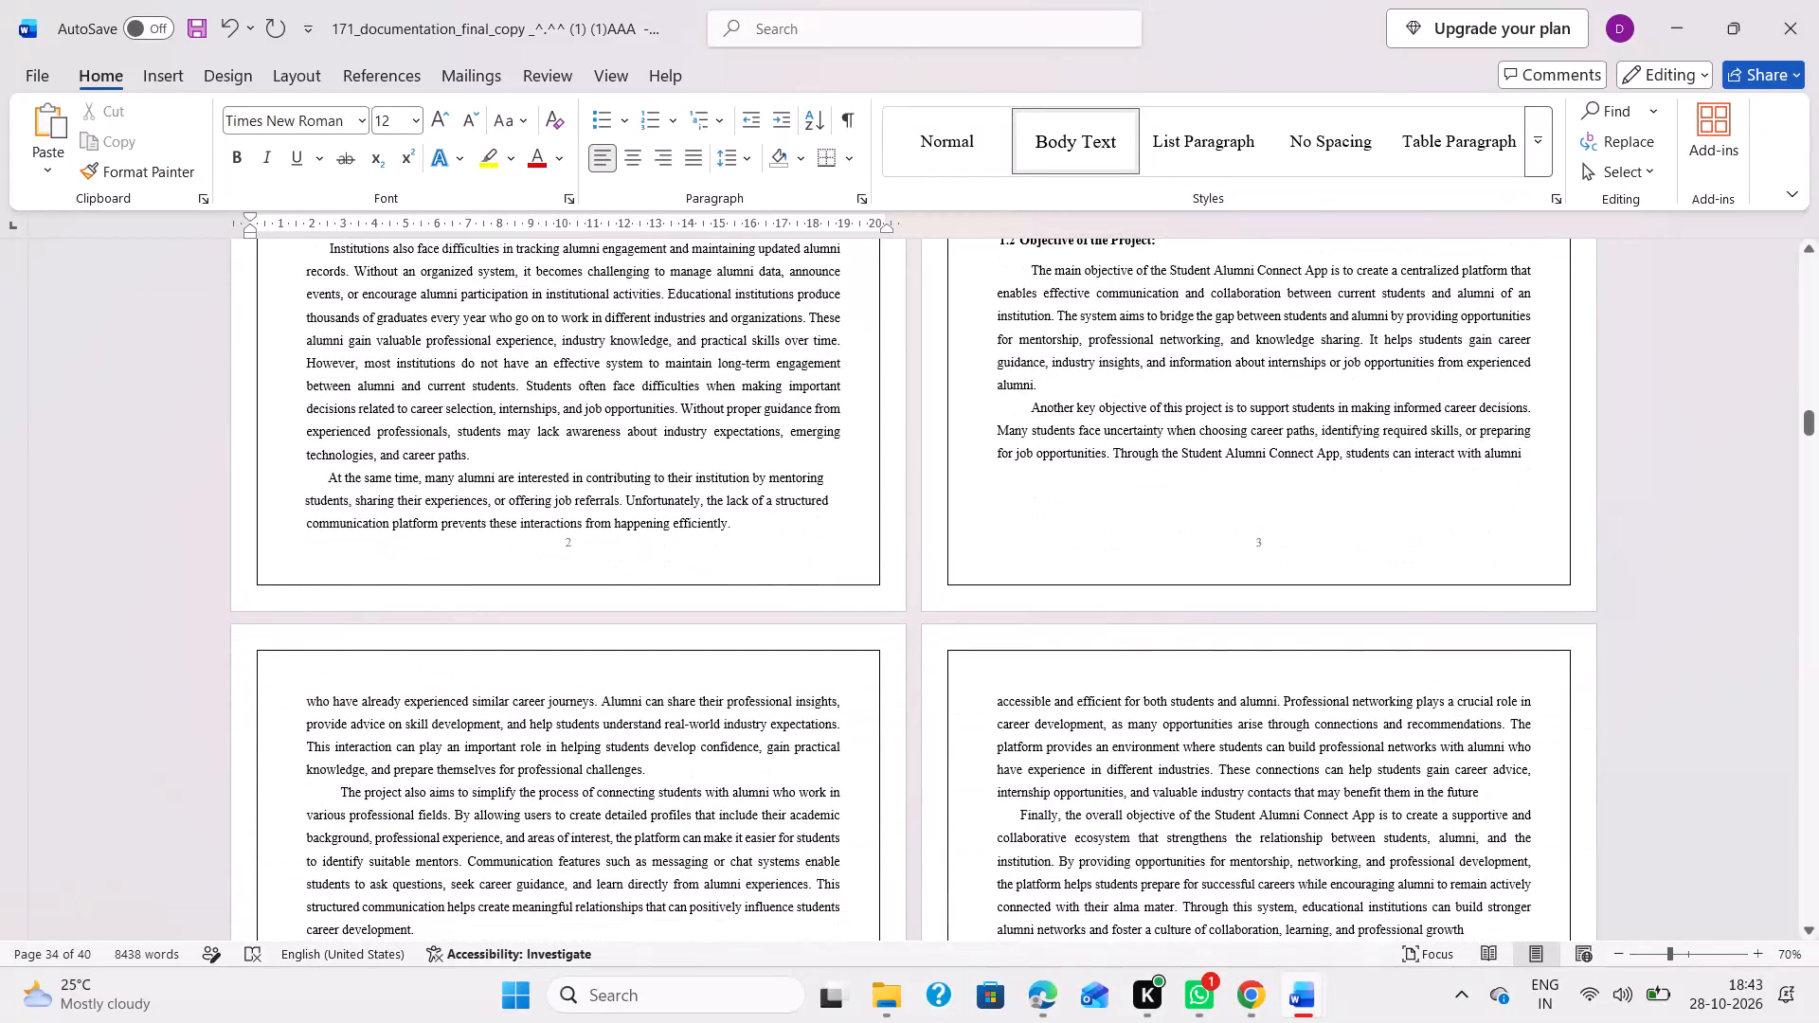
pyautogui.scroll(-4, 726, 524)
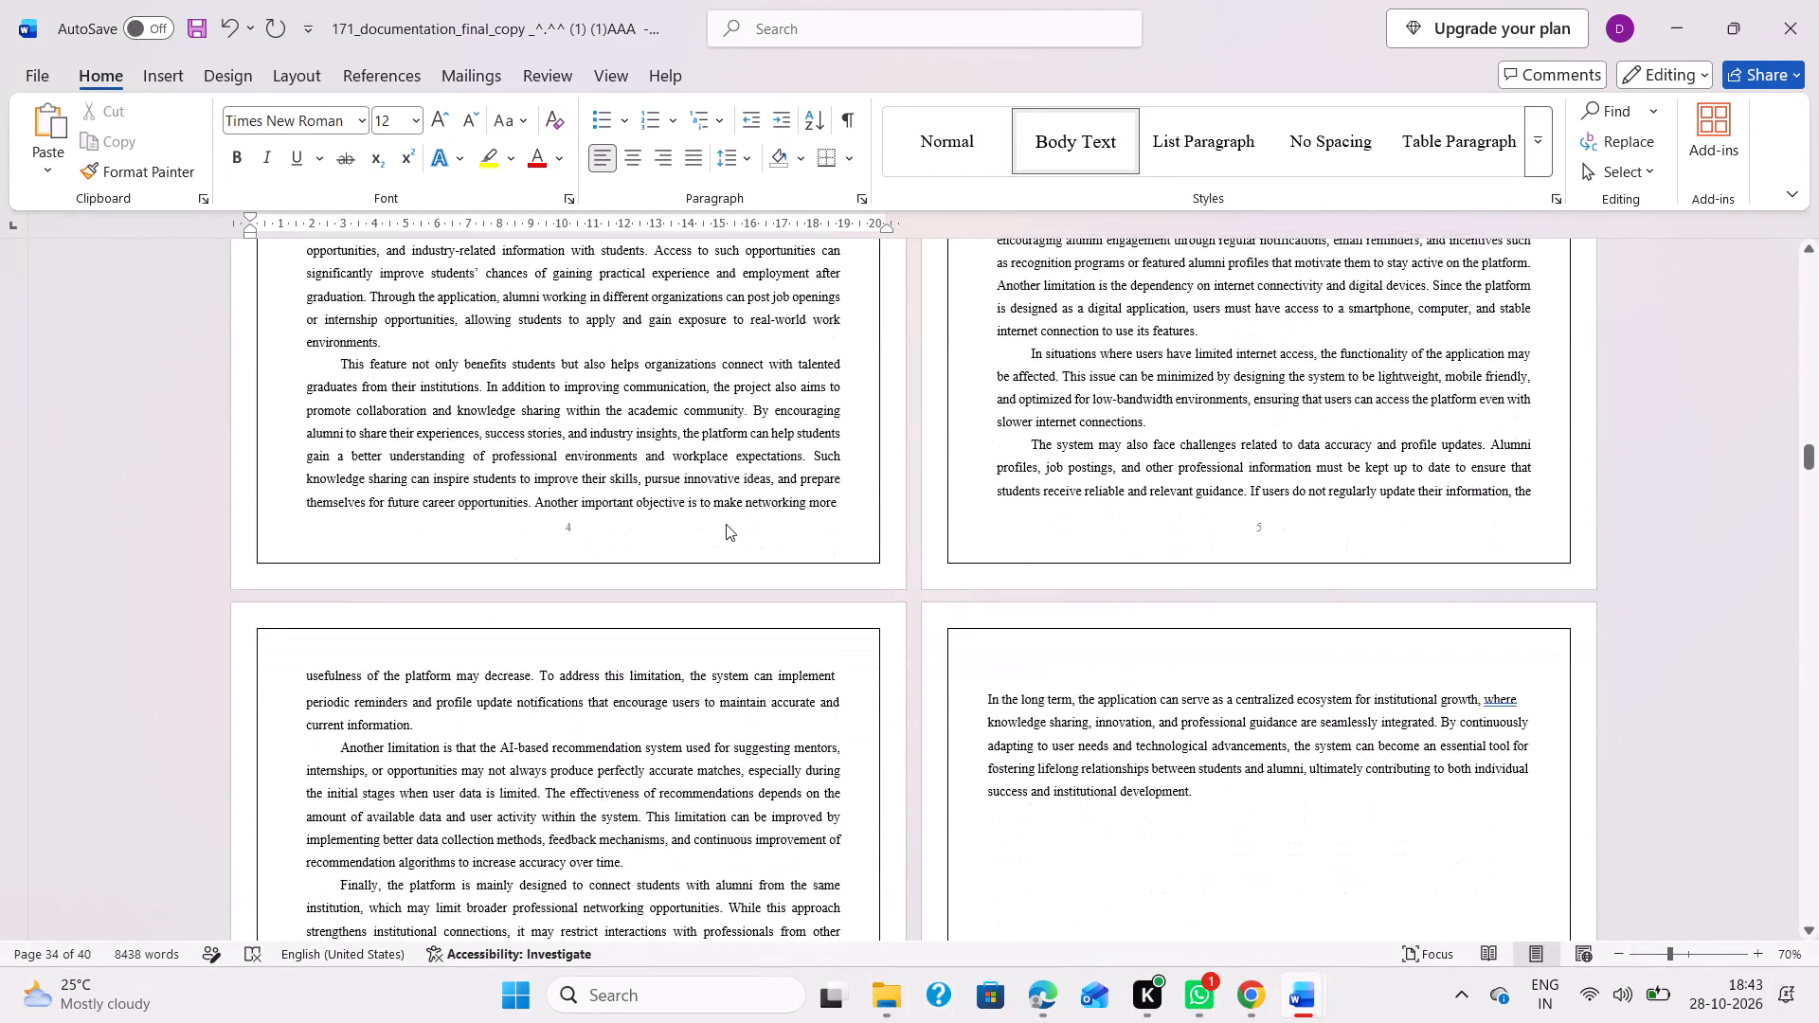
pyautogui.scroll(-6, 726, 524)
pyautogui.scroll(2, 726, 524)
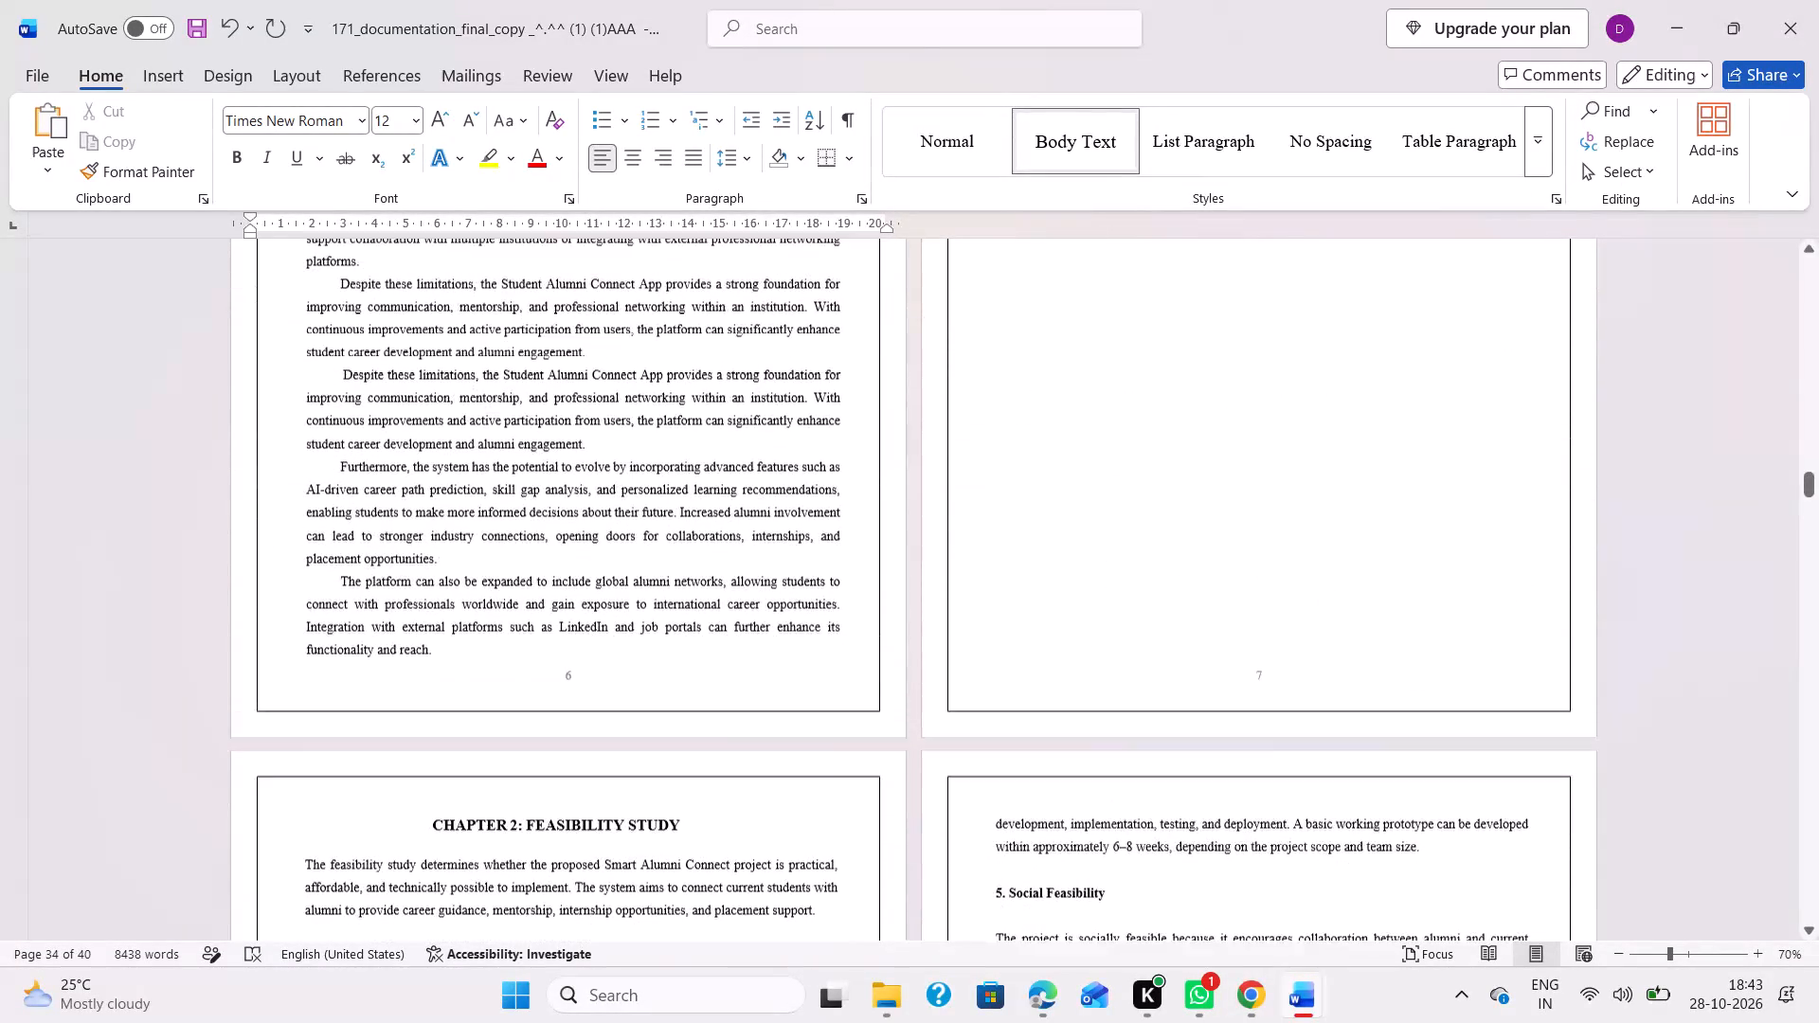
pyautogui.scroll(11, 726, 524)
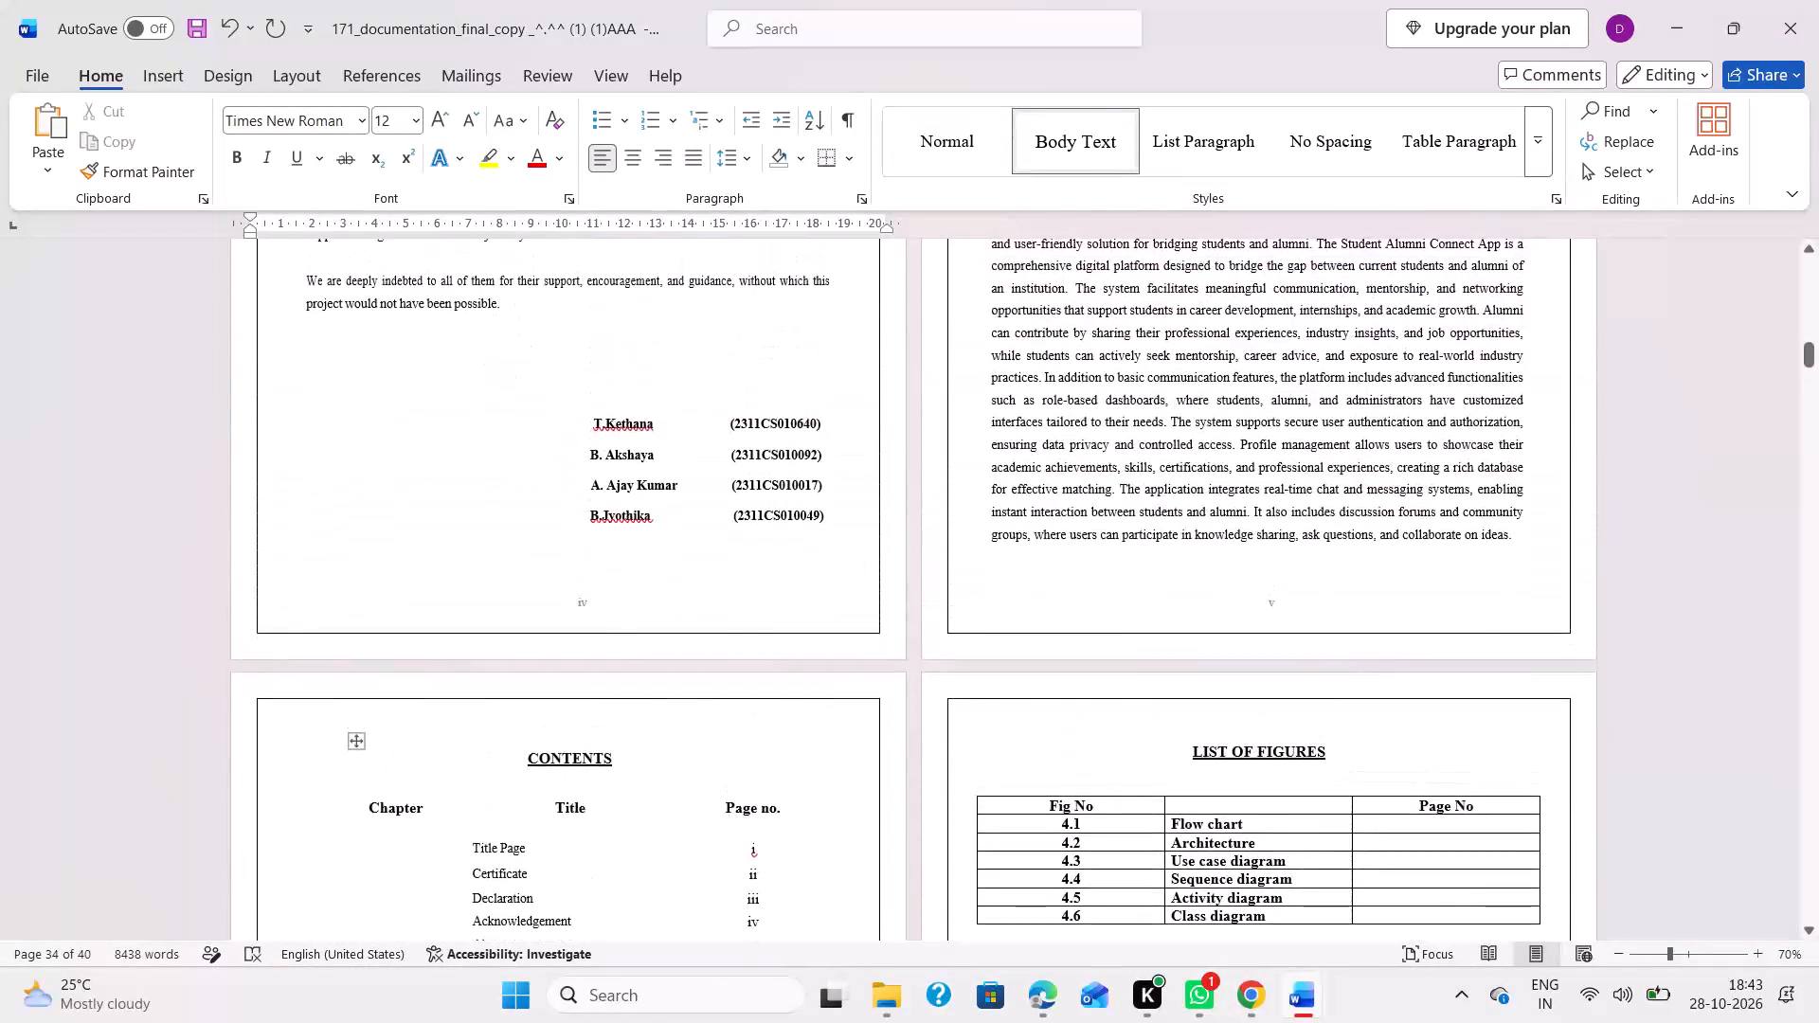
pyautogui.scroll(1, 726, 524)
pyautogui.scroll(-9, 726, 524)
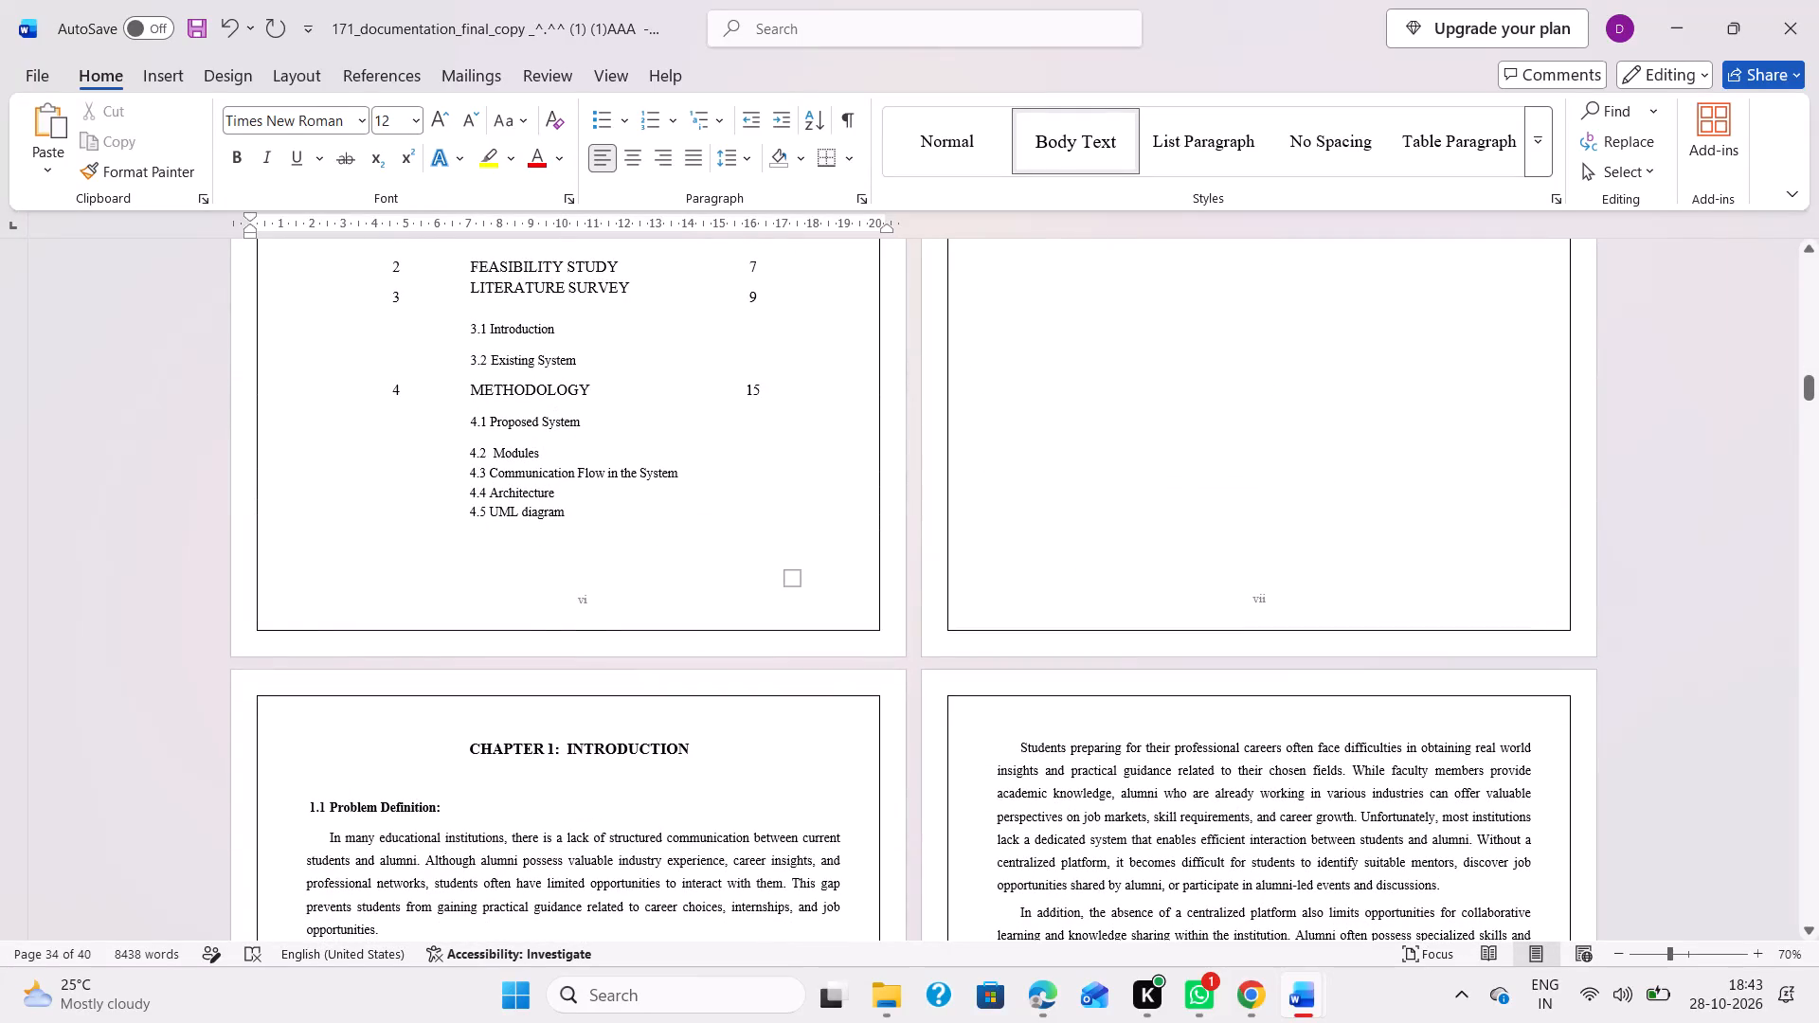
# Replace the footer page number on the Chapter 1: Introduction opening page with a plain 1 and centre it.
pyautogui.click(585, 604)
pyautogui.click(585, 604)
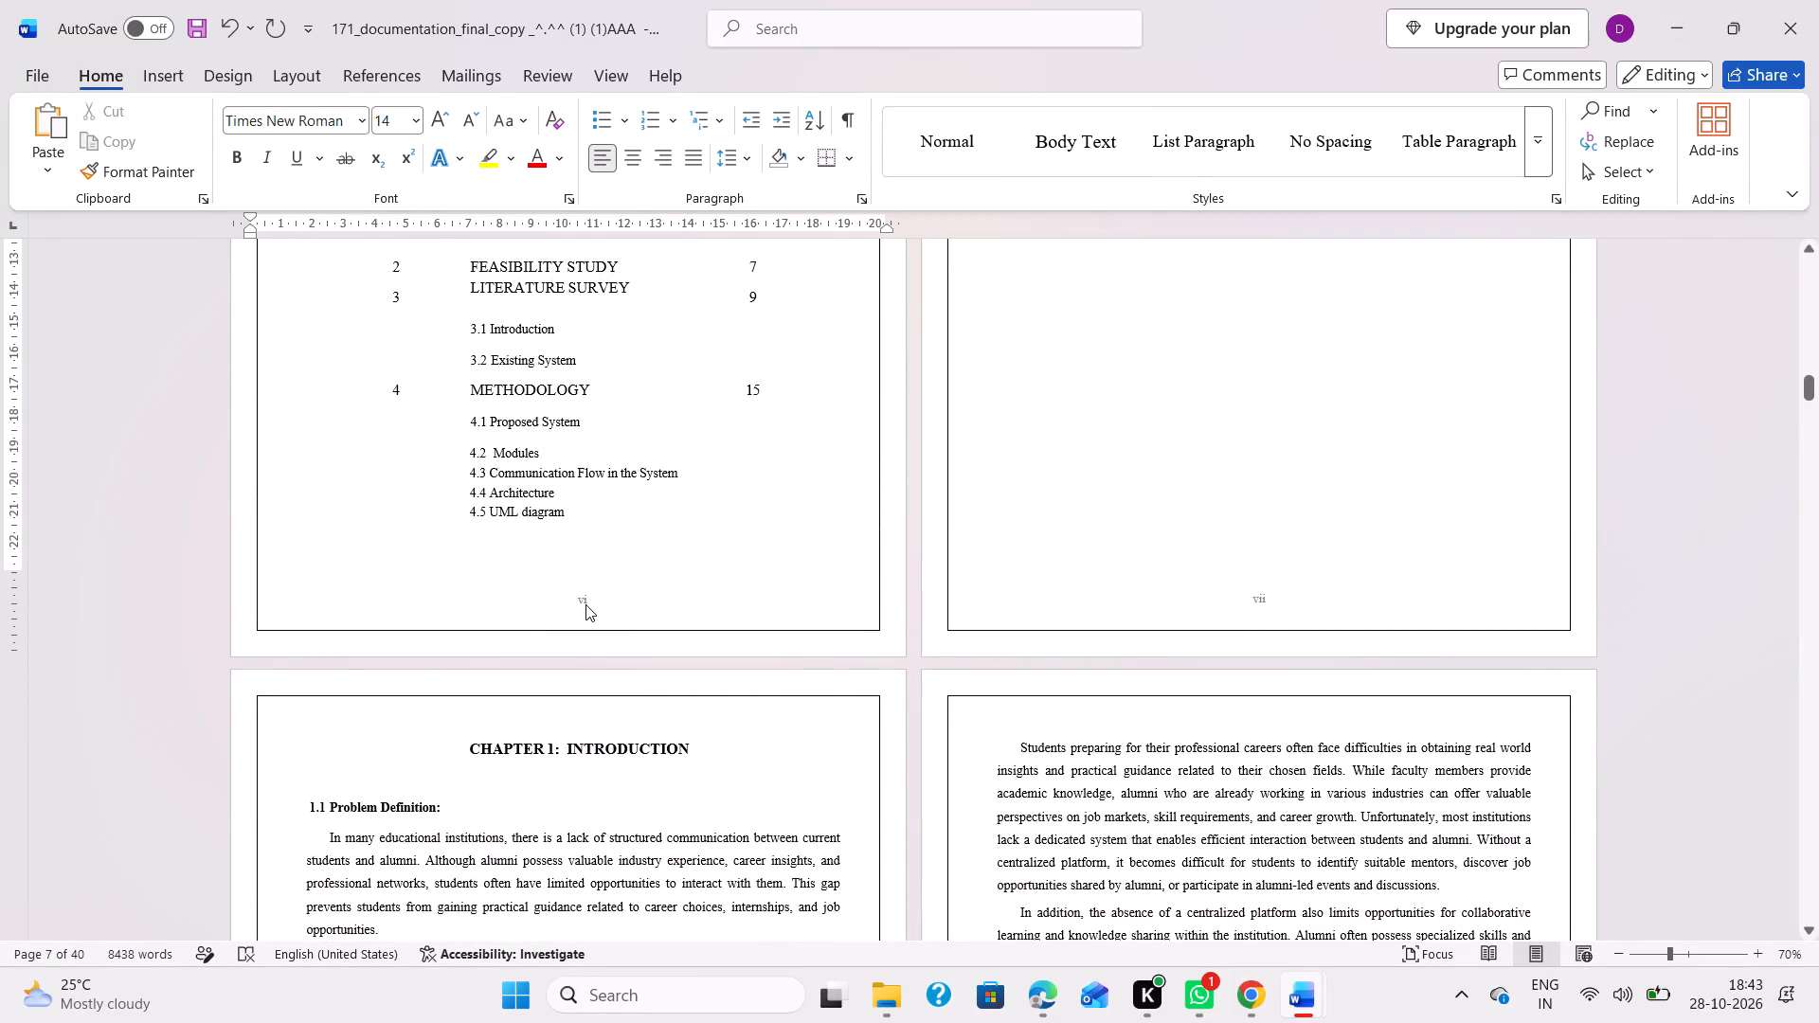
pyautogui.scroll(1, 585, 604)
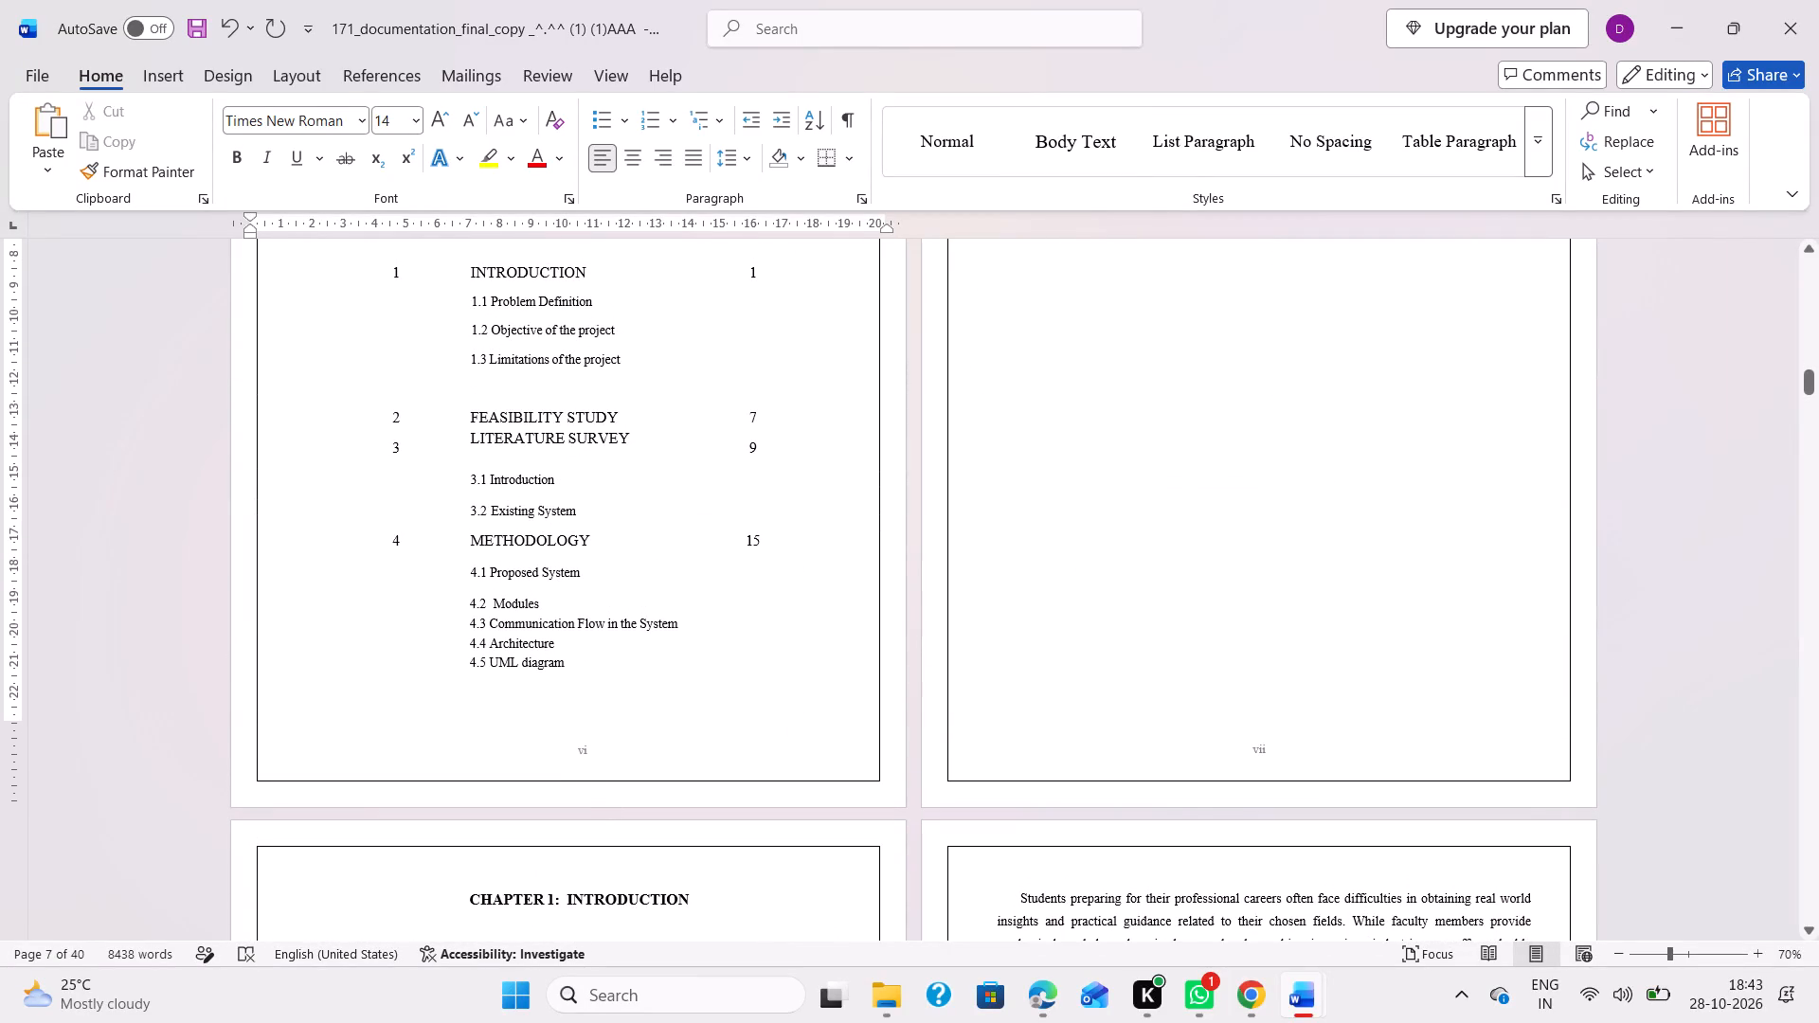
pyautogui.click(581, 751)
pyautogui.doubleClick(602, 753)
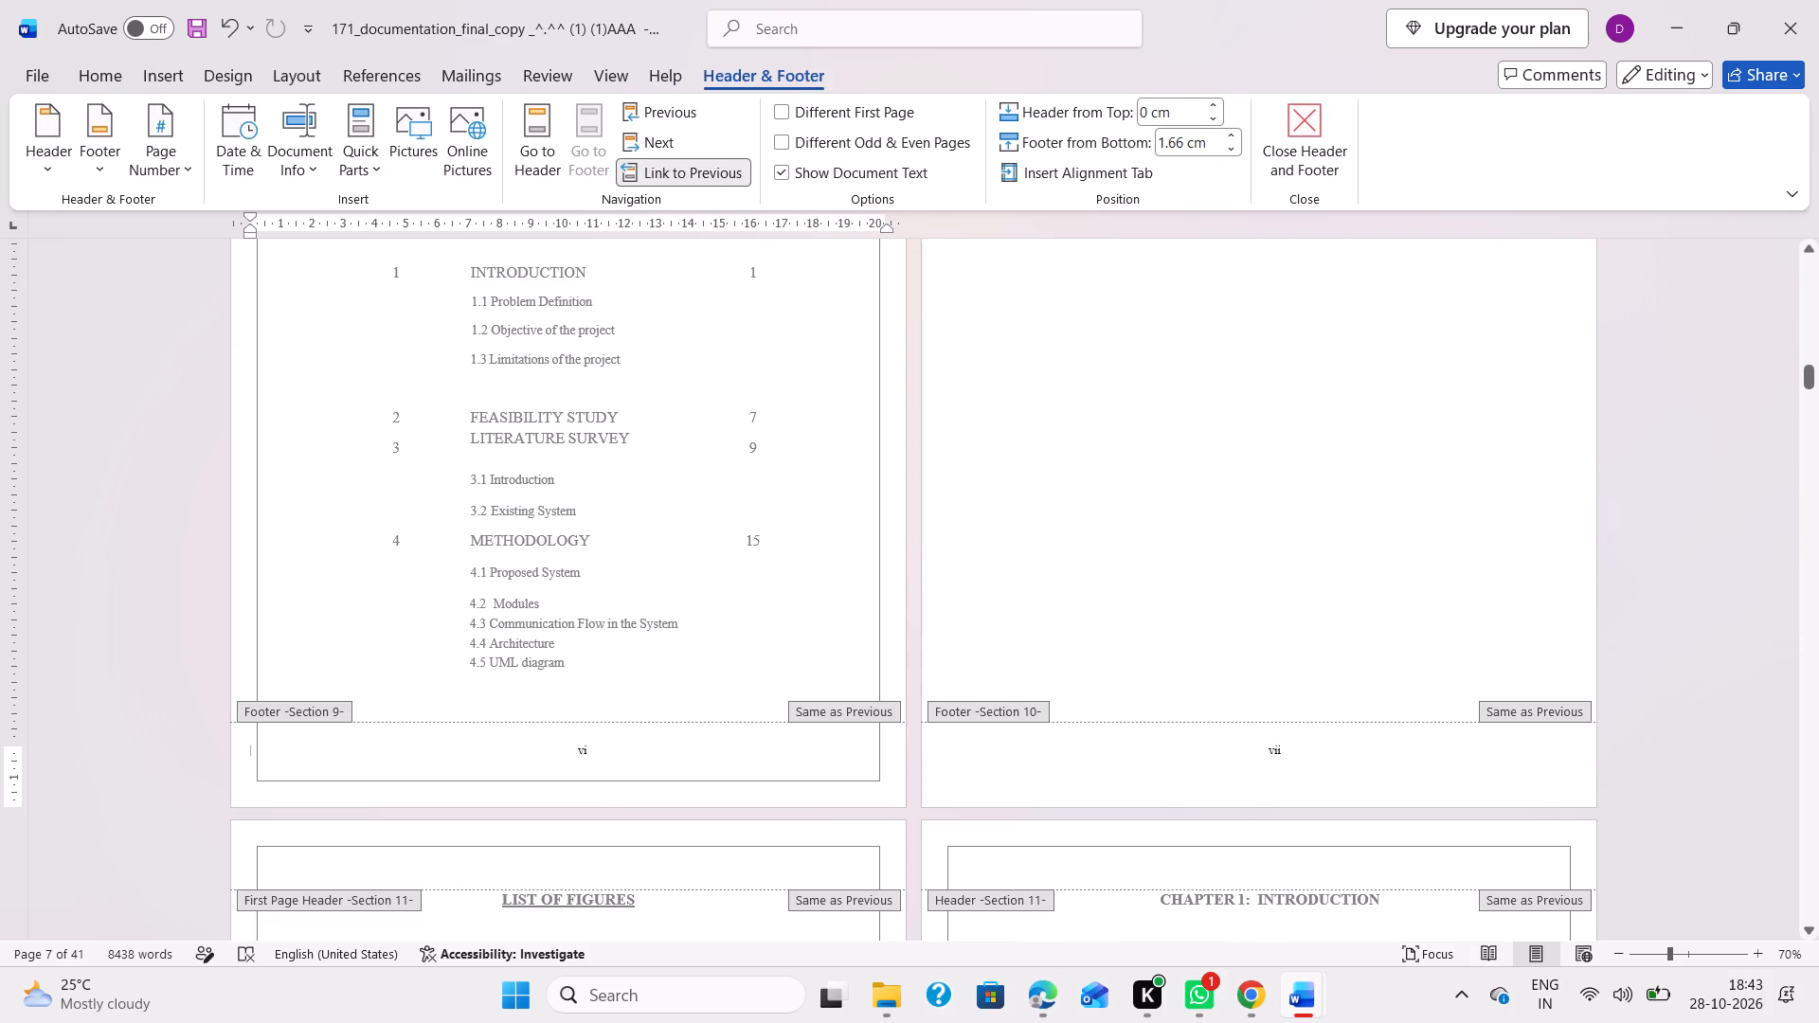
pyautogui.click(590, 752)
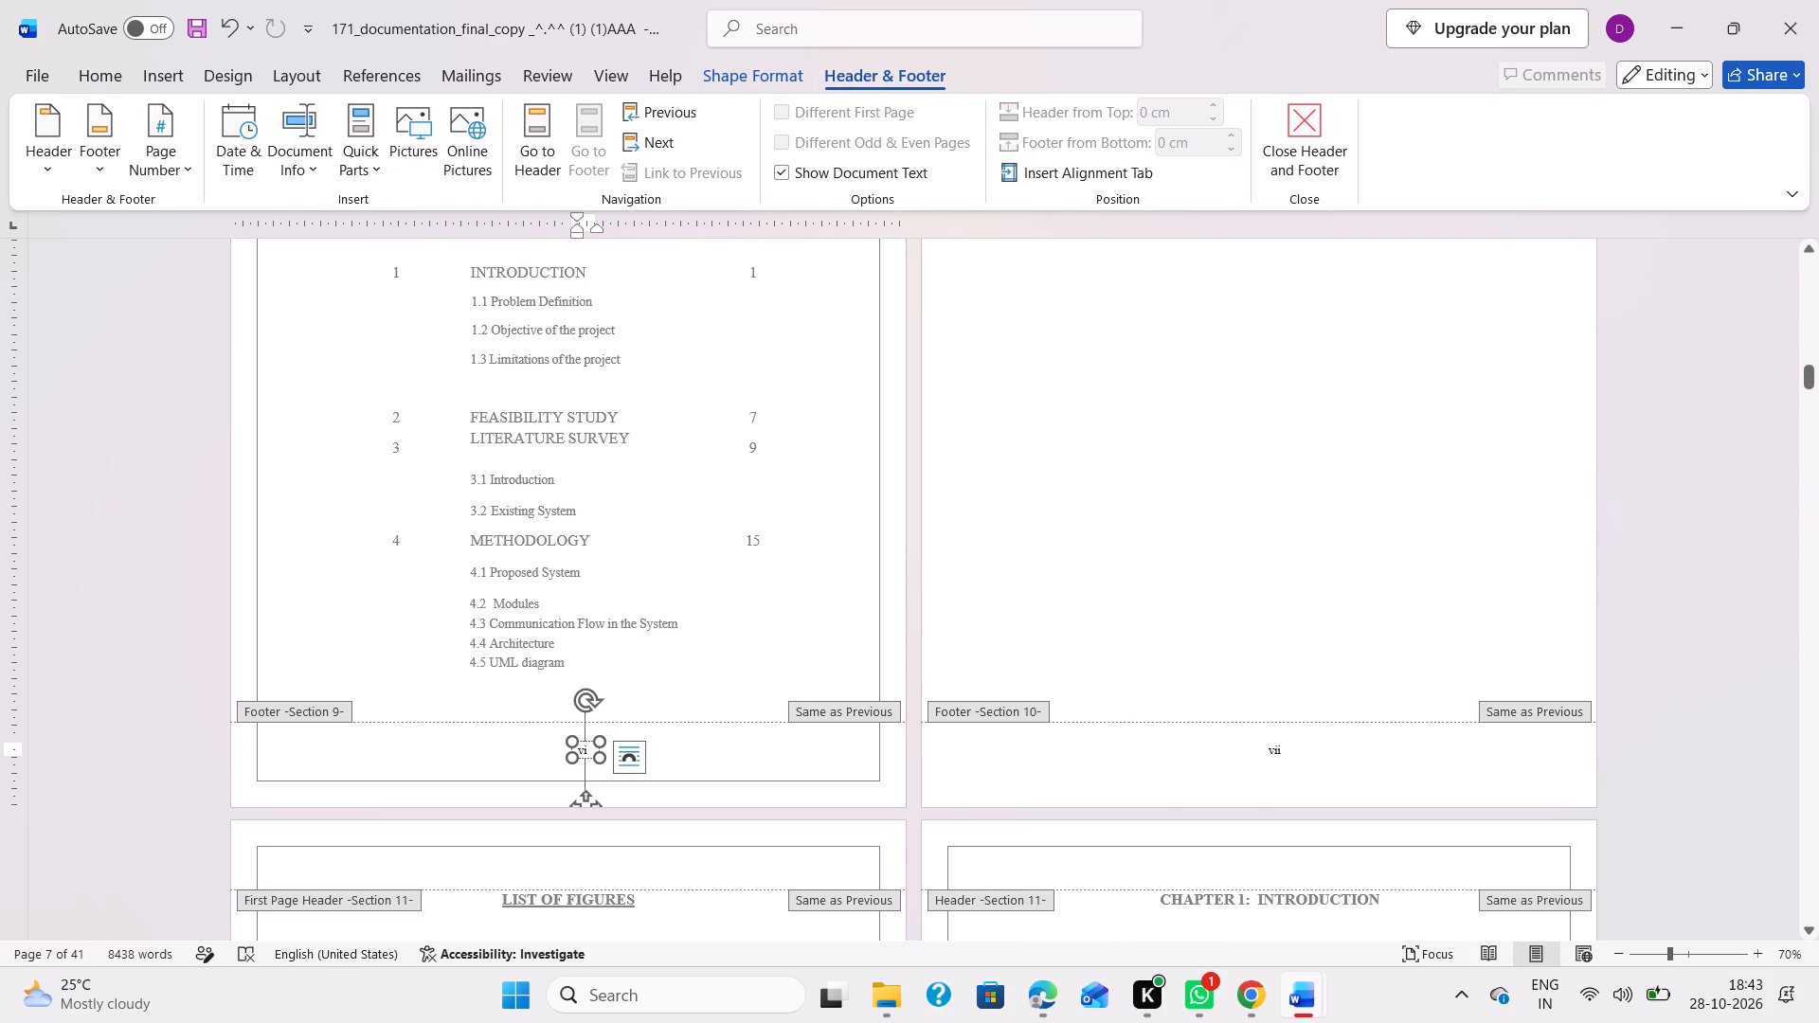
pyautogui.scroll(-4, 1000, 754)
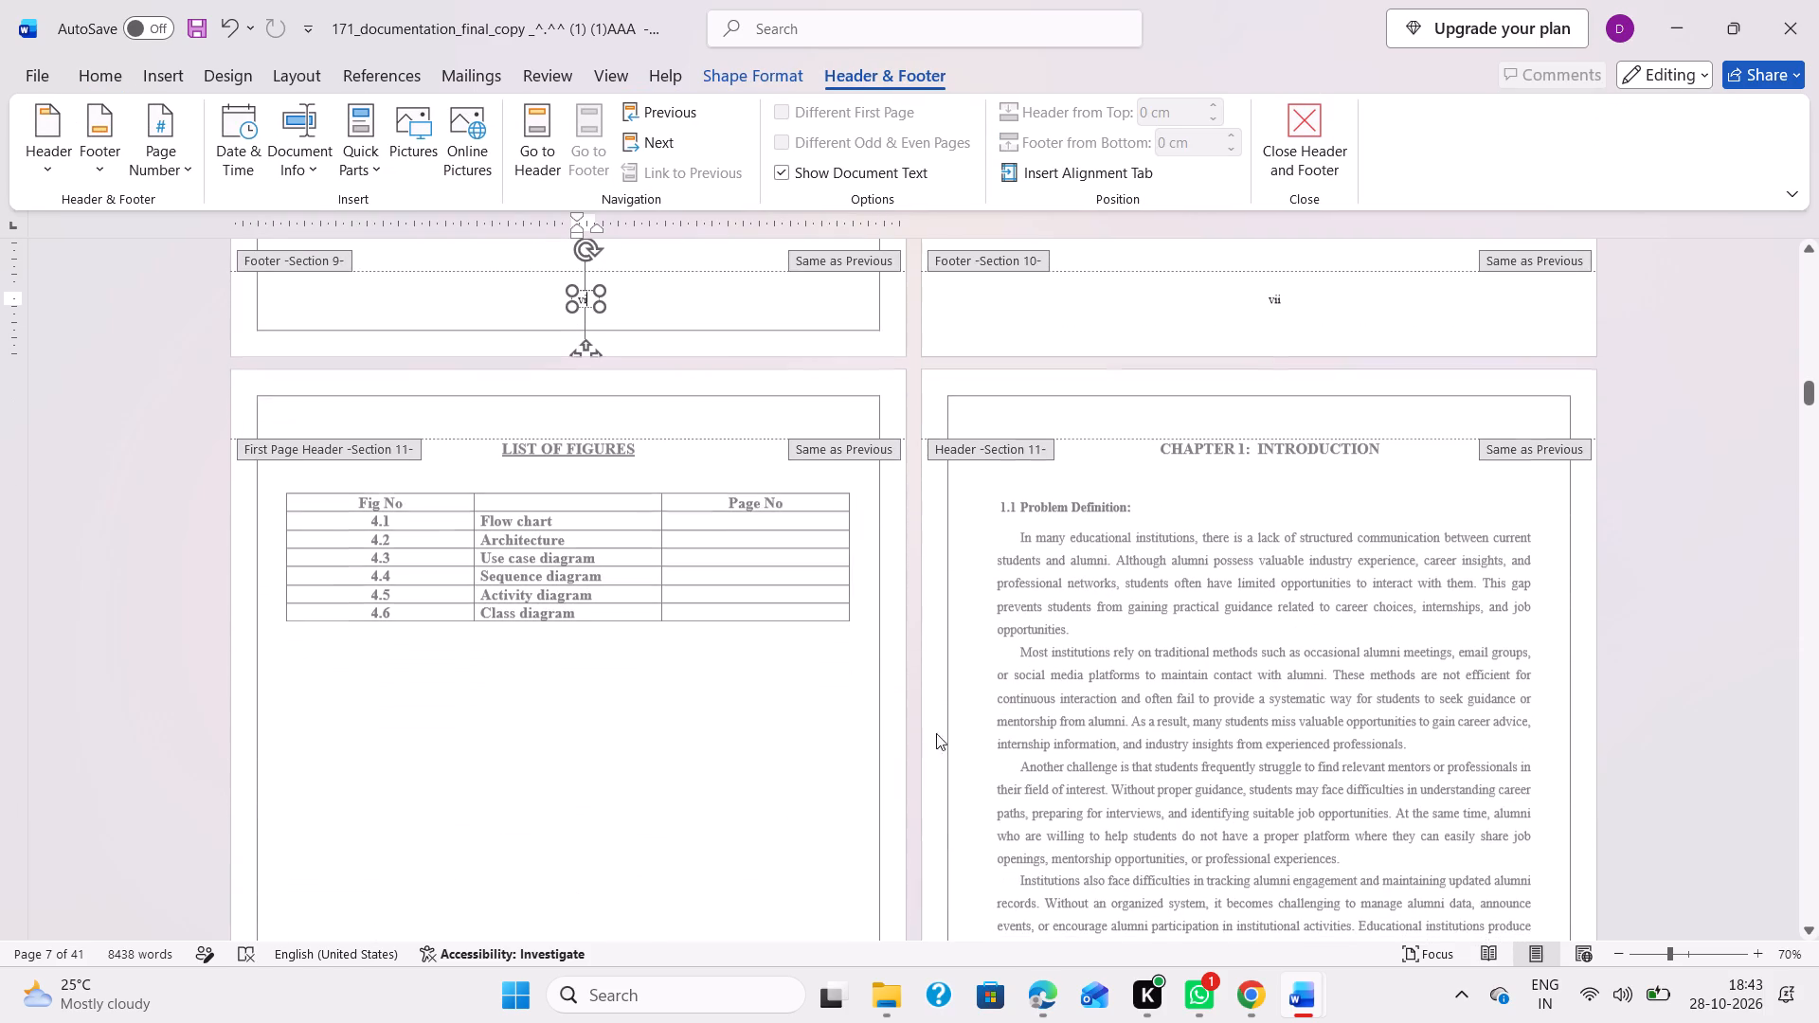
pyautogui.scroll(-4, 877, 680)
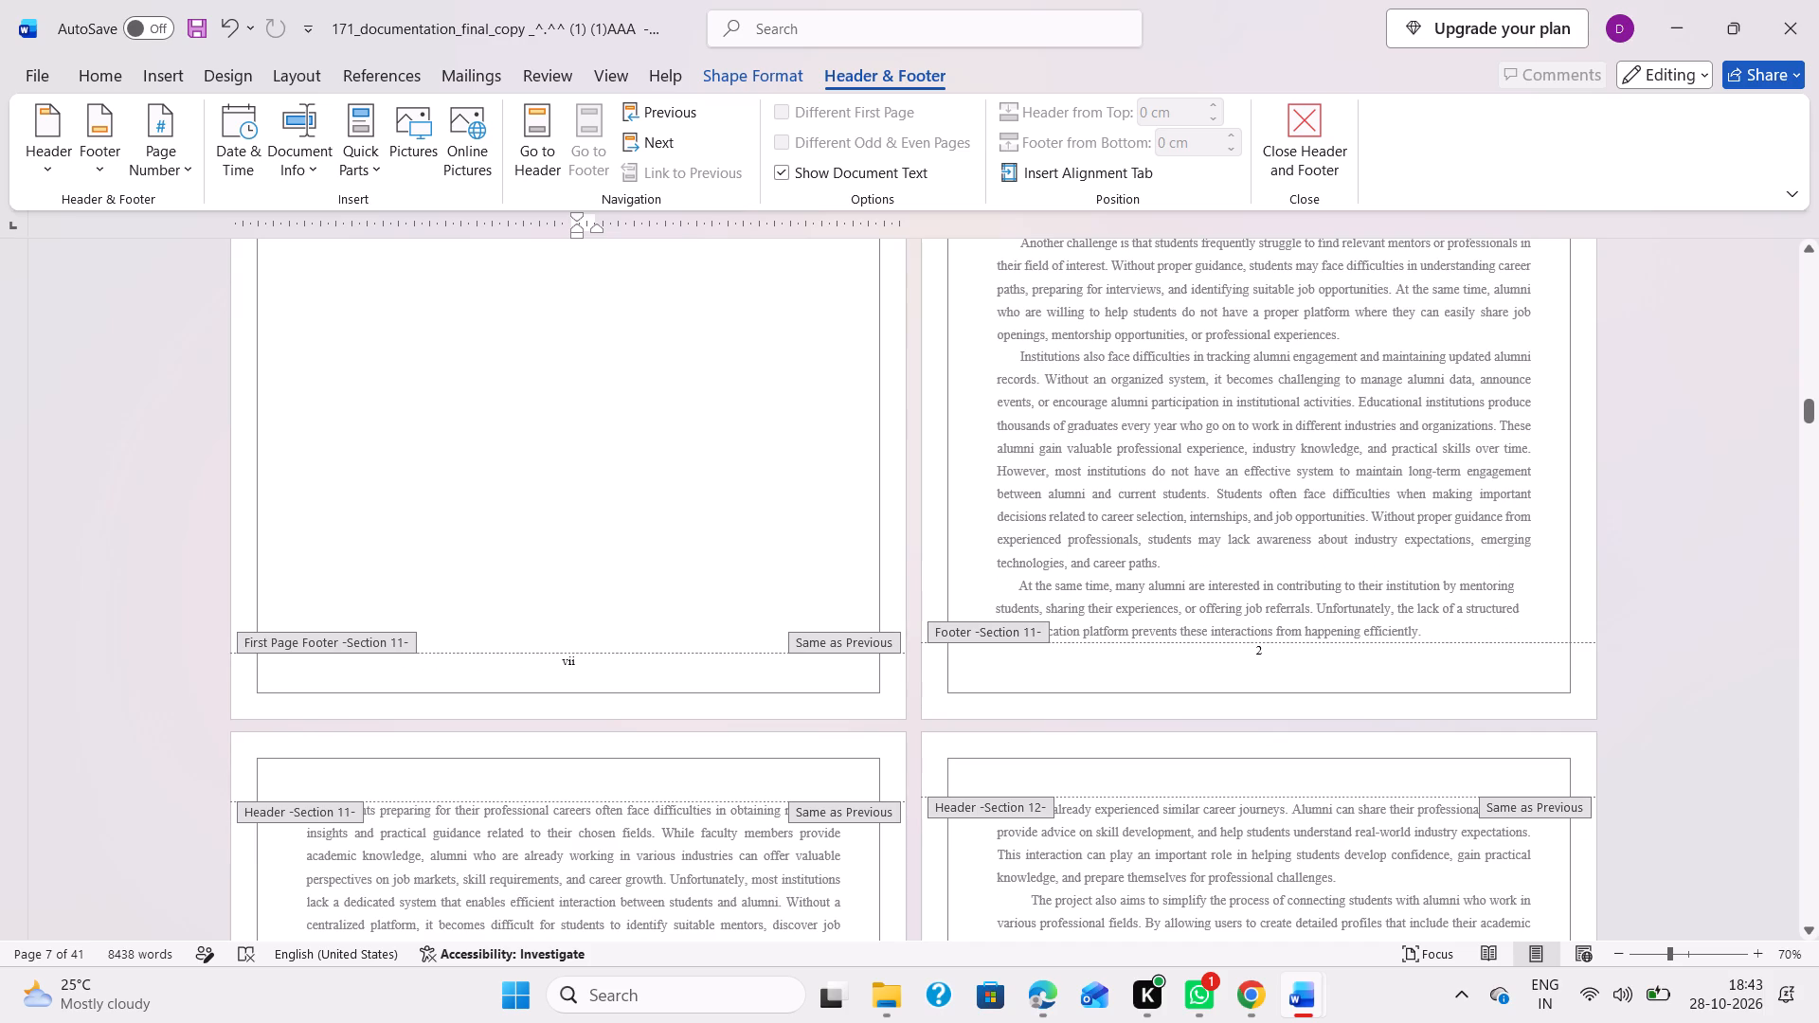
pyautogui.click(1259, 647)
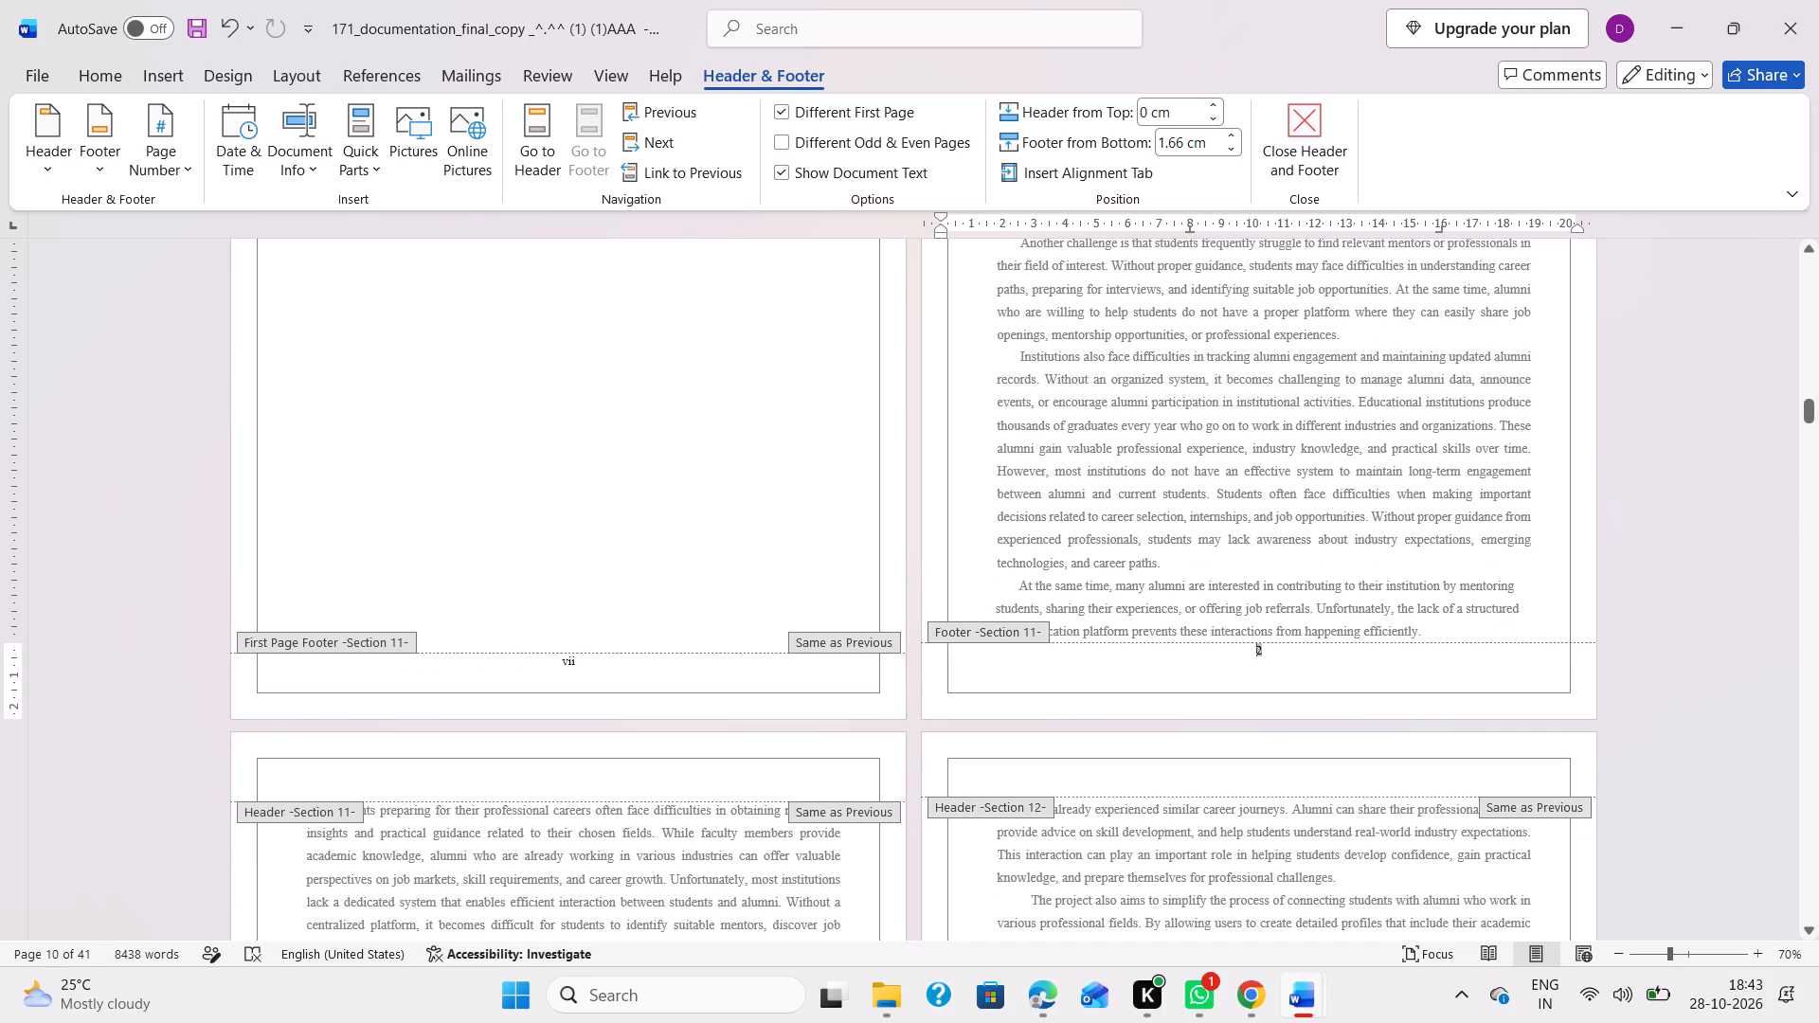
pyautogui.press('BackSpace')
pyautogui.press('BackSpace')
pyautogui.press('Right')
pyautogui.press('BackSpace')
pyautogui.press('BackSpace')
pyautogui.press('1')
pyautogui.click(112, 81)
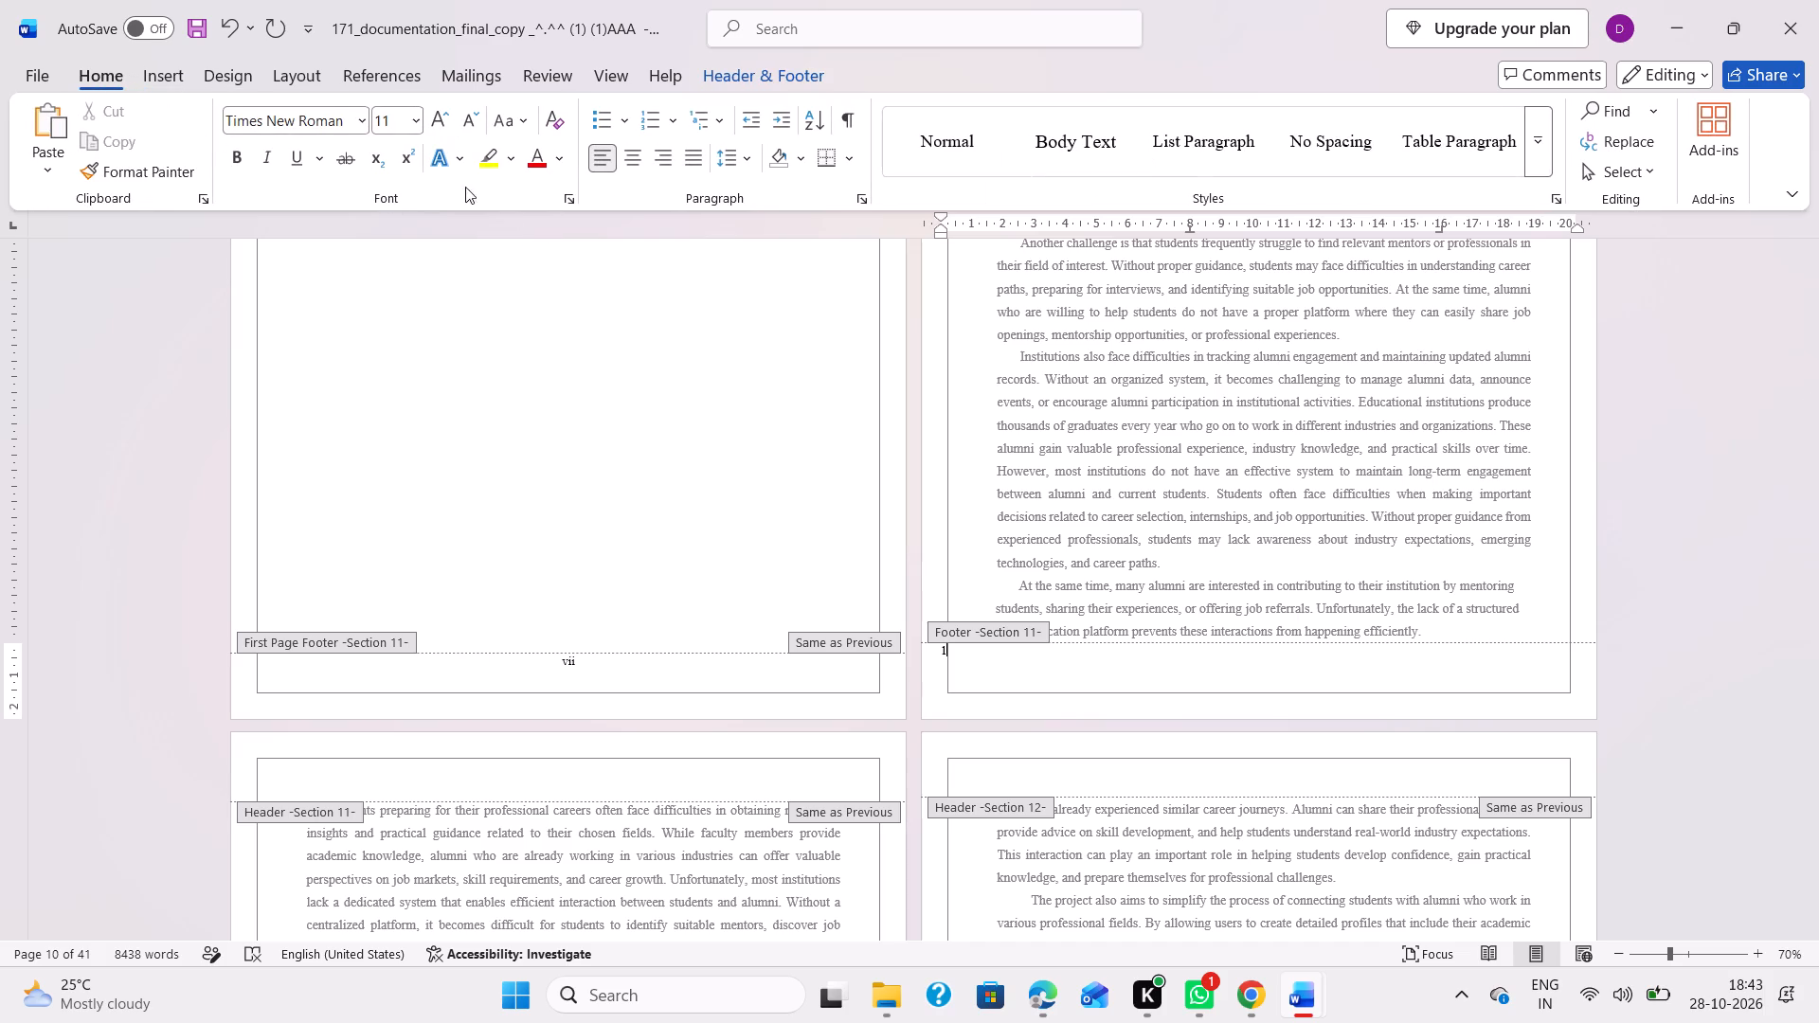
pyautogui.click(631, 158)
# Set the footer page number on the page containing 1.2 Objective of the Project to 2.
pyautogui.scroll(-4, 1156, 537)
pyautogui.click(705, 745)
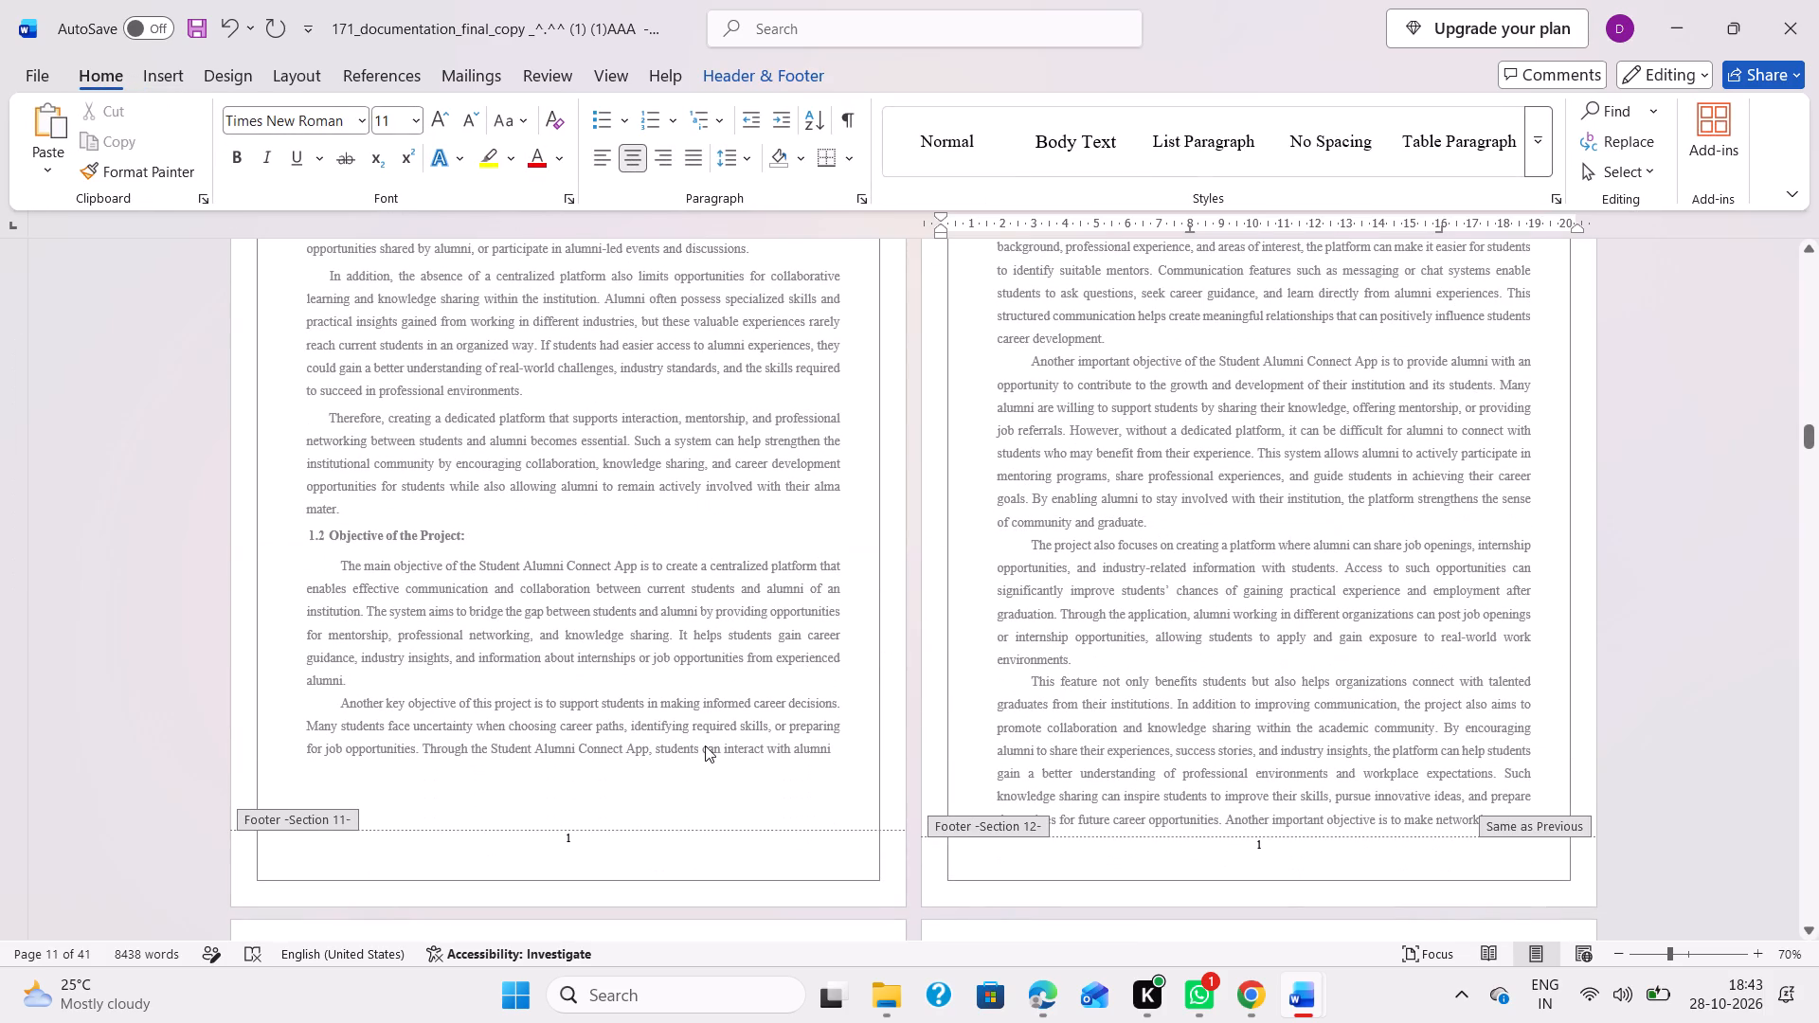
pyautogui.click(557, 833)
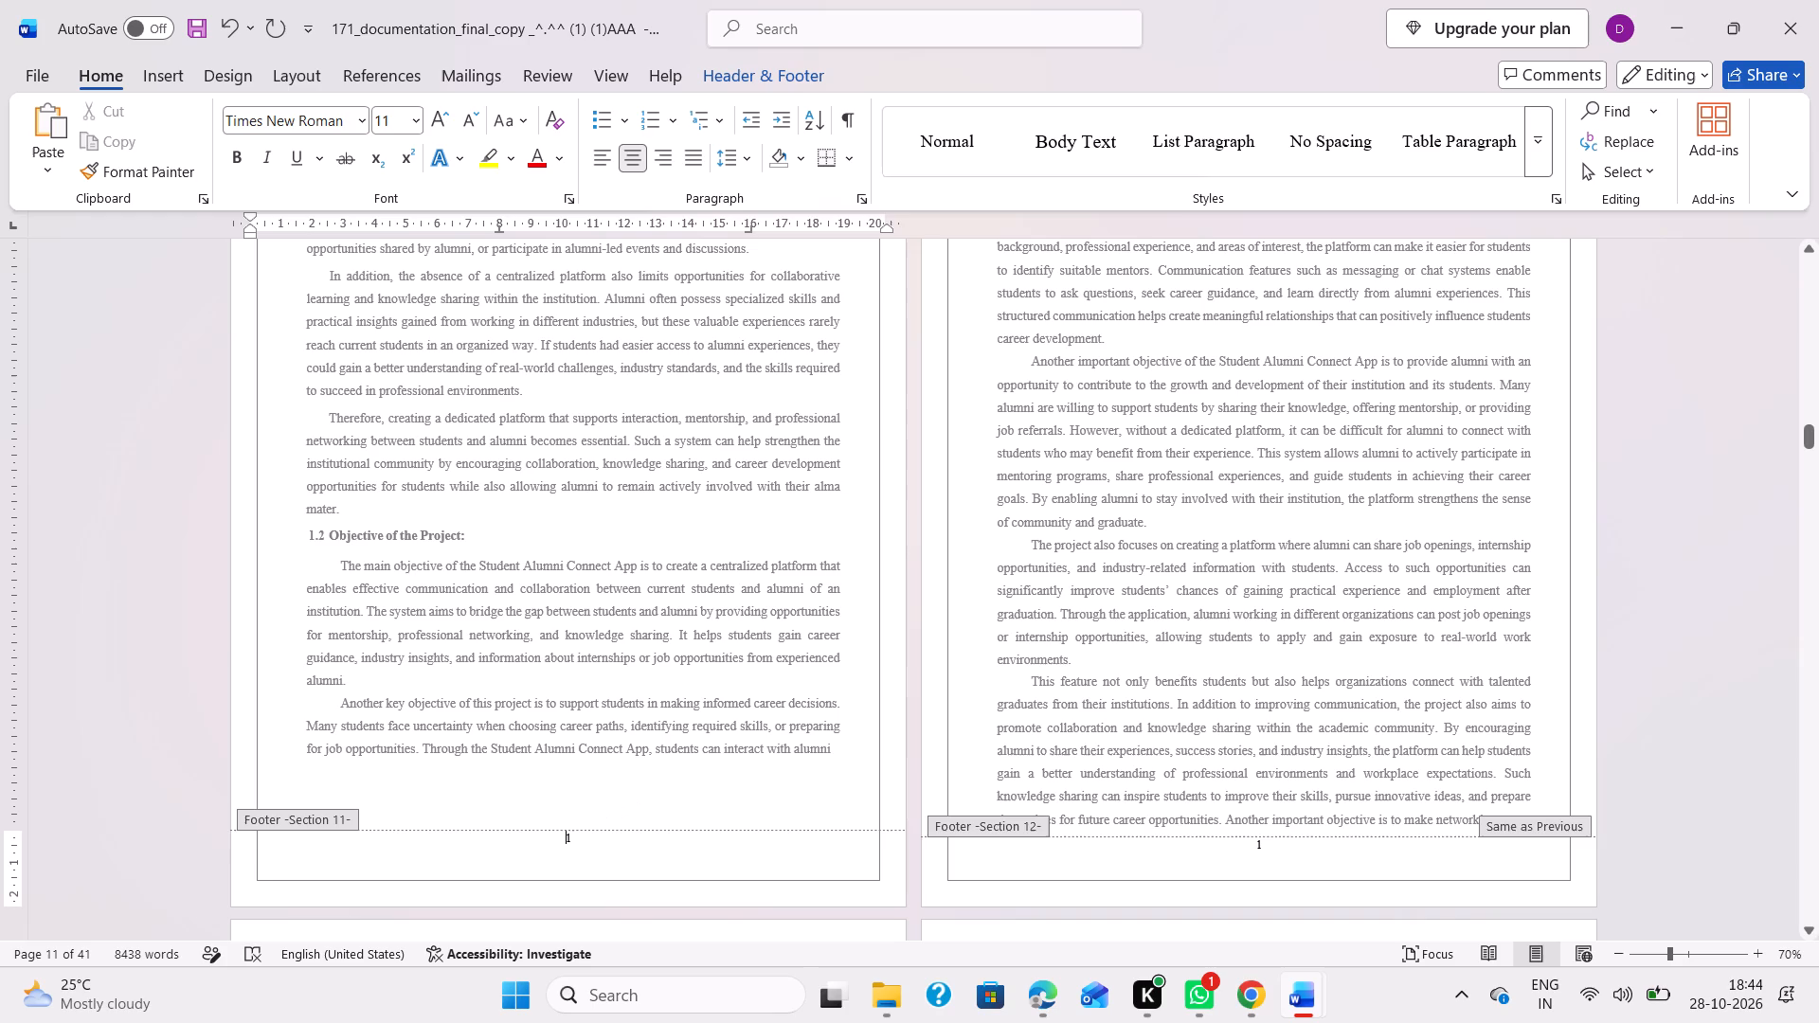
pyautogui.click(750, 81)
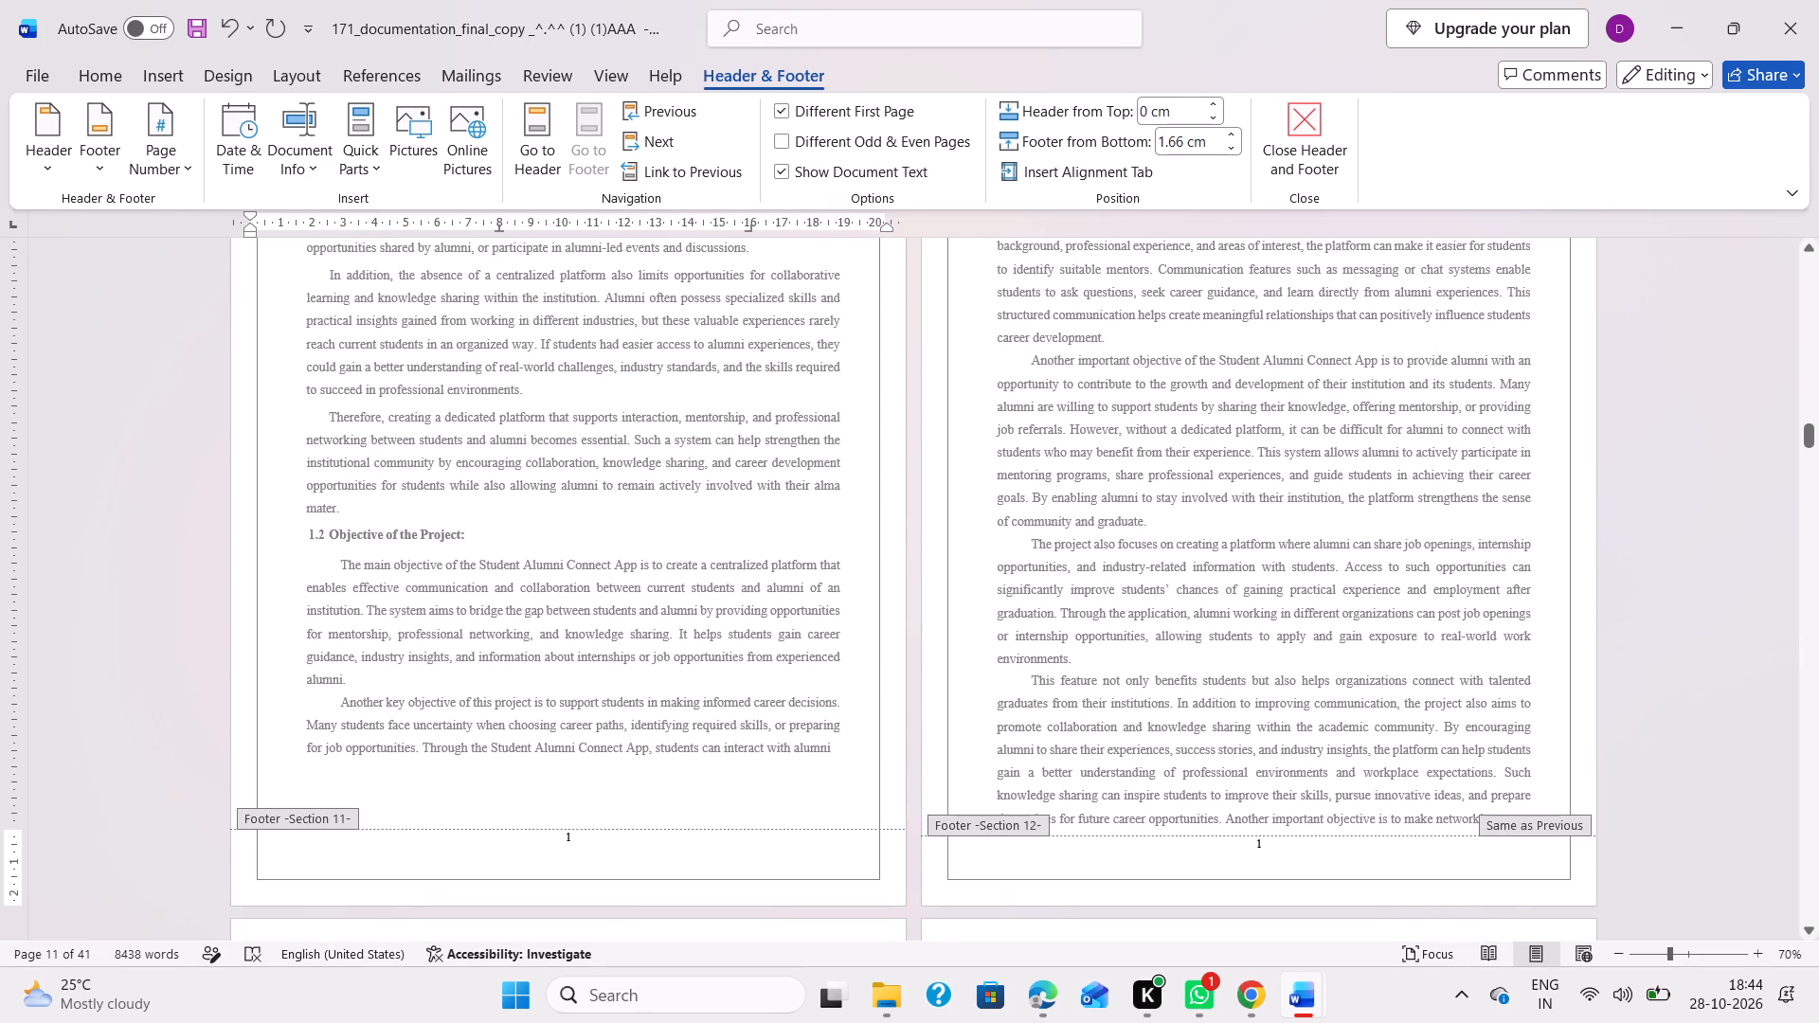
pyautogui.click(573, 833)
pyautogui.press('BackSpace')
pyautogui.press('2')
# Set the footer page number on the Chapter 1: Introduction opening page to 1.
pyautogui.scroll(4, 1138, 747)
pyautogui.scroll(-1, 1138, 747)
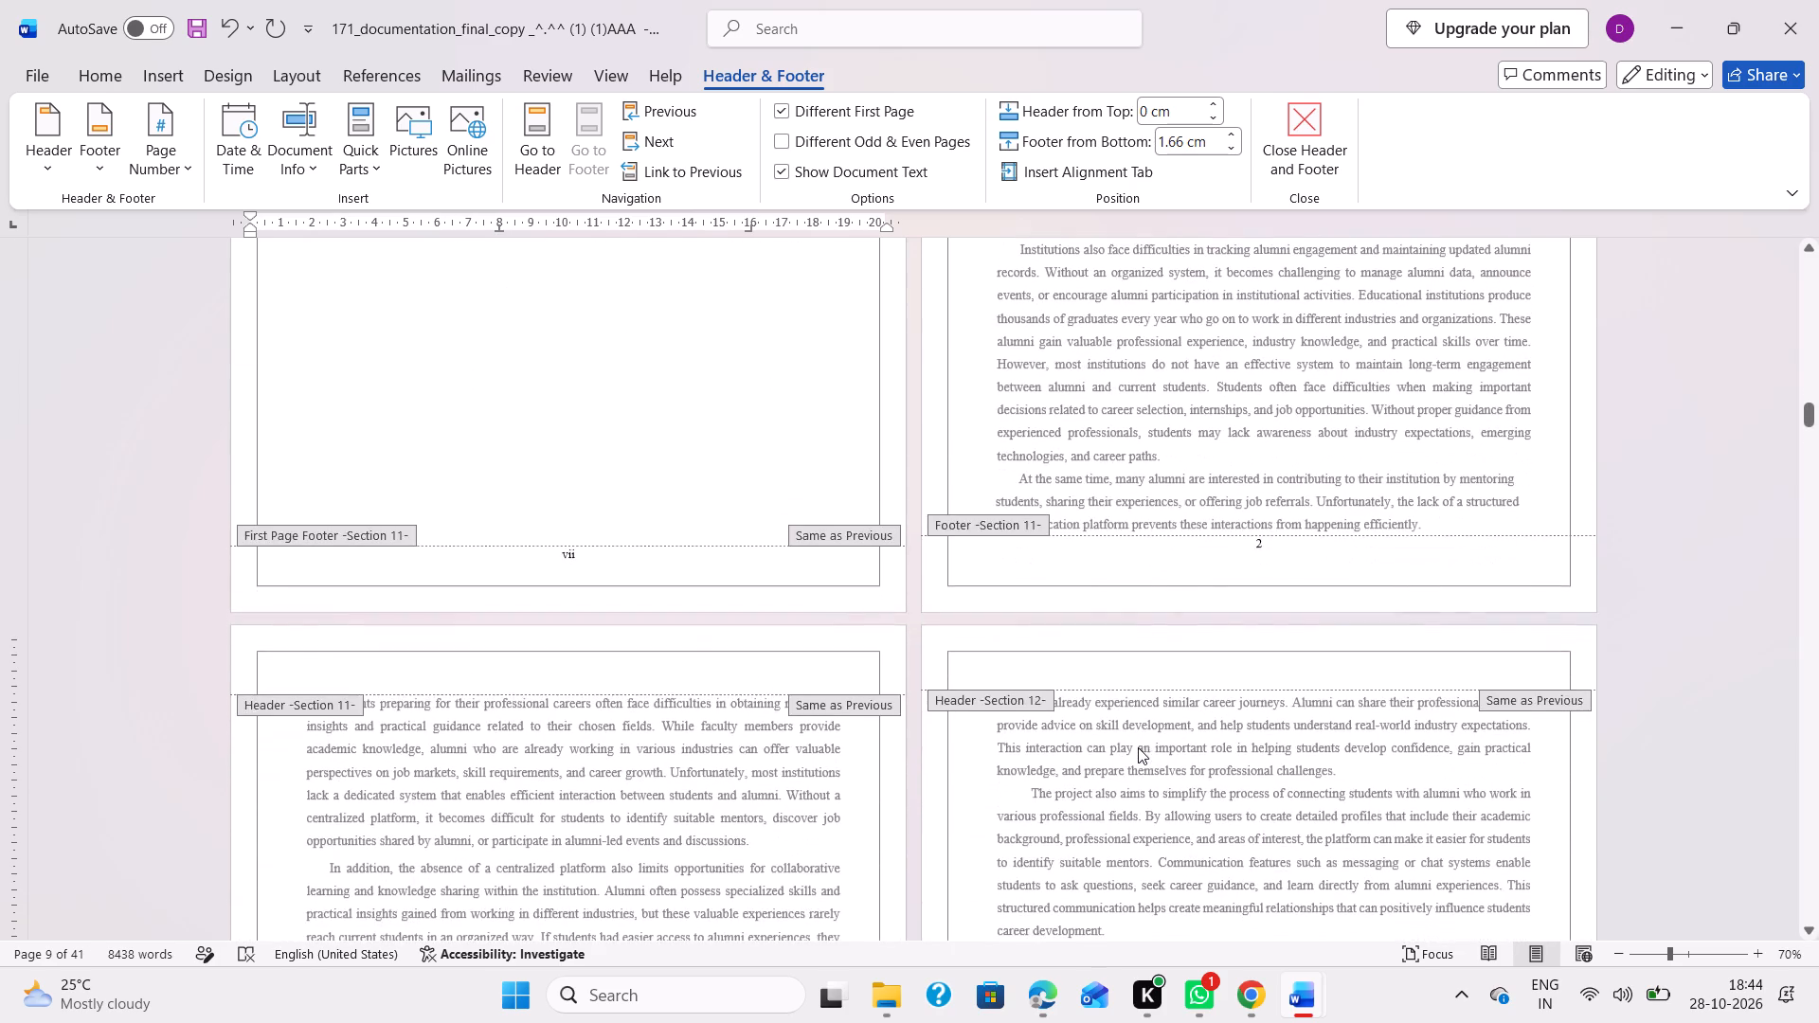
pyautogui.scroll(1, 1138, 747)
pyautogui.click(1264, 648)
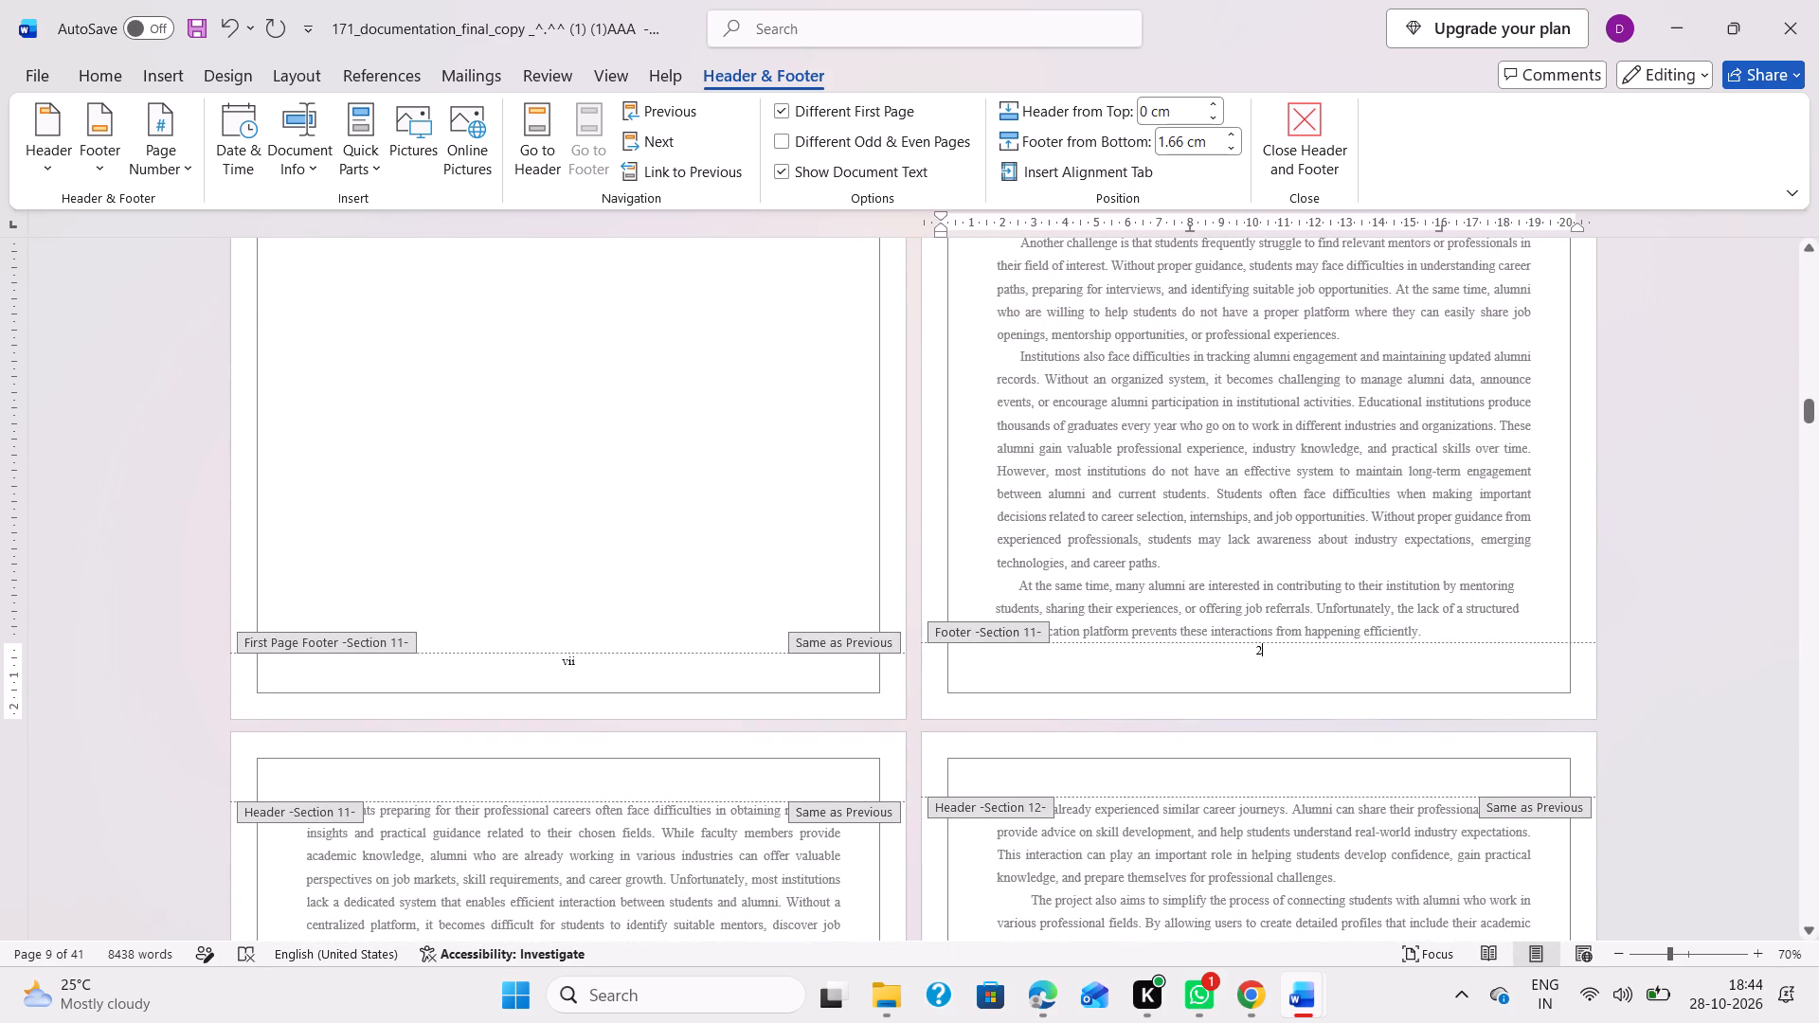
pyautogui.press('BackSpace')
pyautogui.press('1')
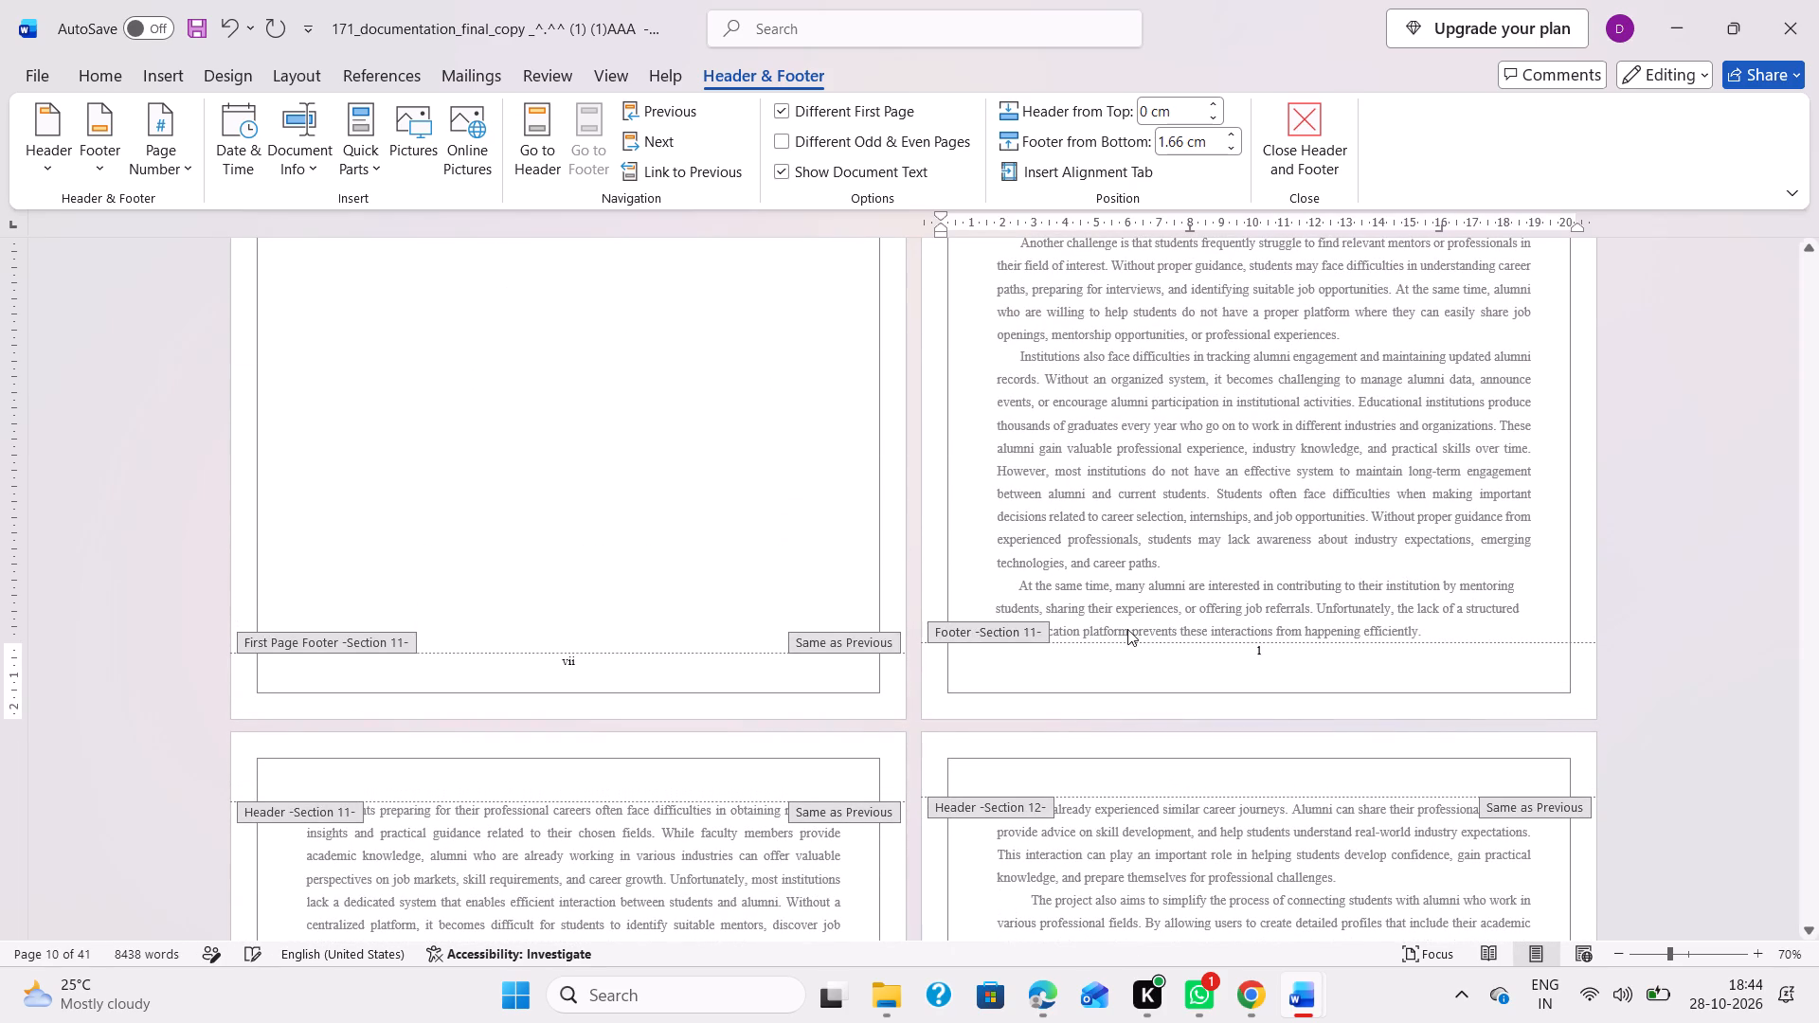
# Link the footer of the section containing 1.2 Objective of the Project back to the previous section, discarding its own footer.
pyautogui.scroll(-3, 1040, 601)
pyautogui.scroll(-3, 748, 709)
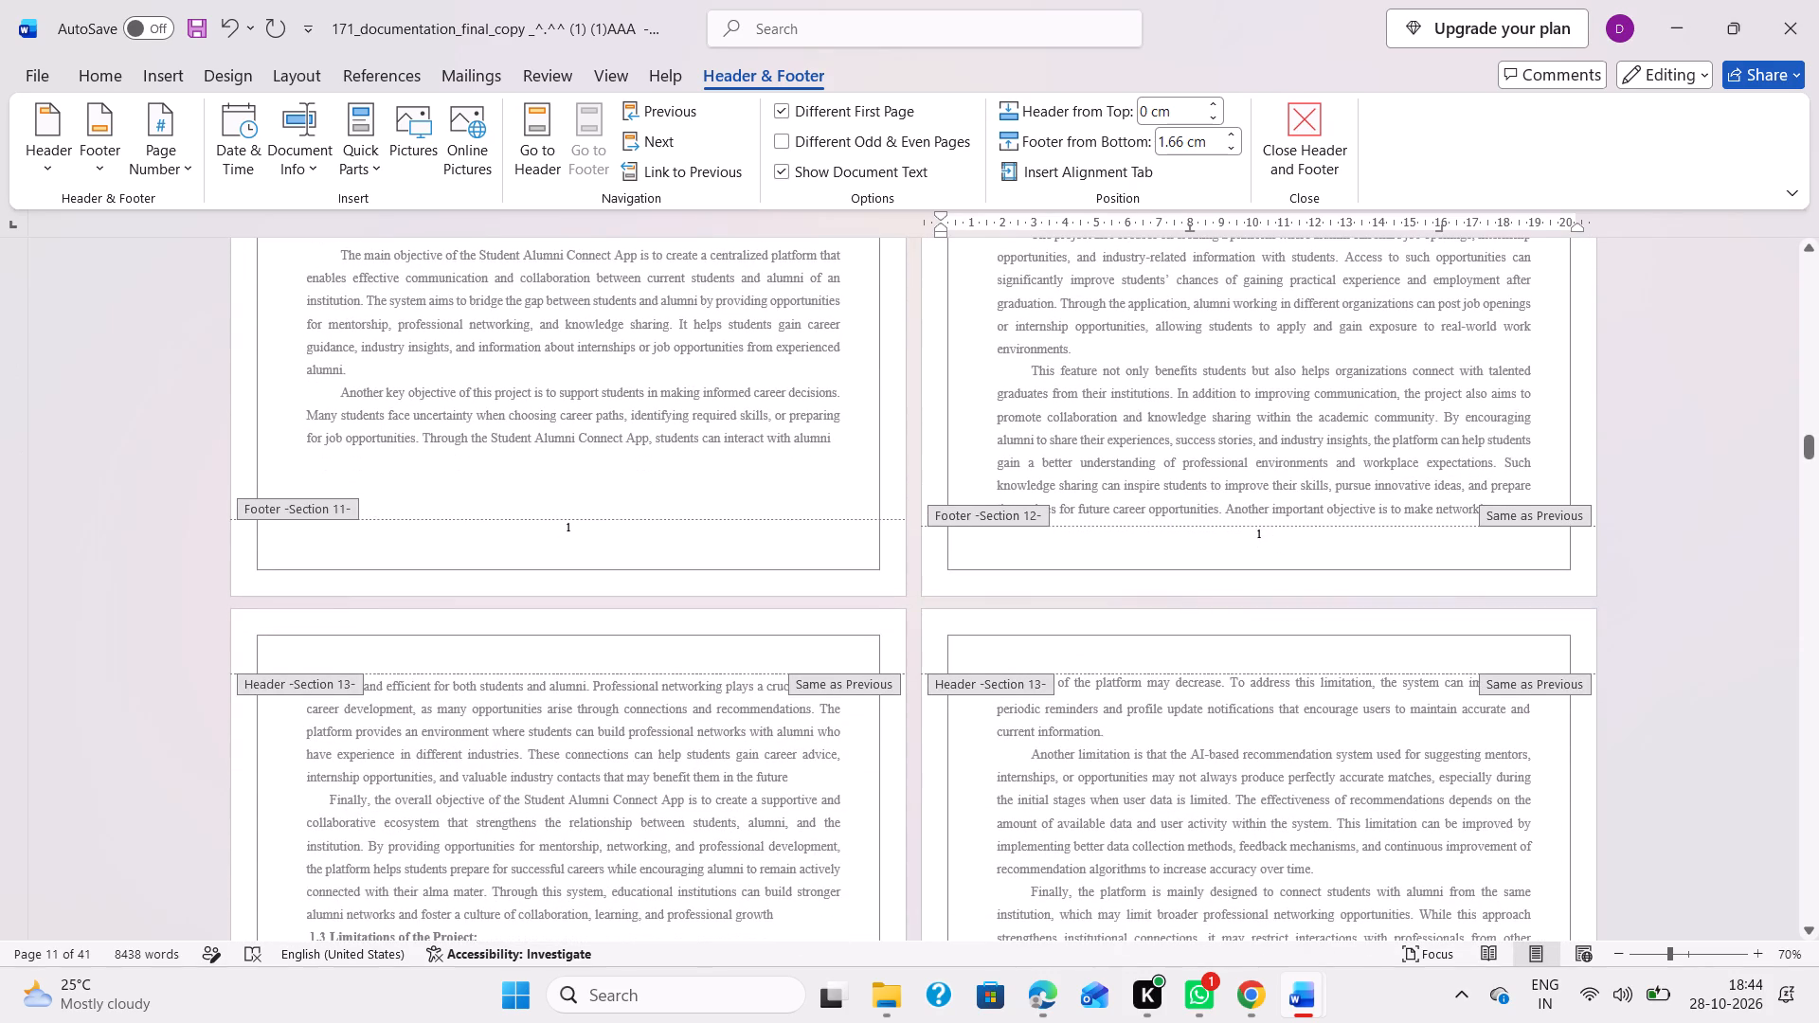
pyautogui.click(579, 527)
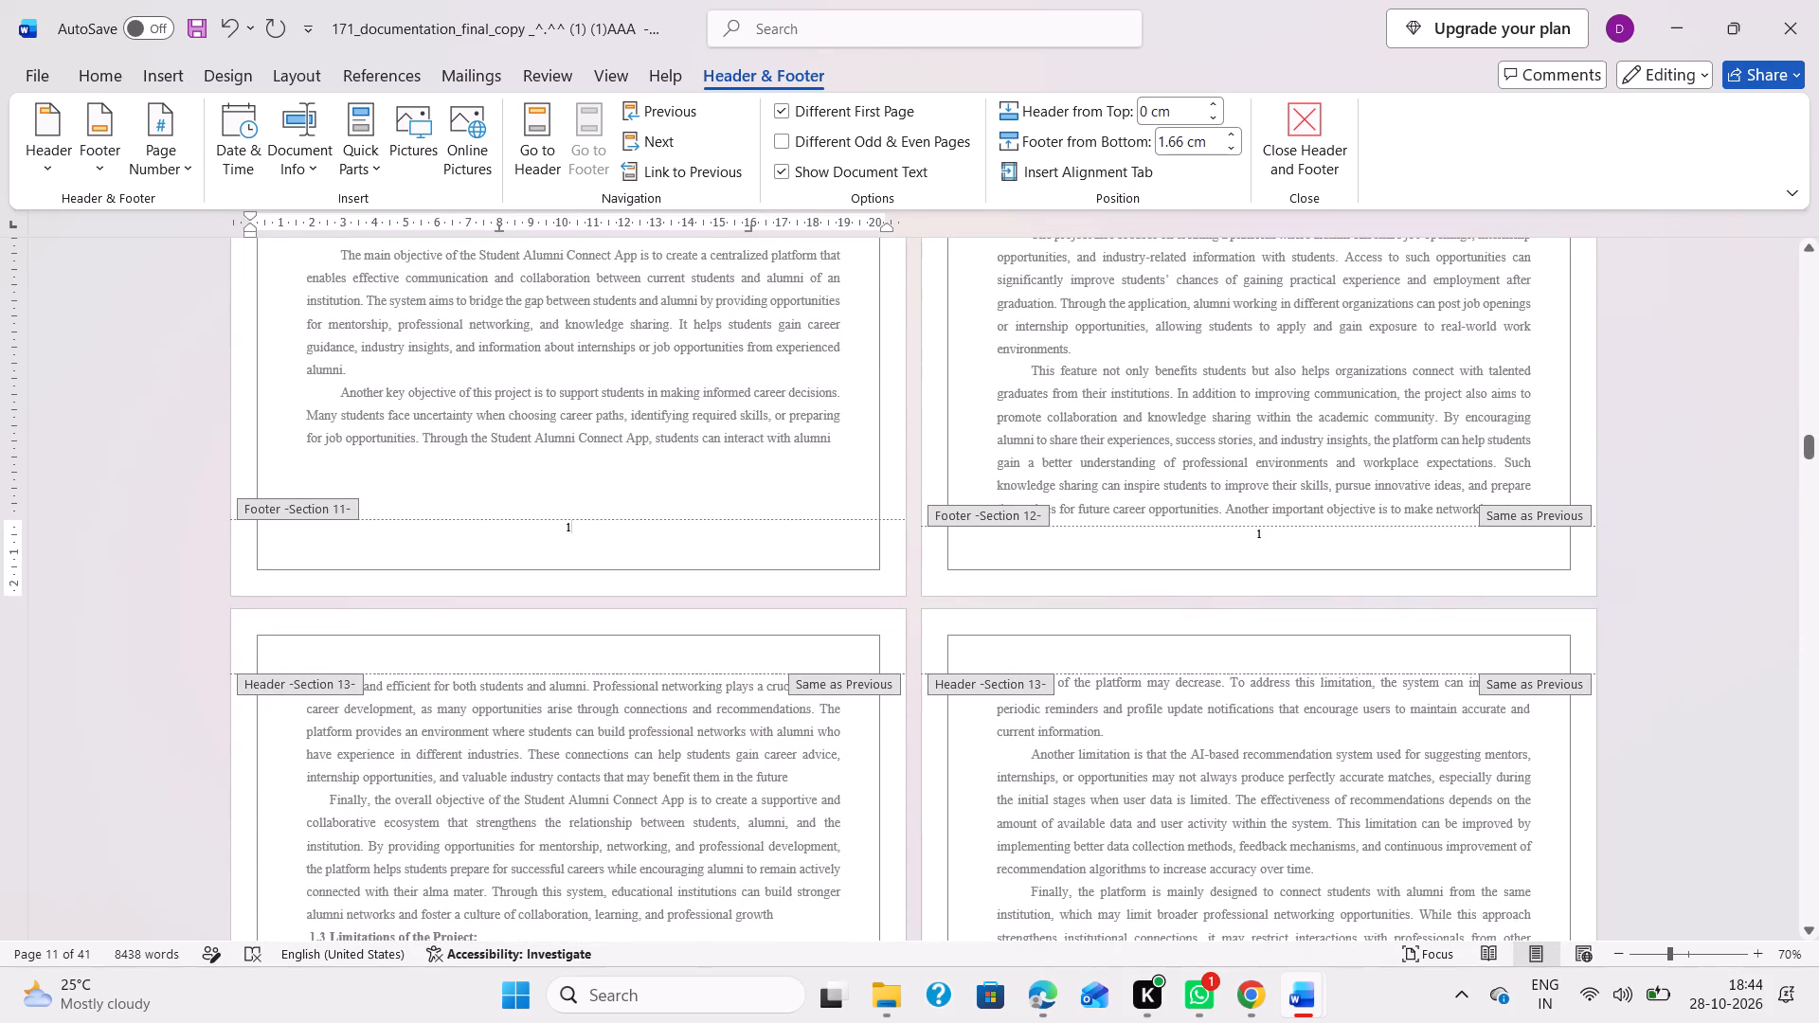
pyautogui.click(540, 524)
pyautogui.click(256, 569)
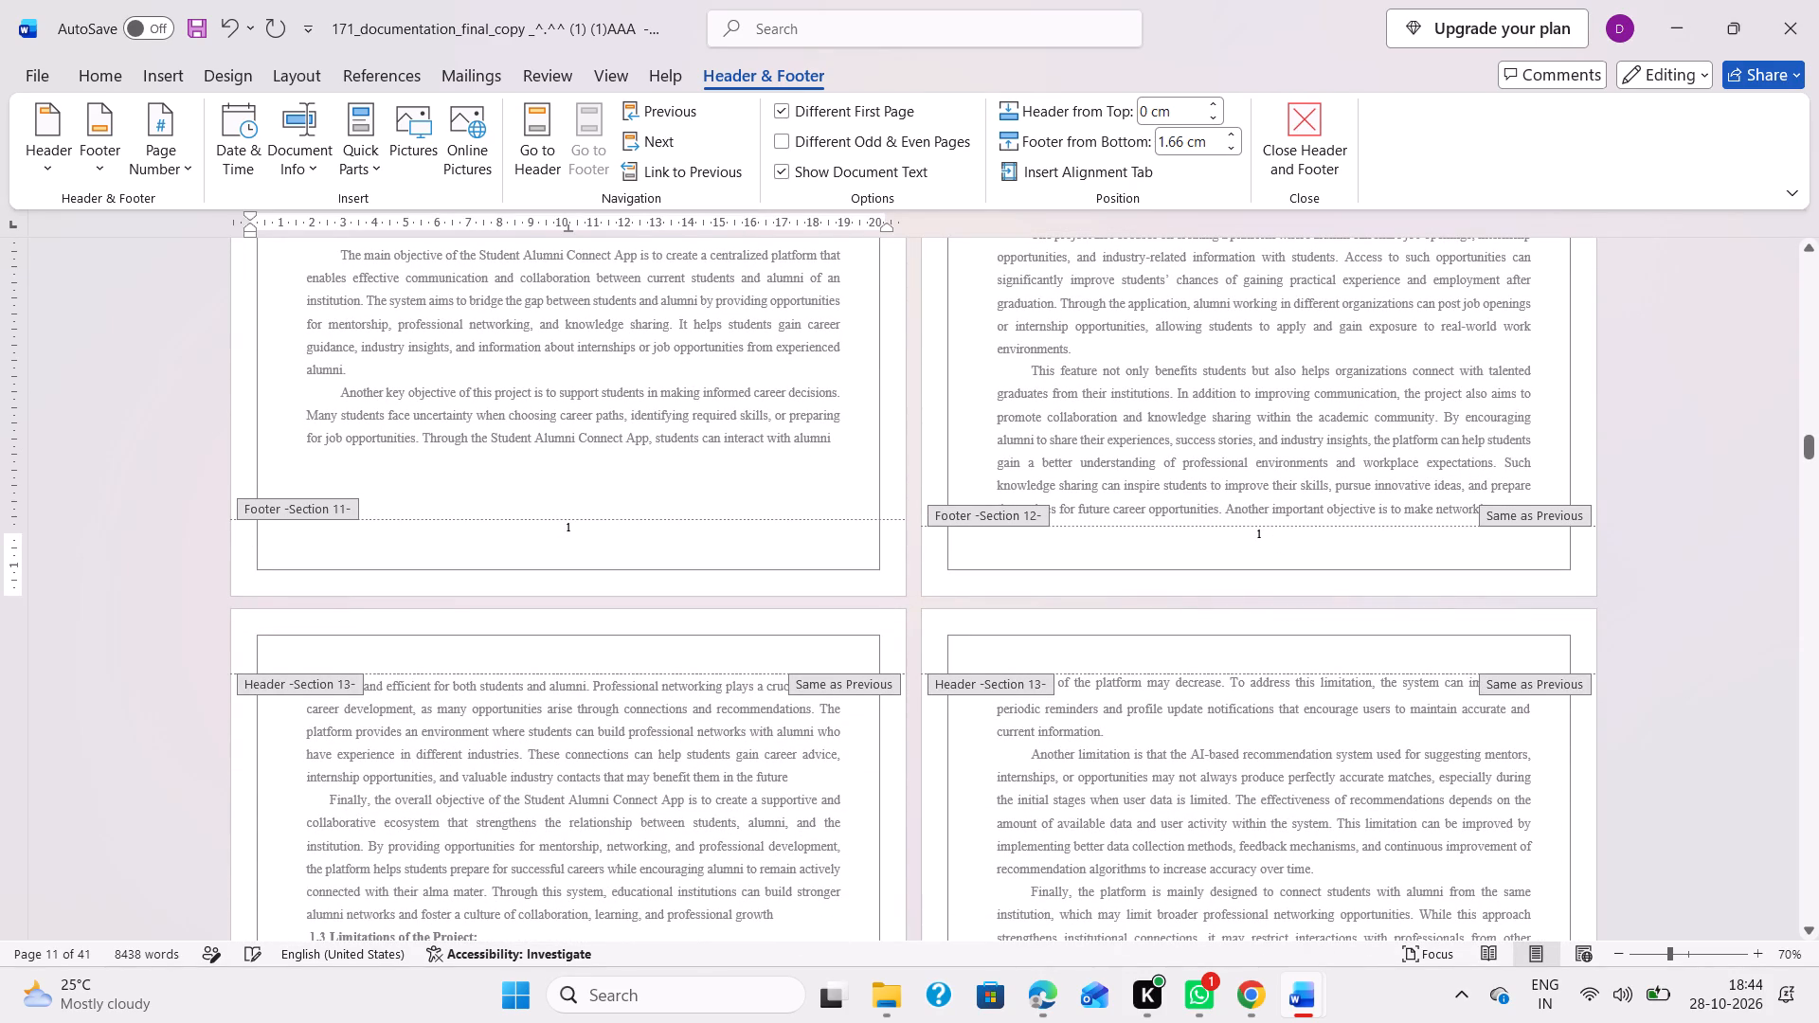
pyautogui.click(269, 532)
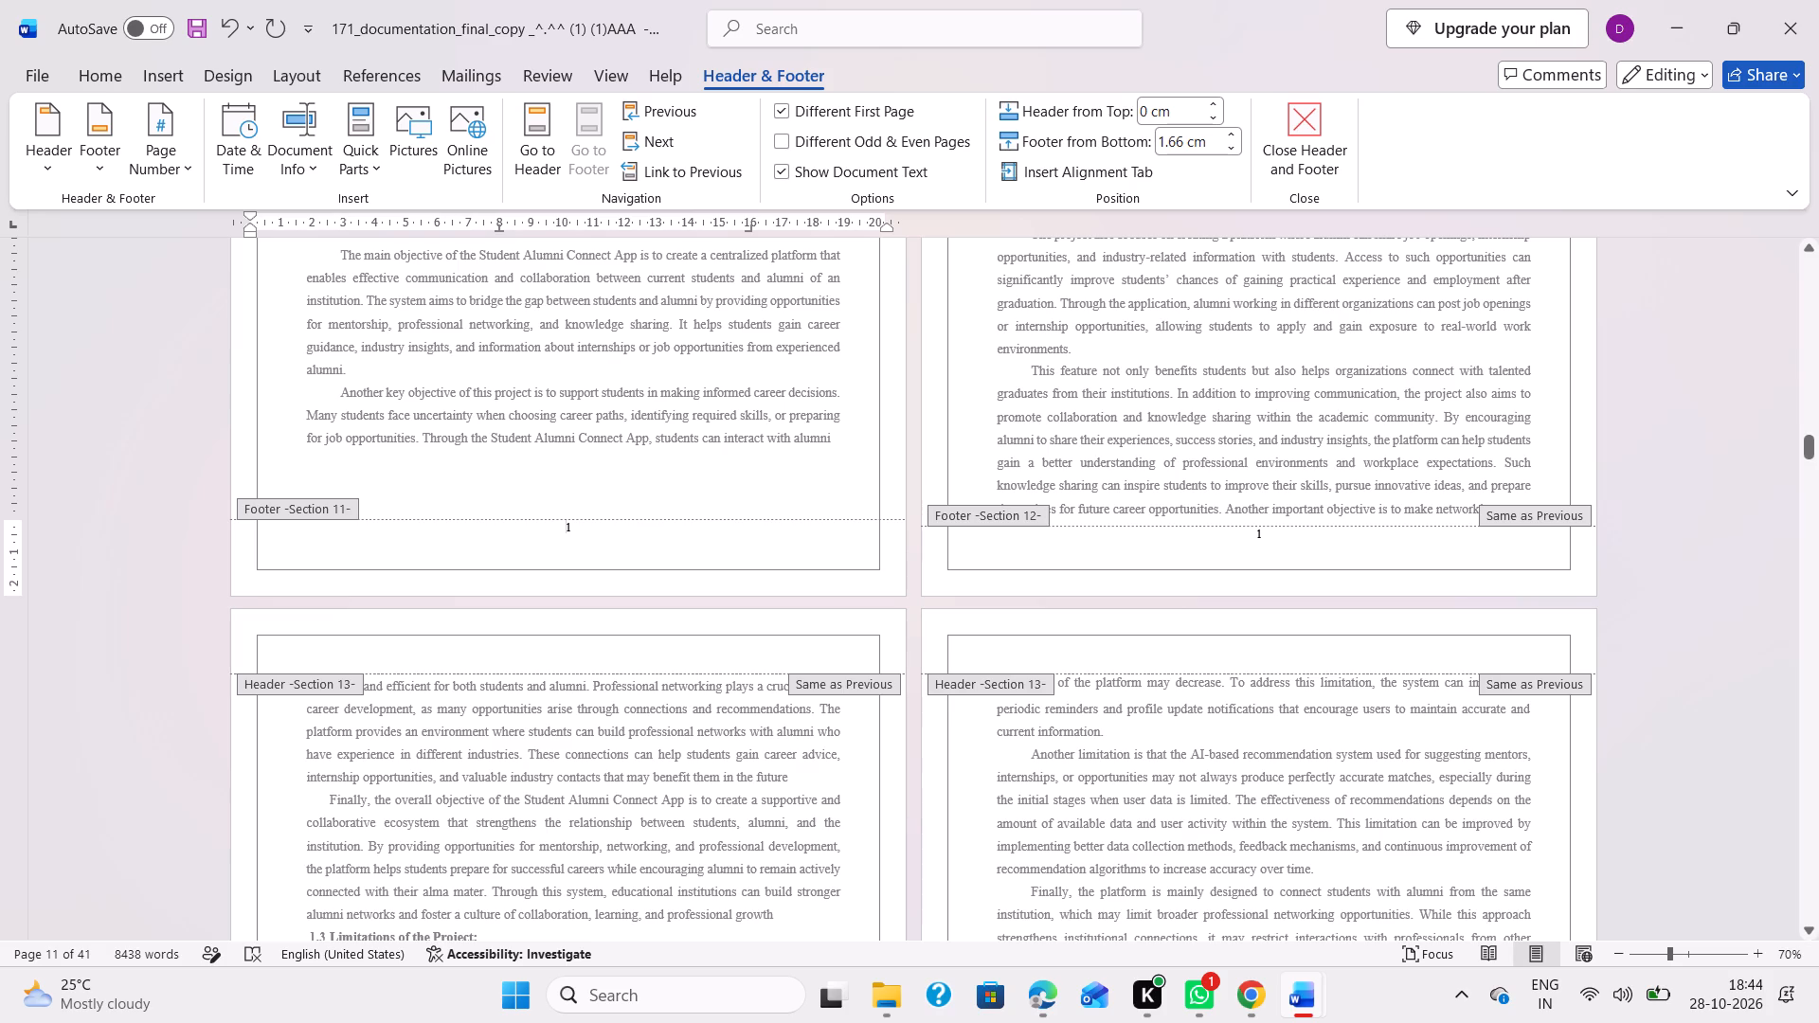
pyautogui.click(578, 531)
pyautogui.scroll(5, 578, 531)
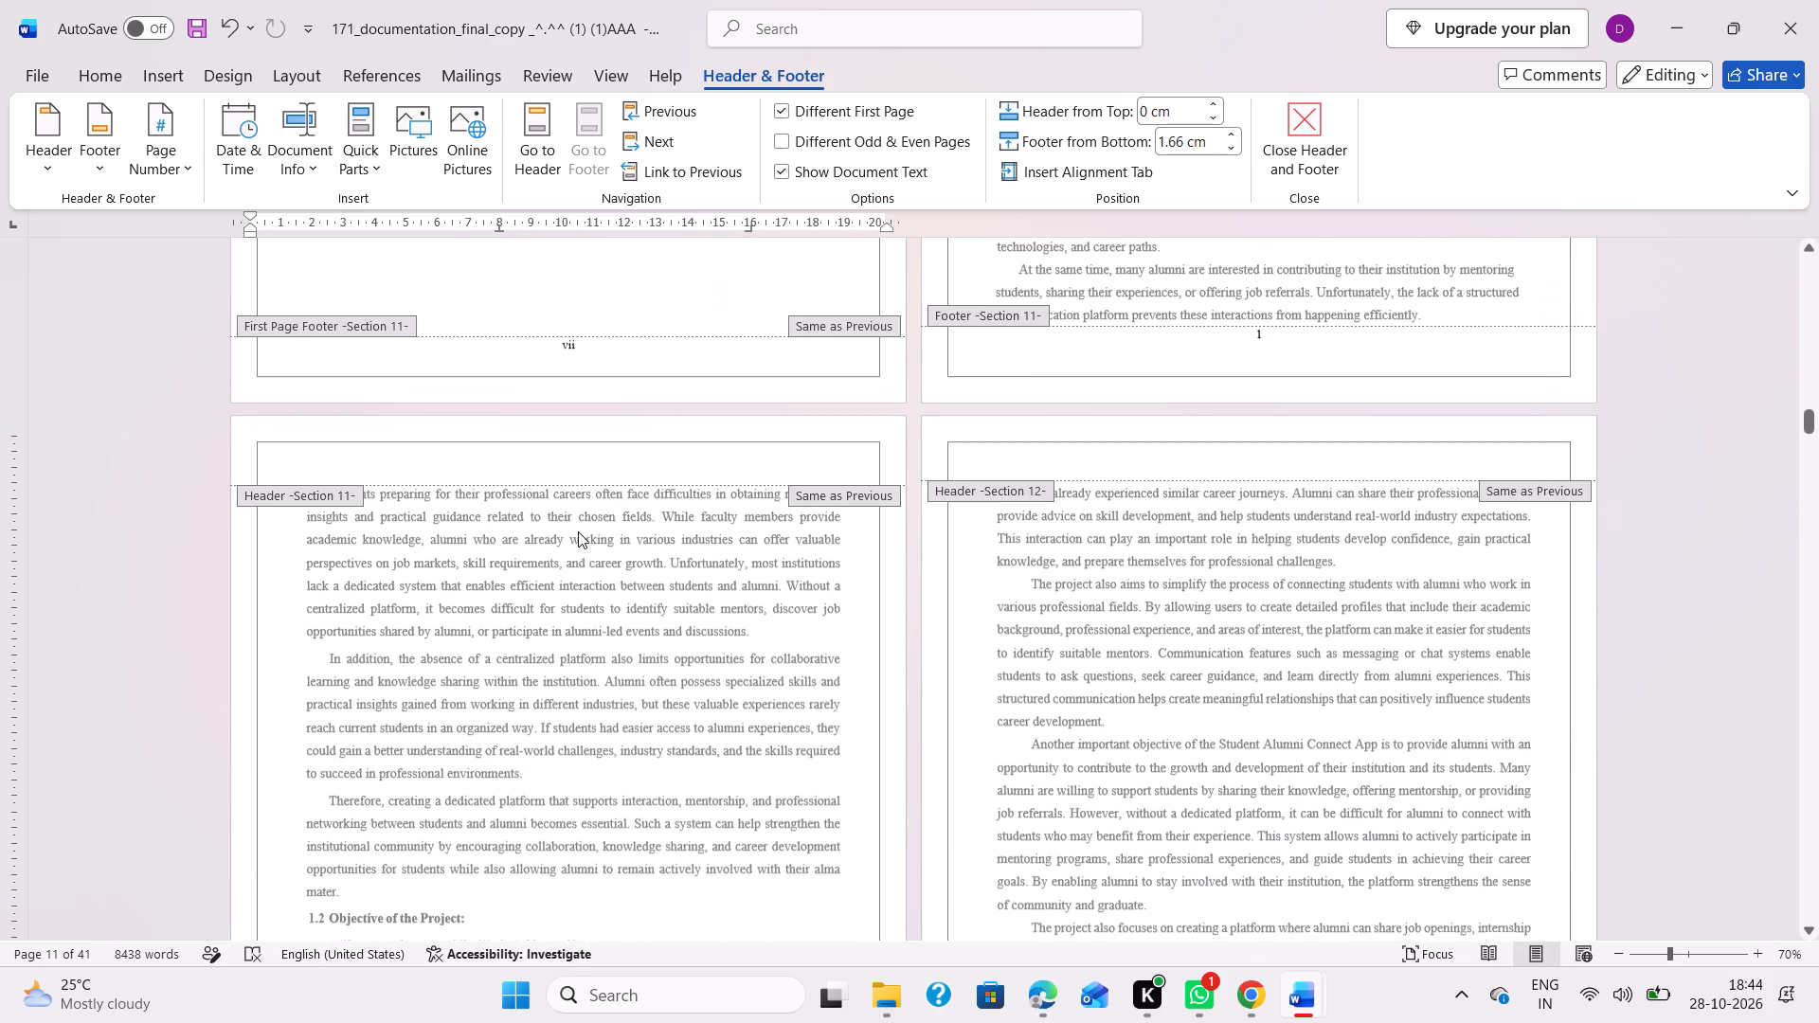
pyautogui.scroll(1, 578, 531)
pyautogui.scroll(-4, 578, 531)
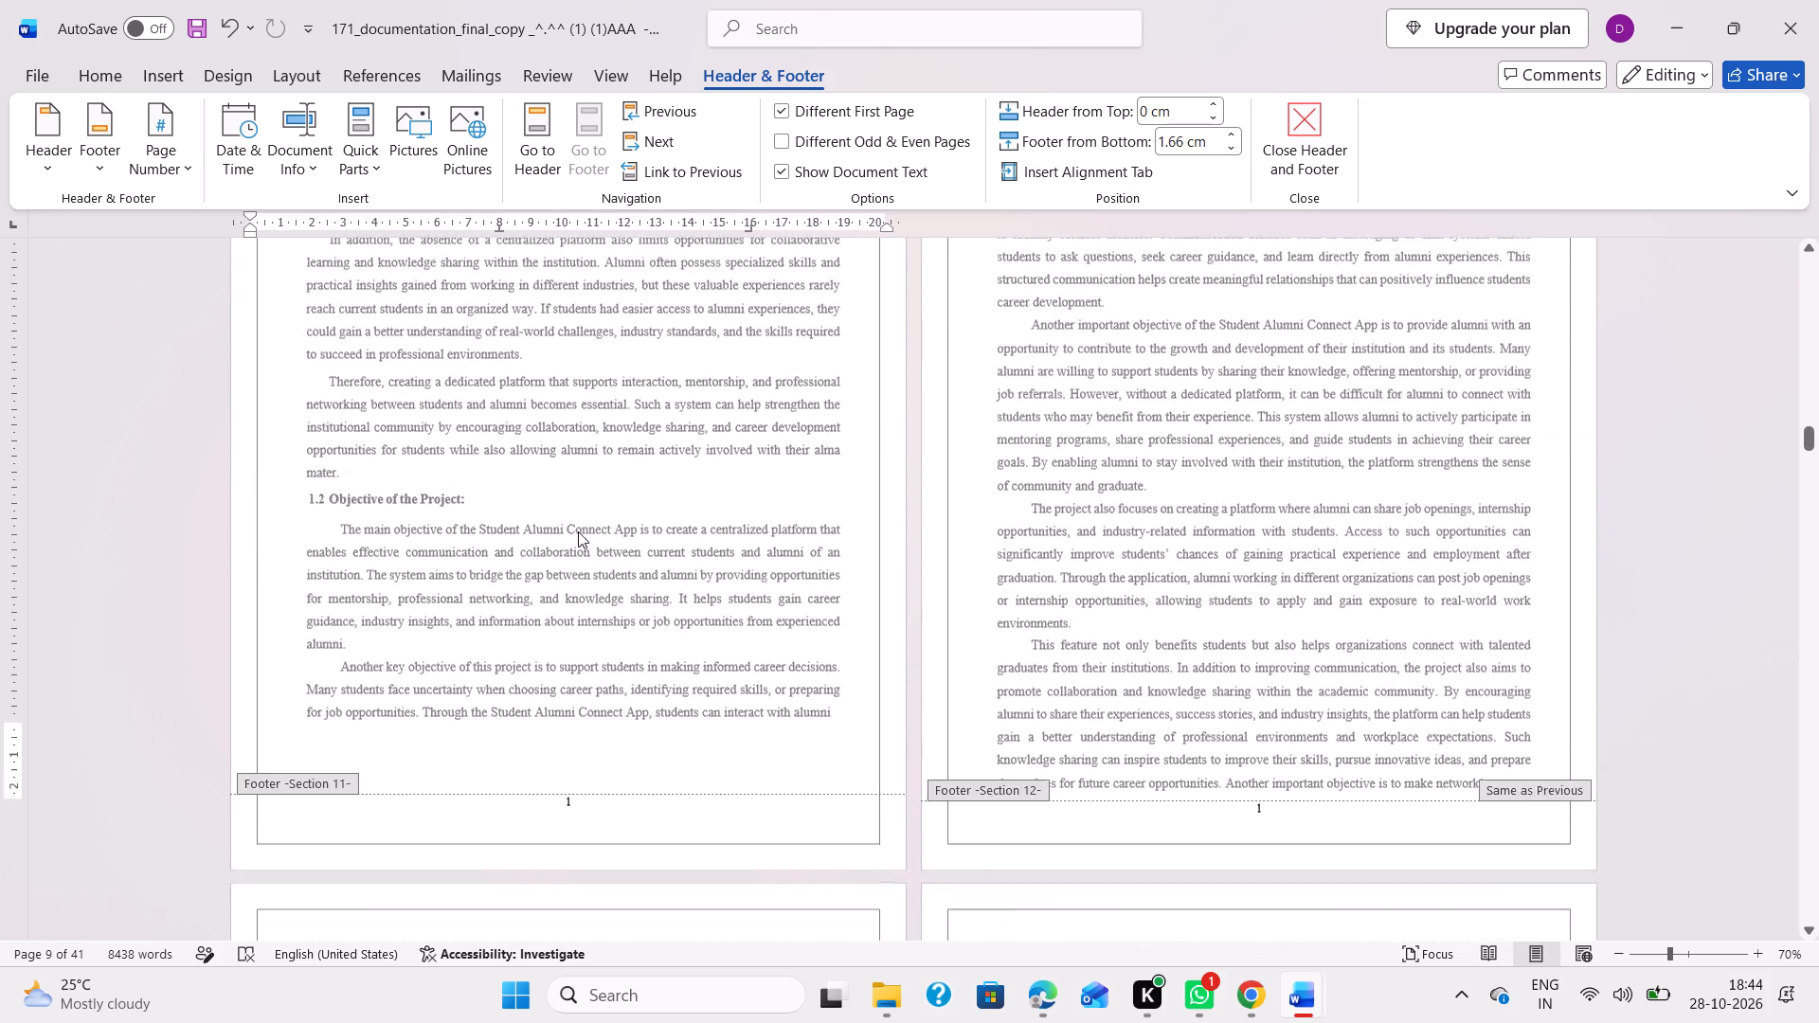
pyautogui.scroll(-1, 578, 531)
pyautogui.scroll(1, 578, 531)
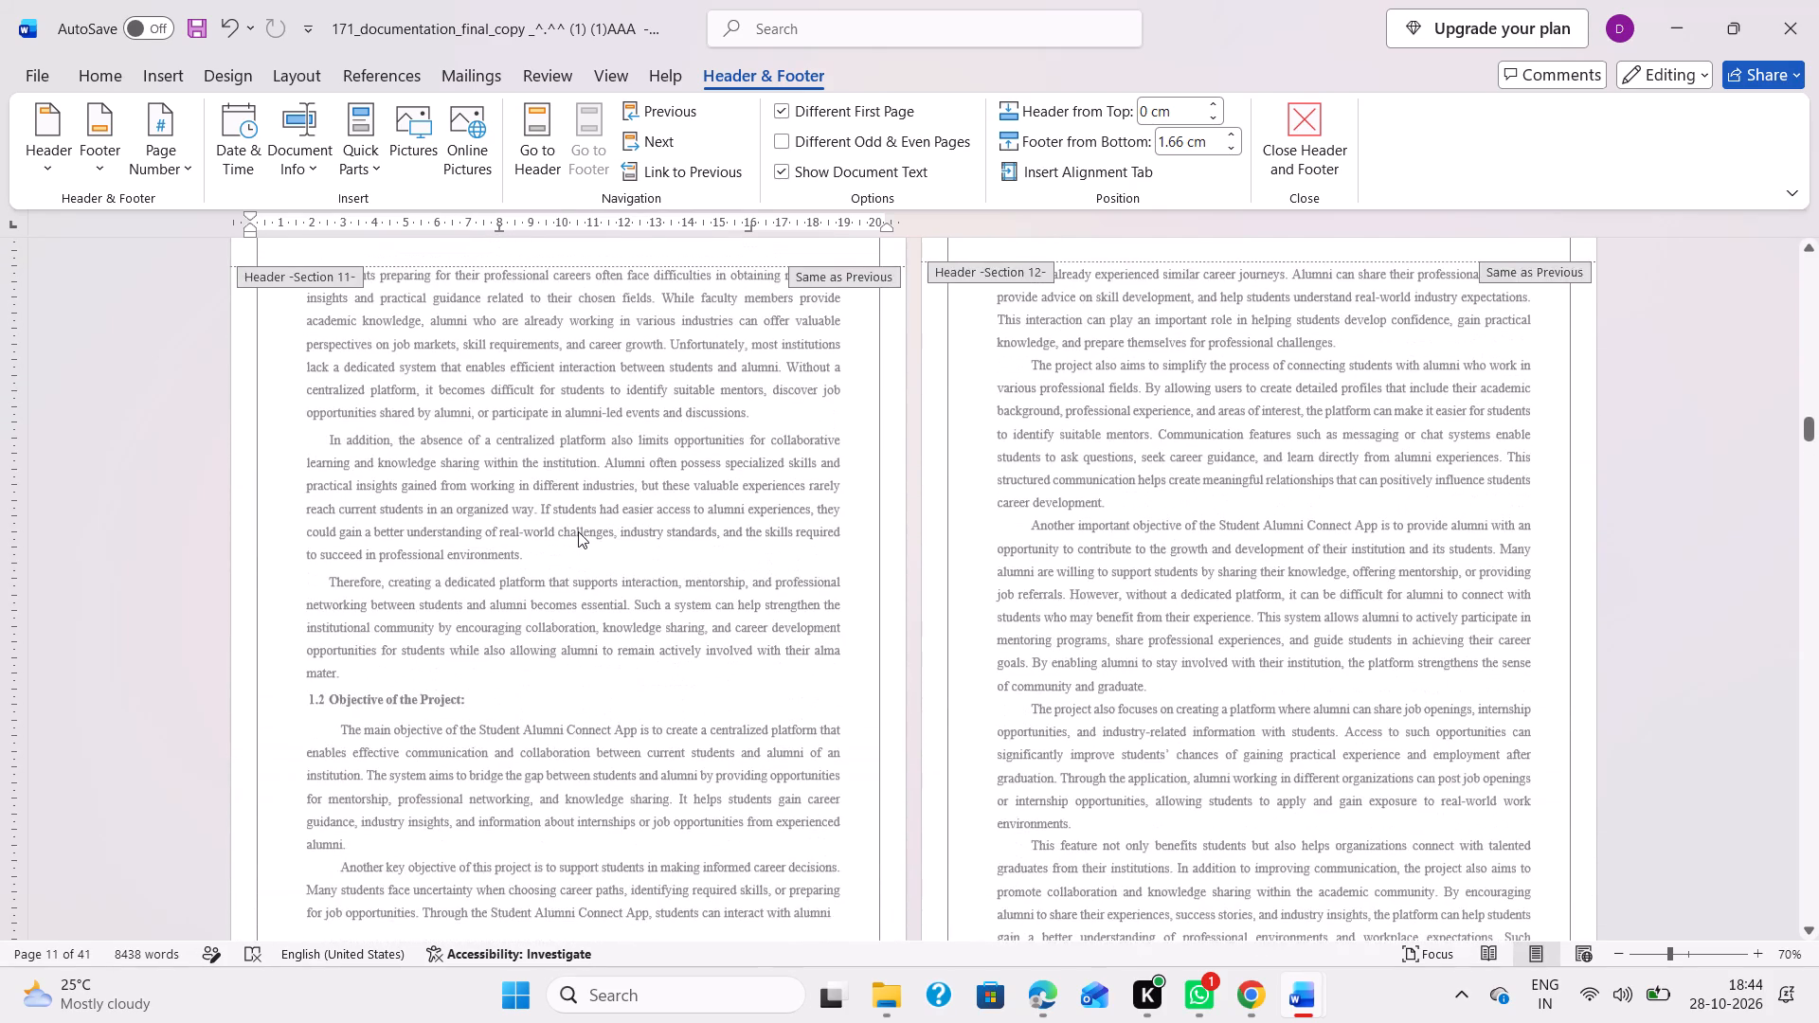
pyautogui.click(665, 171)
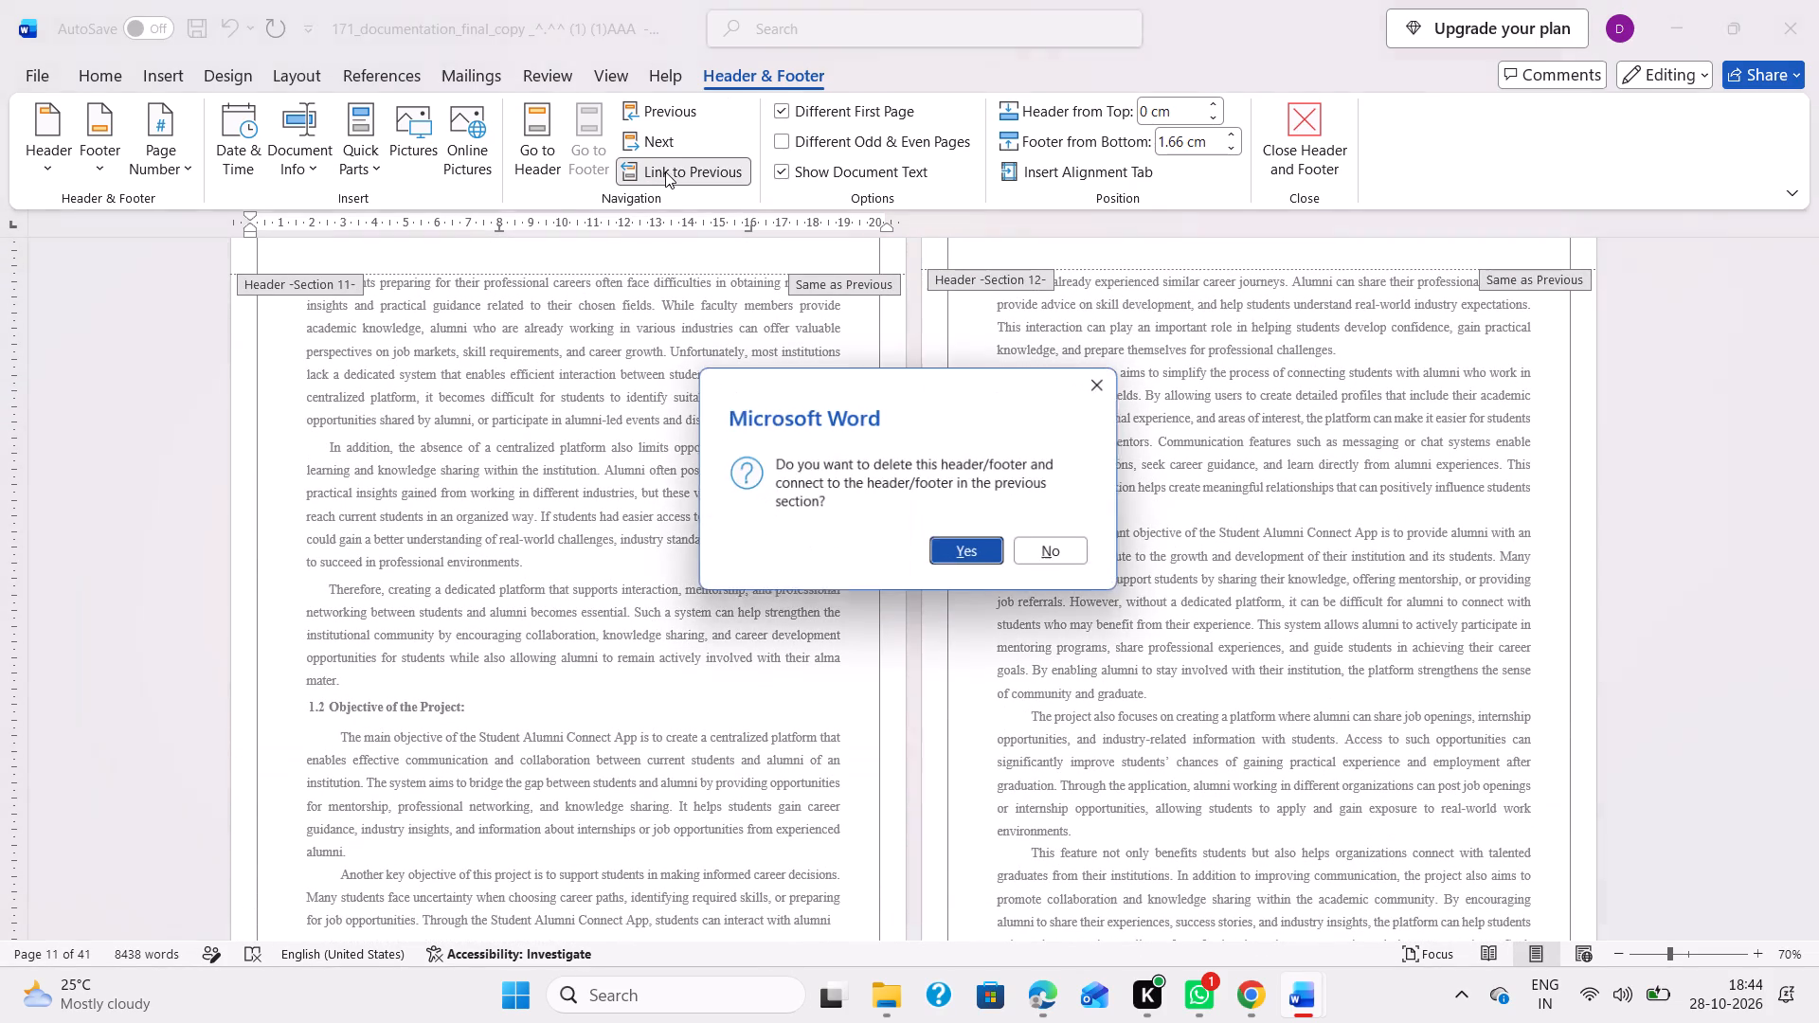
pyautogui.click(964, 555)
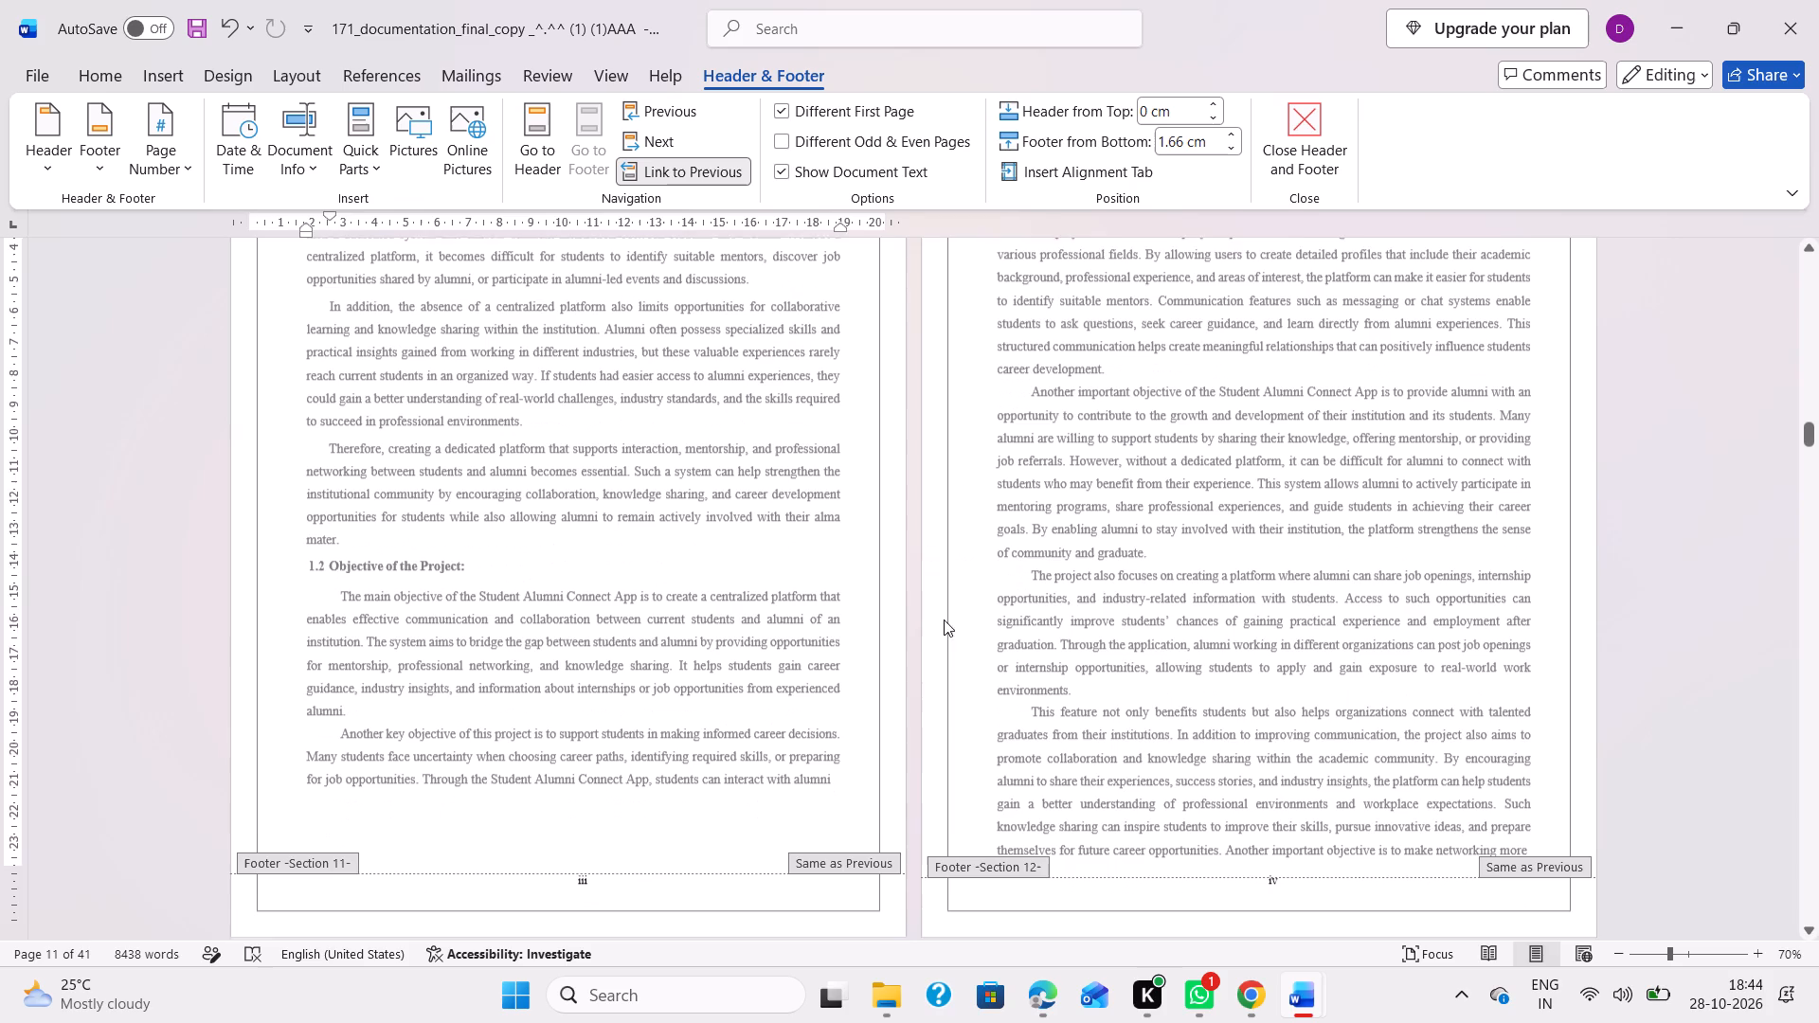
# Examine the footer page numbers from the Acknowledgement and Abstract pages through the Chapter 1: Introduction pages.
pyautogui.scroll(3, 920, 675)
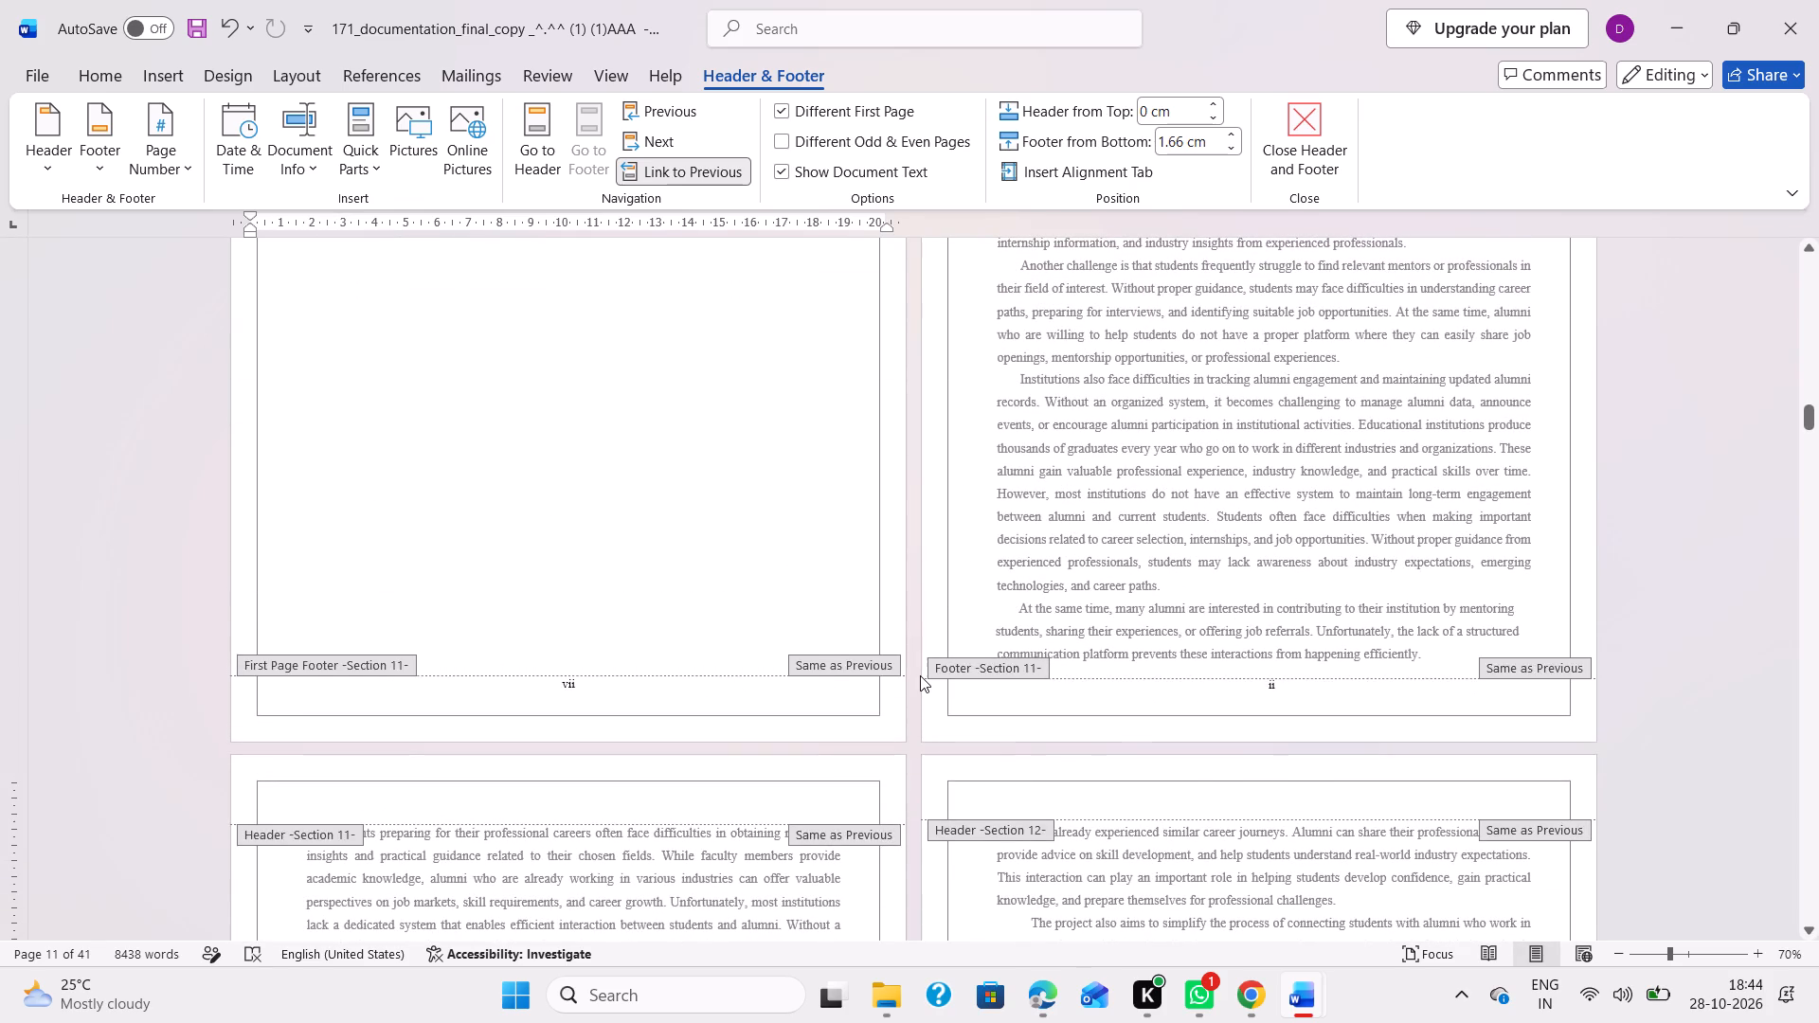
pyautogui.scroll(8, 920, 675)
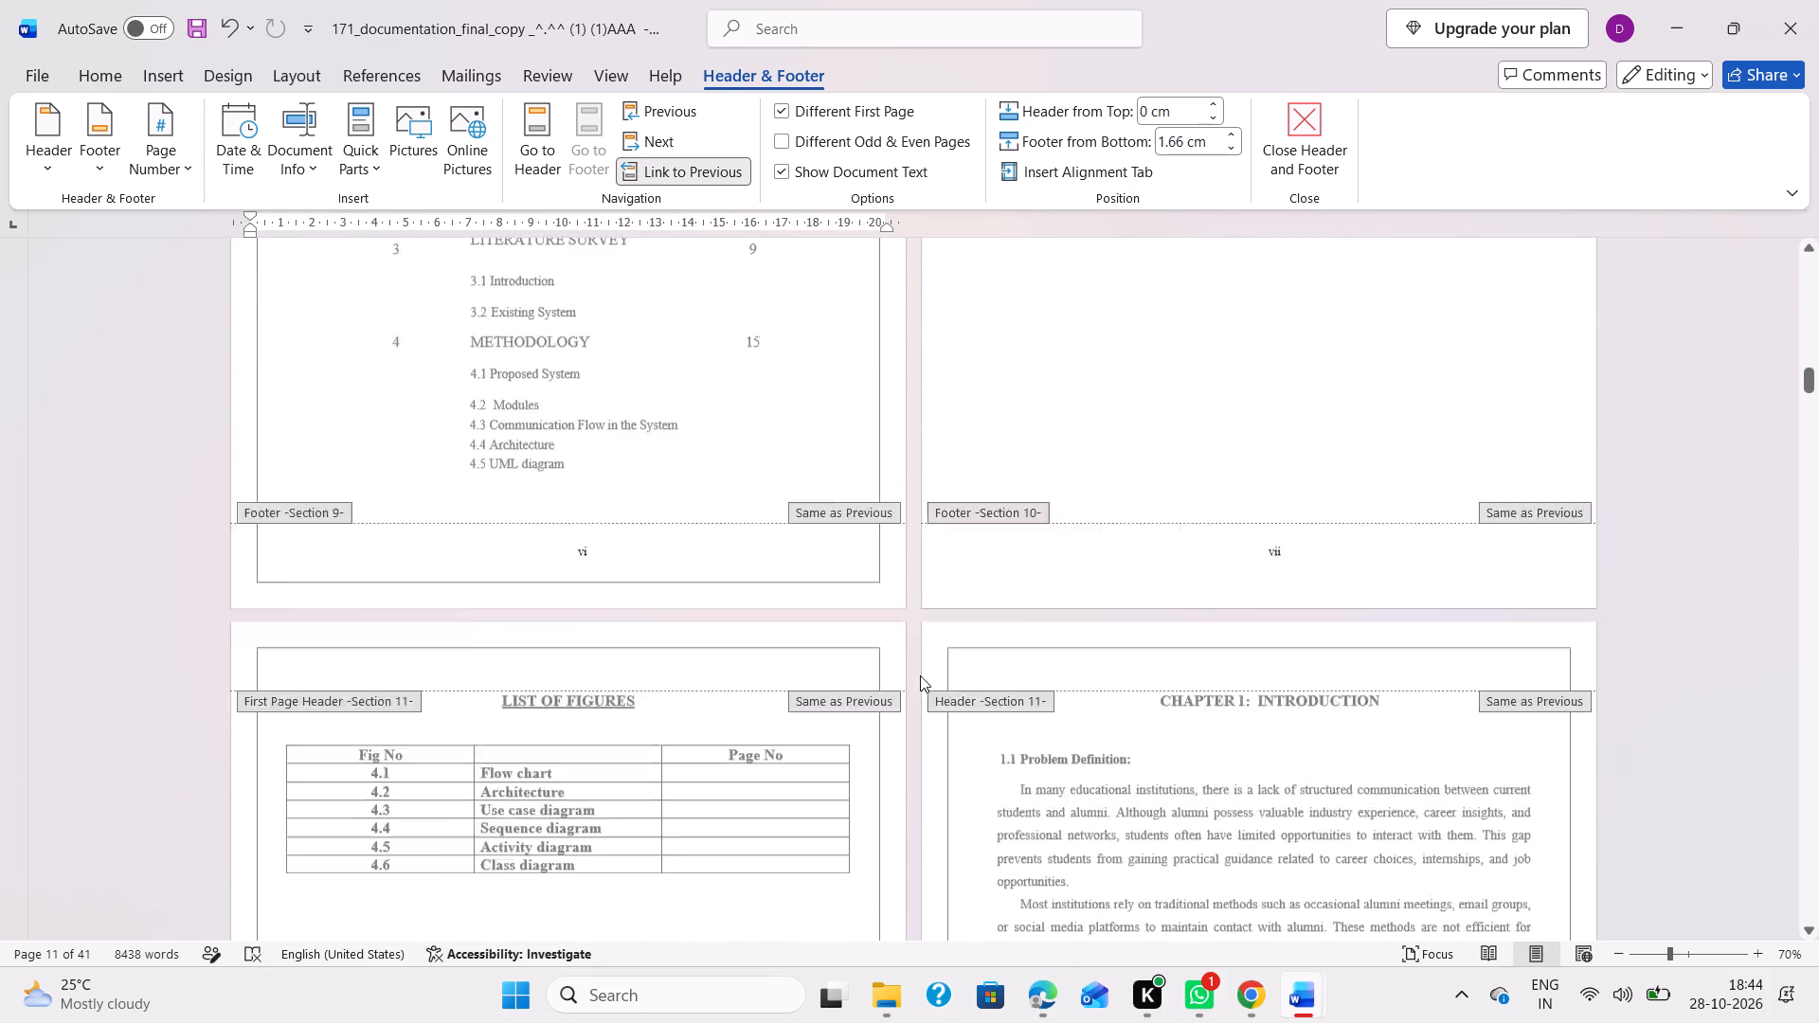
pyautogui.scroll(3, 920, 675)
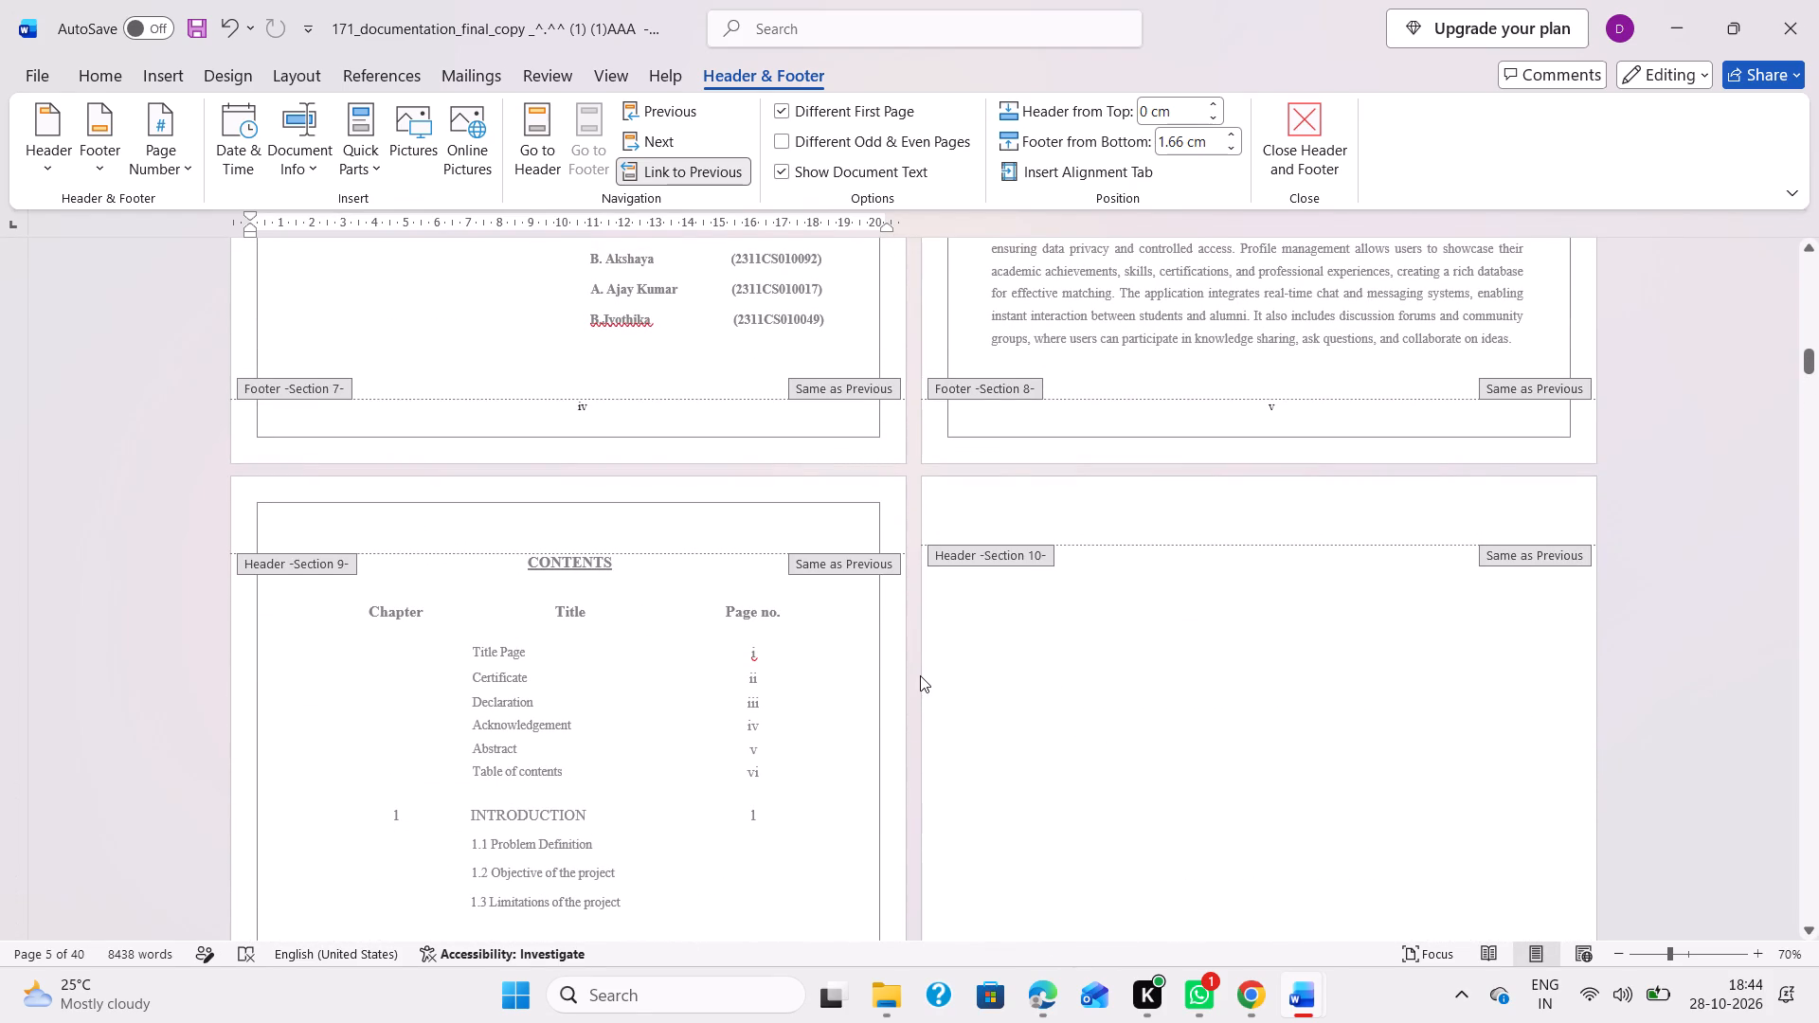
pyautogui.scroll(-6, 920, 675)
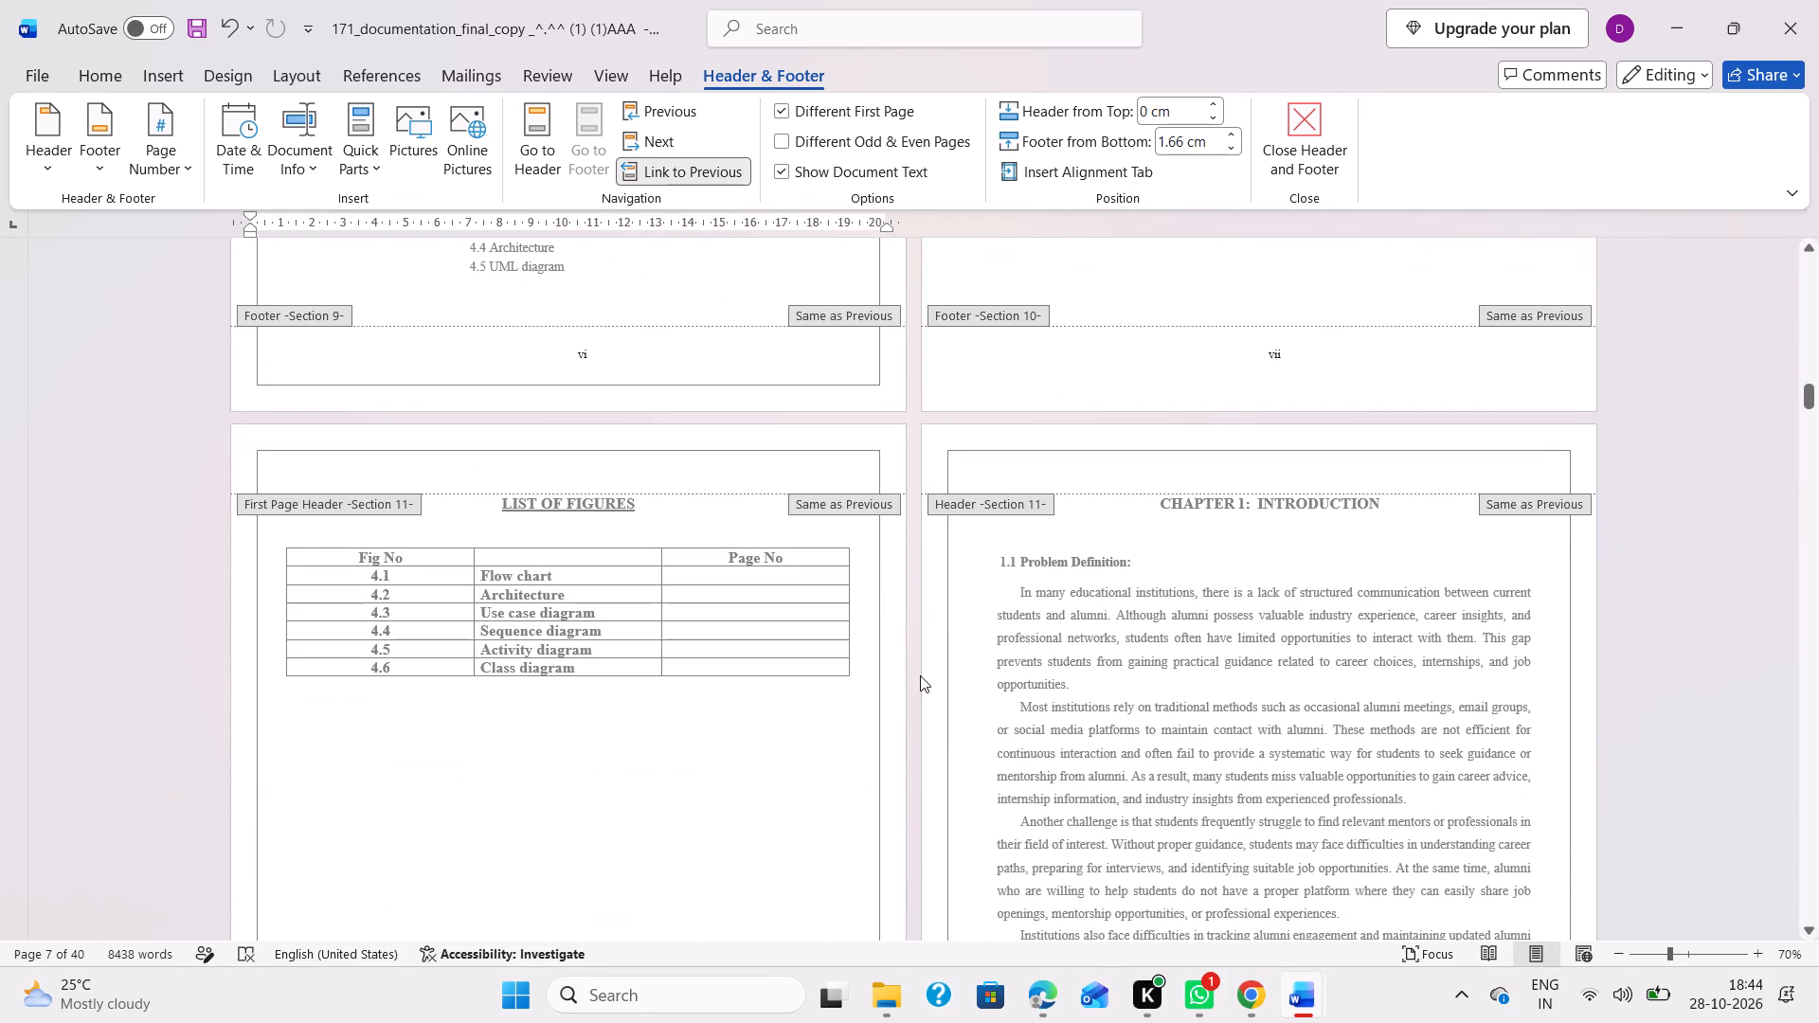
pyautogui.scroll(-4, 920, 675)
# Delete the blank page between the Contents and the List of Figures.
pyautogui.scroll(1, 796, 690)
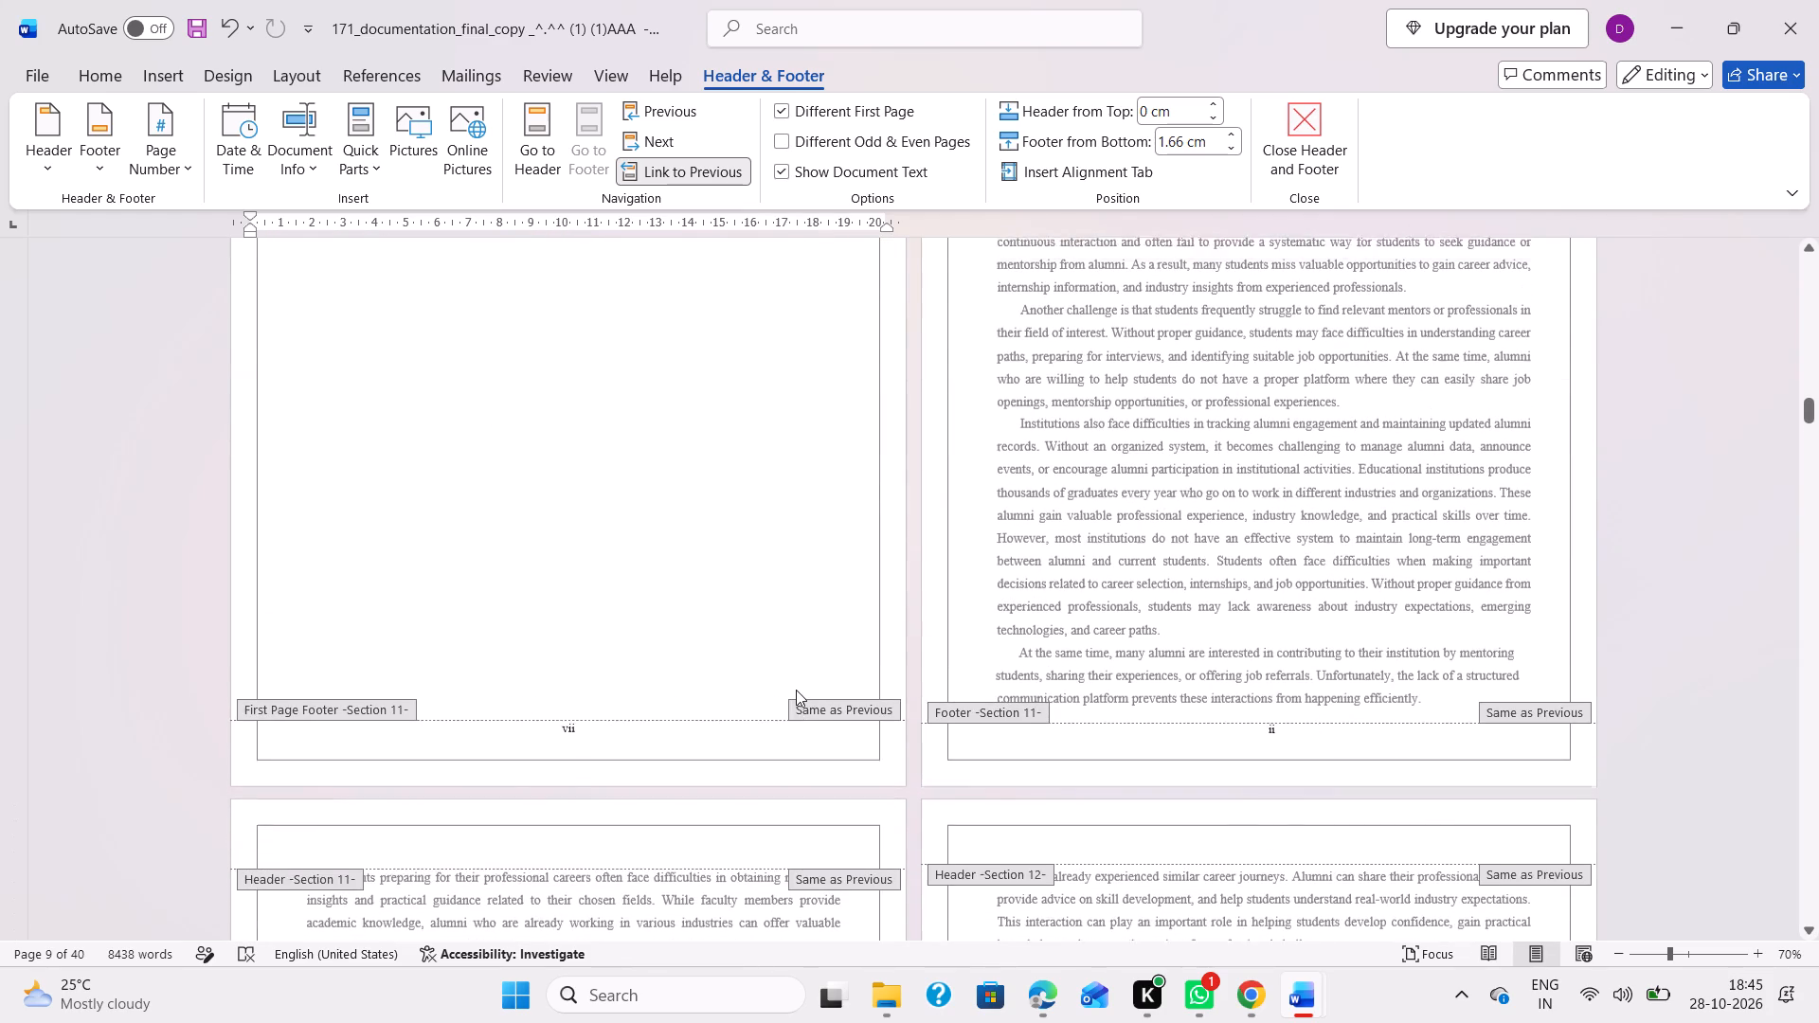
pyautogui.scroll(5, 796, 690)
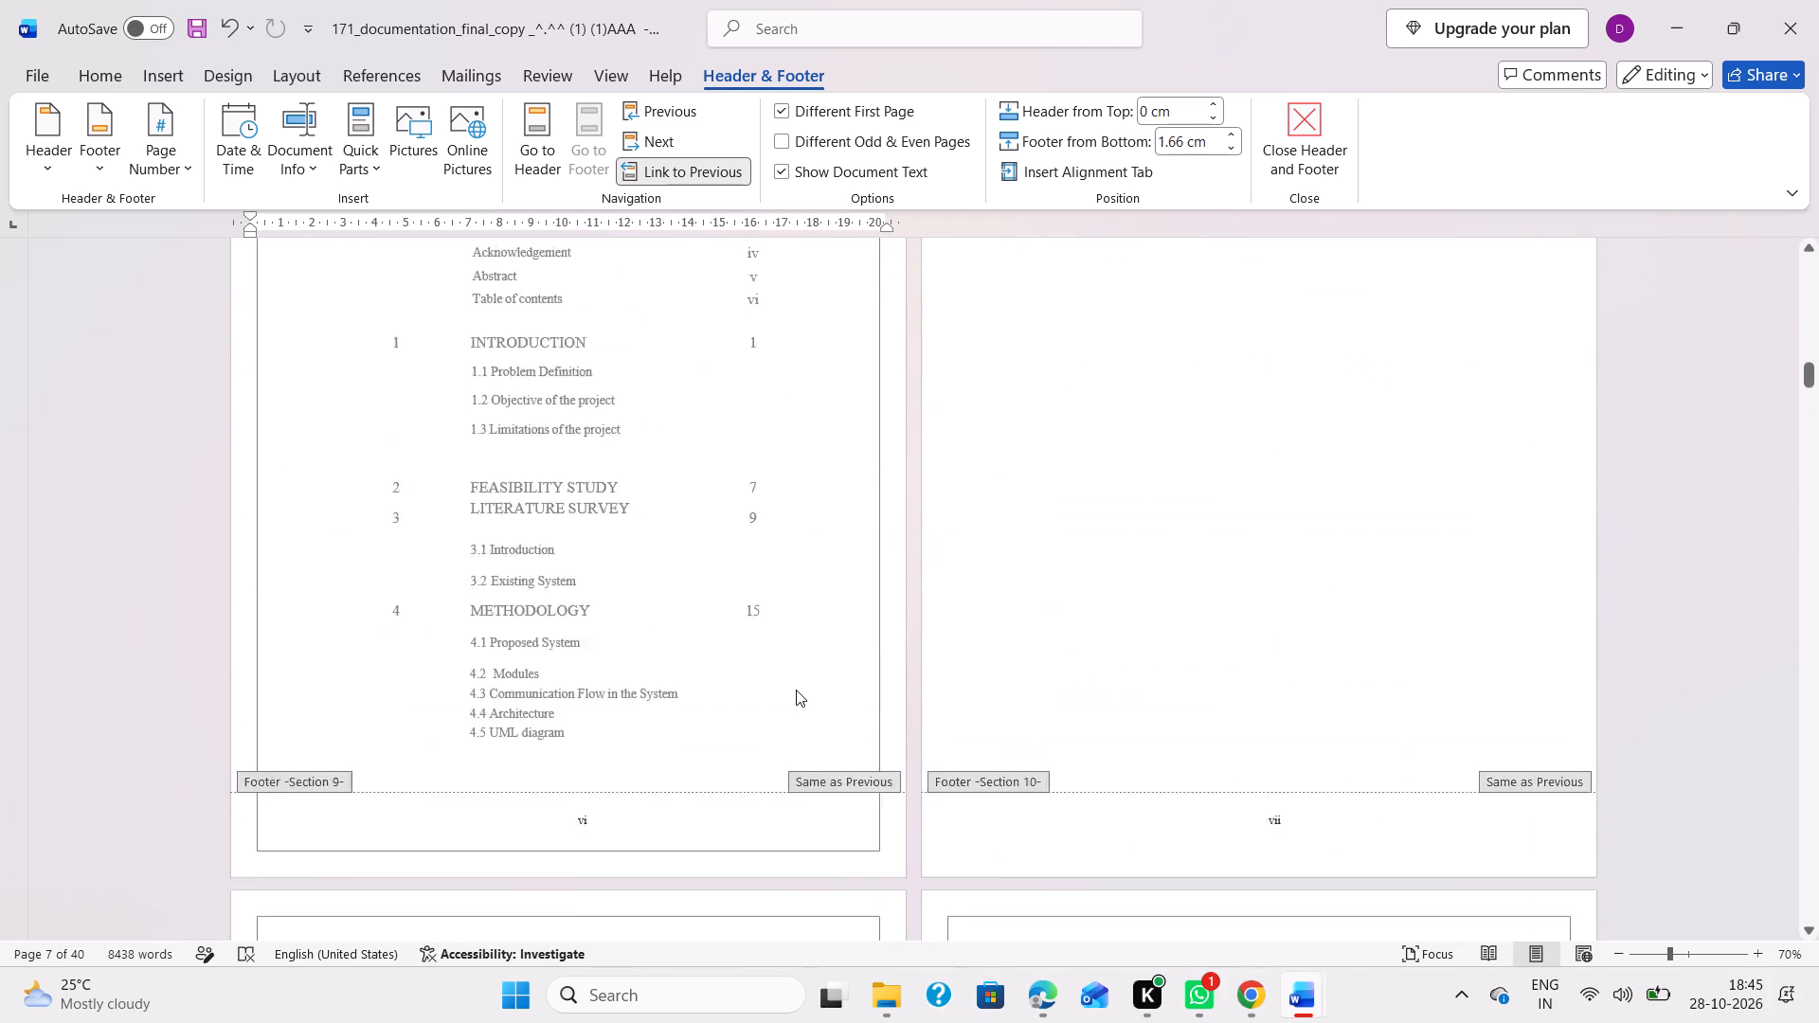
pyautogui.scroll(1, 796, 690)
pyautogui.click(1205, 734)
pyautogui.doubleClick(1205, 734)
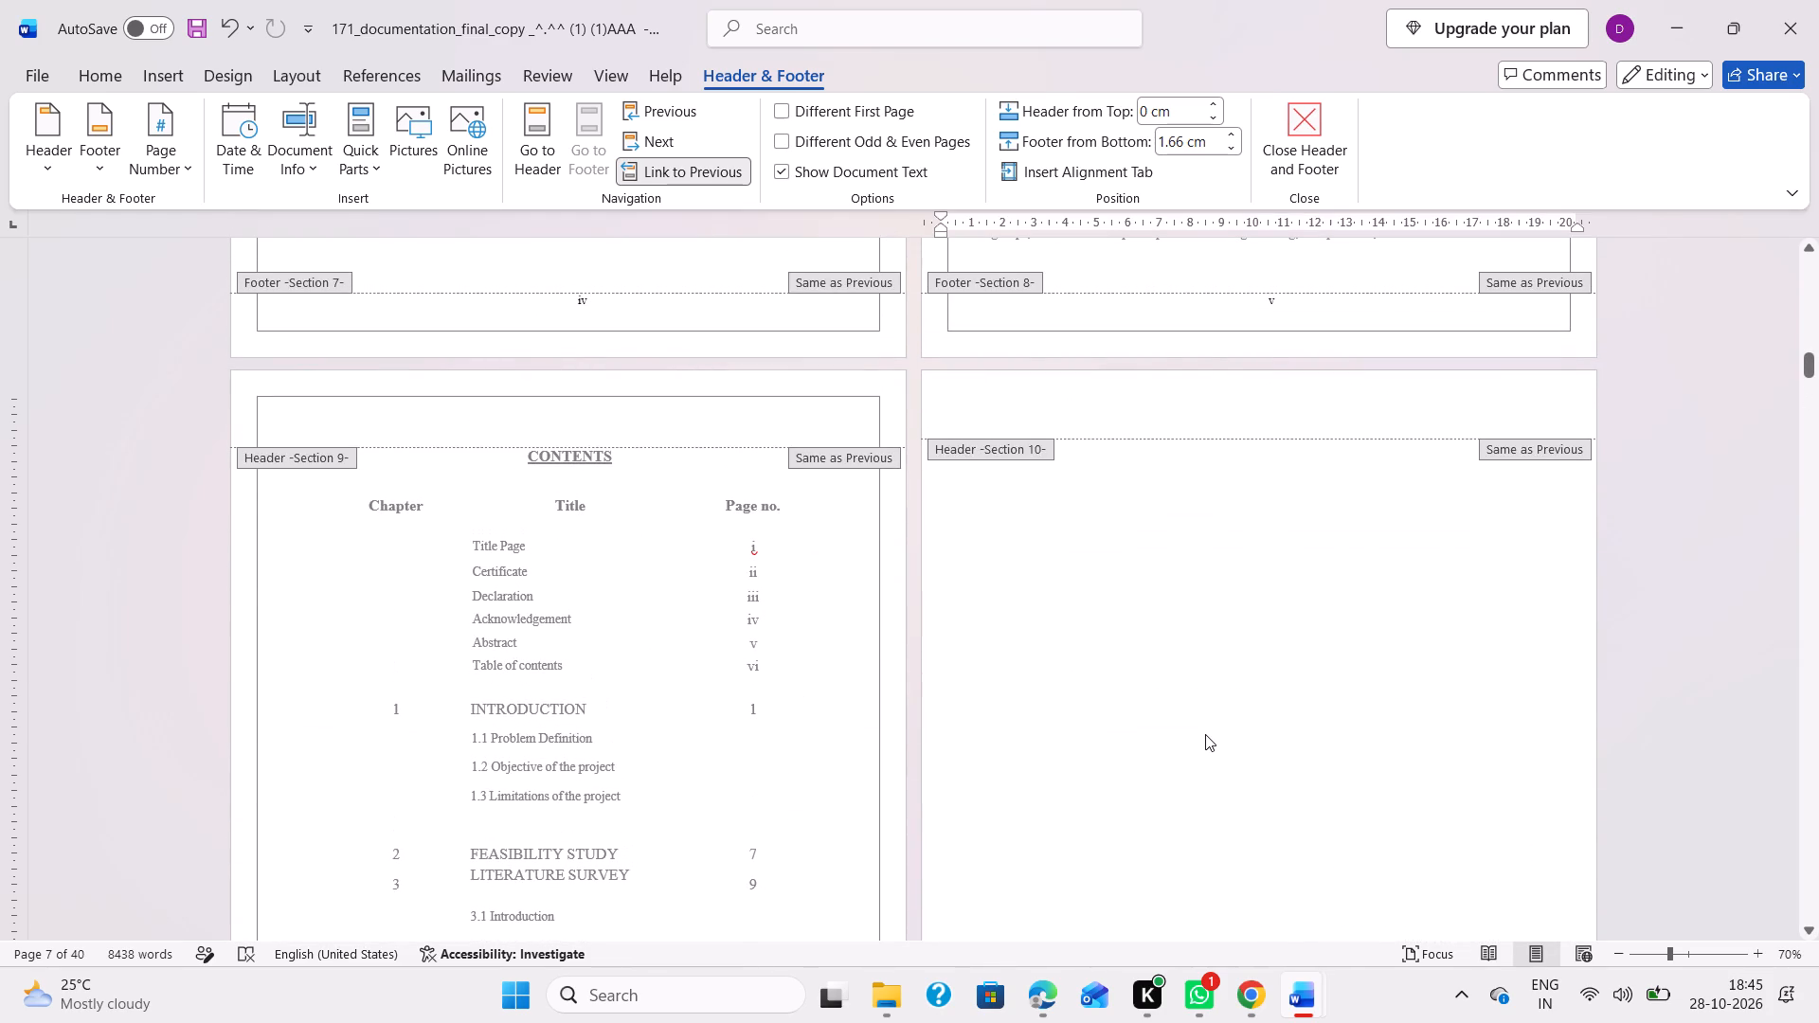
pyautogui.press('Delete')
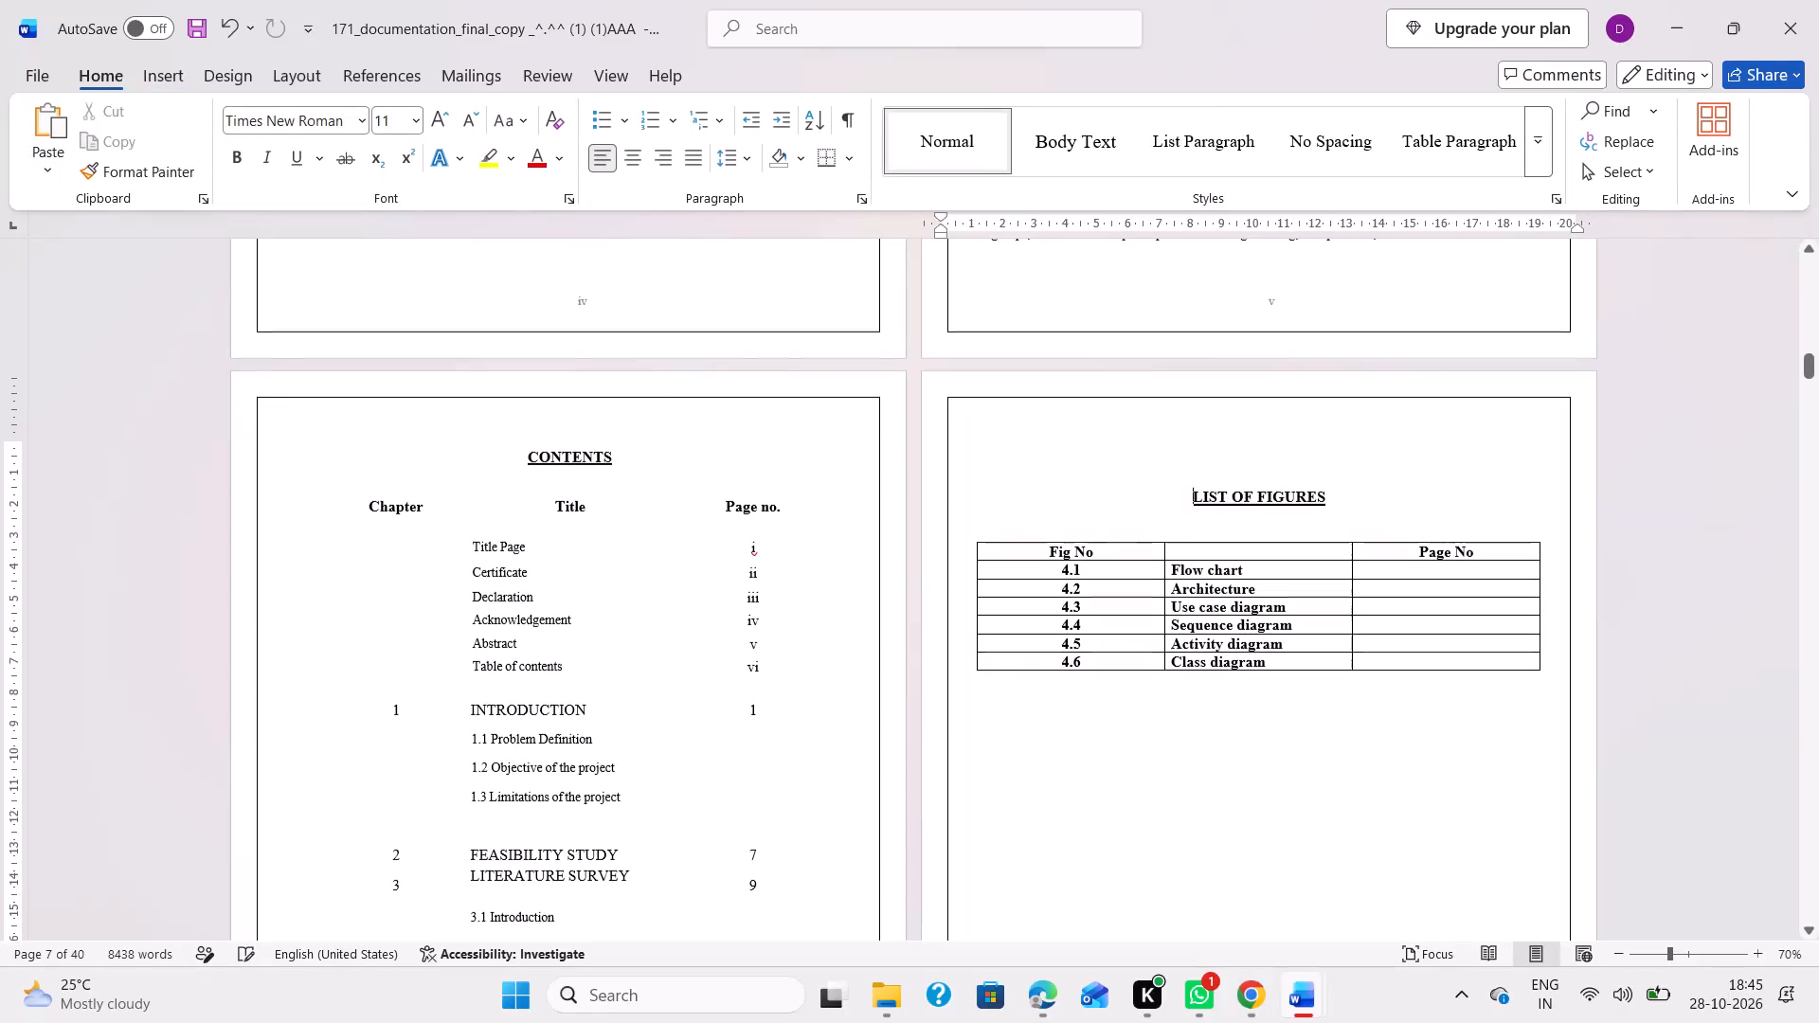
# Unlink the footer on the Chapter 1: Introduction opening page from the previous section.
pyautogui.scroll(-5, 1103, 689)
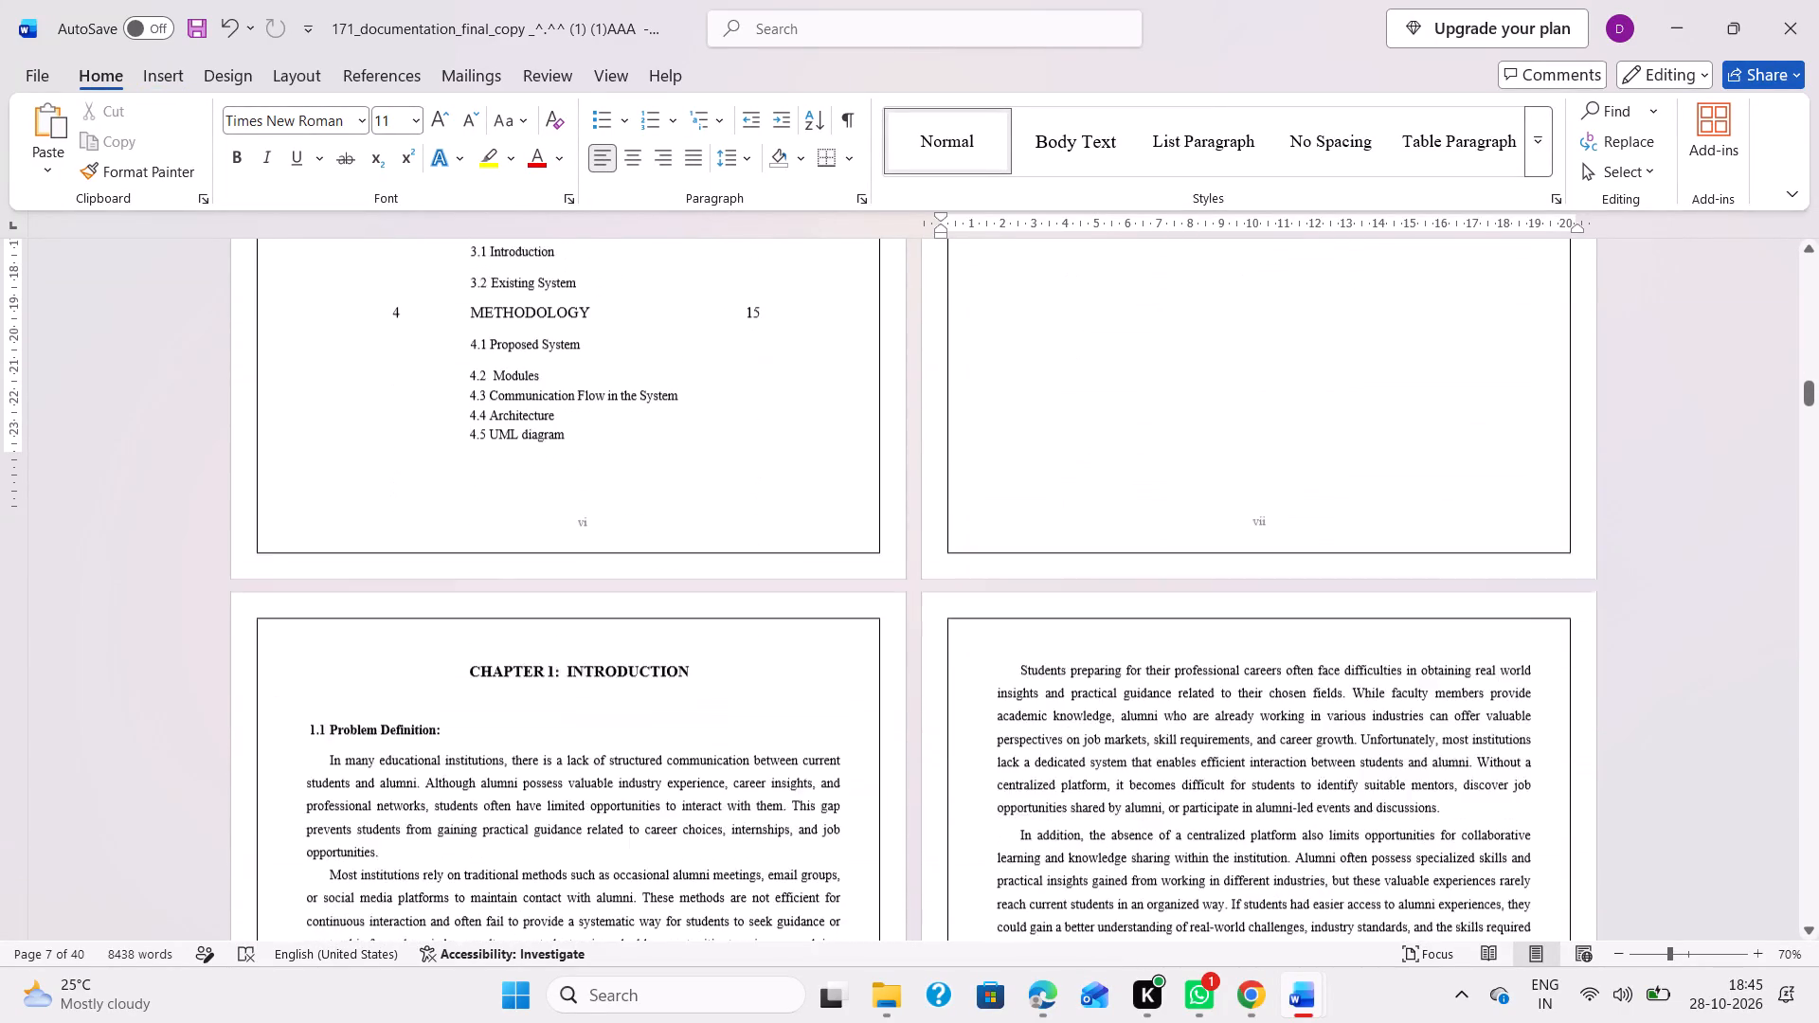
pyautogui.scroll(-4, 864, 683)
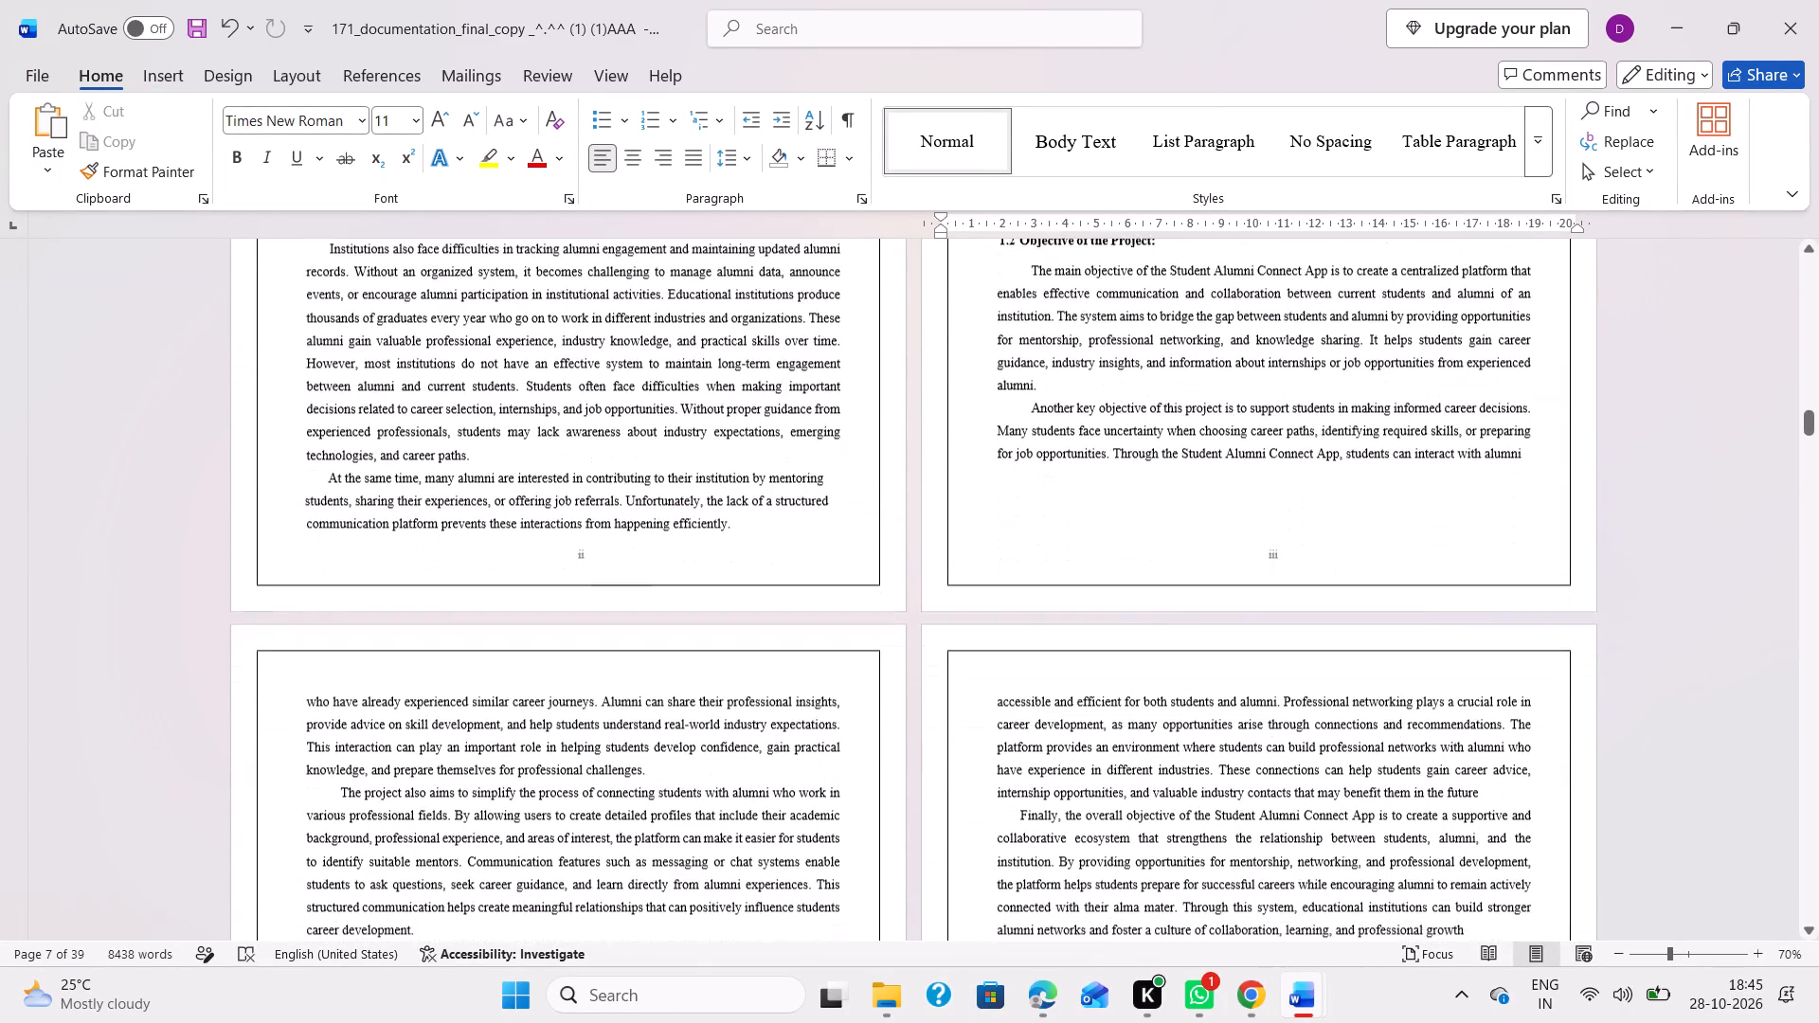
pyautogui.doubleClick(613, 542)
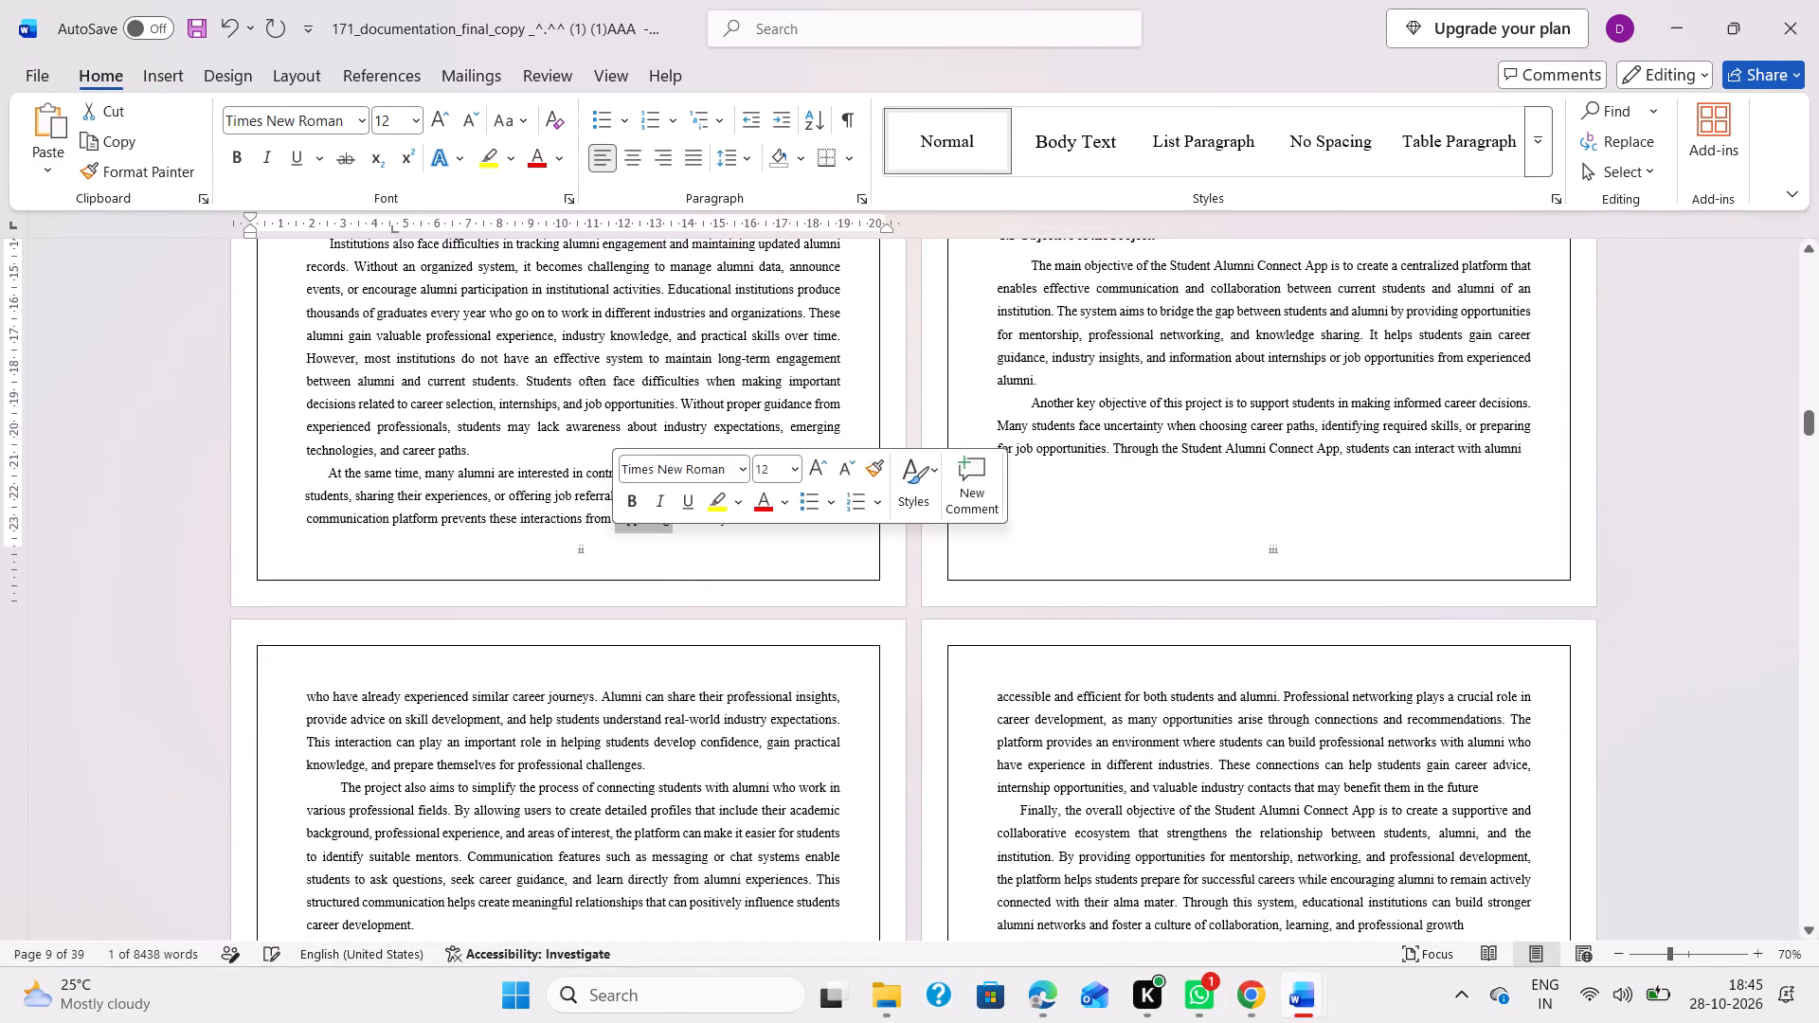
pyautogui.doubleClick(606, 556)
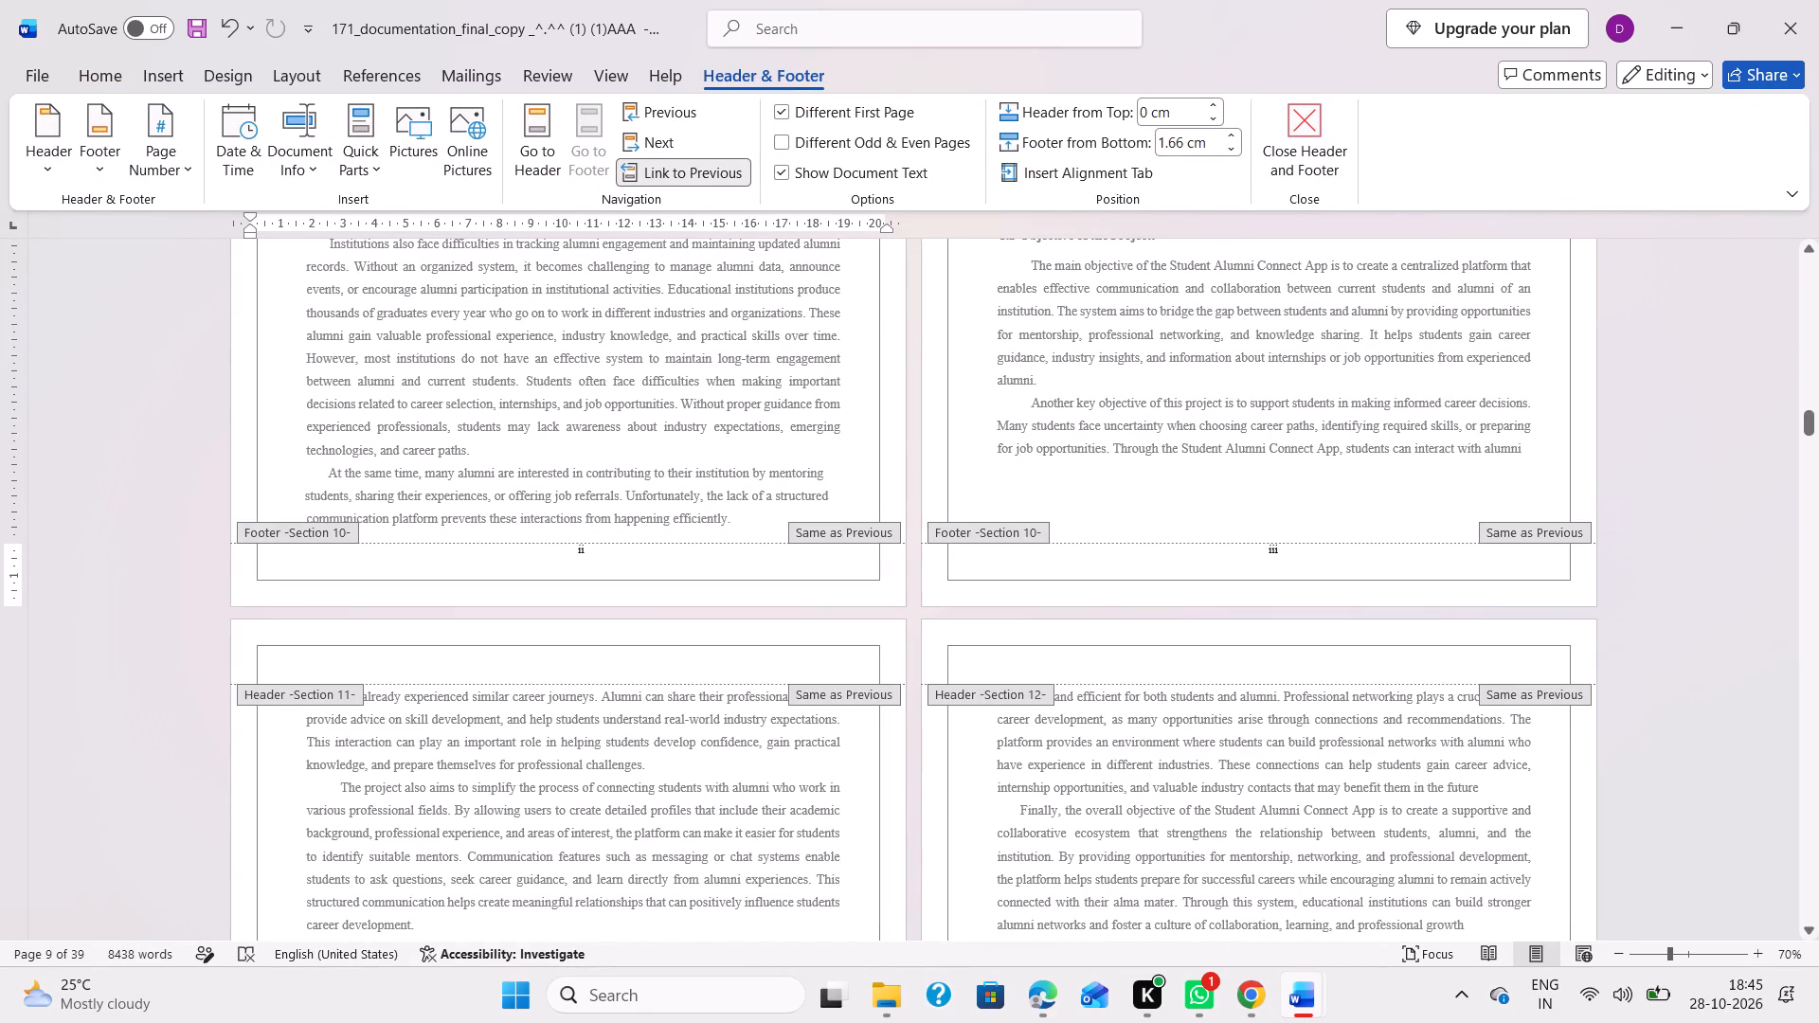
pyautogui.tripleClick(603, 549)
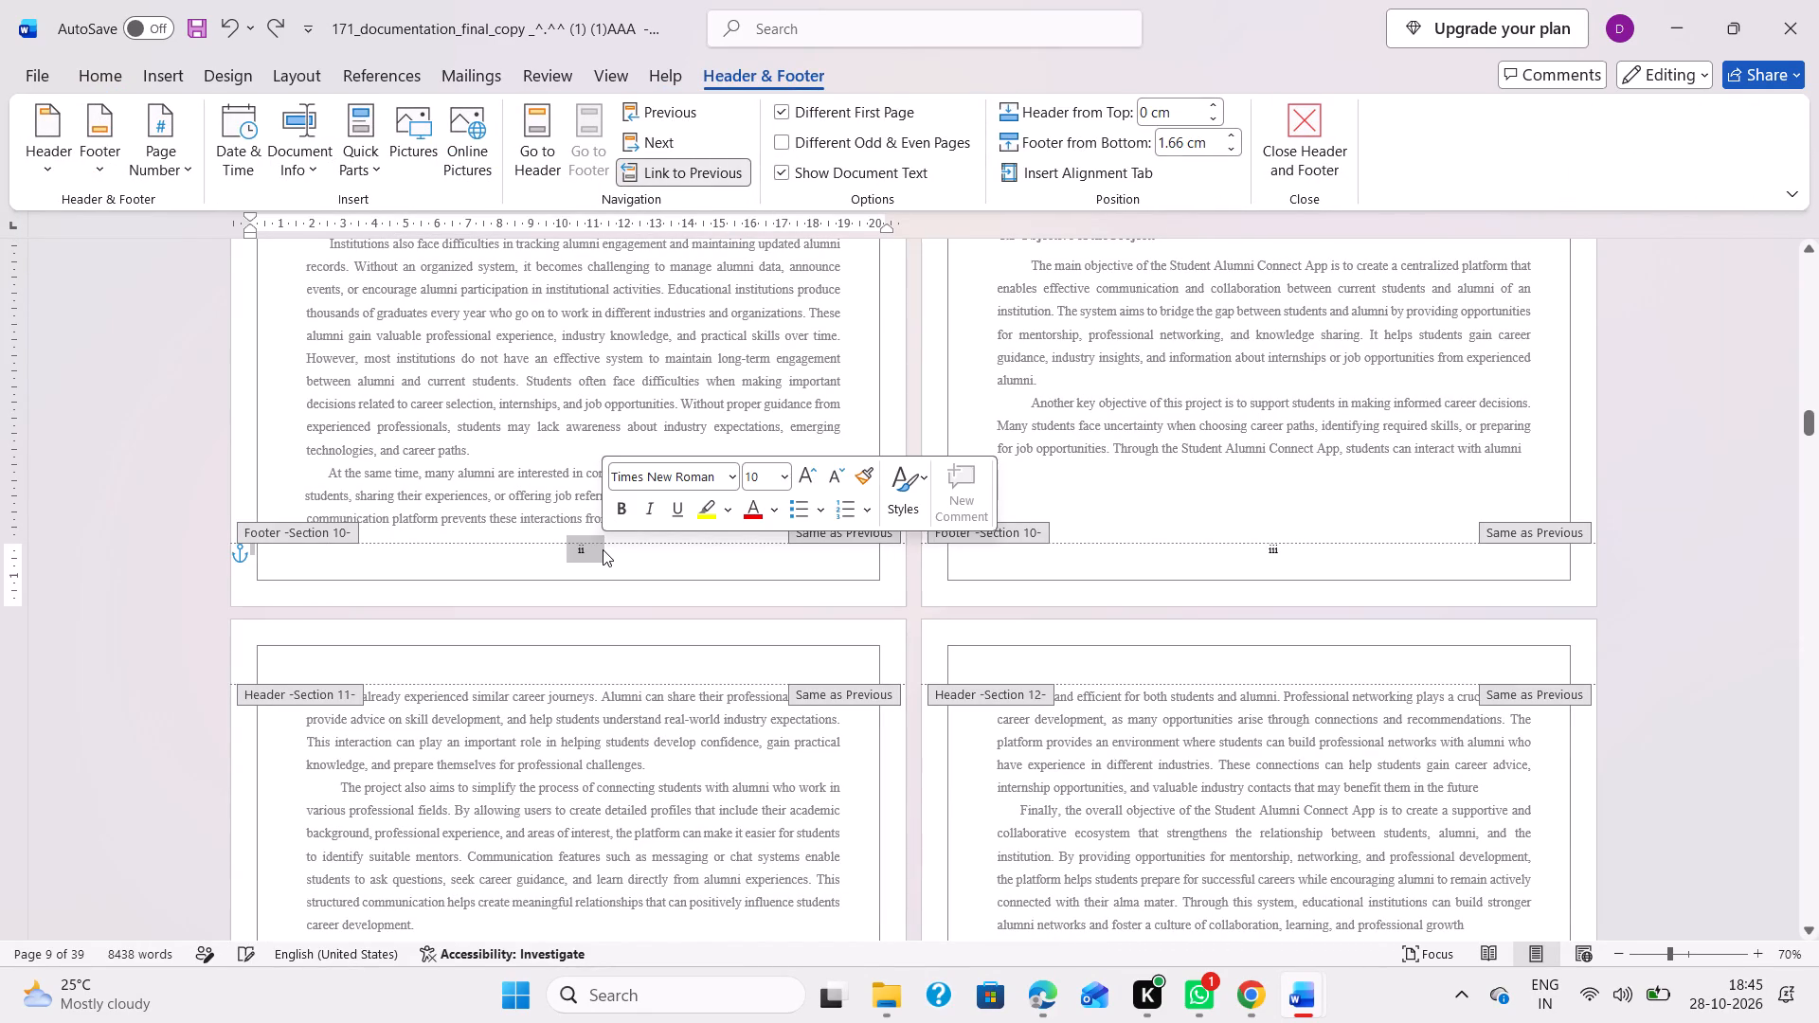
pyautogui.click(680, 173)
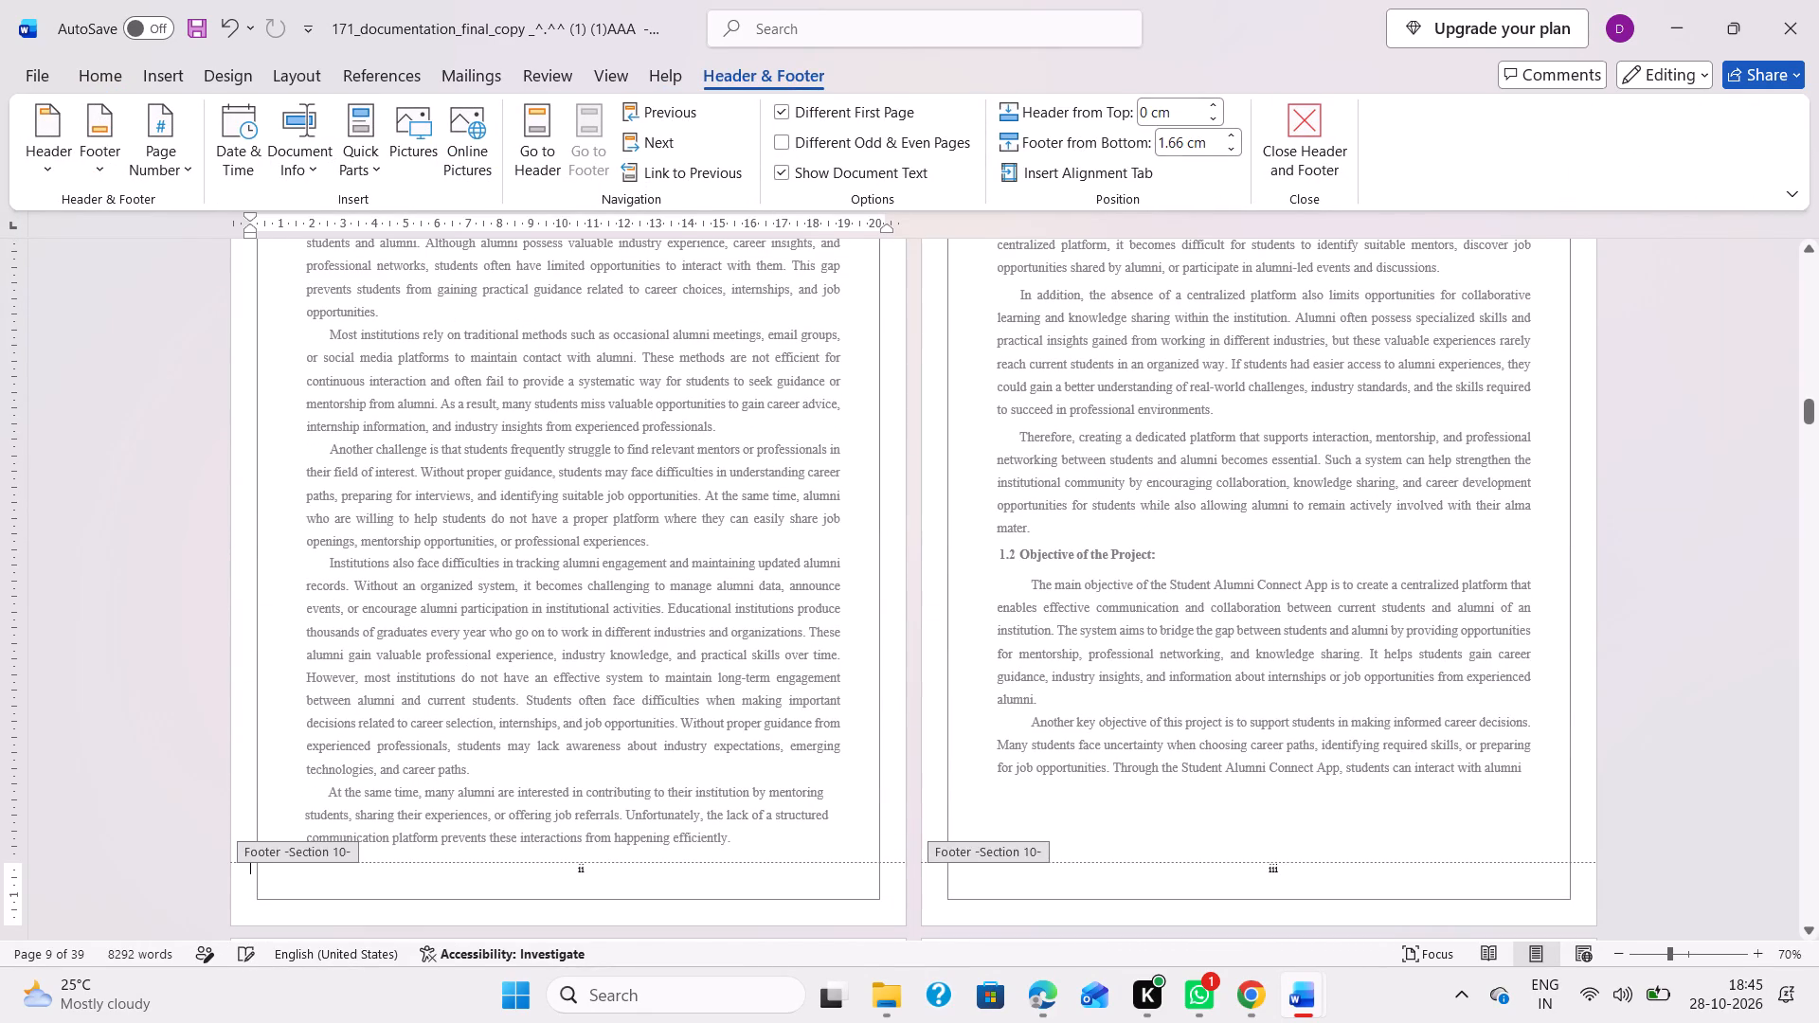
# Replace the footer page number on the Chapter 1: Introduction opening page with a plain 3 and centre it.
pyautogui.click(582, 876)
pyautogui.press('BackSpace')
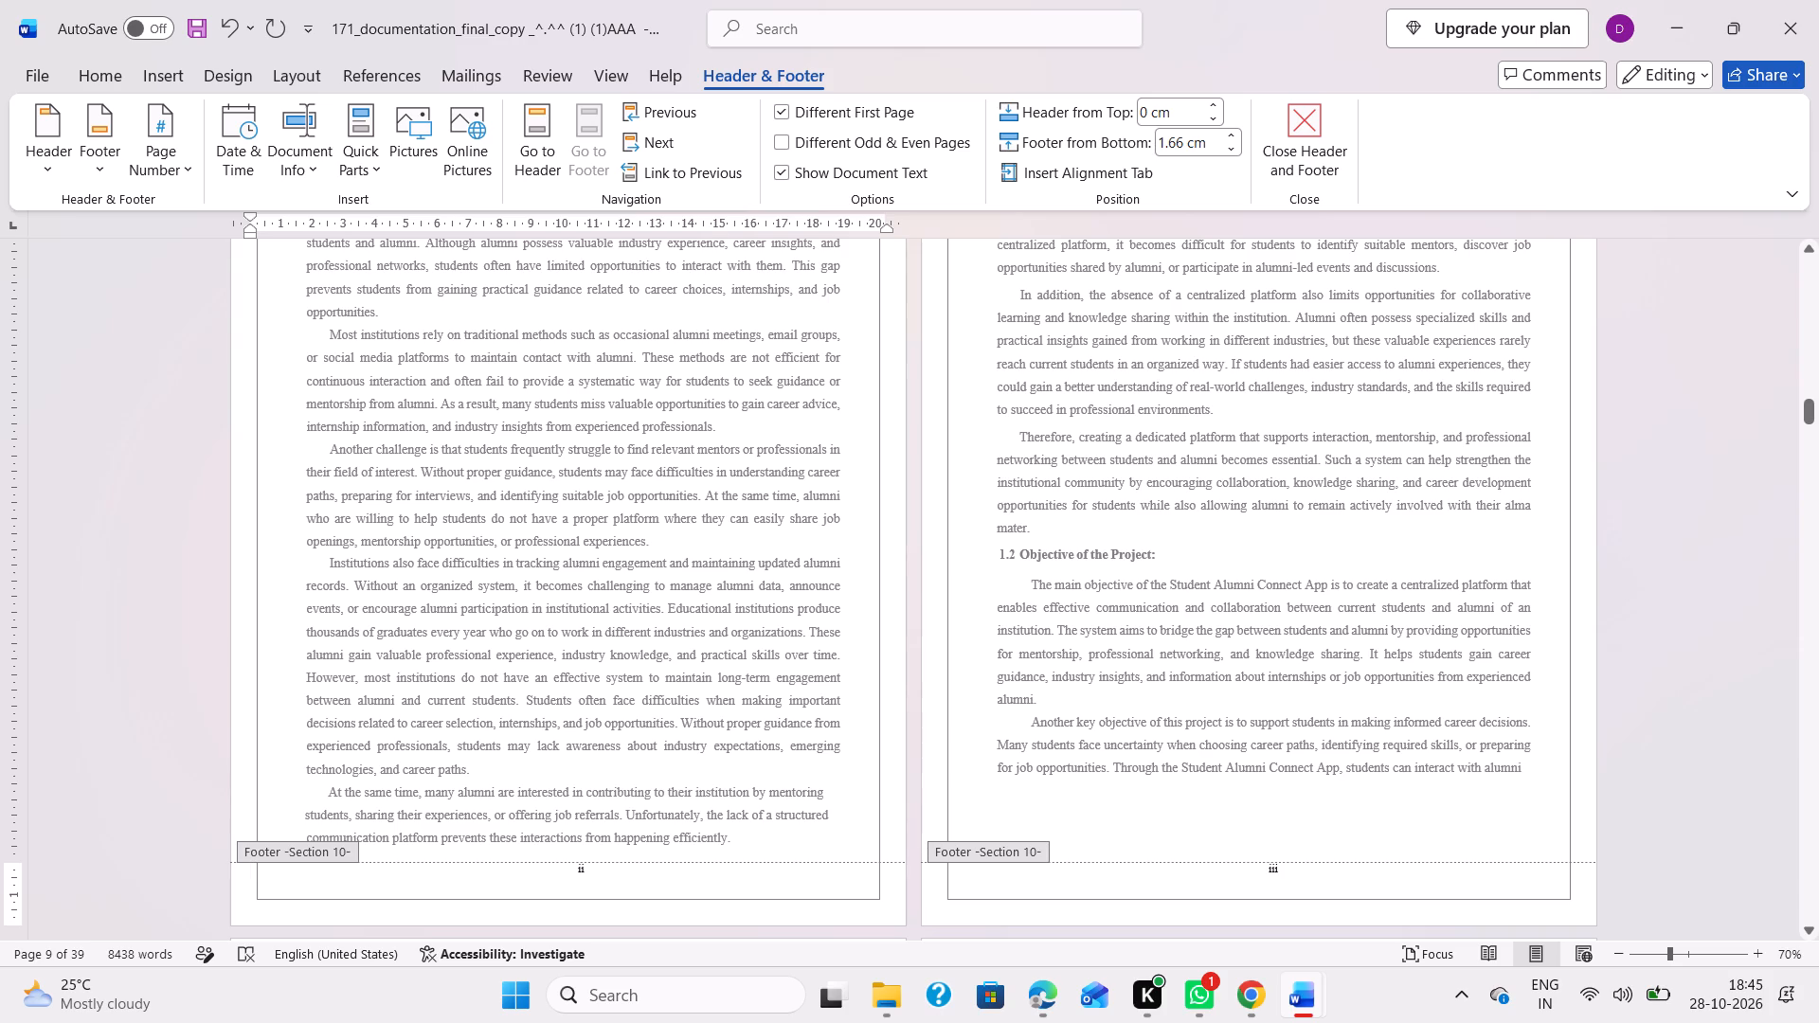
pyautogui.press('3')
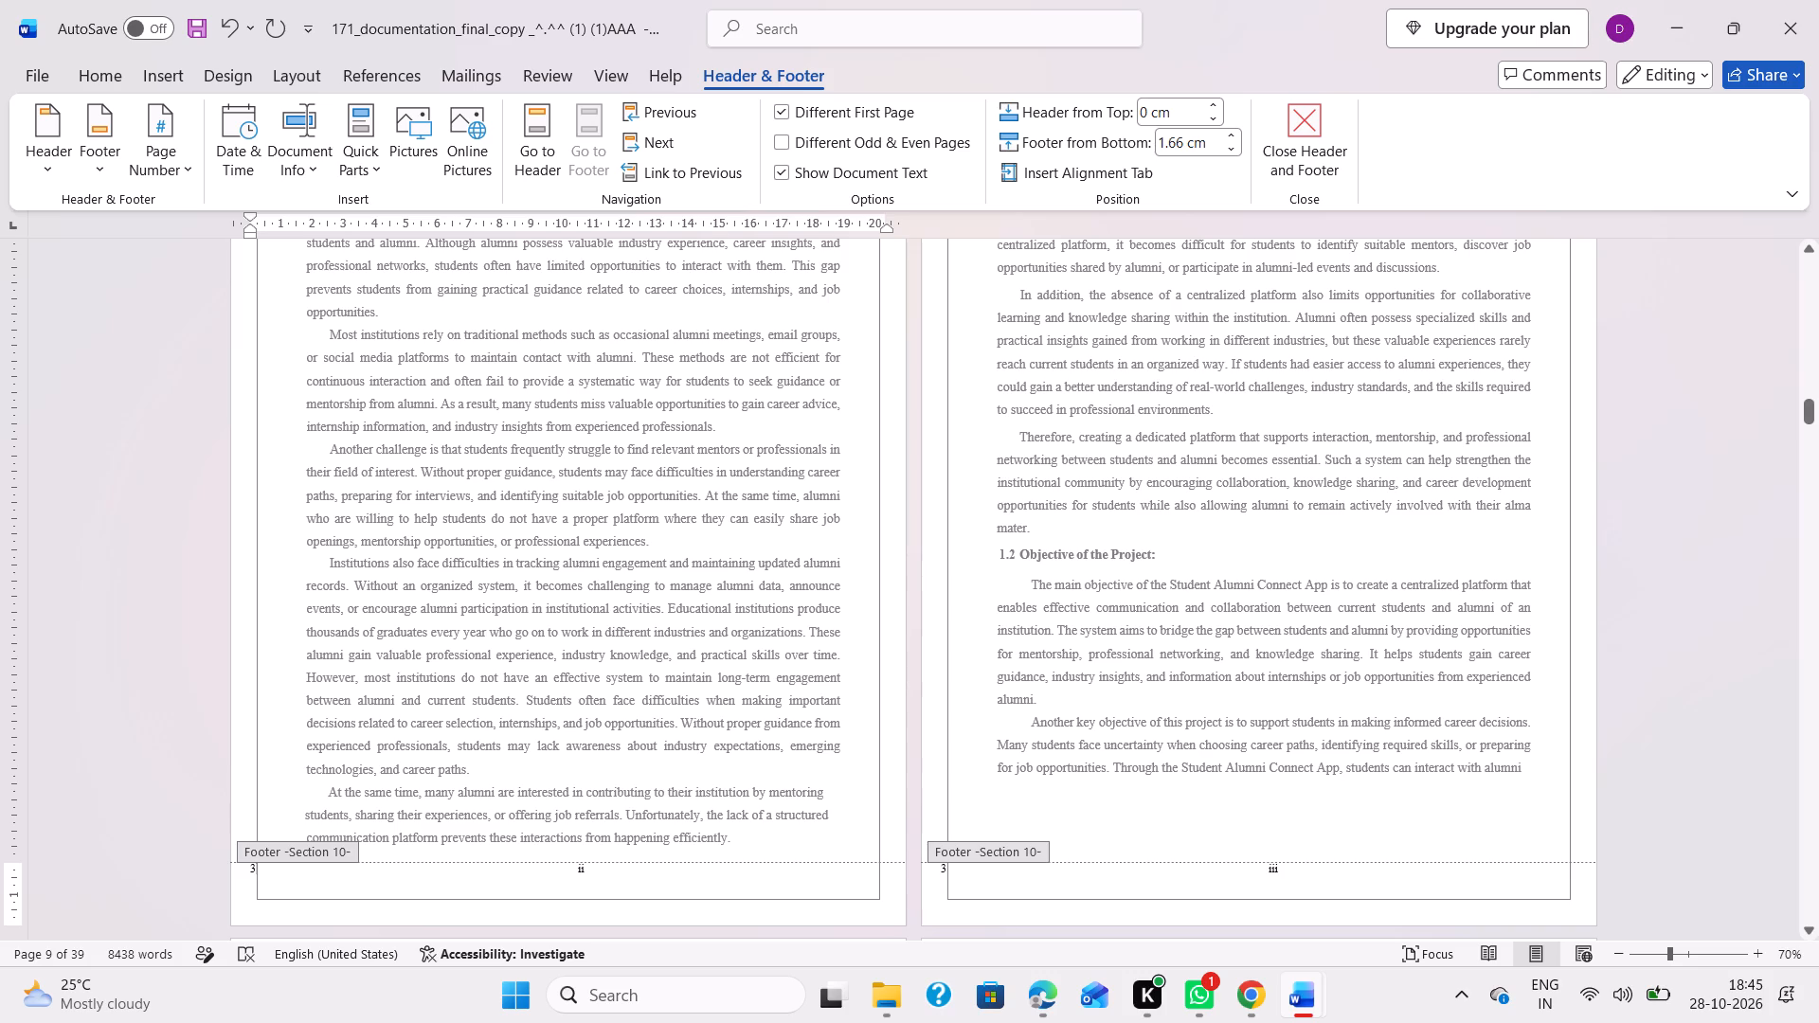
pyautogui.click(586, 866)
pyautogui.click(586, 866)
pyautogui.press('BackSpace')
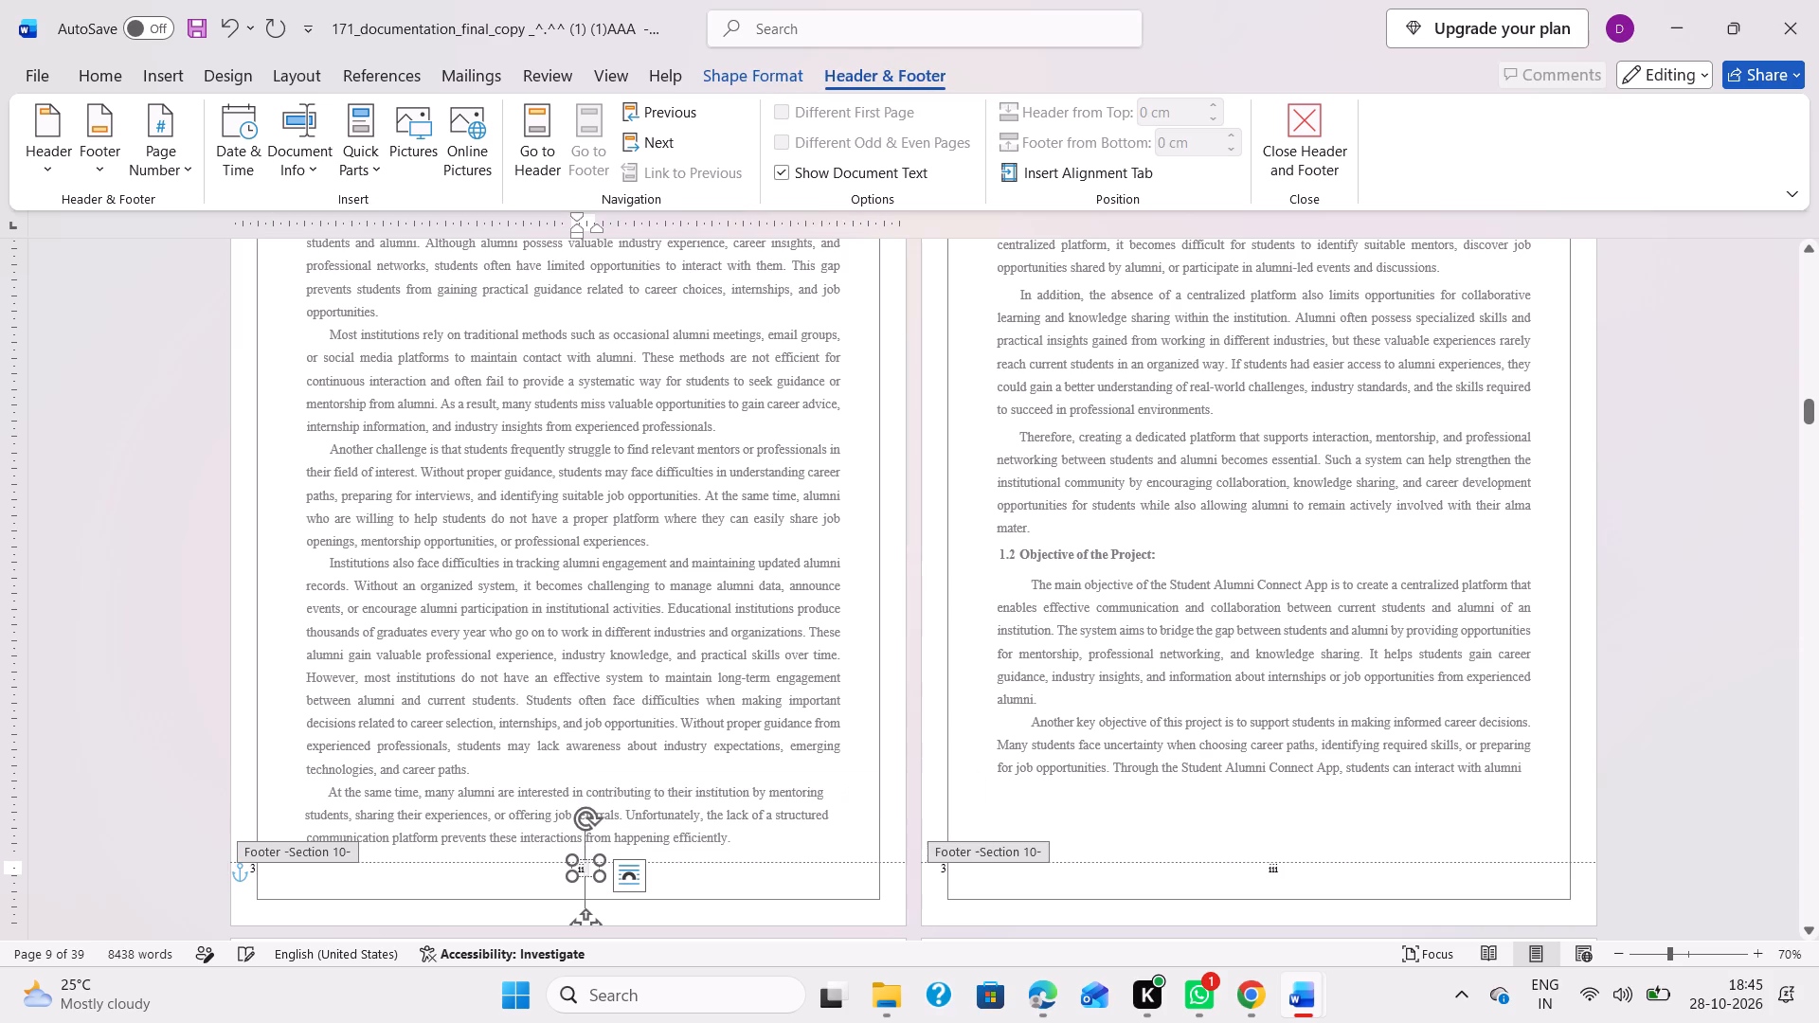
pyautogui.press('BackSpace')
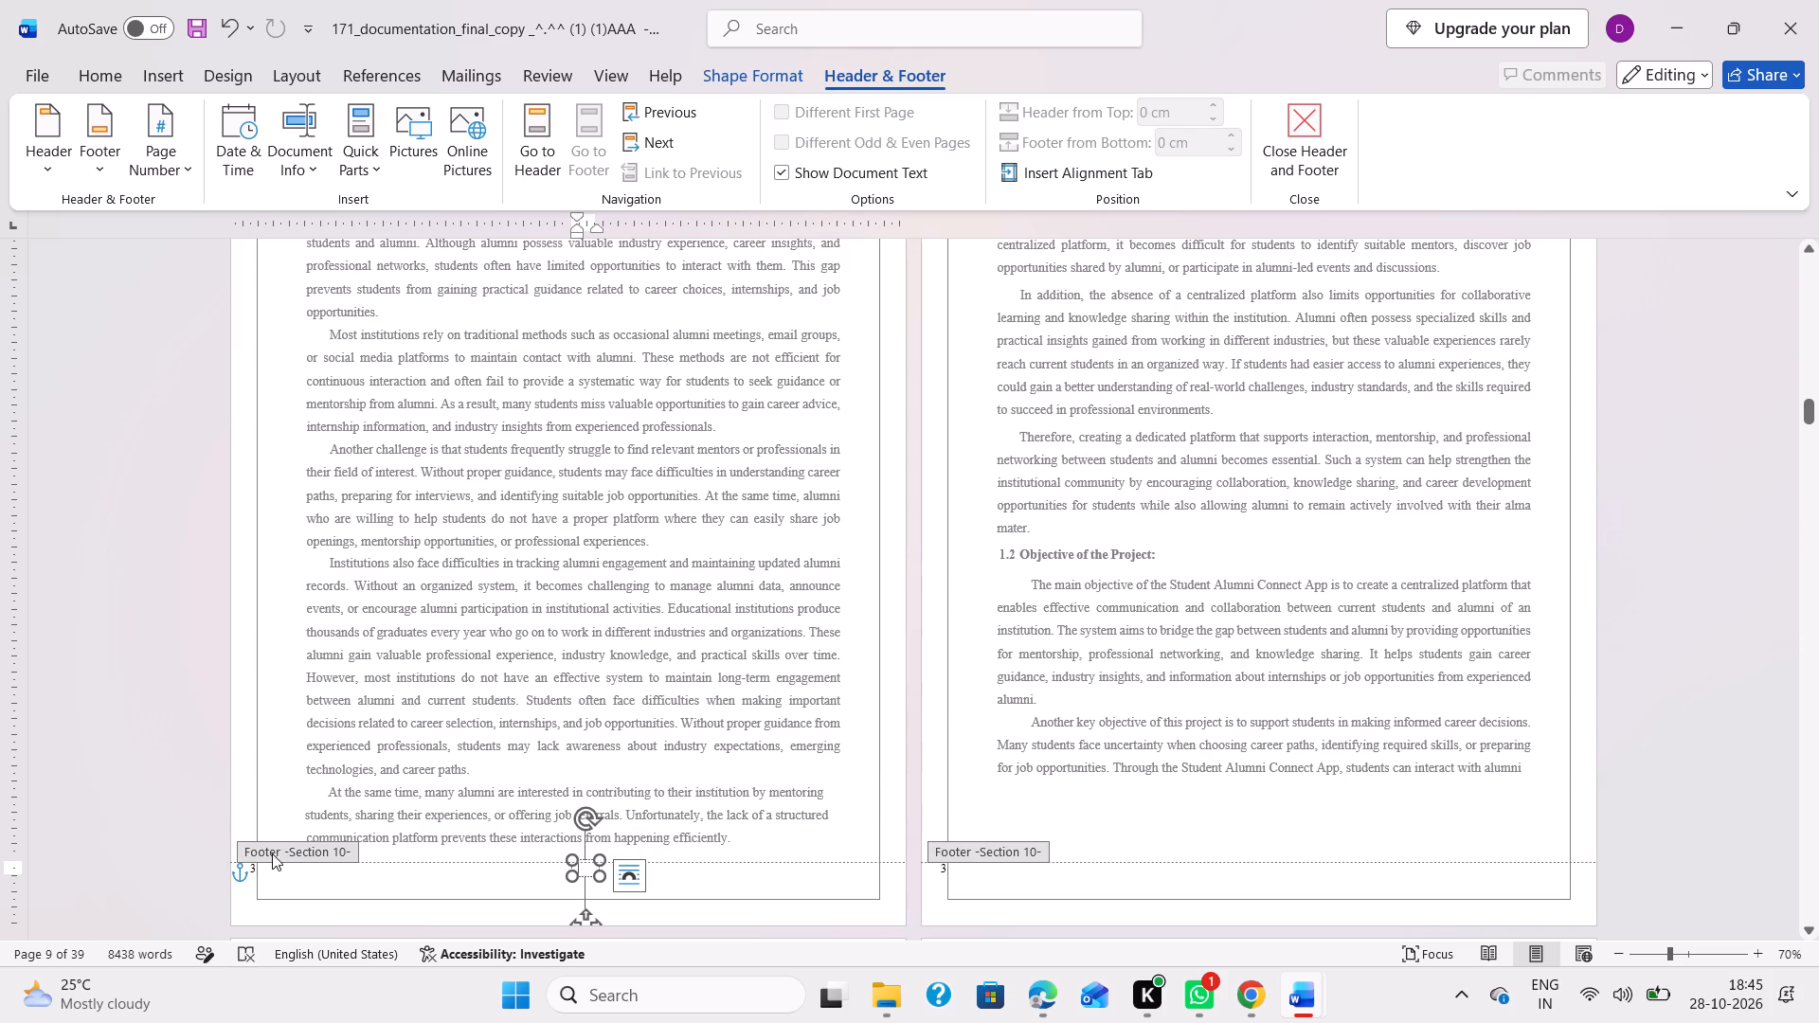
pyautogui.click(252, 866)
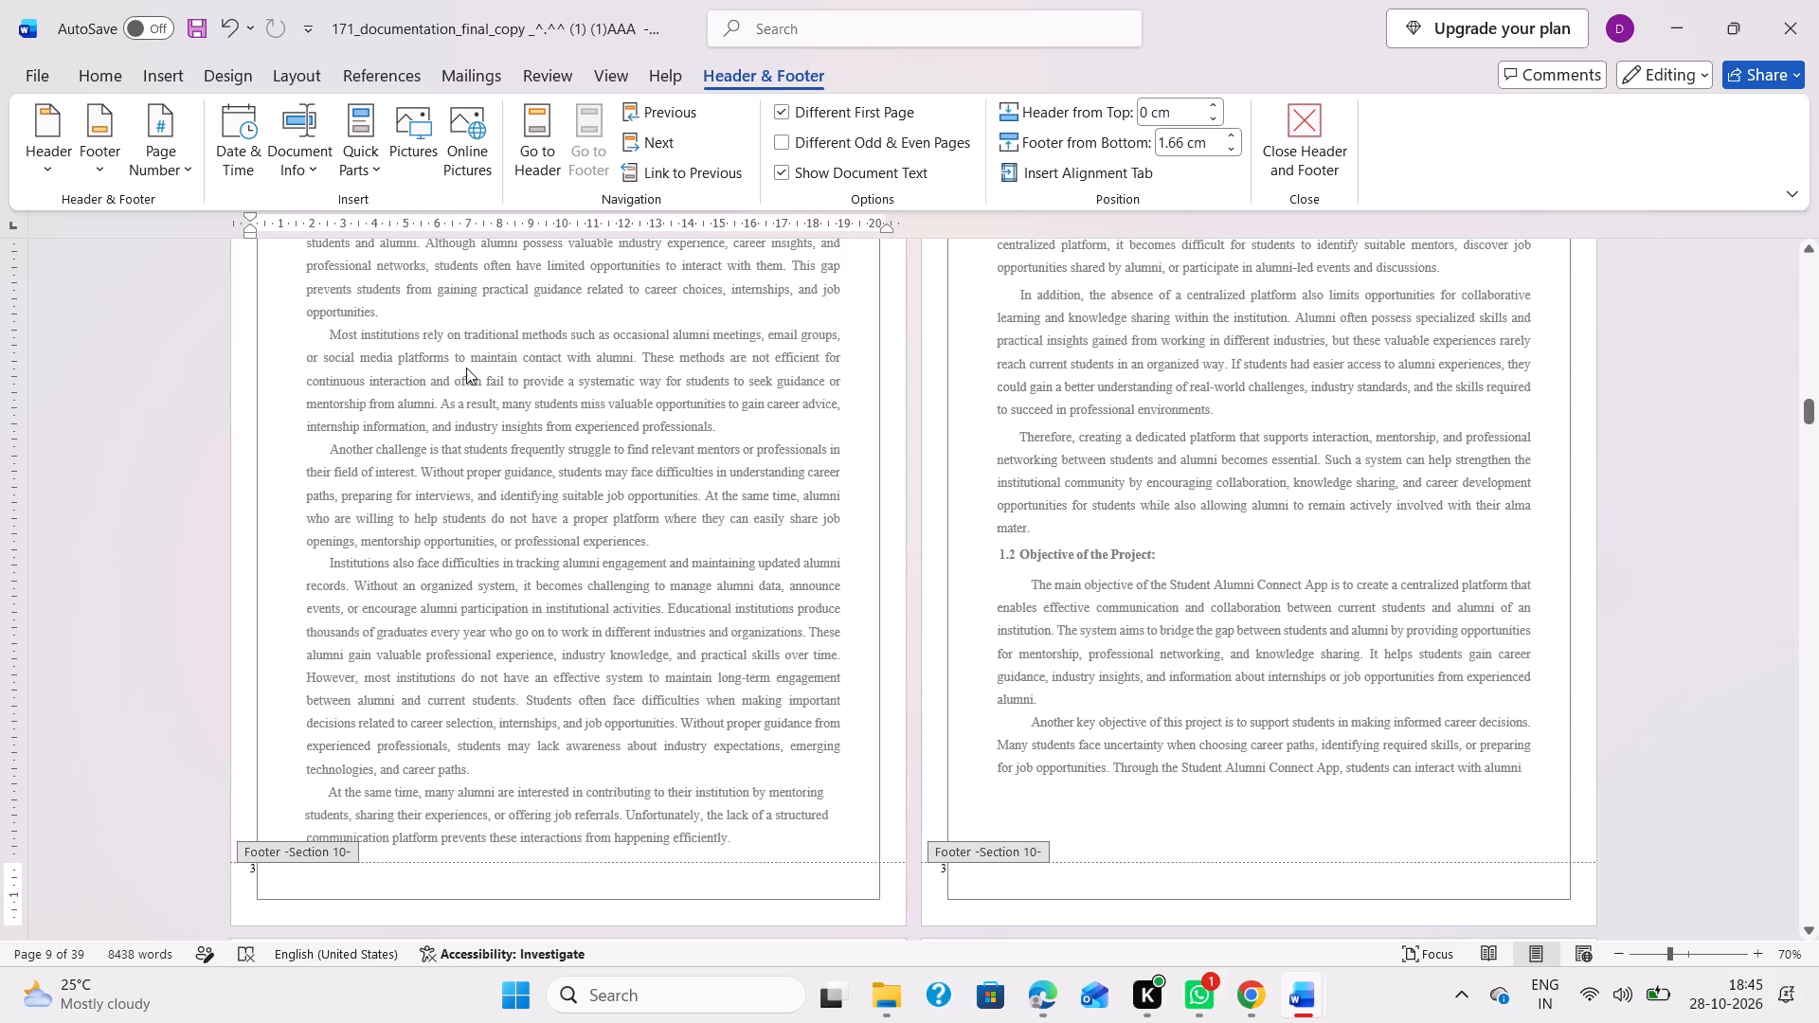
pyautogui.click(101, 91)
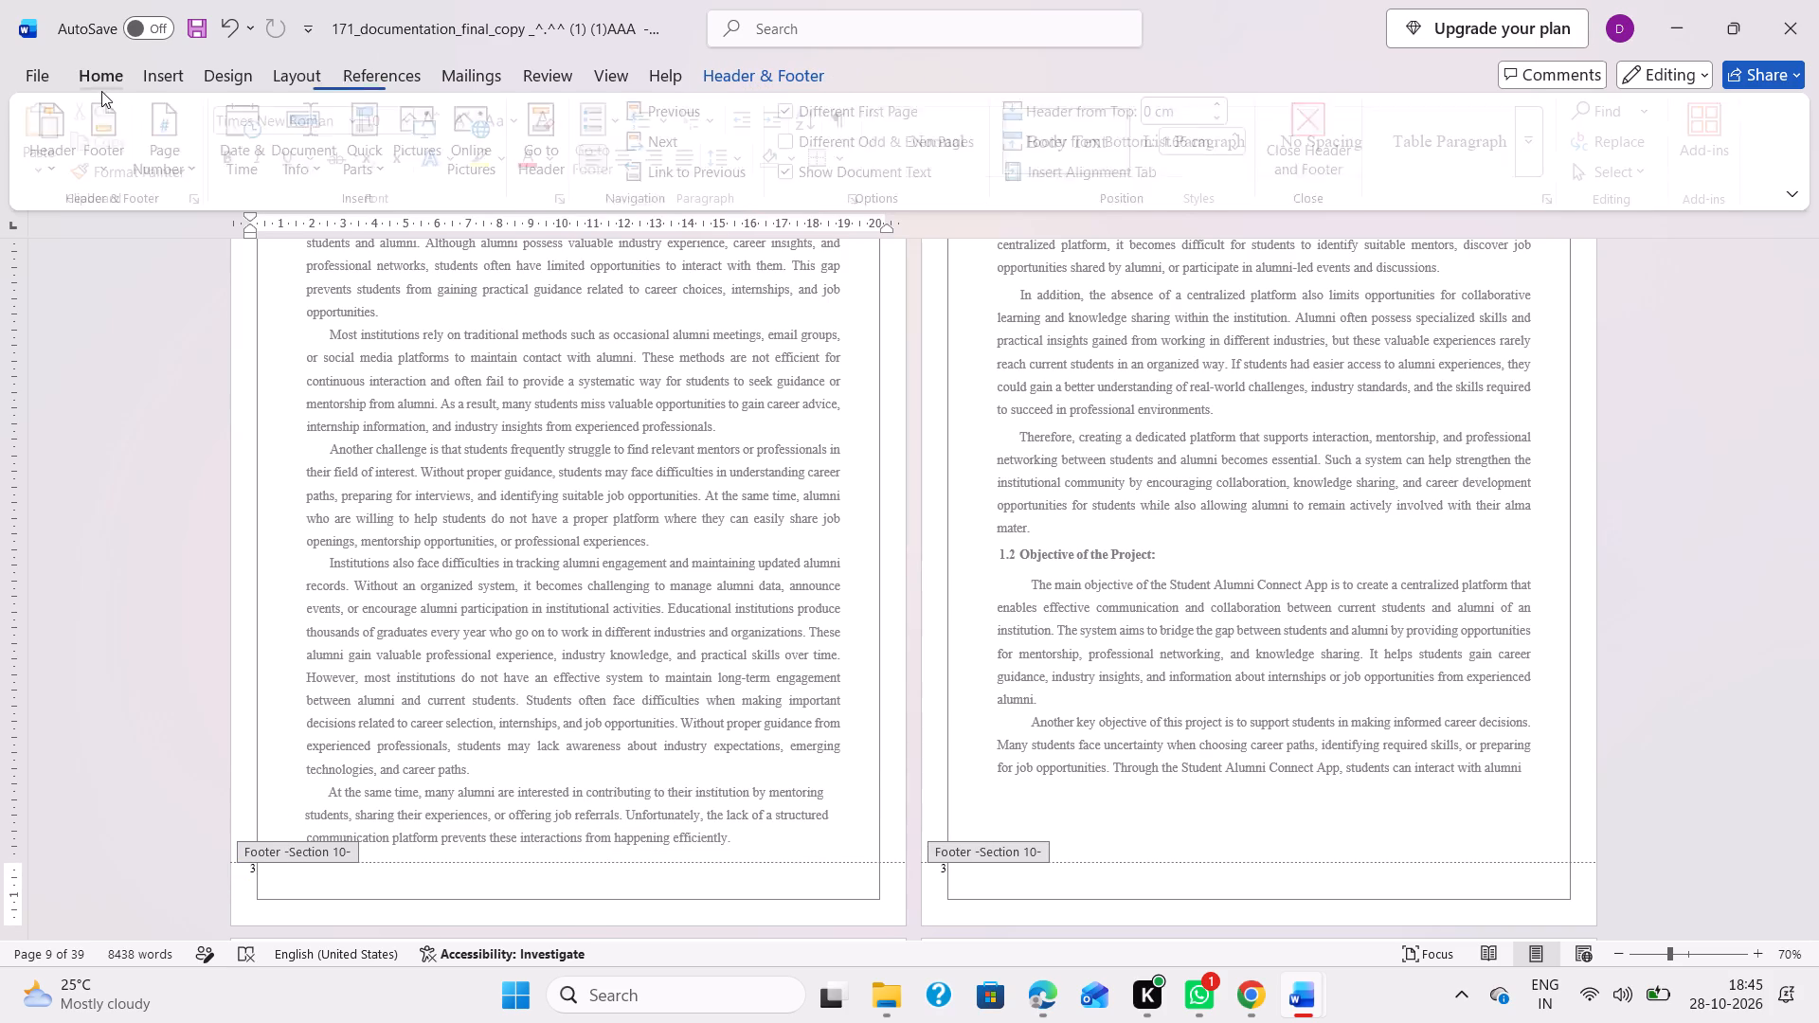
pyautogui.click(633, 150)
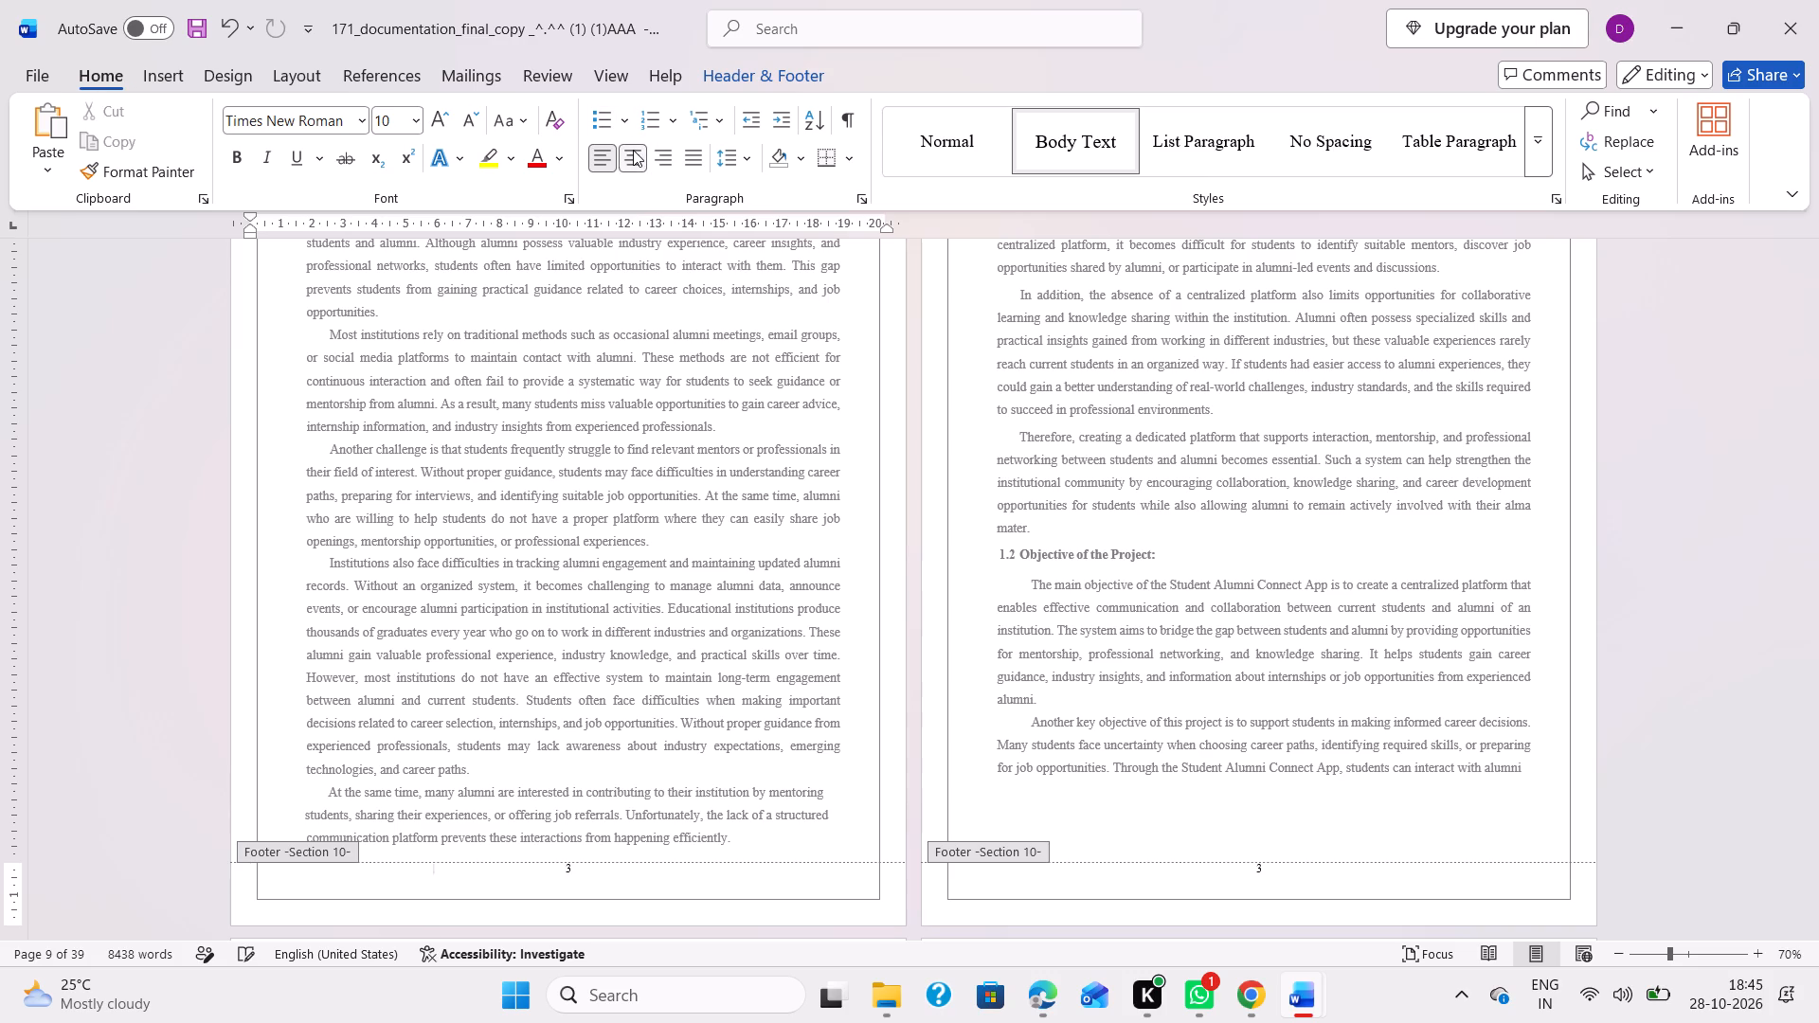
pyautogui.click(633, 150)
pyautogui.click(644, 155)
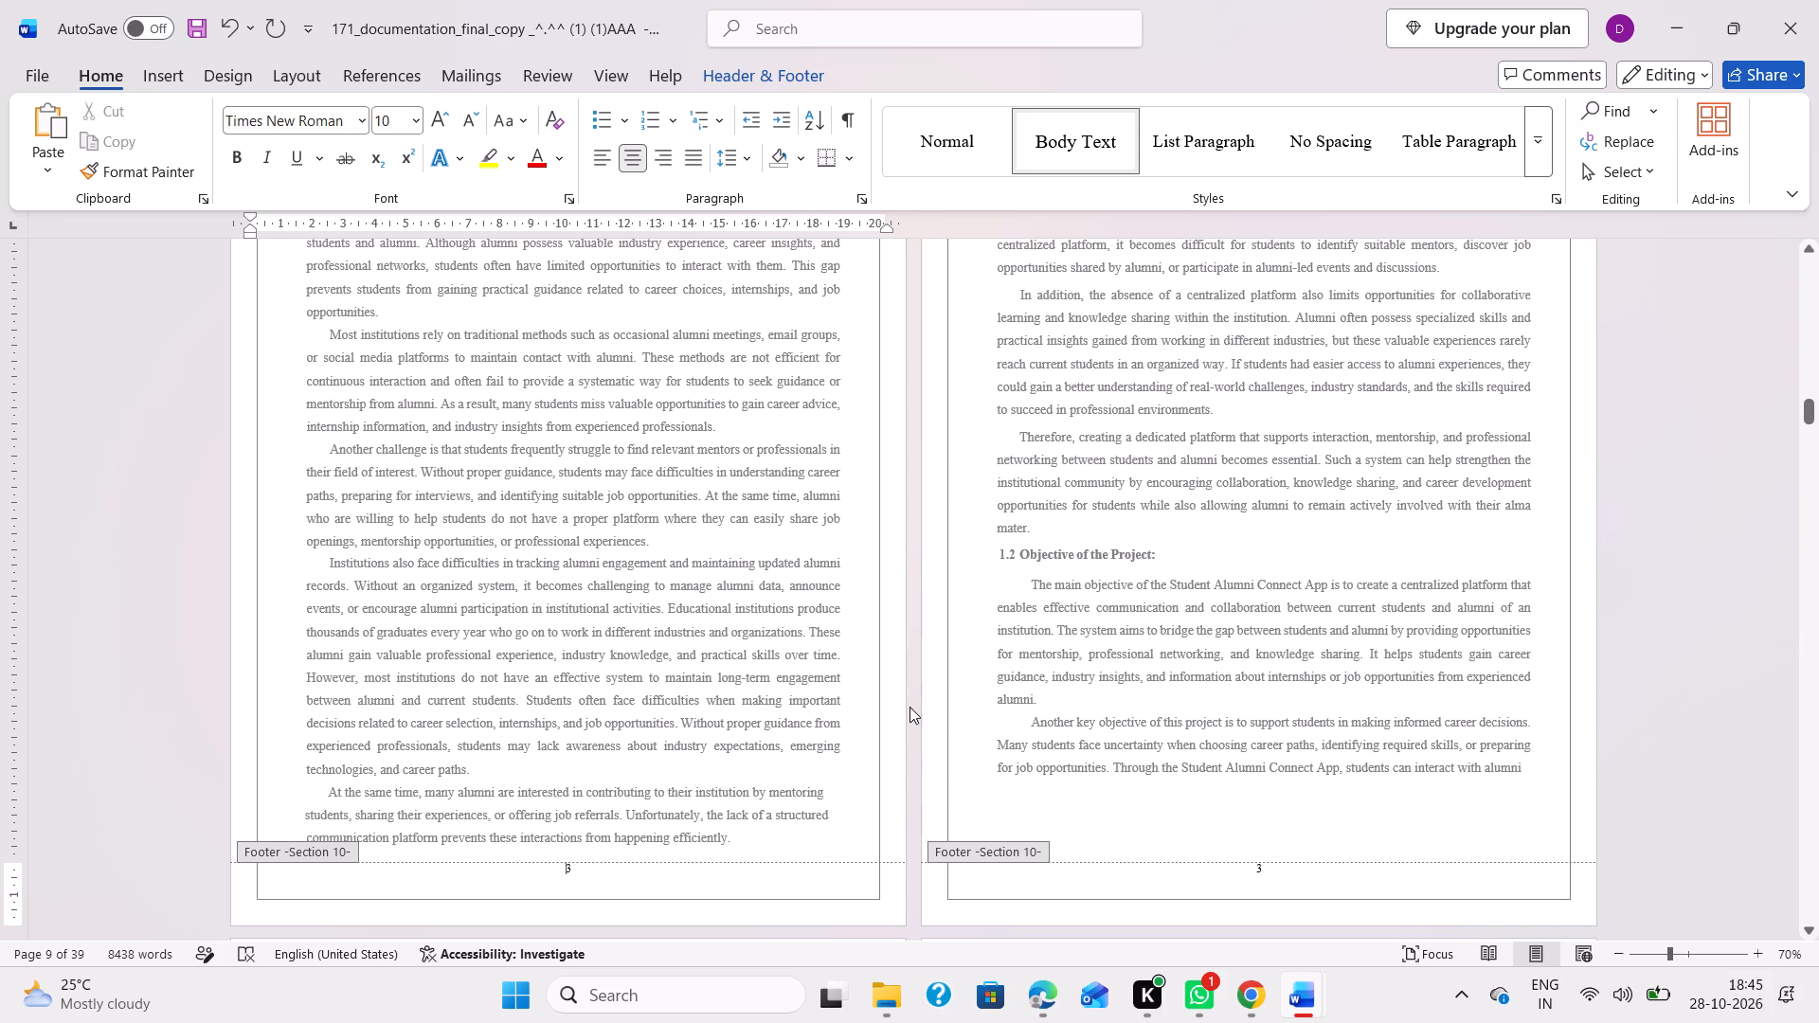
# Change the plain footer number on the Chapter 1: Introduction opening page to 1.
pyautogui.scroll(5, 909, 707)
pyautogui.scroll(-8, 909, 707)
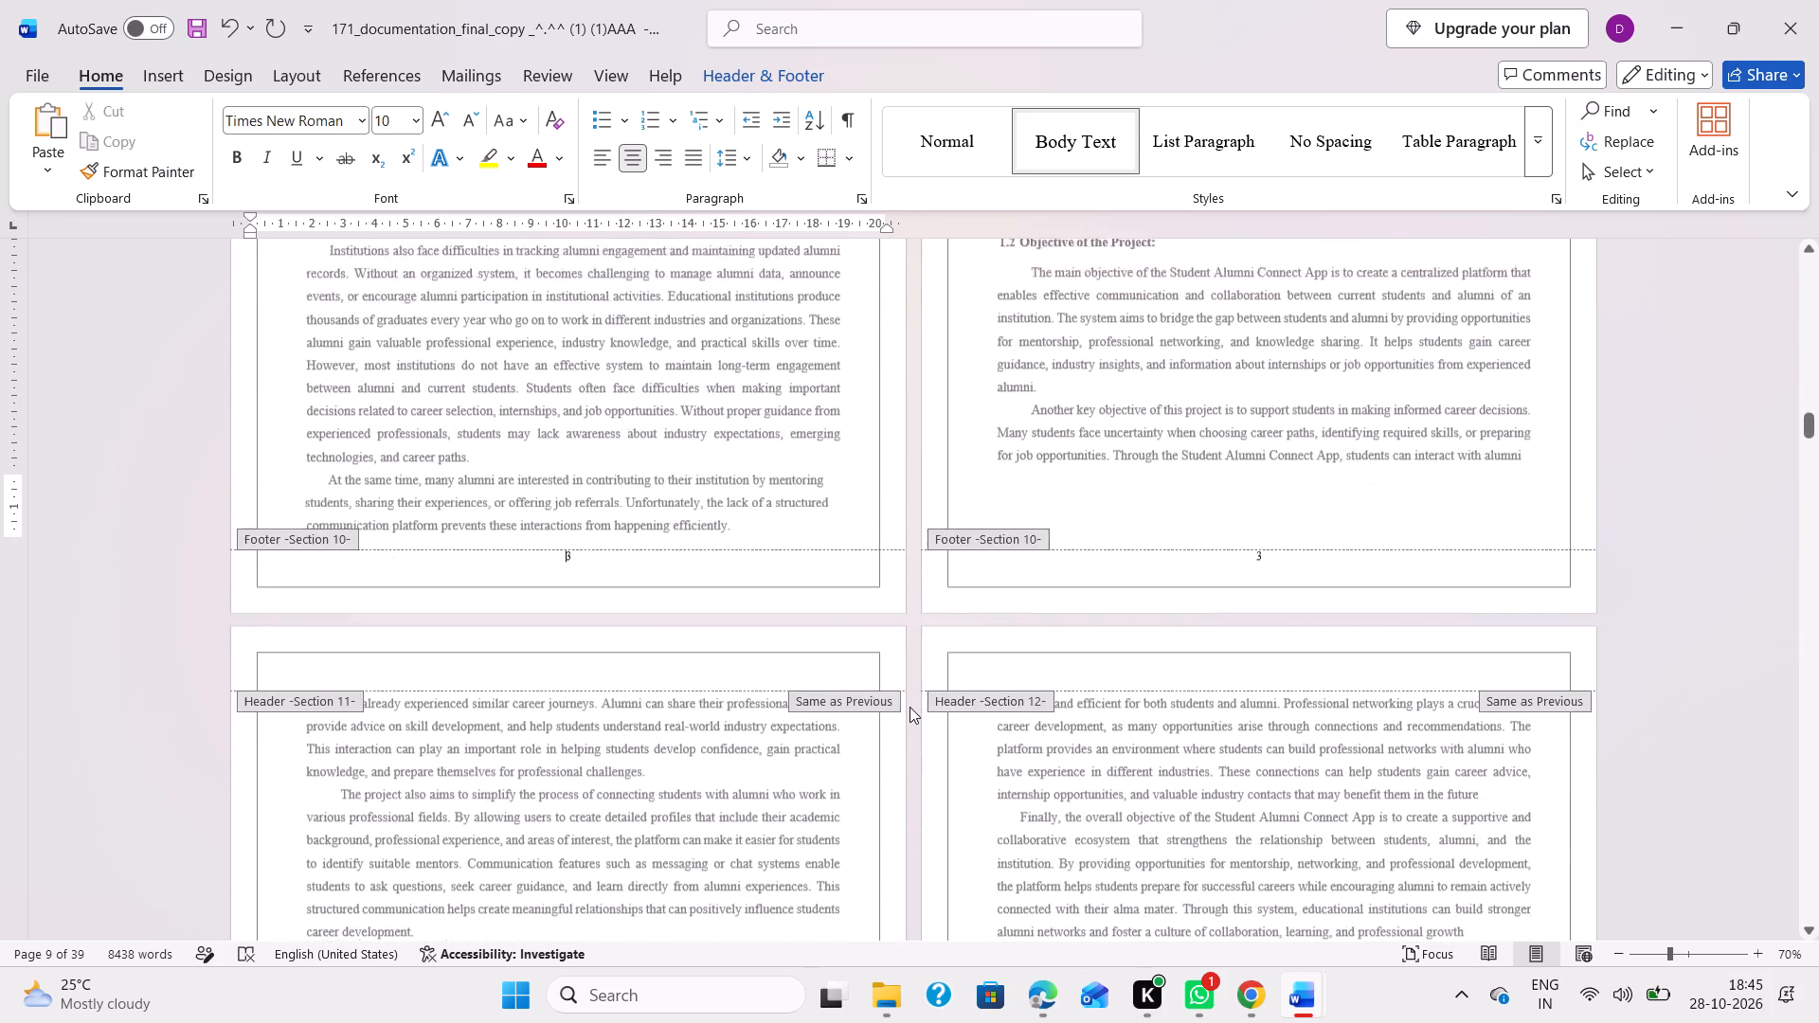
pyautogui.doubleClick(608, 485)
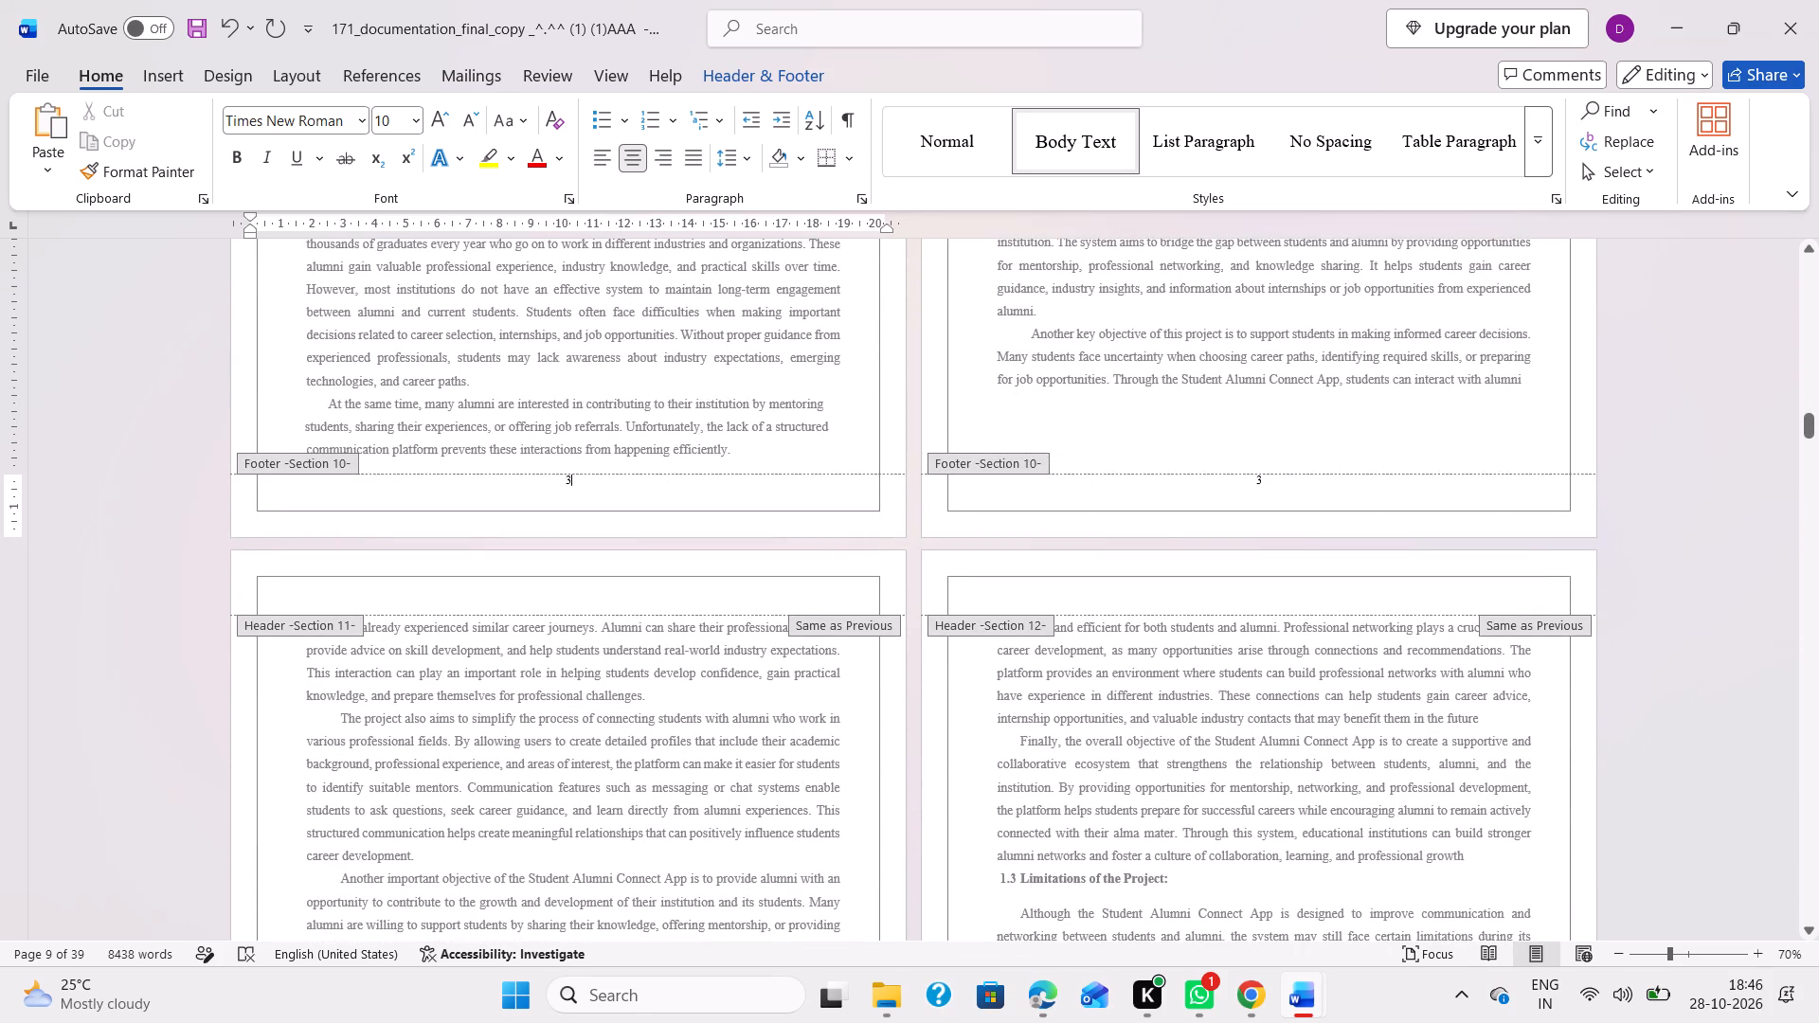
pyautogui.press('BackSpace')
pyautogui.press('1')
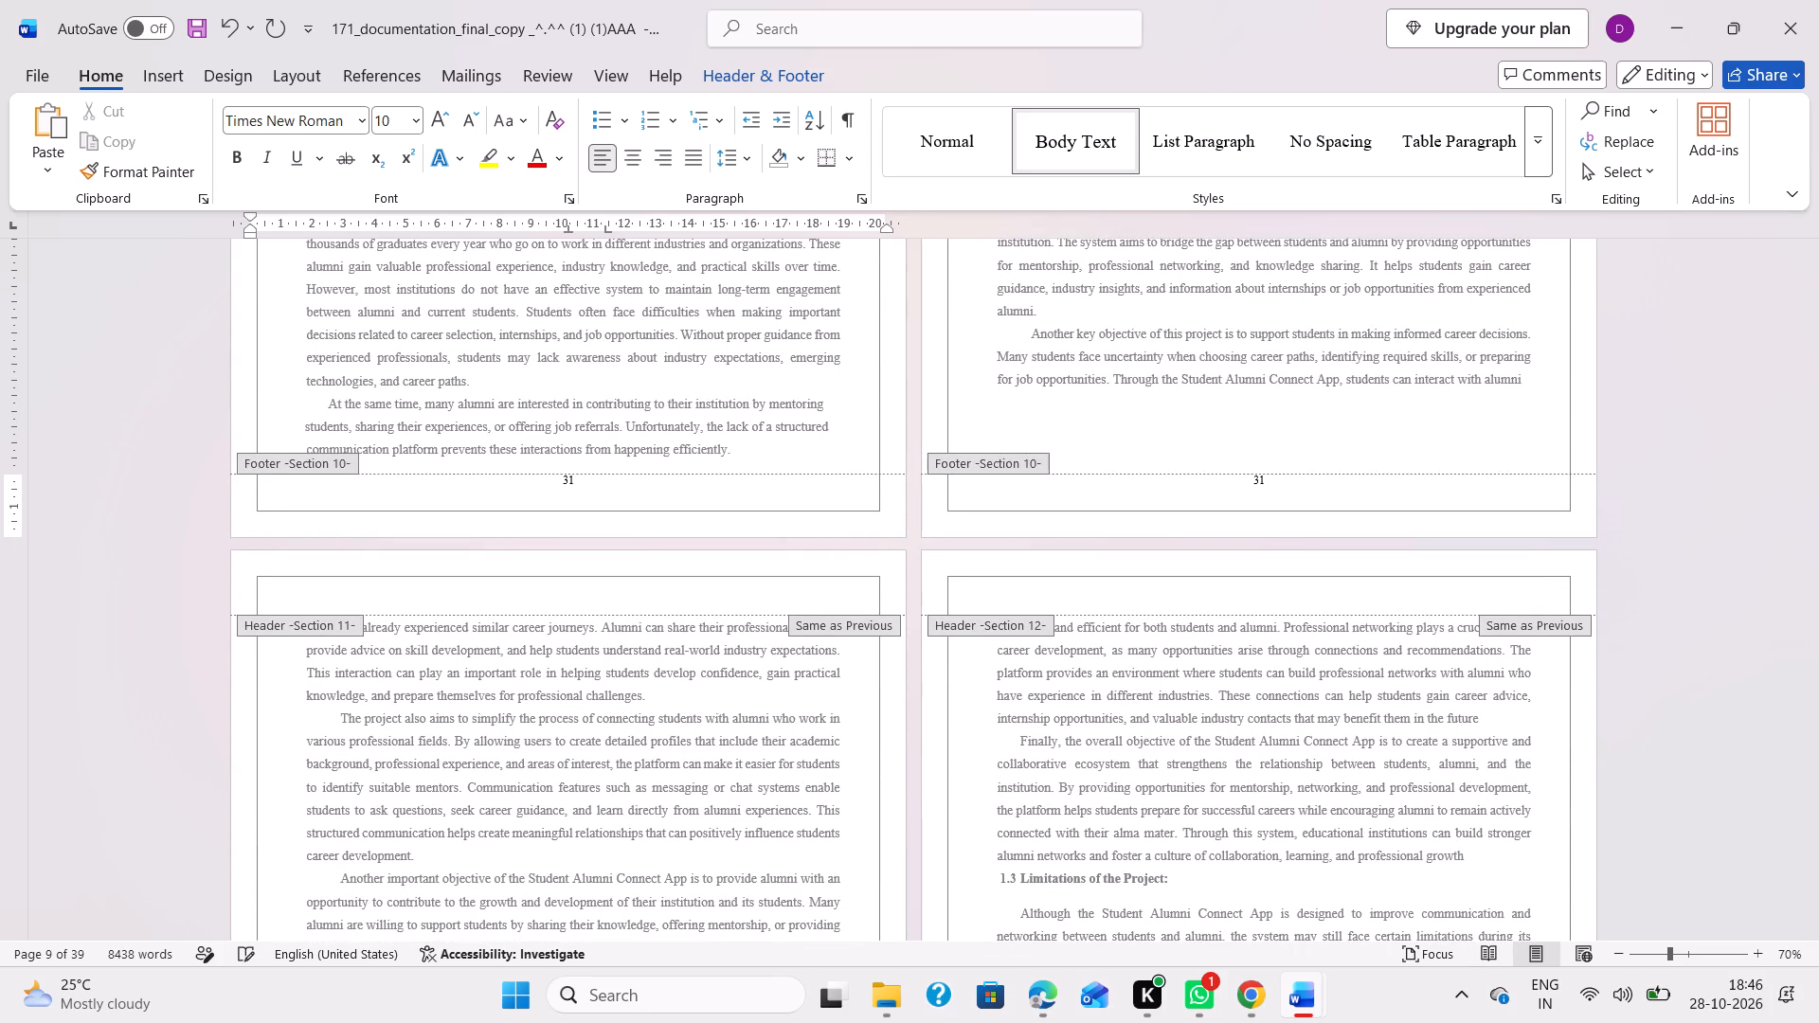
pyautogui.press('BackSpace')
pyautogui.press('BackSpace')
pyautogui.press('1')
# Link the Section 10 footer back to the previous section, discarding its own content, from the page containing 1.2 Objective of the Project.
pyautogui.click(1271, 482)
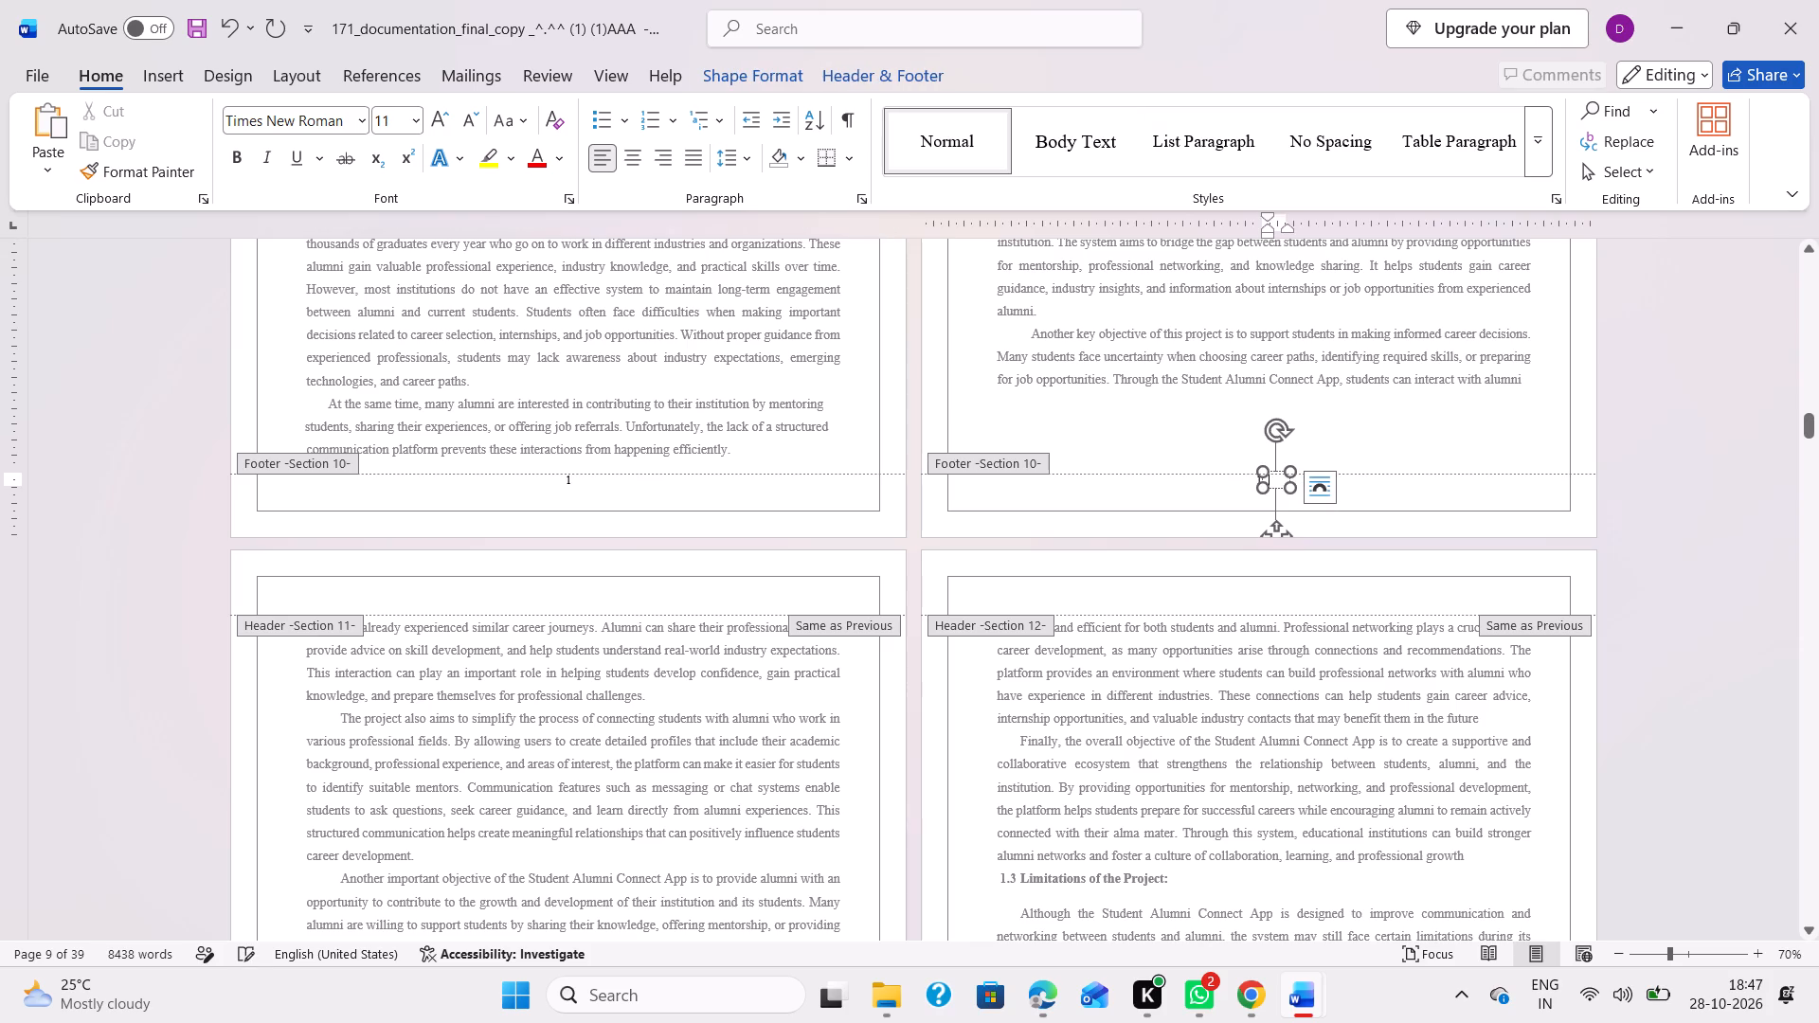
pyautogui.click(1211, 483)
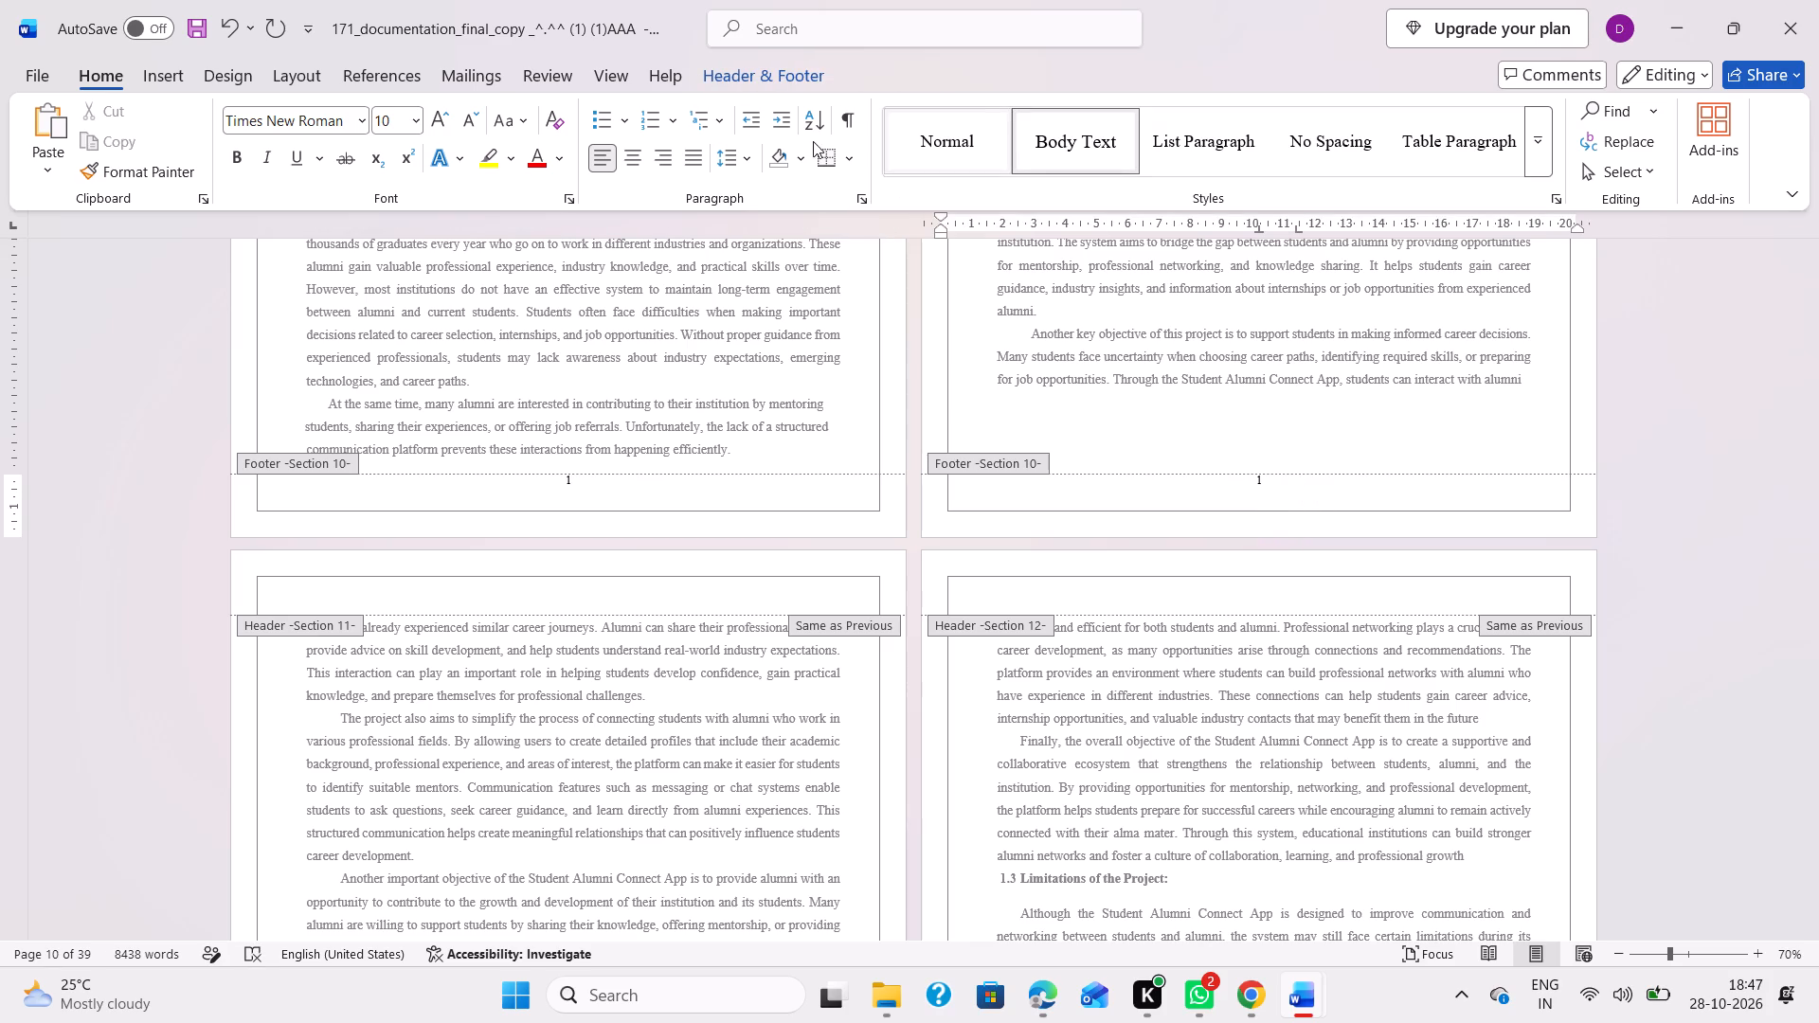
pyautogui.click(730, 95)
pyautogui.click(754, 88)
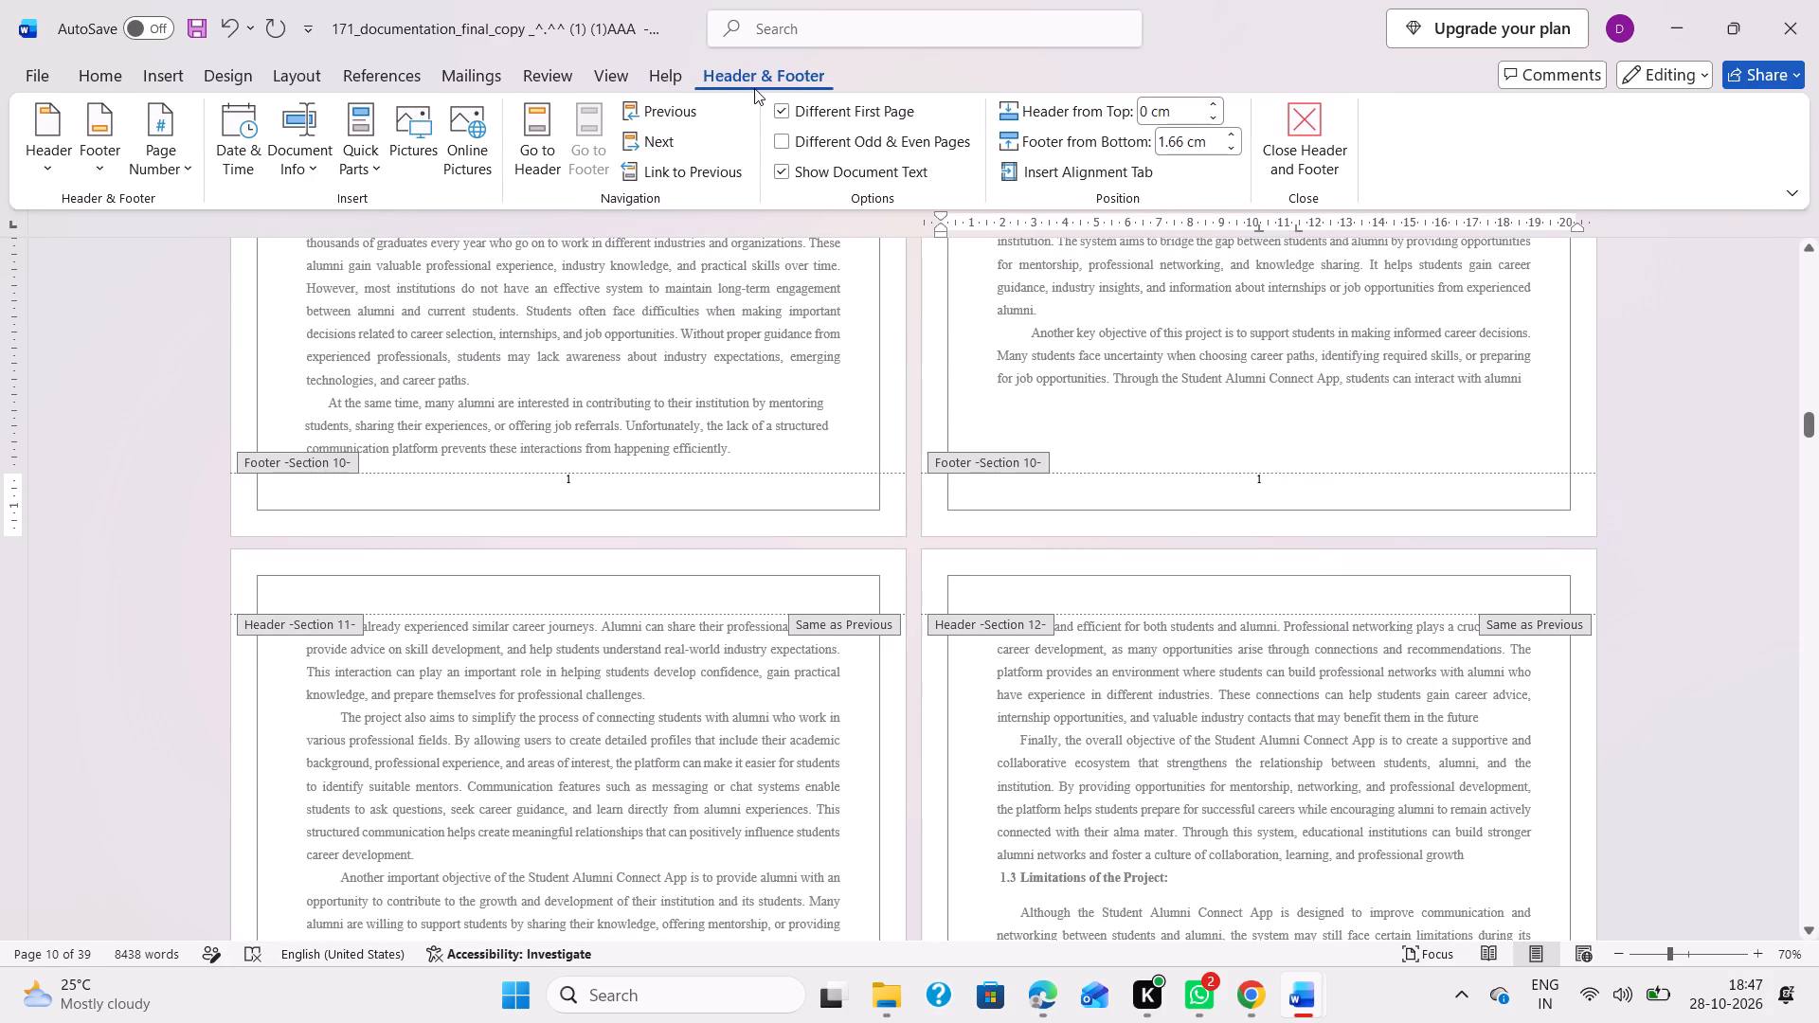
pyautogui.click(675, 176)
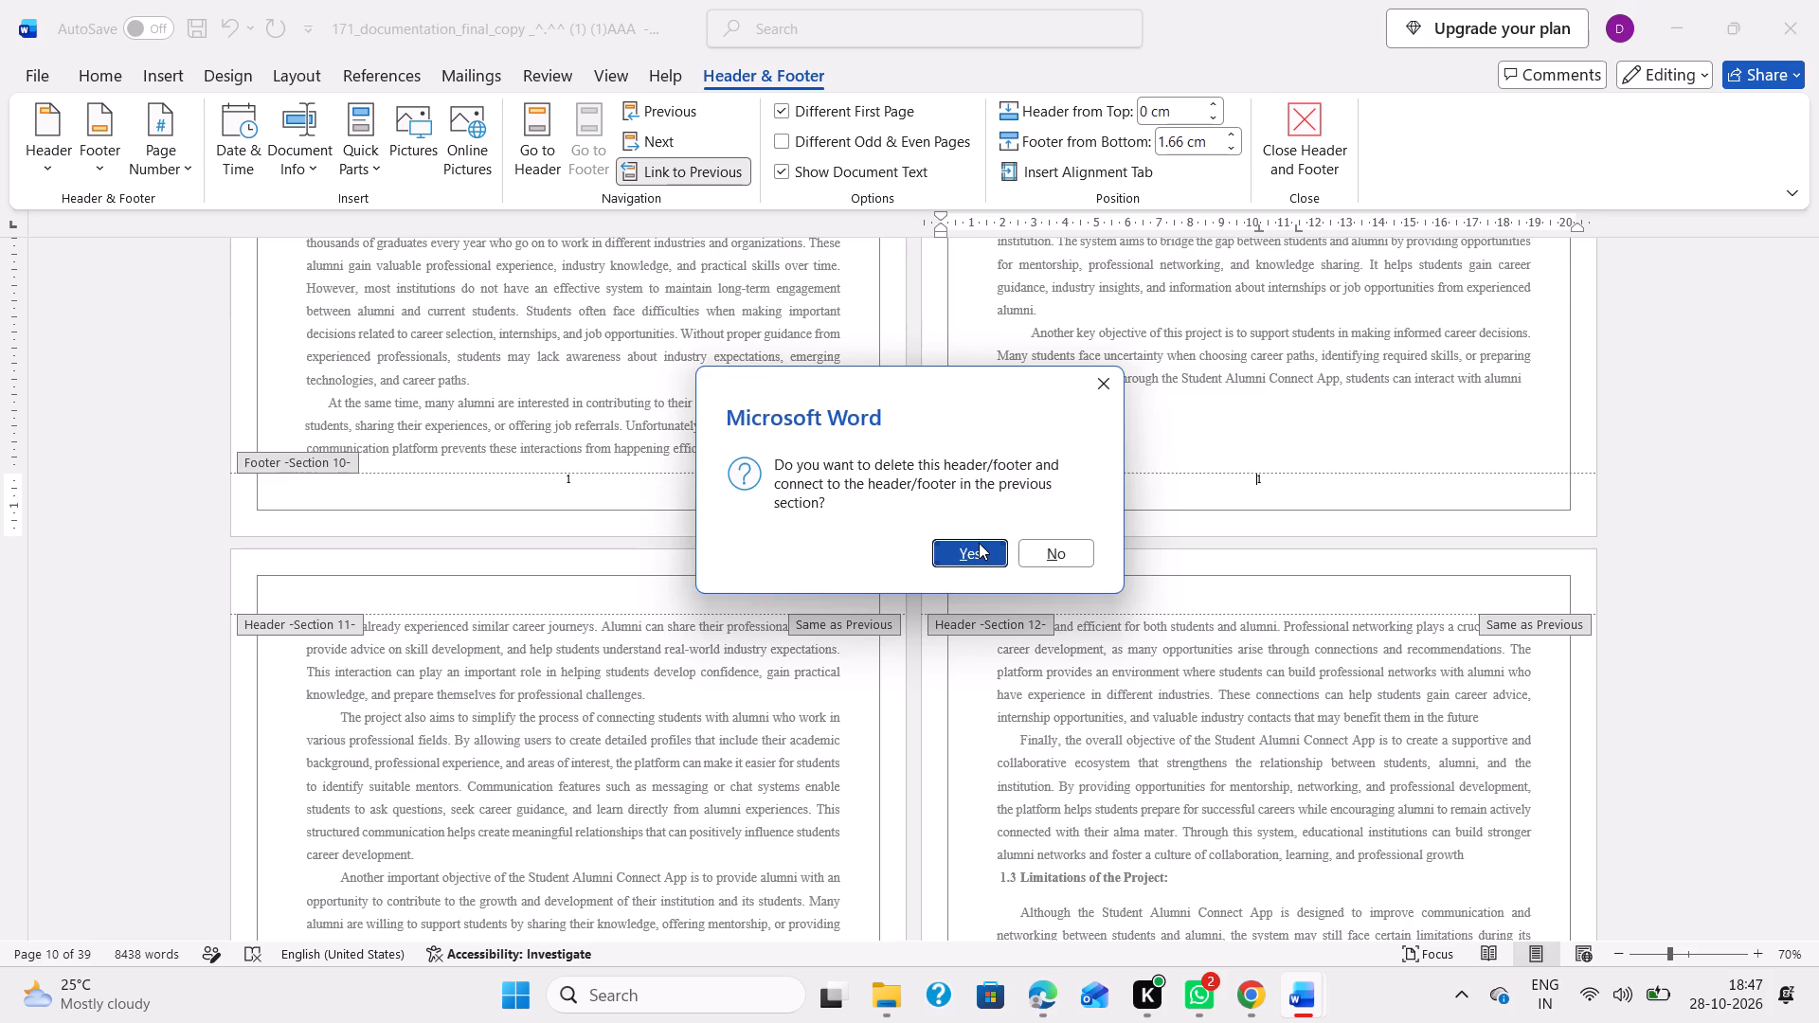
pyautogui.click(979, 543)
# Unlink the Section 10 footer on the Chapter 1: Introduction opening page from the previous section.
pyautogui.scroll(-1, 1033, 694)
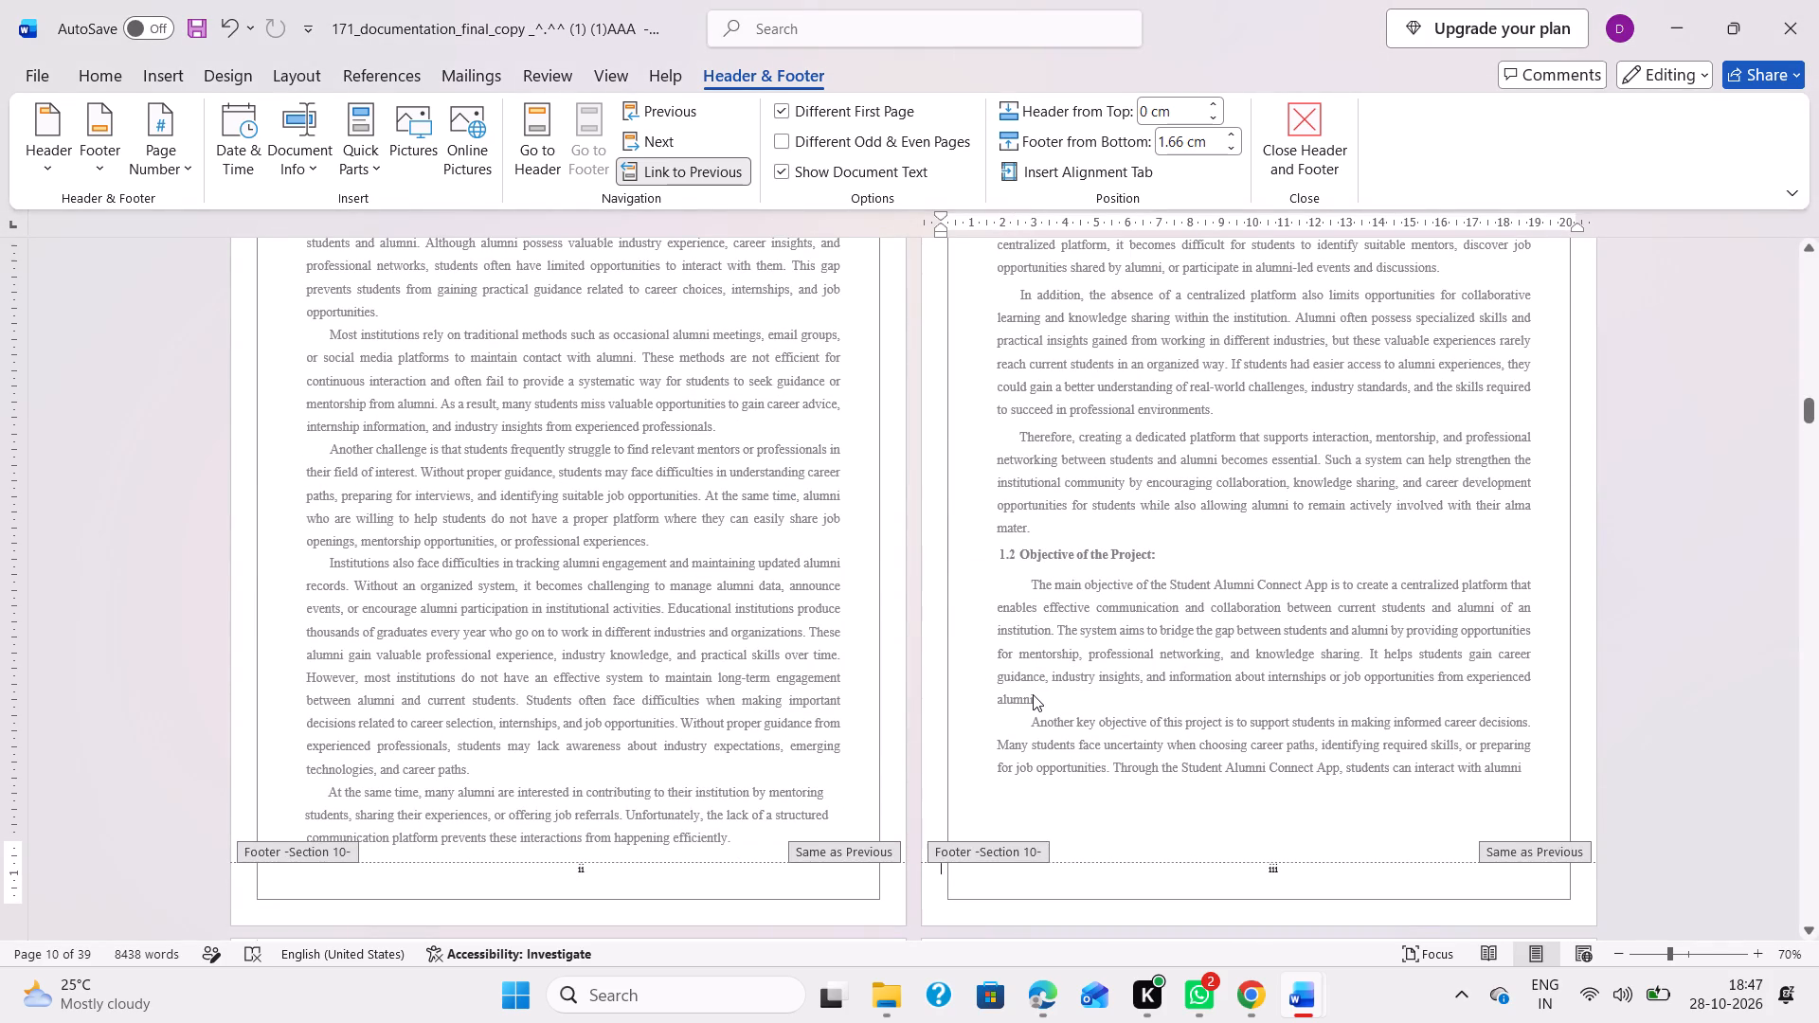
pyautogui.scroll(-2, 1033, 694)
pyautogui.scroll(5, 1033, 694)
pyautogui.scroll(-3, 1033, 694)
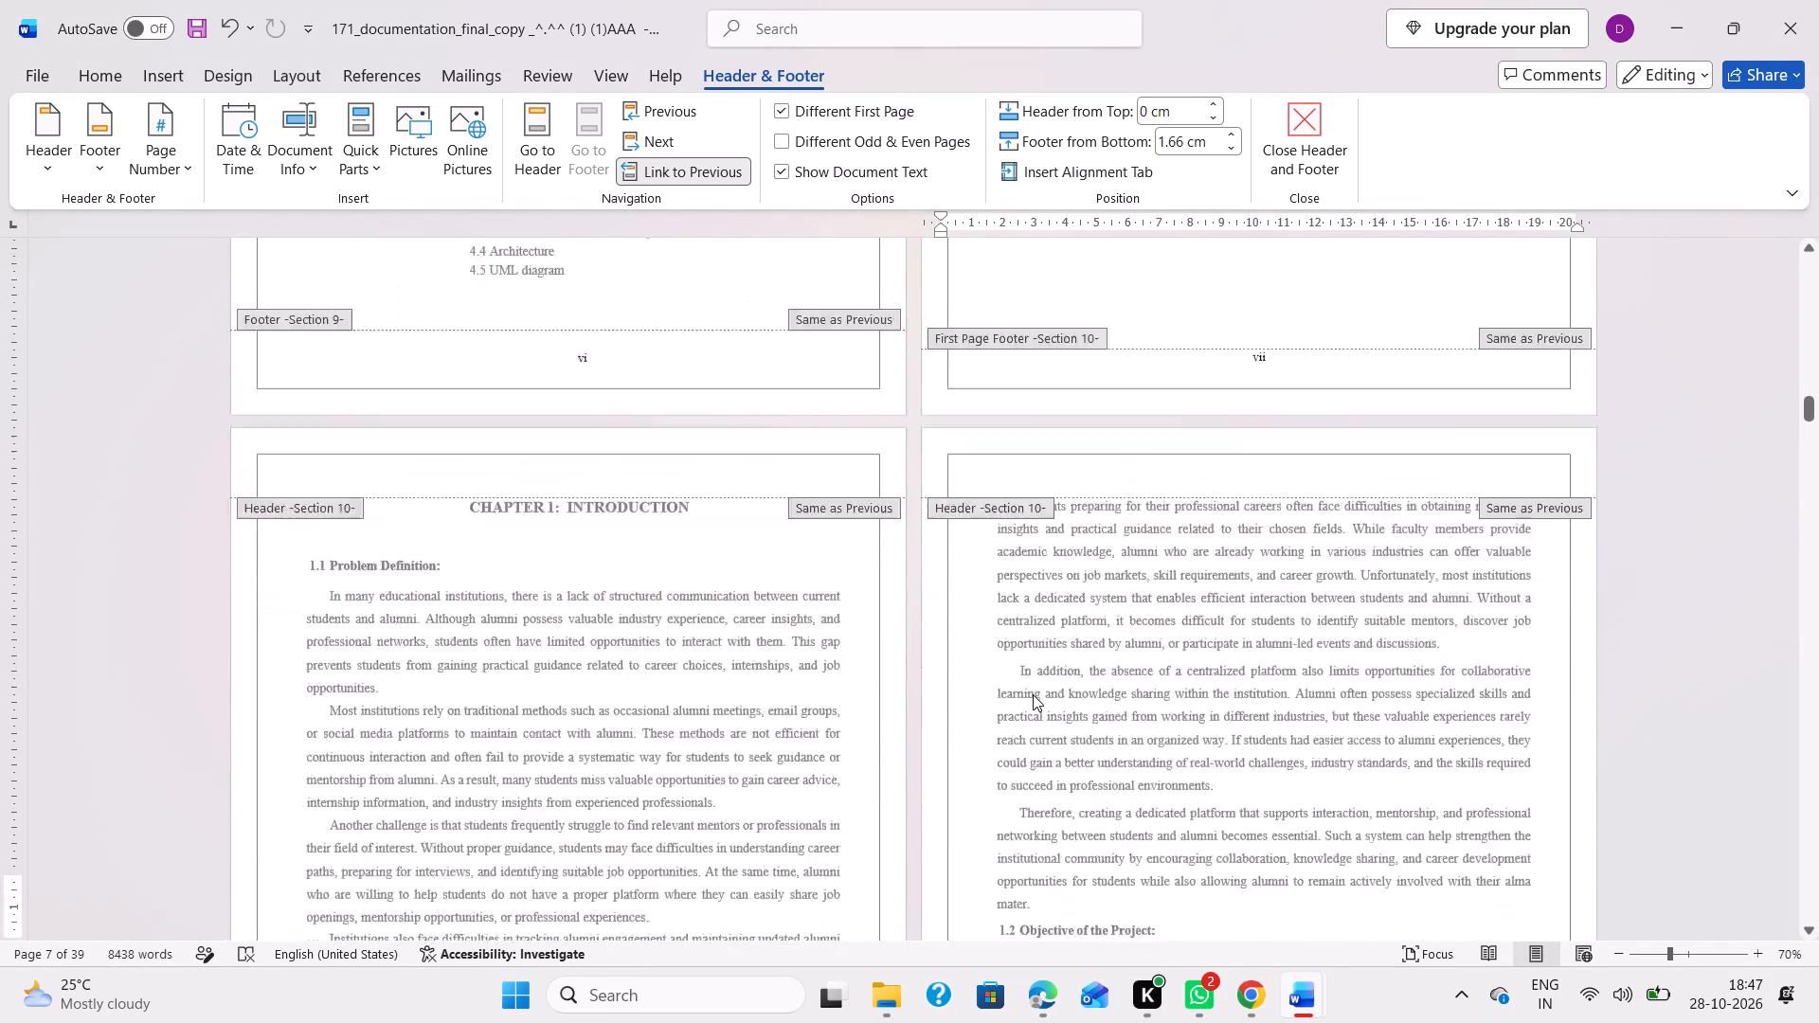
pyautogui.scroll(-2, 1033, 694)
pyautogui.click(589, 689)
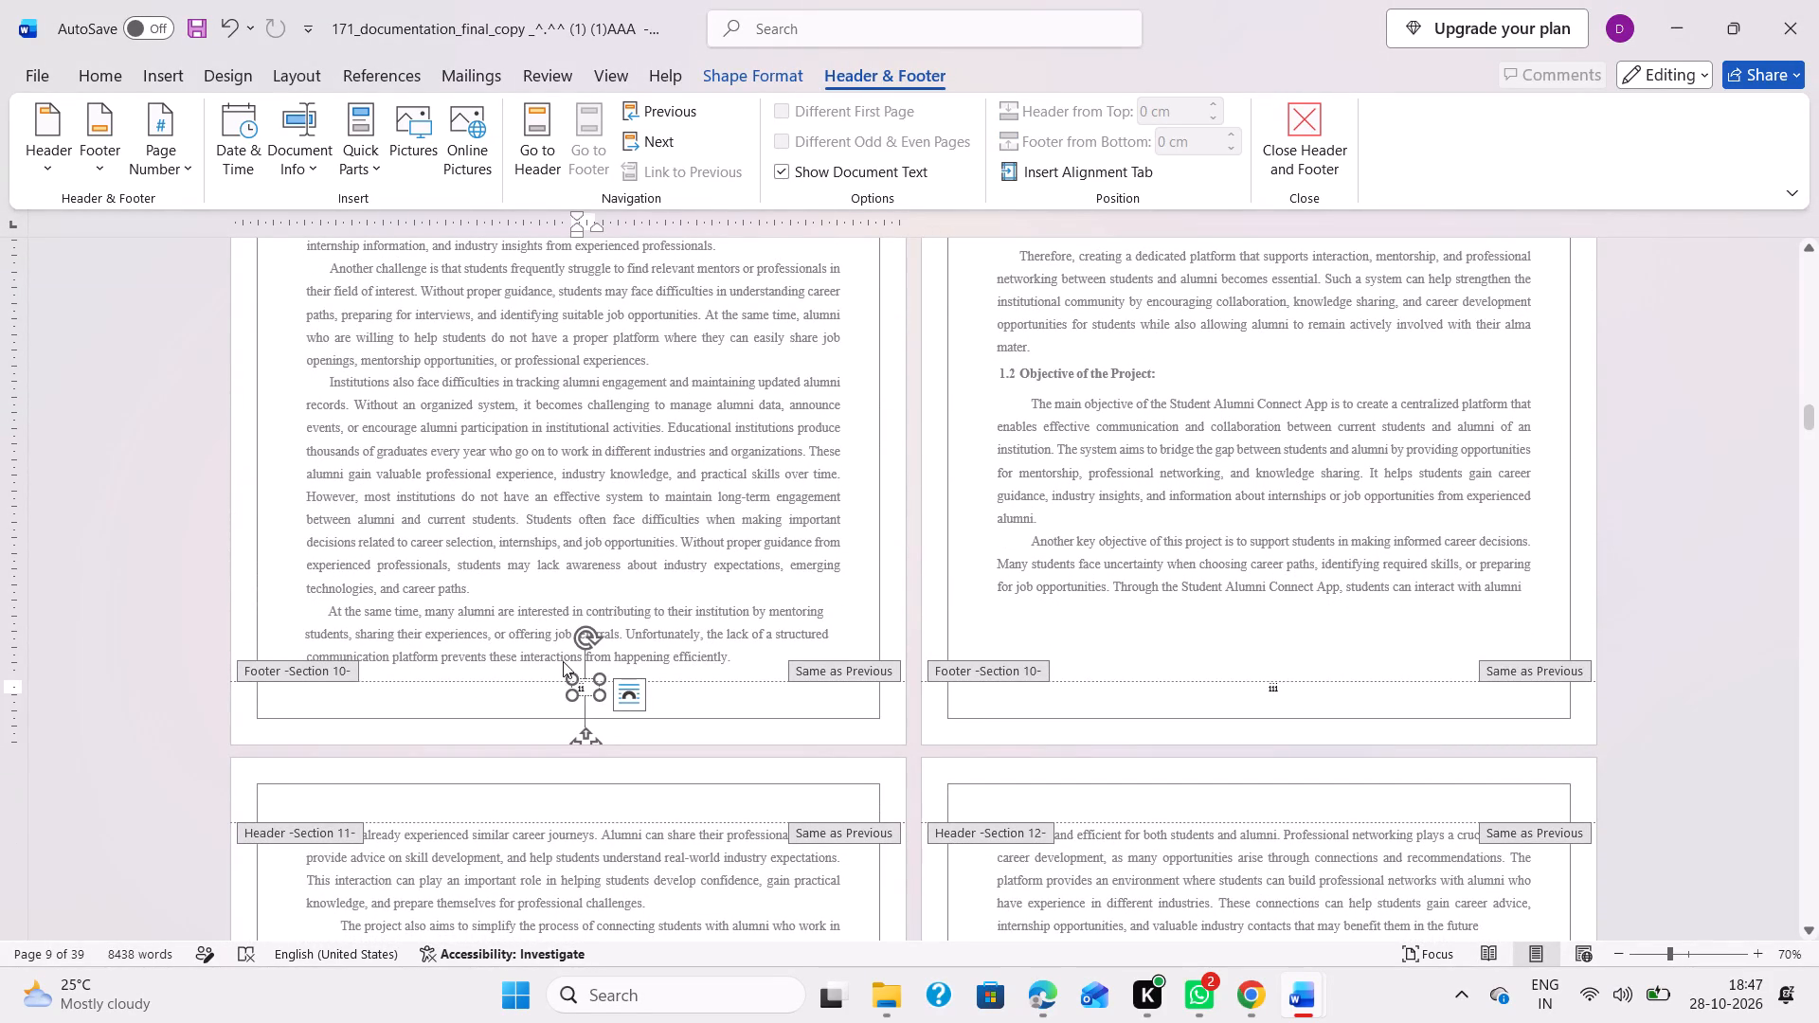
pyautogui.click(536, 691)
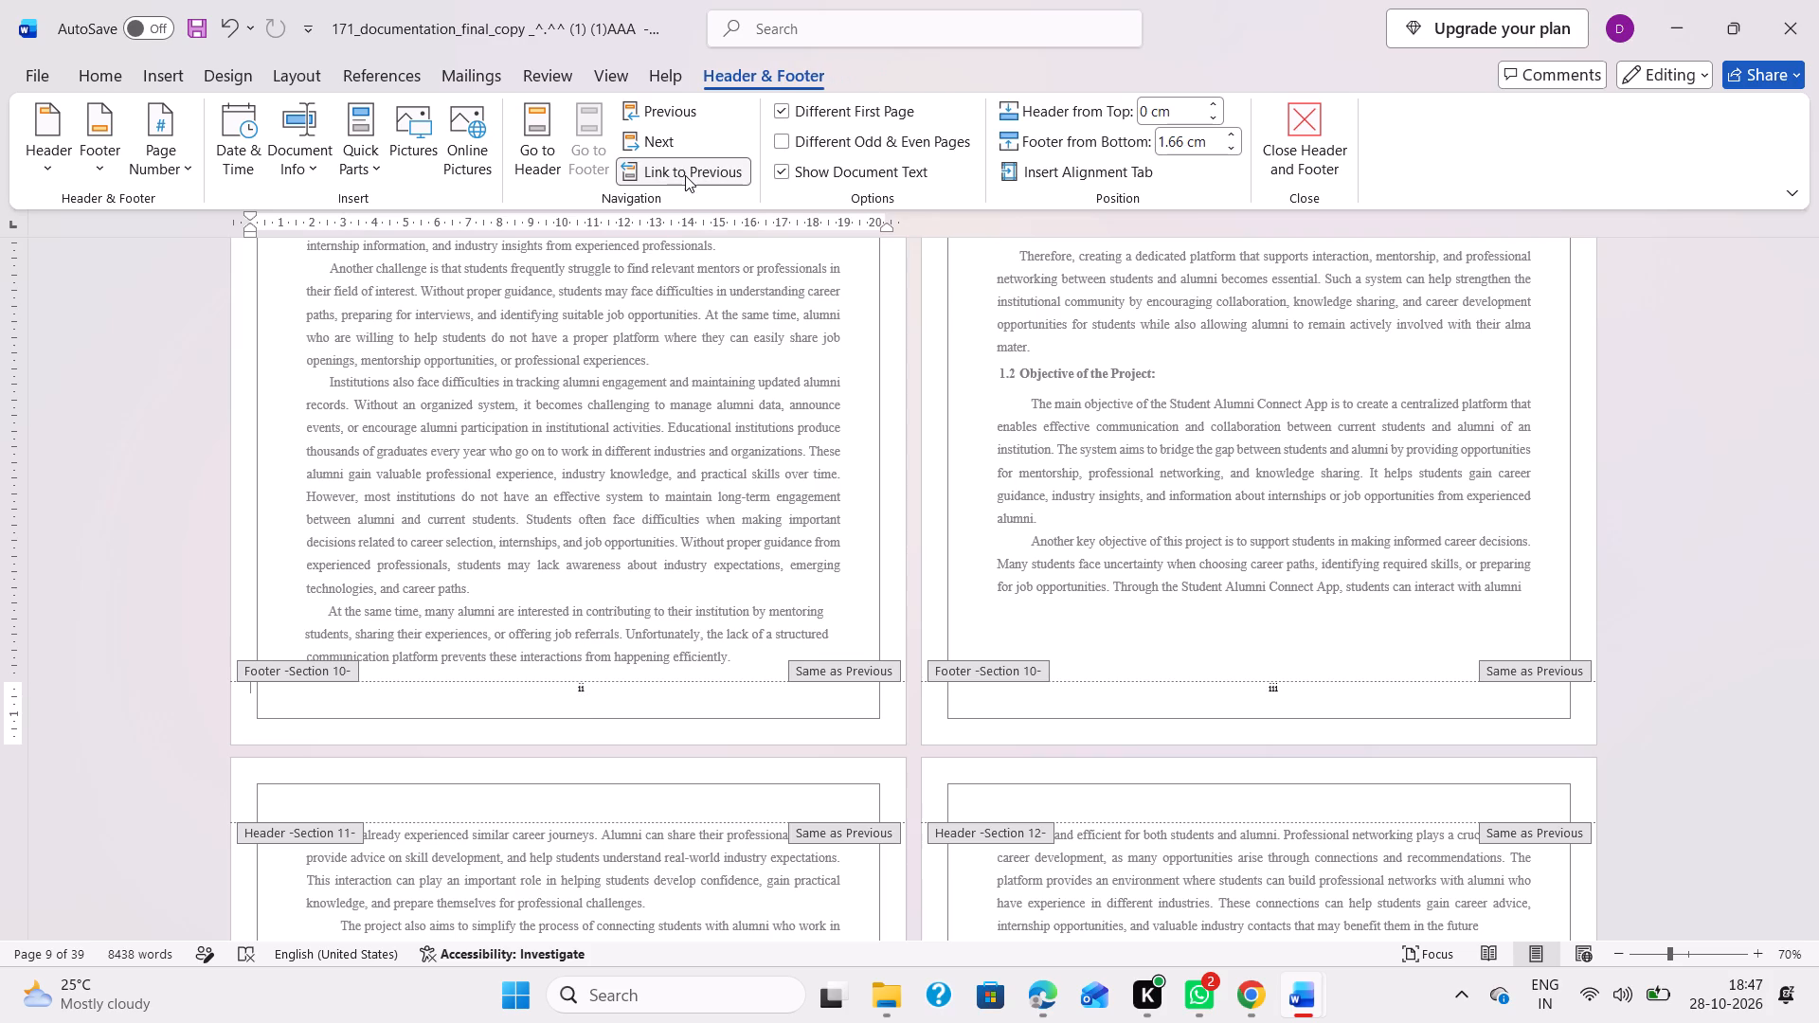
pyautogui.click(685, 175)
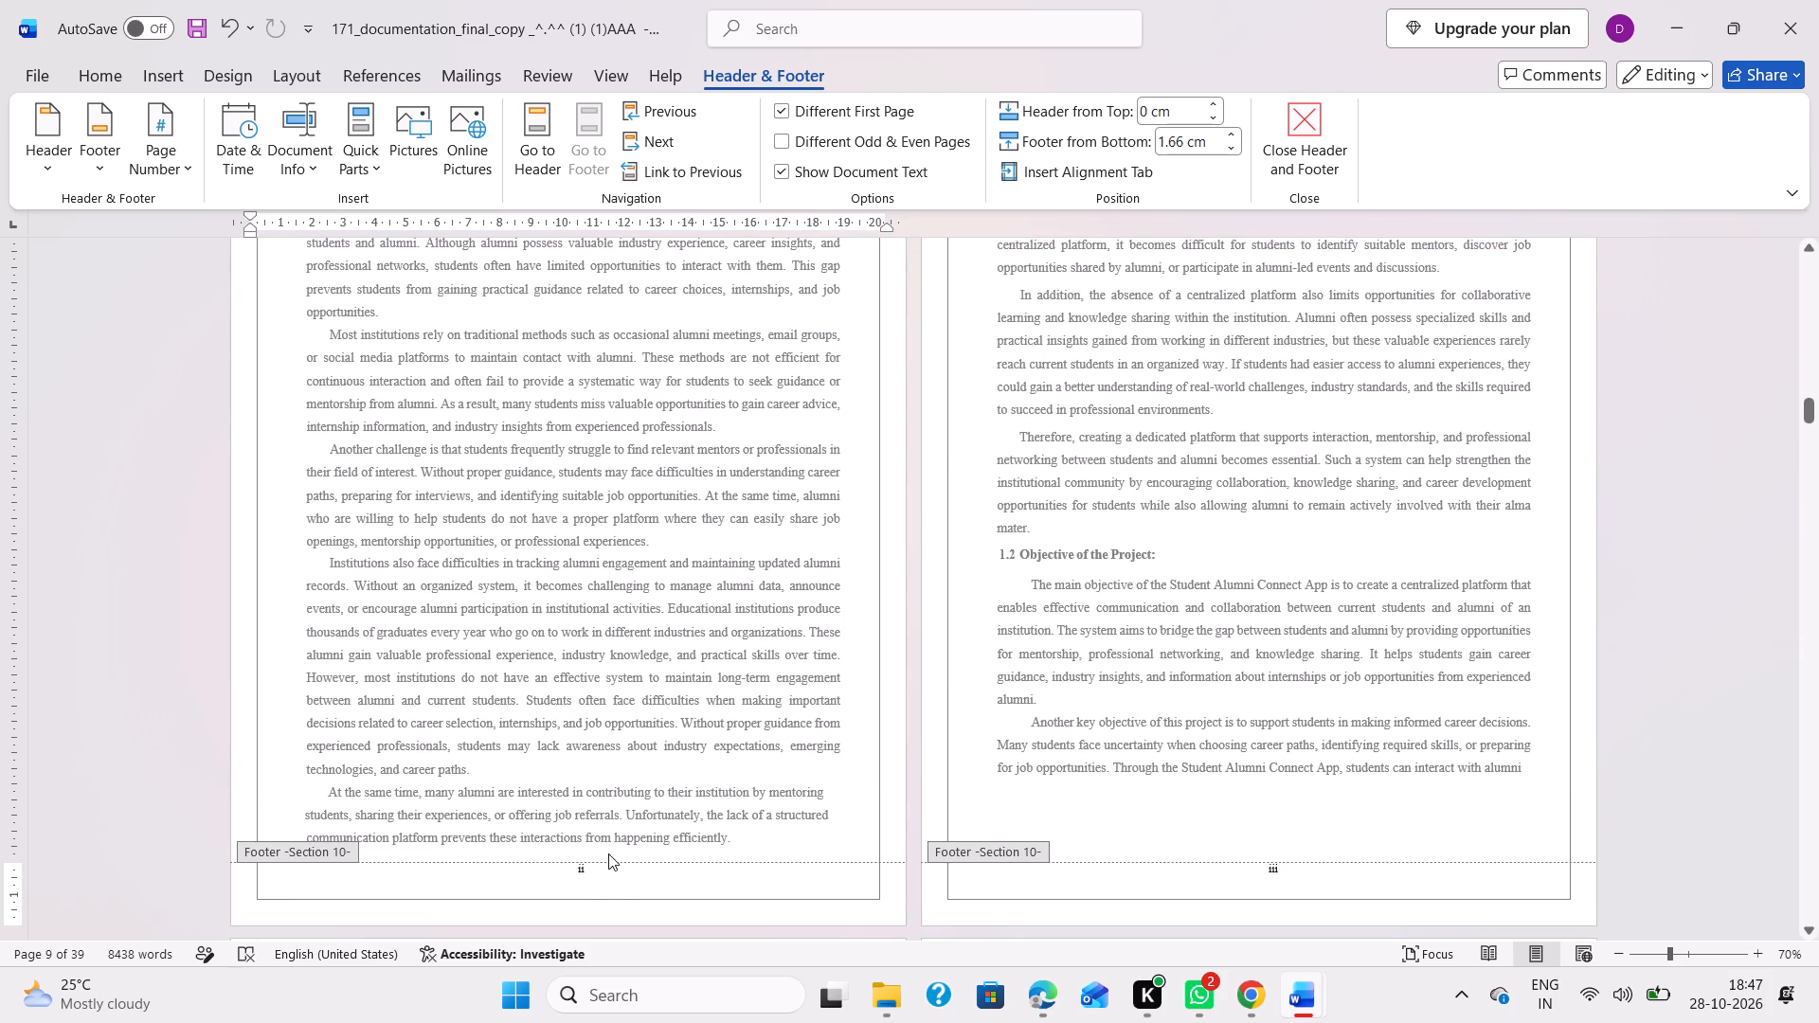
# Replace the Roman page number in the footer text box of the Chapter 1: Introduction opening page with a plain 1.
pyautogui.click(594, 870)
pyautogui.doubleClick(594, 870)
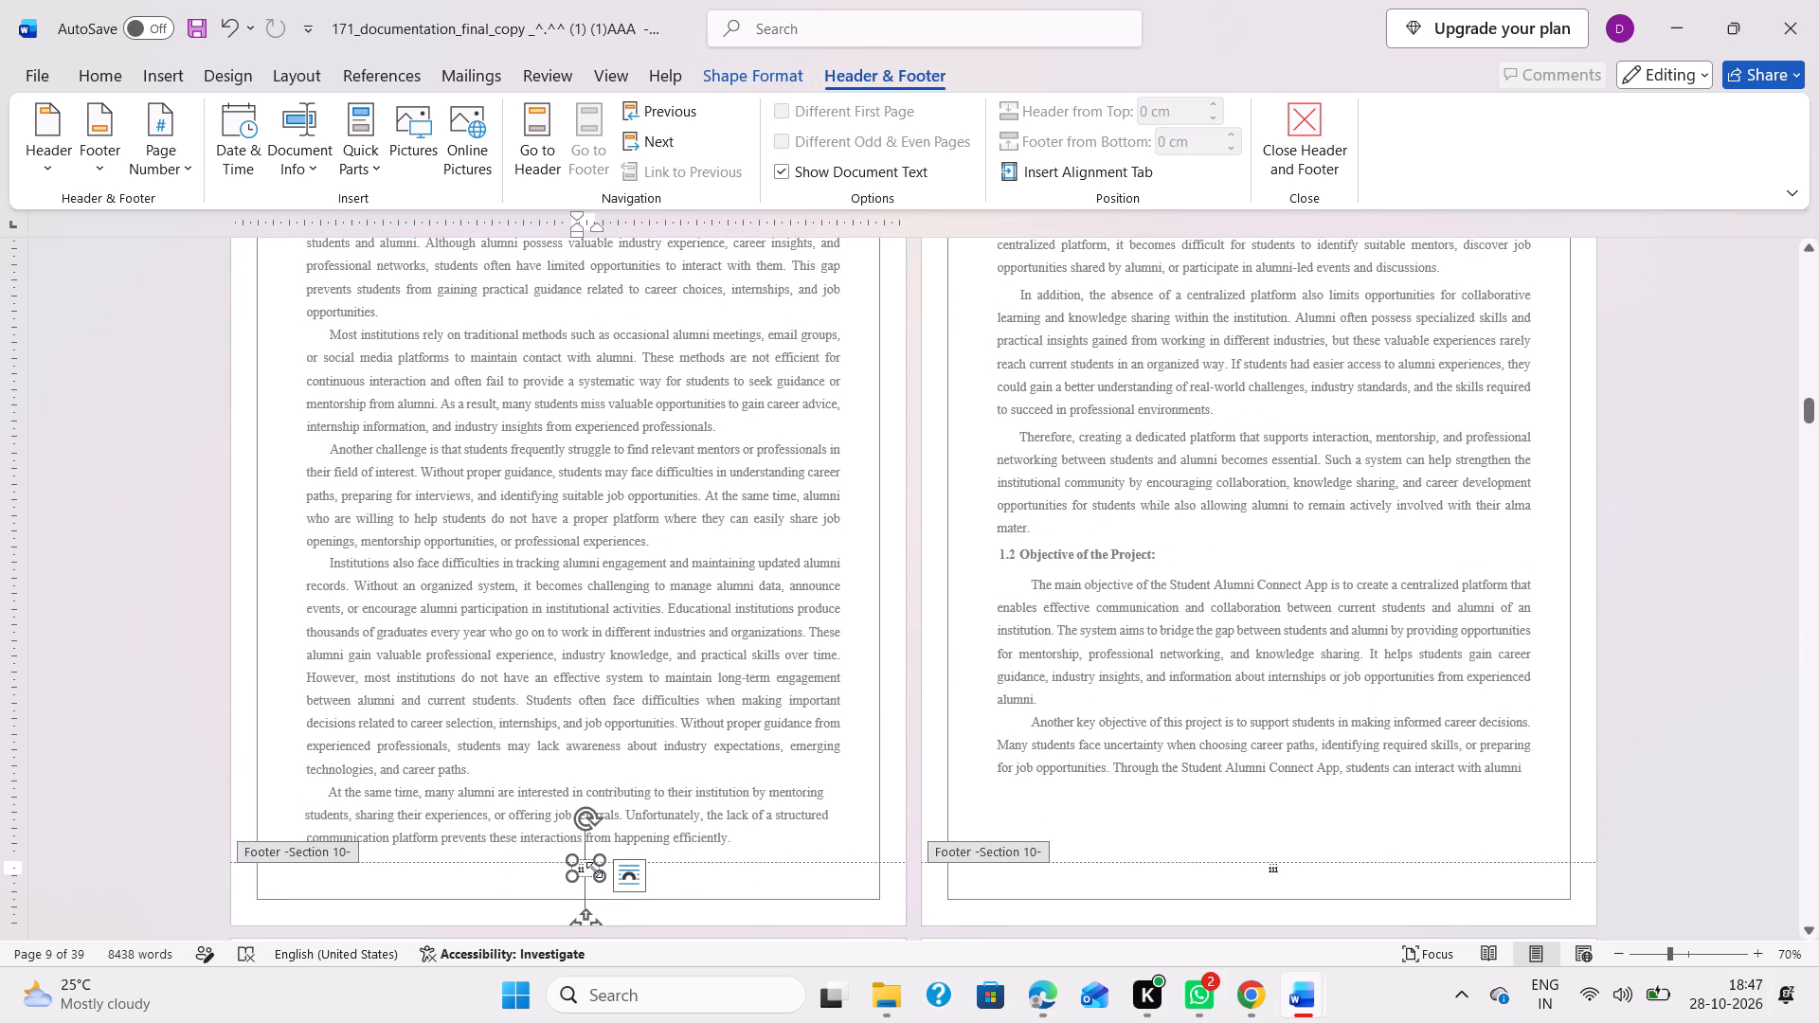
pyautogui.click(588, 871)
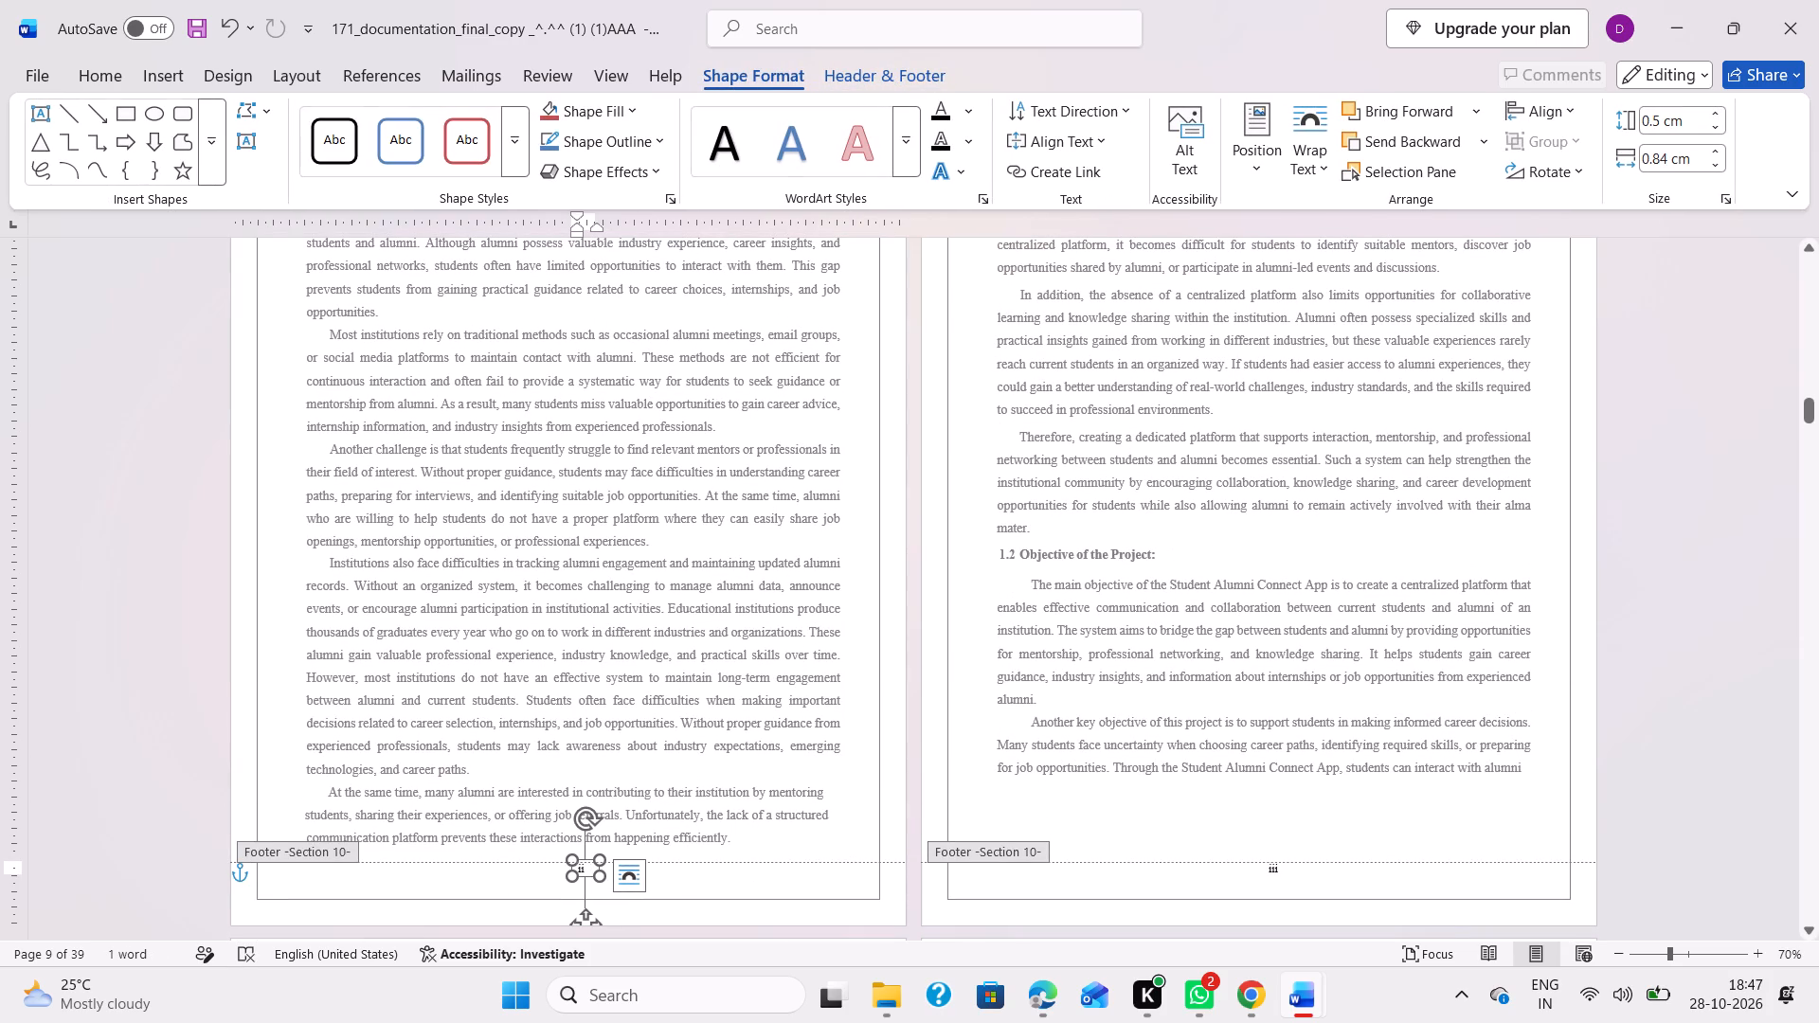
pyautogui.doubleClick(579, 867)
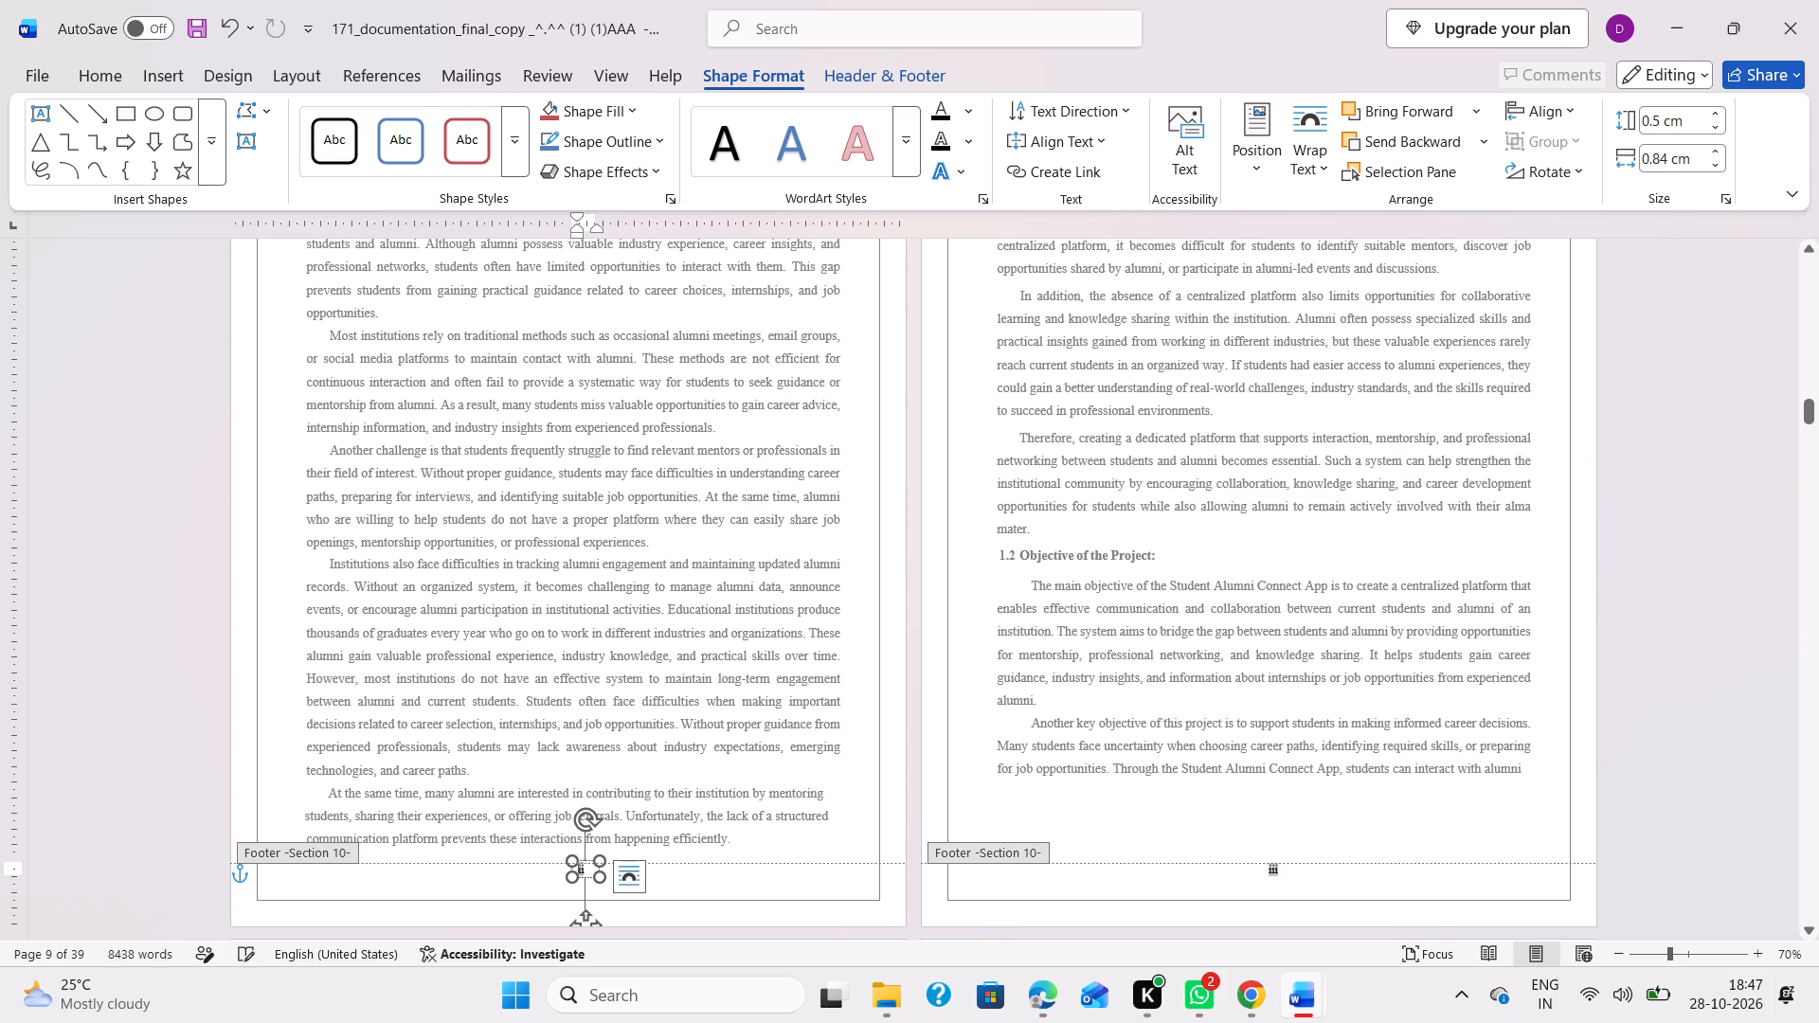
pyautogui.press('Right')
pyautogui.press('Right')
pyautogui.press('BackSpace')
pyautogui.press('BackSpace')
pyautogui.click(819, 826)
pyautogui.scroll(4, 830, 757)
pyautogui.scroll(-1, 830, 757)
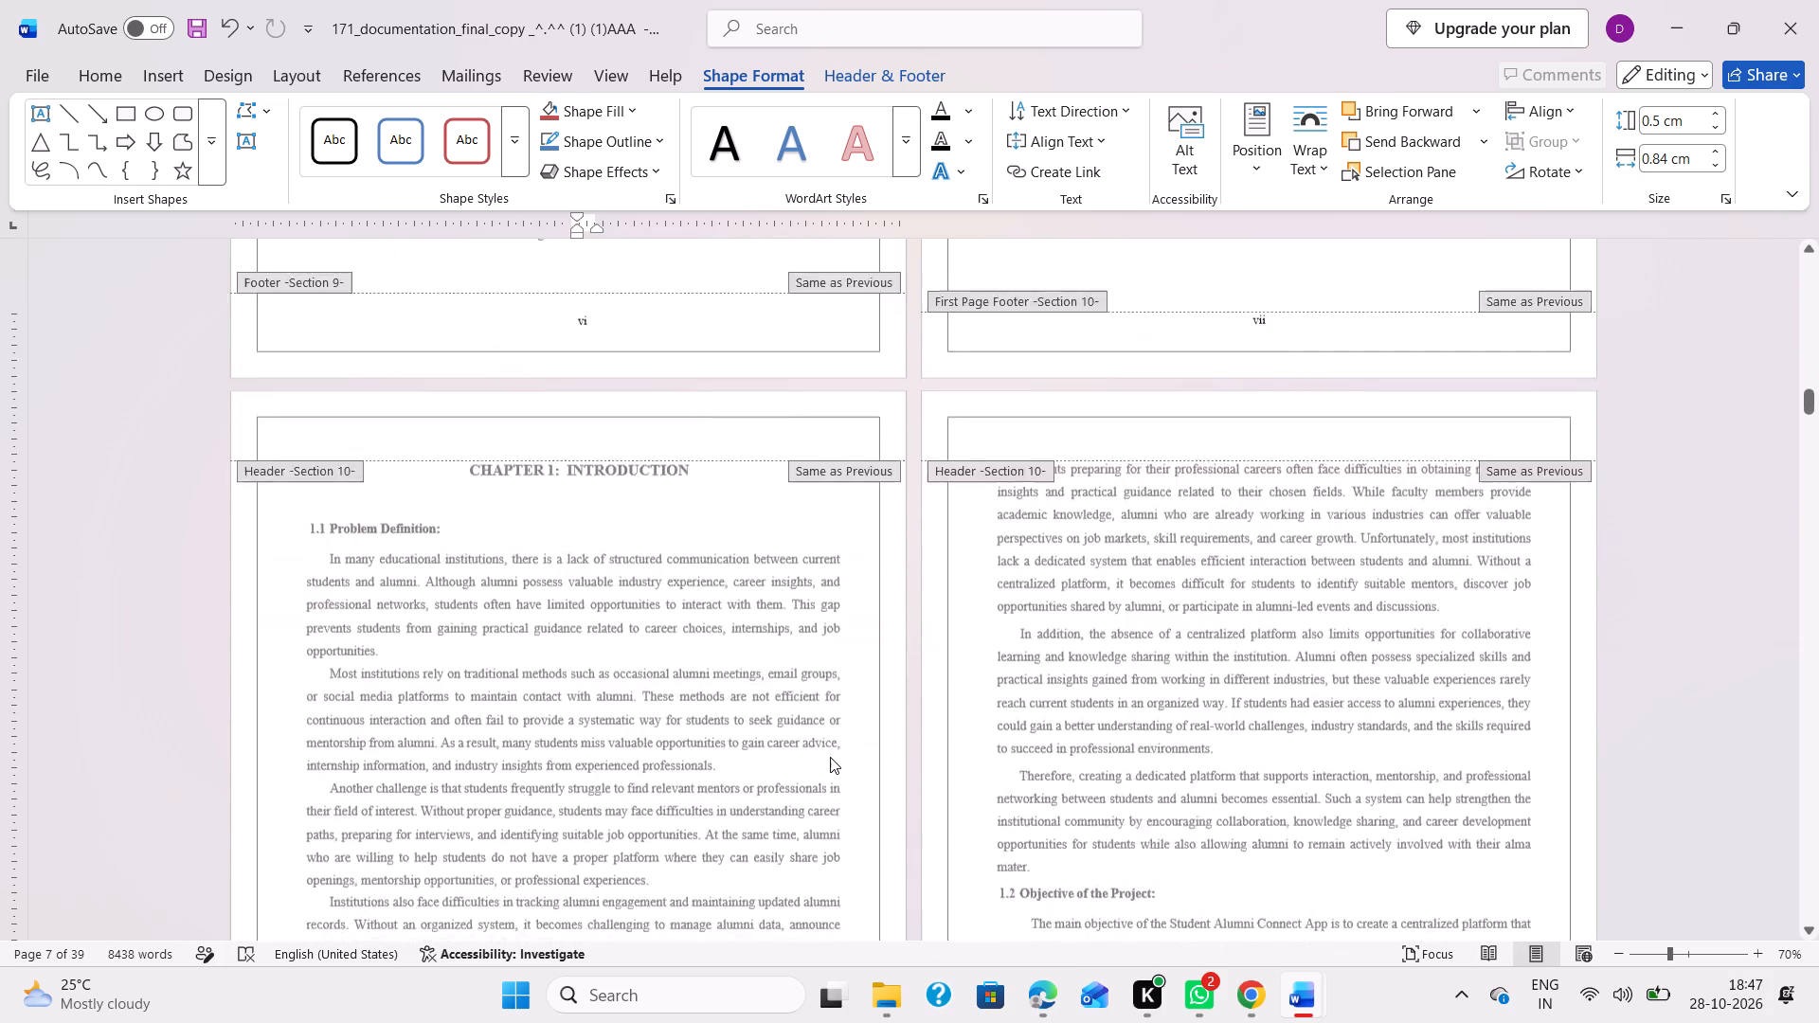
pyautogui.scroll(-3, 830, 757)
pyautogui.press('1')
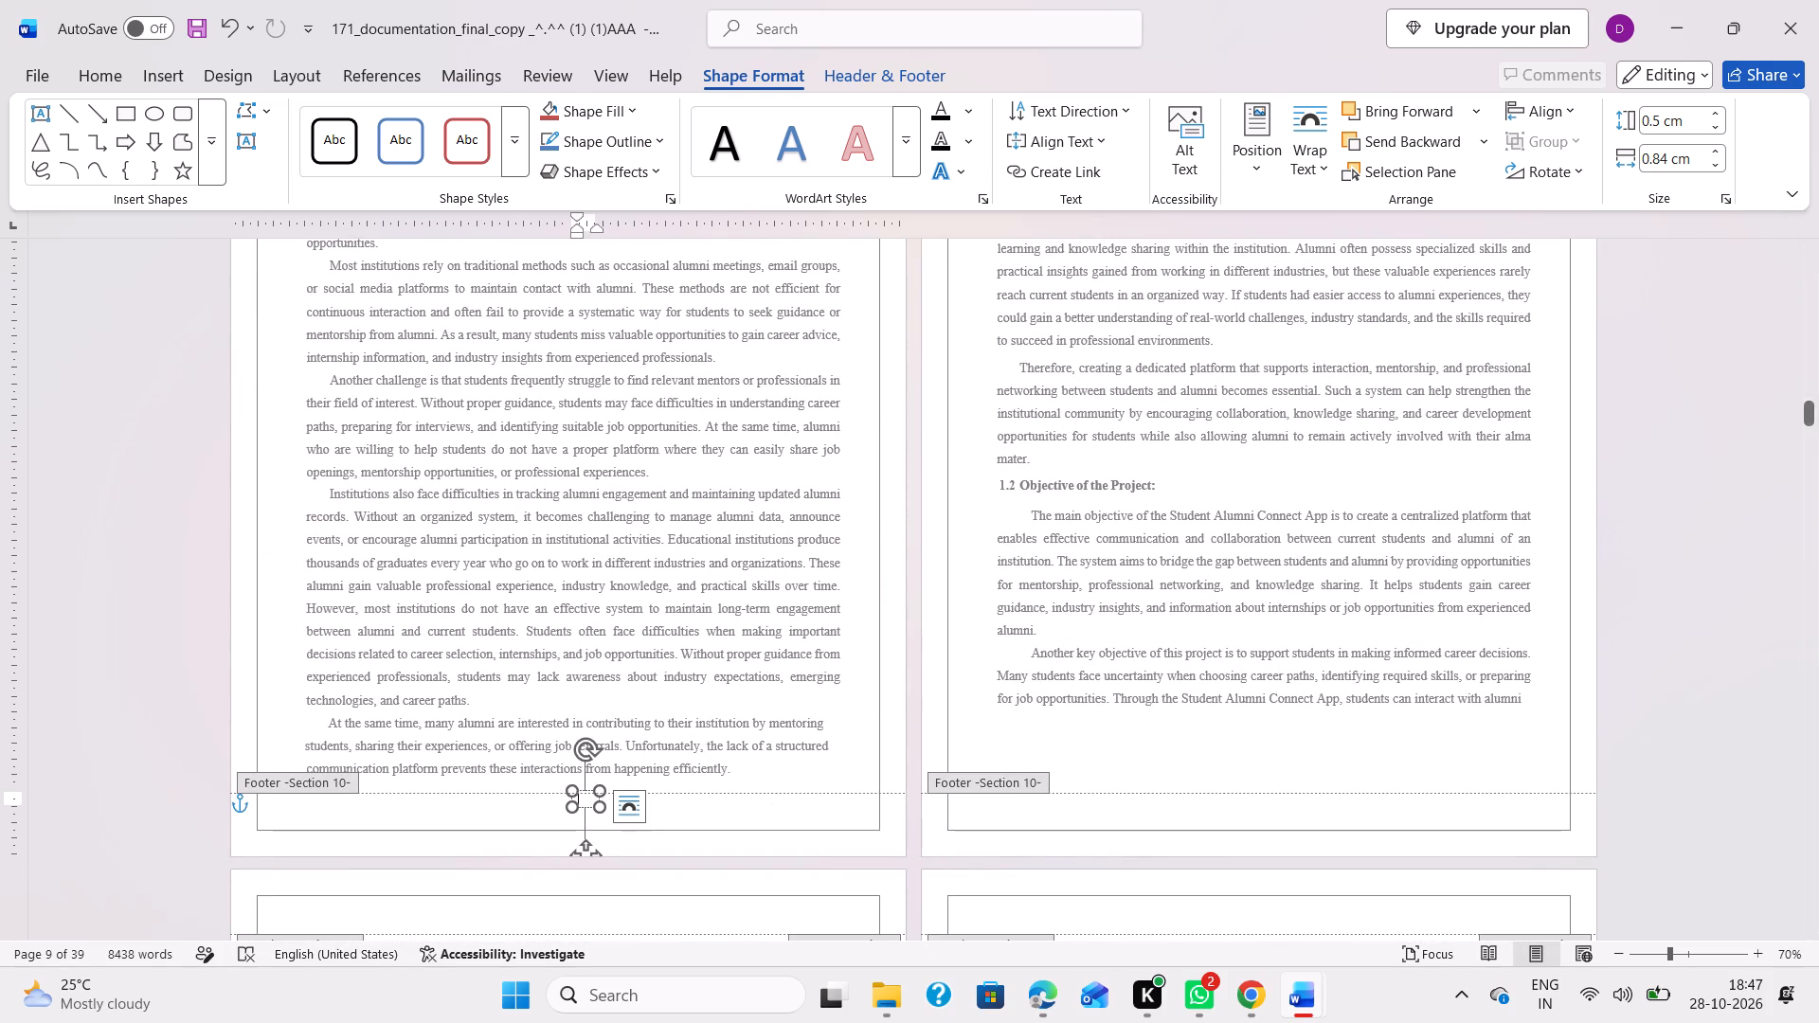
# Select the footer number on the page containing 1.2 Objective of the Project, and place the cursor in the footer beside it.
pyautogui.doubleClick(1270, 815)
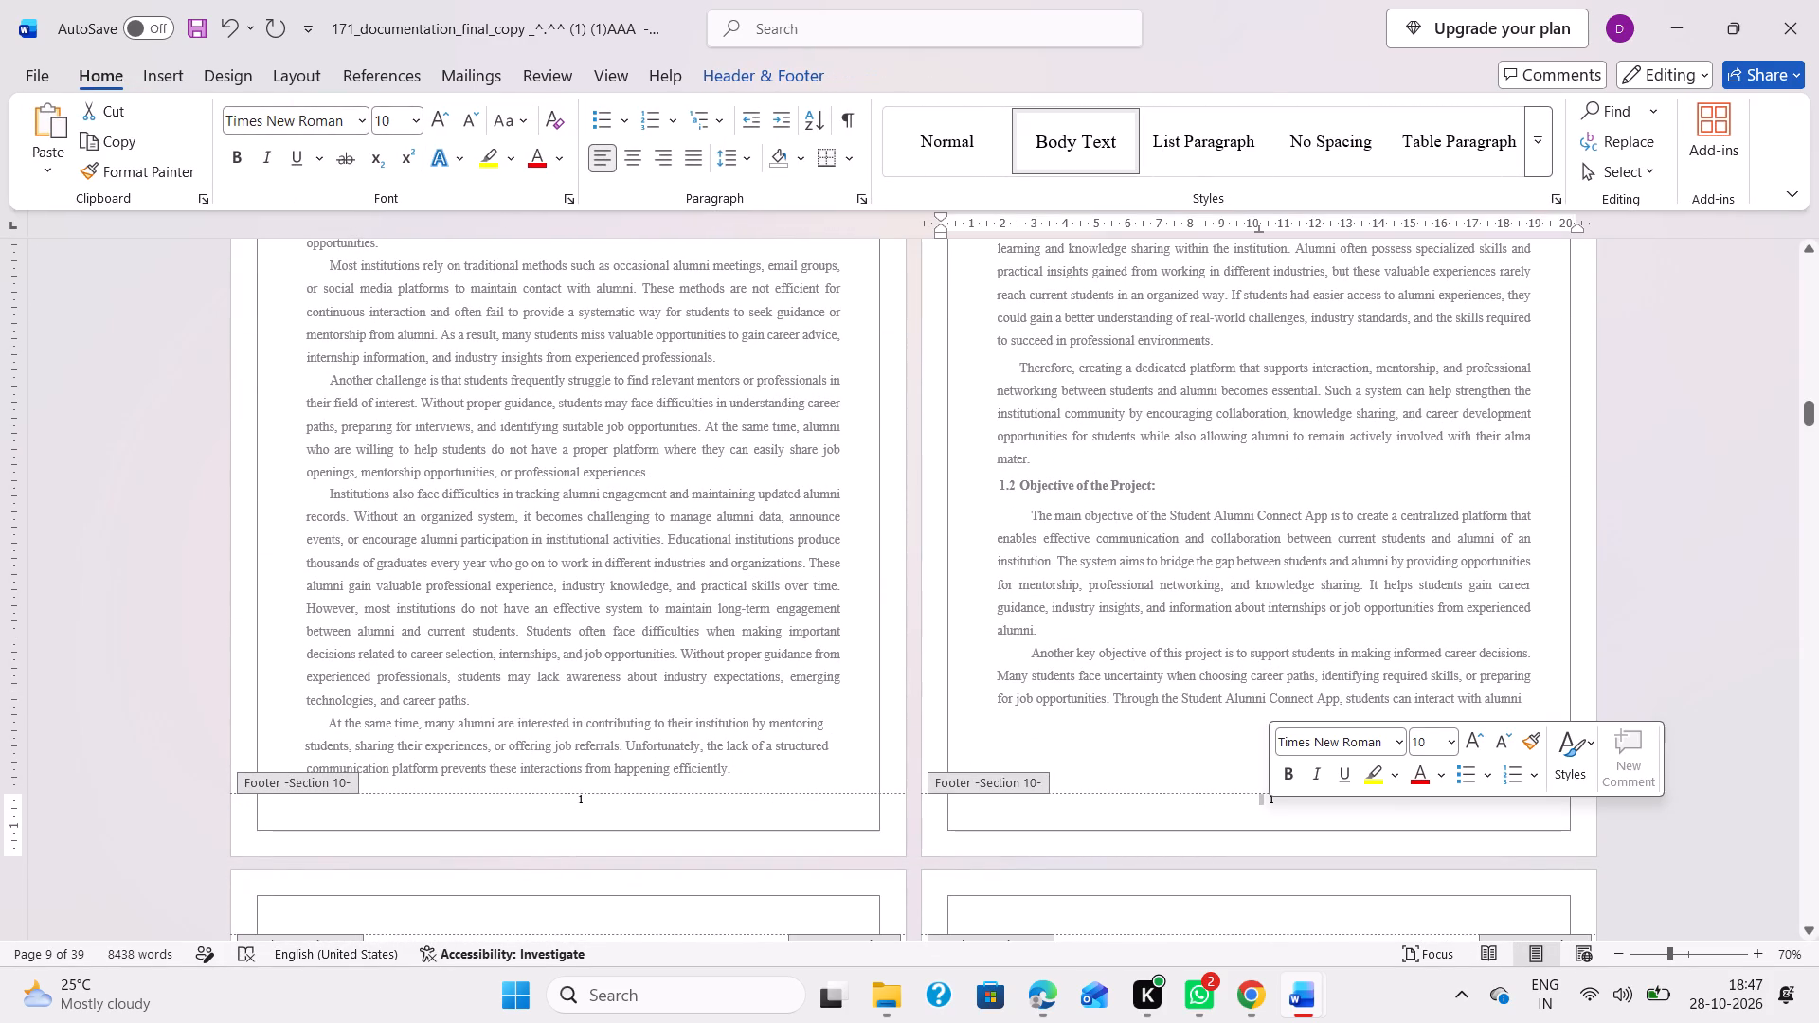
pyautogui.doubleClick(1258, 808)
pyautogui.doubleClick(1273, 809)
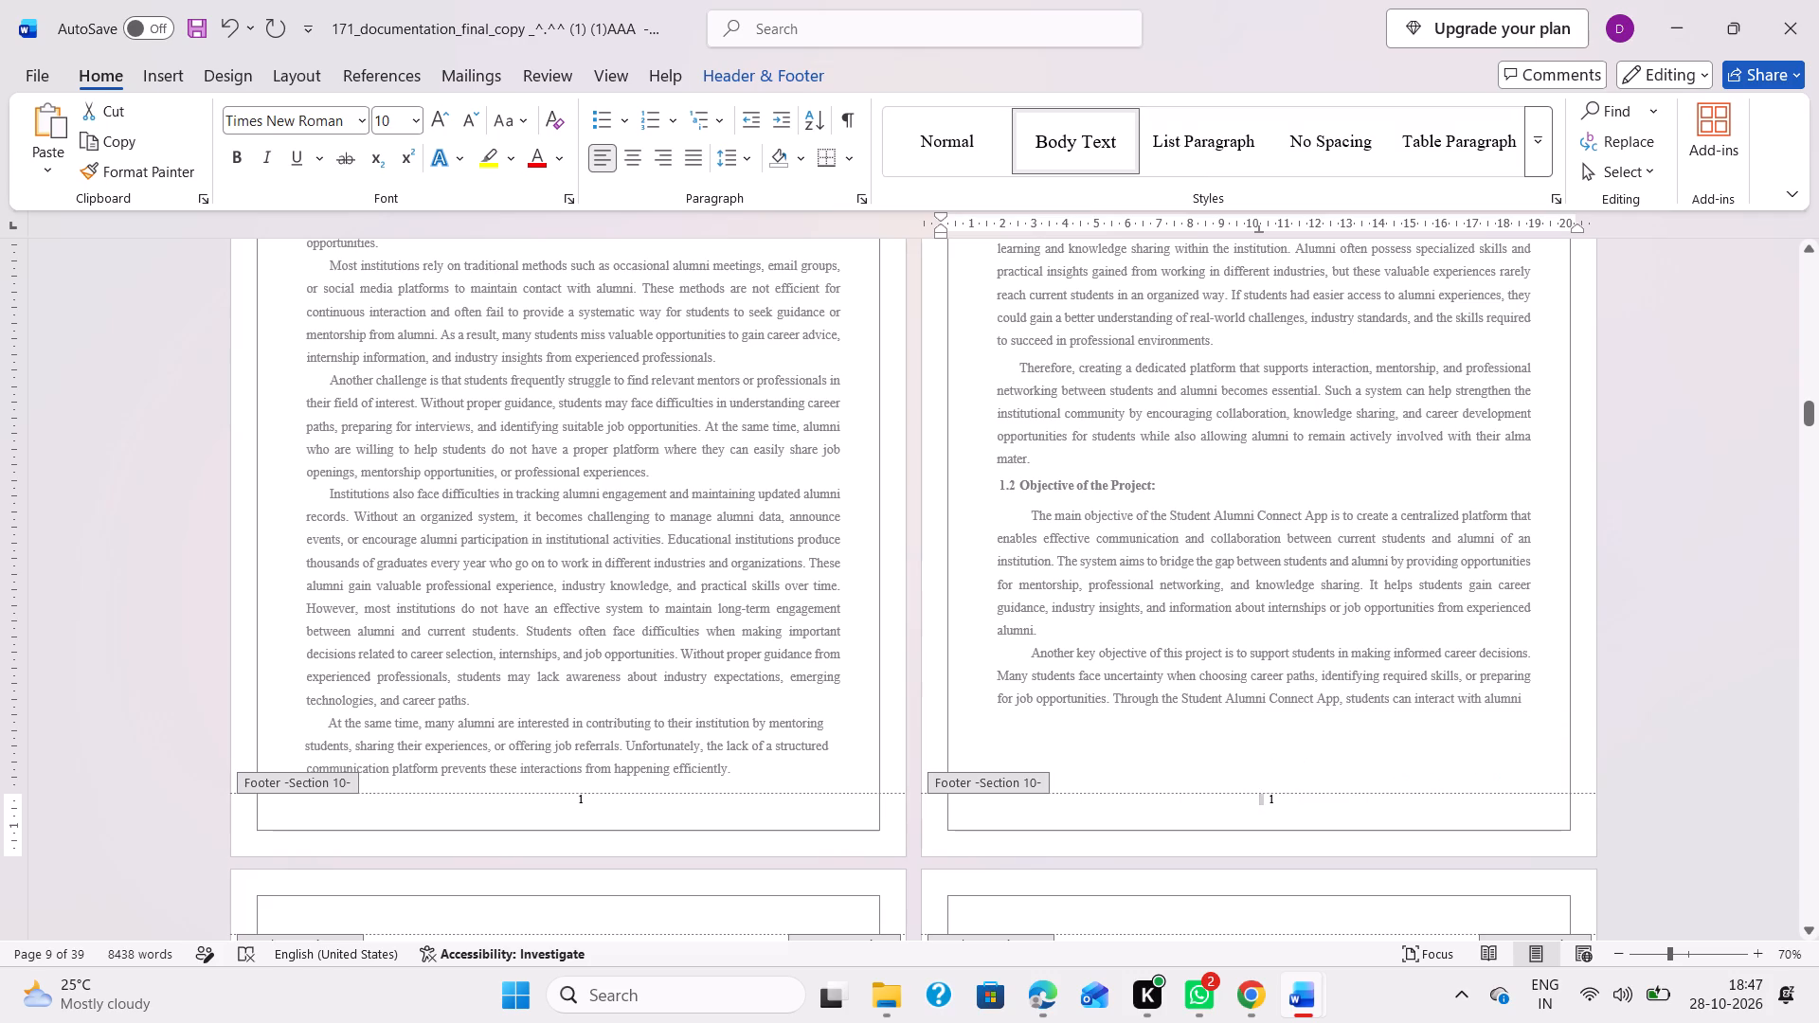
pyautogui.doubleClick(1273, 800)
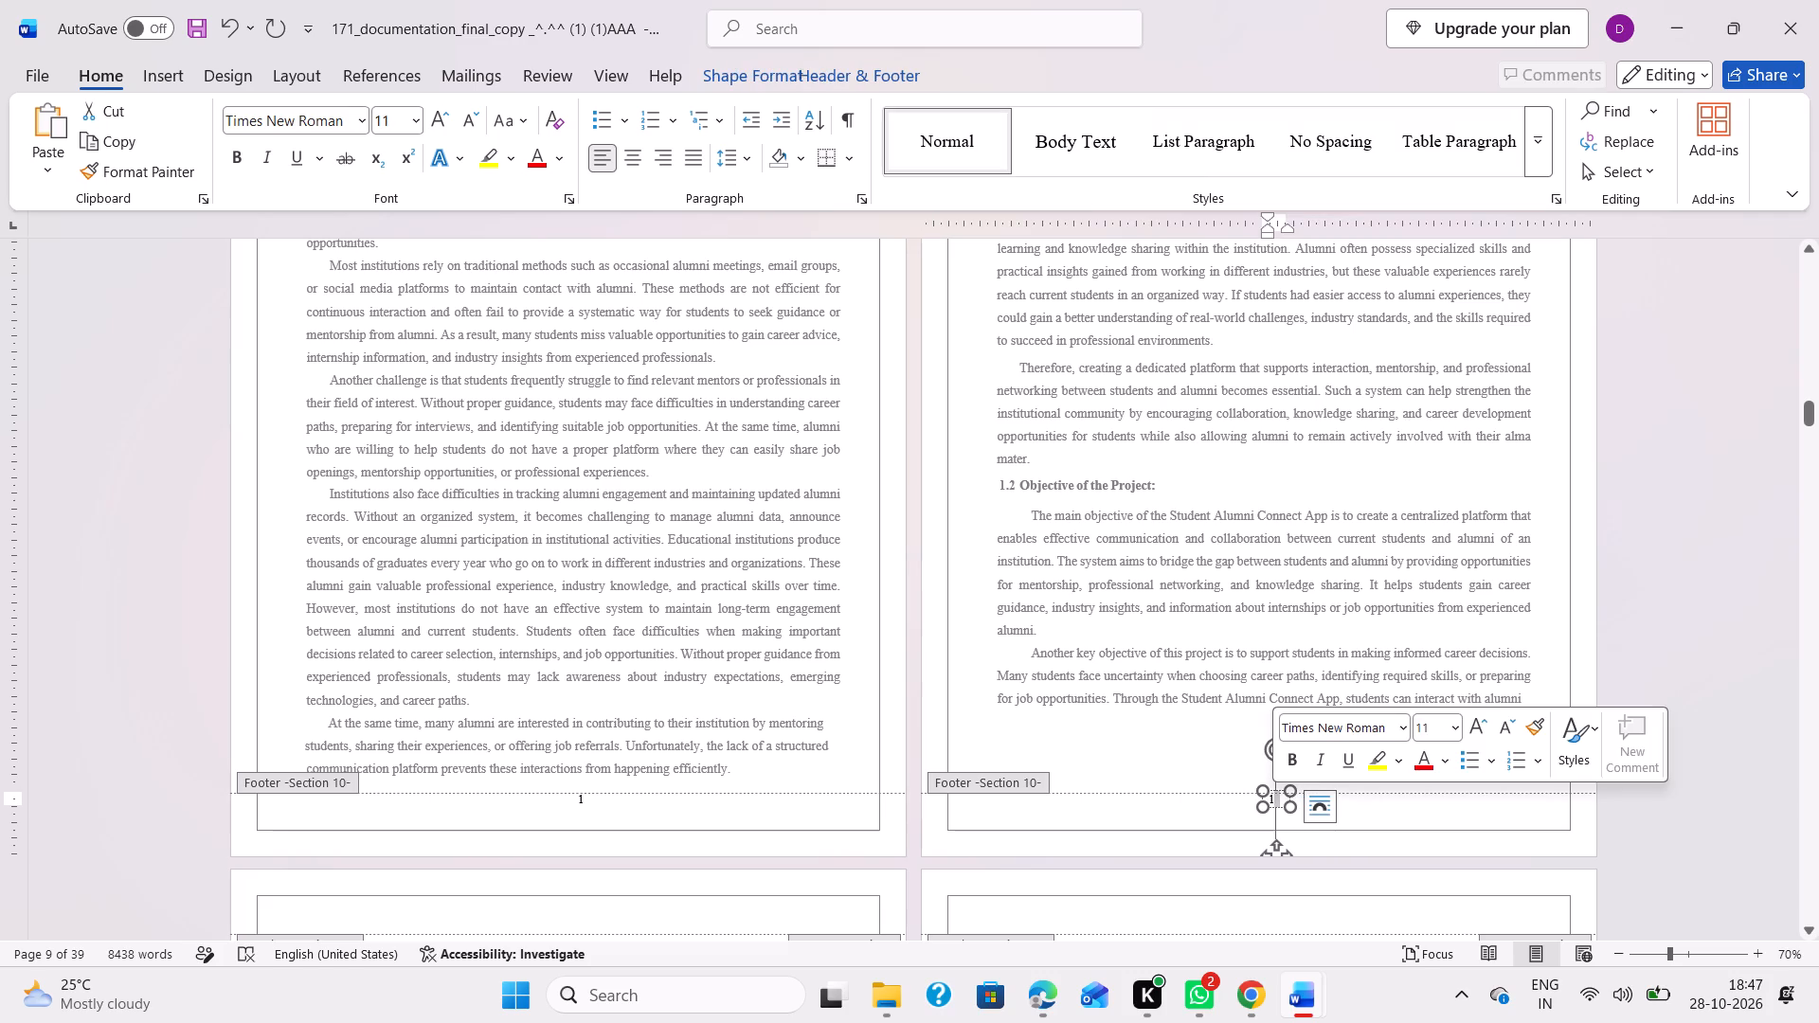
pyautogui.click(1207, 800)
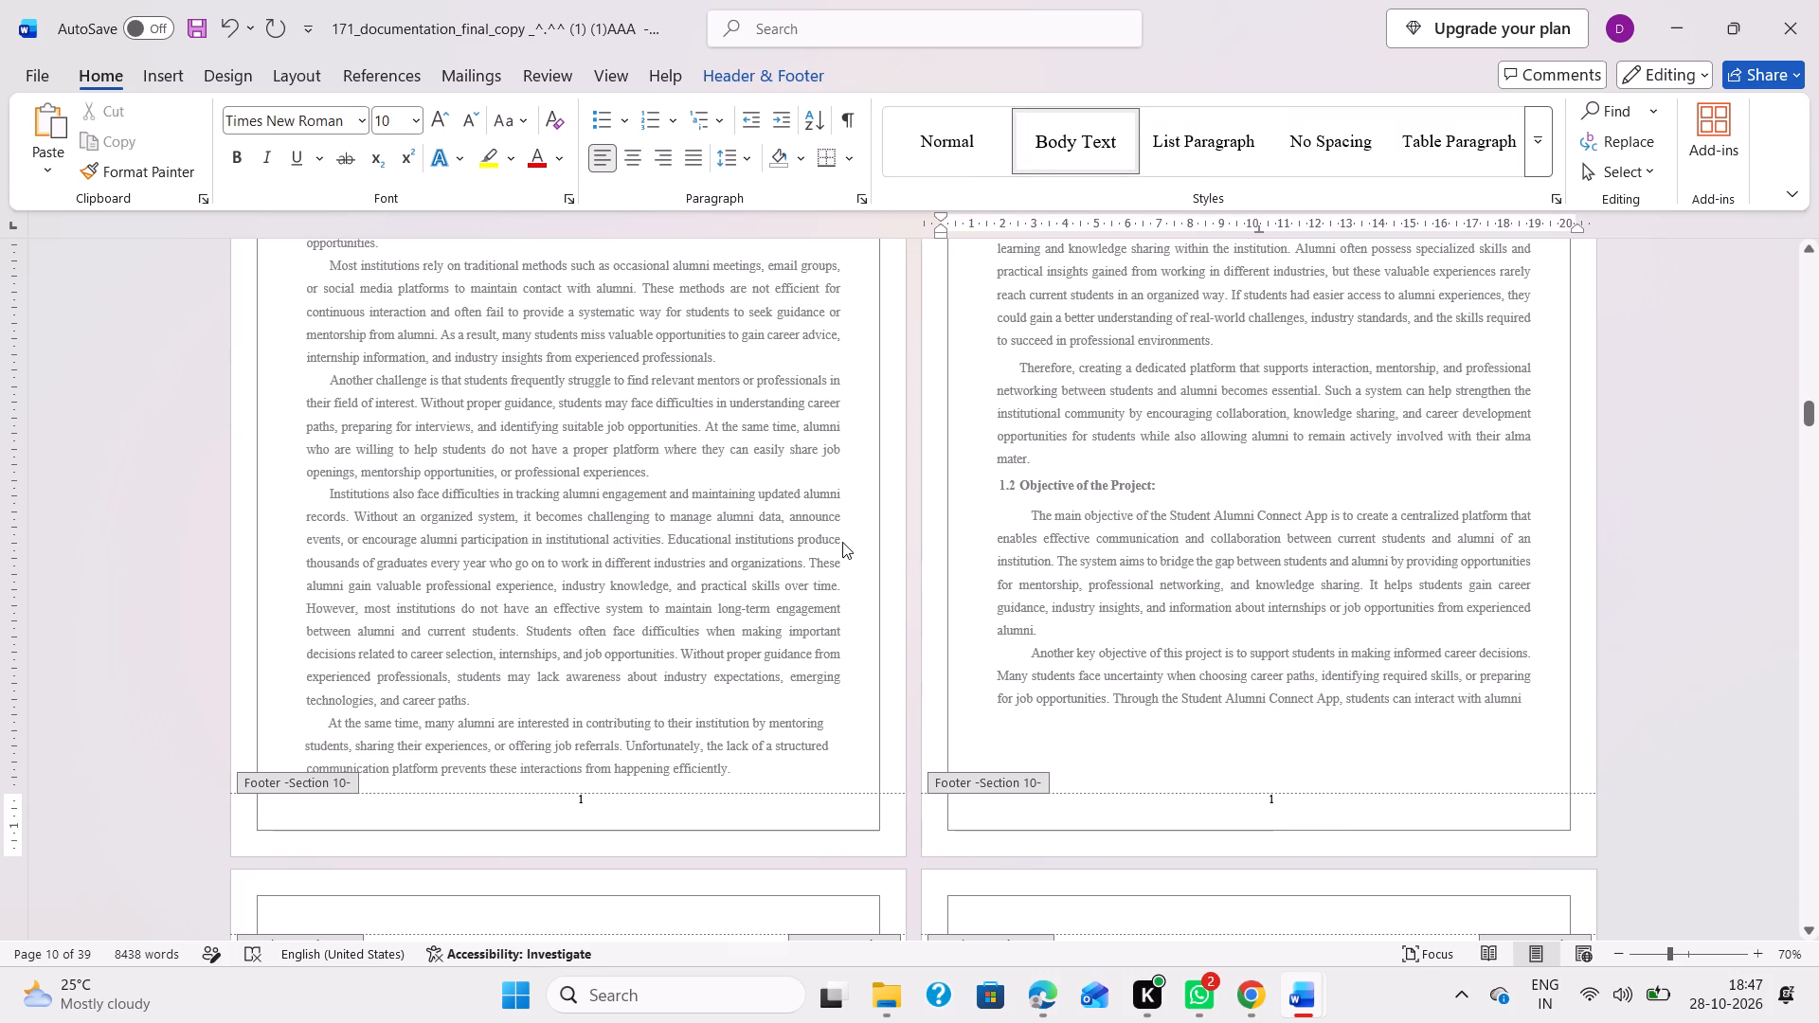
# Show the header and footer options and place the cursor beside the footer number on the page containing 1.2 Objective of the Project.
pyautogui.click(734, 83)
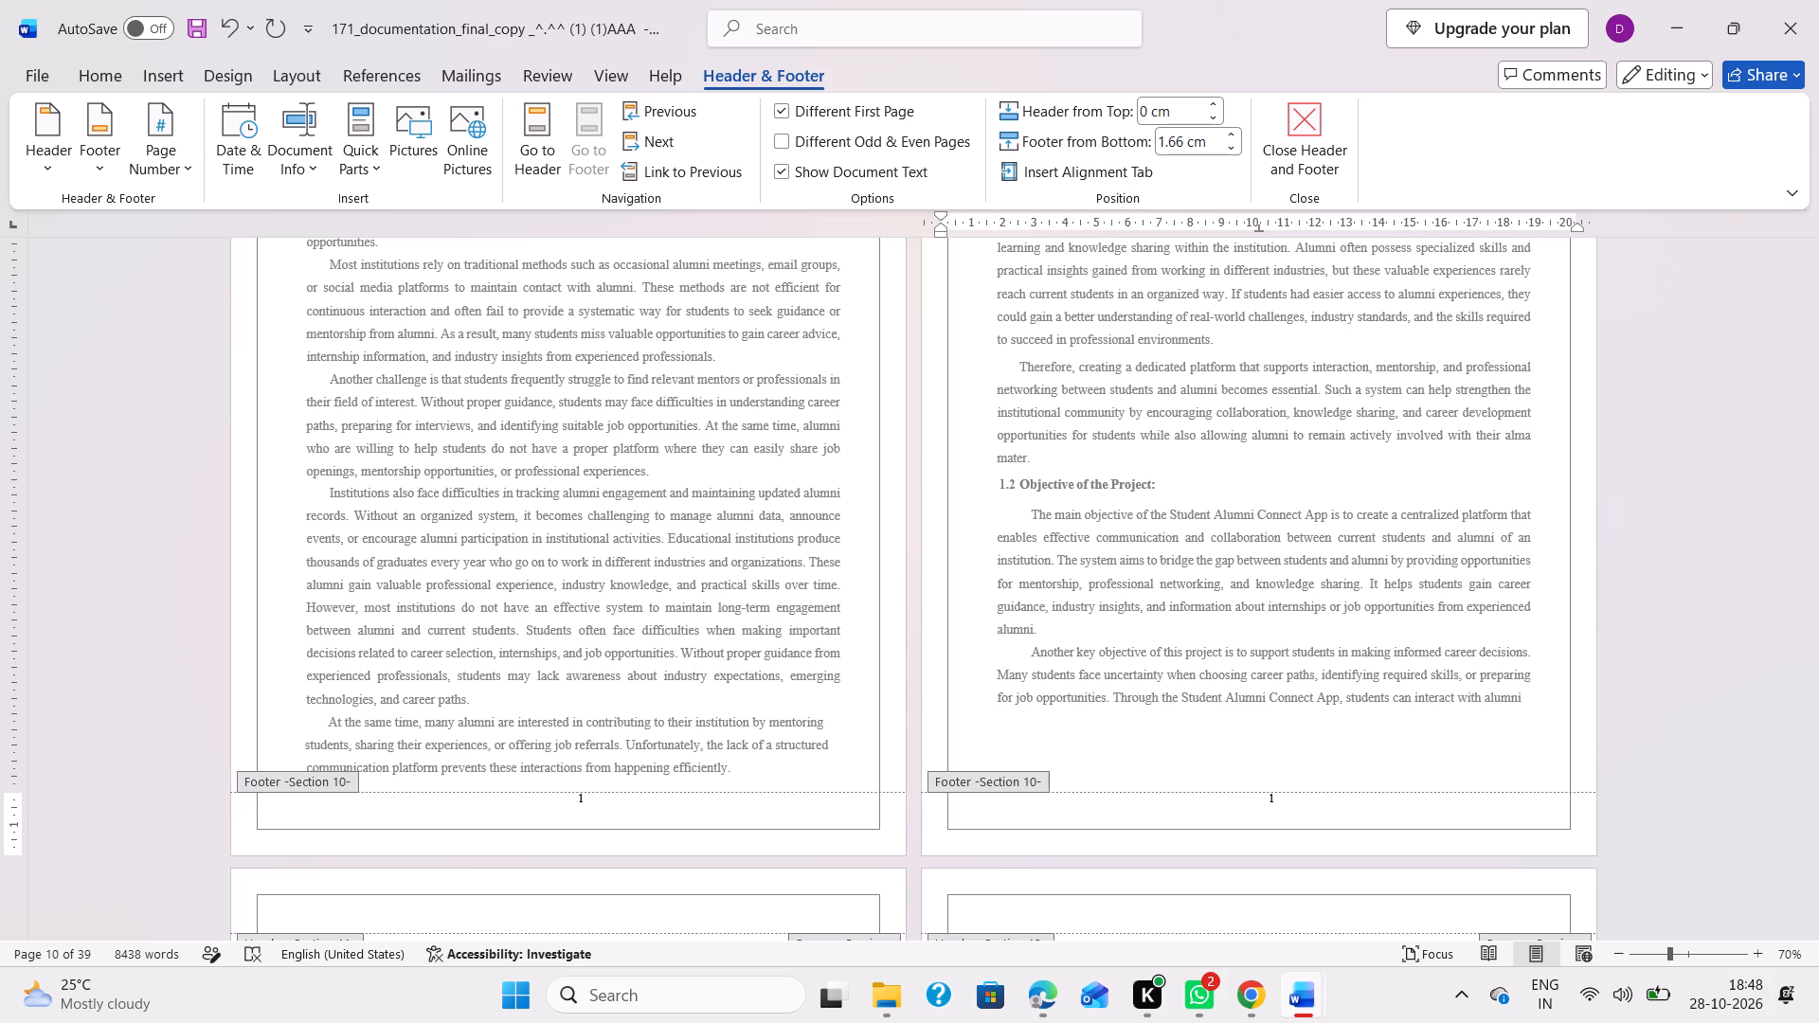
pyautogui.click(1258, 753)
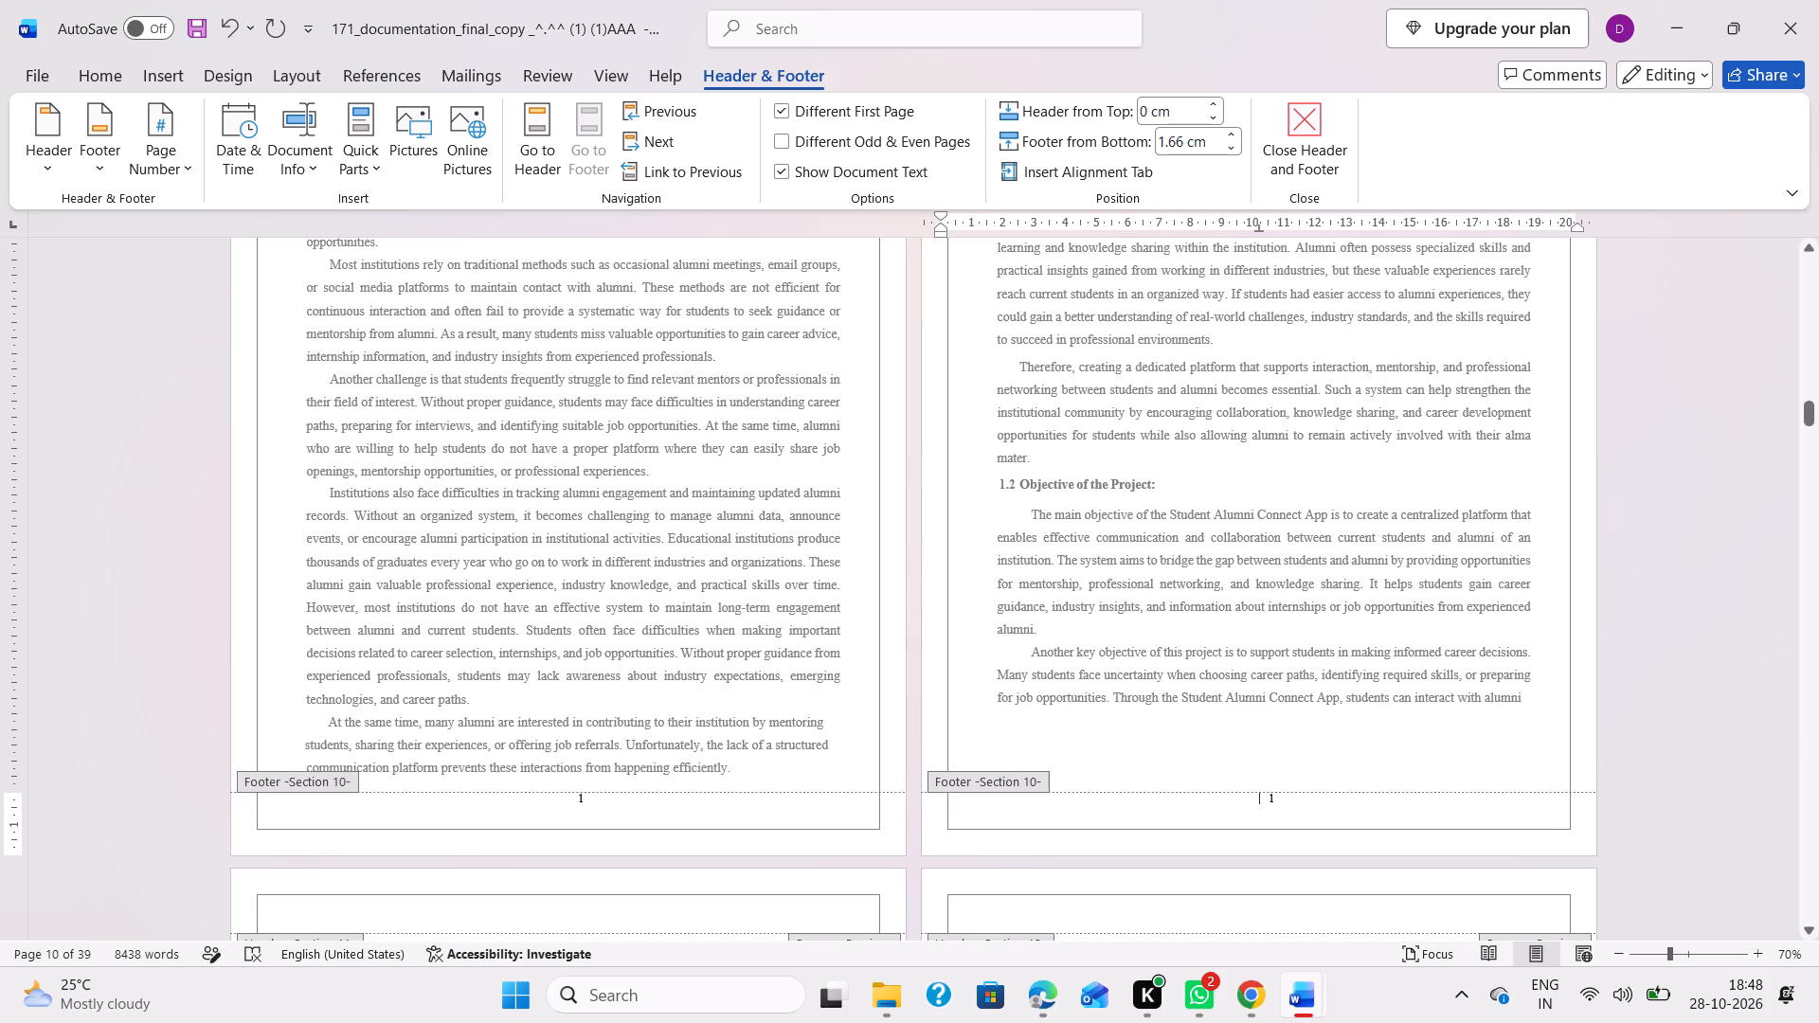
pyautogui.click(1253, 796)
pyautogui.click(1253, 796)
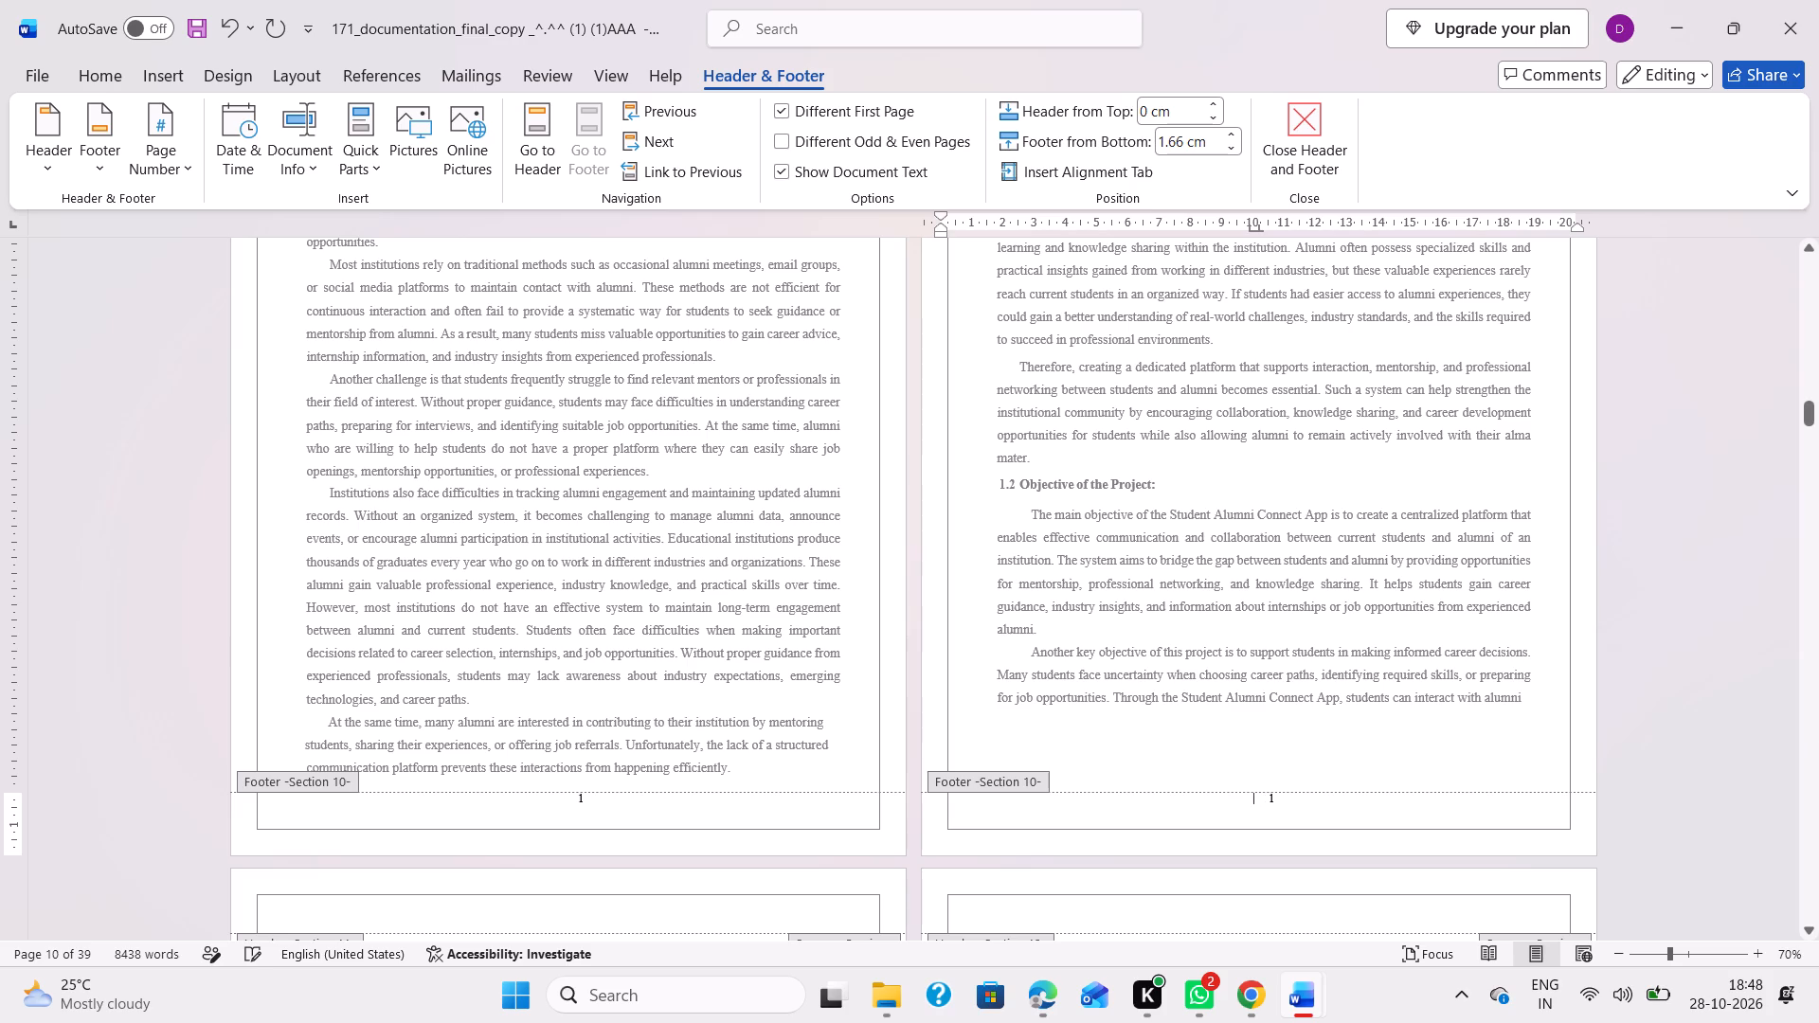
pyautogui.doubleClick(1194, 814)
pyautogui.click(1194, 814)
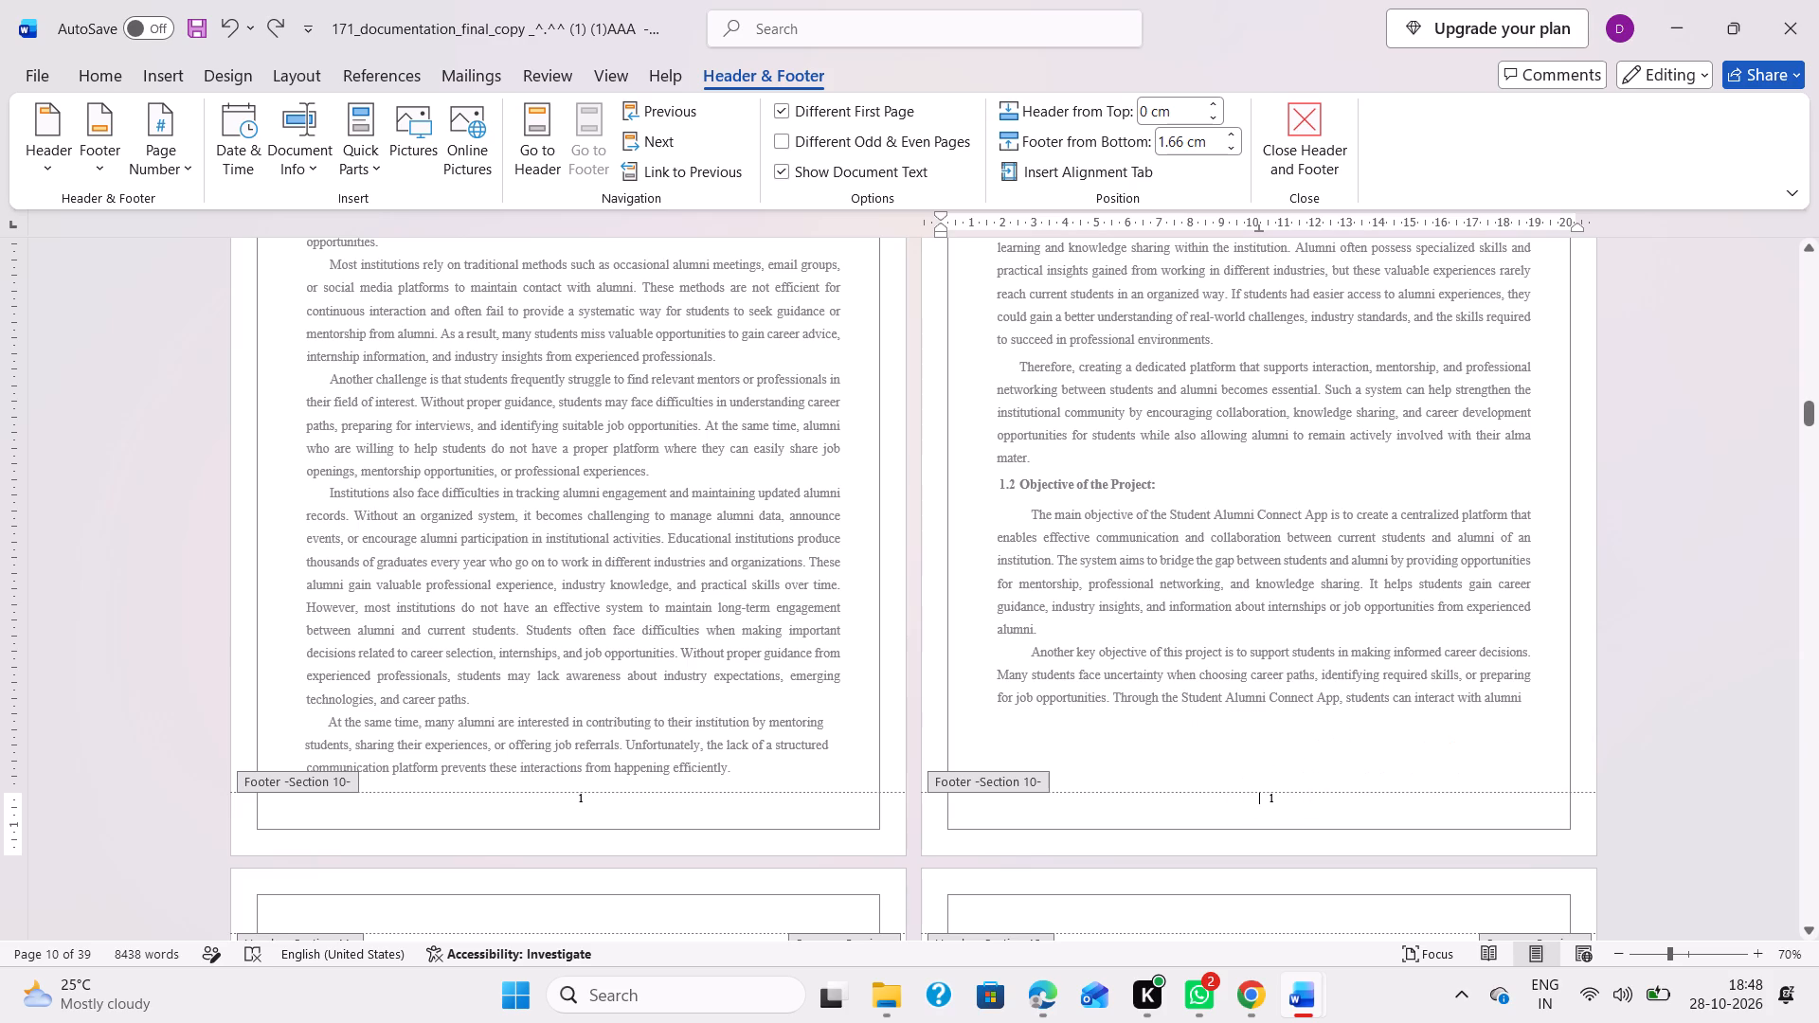
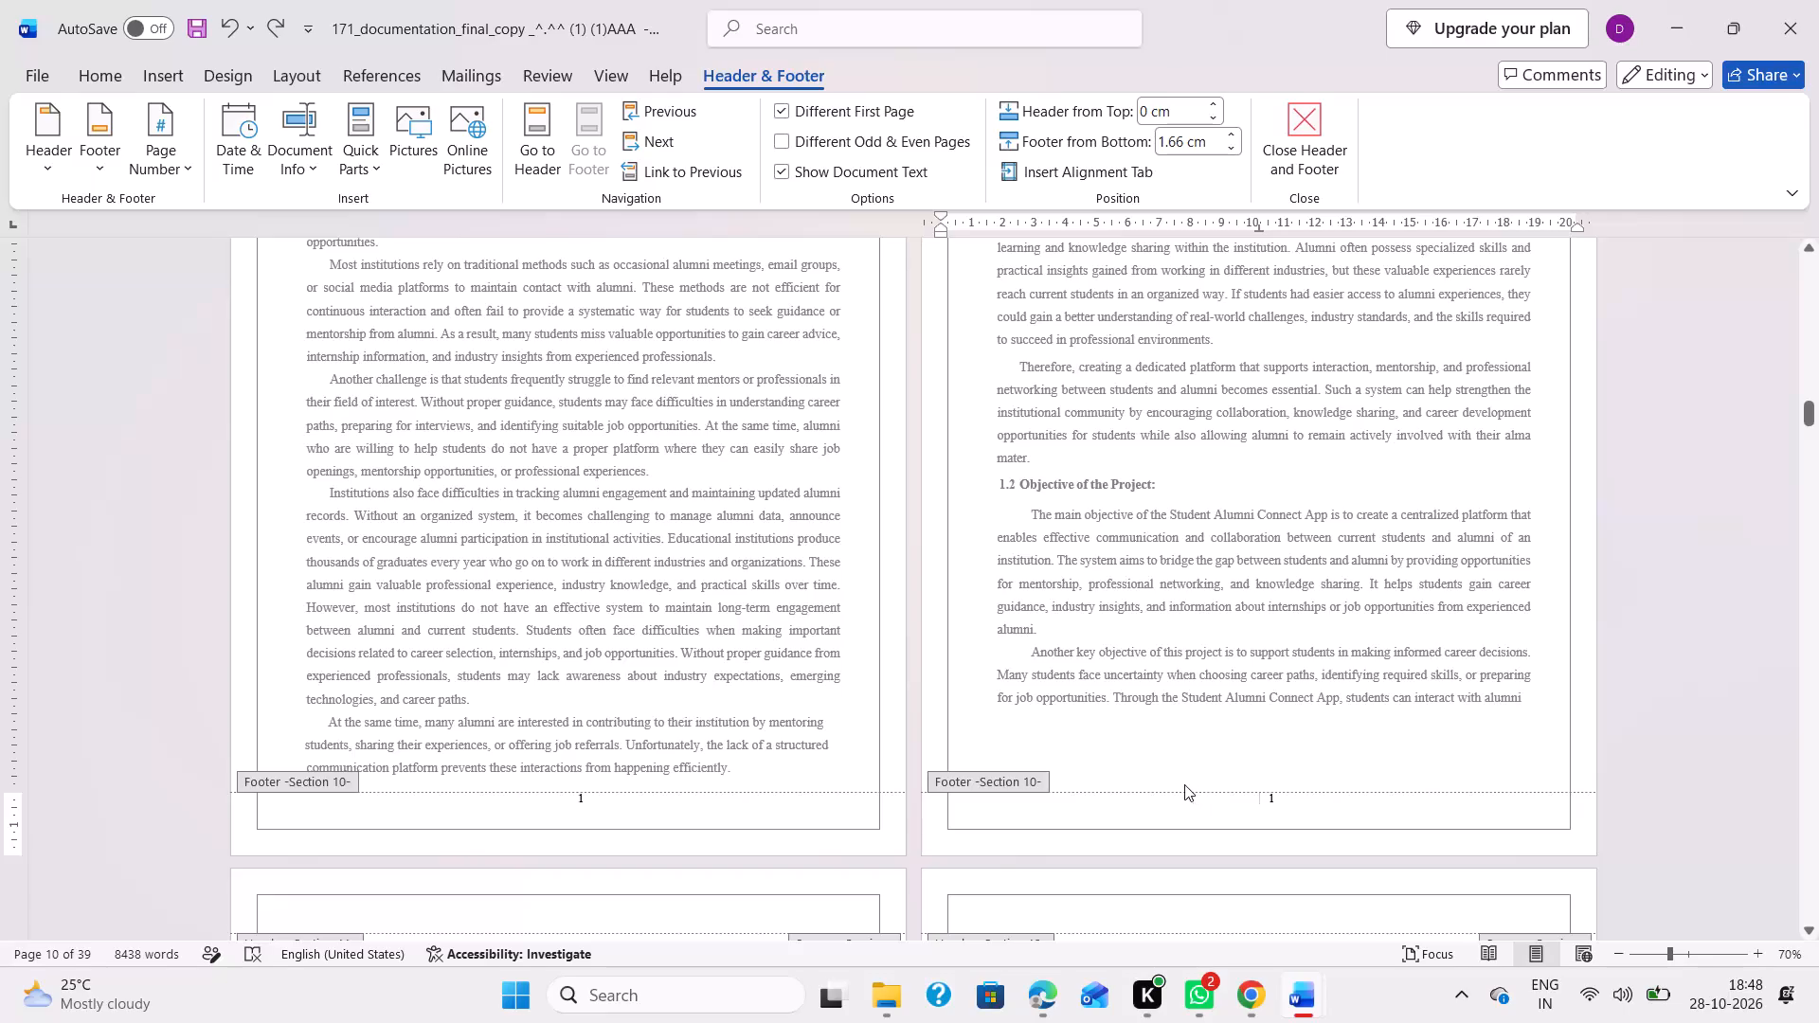
# Replace the page number in the footer text box of the page containing 1.2 Objective of the Project with a plain 1.
pyautogui.click(1276, 798)
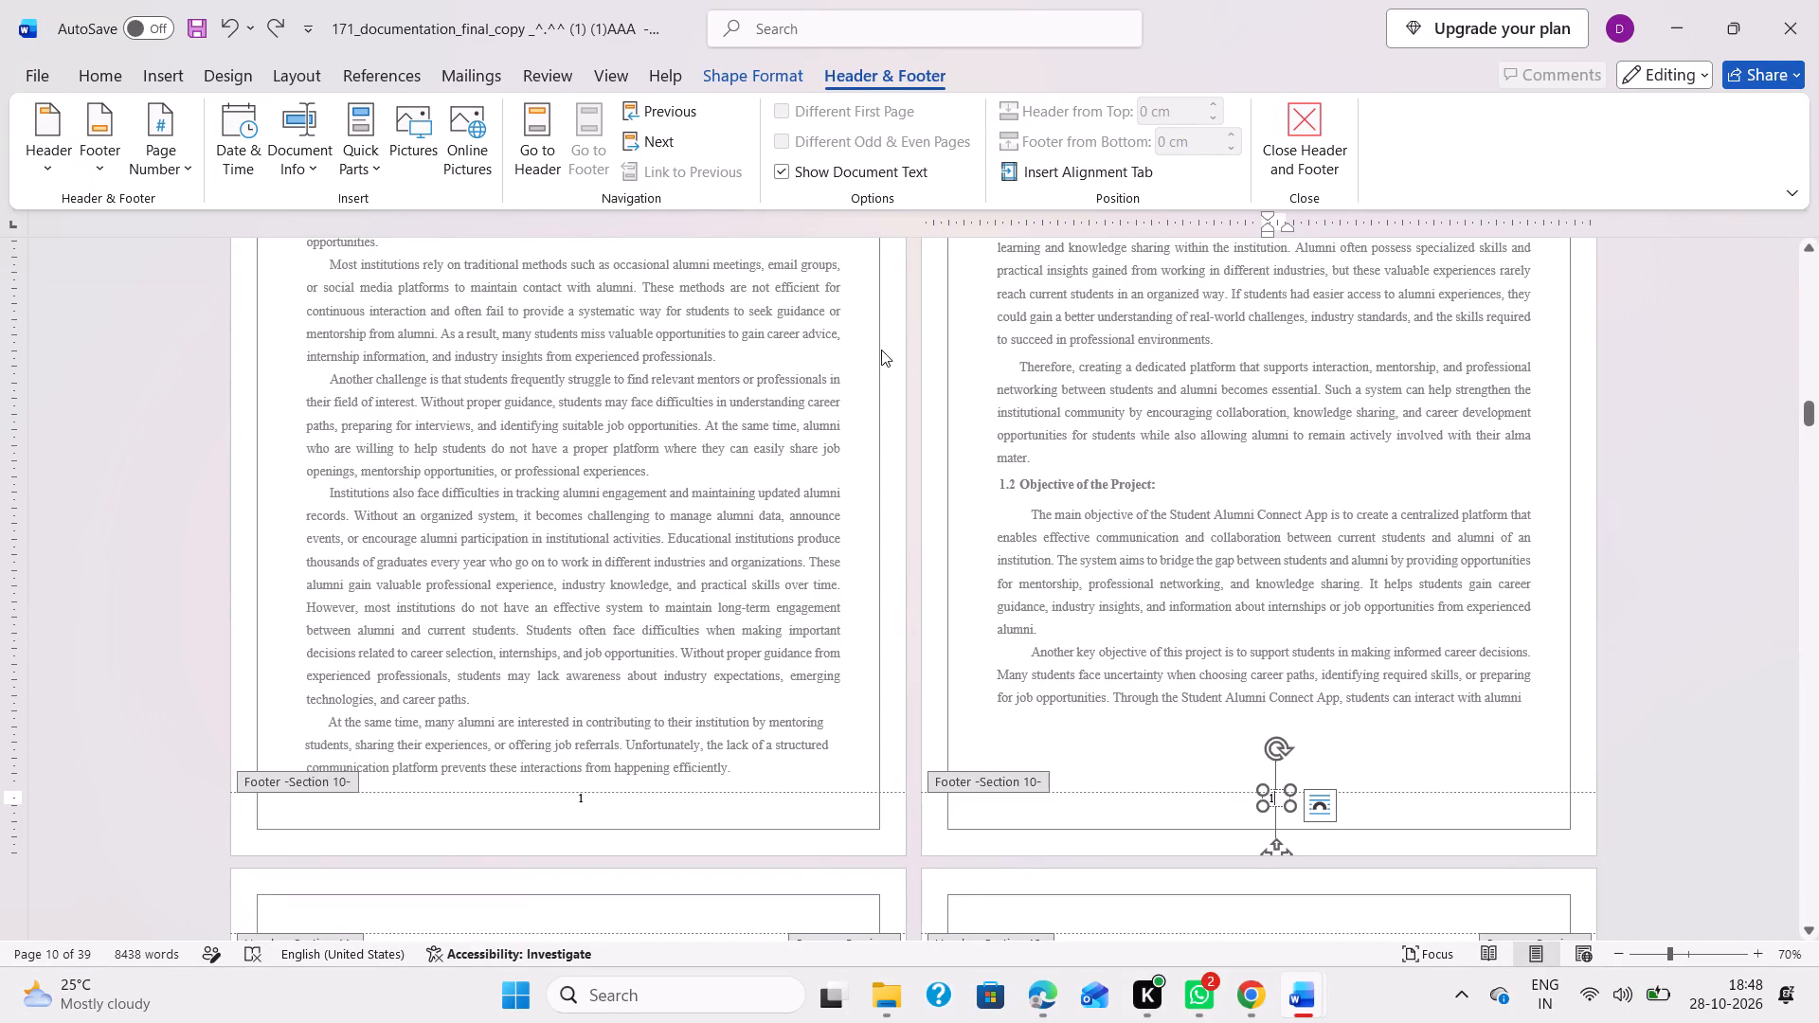
pyautogui.press('BackSpace')
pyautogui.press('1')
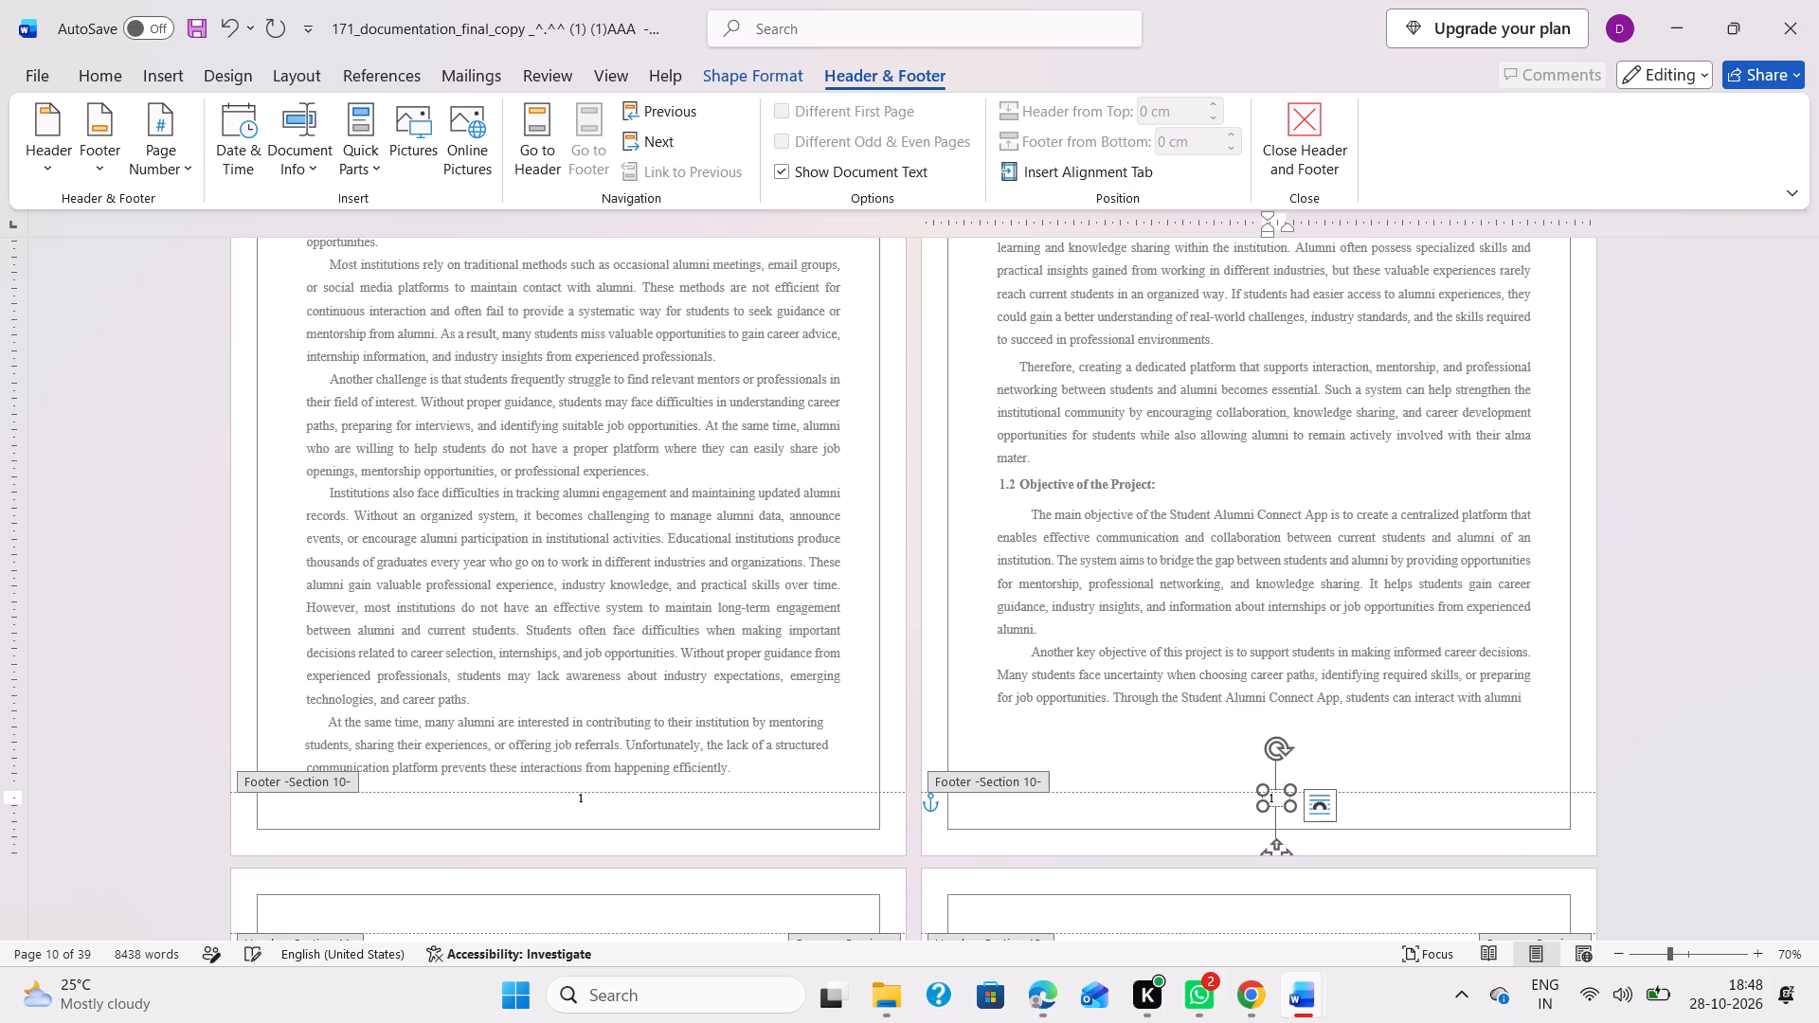
# Insert a page break below the last paragraph on the page containing 1.2 Objective of the Project.
pyautogui.scroll(4, 1007, 594)
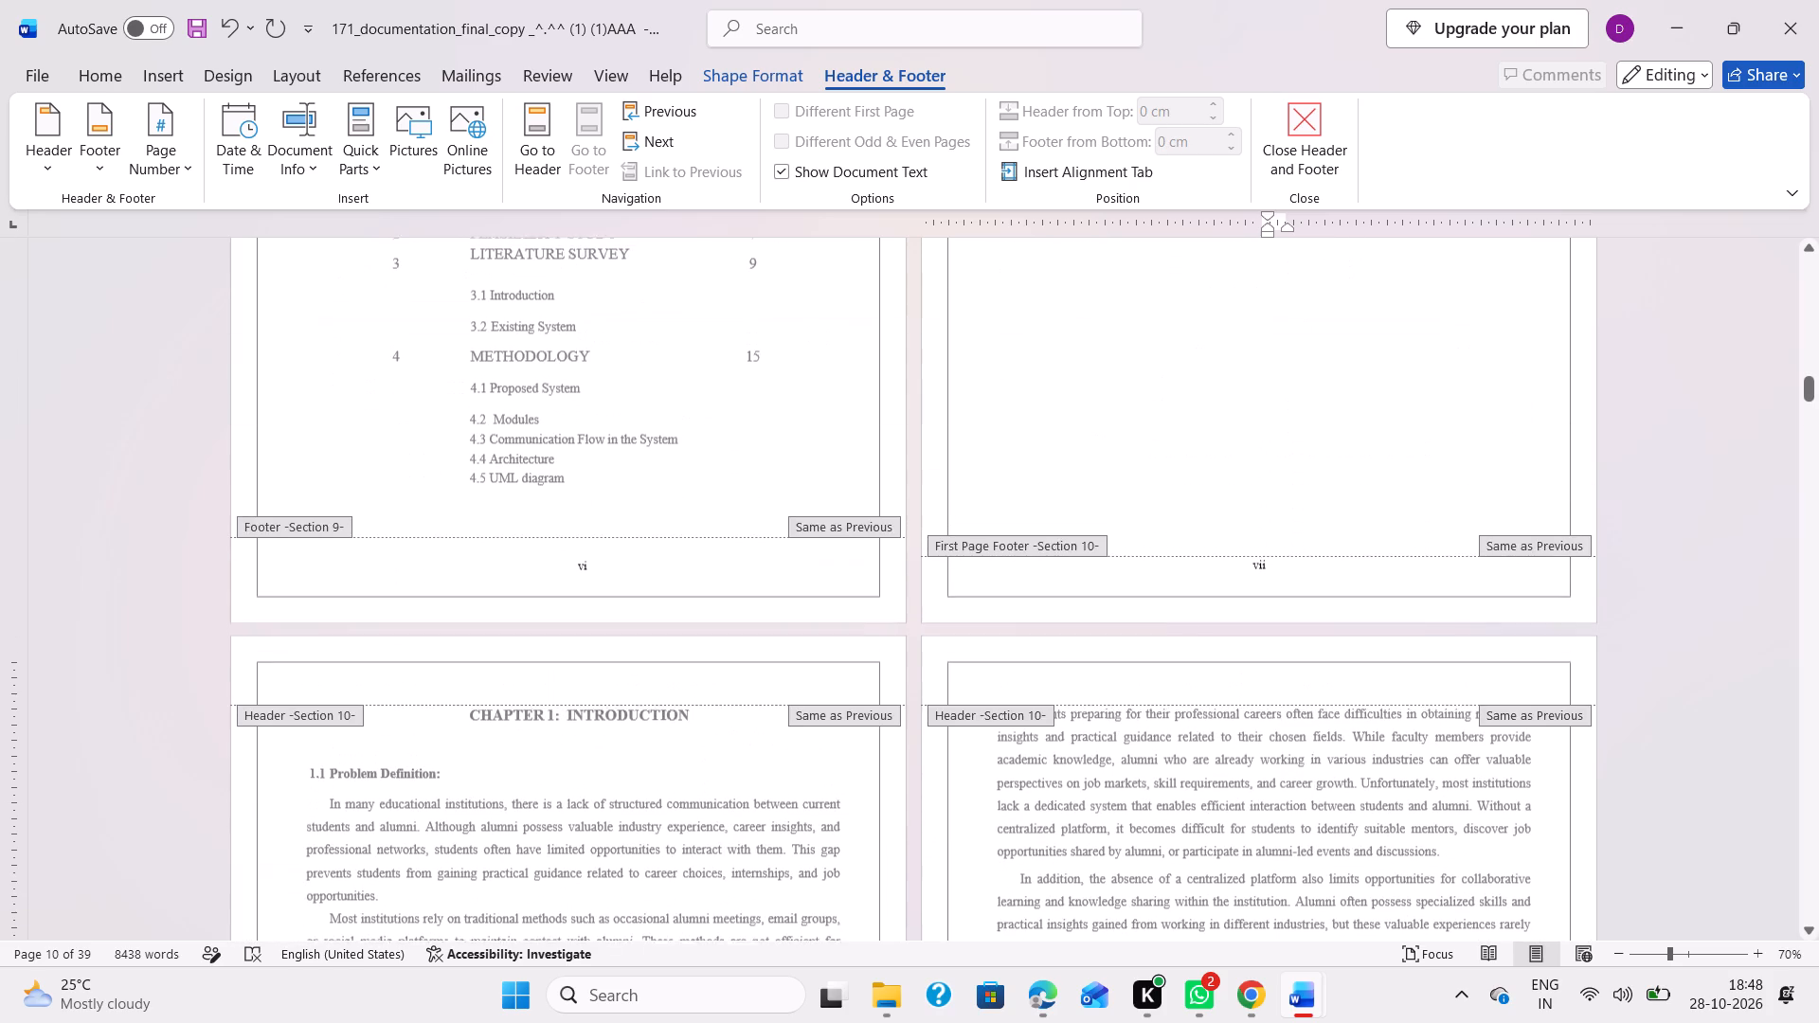
pyautogui.scroll(-5, 1007, 594)
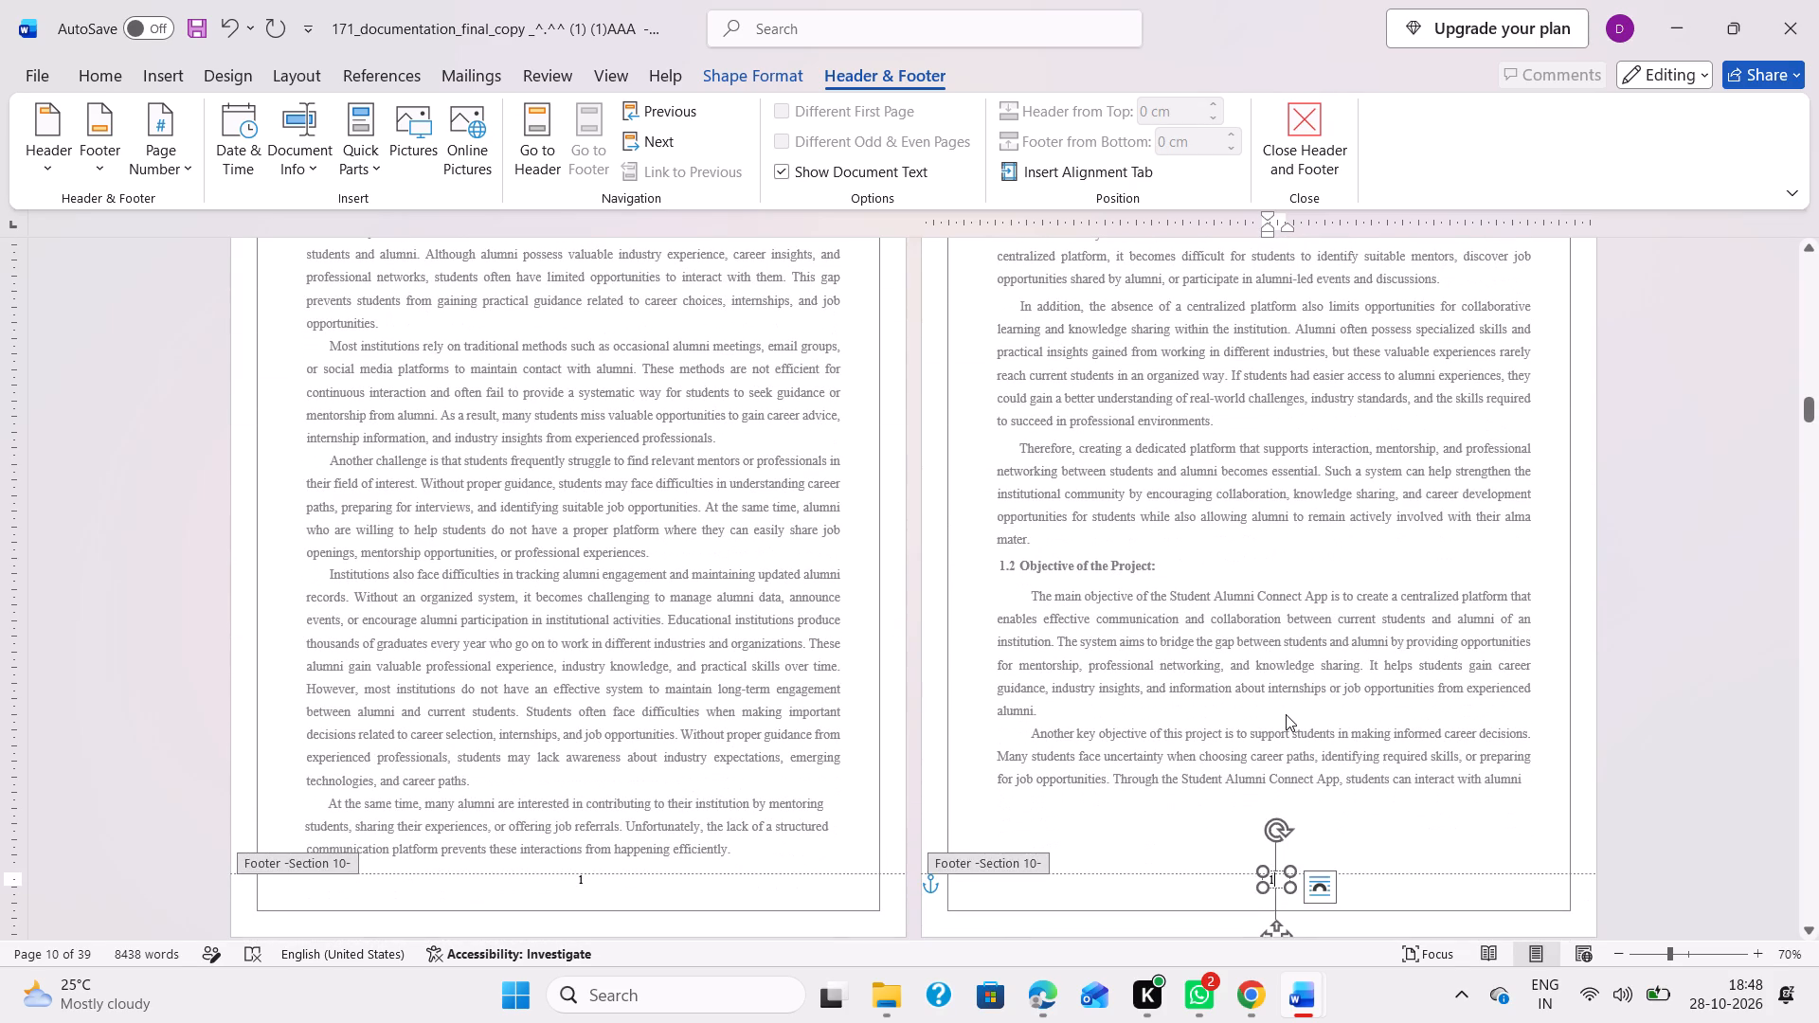
pyautogui.doubleClick(1286, 714)
pyautogui.doubleClick(1096, 800)
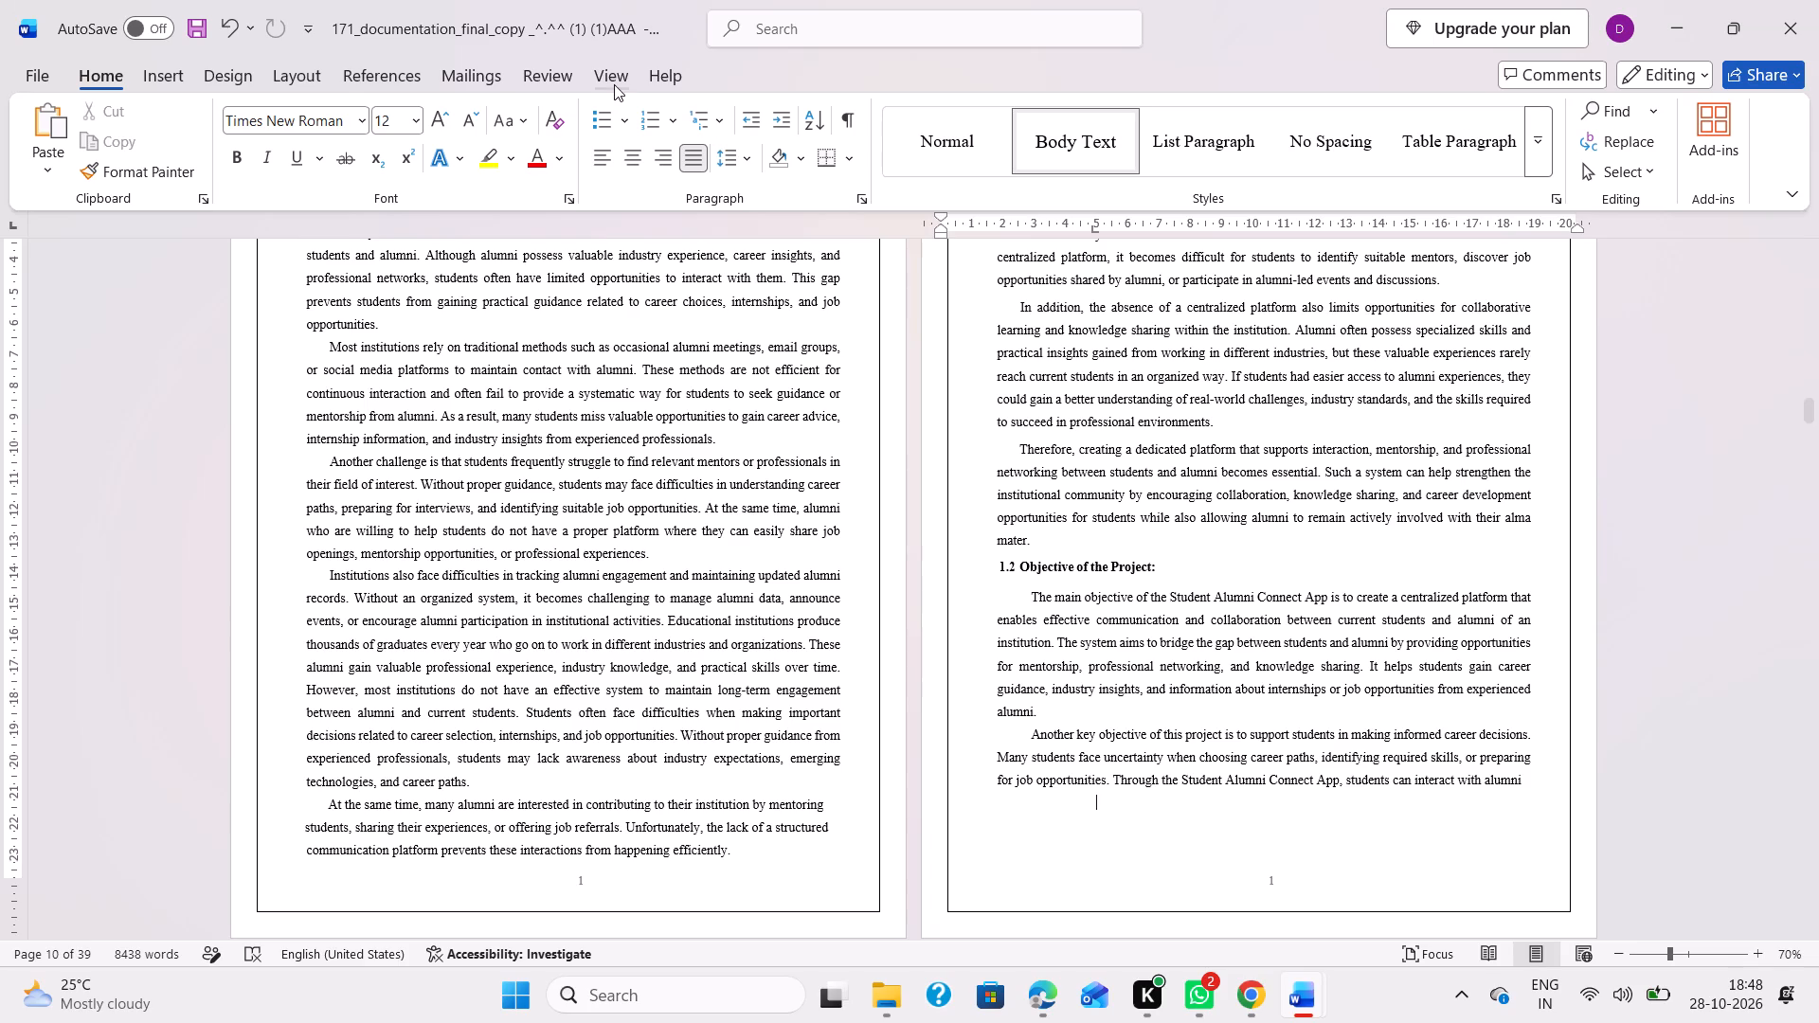
pyautogui.click(147, 84)
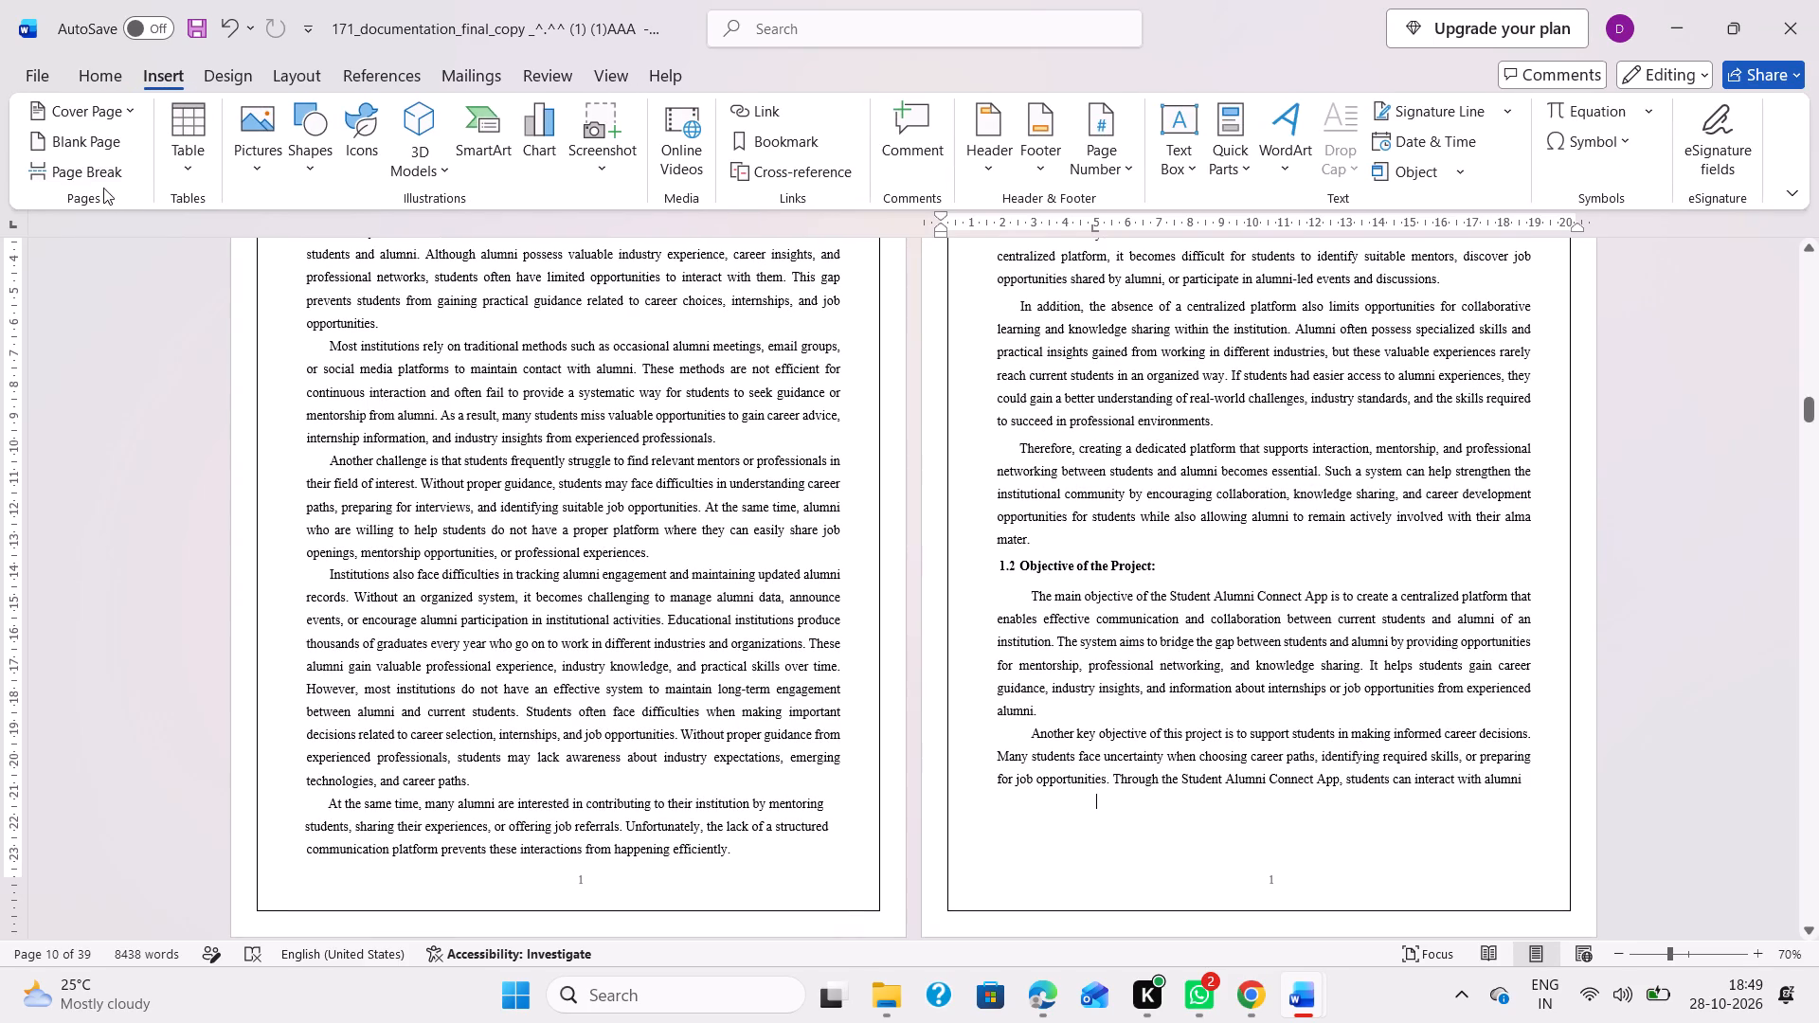
pyautogui.click(102, 175)
# Remove the blank page after the 1.2 Objective of the Project page, pulling up the text that starts "who have already experienced".
pyautogui.scroll(-4, 768, 577)
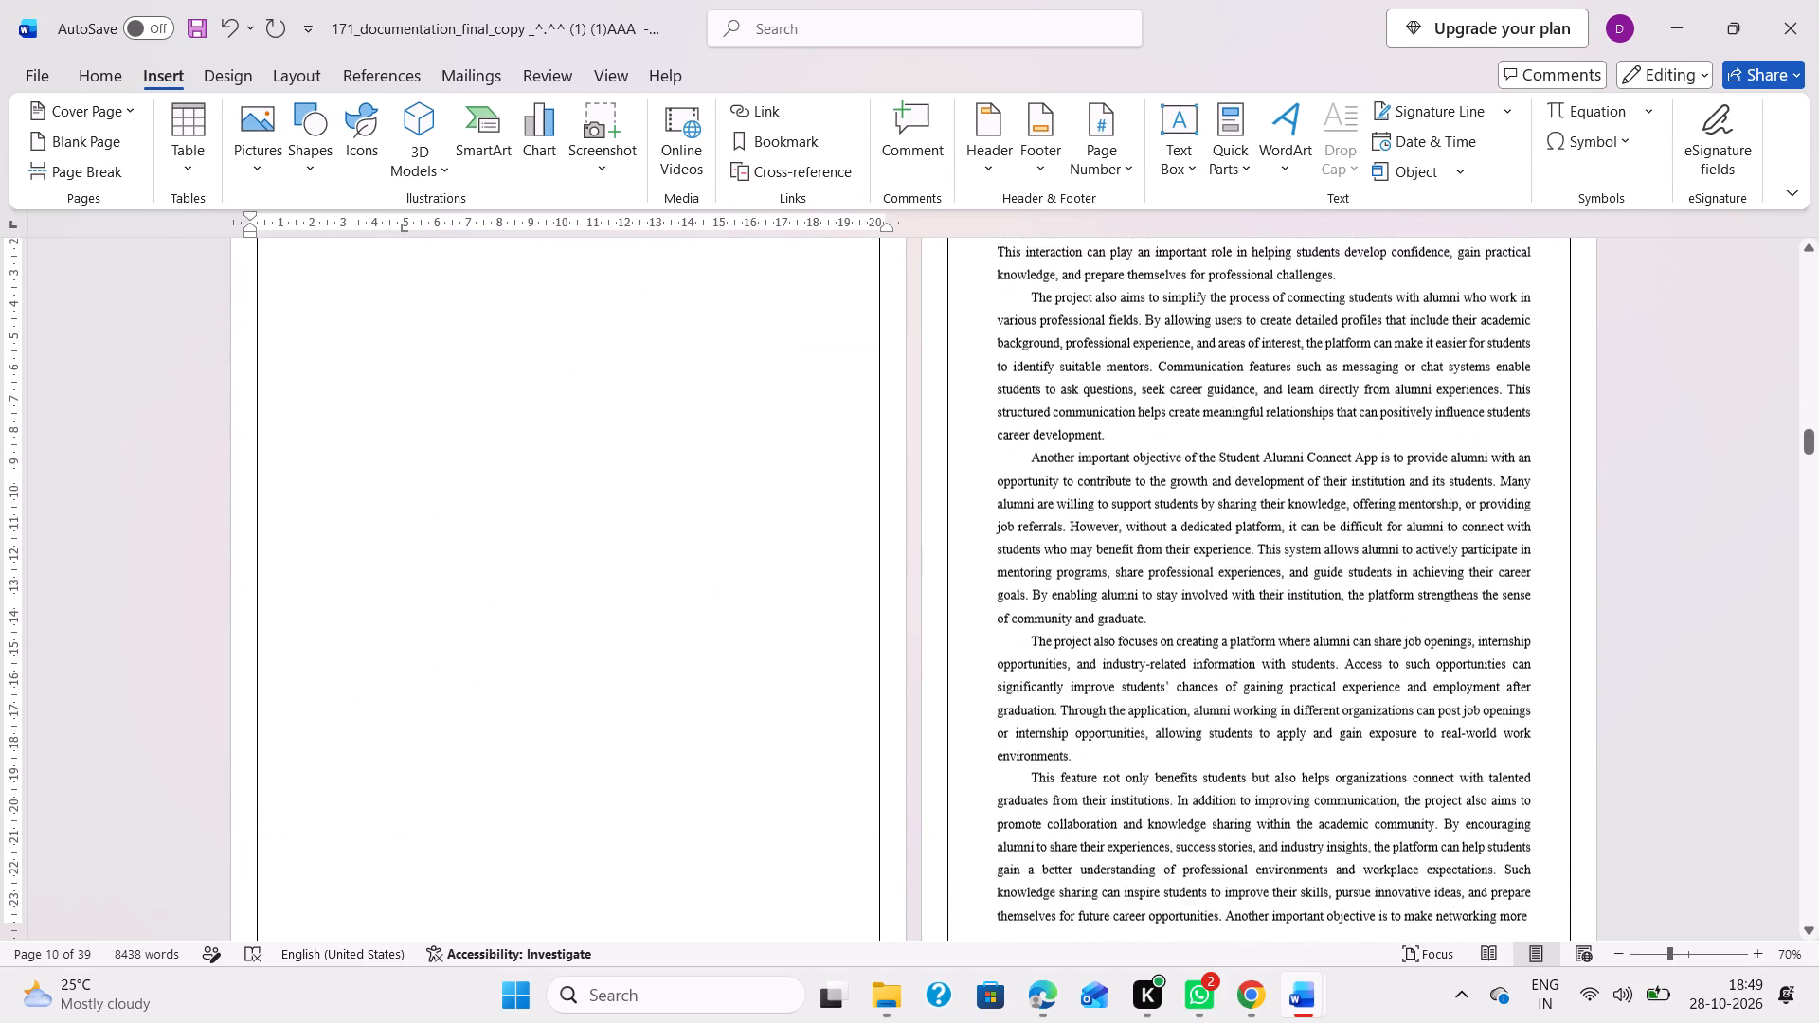
pyautogui.scroll(1, 370, 522)
pyautogui.doubleClick(530, 568)
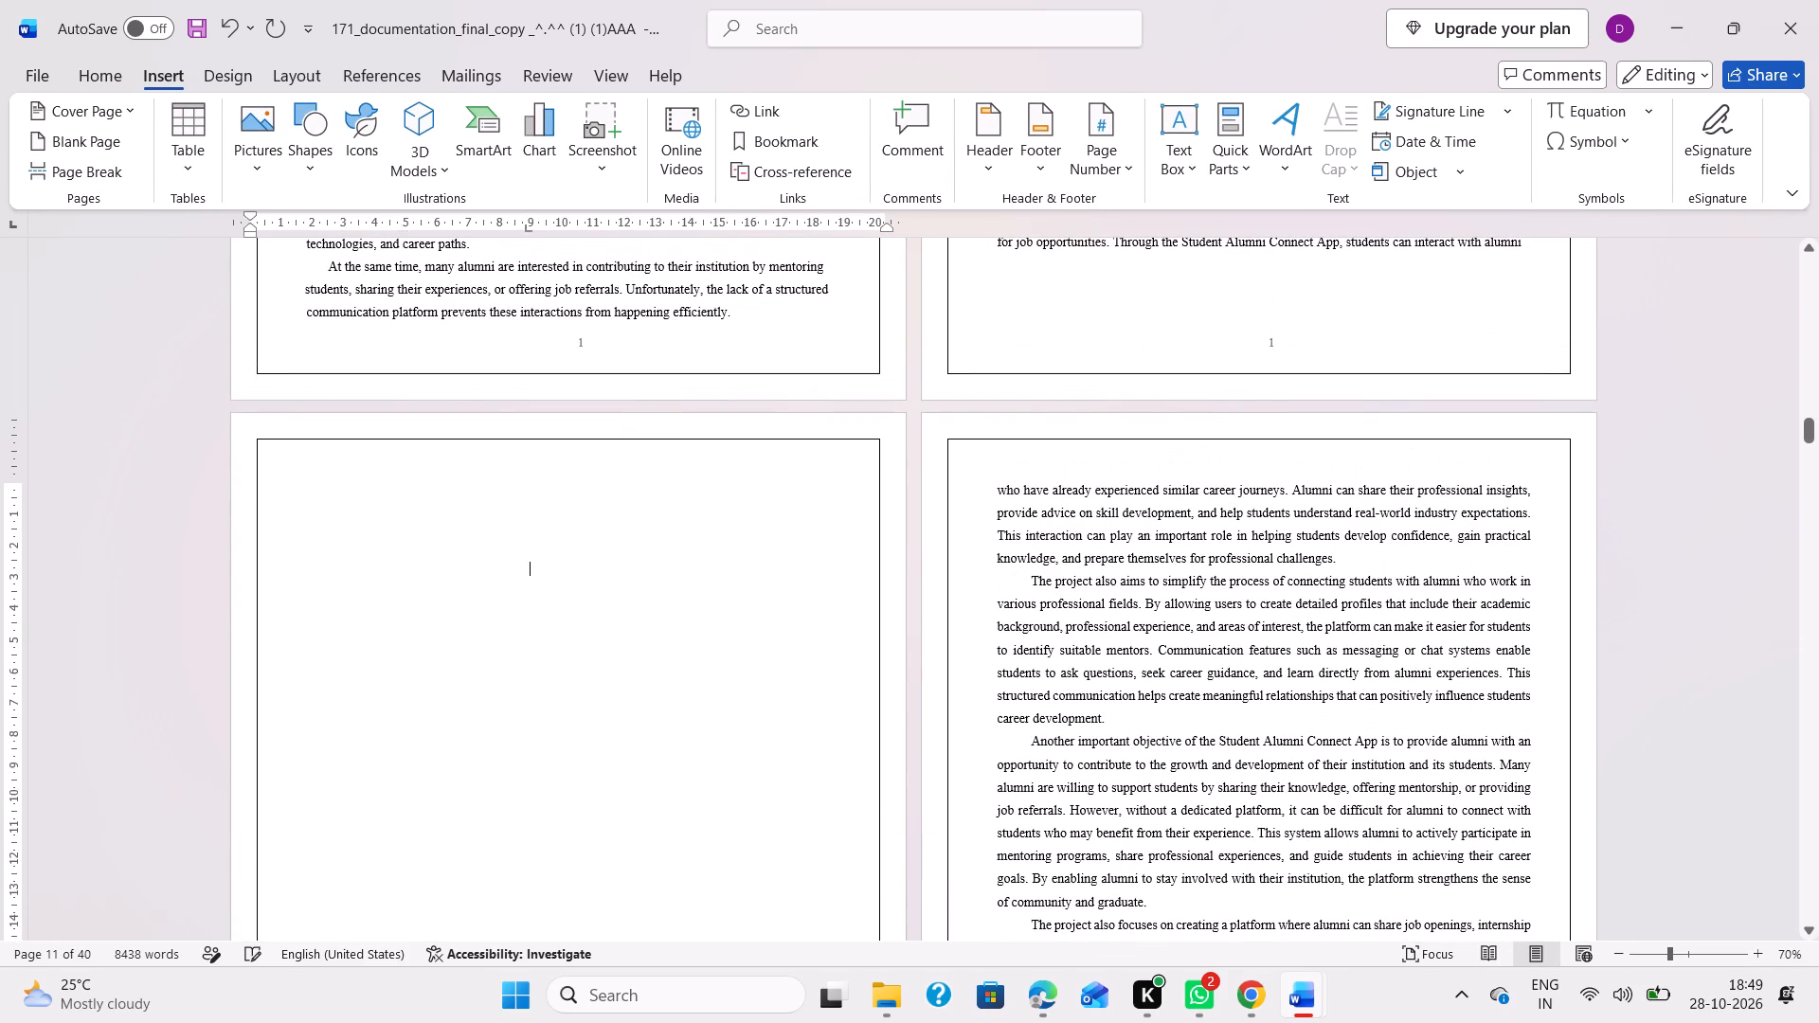
pyautogui.doubleClick(284, 463)
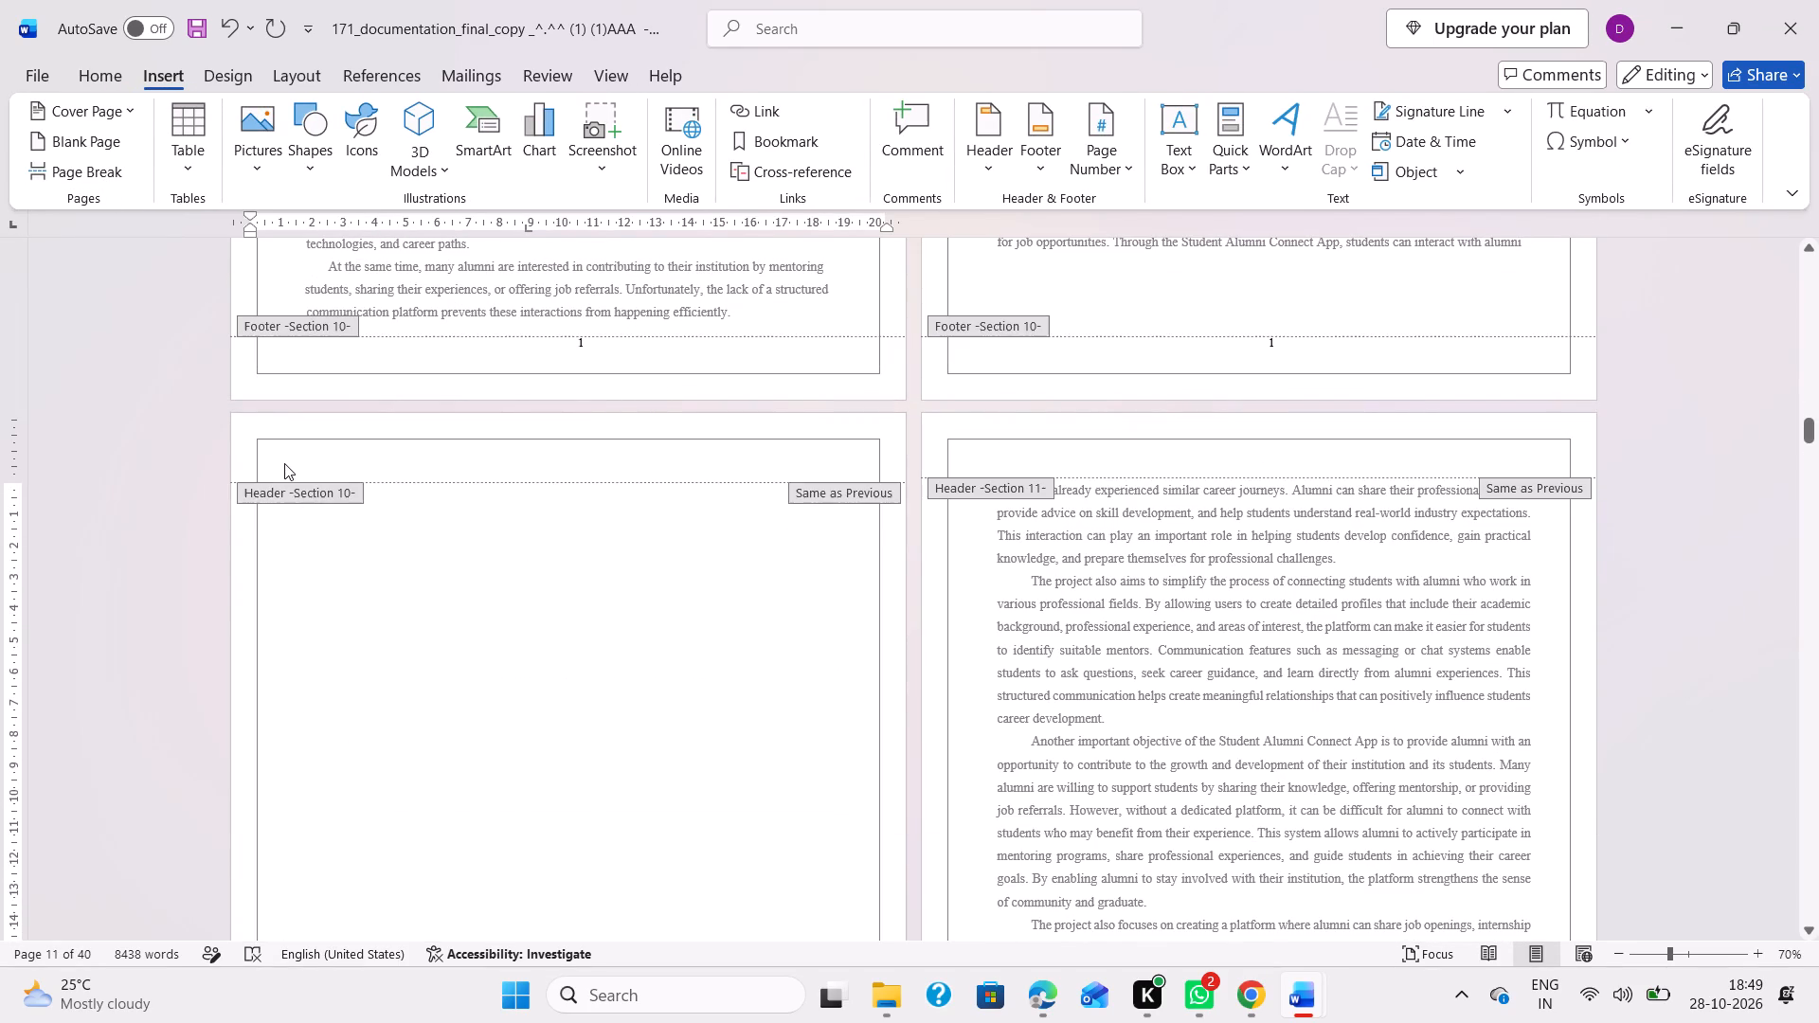
pyautogui.doubleClick(405, 532)
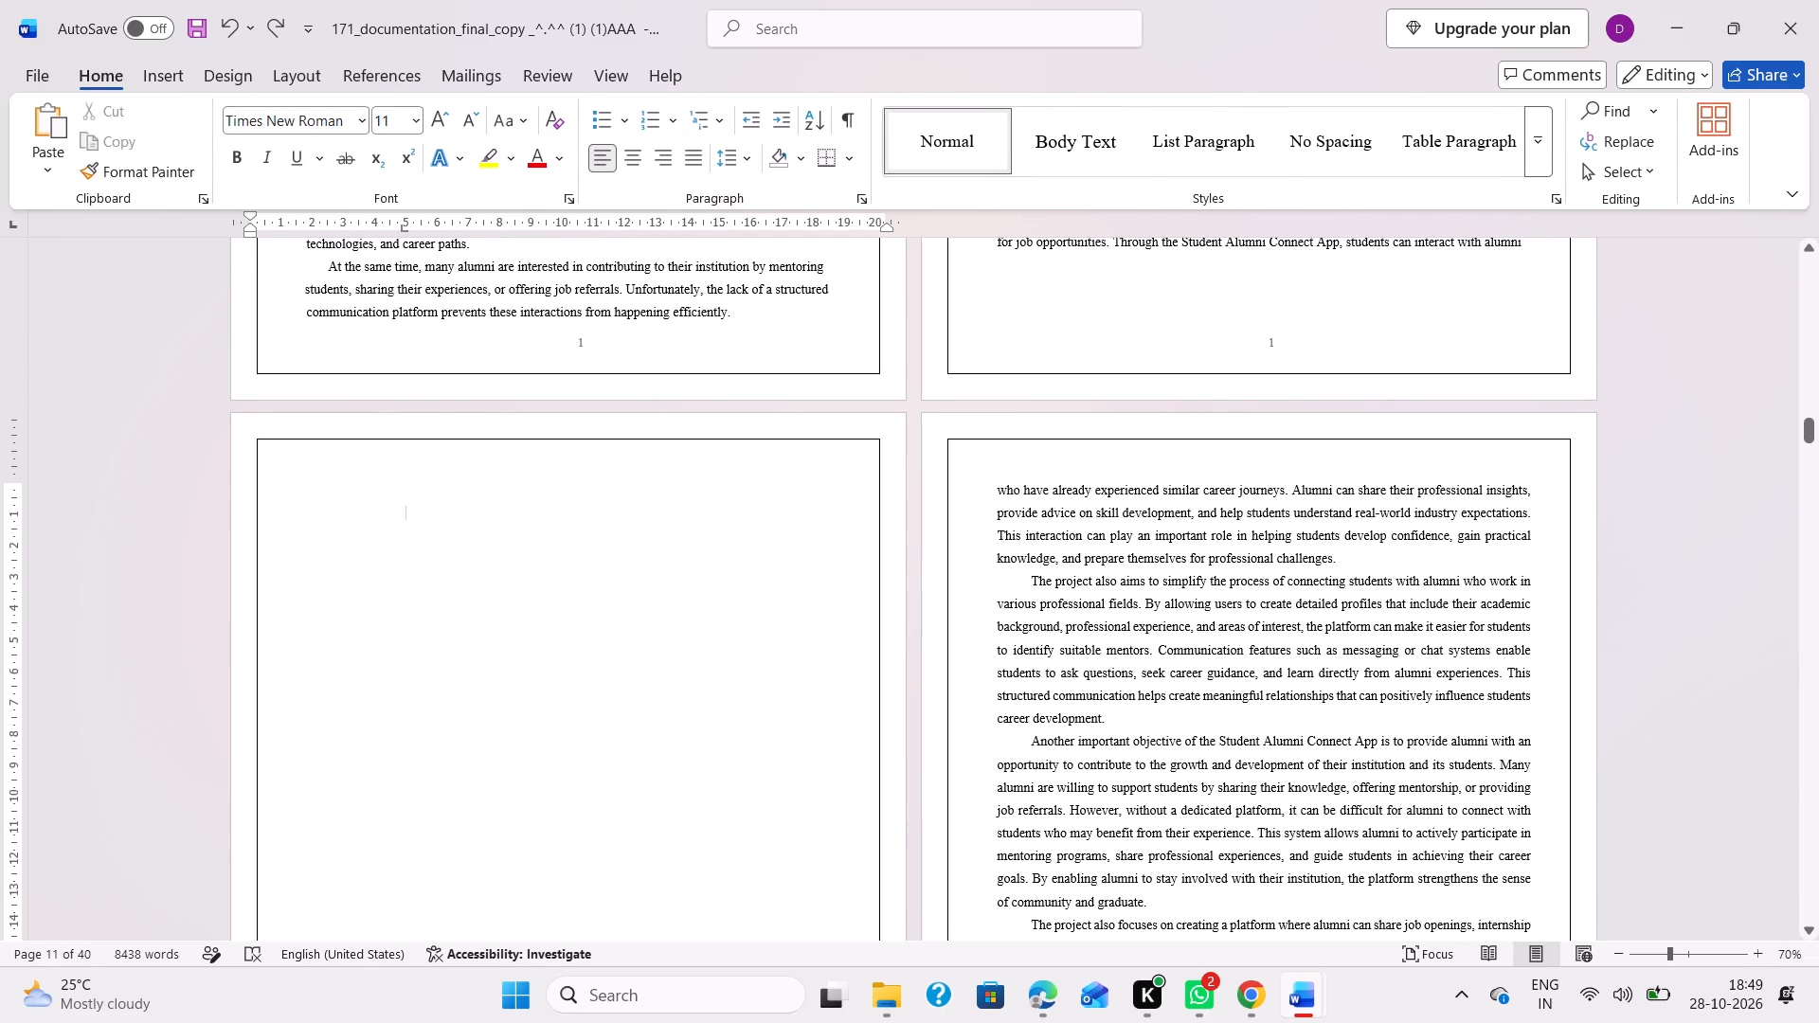
pyautogui.press('Delete')
pyautogui.press('BackSpace')
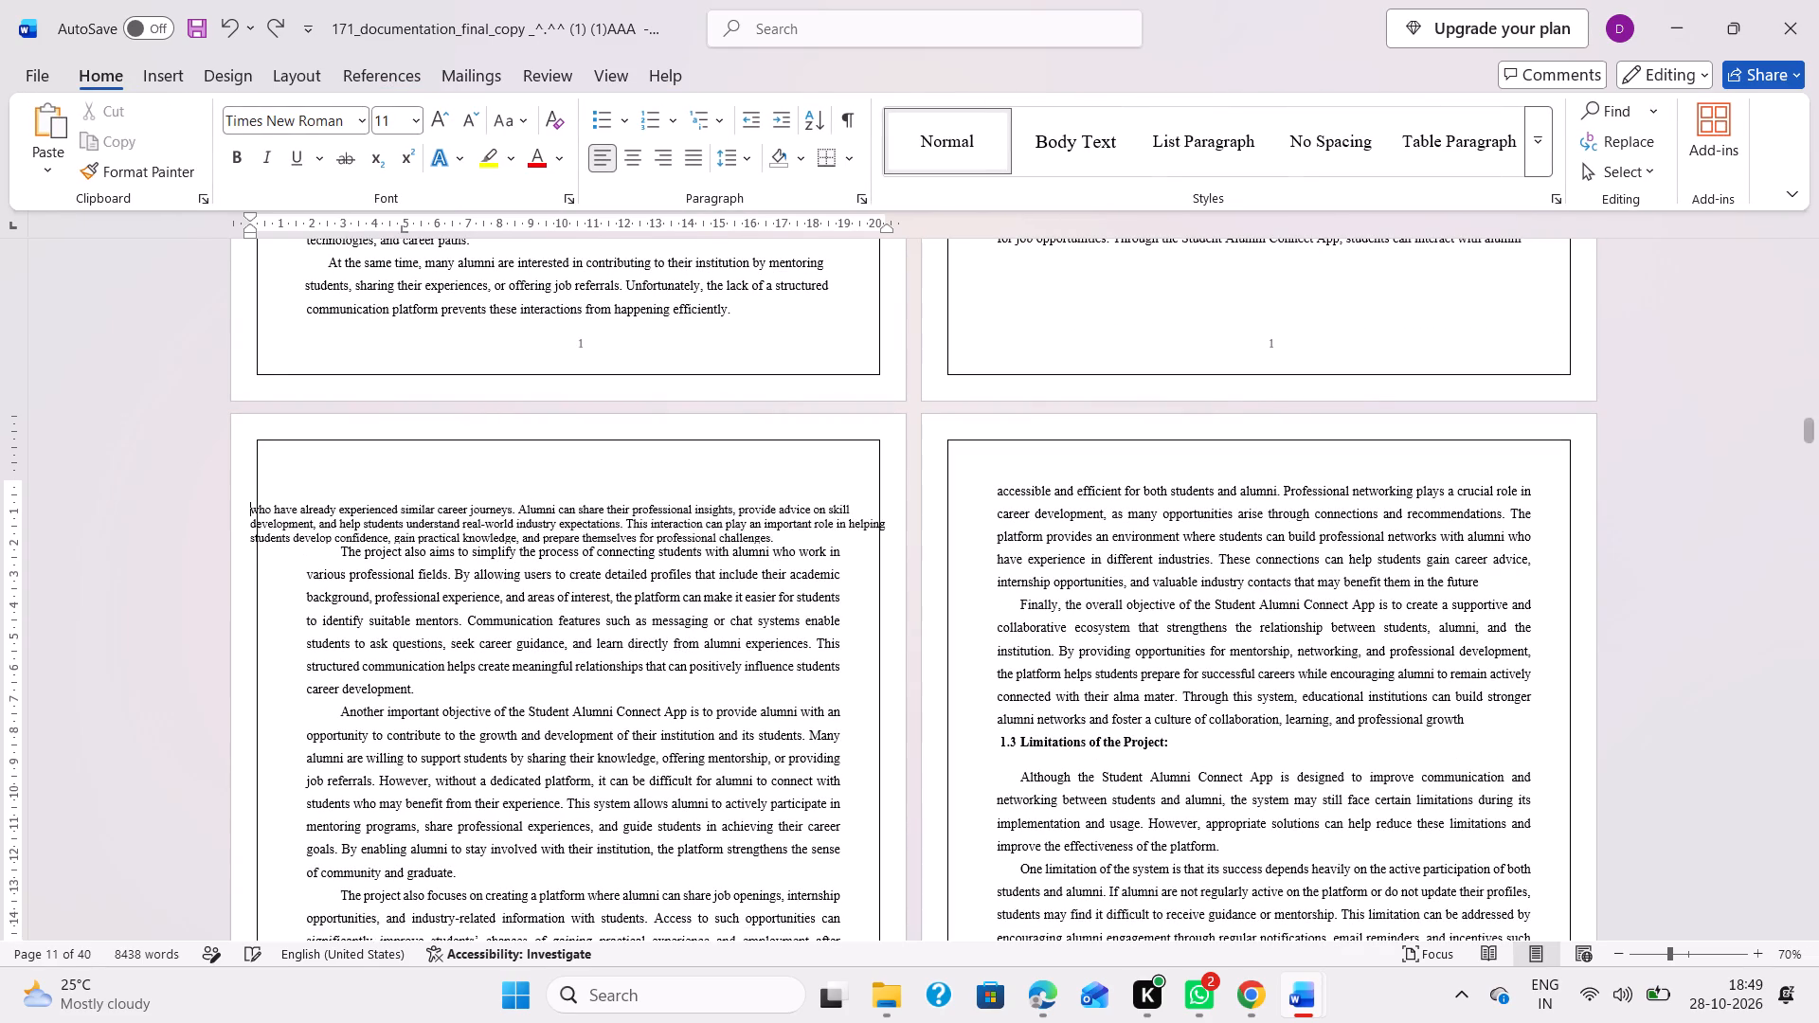
pyautogui.press('BackSpace')
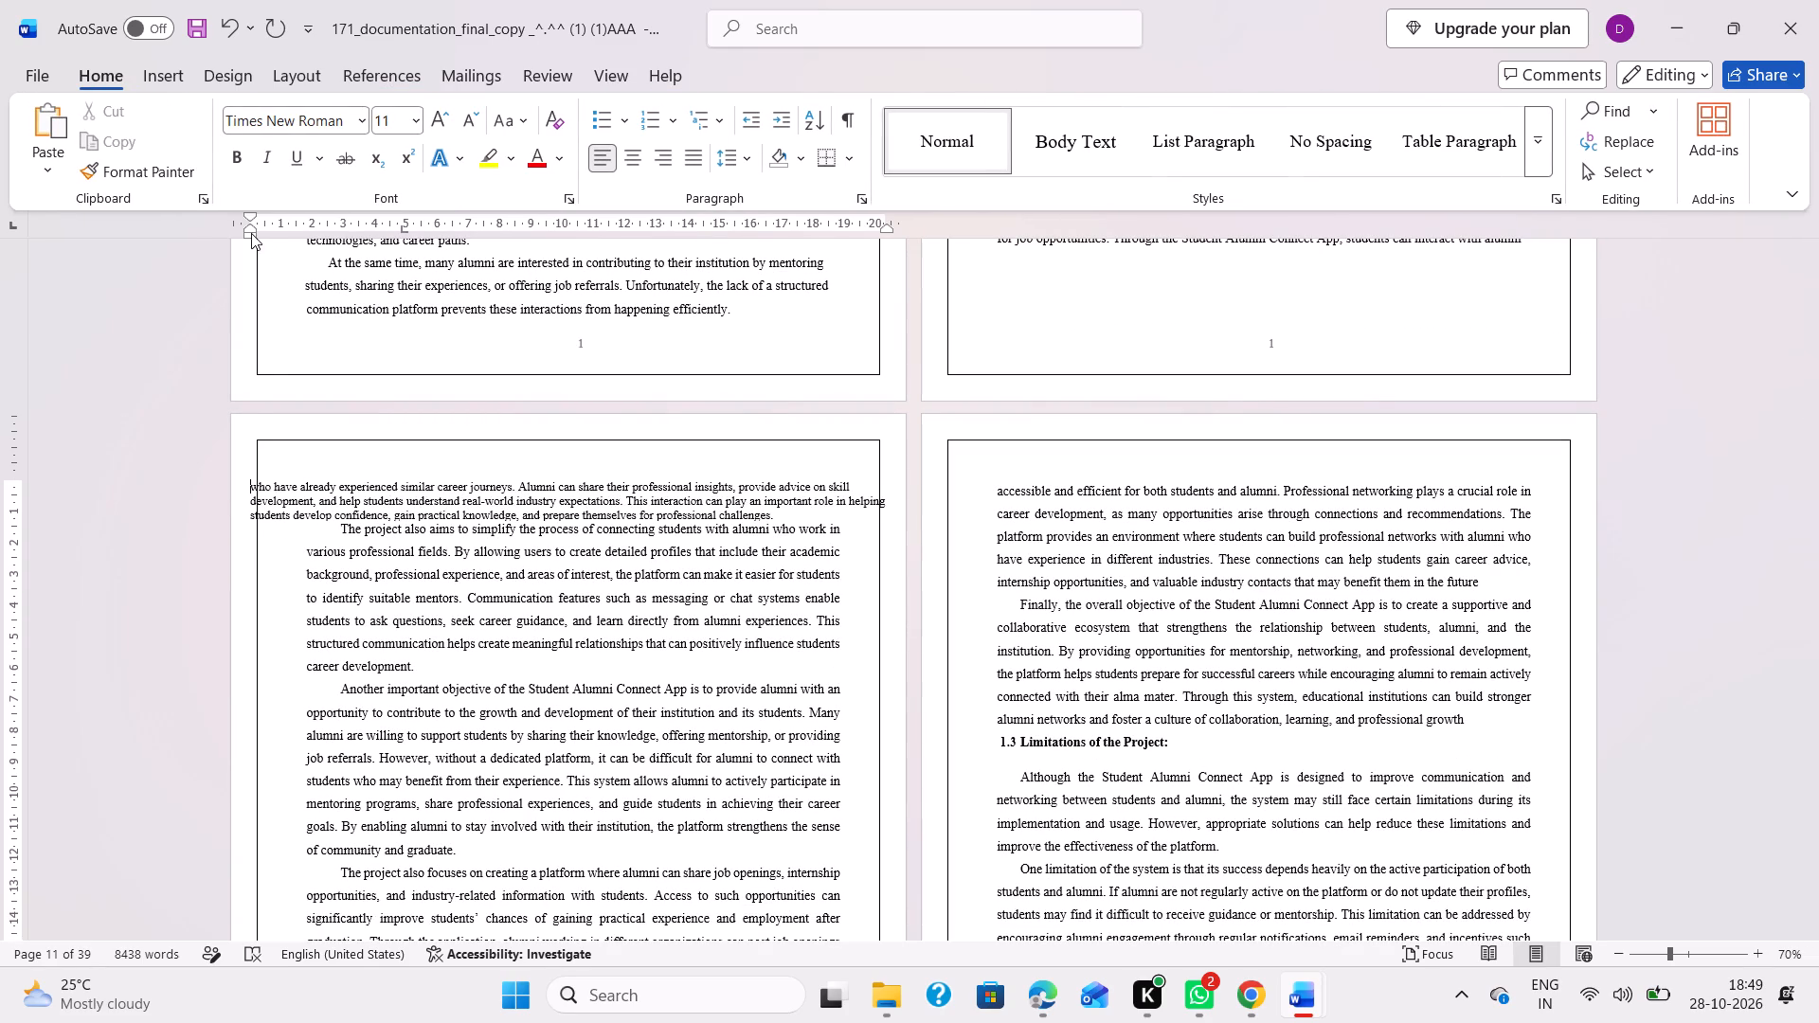
# Align the "who have already experienced" paragraph with the body text, moving its left indent to about 1.7 cm and right indent to about 18.8 cm.
pyautogui.moveTo(251, 233); pyautogui.dragTo(300, 238)
pyautogui.click(842, 504)
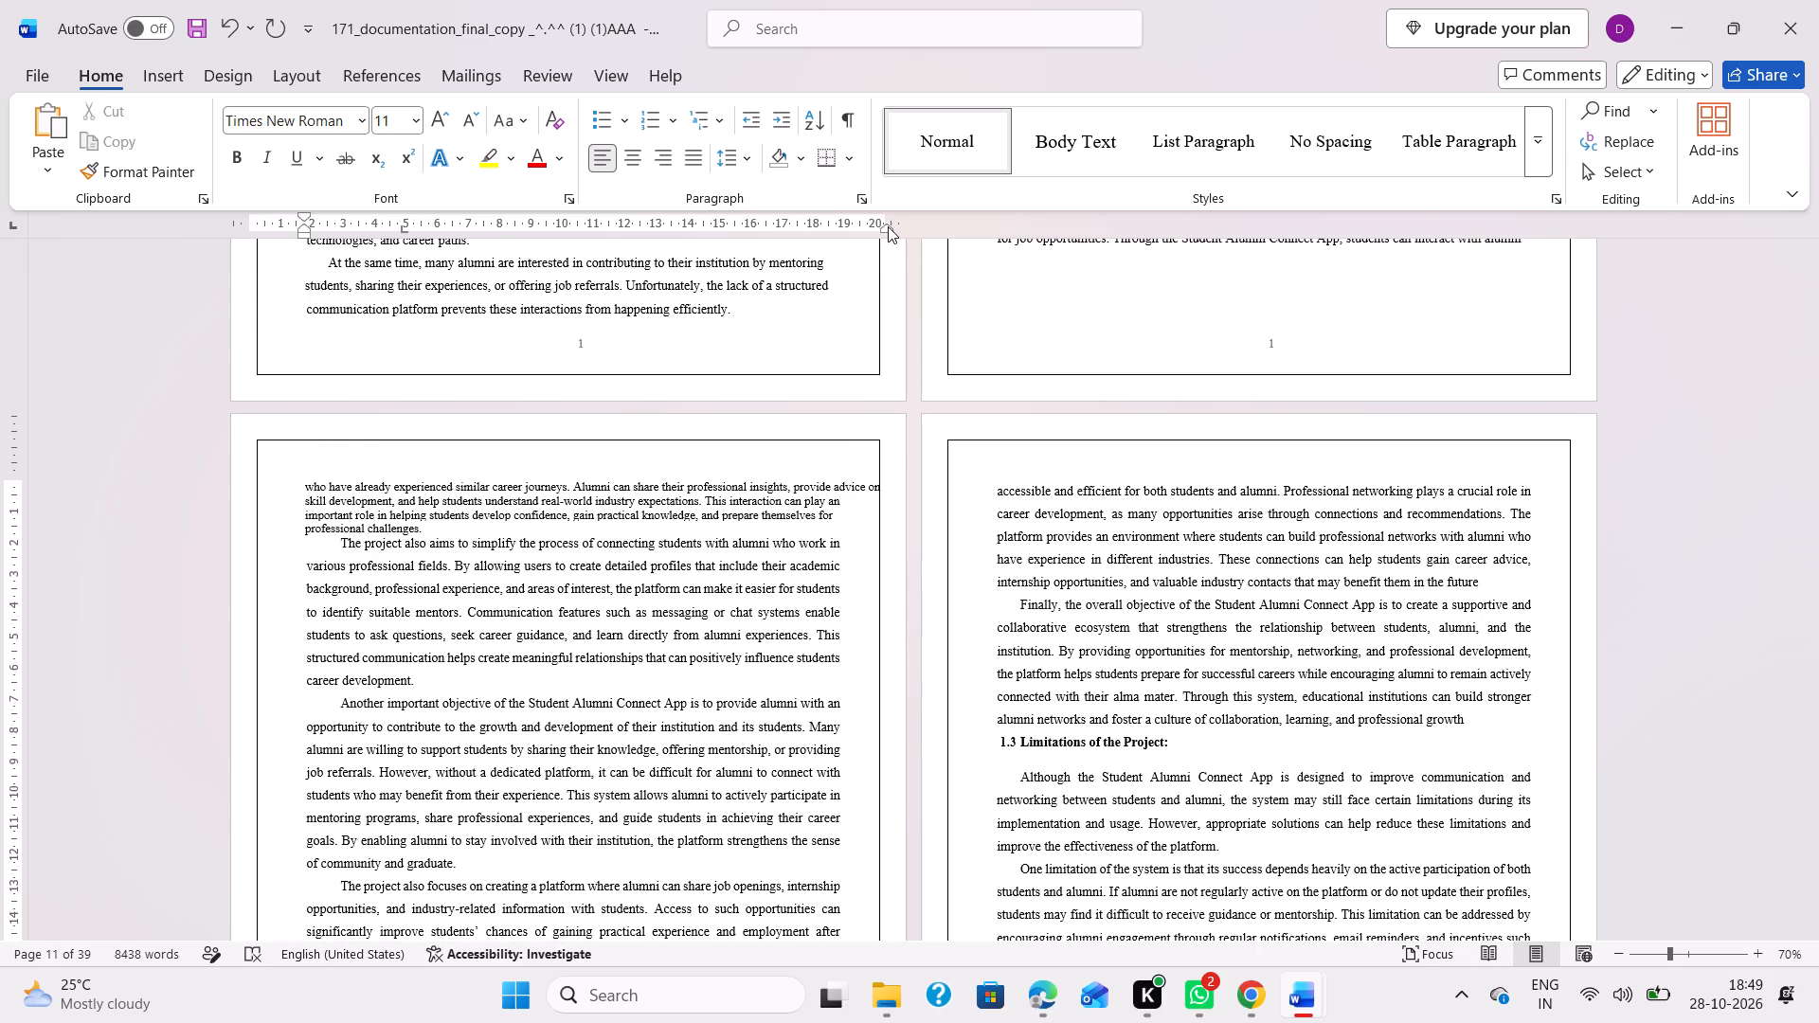
pyautogui.moveTo(888, 226); pyautogui.dragTo(841, 225)
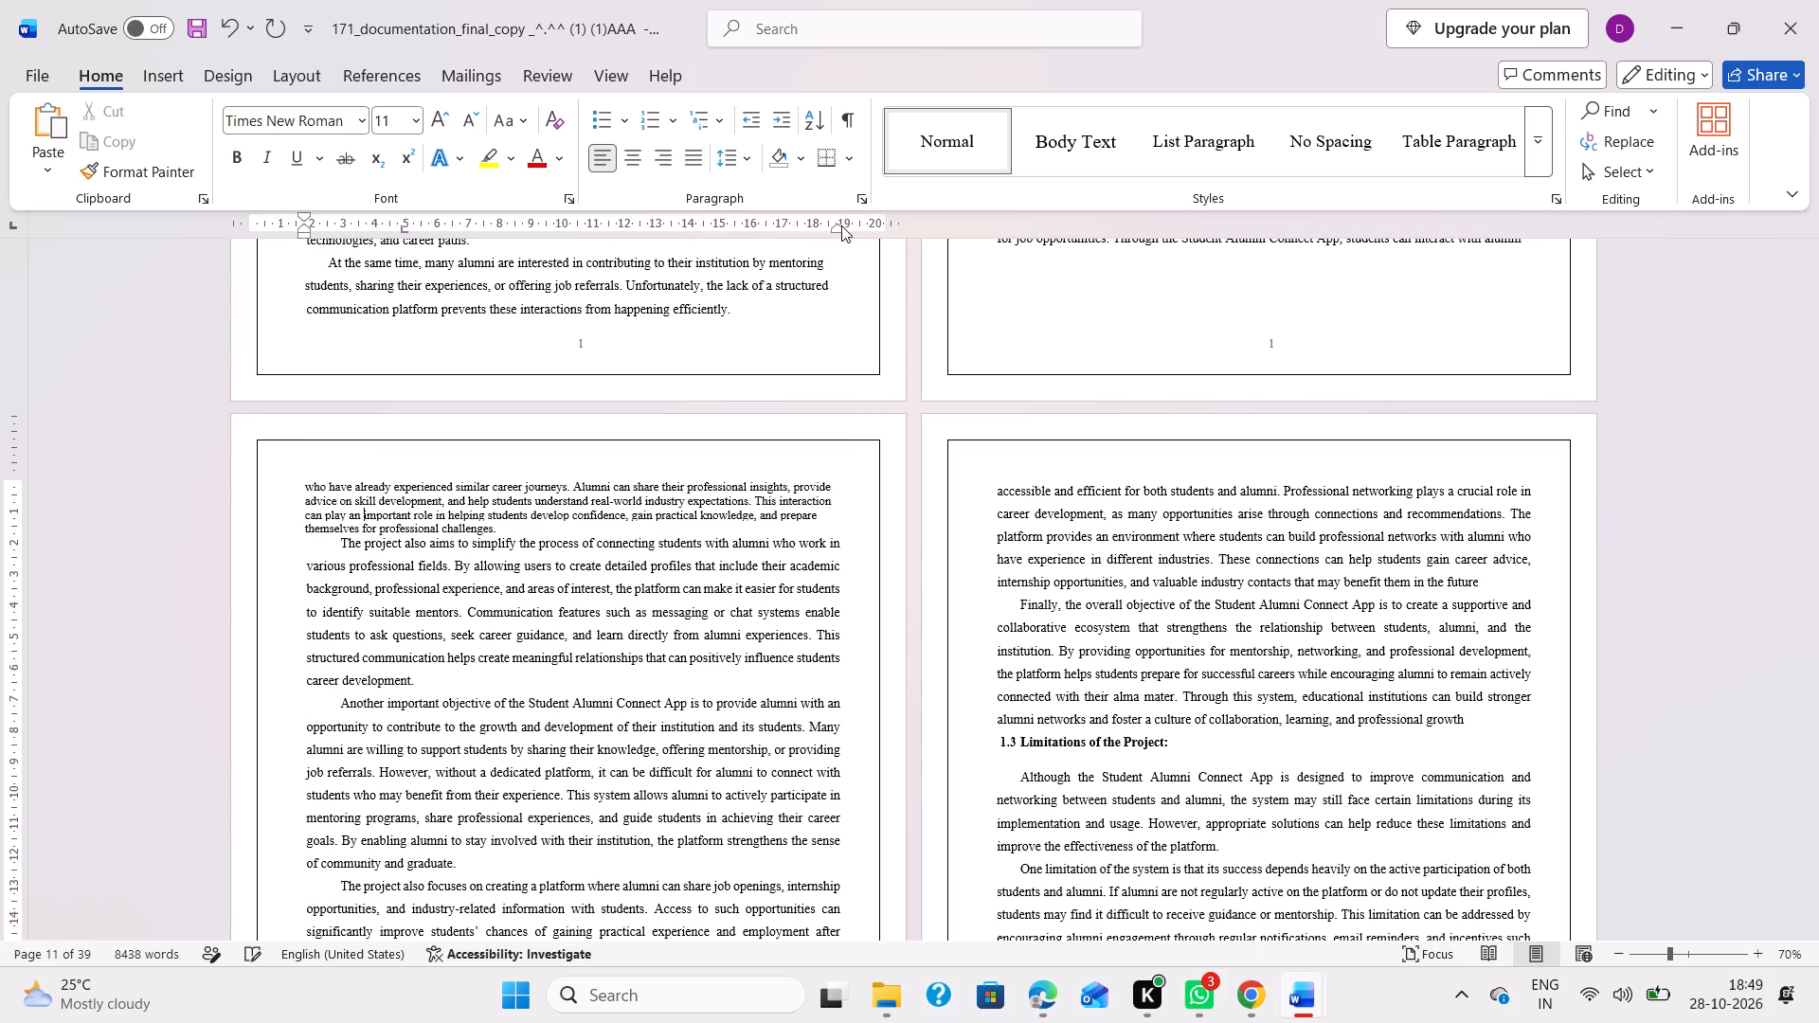
# Format the "who have already experienced" paragraph with 1.5 line spacing, font size 12 and justified alignment.
pyautogui.moveTo(294, 479); pyautogui.dragTo(337, 492)
pyautogui.moveTo(337, 492); pyautogui.dragTo(850, 543)
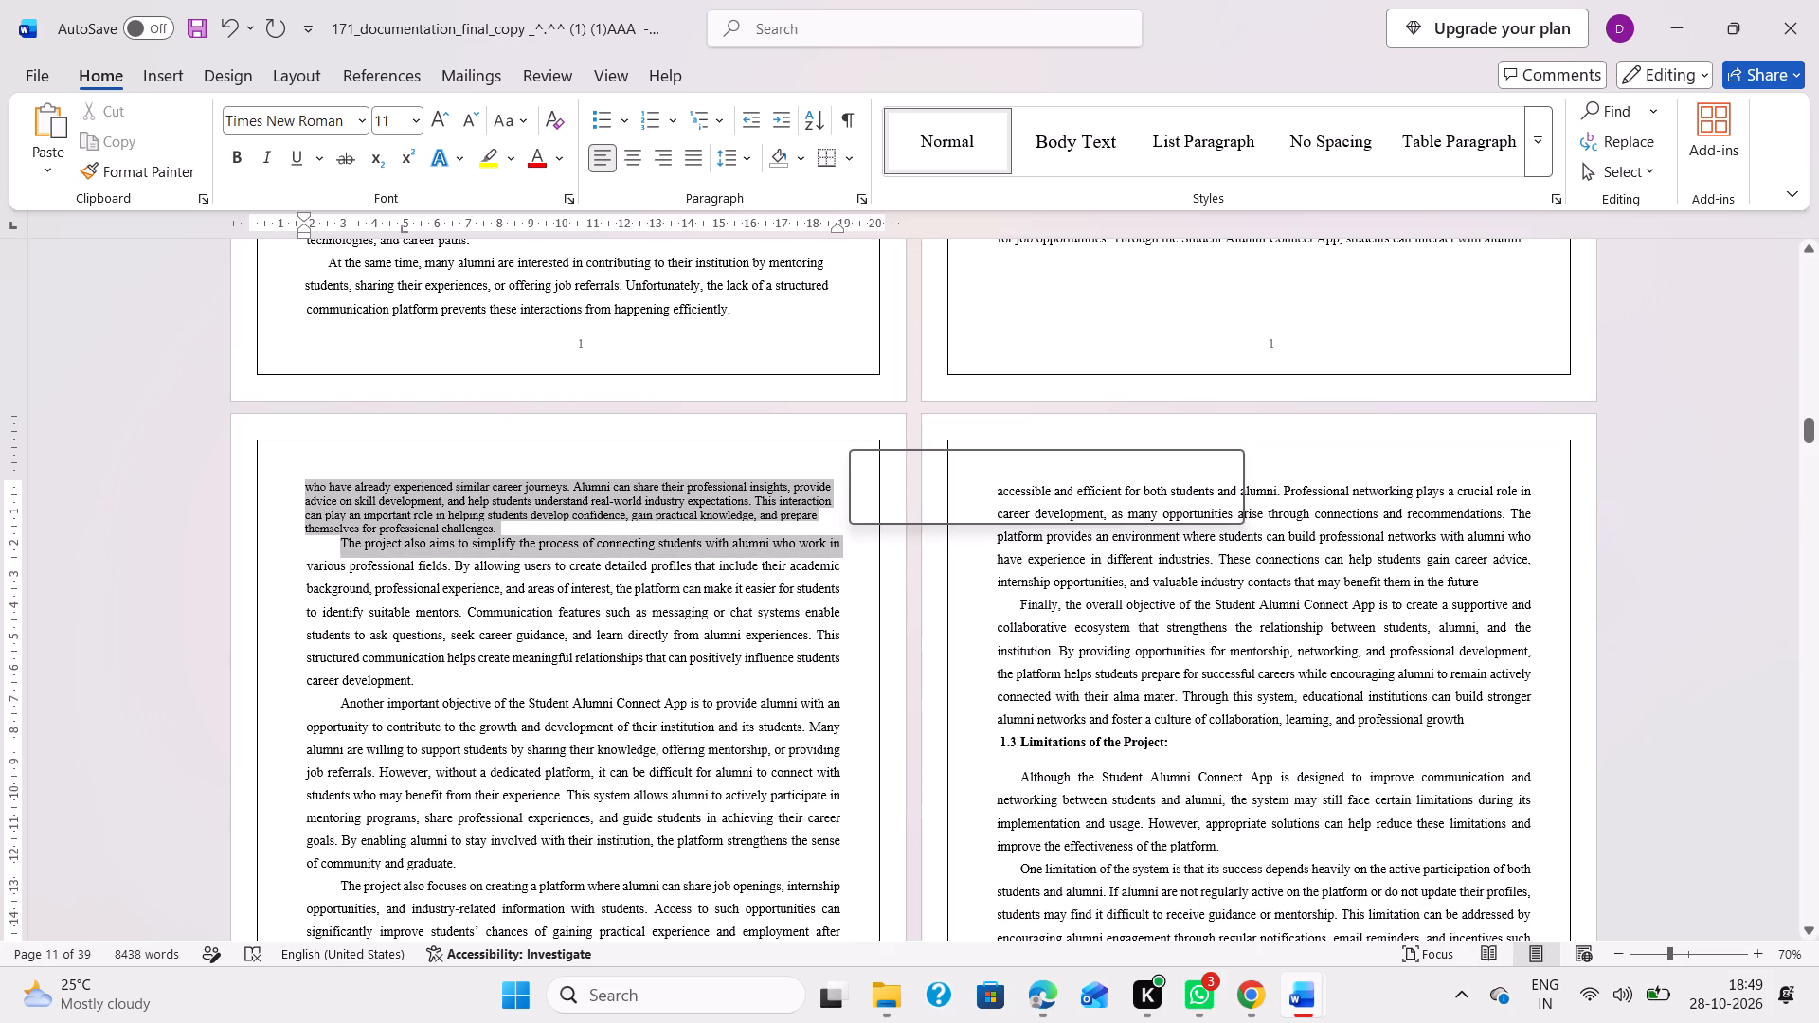
pyautogui.click(745, 159)
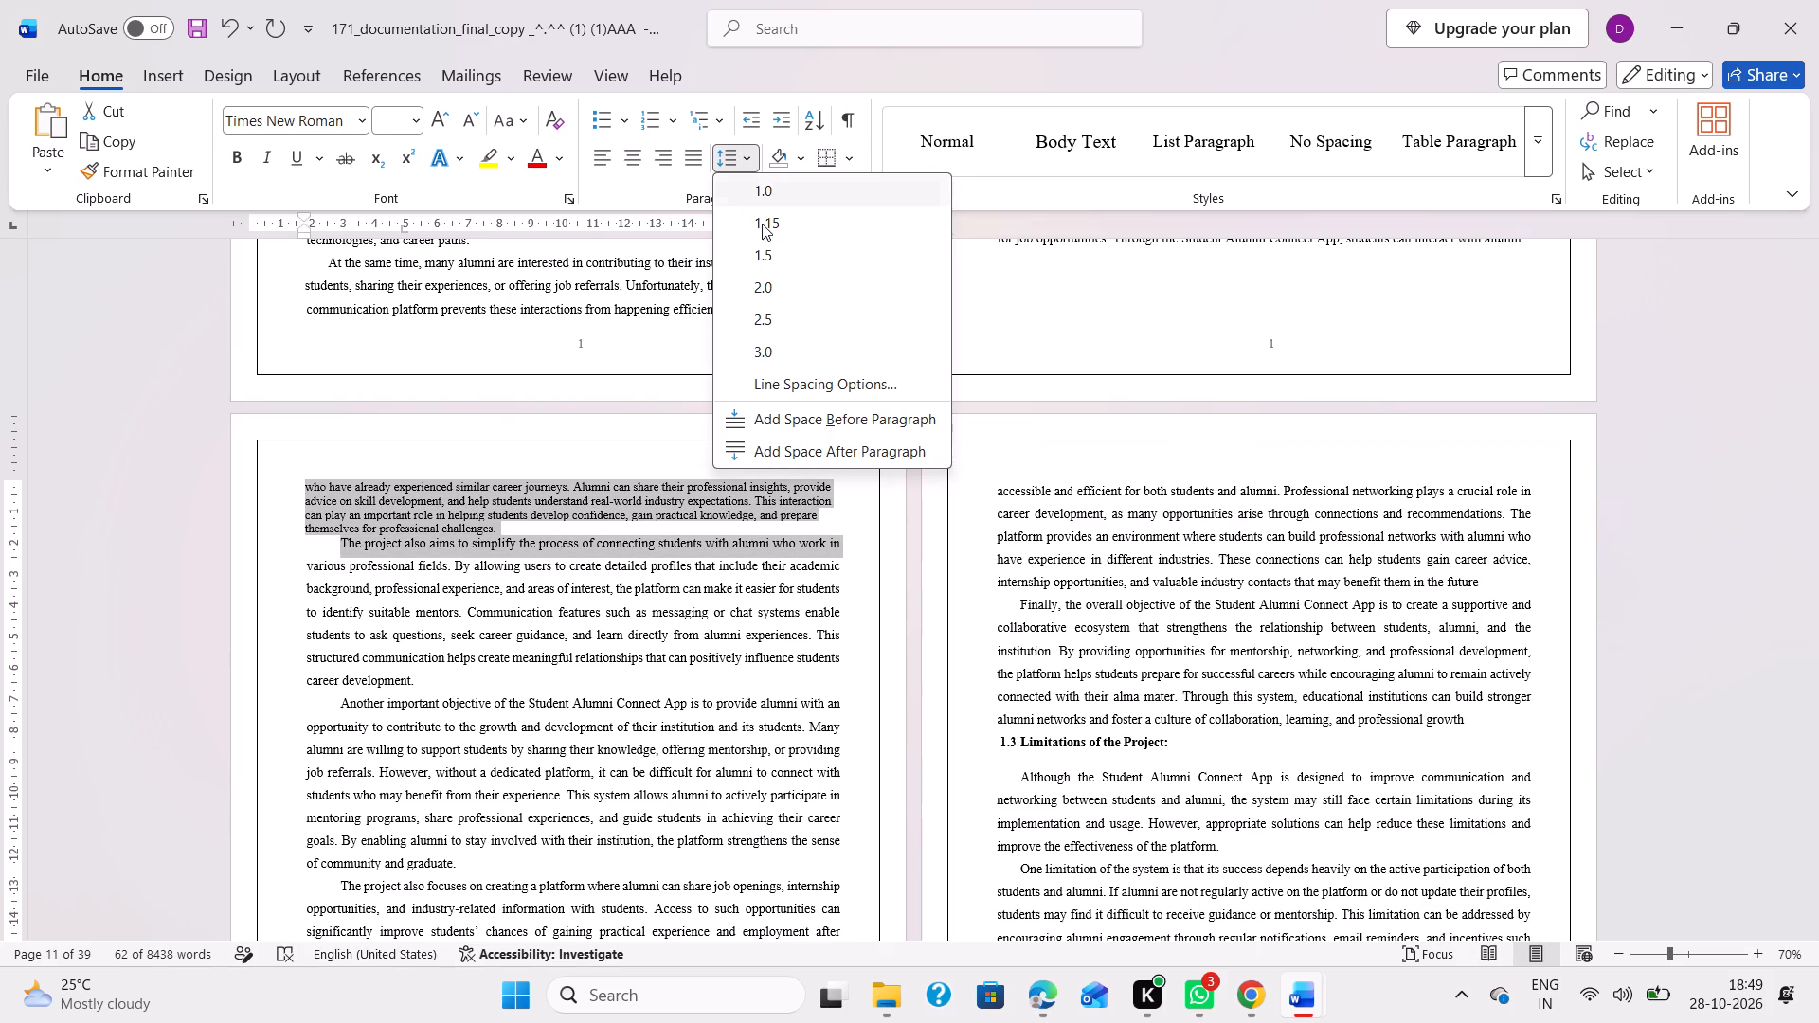
pyautogui.click(776, 264)
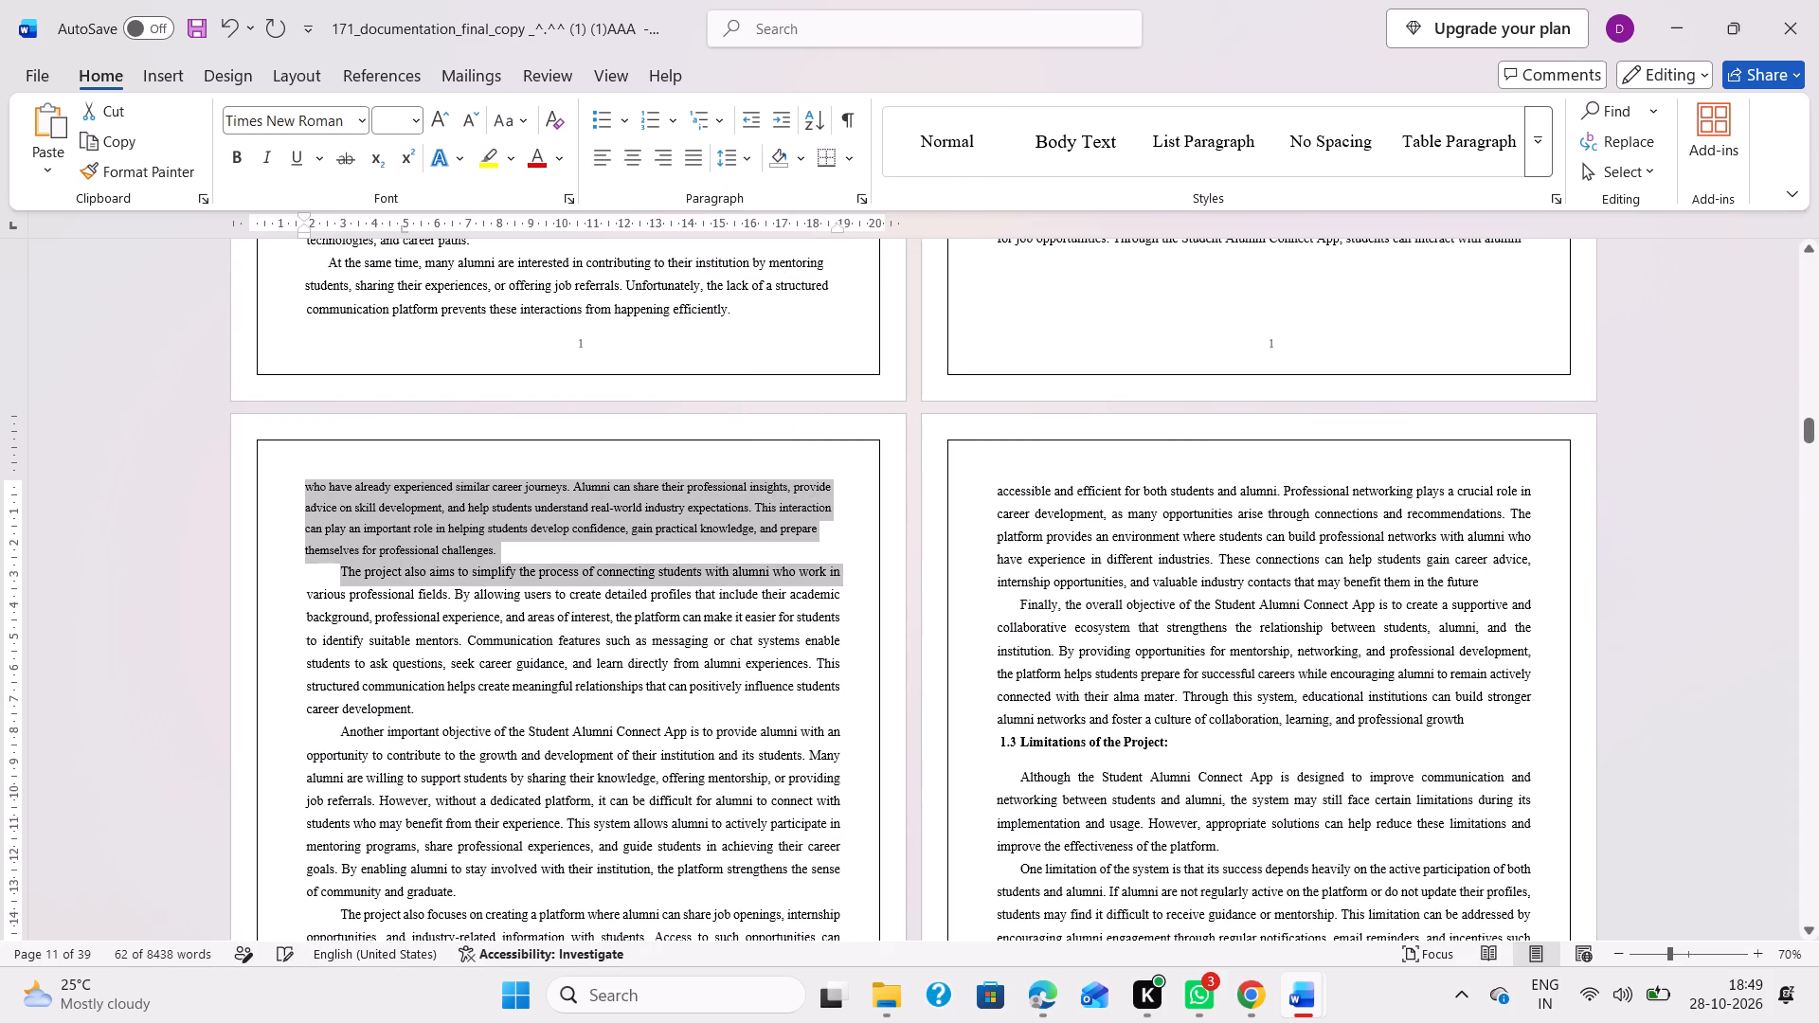
pyautogui.click(387, 126)
pyautogui.write('12')
pyautogui.press('Return')
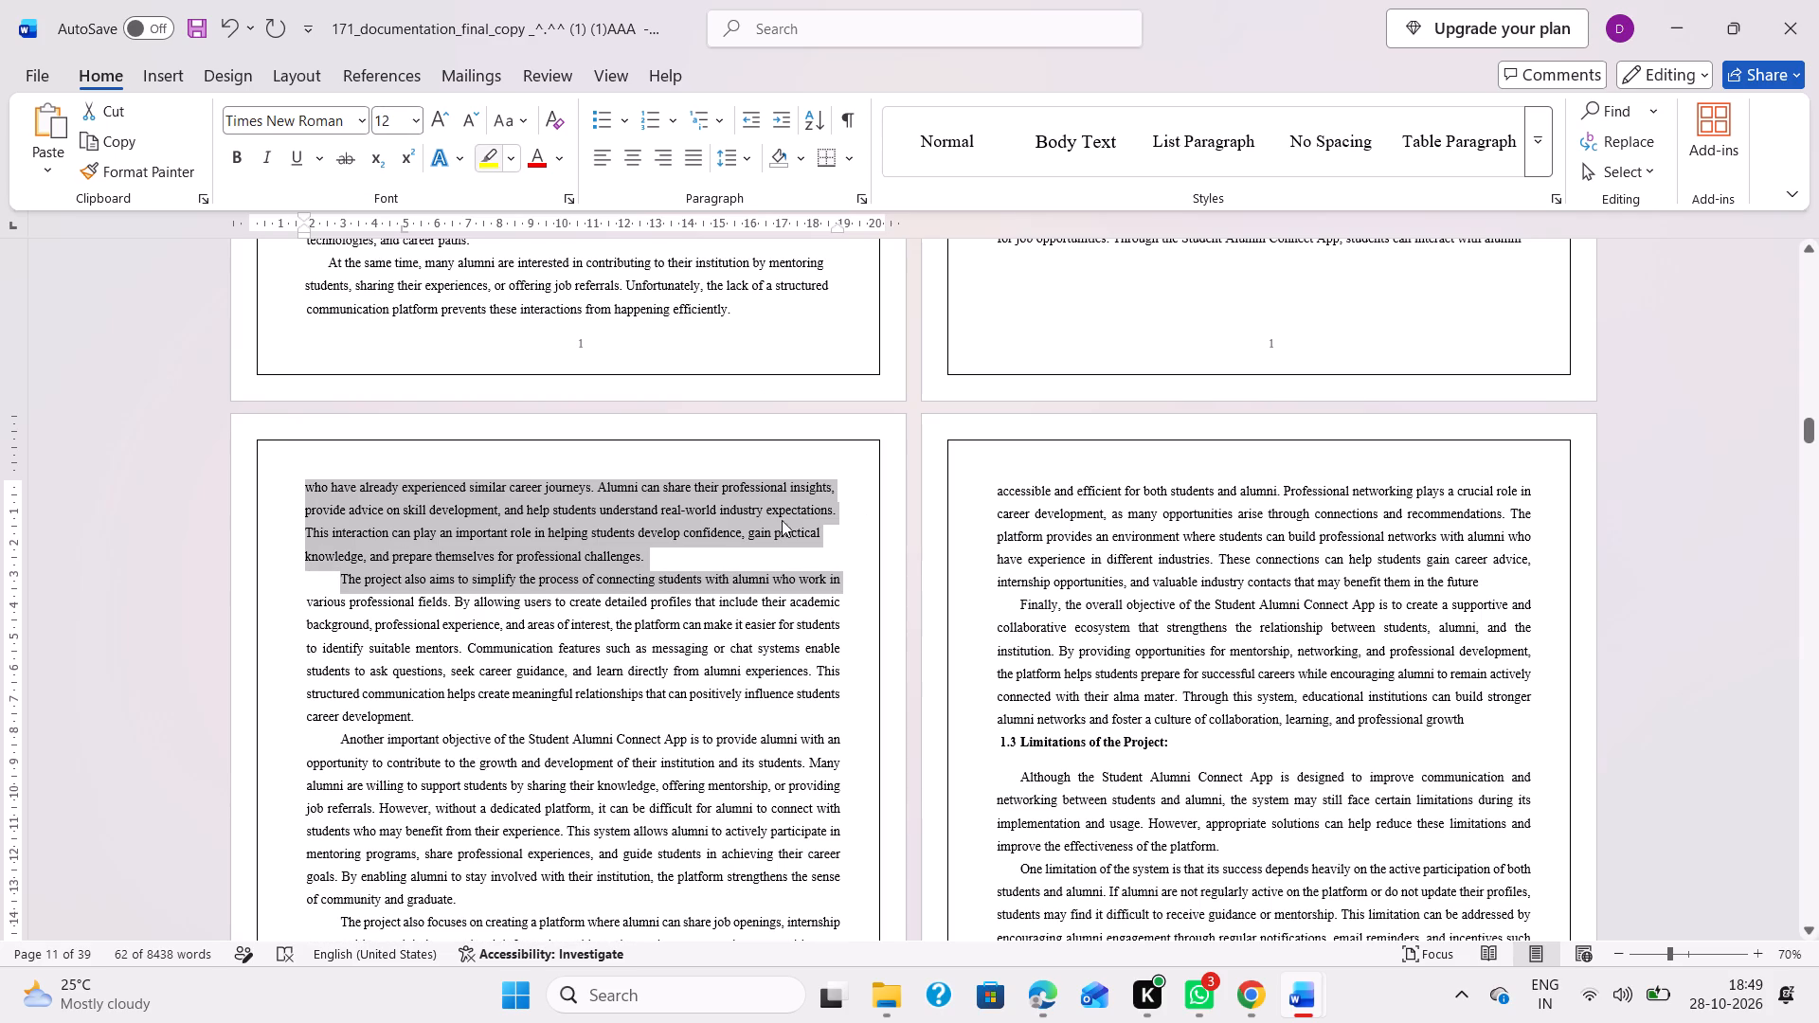
pyautogui.click(693, 167)
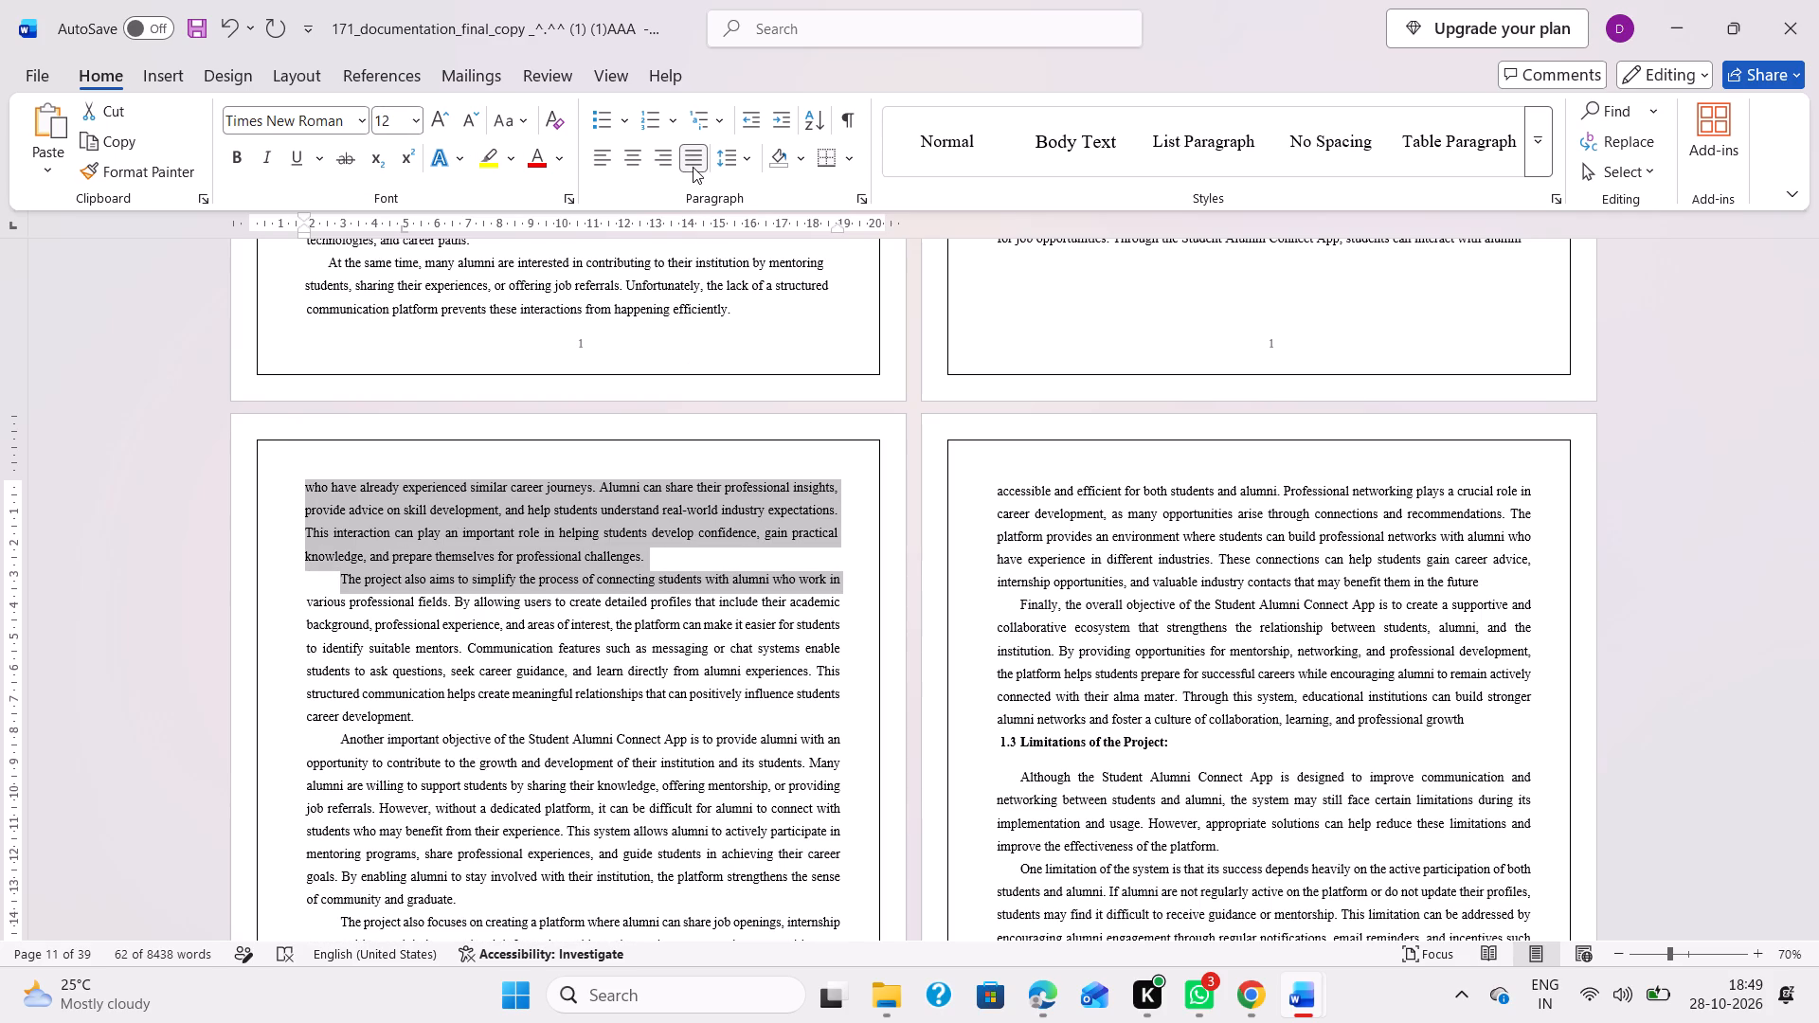
pyautogui.click(1188, 797)
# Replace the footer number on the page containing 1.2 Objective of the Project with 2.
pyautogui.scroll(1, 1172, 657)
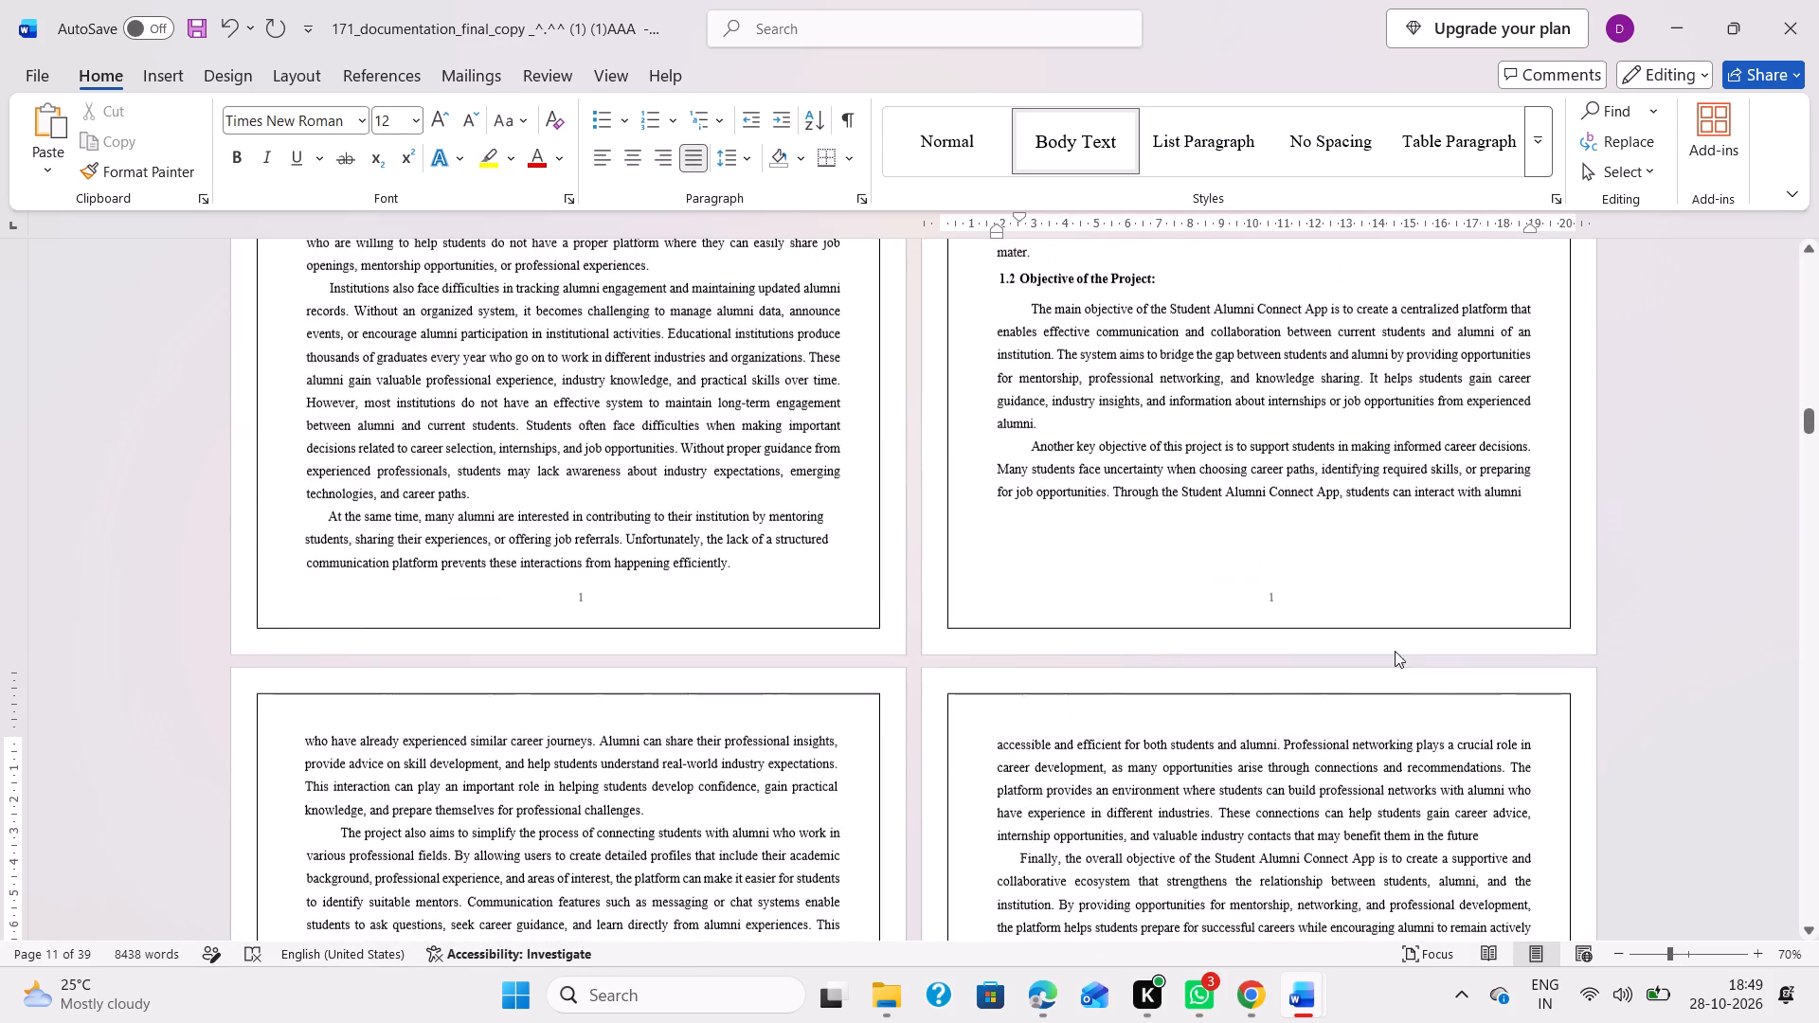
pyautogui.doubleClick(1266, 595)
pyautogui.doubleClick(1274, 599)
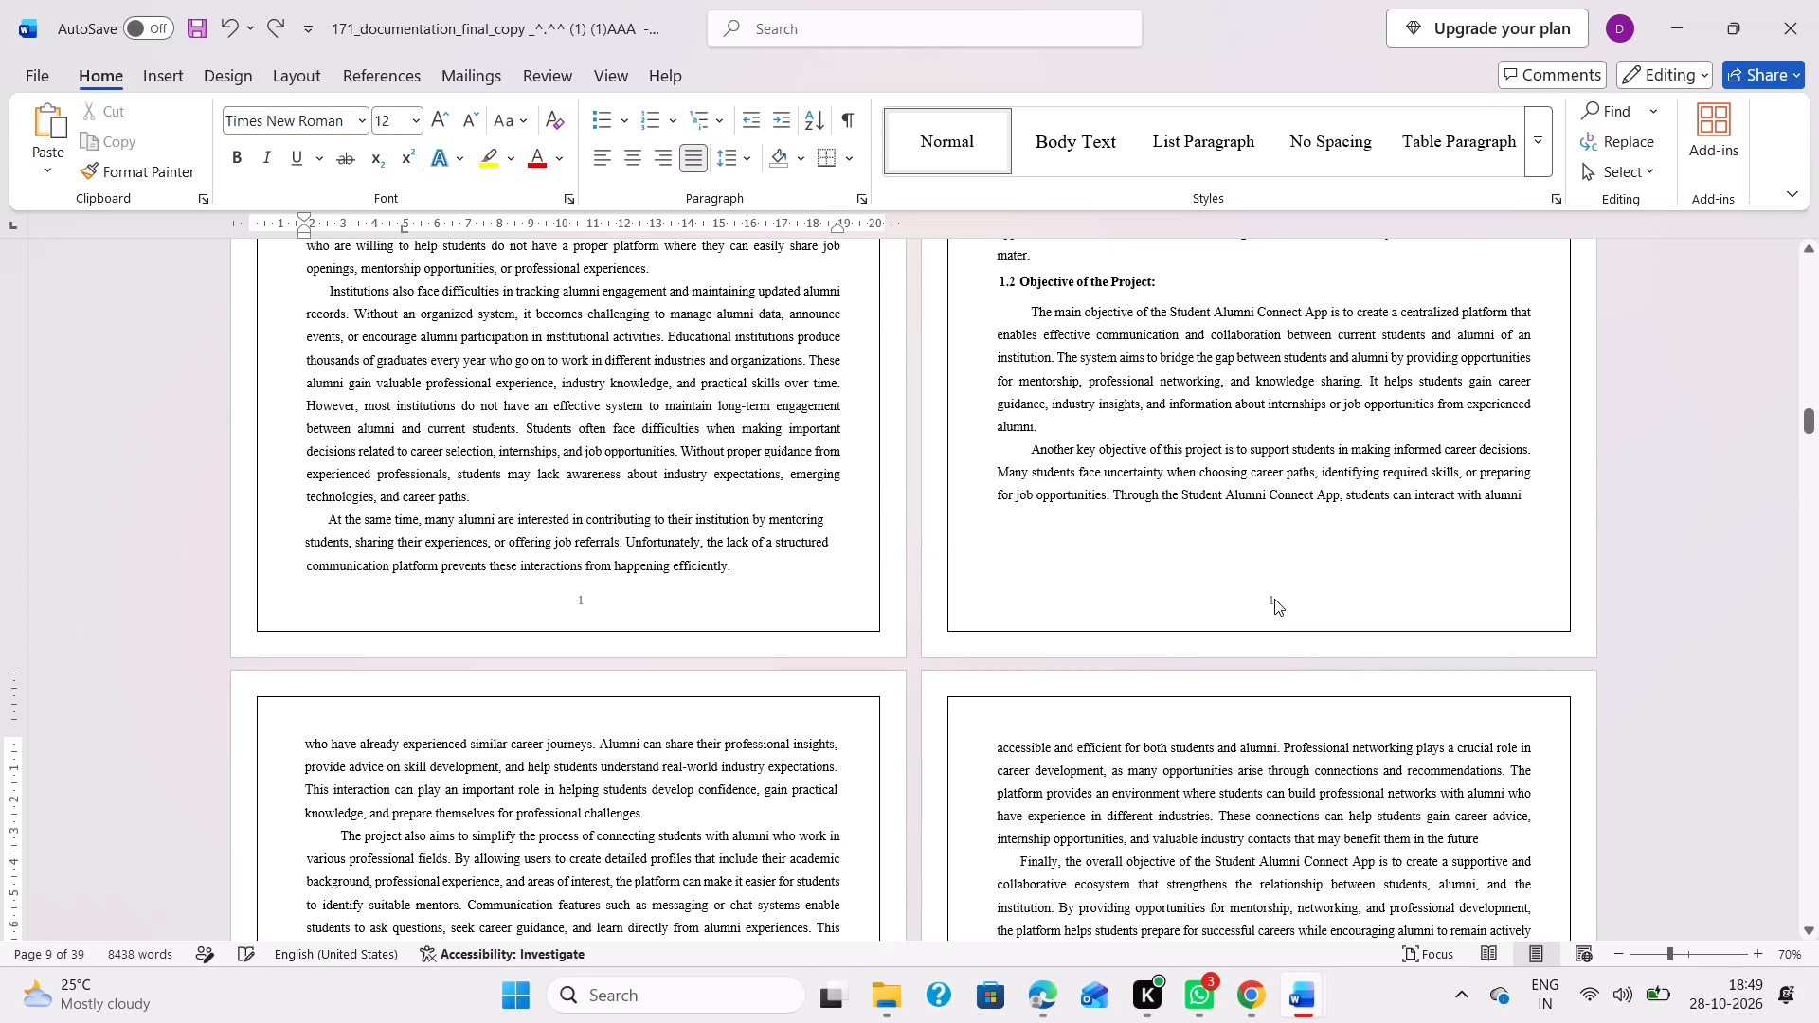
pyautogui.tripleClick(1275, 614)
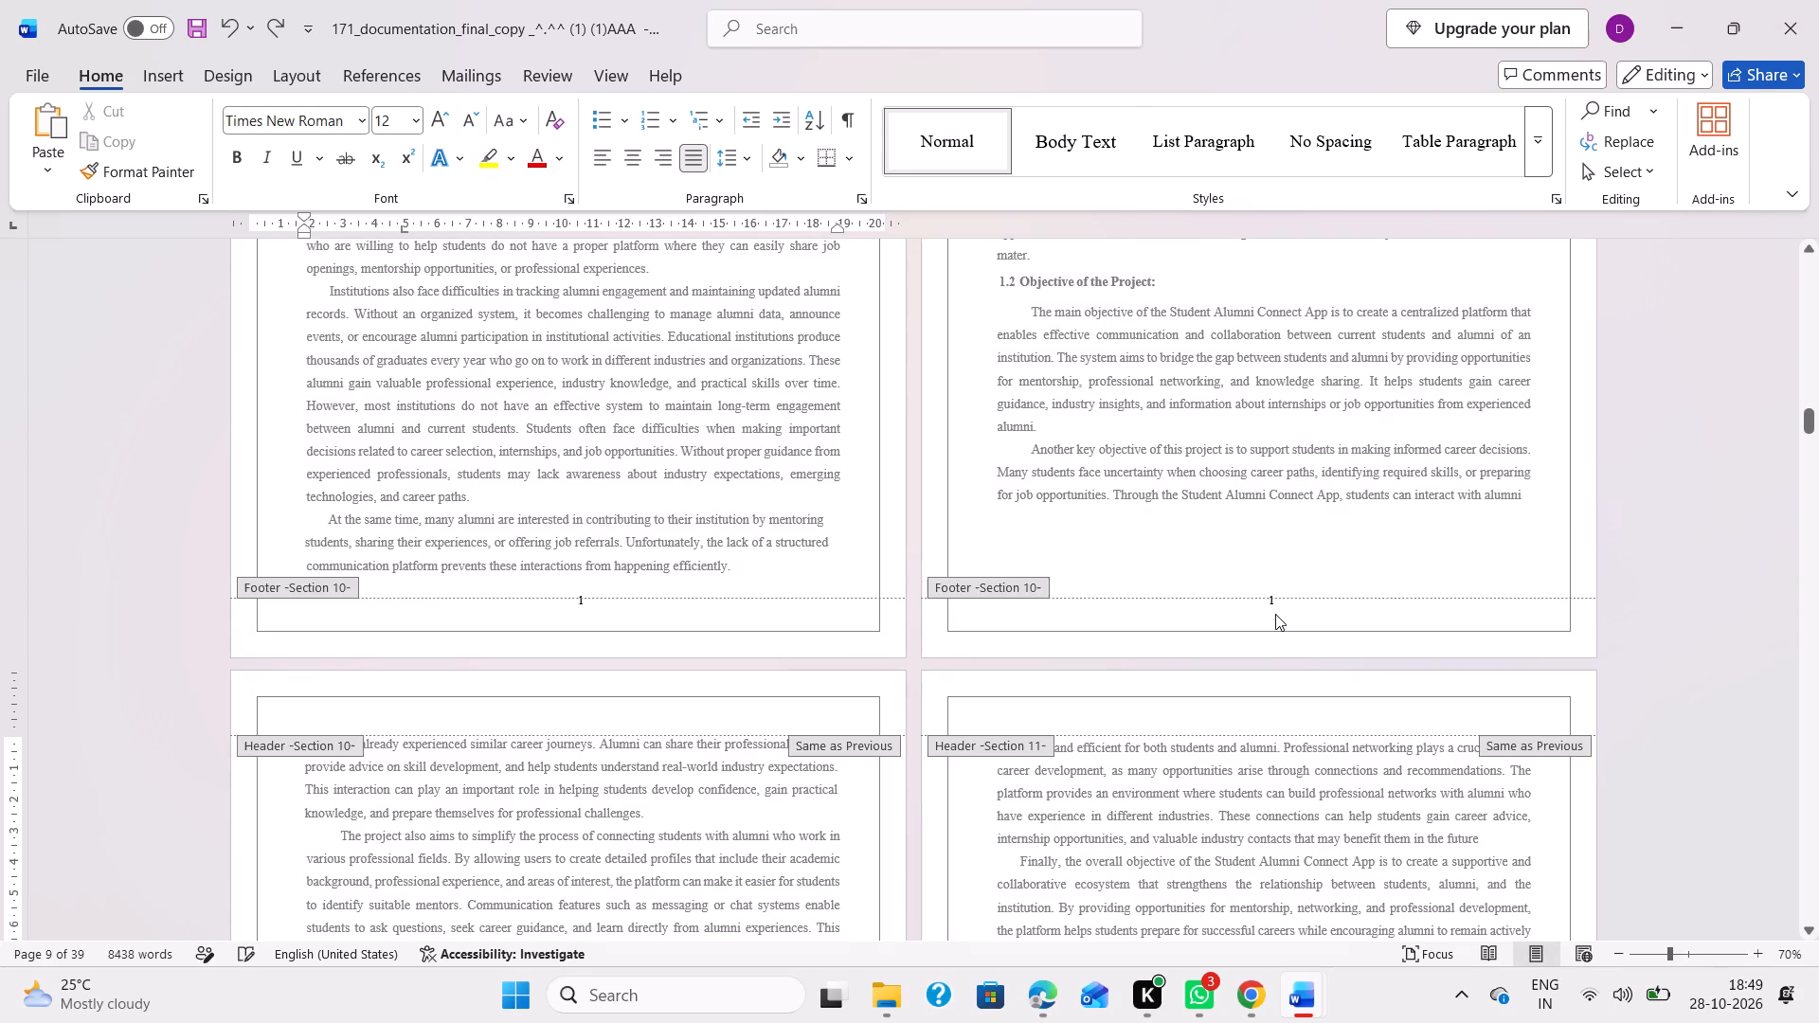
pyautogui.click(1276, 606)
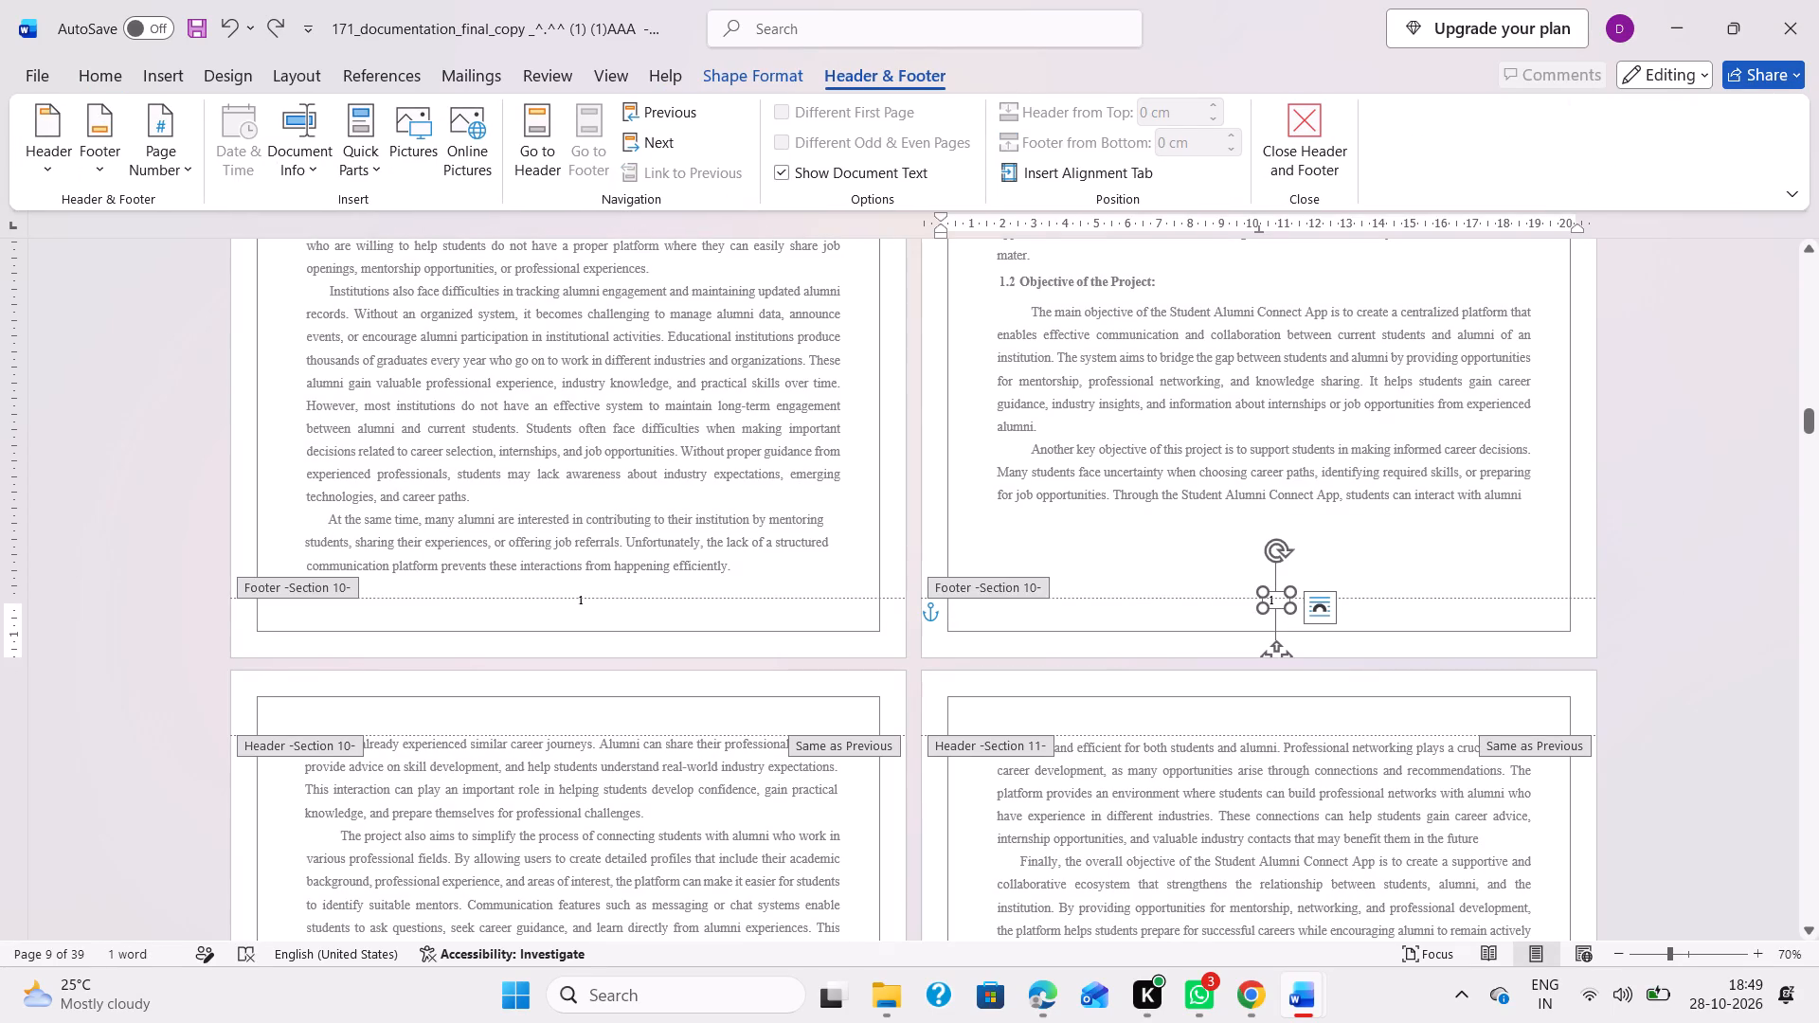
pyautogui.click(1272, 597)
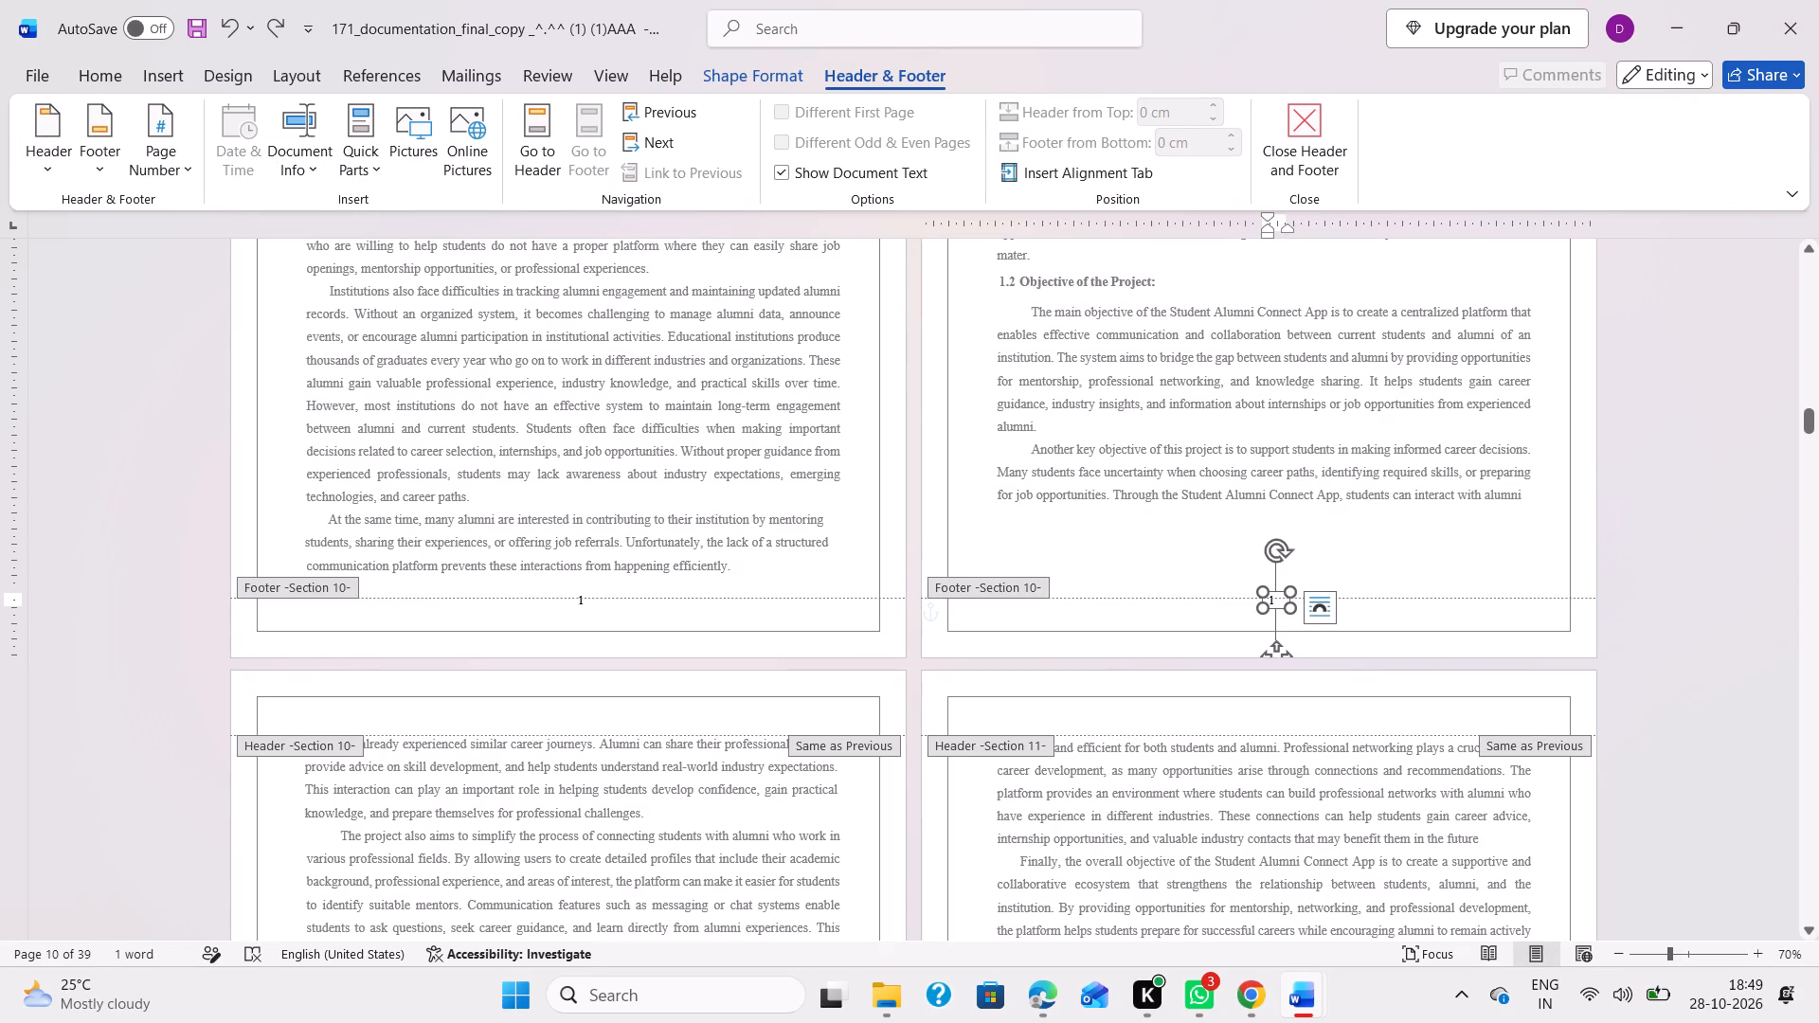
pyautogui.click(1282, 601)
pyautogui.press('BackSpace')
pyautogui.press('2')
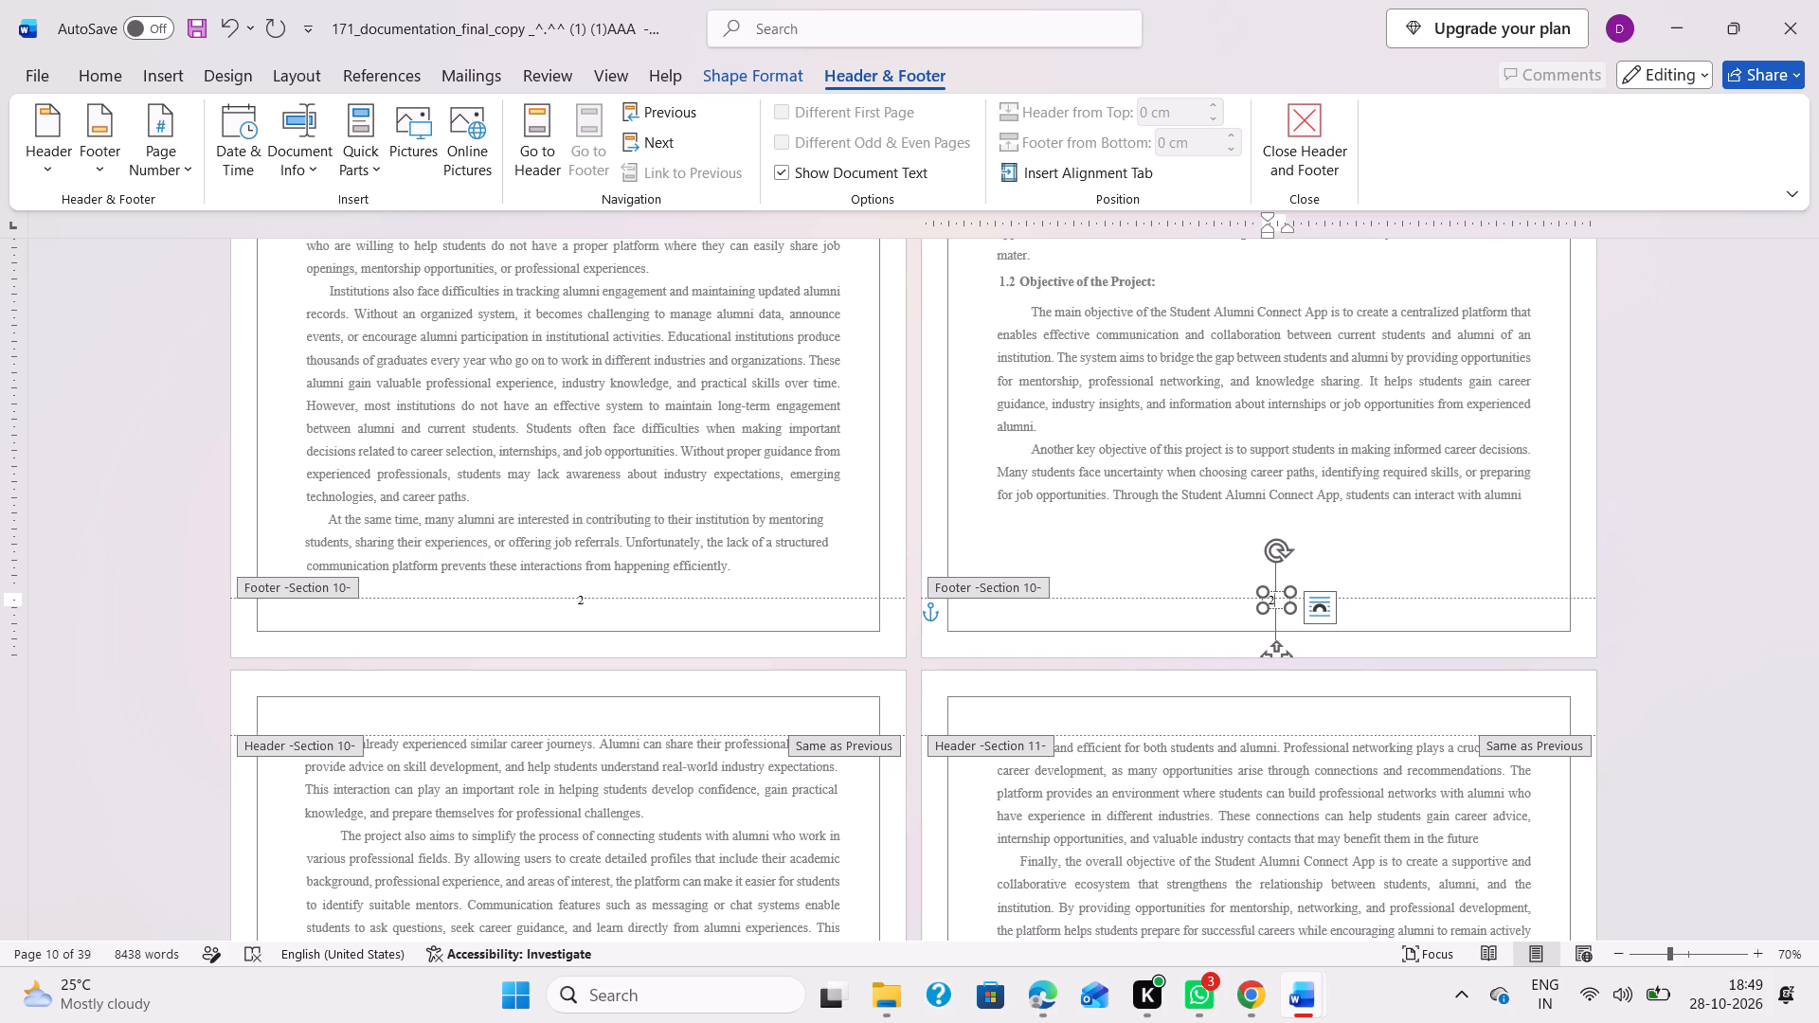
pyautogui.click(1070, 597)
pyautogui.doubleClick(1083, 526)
# Replace the footer number on the blank page before Chapter 1: Introduction with vii.
pyautogui.scroll(6, 993, 553)
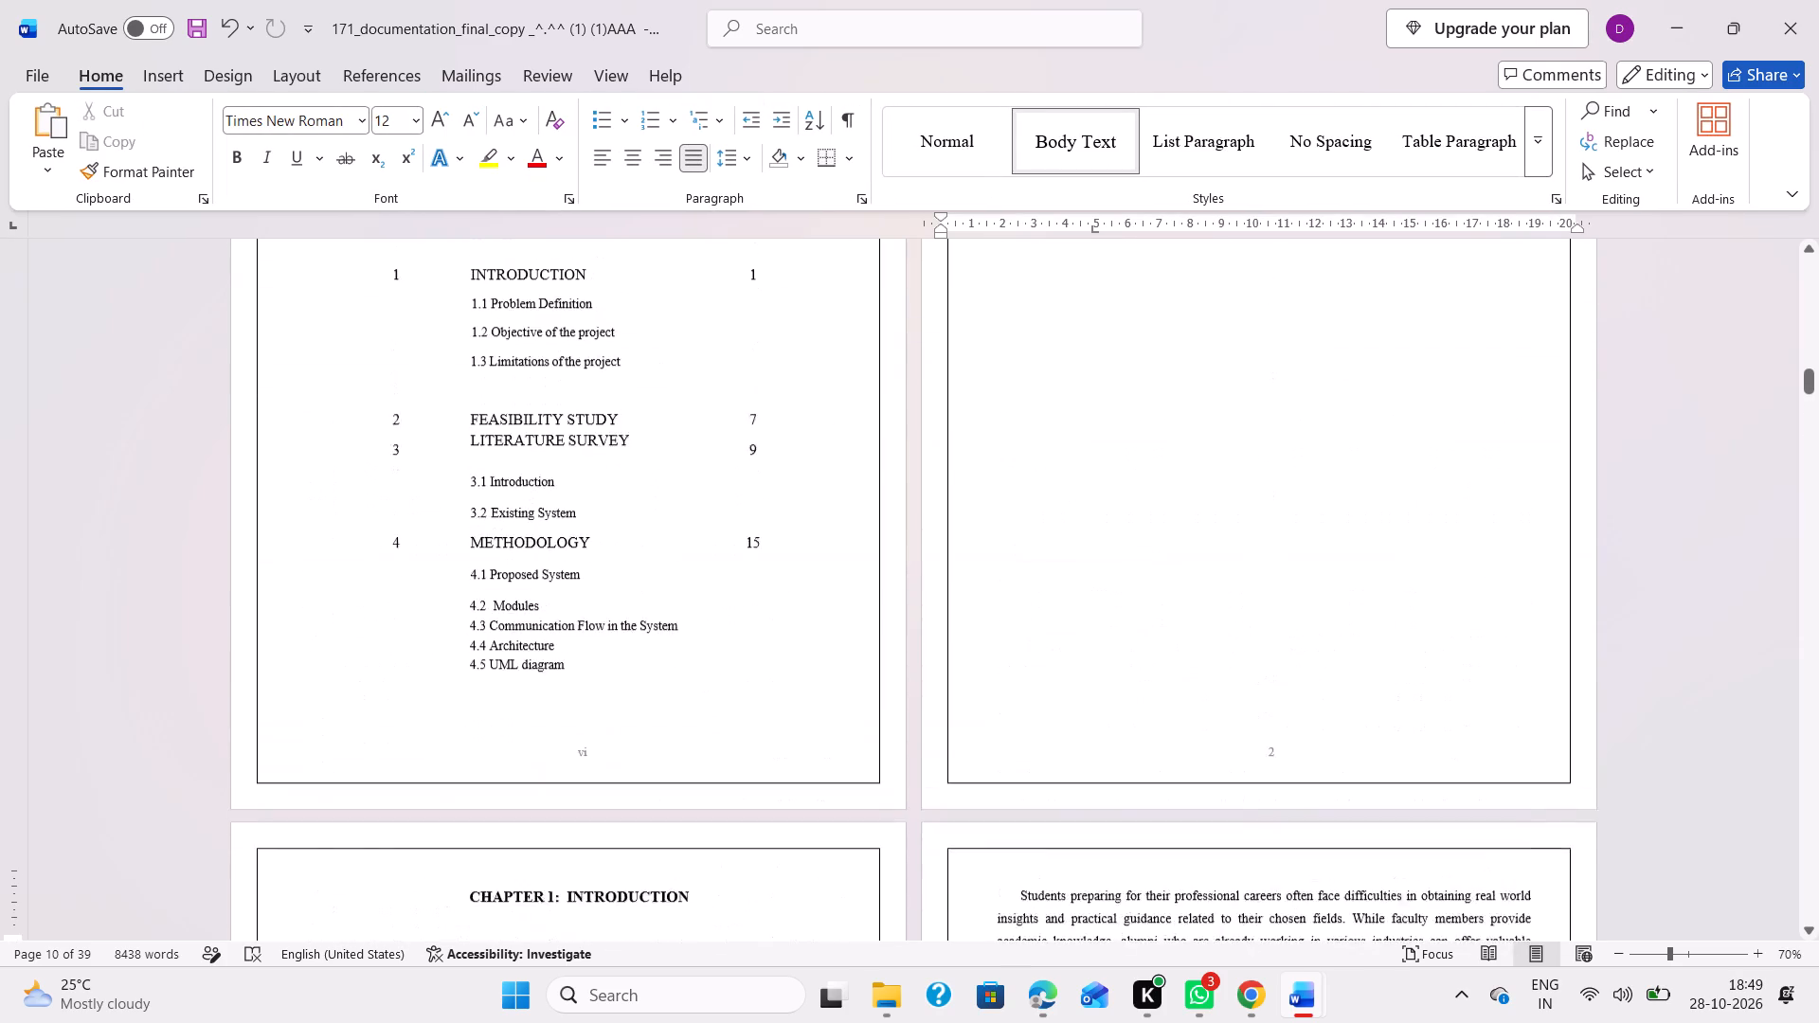
pyautogui.scroll(1, 993, 553)
pyautogui.scroll(-2, 993, 553)
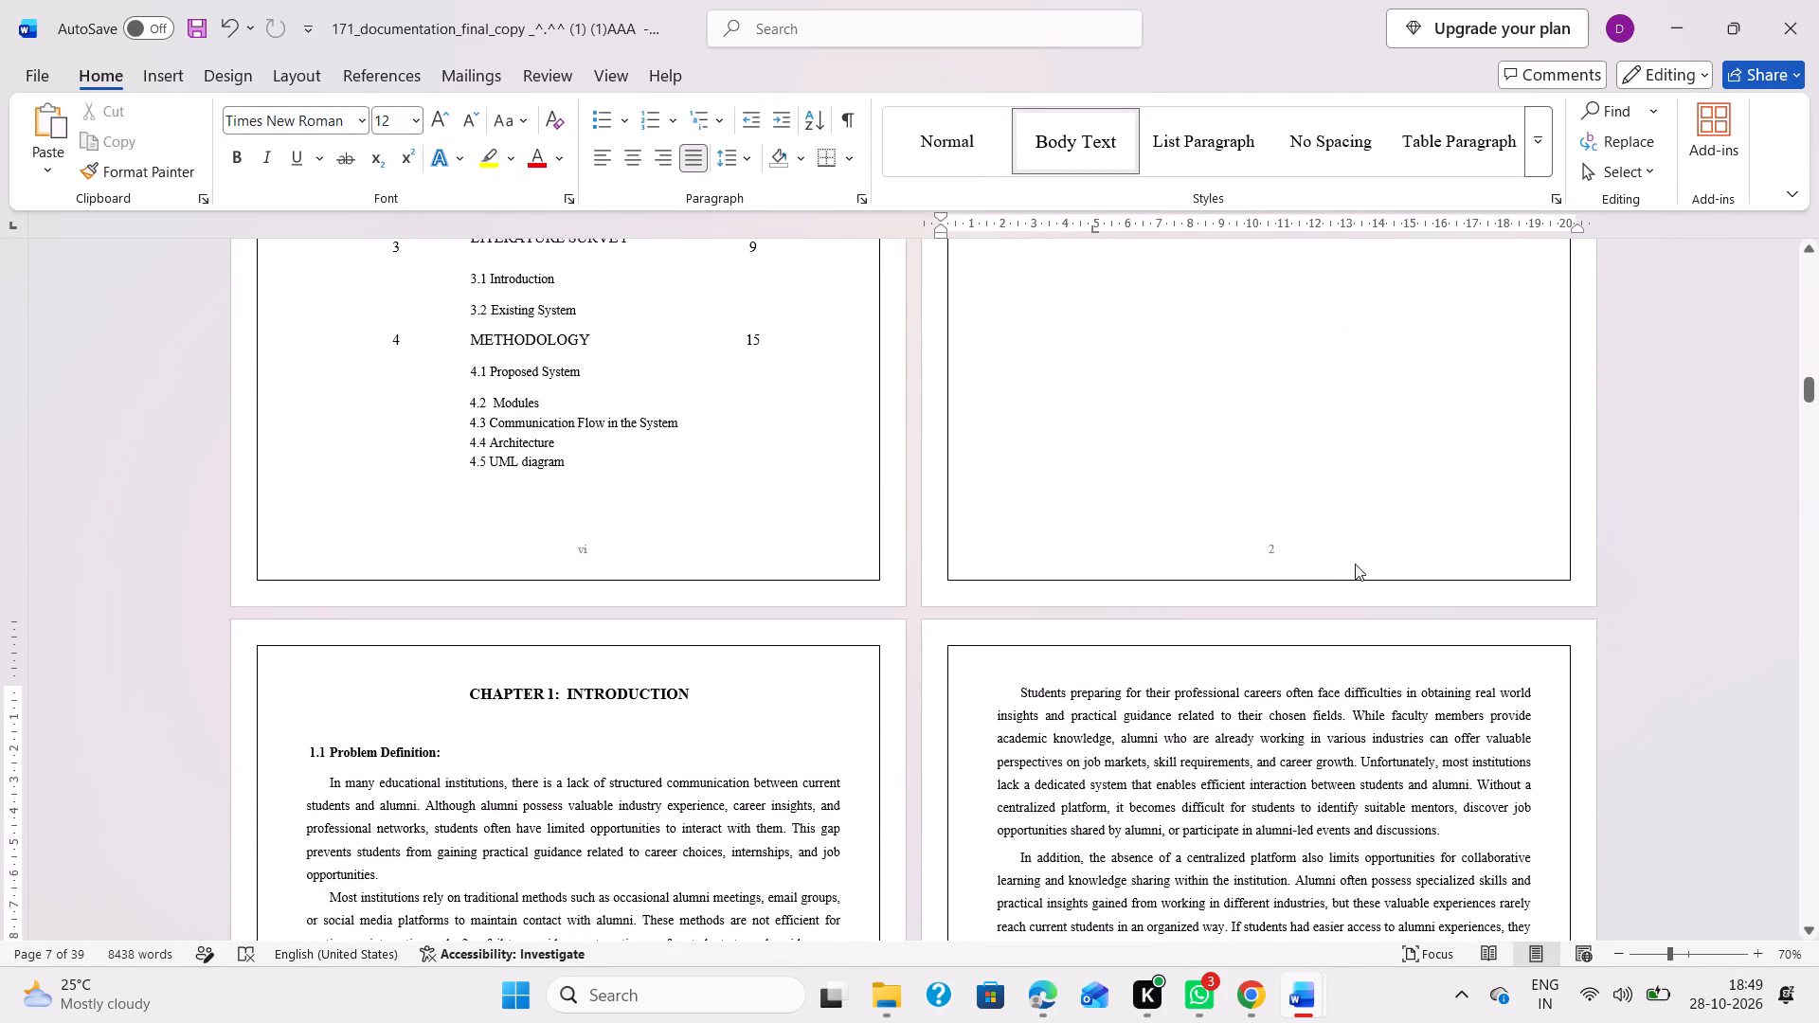
pyautogui.doubleClick(1290, 550)
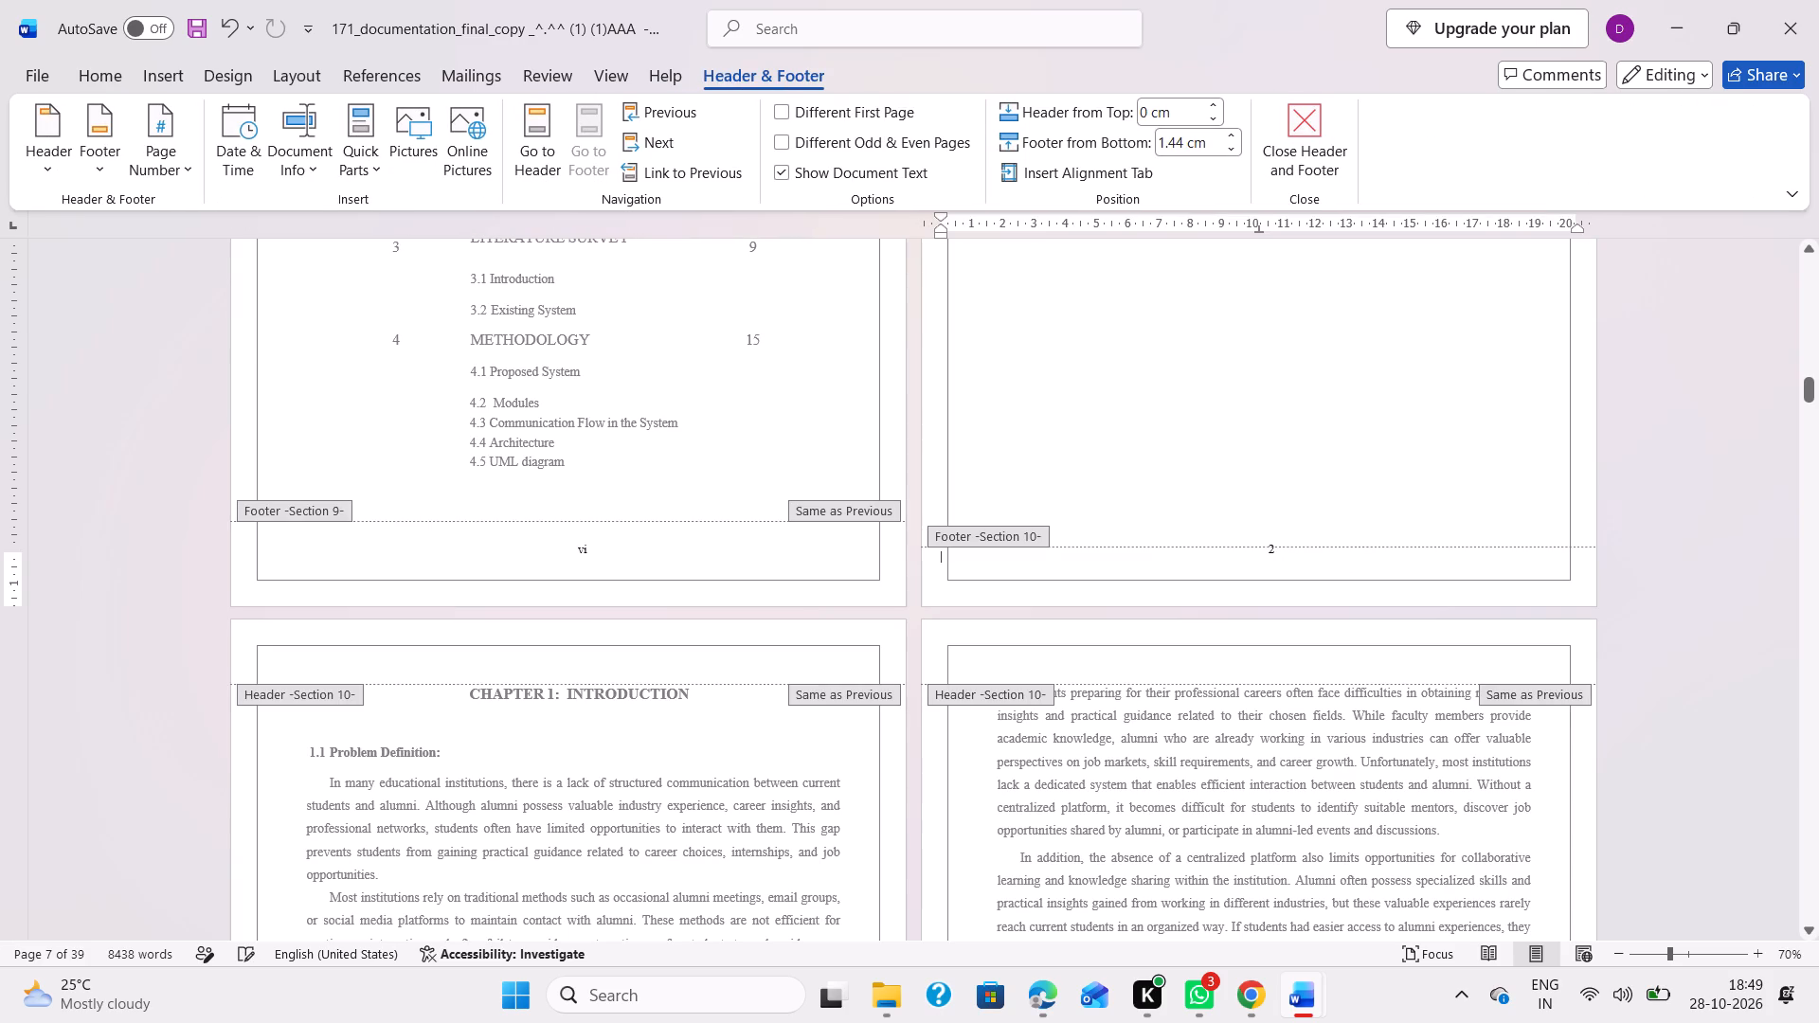
pyautogui.click(1274, 543)
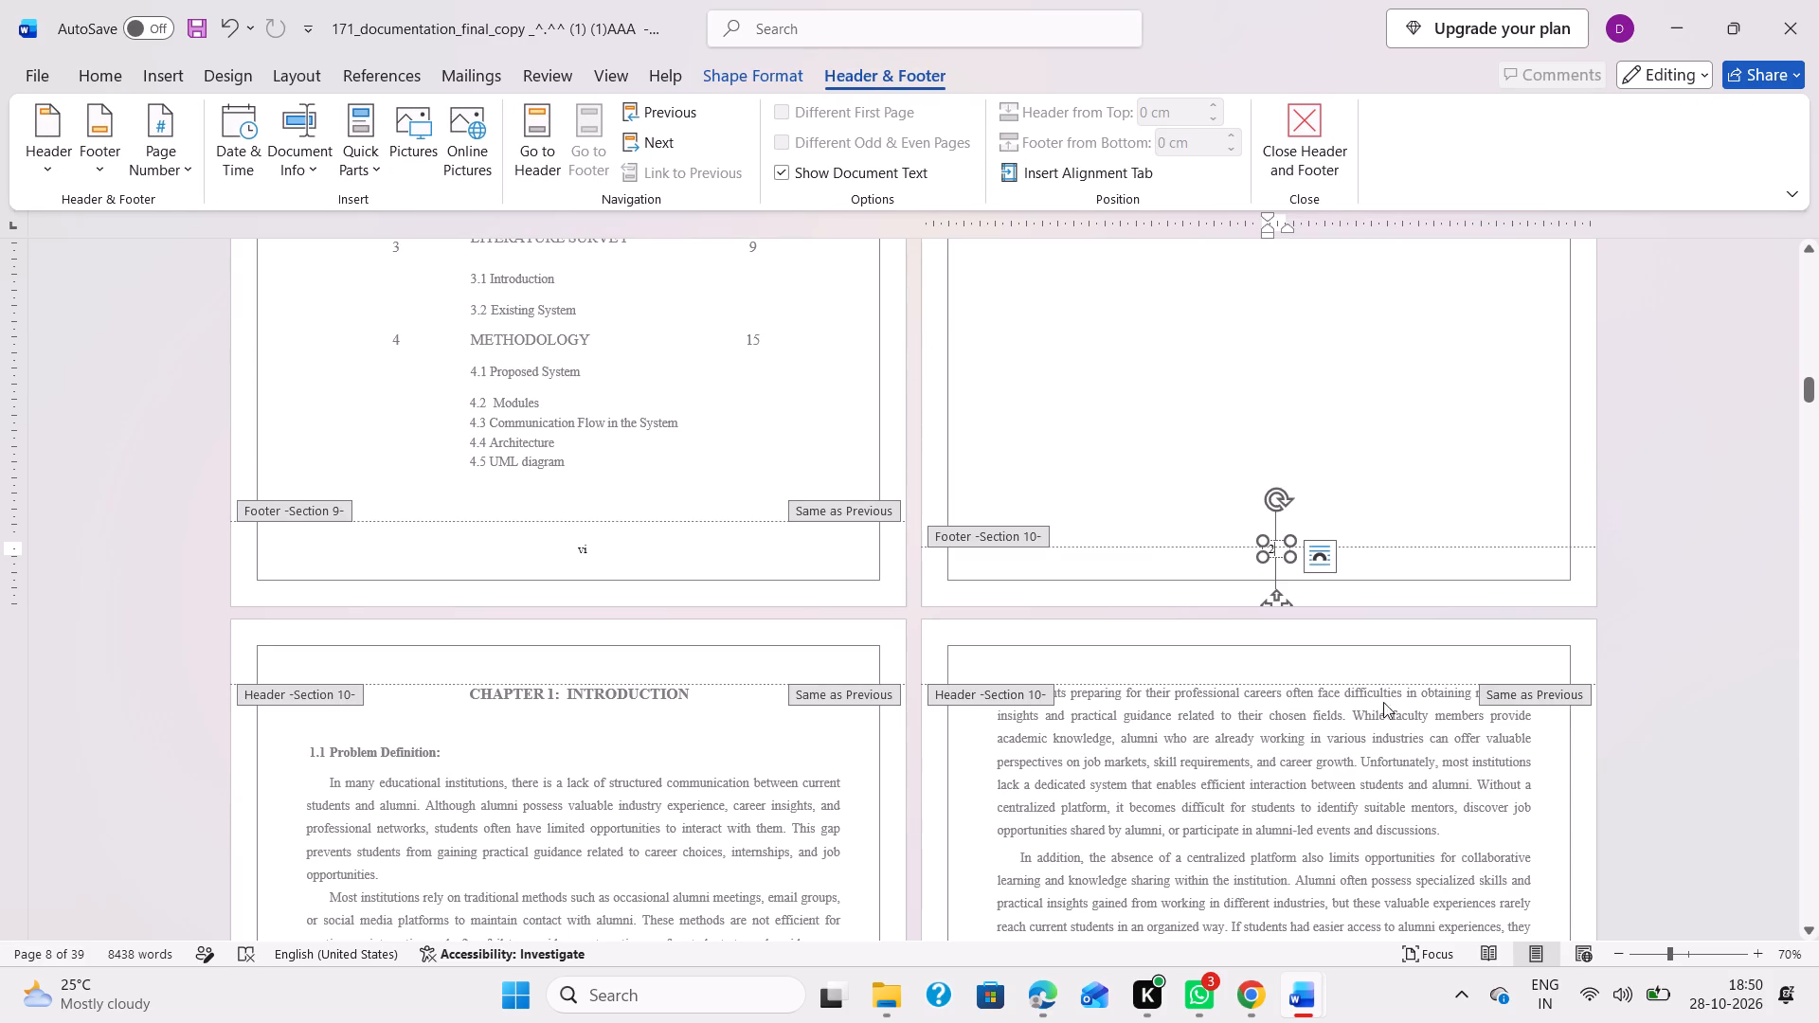
pyautogui.click(1231, 558)
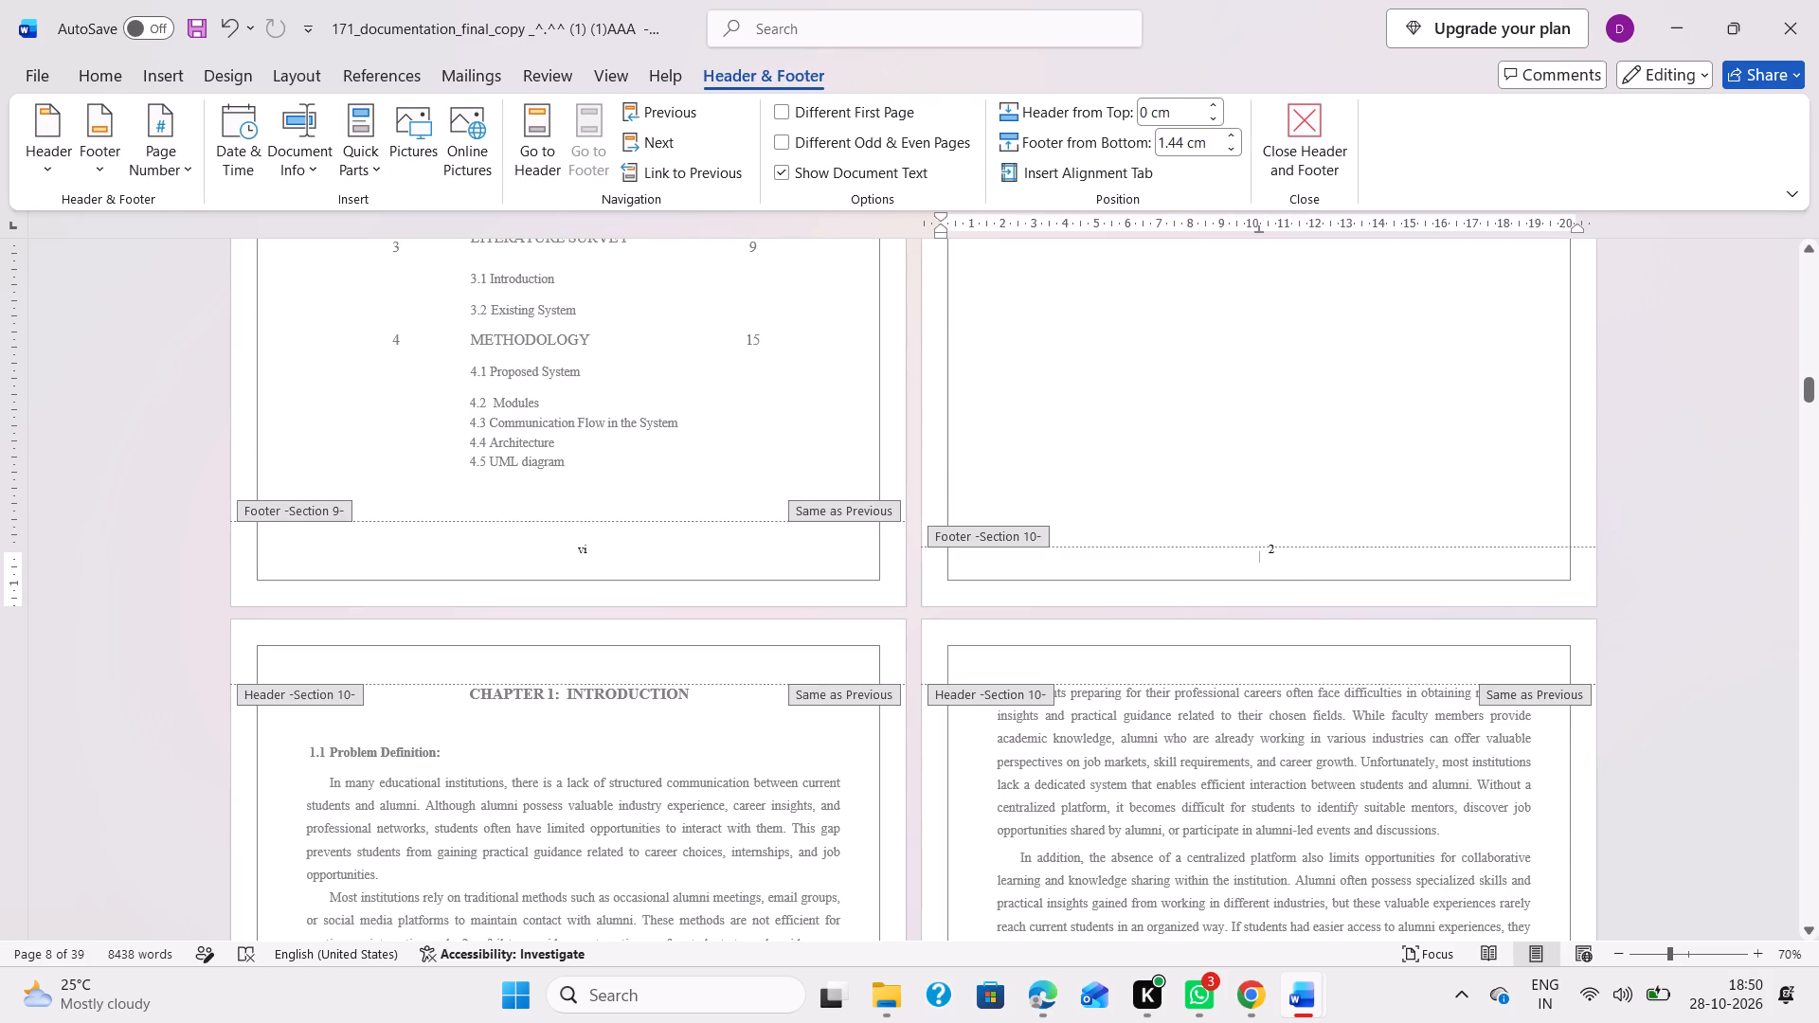
pyautogui.click(1287, 546)
pyautogui.press('BackSpace')
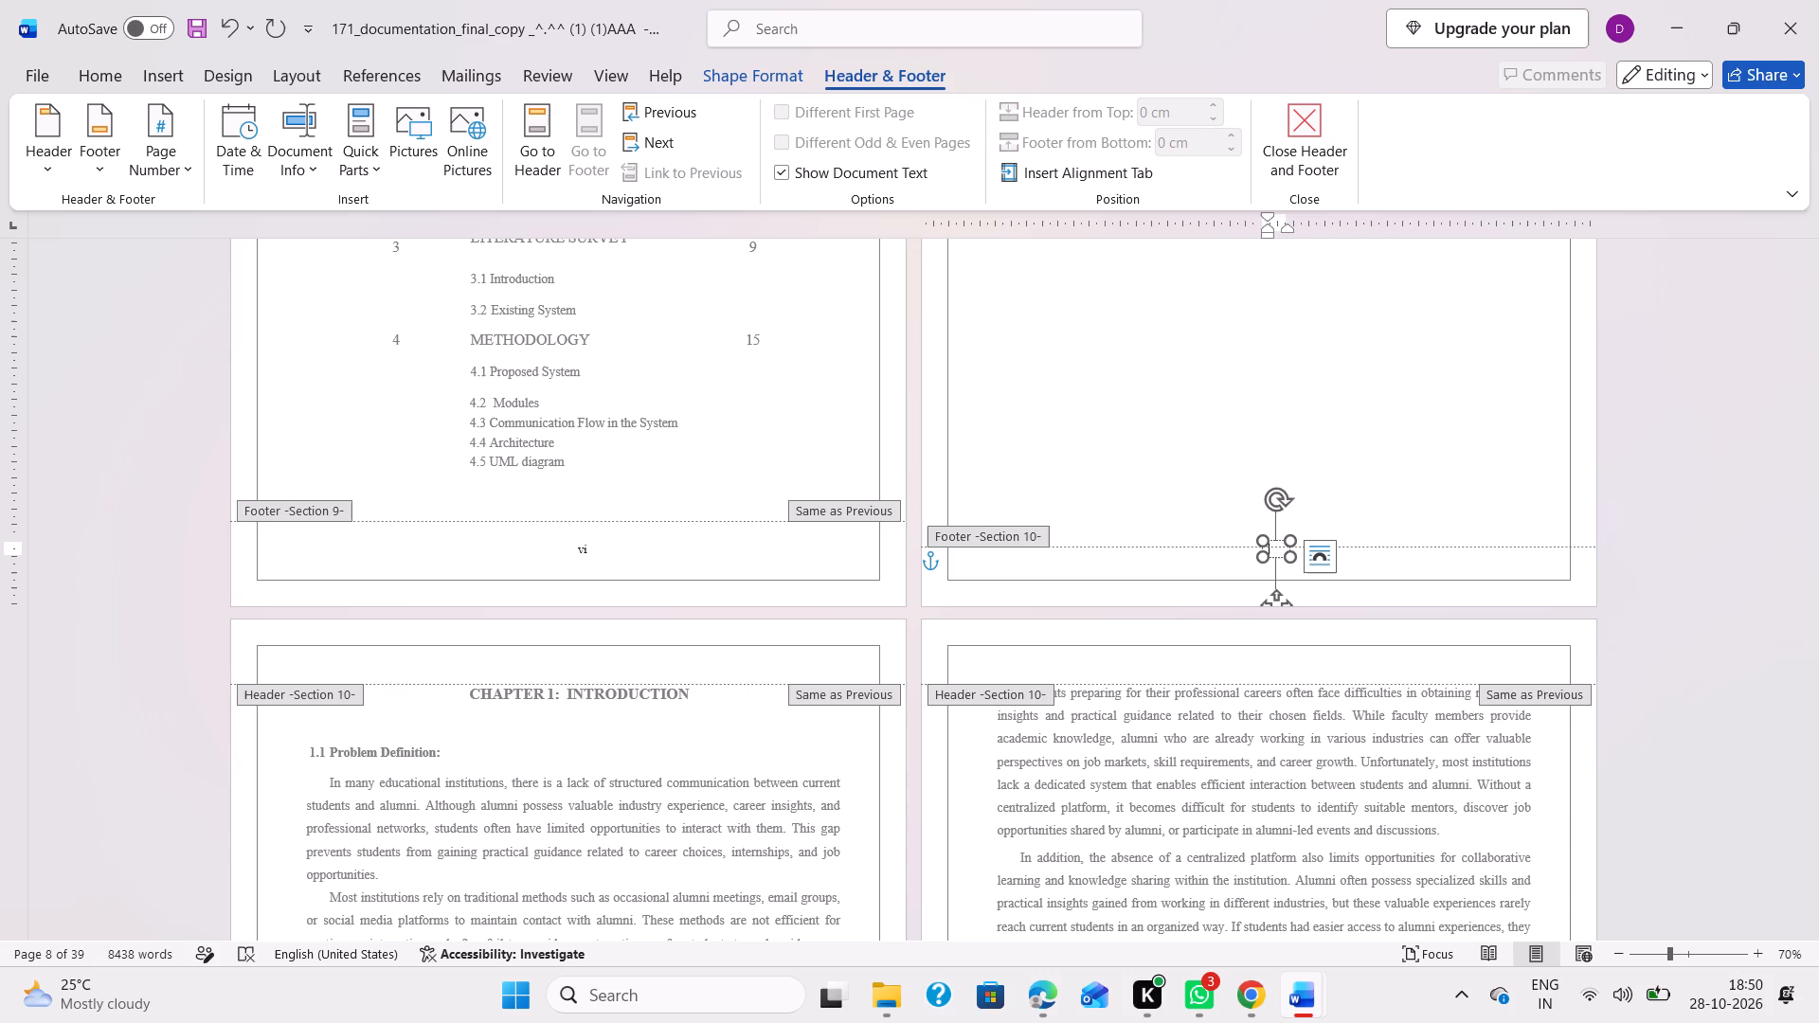
pyautogui.write('vii')
pyautogui.click(1230, 672)
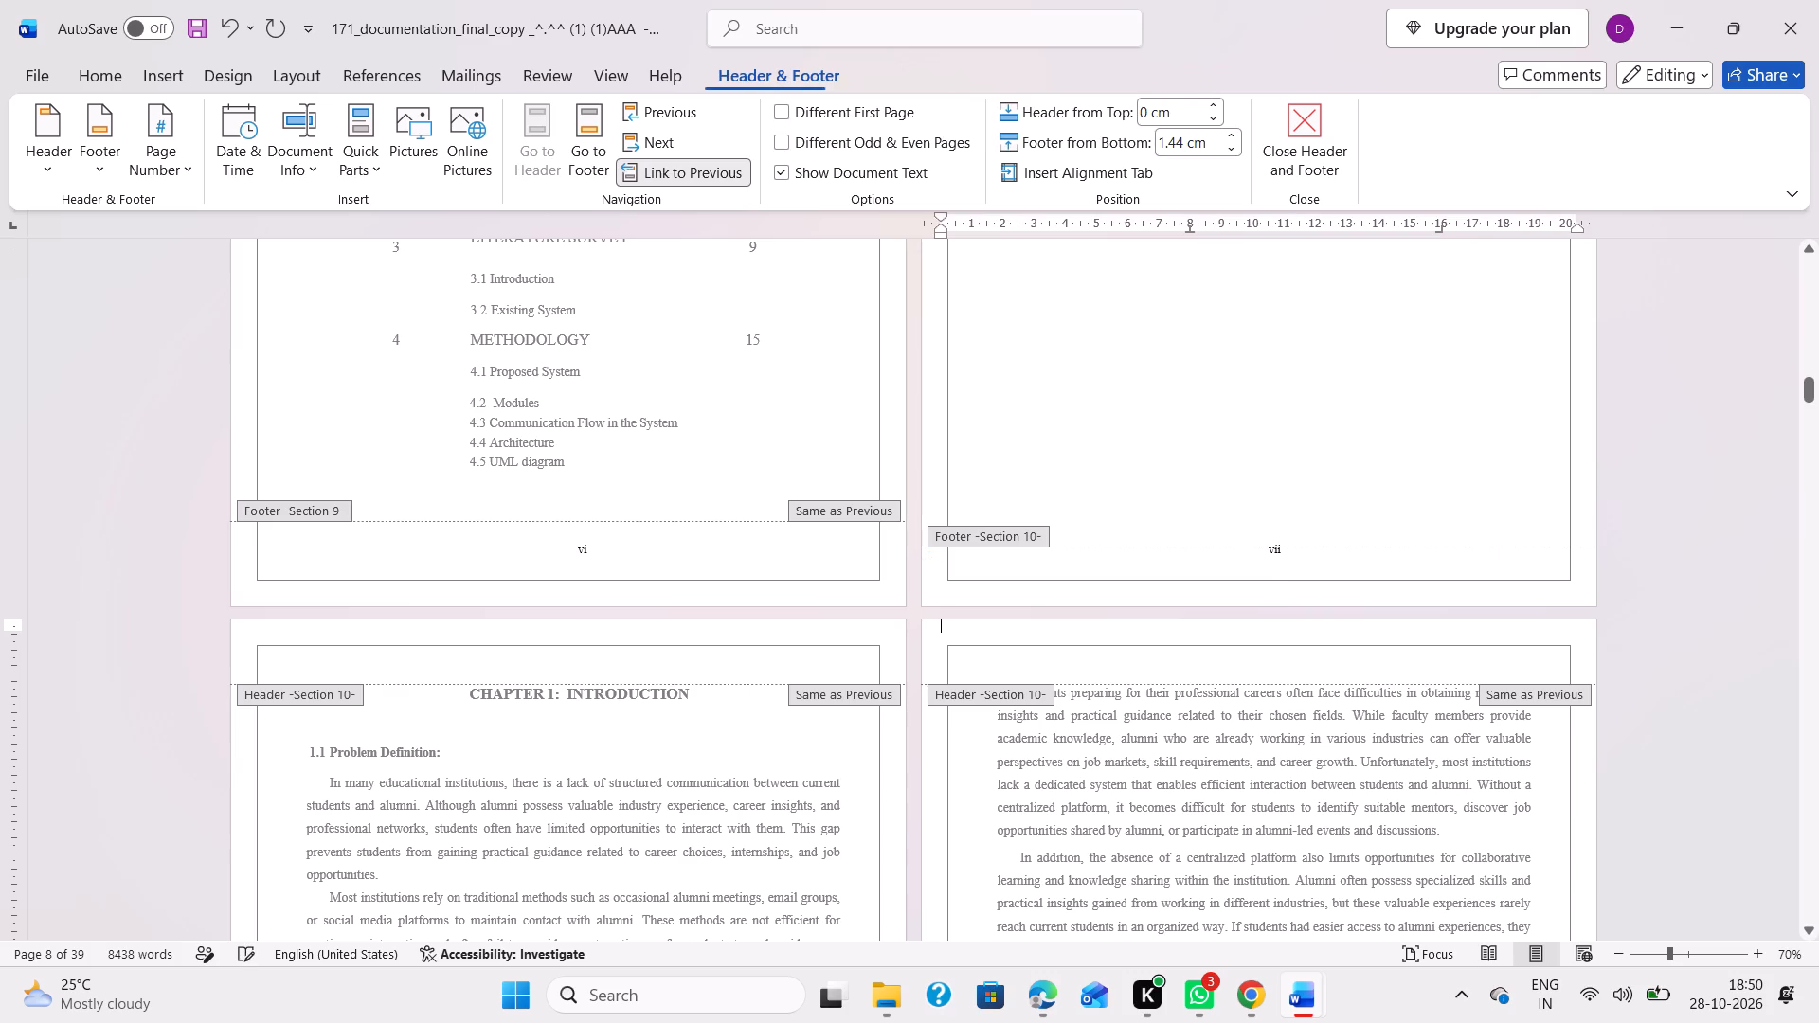
pyautogui.click(1608, 548)
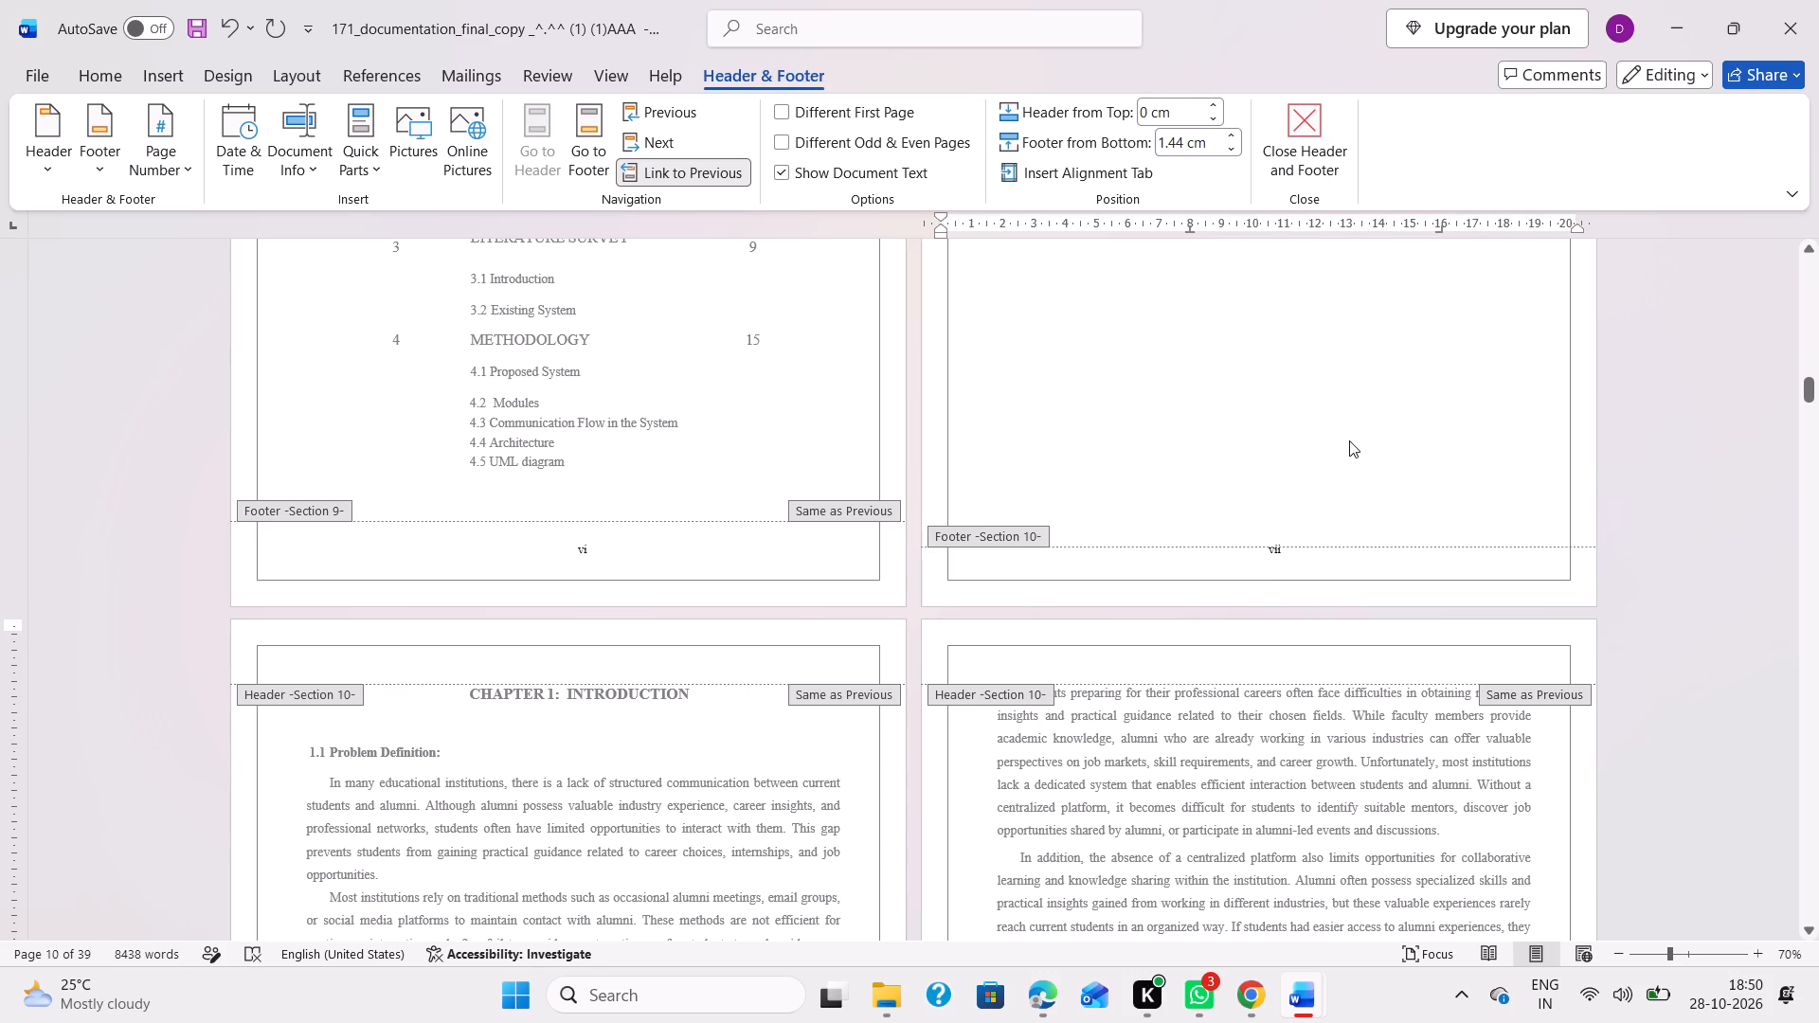
pyautogui.doubleClick(1349, 440)
pyautogui.scroll(-6, 1189, 726)
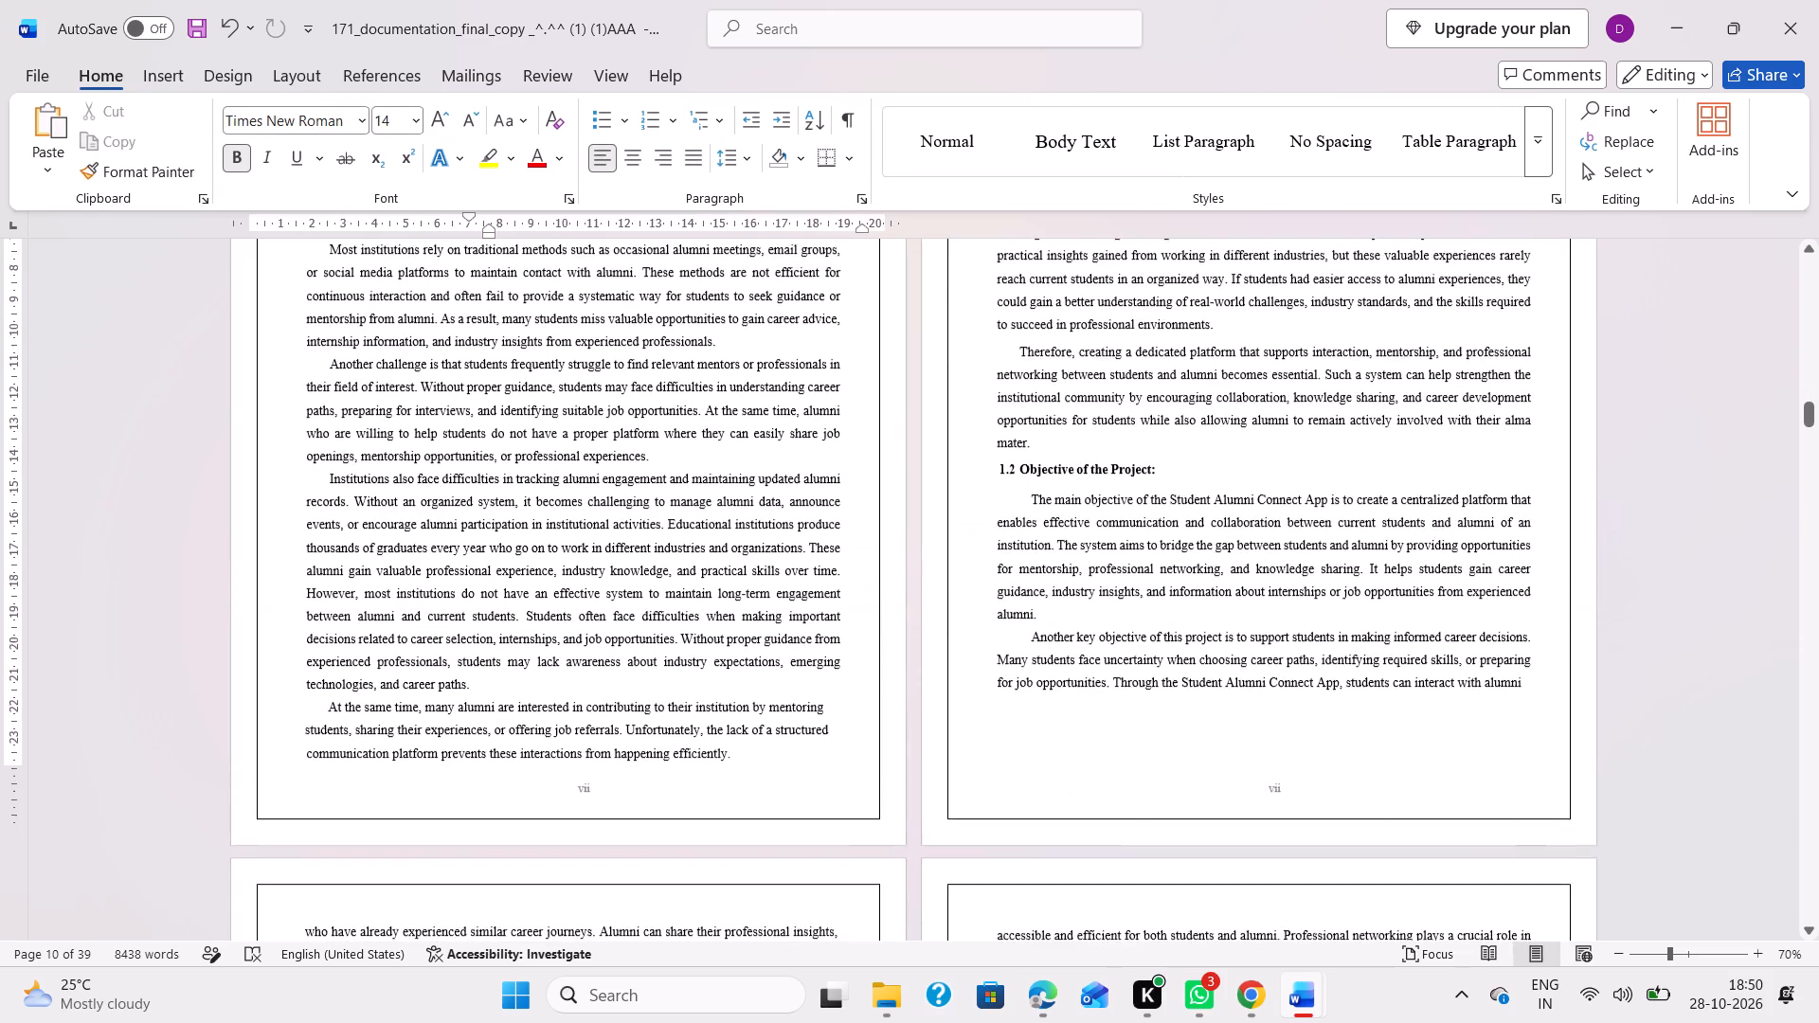
# Check the page layout around the start of Chapter 2 in the print preview.
pyautogui.scroll(-1, 1189, 726)
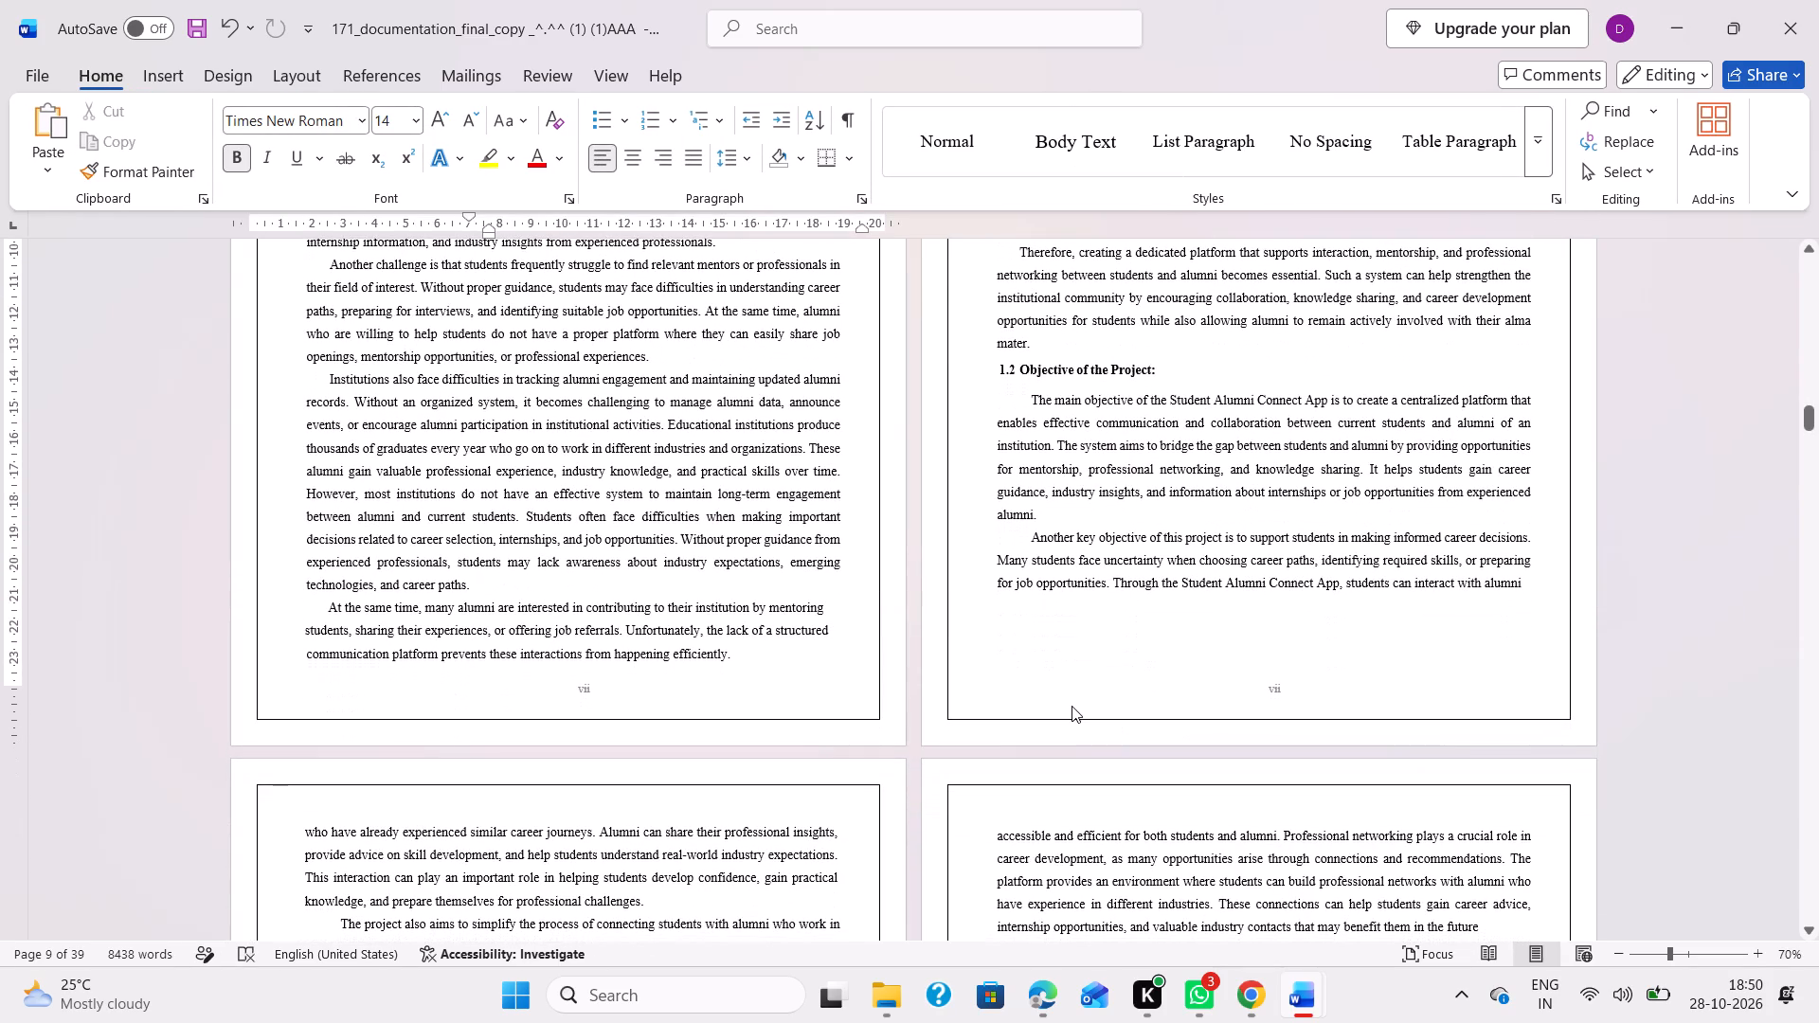
pyautogui.hotkey('ctrl', 'p')
pyautogui.scroll(-1, 1261, 589)
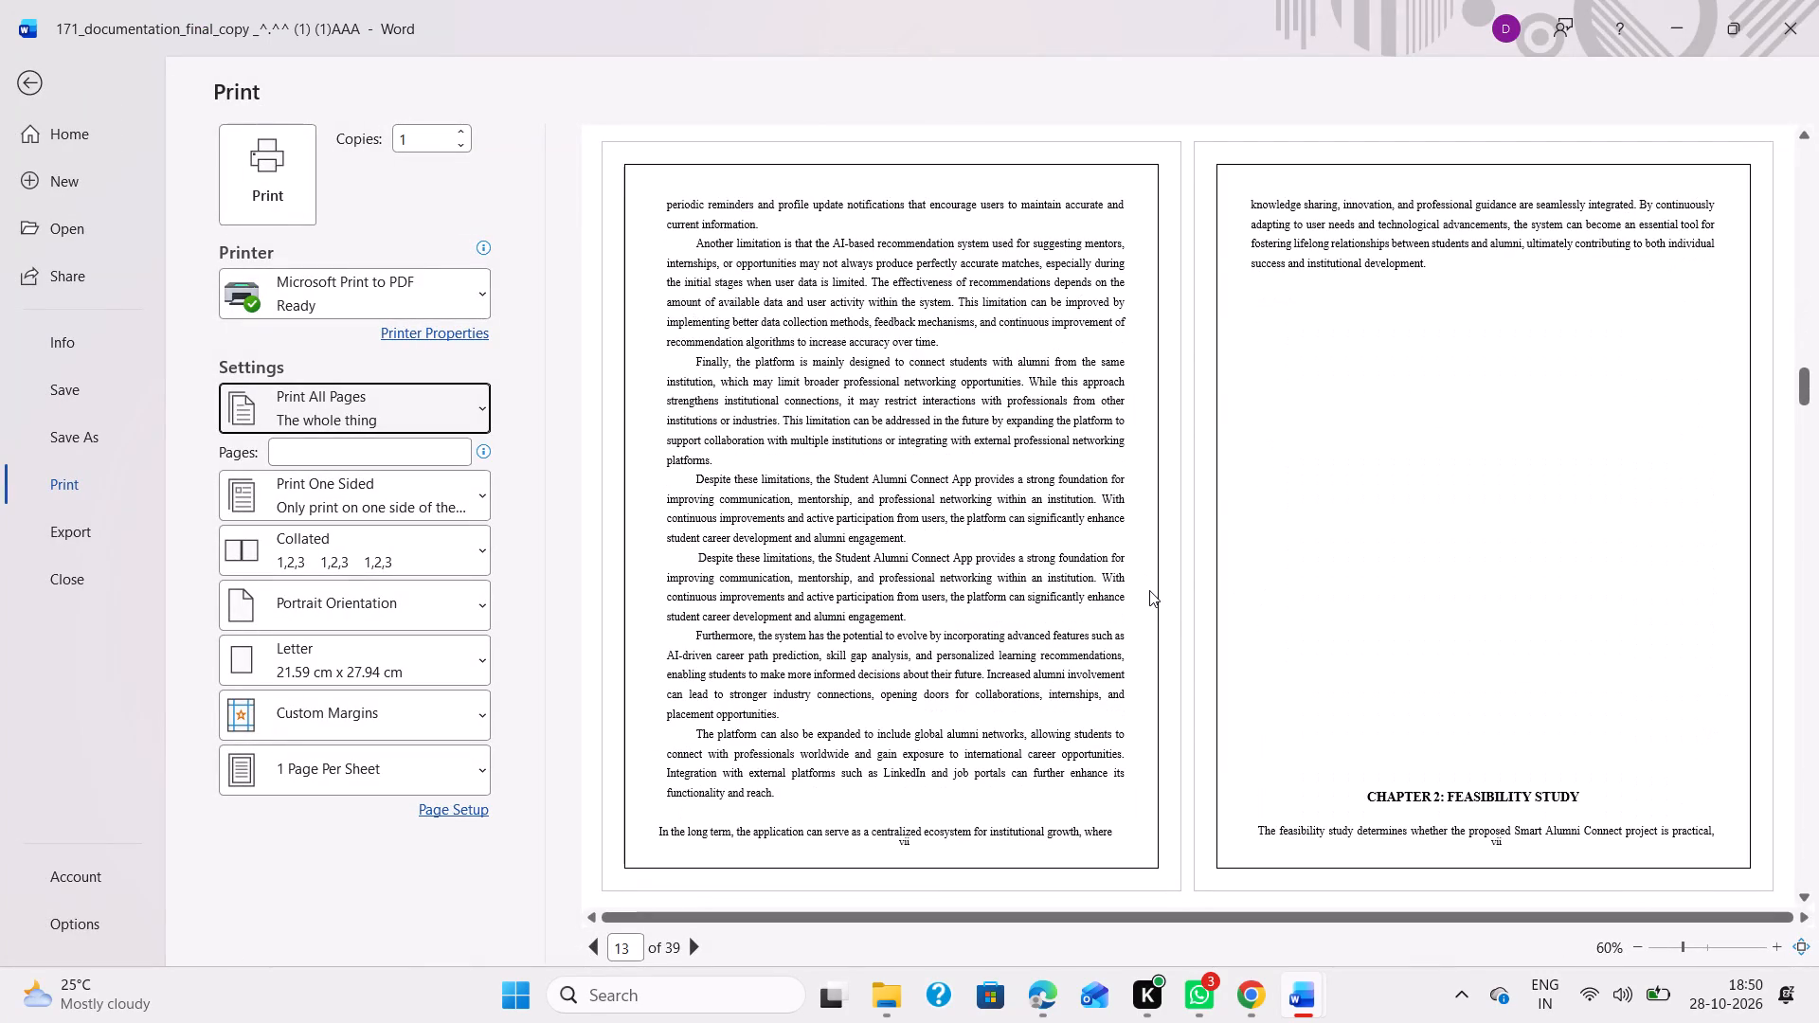
pyautogui.click(42, 82)
# Push the CHAPTER 2: FEASIBILITY STUDY heading to the top of the following page by adding two empty paragraphs above it.
pyautogui.scroll(-6, 840, 710)
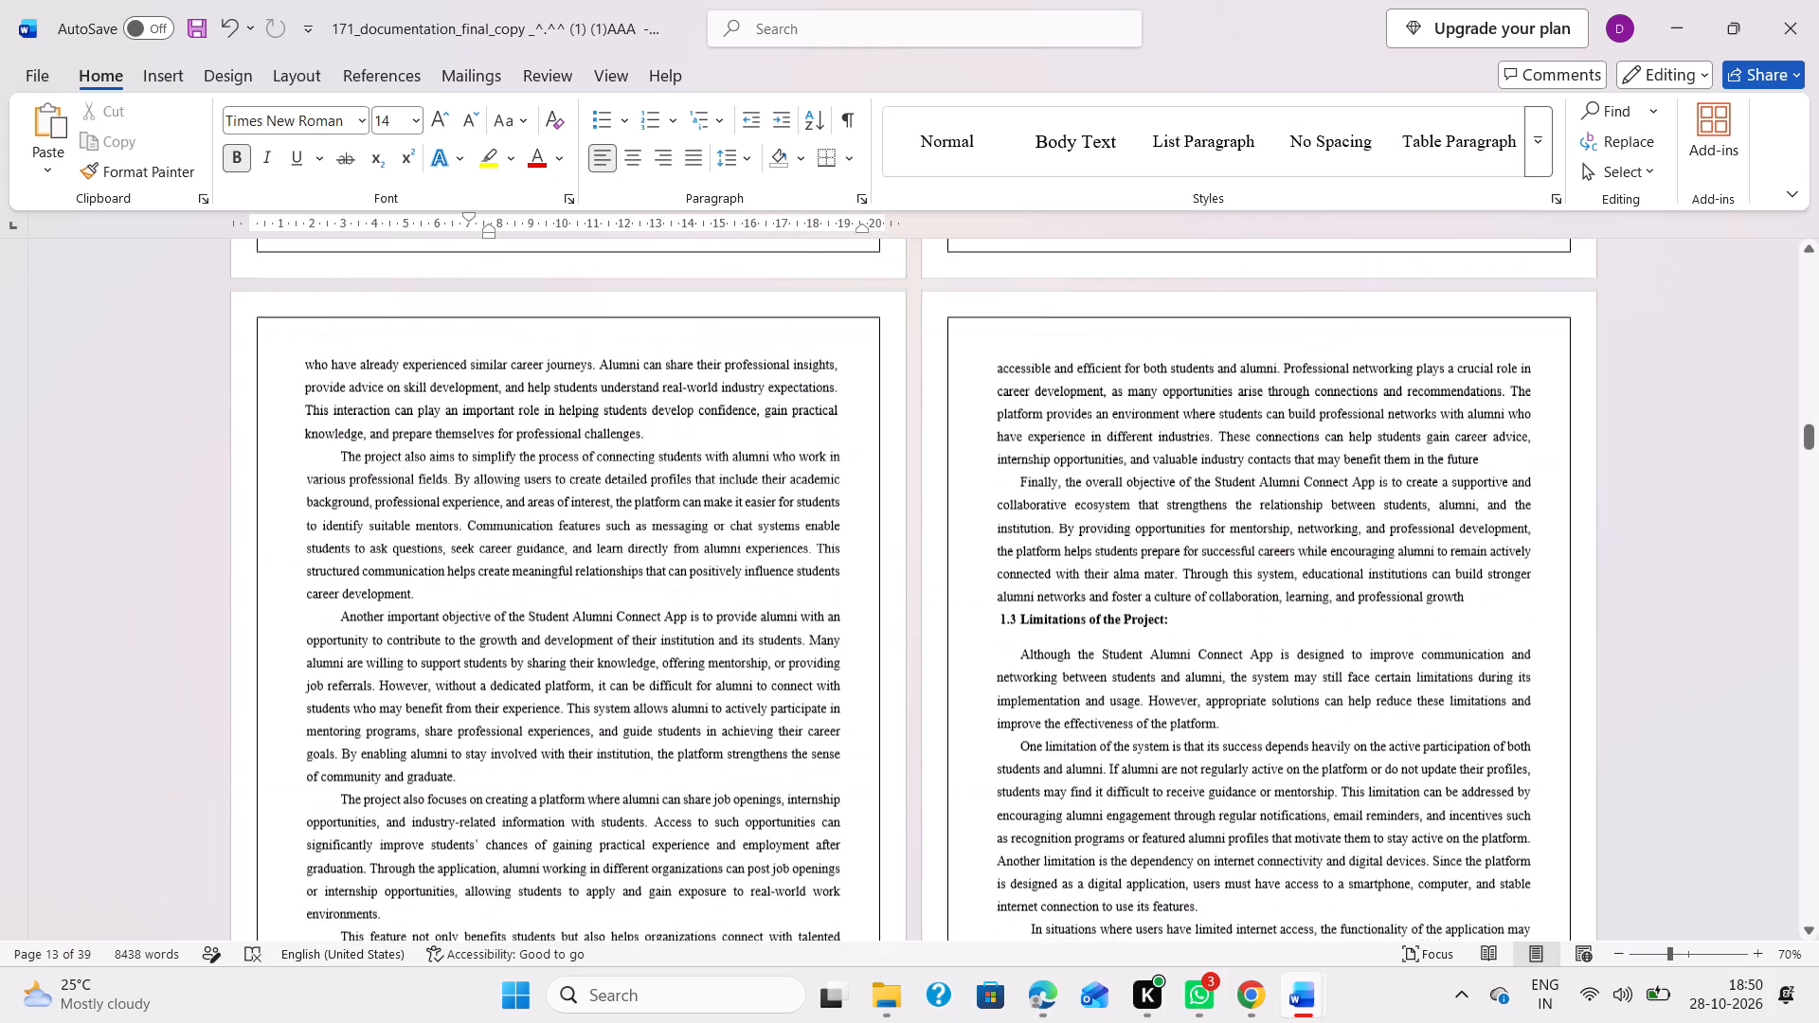
pyautogui.scroll(-5, 875, 608)
pyautogui.scroll(-7, 1018, 619)
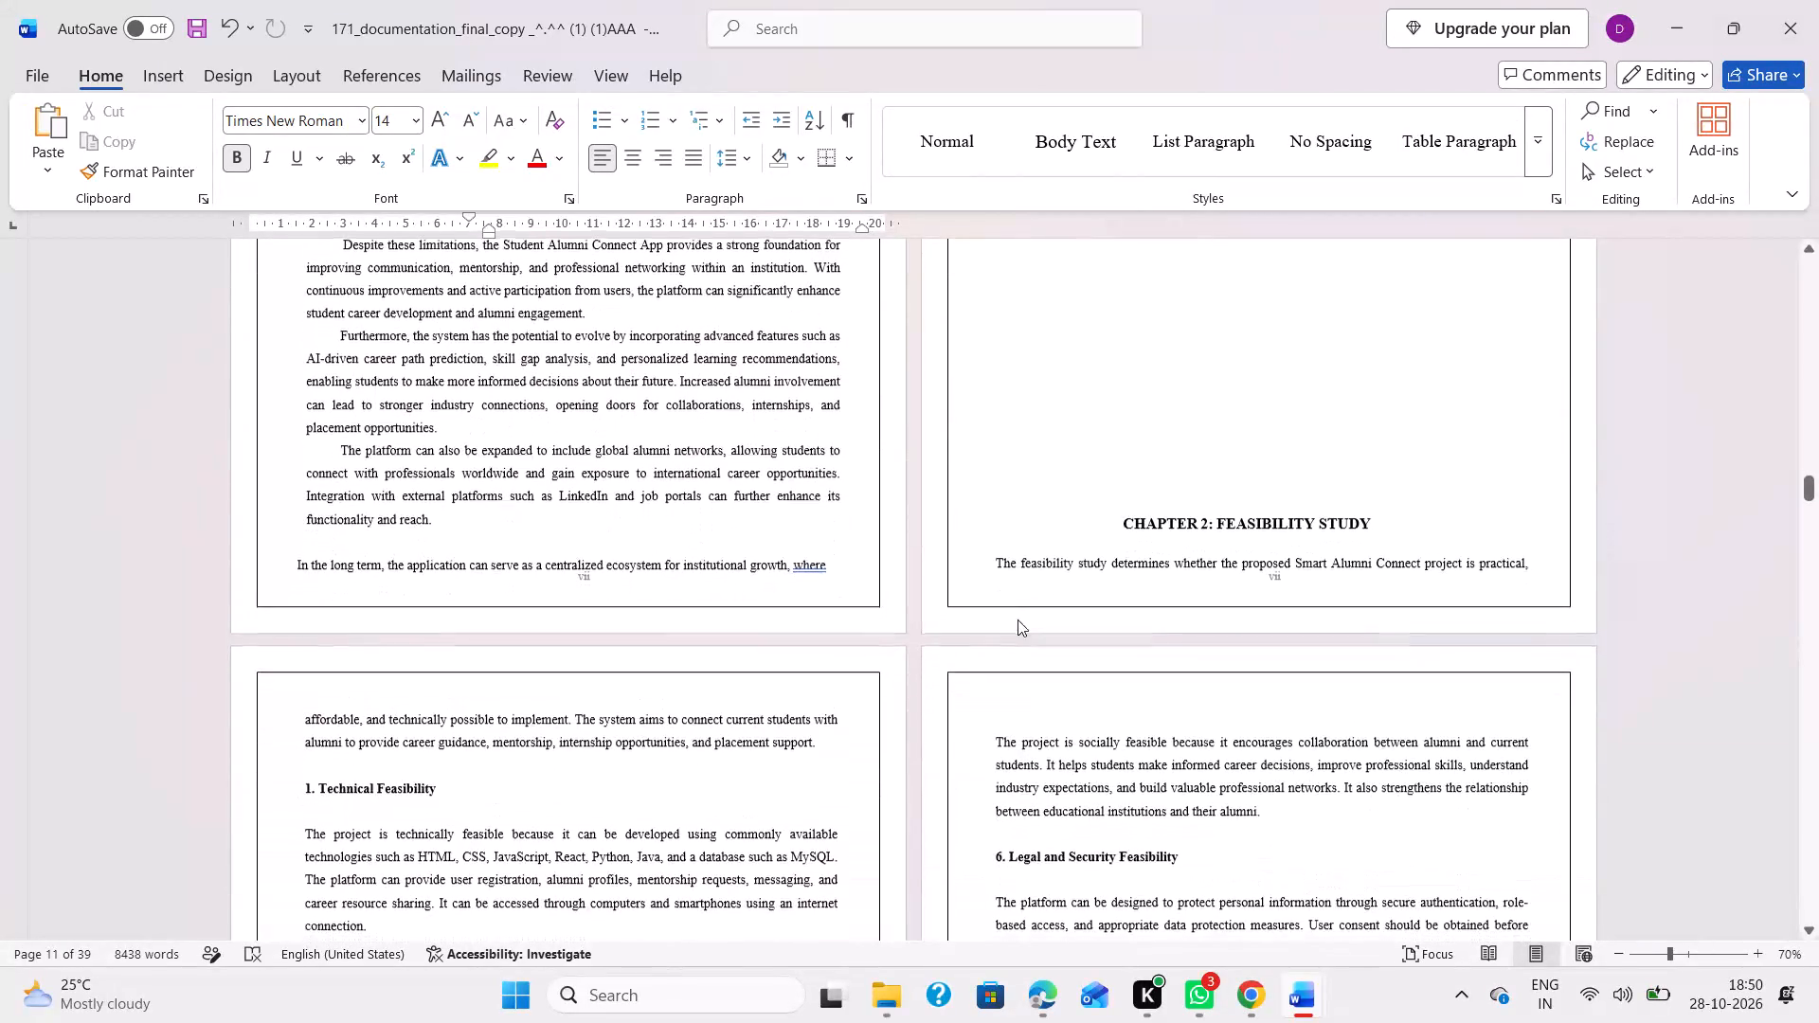
pyautogui.scroll(-1, 1018, 619)
pyautogui.scroll(1, 1015, 691)
pyautogui.click(1067, 537)
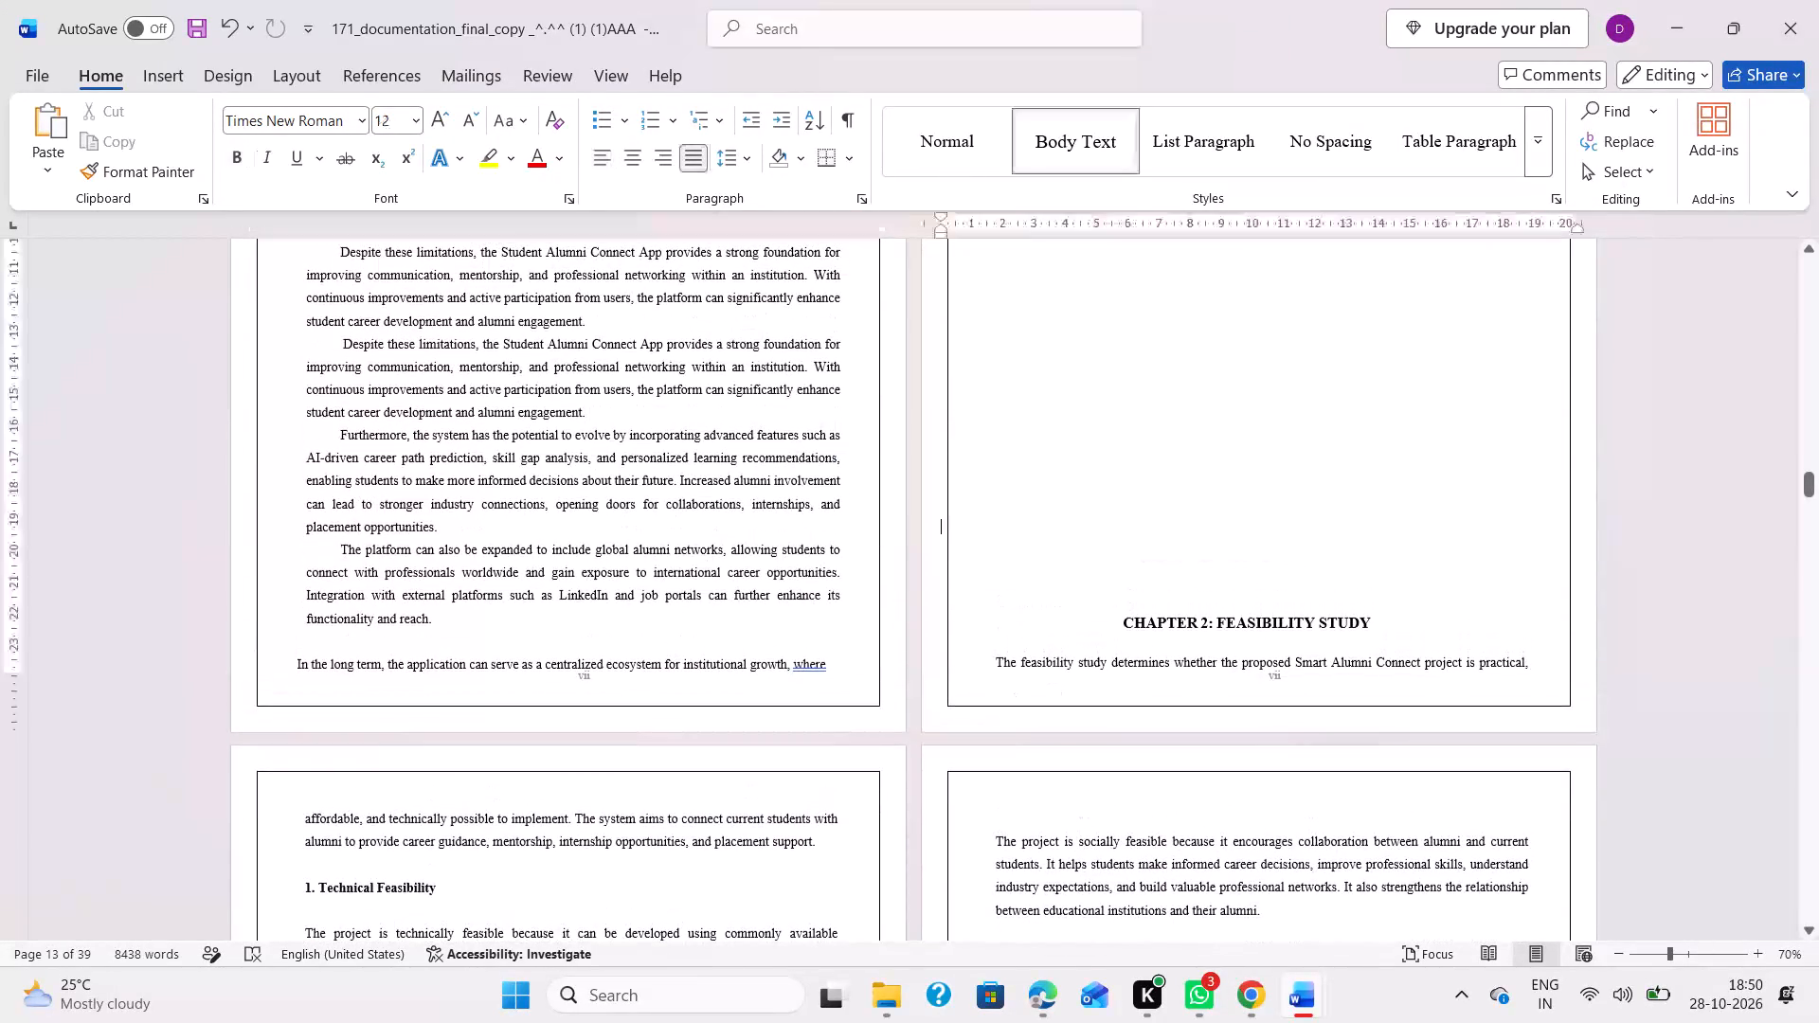
pyautogui.press('Return')
pyautogui.press('Return')
# Push the 4.1.2 Operating System heading off the bottom of its page by adding an empty paragraph above it.
pyautogui.scroll(-3, 1067, 537)
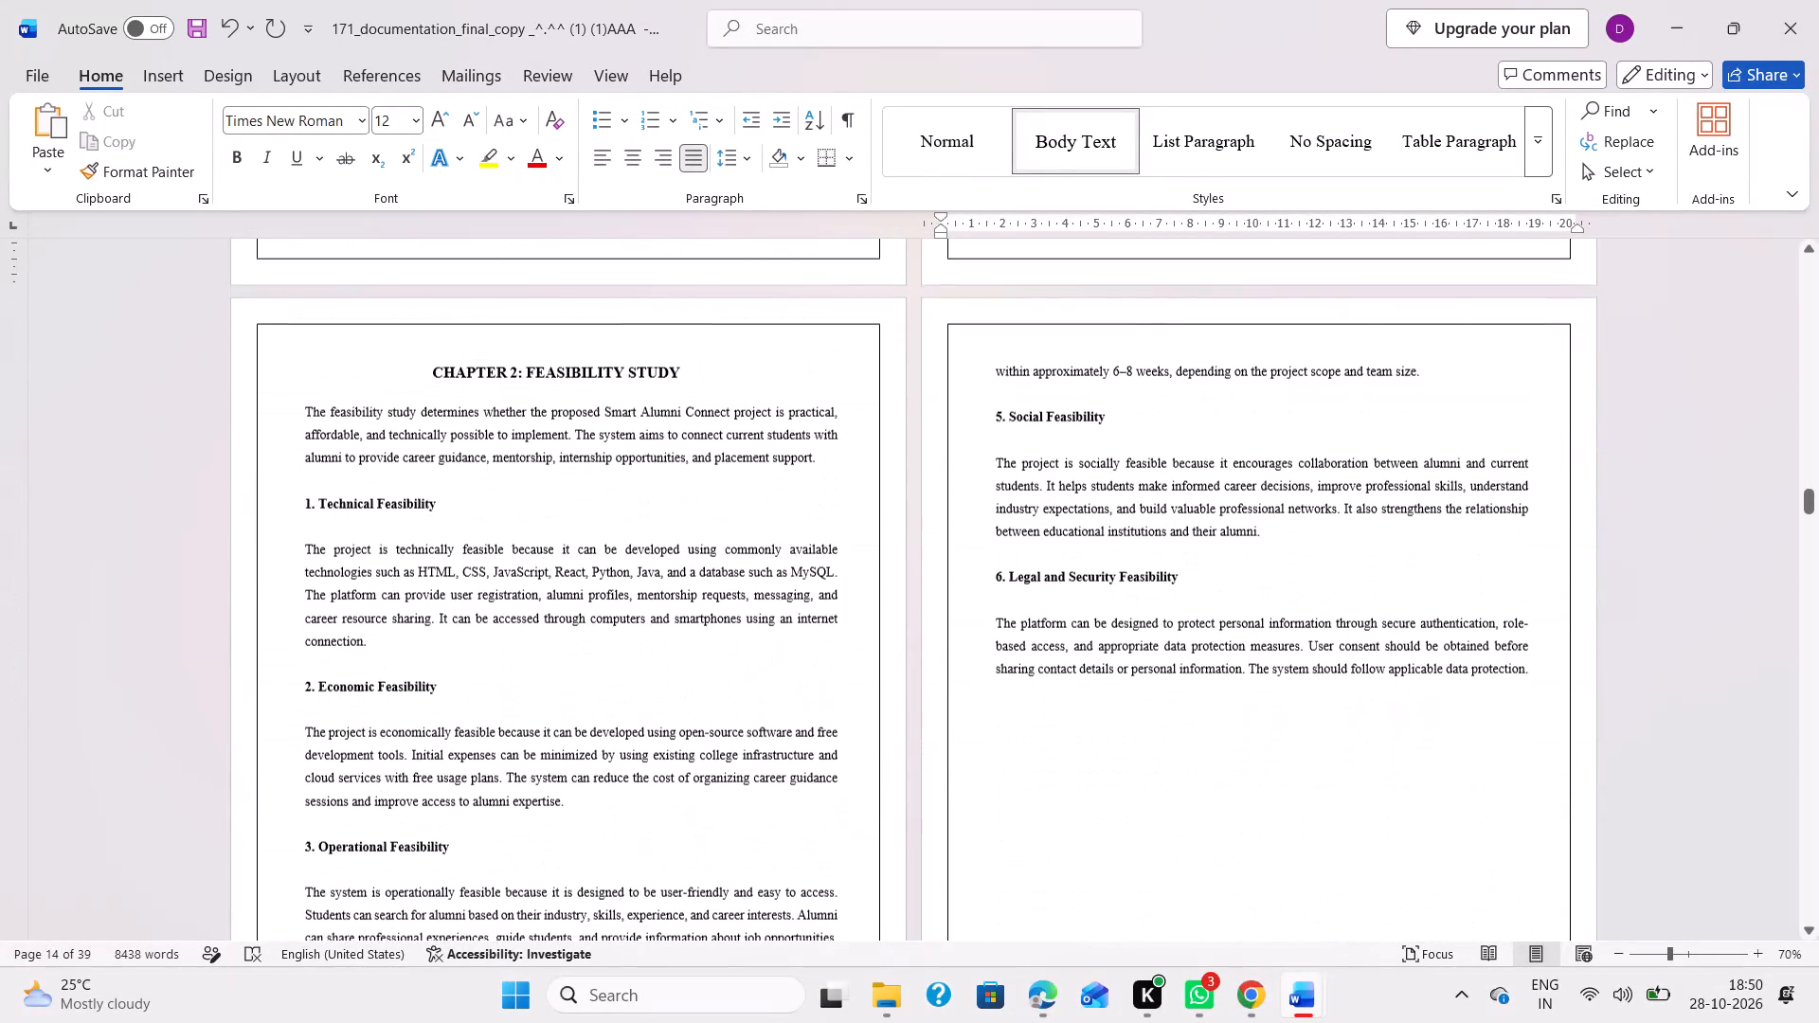
pyautogui.scroll(-3, 1342, 729)
pyautogui.scroll(1, 1342, 729)
pyautogui.scroll(-4, 1342, 729)
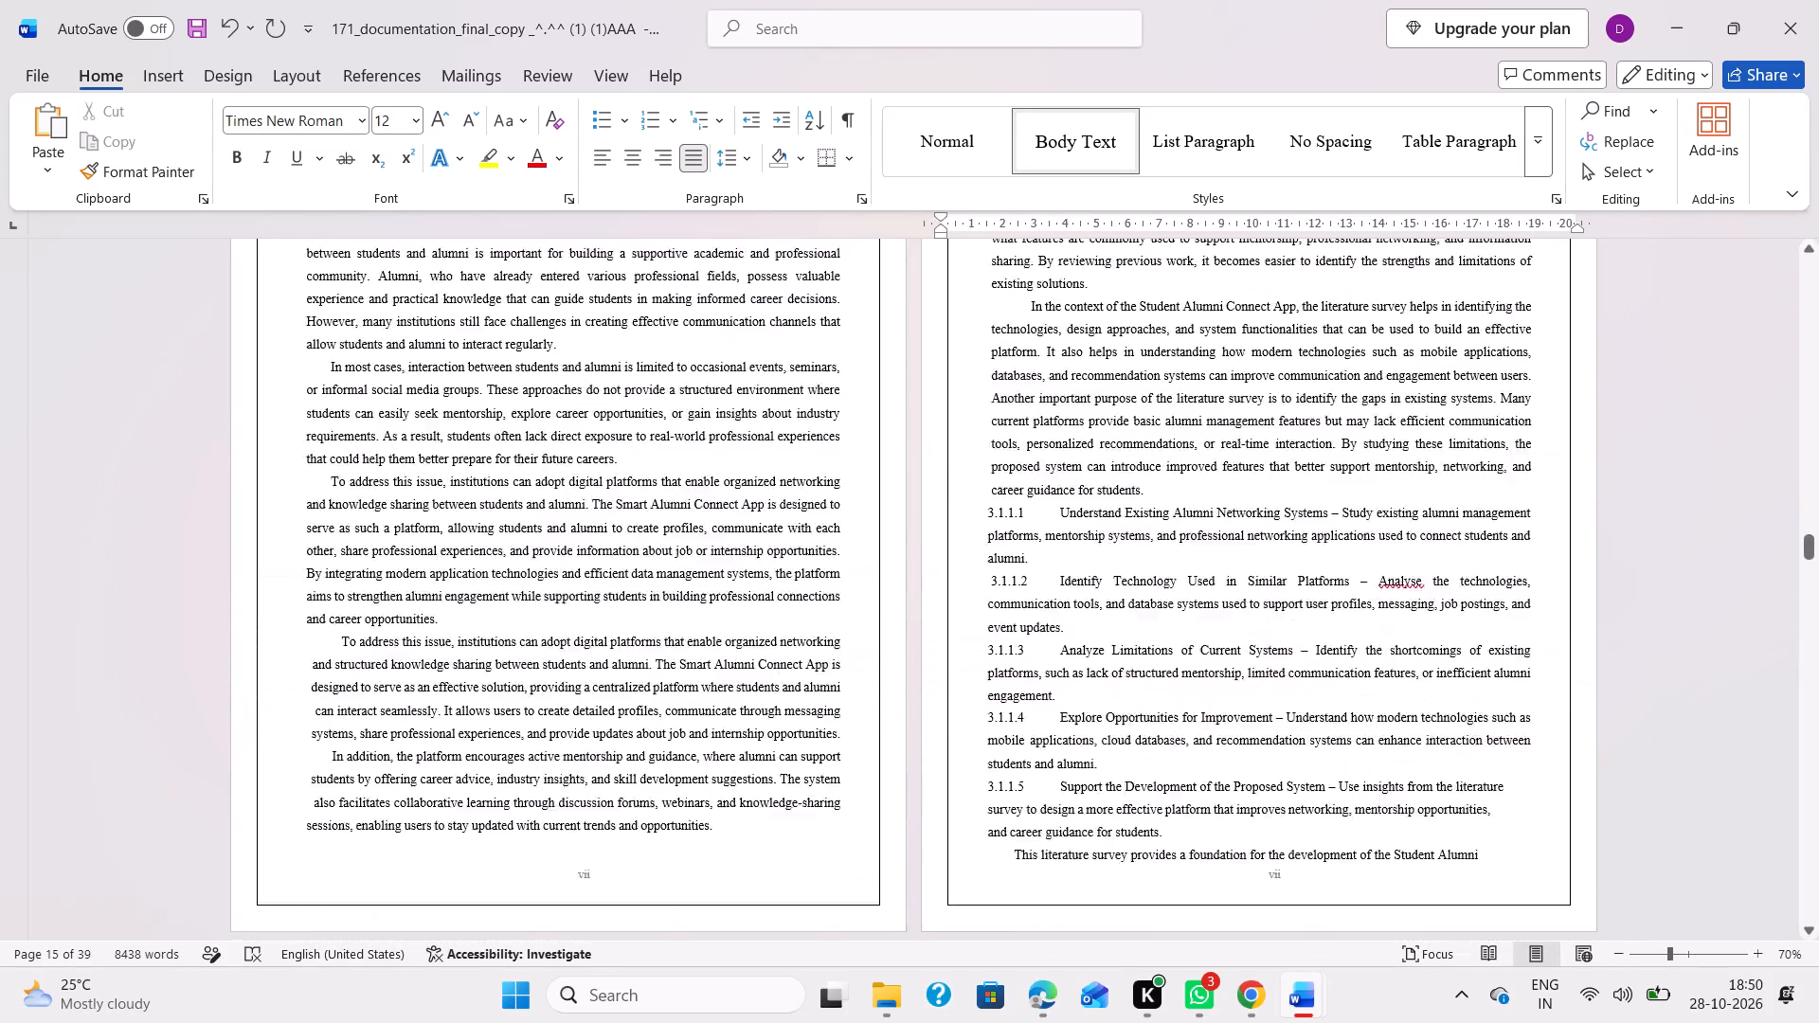
pyautogui.scroll(-6, 1342, 729)
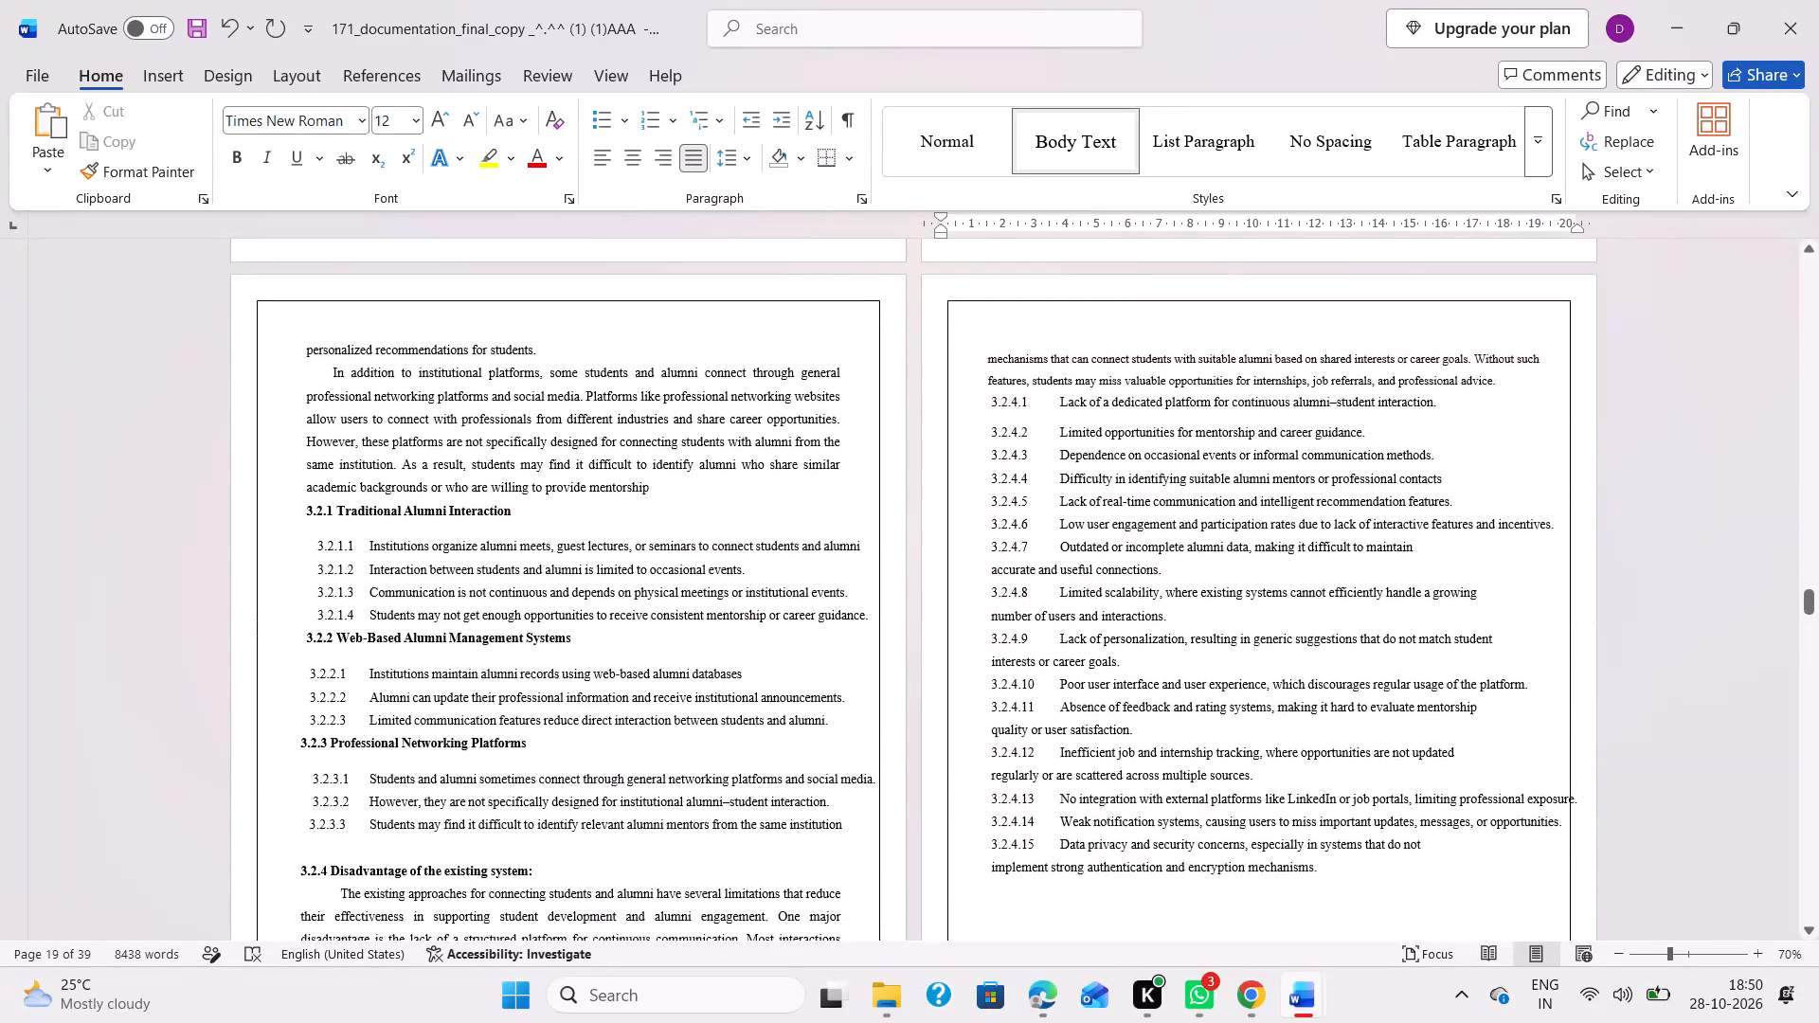
pyautogui.scroll(-4, 1342, 729)
pyautogui.scroll(1, 1342, 729)
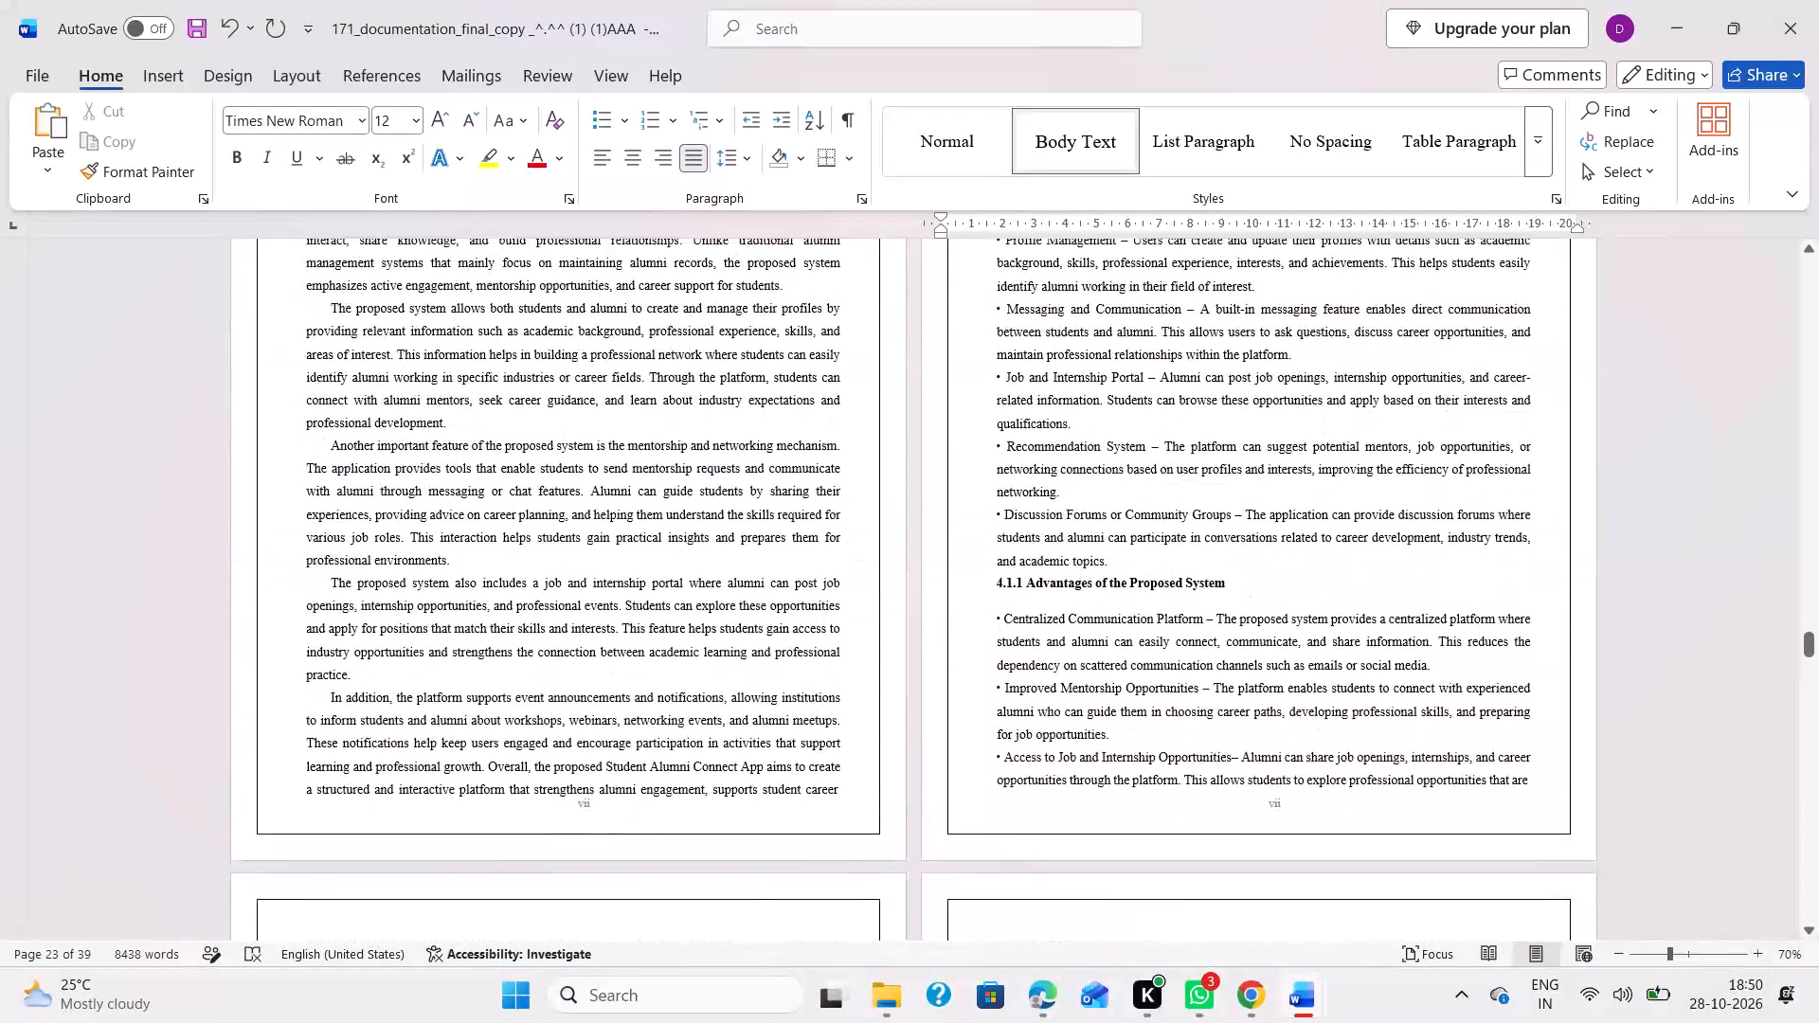
pyautogui.scroll(1, 1342, 729)
pyautogui.scroll(-6, 1342, 729)
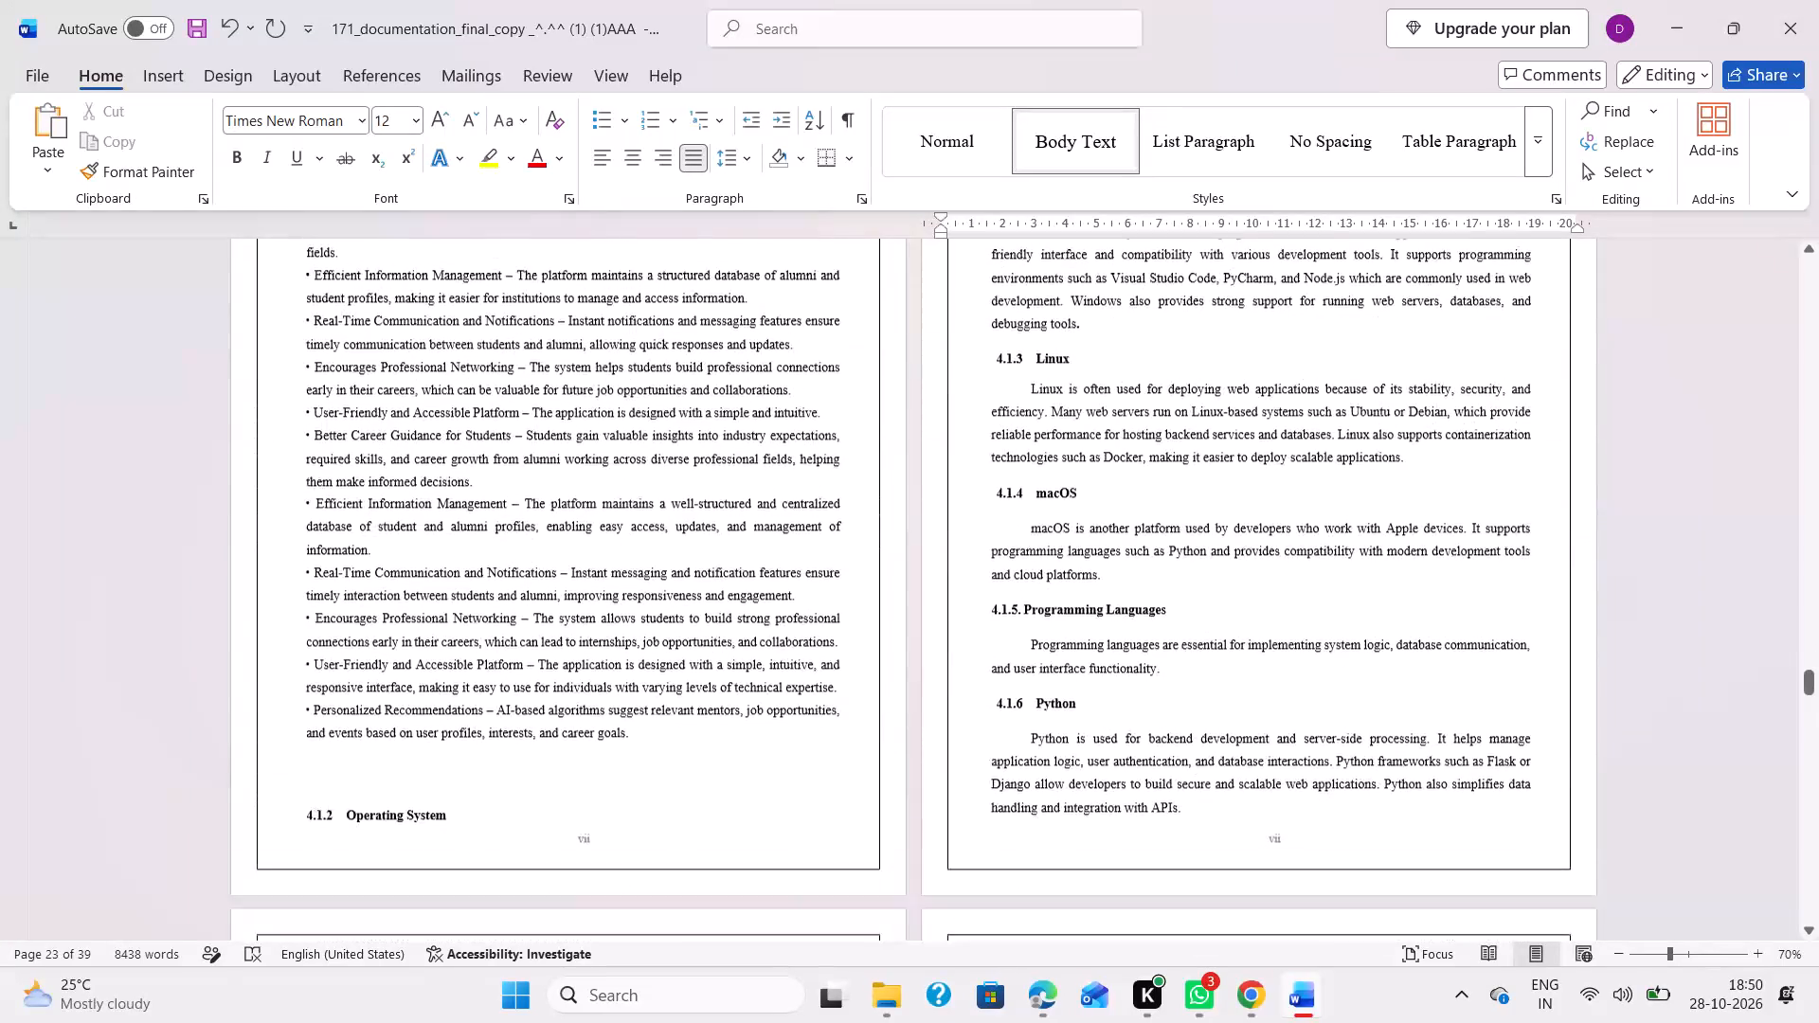
pyautogui.scroll(-1, 1342, 729)
pyautogui.click(383, 530)
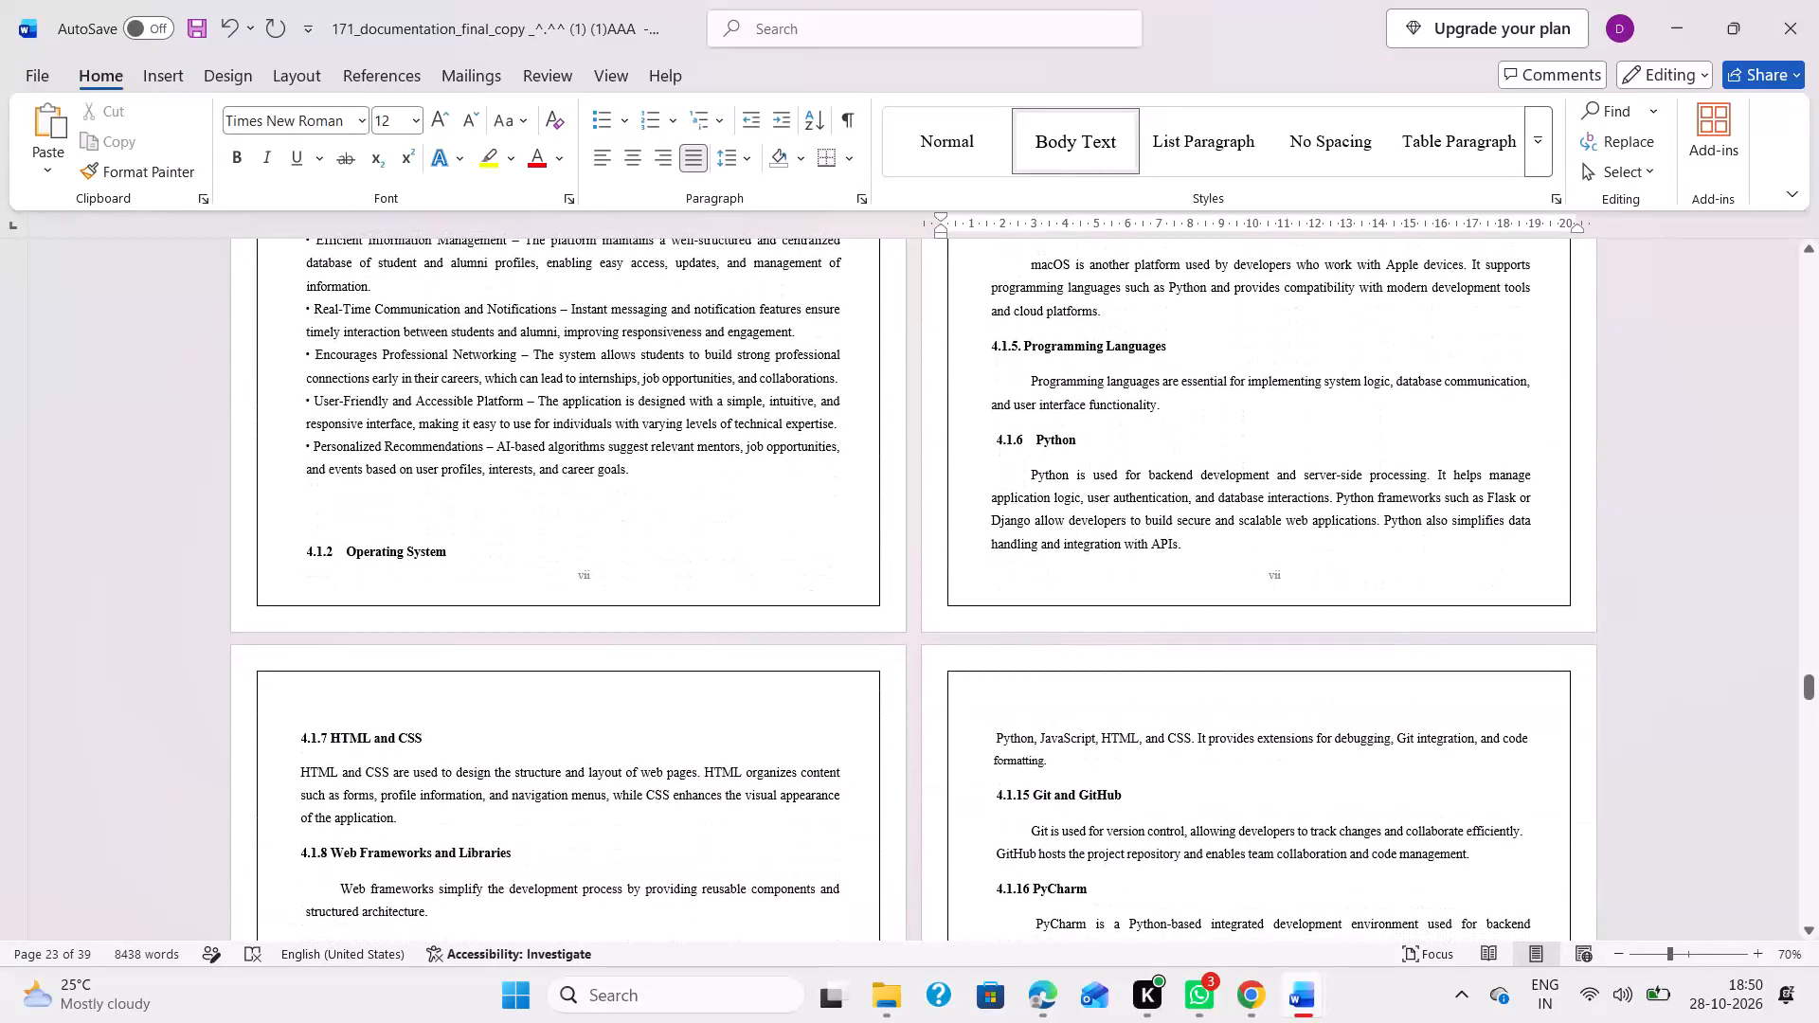
pyautogui.press('Return')
# Delete the stray mark and break below the module flowchart, bringing the Fig:4.1 - Module Flow Chart caption onto the flowchart's page.
pyautogui.scroll(3, 789, 511)
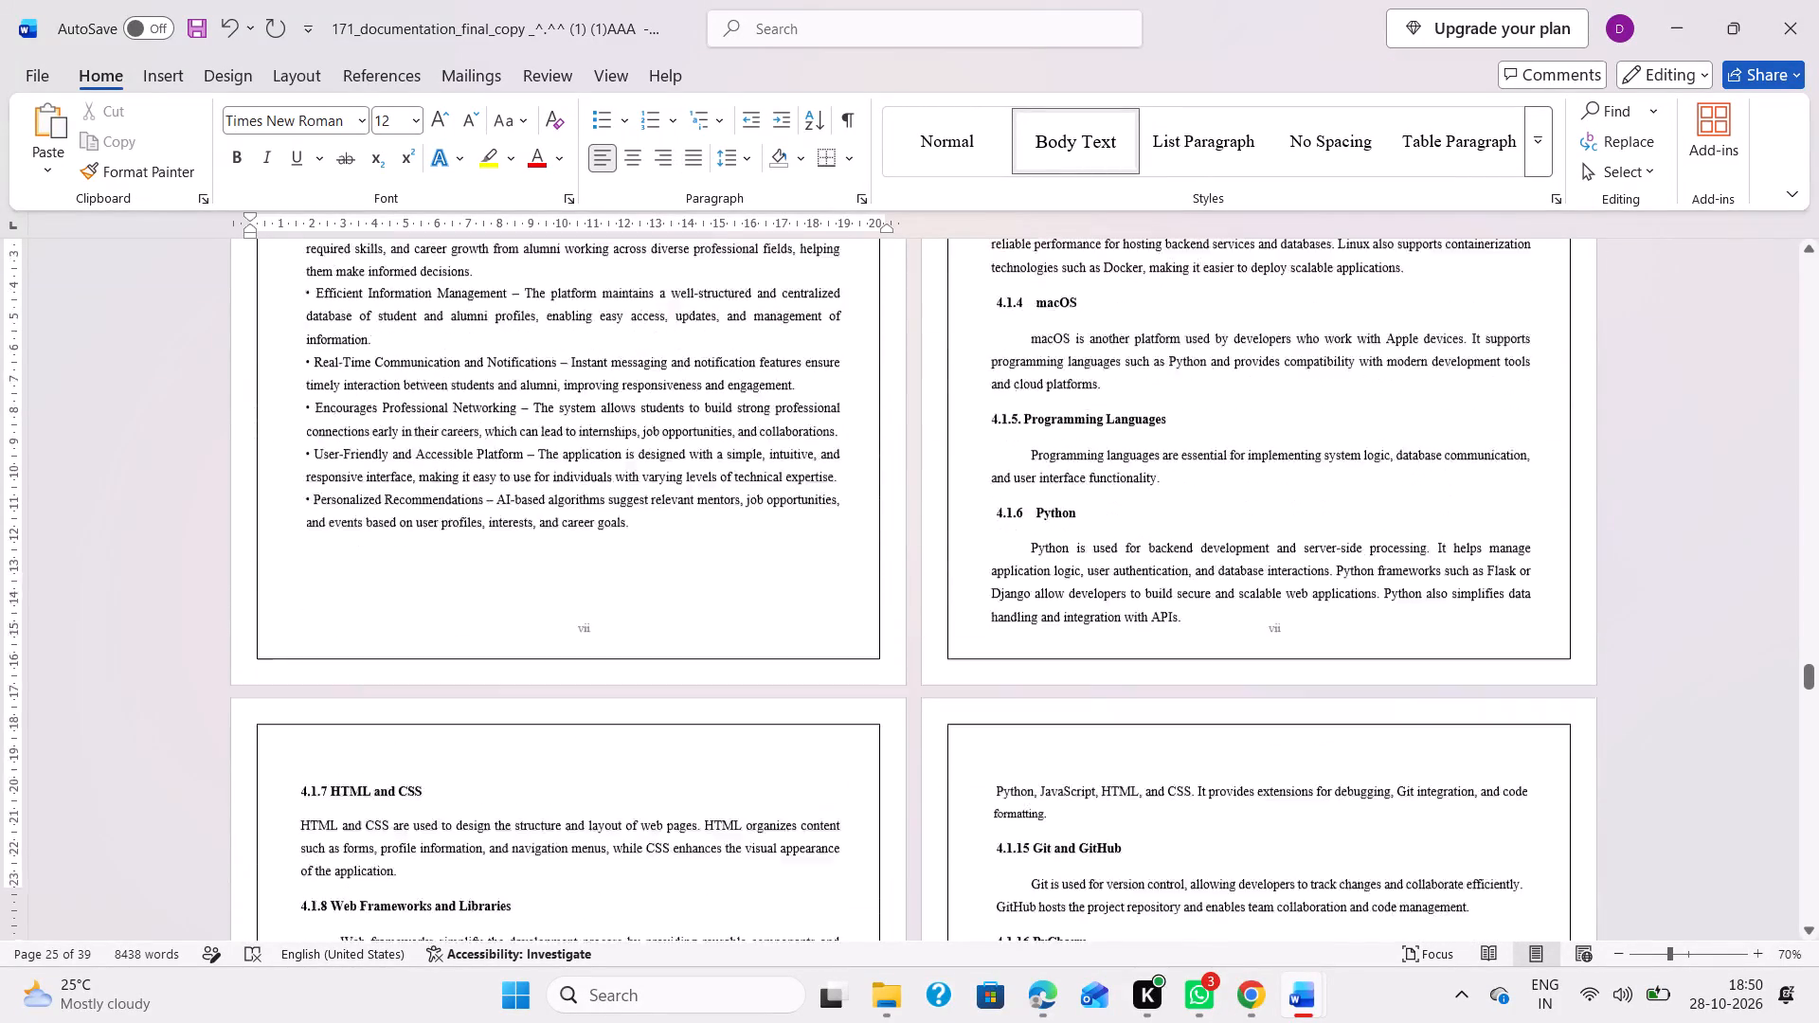
pyautogui.scroll(2, 789, 511)
pyautogui.scroll(-9, 789, 511)
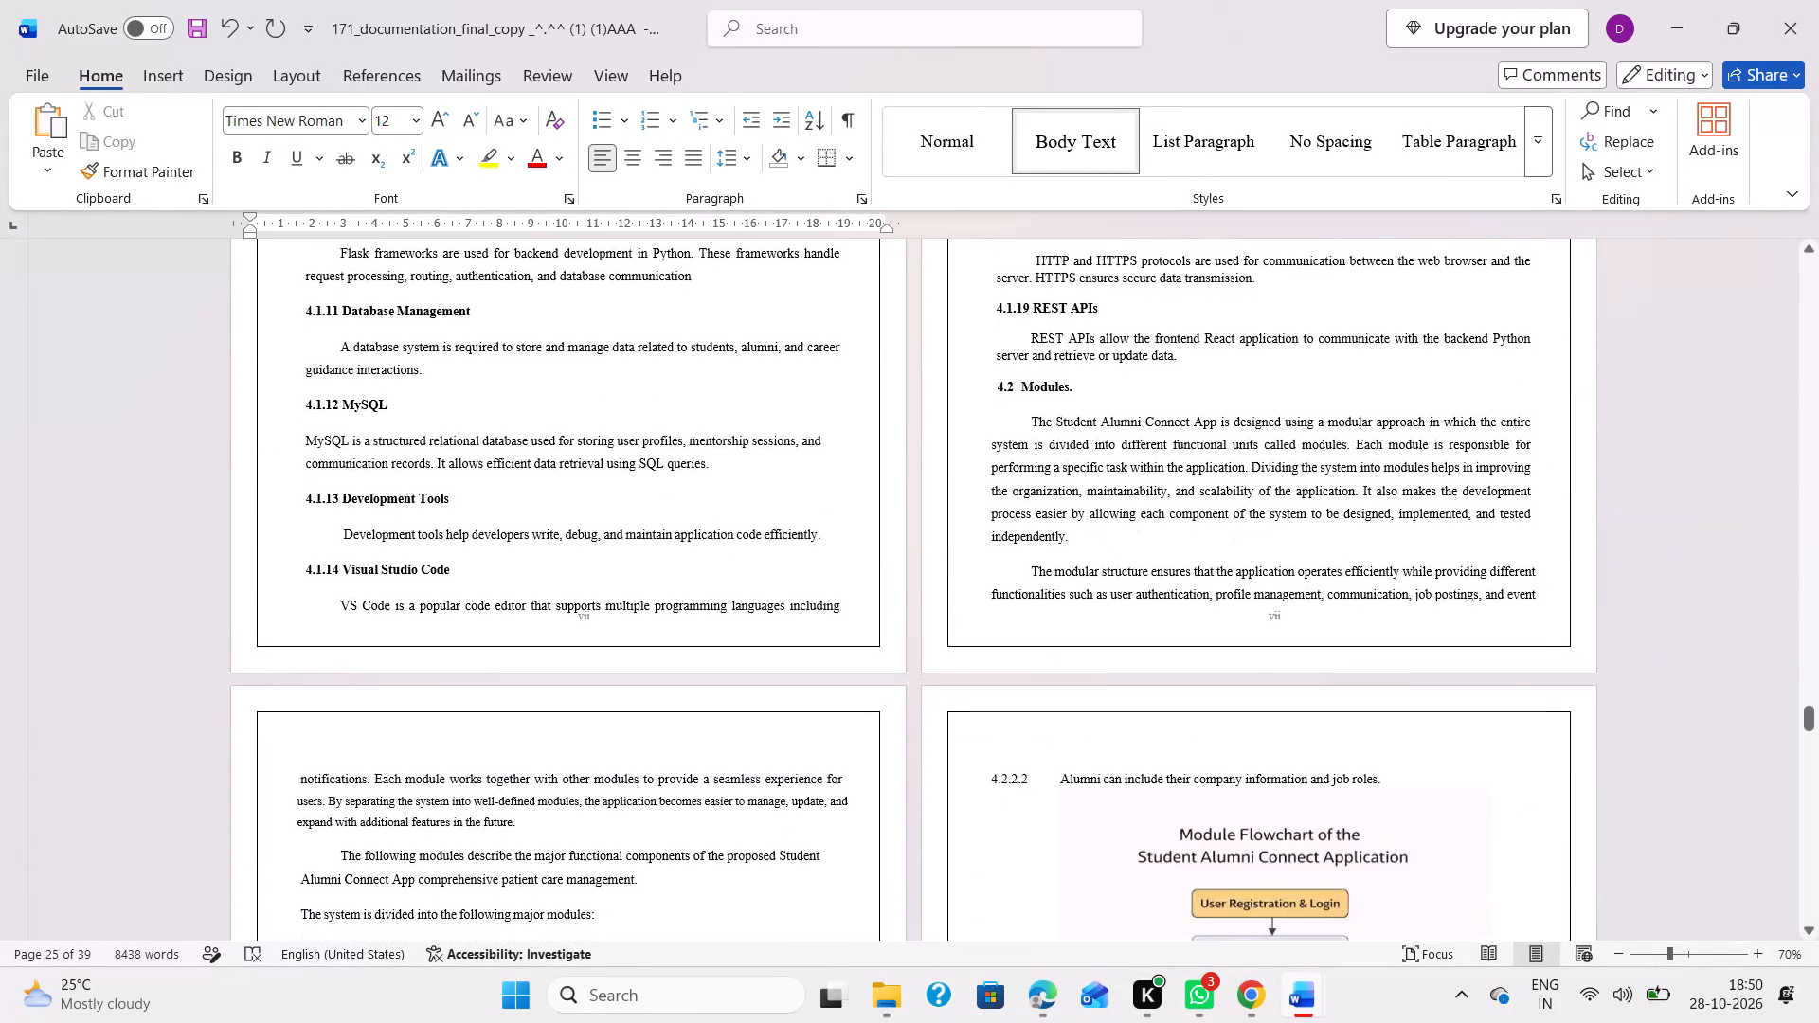
pyautogui.scroll(-11, 789, 511)
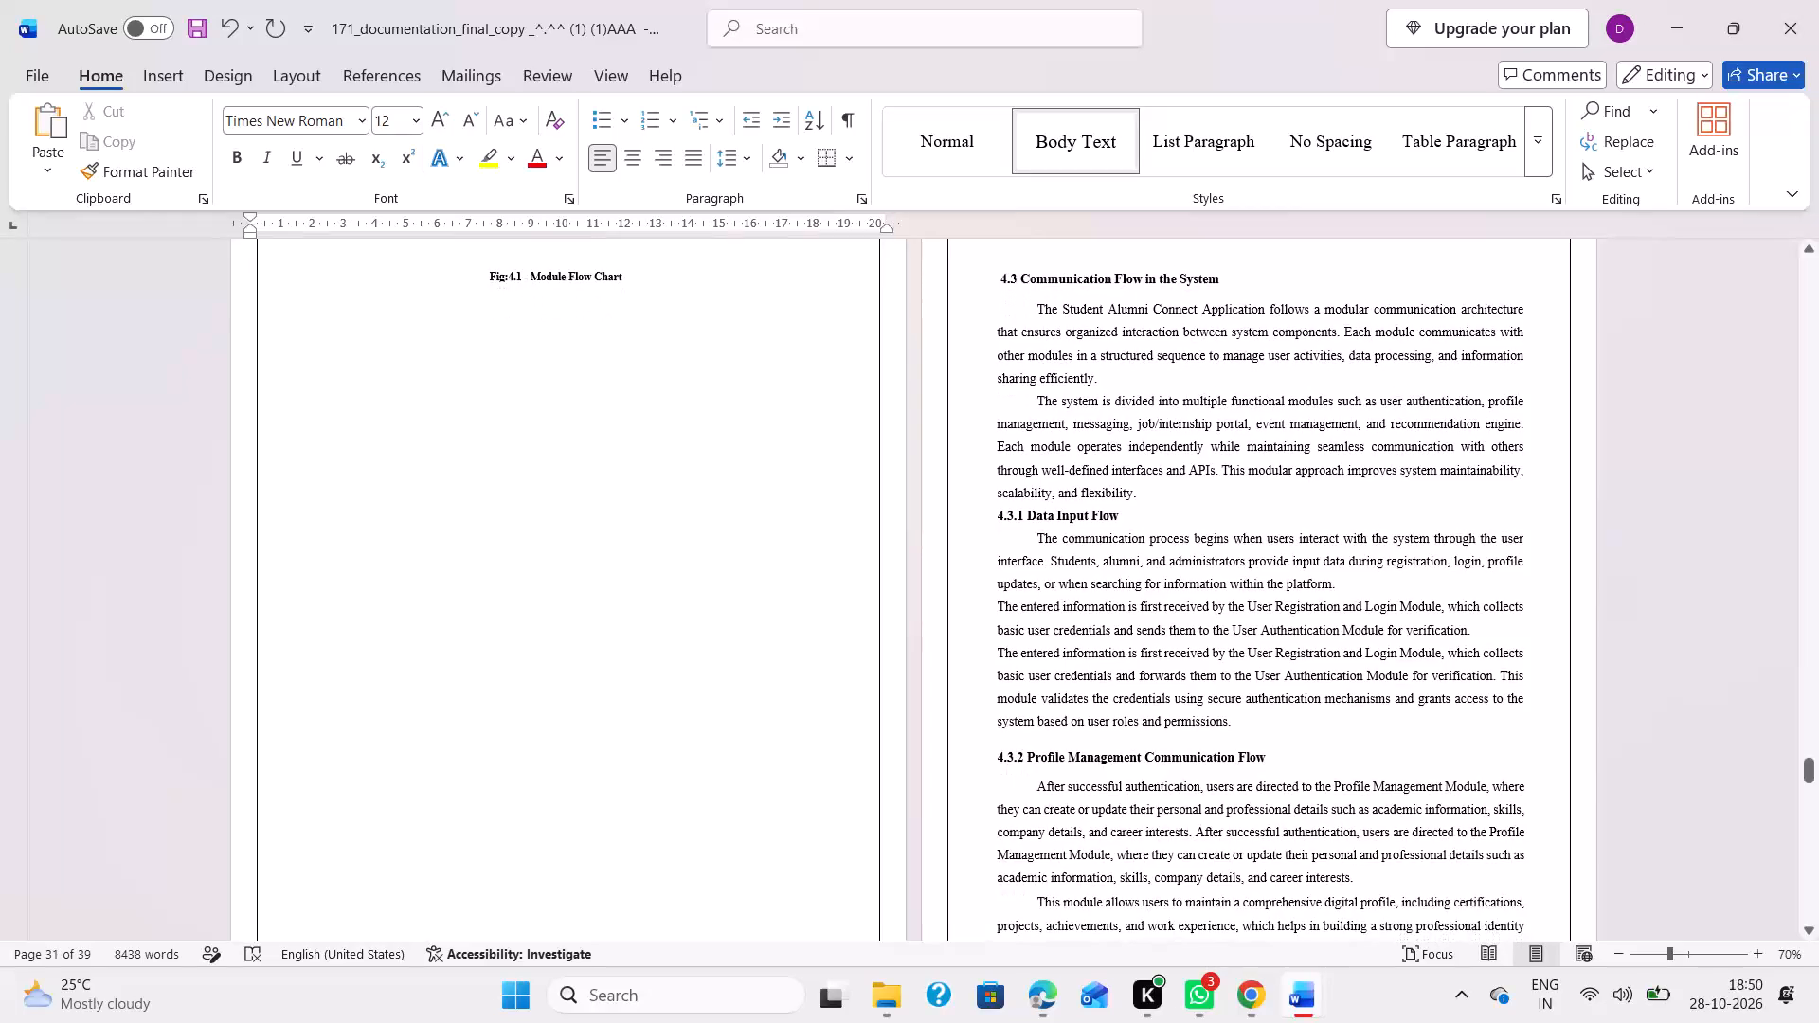
pyautogui.scroll(-1, 789, 511)
pyautogui.scroll(4, 789, 511)
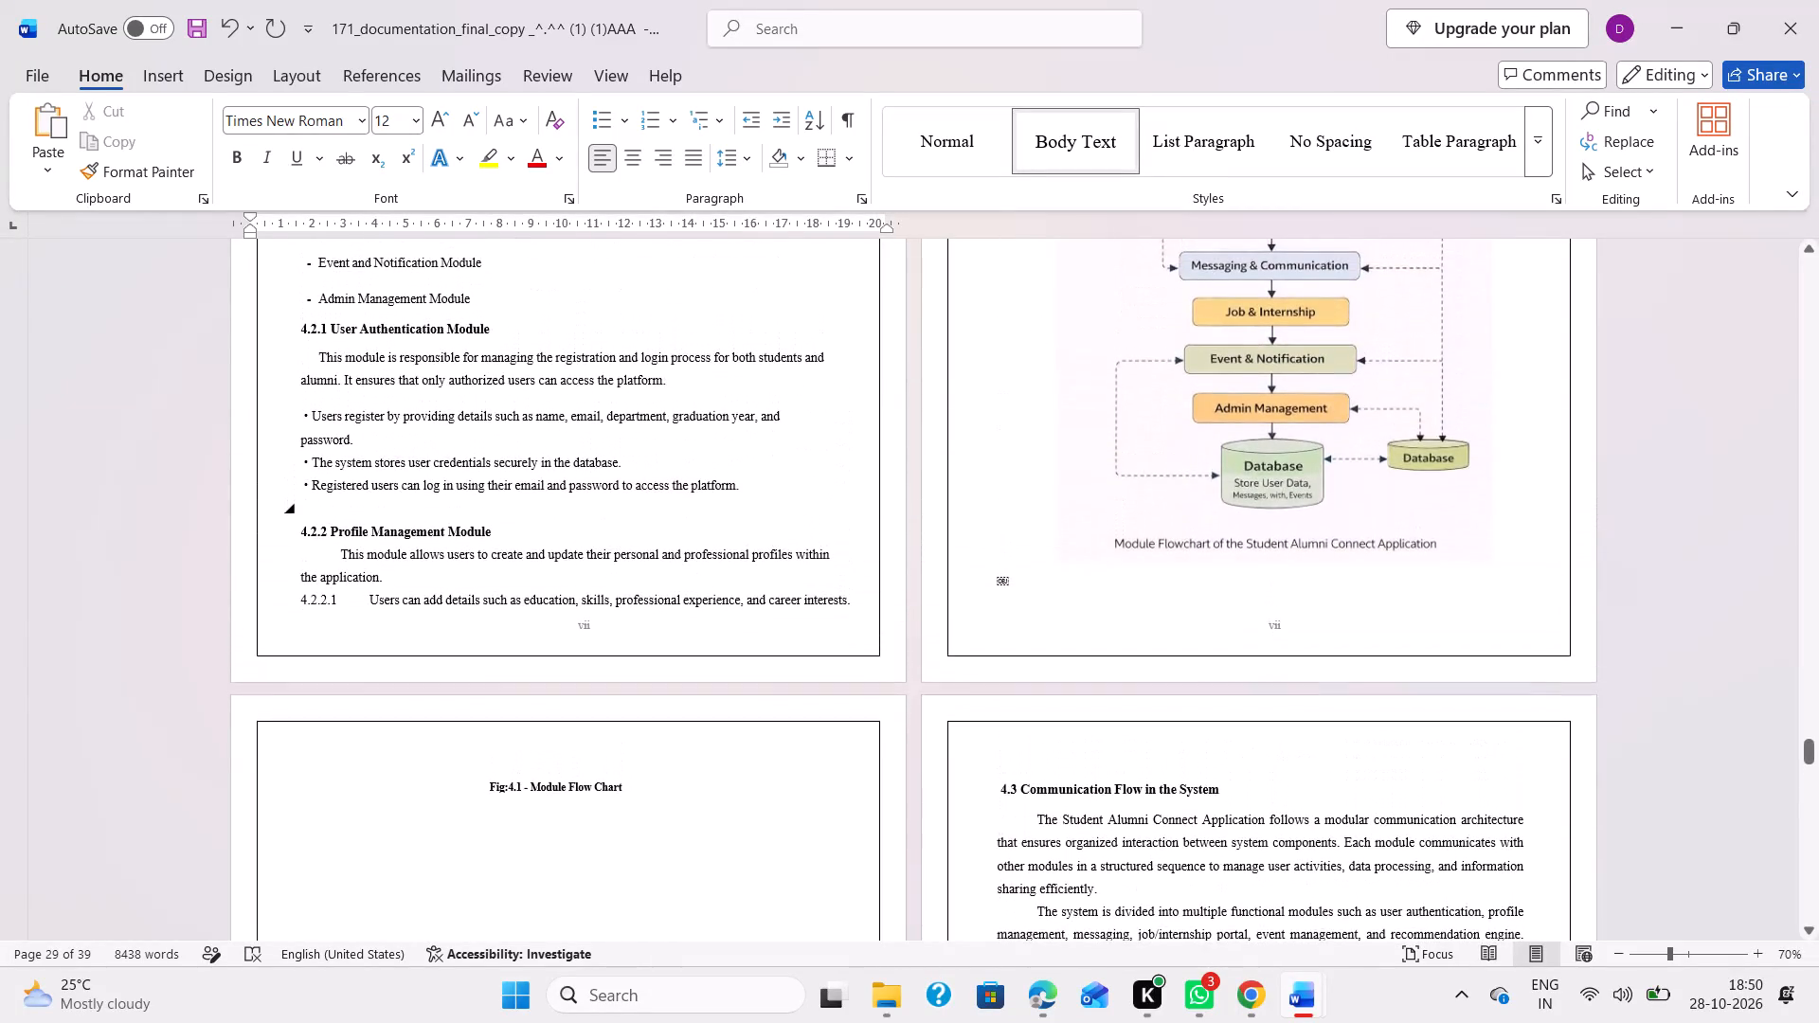
pyautogui.scroll(5, 789, 511)
pyautogui.scroll(-1, 789, 511)
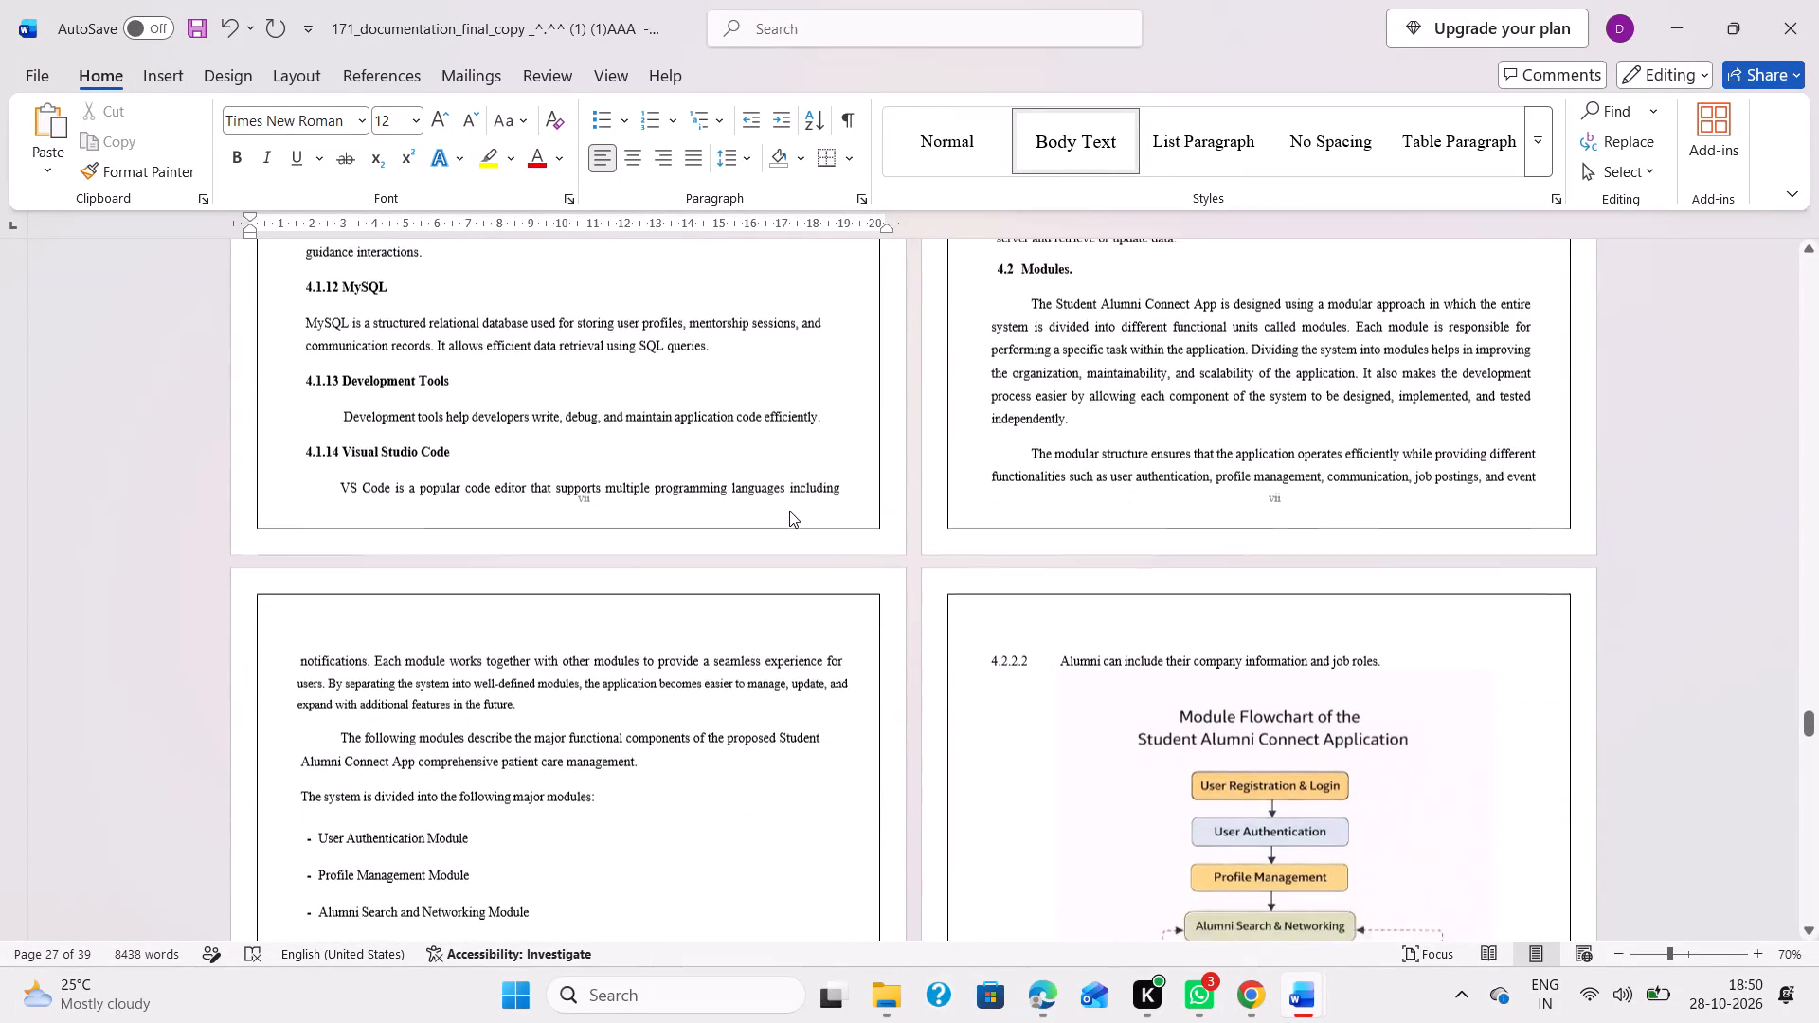
pyautogui.scroll(-4, 789, 511)
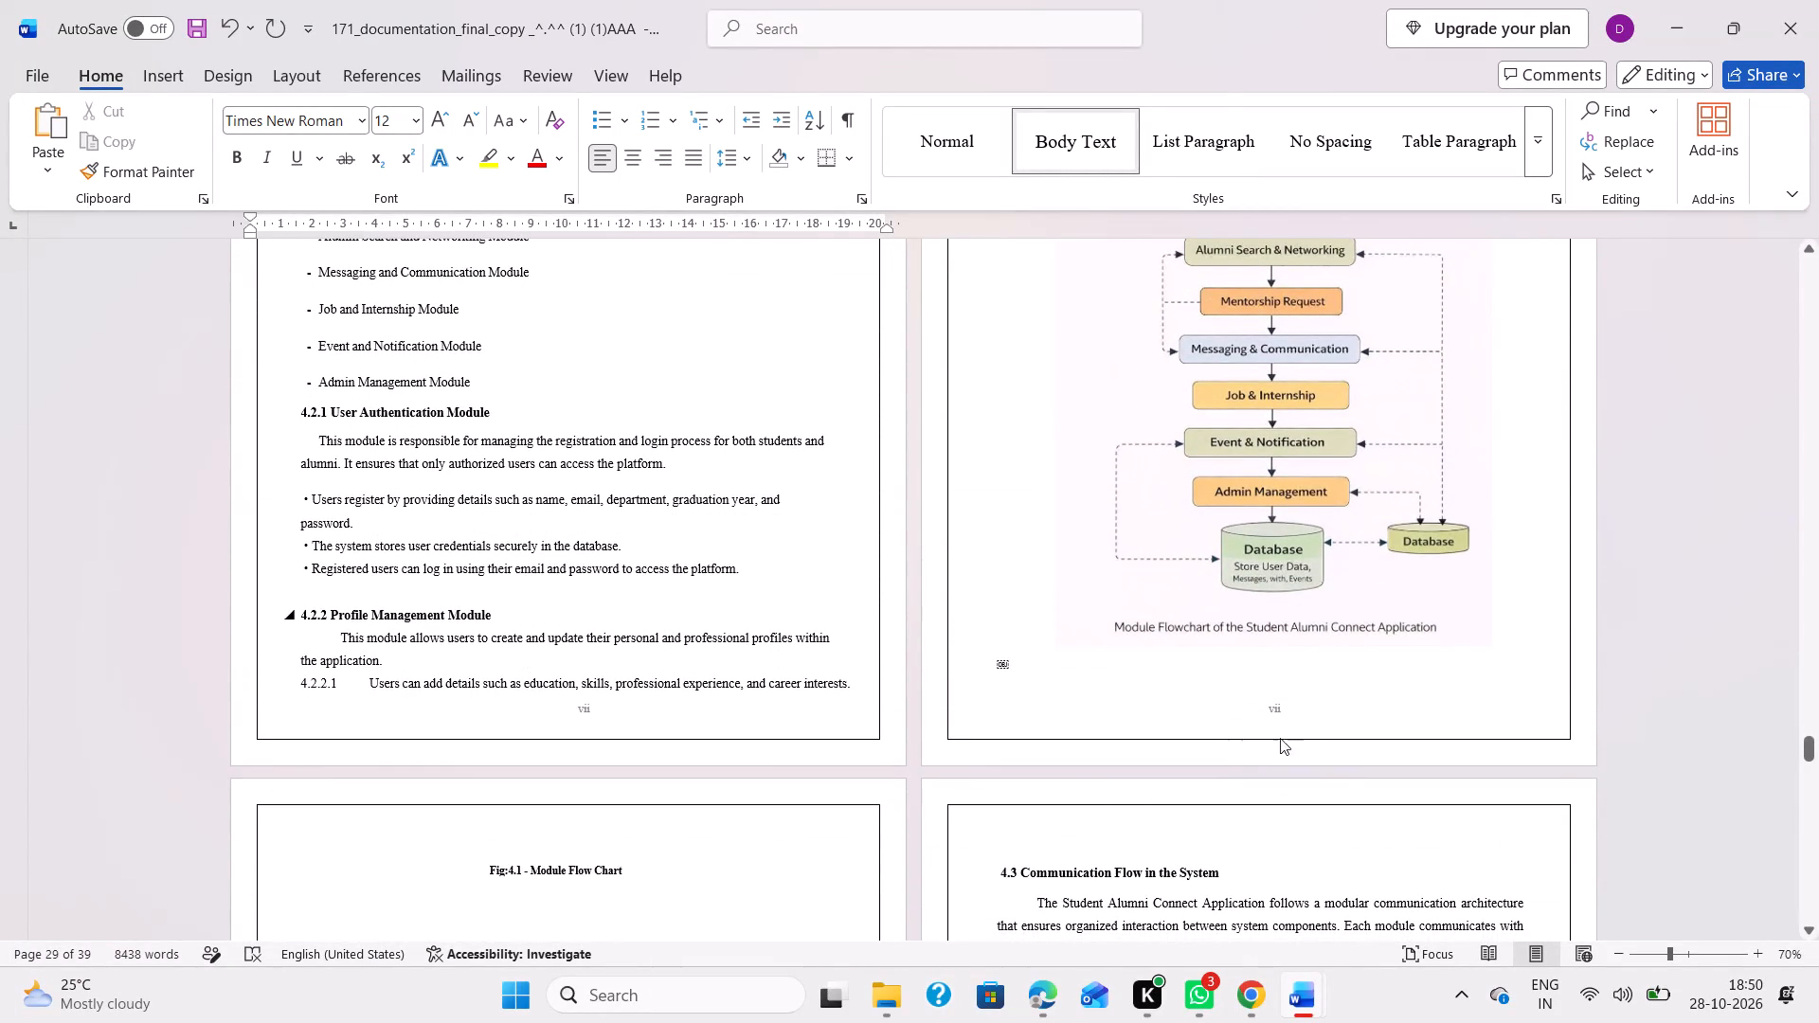
pyautogui.click(1056, 667)
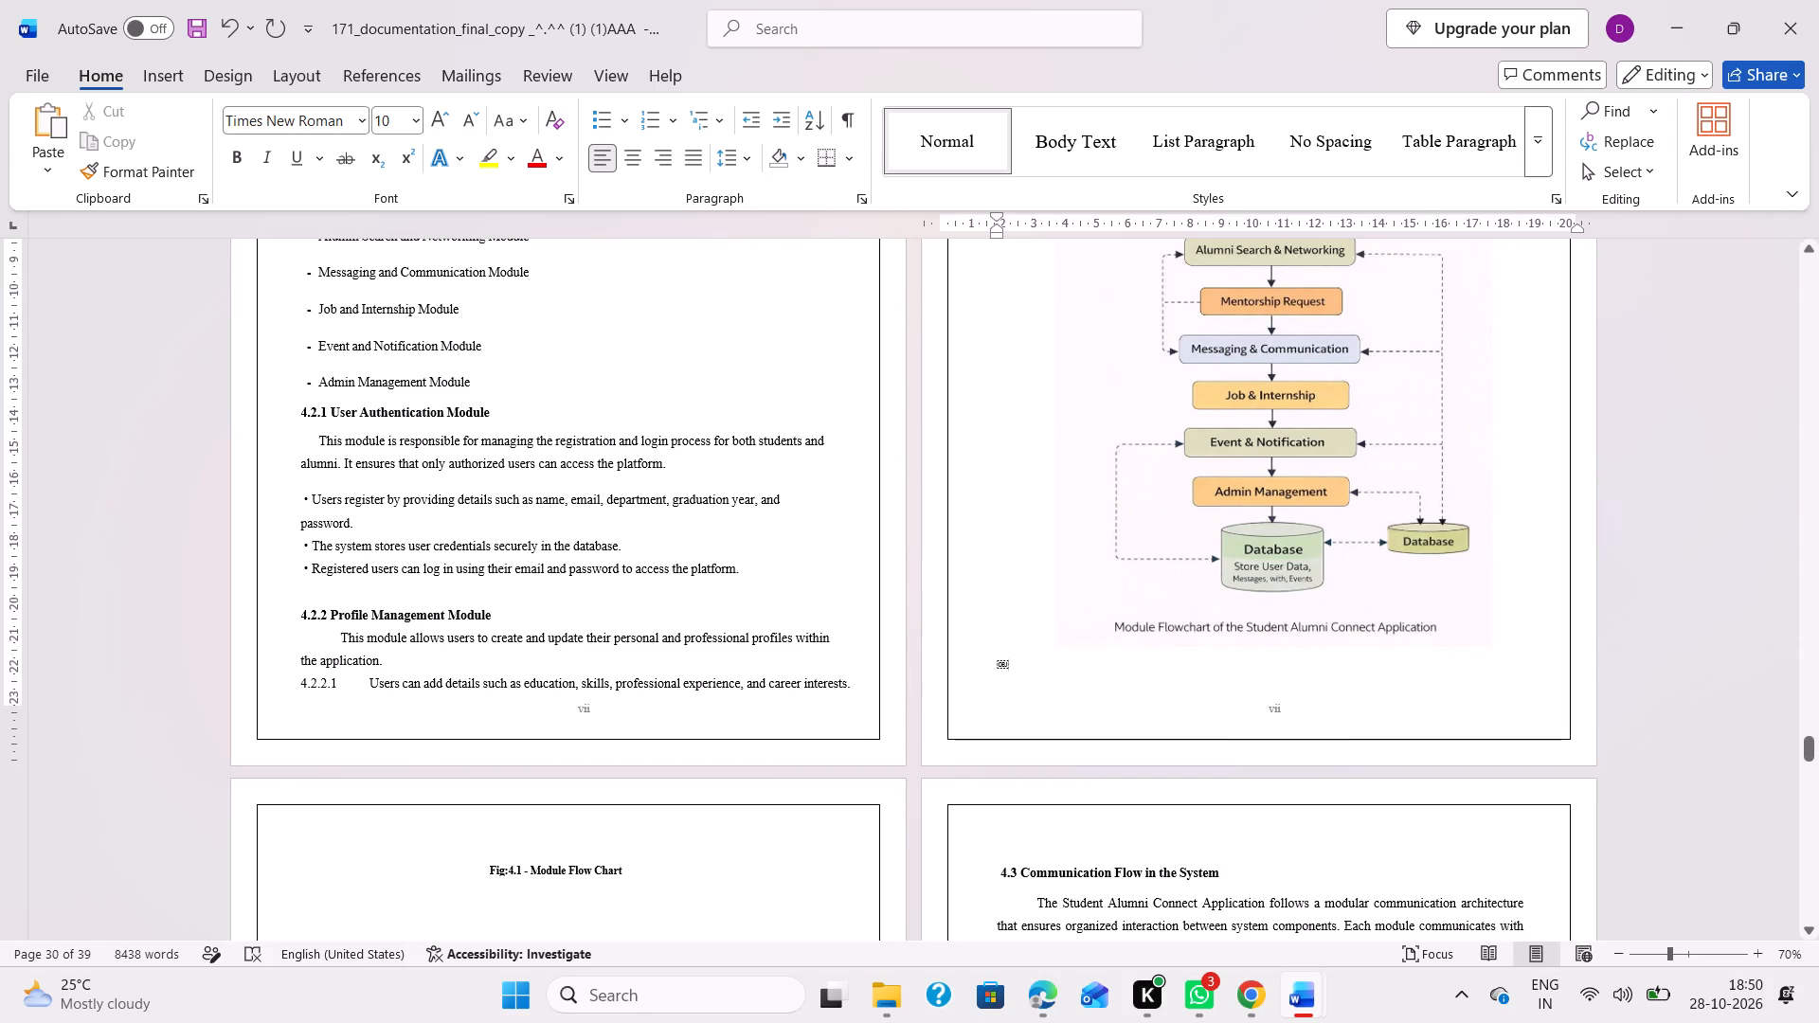
pyautogui.press('BackSpace')
pyautogui.press('BackSpace')
pyautogui.press('BackSpace')
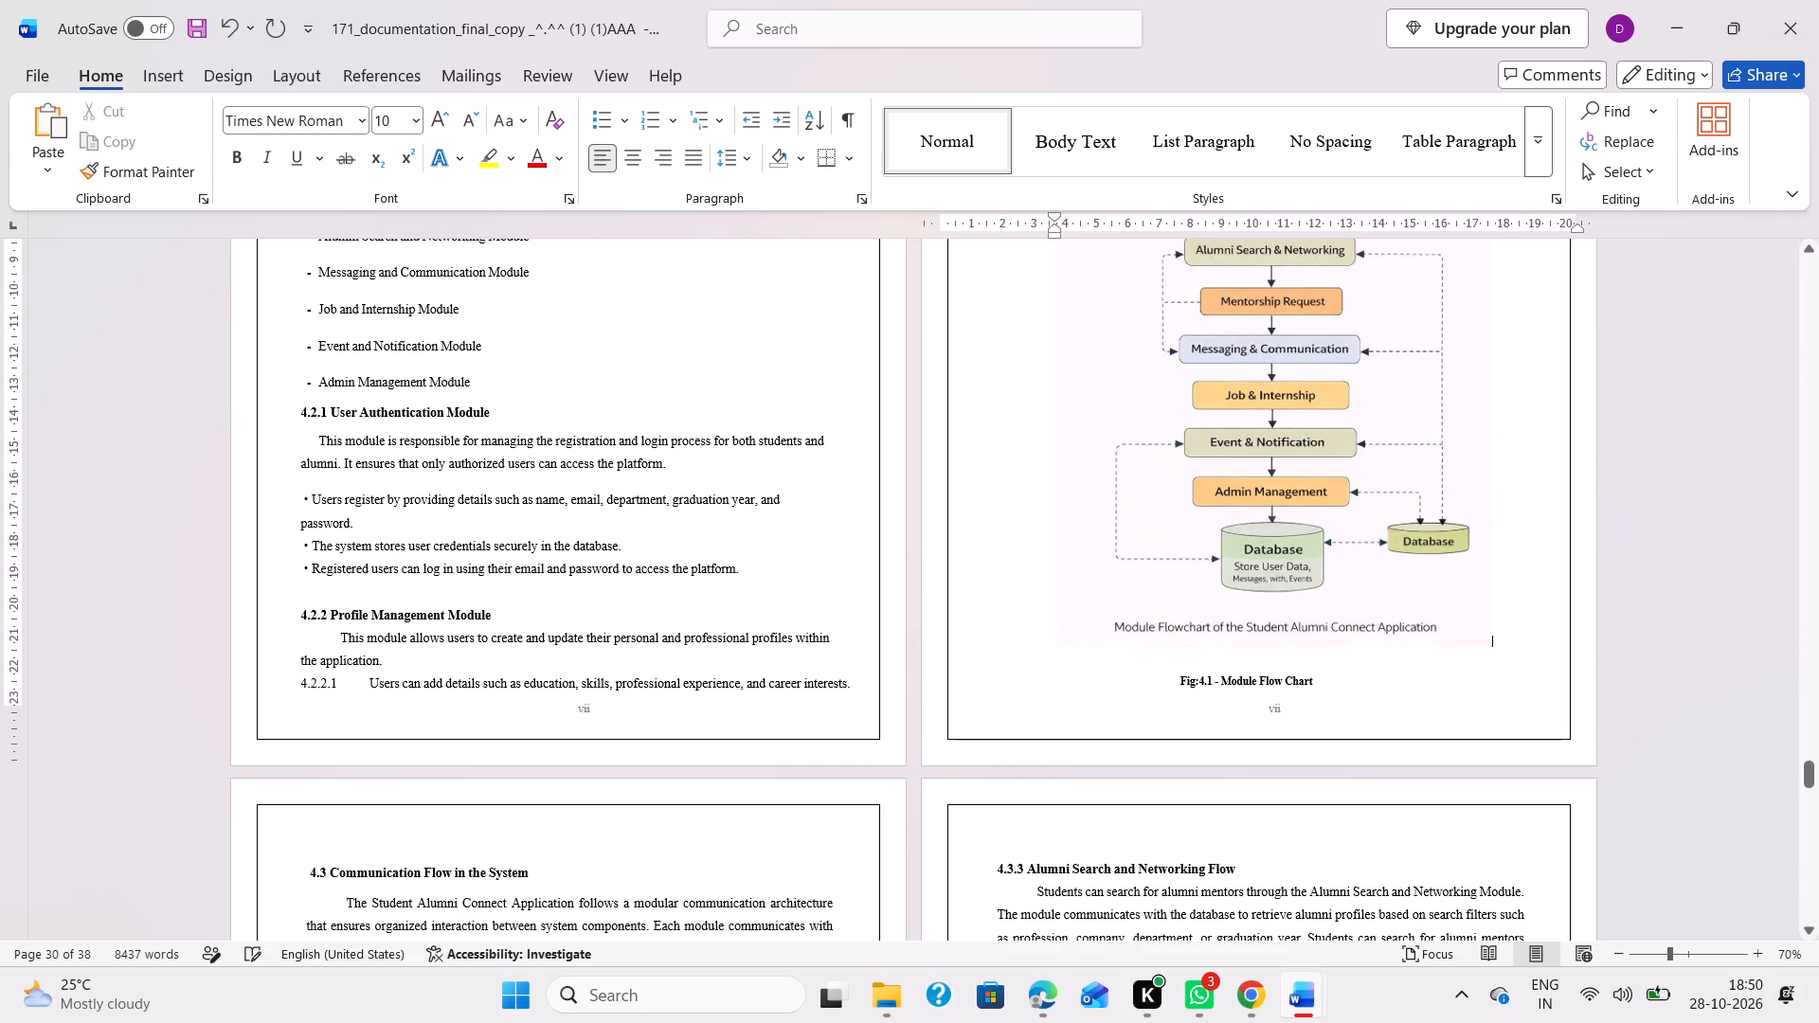
pyautogui.press('BackSpace')
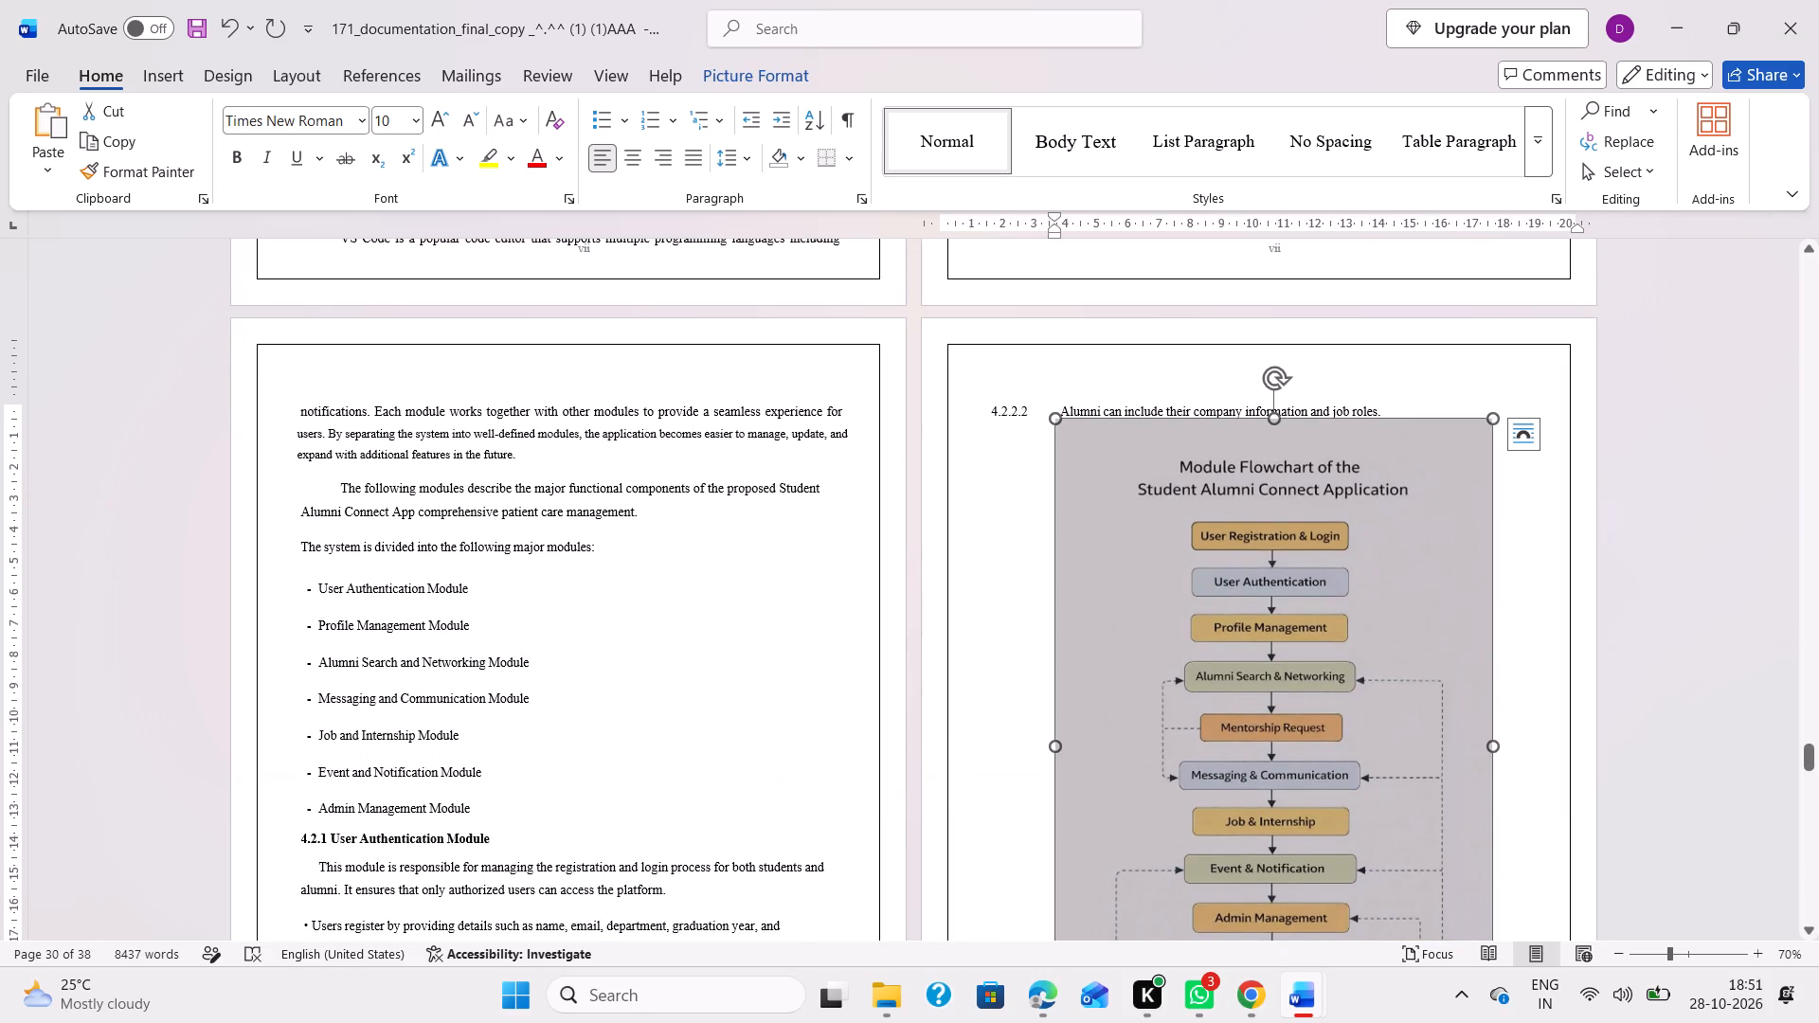
# Remove the empty line between the module flowchart and its Fig:4.1 caption.
pyautogui.scroll(-5, 1056, 667)
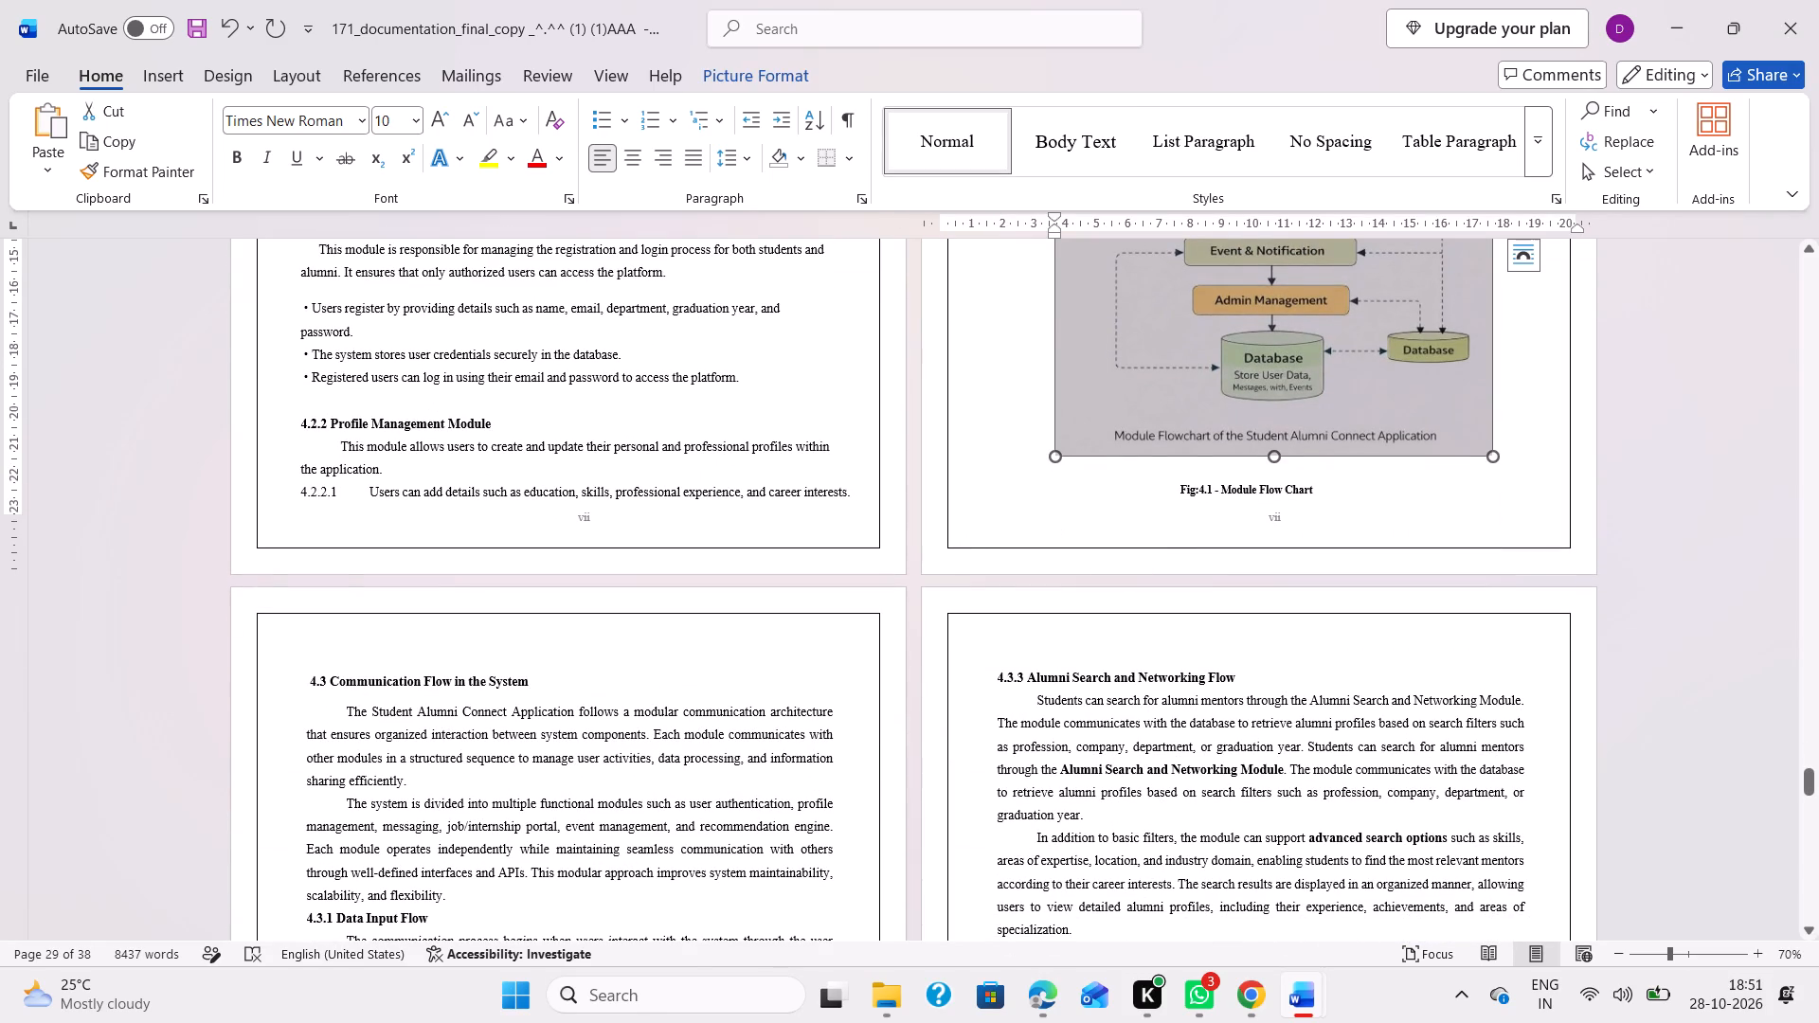
pyautogui.click(1159, 477)
pyautogui.press('BackSpace')
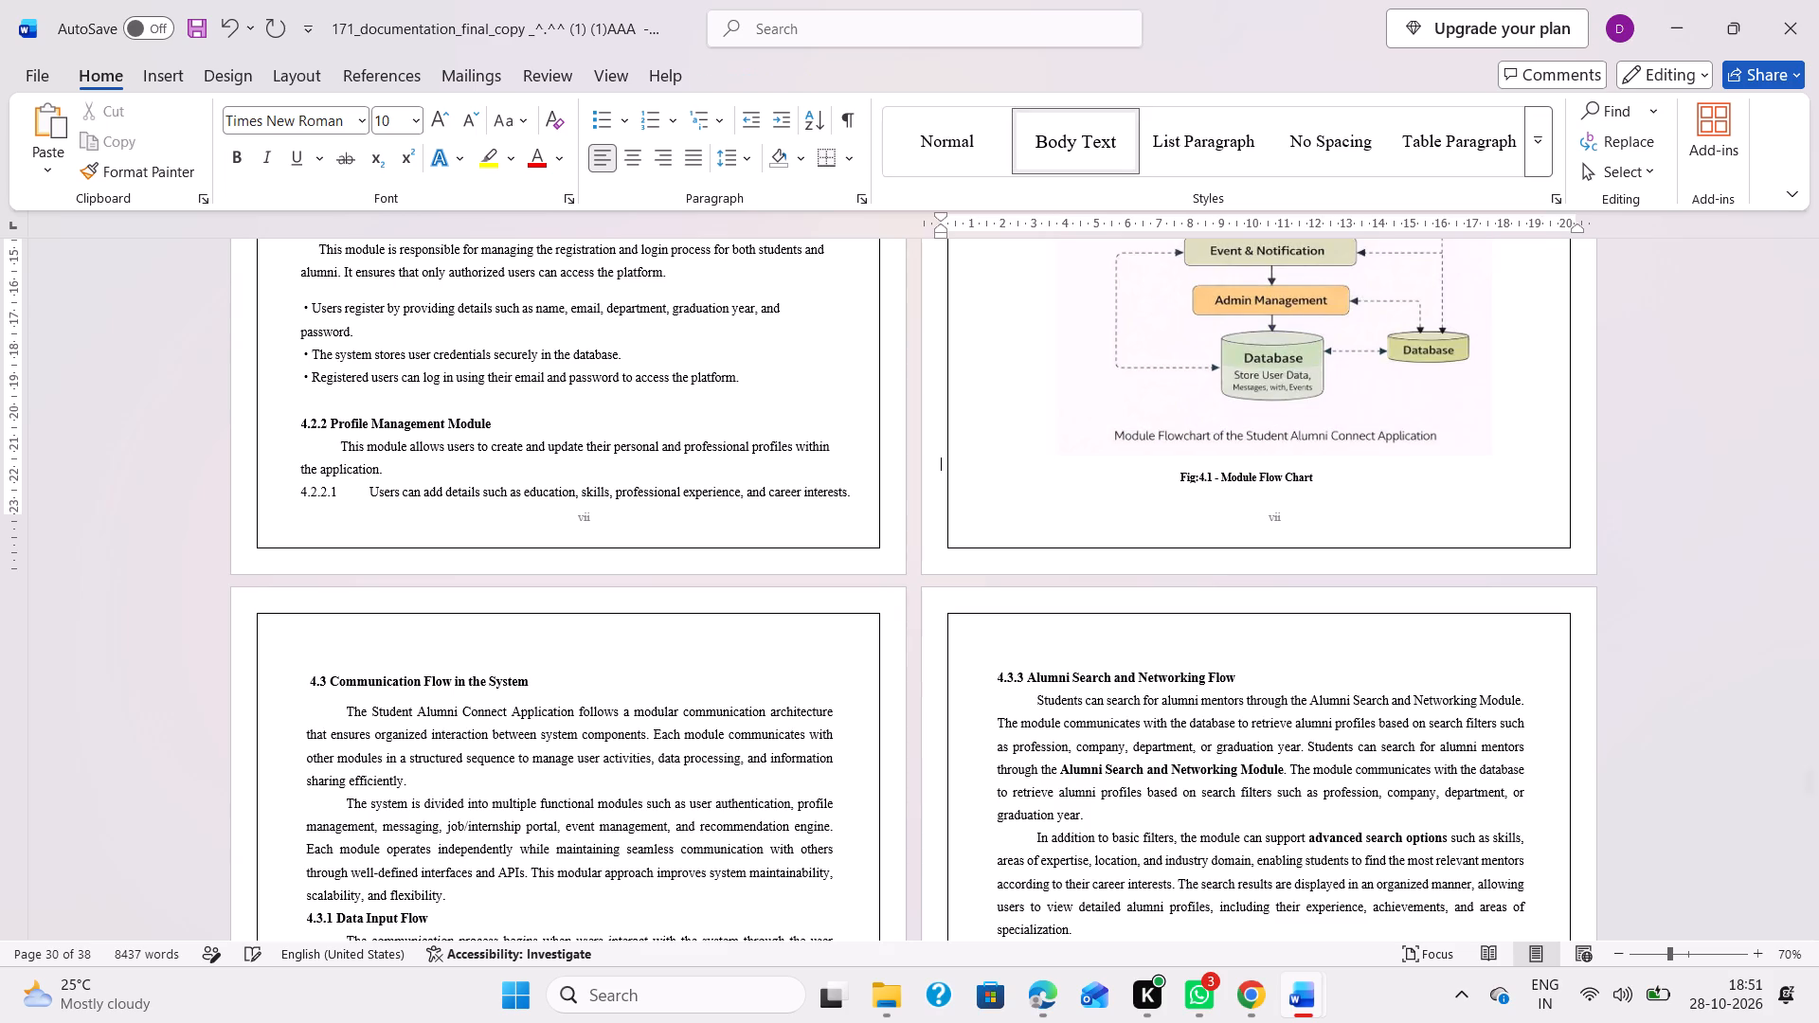
# Delete the 4.2.2.2 list item "Alumni can include their company information and job roles." above the module flowchart.
pyautogui.scroll(3, 1309, 464)
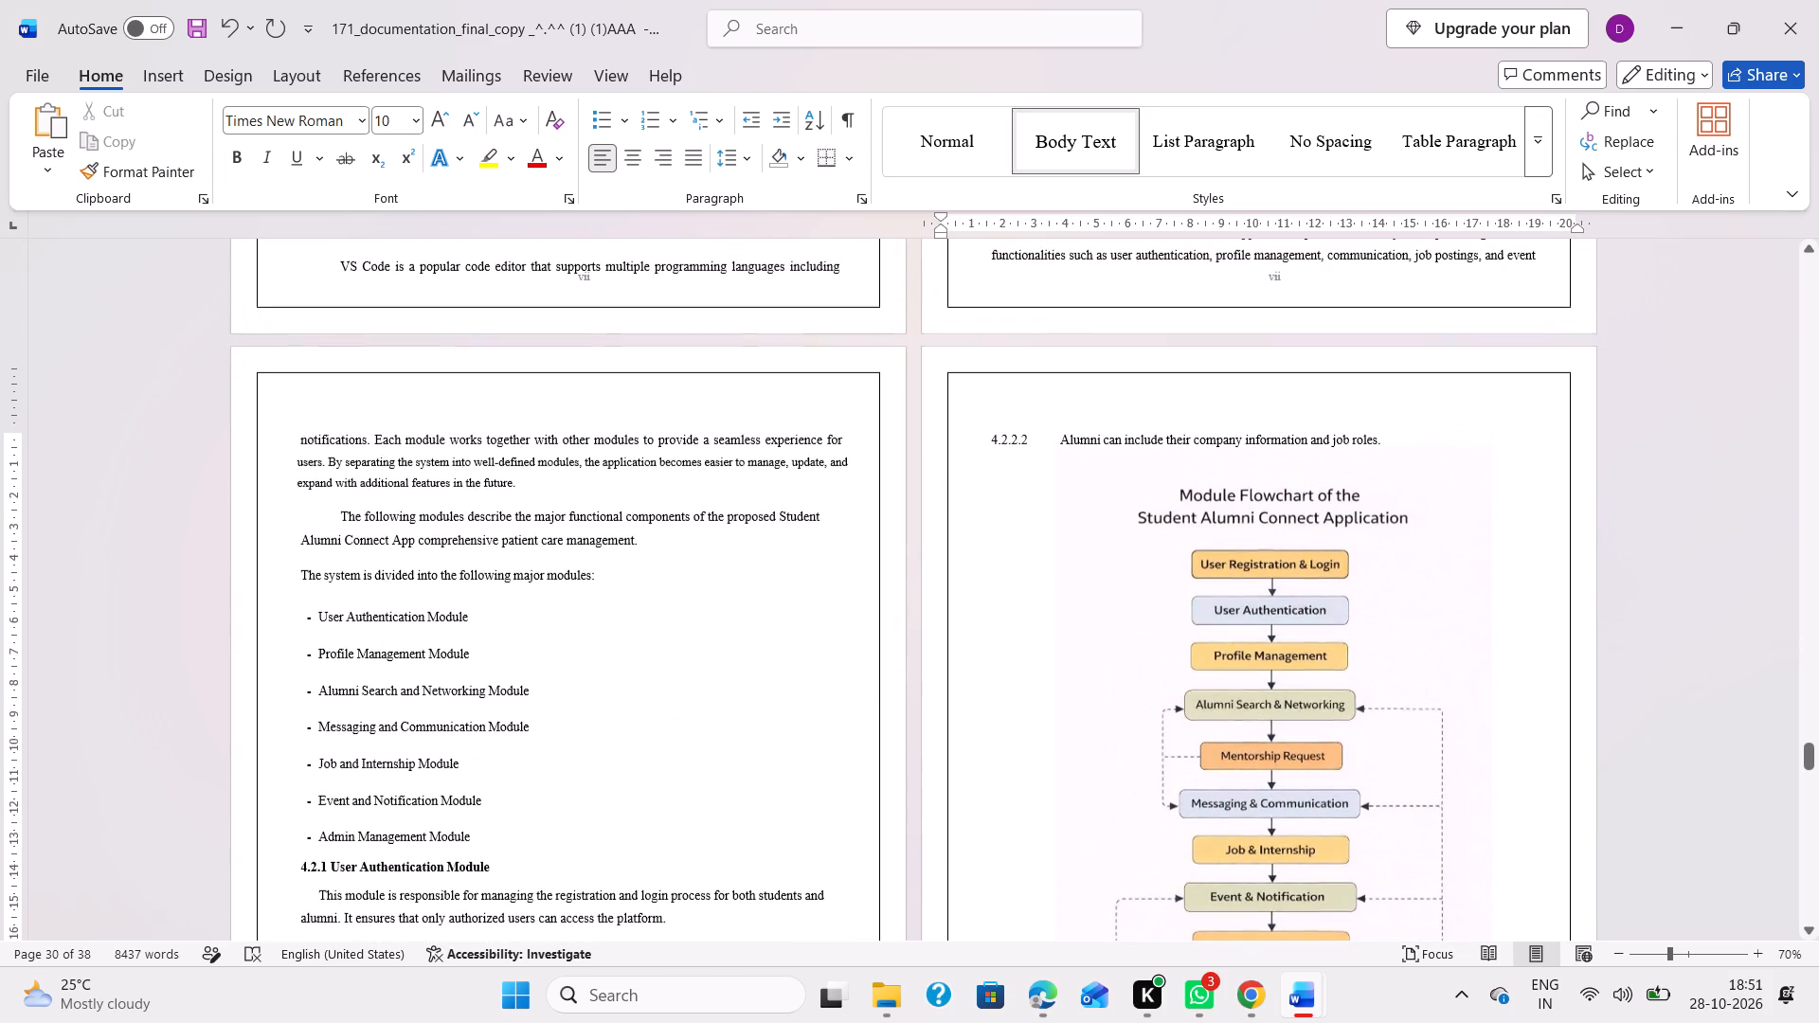
pyautogui.scroll(-5, 1003, 418)
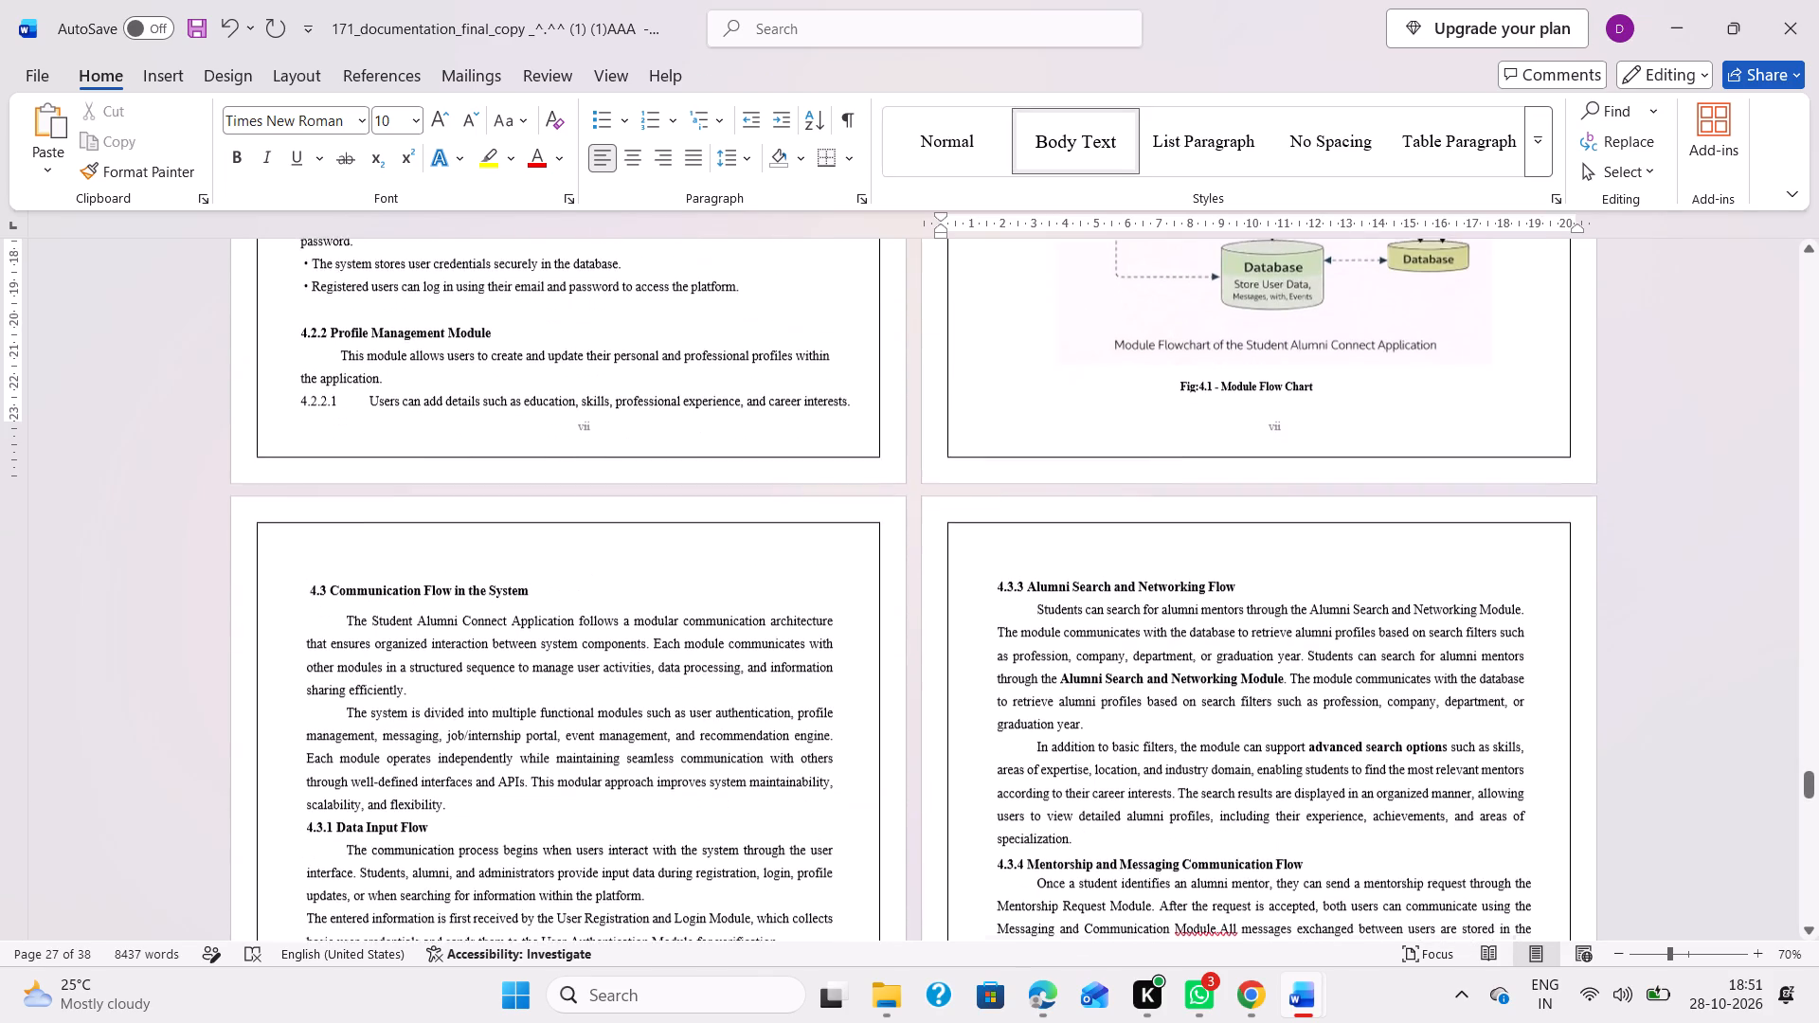
pyautogui.scroll(3, 1003, 418)
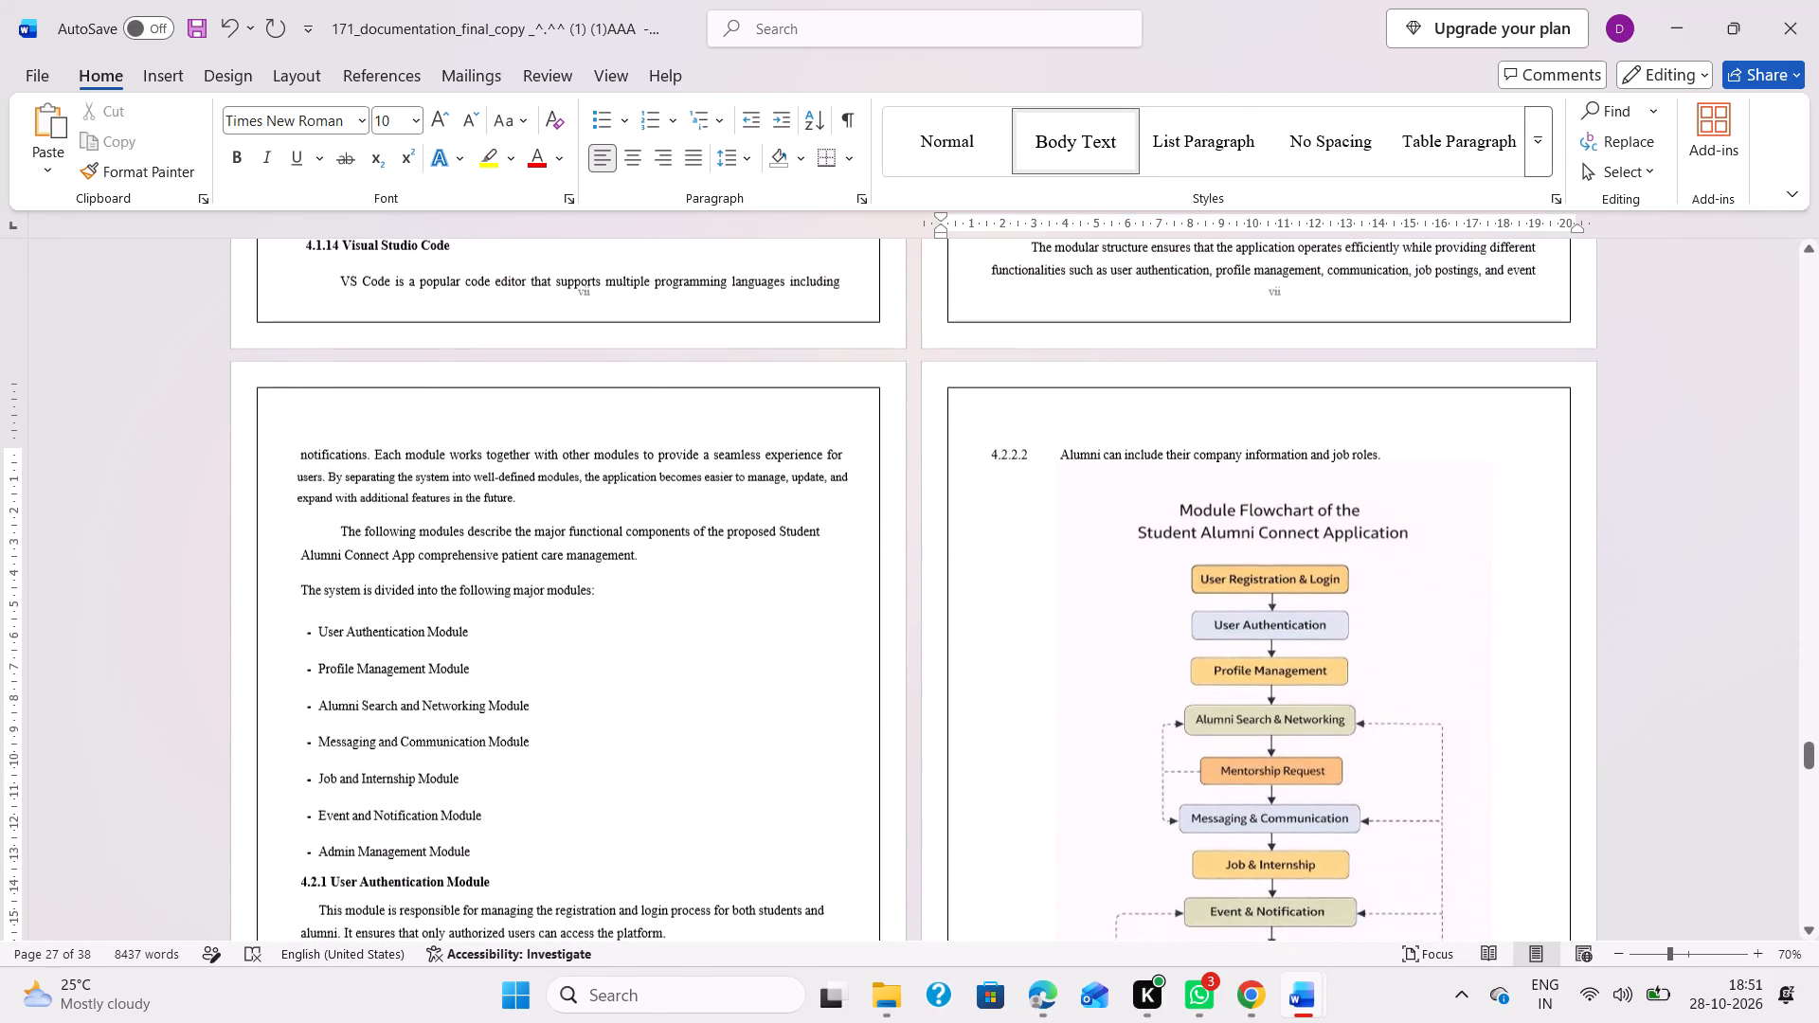
pyautogui.click(1012, 437)
pyautogui.scroll(-4, 1012, 437)
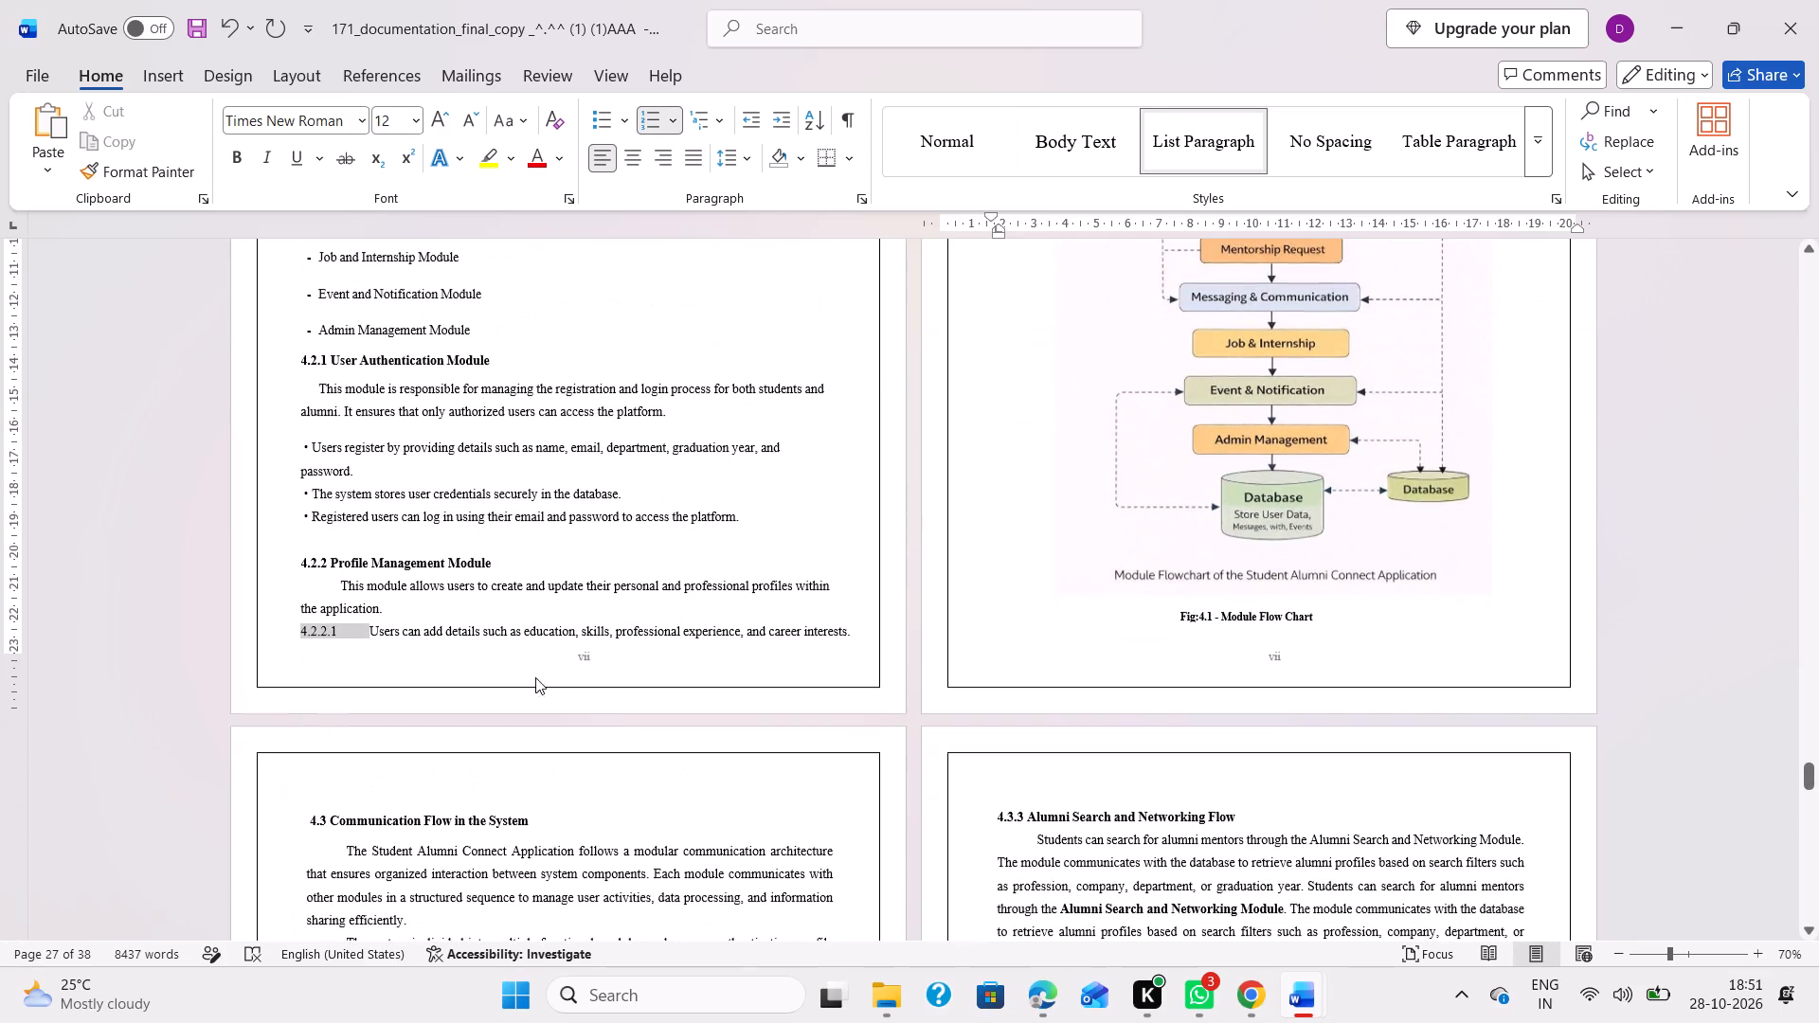
pyautogui.click(625, 513)
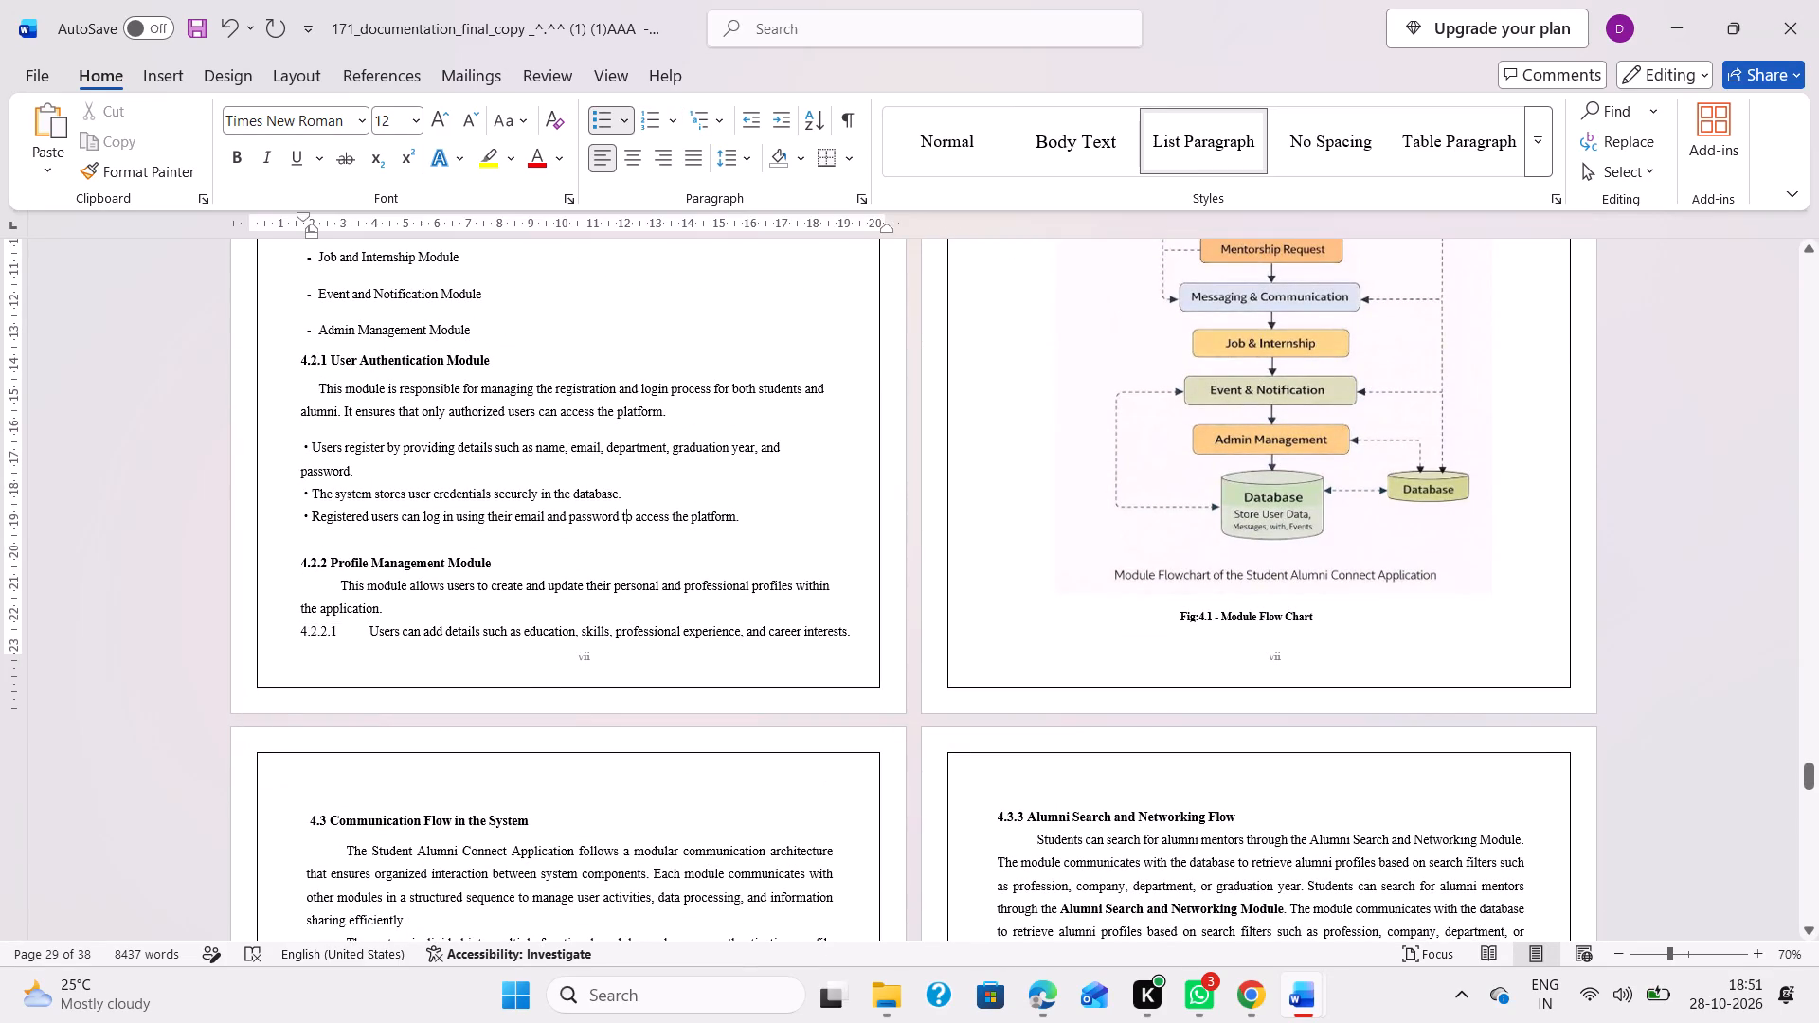
pyautogui.scroll(2, 625, 513)
pyautogui.scroll(-6, 625, 513)
pyautogui.scroll(-1, 625, 624)
pyautogui.scroll(4, 625, 624)
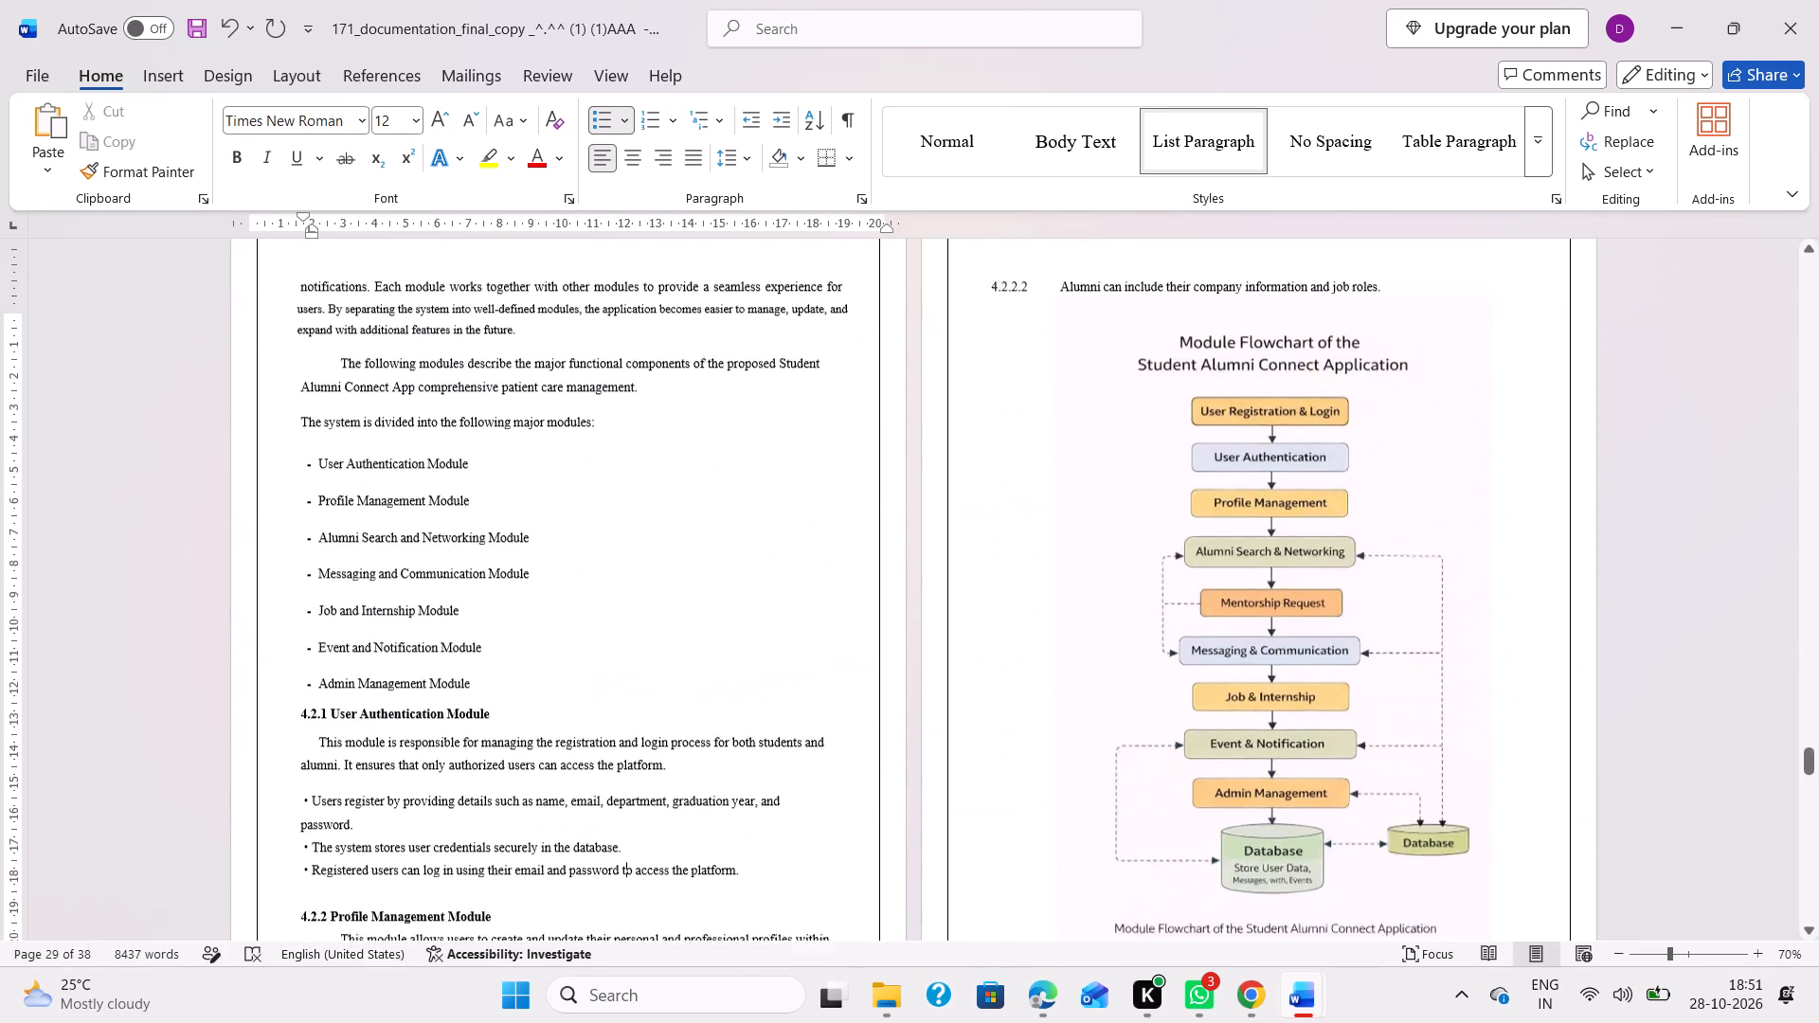
pyautogui.scroll(1, 625, 624)
pyautogui.moveTo(982, 568); pyautogui.dragTo(1398, 565)
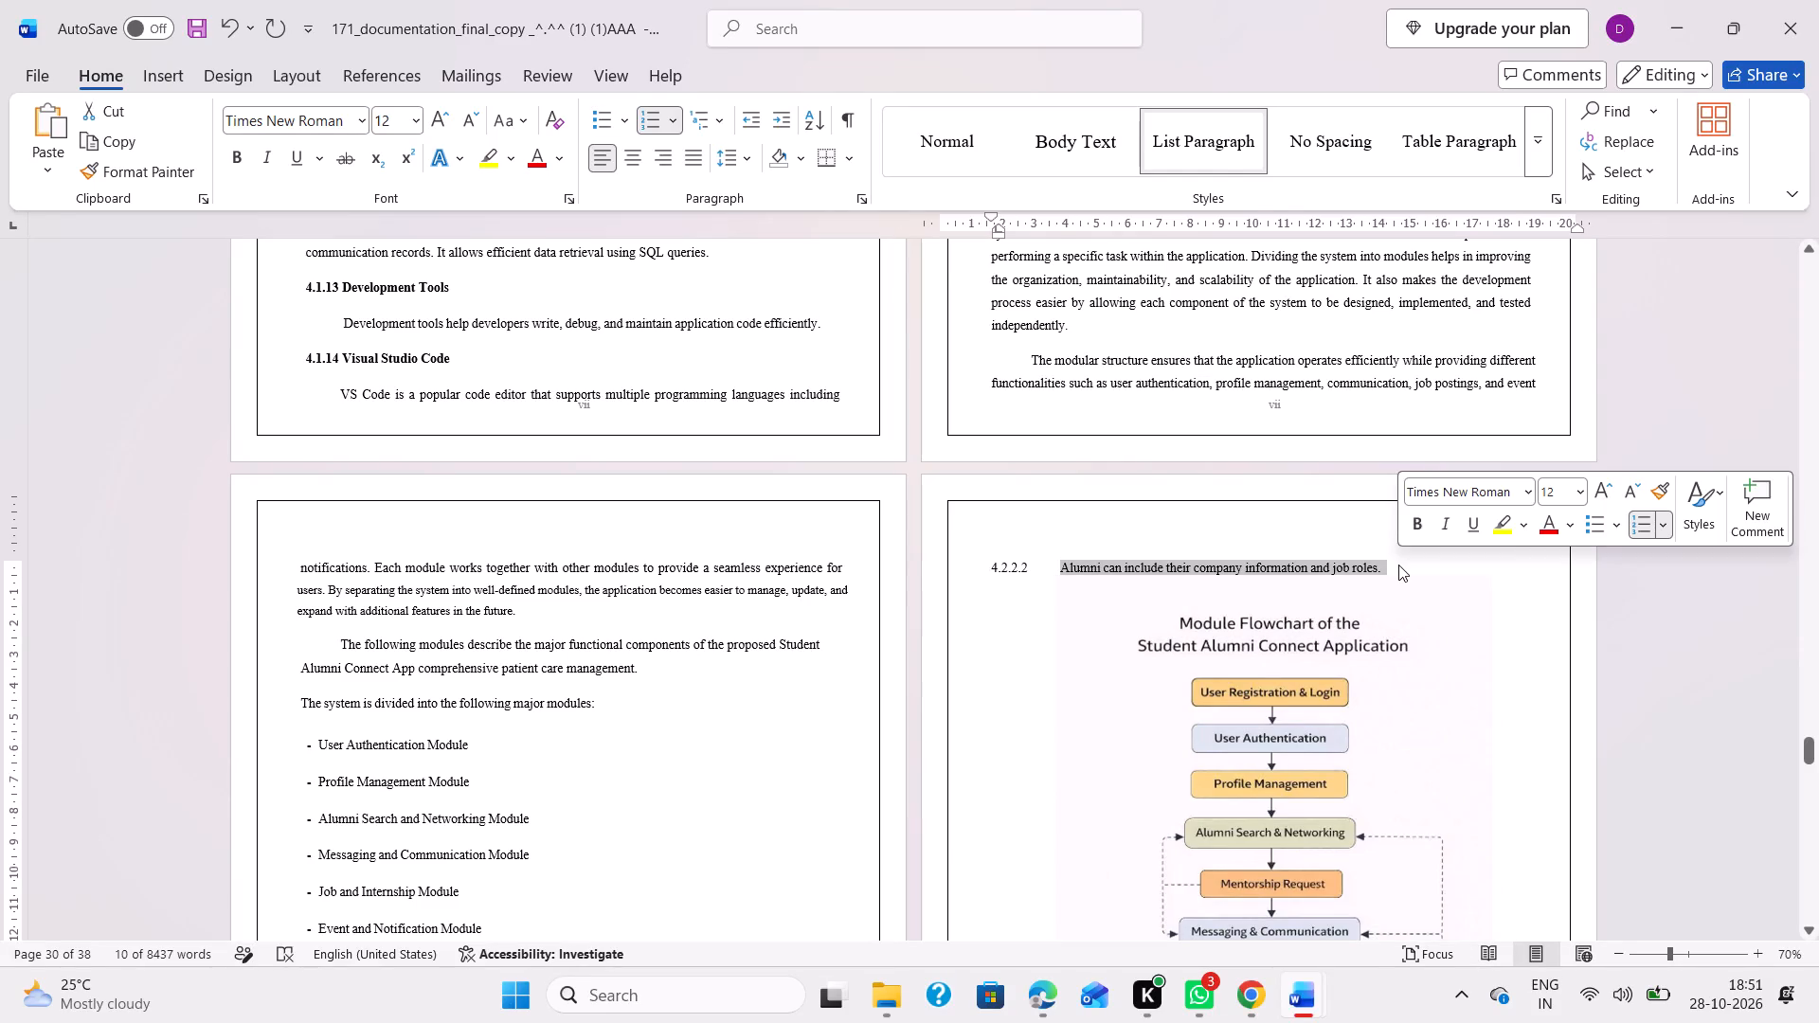
pyautogui.press('BackSpace')
# Set the left indent of the 4.2.2 Profile Management Module intro paragraph to about 2 cm and remove its first-line indent.
pyautogui.scroll(-2, 1162, 556)
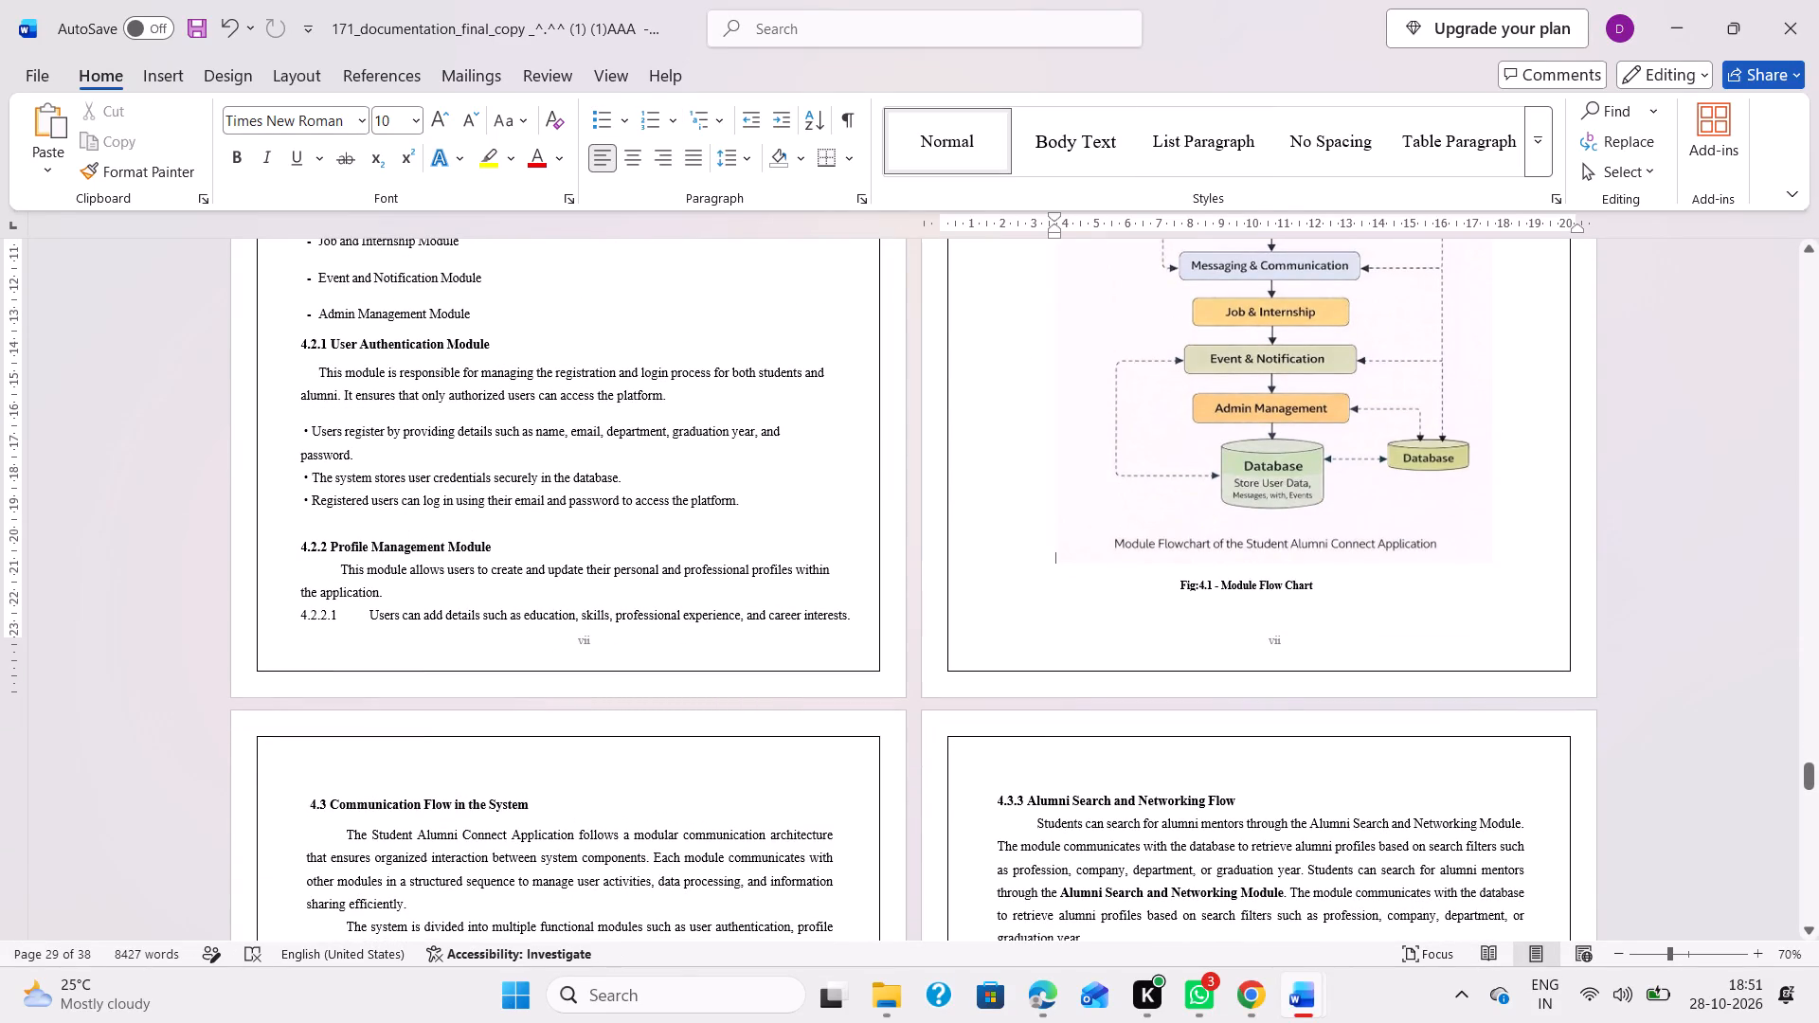
pyautogui.click(297, 591)
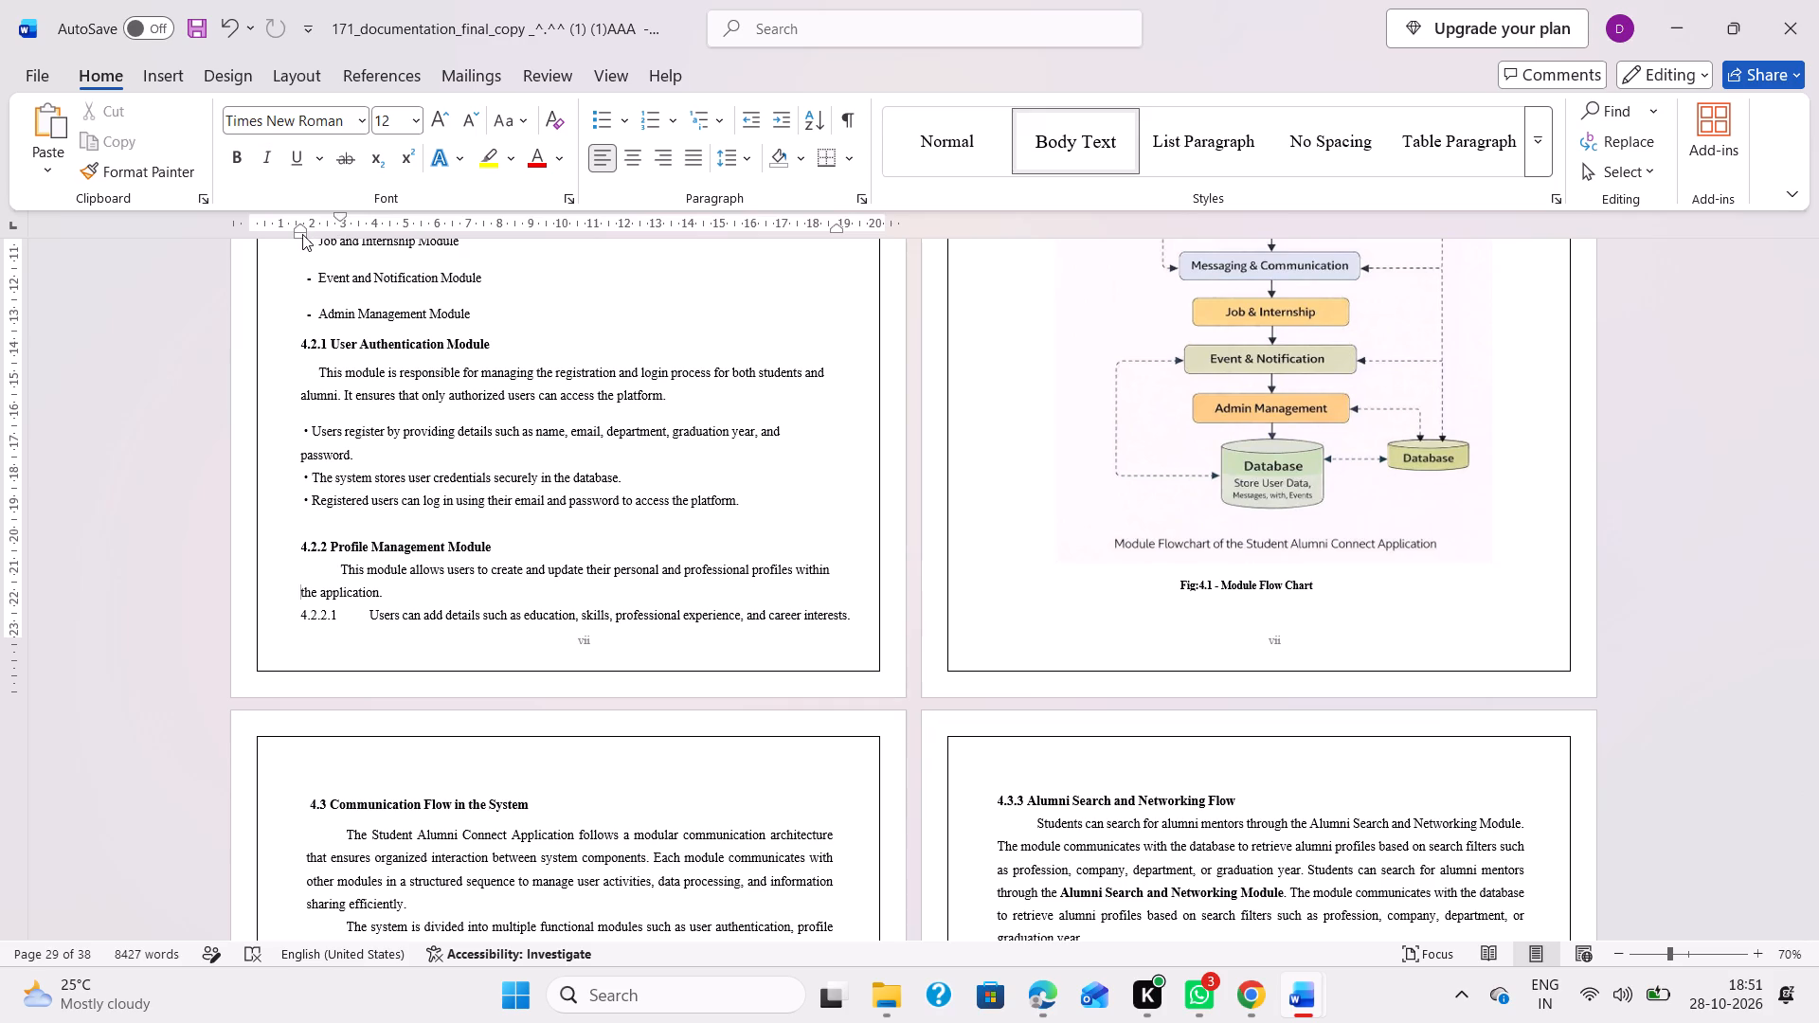
pyautogui.moveTo(300, 233); pyautogui.dragTo(332, 237)
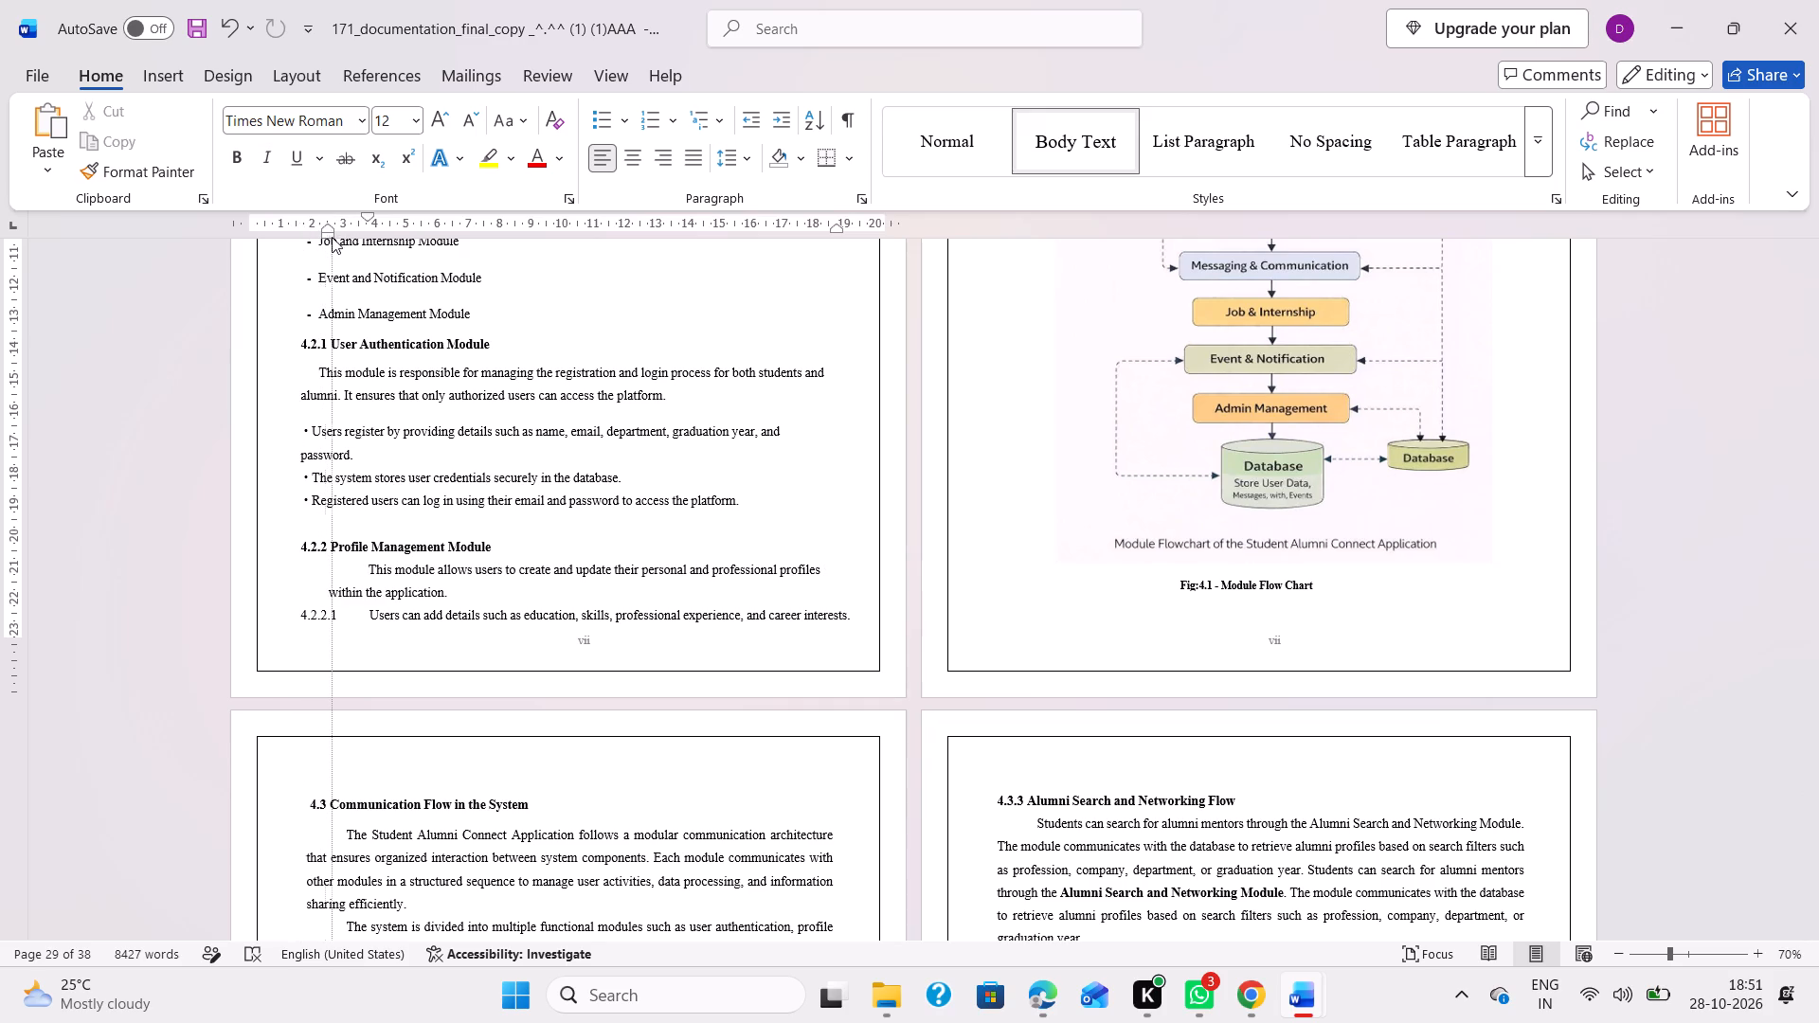
pyautogui.moveTo(332, 237); pyautogui.dragTo(314, 237)
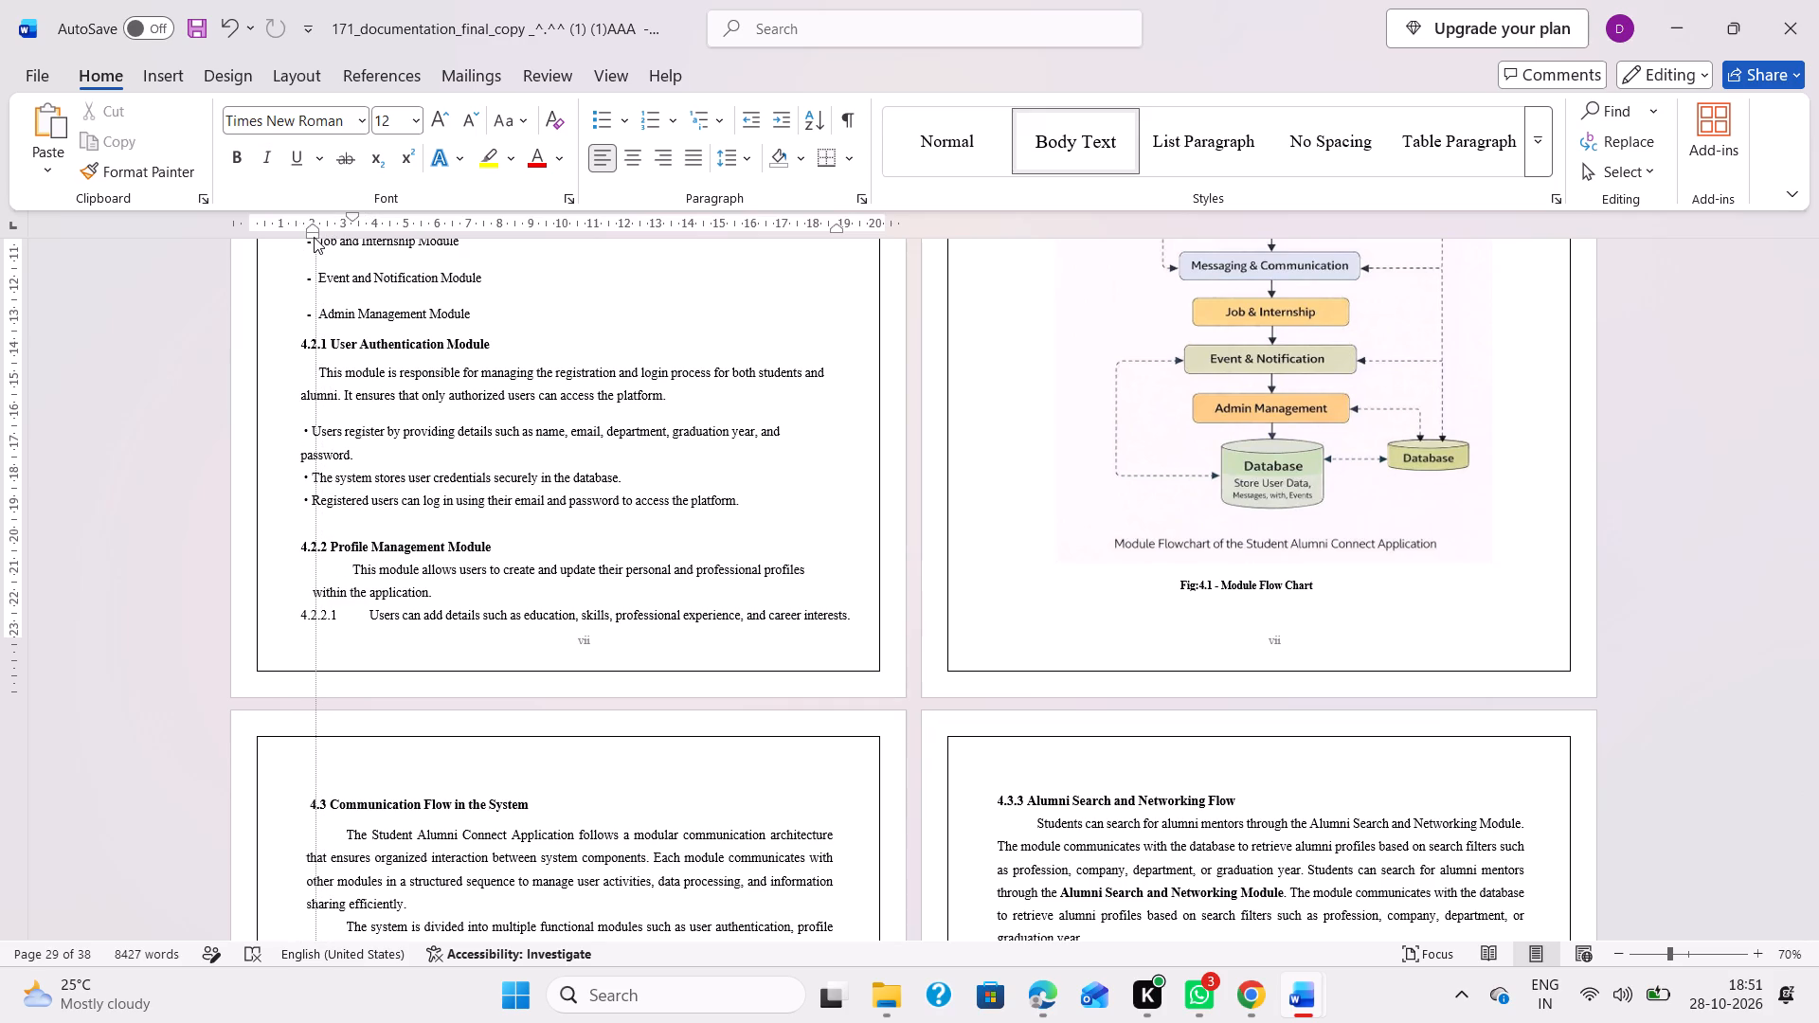
pyautogui.moveTo(314, 237); pyautogui.dragTo(315, 237)
pyautogui.moveTo(351, 218); pyautogui.dragTo(310, 211)
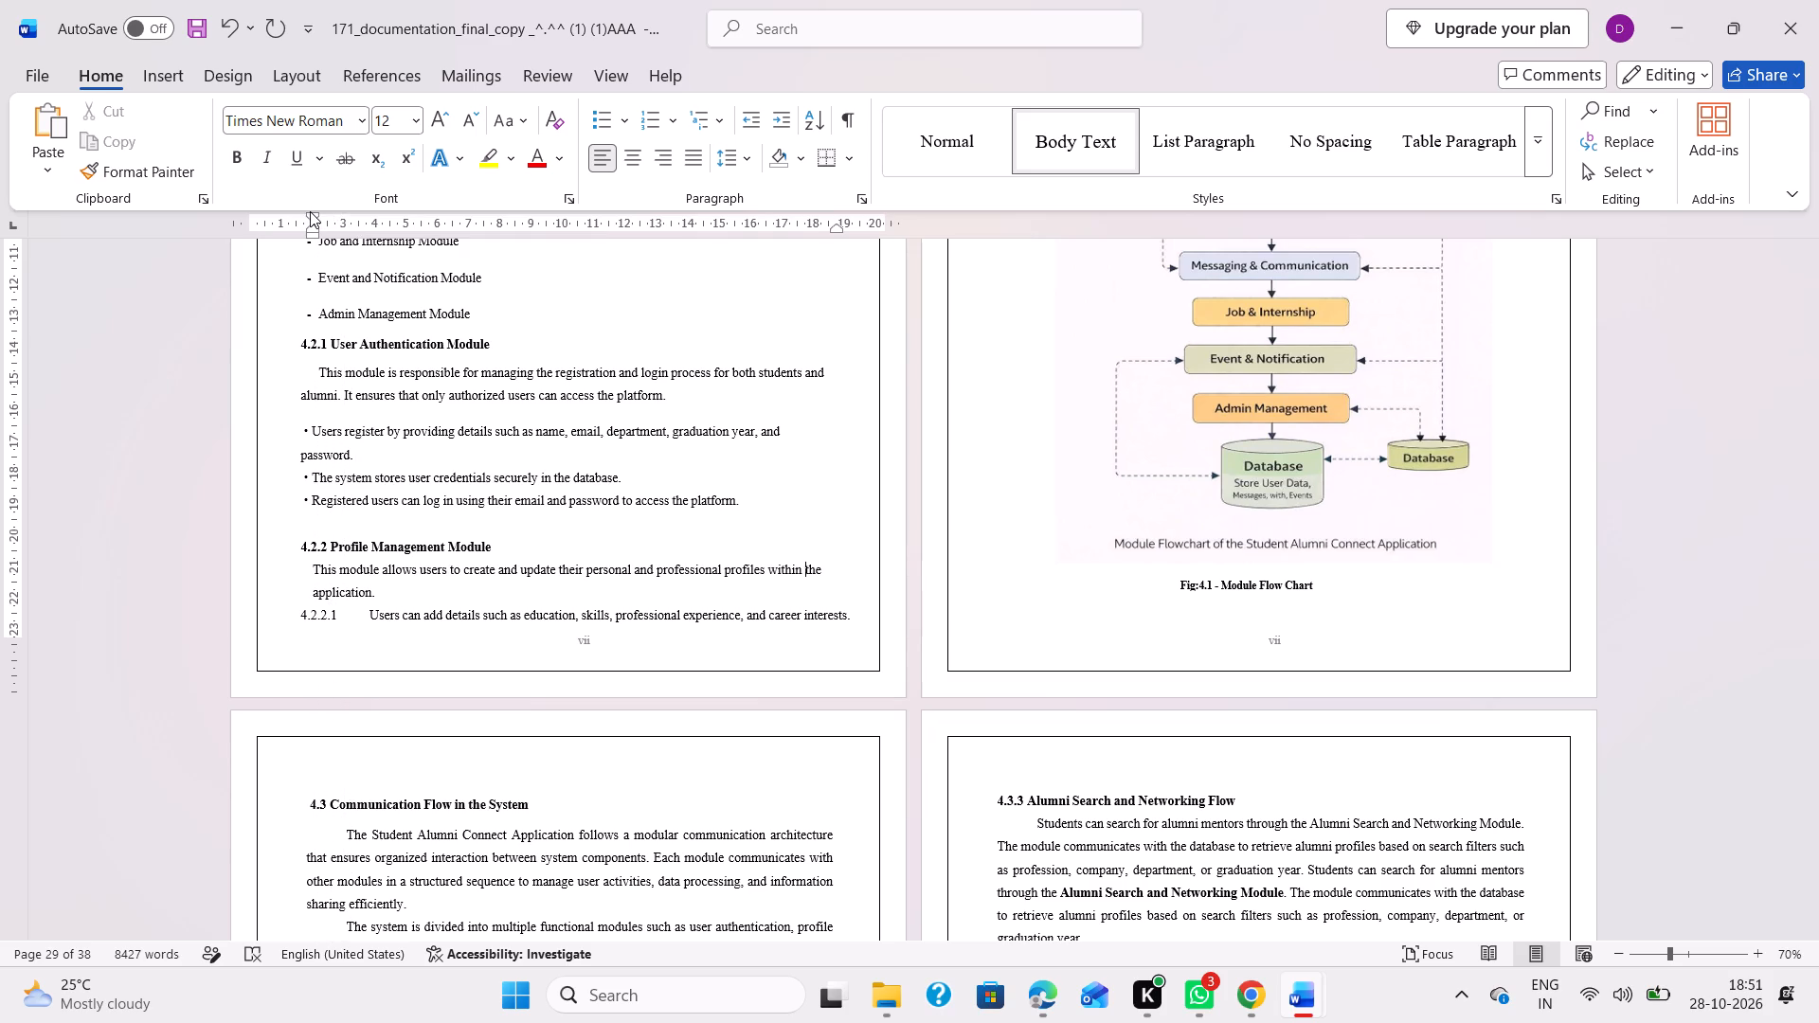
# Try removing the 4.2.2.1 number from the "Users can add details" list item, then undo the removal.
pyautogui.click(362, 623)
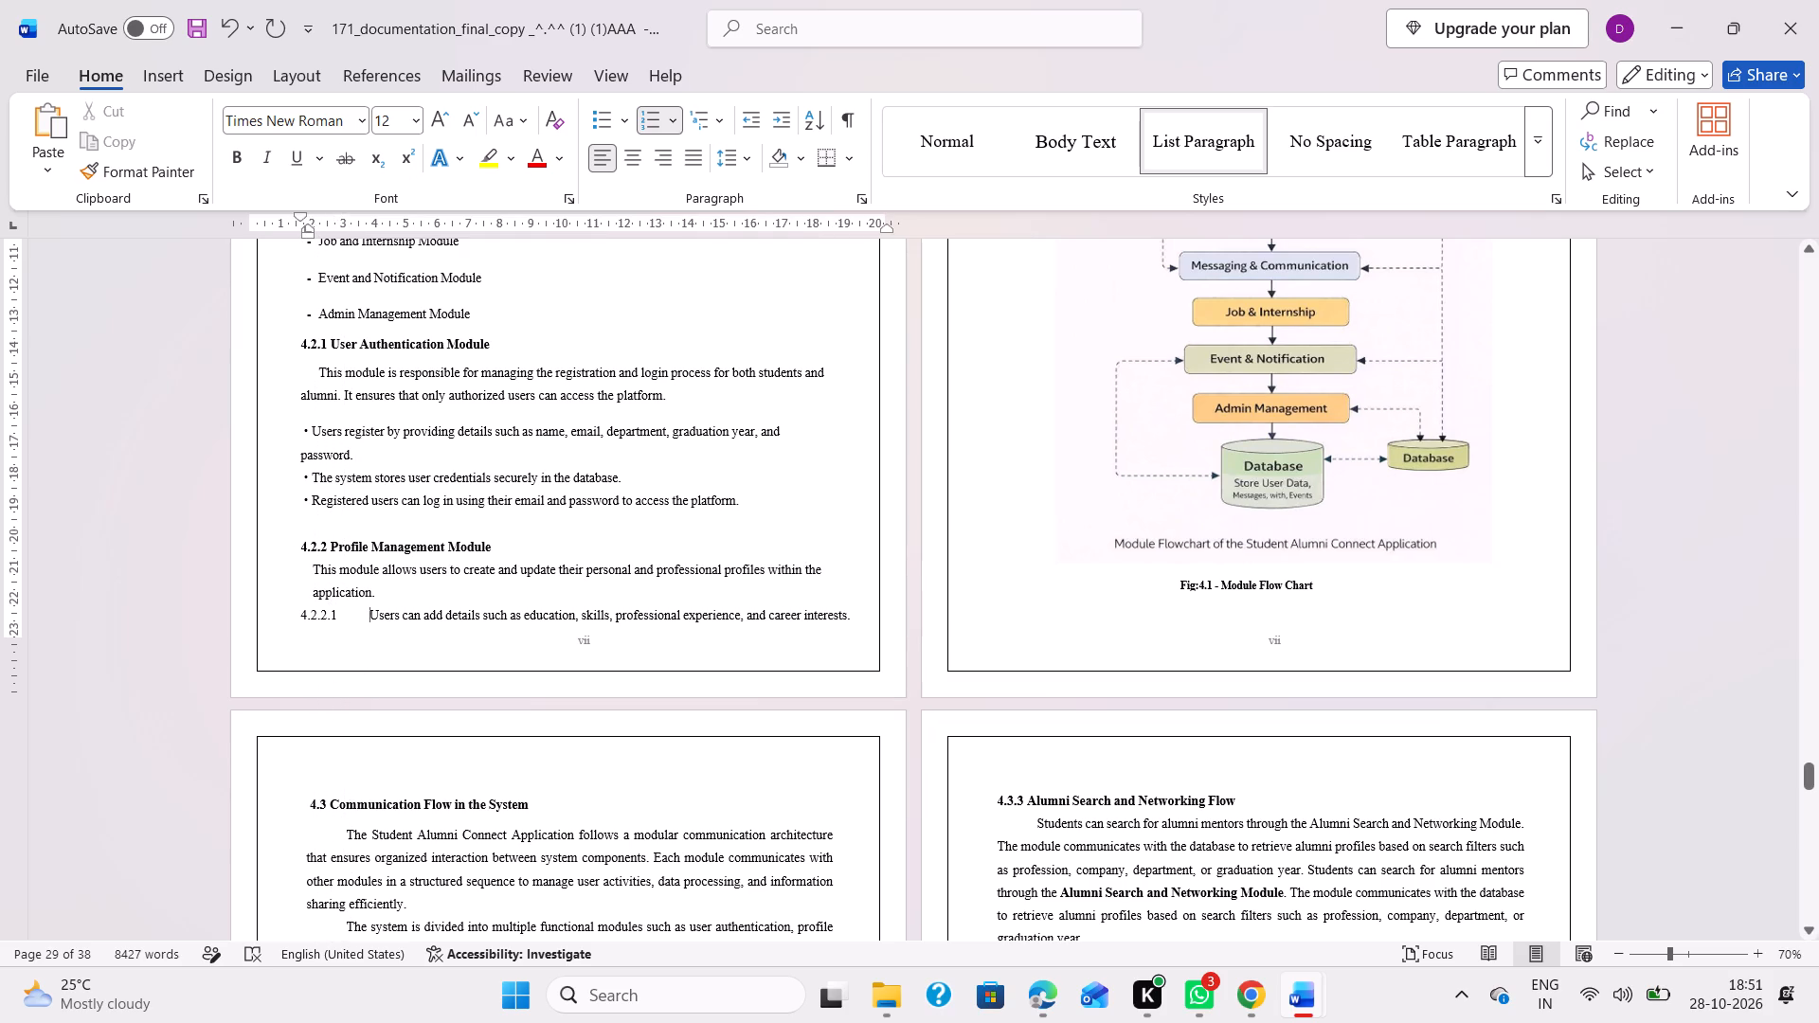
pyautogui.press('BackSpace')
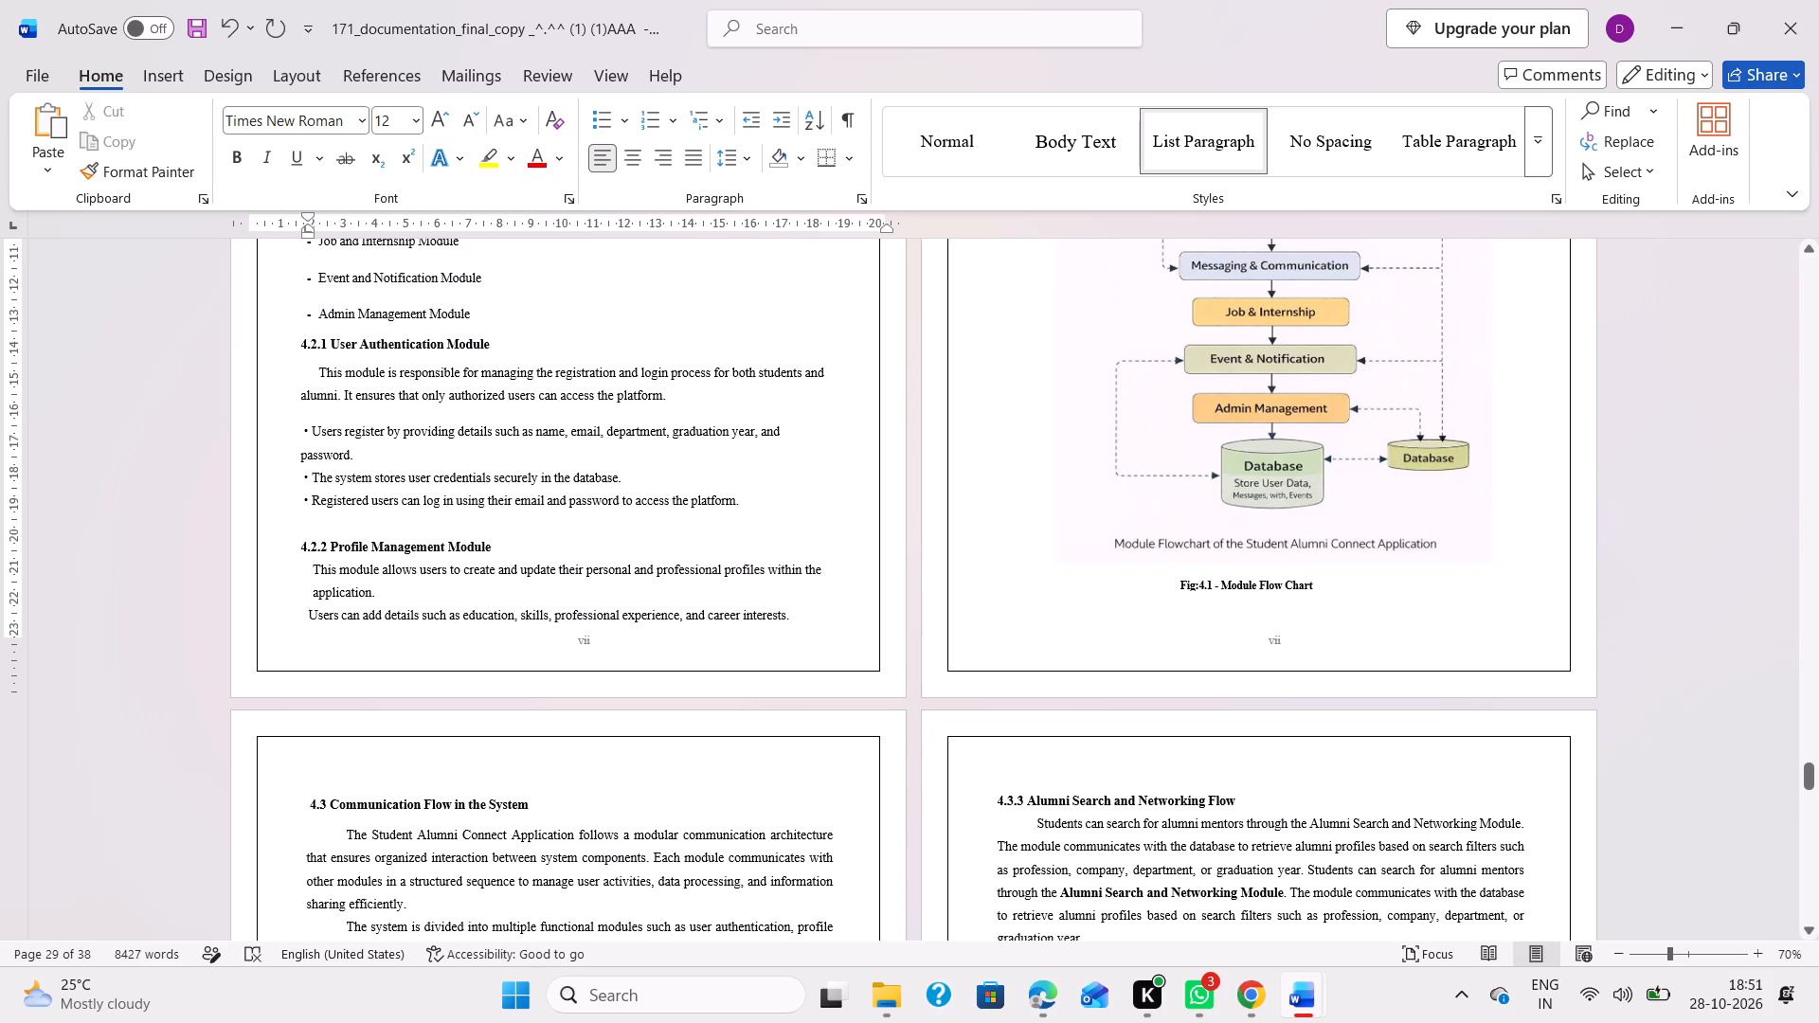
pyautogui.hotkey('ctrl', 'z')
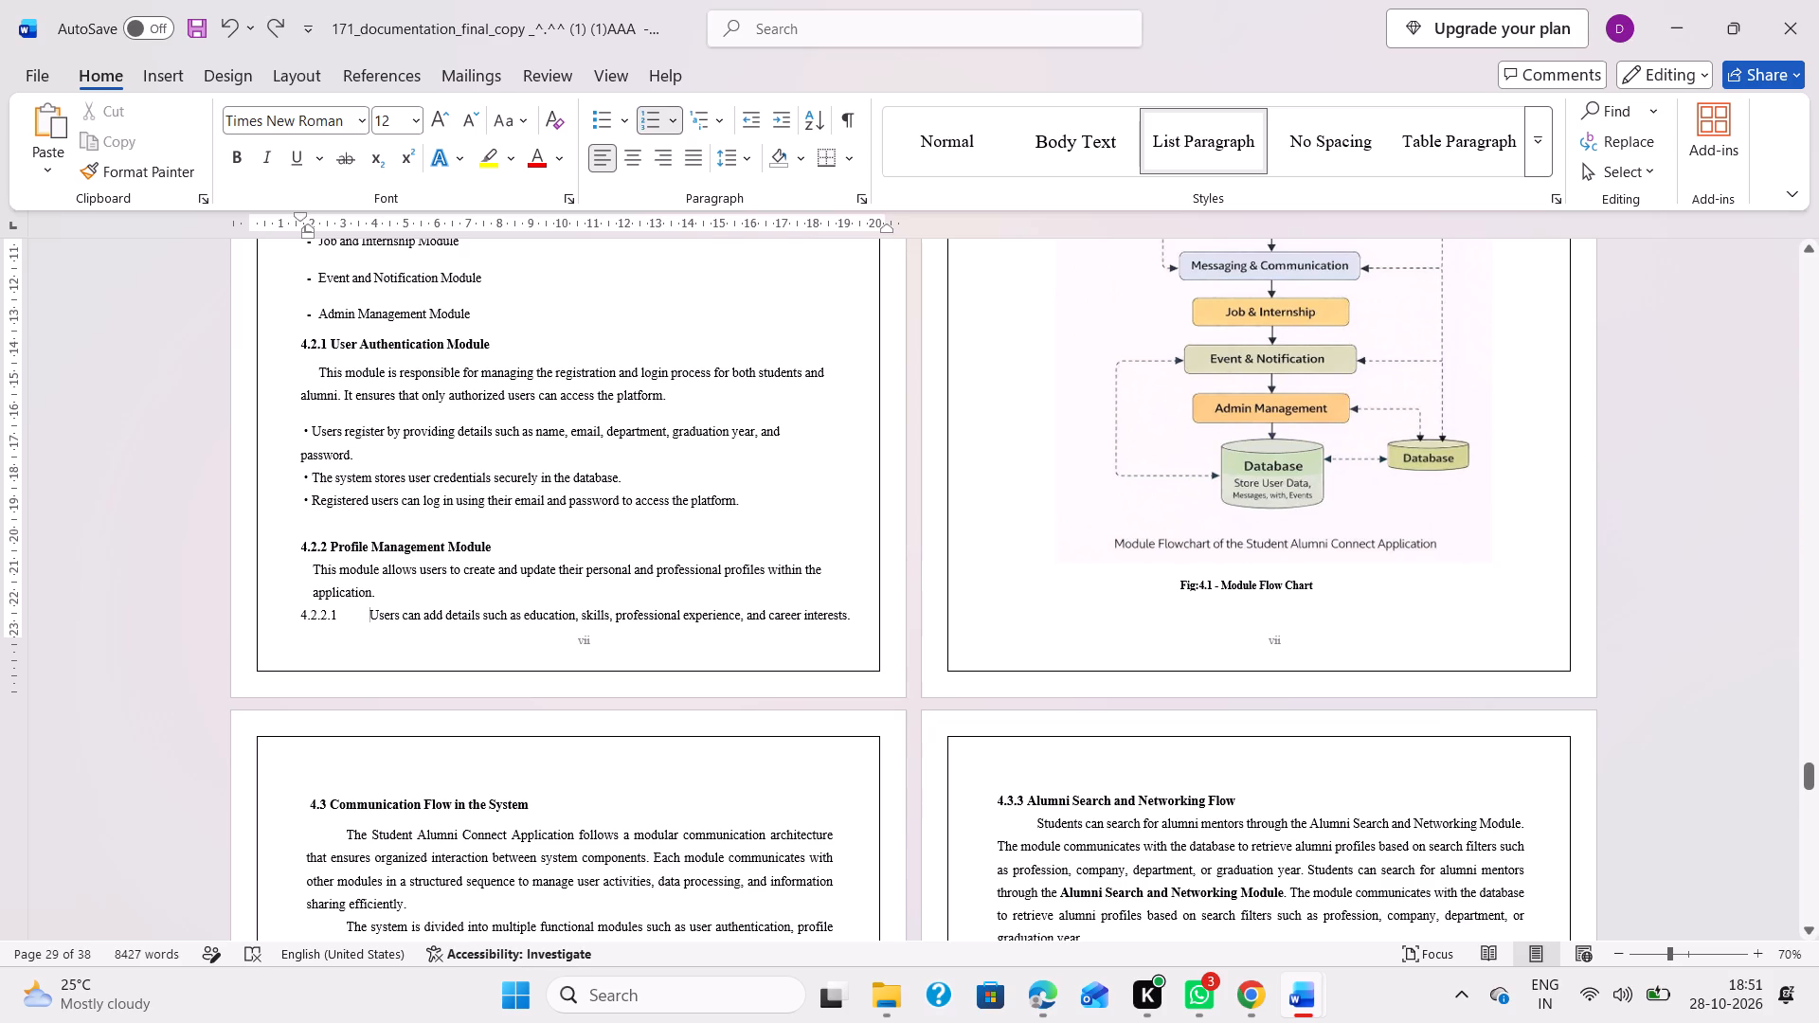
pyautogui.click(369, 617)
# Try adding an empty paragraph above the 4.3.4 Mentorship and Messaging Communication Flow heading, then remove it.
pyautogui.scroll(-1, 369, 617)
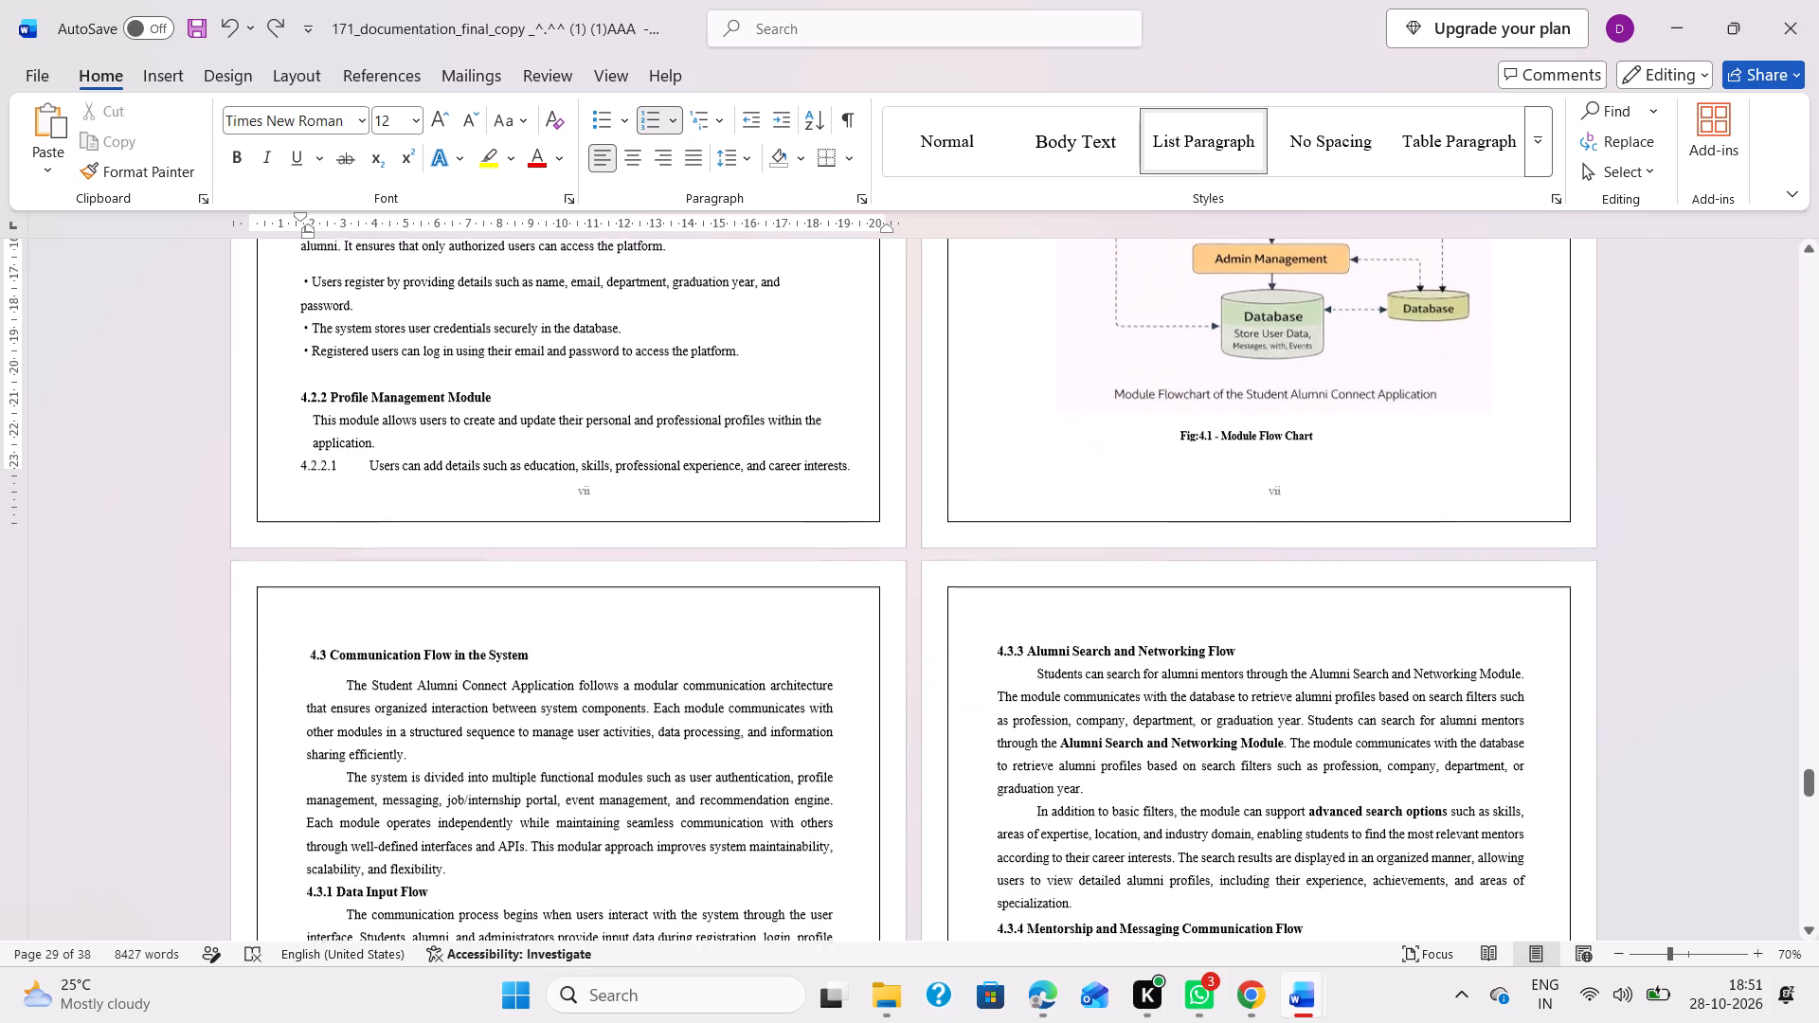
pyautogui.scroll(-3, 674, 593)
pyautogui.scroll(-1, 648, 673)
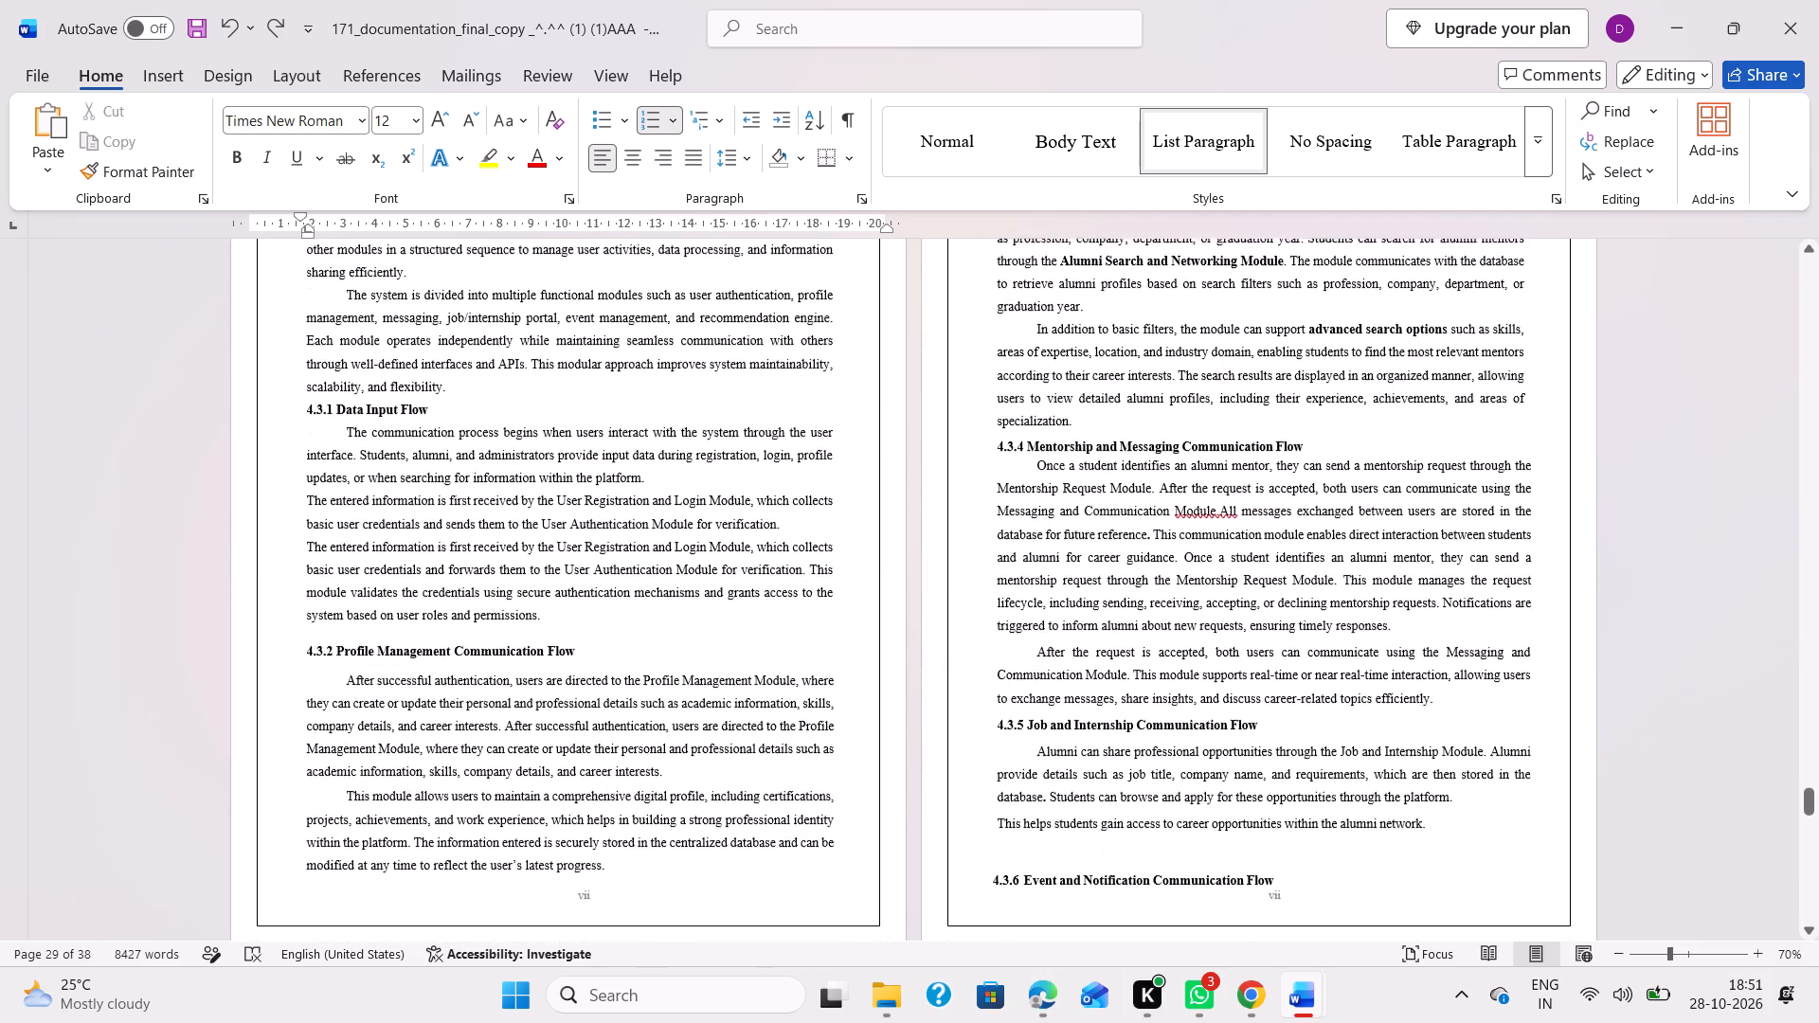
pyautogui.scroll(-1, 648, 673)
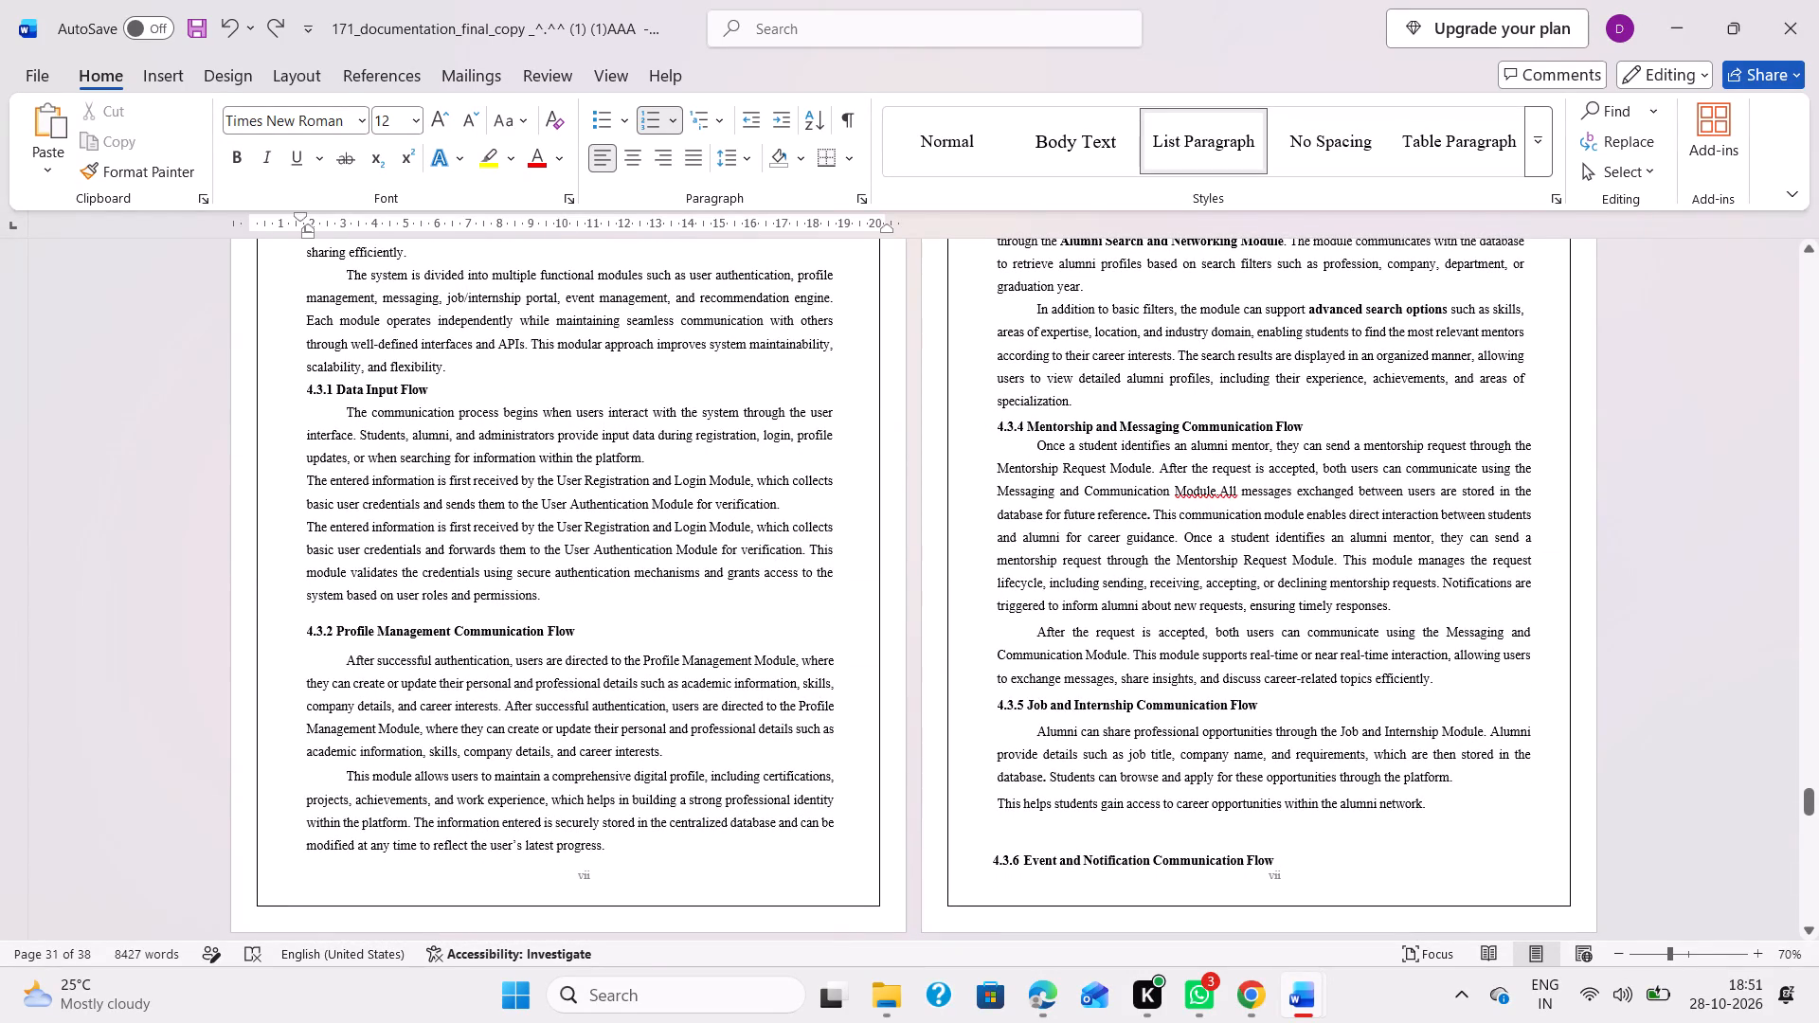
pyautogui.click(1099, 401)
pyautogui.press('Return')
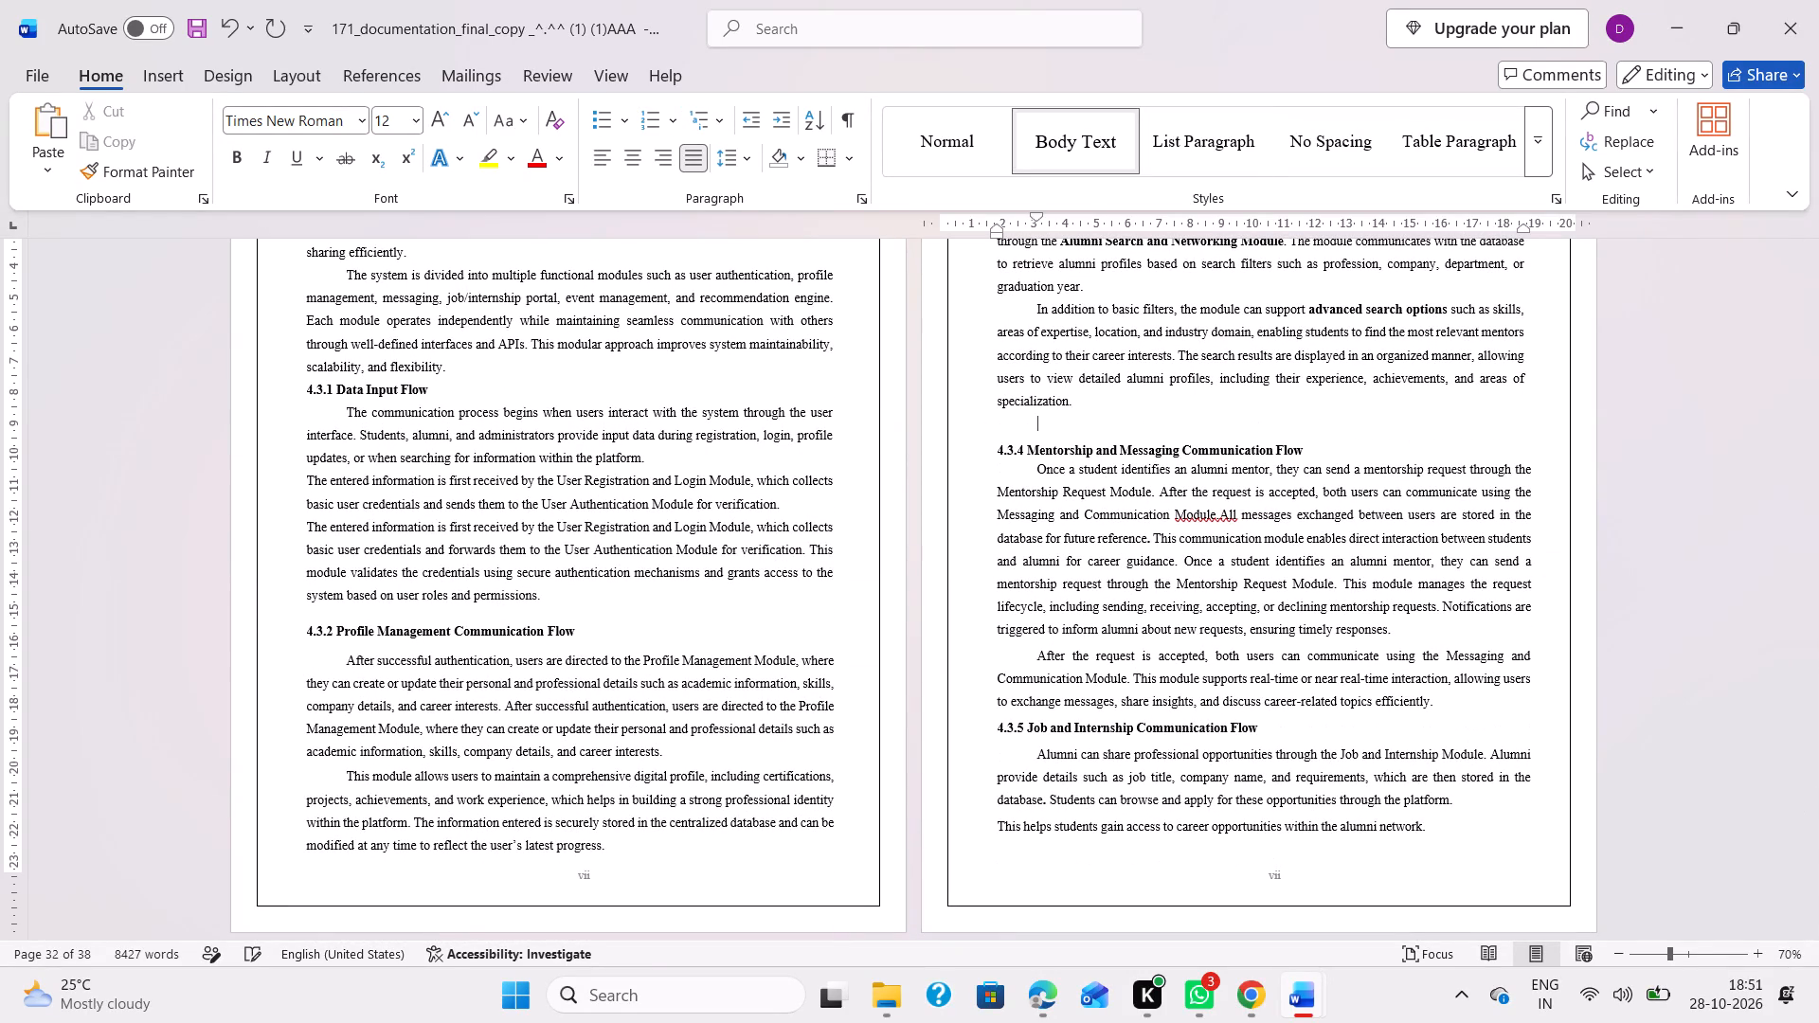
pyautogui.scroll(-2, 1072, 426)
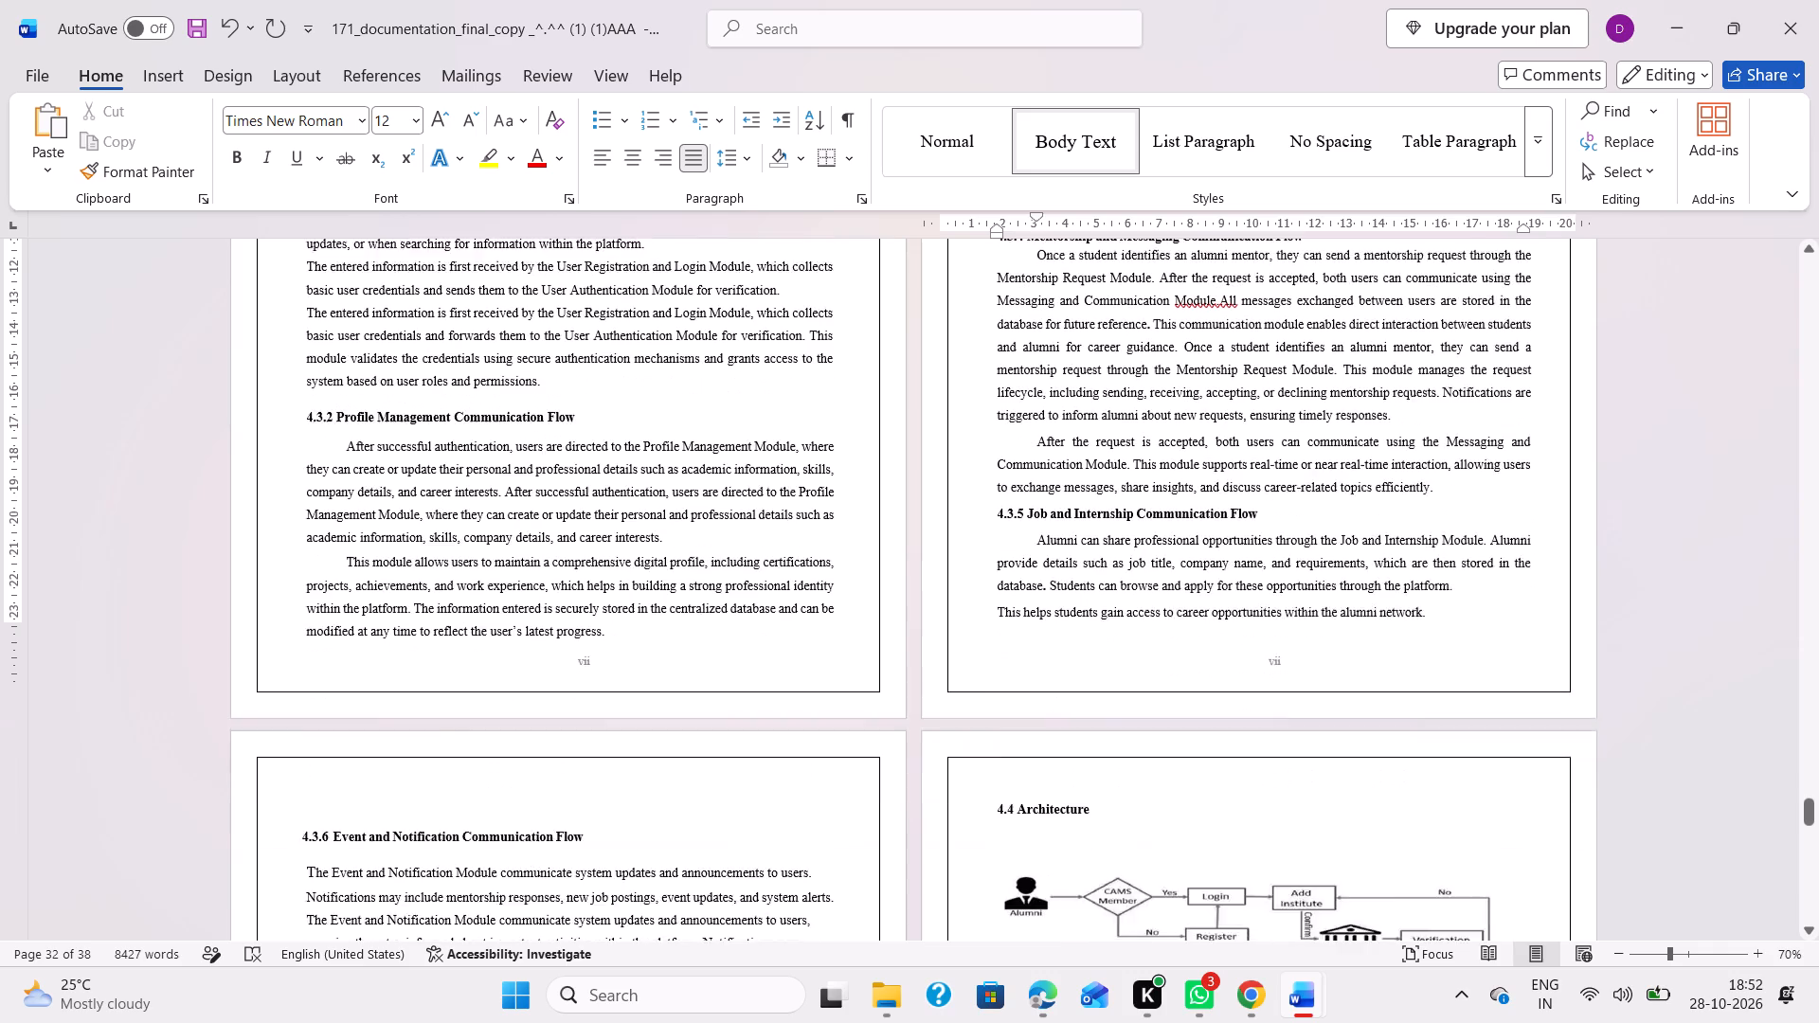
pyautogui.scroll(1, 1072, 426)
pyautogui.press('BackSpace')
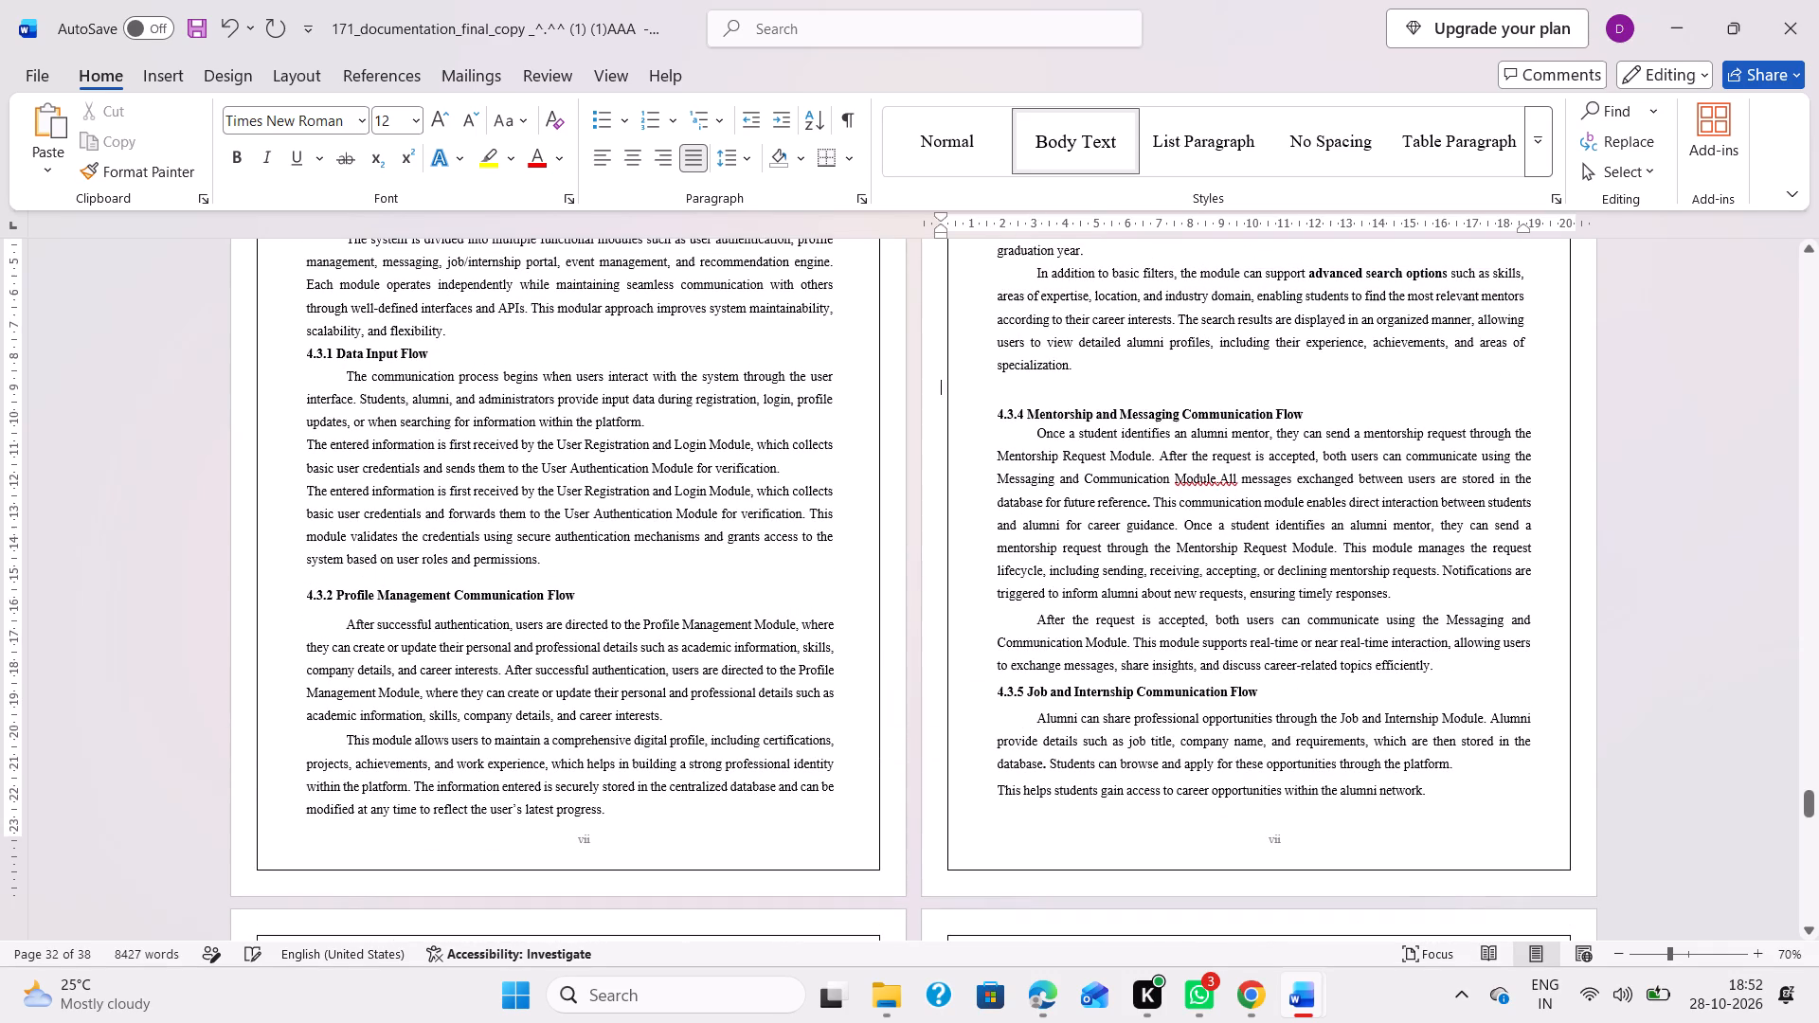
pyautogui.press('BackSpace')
# Push the 4.3.6 Event and Notification Communication Flow heading onto the next page by adding an empty paragraph above it.
pyautogui.scroll(-1, 1072, 426)
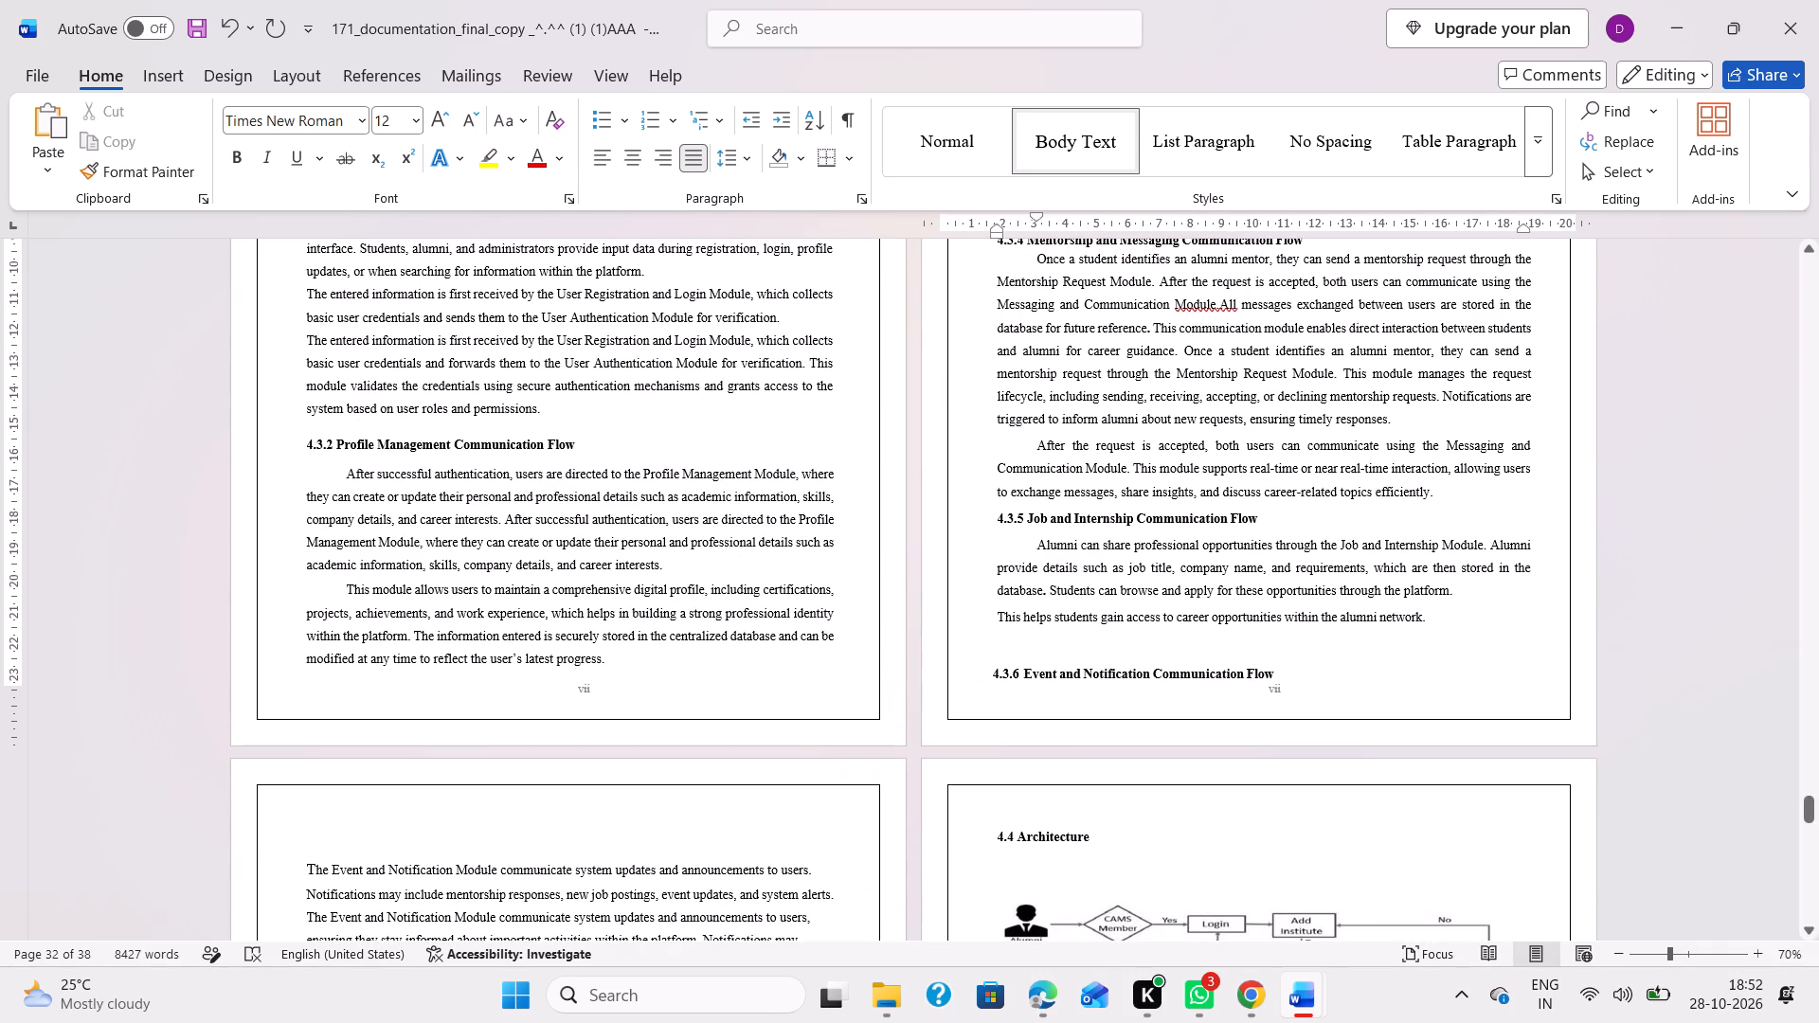
pyautogui.click(1055, 649)
pyautogui.press('Return')
# Check the page layout from section 4.3.6 through the architecture and UML diagram pages to the 4.5.4 Class Diagram.
pyautogui.scroll(-5, 1055, 649)
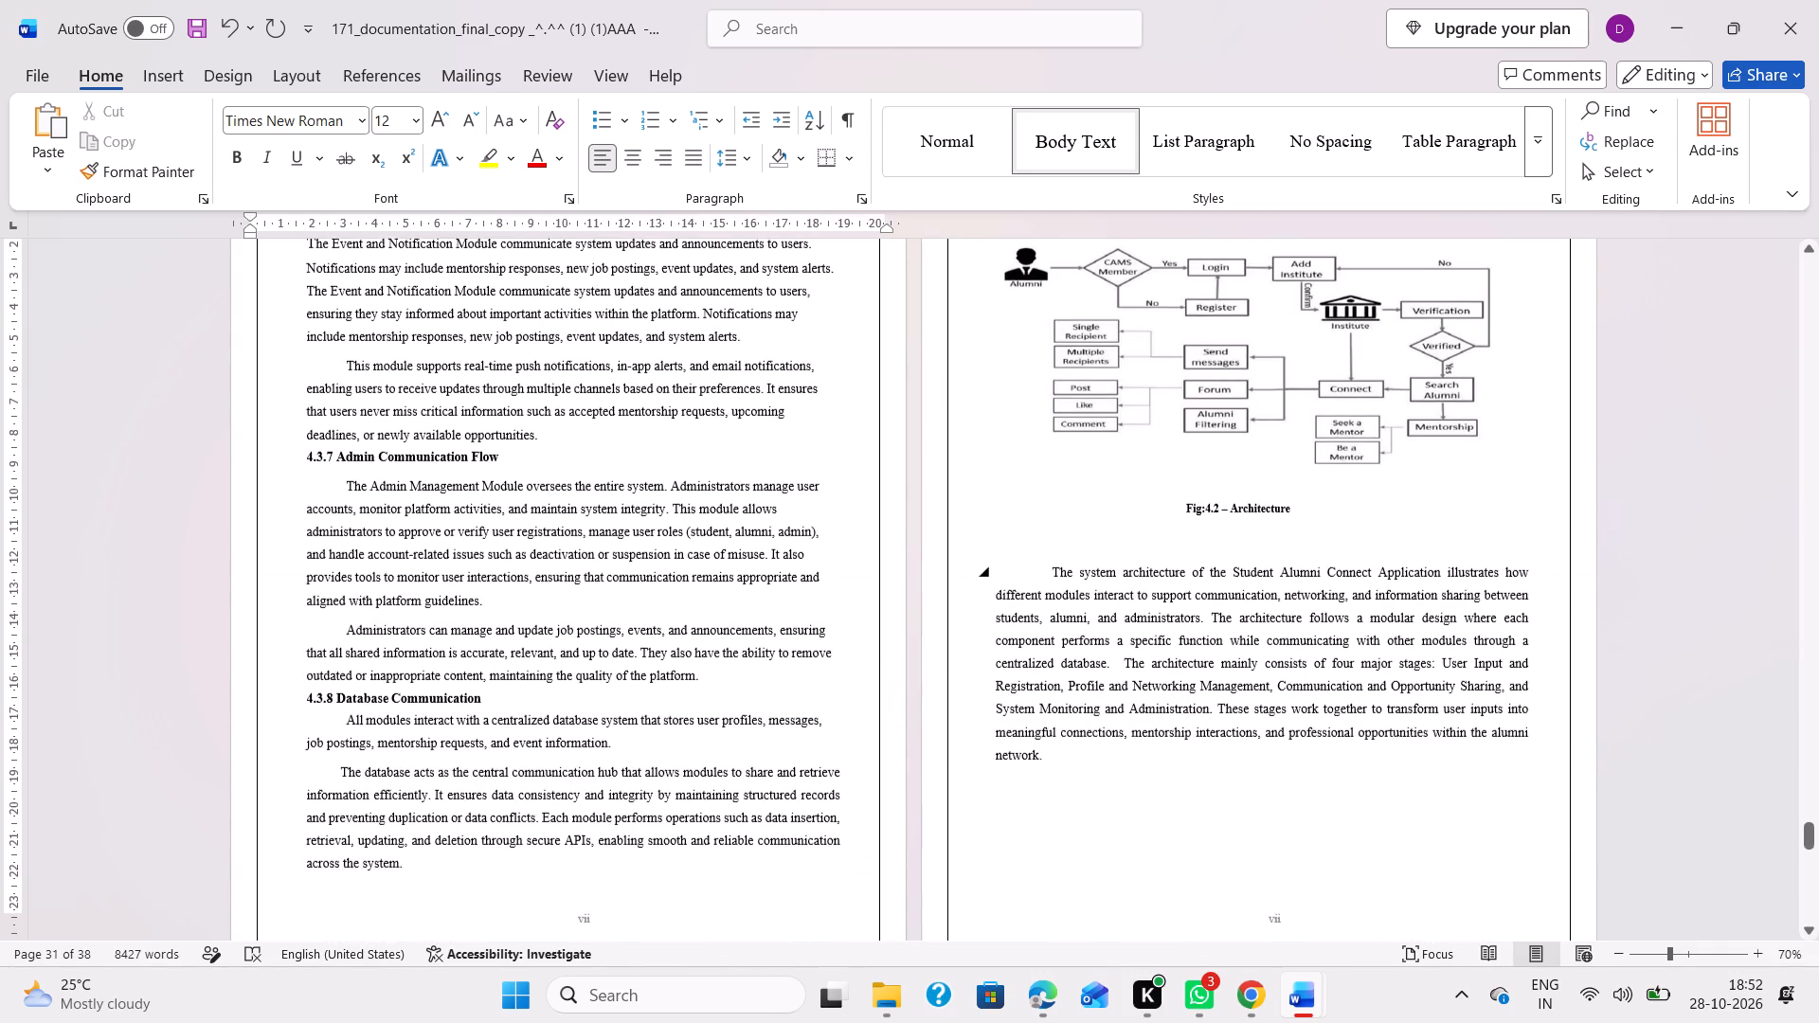
pyautogui.scroll(-5, 850, 590)
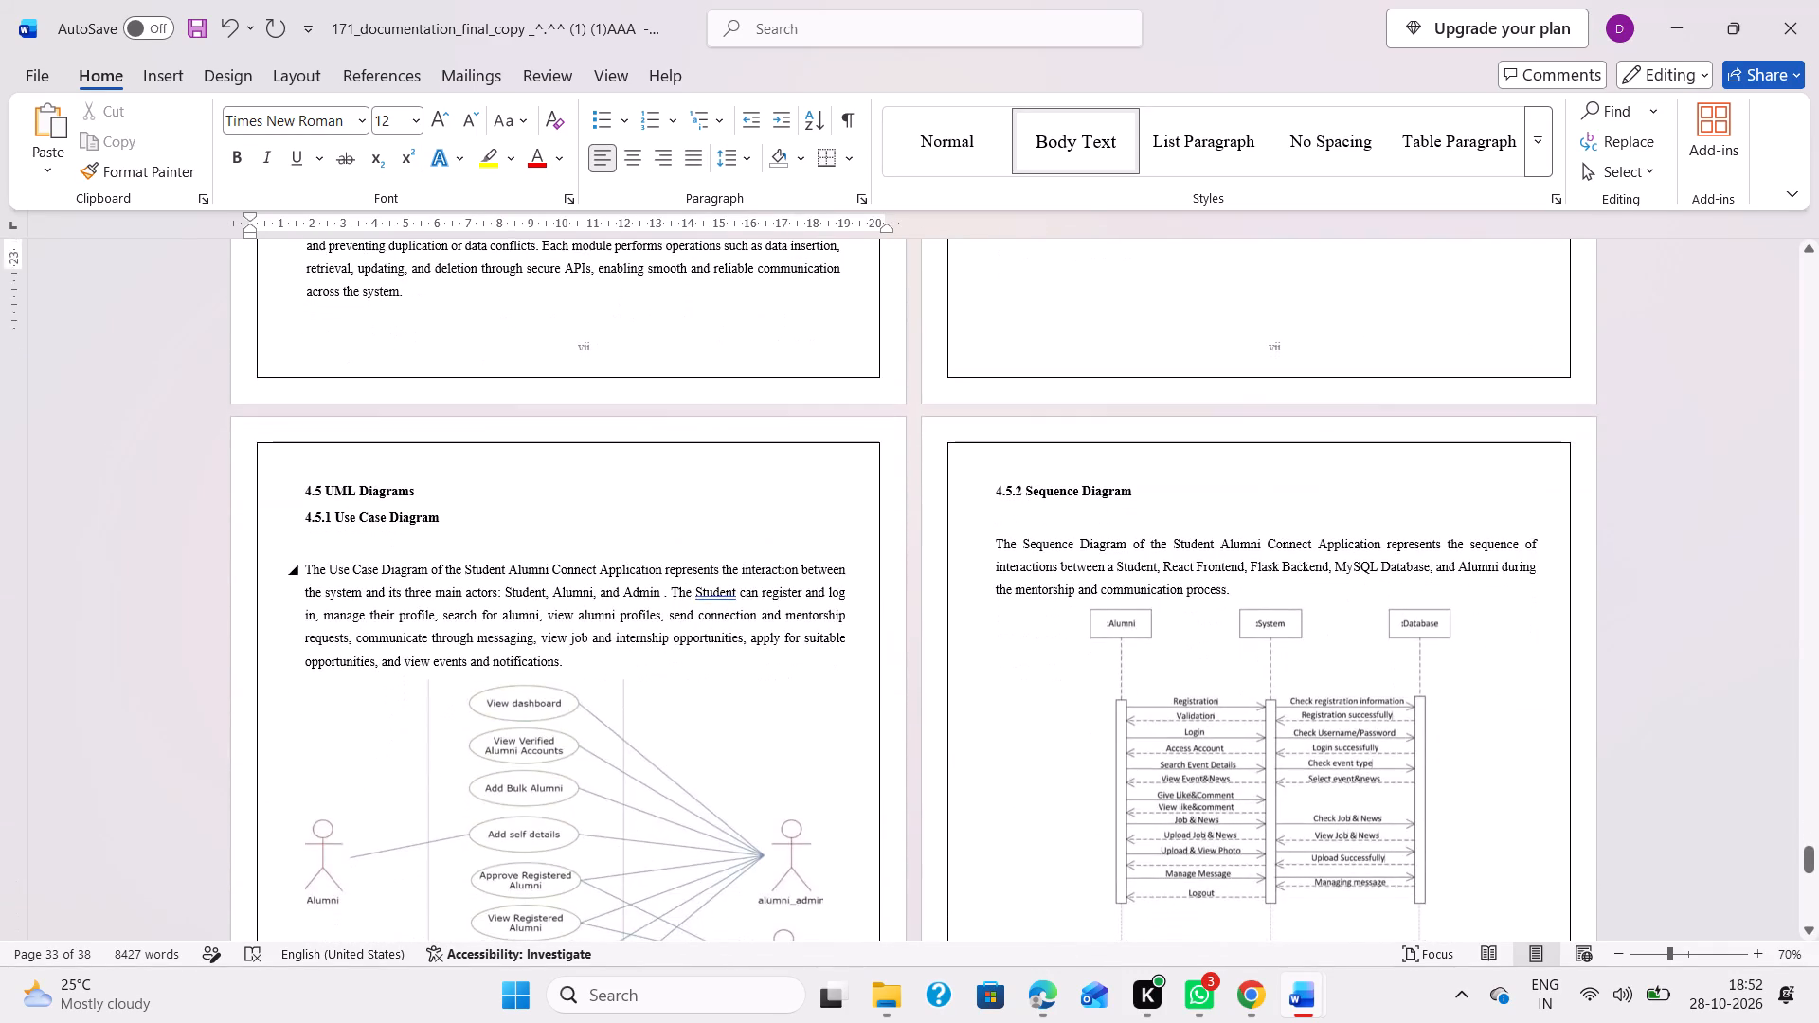
pyautogui.scroll(-2, 850, 590)
pyautogui.scroll(-2, 767, 587)
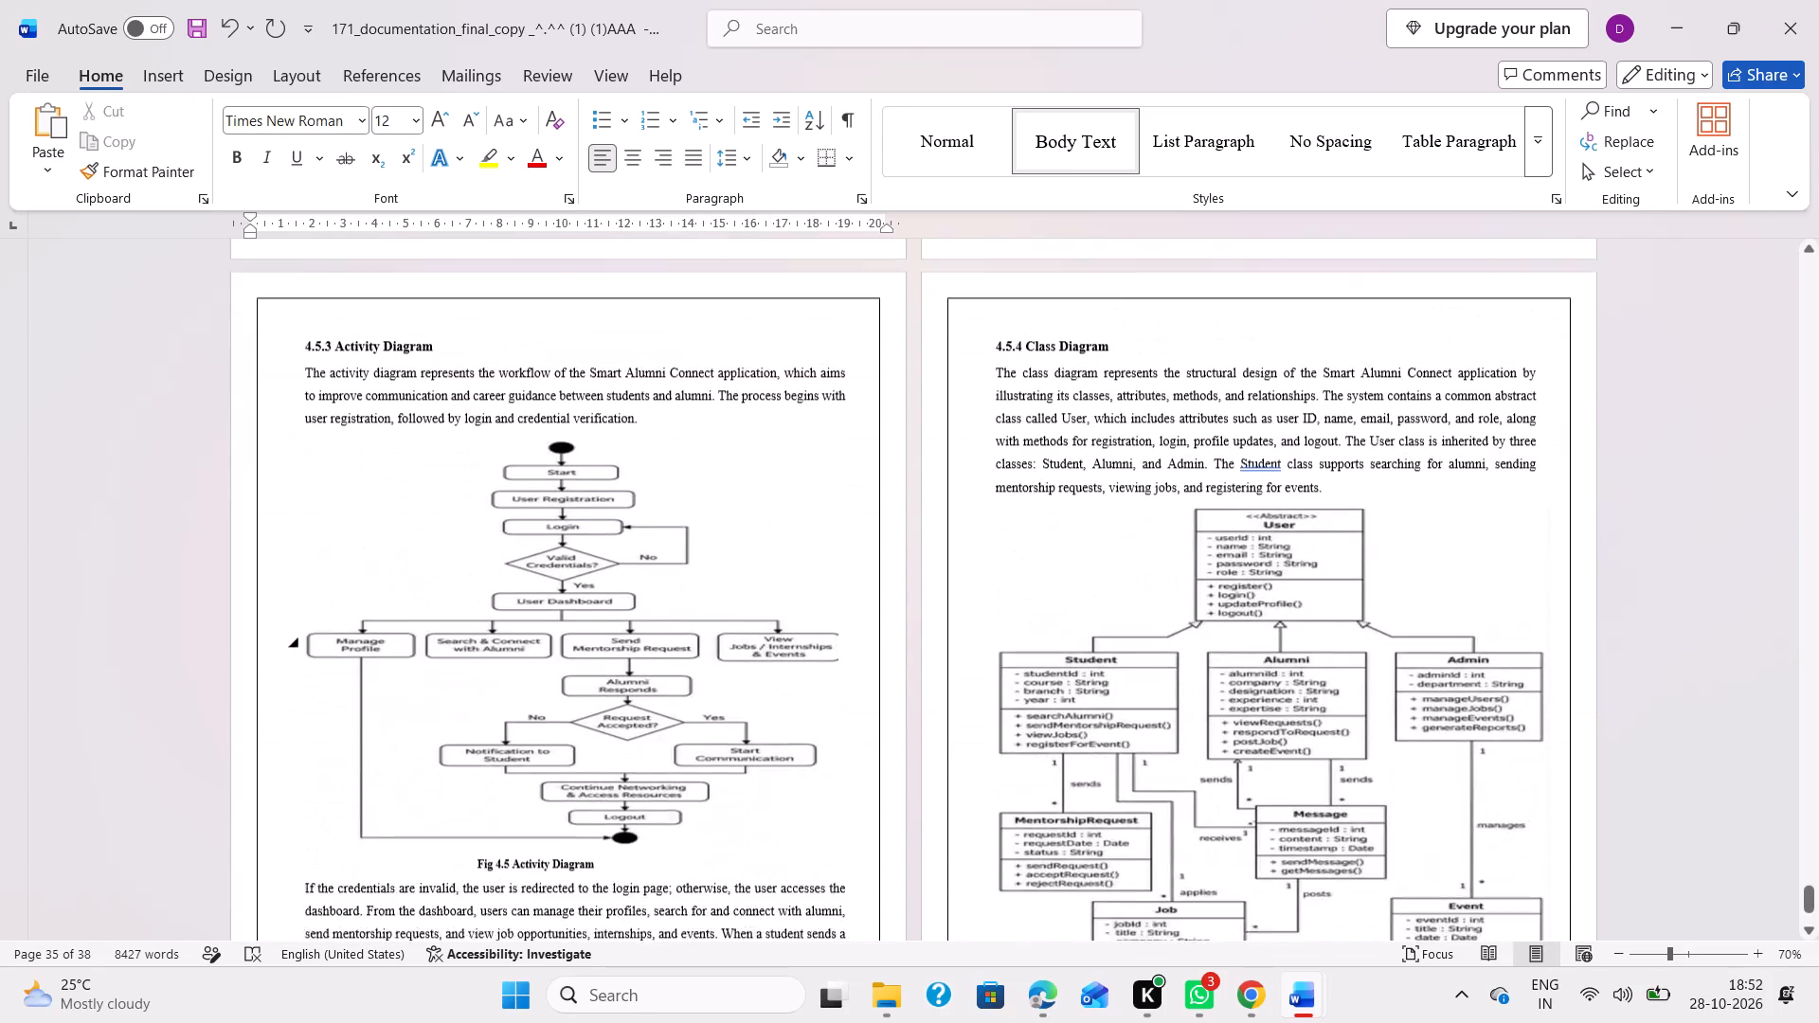
pyautogui.scroll(-9, 767, 587)
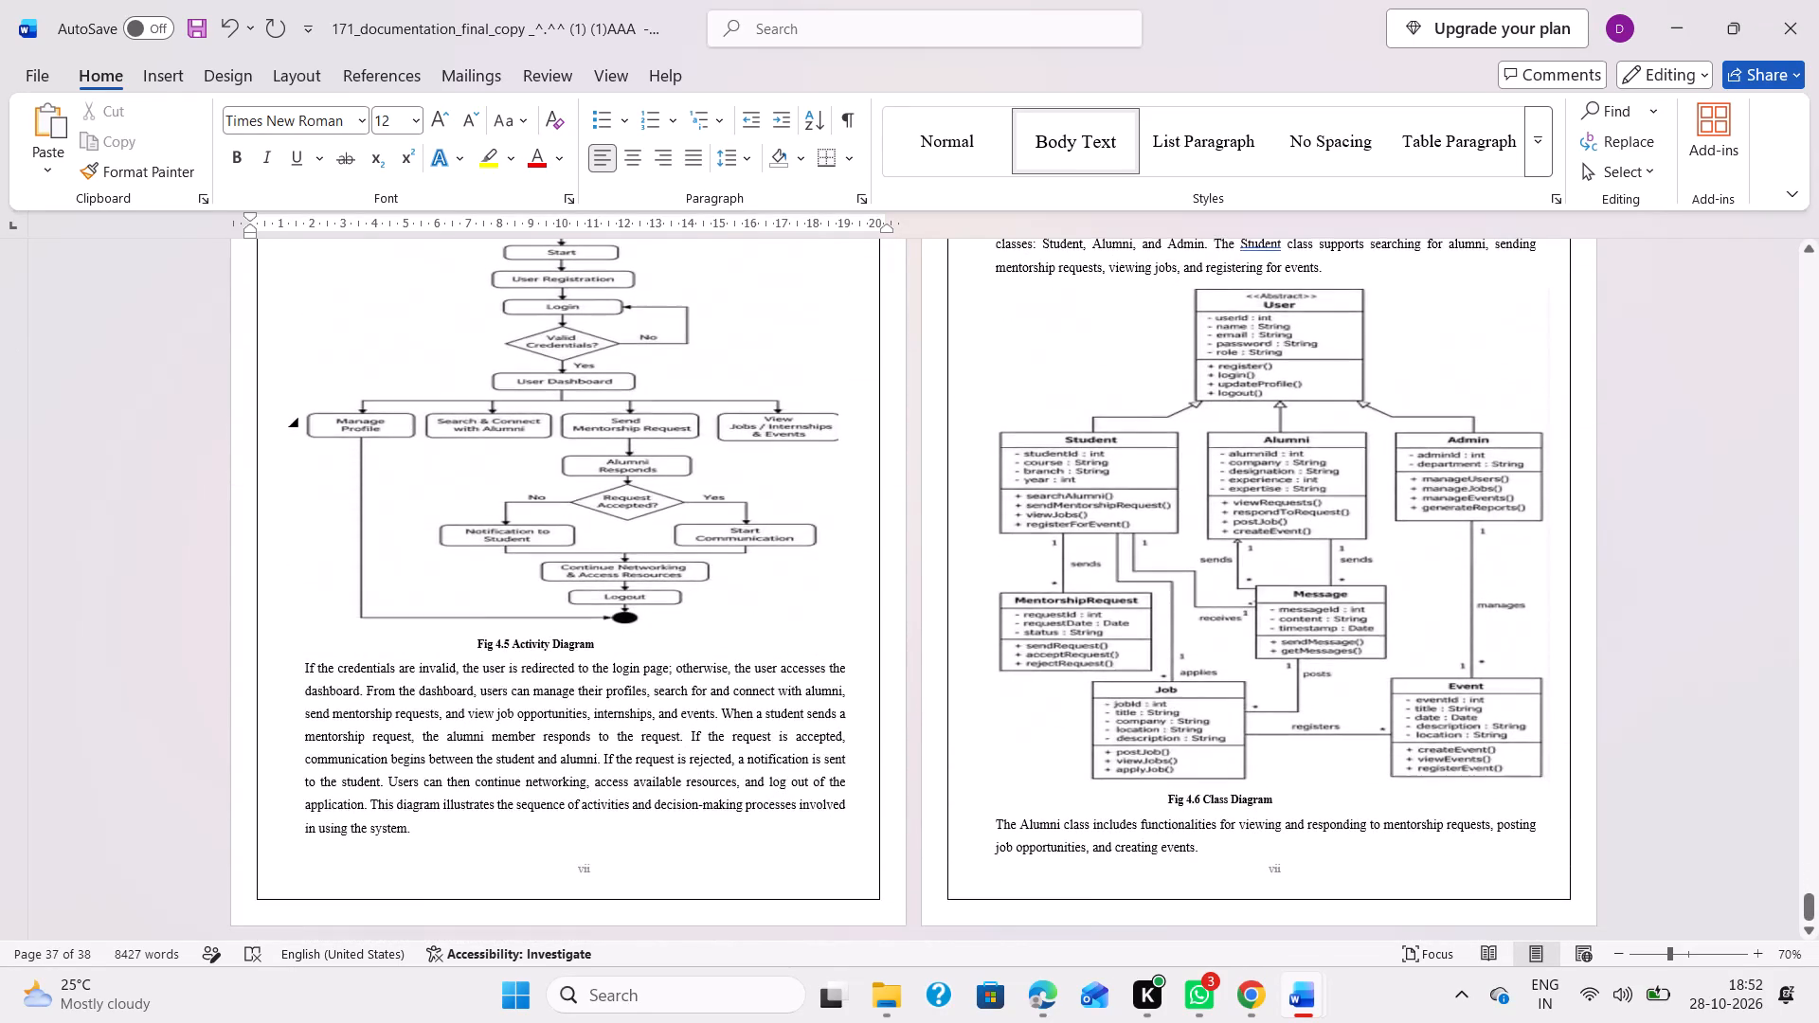
# Change the Fig 4.1 entry in the List of Figures table to read "Model Flow chart".
pyautogui.scroll(18, 872, 624)
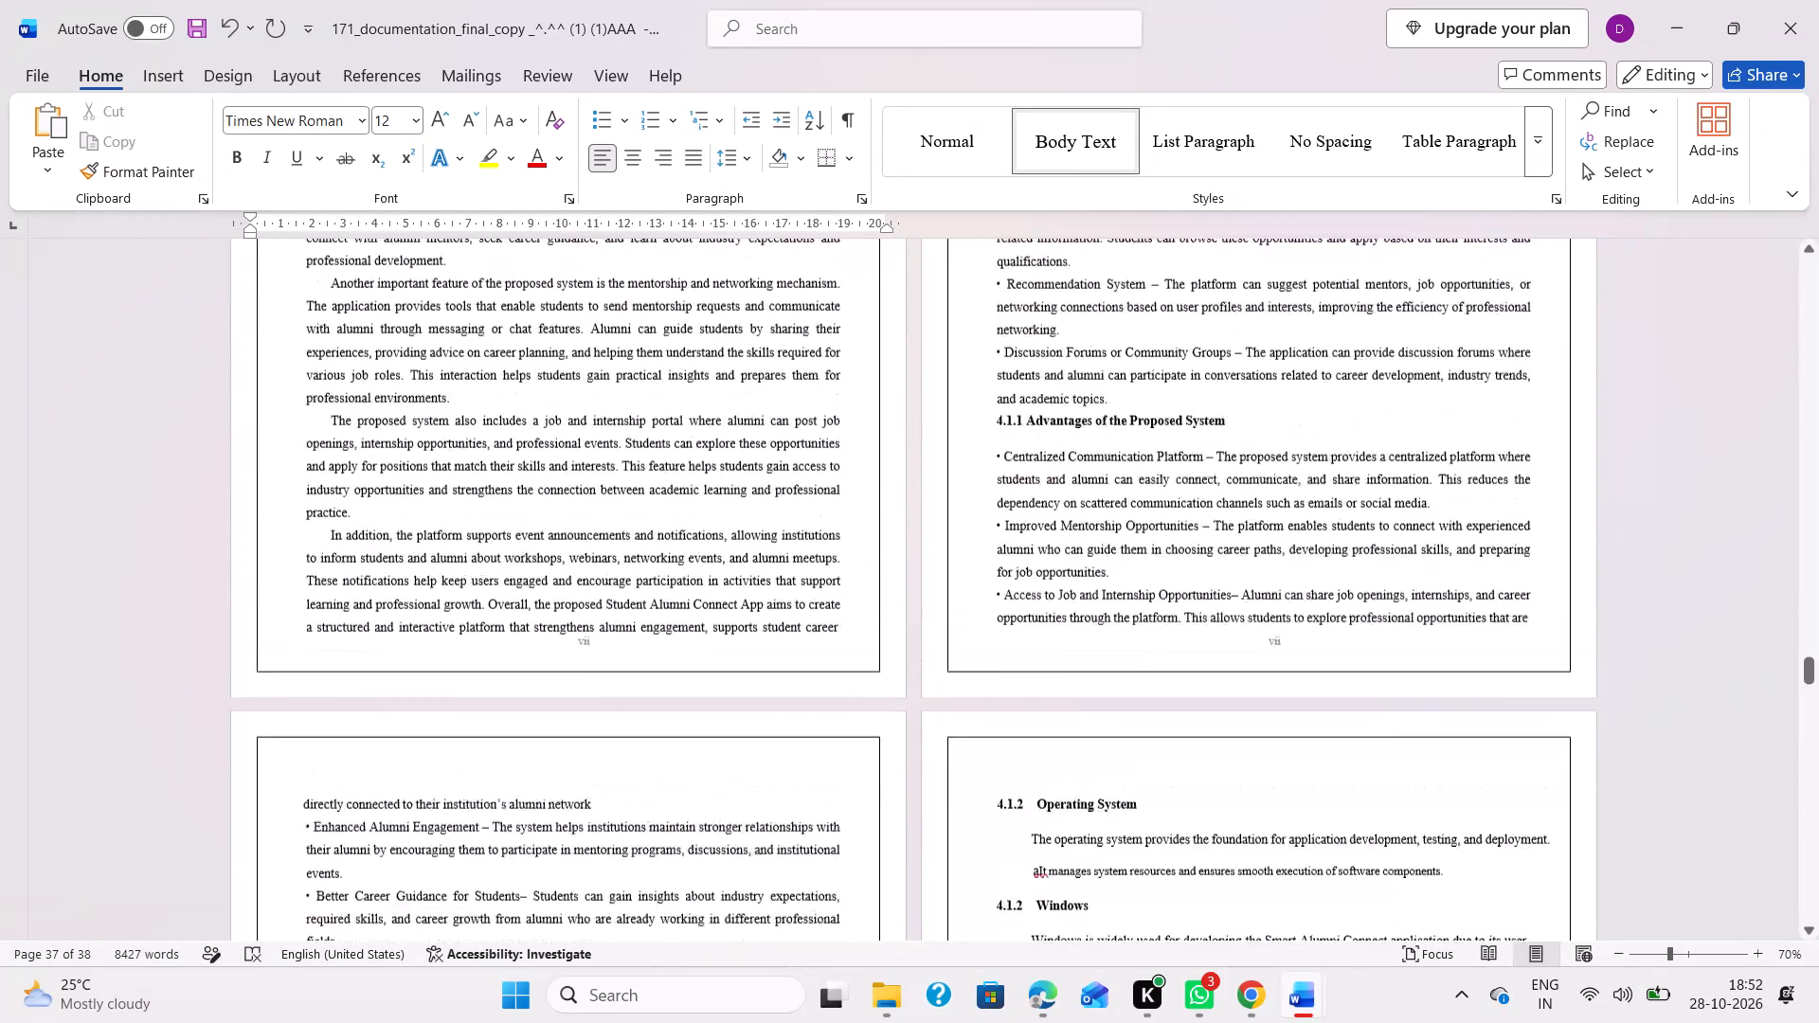
pyautogui.scroll(1, 872, 624)
pyautogui.click(1051, 826)
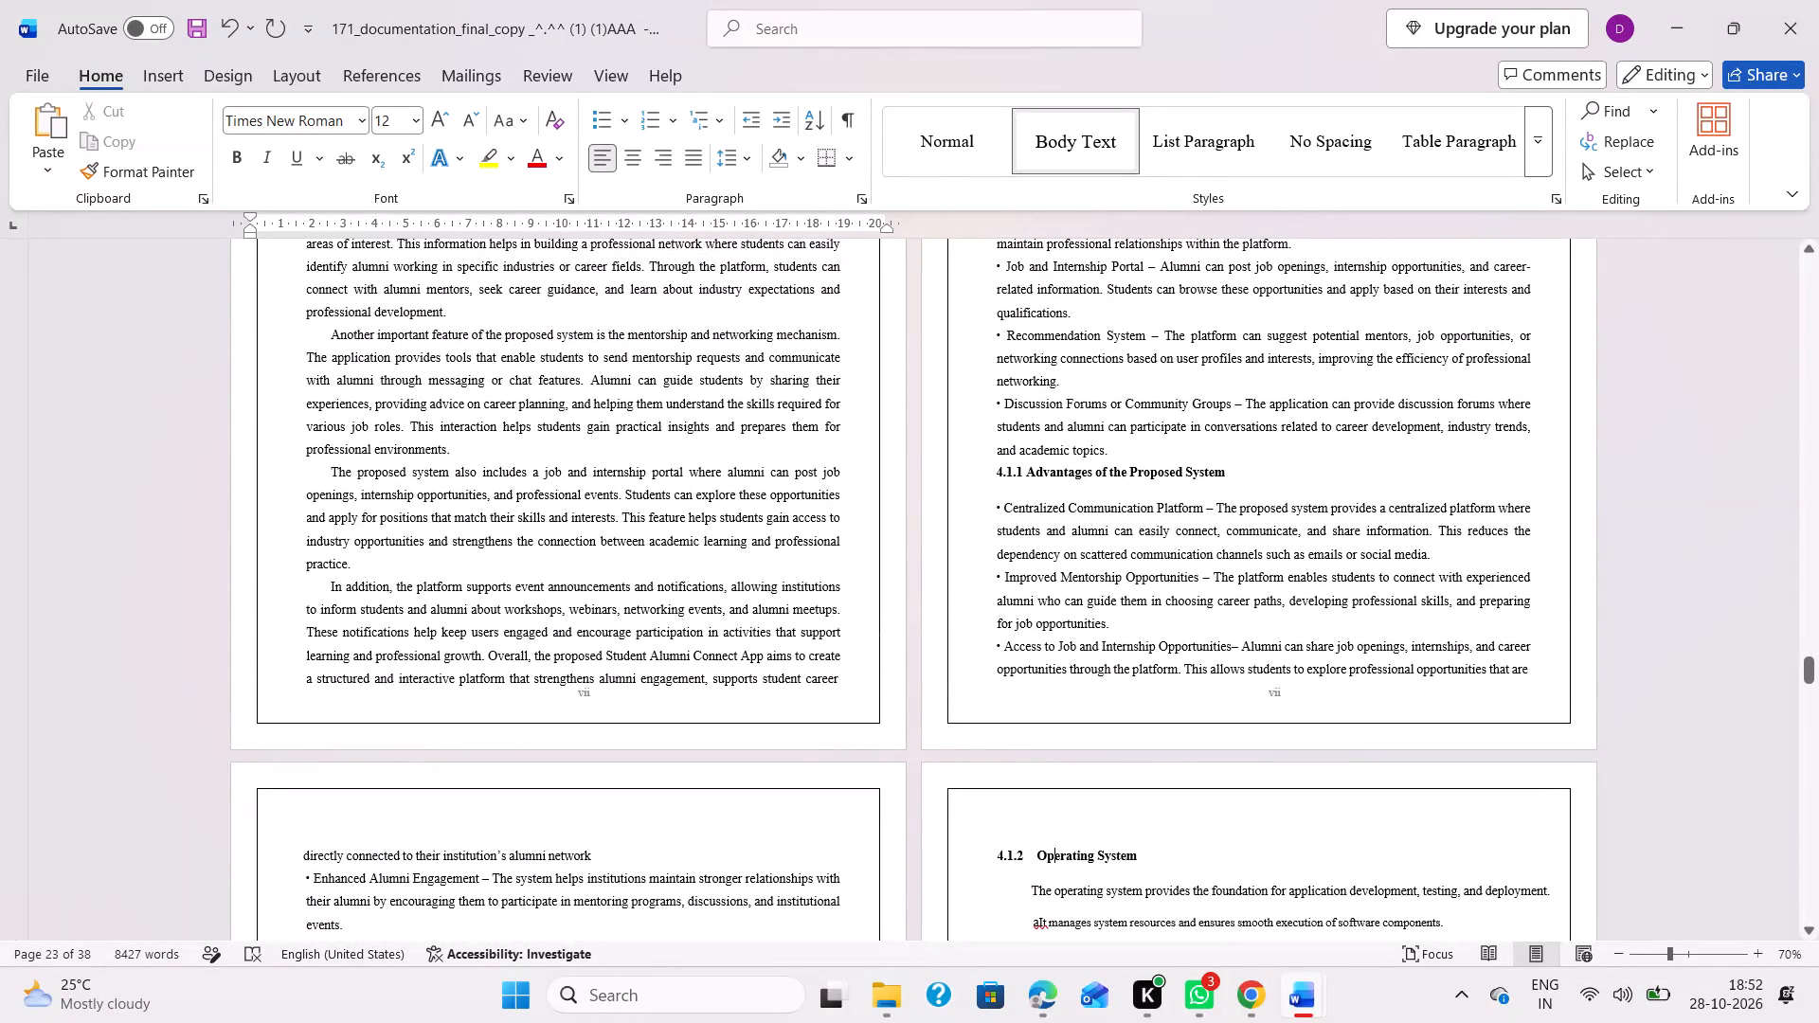
pyautogui.scroll(3, 1051, 826)
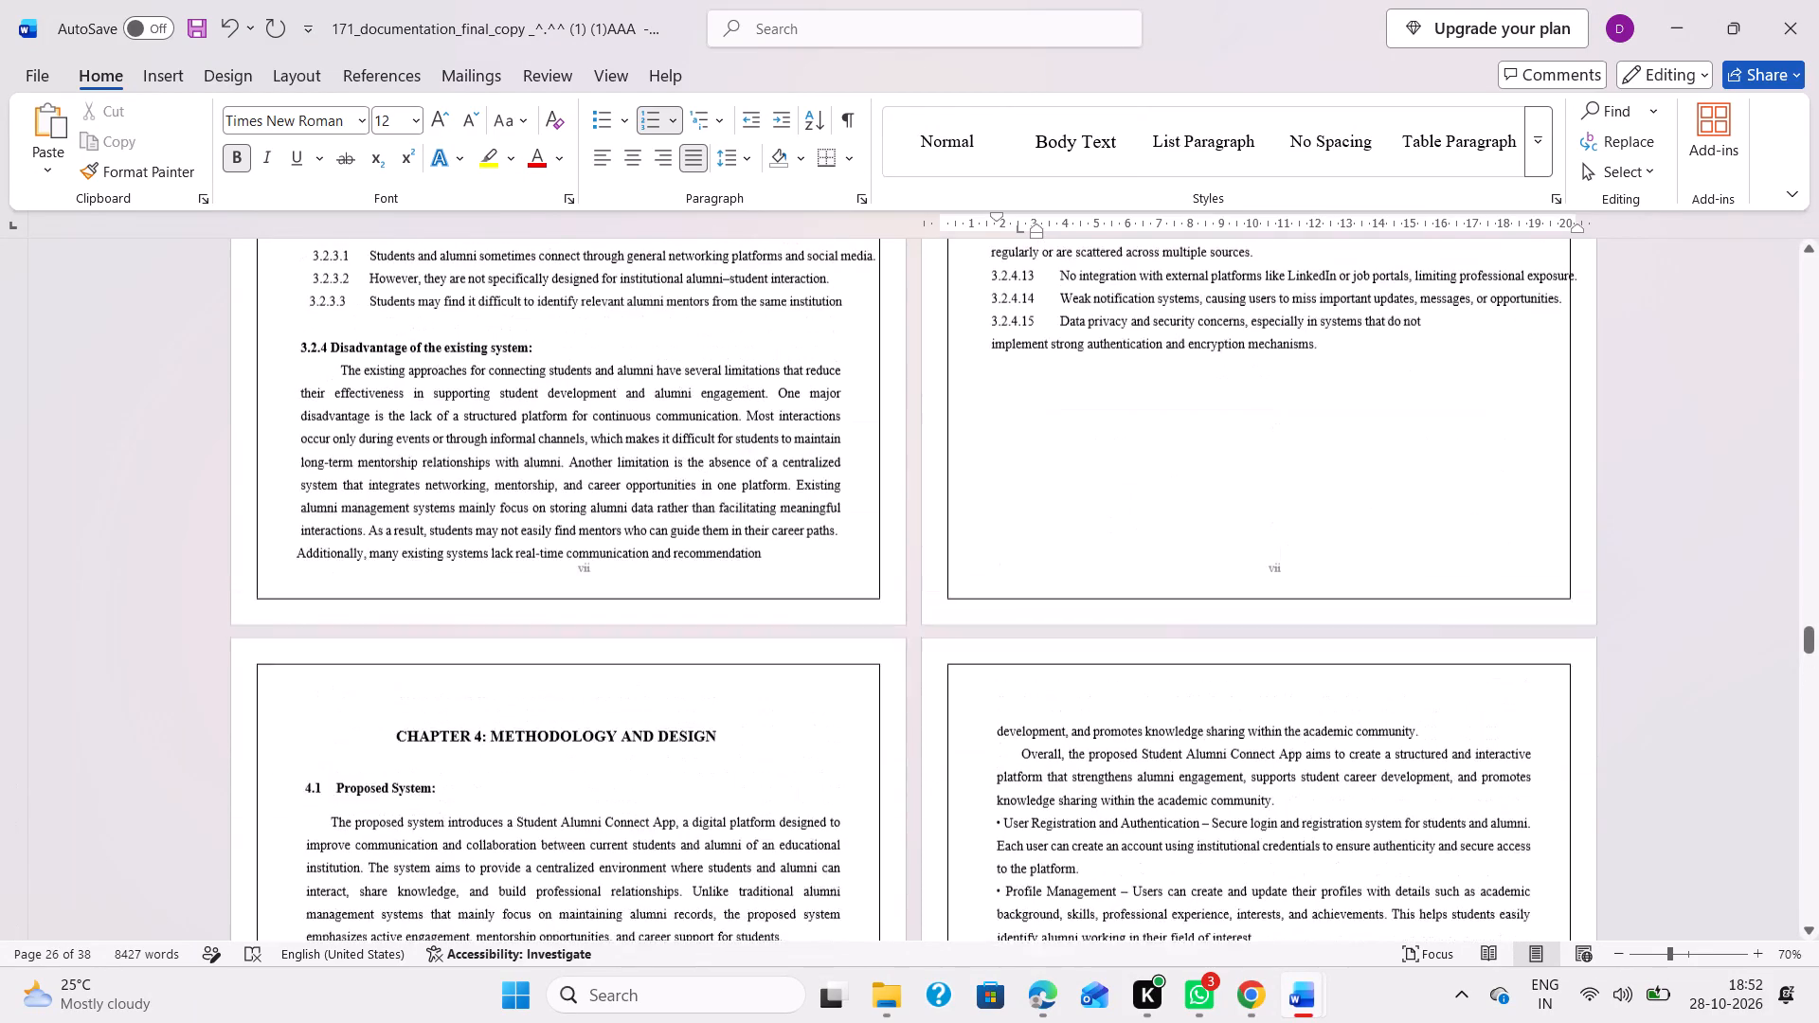
pyautogui.scroll(13, 1051, 826)
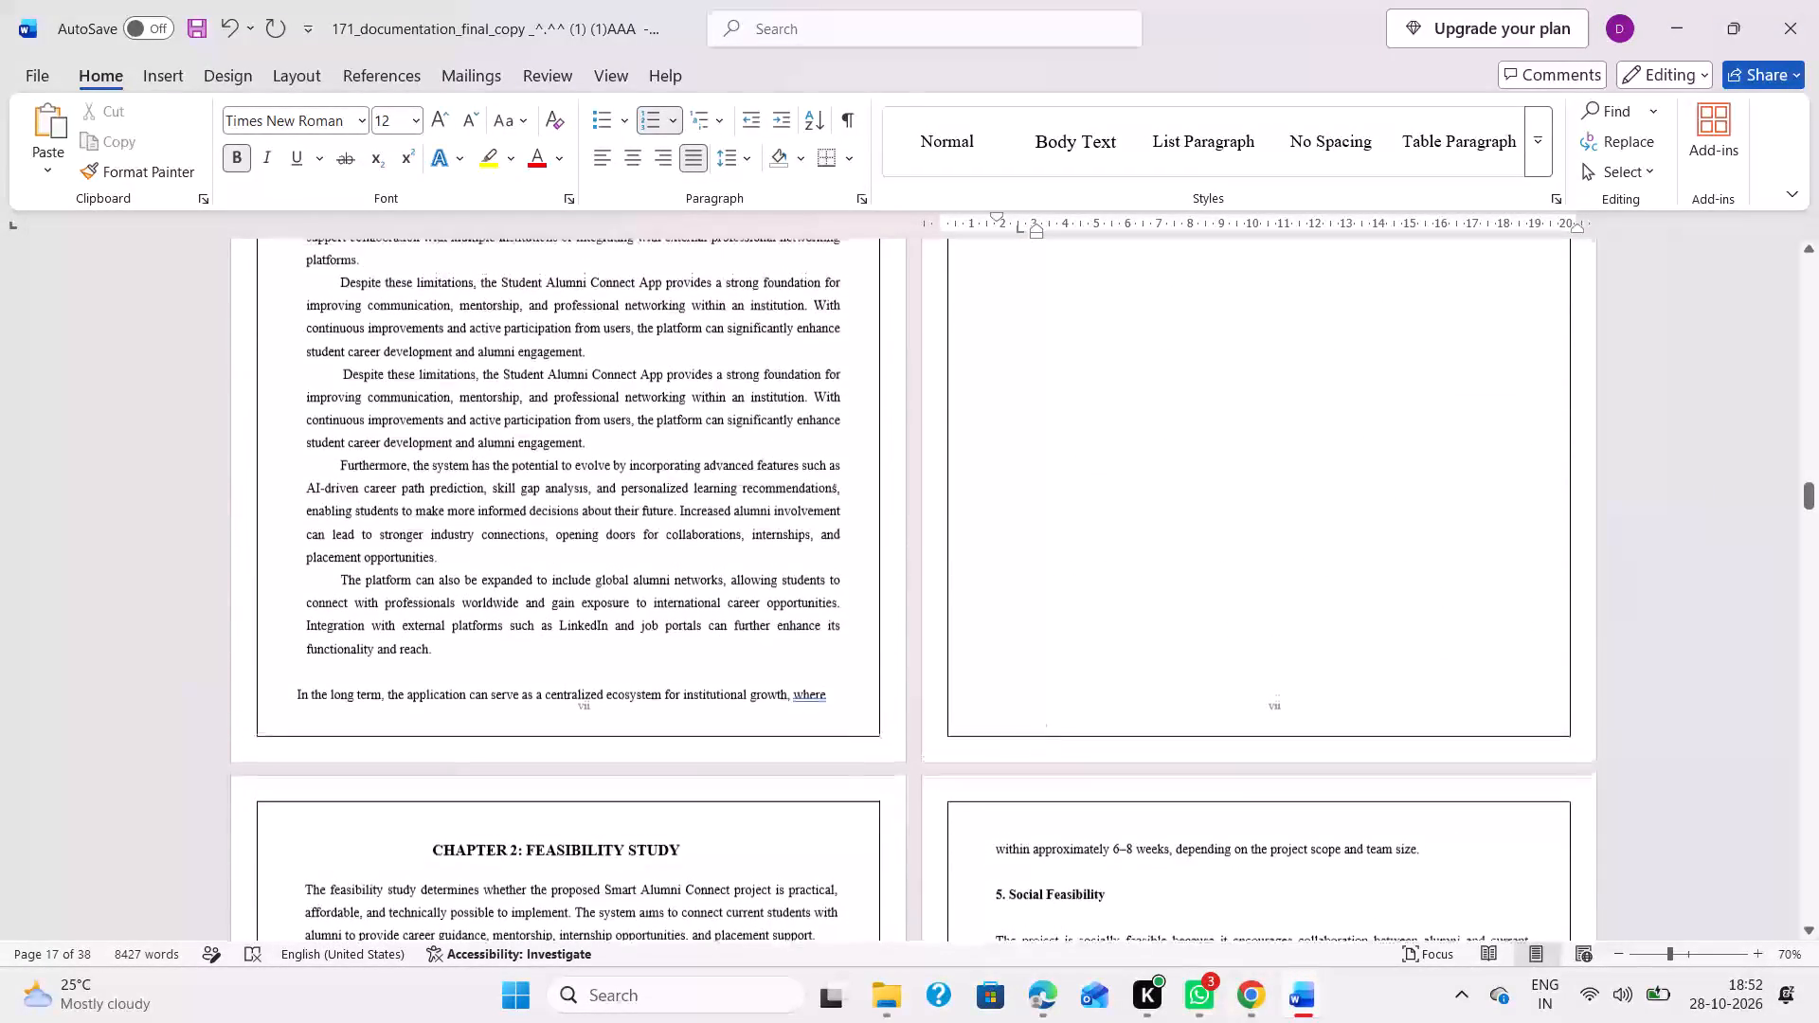
pyautogui.scroll(7, 1036, 707)
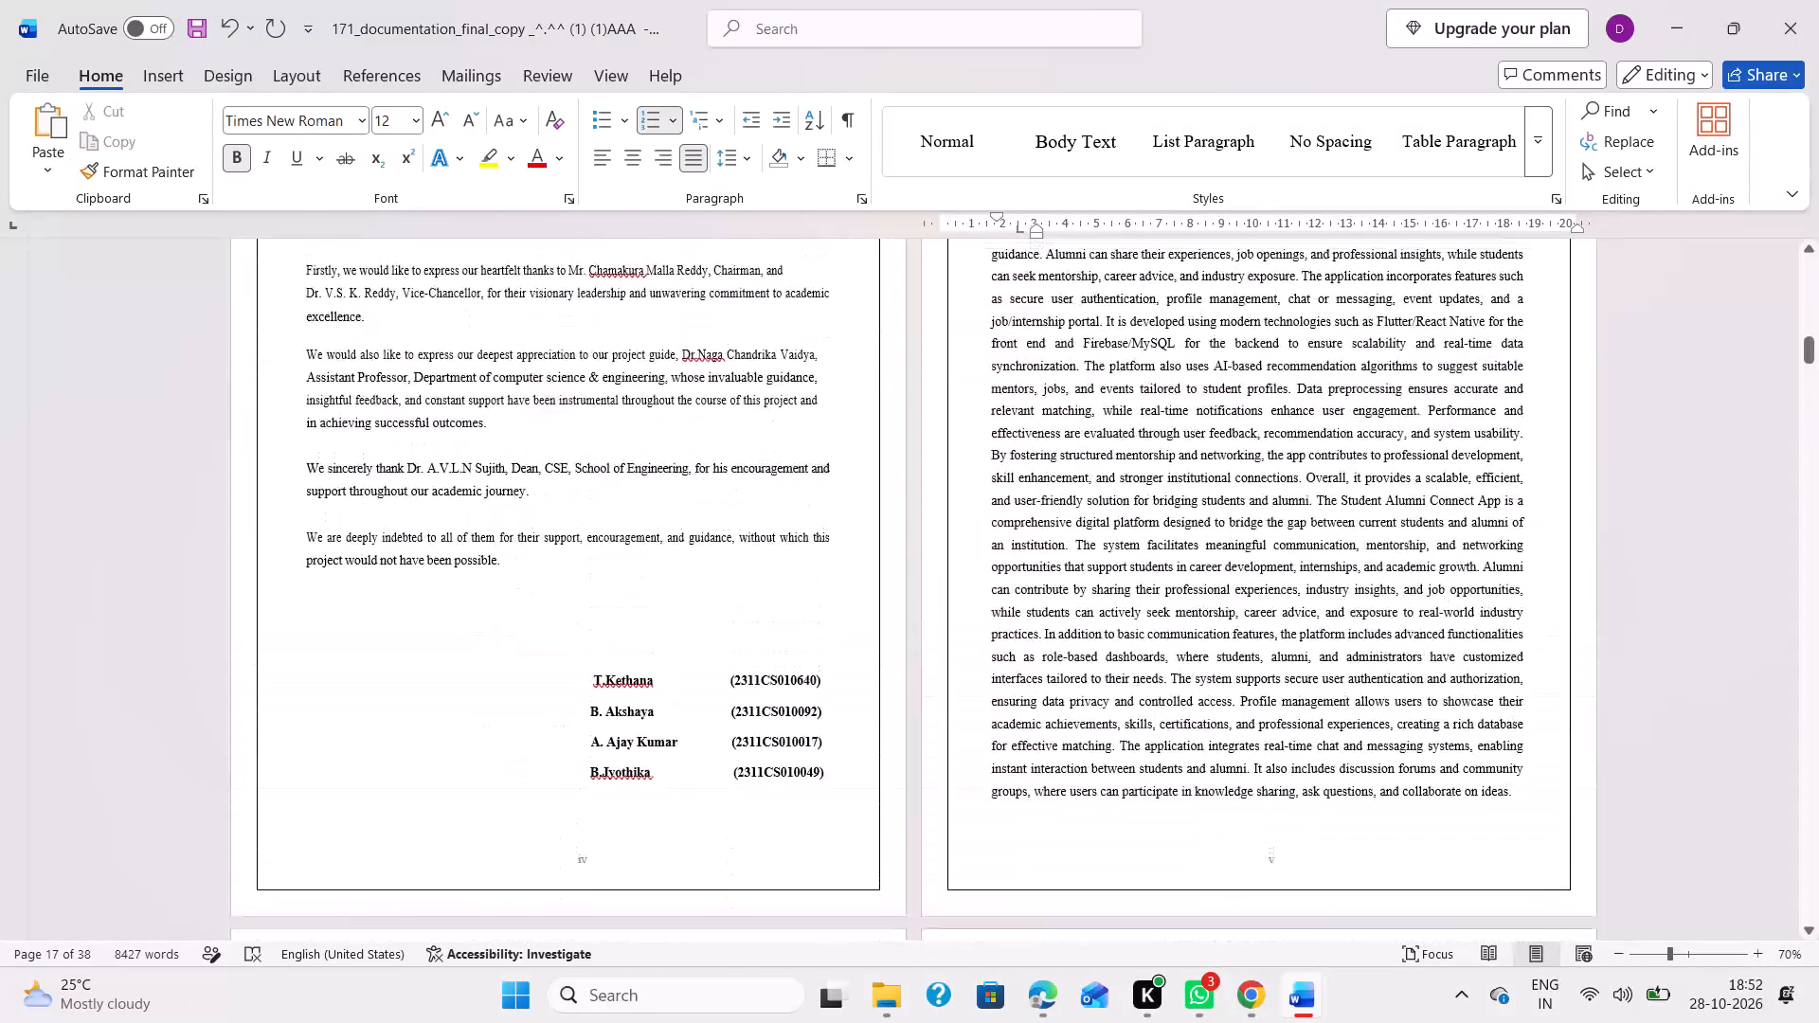
pyautogui.scroll(-4, 1036, 707)
pyautogui.scroll(1, 1036, 707)
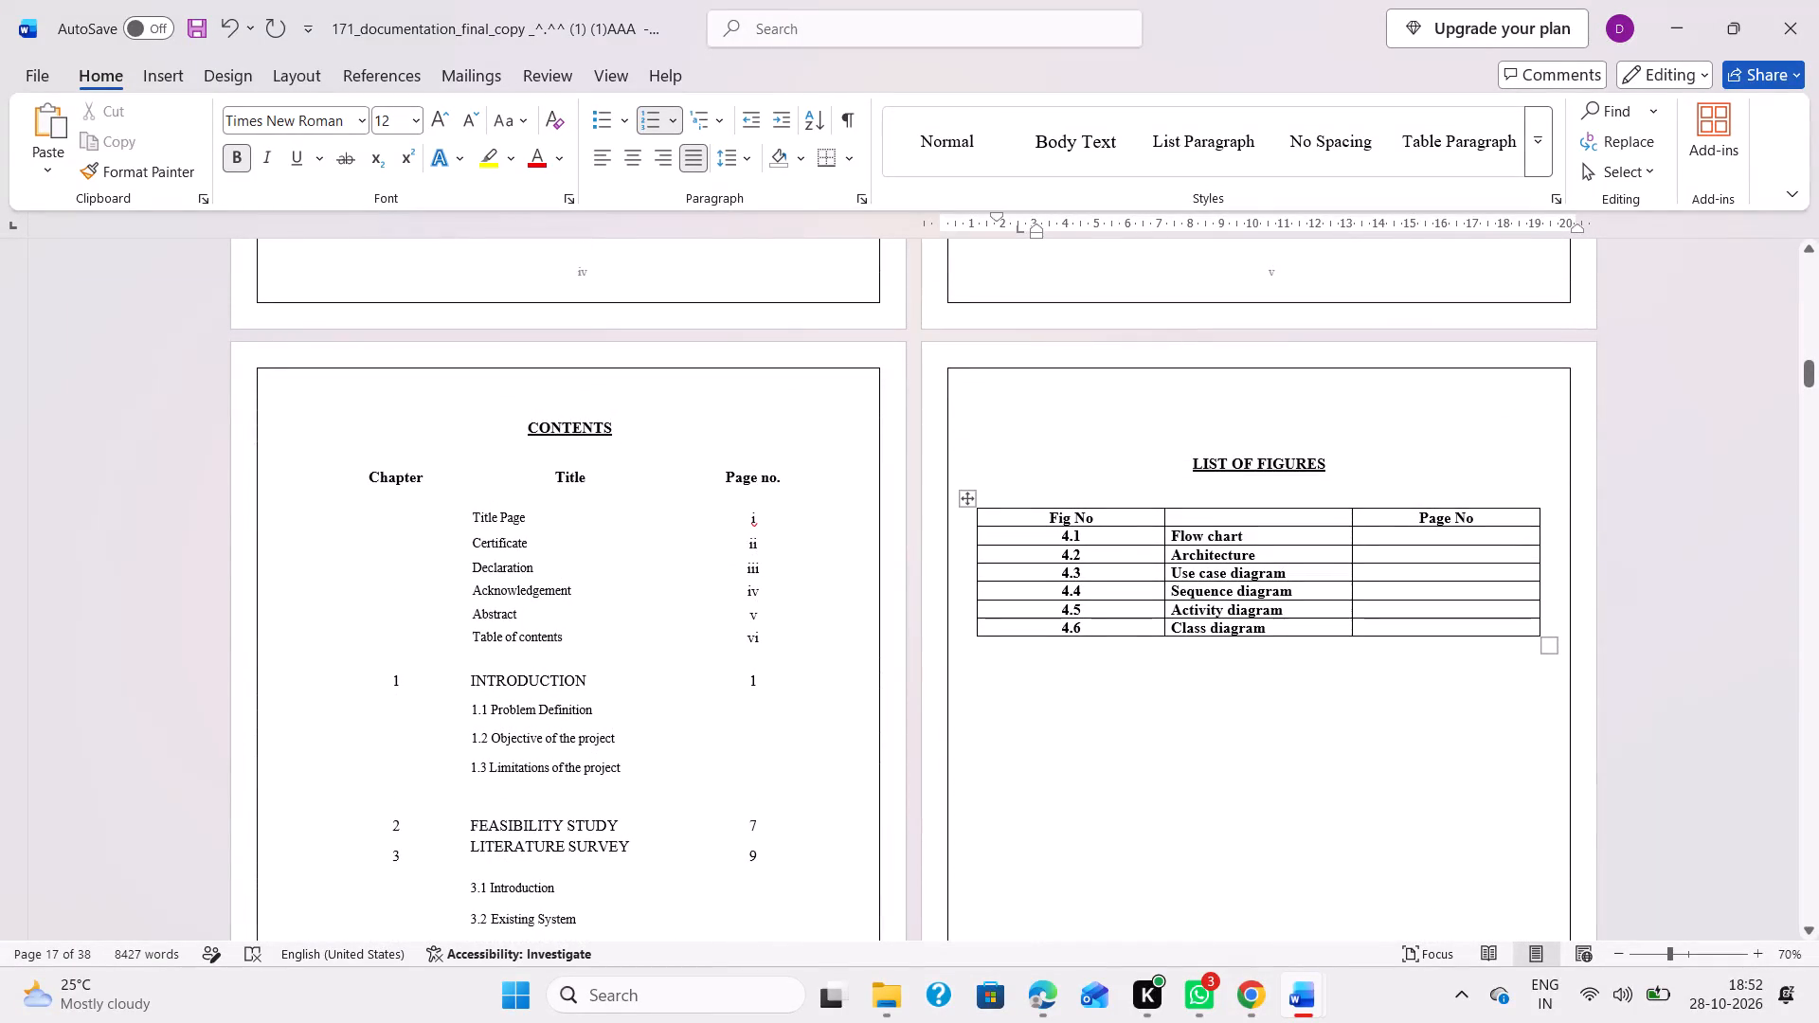
pyautogui.click(1173, 533)
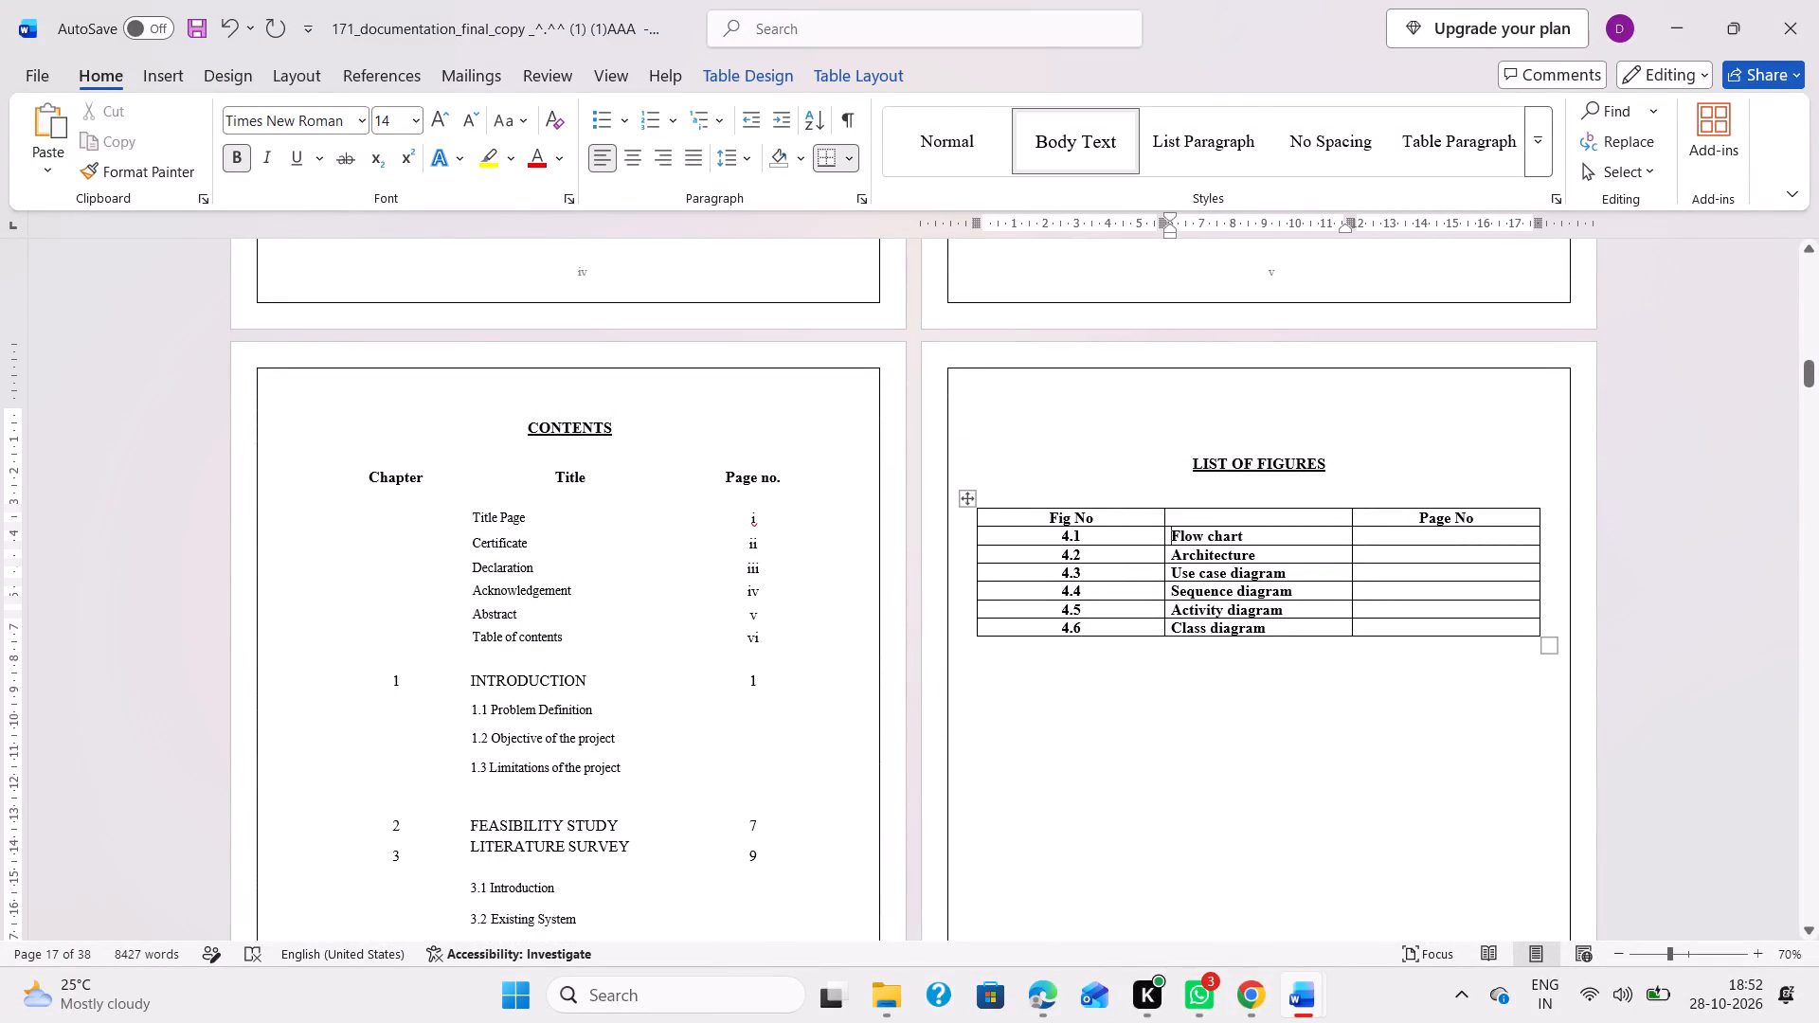
pyautogui.write('Model')
pyautogui.press('space')
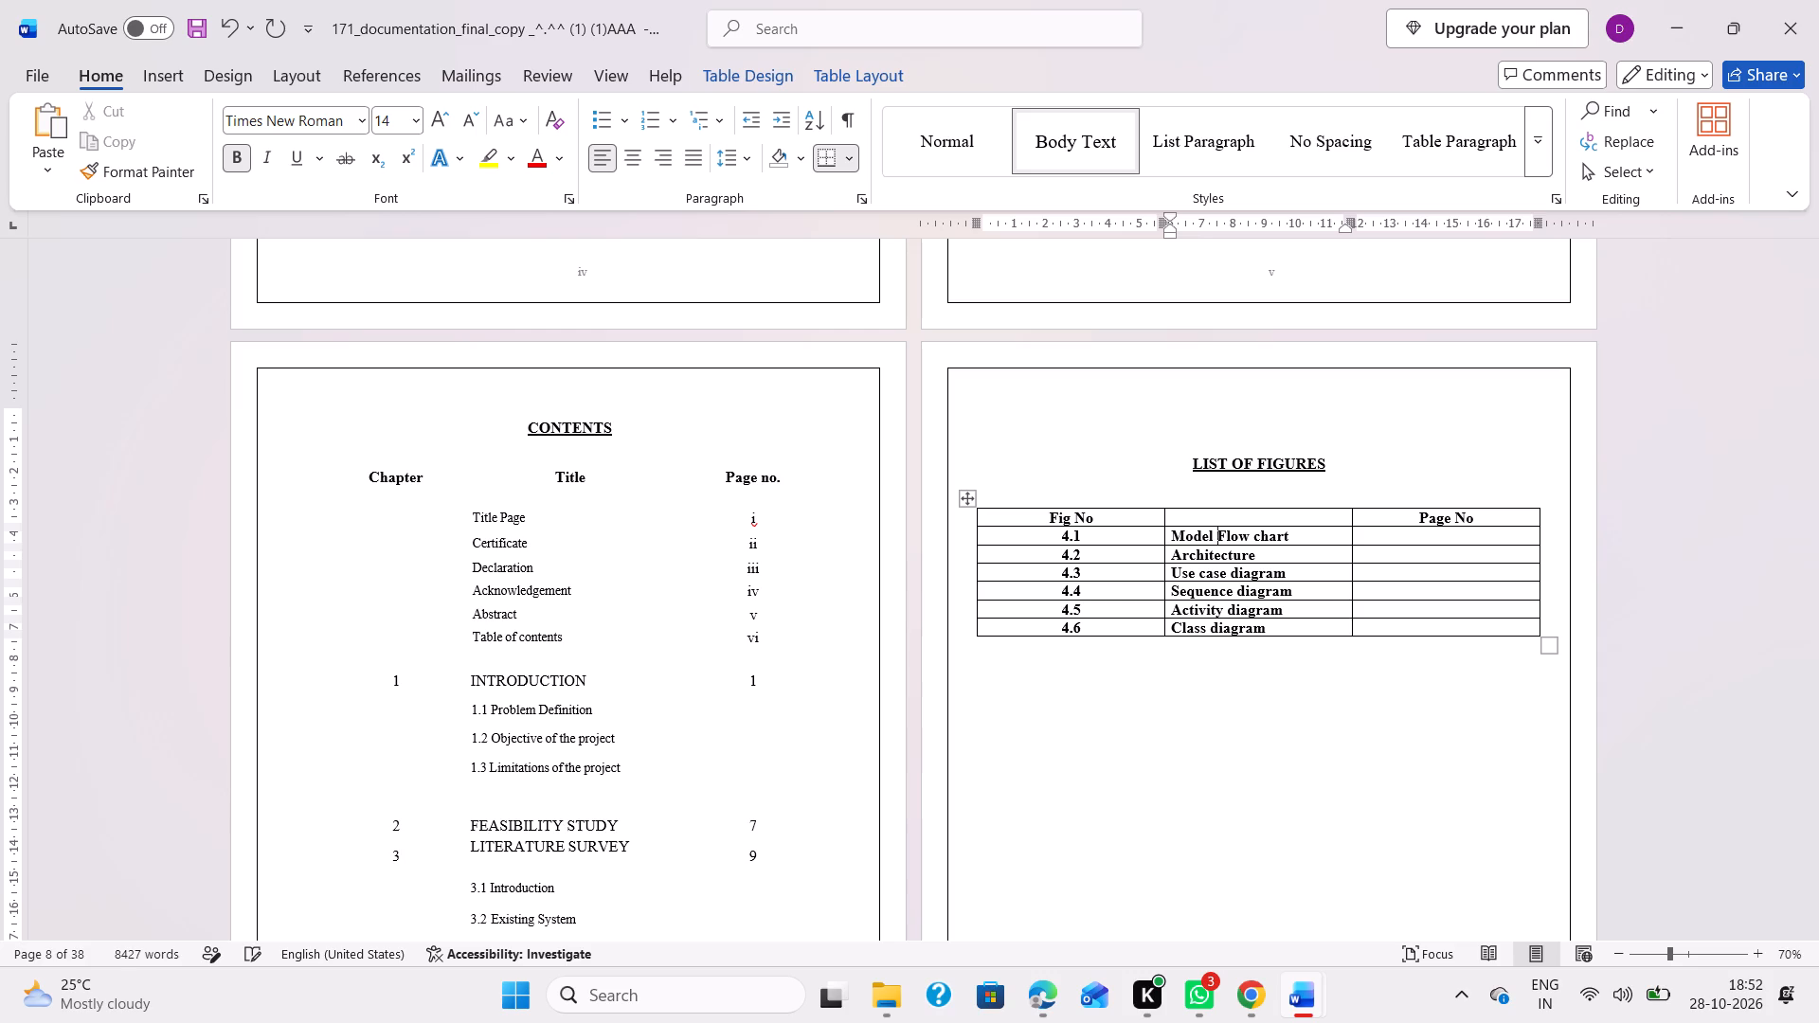
# Check the page layout from the List of Figures through Chapters 1 to 3 and into section 4.1.
pyautogui.scroll(-10, 1232, 602)
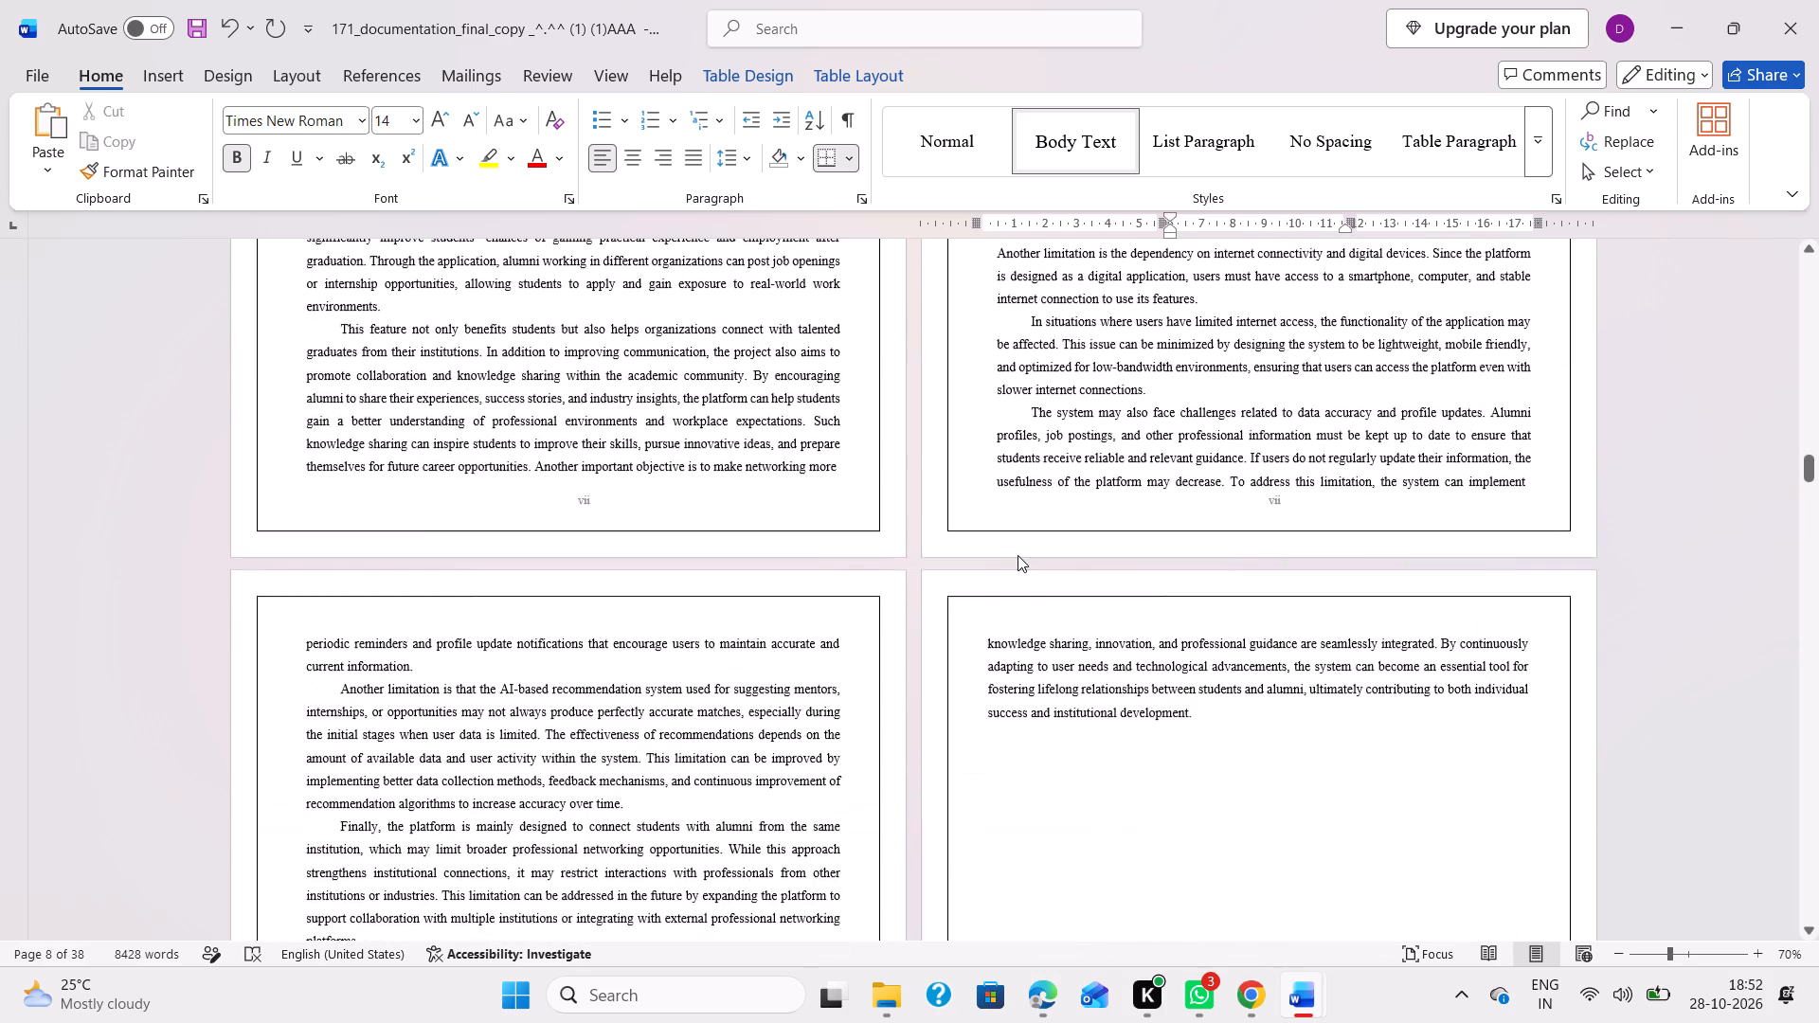
pyautogui.scroll(-16, 1018, 555)
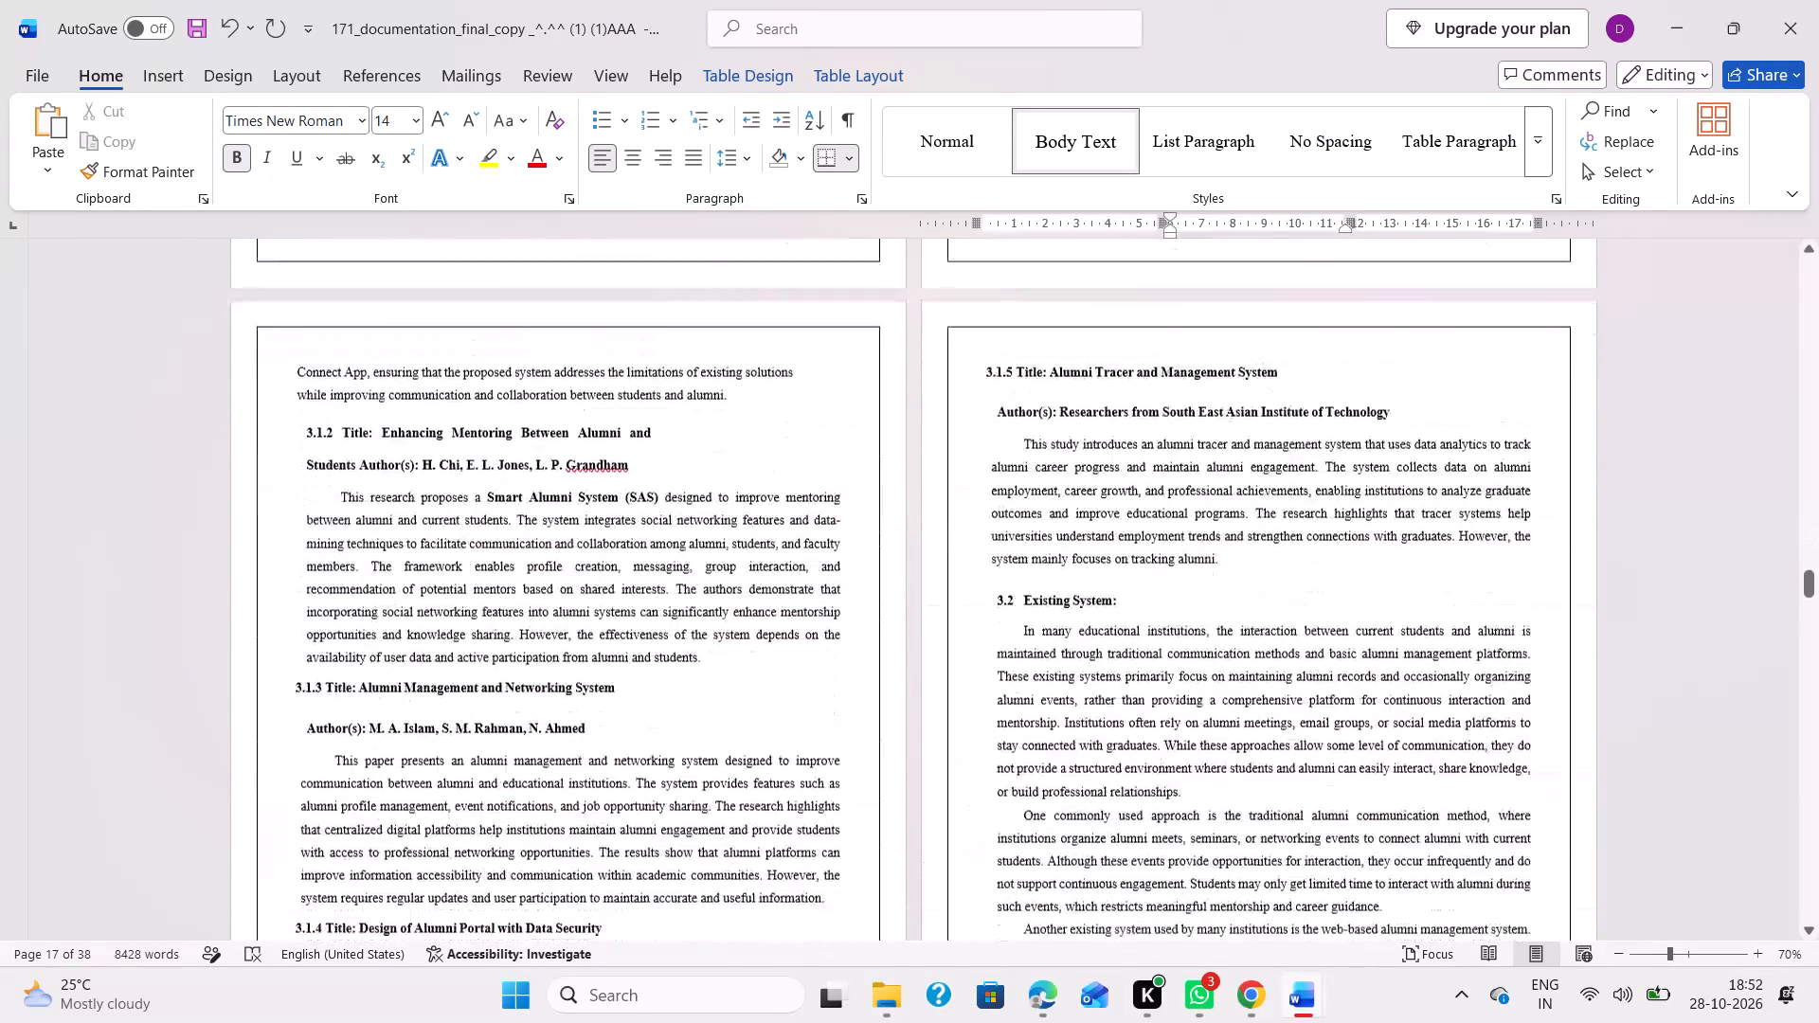
pyautogui.scroll(-6, 1018, 555)
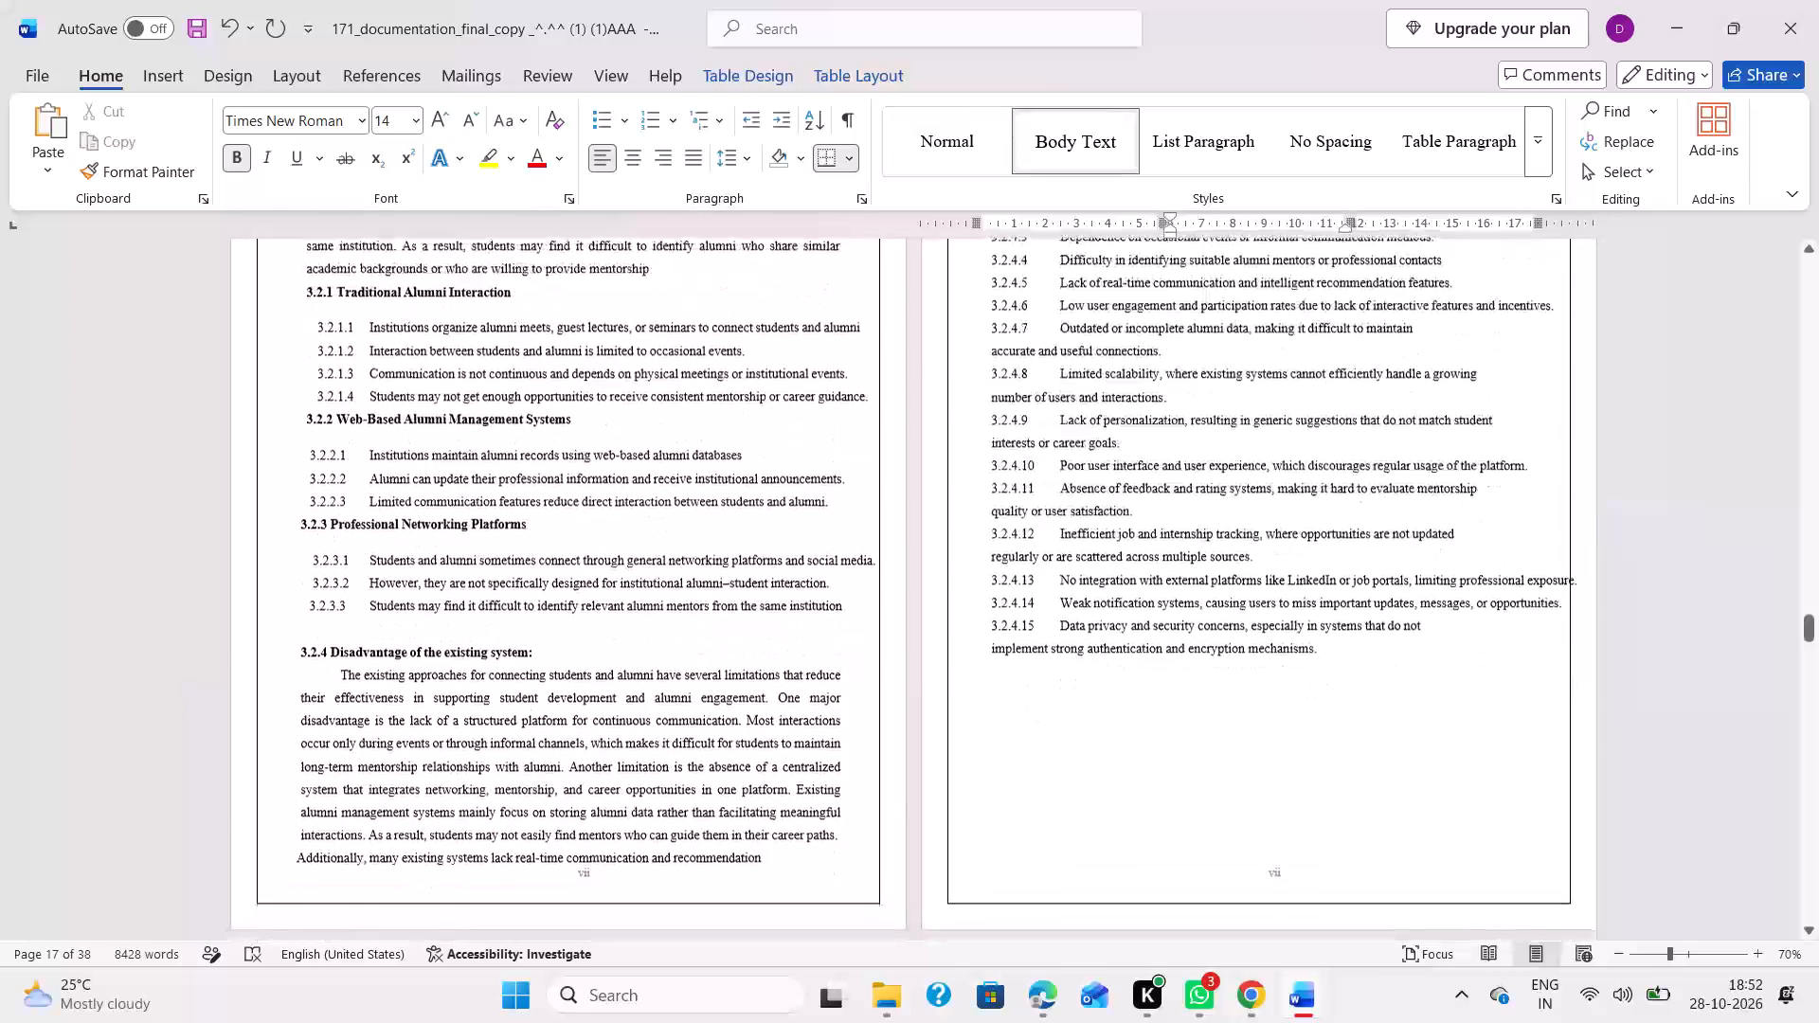
pyautogui.scroll(-6, 1018, 555)
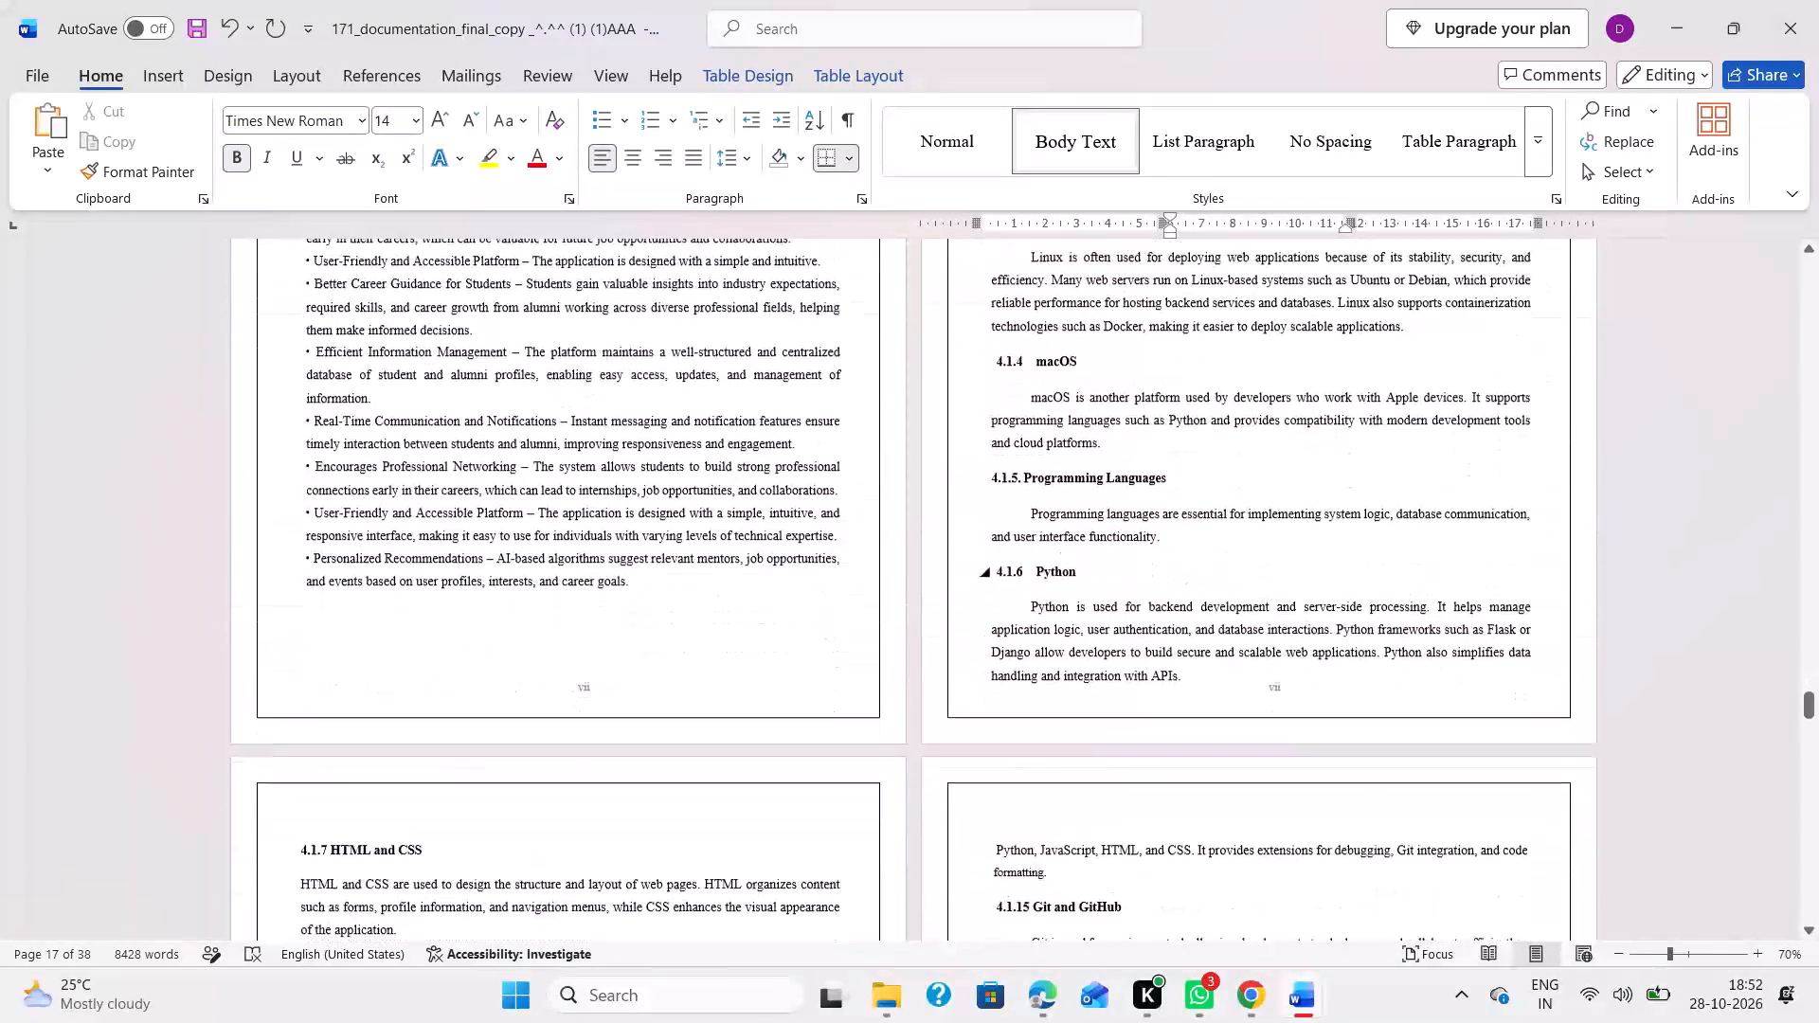
pyautogui.scroll(-6, 1018, 555)
# Set the line spacing of the body paragraphs under 4.1.19 REST APIs and 4.1.18 HTTP / HTTPS to 1.5.
pyautogui.scroll(9, 1018, 555)
pyautogui.scroll(-1, 1018, 555)
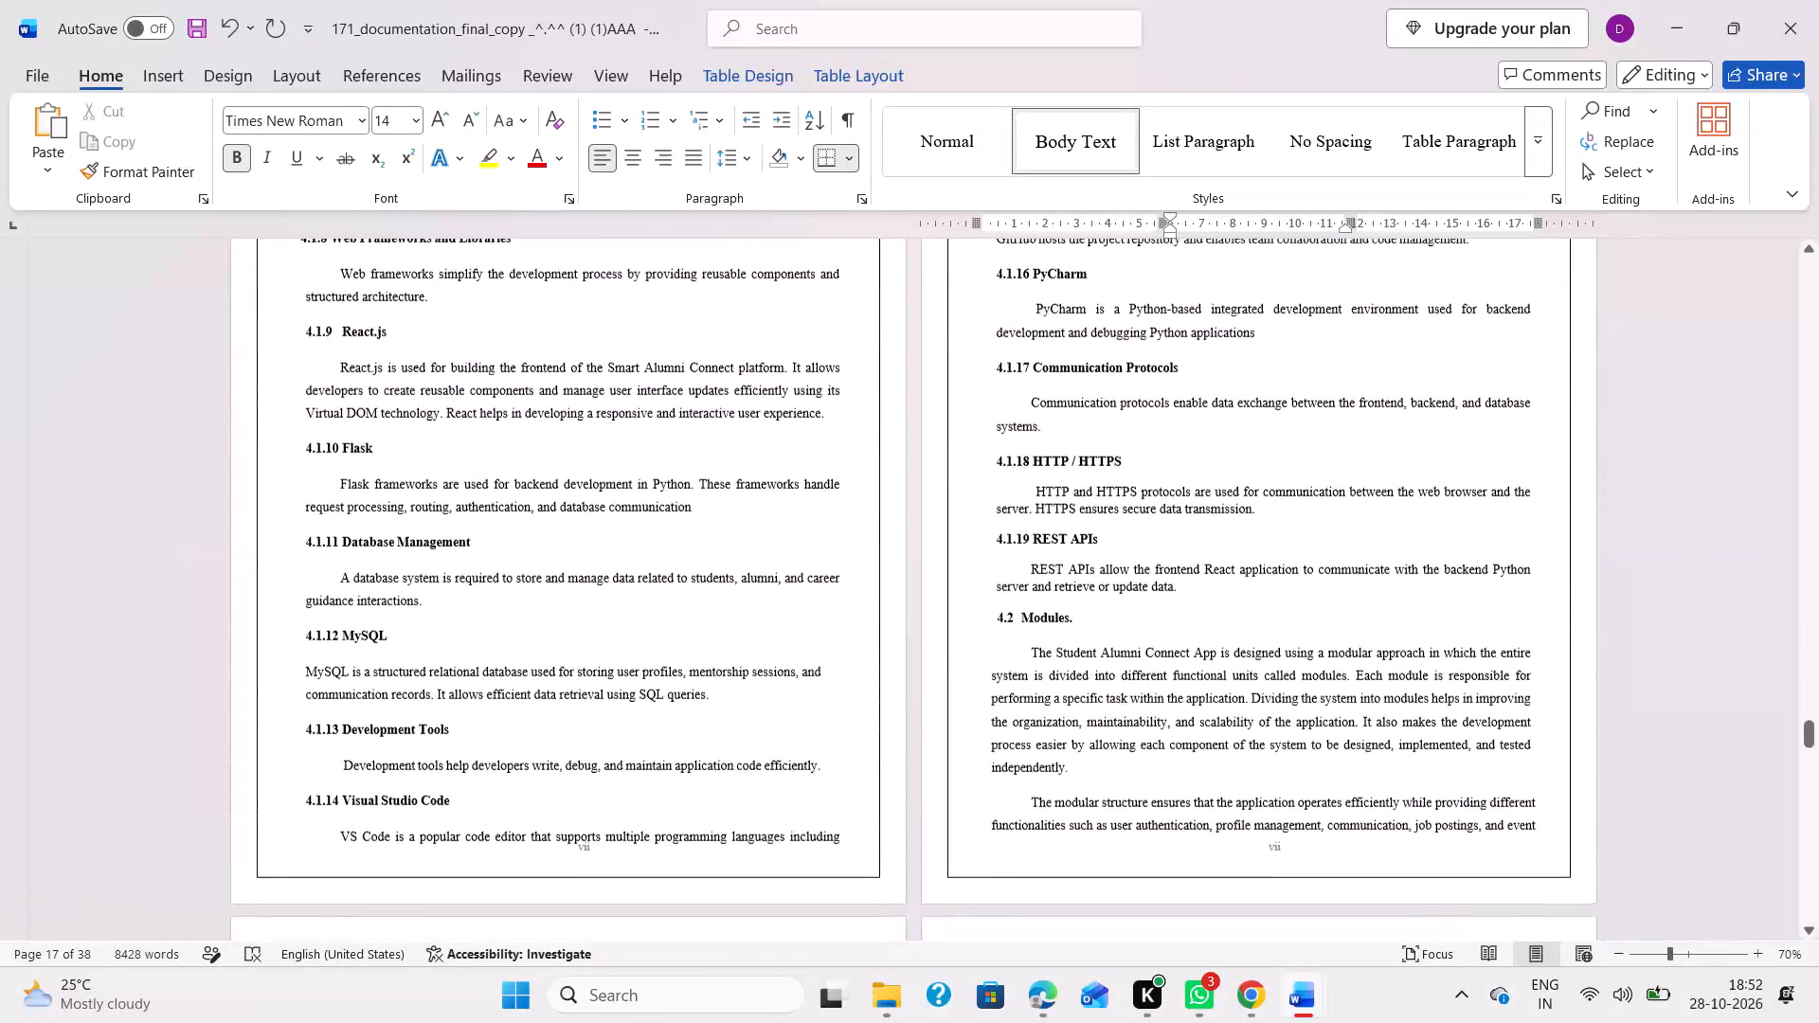
pyautogui.scroll(-1, 1018, 555)
pyautogui.moveTo(1018, 547); pyautogui.dragTo(1214, 567)
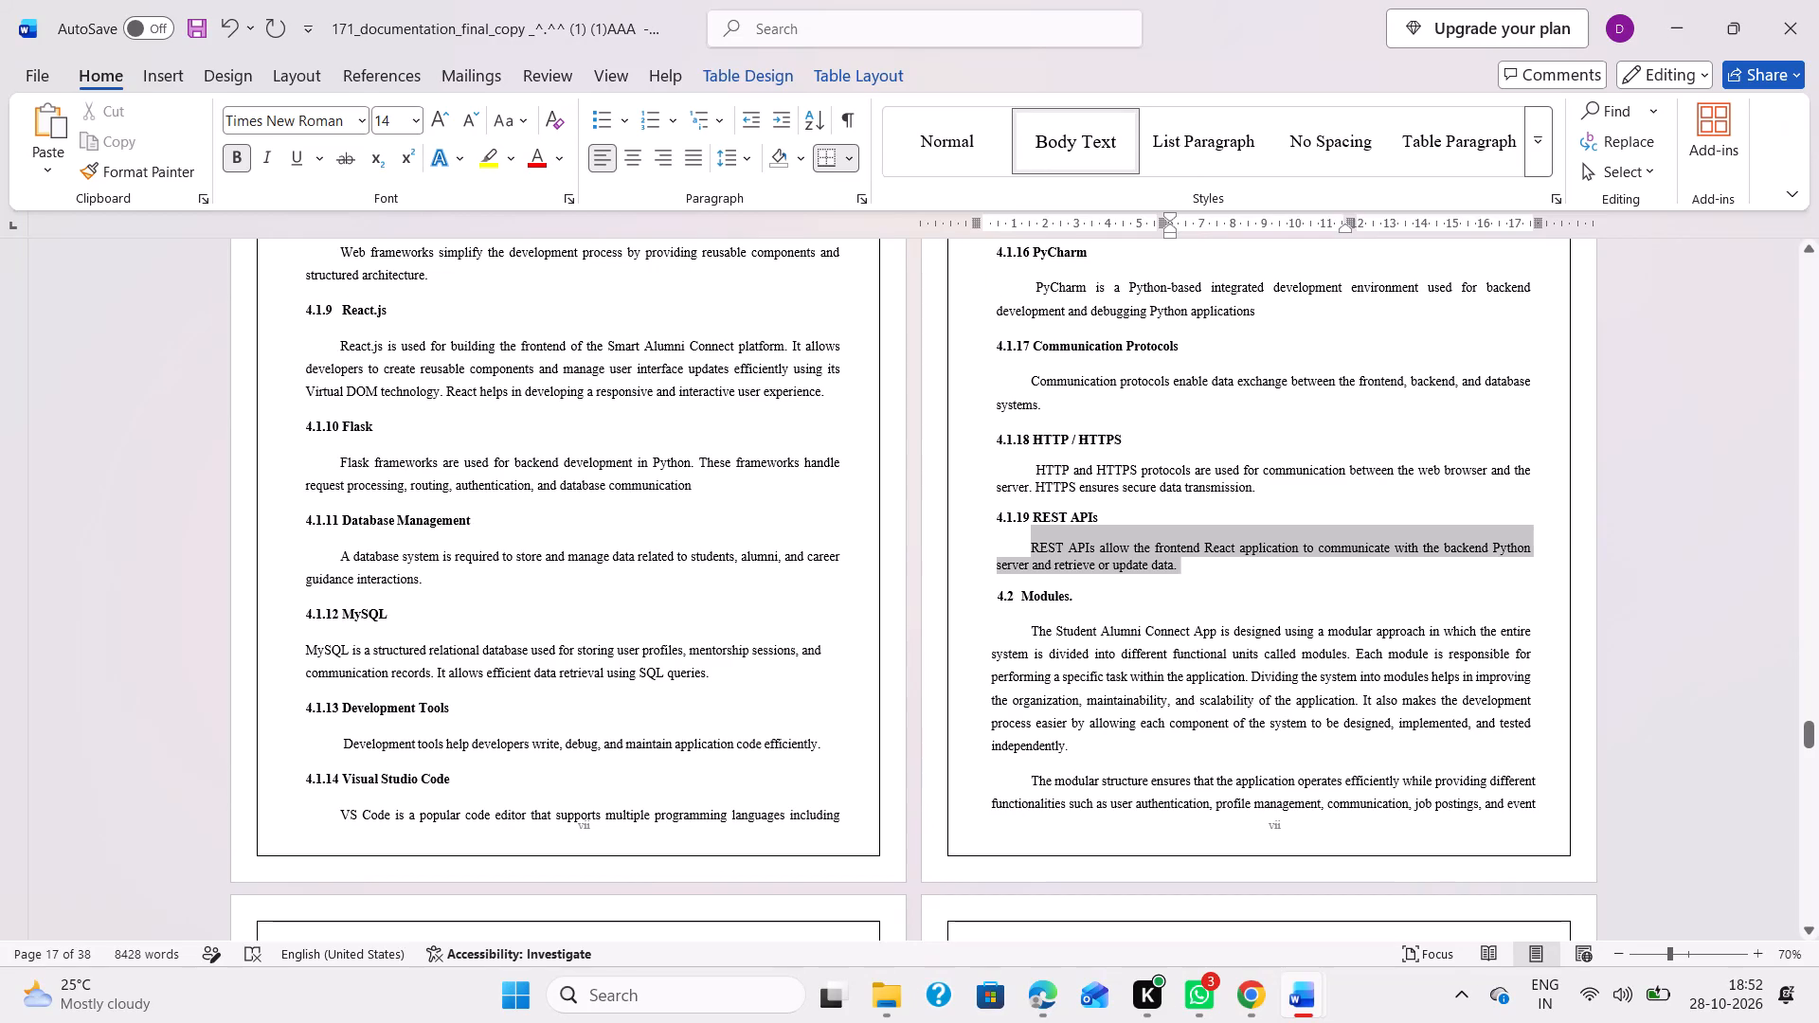
pyautogui.moveTo(1214, 567); pyautogui.dragTo(1214, 564)
pyautogui.click(737, 144)
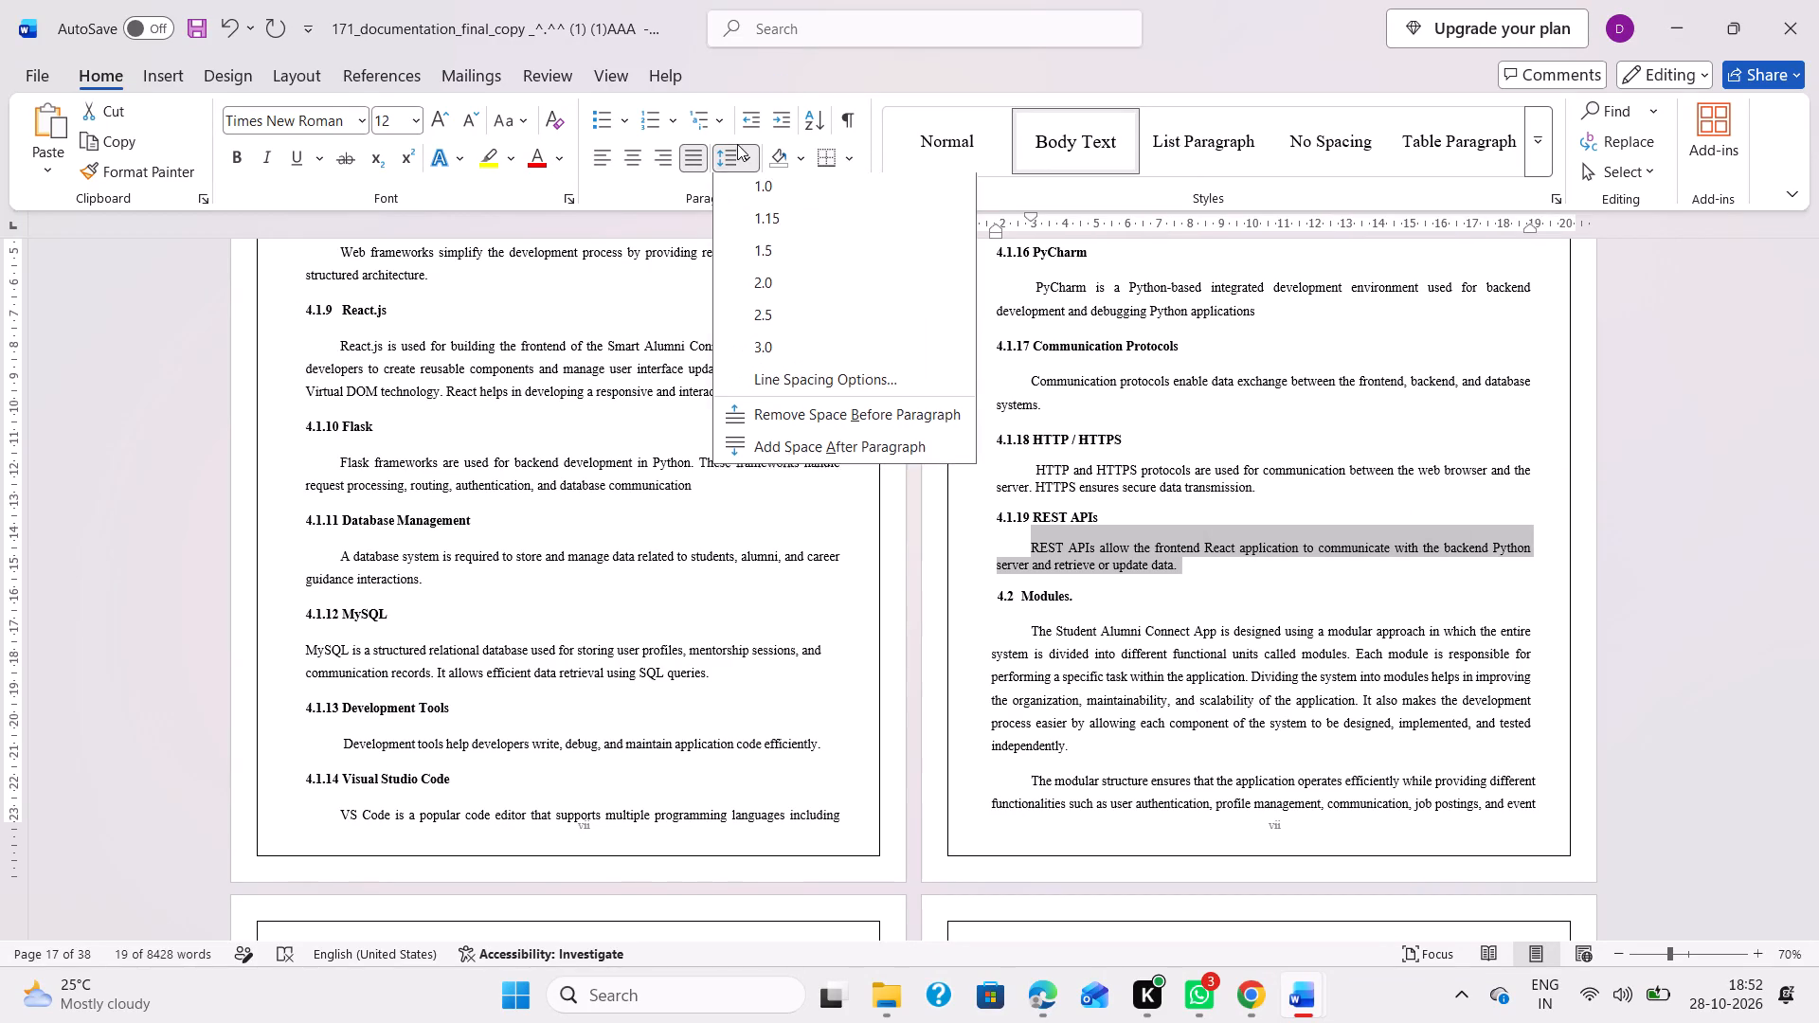
pyautogui.click(790, 256)
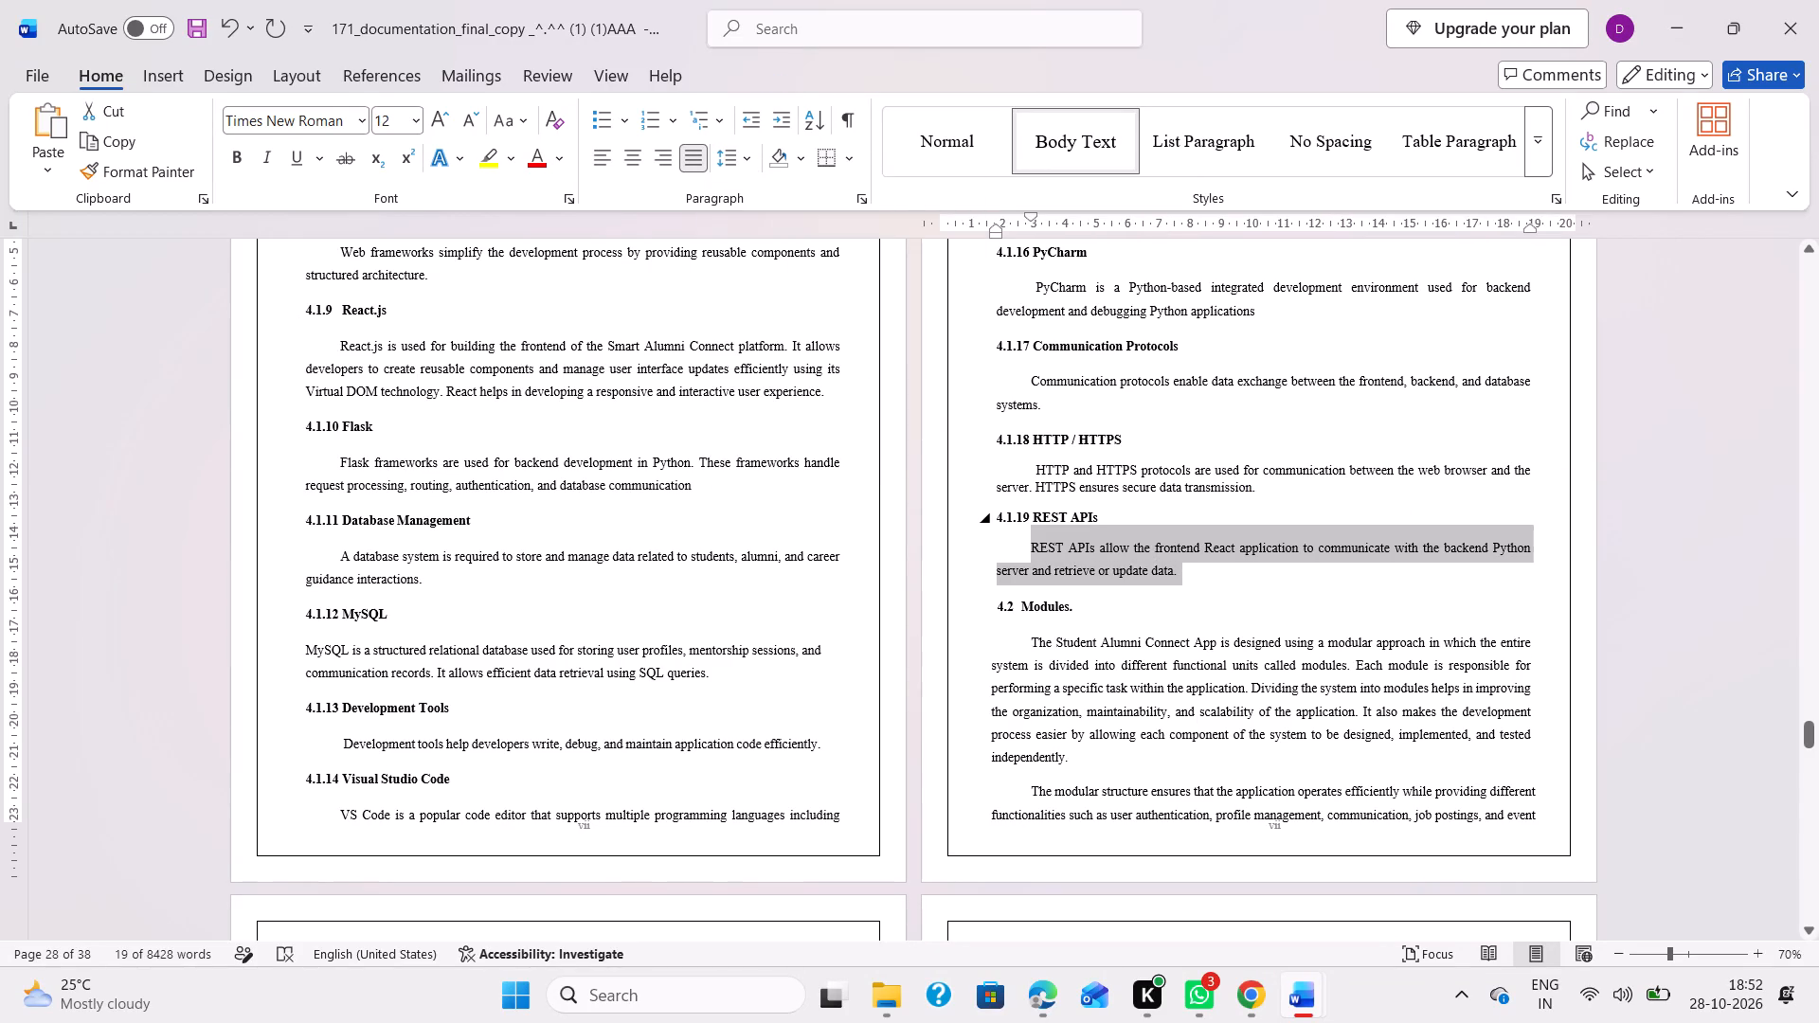
pyautogui.moveTo(1025, 461); pyautogui.dragTo(1272, 483)
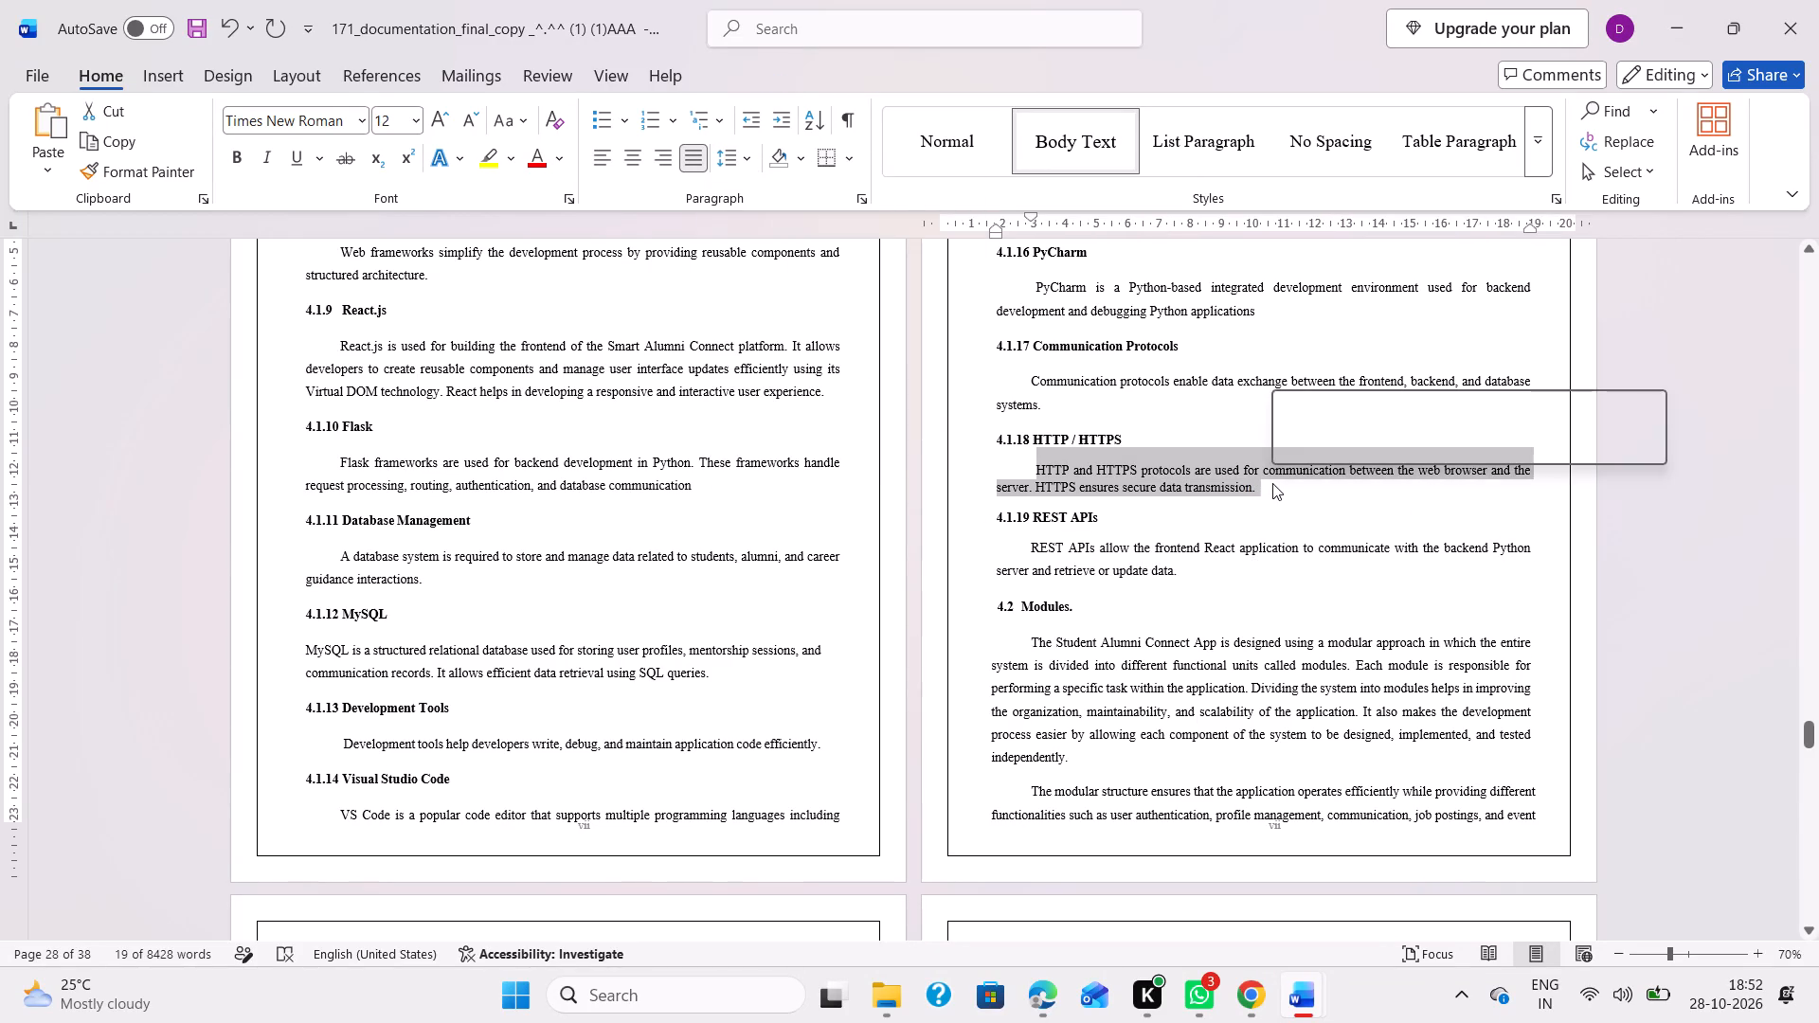
pyautogui.click(738, 164)
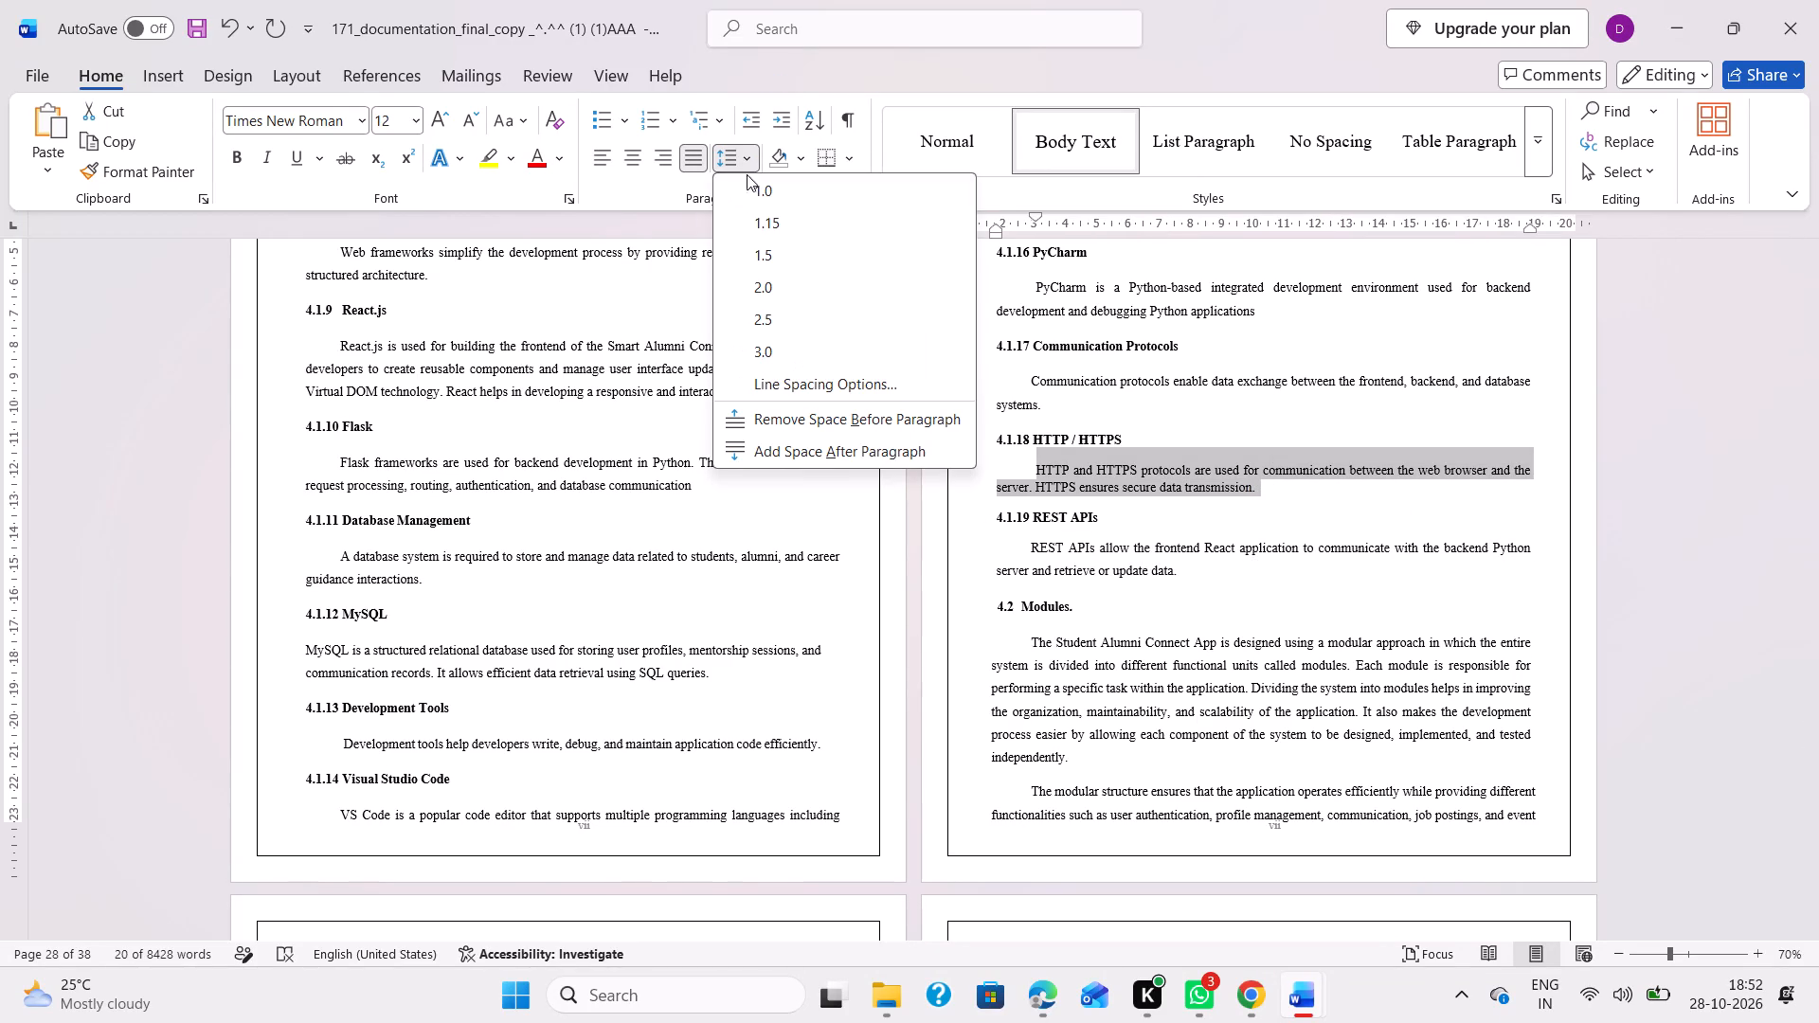
pyautogui.click(777, 252)
pyautogui.click(1145, 613)
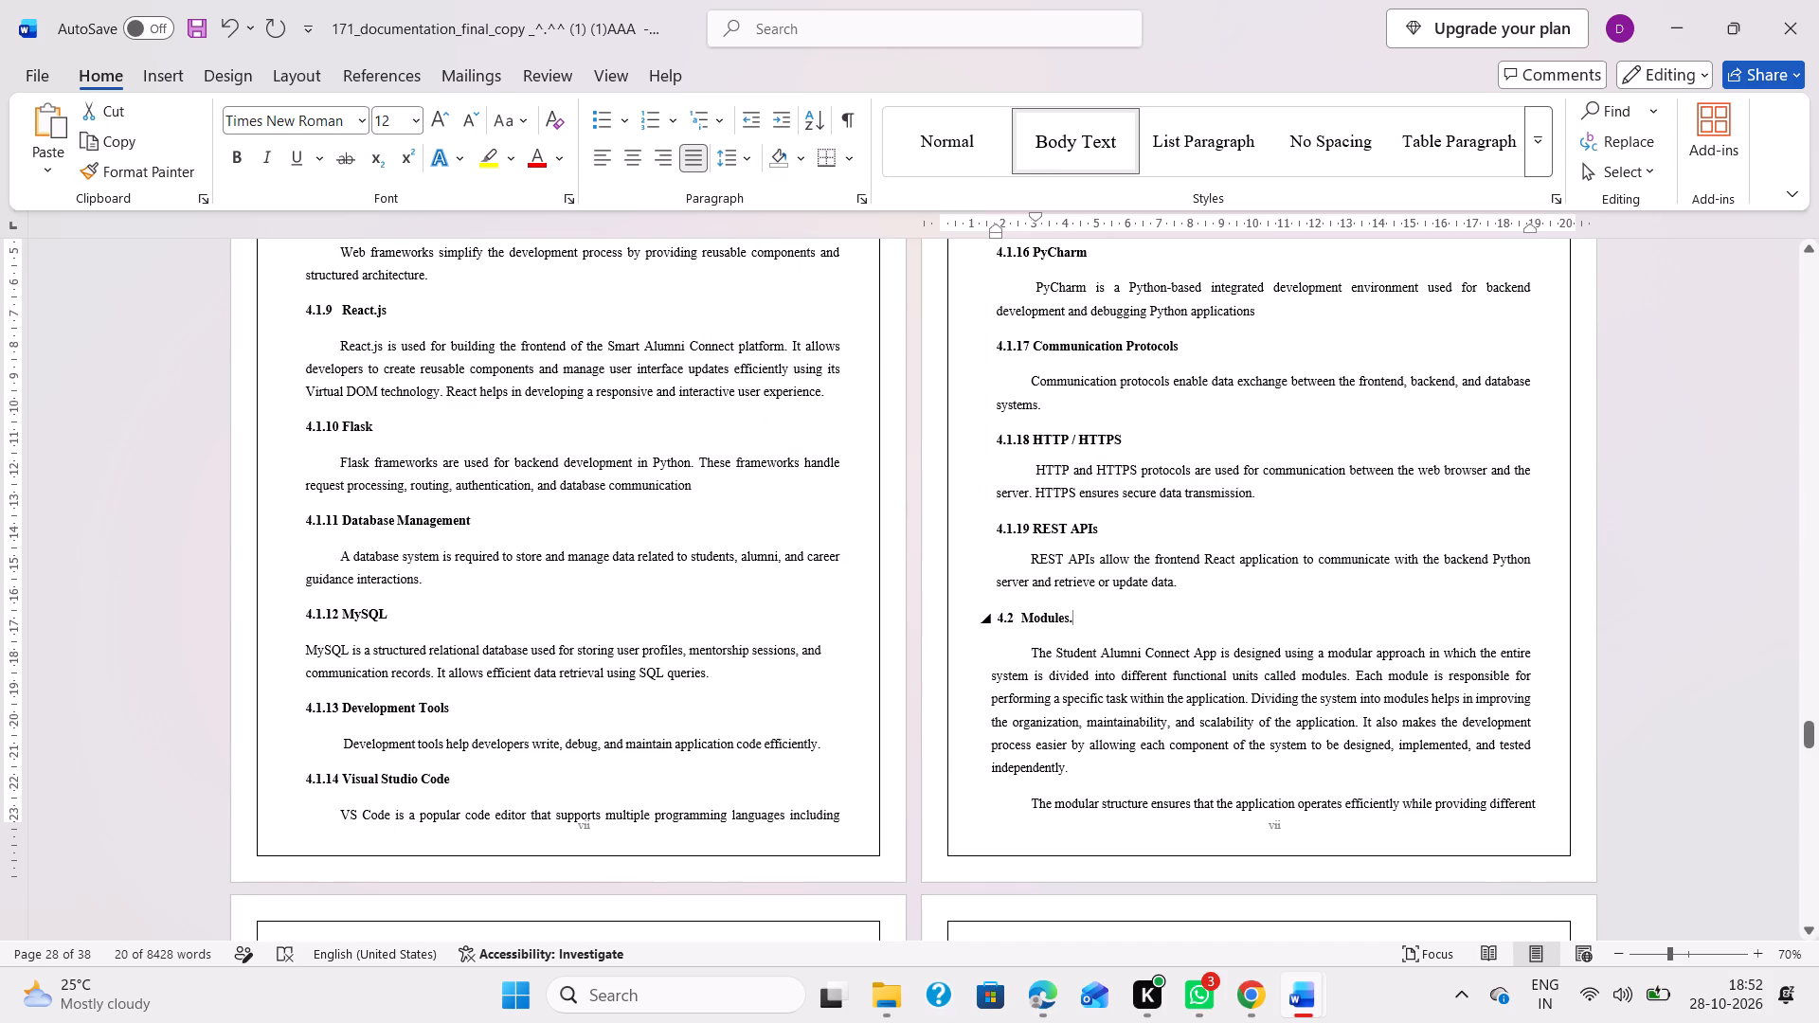
# Push the paragraph starting "The modular structure ensures" in section 4.2 onto the next page by adding an empty paragraph above it.
pyautogui.scroll(-2, 1145, 613)
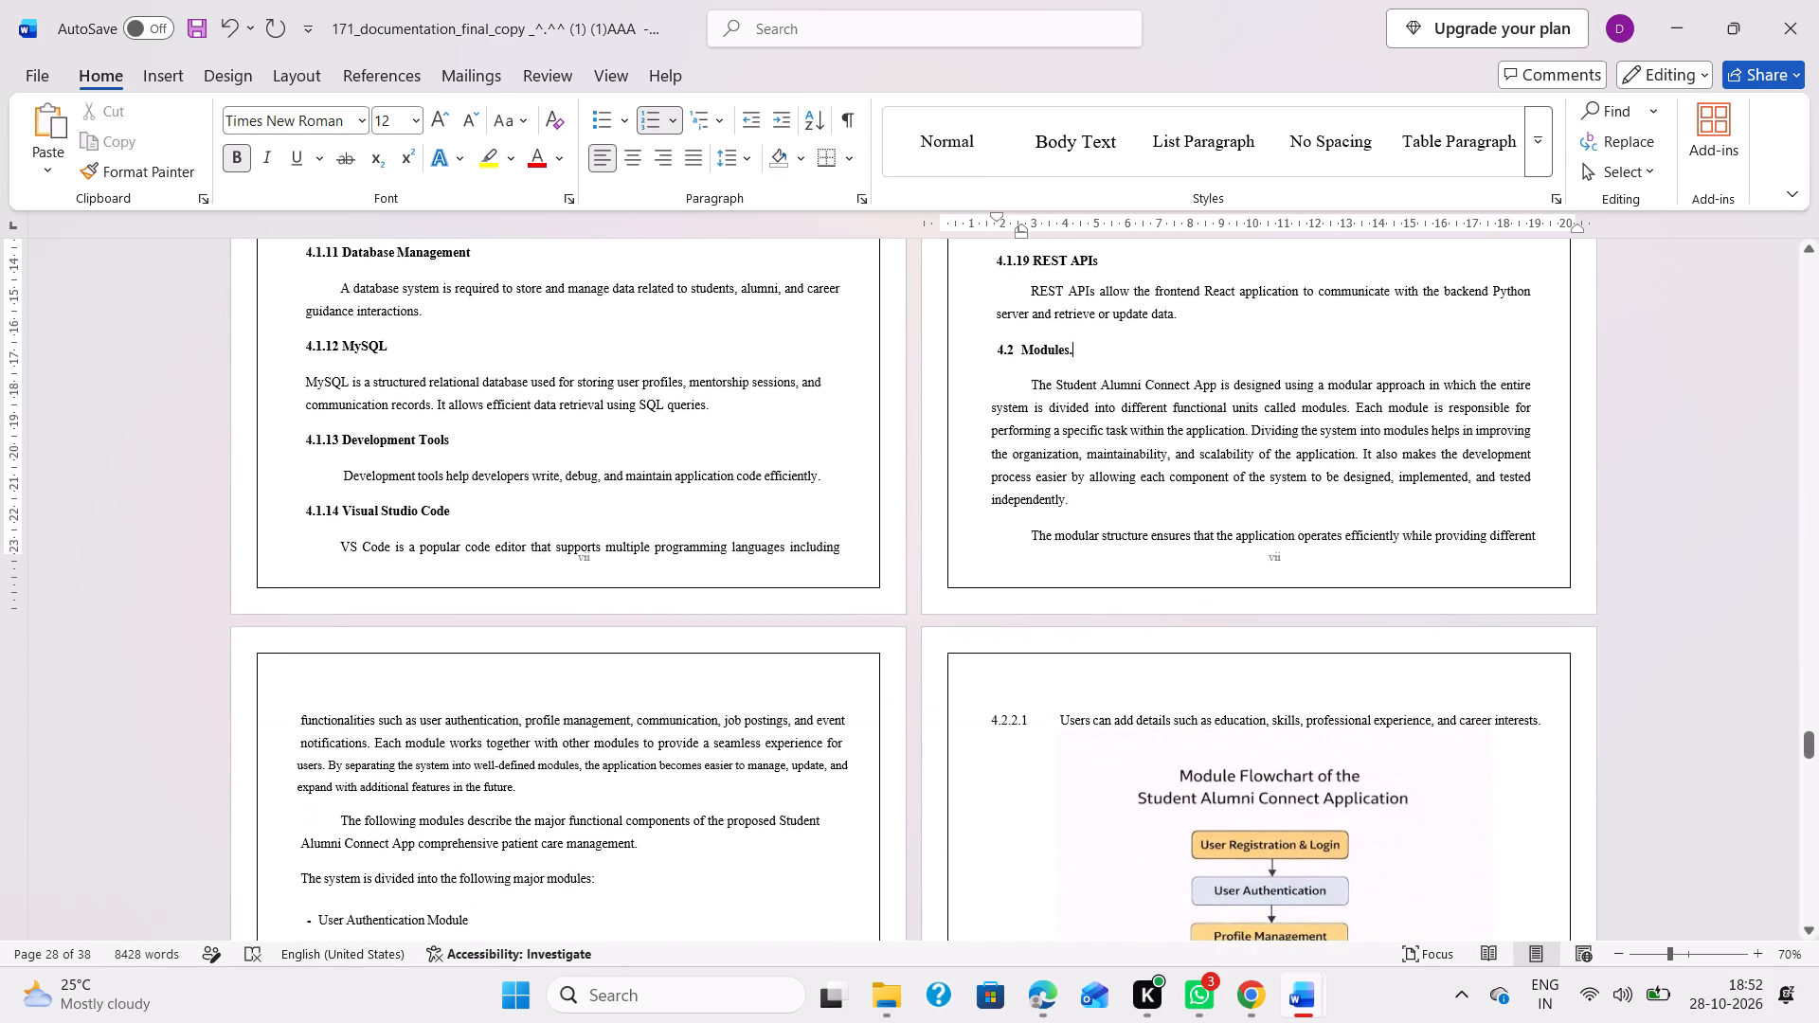
pyautogui.click(1089, 500)
pyautogui.press('Return')
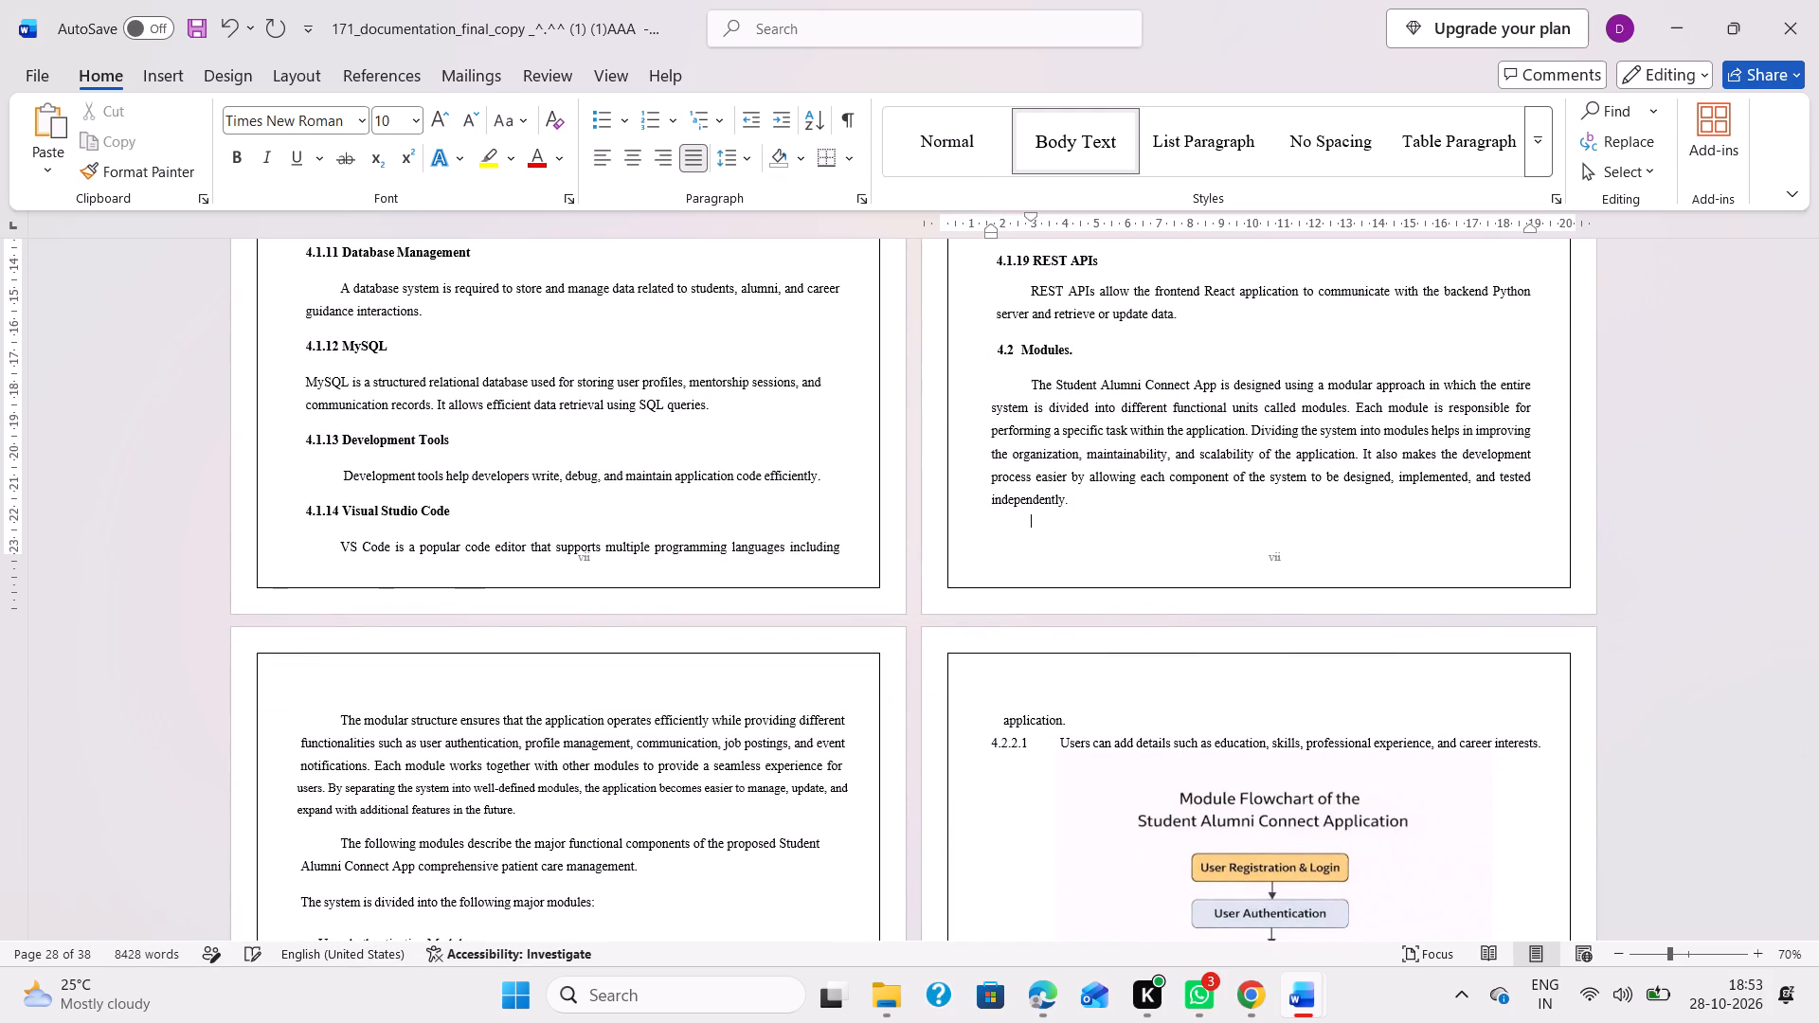
# Check the page layout around section 4.2 Modules, from the proposed system pages to the Fig 4.1 module flowchart page.
pyautogui.scroll(-2, 1089, 500)
pyautogui.scroll(-1, 970, 435)
pyautogui.keyDown('ctrl'); pyautogui.scroll(1, 970, 435); pyautogui.keyUp('ctrl')
pyautogui.keyDown('ctrl'); pyautogui.scroll(-1, 970, 435); pyautogui.keyUp('ctrl')
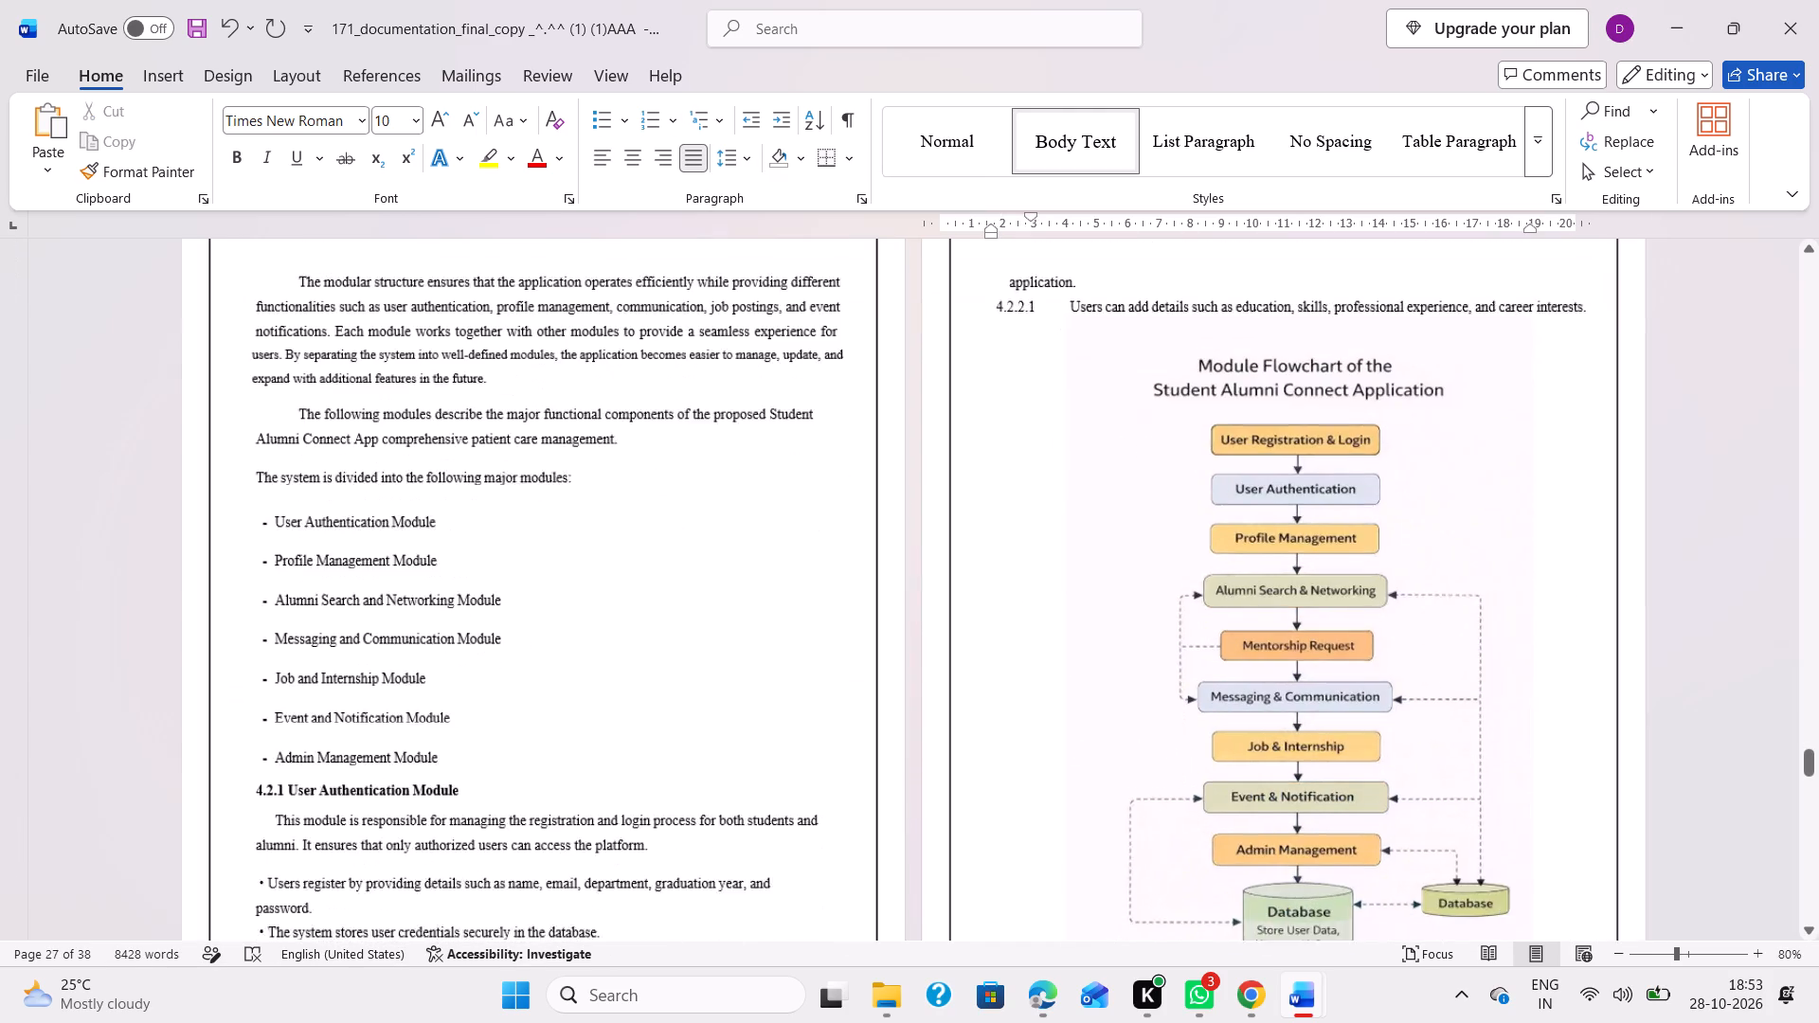
pyautogui.keyDown('ctrl'); pyautogui.scroll(-4, 970, 435); pyautogui.keyUp('ctrl')
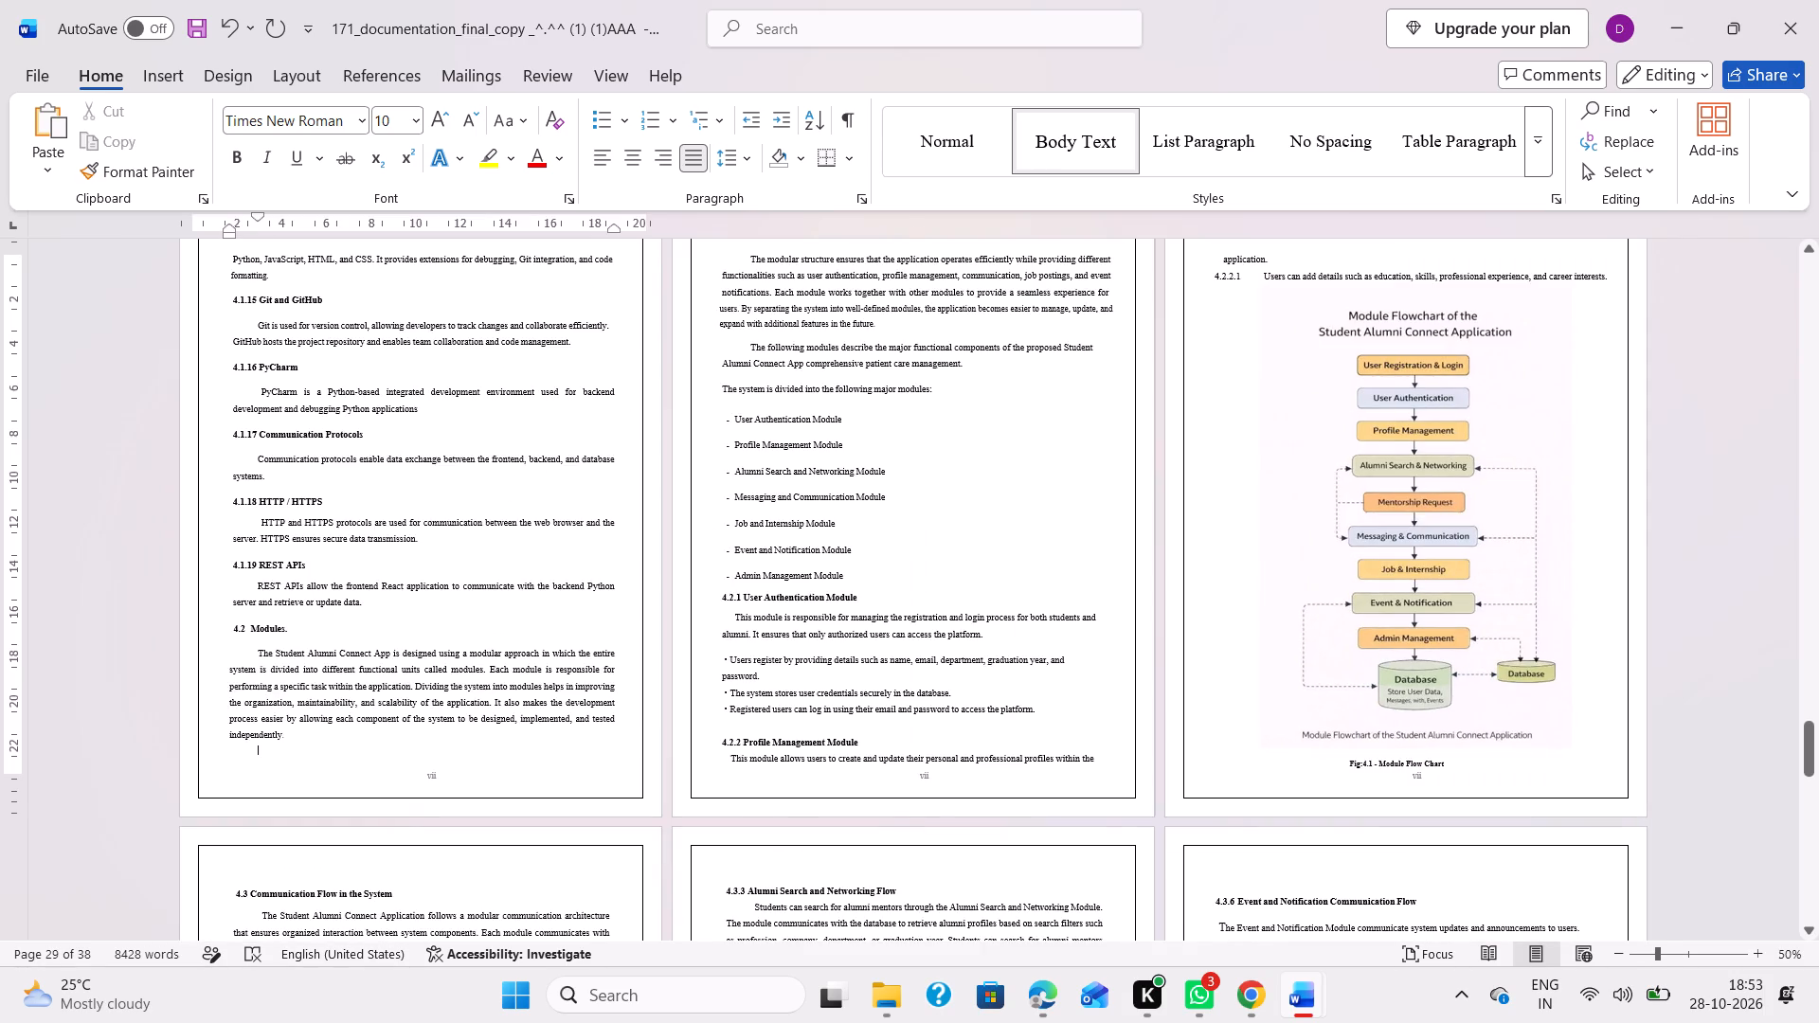
pyautogui.keyDown('ctrl'); pyautogui.scroll(2, 768, 555); pyautogui.keyUp('ctrl')
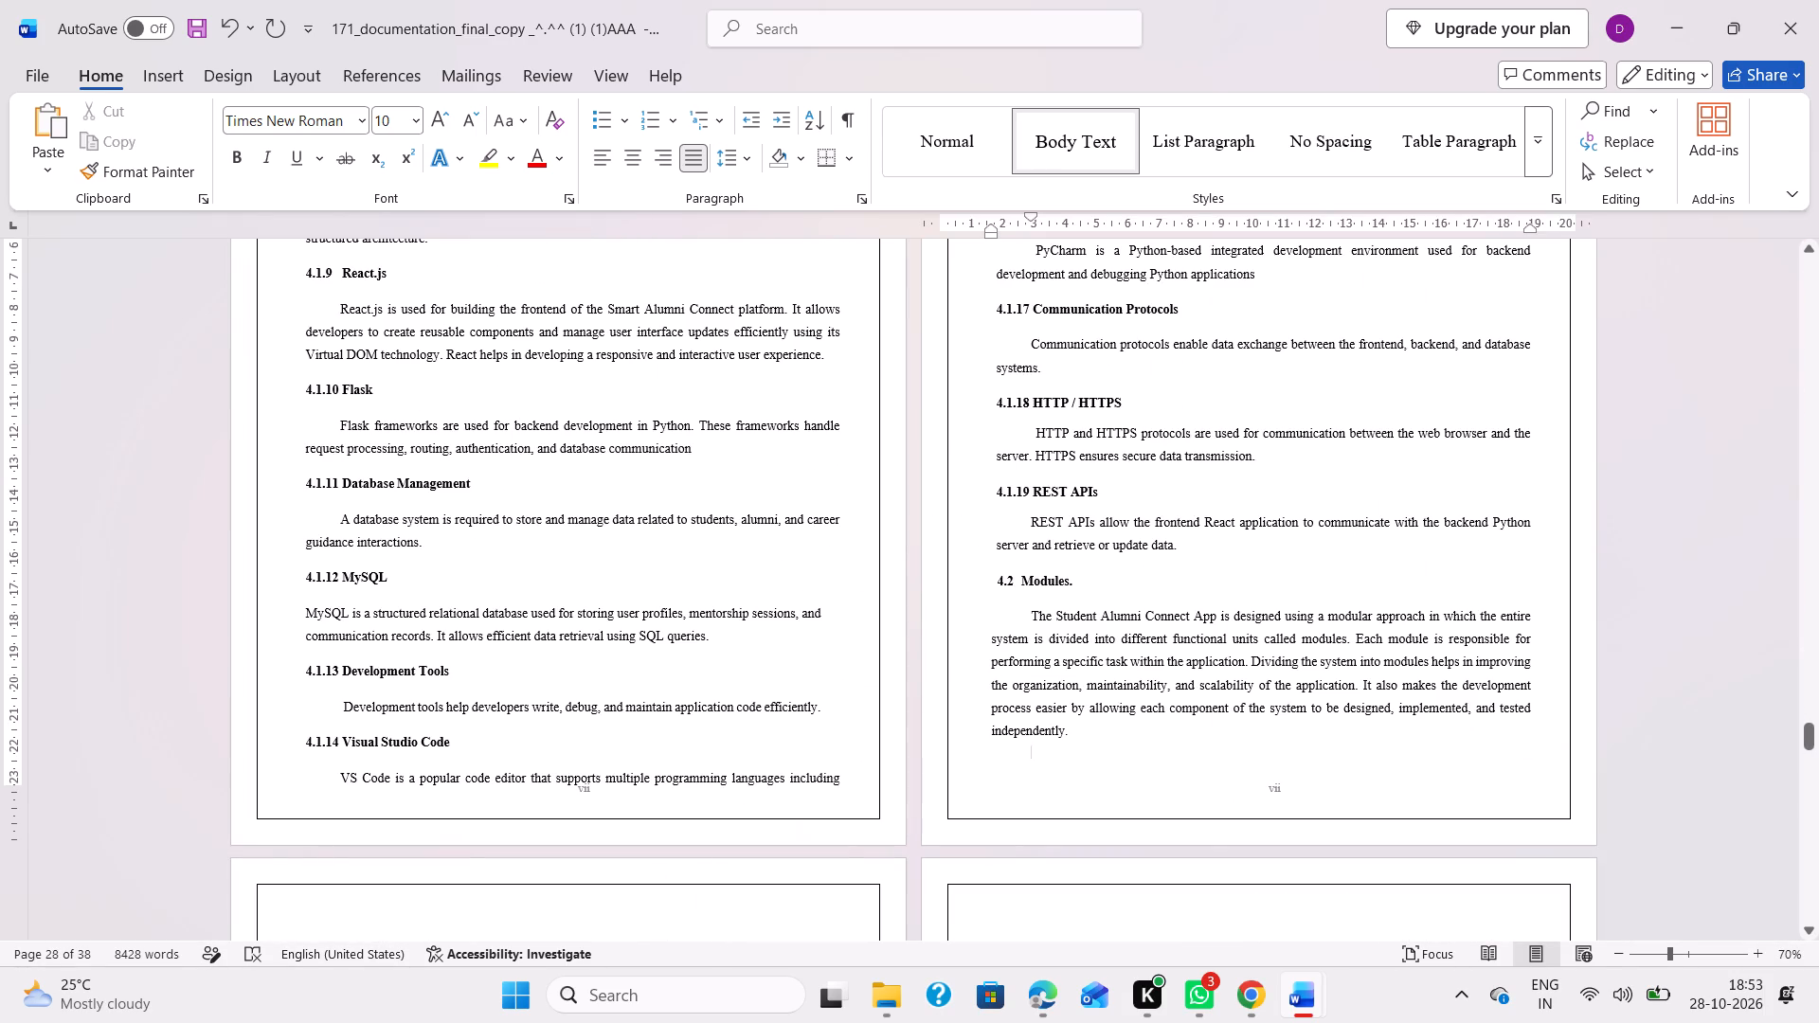
pyautogui.scroll(2, 916, 734)
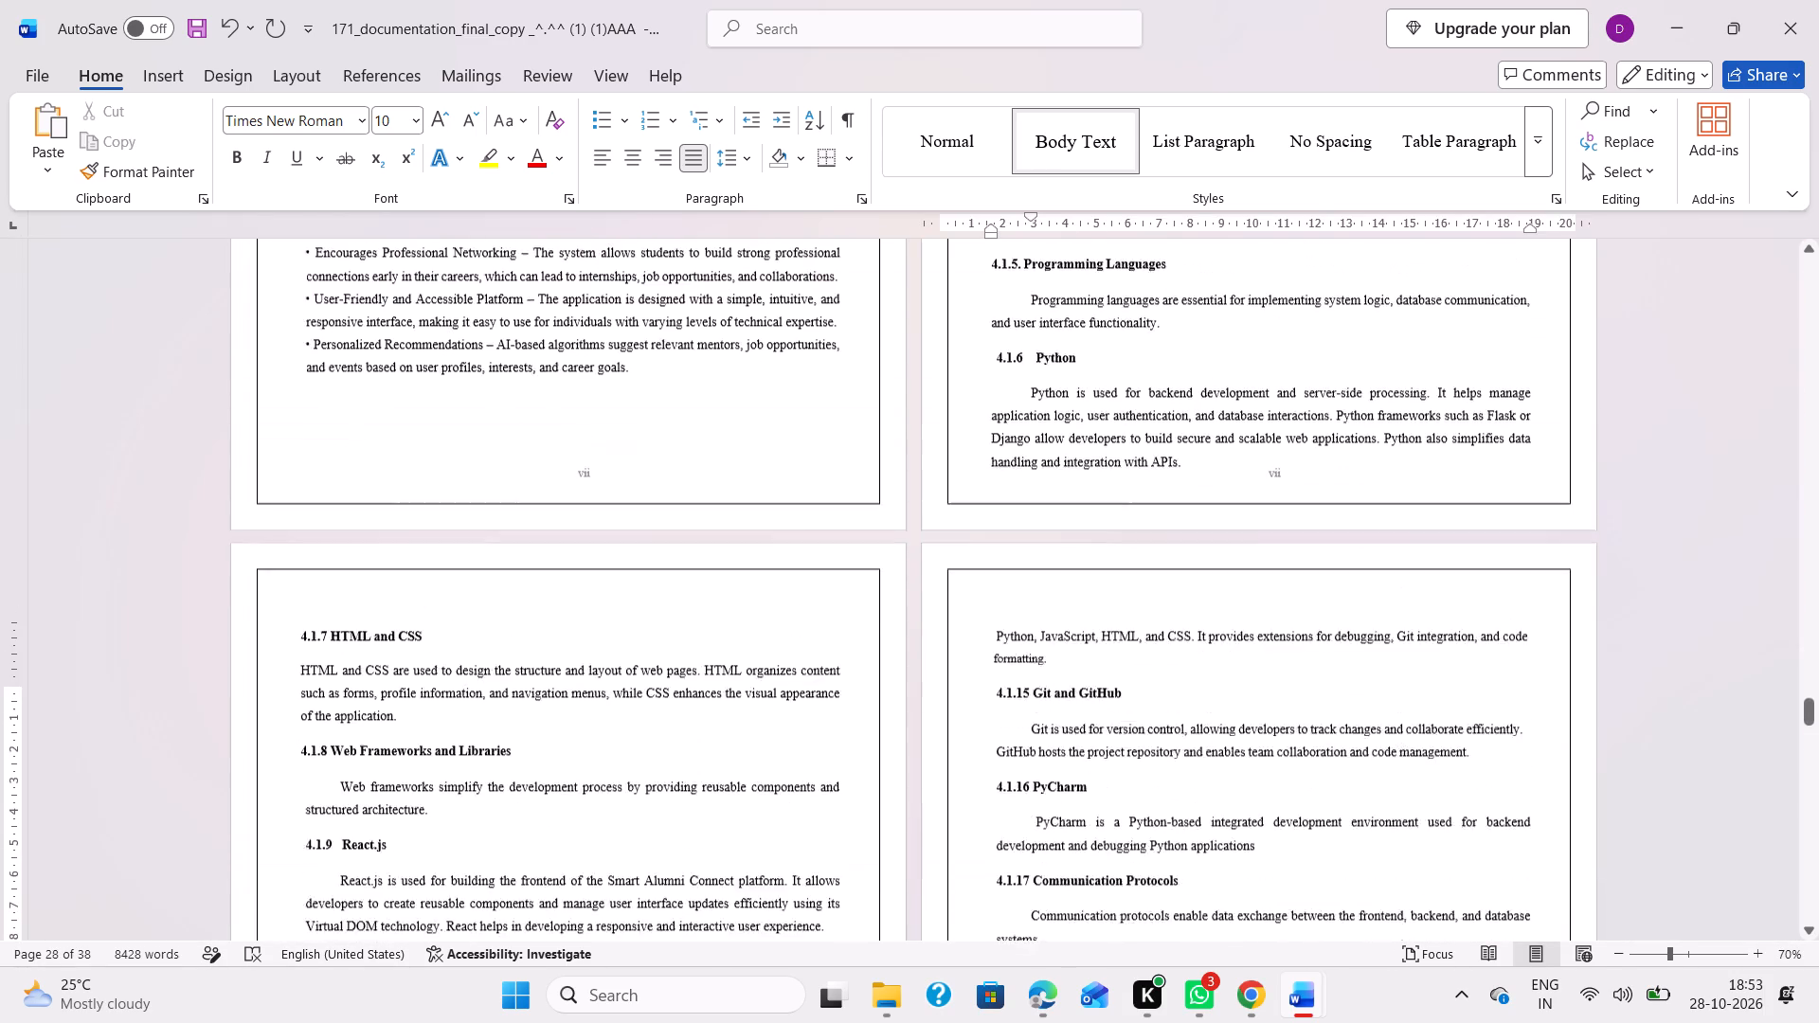
pyautogui.scroll(1, 916, 734)
pyautogui.scroll(4, 1054, 783)
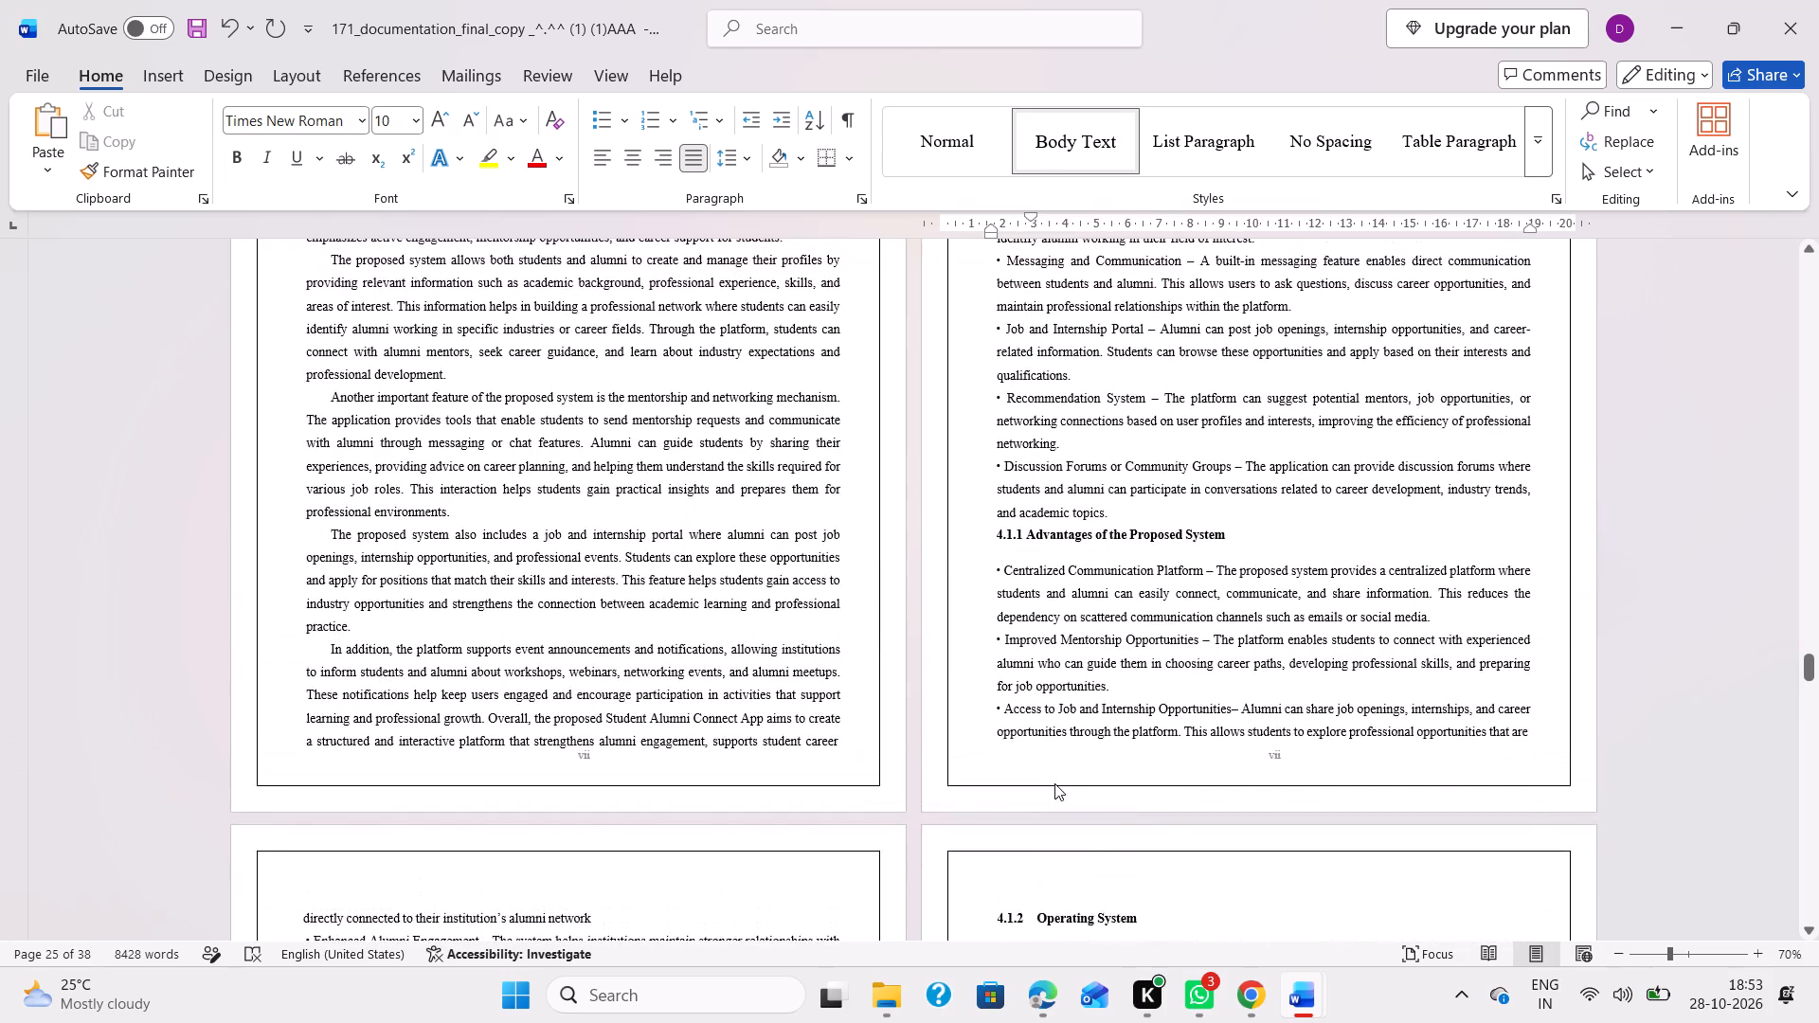
pyautogui.scroll(-11, 1054, 783)
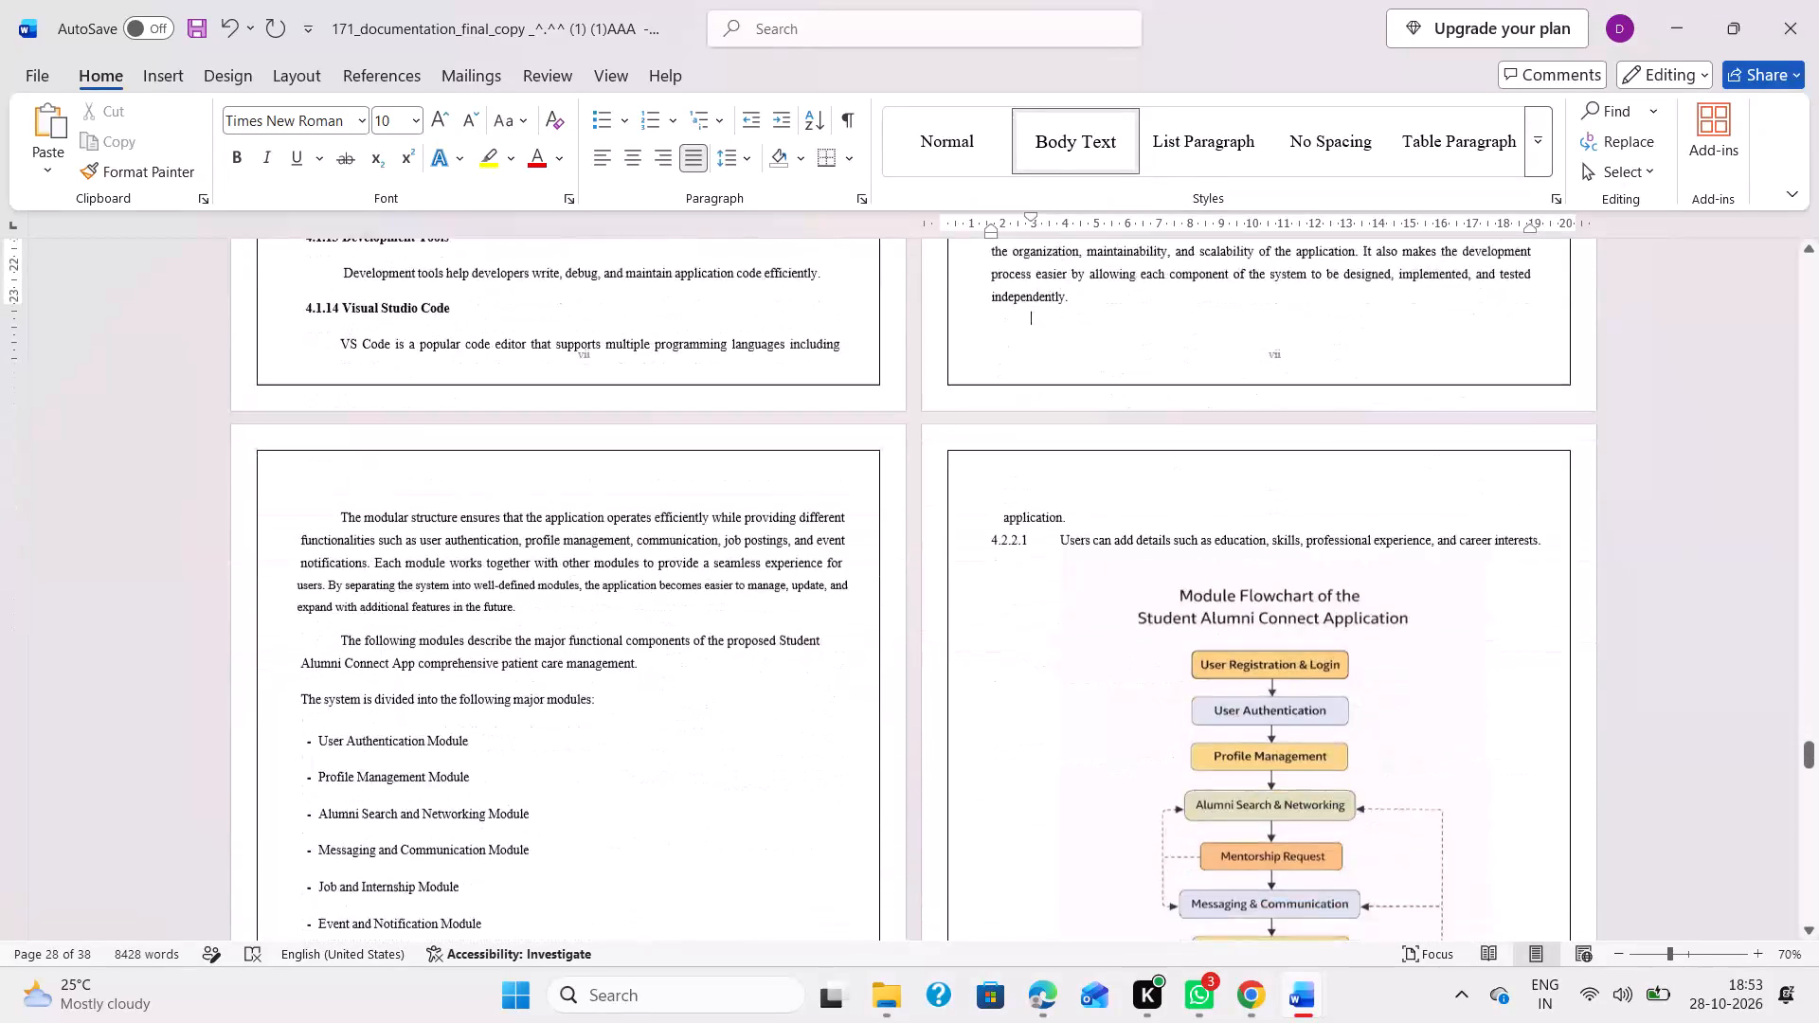
pyautogui.scroll(-3, 1054, 783)
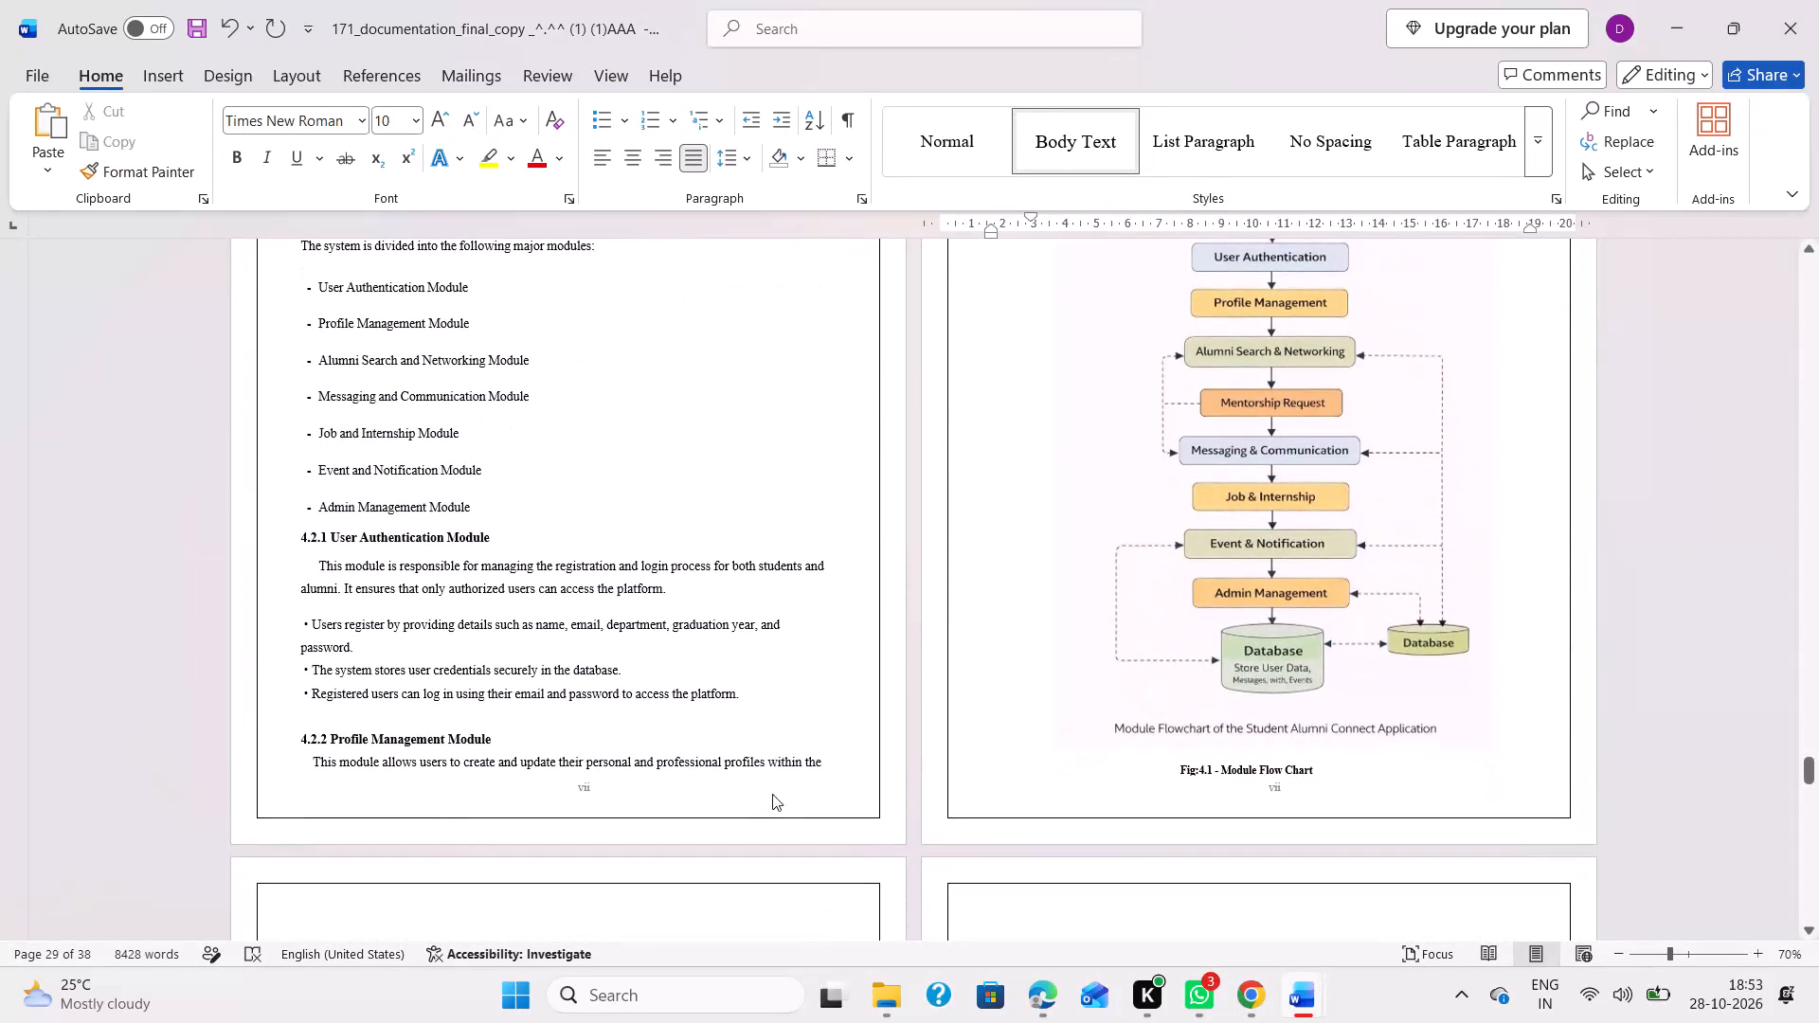
pyautogui.scroll(2, 876, 738)
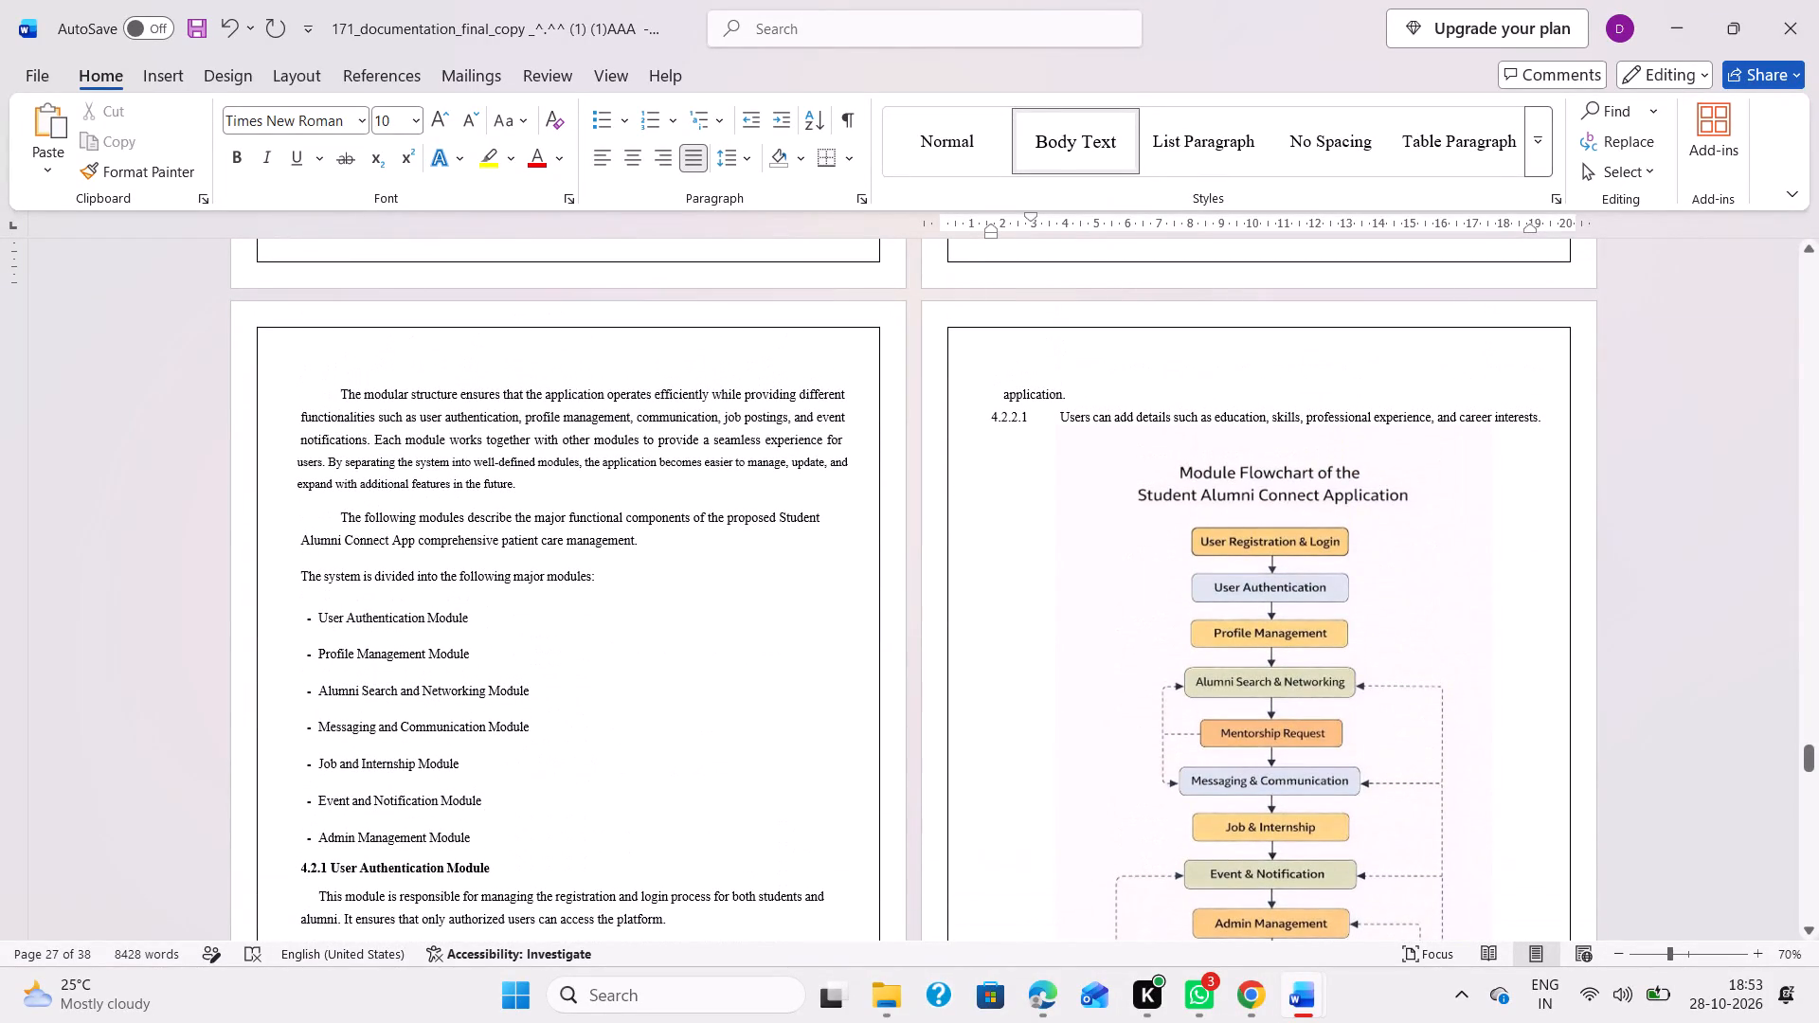
pyautogui.scroll(-1, 763, 693)
pyautogui.scroll(3, 763, 693)
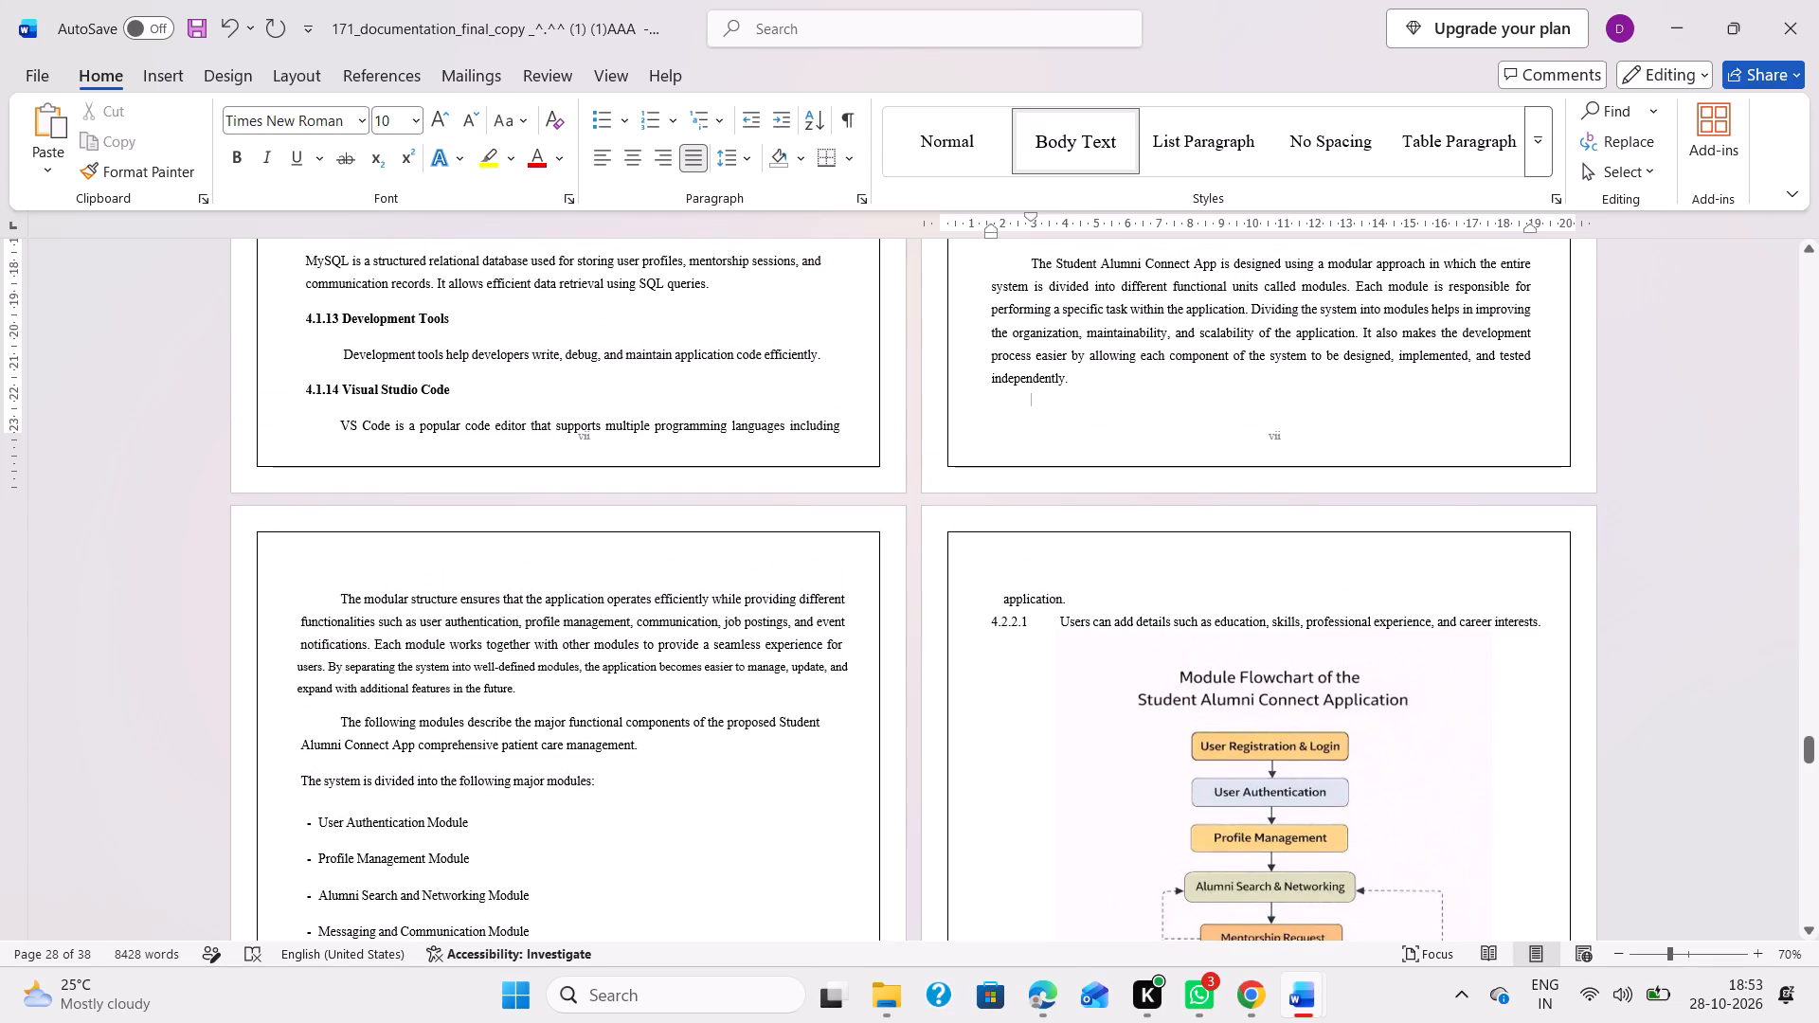
pyautogui.scroll(-1, 984, 590)
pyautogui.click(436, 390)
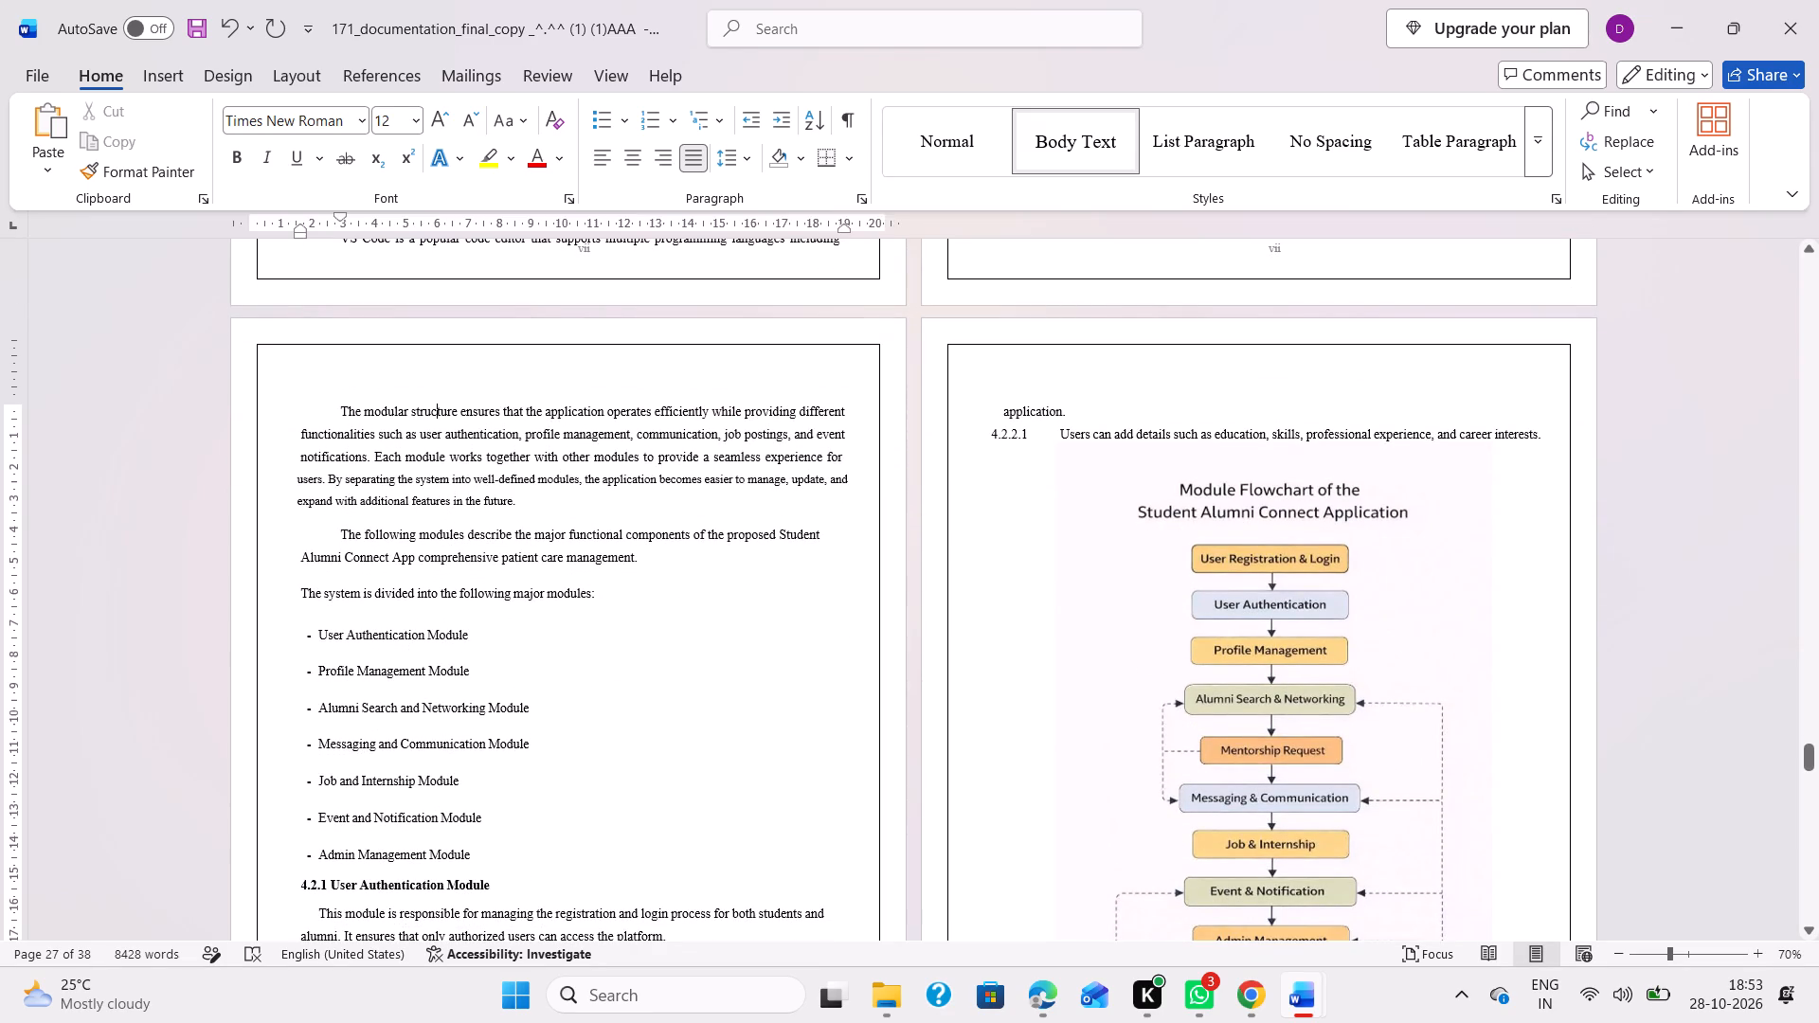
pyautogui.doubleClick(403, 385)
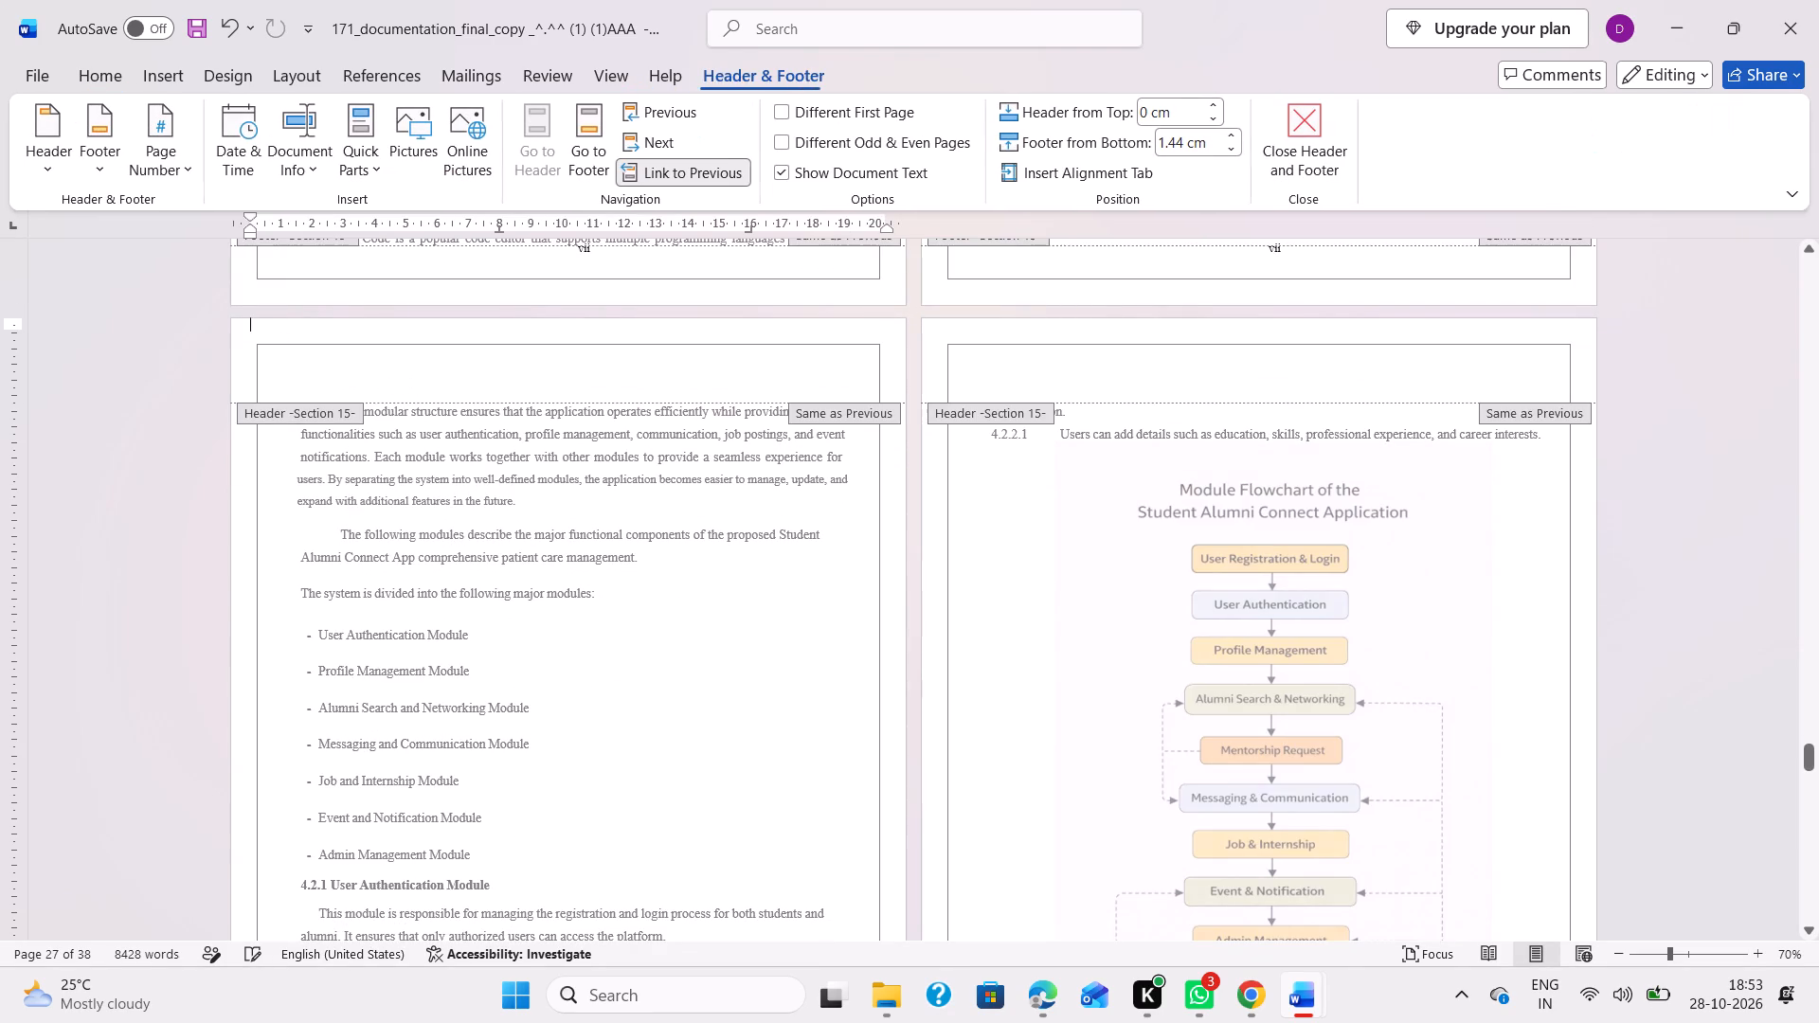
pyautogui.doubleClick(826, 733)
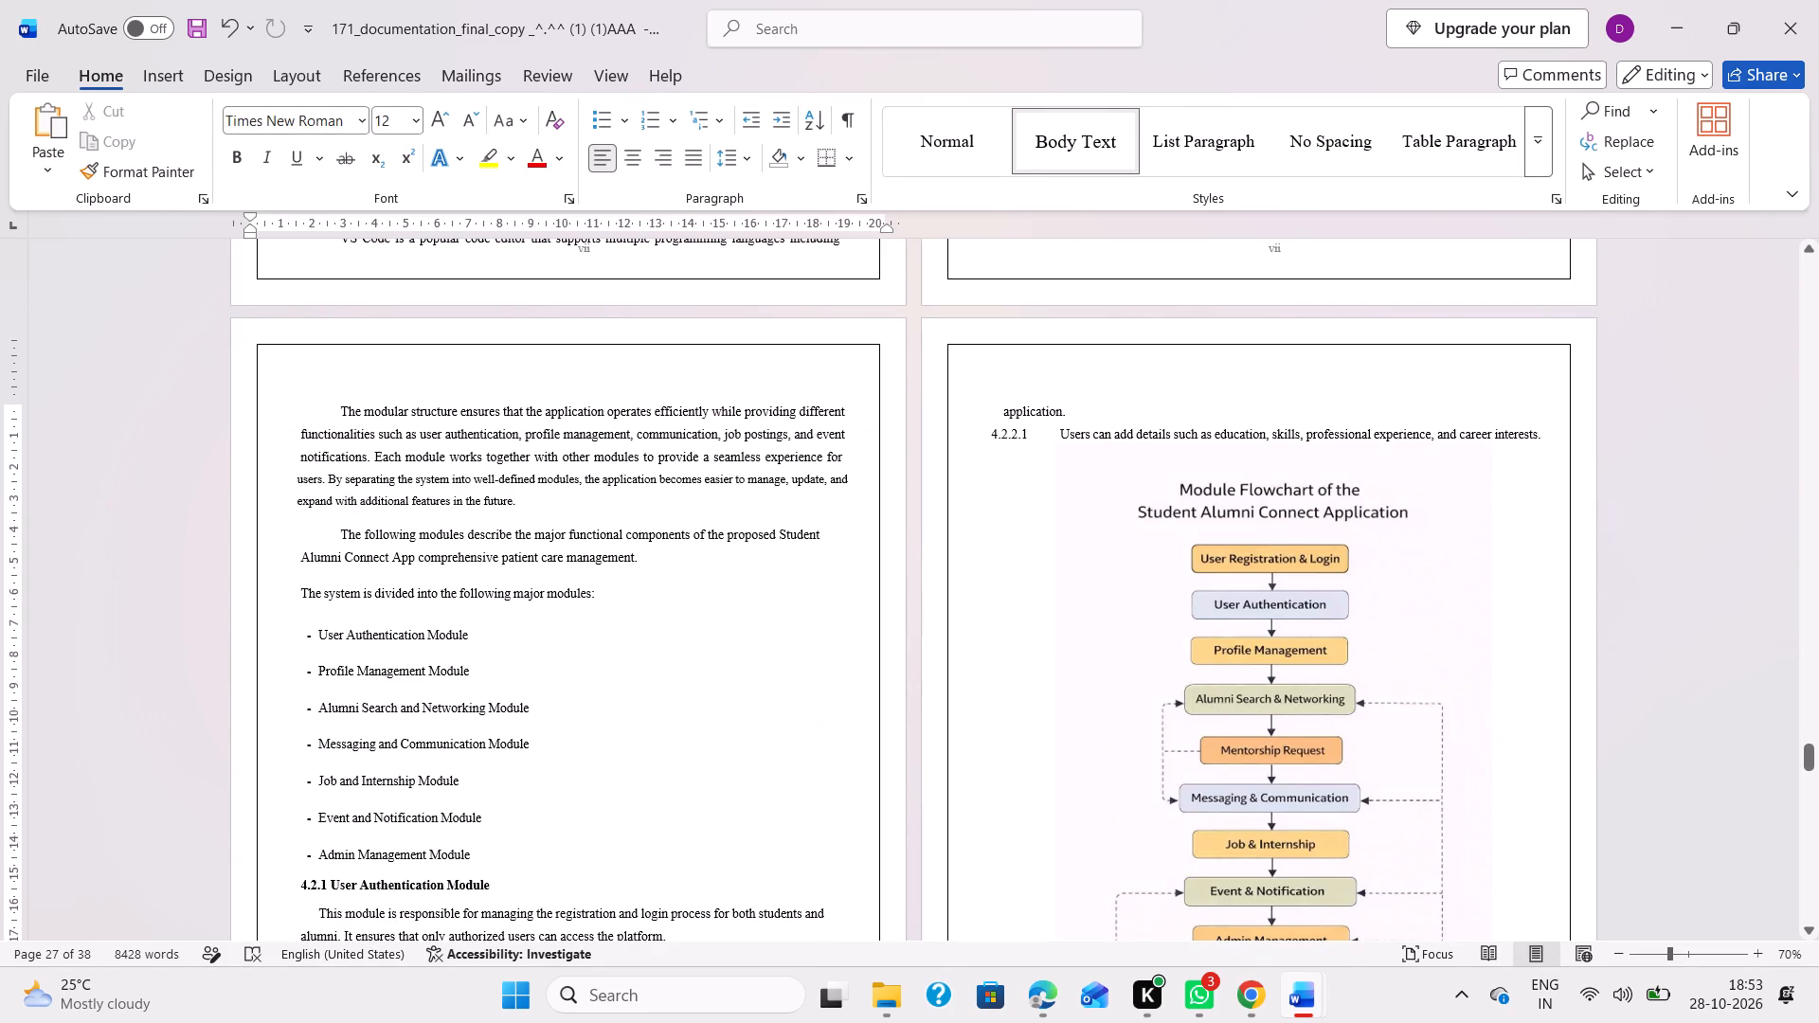
# Shrink the Module Flowchart picture above the Fig 4.1 caption slightly, resizing it proportionally from a corner.
pyautogui.scroll(-2, 713, 673)
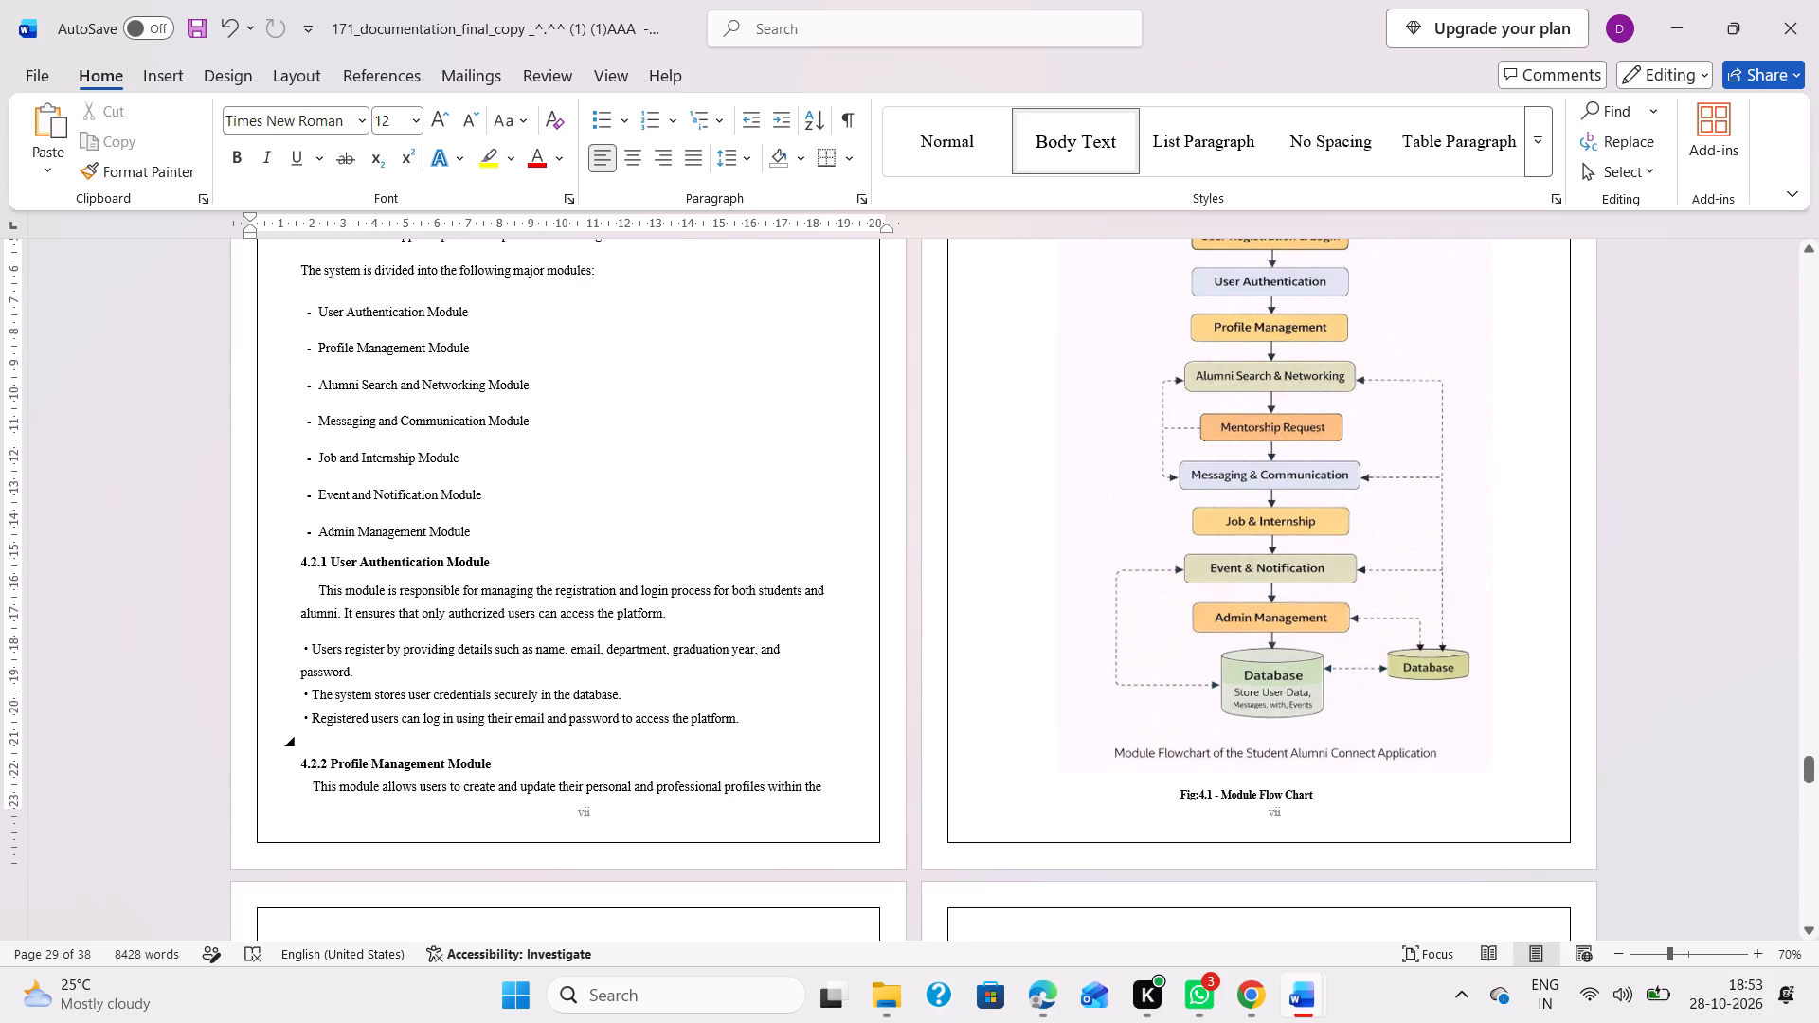
pyautogui.scroll(1, 939, 658)
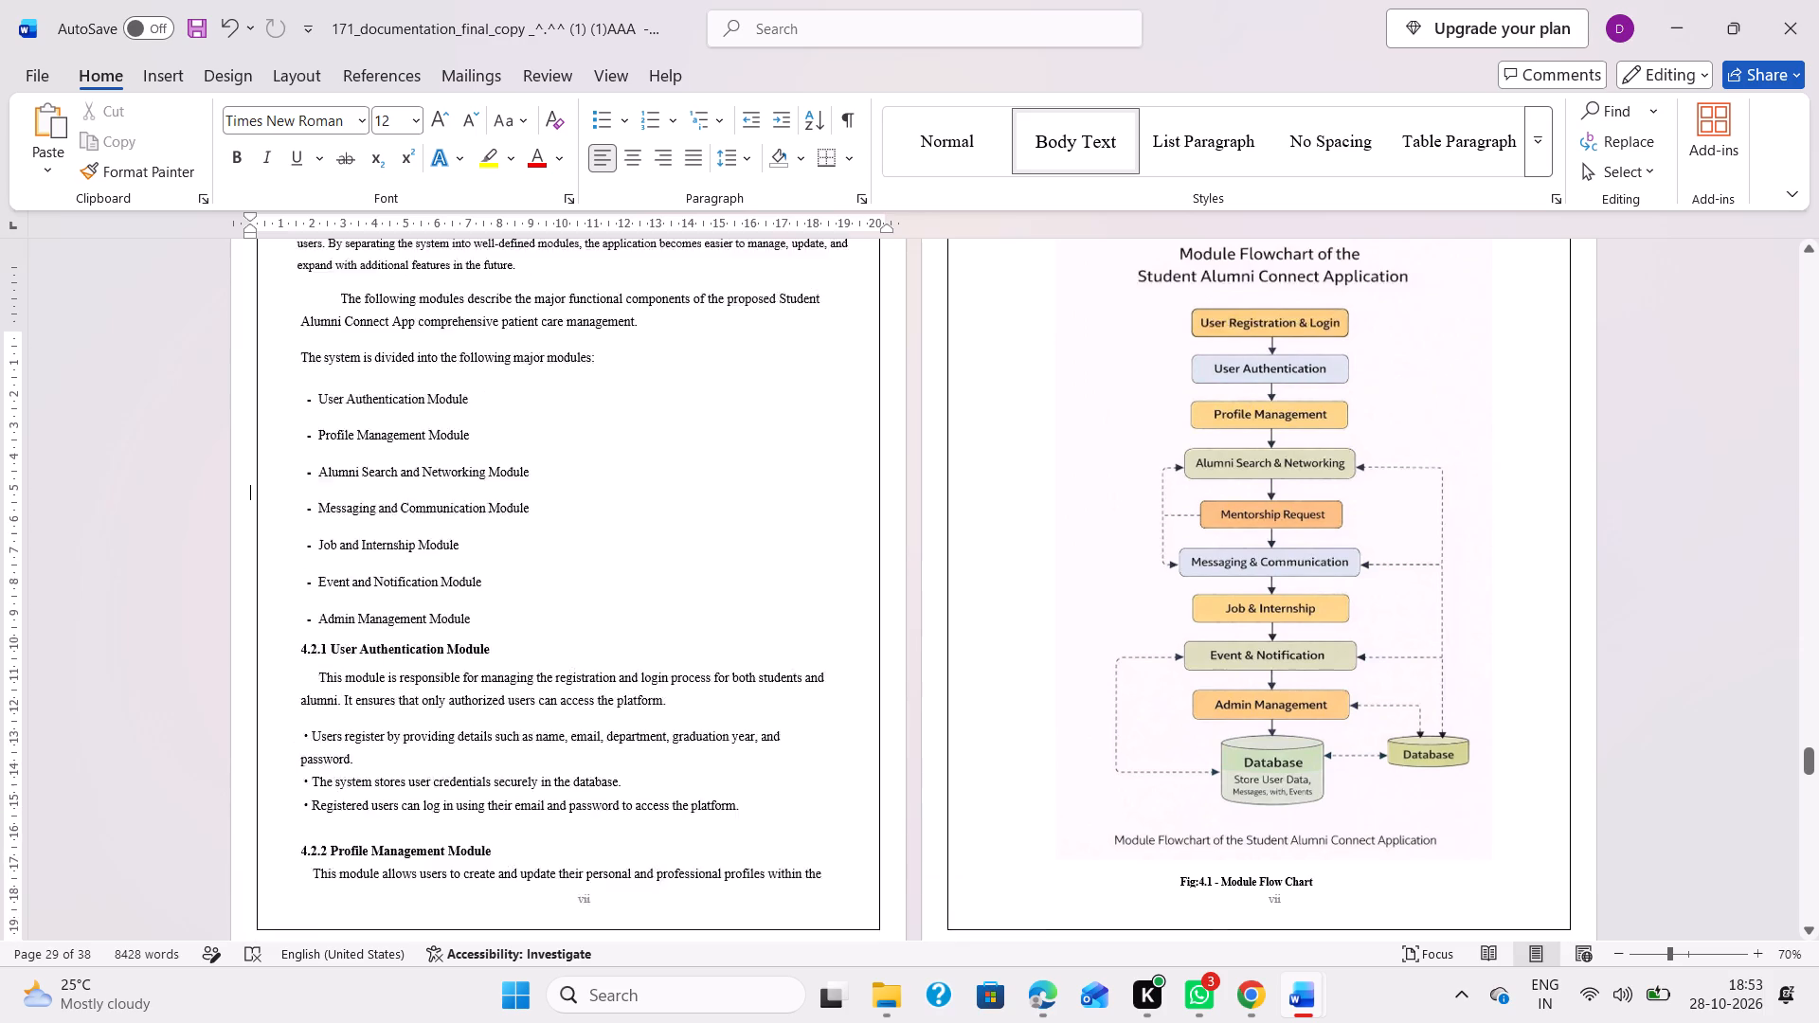
pyautogui.scroll(1, 939, 658)
pyautogui.scroll(1, 1168, 632)
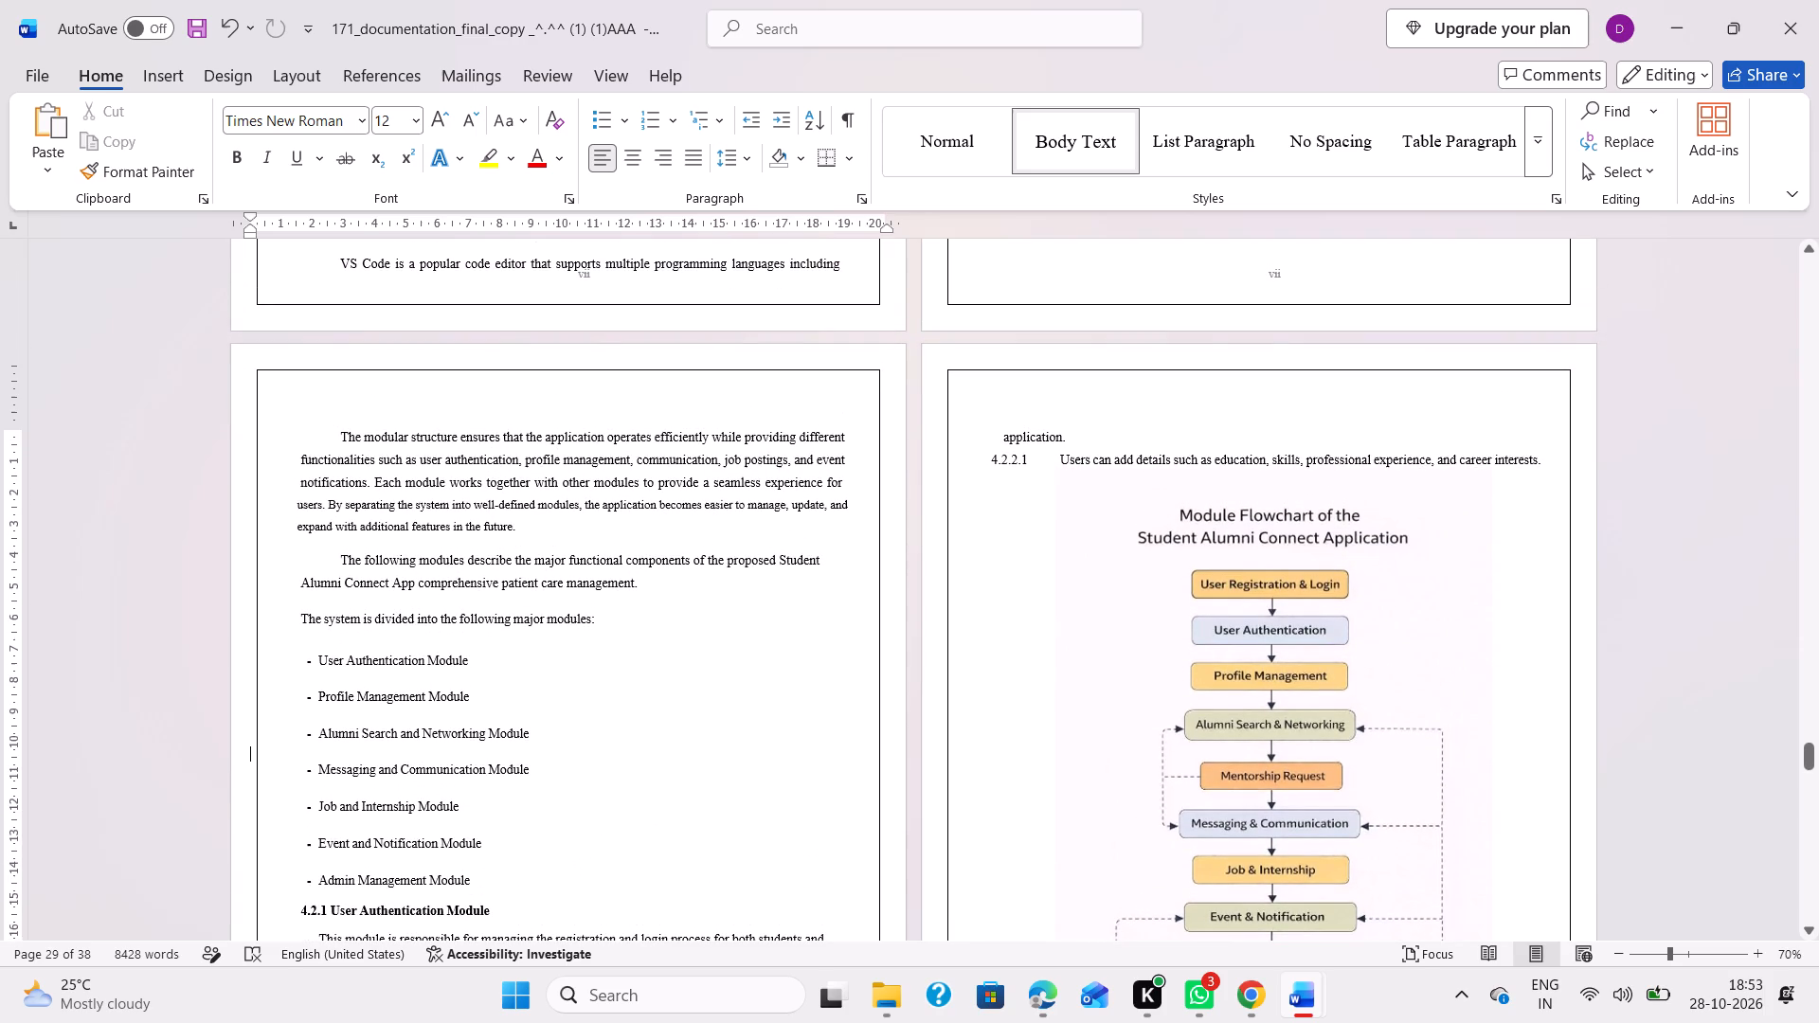
pyautogui.scroll(-2, 1238, 740)
pyautogui.scroll(2, 1245, 644)
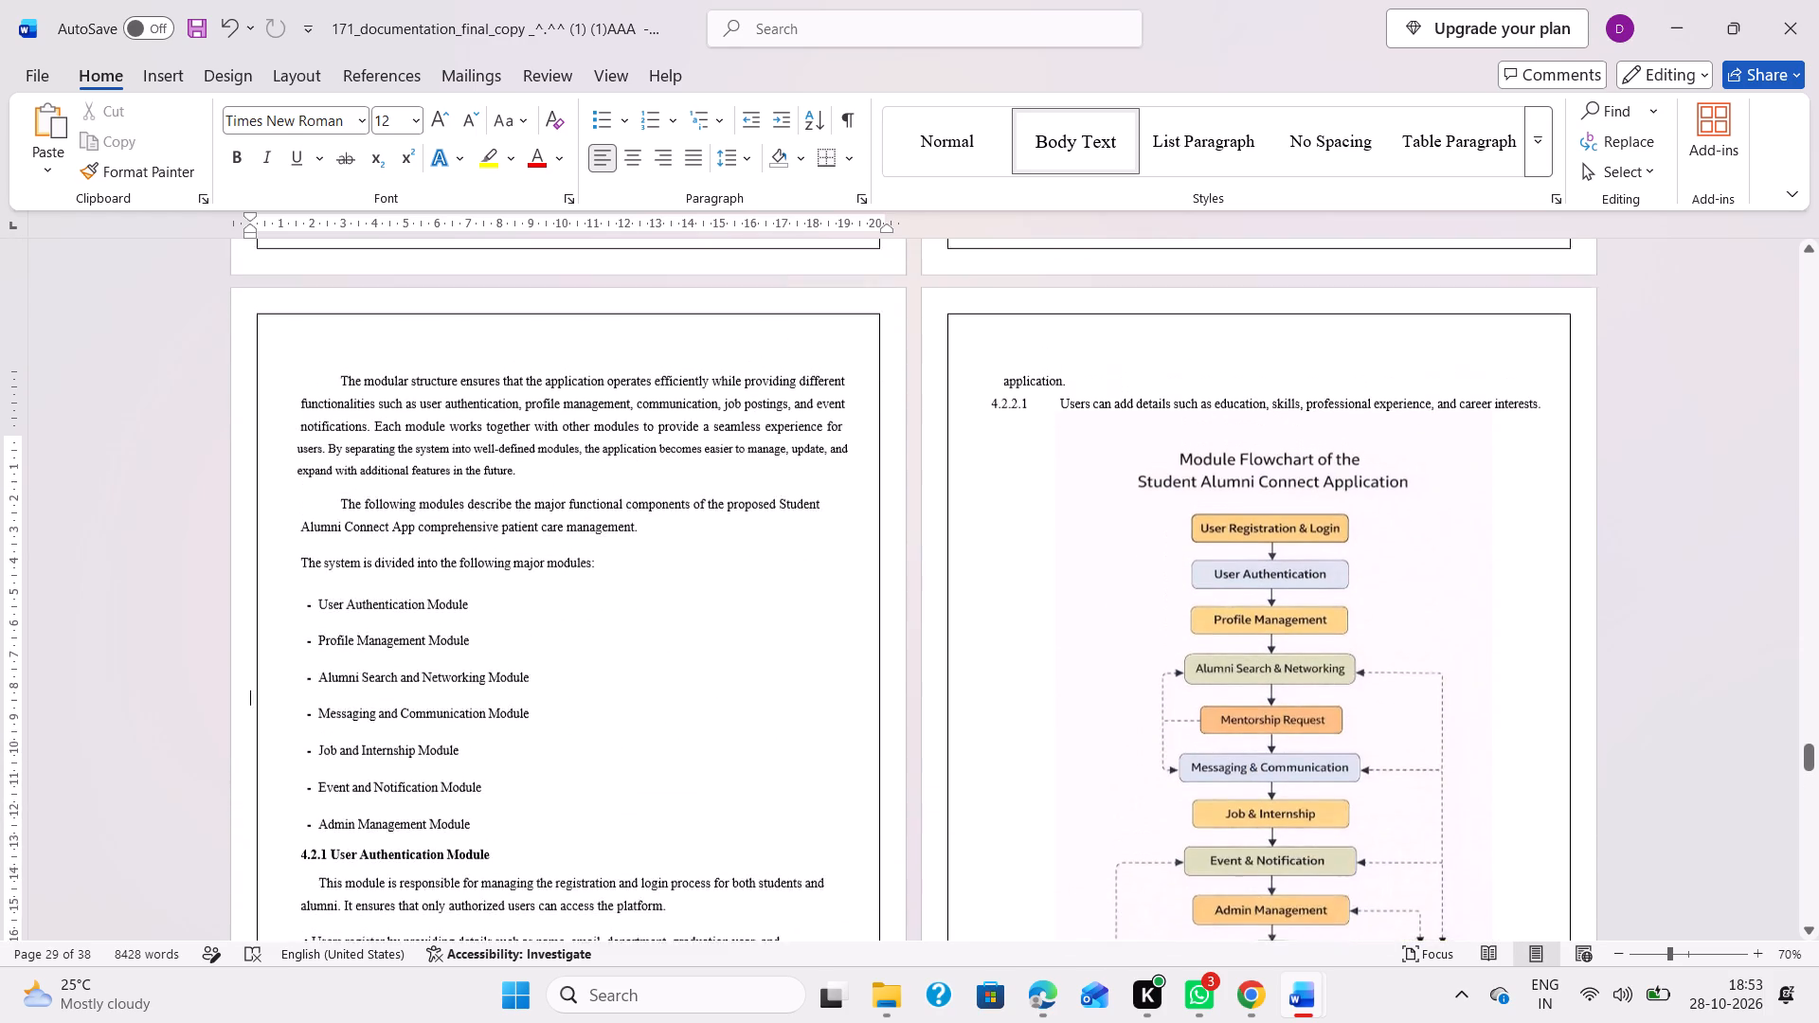
pyautogui.scroll(1, 1245, 644)
pyautogui.click(1227, 764)
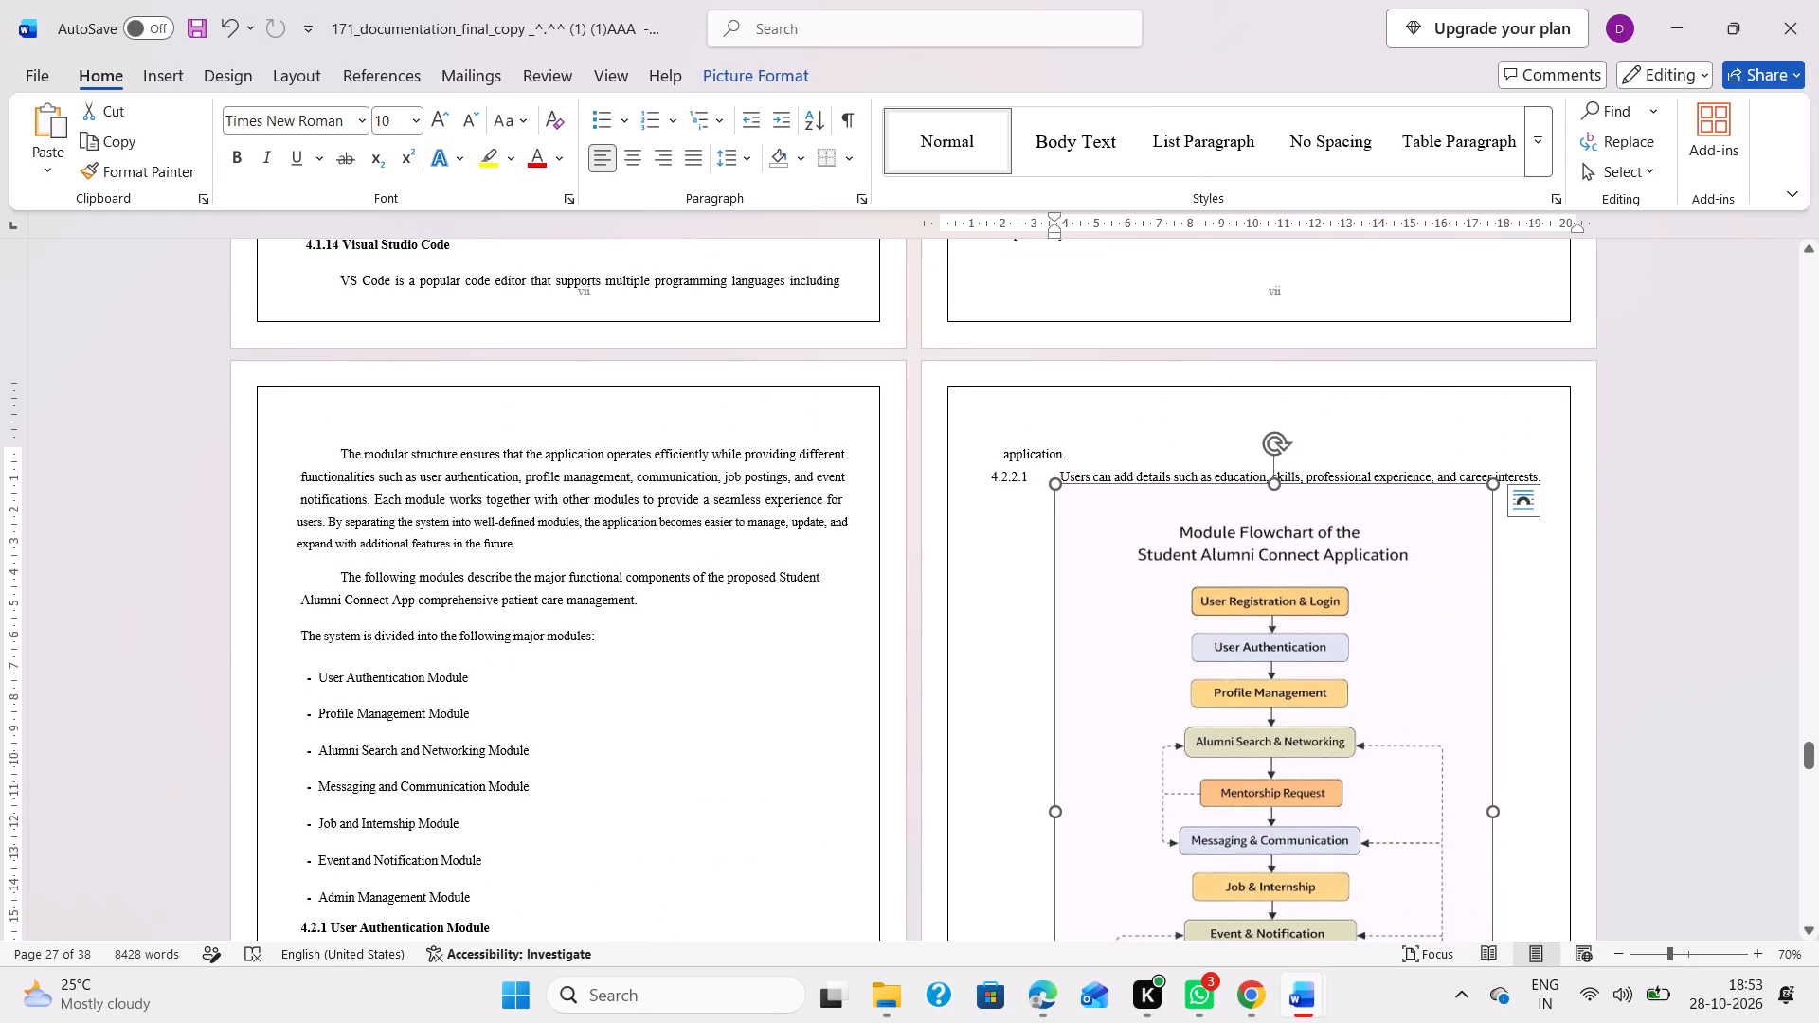
pyautogui.scroll(-3, 1227, 764)
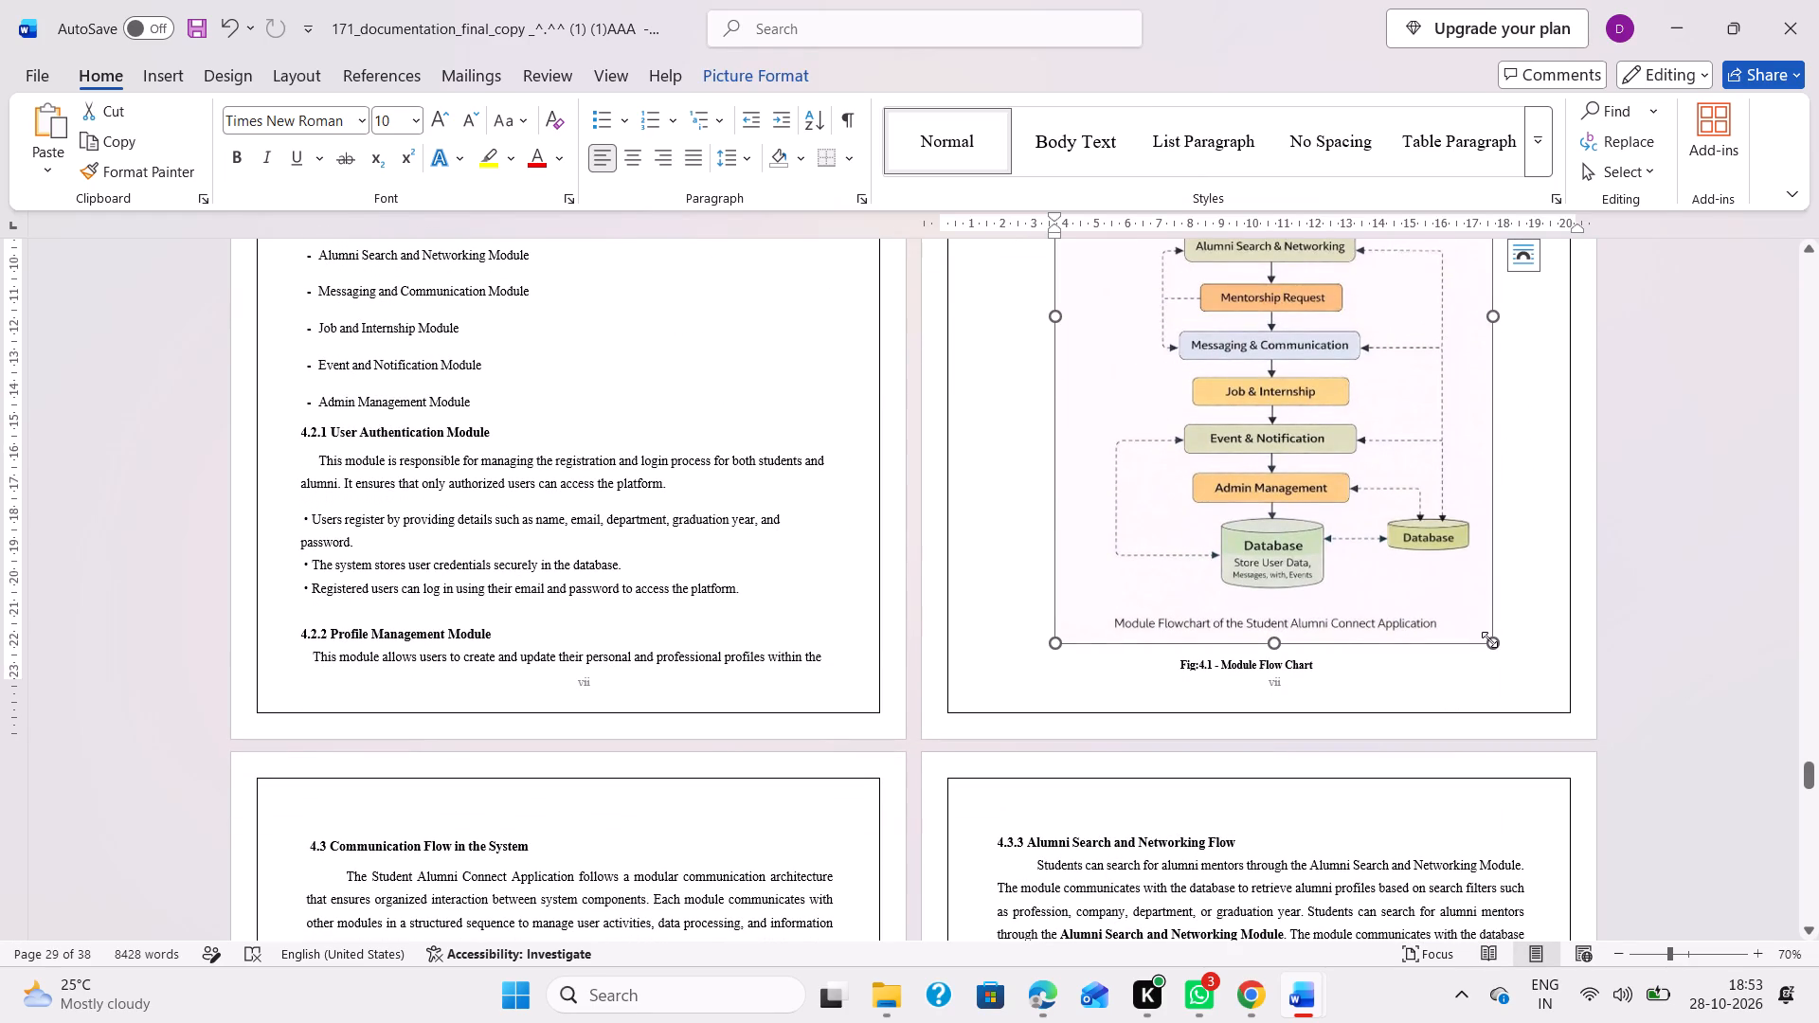
pyautogui.moveTo(1489, 639); pyautogui.dragTo(1461, 618)
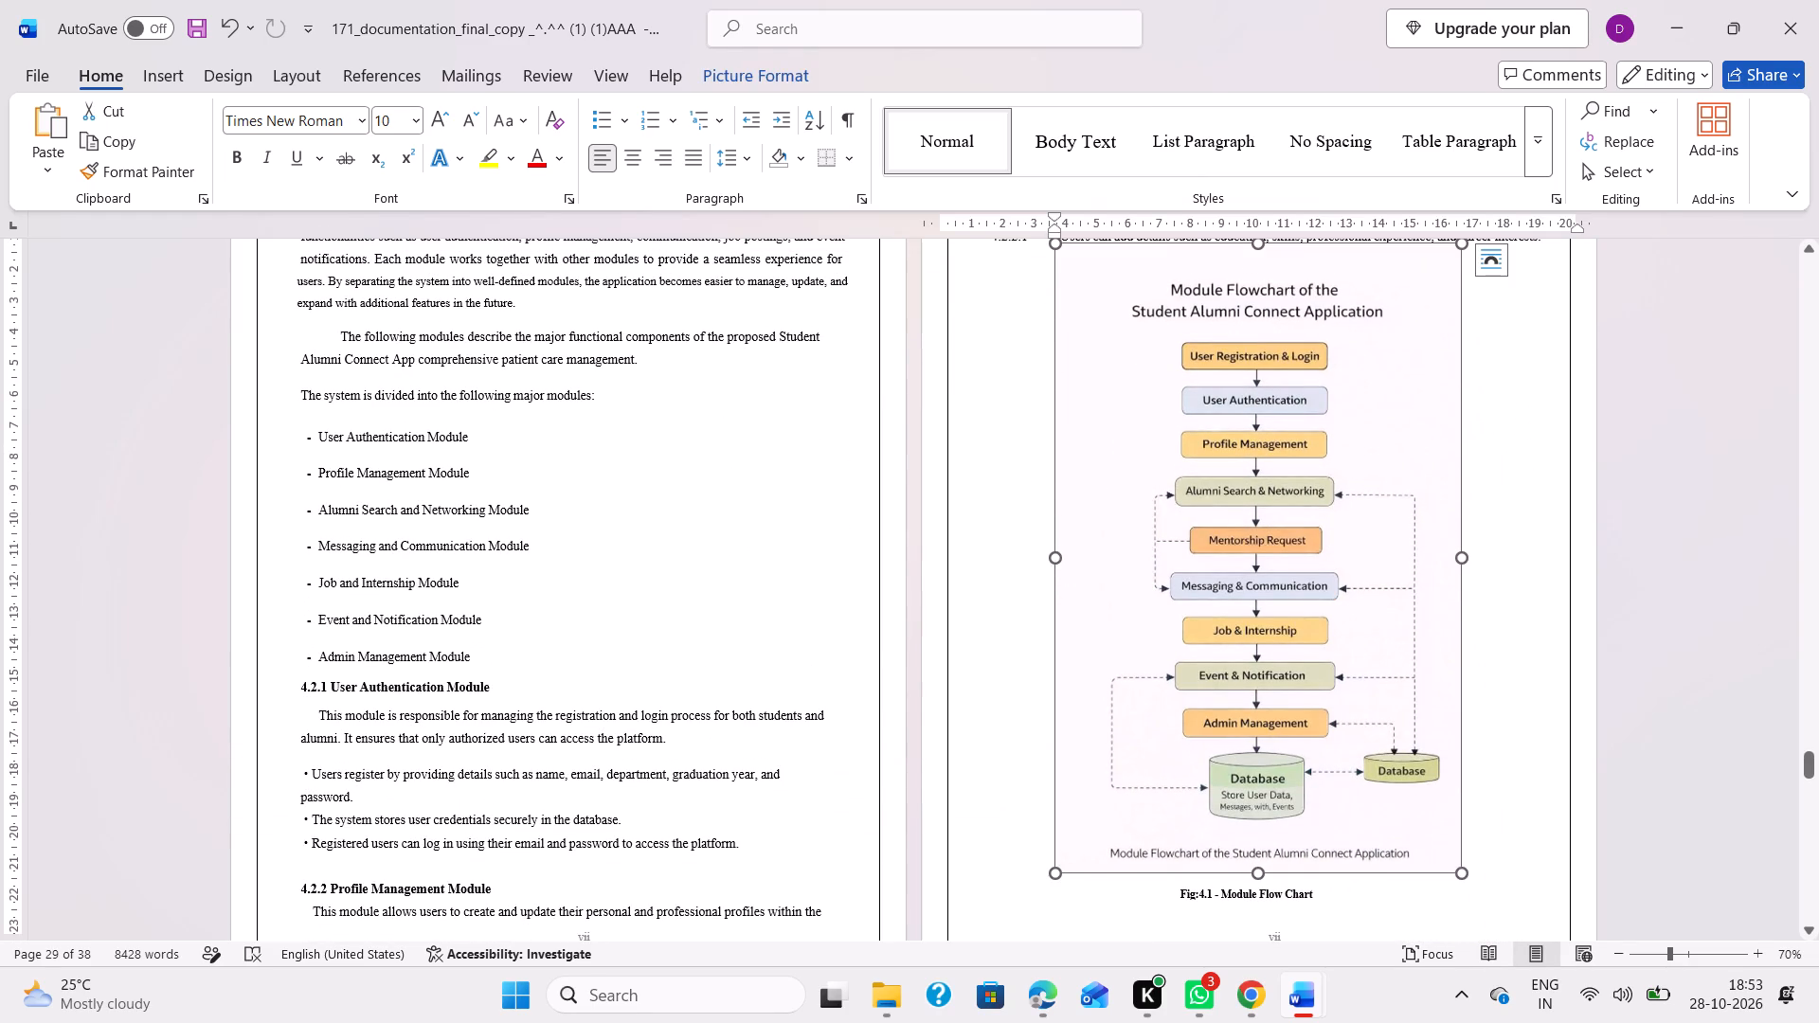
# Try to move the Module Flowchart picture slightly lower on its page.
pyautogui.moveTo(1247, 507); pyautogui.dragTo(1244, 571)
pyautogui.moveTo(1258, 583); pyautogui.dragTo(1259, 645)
# Set the text wrapping of the Module Flowchart picture to Tight.
pyautogui.scroll(1, 1278, 608)
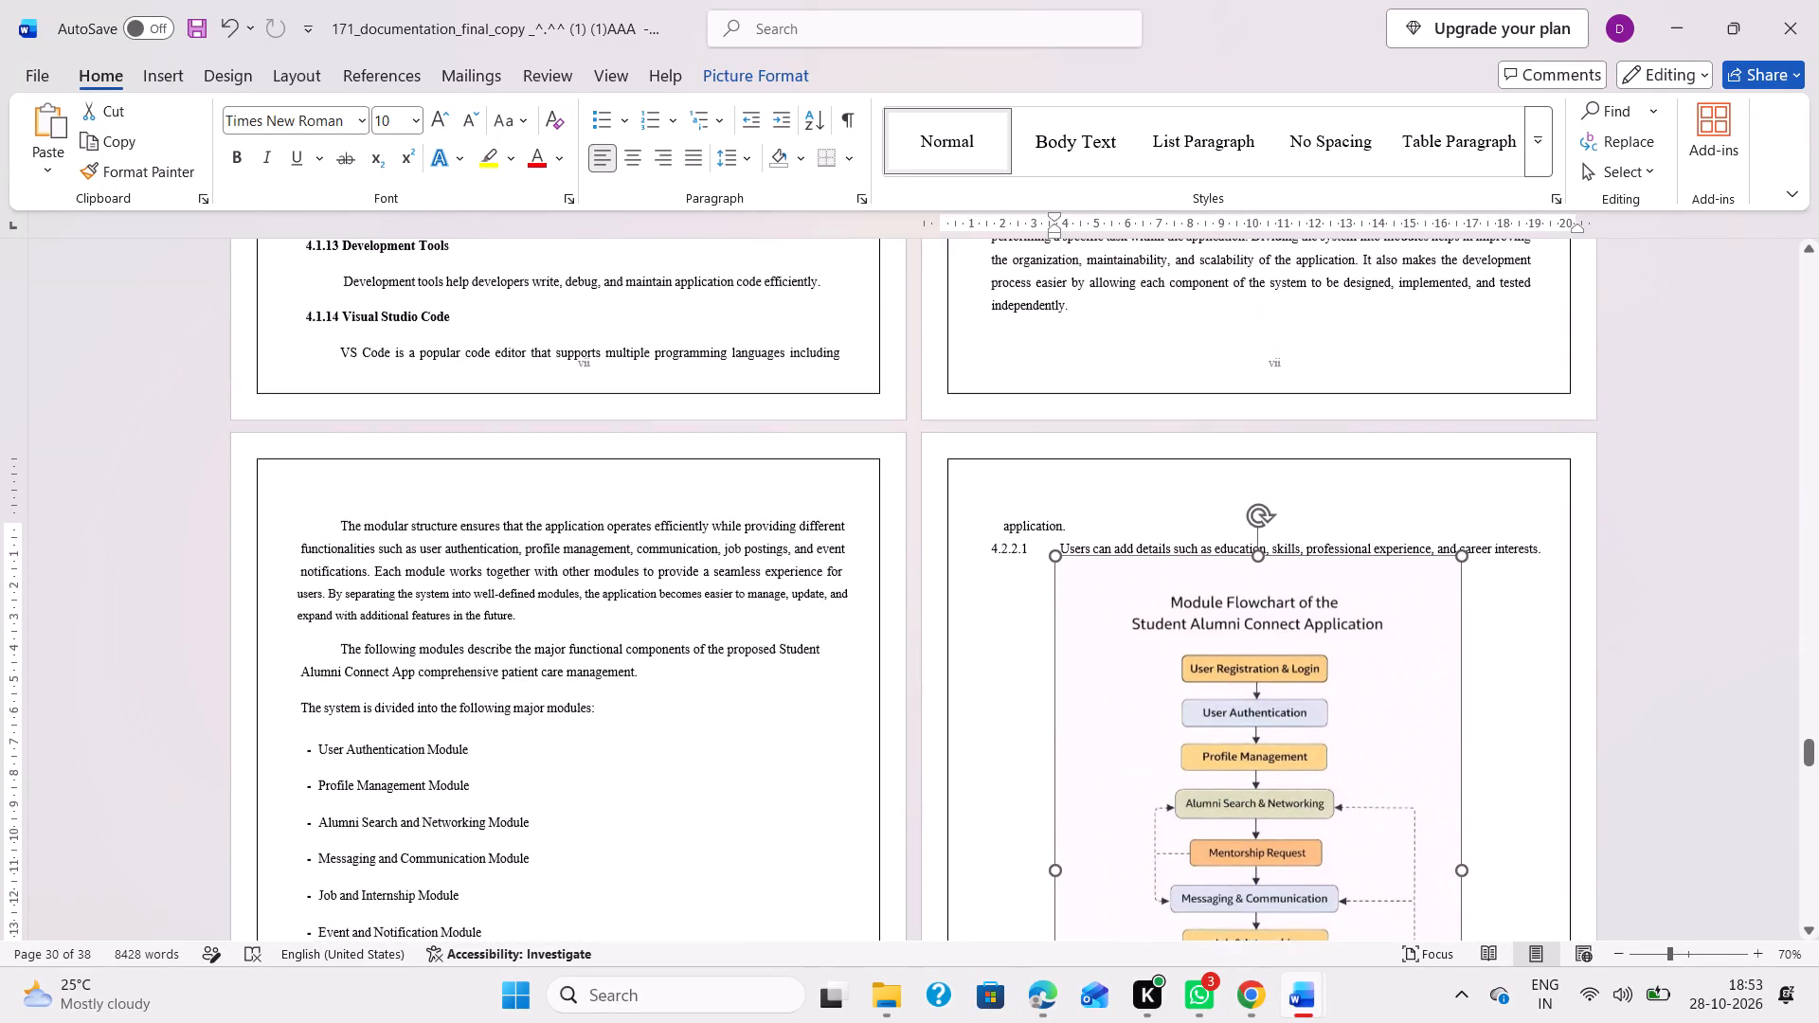
pyautogui.click(1425, 601)
pyautogui.click(1493, 575)
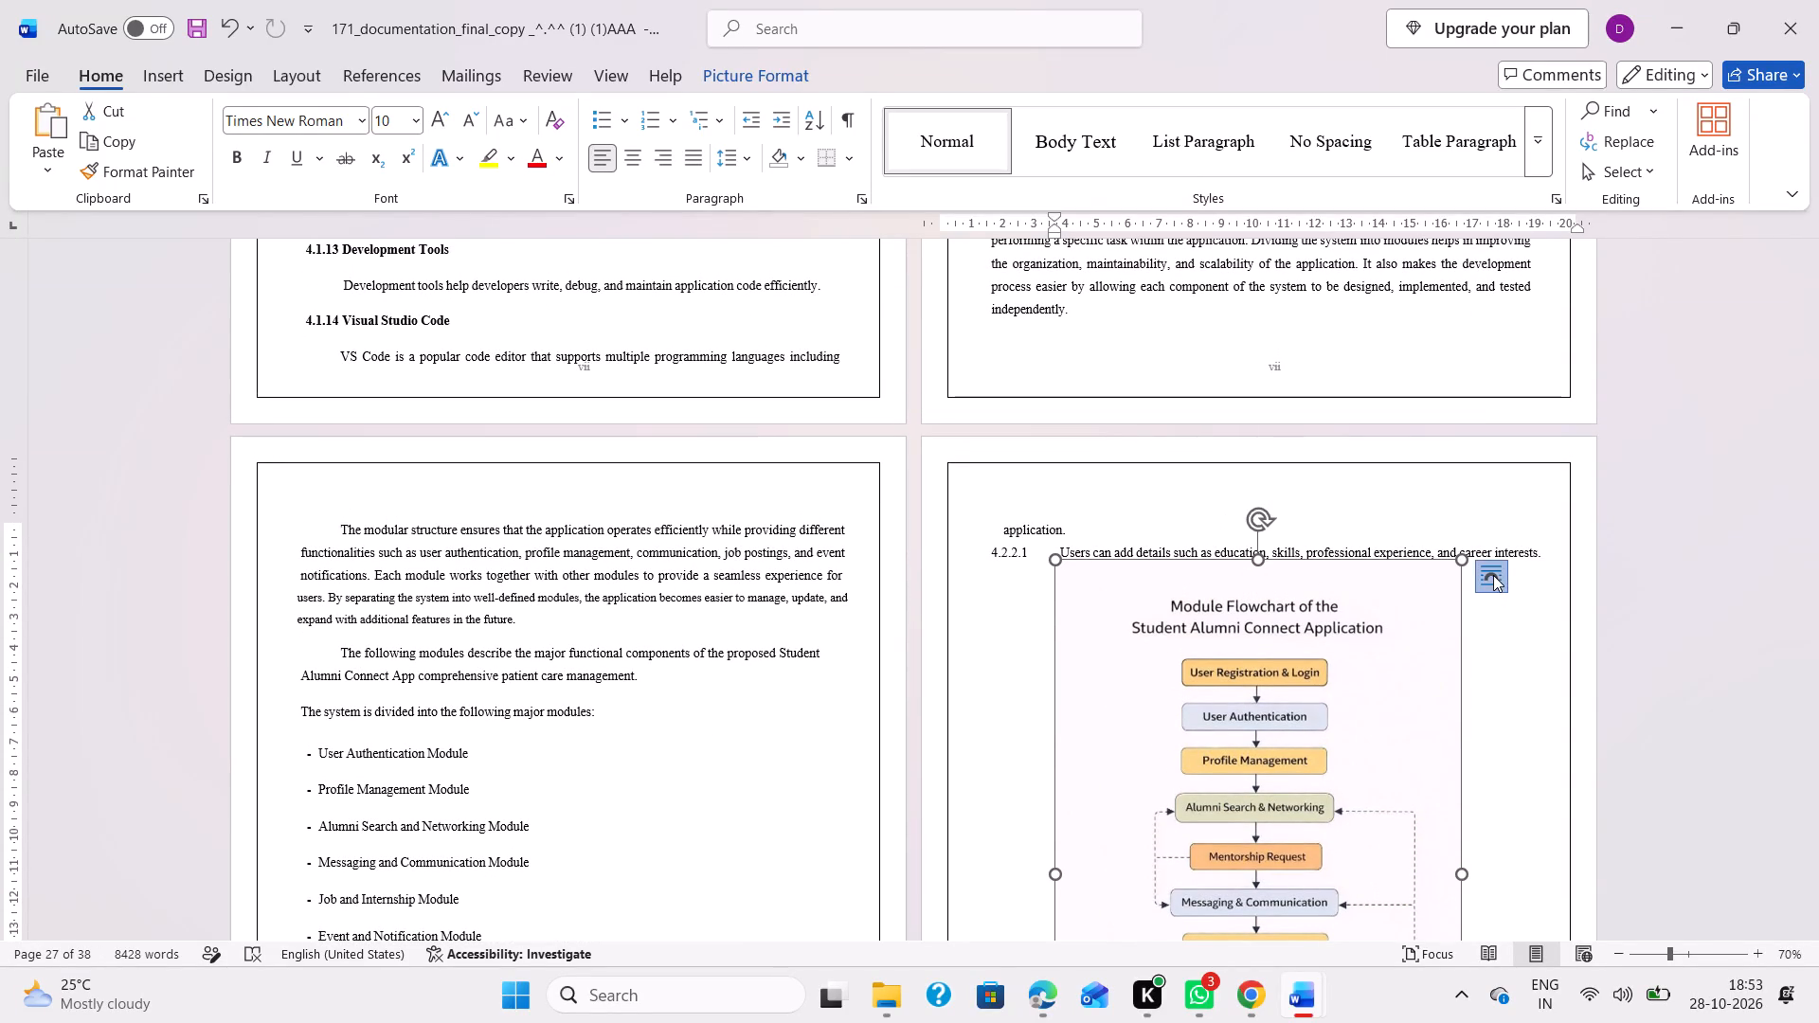
pyautogui.click(1598, 737)
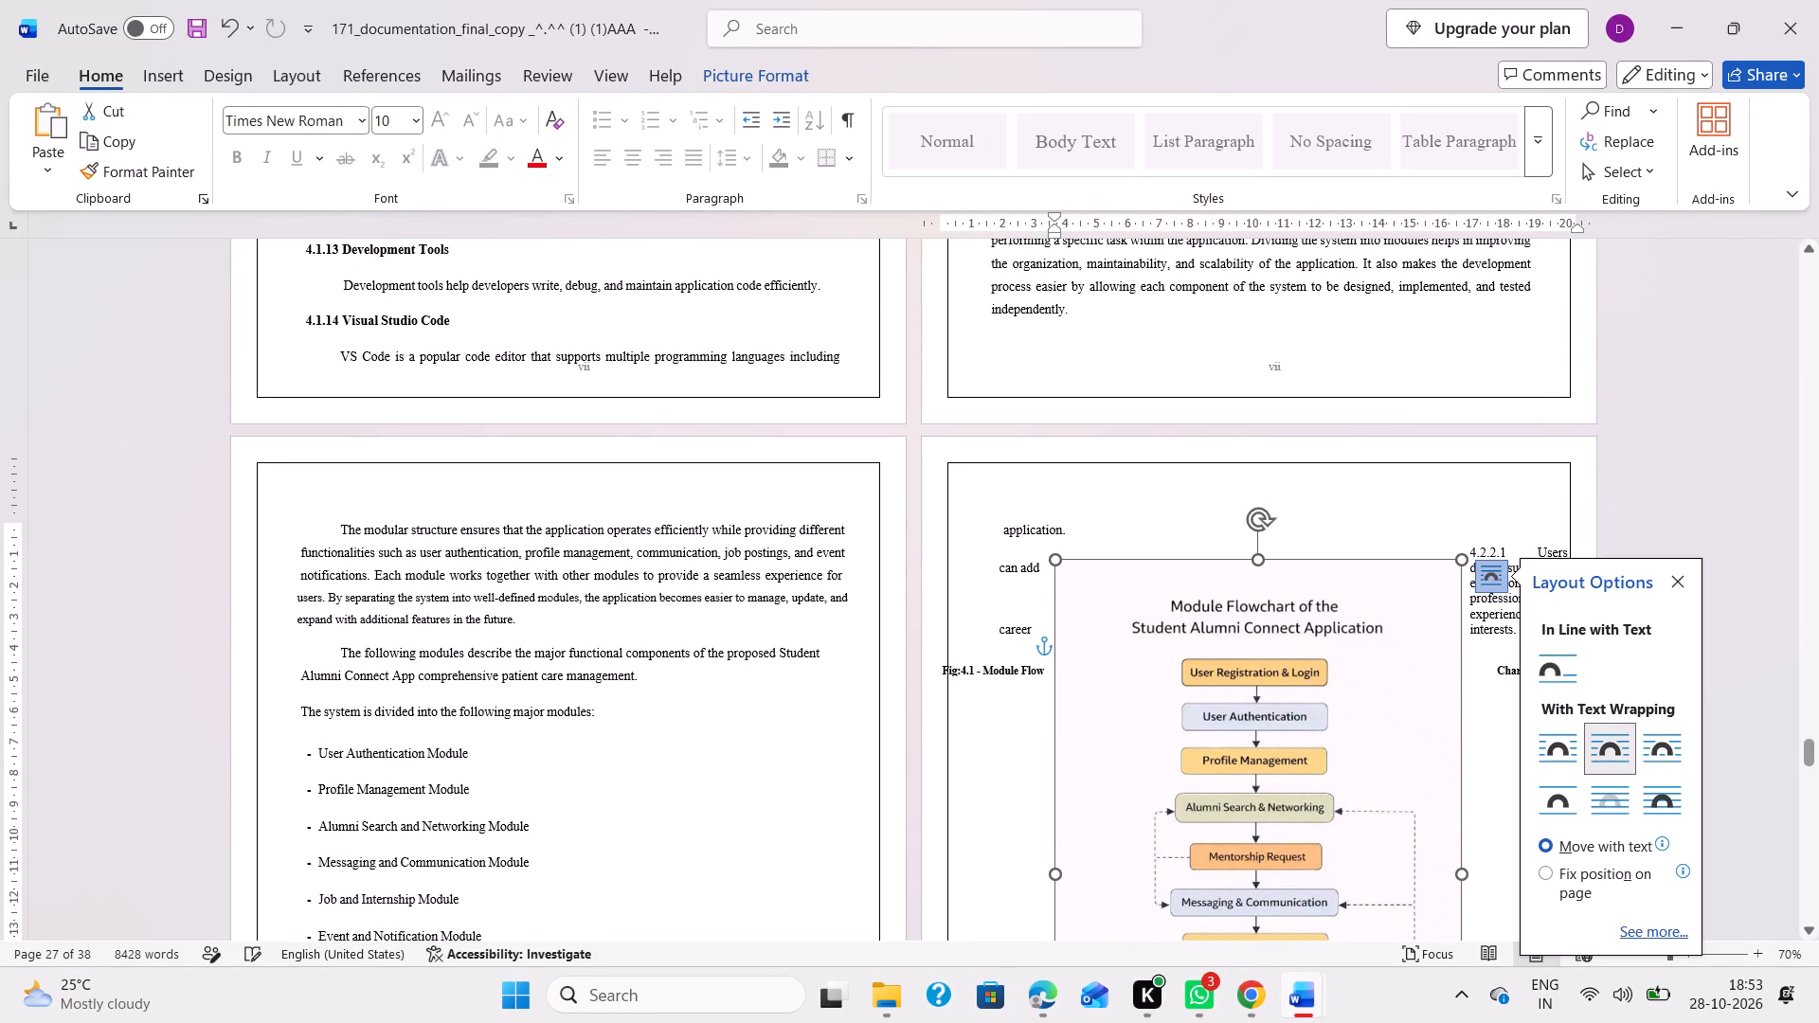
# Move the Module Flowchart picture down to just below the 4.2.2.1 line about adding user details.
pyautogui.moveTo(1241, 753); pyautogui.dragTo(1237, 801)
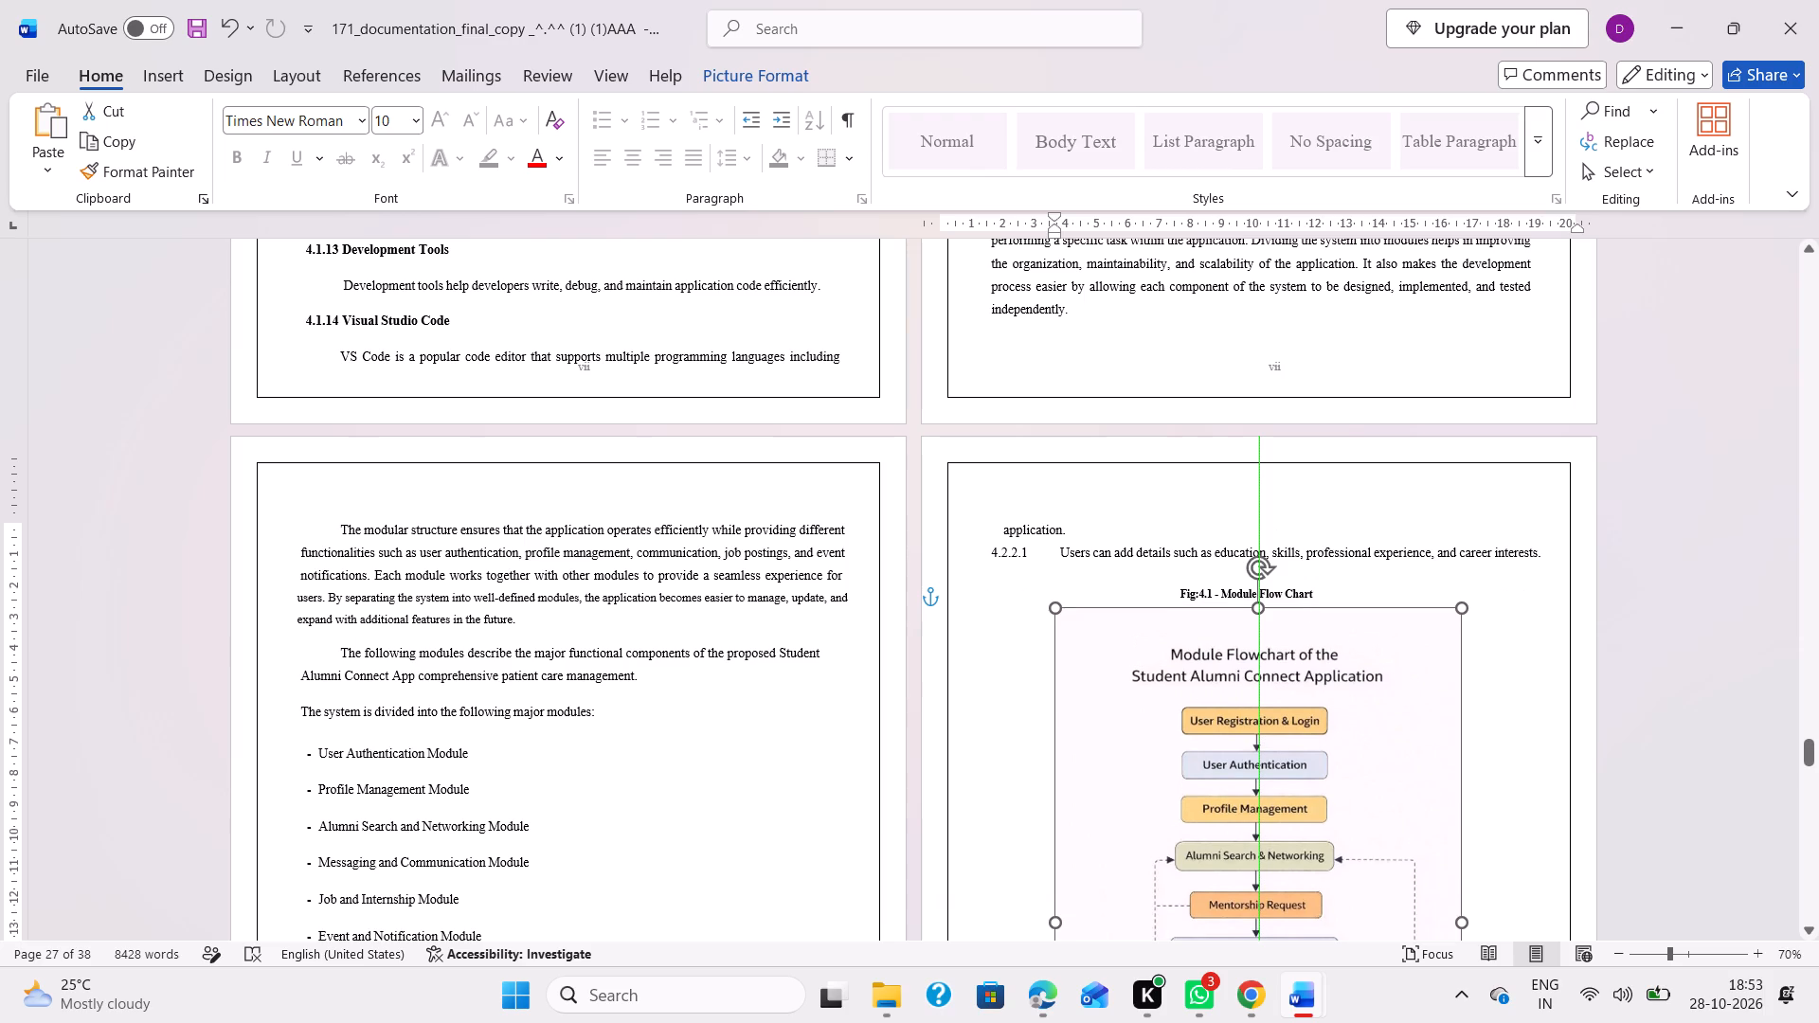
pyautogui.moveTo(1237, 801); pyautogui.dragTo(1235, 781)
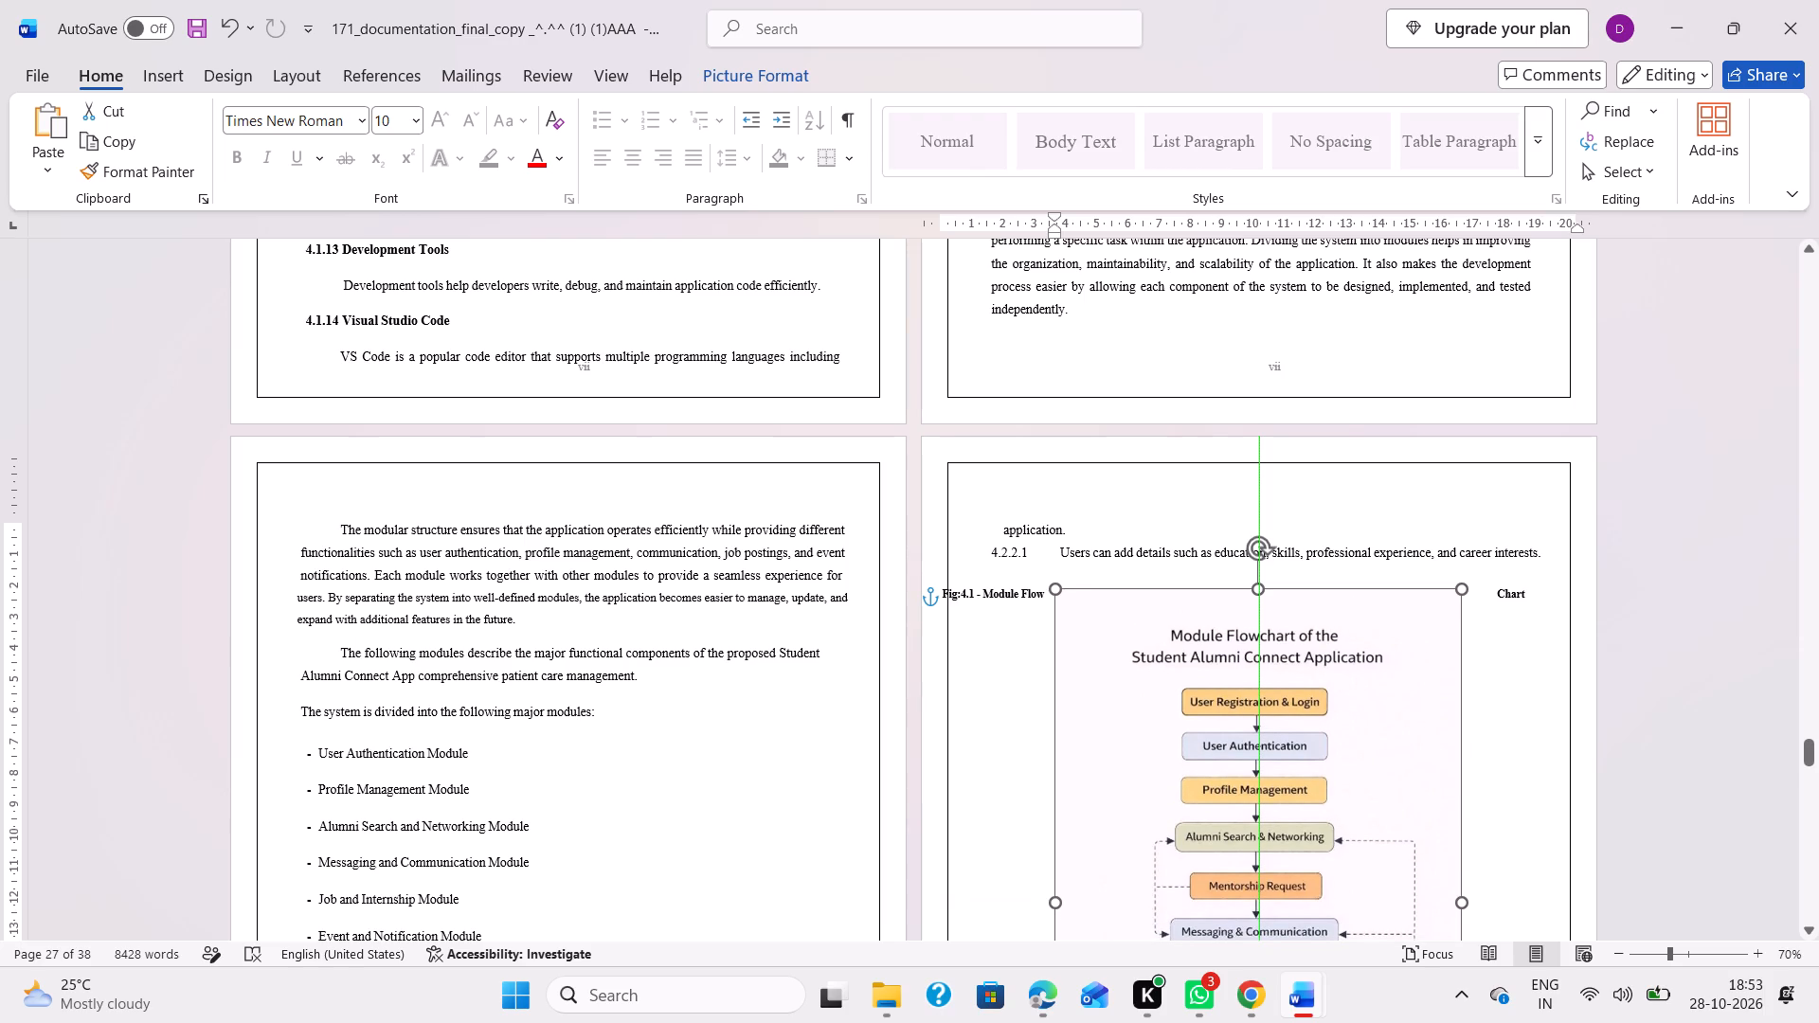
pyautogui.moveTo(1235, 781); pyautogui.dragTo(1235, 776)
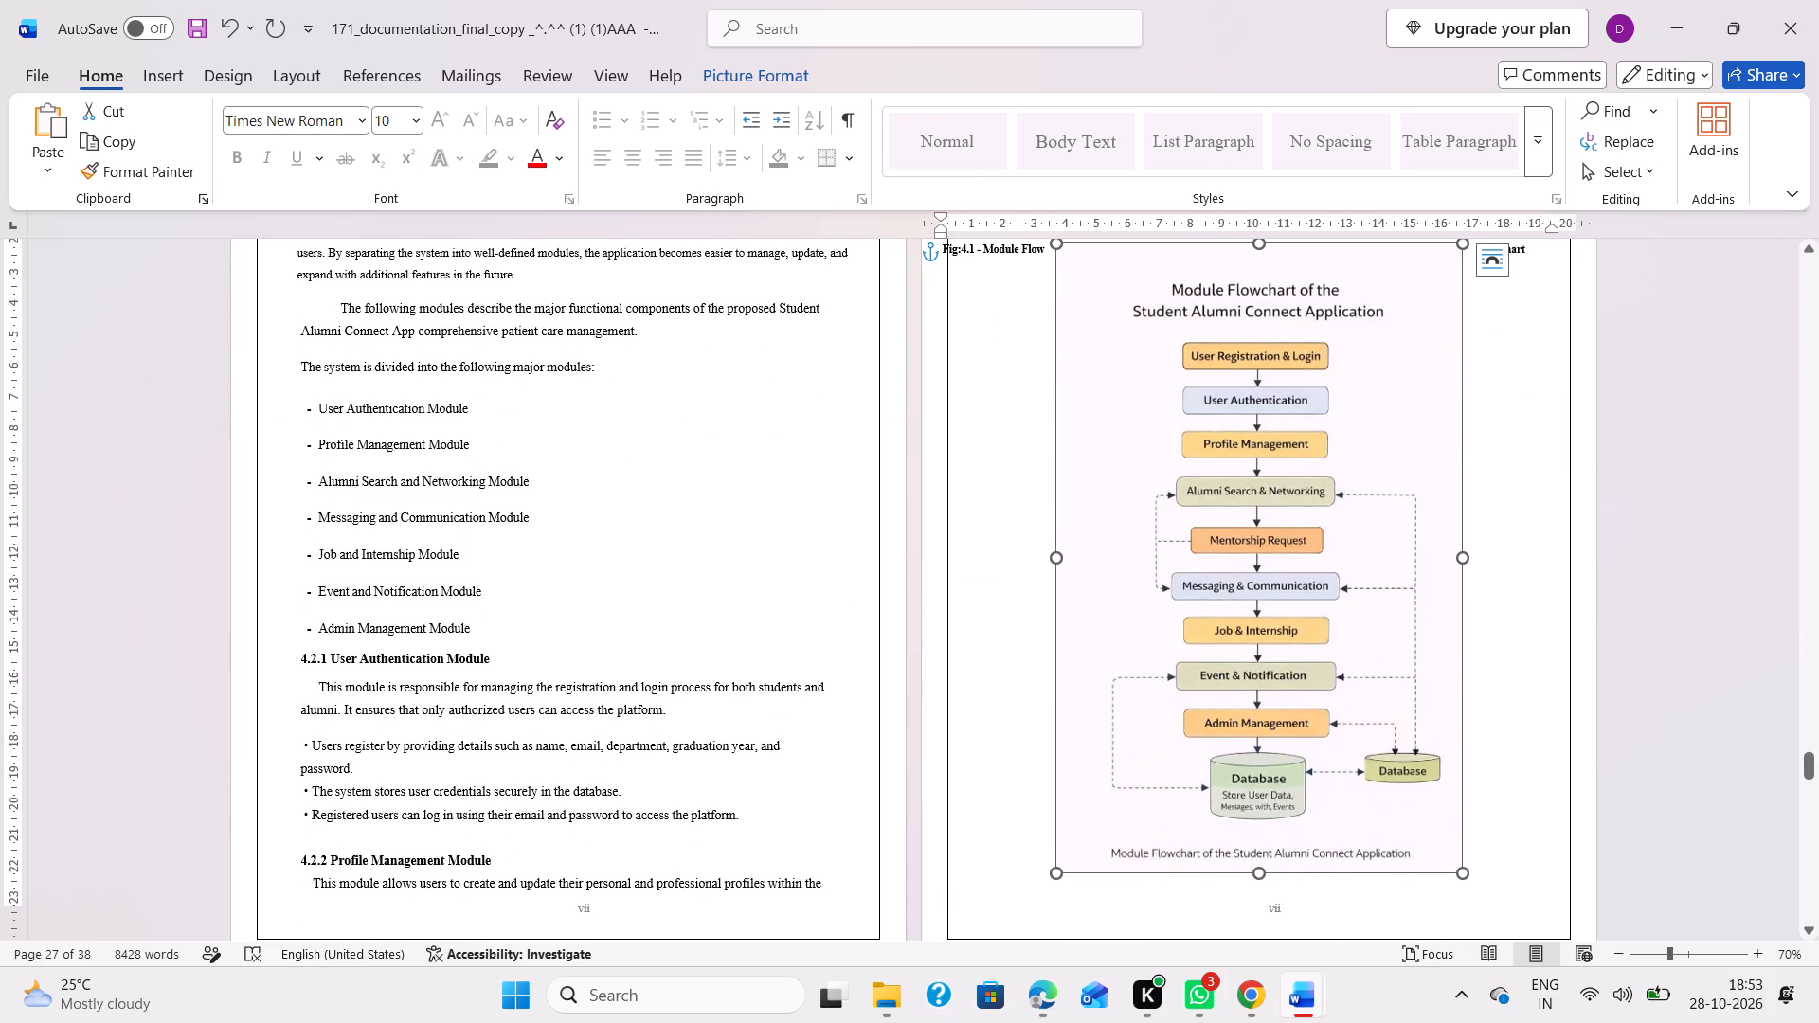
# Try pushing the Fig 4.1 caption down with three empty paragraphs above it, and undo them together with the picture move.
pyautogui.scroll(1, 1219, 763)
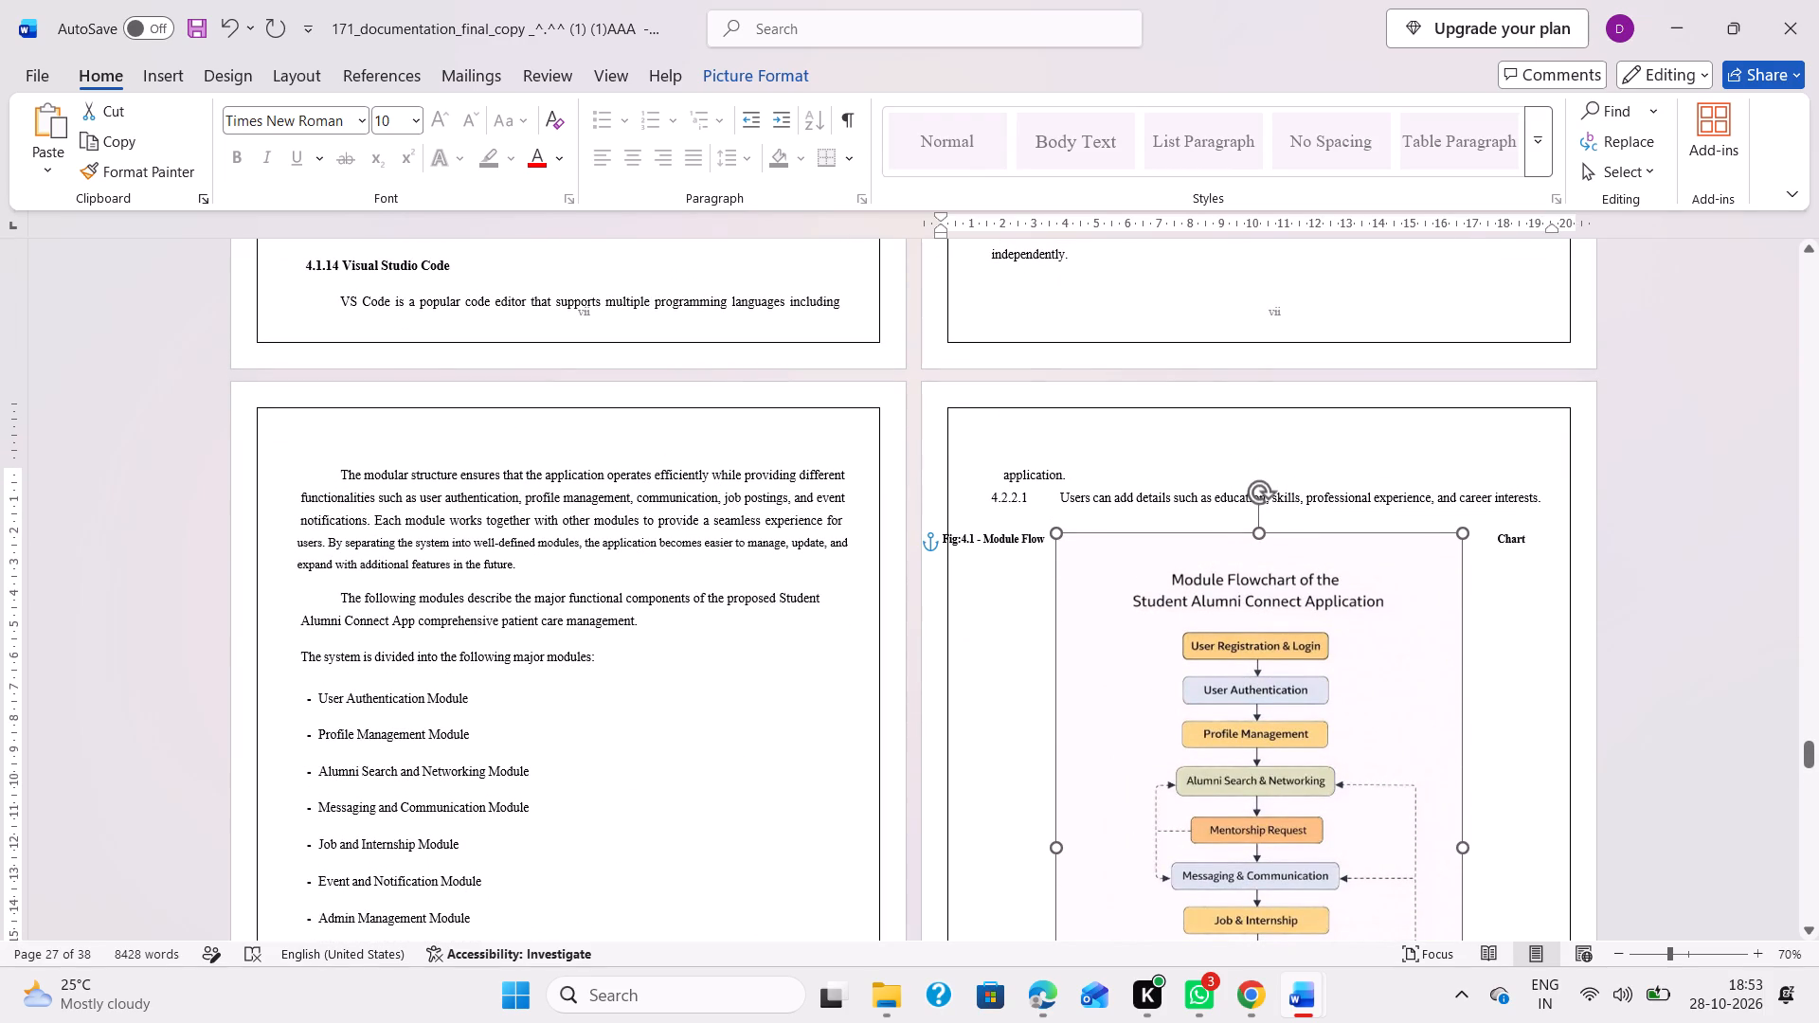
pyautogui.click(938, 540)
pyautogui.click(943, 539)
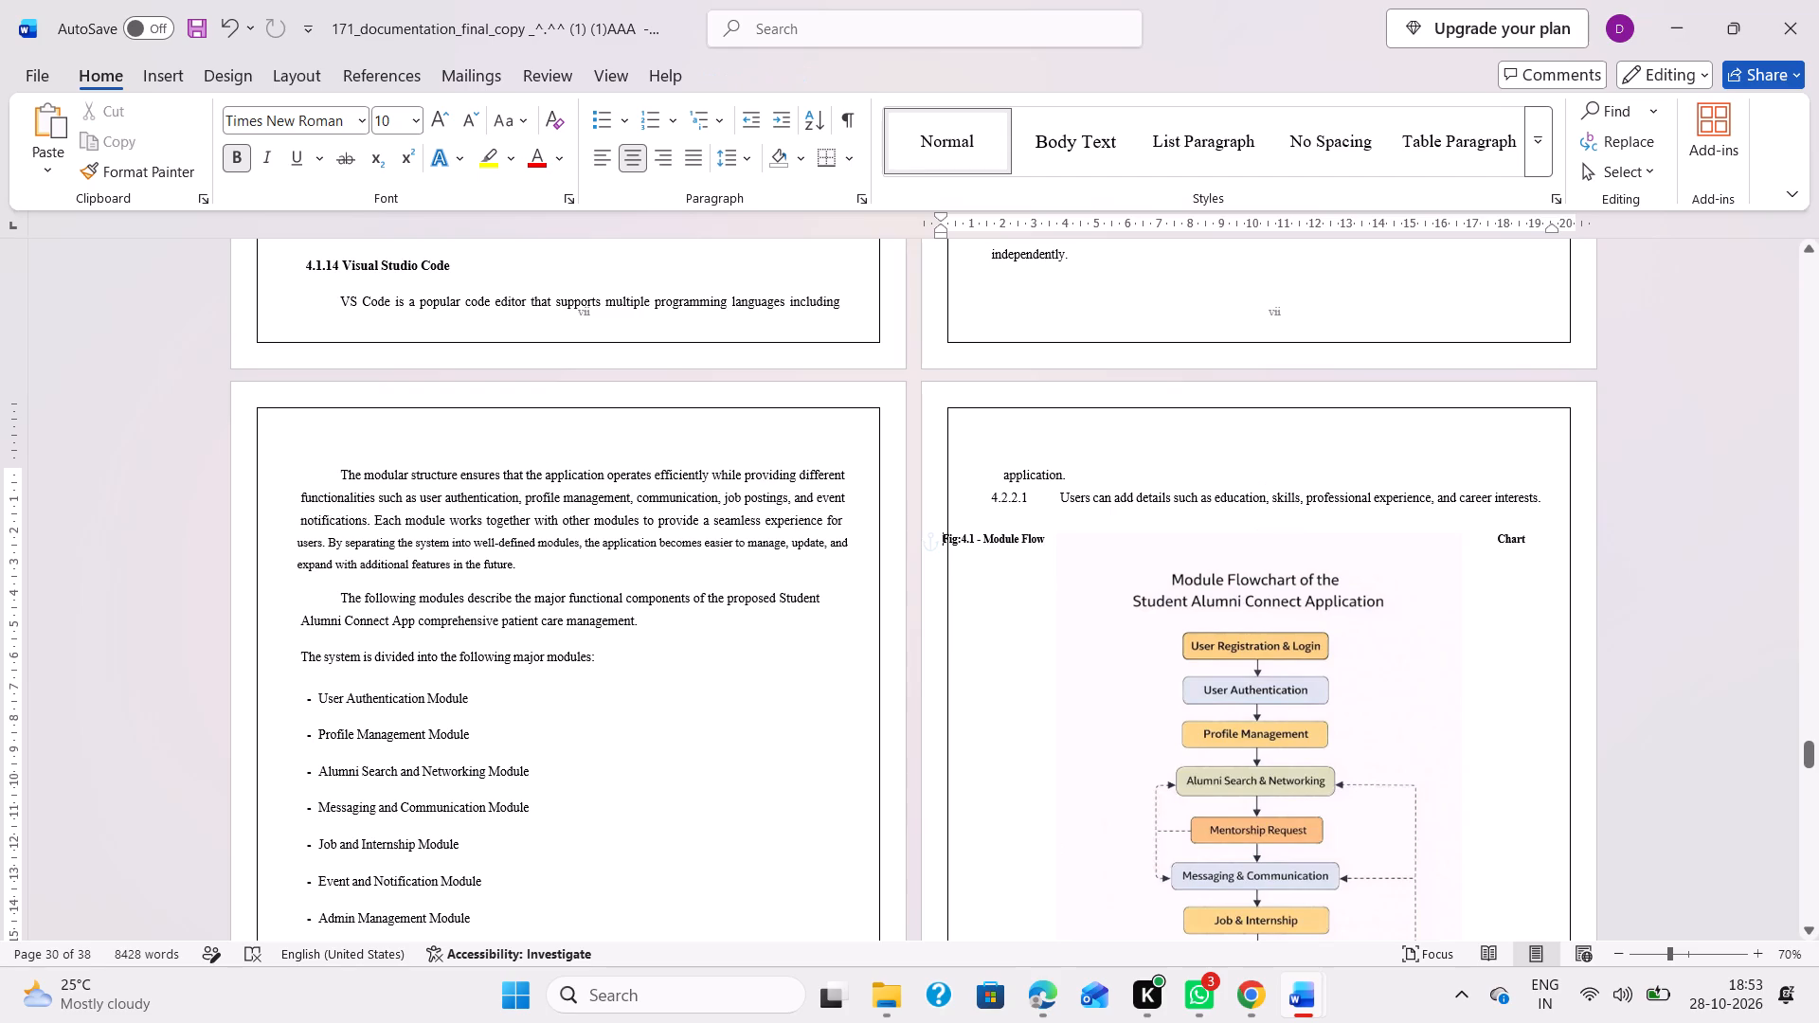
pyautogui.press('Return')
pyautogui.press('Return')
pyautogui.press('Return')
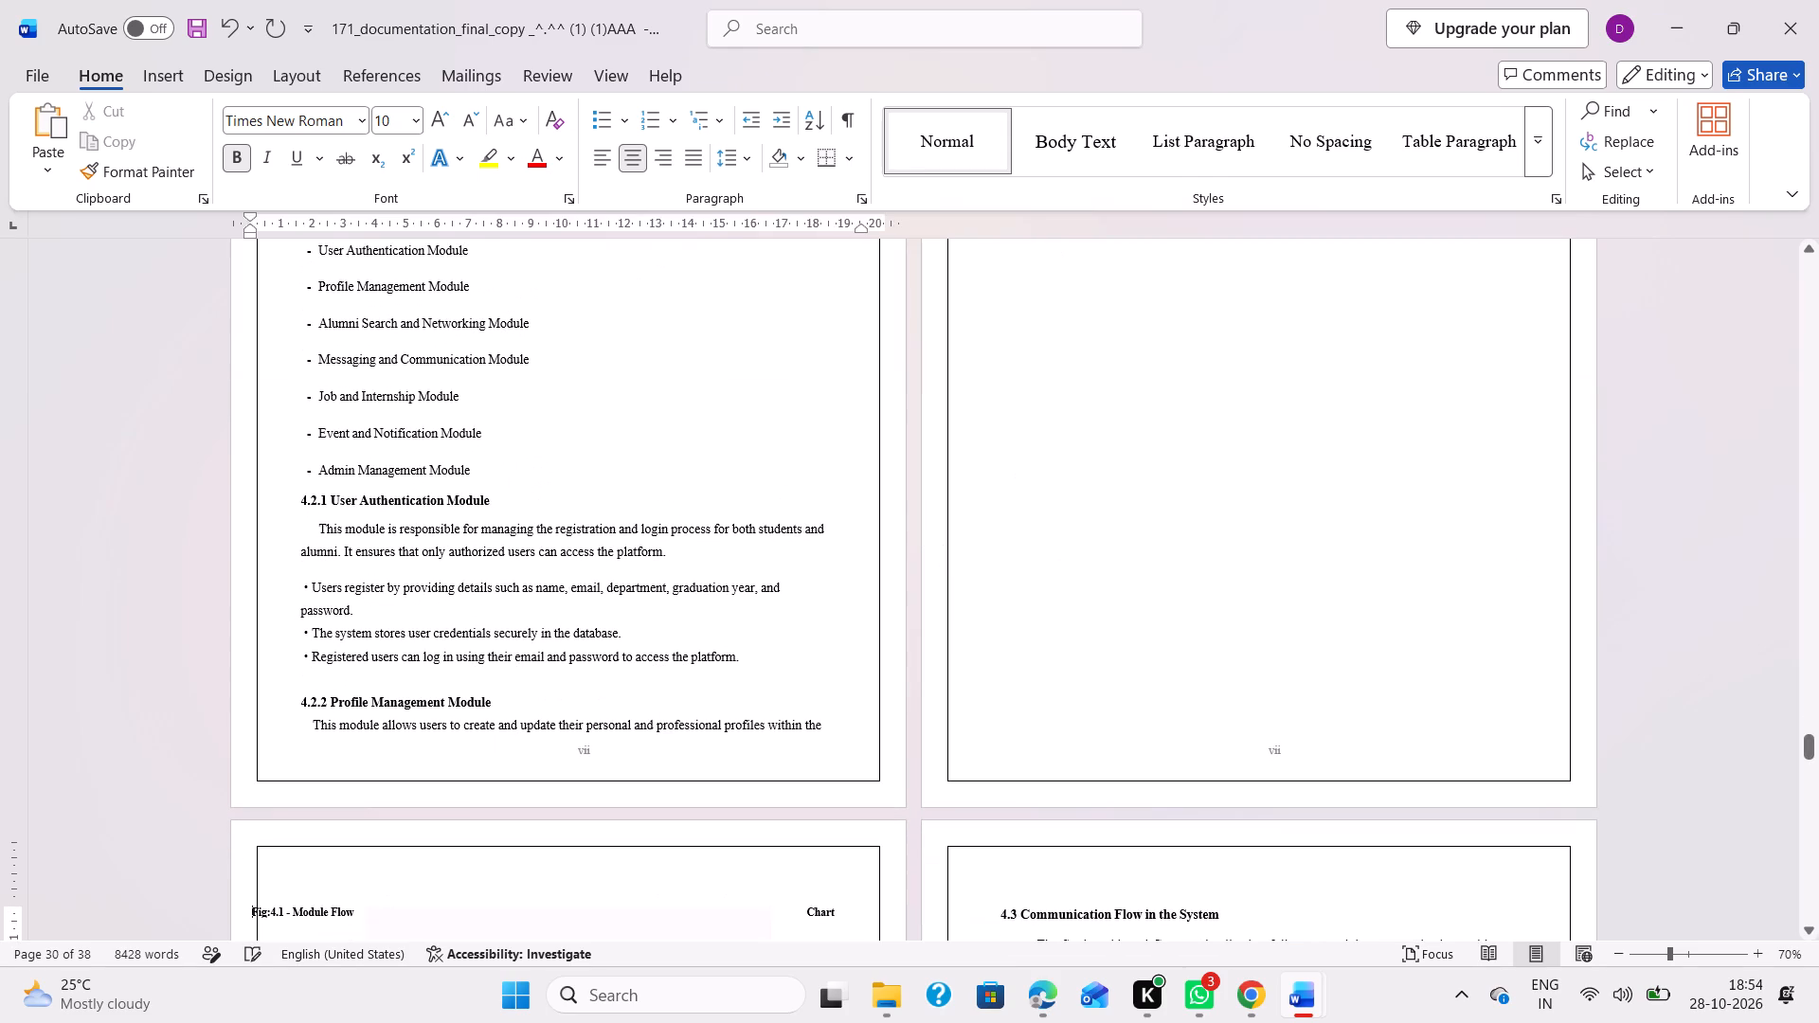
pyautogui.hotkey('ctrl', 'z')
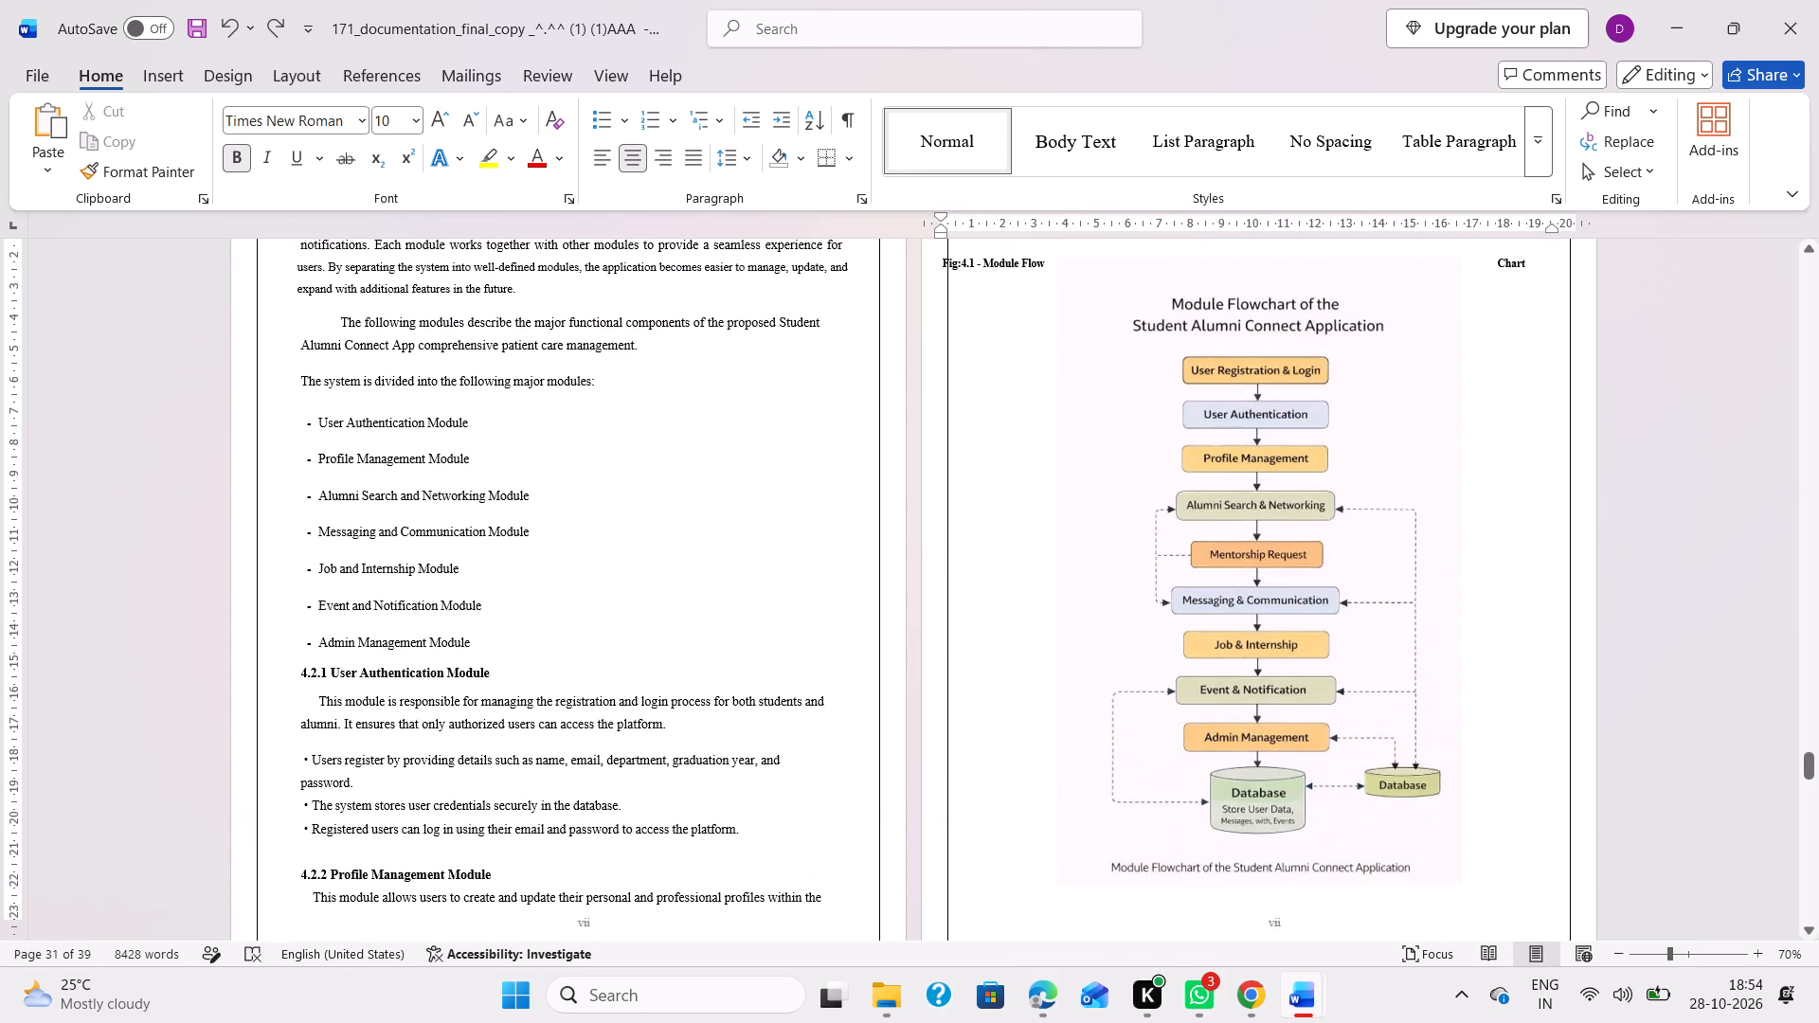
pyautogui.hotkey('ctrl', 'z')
# Move the Module Flowchart picture down so it starts just below the 4.2.2.1 line, keeping it centred on the page.
pyautogui.scroll(2, 943, 539)
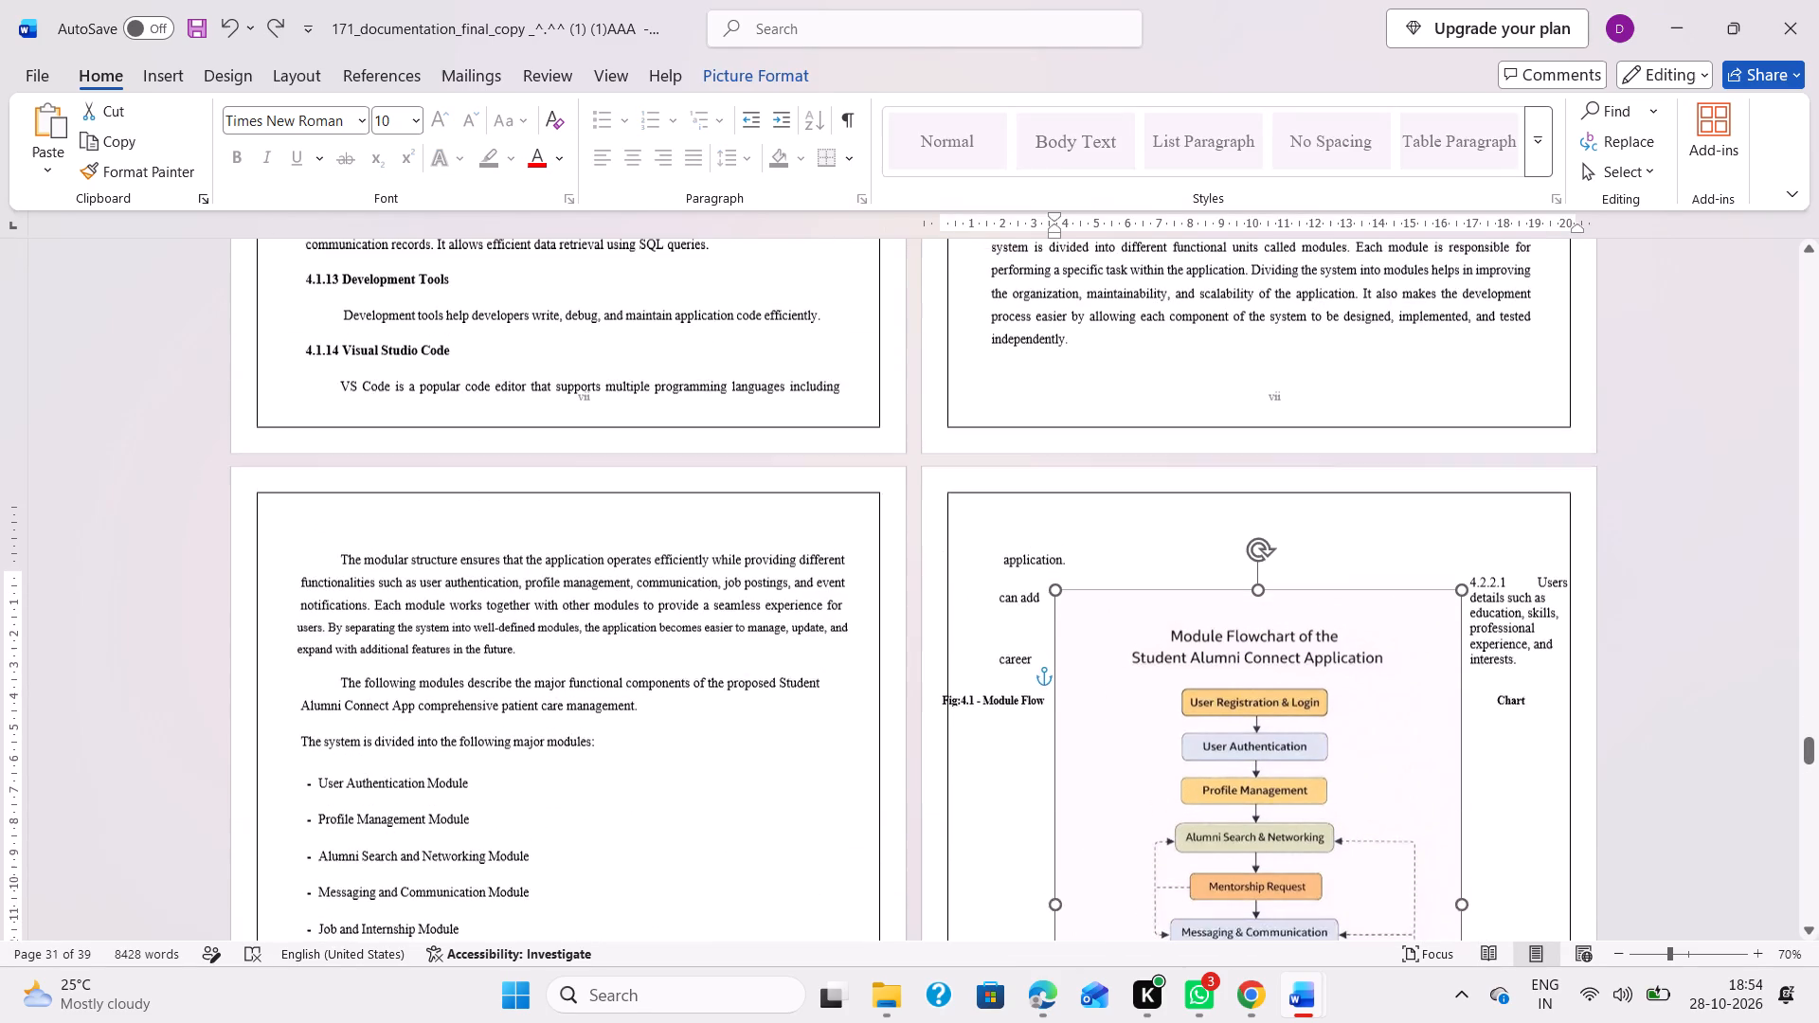
pyautogui.moveTo(1284, 768); pyautogui.dragTo(1281, 809)
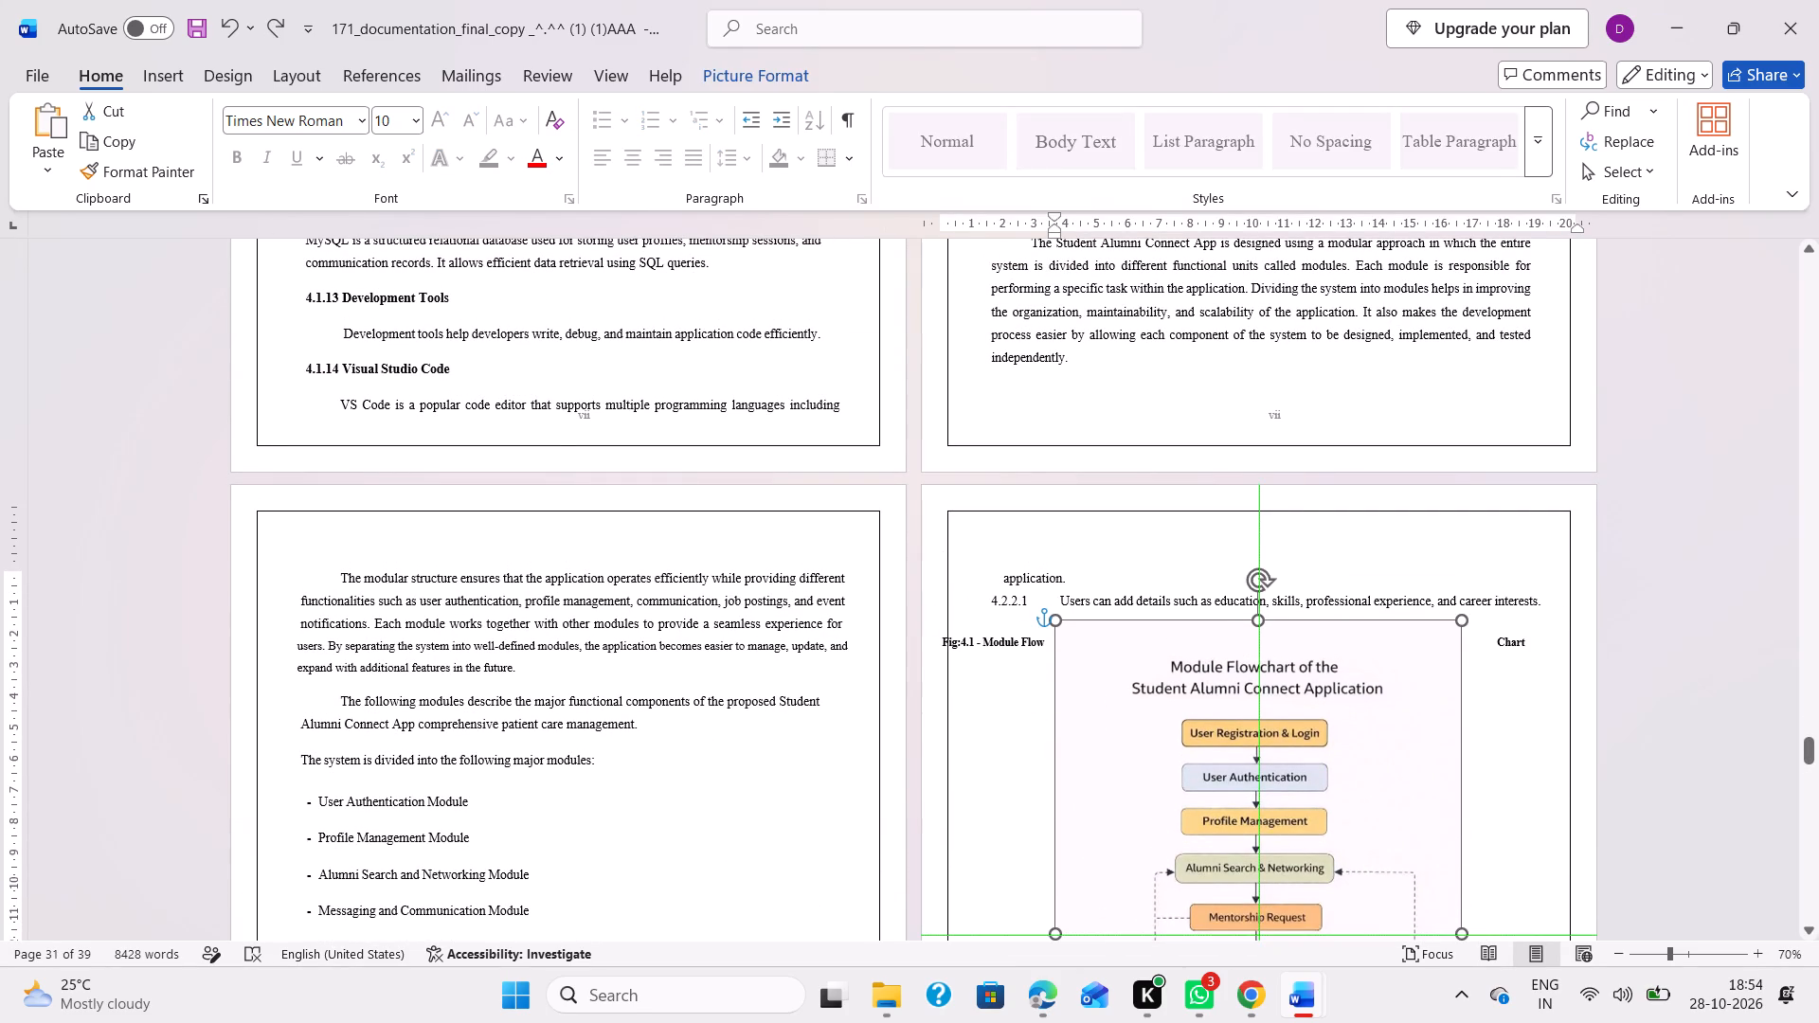
pyautogui.moveTo(1281, 809); pyautogui.dragTo(1278, 782)
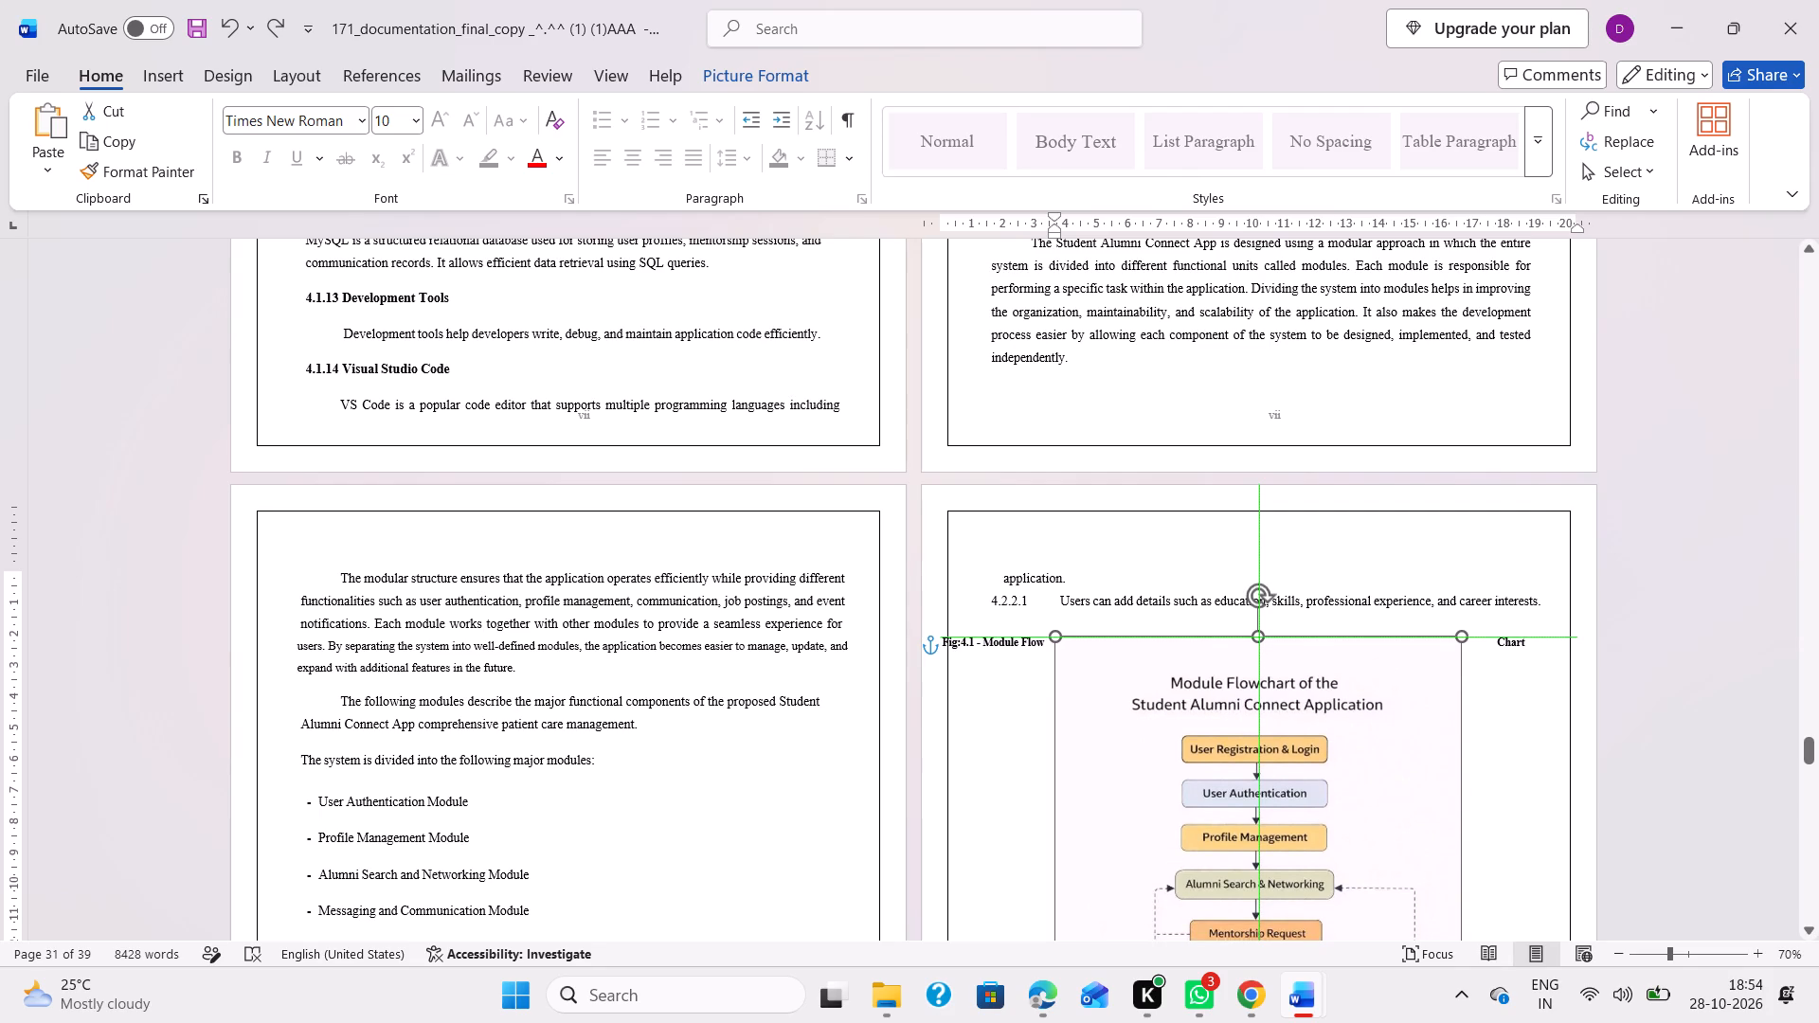
pyautogui.moveTo(1278, 782); pyautogui.dragTo(1286, 773)
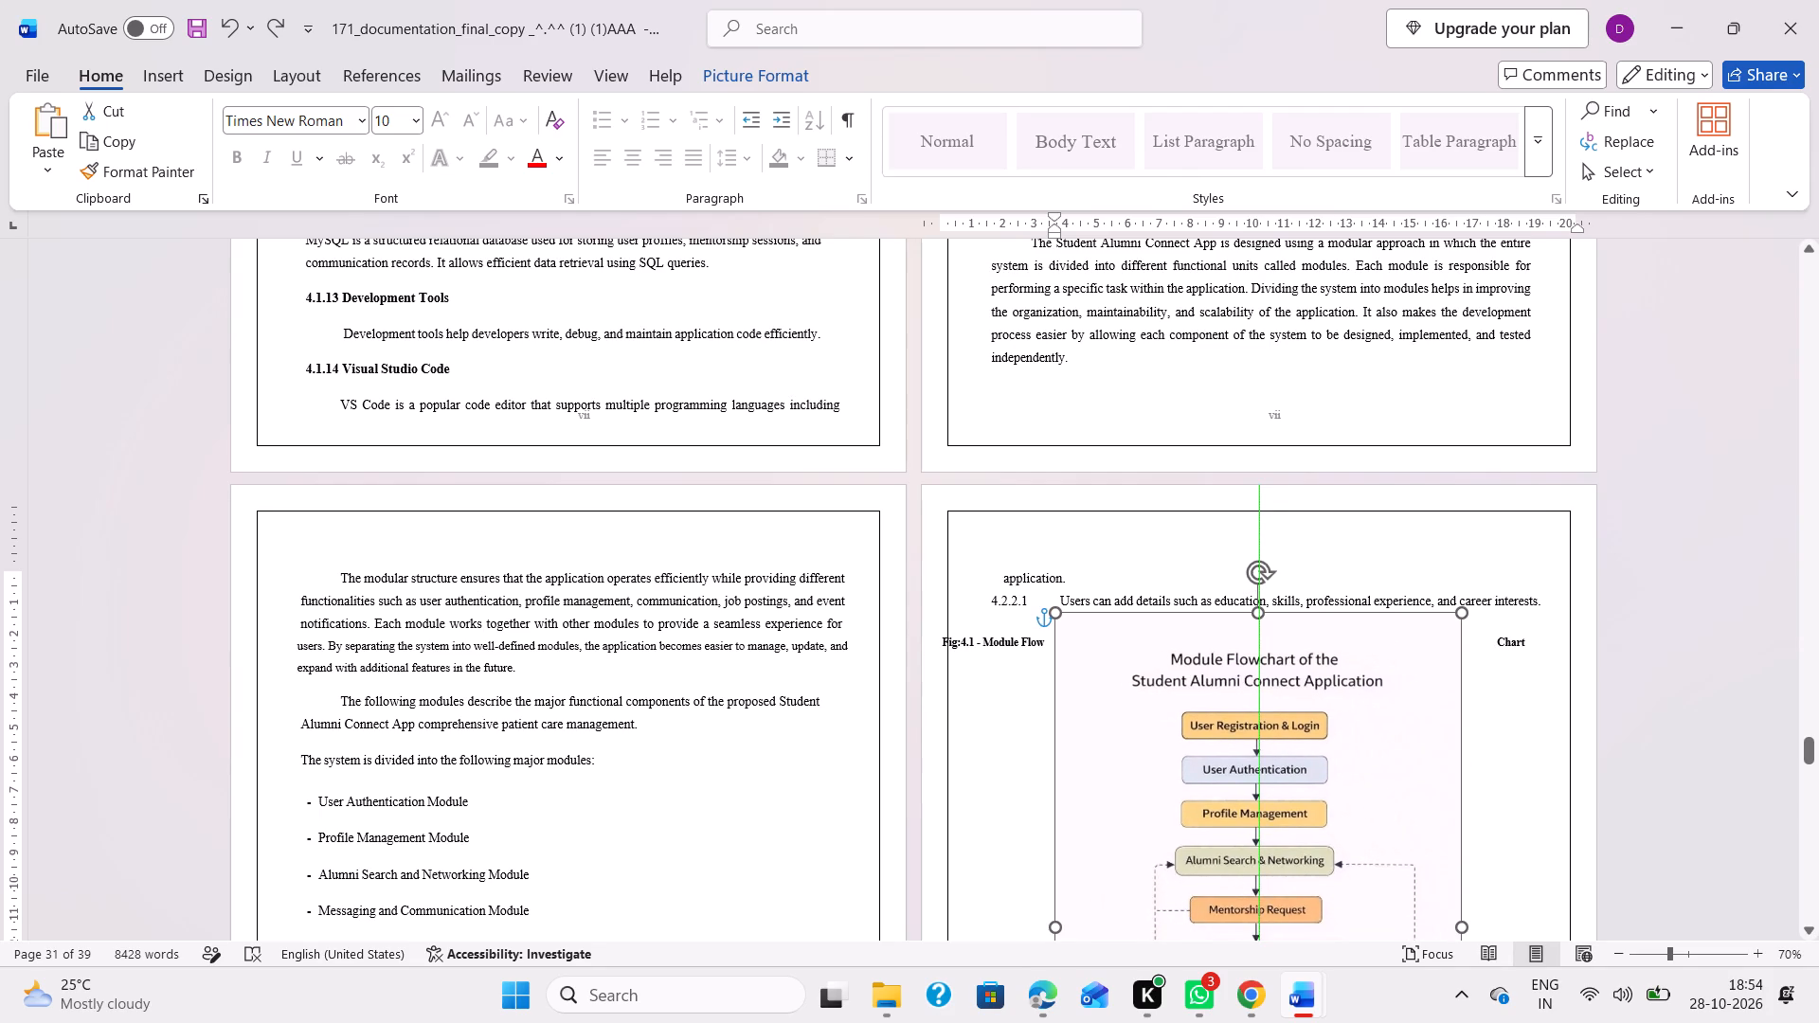
pyautogui.moveTo(1286, 773); pyautogui.dragTo(1284, 785)
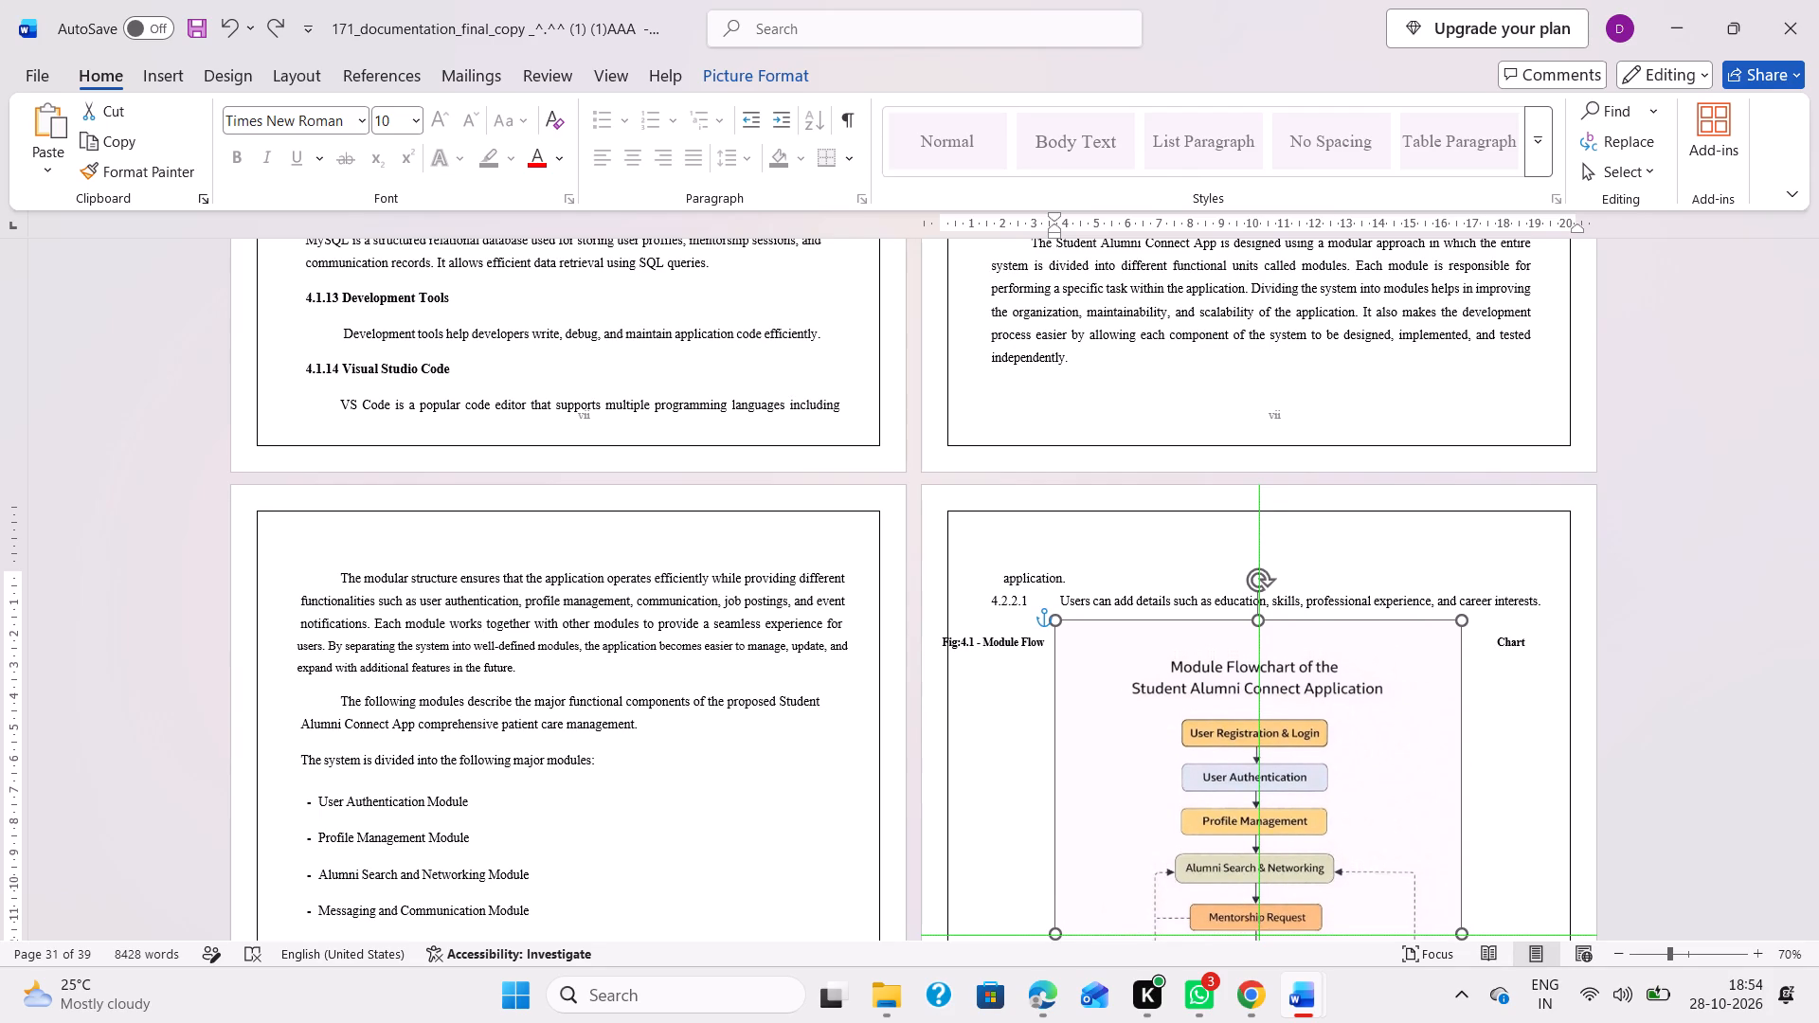
pyautogui.moveTo(1284, 785); pyautogui.dragTo(1283, 801)
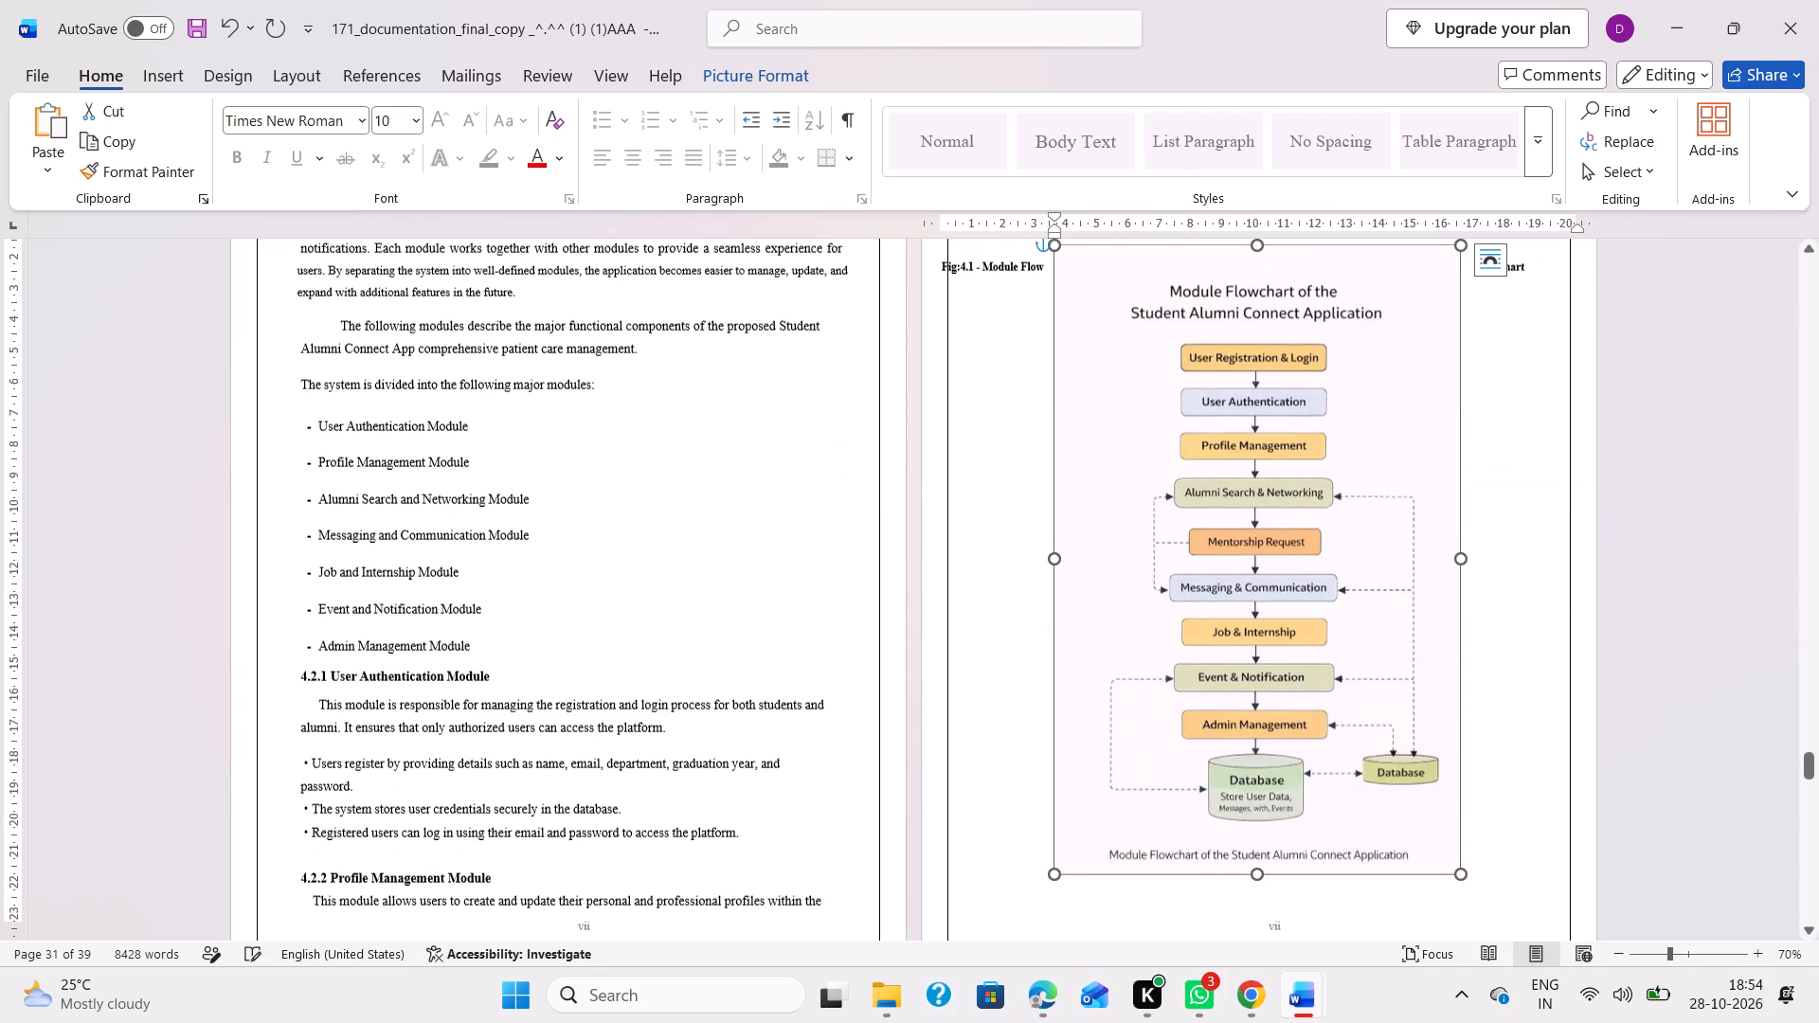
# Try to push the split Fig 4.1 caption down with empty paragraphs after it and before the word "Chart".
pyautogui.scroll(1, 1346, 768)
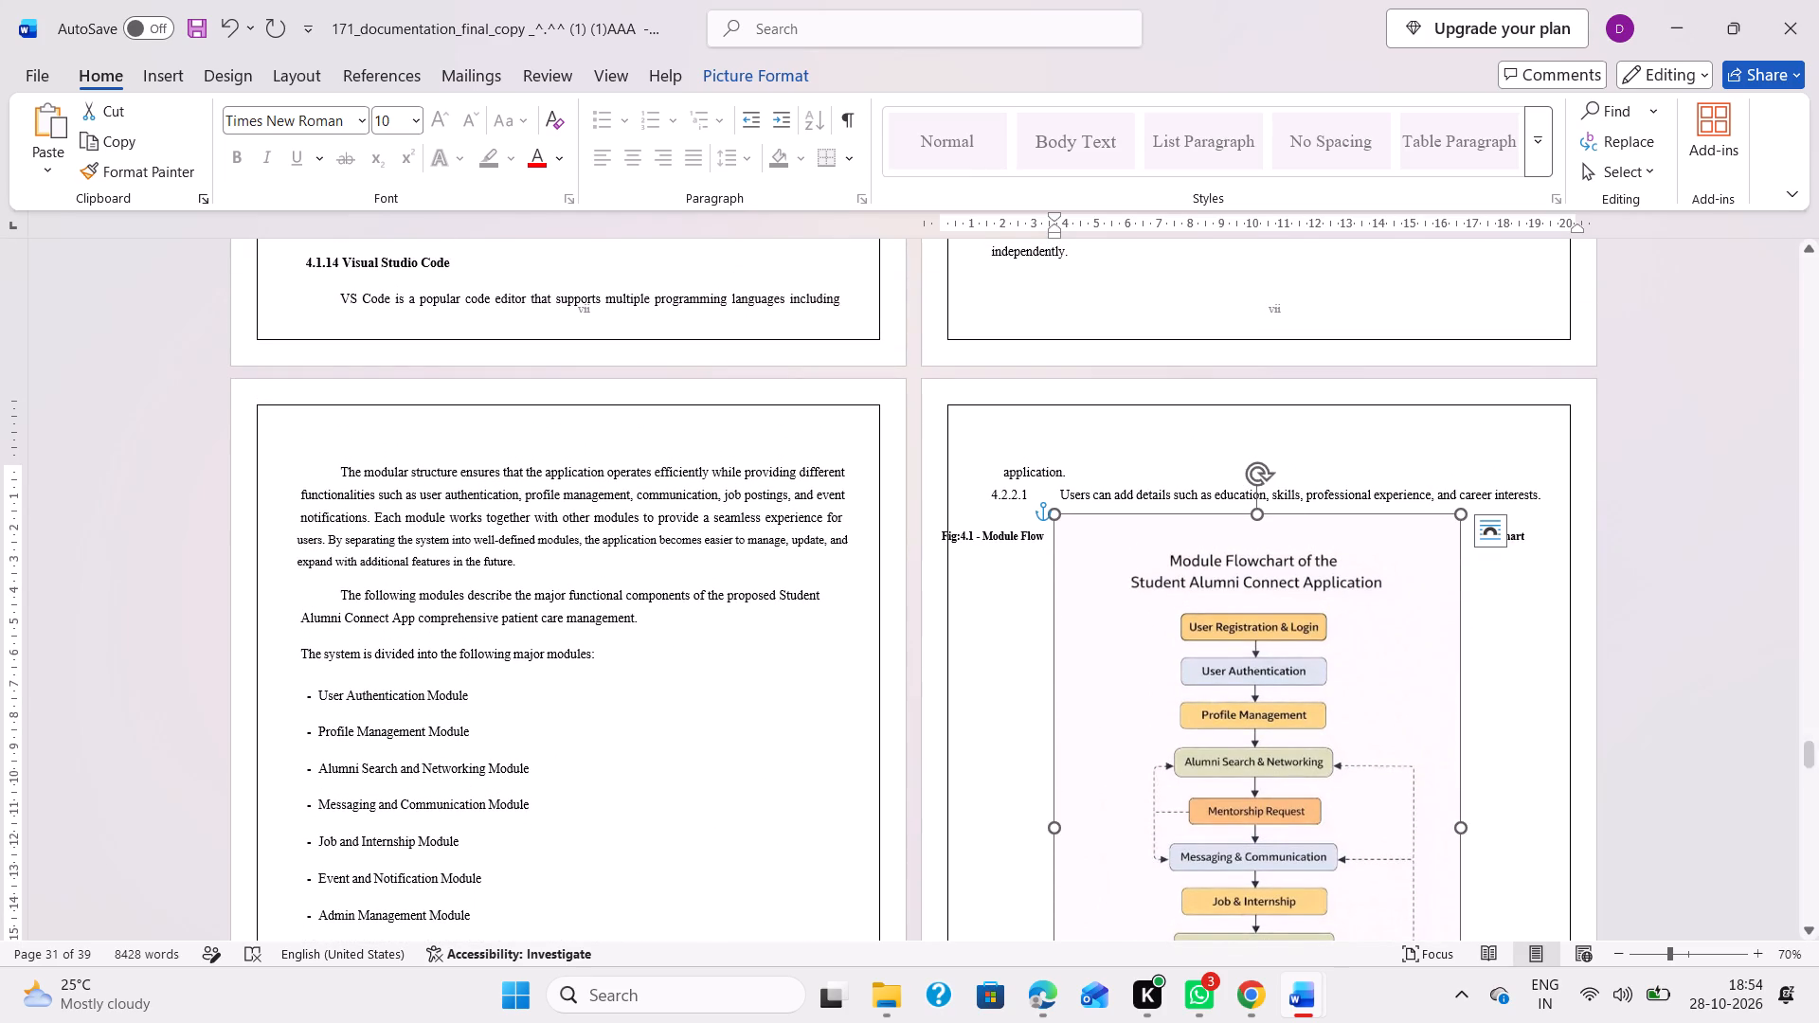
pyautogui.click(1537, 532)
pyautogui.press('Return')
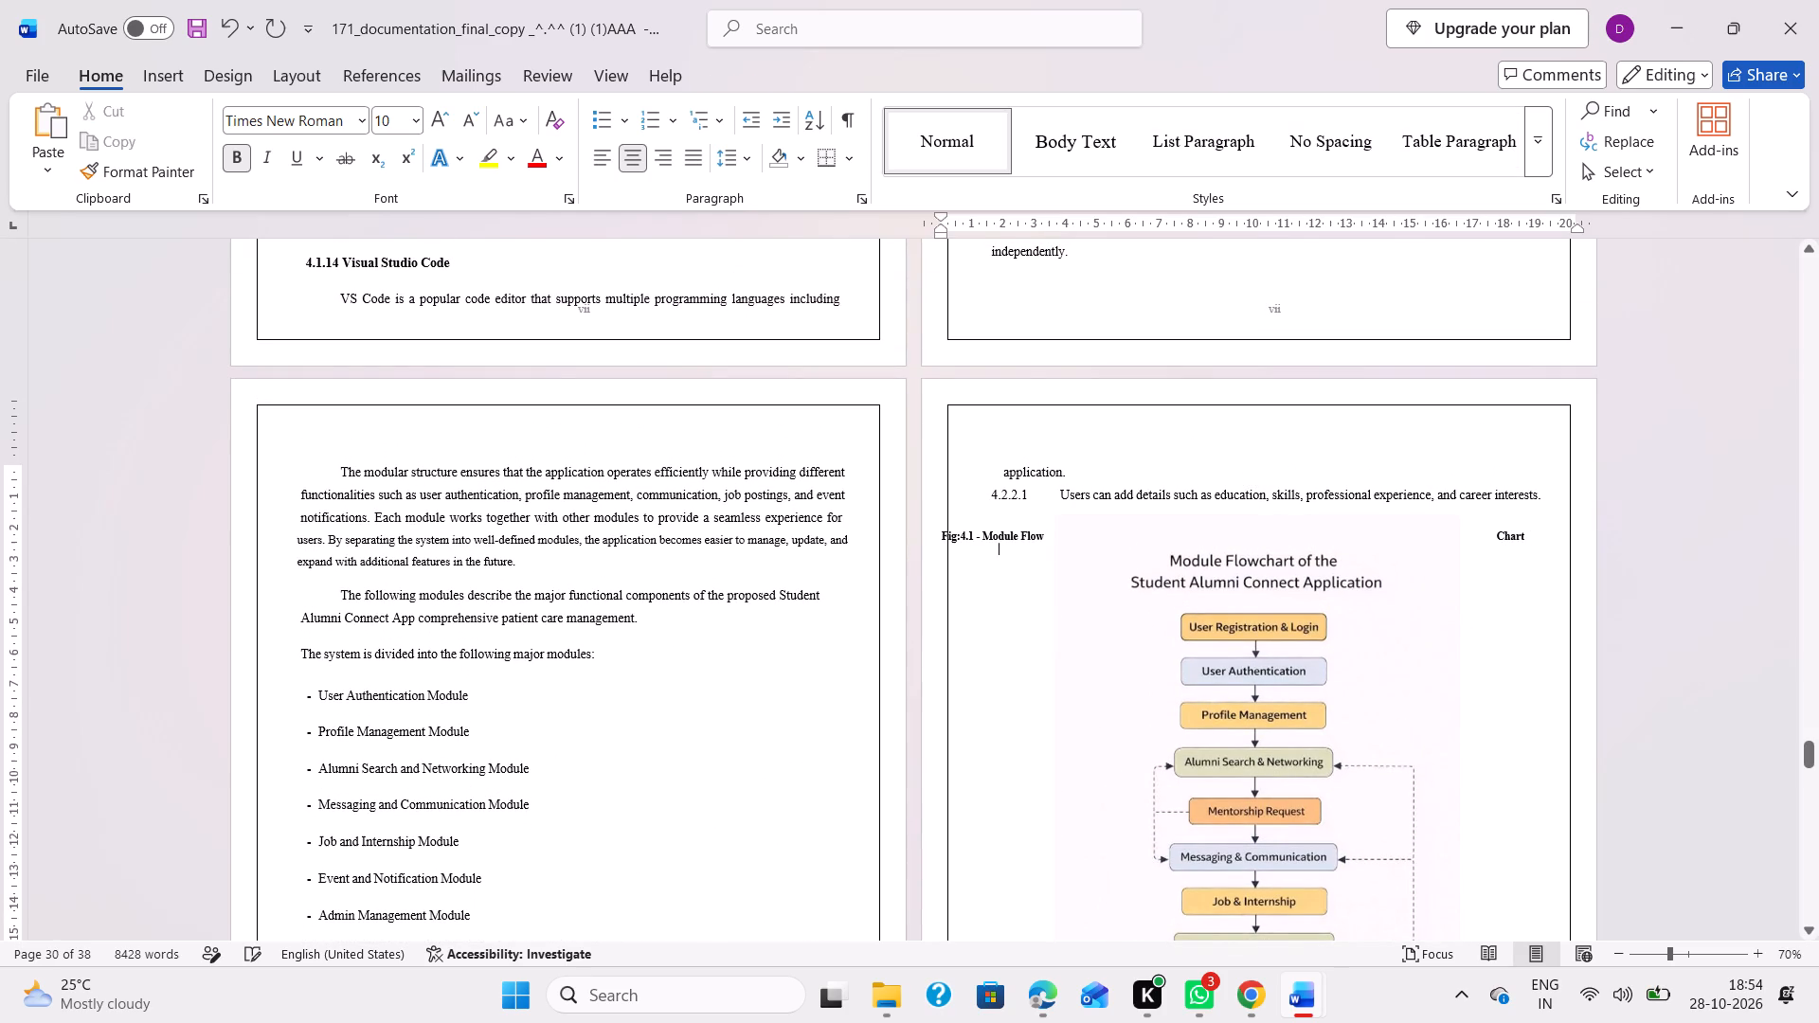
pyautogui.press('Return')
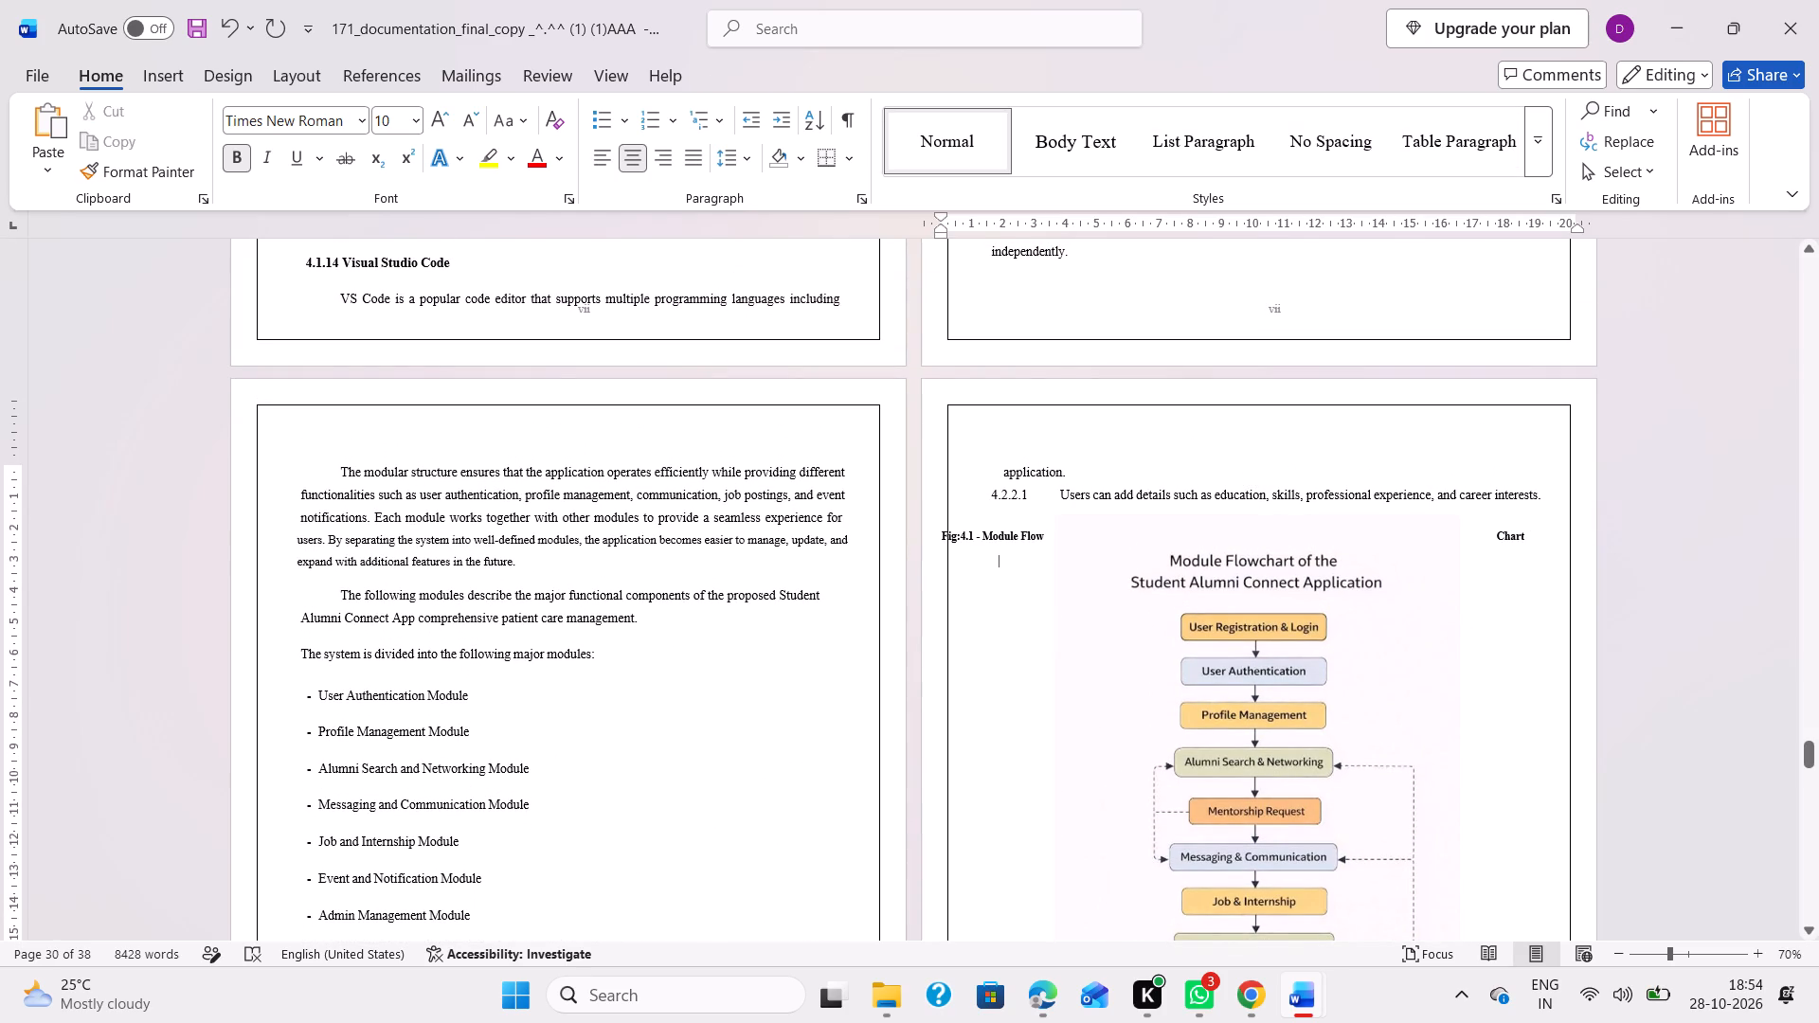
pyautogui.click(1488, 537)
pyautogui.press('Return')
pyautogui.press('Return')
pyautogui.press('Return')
# Push the "Fig:4.1 - Module Flow" caption line below the flowchart picture by adding empty paragraphs above it.
pyautogui.click(937, 534)
pyautogui.press('Return')
pyautogui.press('Return')
pyautogui.press('Return')
pyautogui.press('Return')
pyautogui.press('Return')
pyautogui.press('Return')
pyautogui.press('Return')
pyautogui.press('Return')
pyautogui.press('Return')
pyautogui.press('Return')
pyautogui.press('Return')
pyautogui.press('Return')
pyautogui.press('Return')
pyautogui.press('Return')
pyautogui.press('Return')
pyautogui.press('Return')
pyautogui.press('Return')
pyautogui.press('Return')
pyautogui.press('Return')
pyautogui.press('Return')
pyautogui.press('Return')
pyautogui.press('Return')
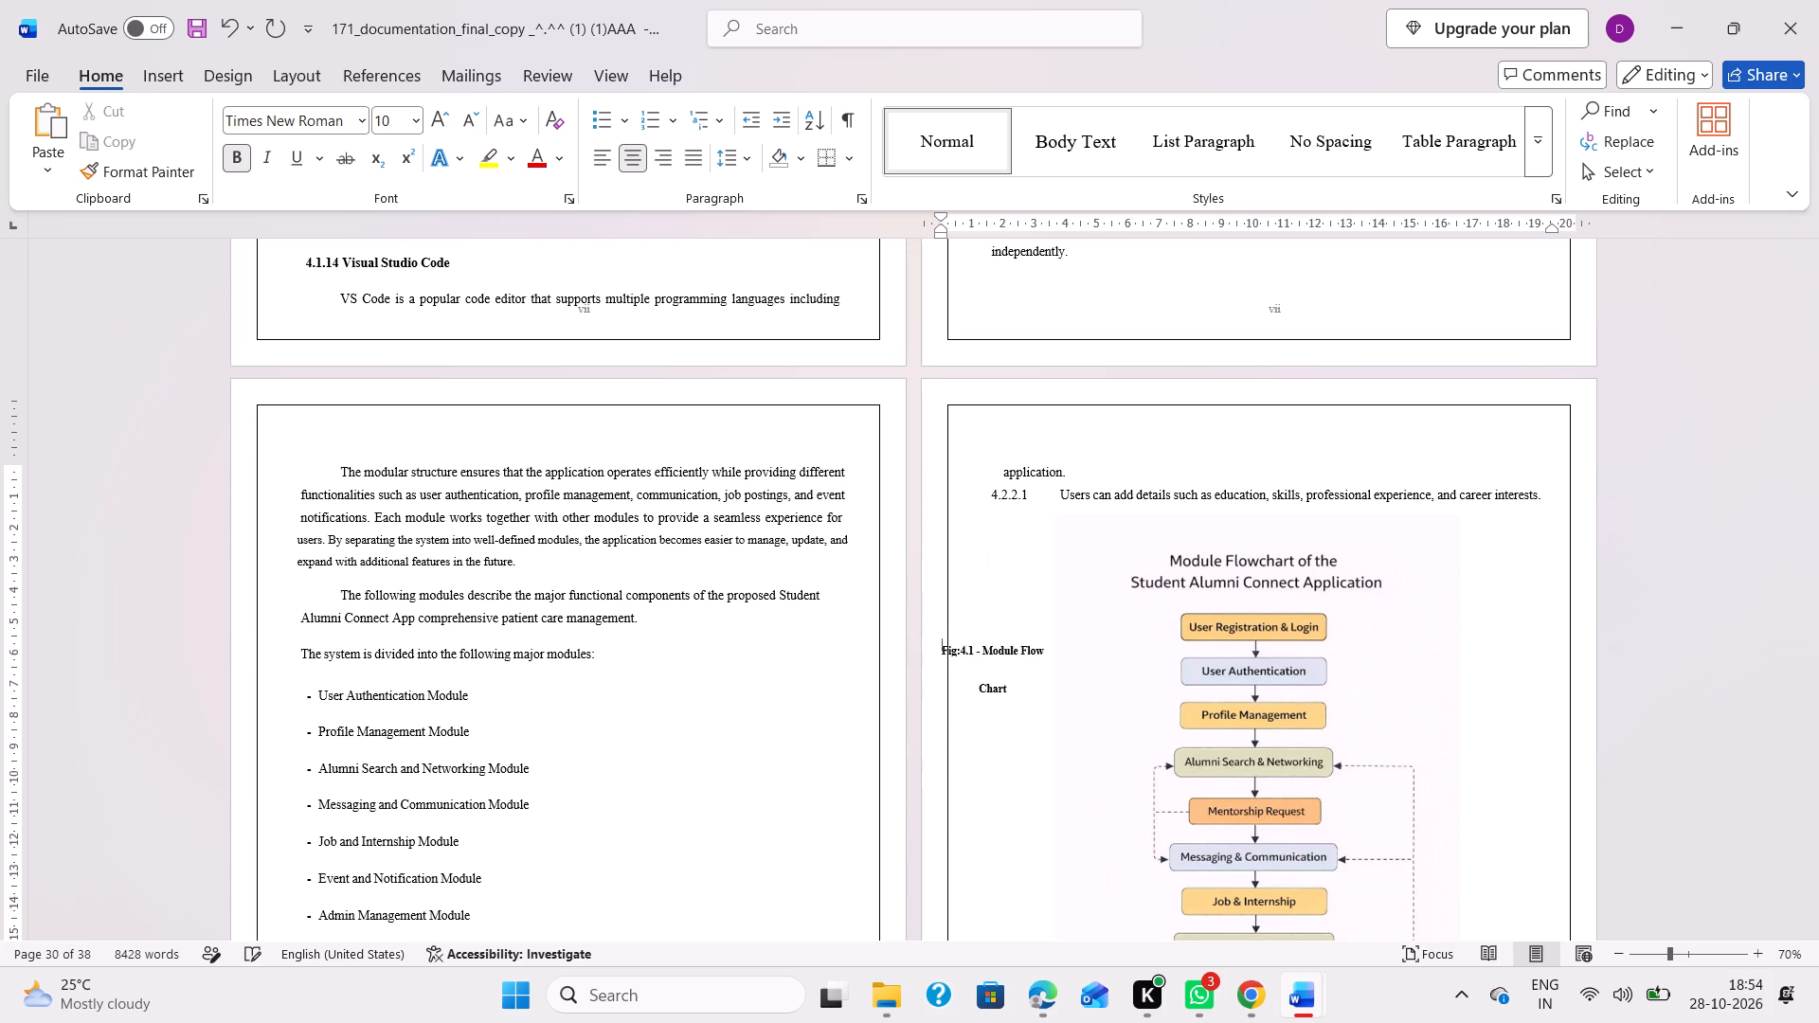
pyautogui.scroll(-2, 937, 534)
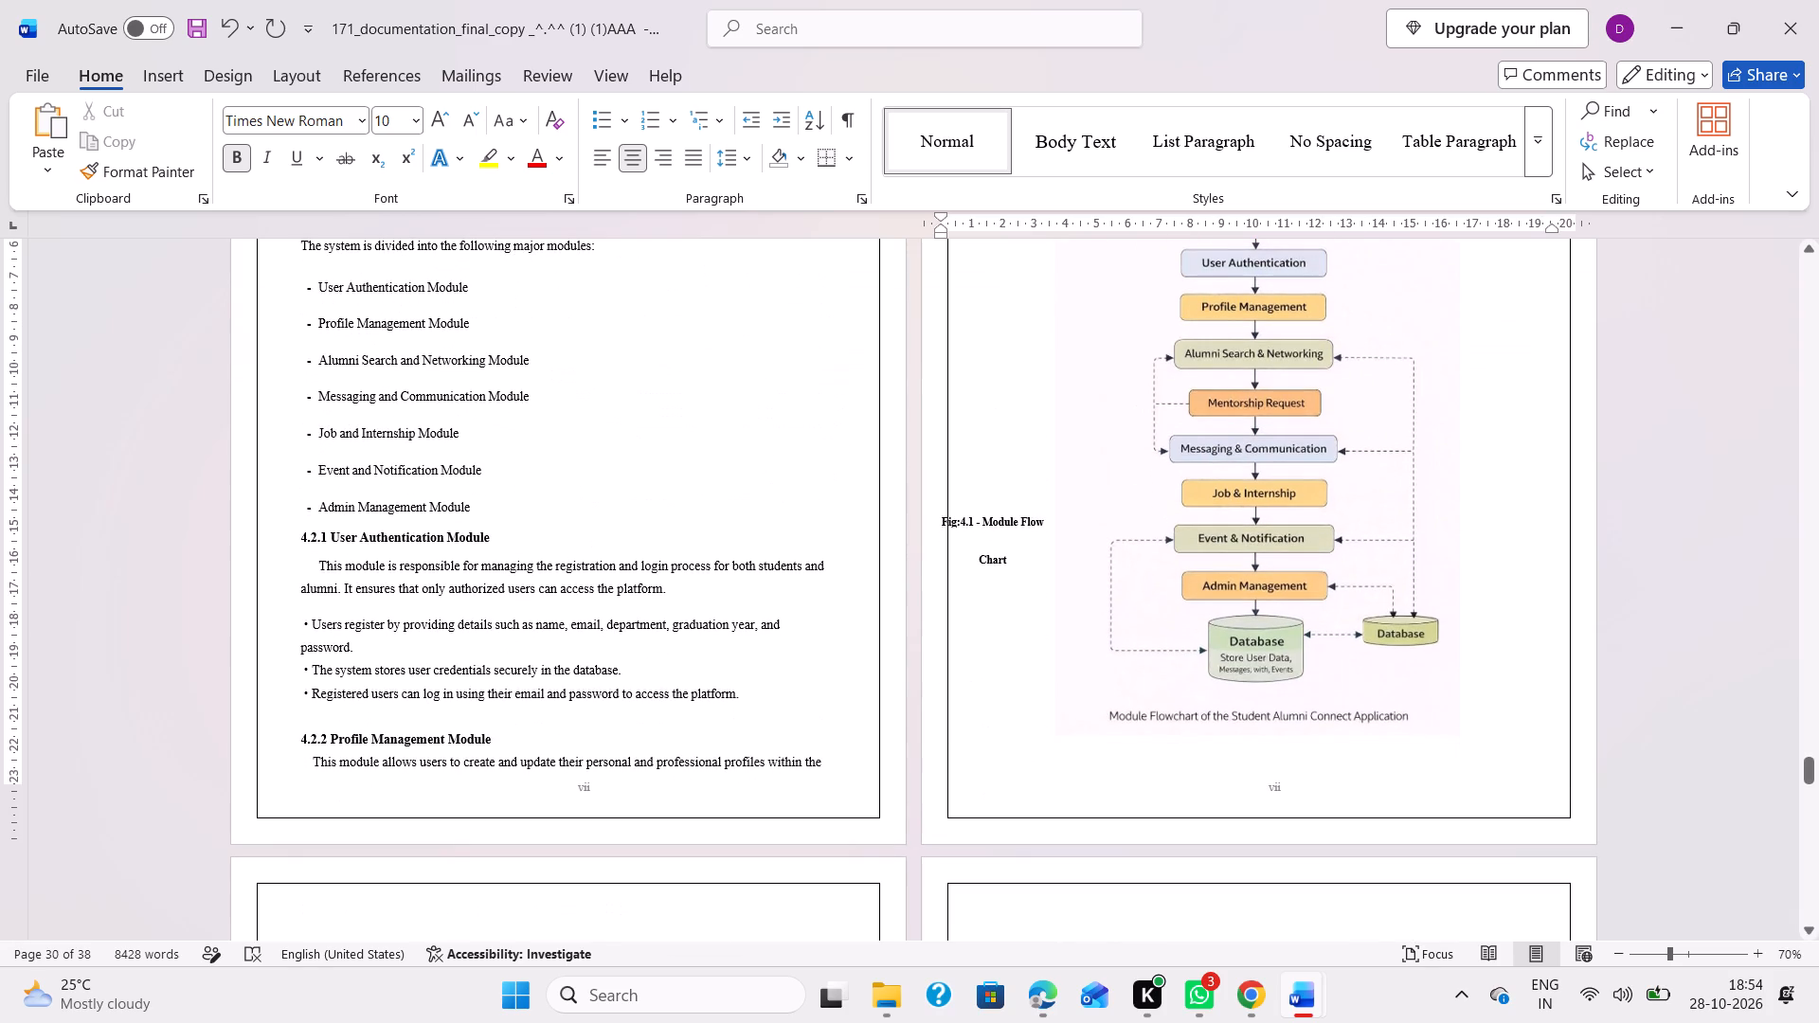
pyautogui.press('Return')
pyautogui.press('Return')
pyautogui.press('Return')
pyautogui.press('Return')
pyautogui.press('Return')
pyautogui.press('Return')
pyautogui.press('Return')
pyautogui.press('Return')
pyautogui.press('Return')
pyautogui.press('Return')
pyautogui.press('Return')
pyautogui.press('Return')
pyautogui.press('Return')
pyautogui.press('Return')
pyautogui.press('Return')
pyautogui.press('Return')
pyautogui.press('Return')
pyautogui.press('Return')
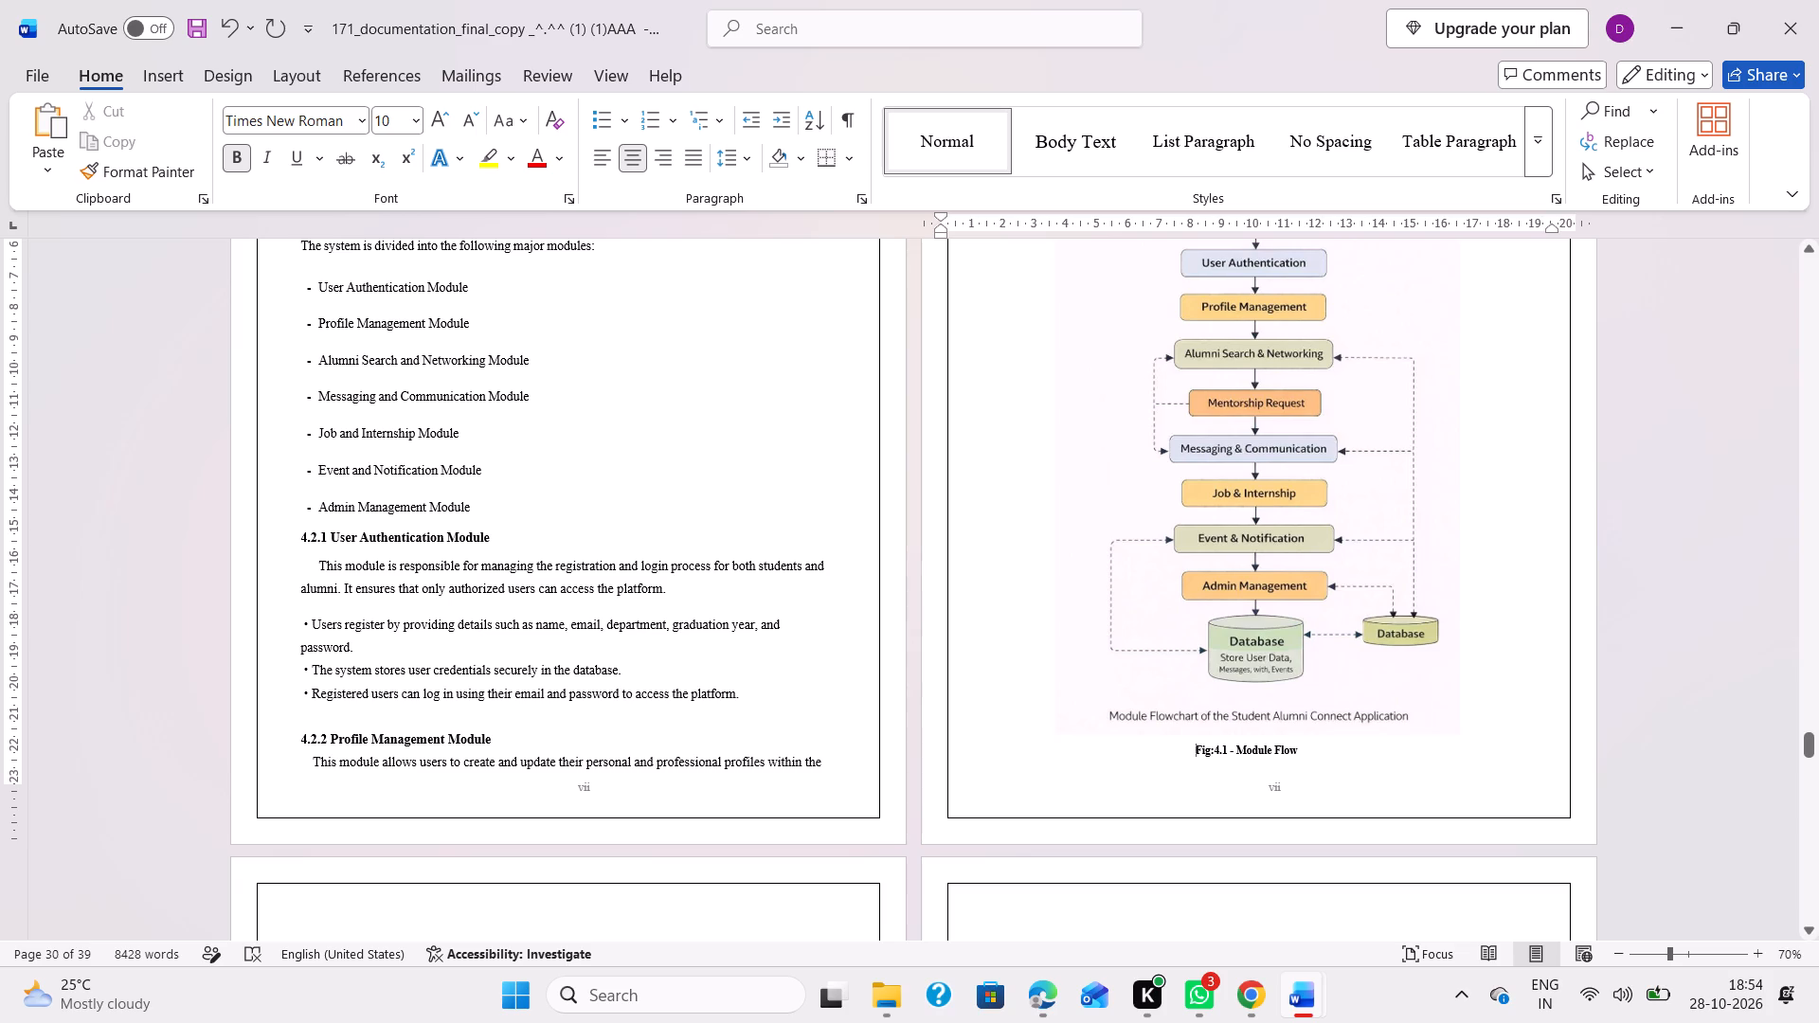
# Rejoin the stray word "Chart" with the Fig 4.1 caption by removing the paragraph breaks between them.
pyautogui.scroll(7, 960, 618)
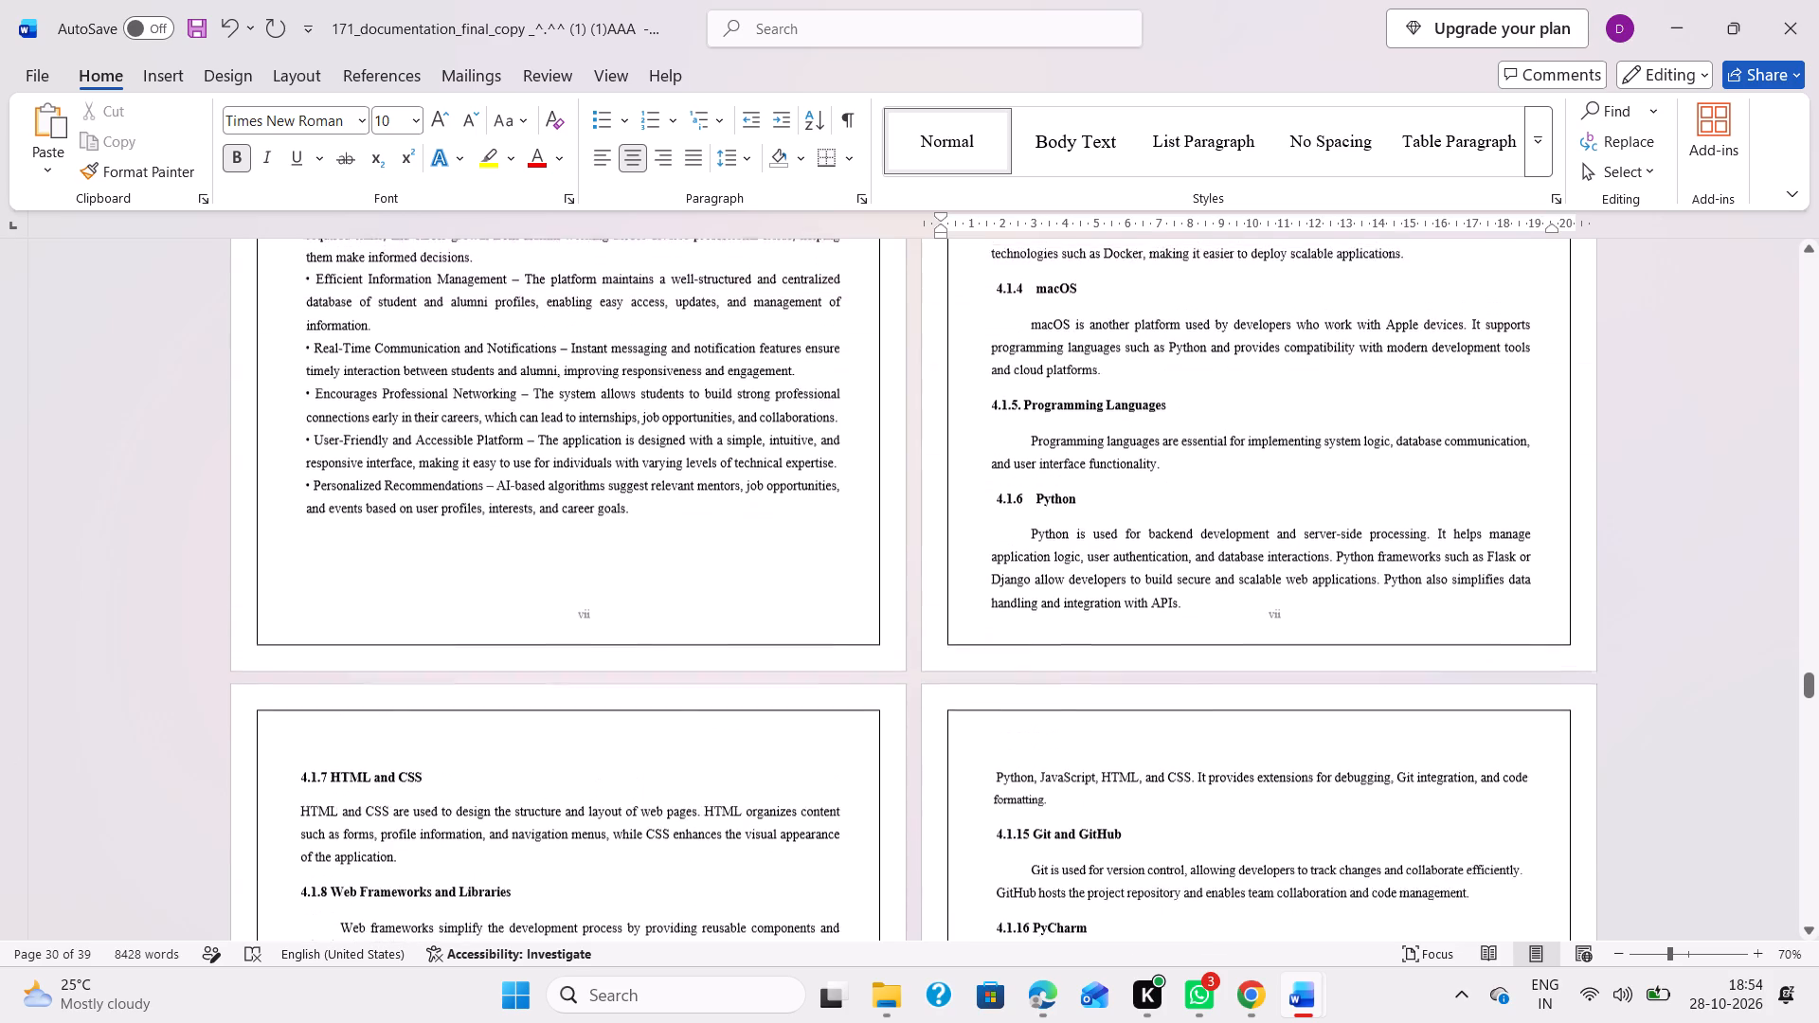
pyautogui.scroll(-11, 960, 618)
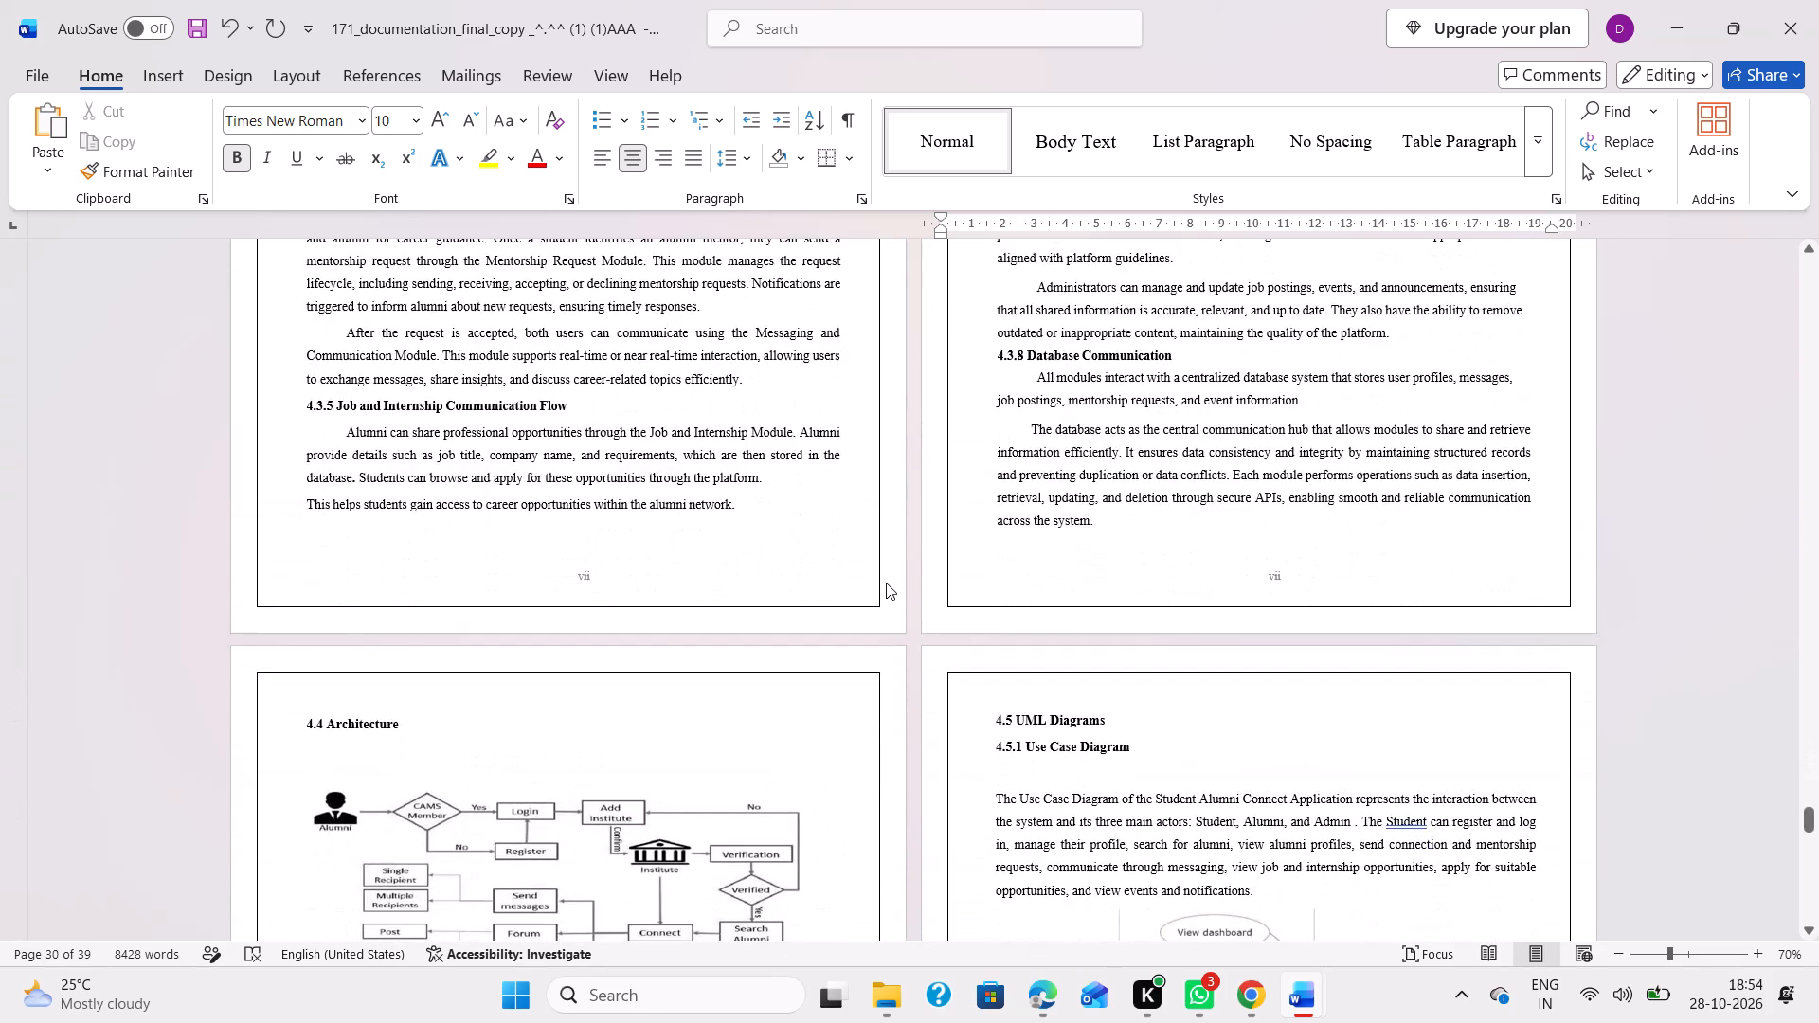
pyautogui.scroll(8, 886, 583)
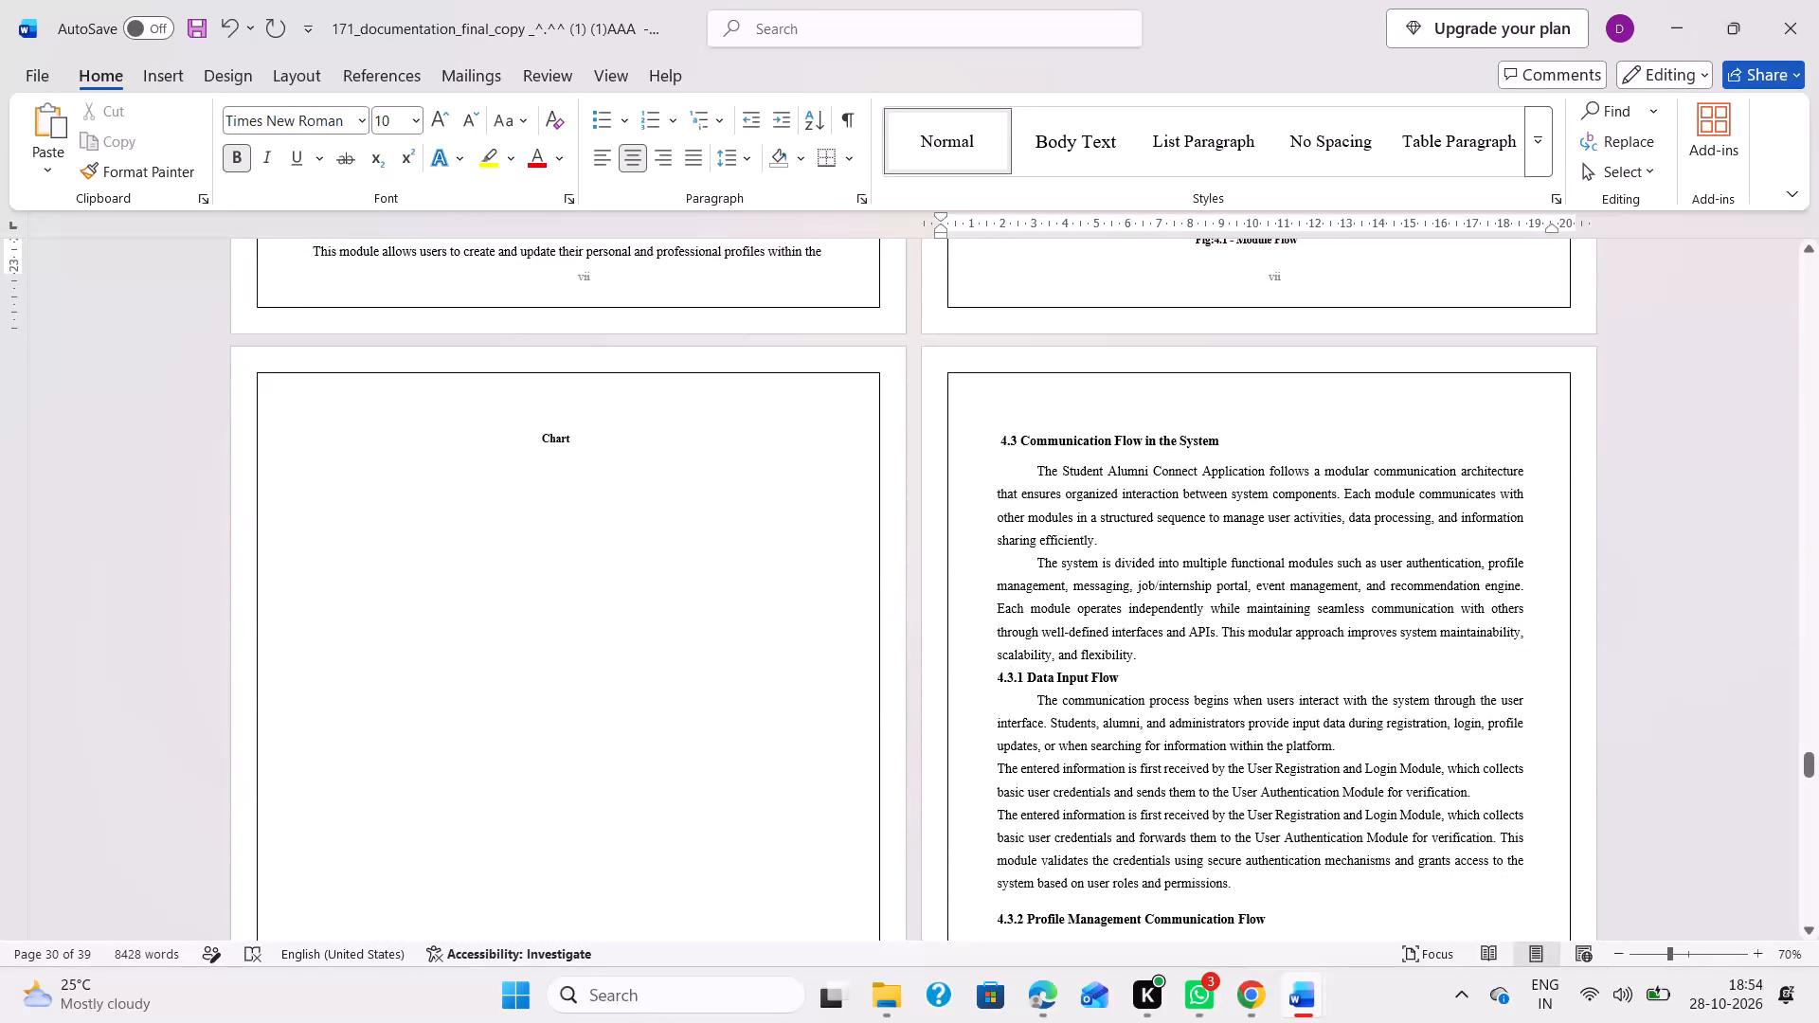
pyautogui.scroll(1, 603, 600)
pyautogui.click(515, 770)
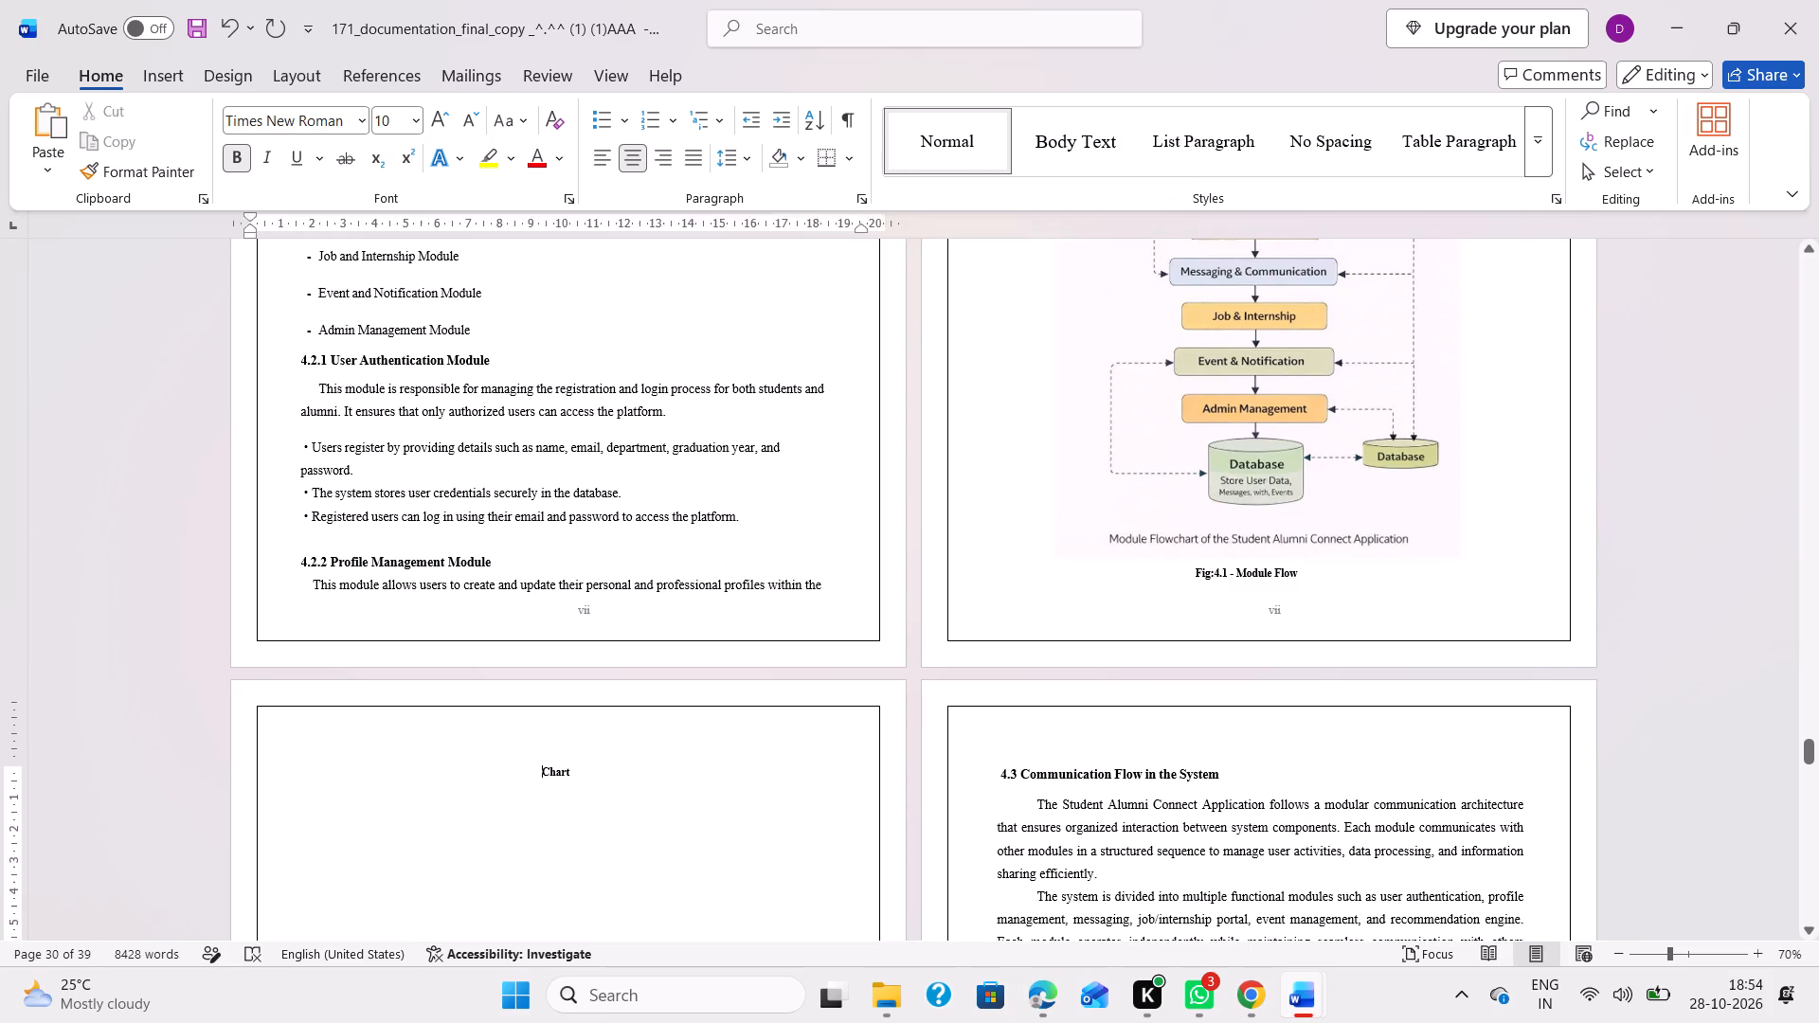
pyautogui.press('BackSpace')
pyautogui.press('BackSpace')
pyautogui.press('BackSpace')
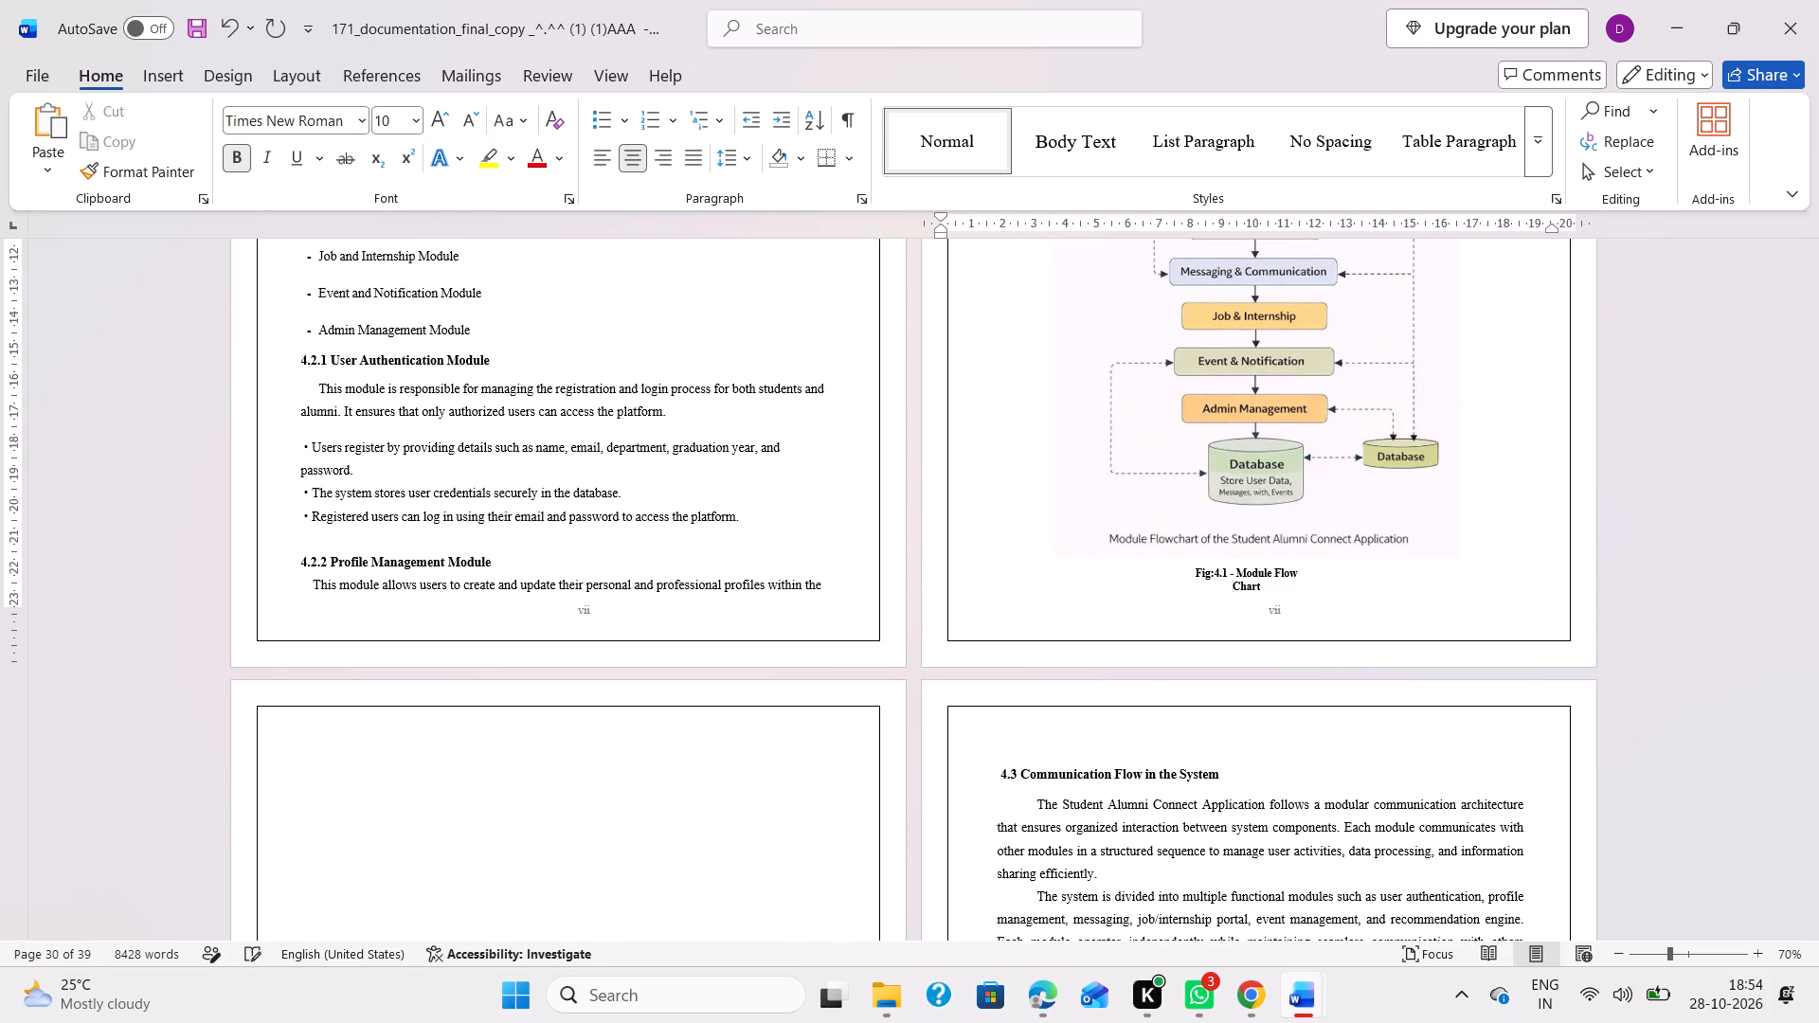
pyautogui.press('BackSpace')
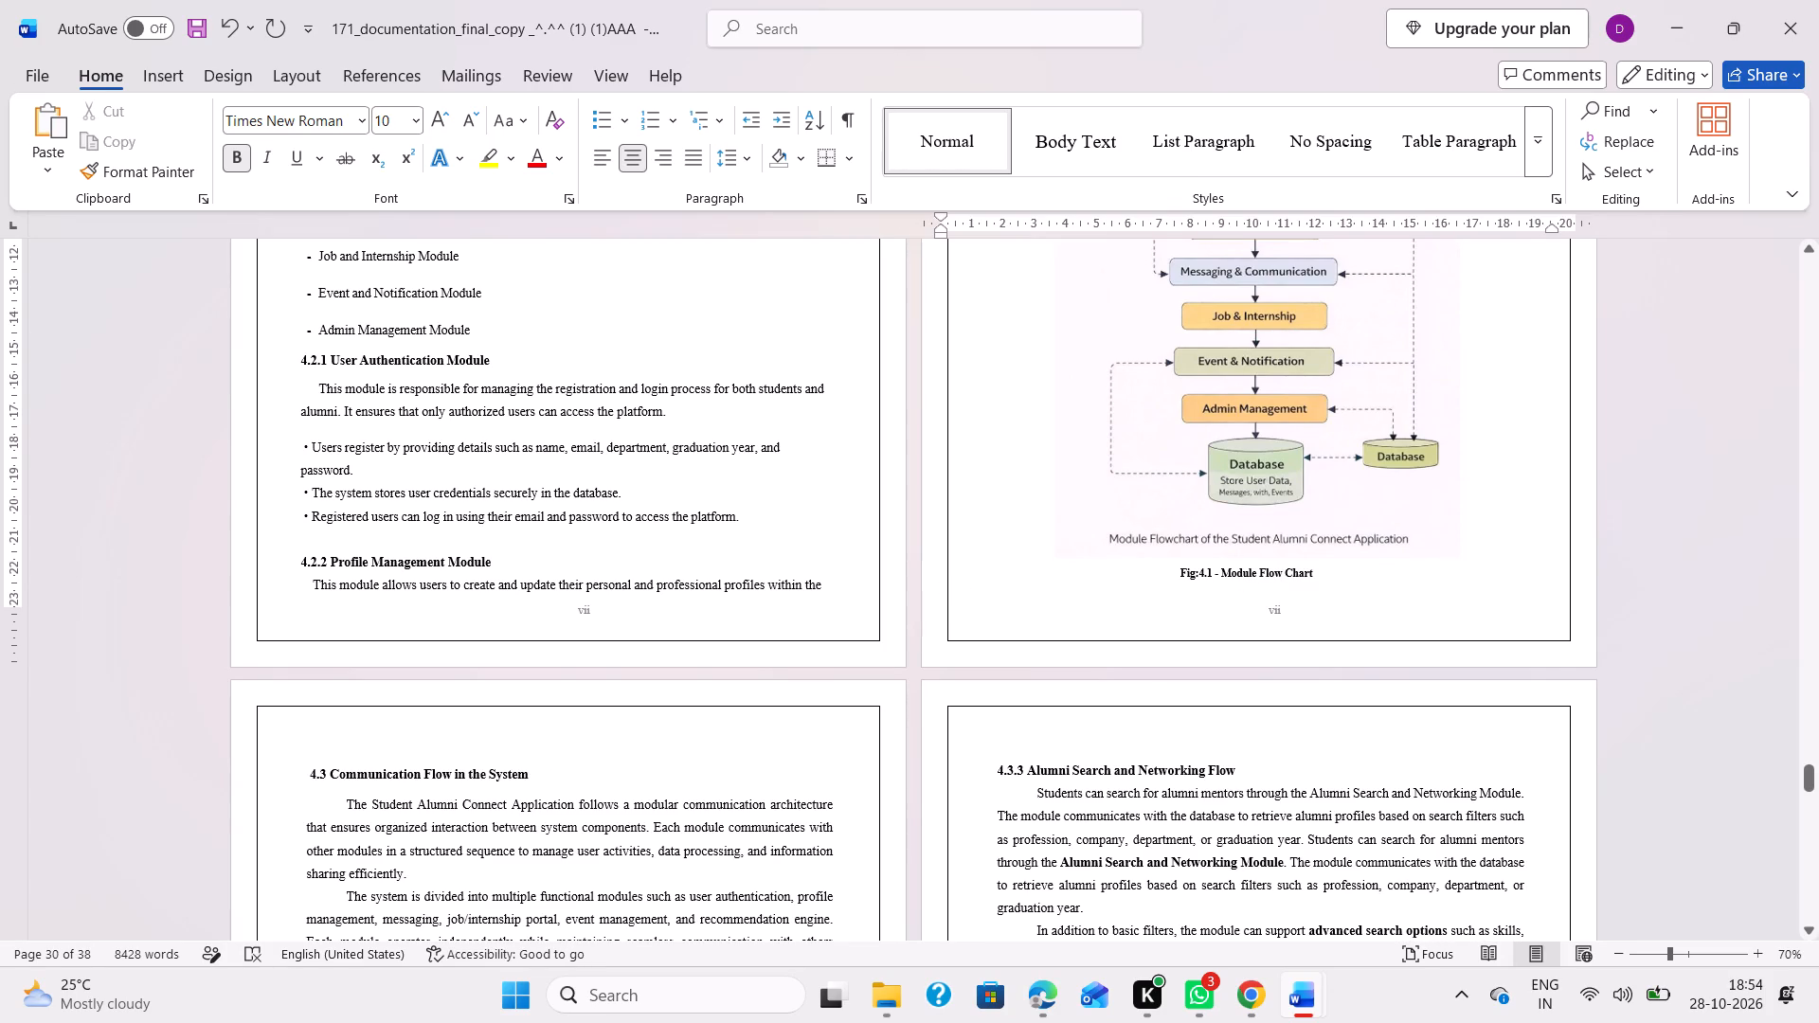
# Check the page layout from section 4.3 Communication Flow through 4.4 Architecture and the 4.5 UML diagram pages.
pyautogui.scroll(-5, 730, 799)
pyautogui.scroll(-2, 665, 911)
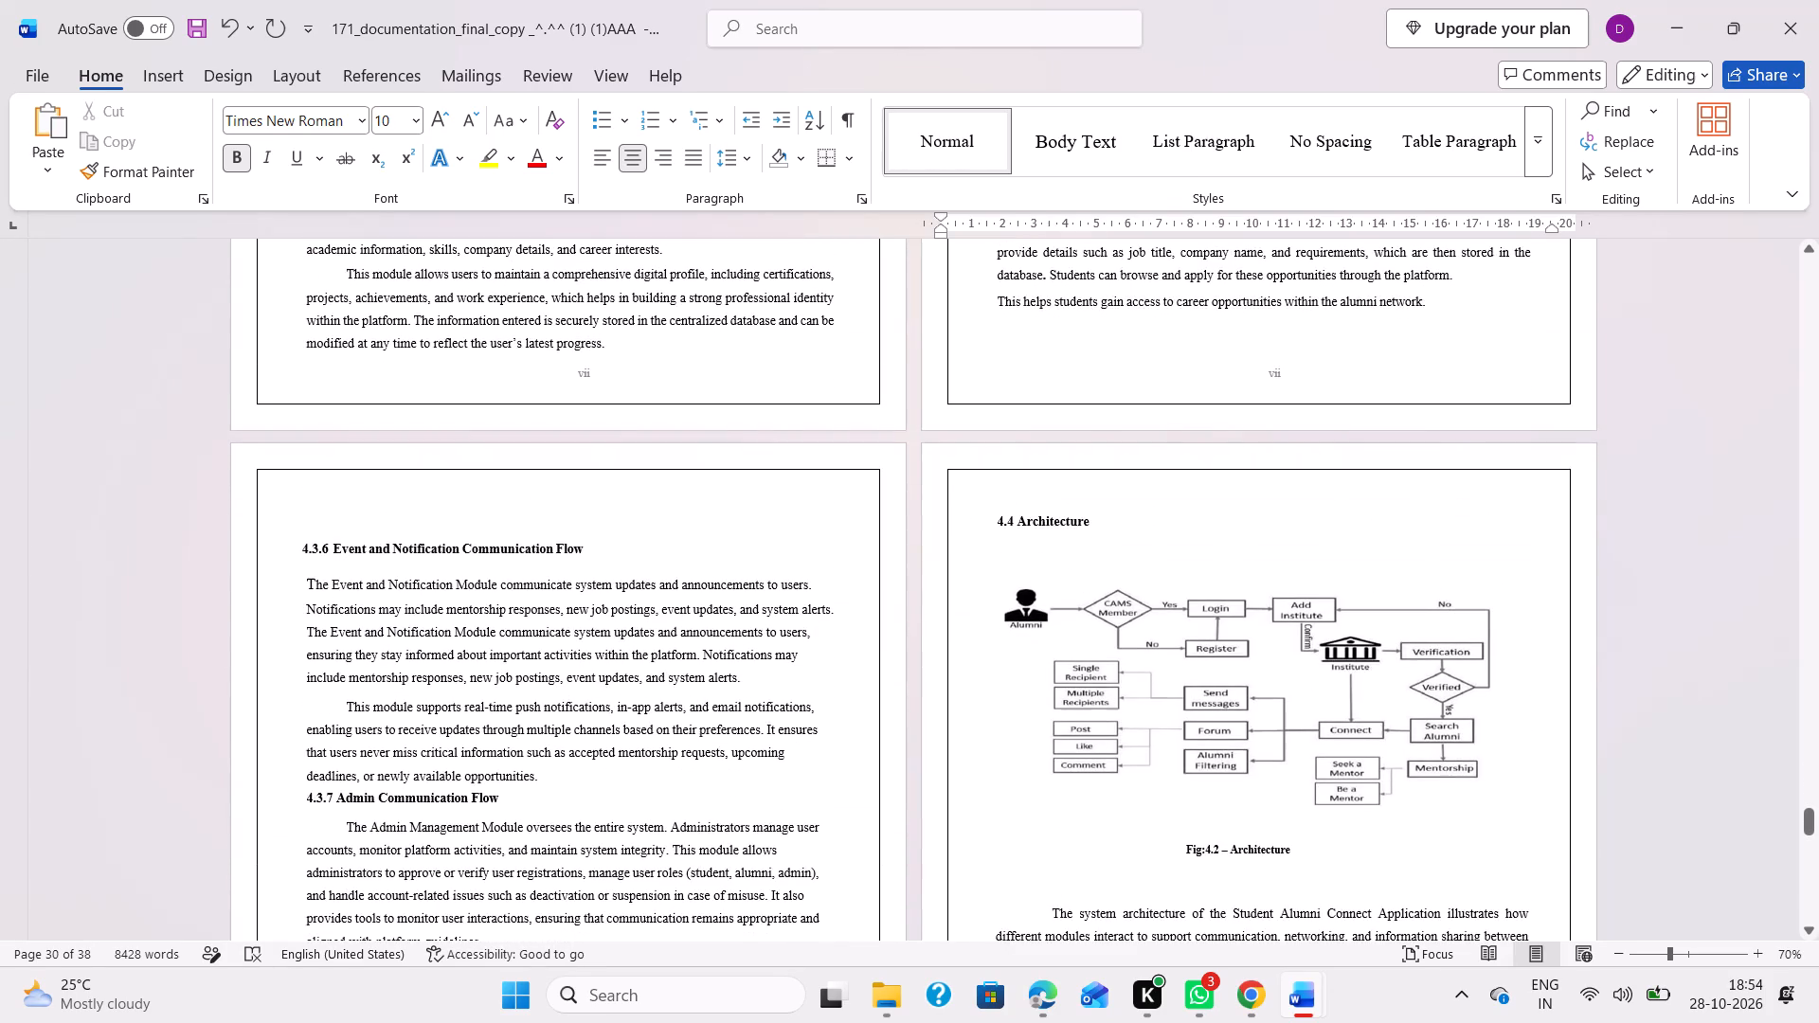
pyautogui.scroll(-5, 746, 713)
pyautogui.scroll(2, 746, 713)
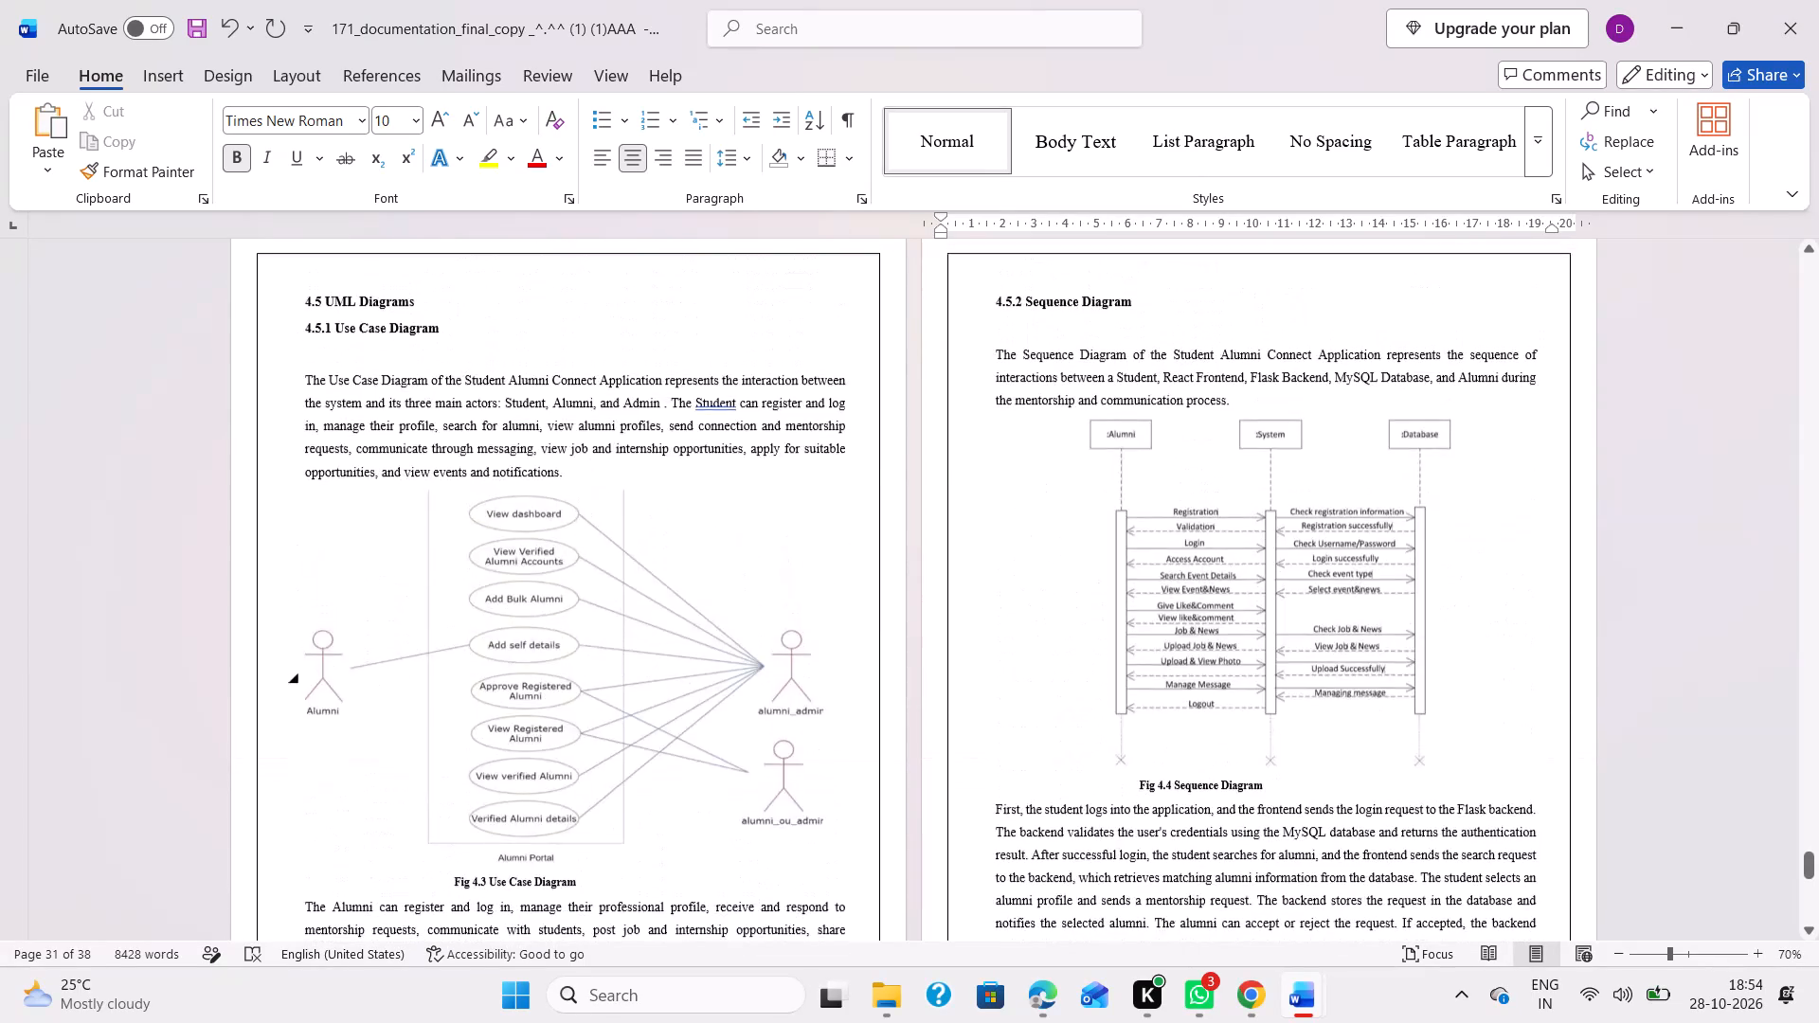
pyautogui.scroll(1, 746, 713)
pyautogui.scroll(-17, 746, 713)
pyautogui.scroll(-3, 874, 711)
pyautogui.scroll(7, 874, 711)
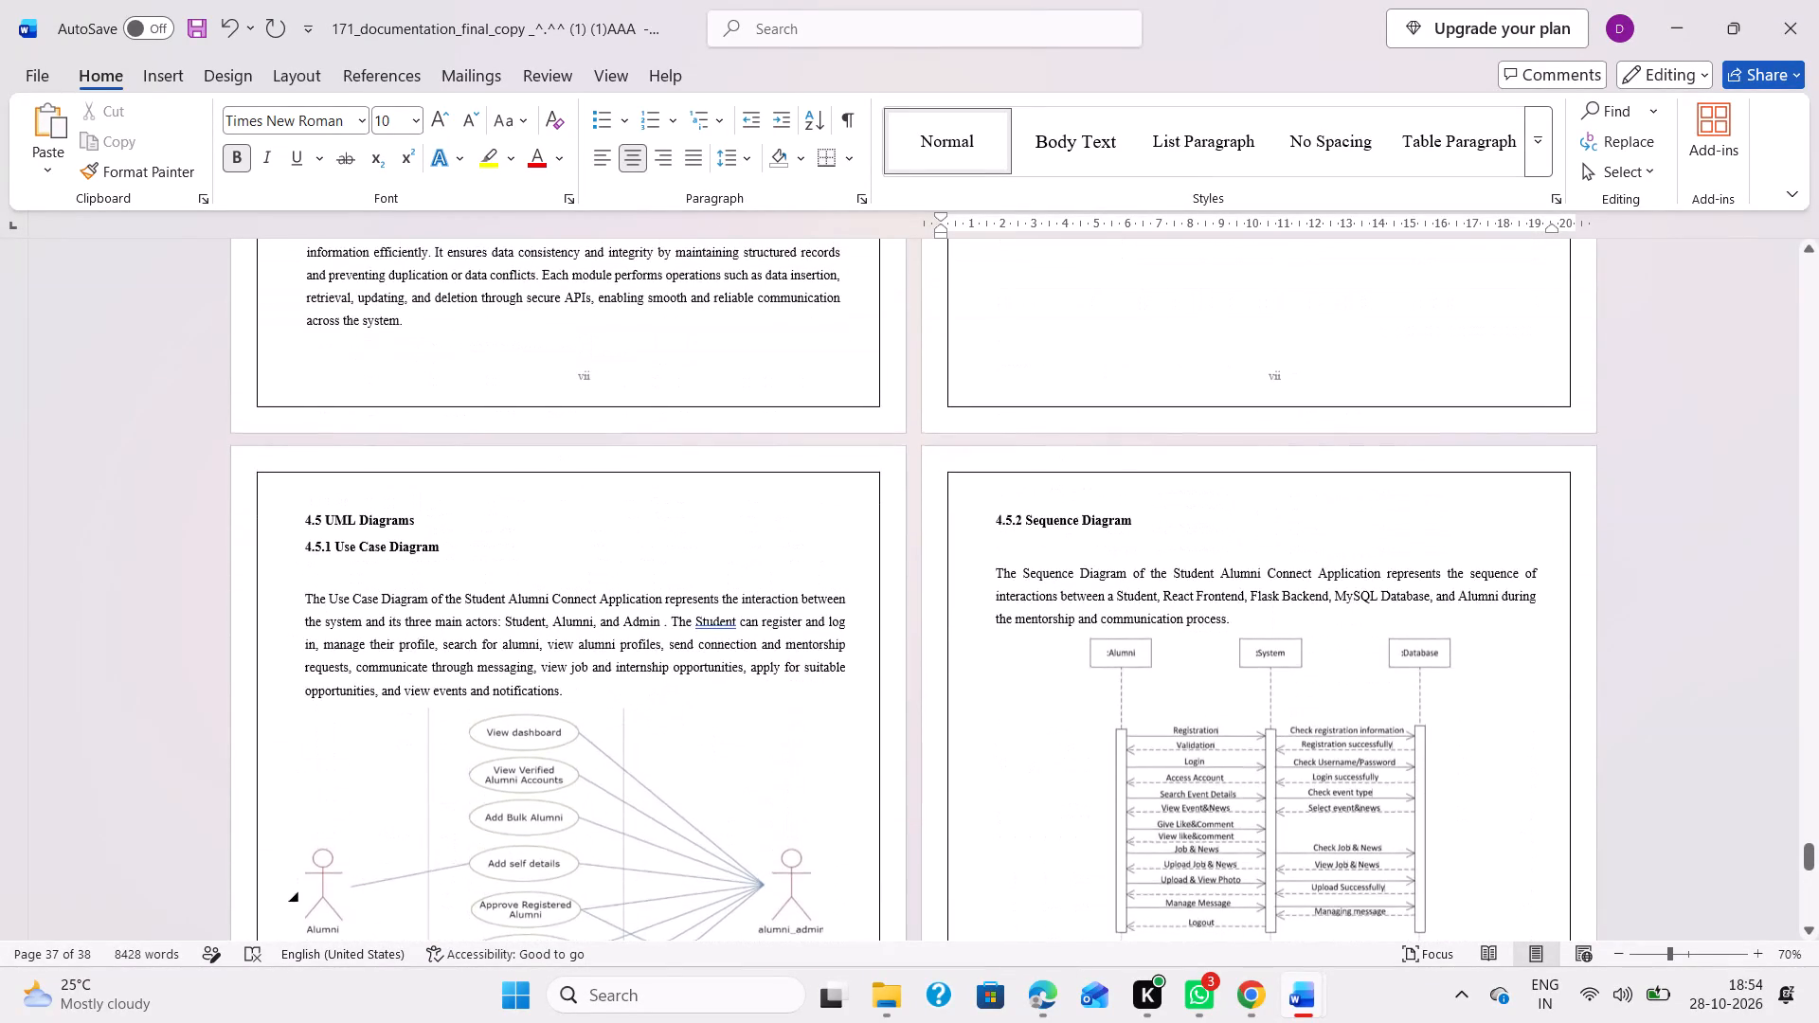
pyautogui.scroll(4, 874, 711)
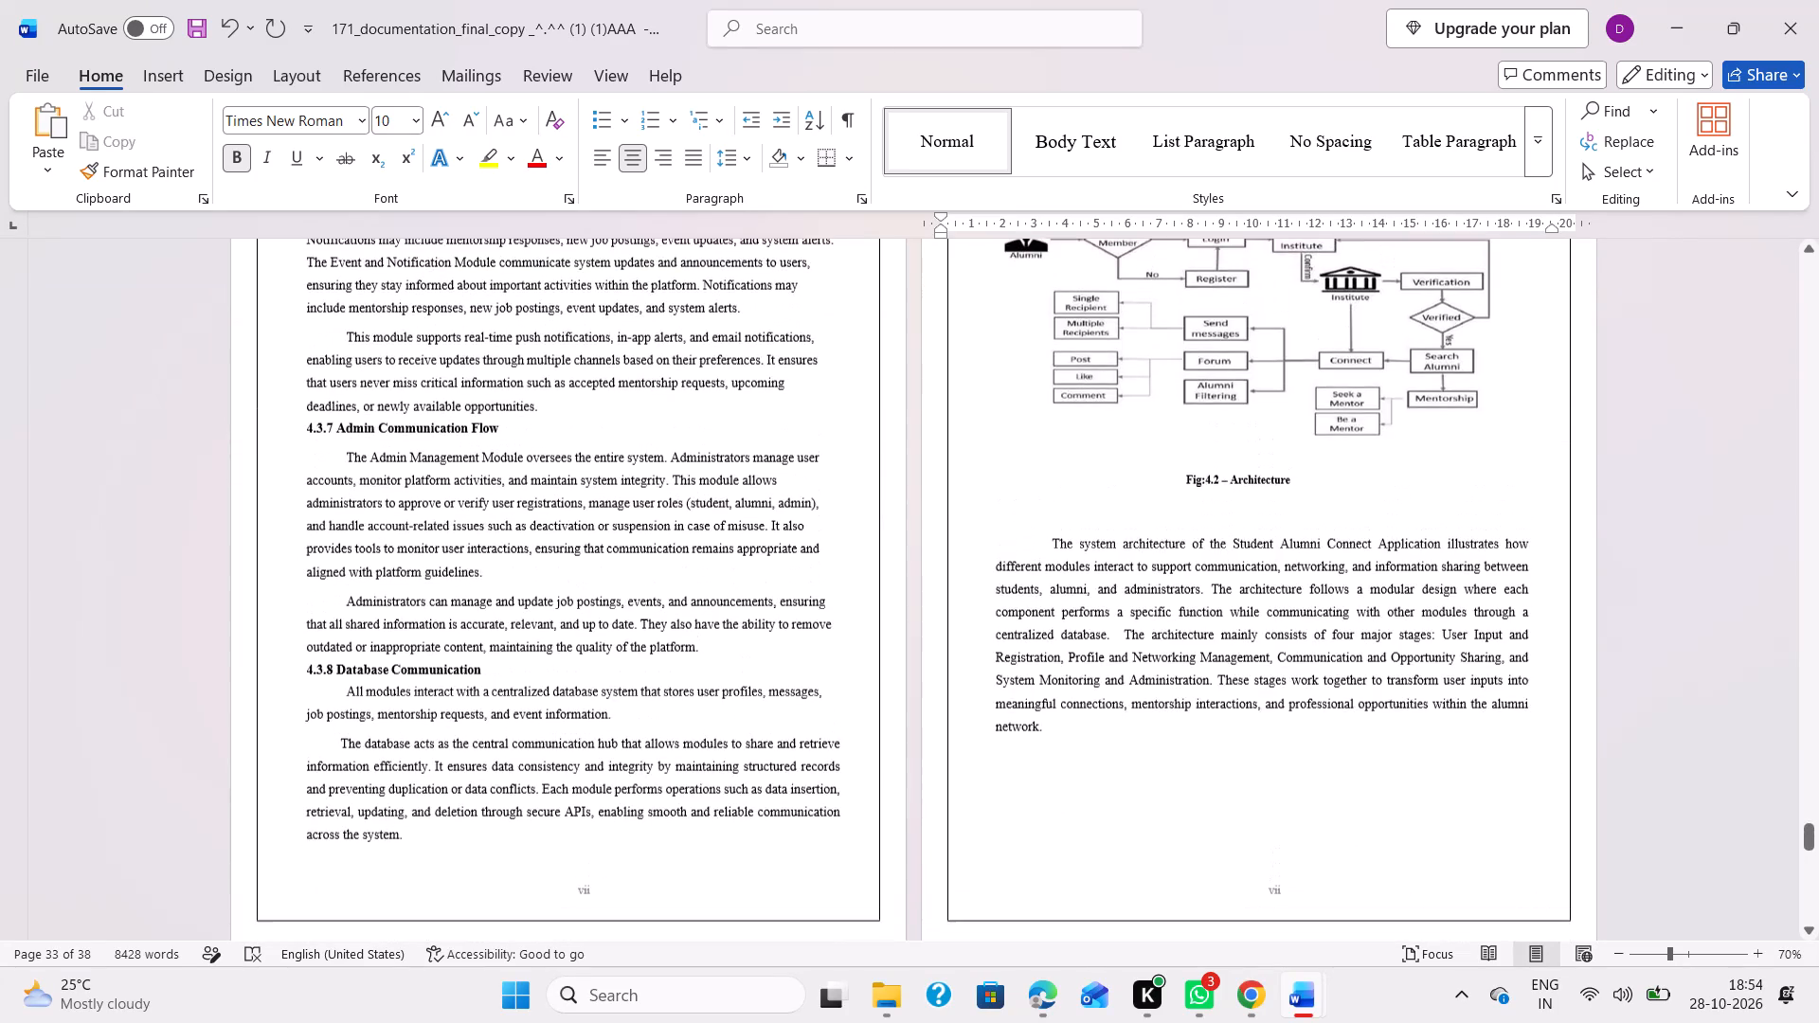
pyautogui.scroll(-3, 874, 711)
# Check the print preview for page numbers and layout across the front matter, contents, List of Figures, Chapter 1 and Chapter 4 pages.
pyautogui.hotkey('ctrl', 'p')
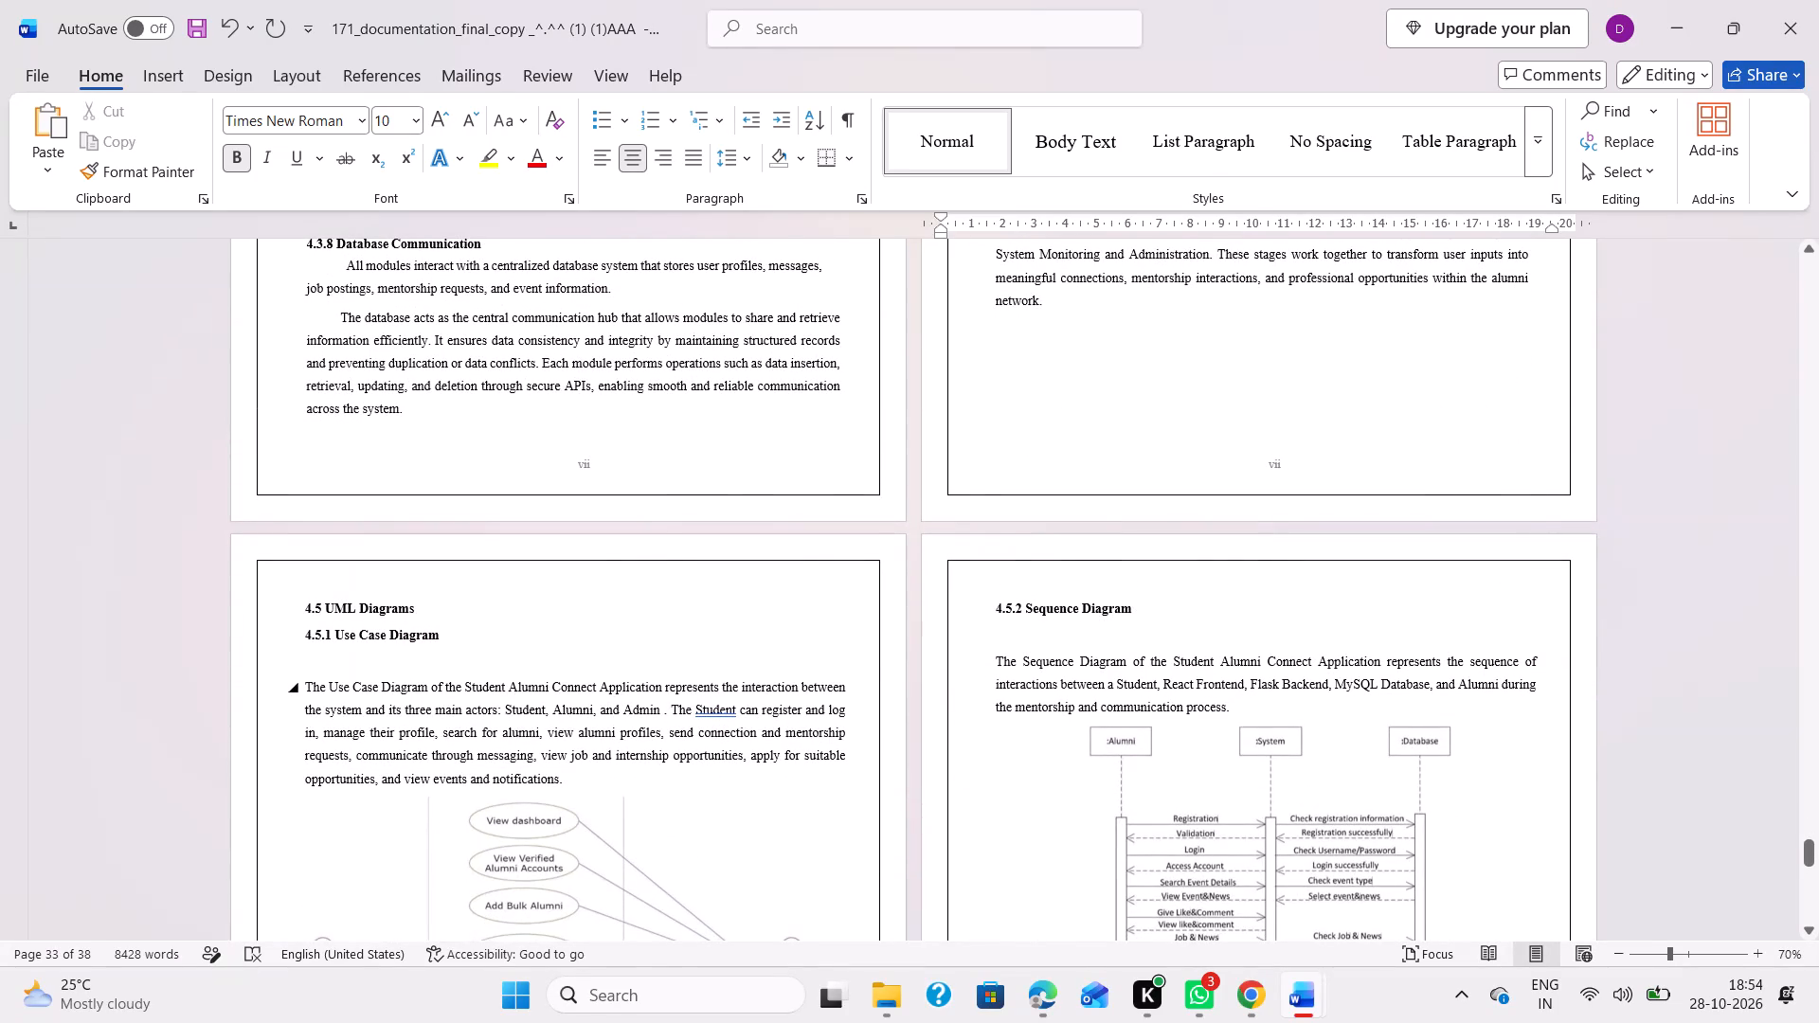
pyautogui.scroll(4, 1131, 773)
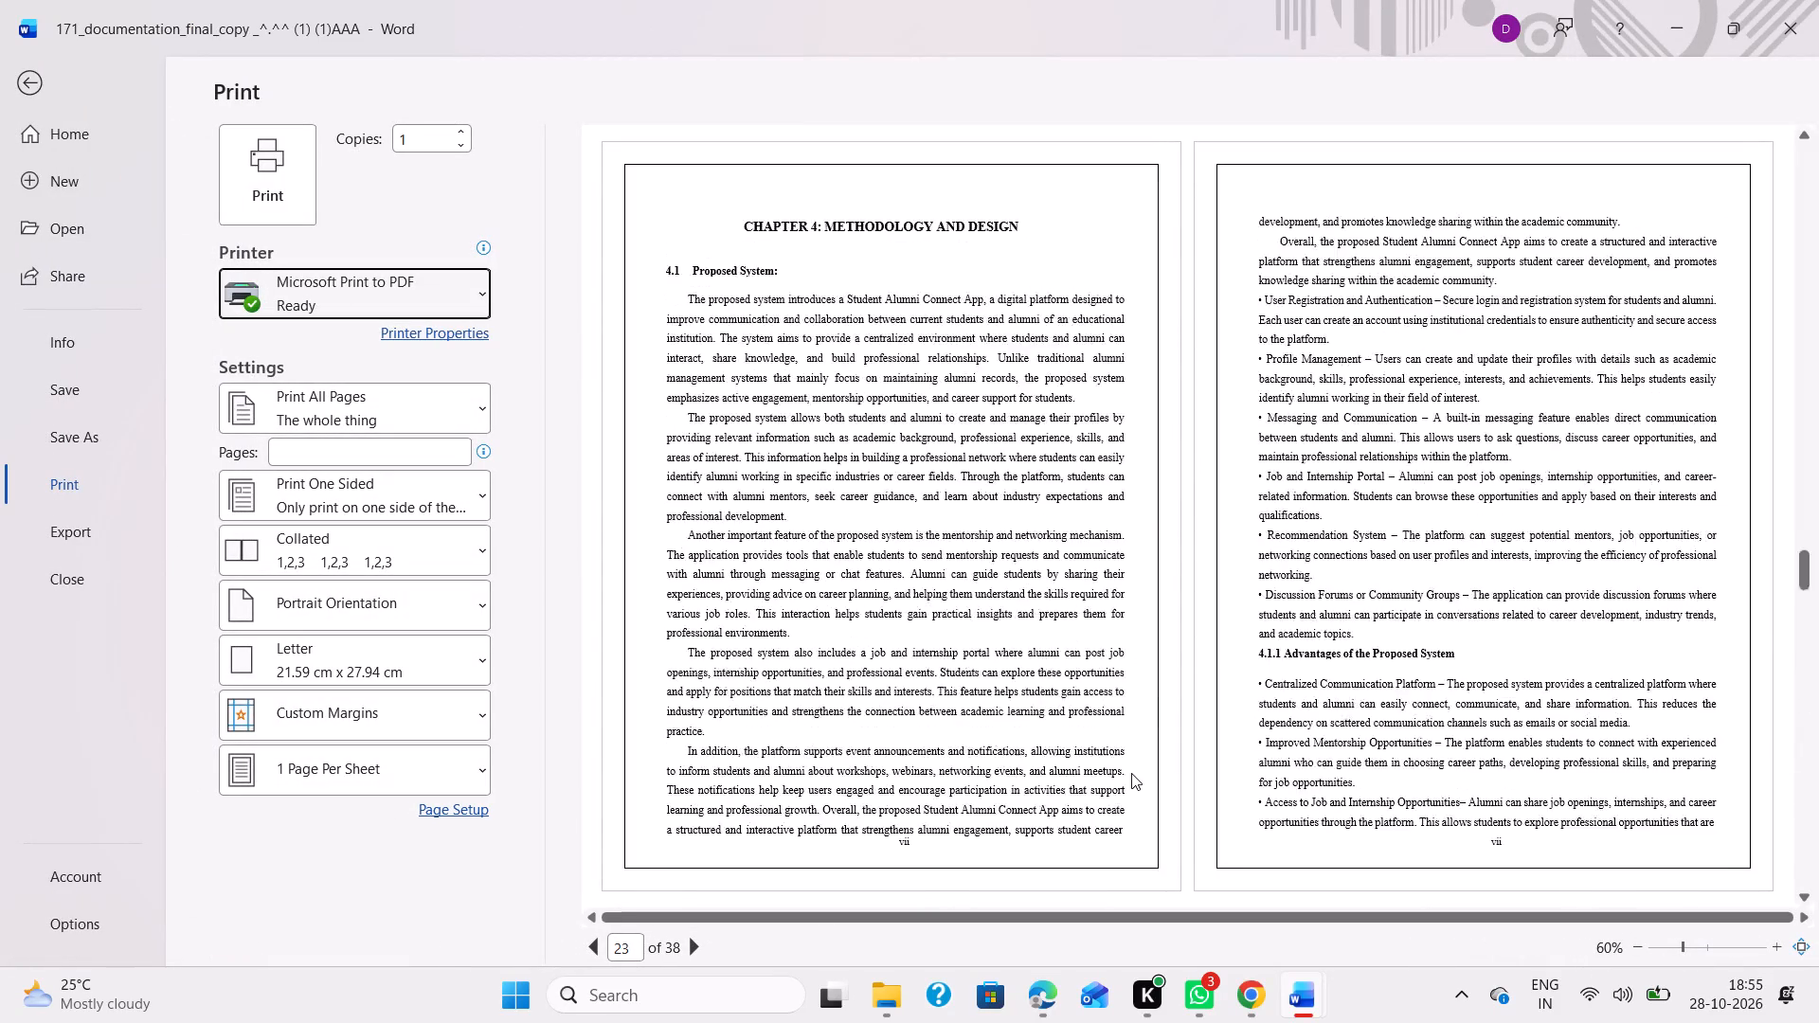
pyautogui.scroll(4, 1131, 773)
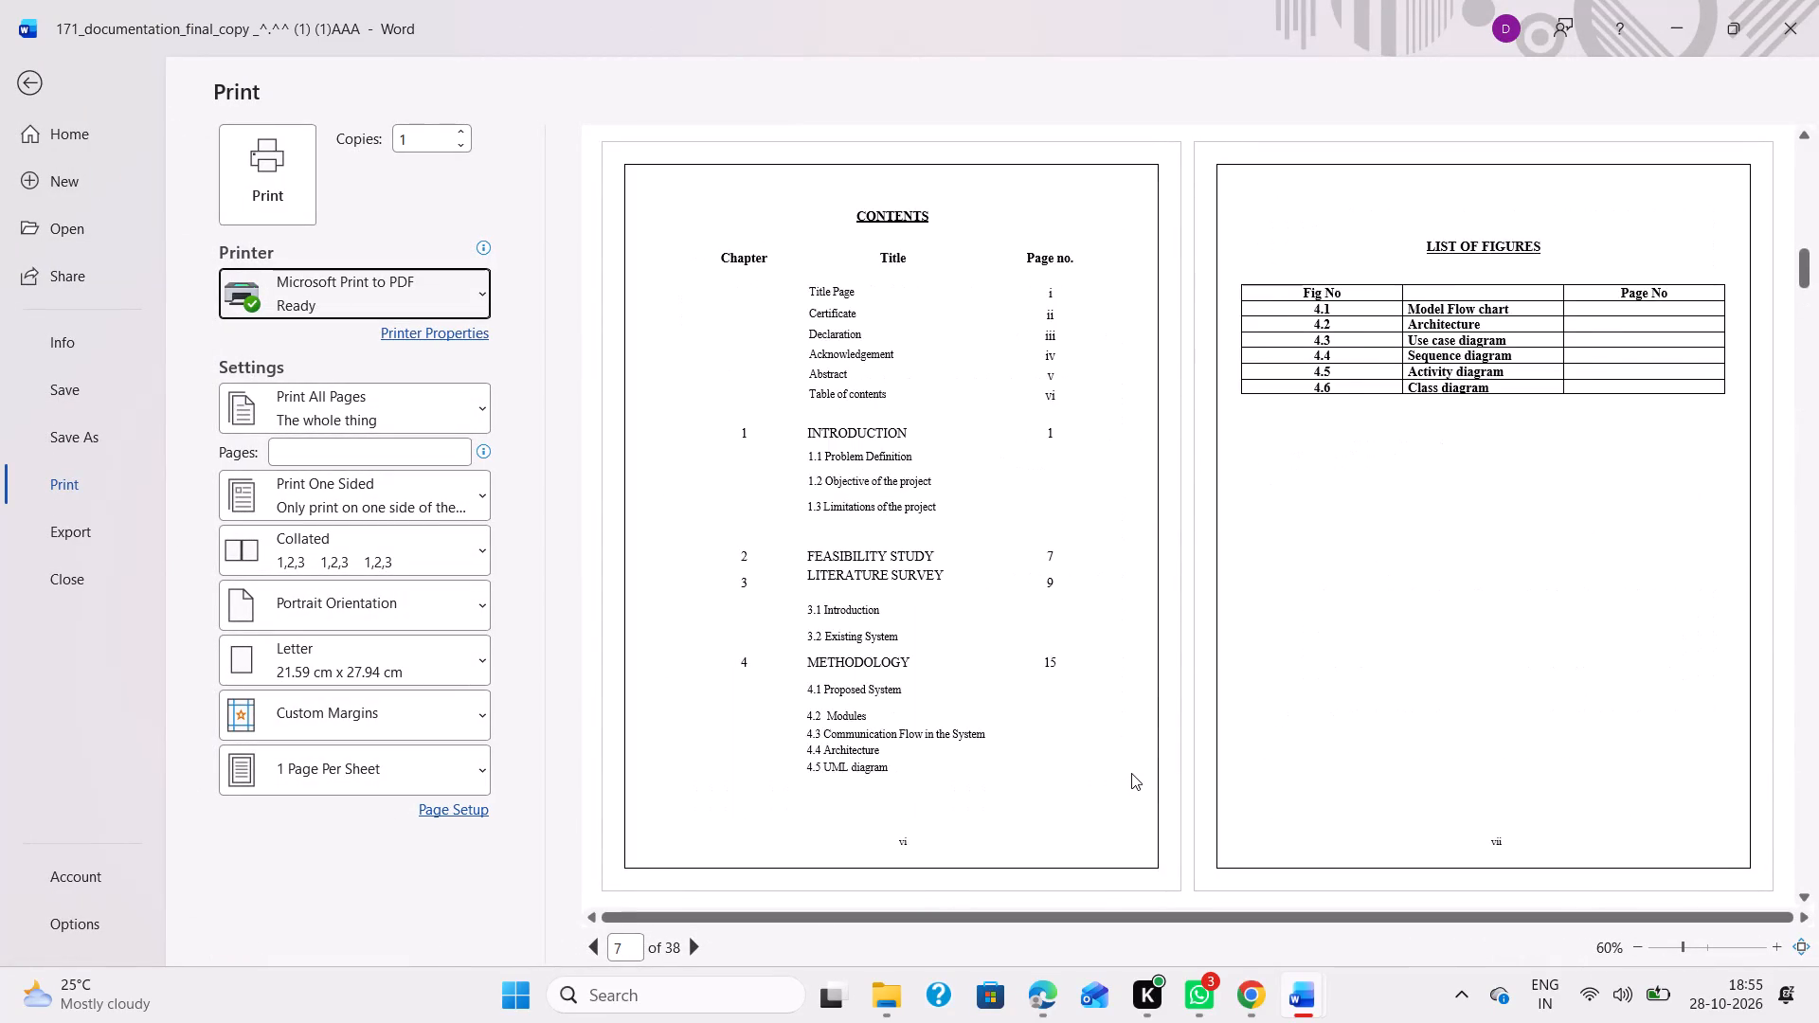
pyautogui.scroll(1, 1131, 773)
pyautogui.scroll(-1, 1139, 736)
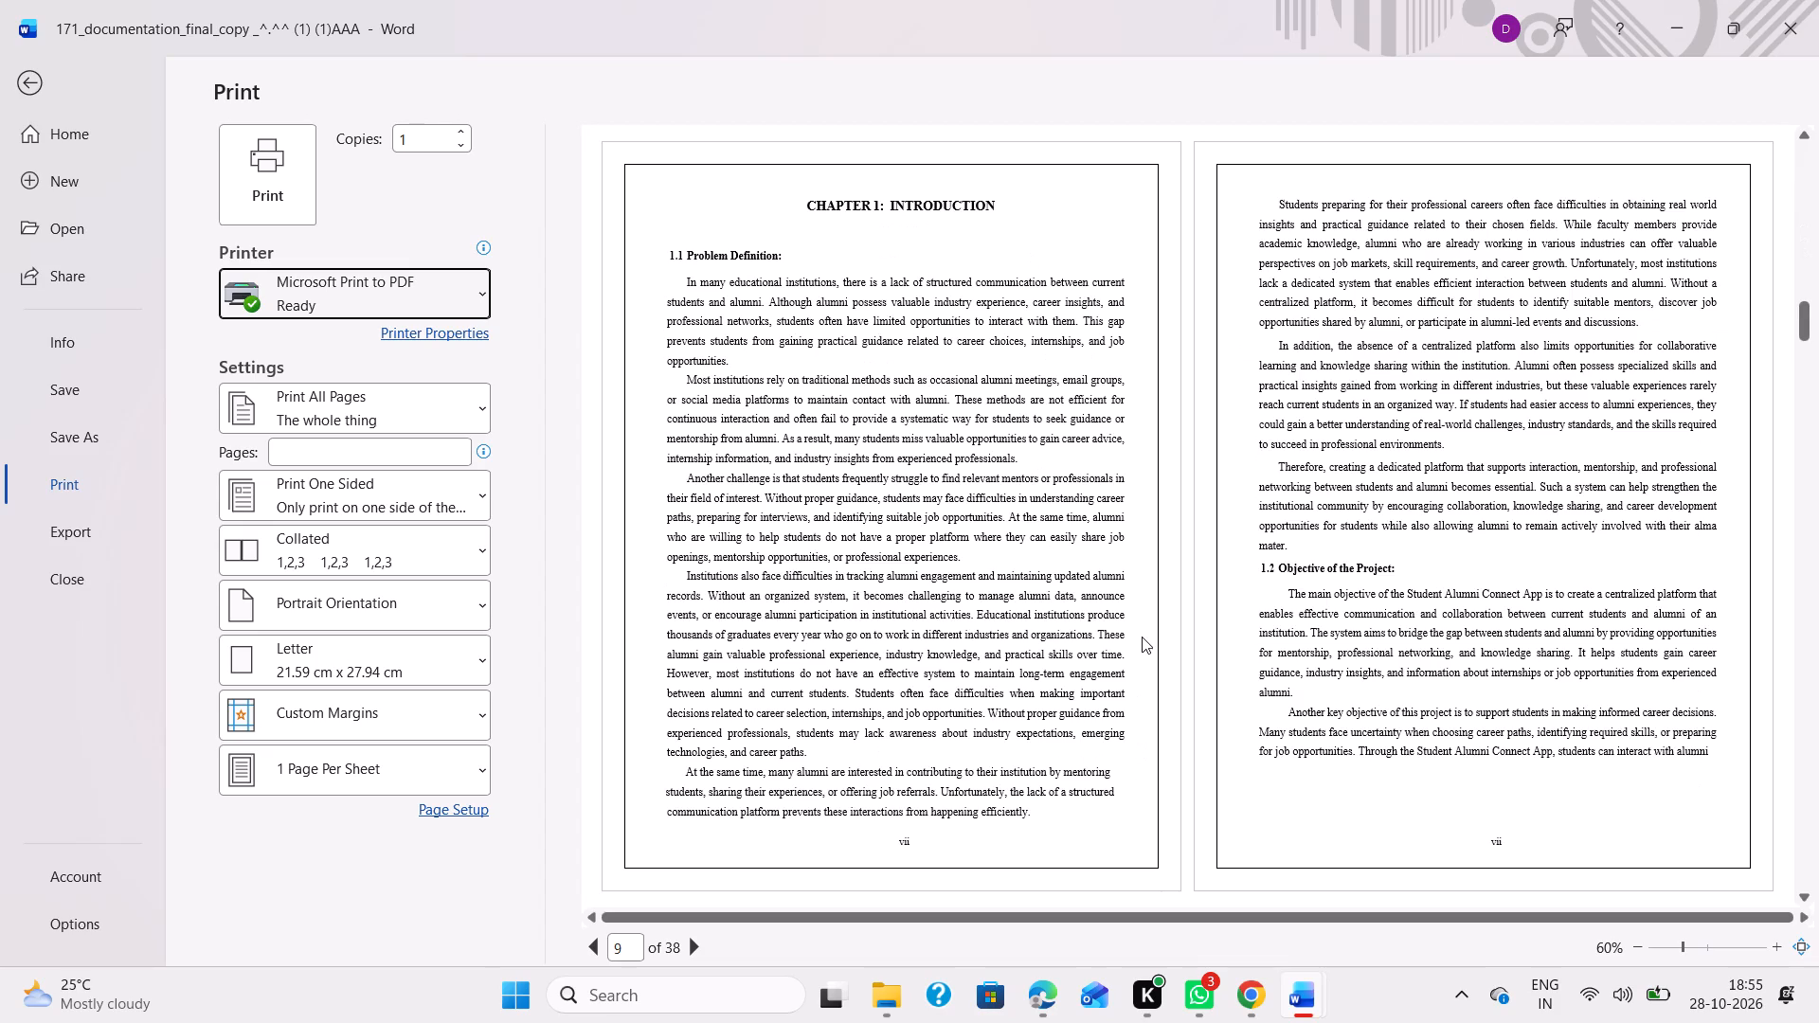
pyautogui.scroll(-1, 1142, 637)
pyautogui.scroll(2, 1142, 637)
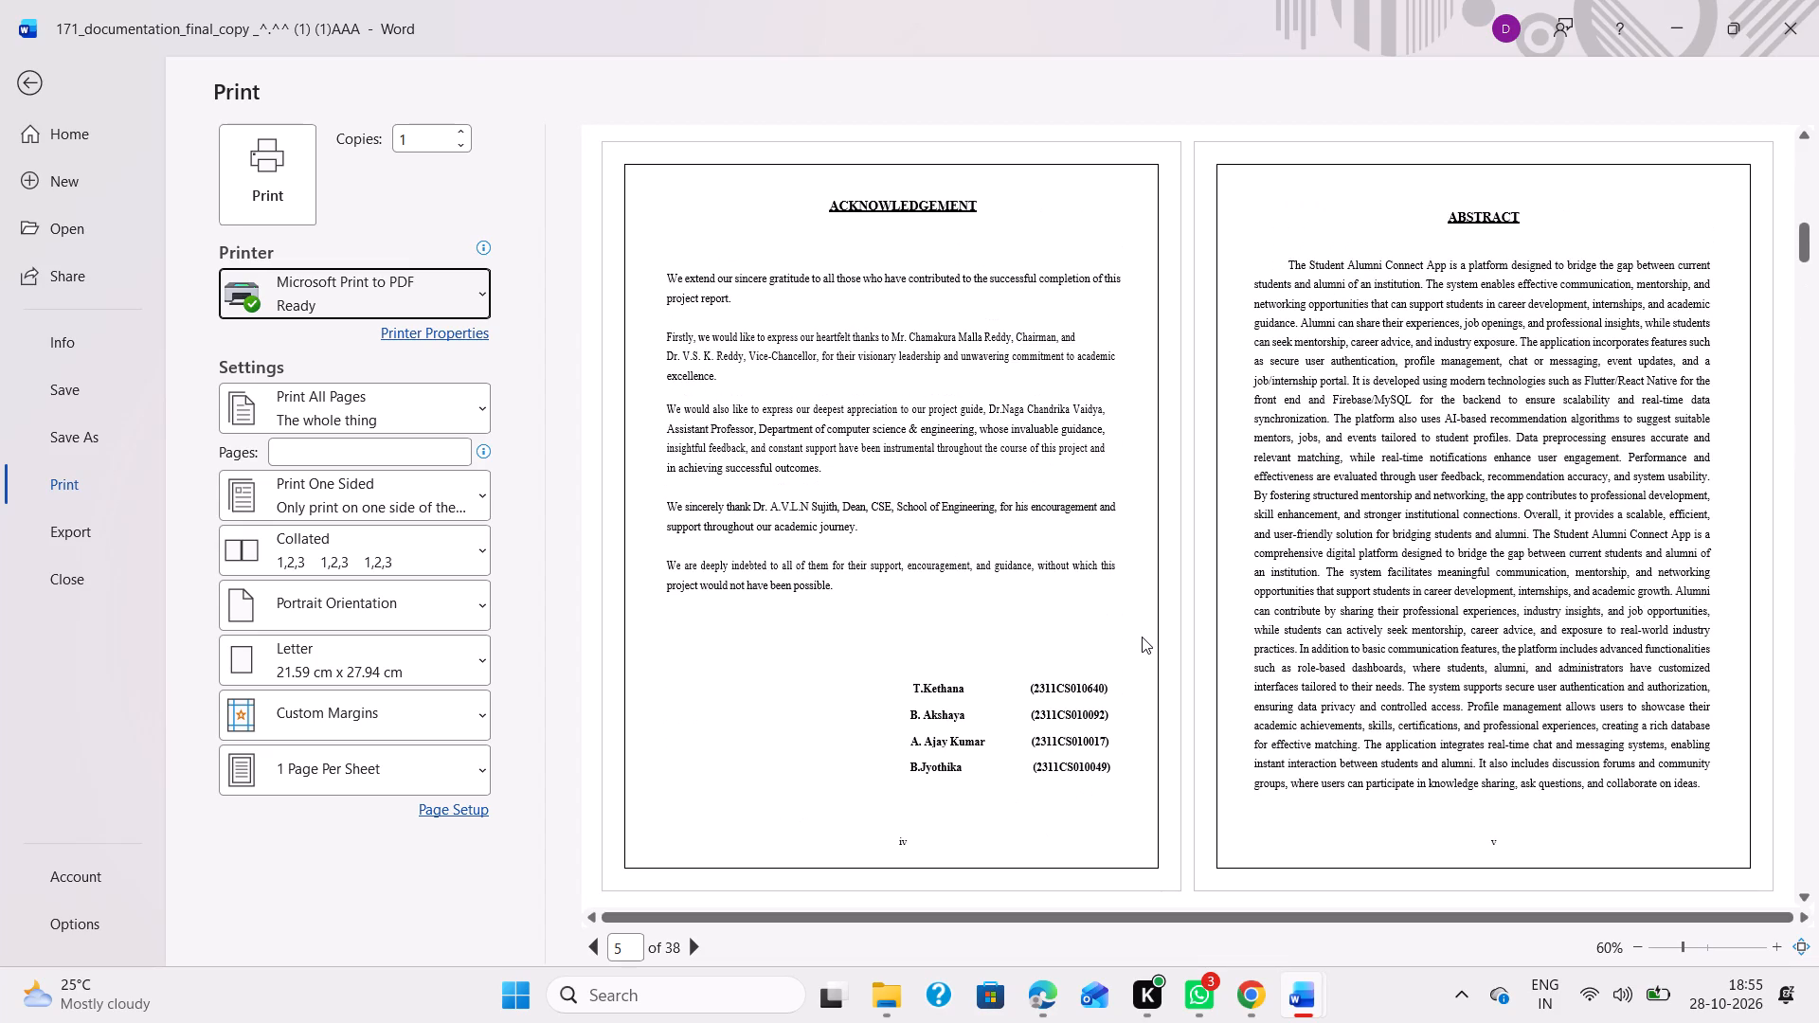
pyautogui.scroll(-1, 1134, 583)
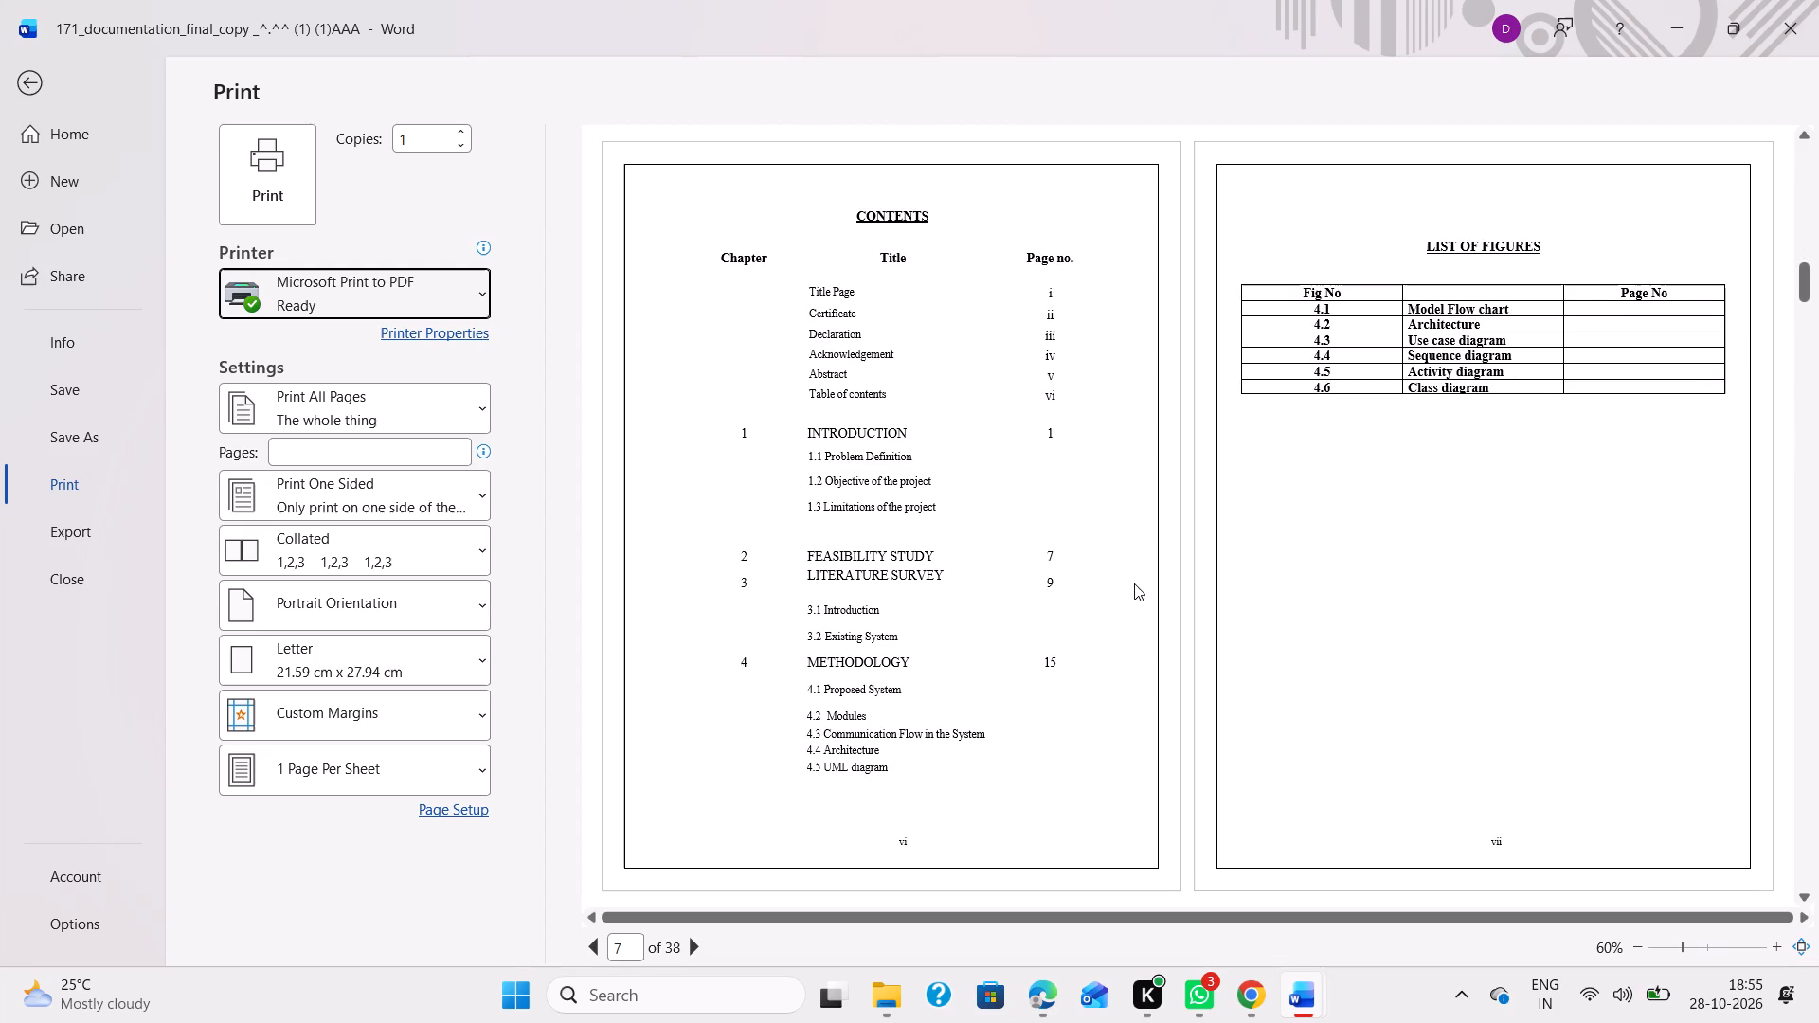
pyautogui.scroll(-1, 1134, 583)
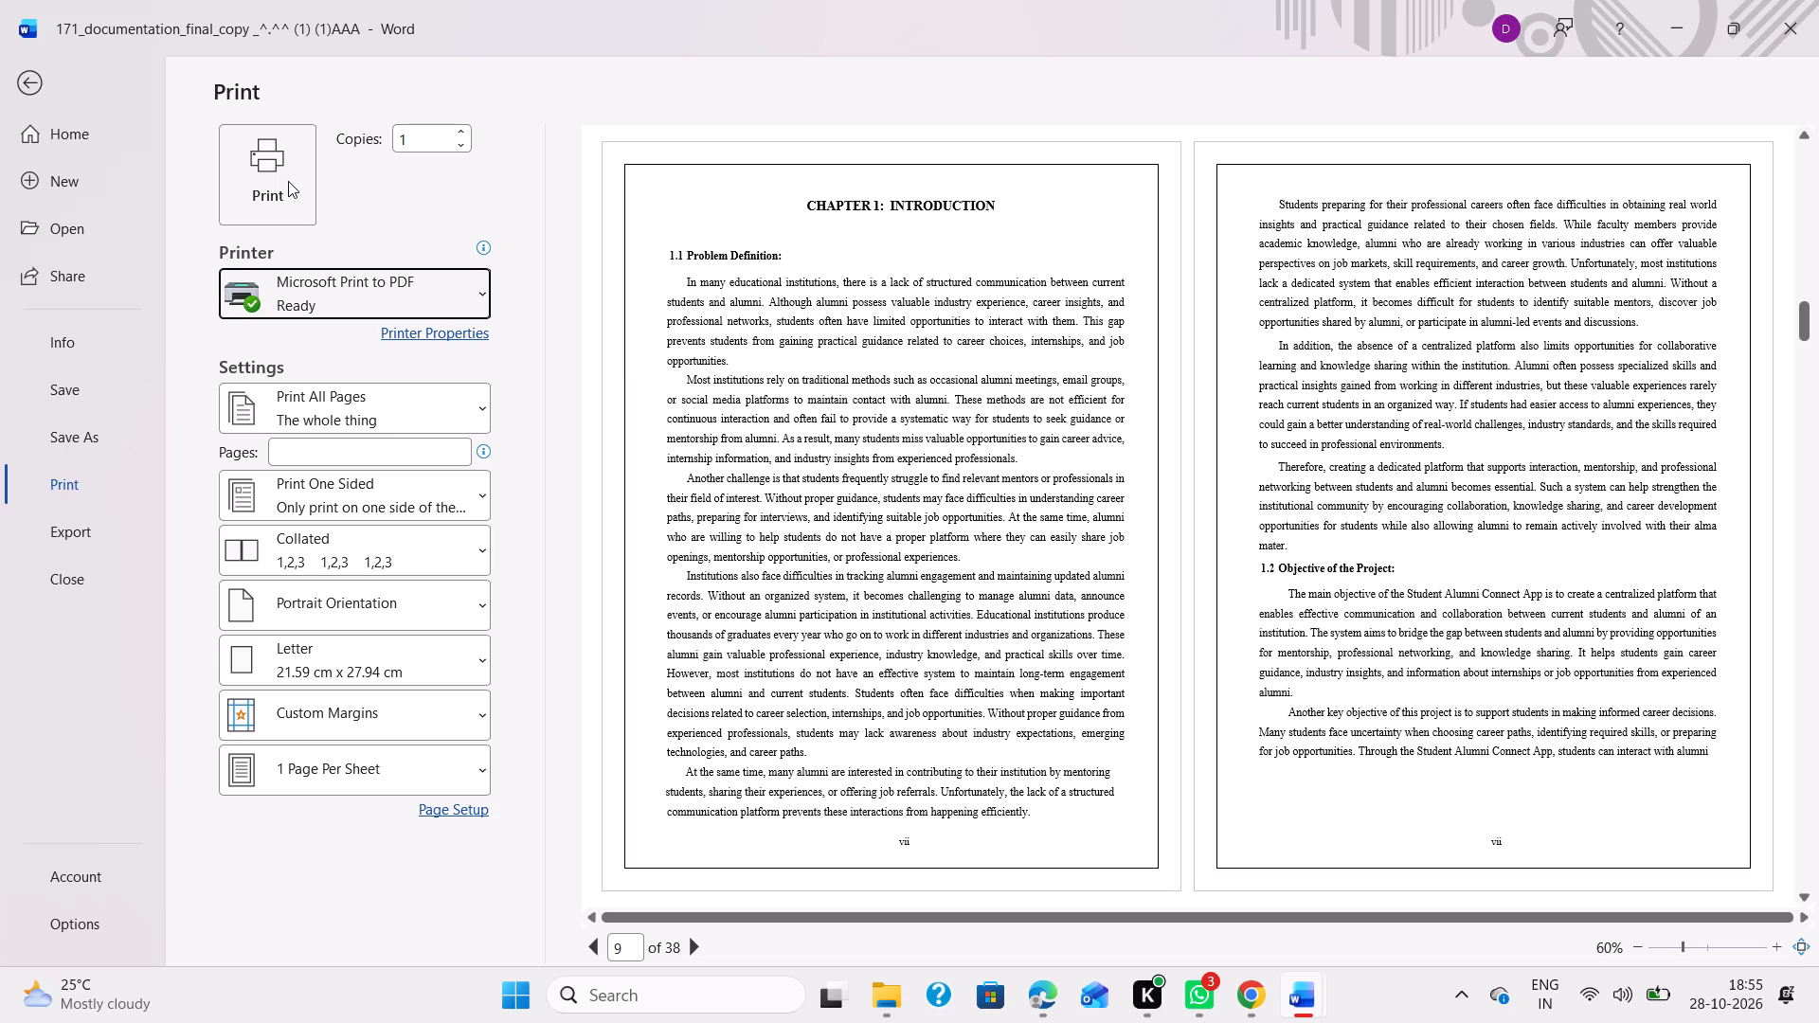
pyautogui.click(288, 181)
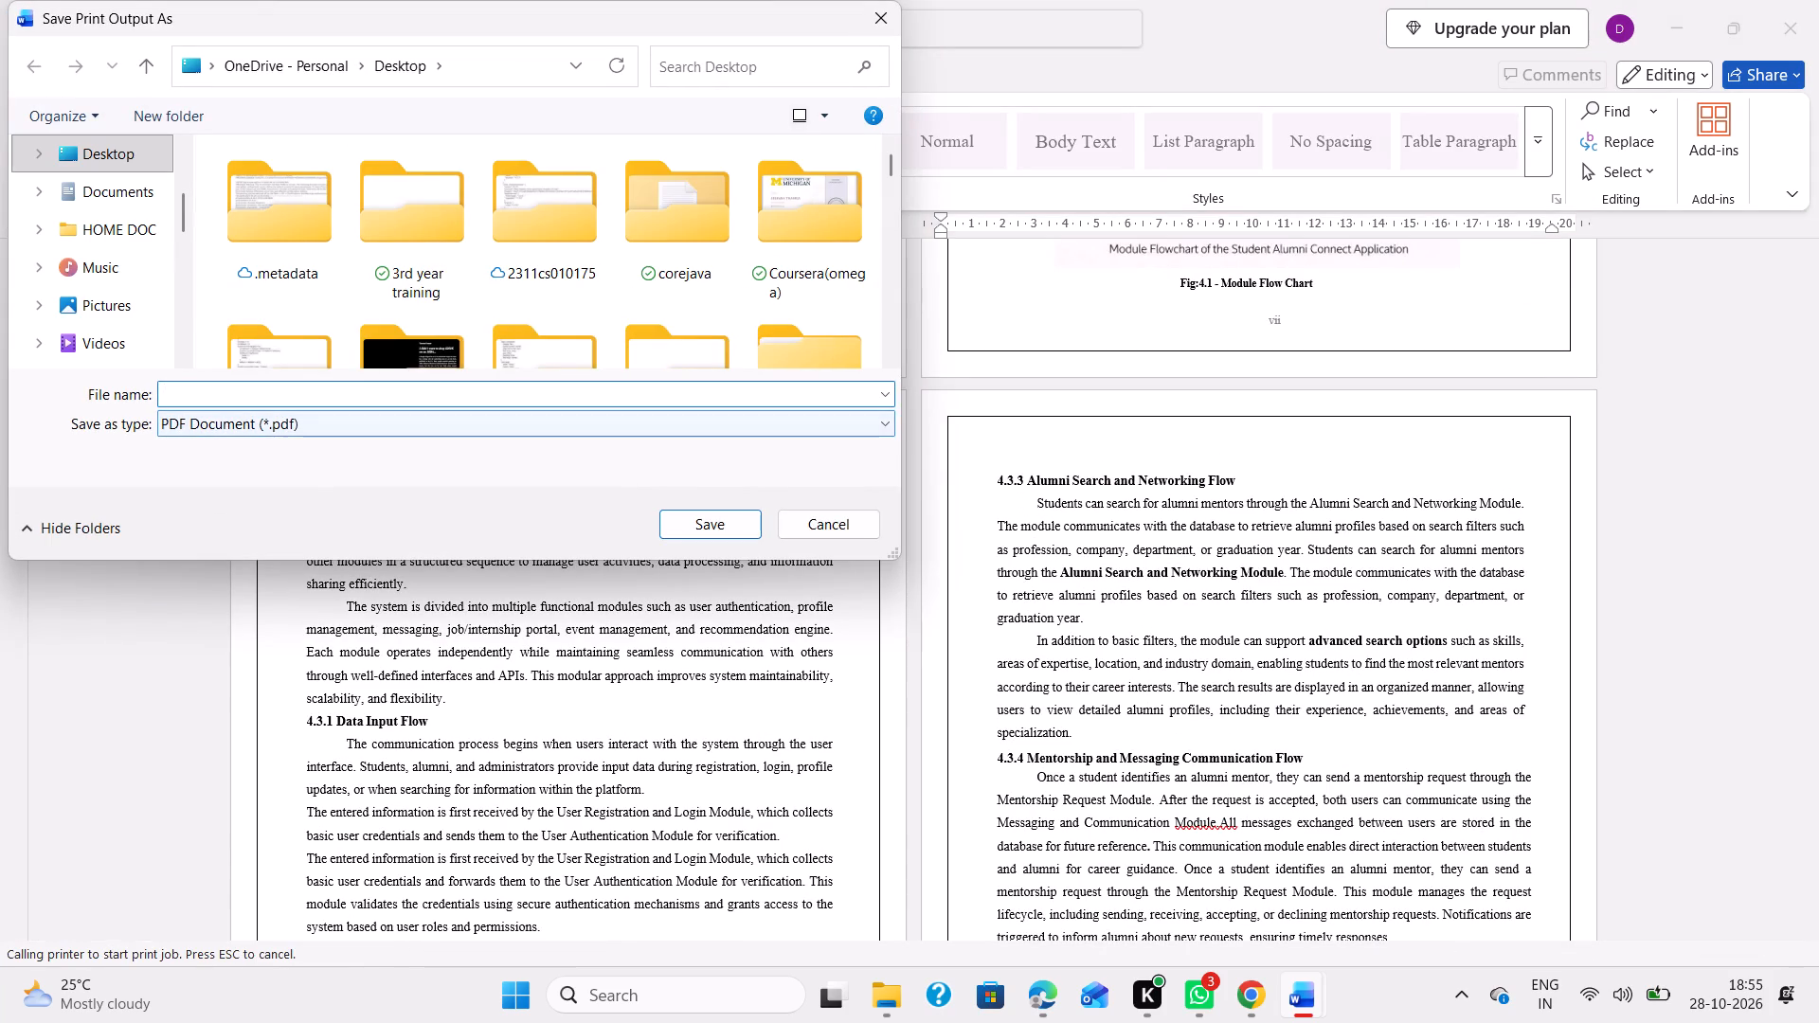
pyautogui.click(360, 392)
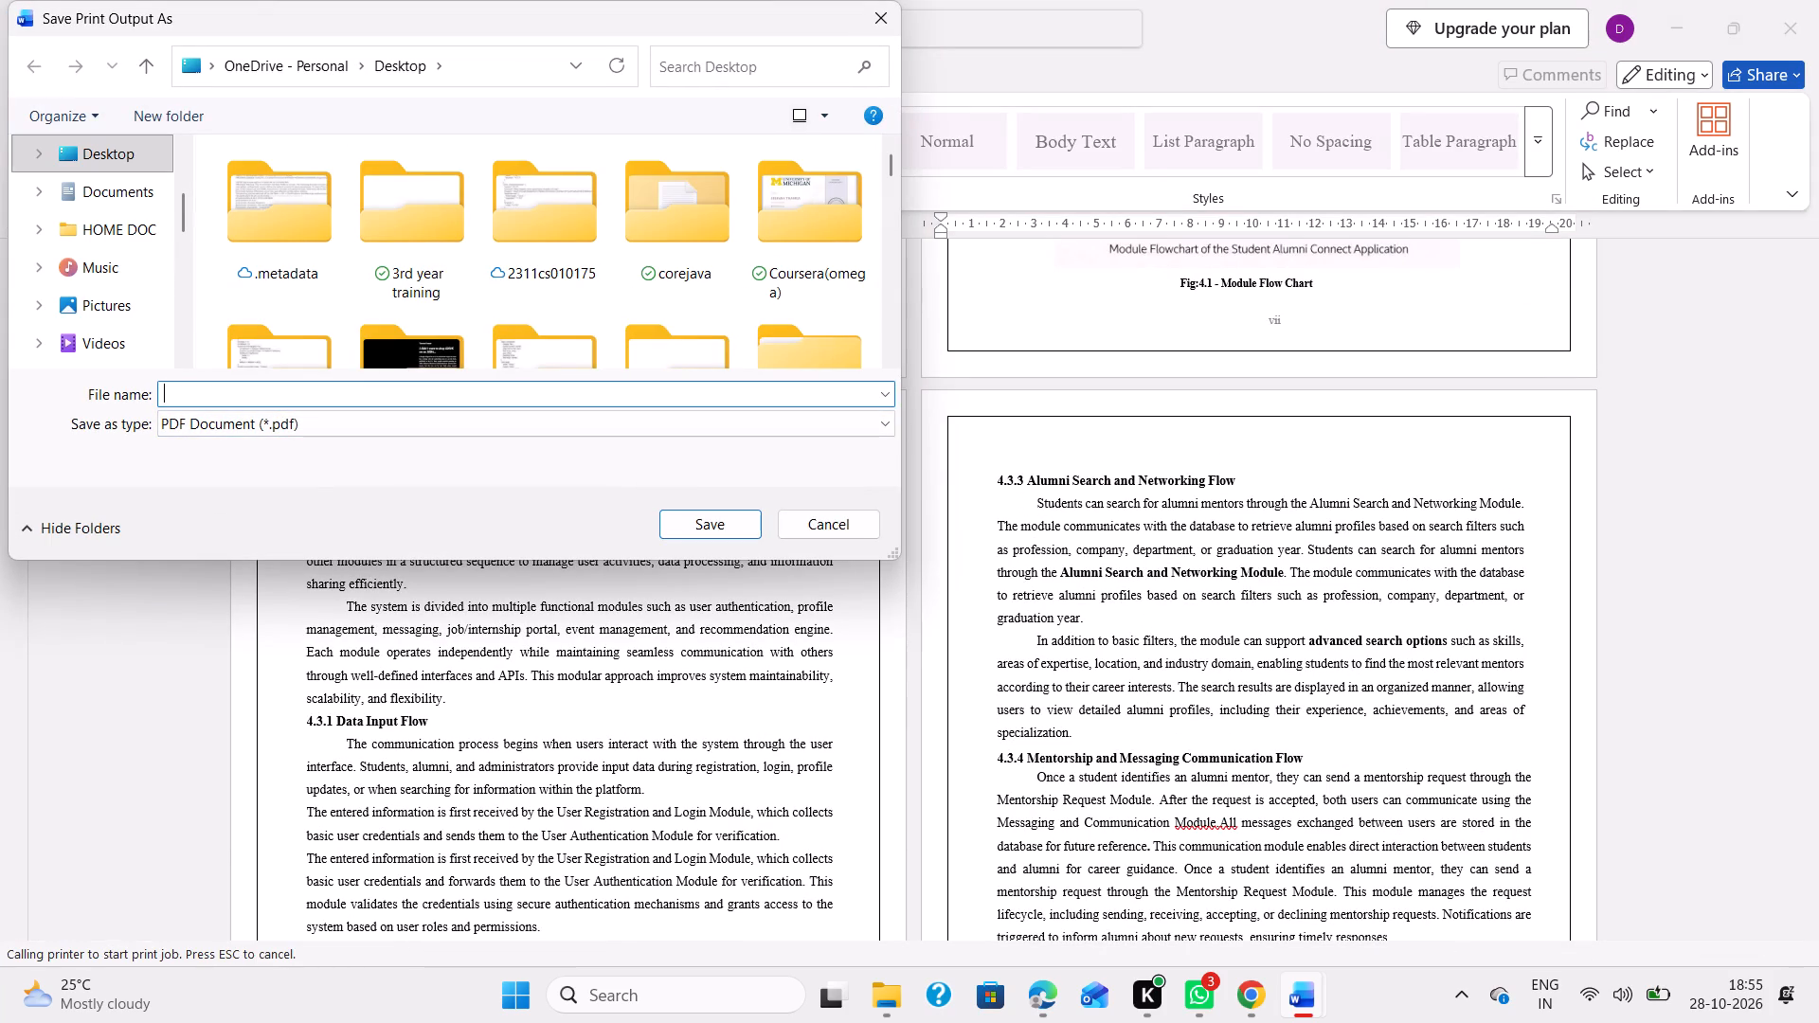
pyautogui.press('m')
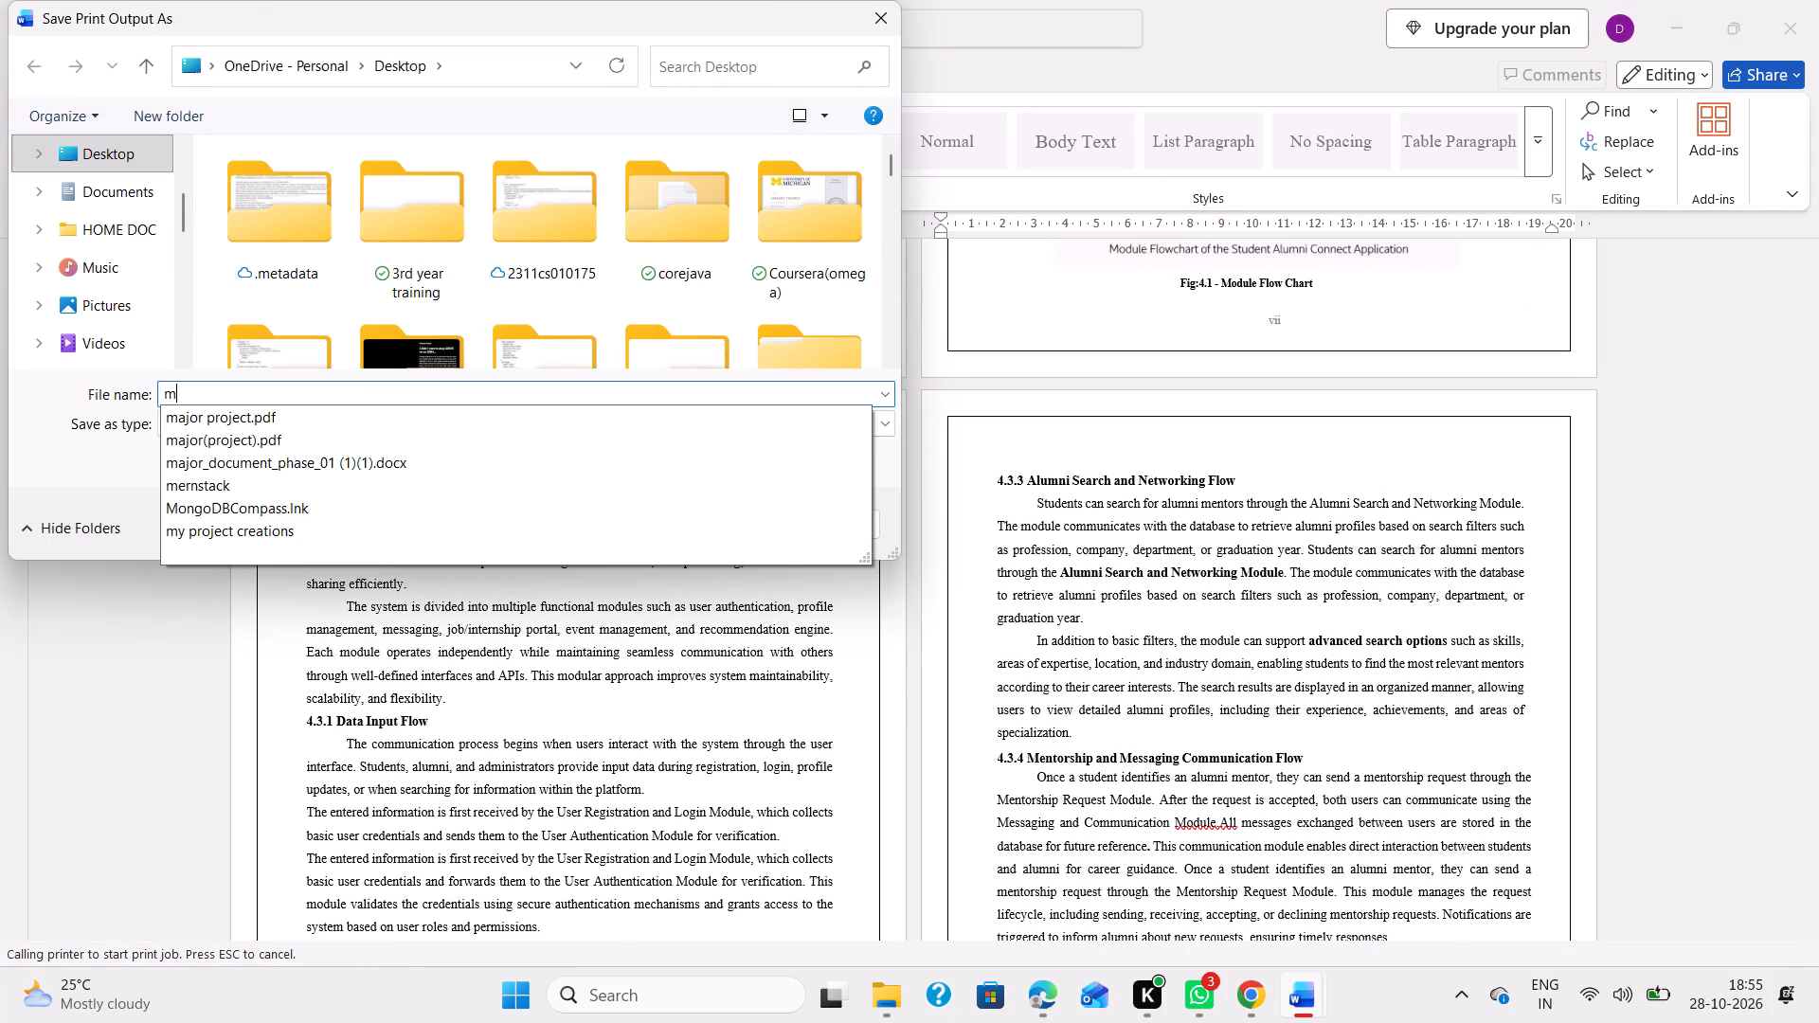
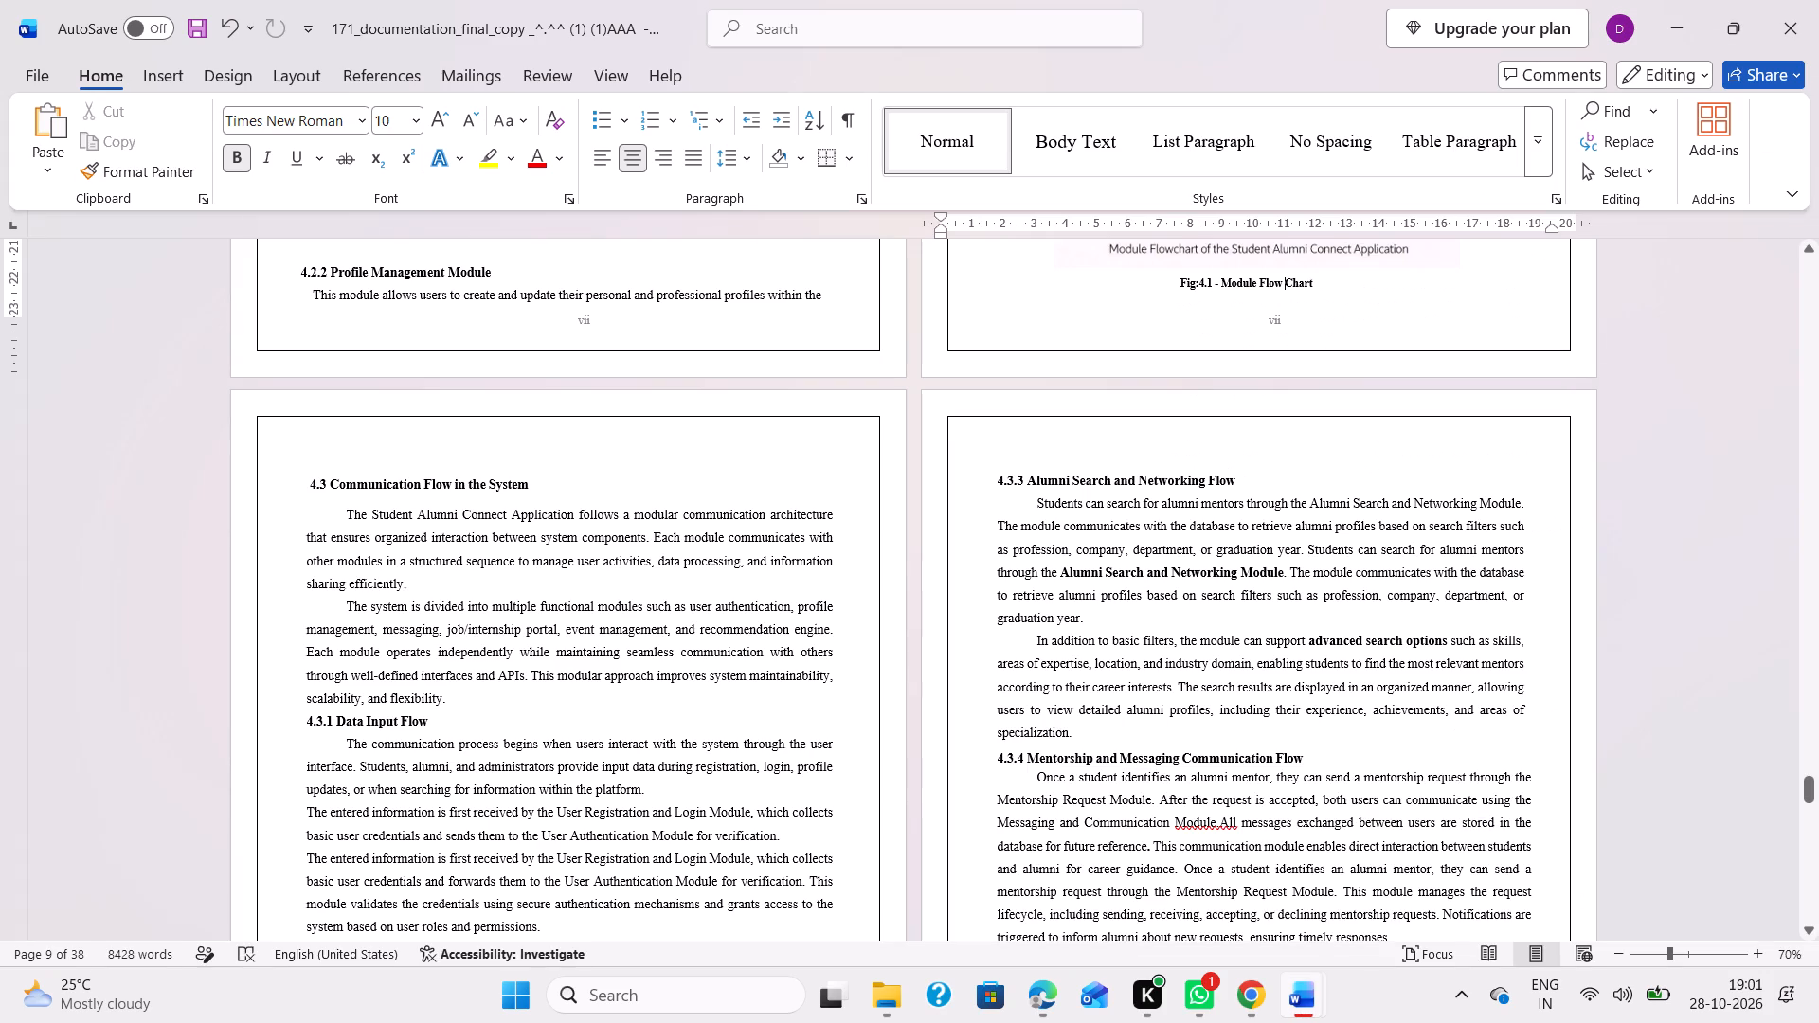
pyautogui.scroll(2, 909, 592)
pyautogui.keyDown('ctrl'); pyautogui.scroll(2, 687, 630); pyautogui.keyUp('ctrl')
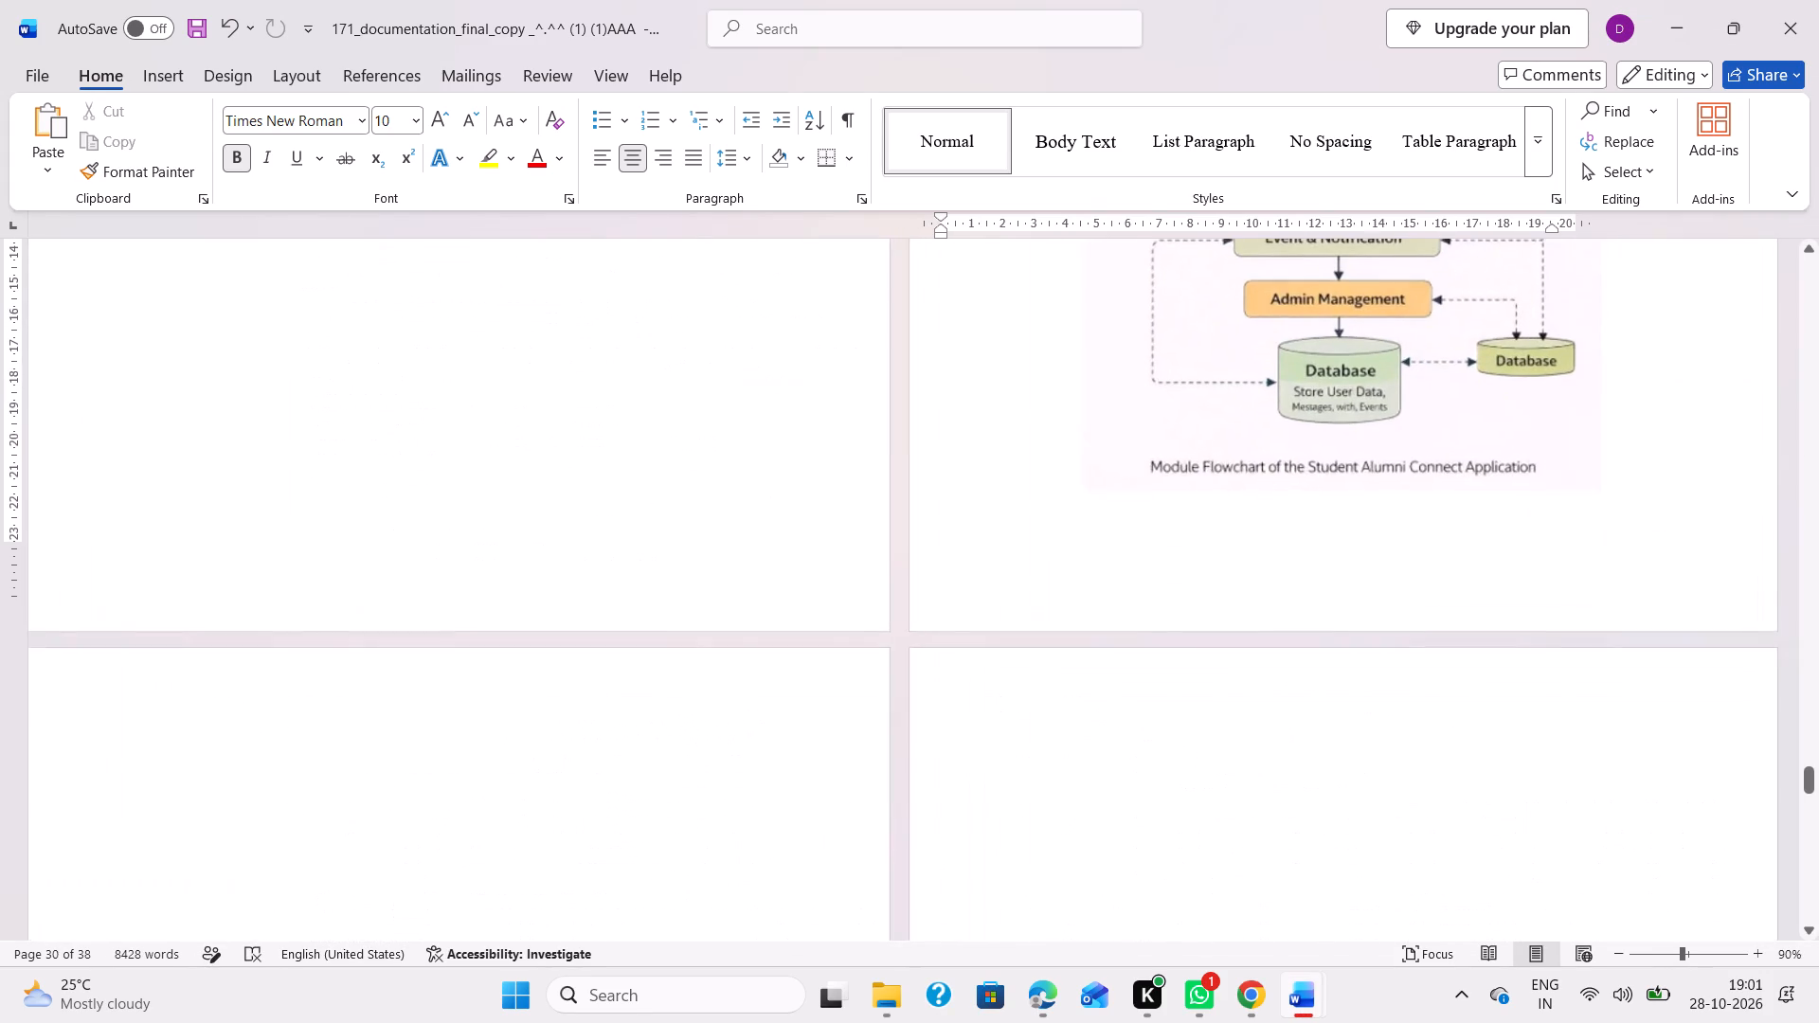
pyautogui.doubleClick(933, 716)
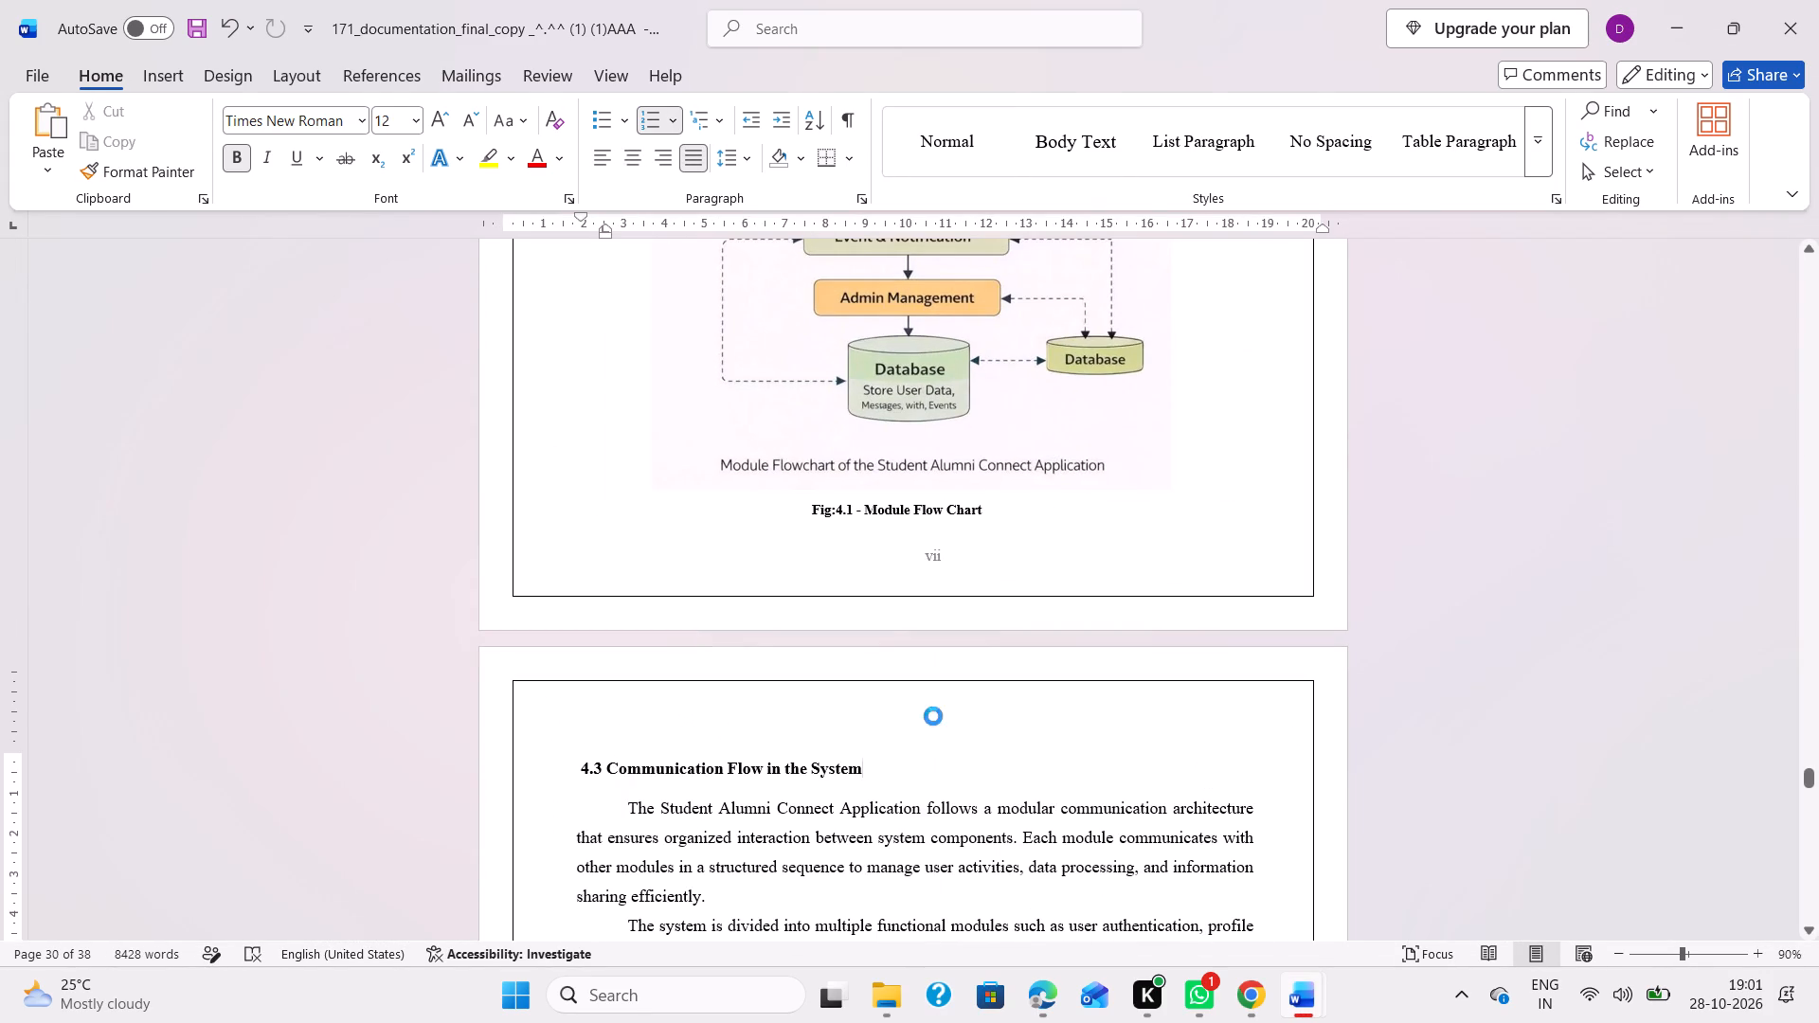
pyautogui.scroll(-1, 1017, 713)
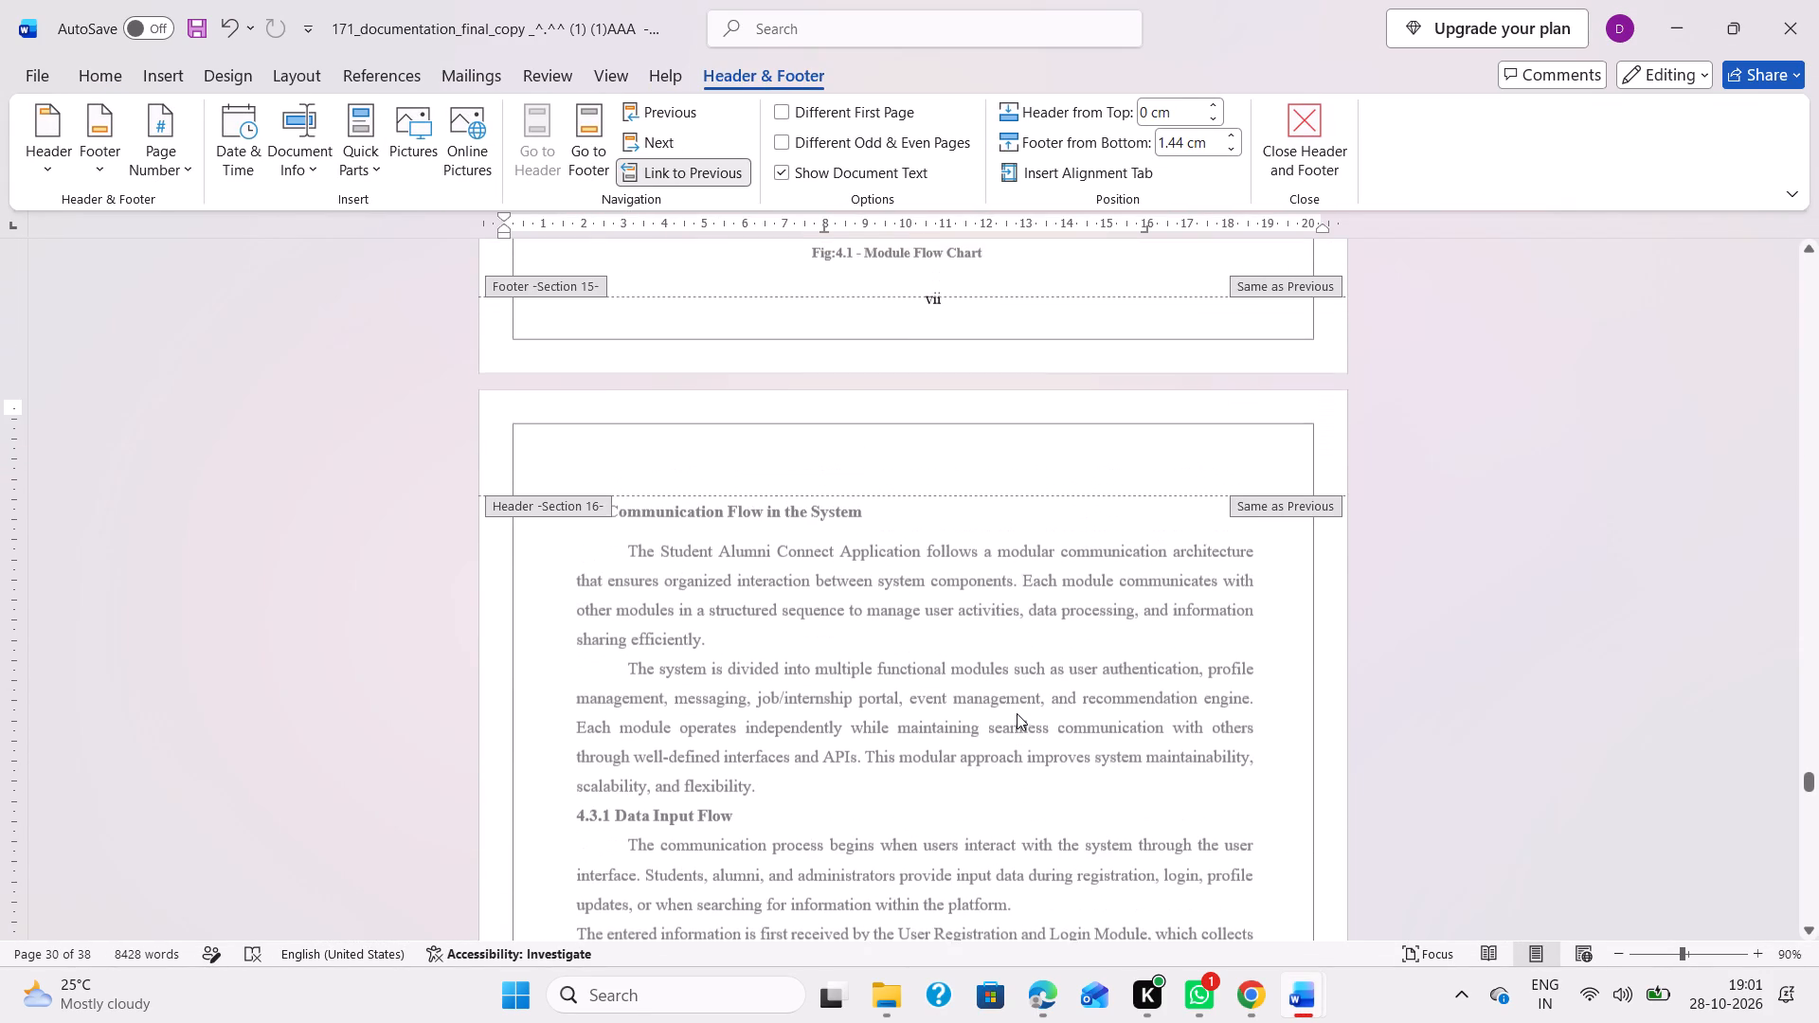
pyautogui.scroll(-1, 1017, 713)
pyautogui.scroll(-1, 902, 501)
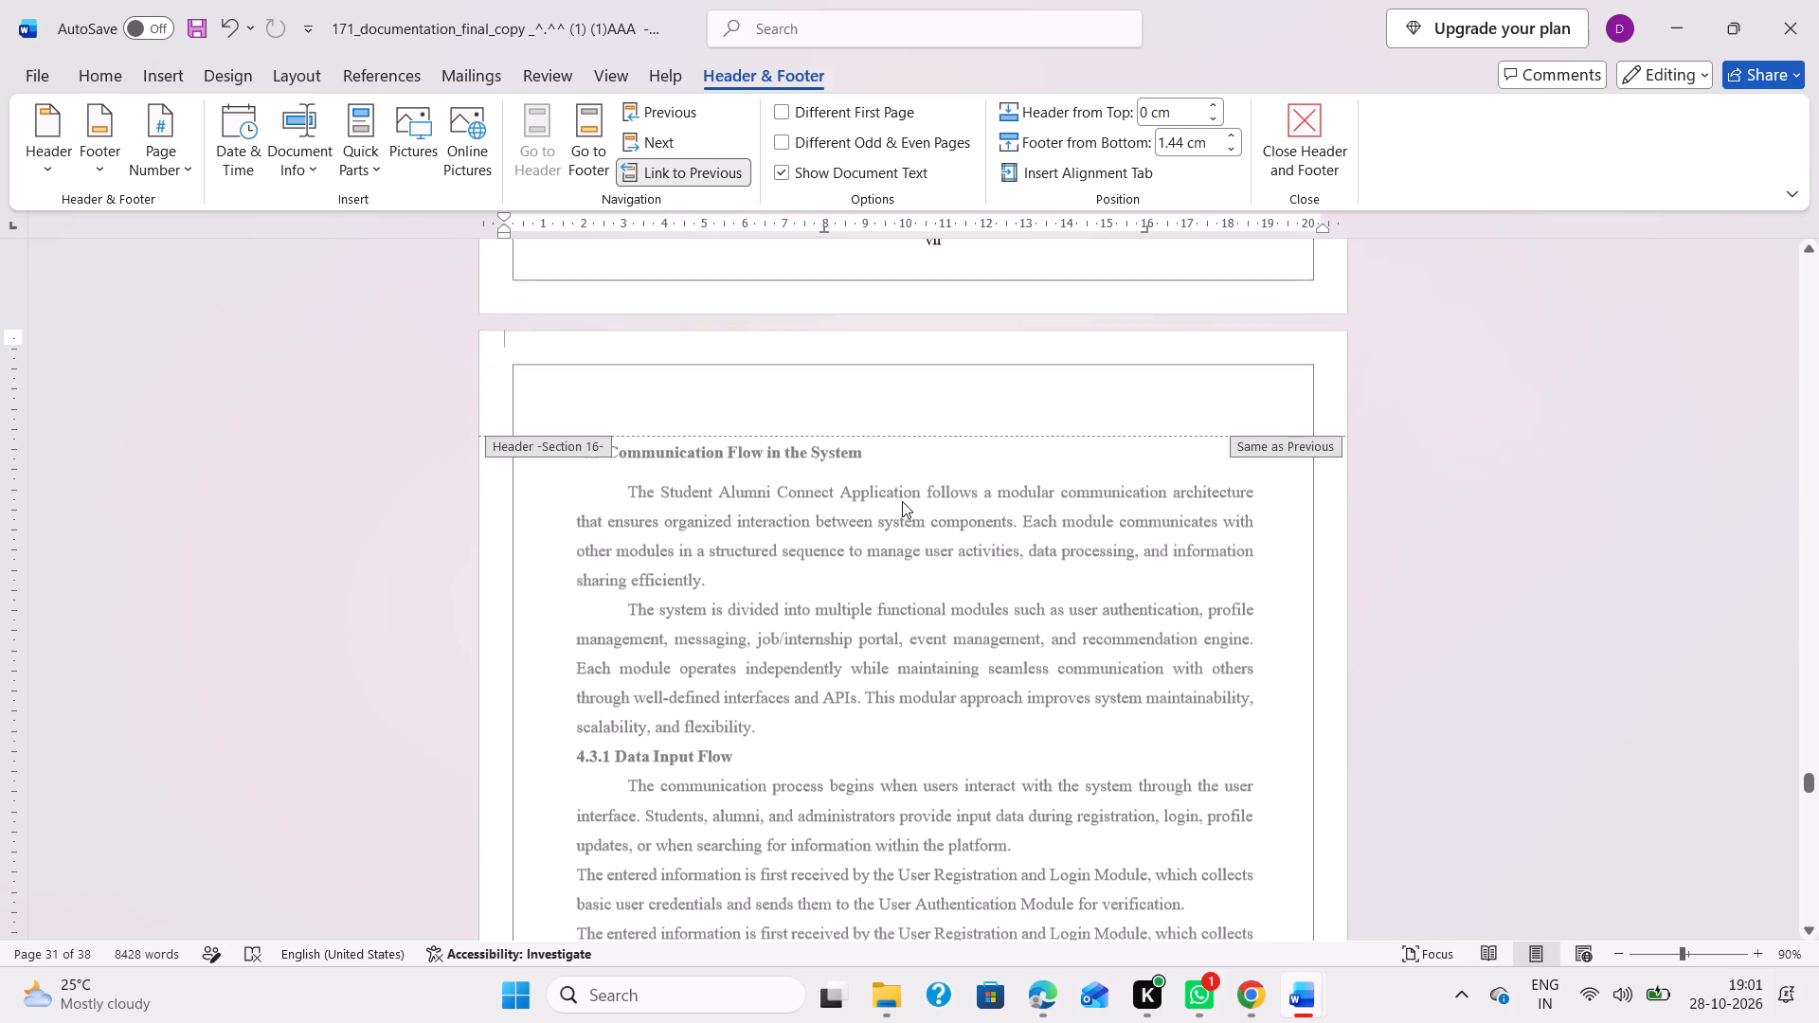
pyautogui.scroll(-1, 902, 501)
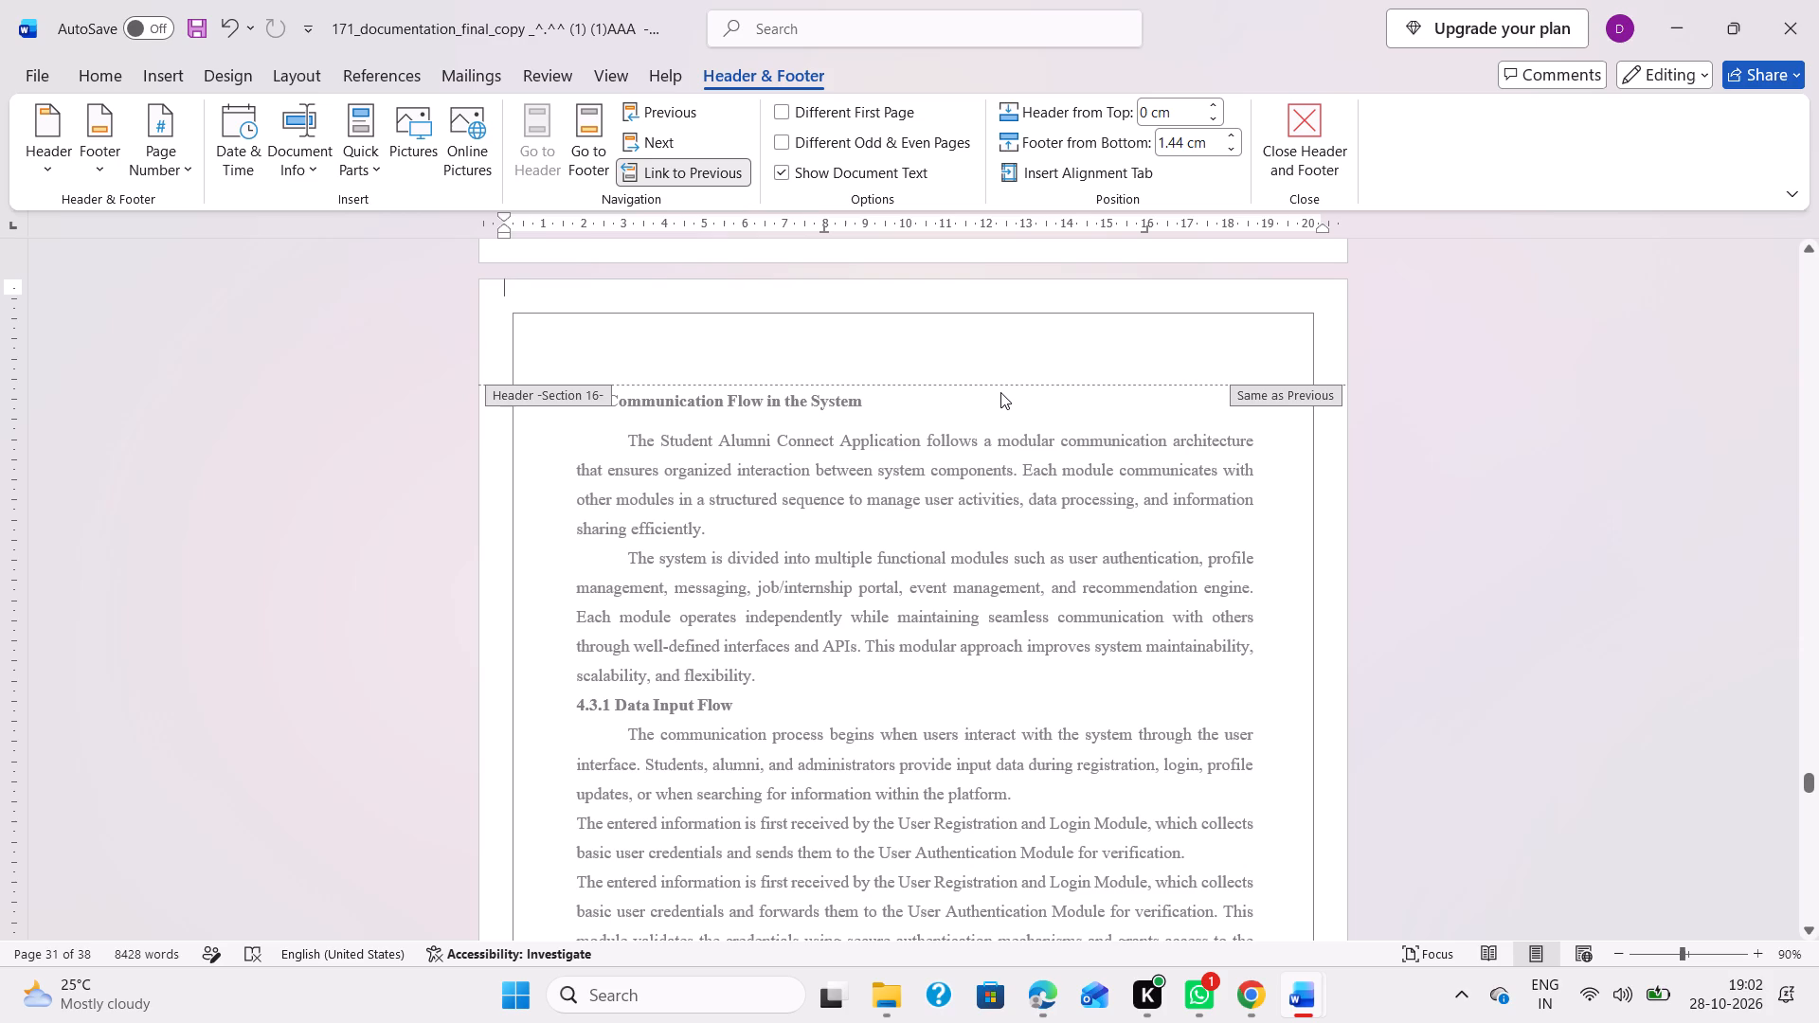
# Switch back to Chrome, to the Claude chat with the numbered PDF.
pyautogui.hotkey('alt', 'Tab')
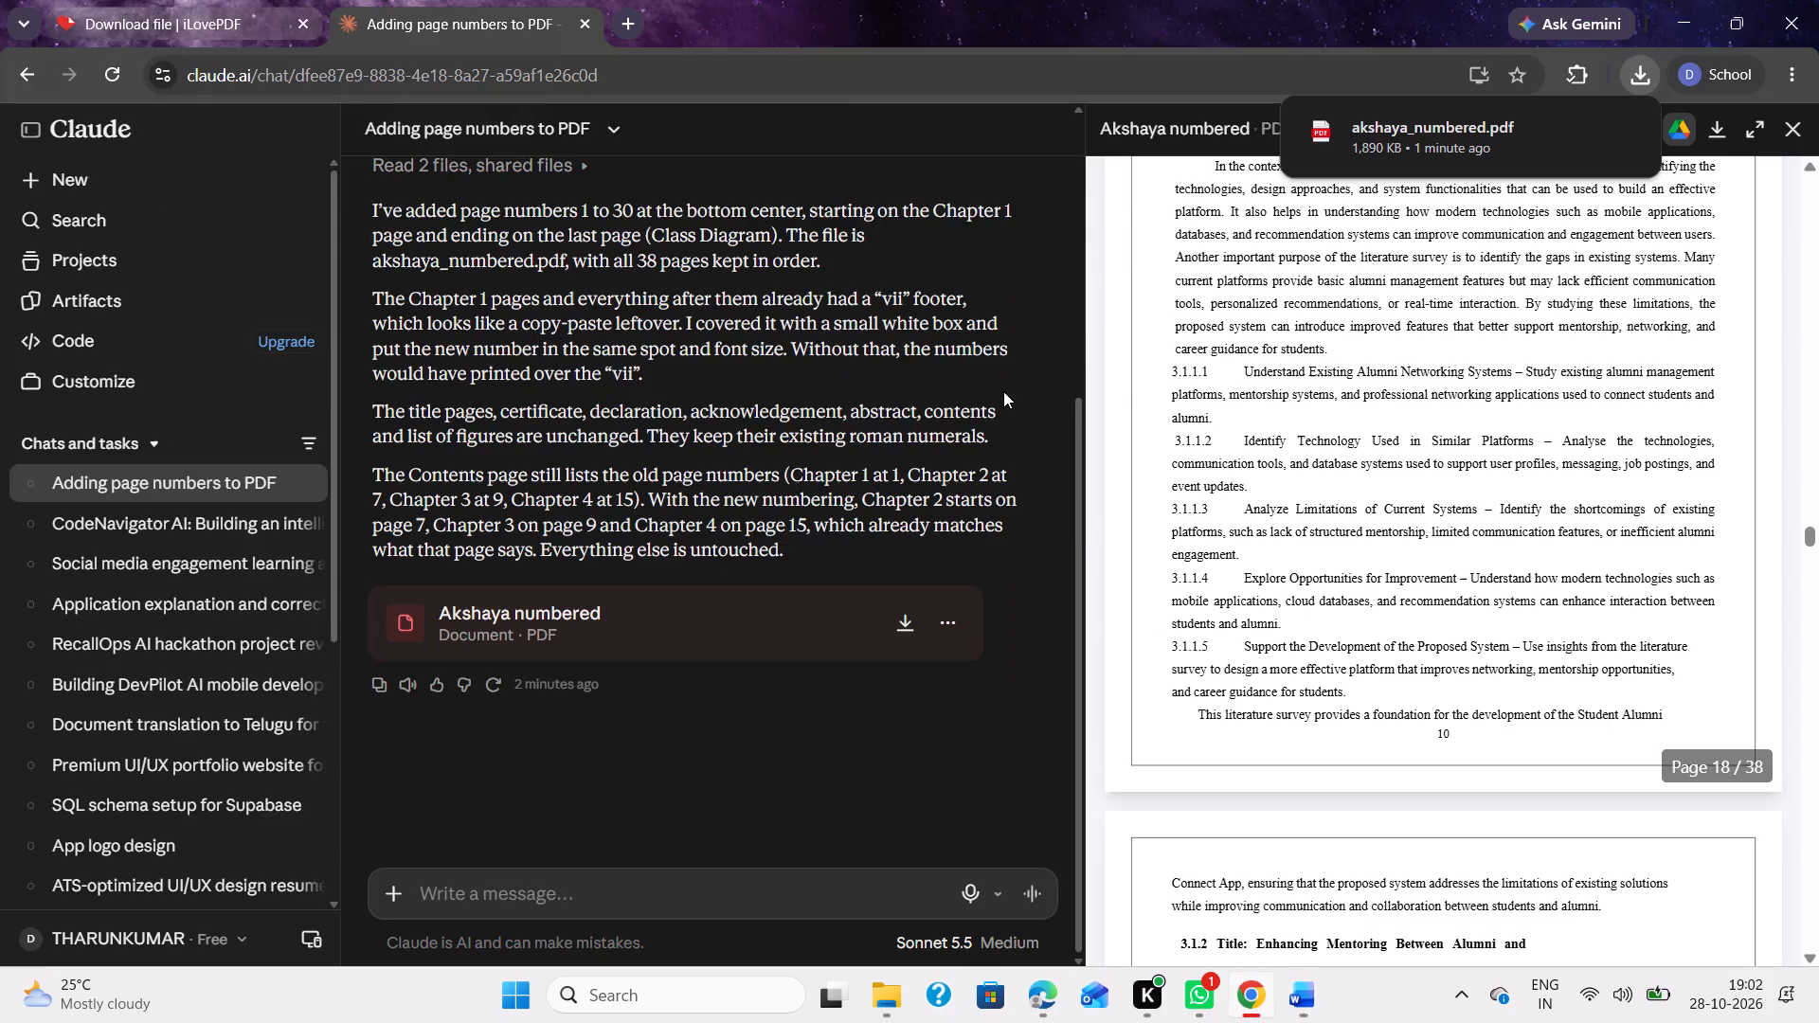
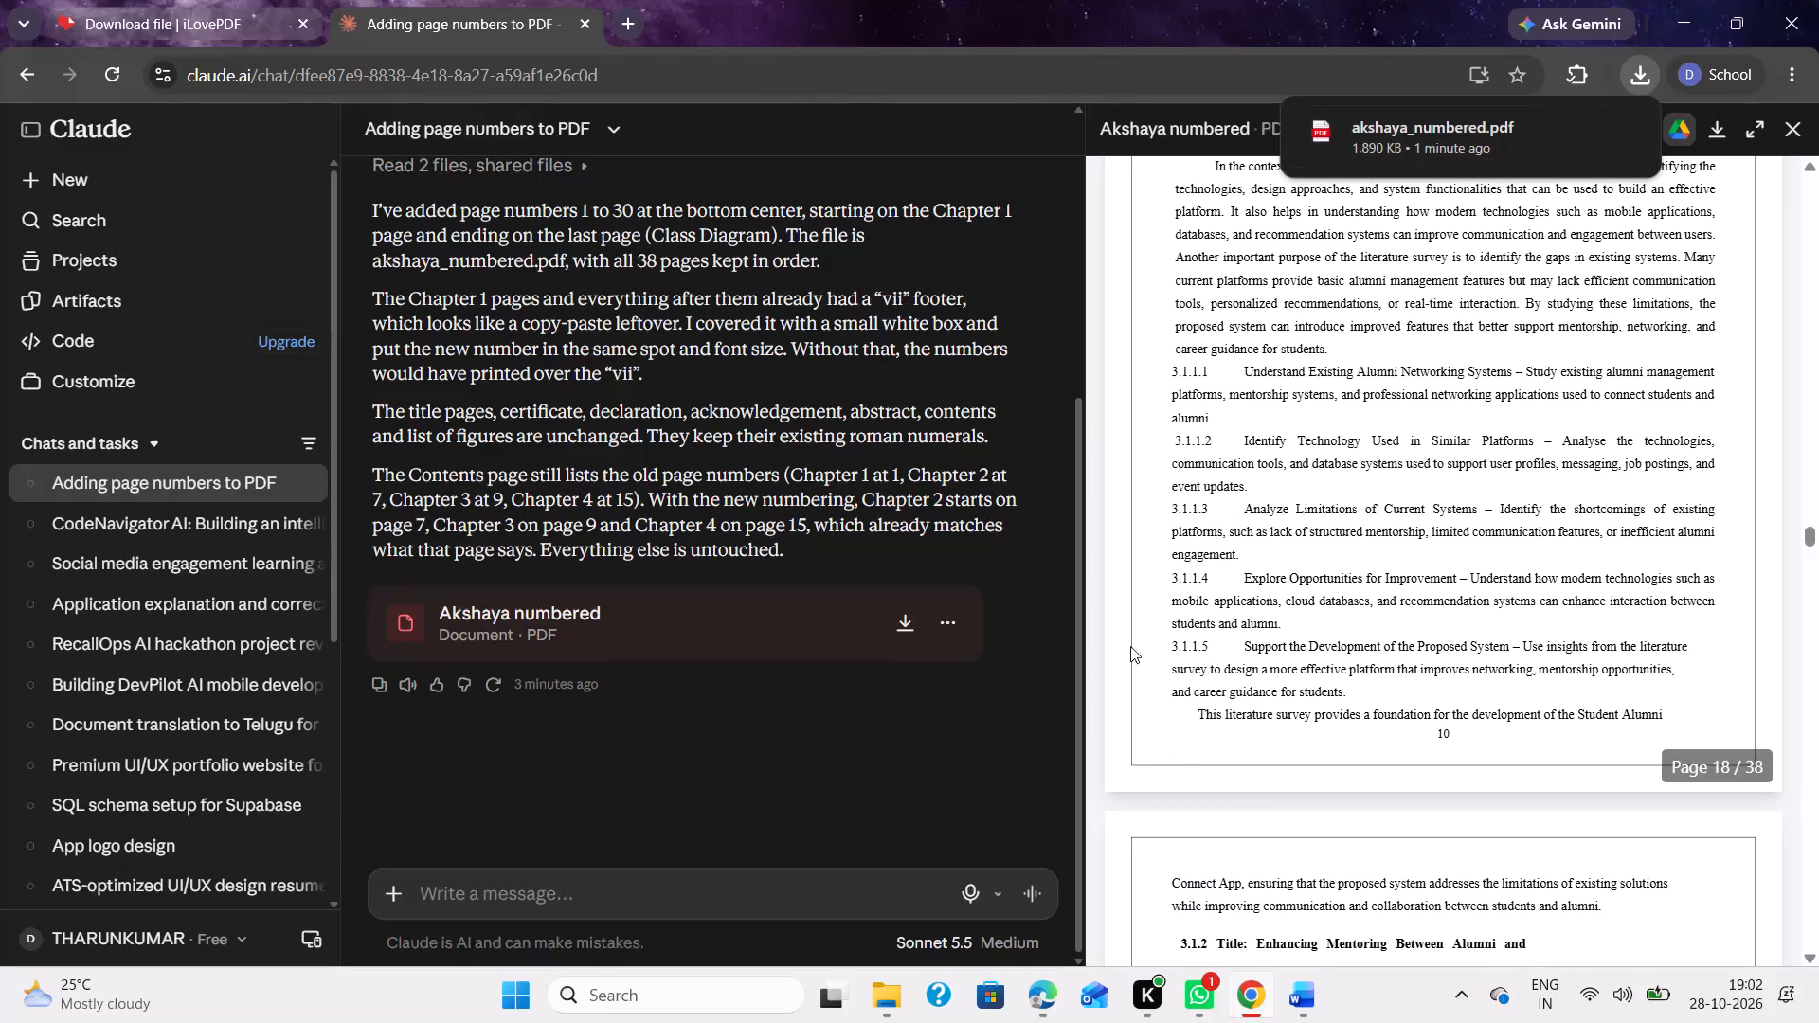
# Convert akshaya_numbered.pdf from Downloads to a Word document in iLovePDF without OCR, and download the result.
pyautogui.click(254, 0)
pyautogui.click(666, 342)
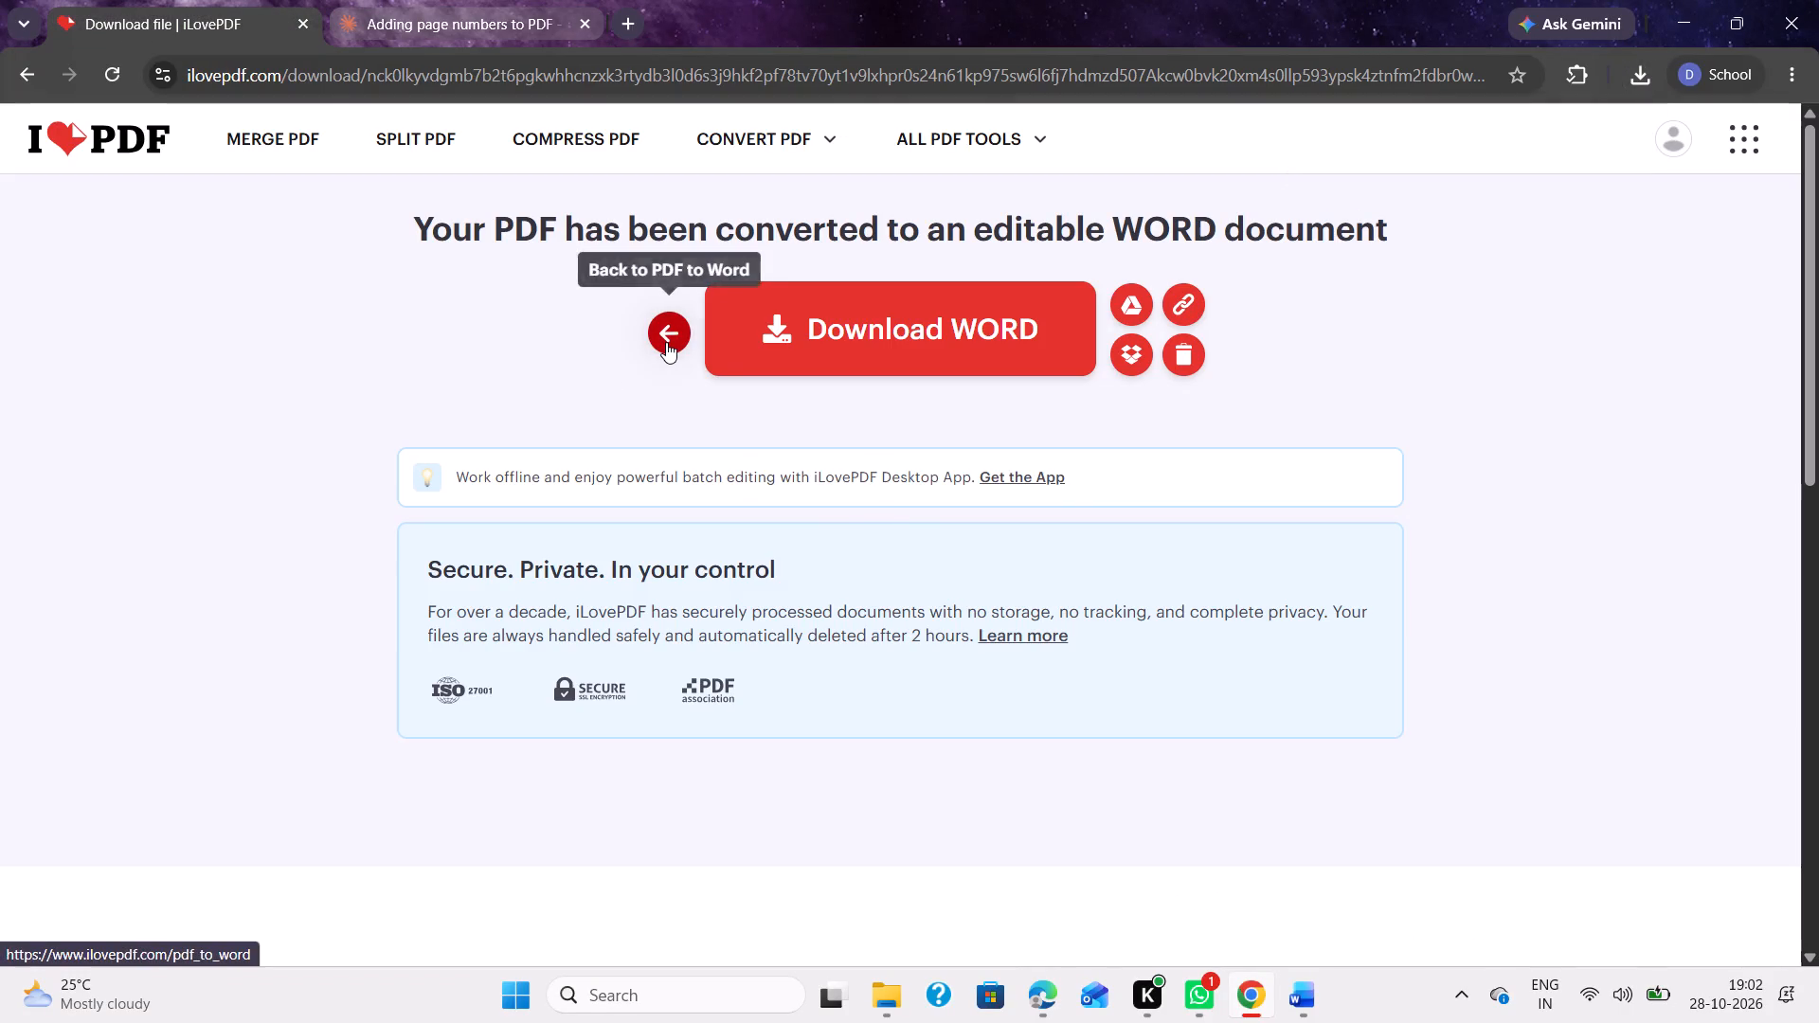
pyautogui.click(892, 441)
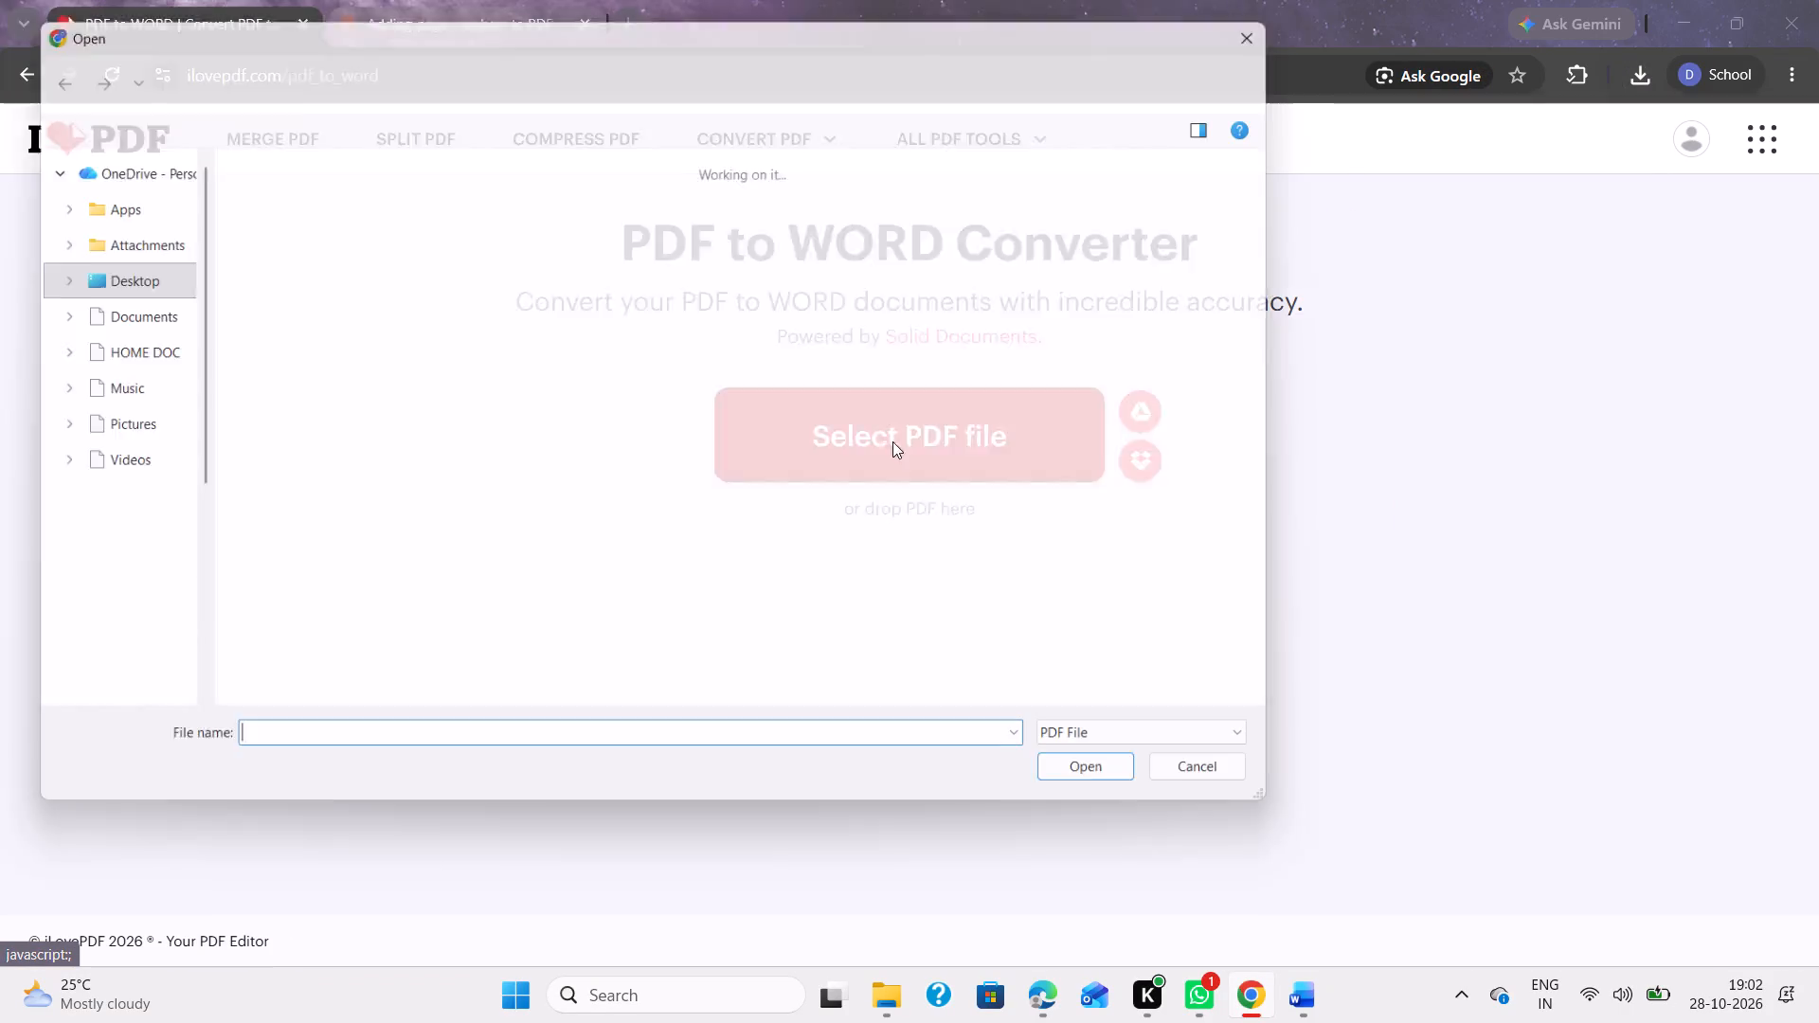
pyautogui.scroll(-1, 658, 526)
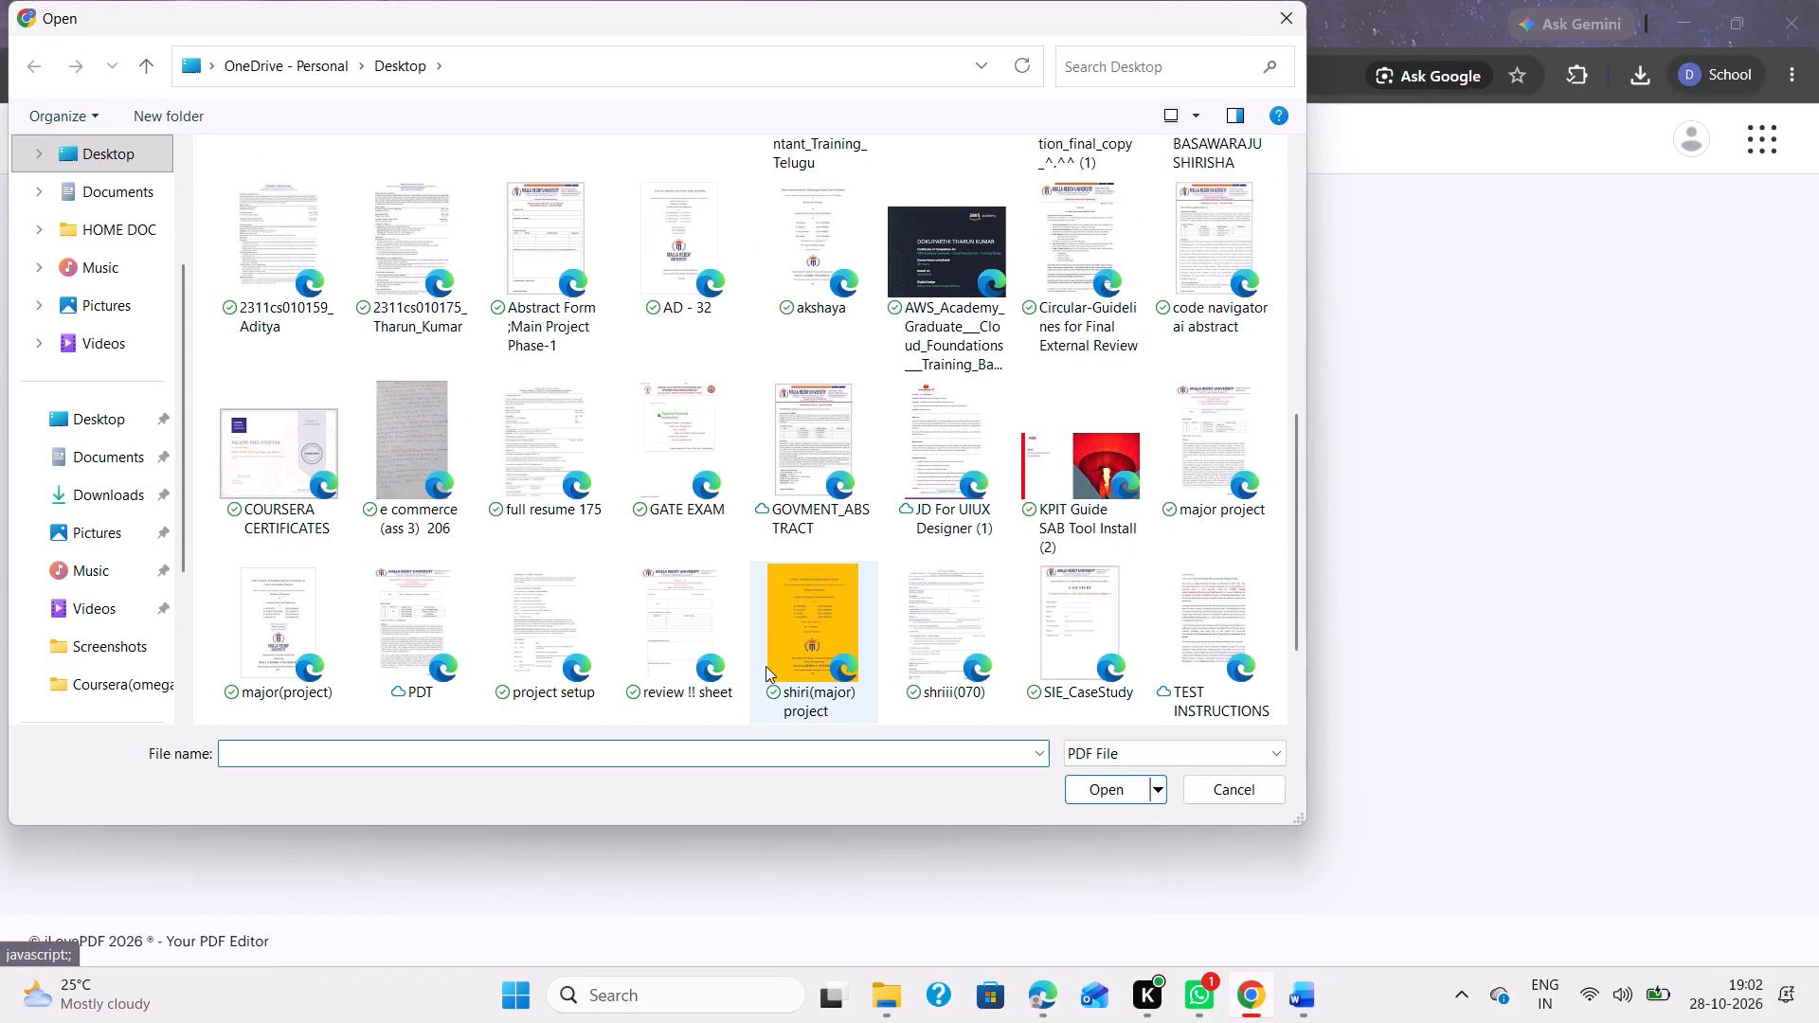
pyautogui.click(117, 489)
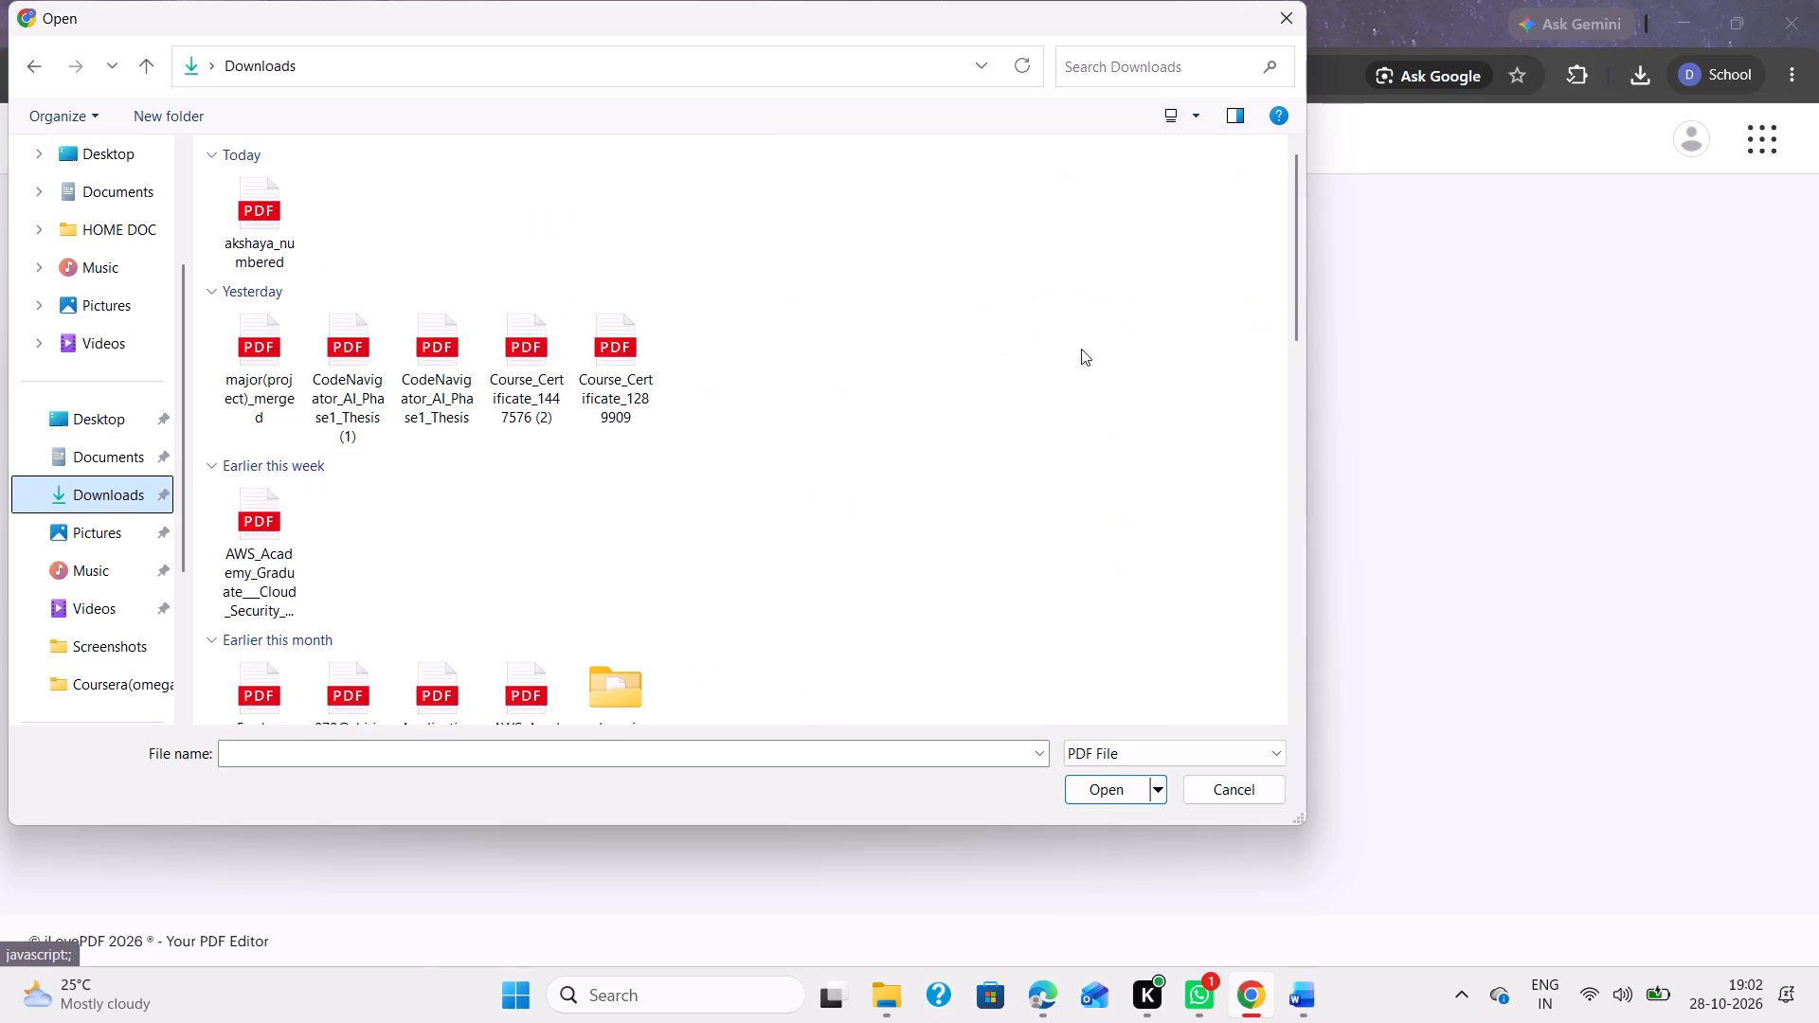
pyautogui.click(253, 203)
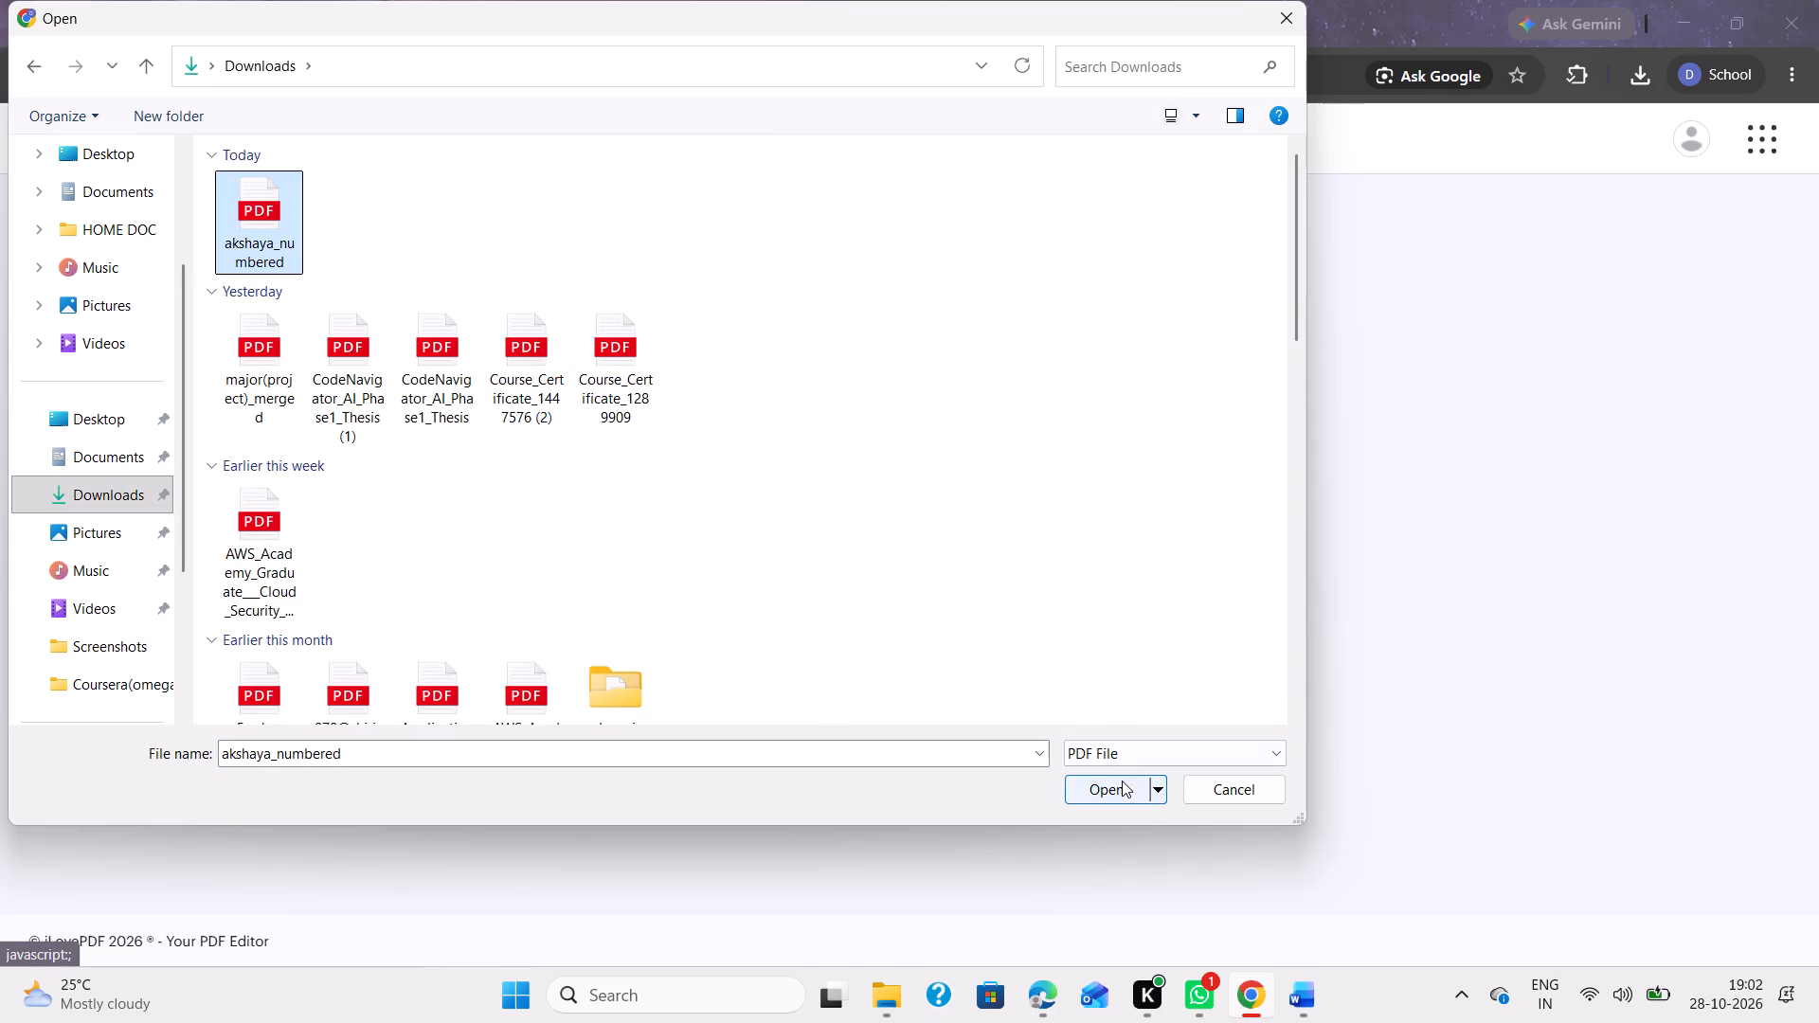
pyautogui.click(1122, 784)
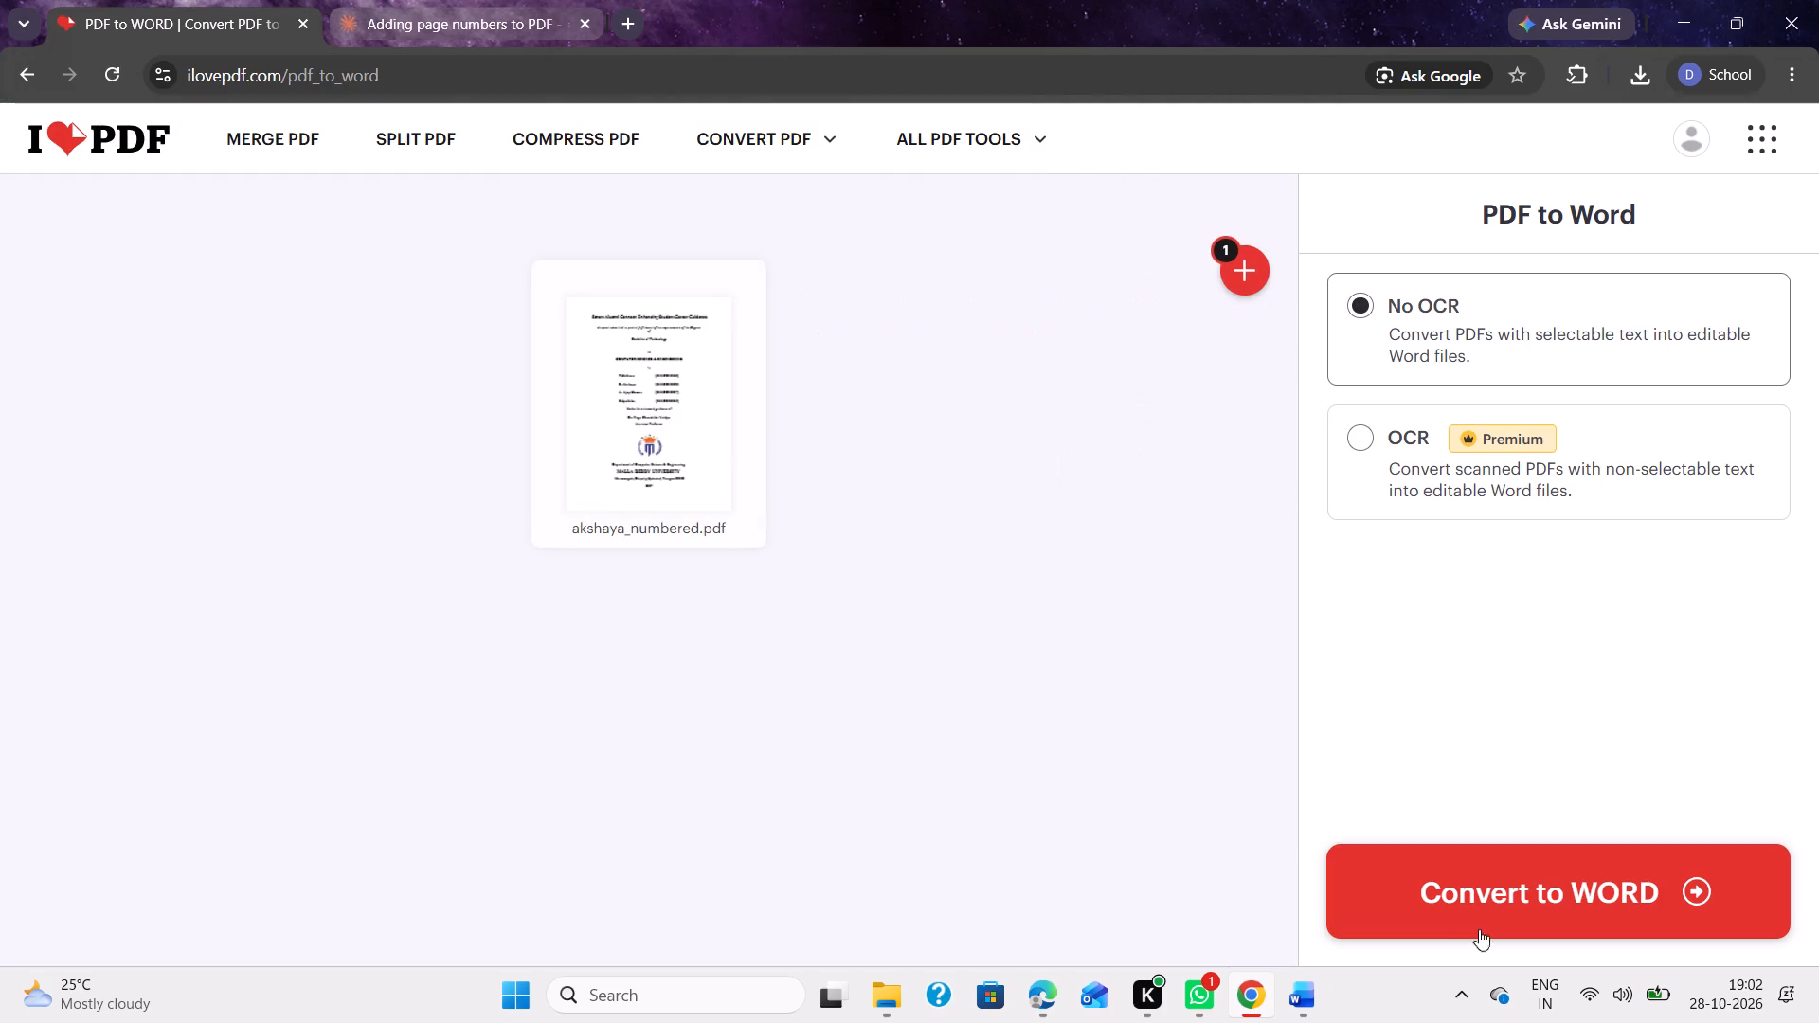
pyautogui.click(1566, 922)
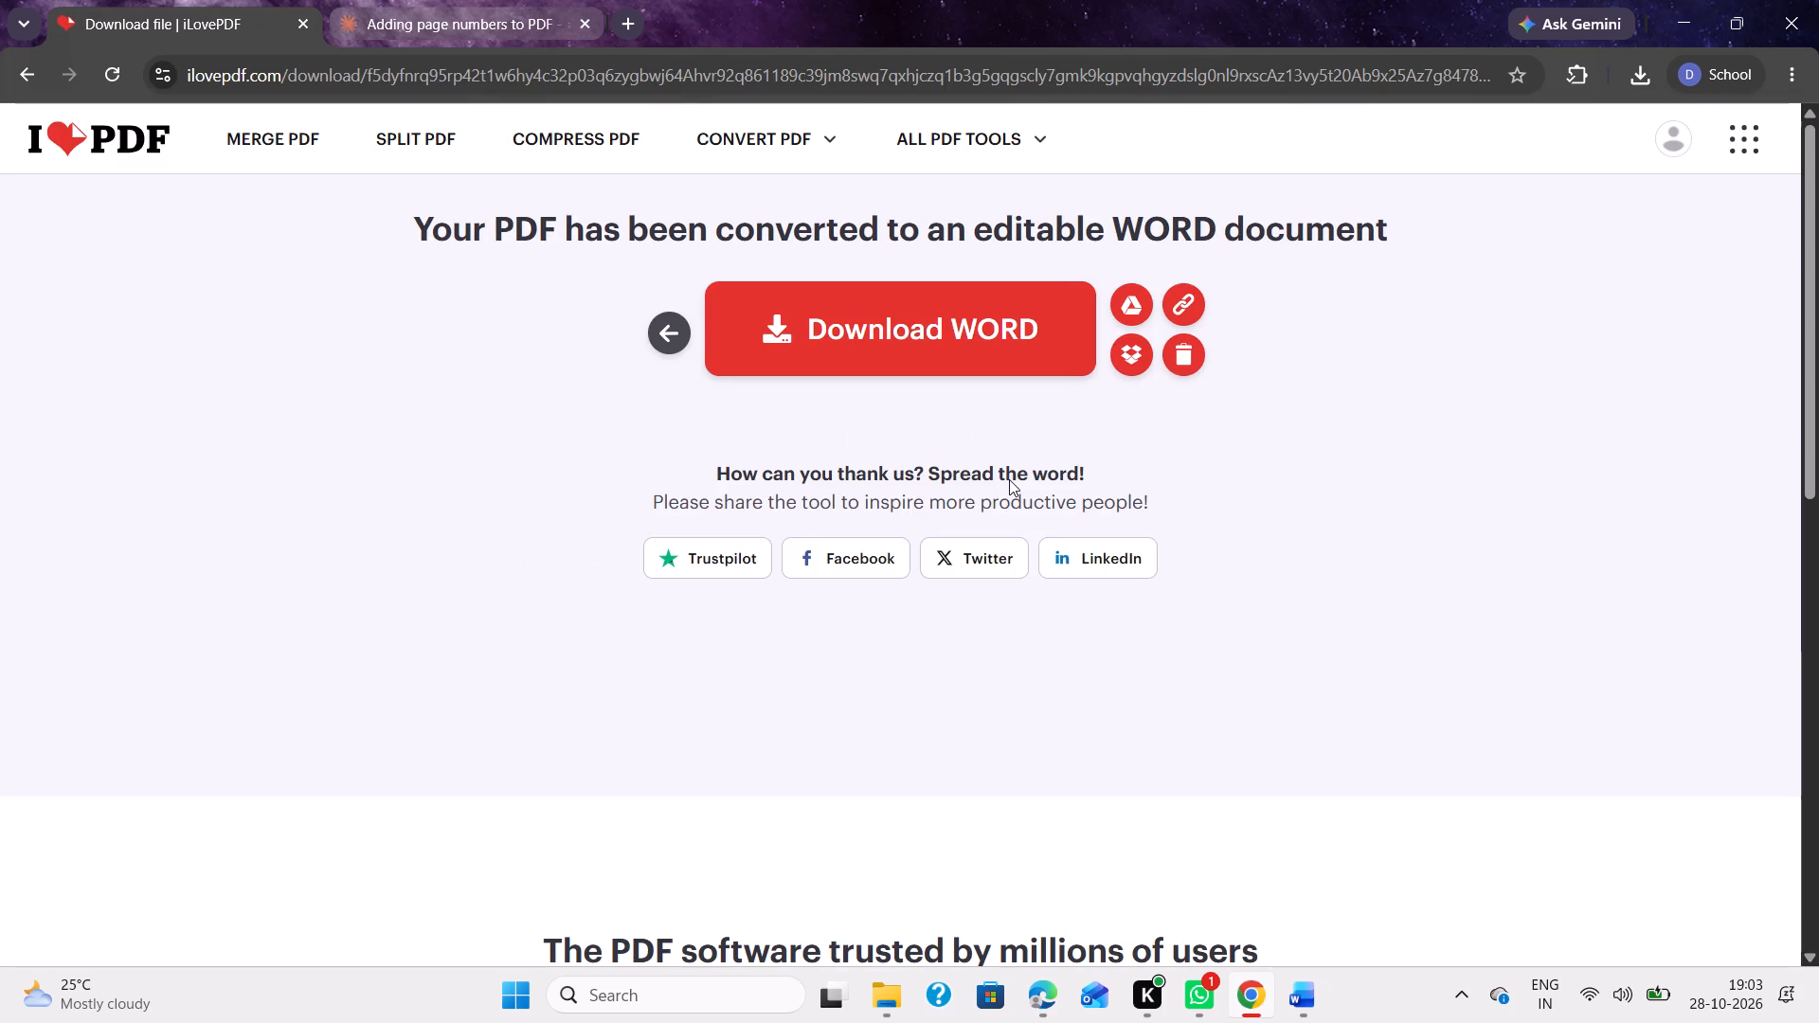
pyautogui.click(926, 322)
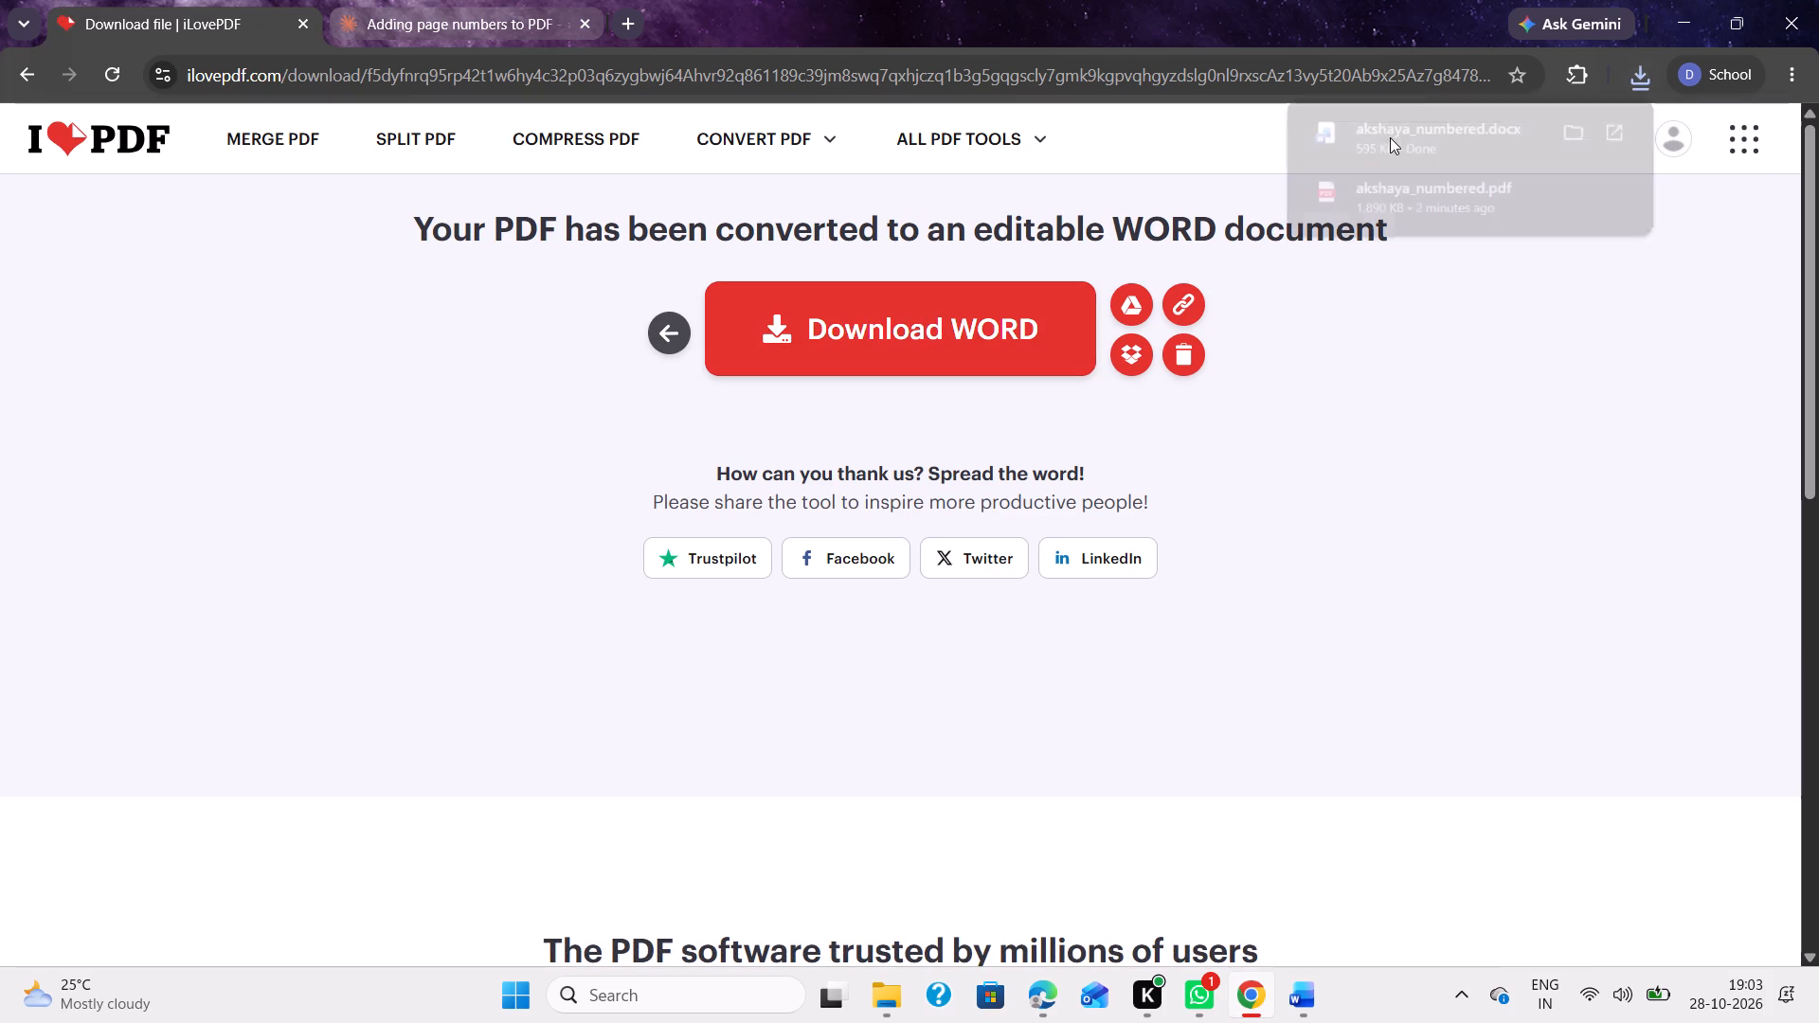
# Open the downloaded akshaya_numbered Word document and enable editing.
pyautogui.doubleClick(1380, 130)
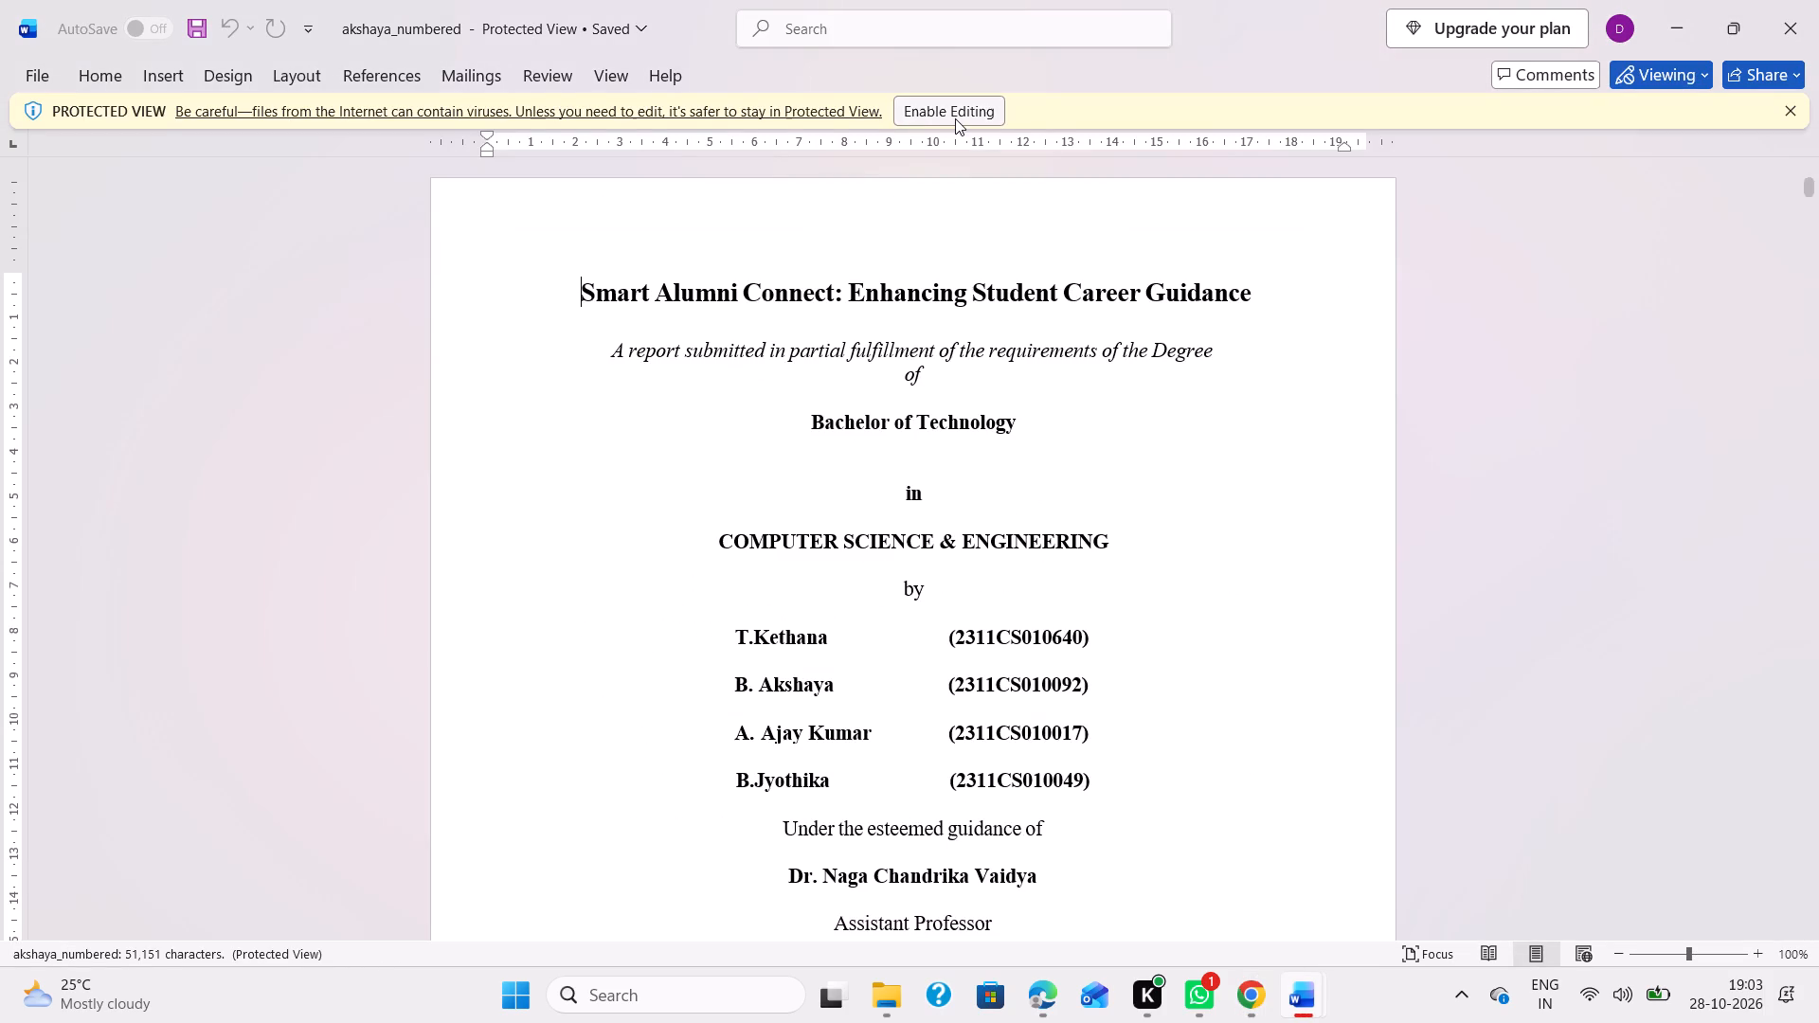
pyautogui.click(950, 118)
# Examine the converted document from the cover through Chapter 1, checking the page numbers and text layout on each page.
pyautogui.scroll(-12, 1004, 607)
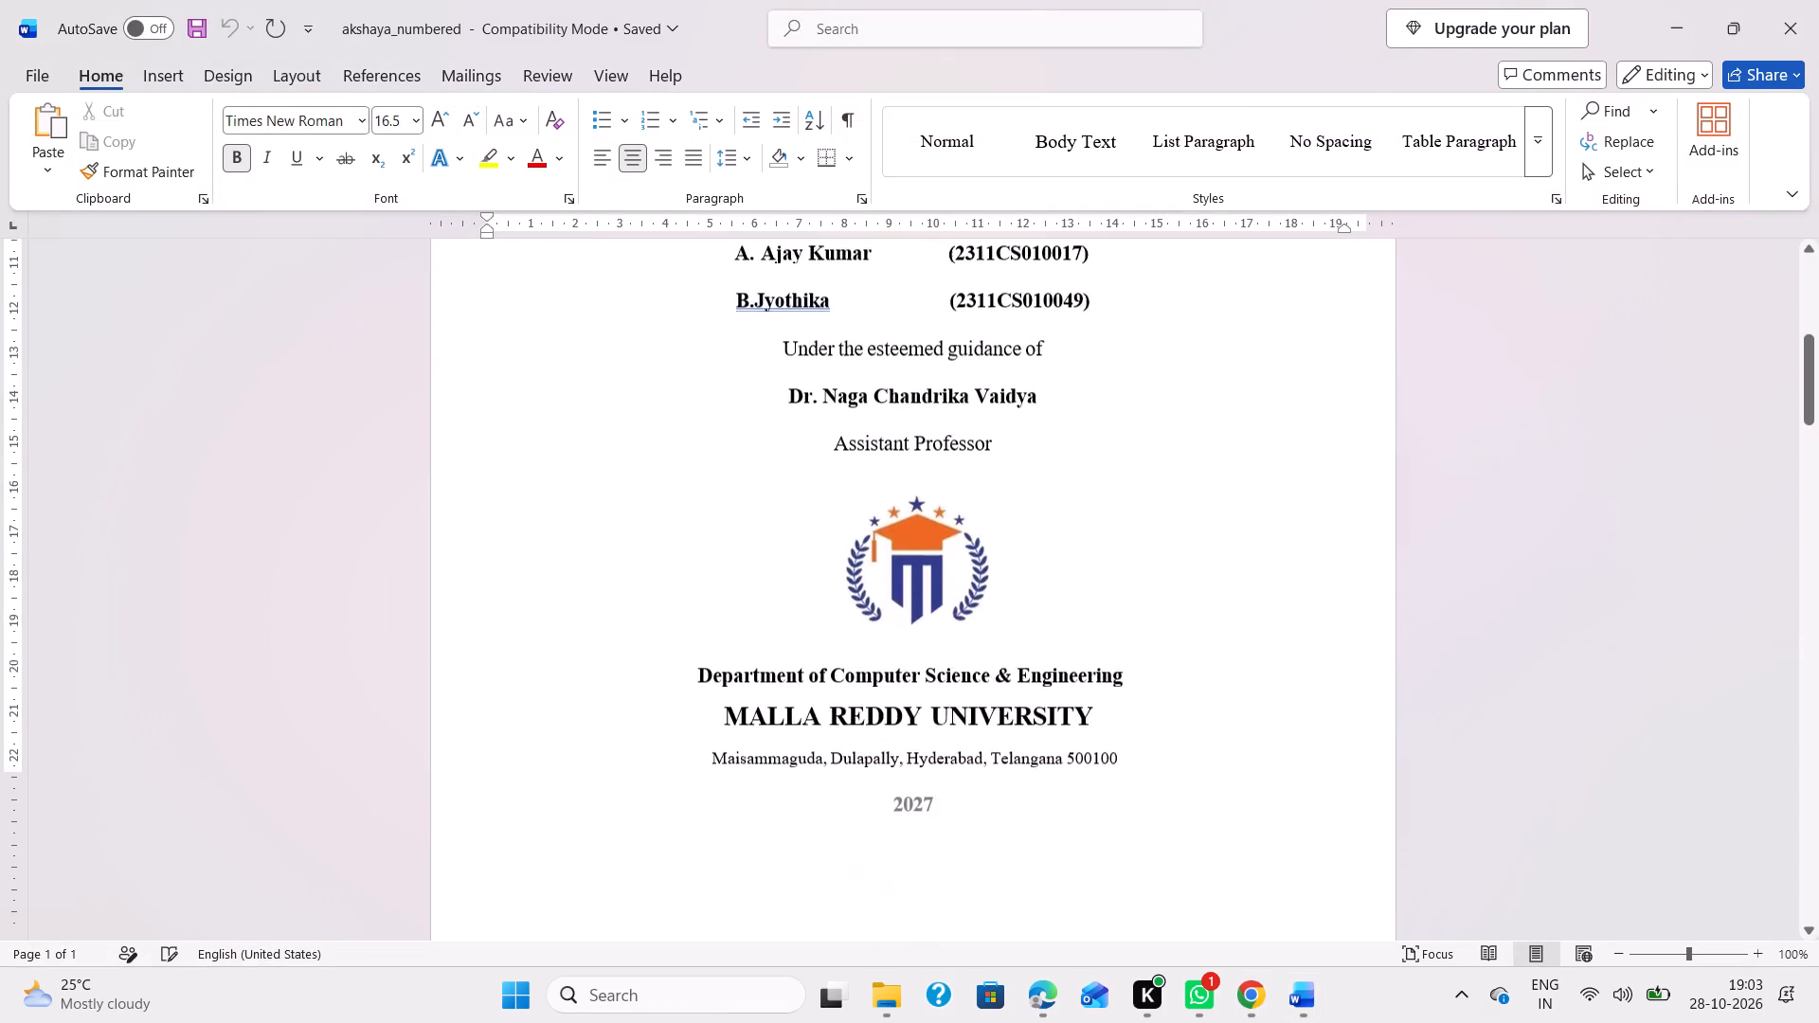
pyautogui.scroll(-17, 1004, 607)
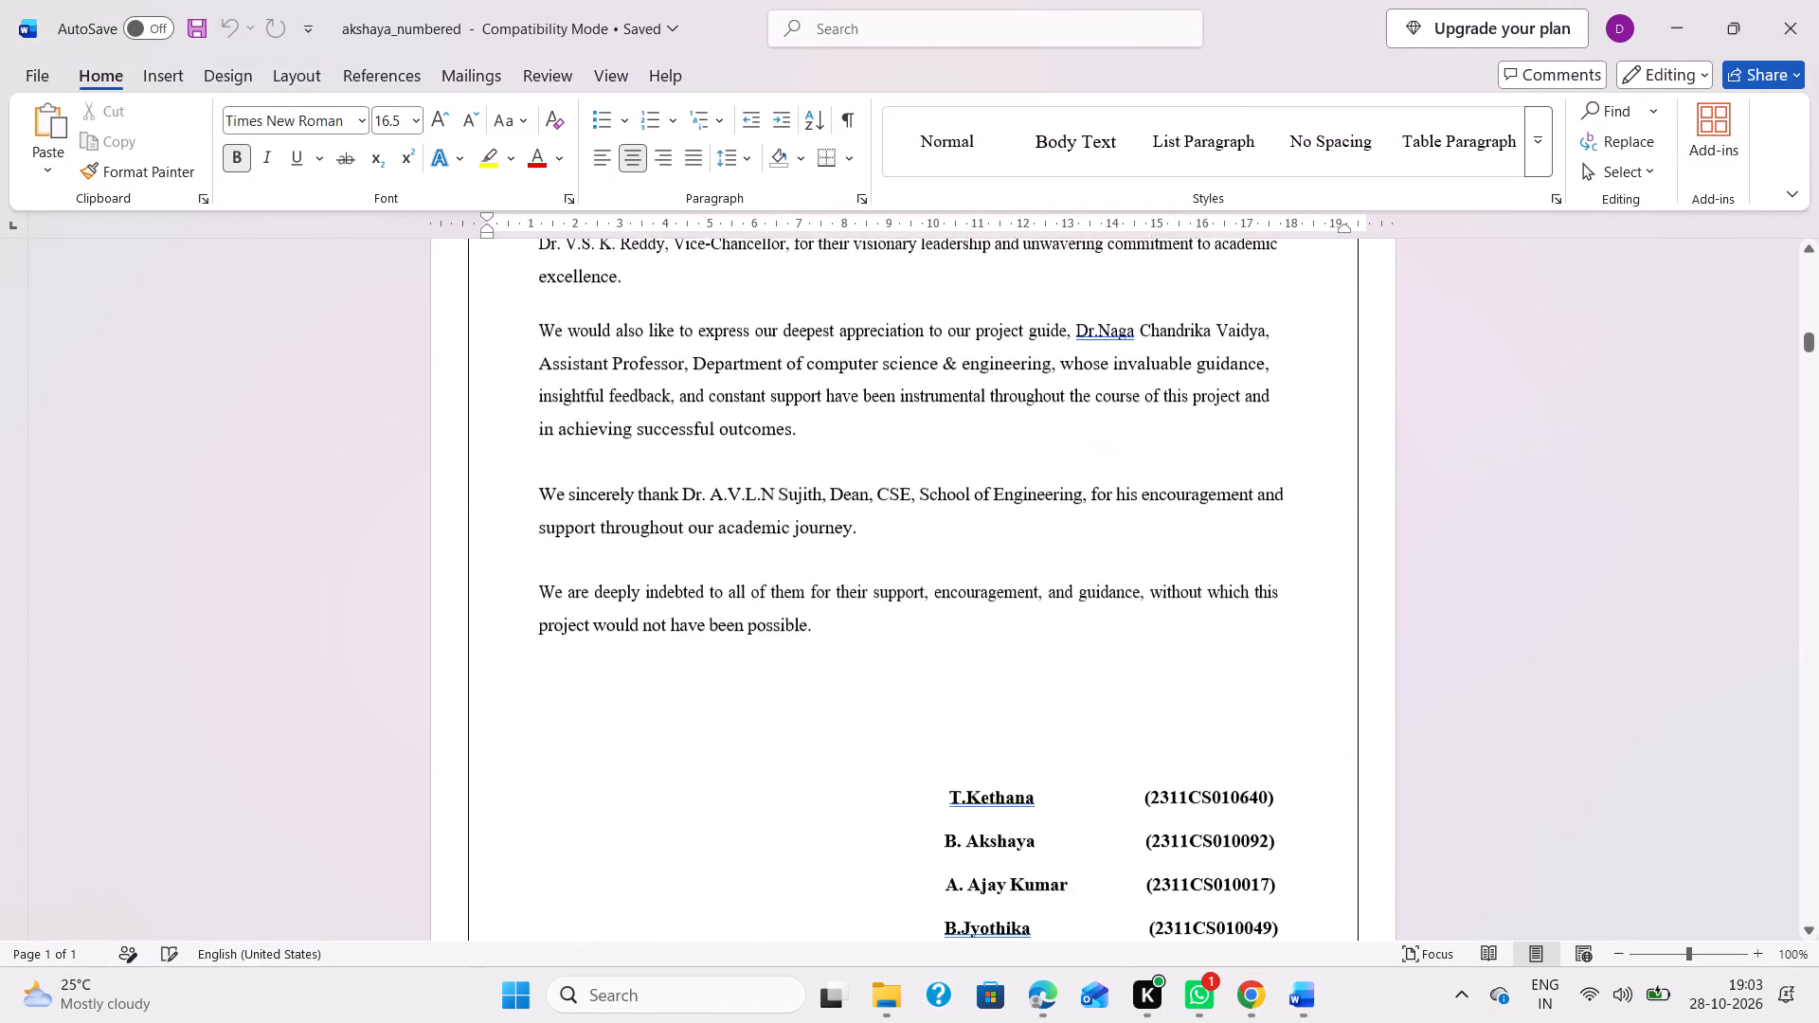
pyautogui.scroll(2, 1004, 607)
pyautogui.moveTo(531, 486); pyautogui.dragTo(859, 993)
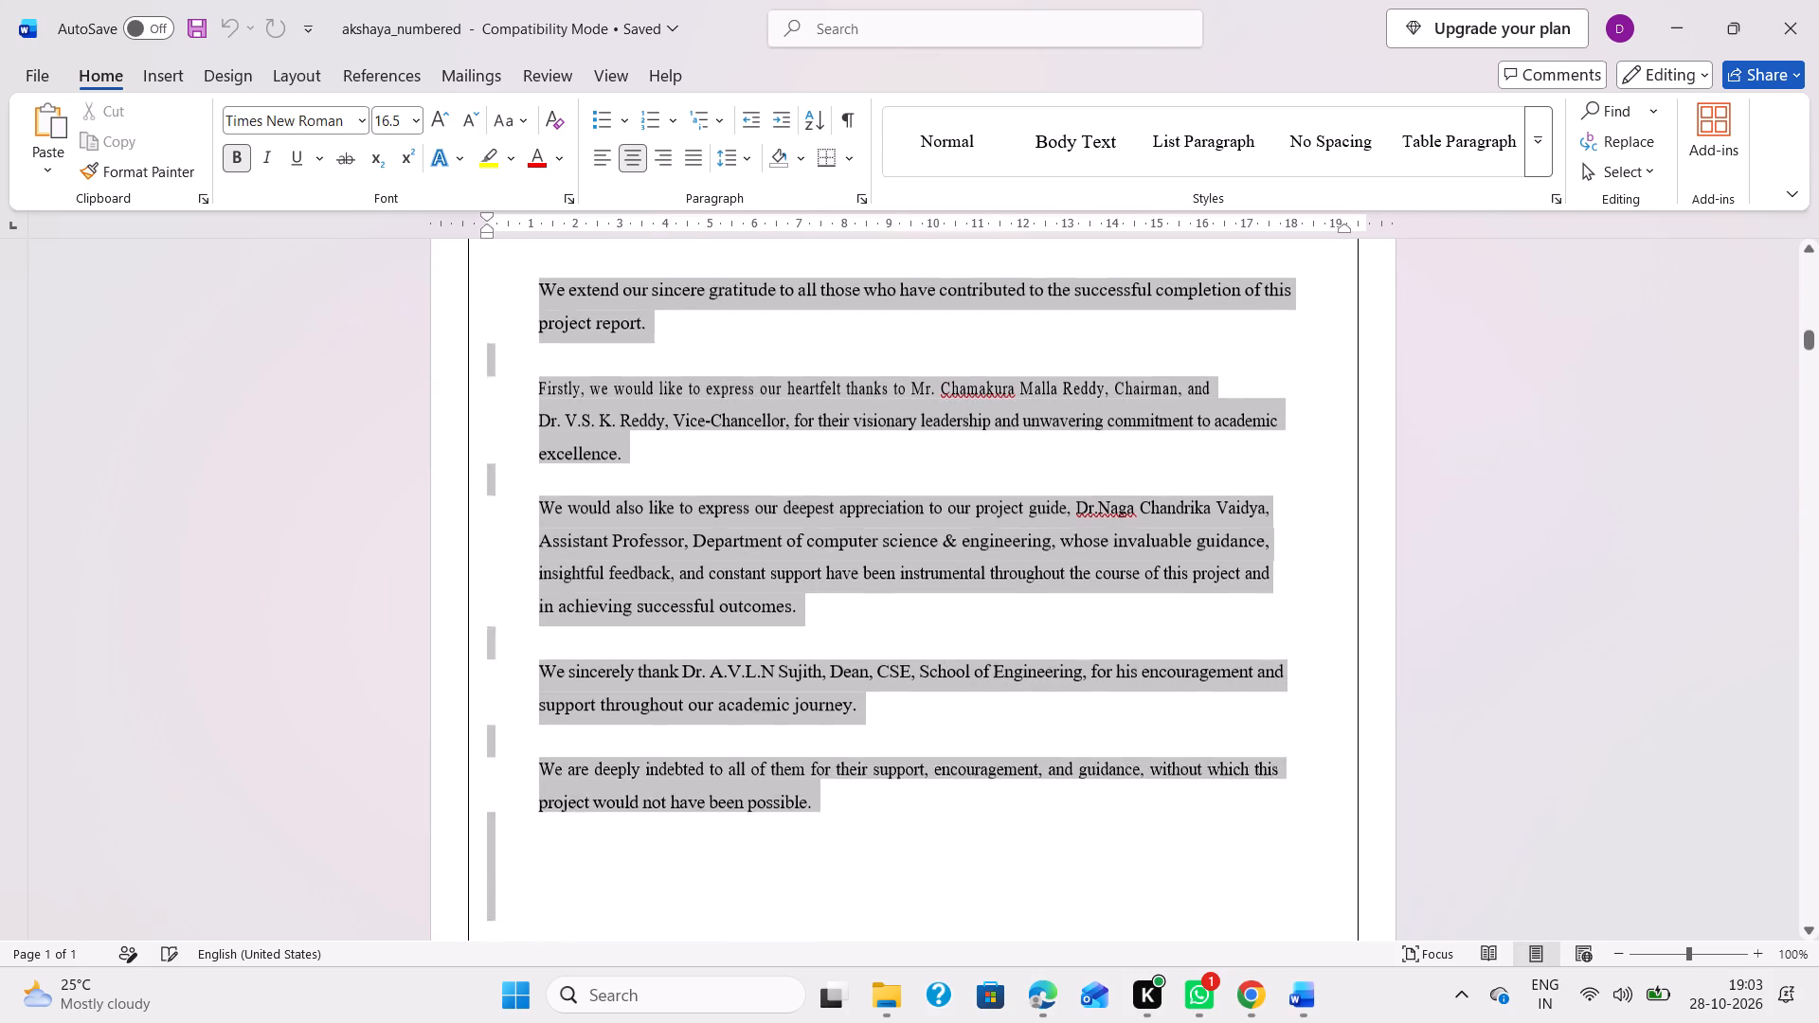
pyautogui.moveTo(859, 993); pyautogui.dragTo(876, 558)
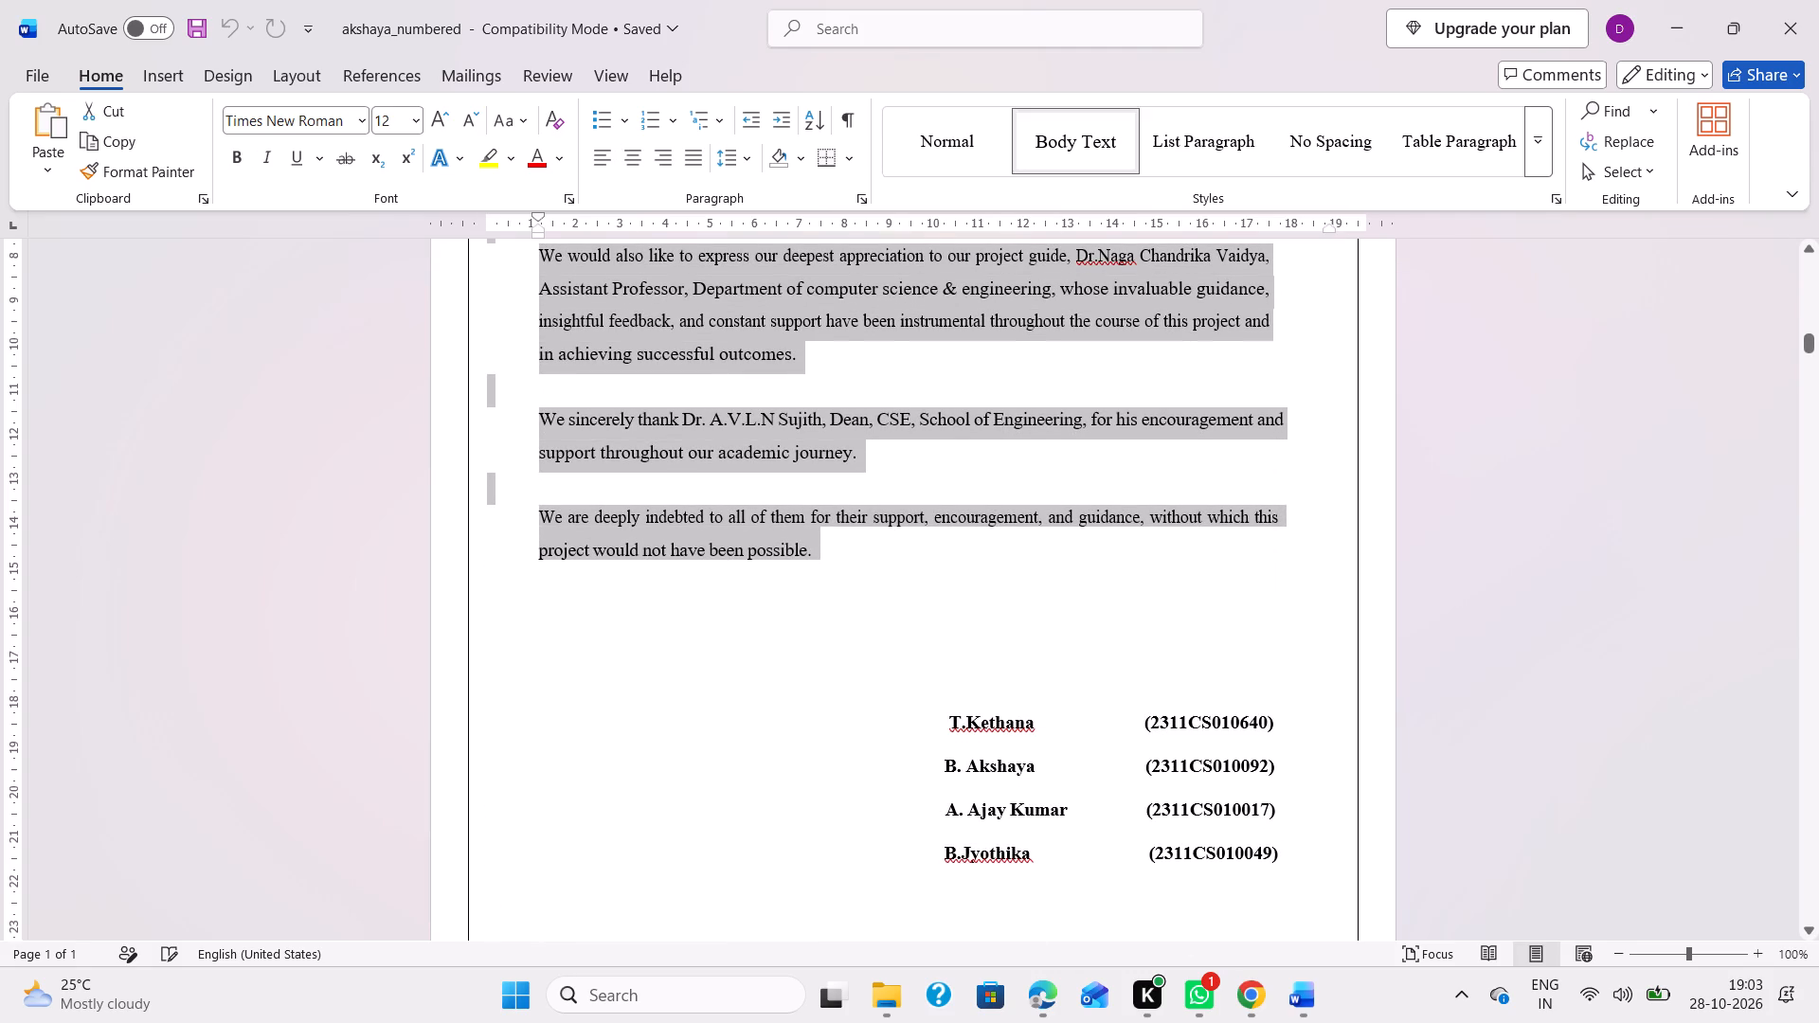
pyautogui.click(848, 814)
pyautogui.scroll(-11, 848, 814)
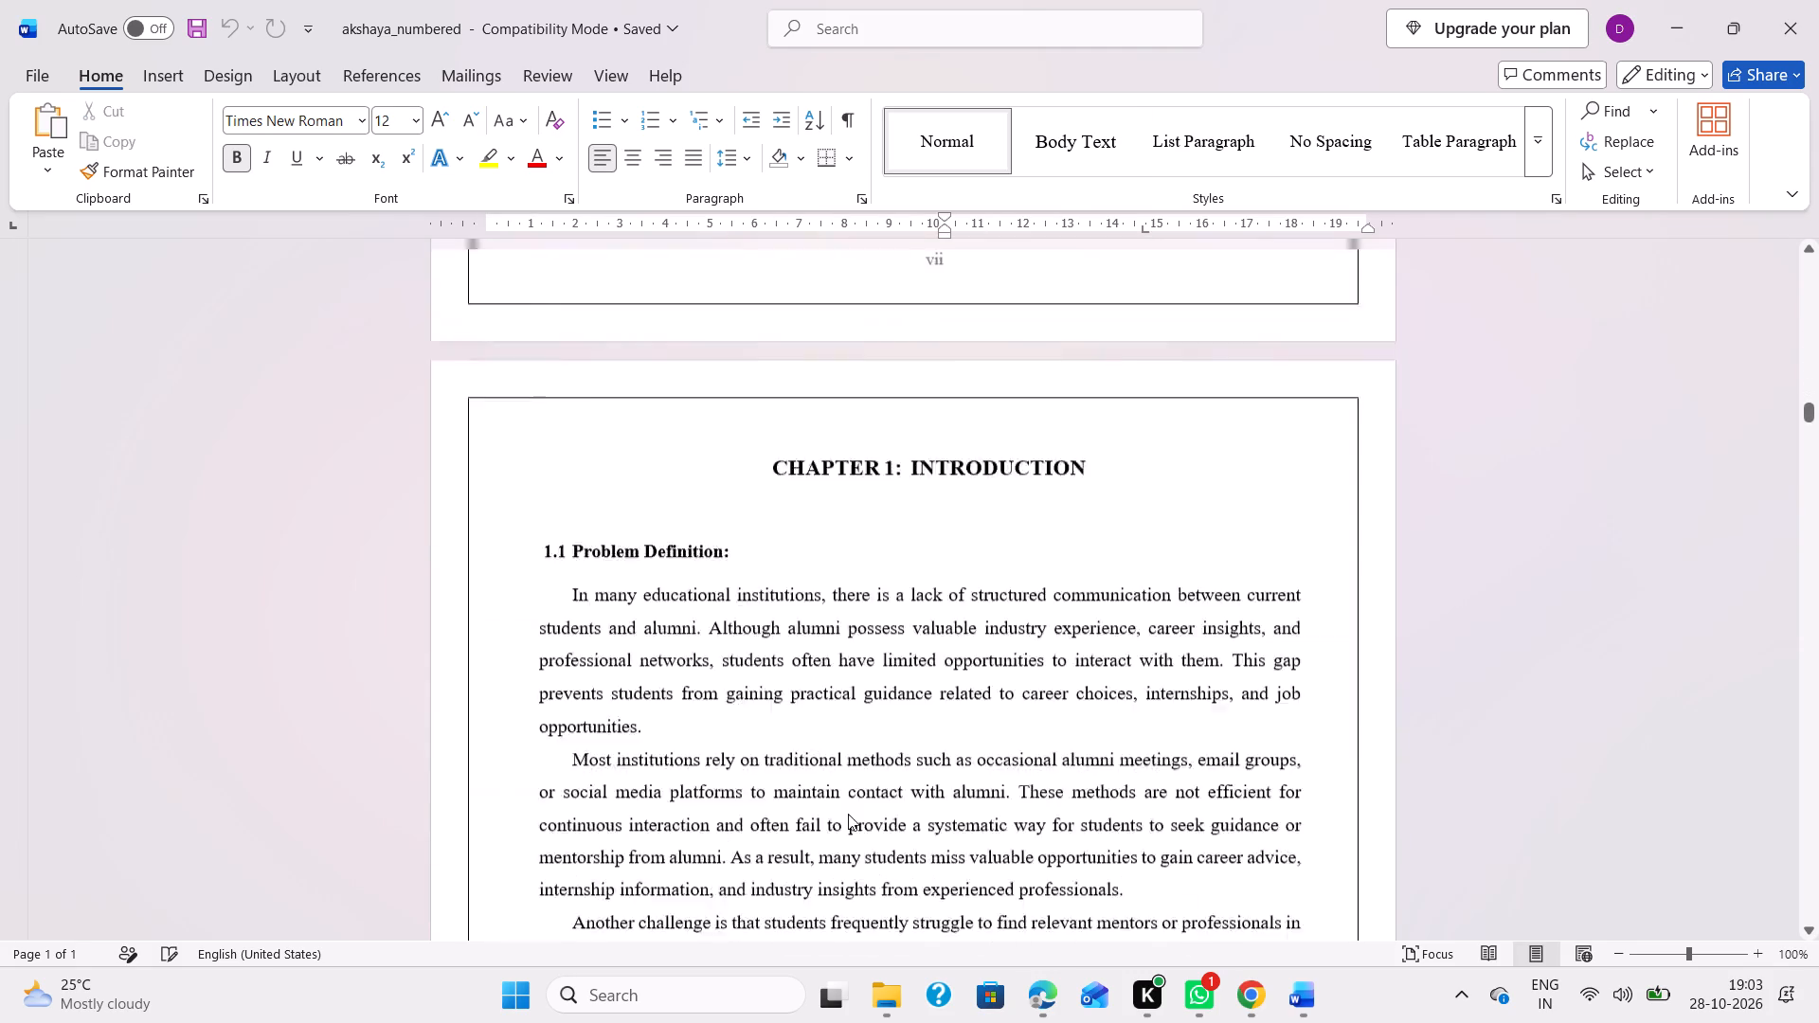
pyautogui.scroll(-1, 848, 814)
pyautogui.scroll(7, 848, 814)
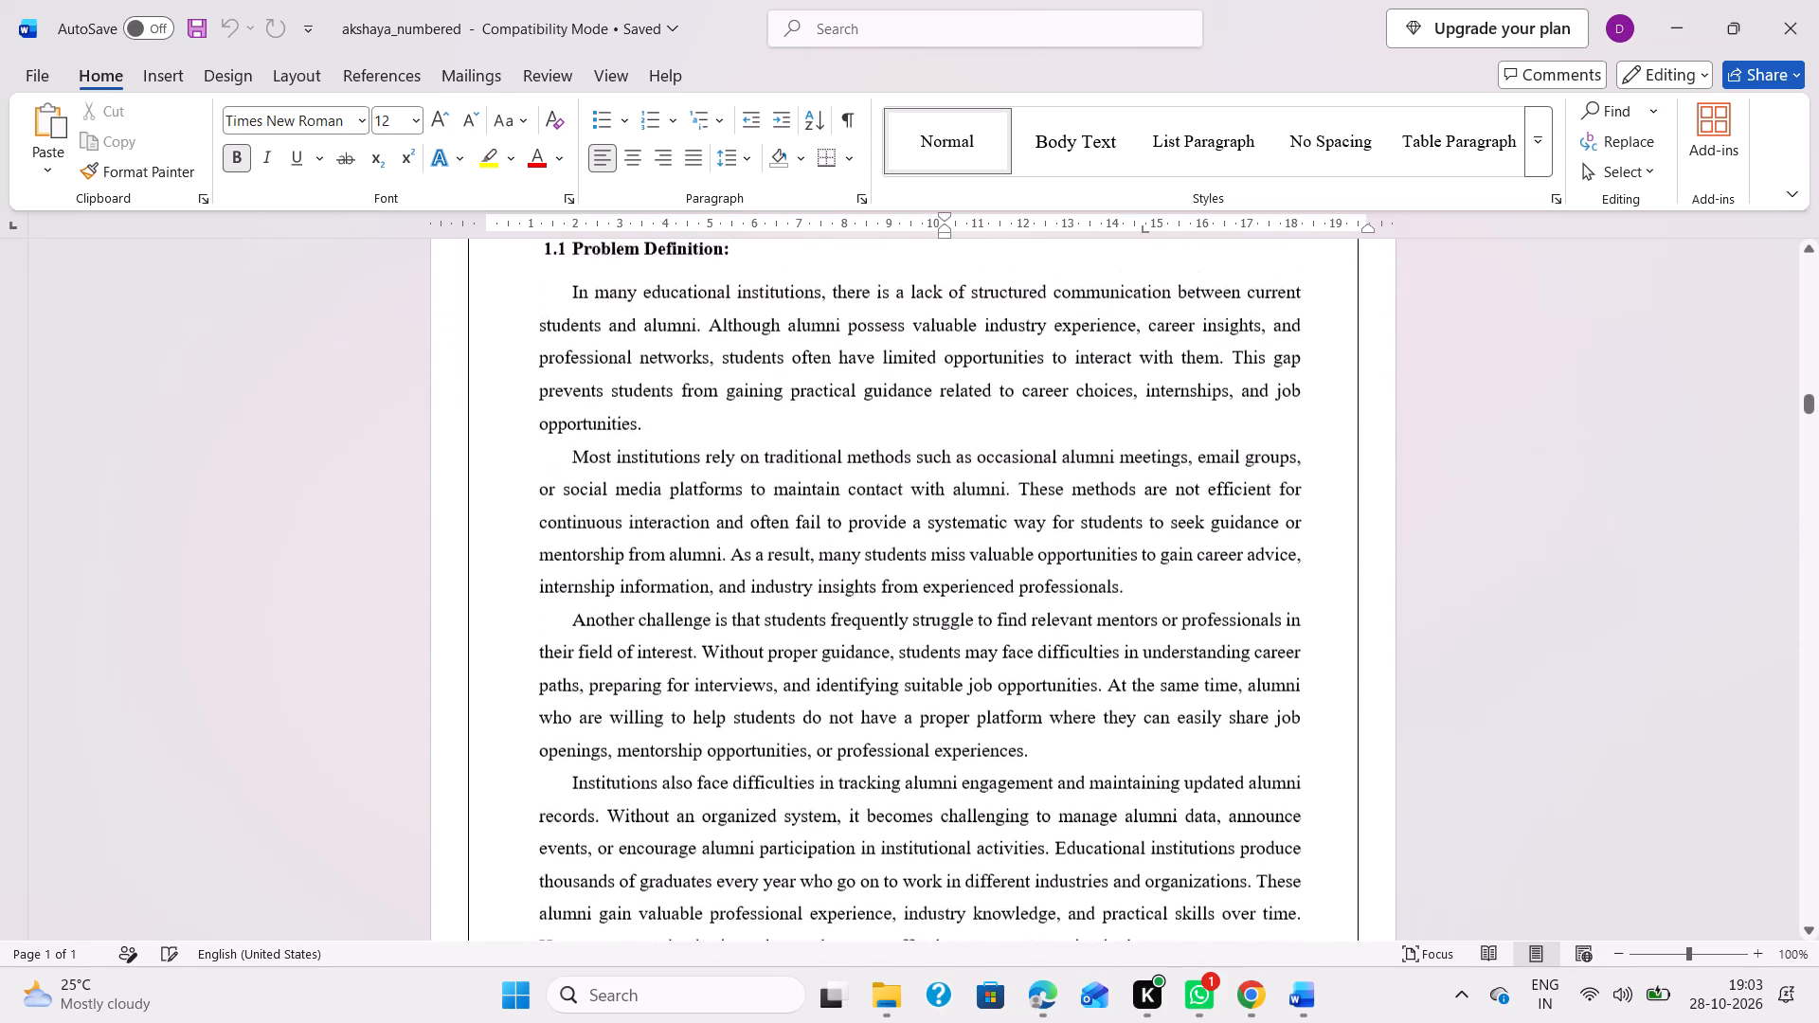
pyautogui.scroll(1, 848, 814)
pyautogui.scroll(-7, 848, 814)
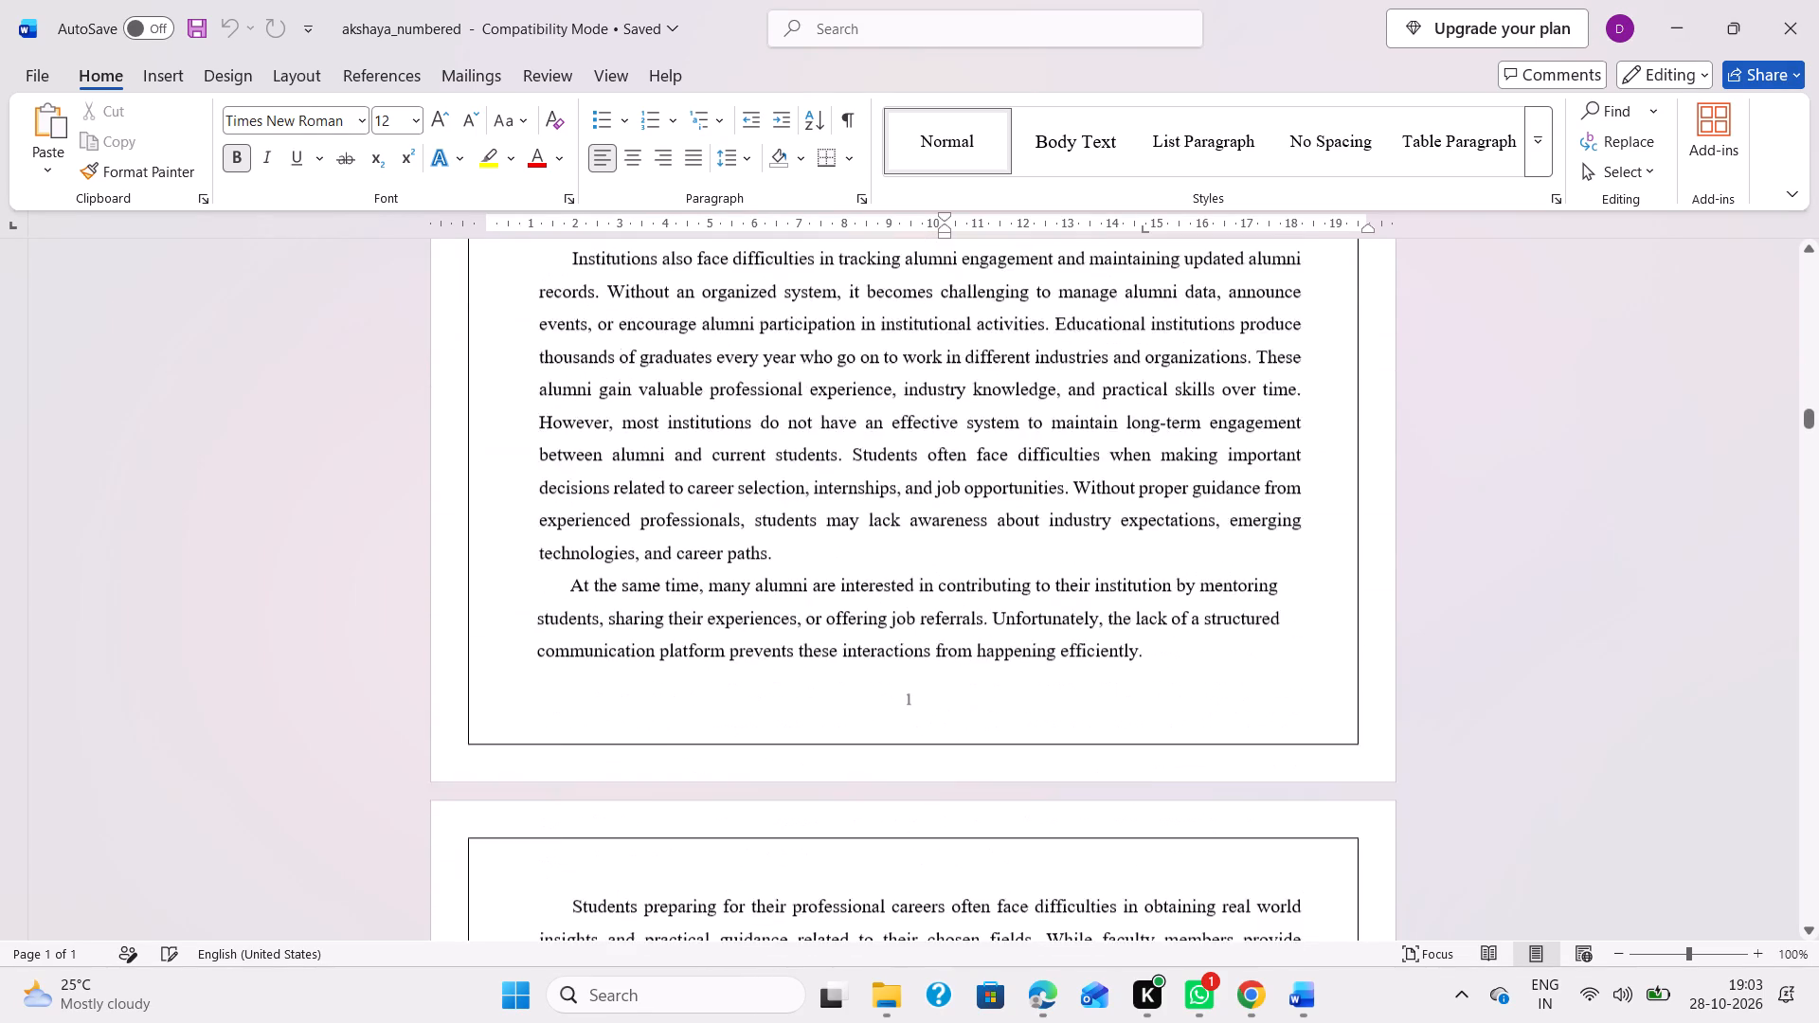
pyautogui.scroll(1, 848, 814)
pyautogui.scroll(-7, 848, 814)
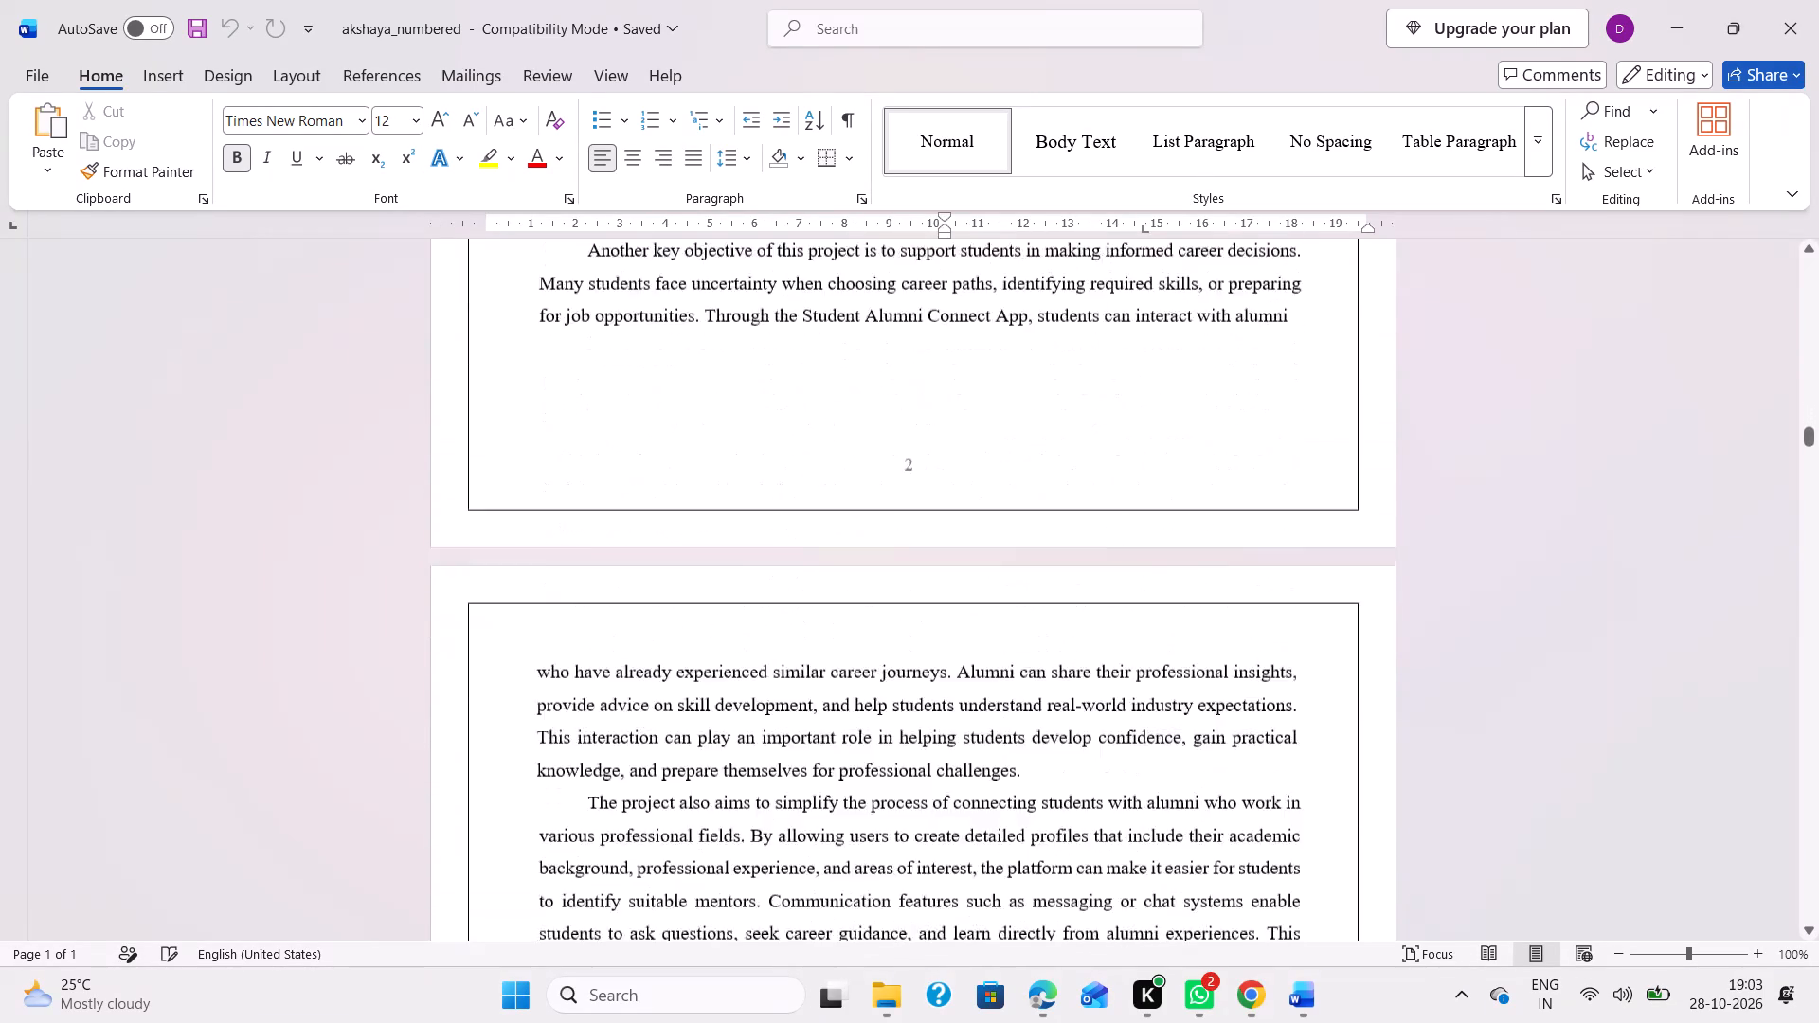
pyautogui.scroll(-6, 848, 814)
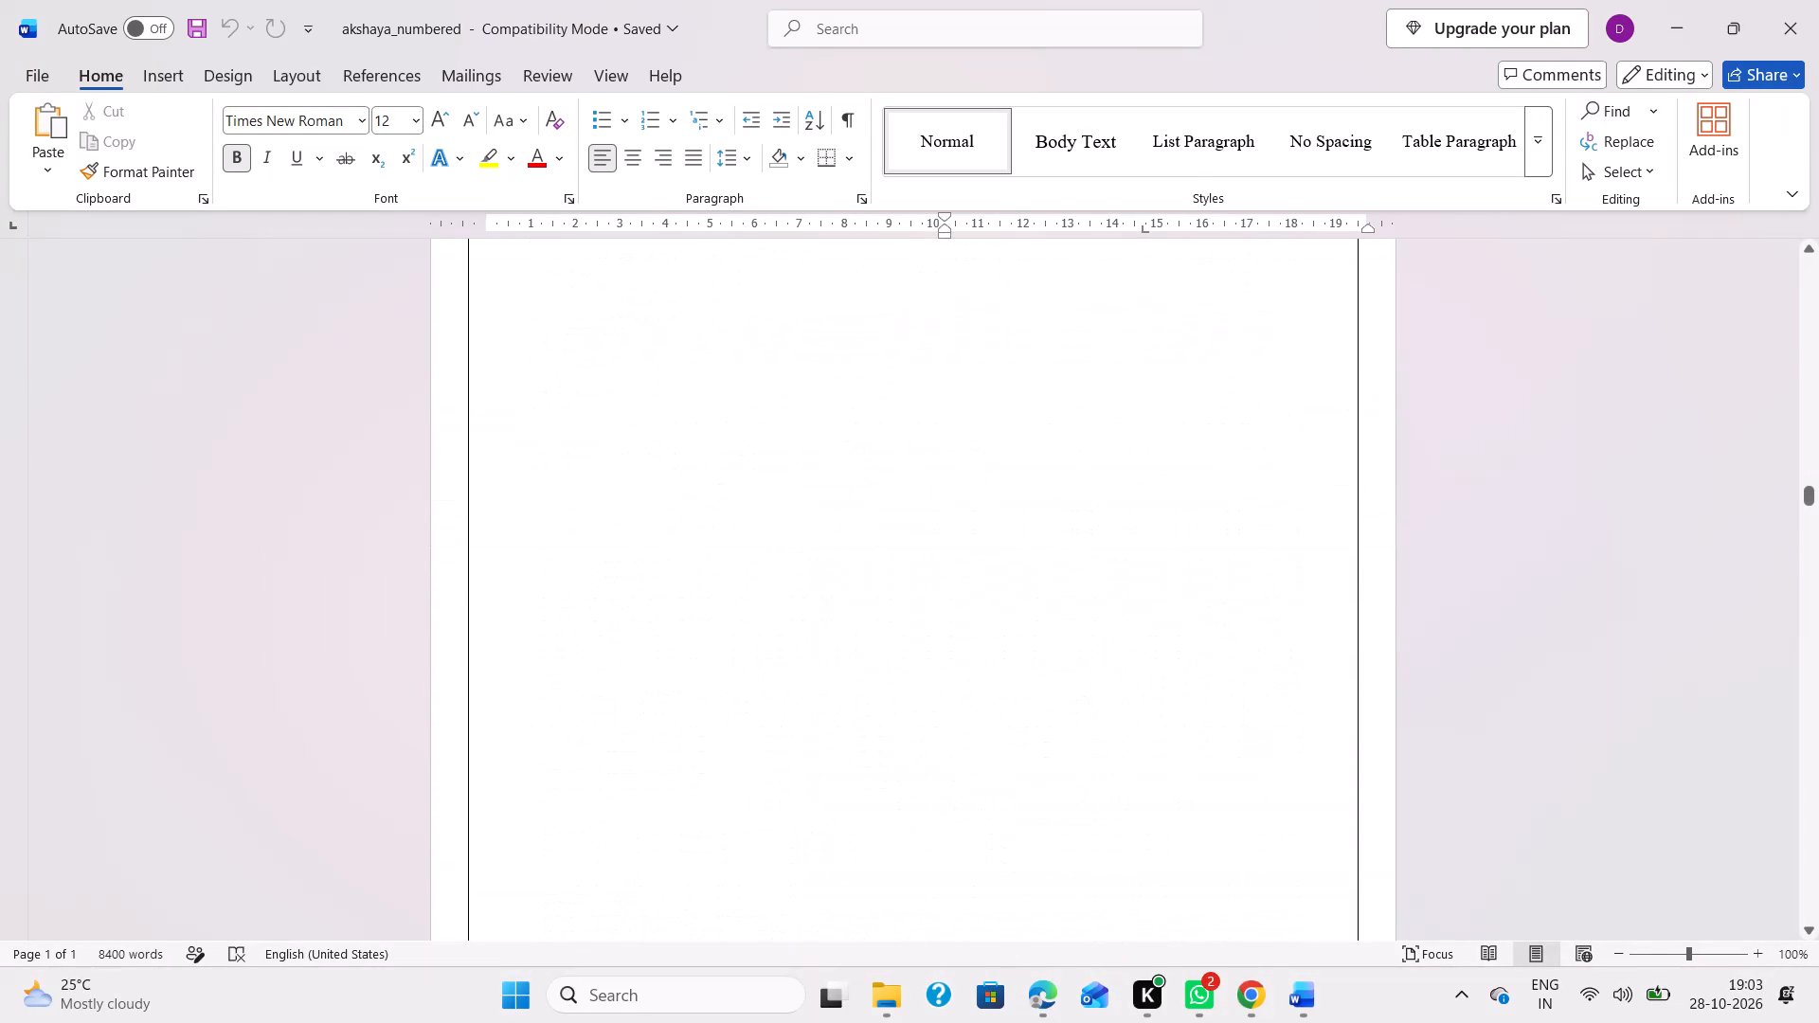
pyautogui.scroll(3, 848, 814)
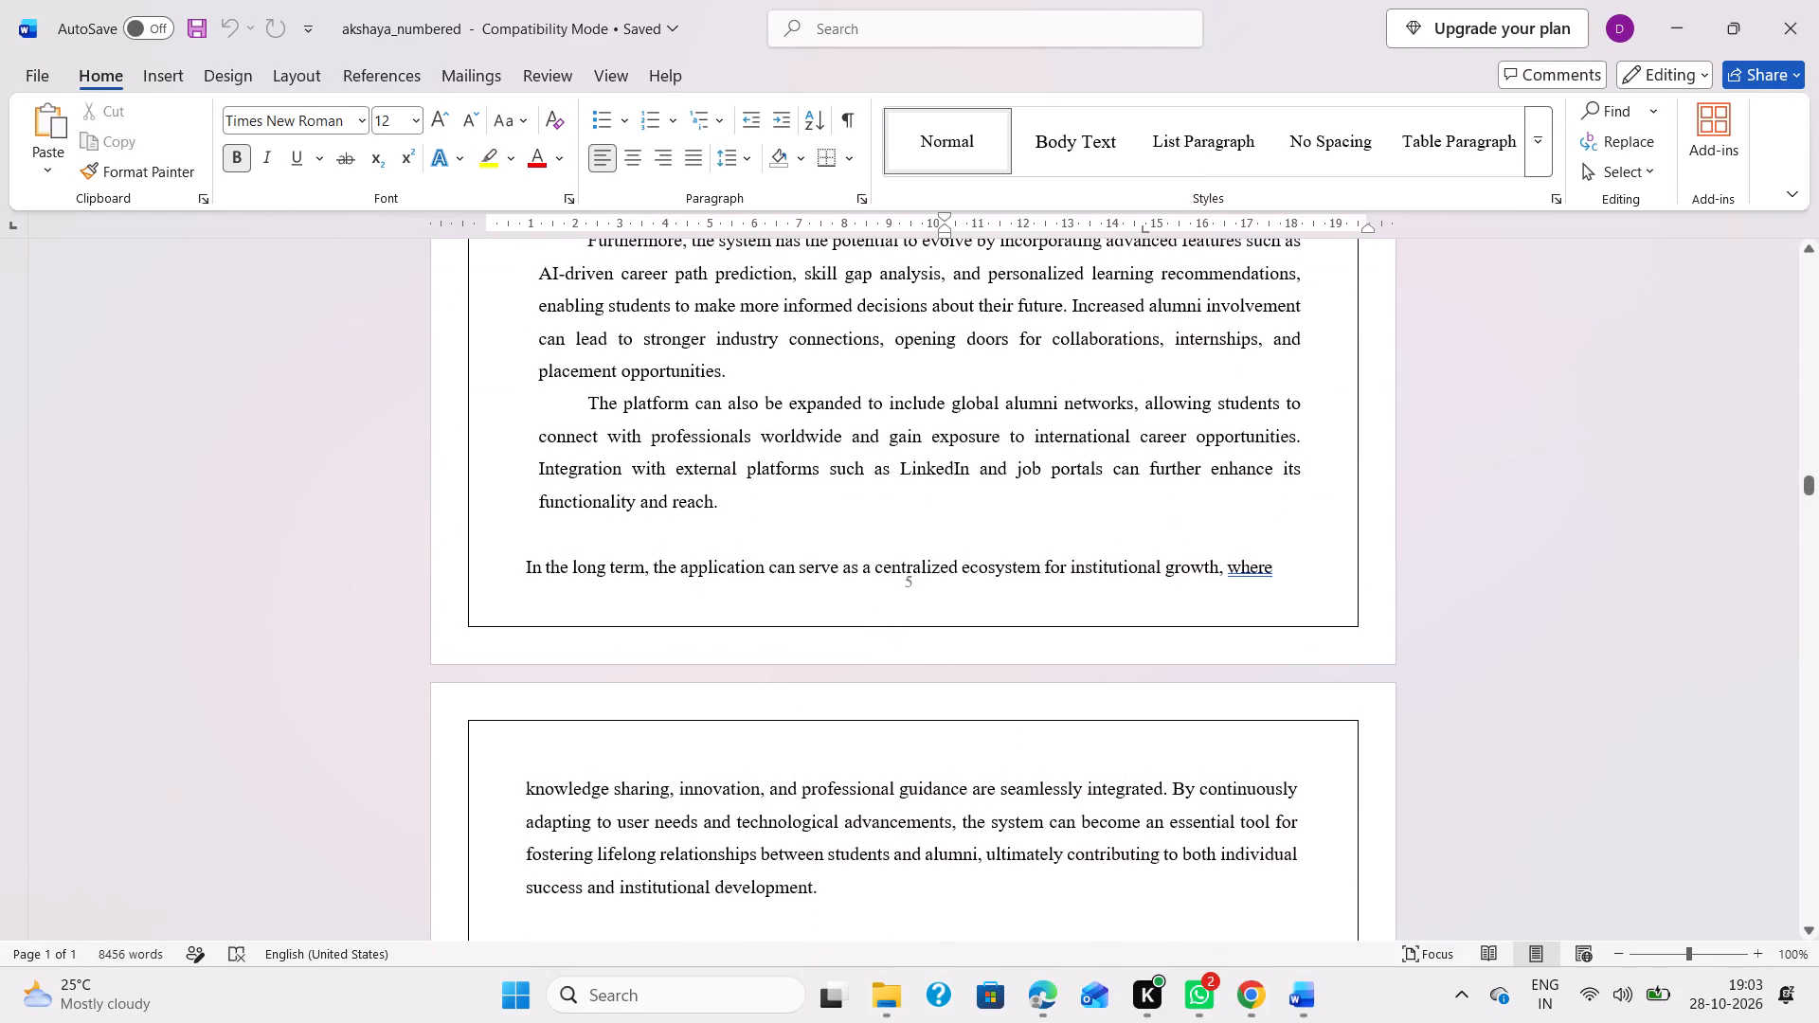
# Move the line starting "In the long term" off page 5 onto the following page with a paragraph break before it.
pyautogui.click(840, 547)
pyautogui.press('Return')
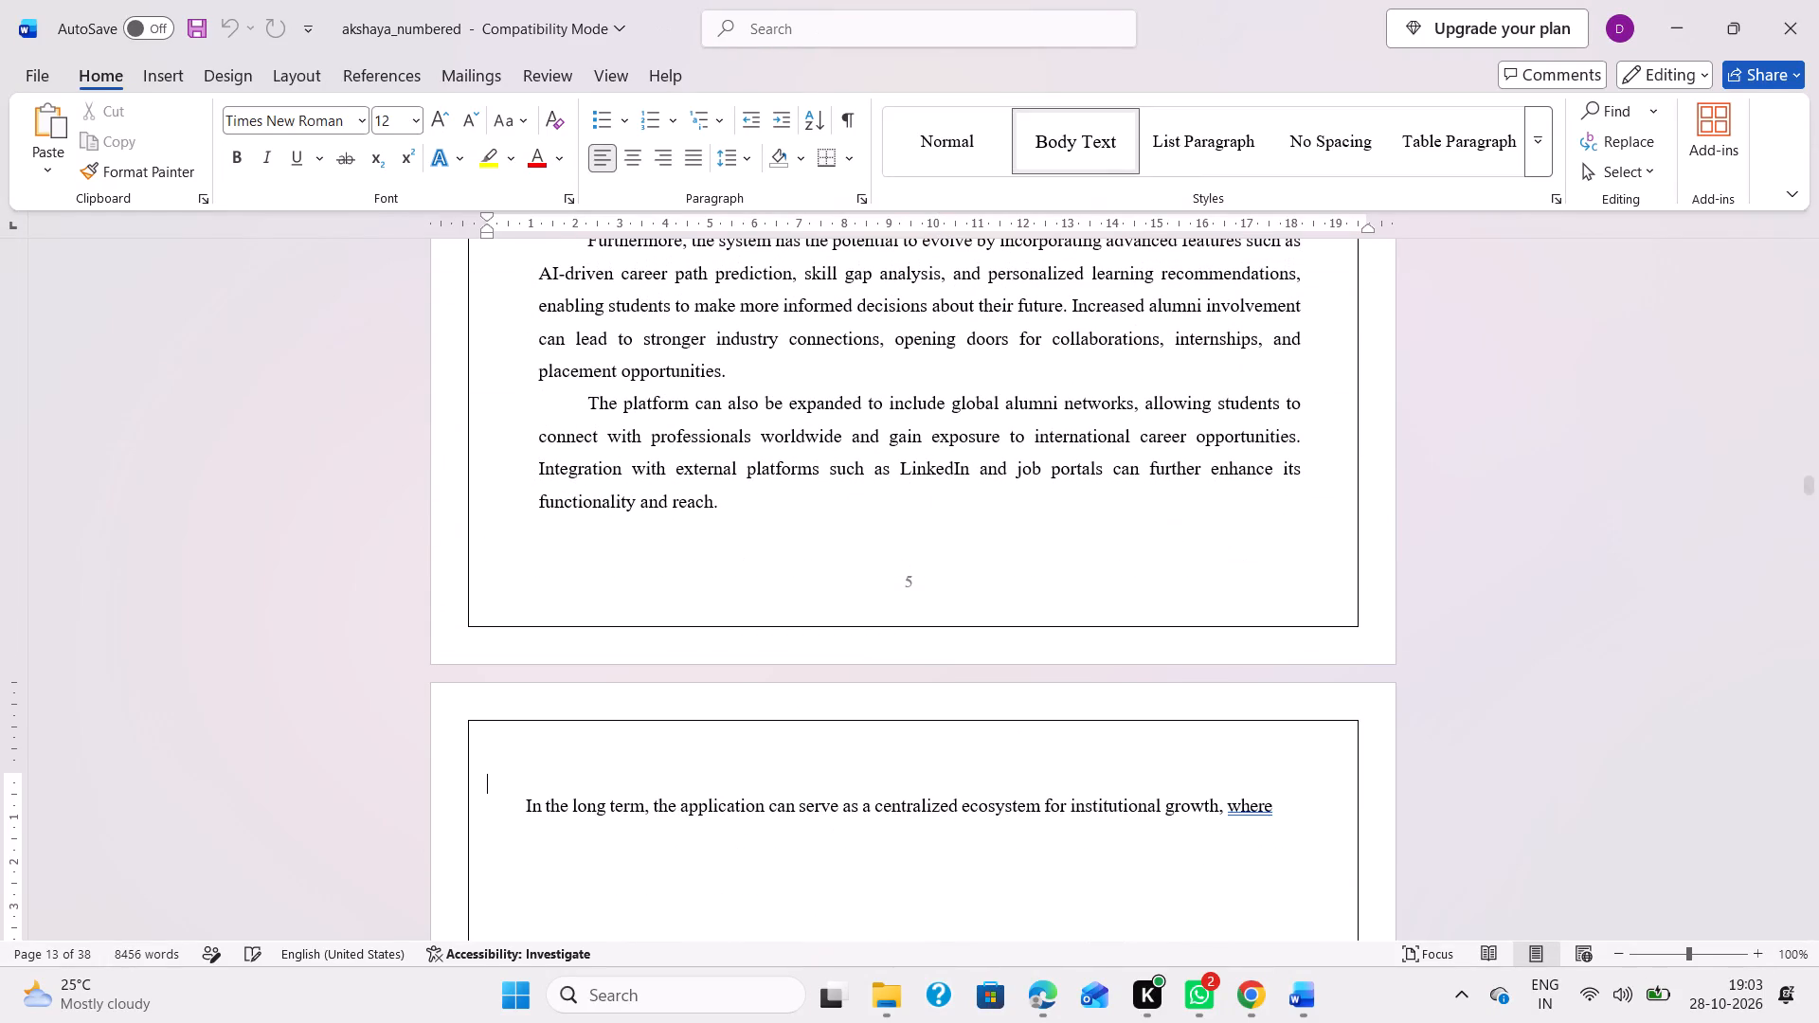
# Remove the blank space and breaks between the "In the long term" line and the "knowledge sharing" paragraph so it follows directly below.
pyautogui.scroll(-2, 840, 547)
pyautogui.click(604, 600)
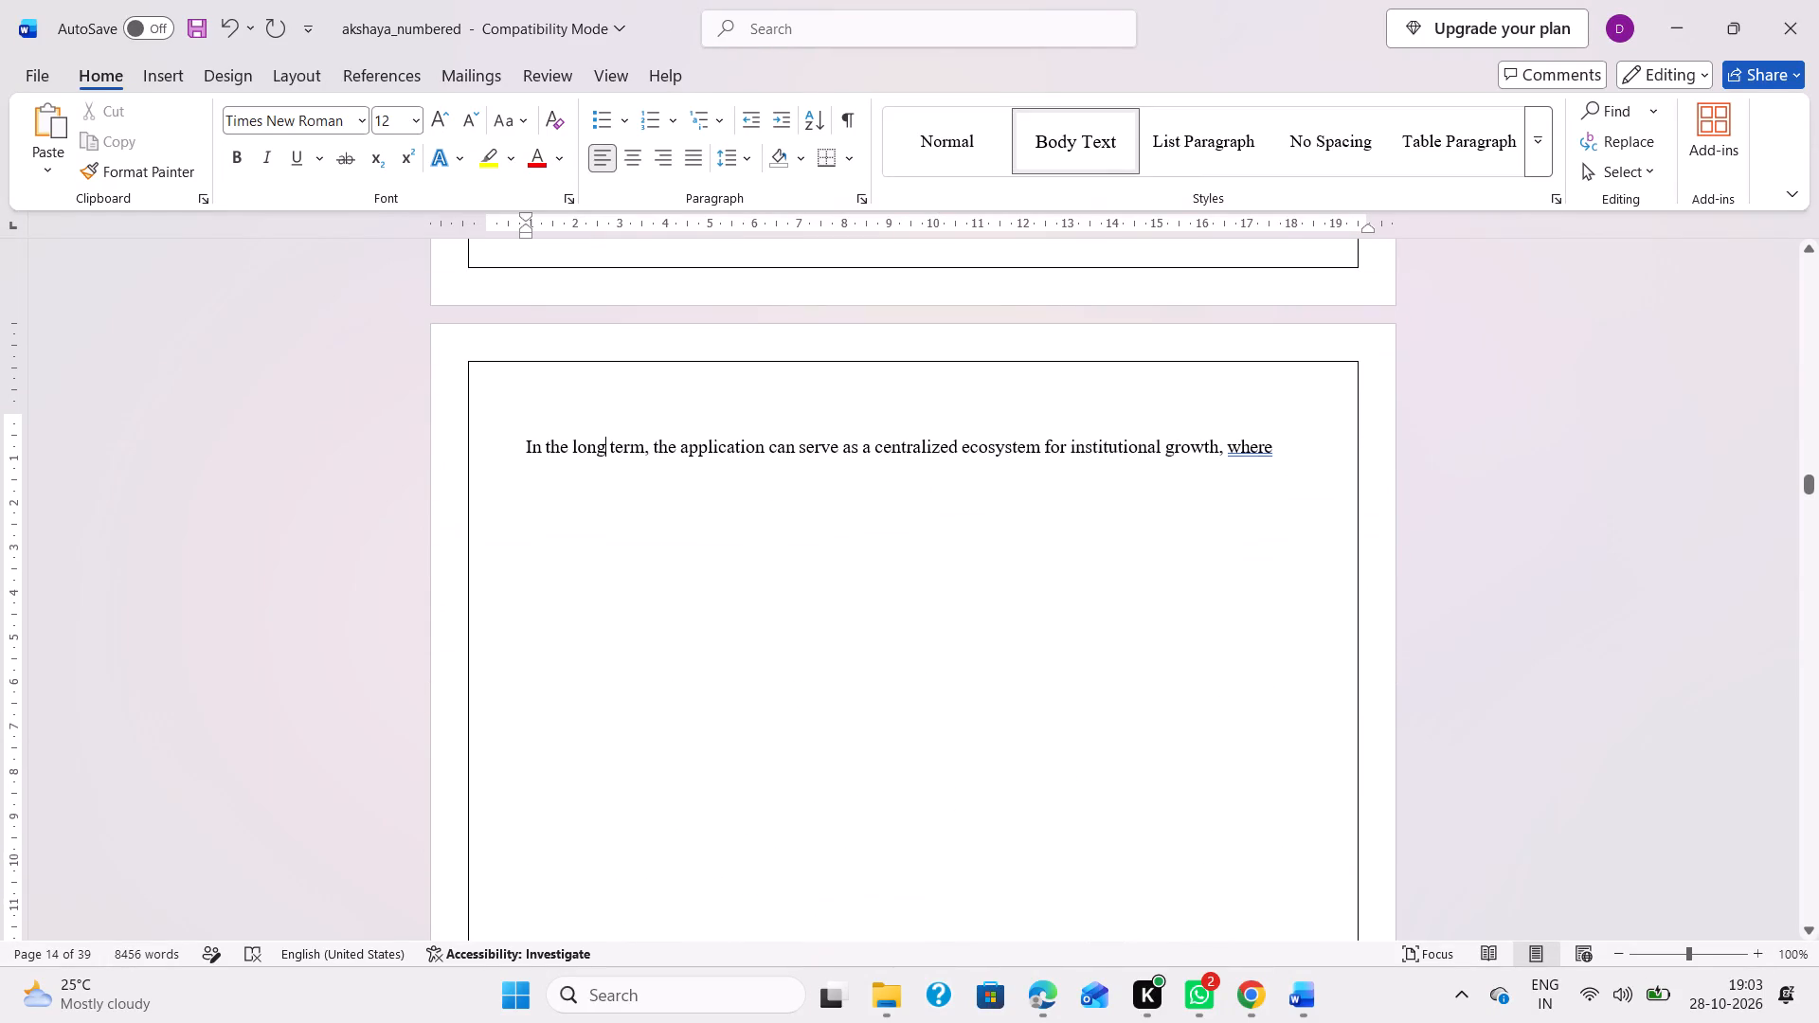
pyautogui.doubleClick(604, 600)
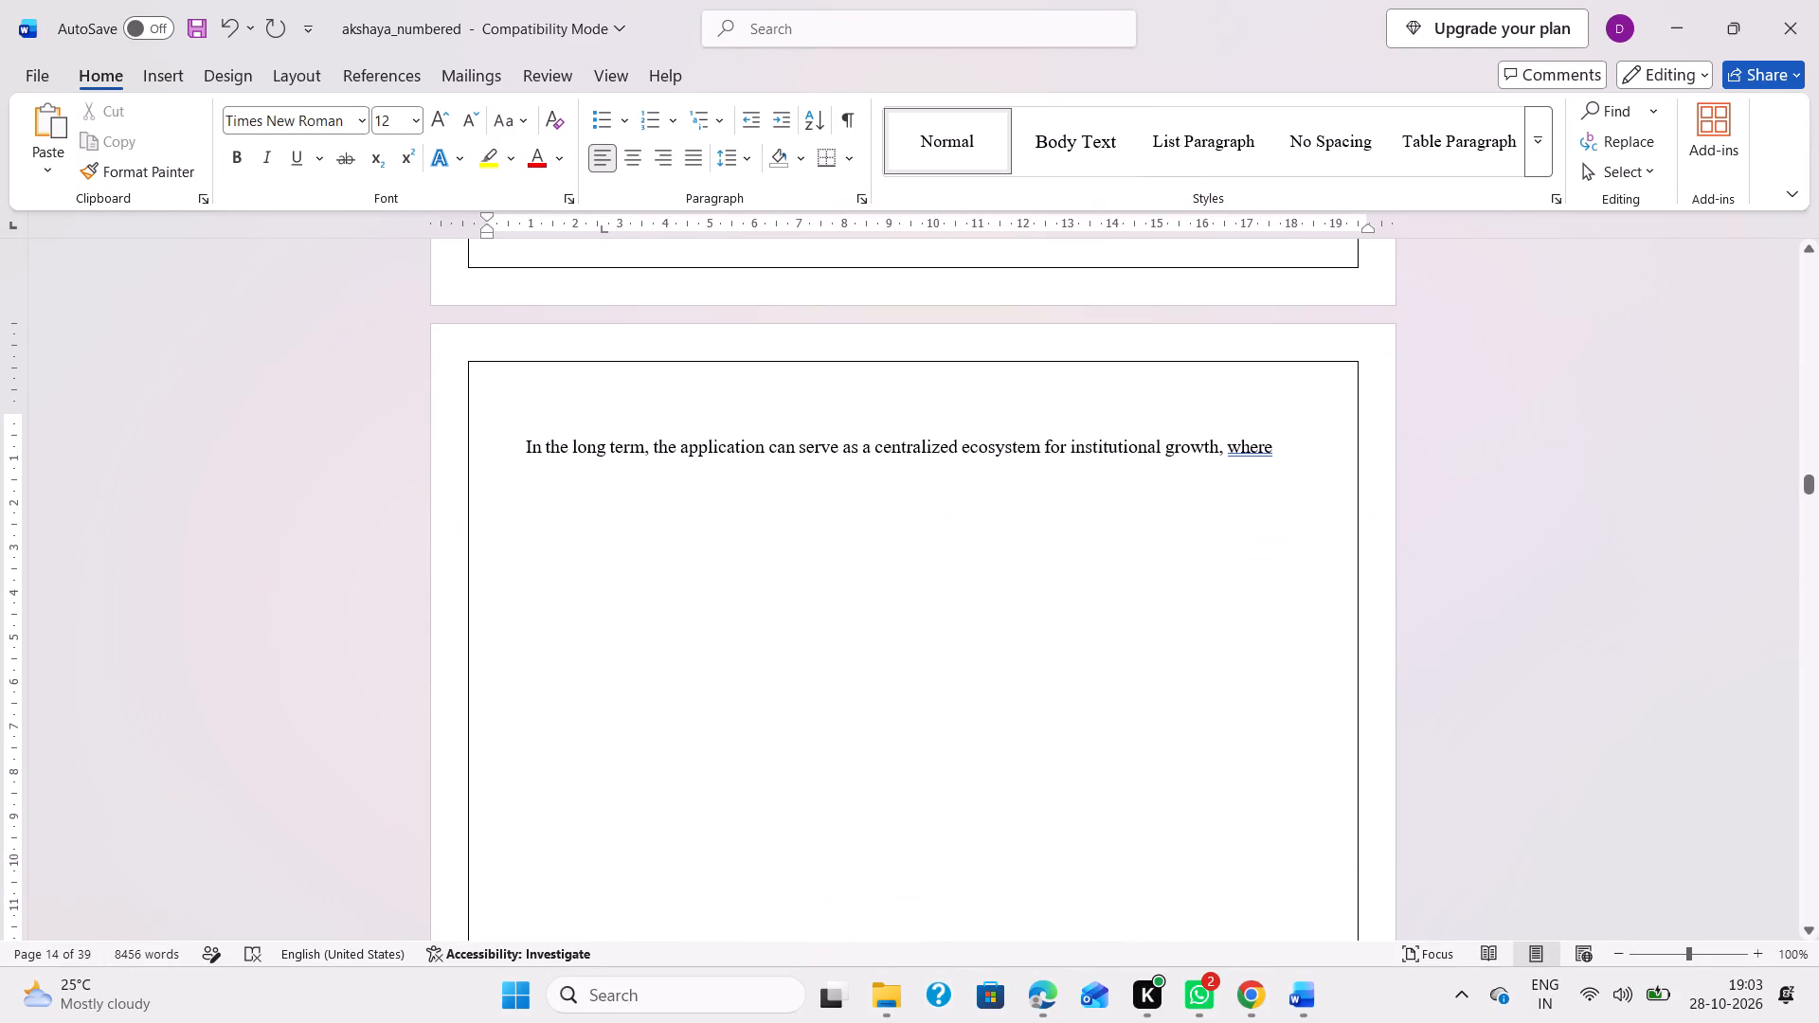
pyautogui.press('Delete')
pyautogui.press('Delete')
pyautogui.press('Delete')
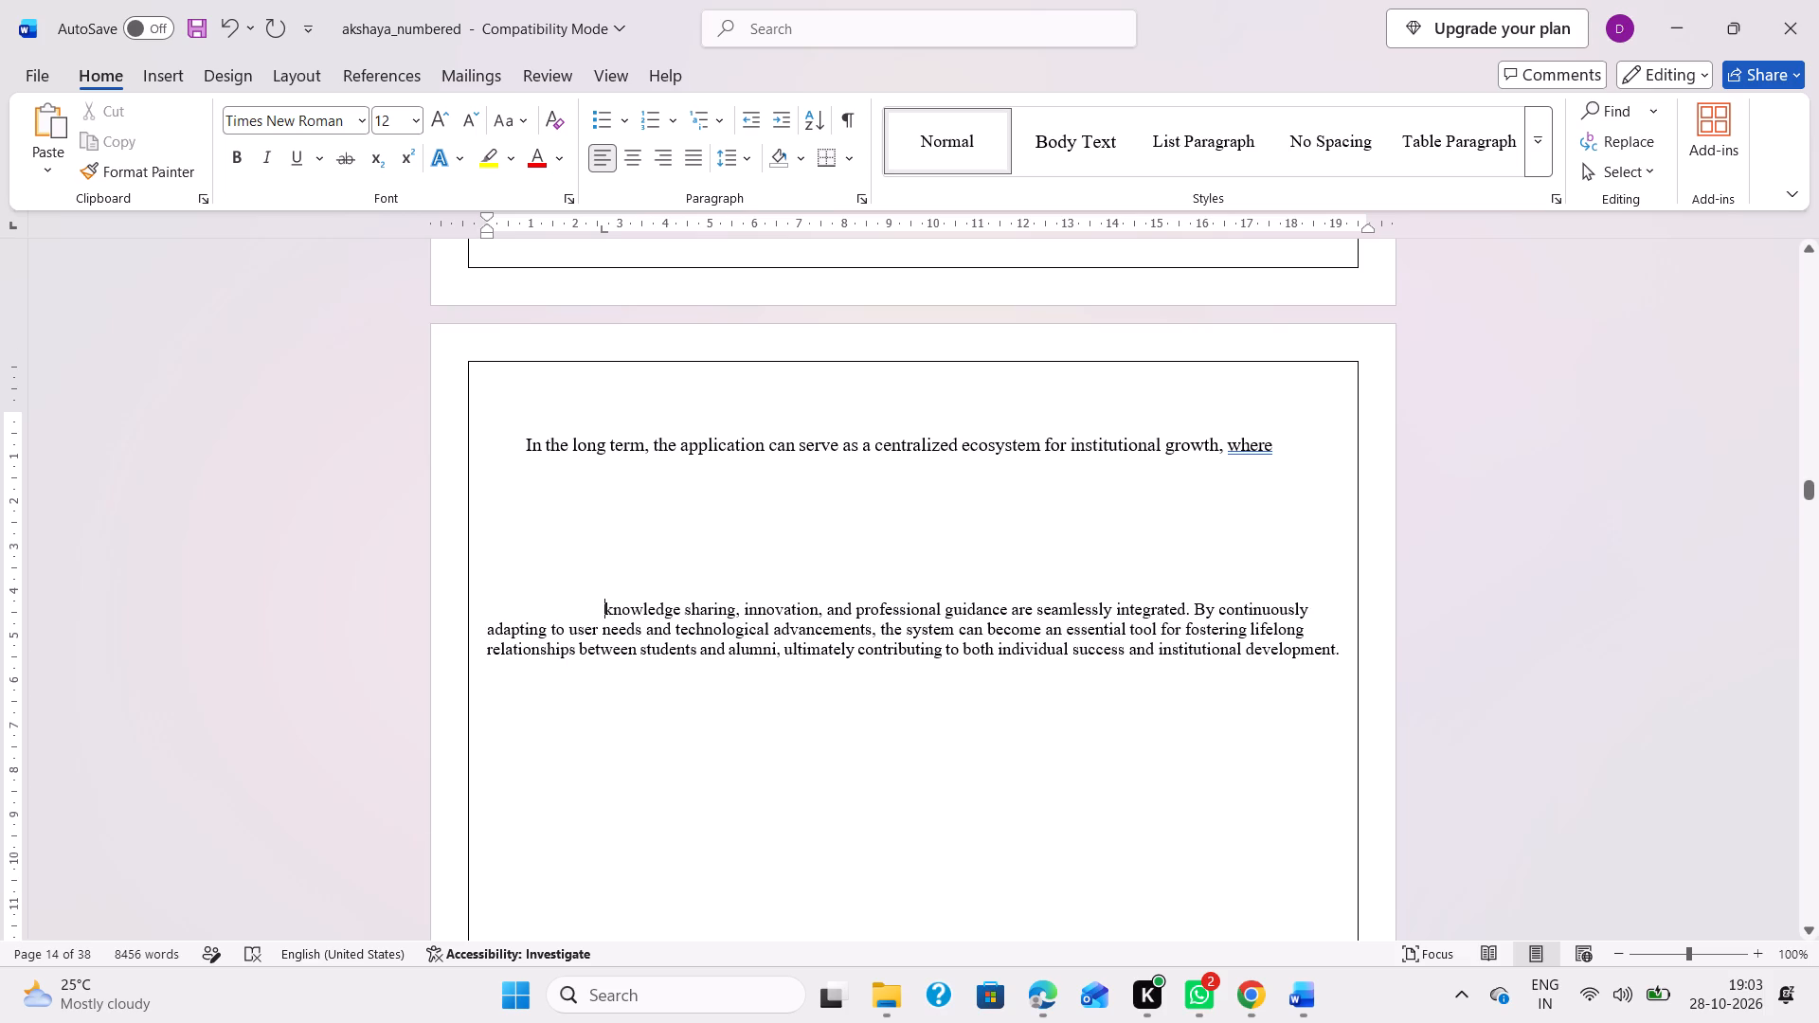
pyautogui.press('BackSpace')
pyautogui.press('BackSpace')
pyautogui.press('BackSpace')
pyautogui.press('BackSpace')
pyautogui.press('BackSpace')
pyautogui.press('BackSpace')
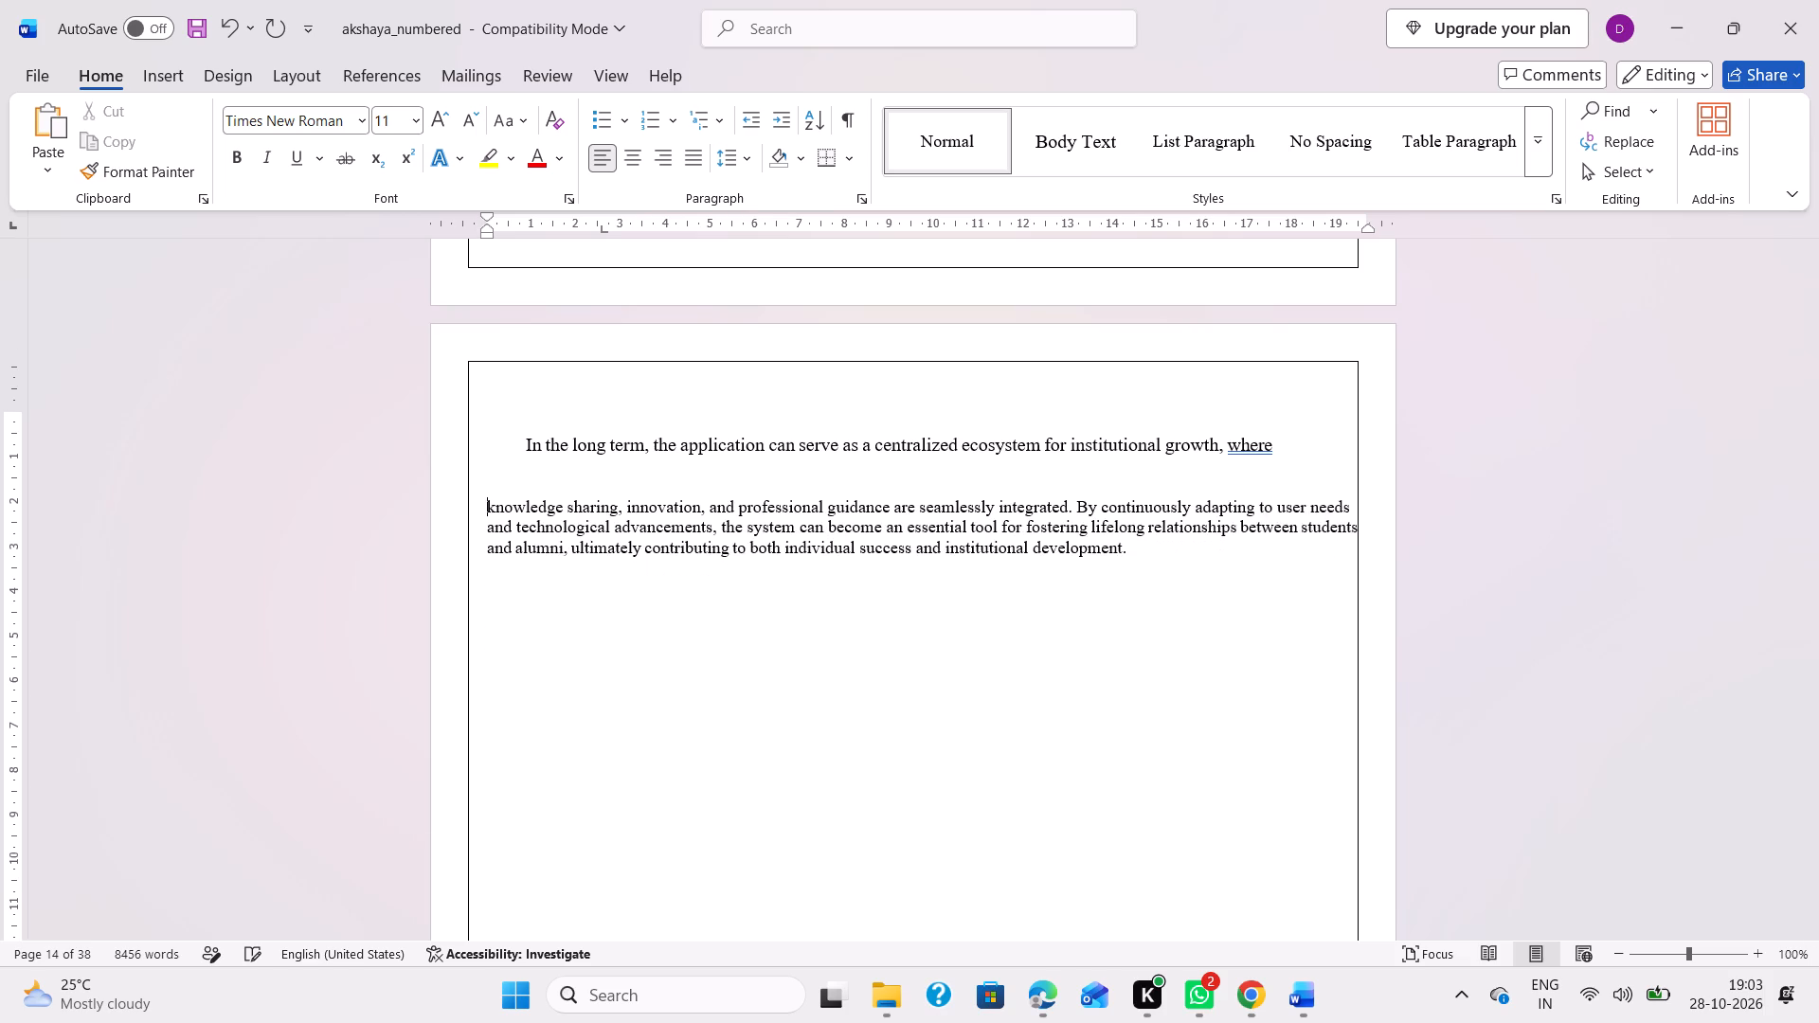
pyautogui.press('BackSpace')
pyautogui.press('BackSpace')
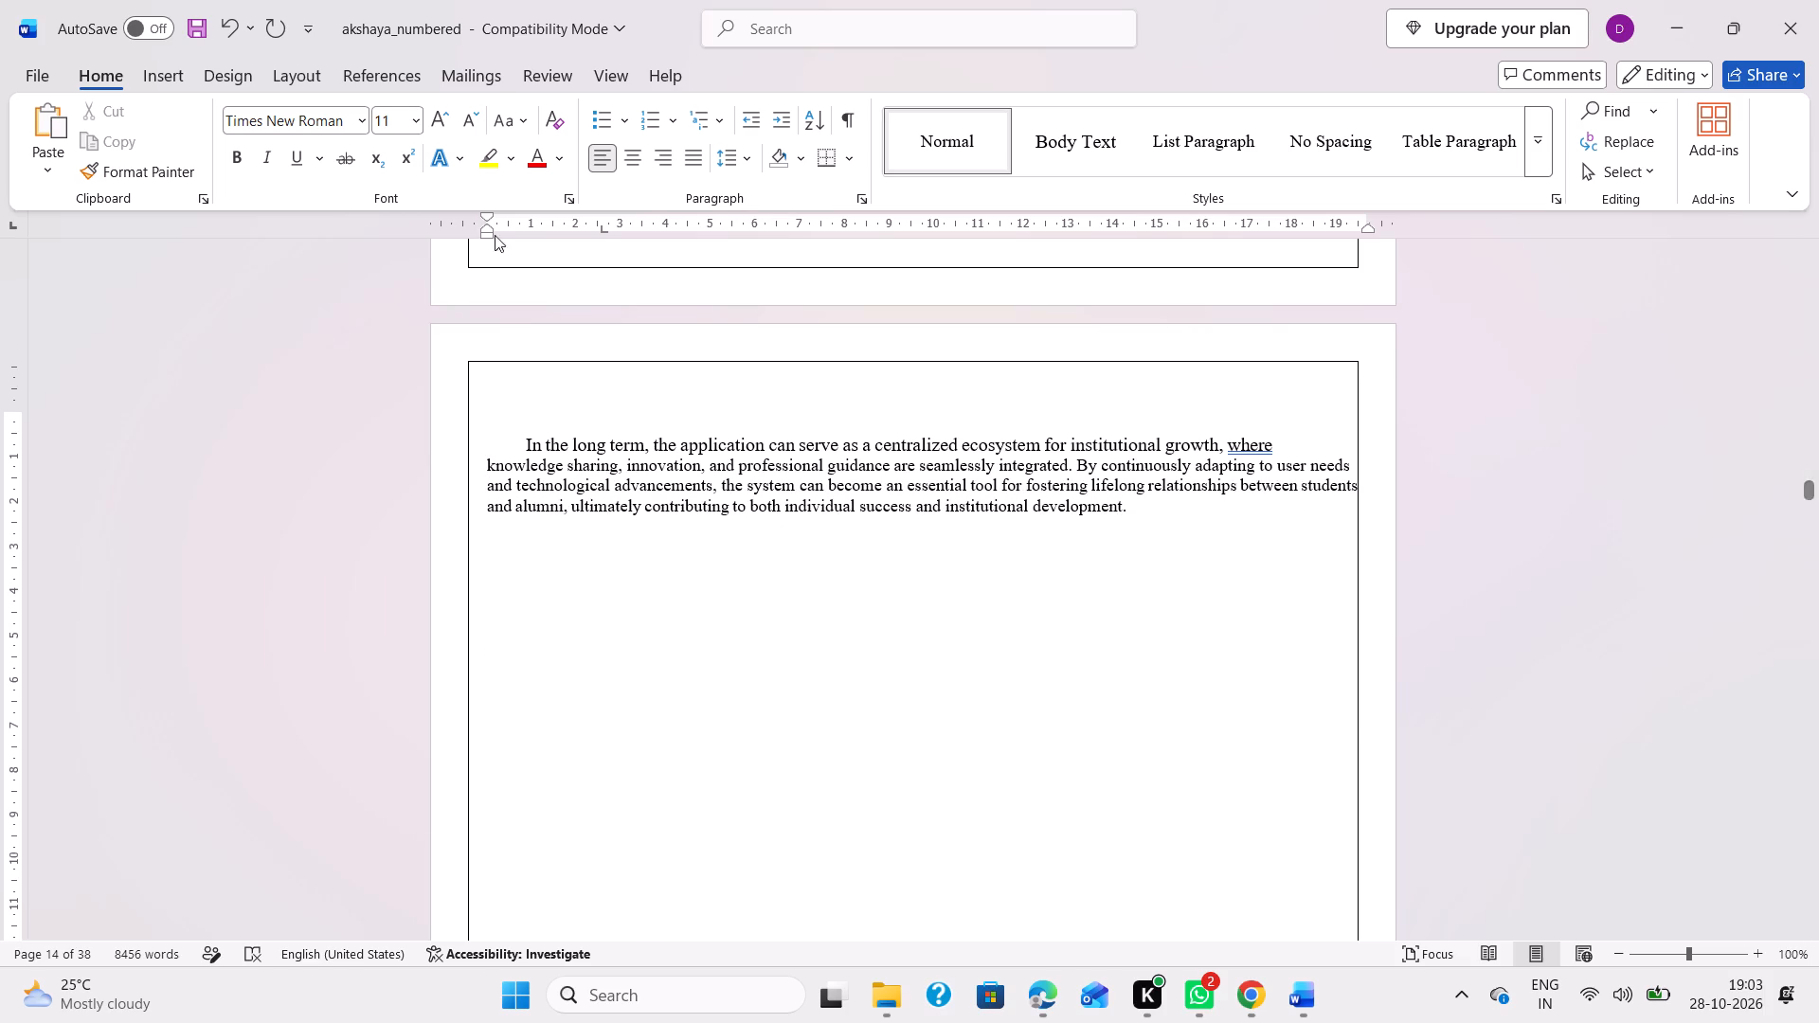
# Set the "knowledge sharing" paragraph's left indent to about 0.75 cm and its right indent at about 18.5 cm on the ruler.
pyautogui.moveTo(483, 233); pyautogui.dragTo(527, 242)
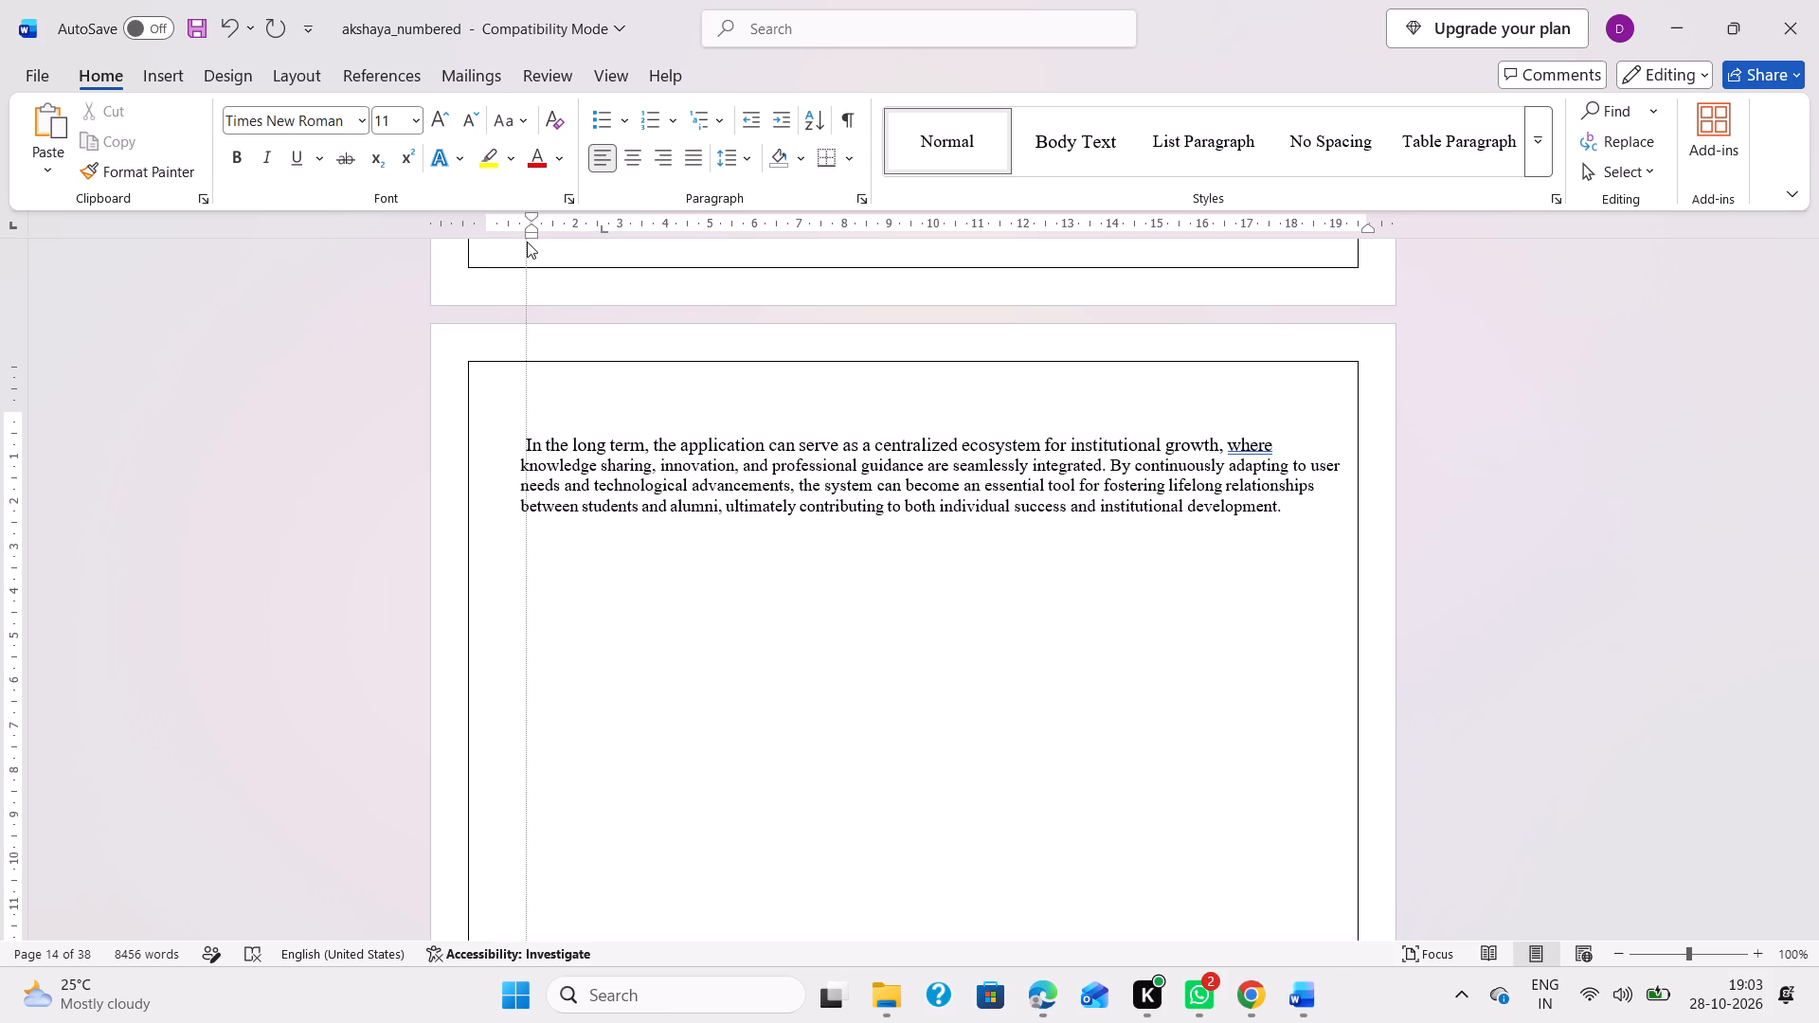
pyautogui.moveTo(527, 242); pyautogui.dragTo(528, 242)
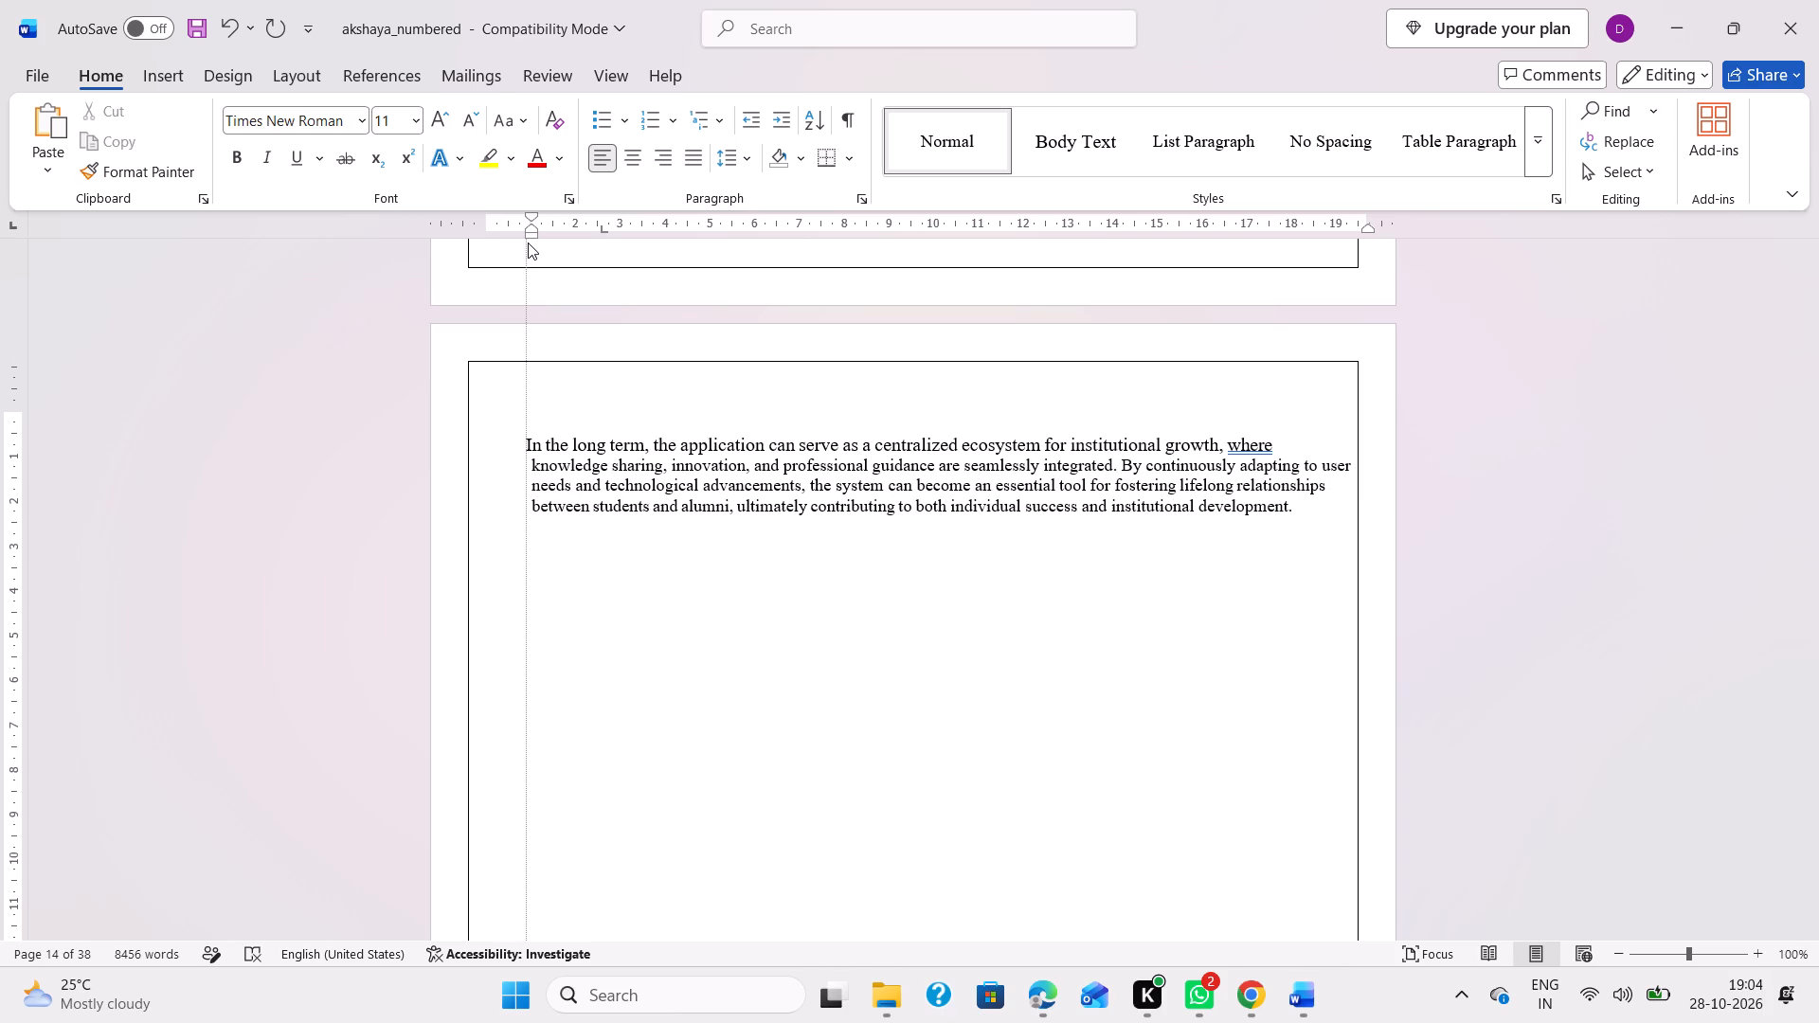
pyautogui.moveTo(528, 242); pyautogui.dragTo(523, 243)
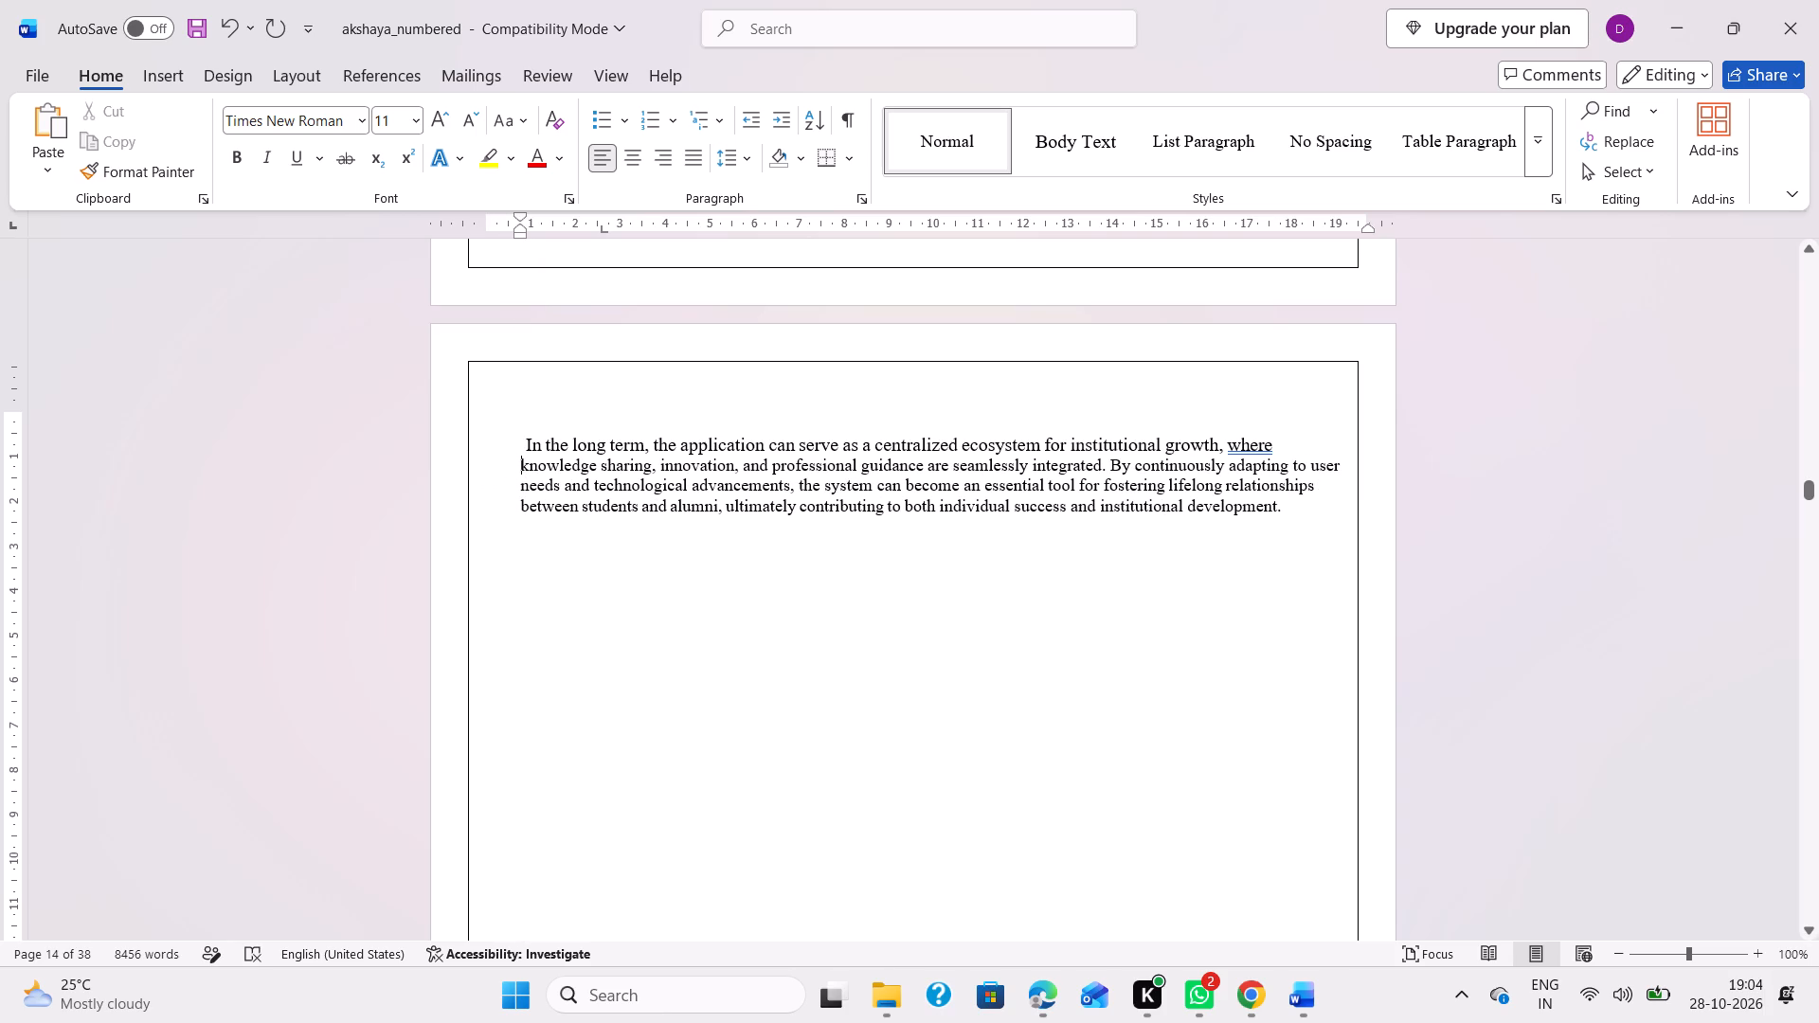
pyautogui.click(1347, 468)
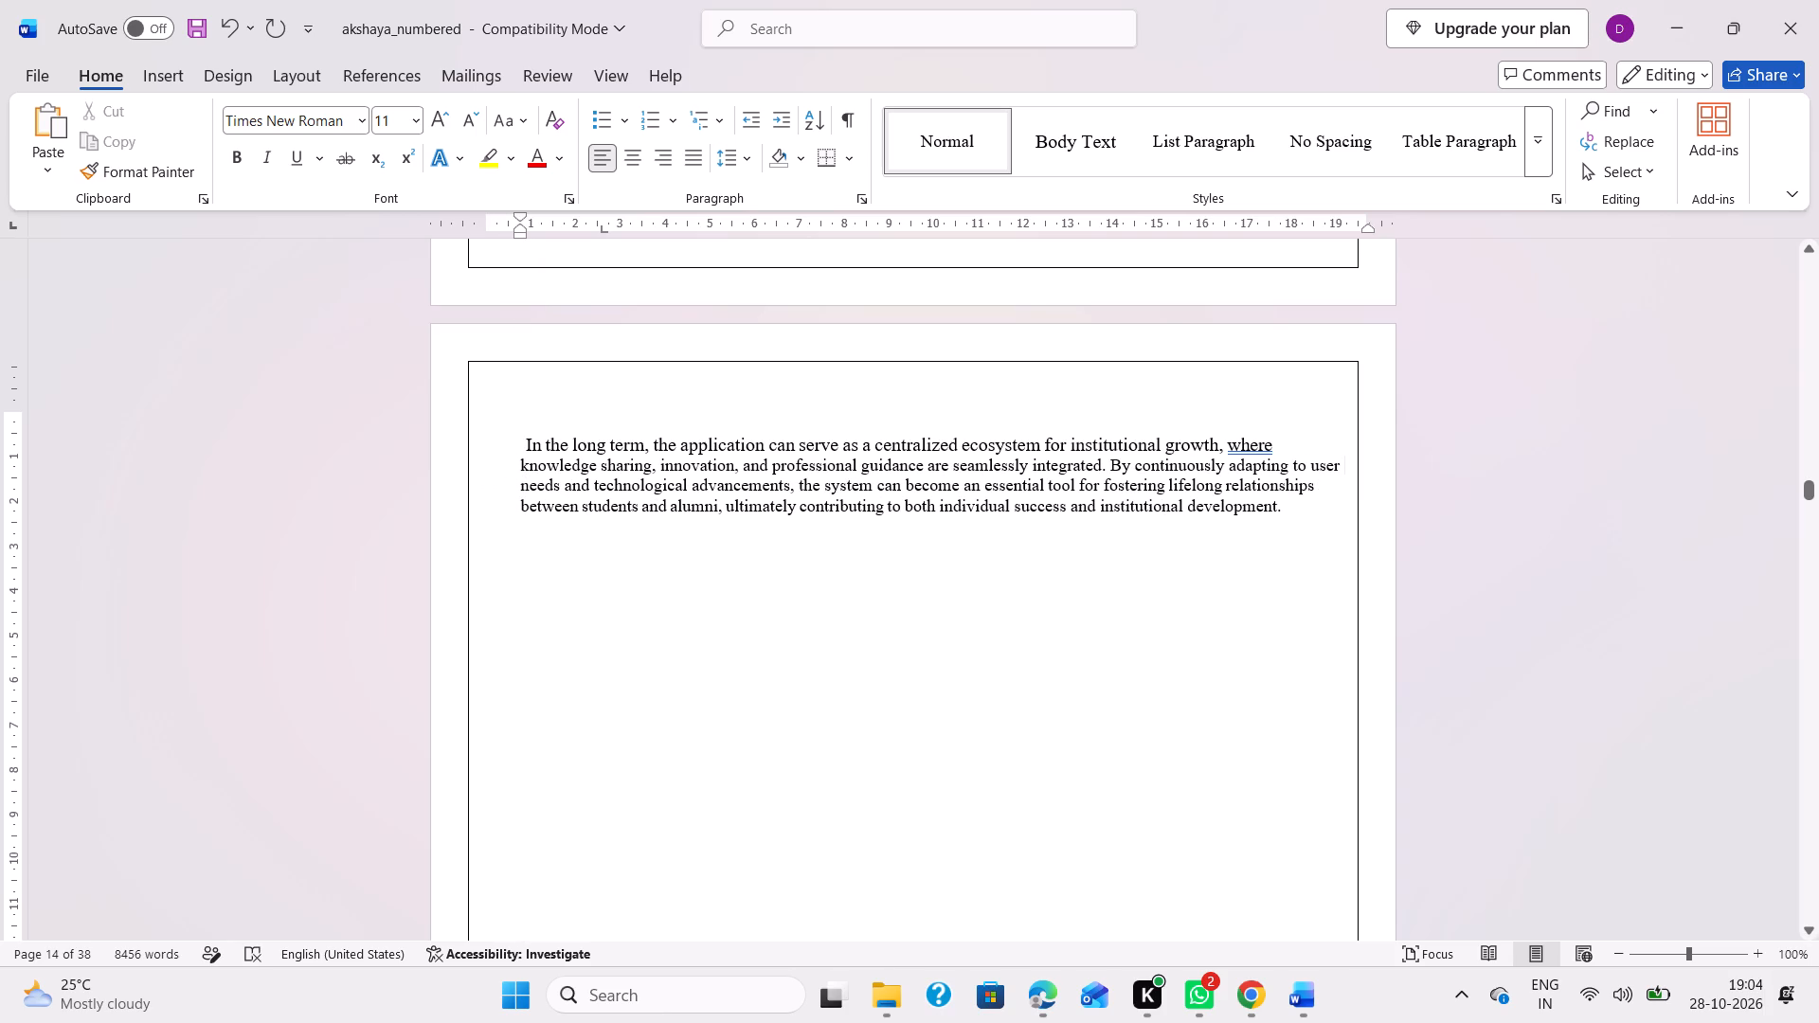
pyautogui.click(1338, 467)
pyautogui.moveTo(1368, 231); pyautogui.dragTo(1284, 228)
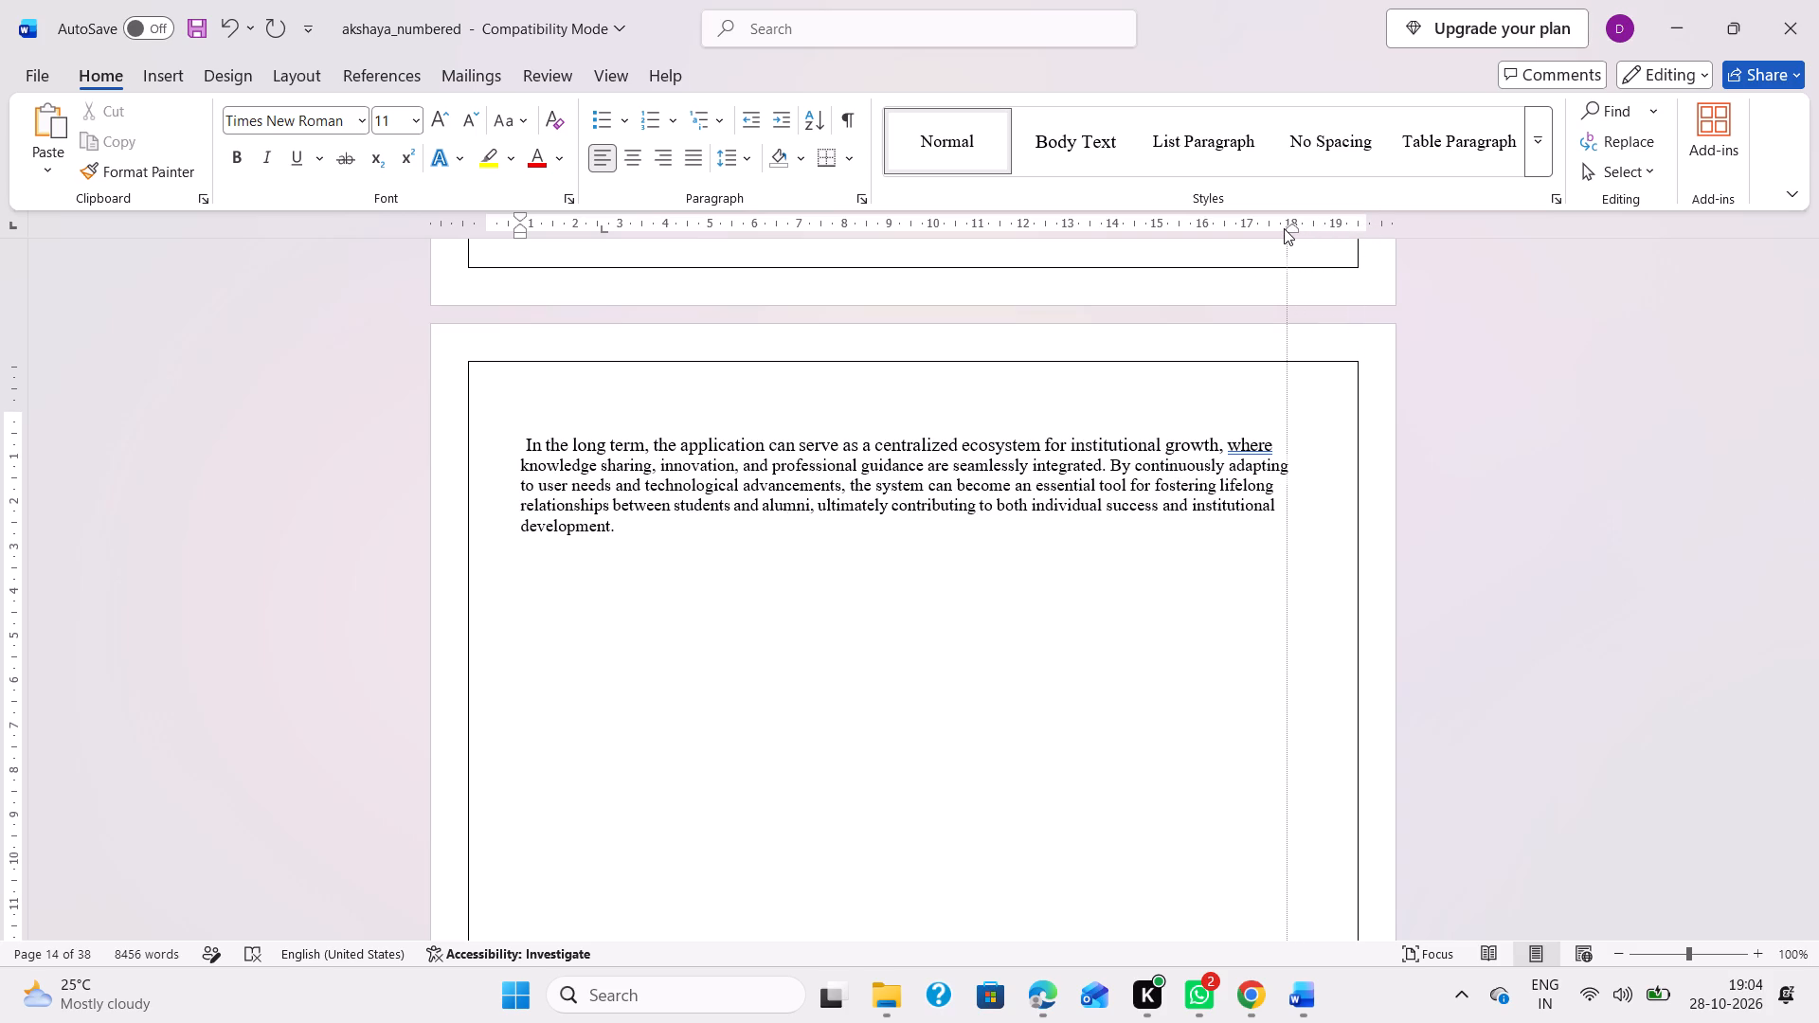
pyautogui.moveTo(1284, 228); pyautogui.dragTo(1292, 227)
pyautogui.scroll(2, 1292, 227)
pyautogui.scroll(1, 1234, 522)
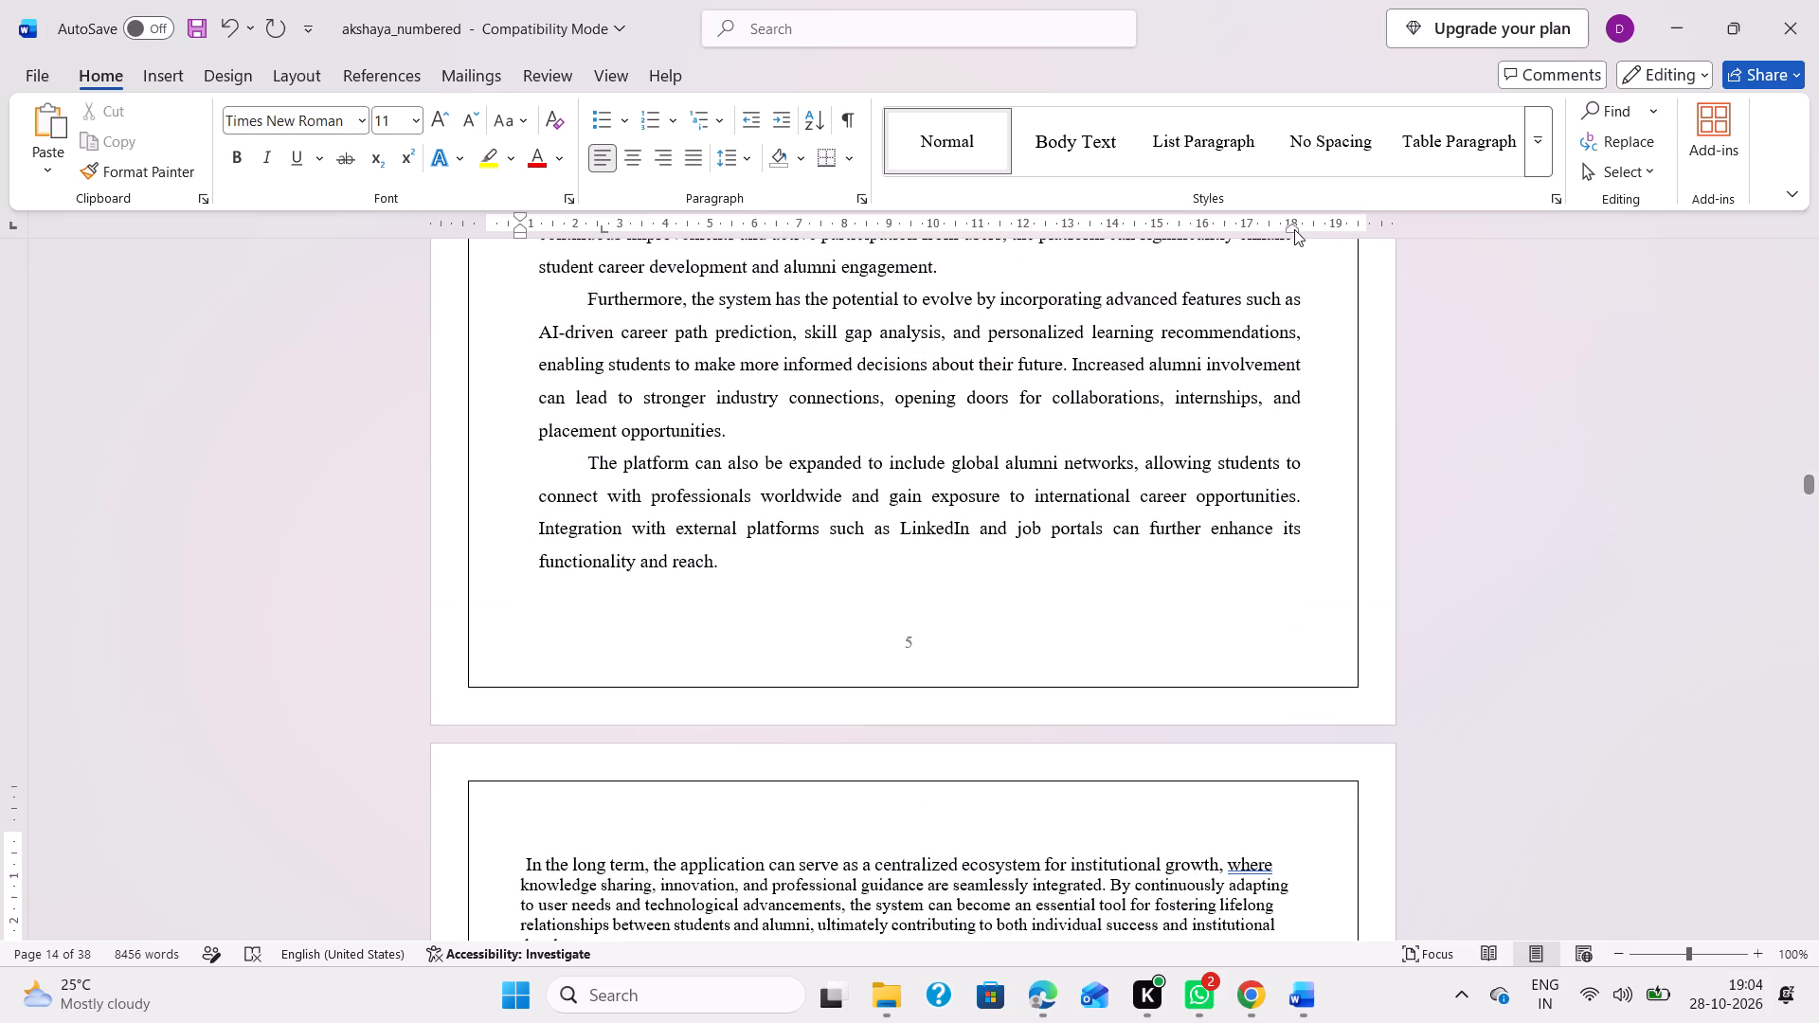
pyautogui.moveTo(1290, 228); pyautogui.dragTo(1314, 229)
# Justify the "In the long term" line and the "knowledge sharing" paragraph below it and set their line spacing to 1.5.
pyautogui.scroll(-1, 887, 647)
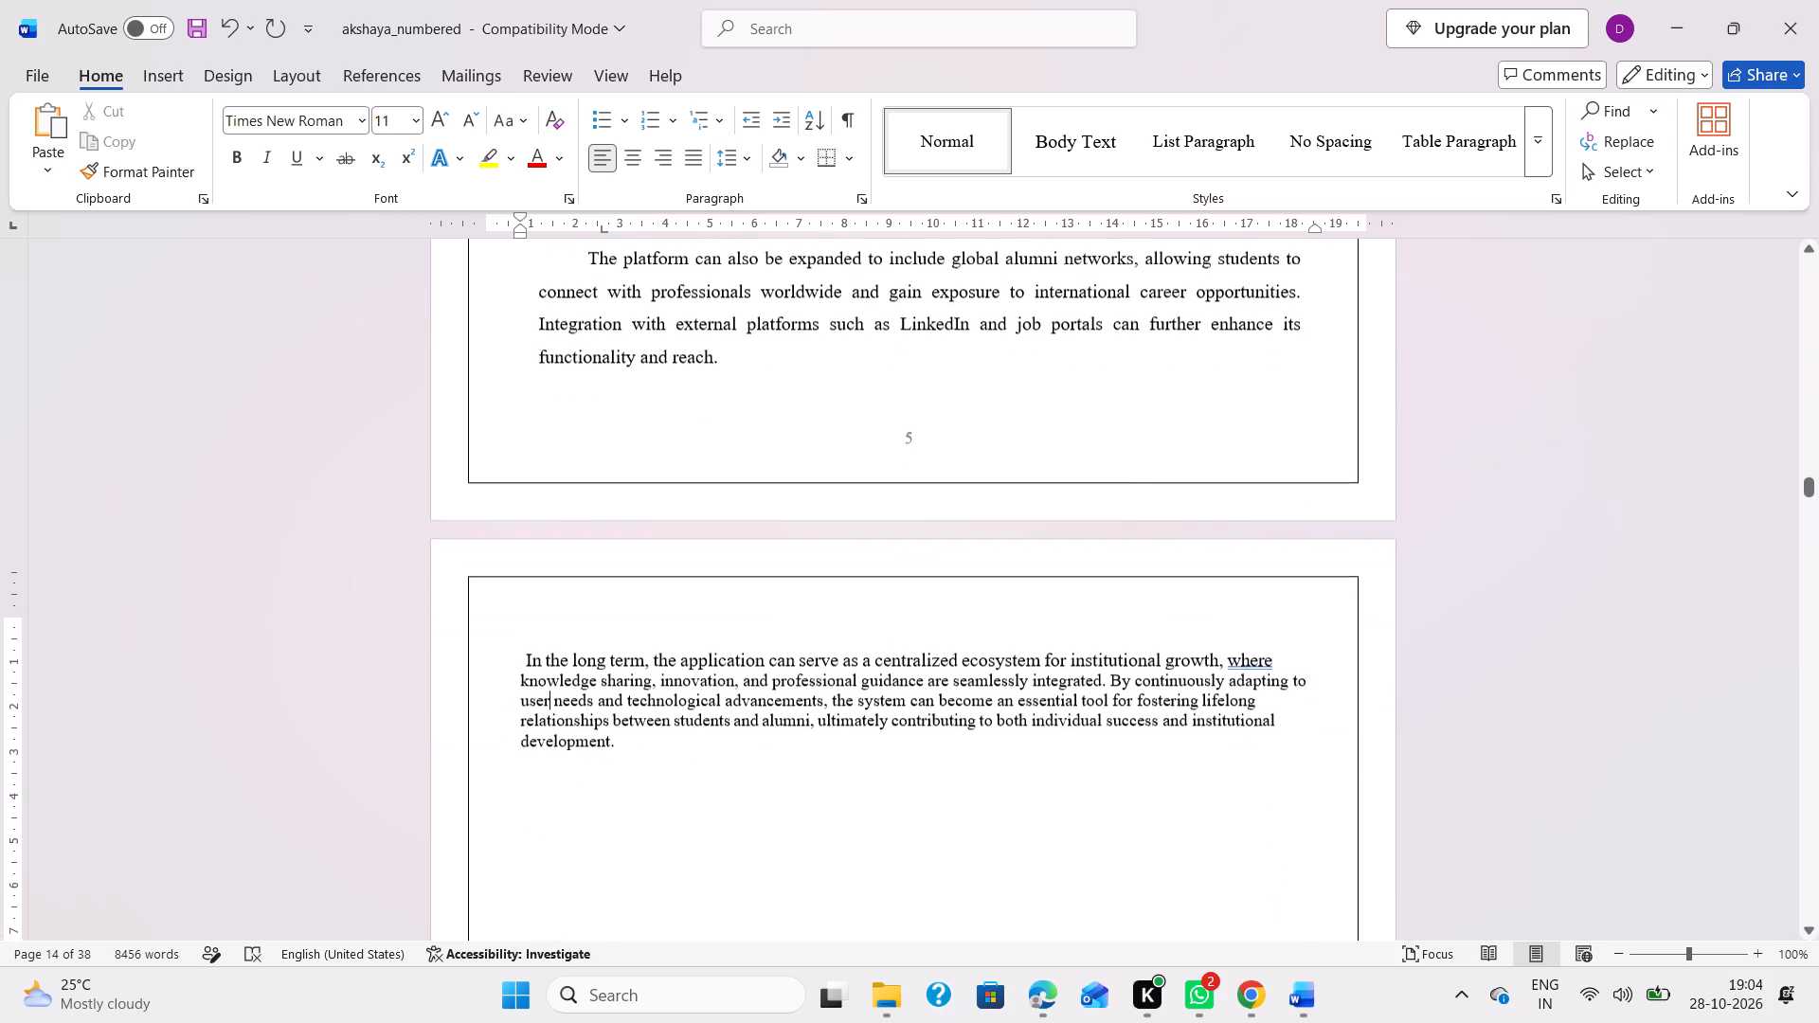
pyautogui.moveTo(516, 642); pyautogui.dragTo(733, 729)
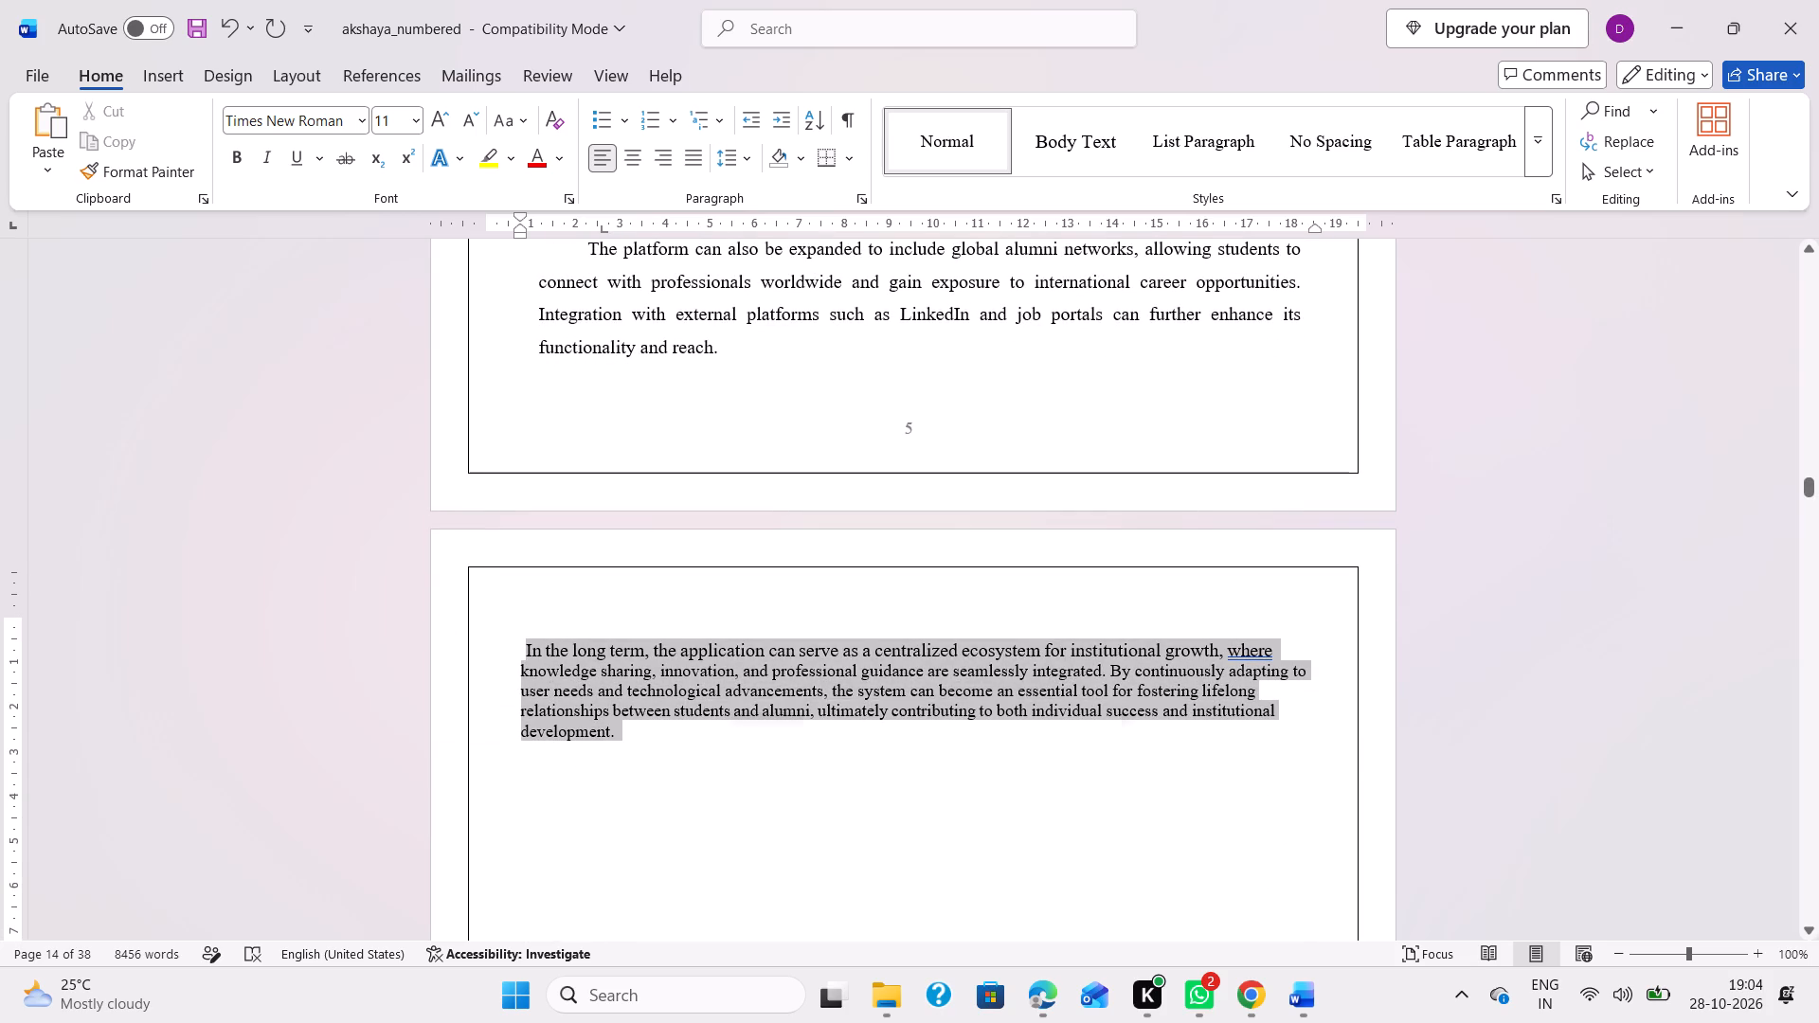
pyautogui.moveTo(733, 729); pyautogui.dragTo(733, 730)
pyautogui.click(697, 152)
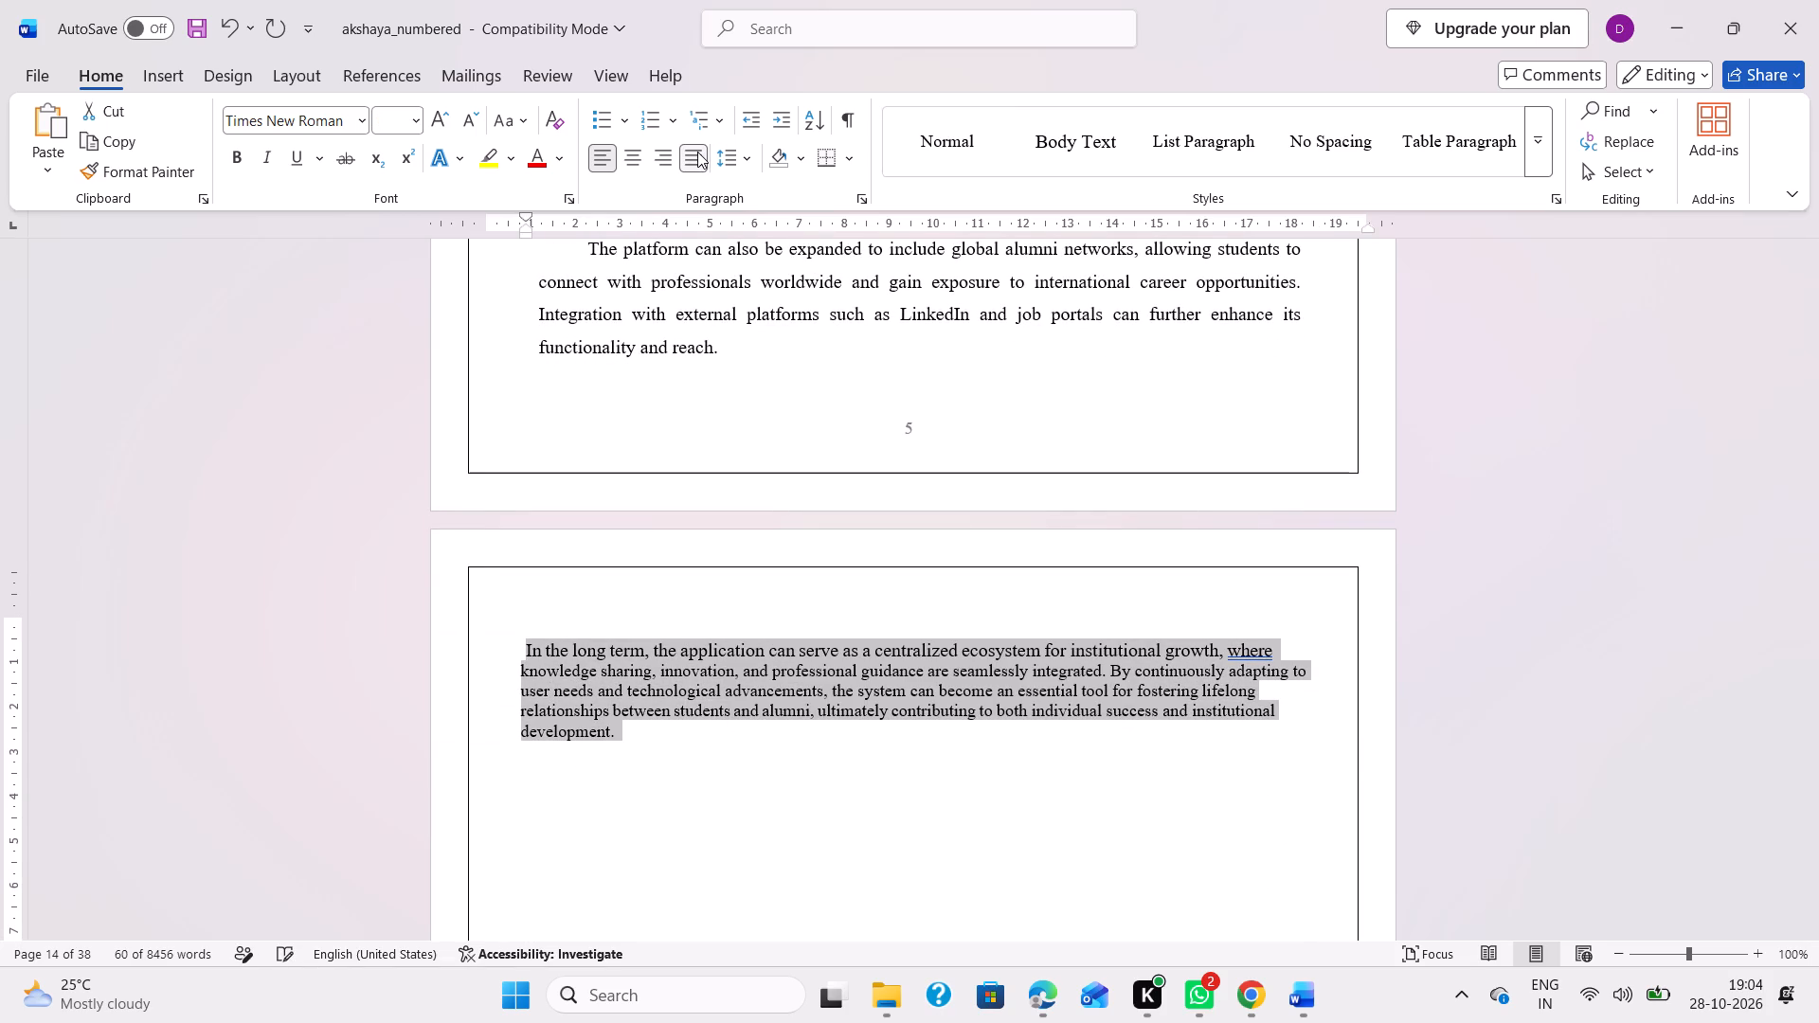
pyautogui.click(747, 160)
pyautogui.click(760, 259)
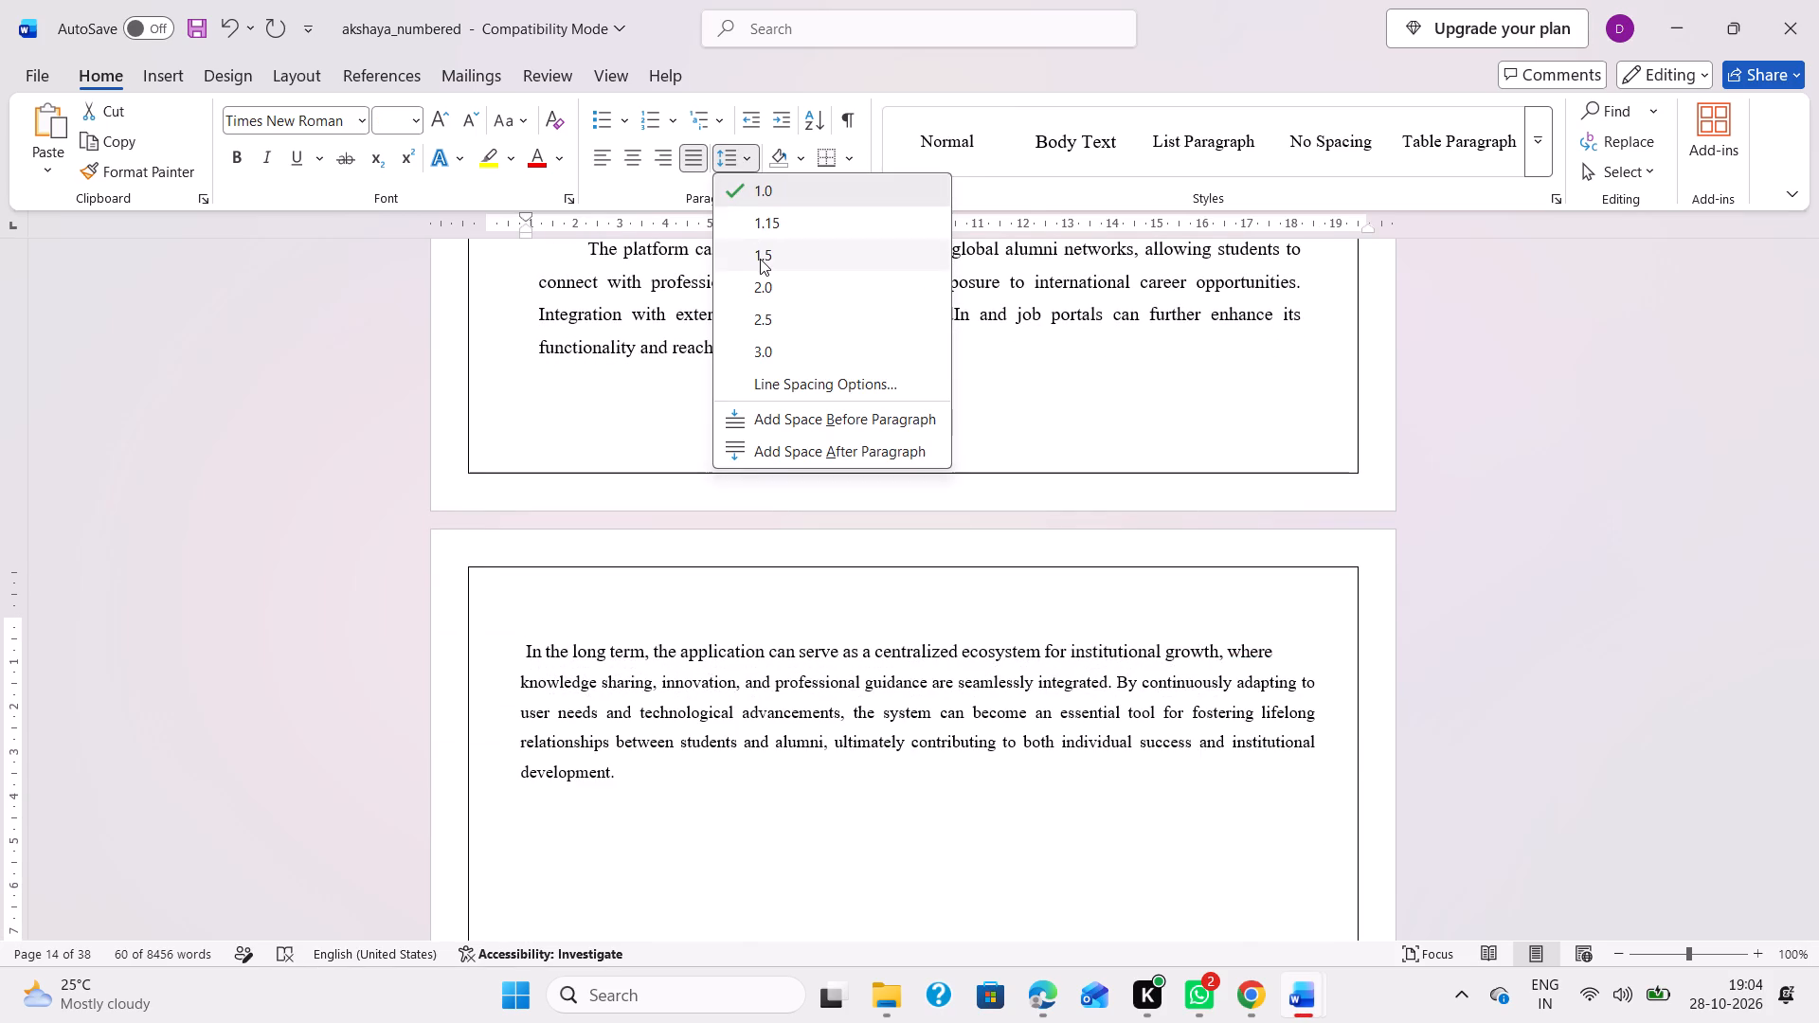
pyautogui.click(823, 777)
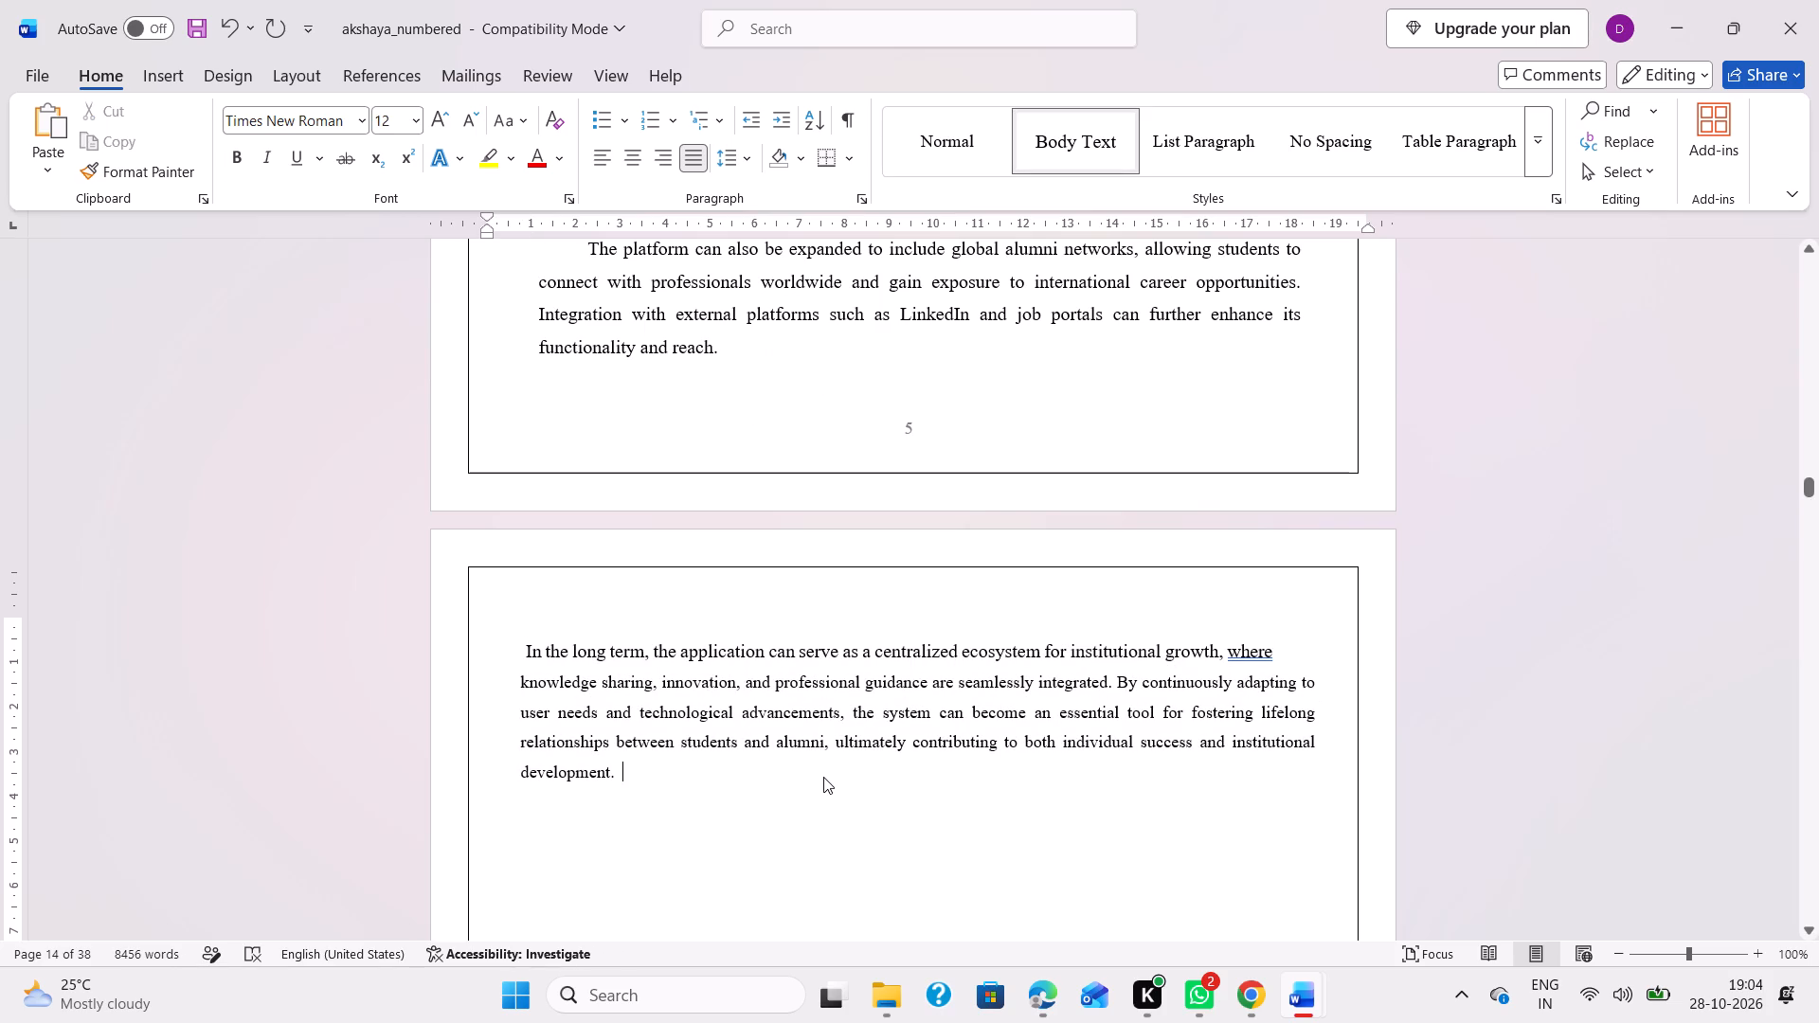
# Examine page 5, page 6 and the start of Chapter 2, checking their text layout and page numbers.
pyautogui.scroll(-4, 840, 738)
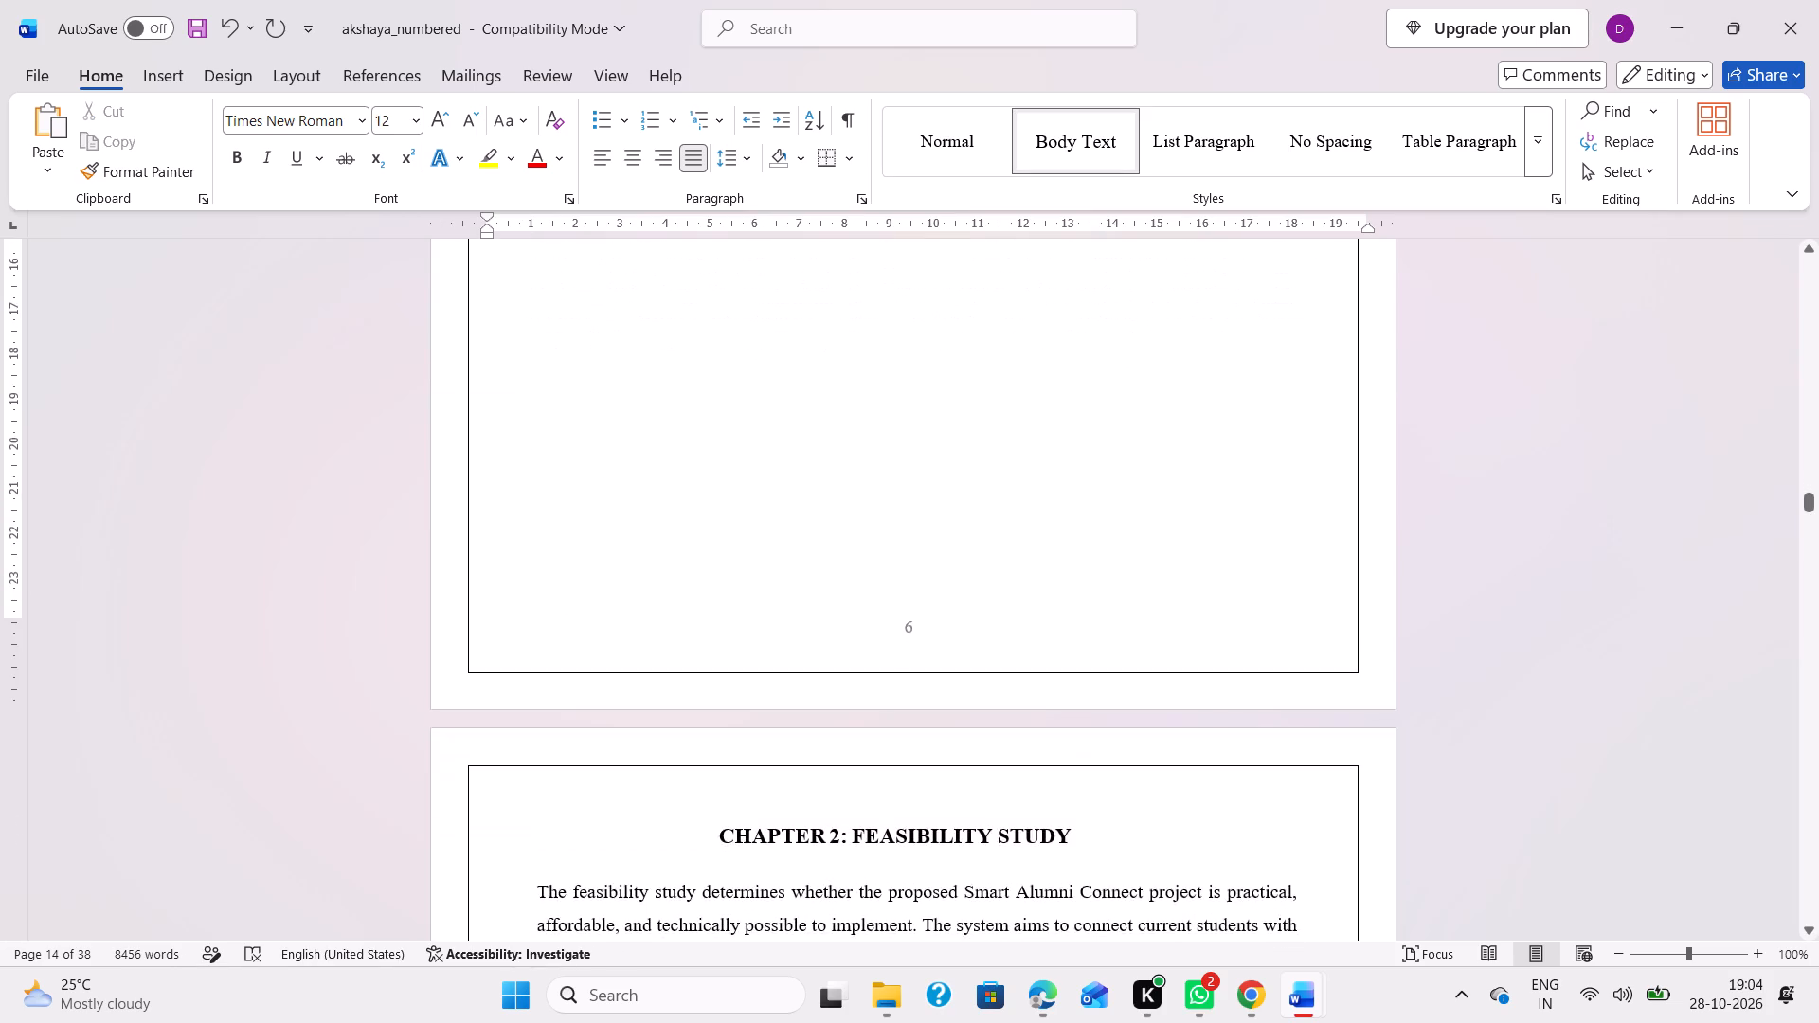
pyautogui.scroll(-2, 840, 738)
pyautogui.scroll(11, 840, 738)
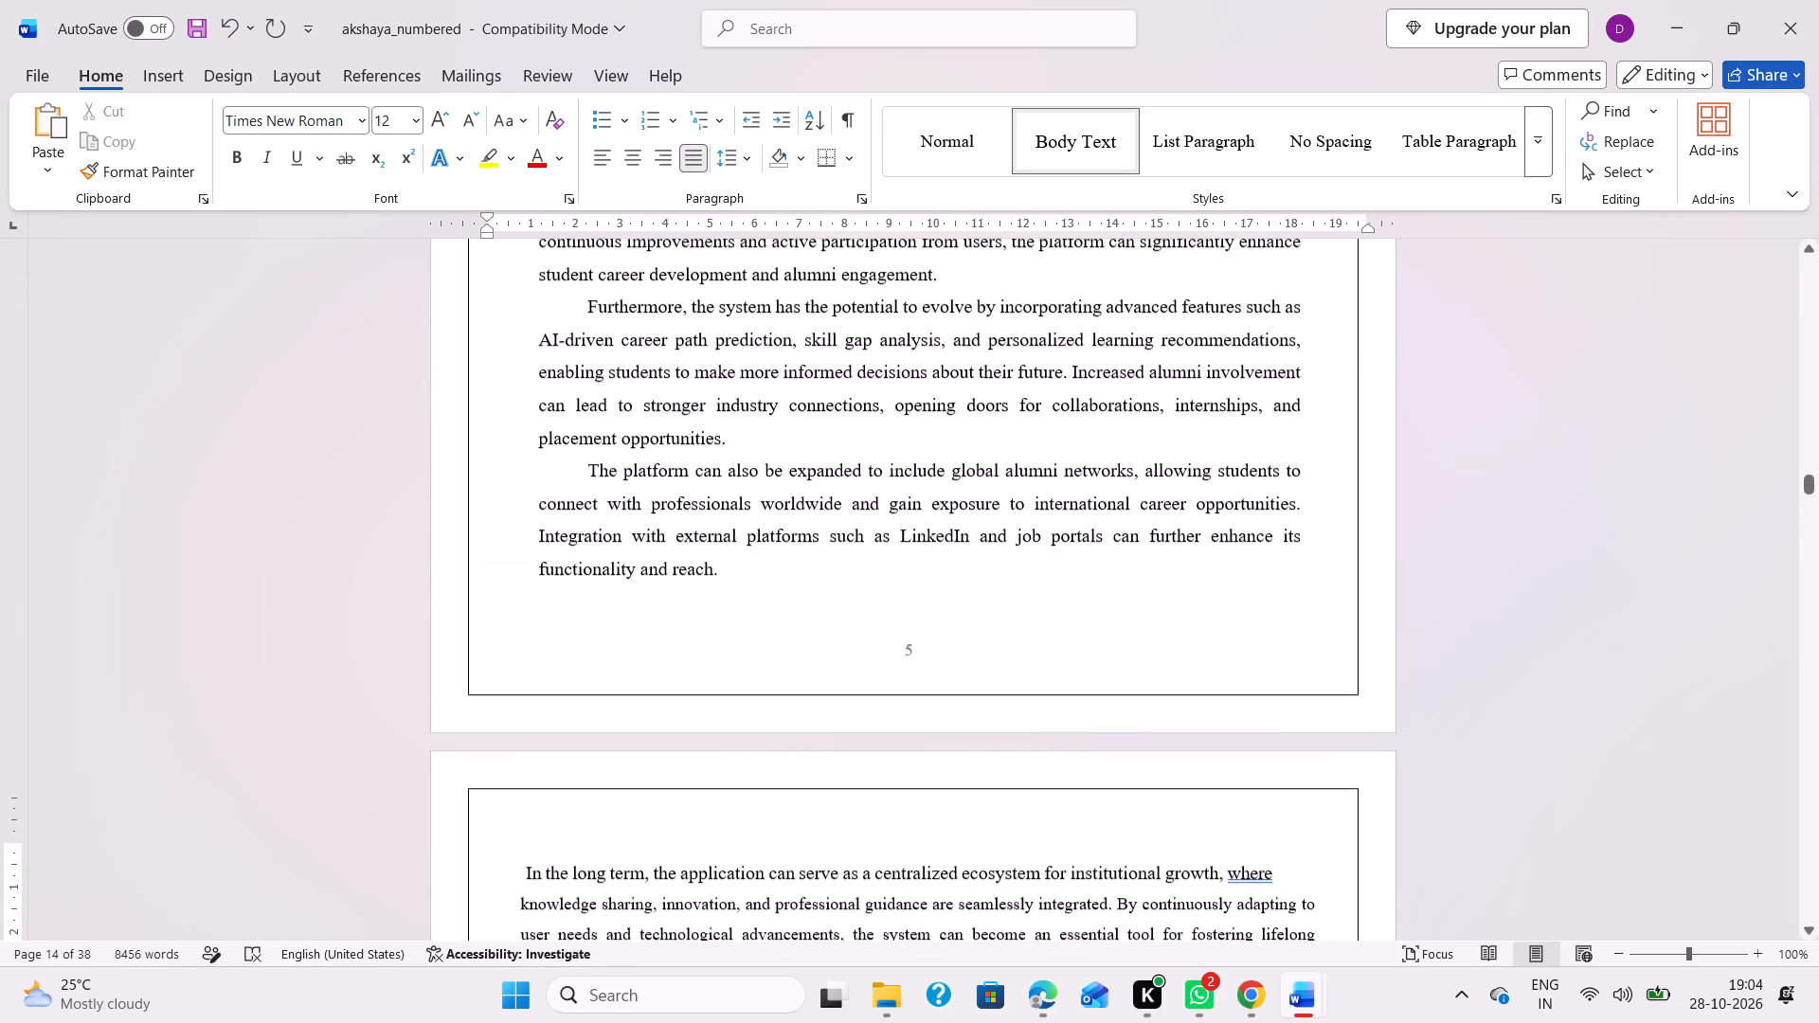
pyautogui.scroll(-2, 836, 637)
pyautogui.scroll(2, 836, 637)
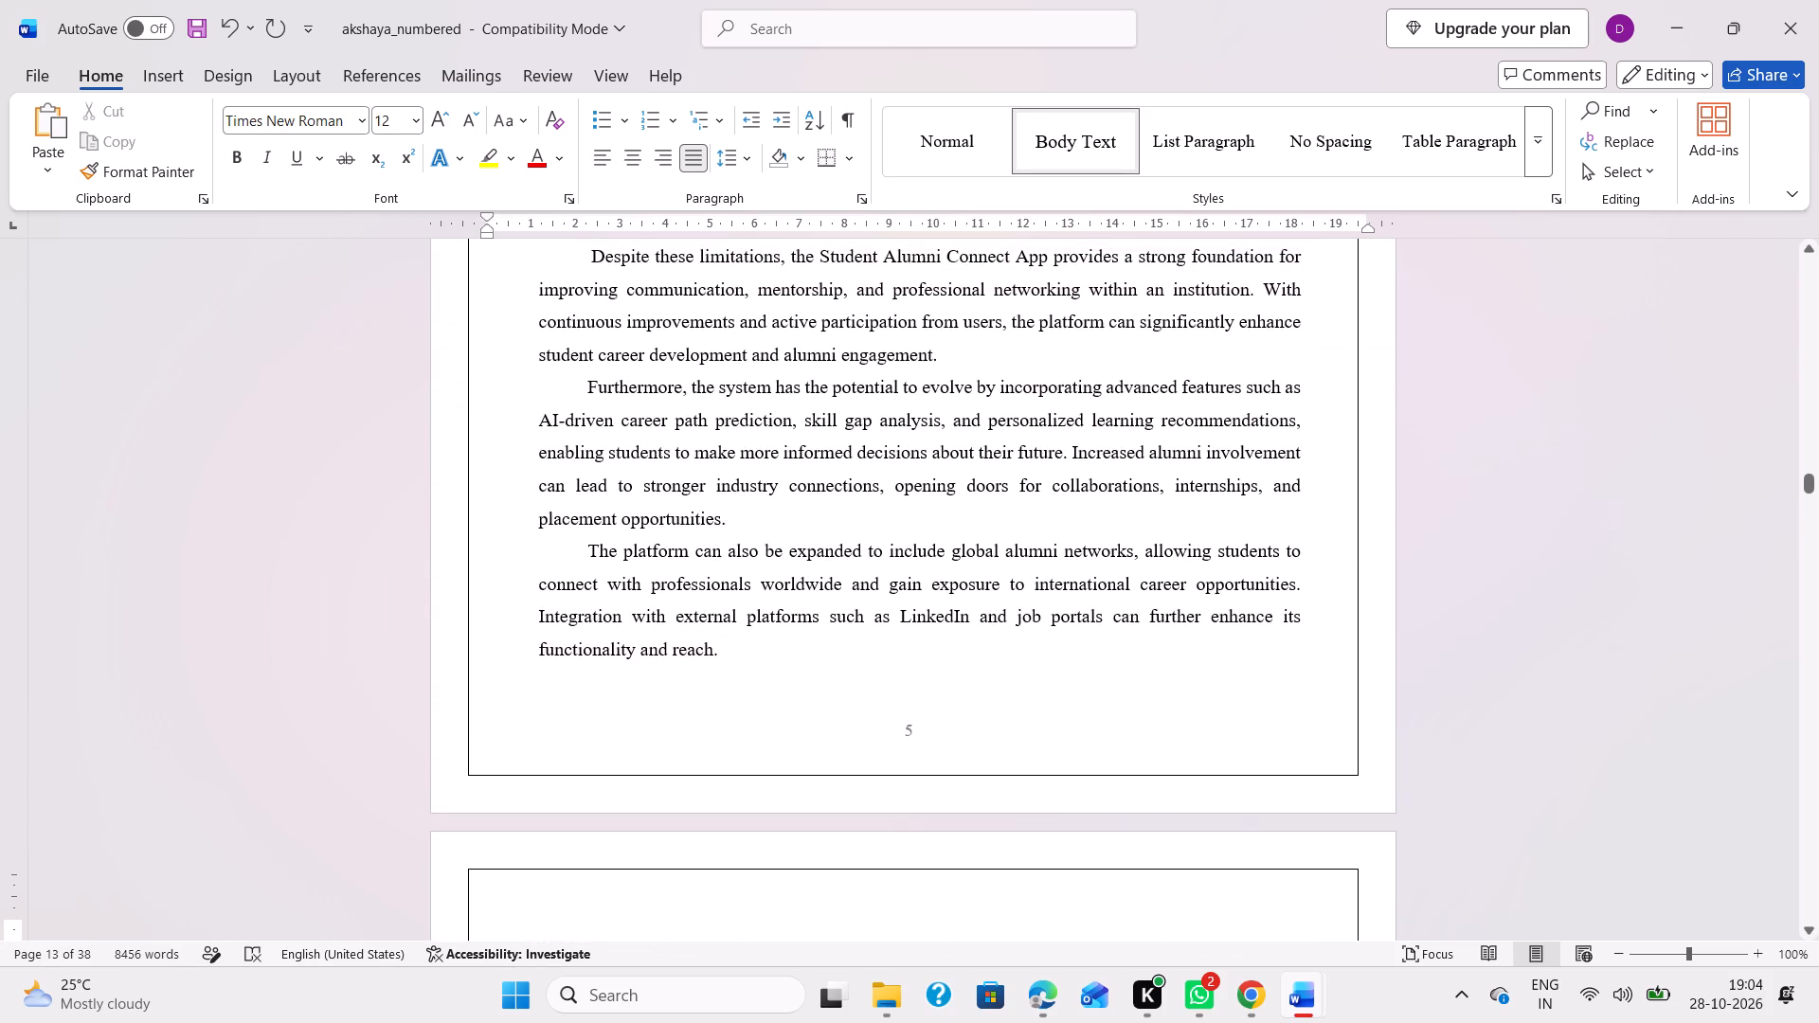
pyautogui.scroll(-6, 836, 637)
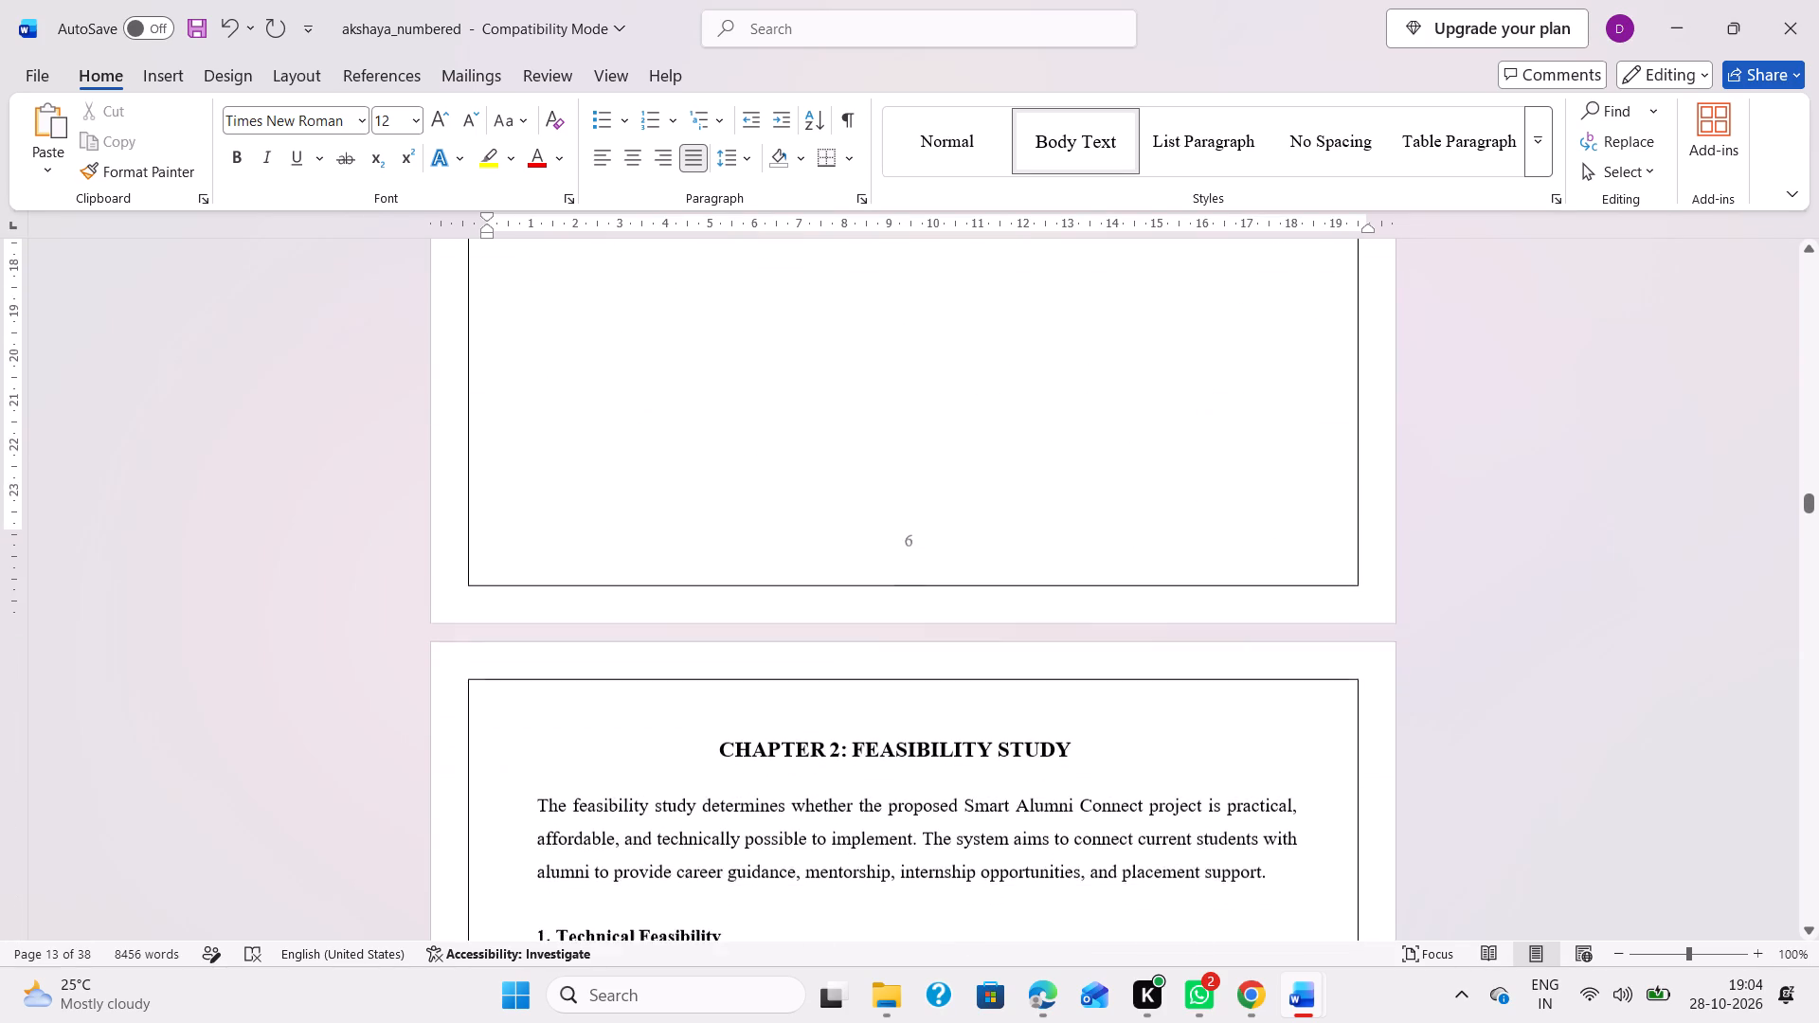
pyautogui.scroll(-2, 836, 637)
pyautogui.scroll(1, 836, 637)
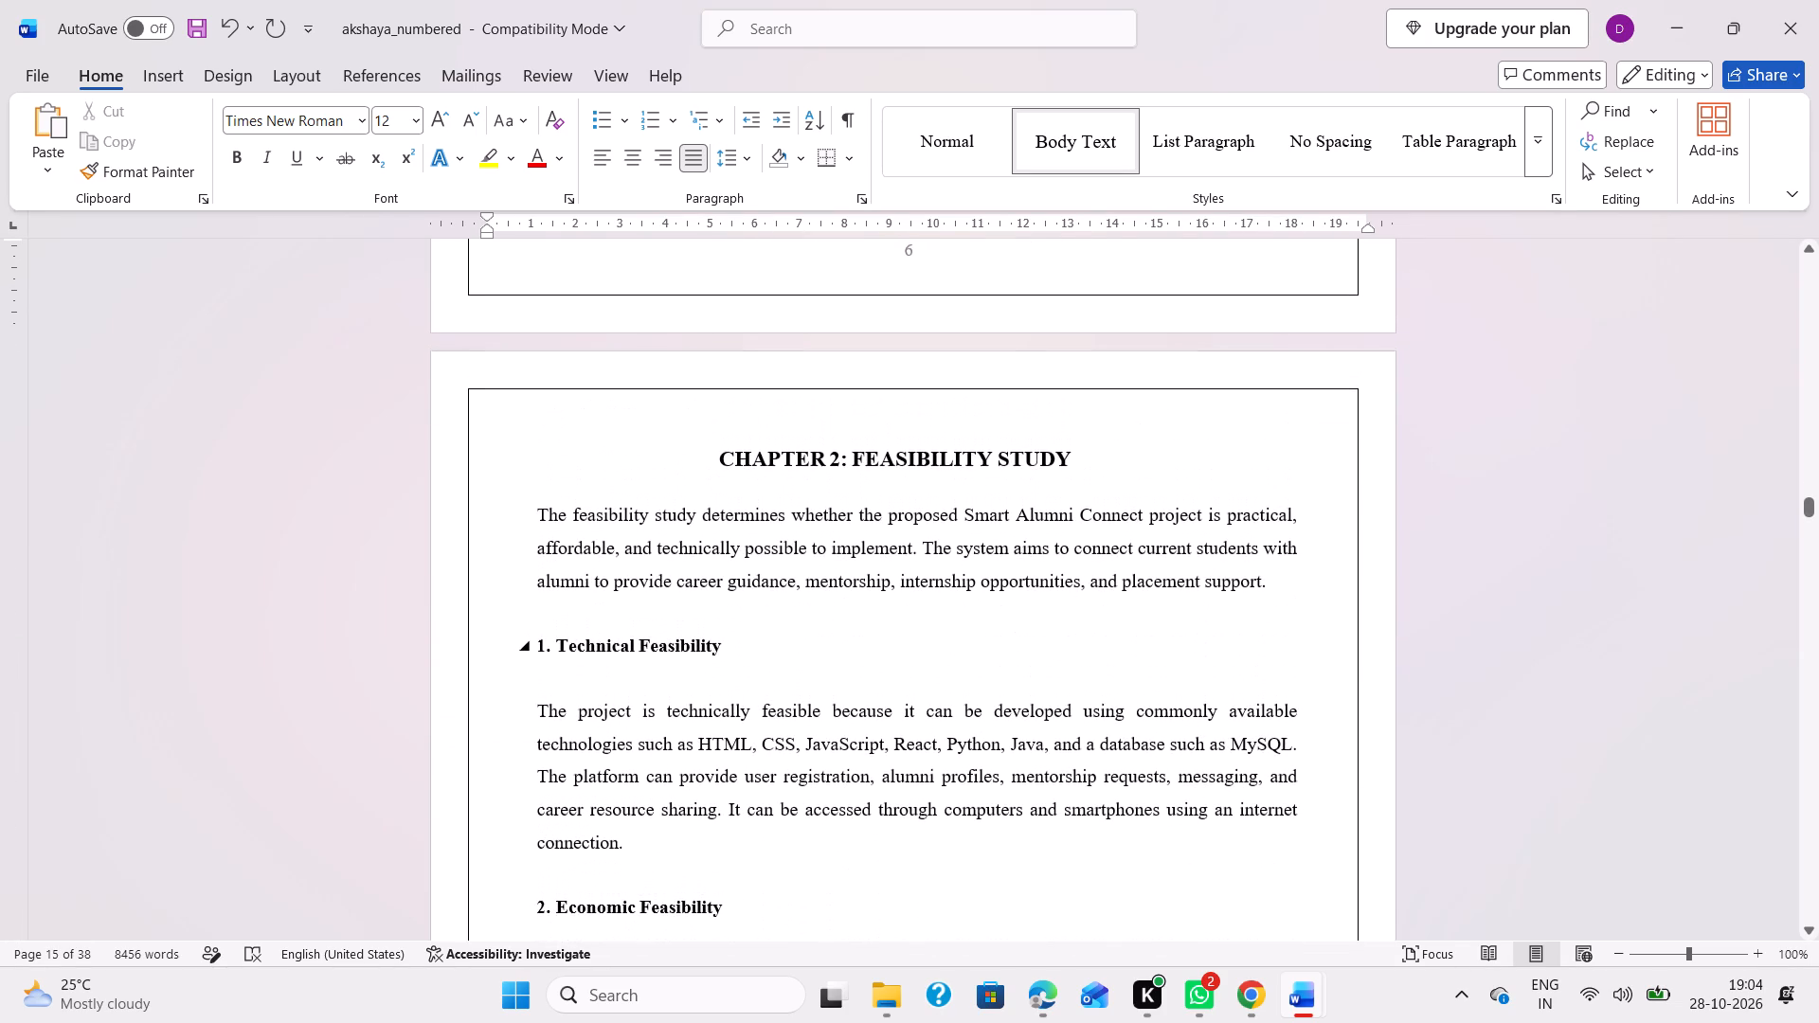
pyautogui.scroll(-1, 836, 637)
# Examine the front matter from the cover through the contents table, checking the page layout and the listed page numbers.
pyautogui.scroll(20, 836, 637)
pyautogui.scroll(8, 836, 637)
pyautogui.scroll(-1, 836, 637)
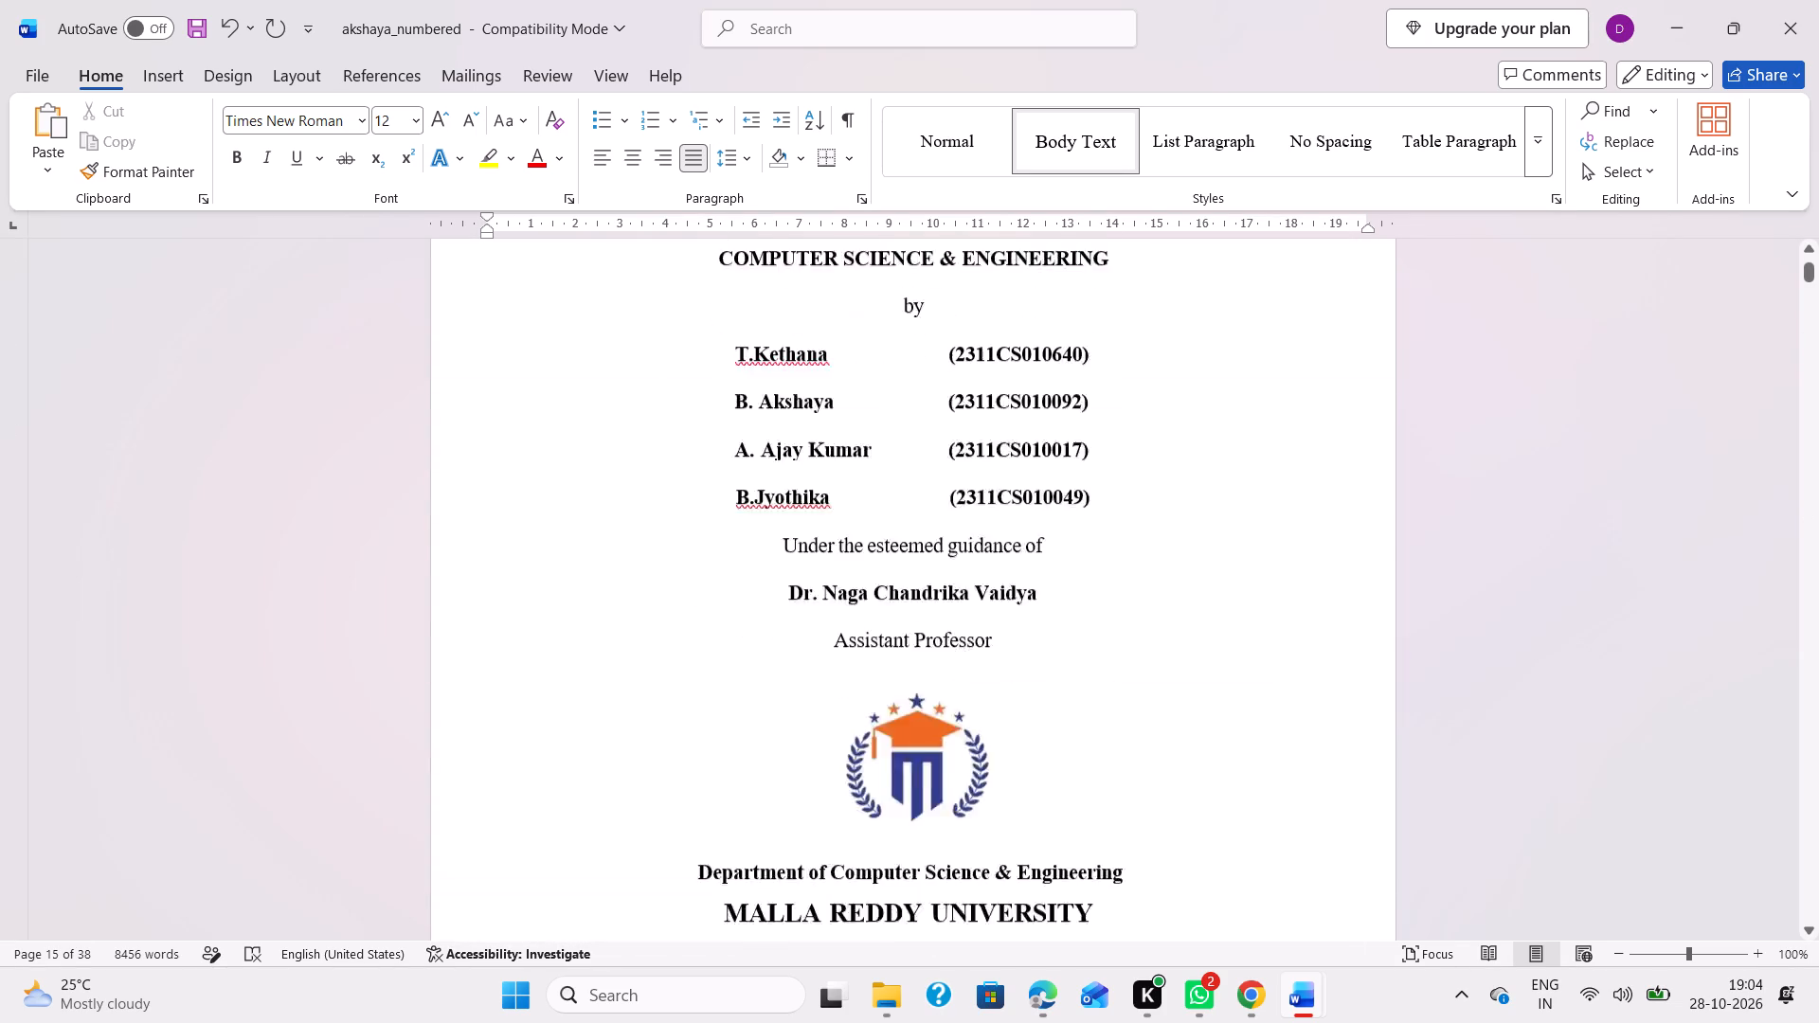
pyautogui.scroll(-19, 836, 637)
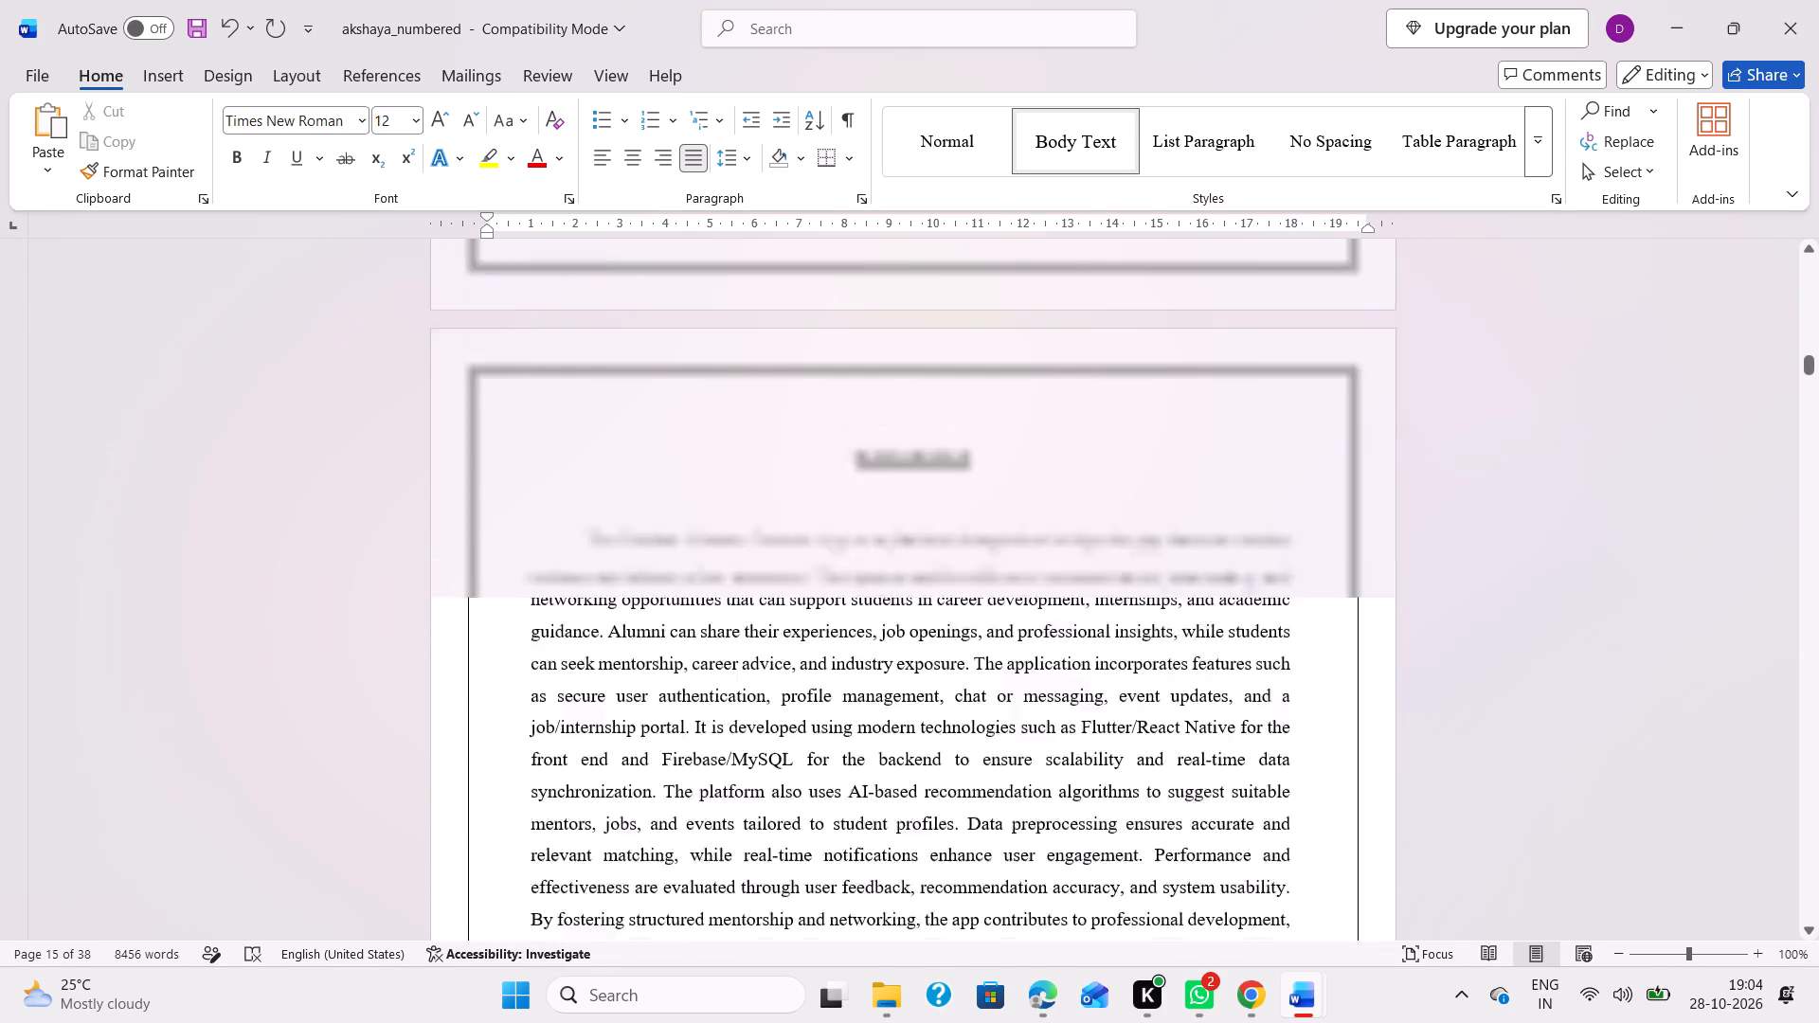
pyautogui.scroll(-4, 836, 637)
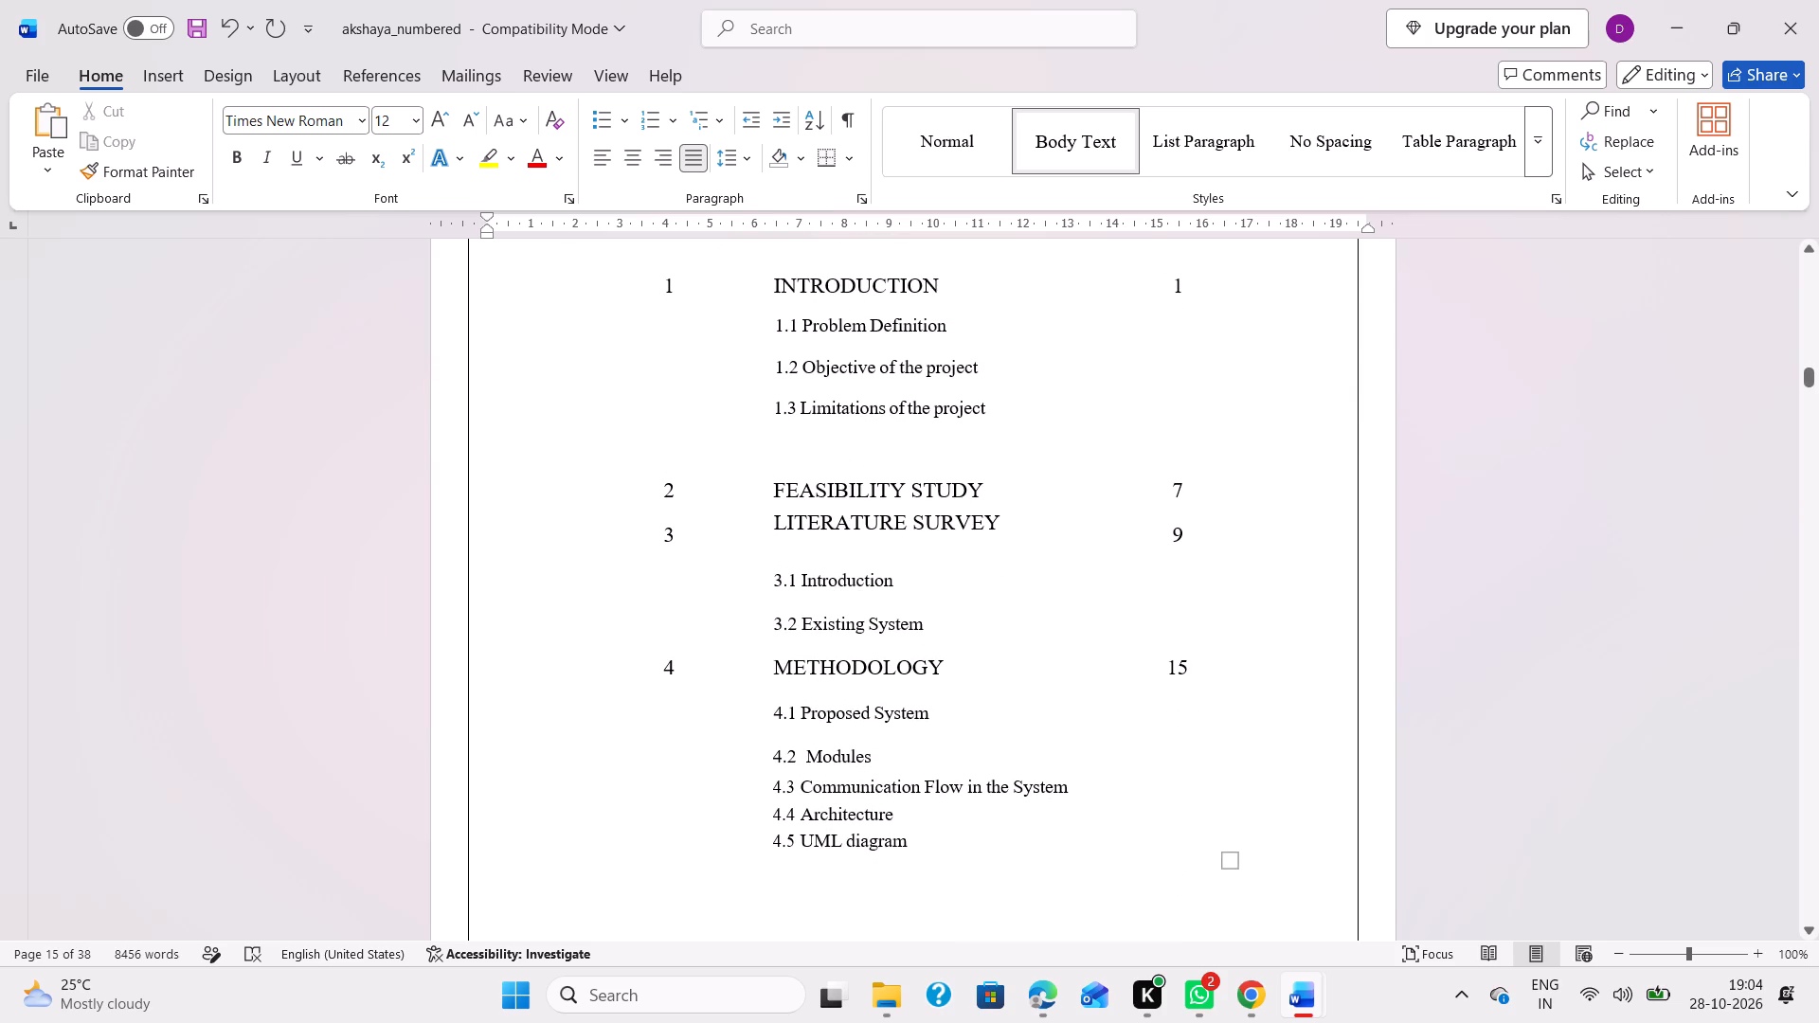
pyautogui.scroll(1, 1015, 601)
pyautogui.scroll(-1, 1015, 601)
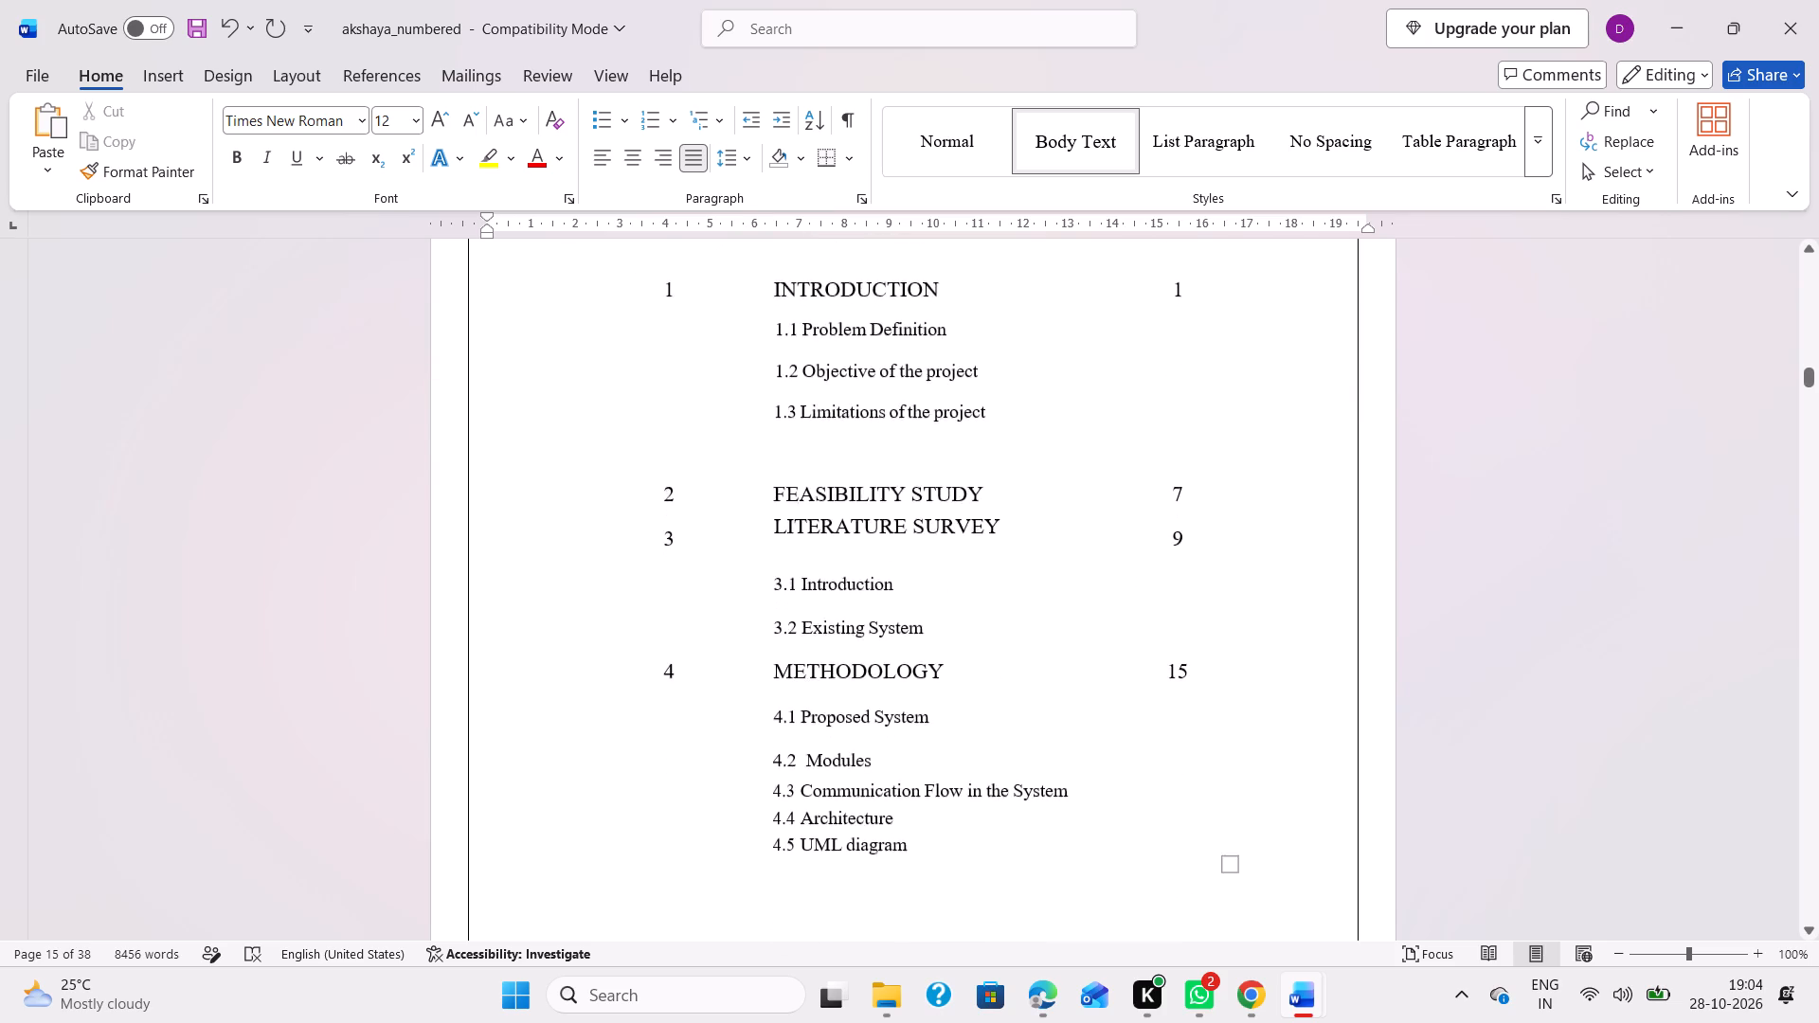
pyautogui.scroll(2, 1015, 601)
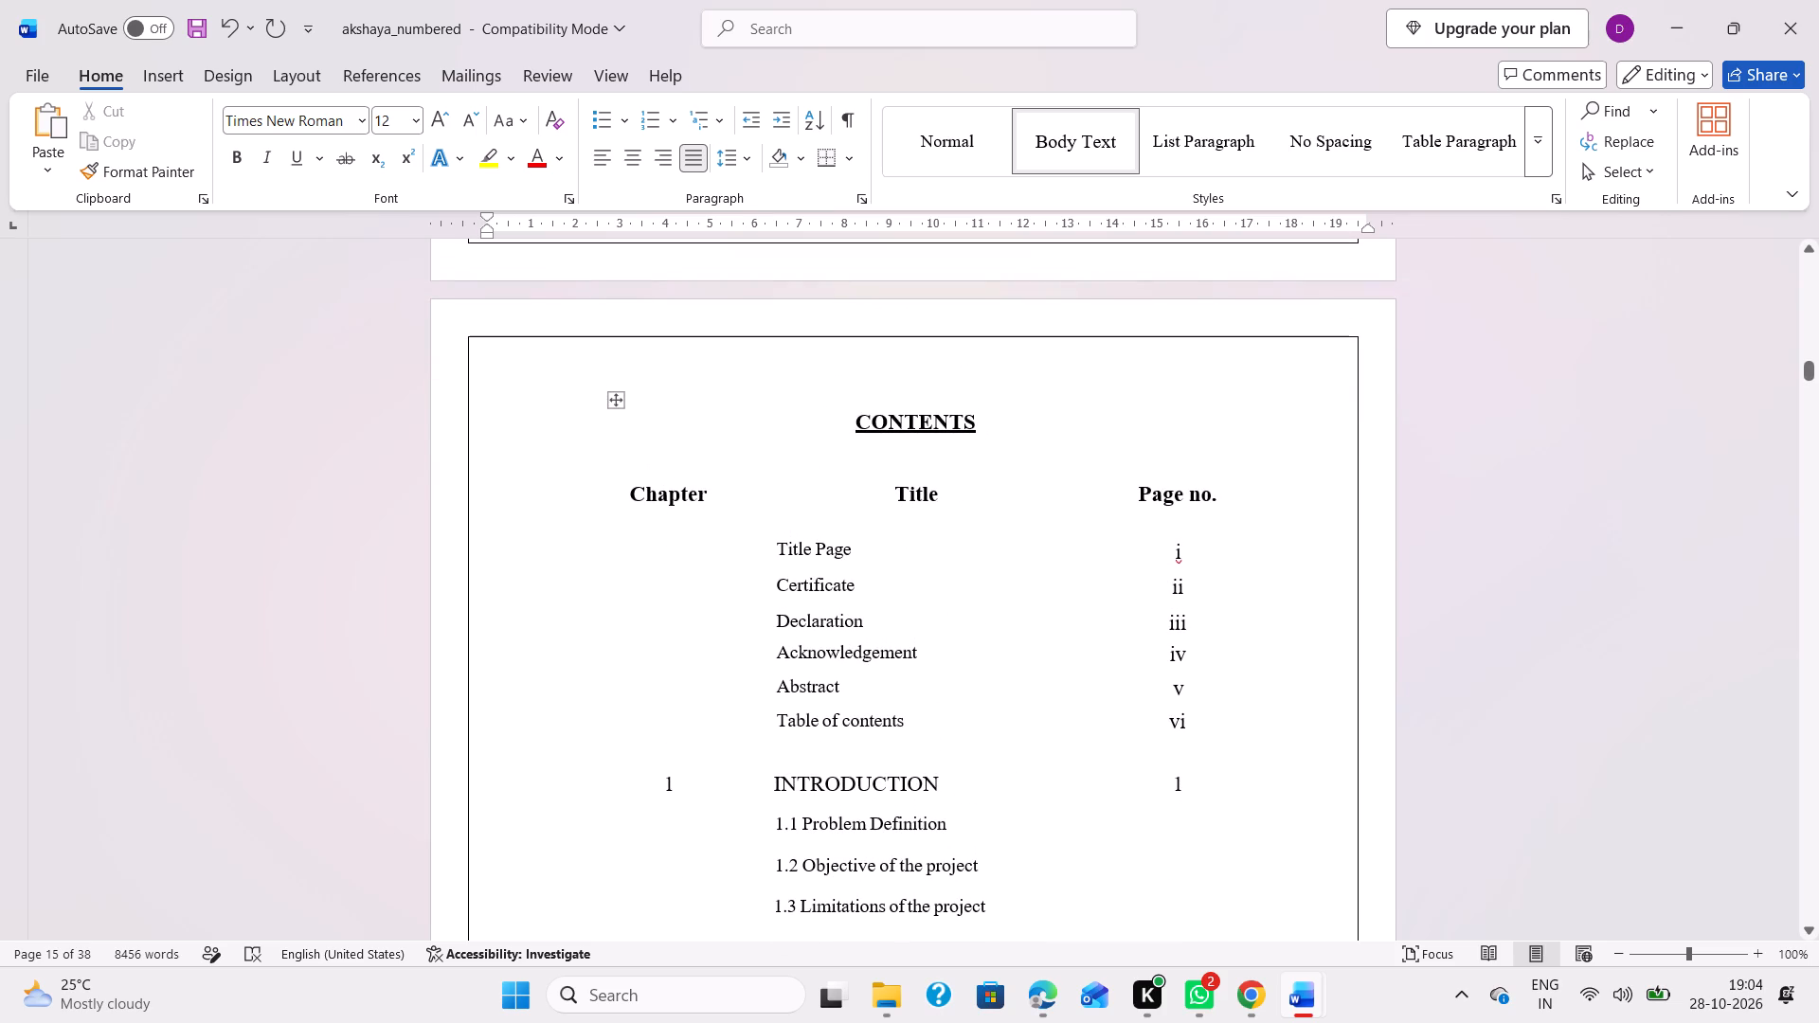
pyautogui.scroll(6, 1196, 547)
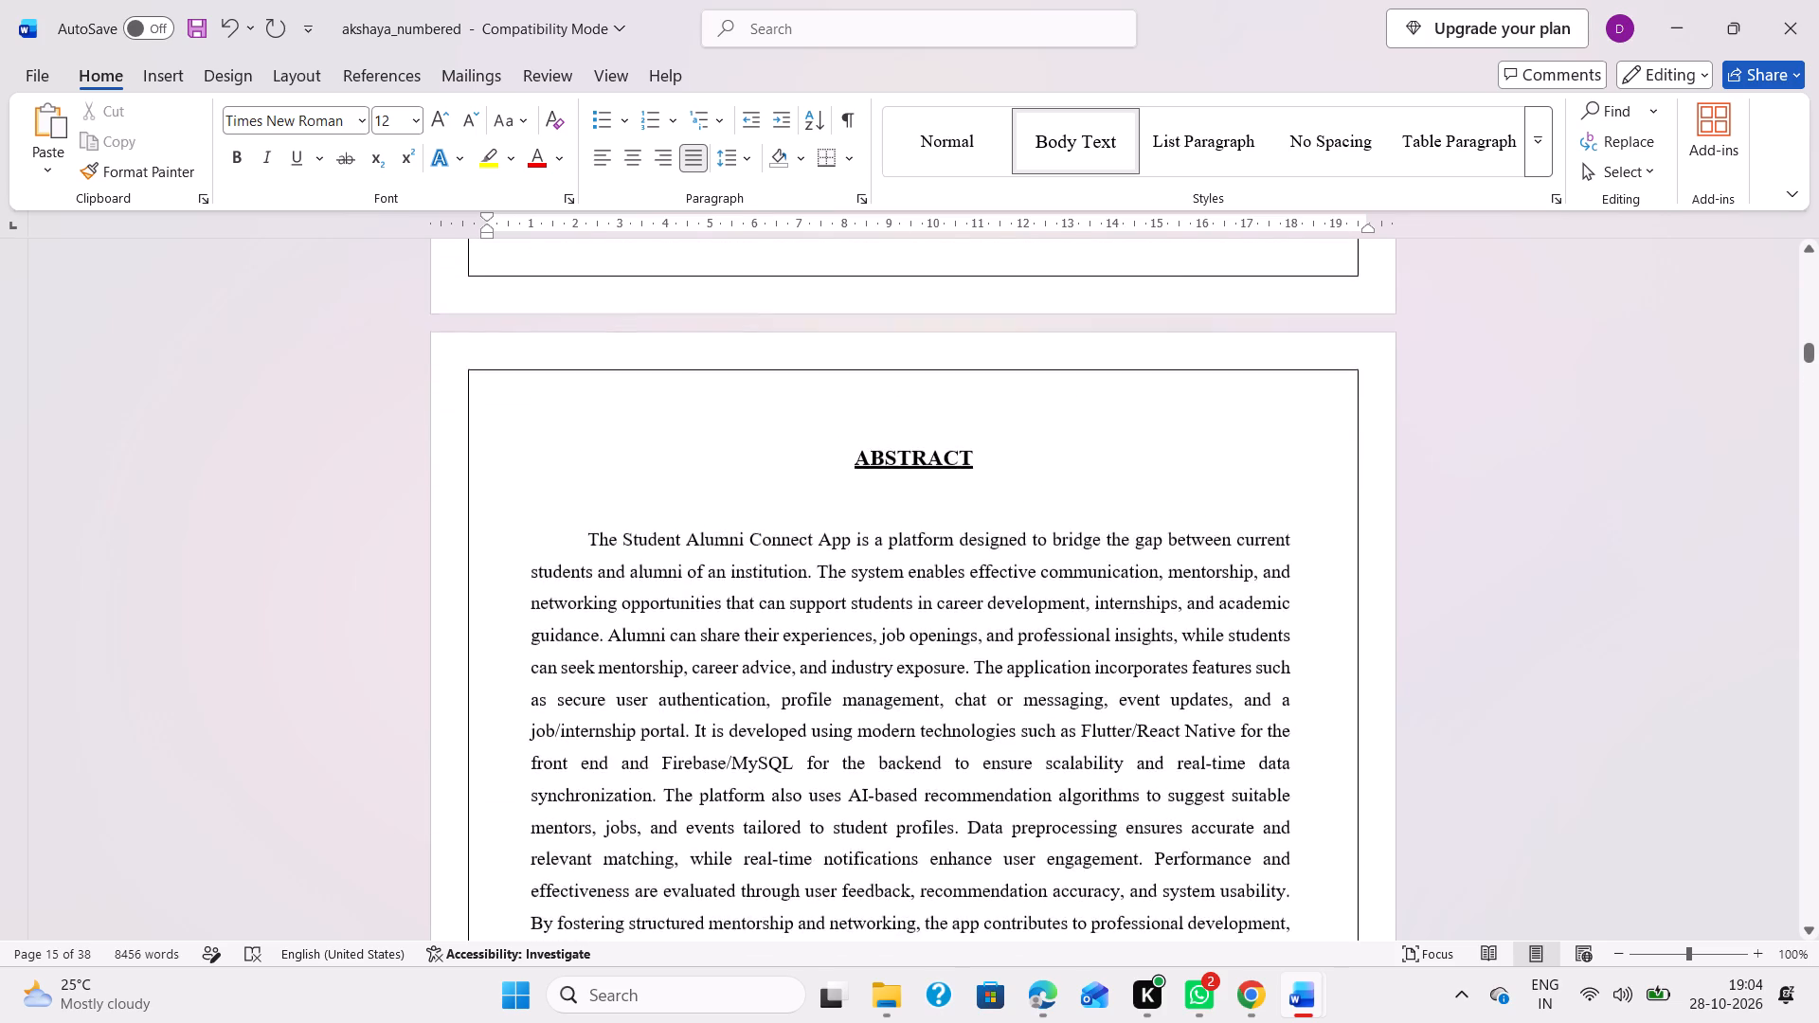
pyautogui.scroll(8, 1196, 547)
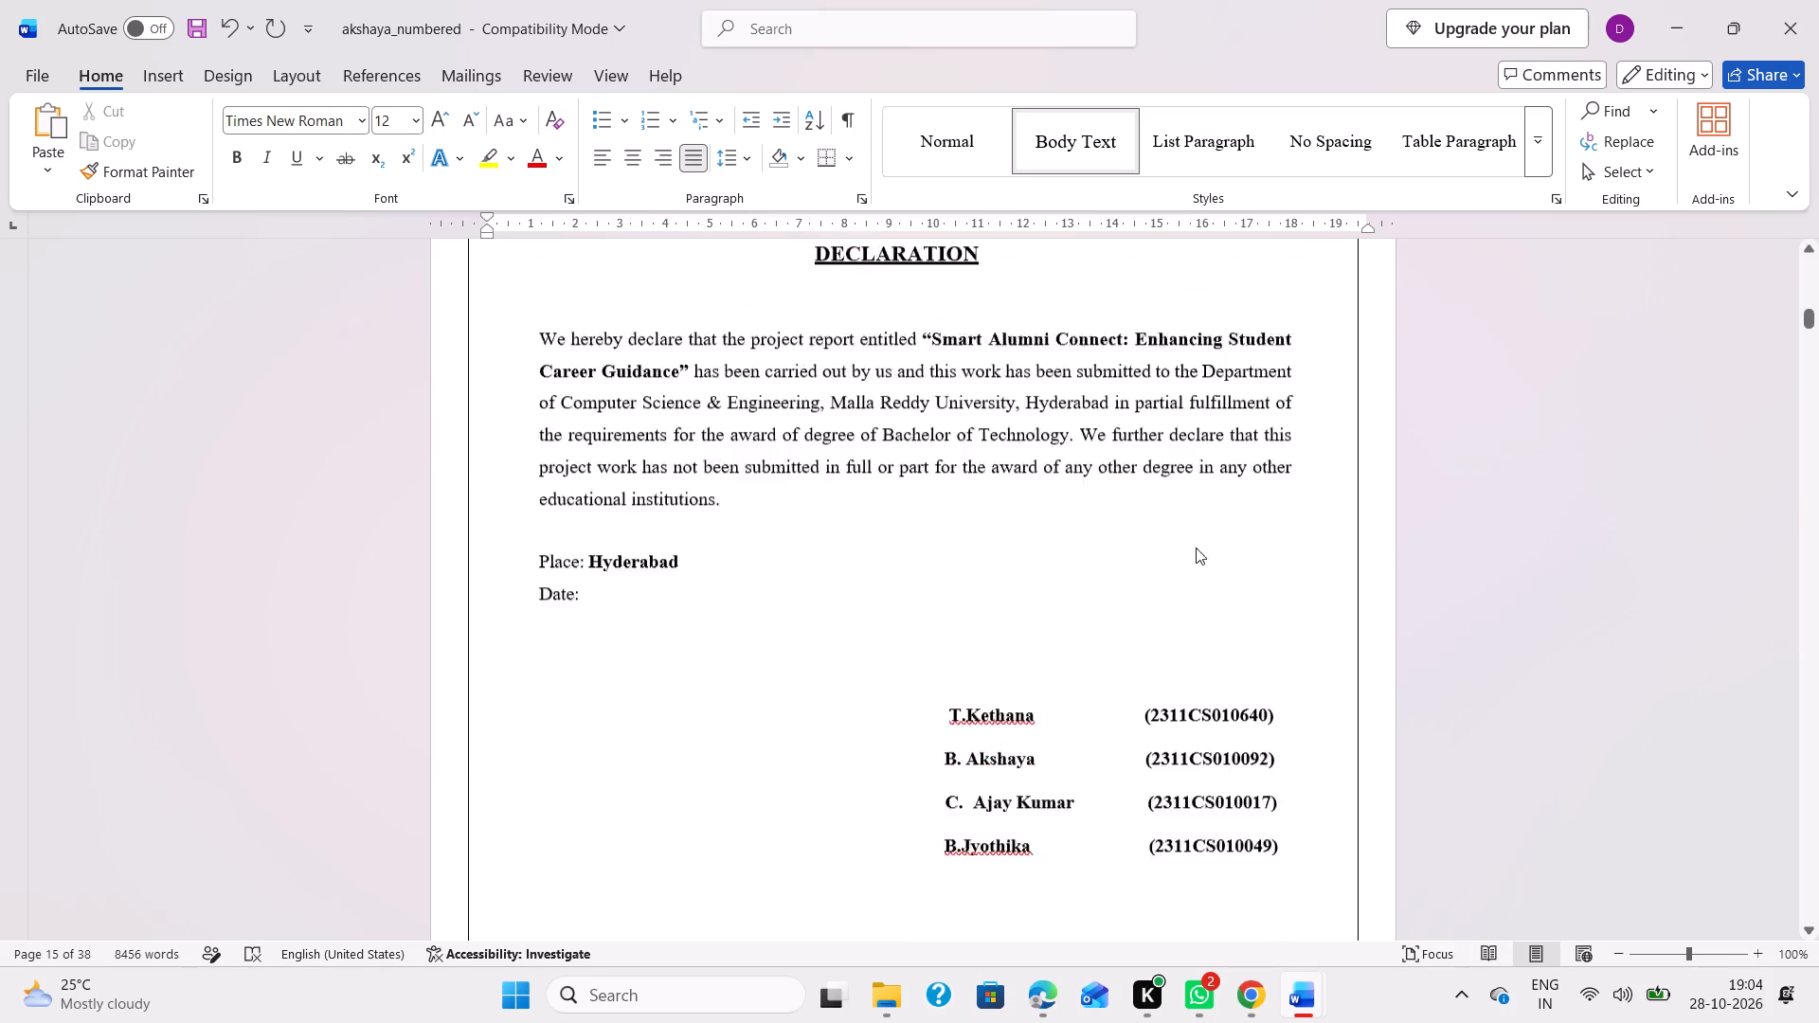
pyautogui.scroll(4, 1196, 547)
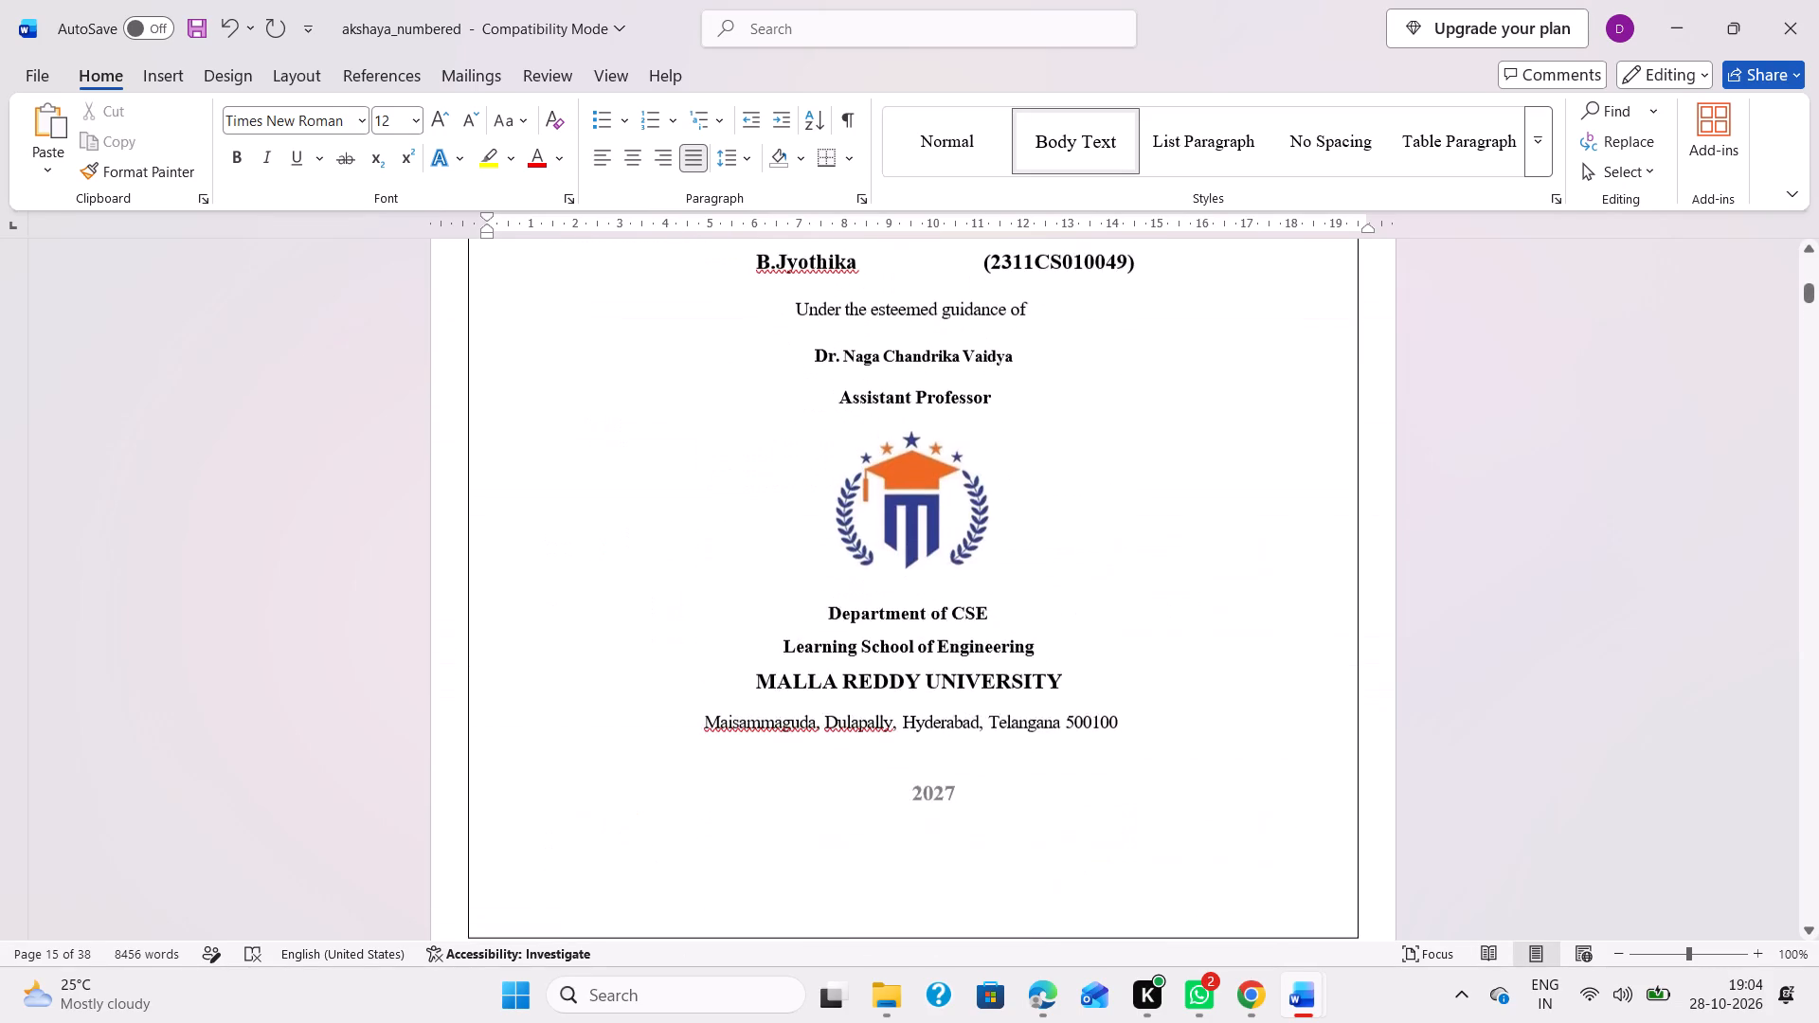
pyautogui.scroll(-7, 1196, 547)
pyautogui.scroll(1, 1196, 547)
pyautogui.scroll(-8, 1196, 547)
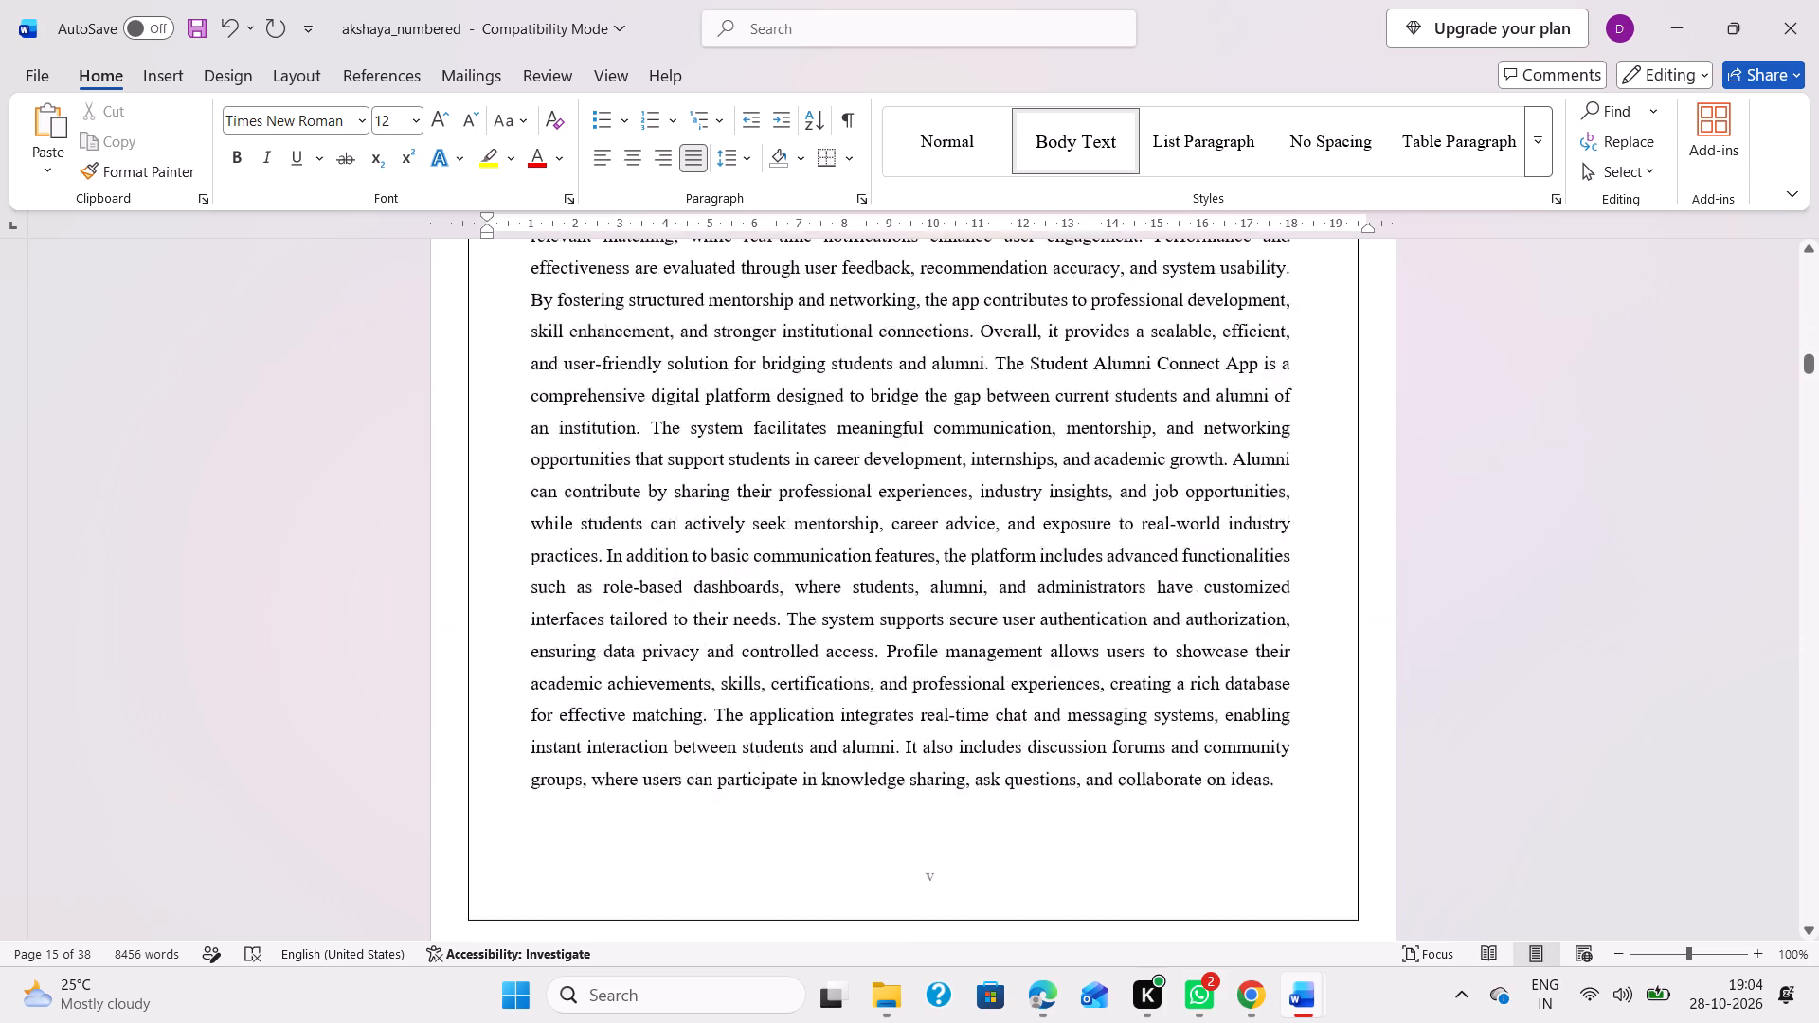
pyautogui.scroll(-1, 1196, 547)
pyautogui.click(1189, 564)
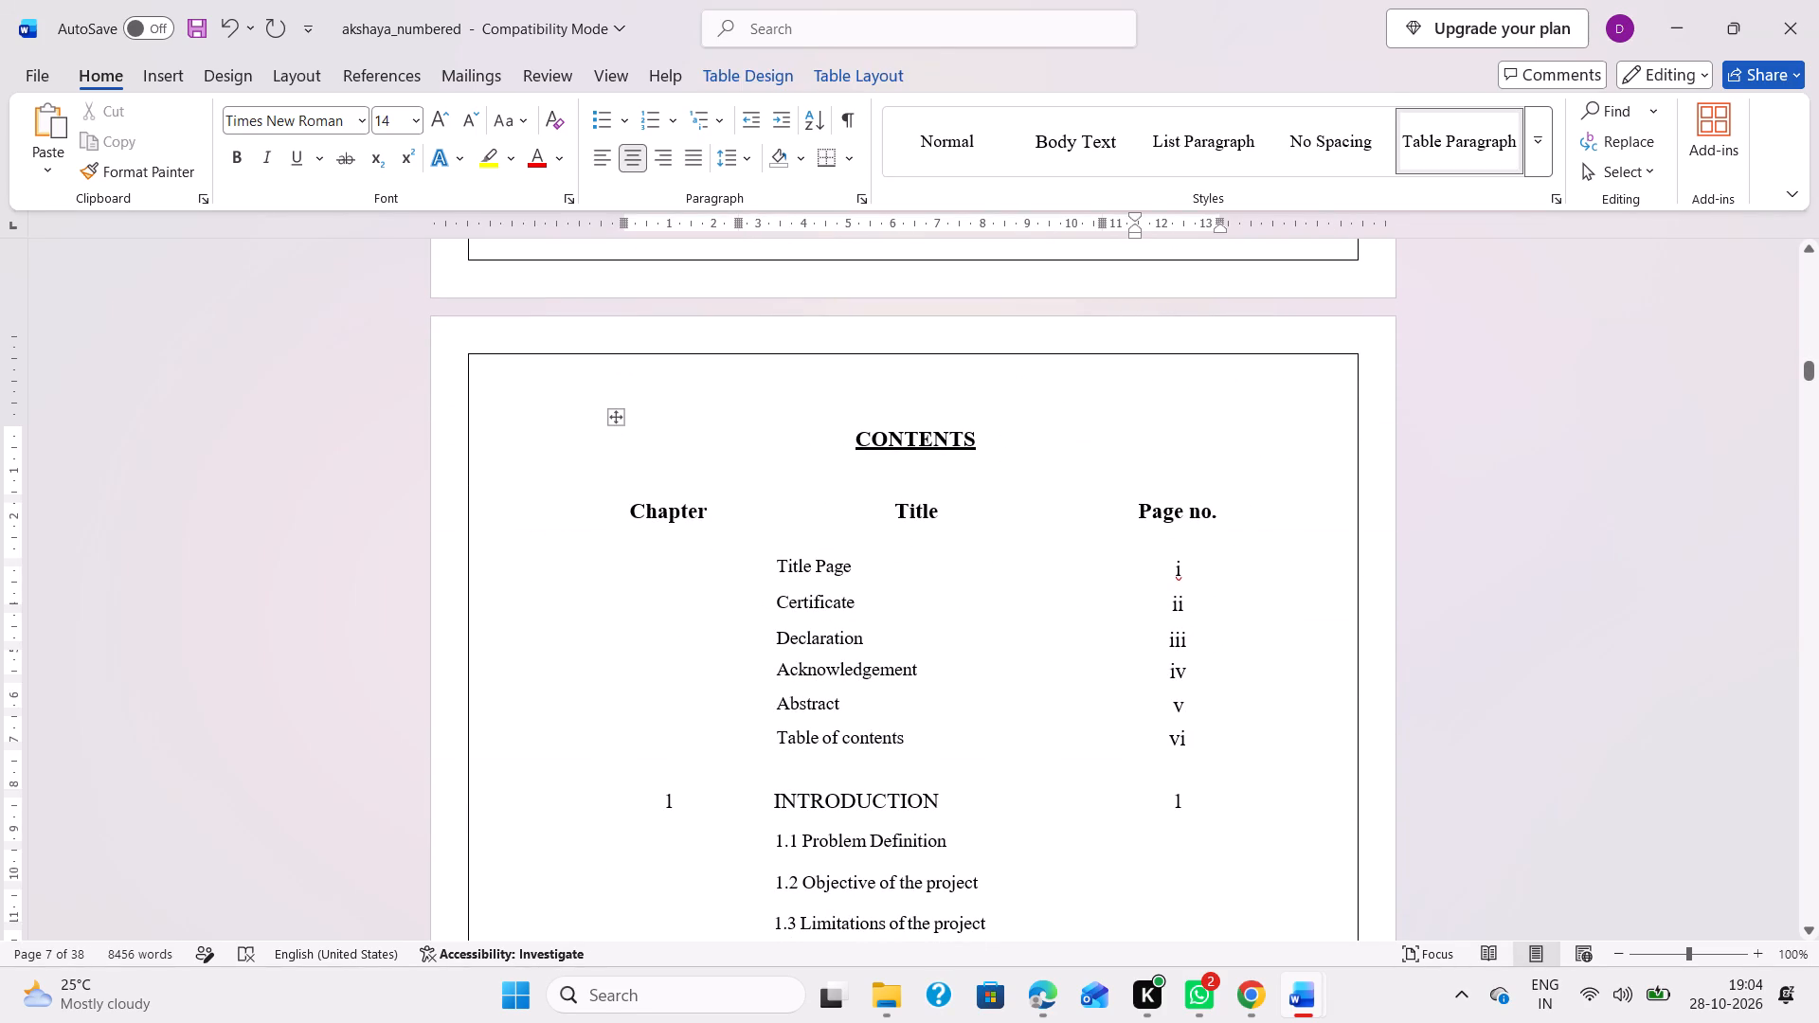
# Examine the Chapter 1 pages from the problem definition through the limitations section, checking text layout and page numbers.
pyautogui.scroll(-12, 1191, 606)
pyautogui.scroll(1, 1191, 606)
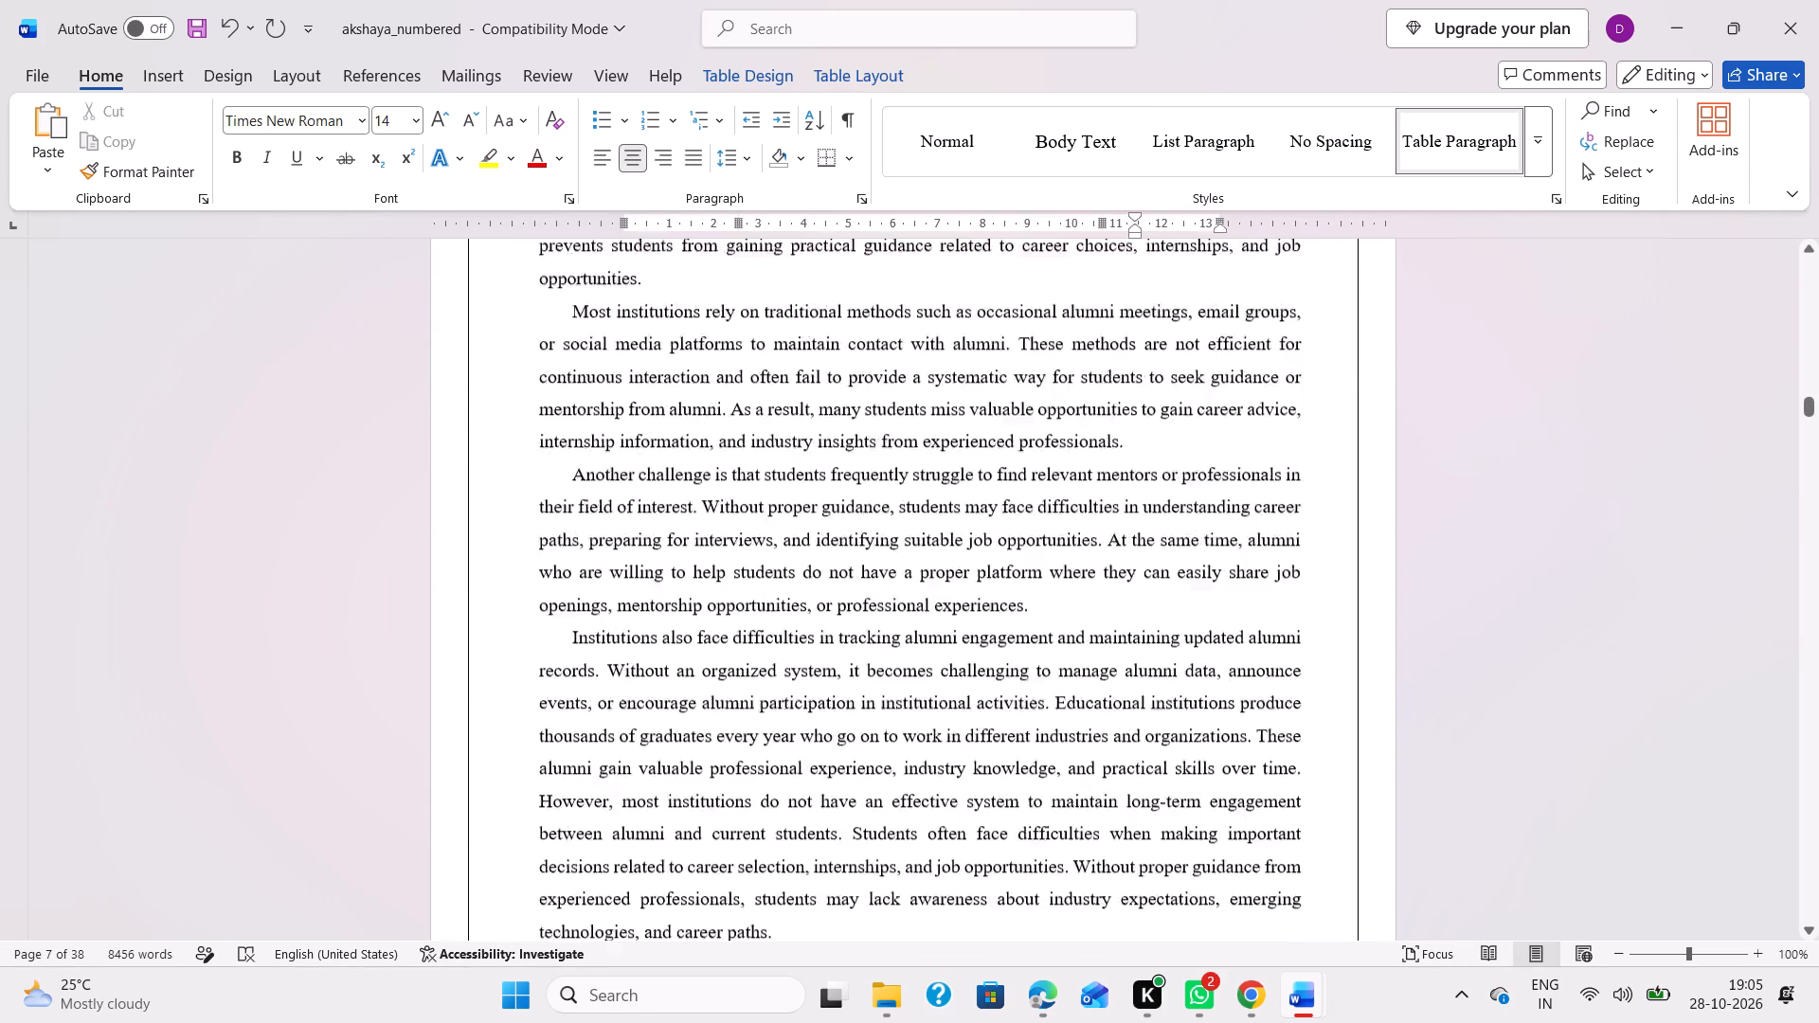
pyautogui.scroll(1, 1191, 606)
pyautogui.scroll(-11, 1191, 606)
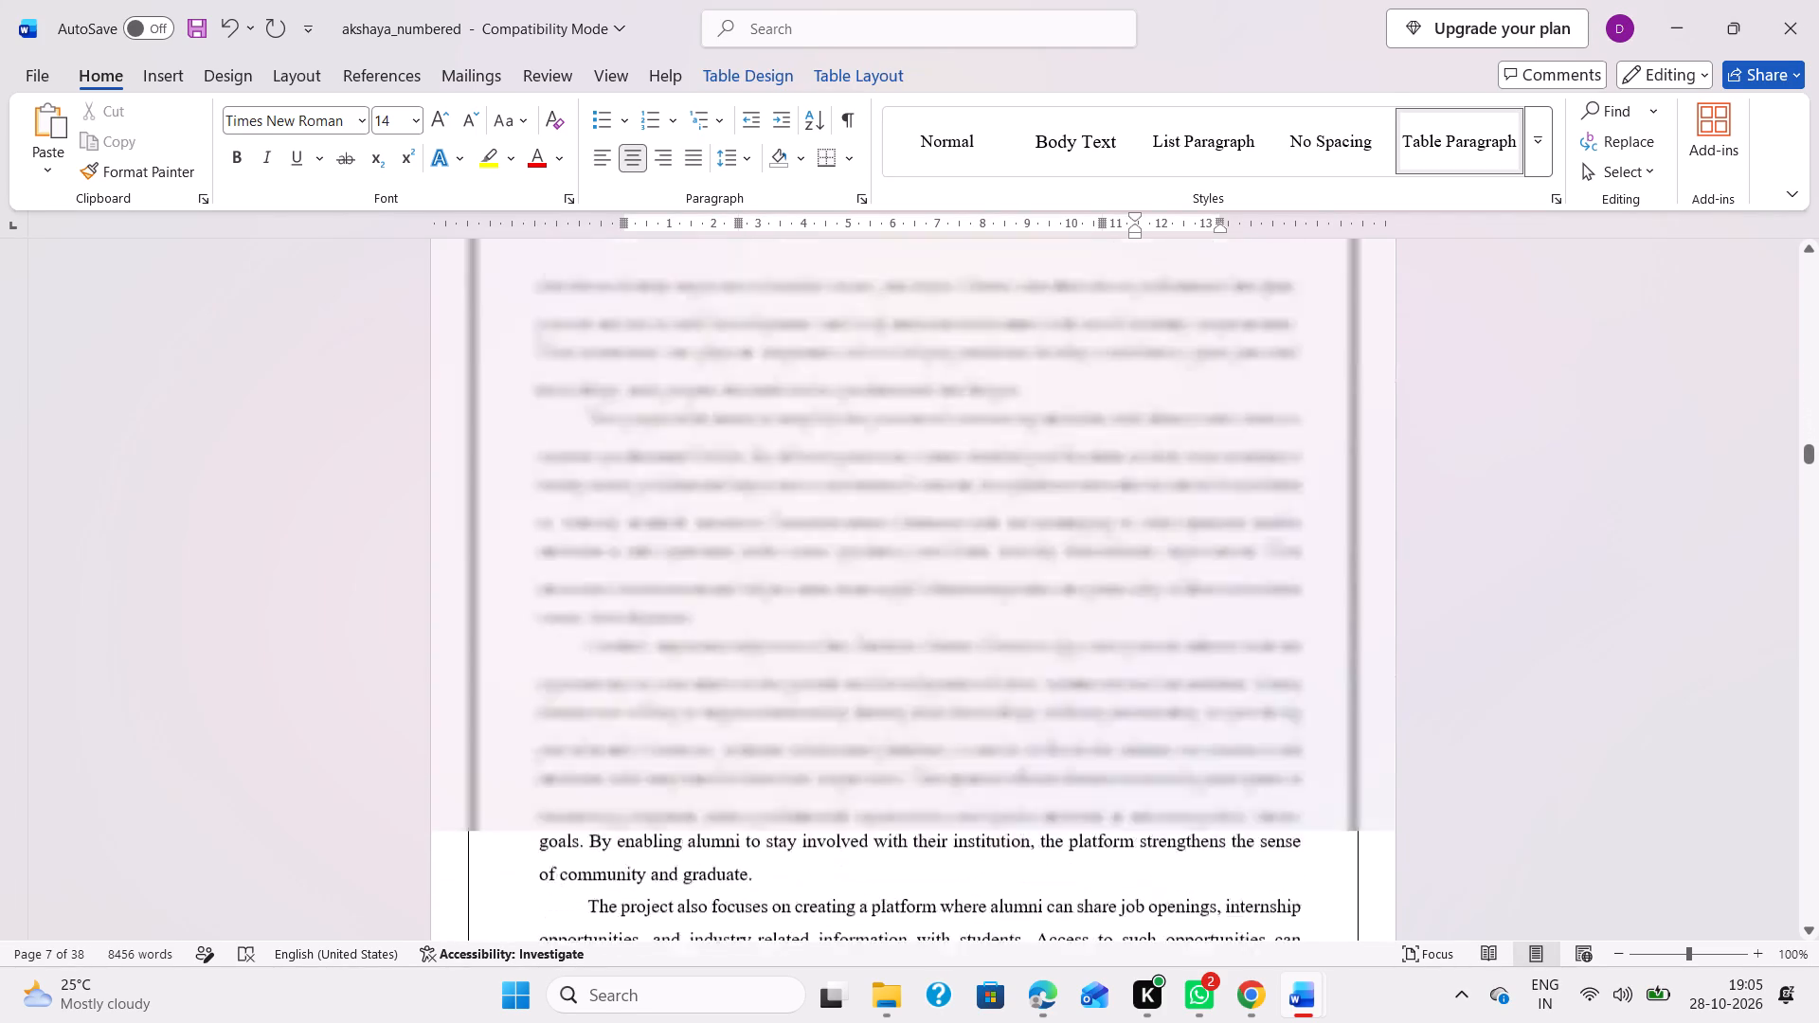
pyautogui.scroll(-3, 1191, 606)
pyautogui.scroll(6, 1191, 606)
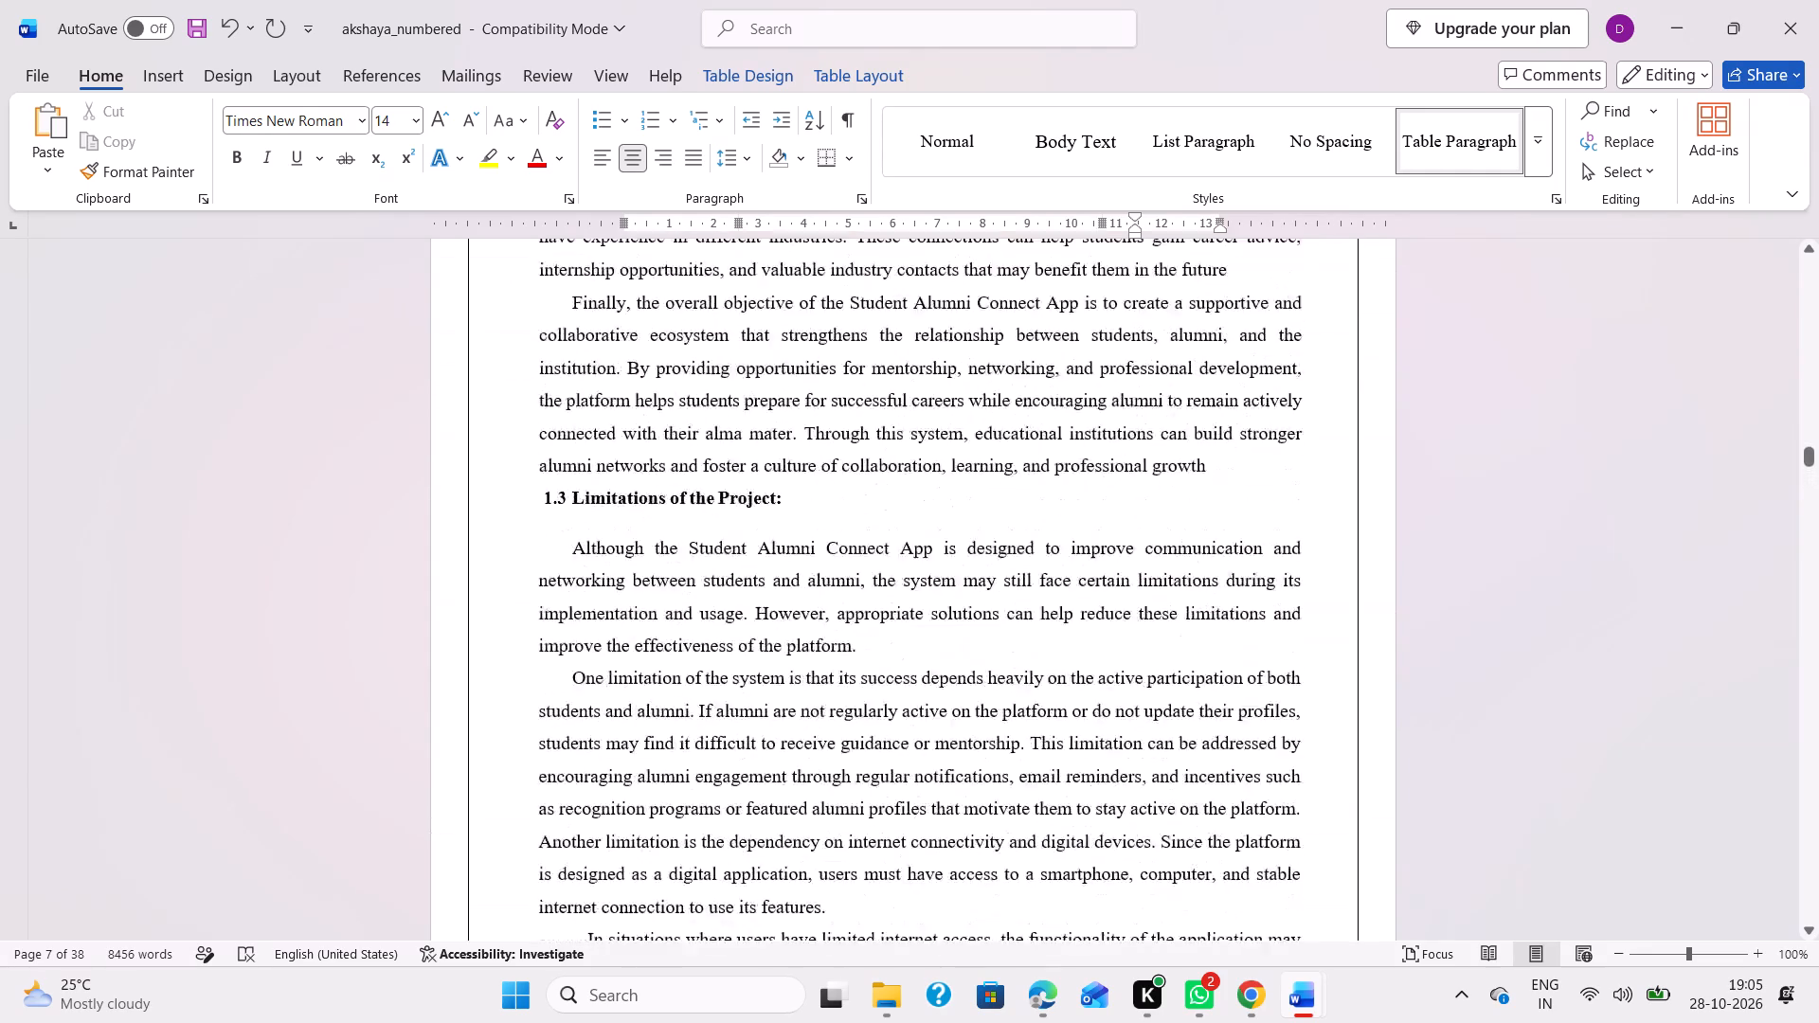
pyautogui.scroll(3, 1191, 606)
pyautogui.scroll(-5, 1191, 606)
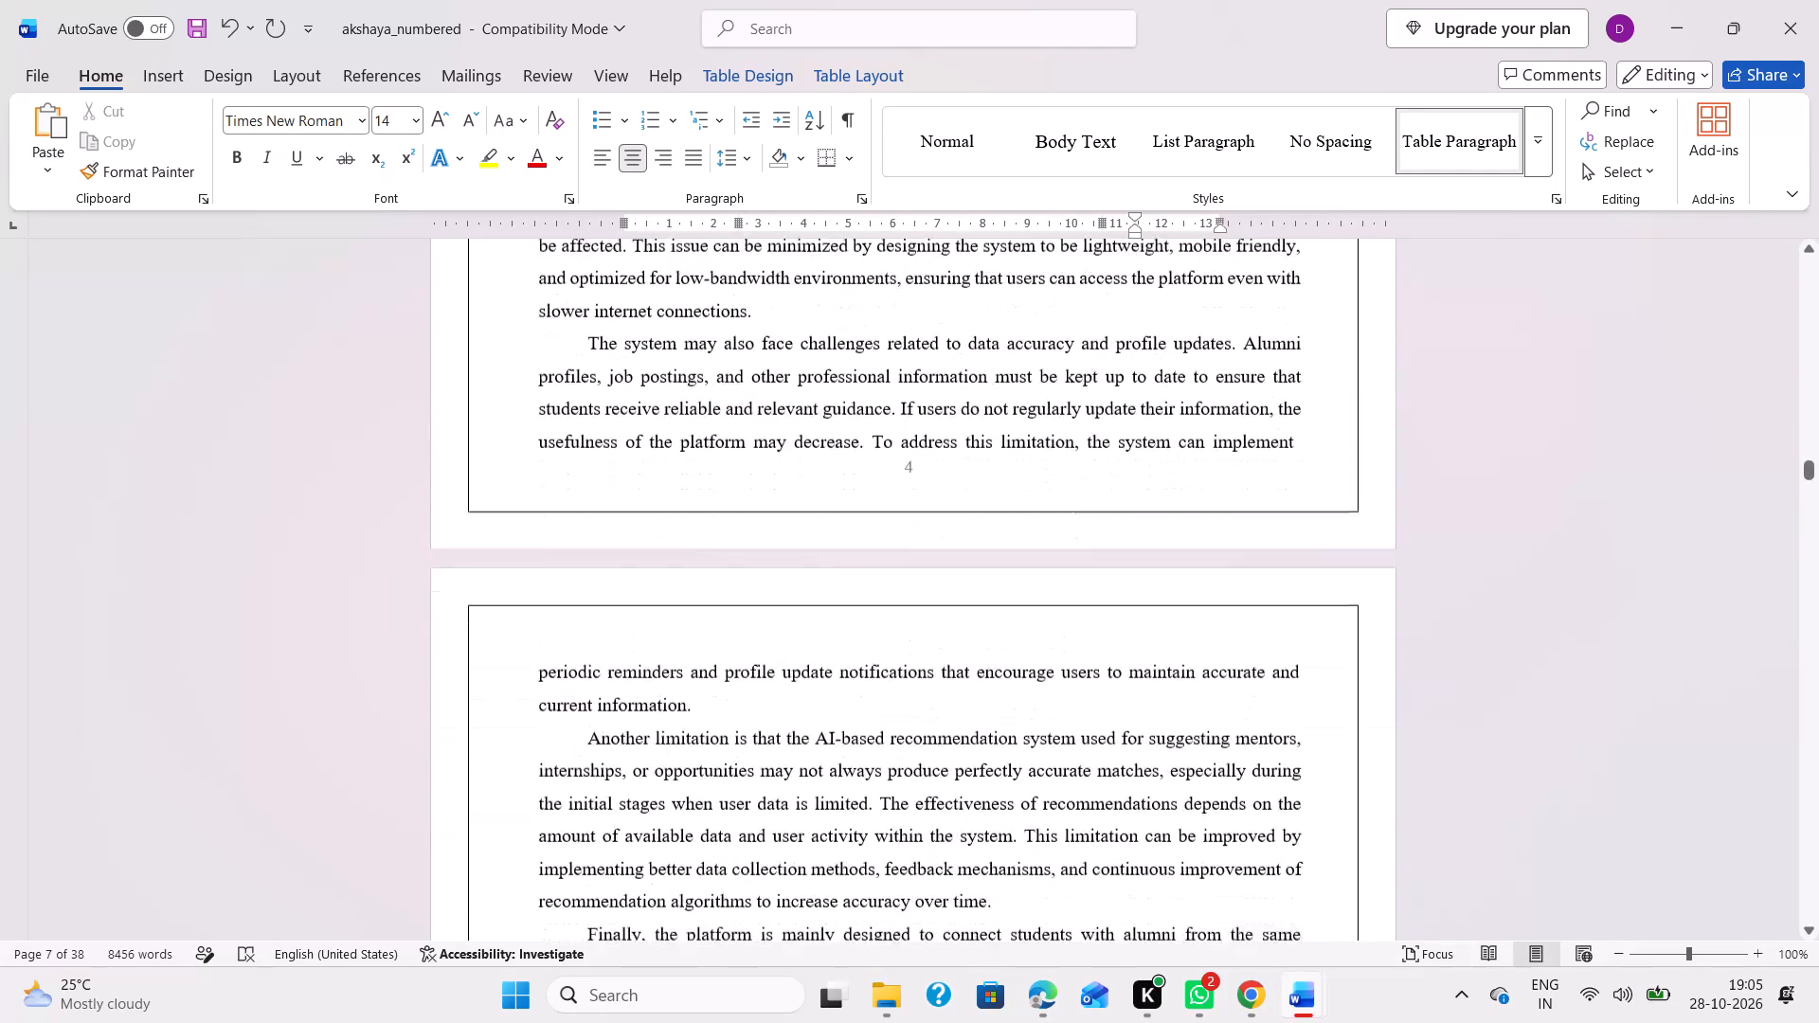
pyautogui.scroll(-1, 1191, 606)
pyautogui.scroll(1, 1191, 606)
# Open the footers of the Chapter 1 pages numbered 3 and 4, examine their page numbers, and return to the body text.
pyautogui.doubleClick(1090, 625)
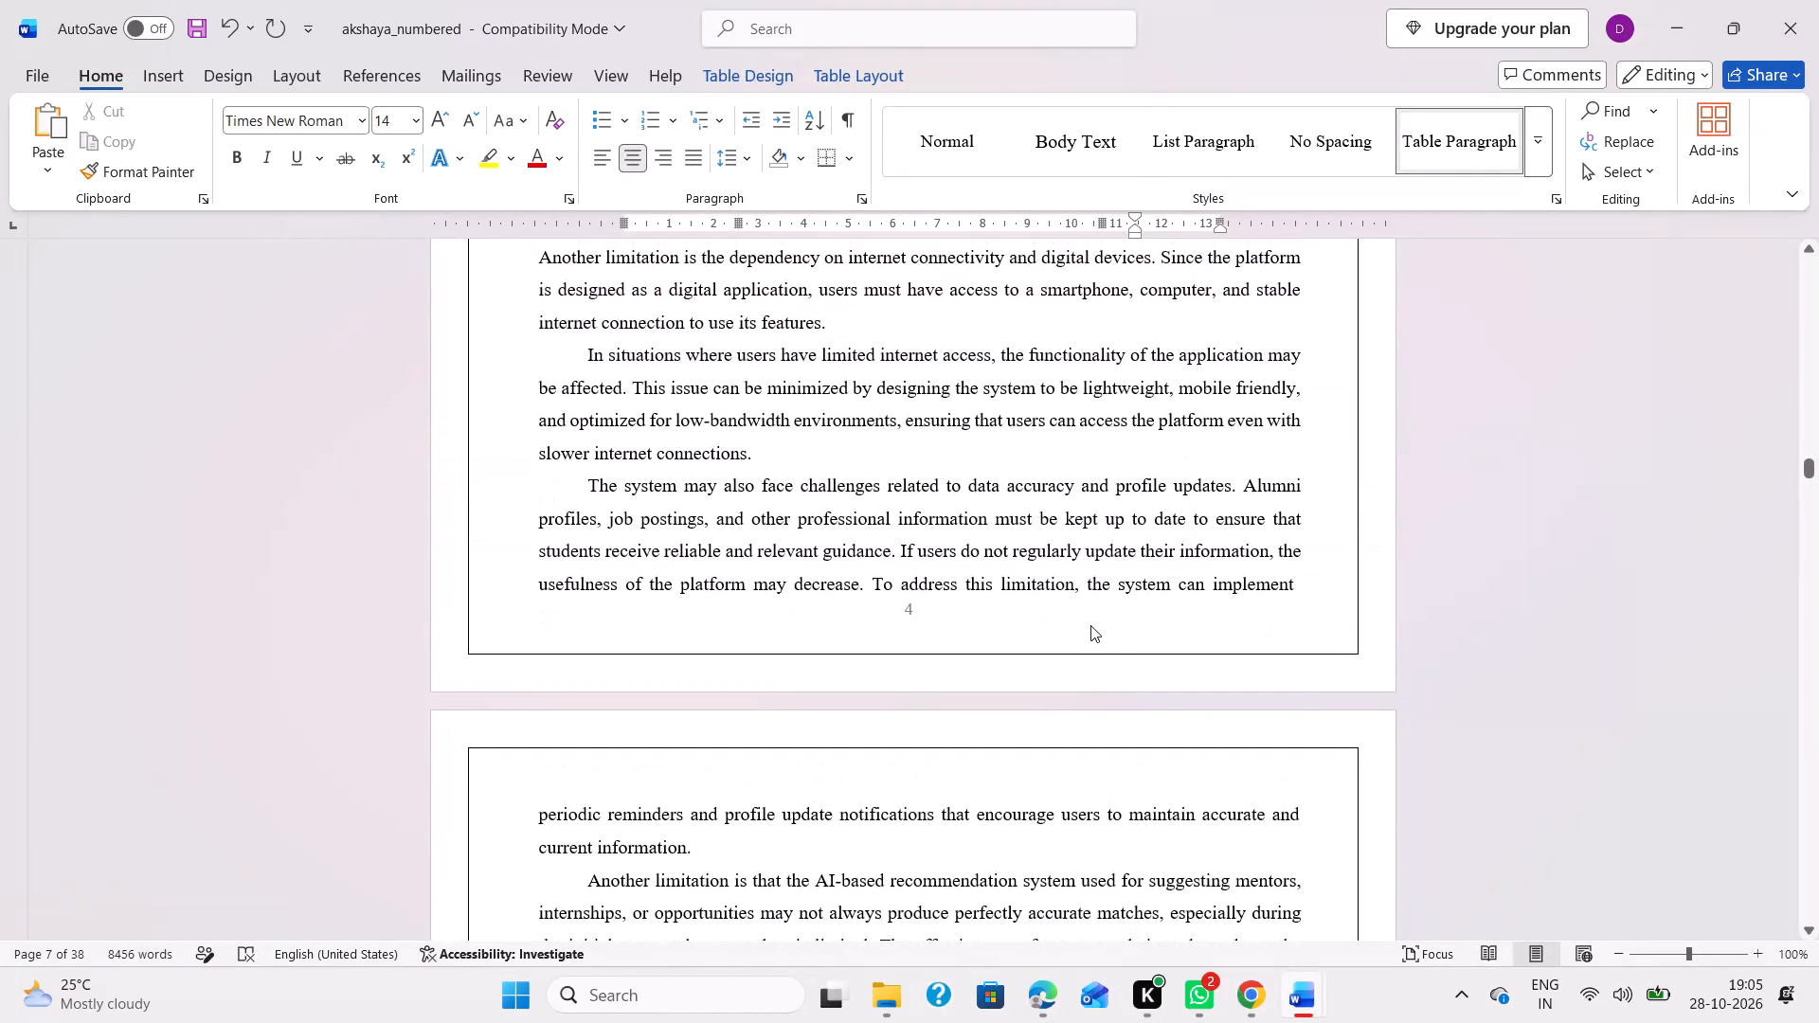
pyautogui.scroll(2, 1068, 504)
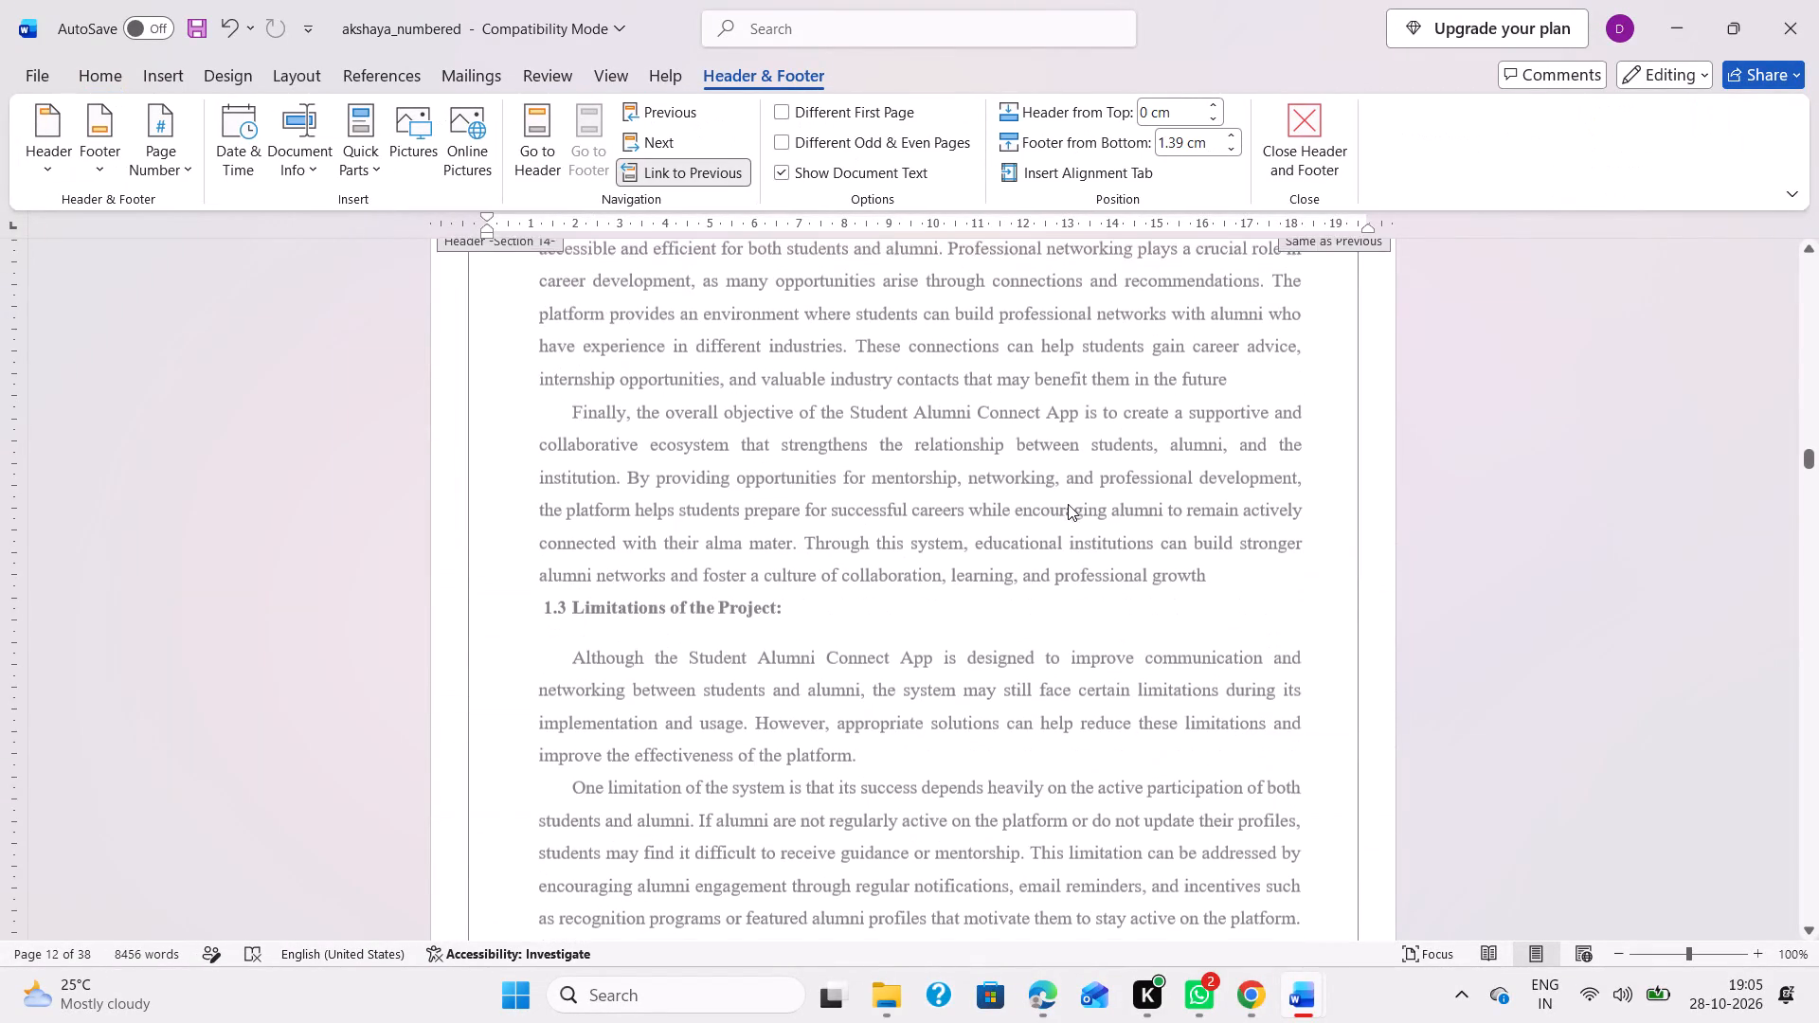
pyautogui.scroll(2, 1020, 476)
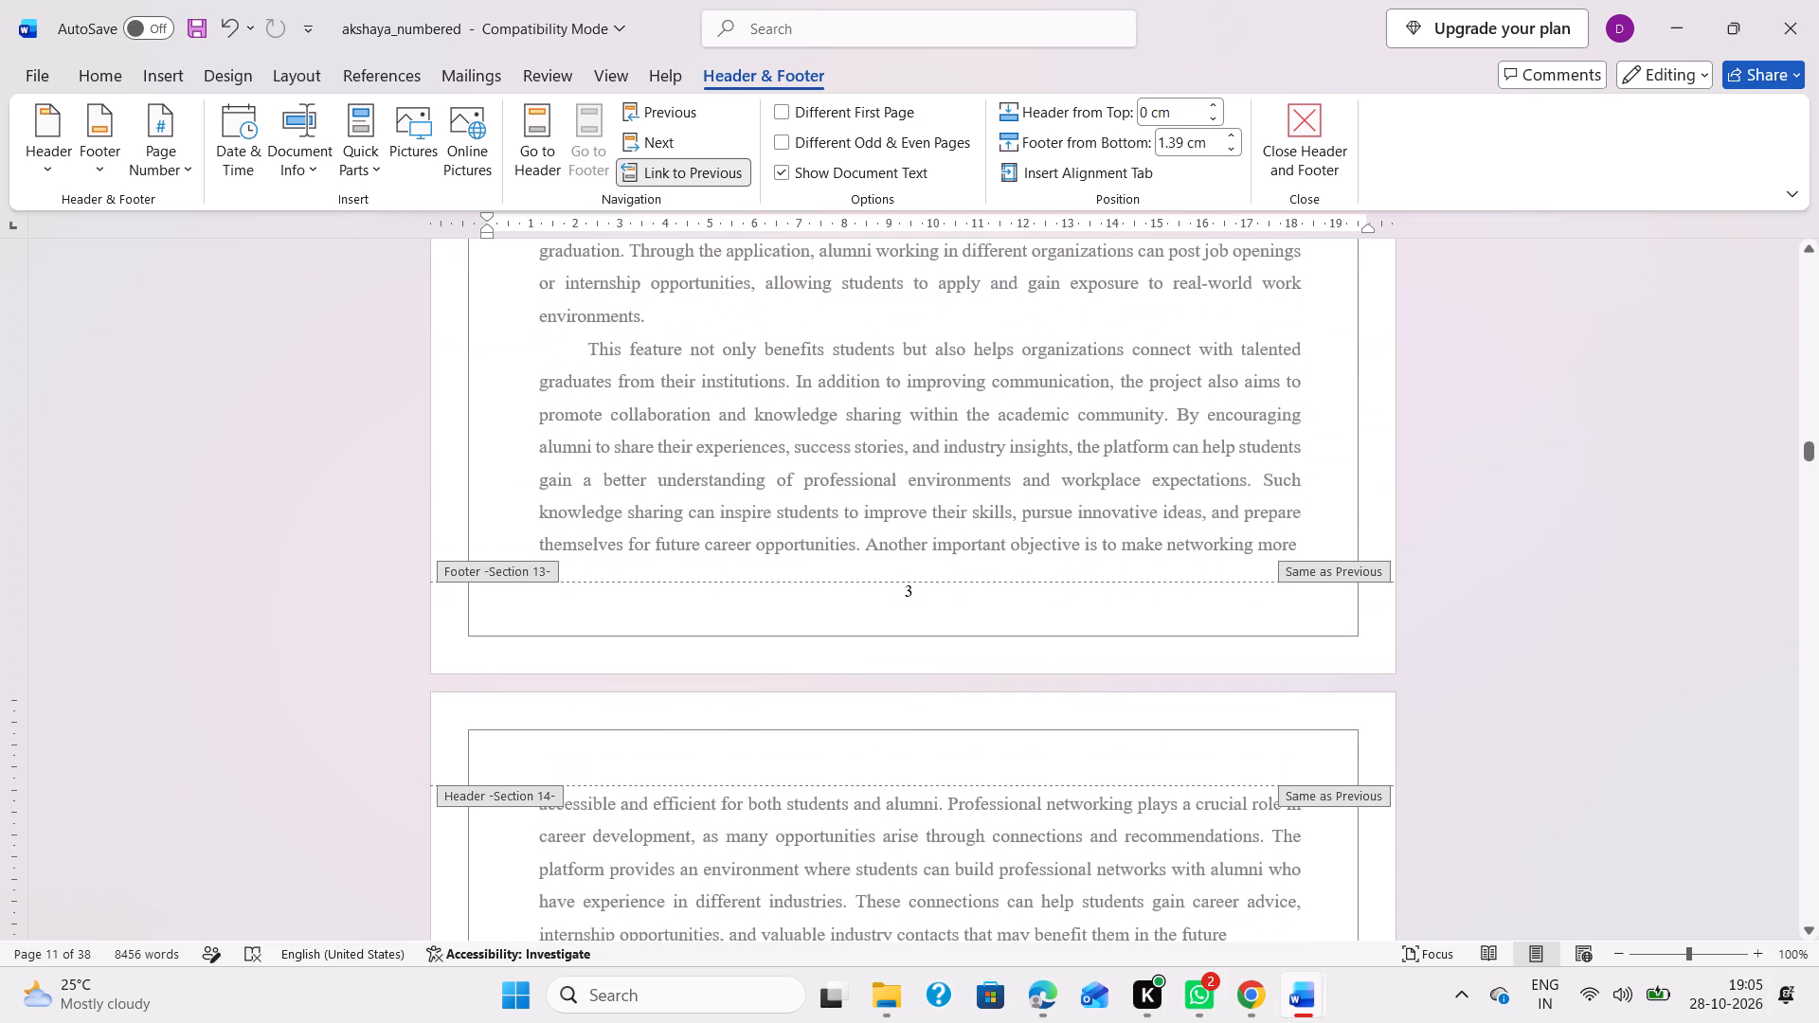
pyautogui.click(976, 596)
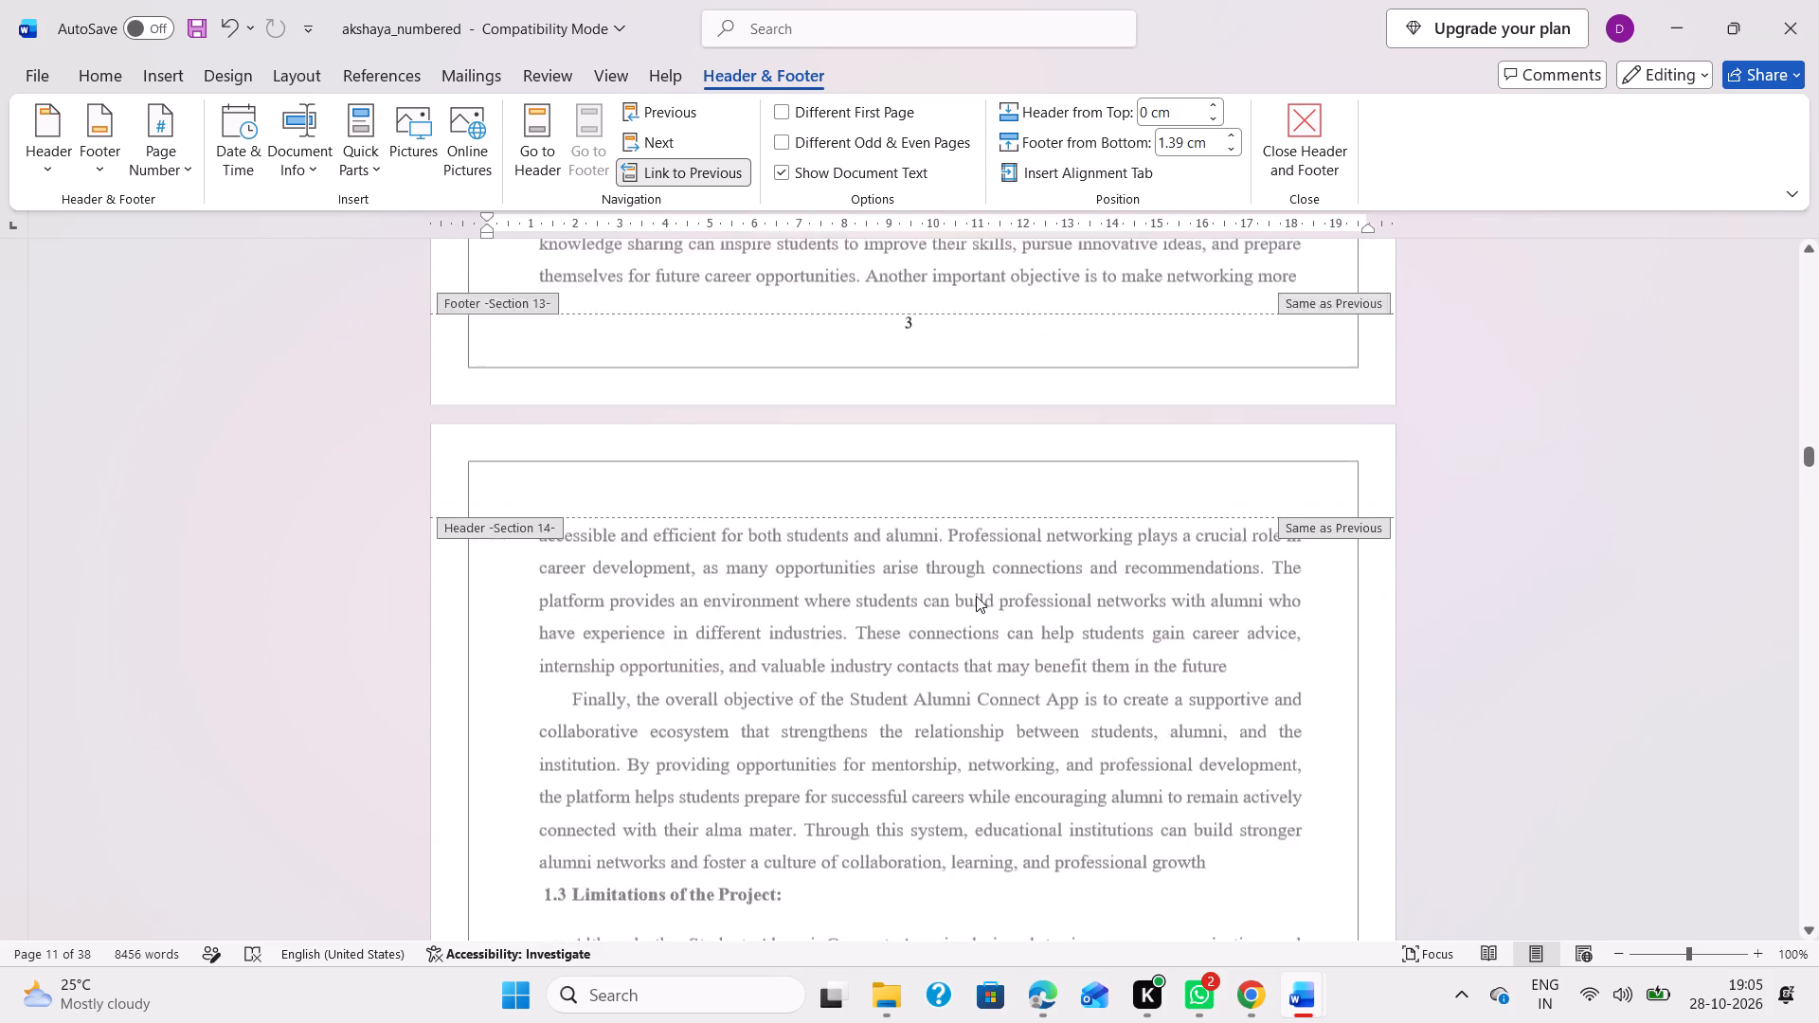
pyautogui.scroll(-4, 976, 596)
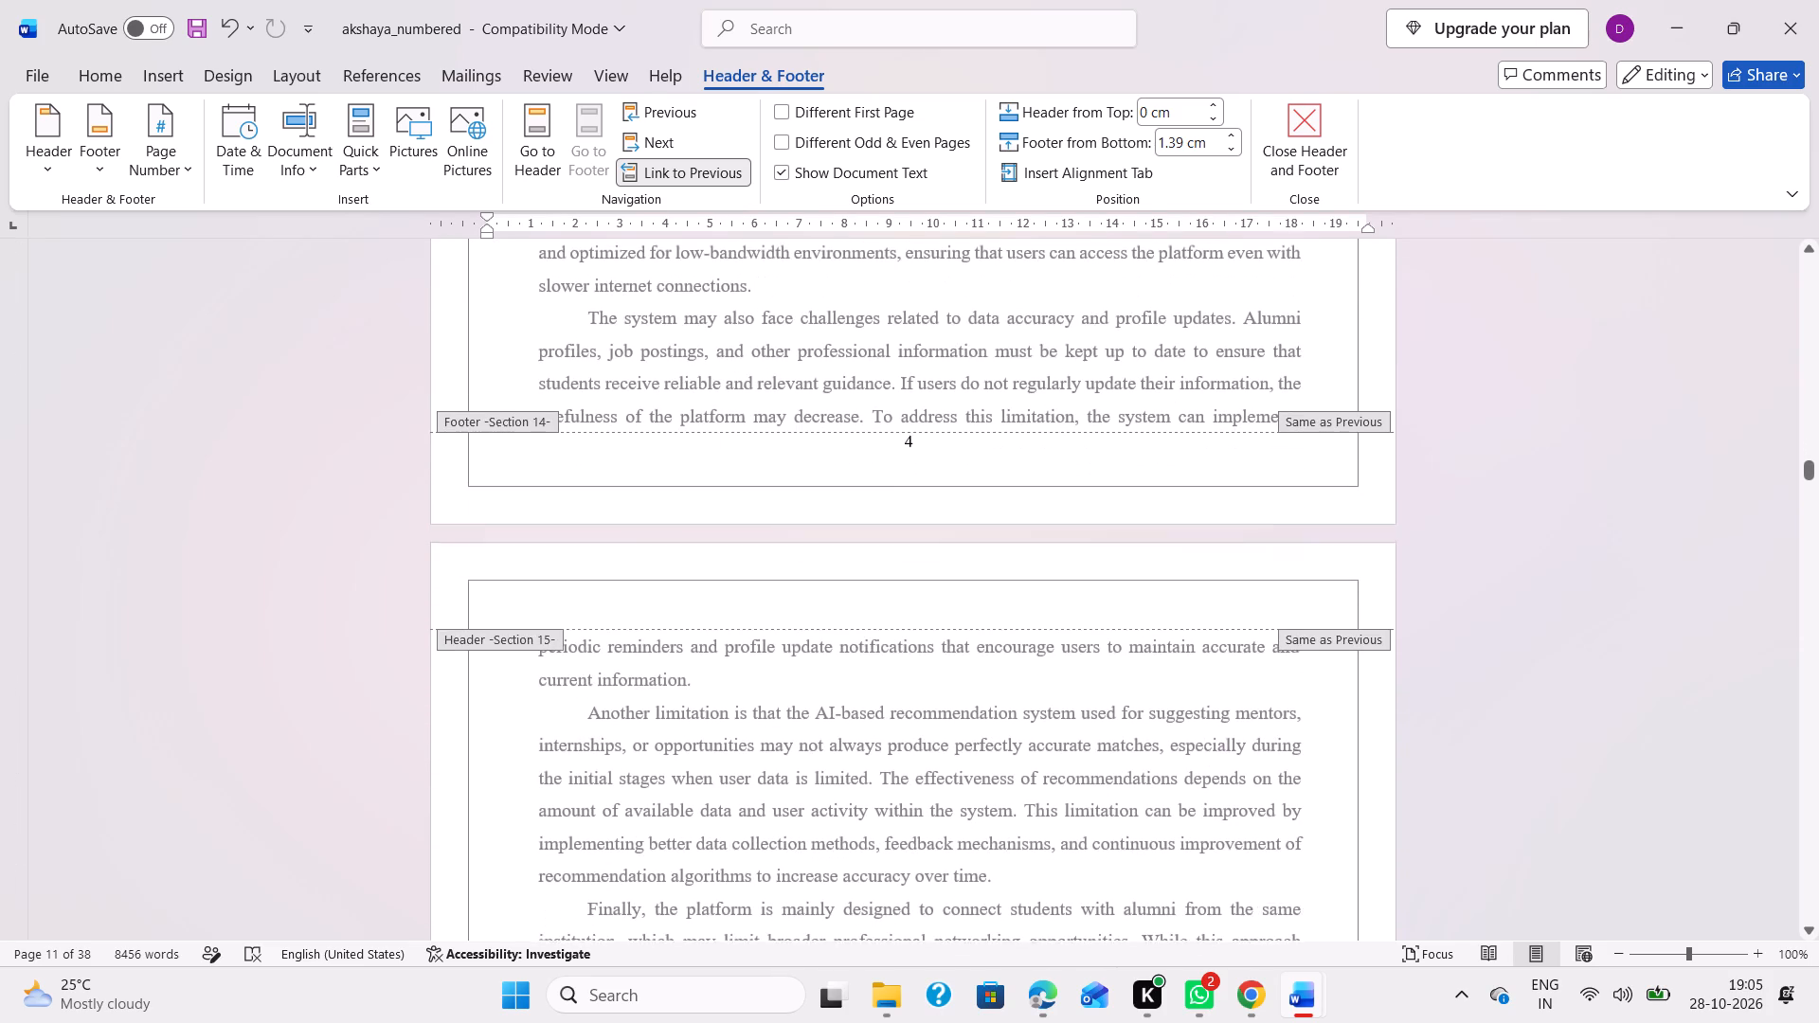
pyautogui.click(951, 460)
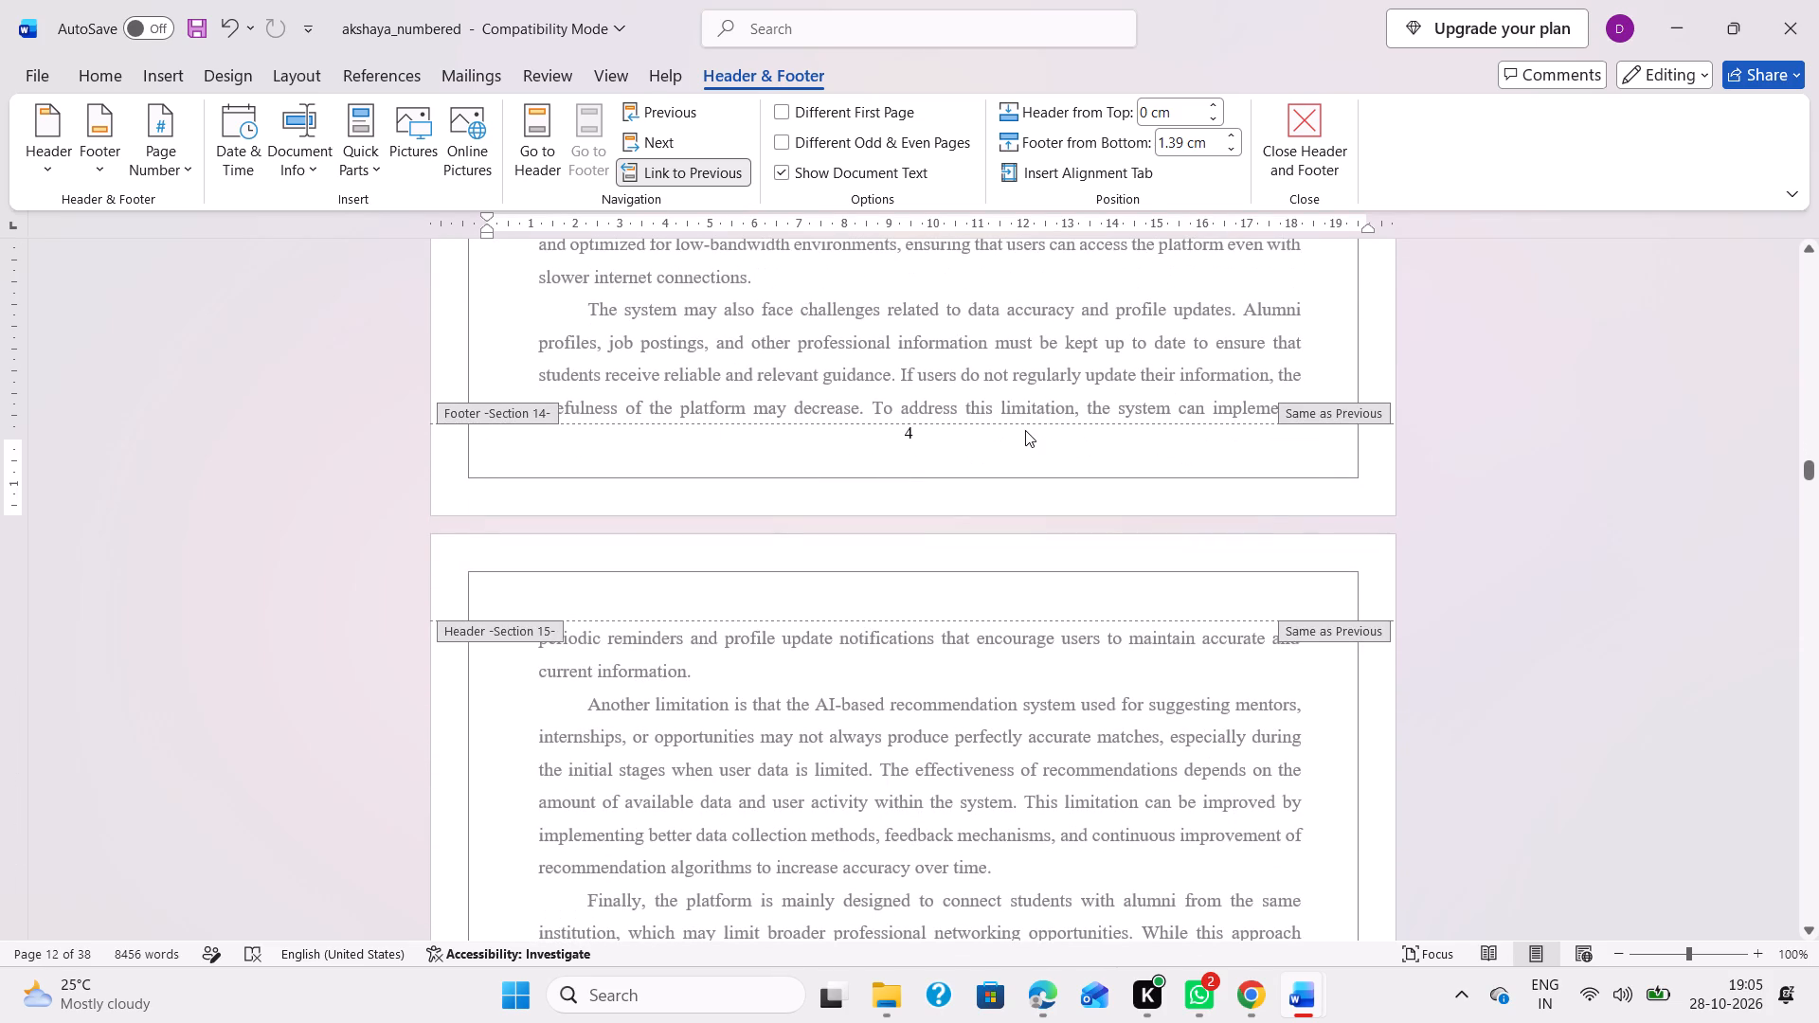
pyautogui.scroll(5, 1025, 430)
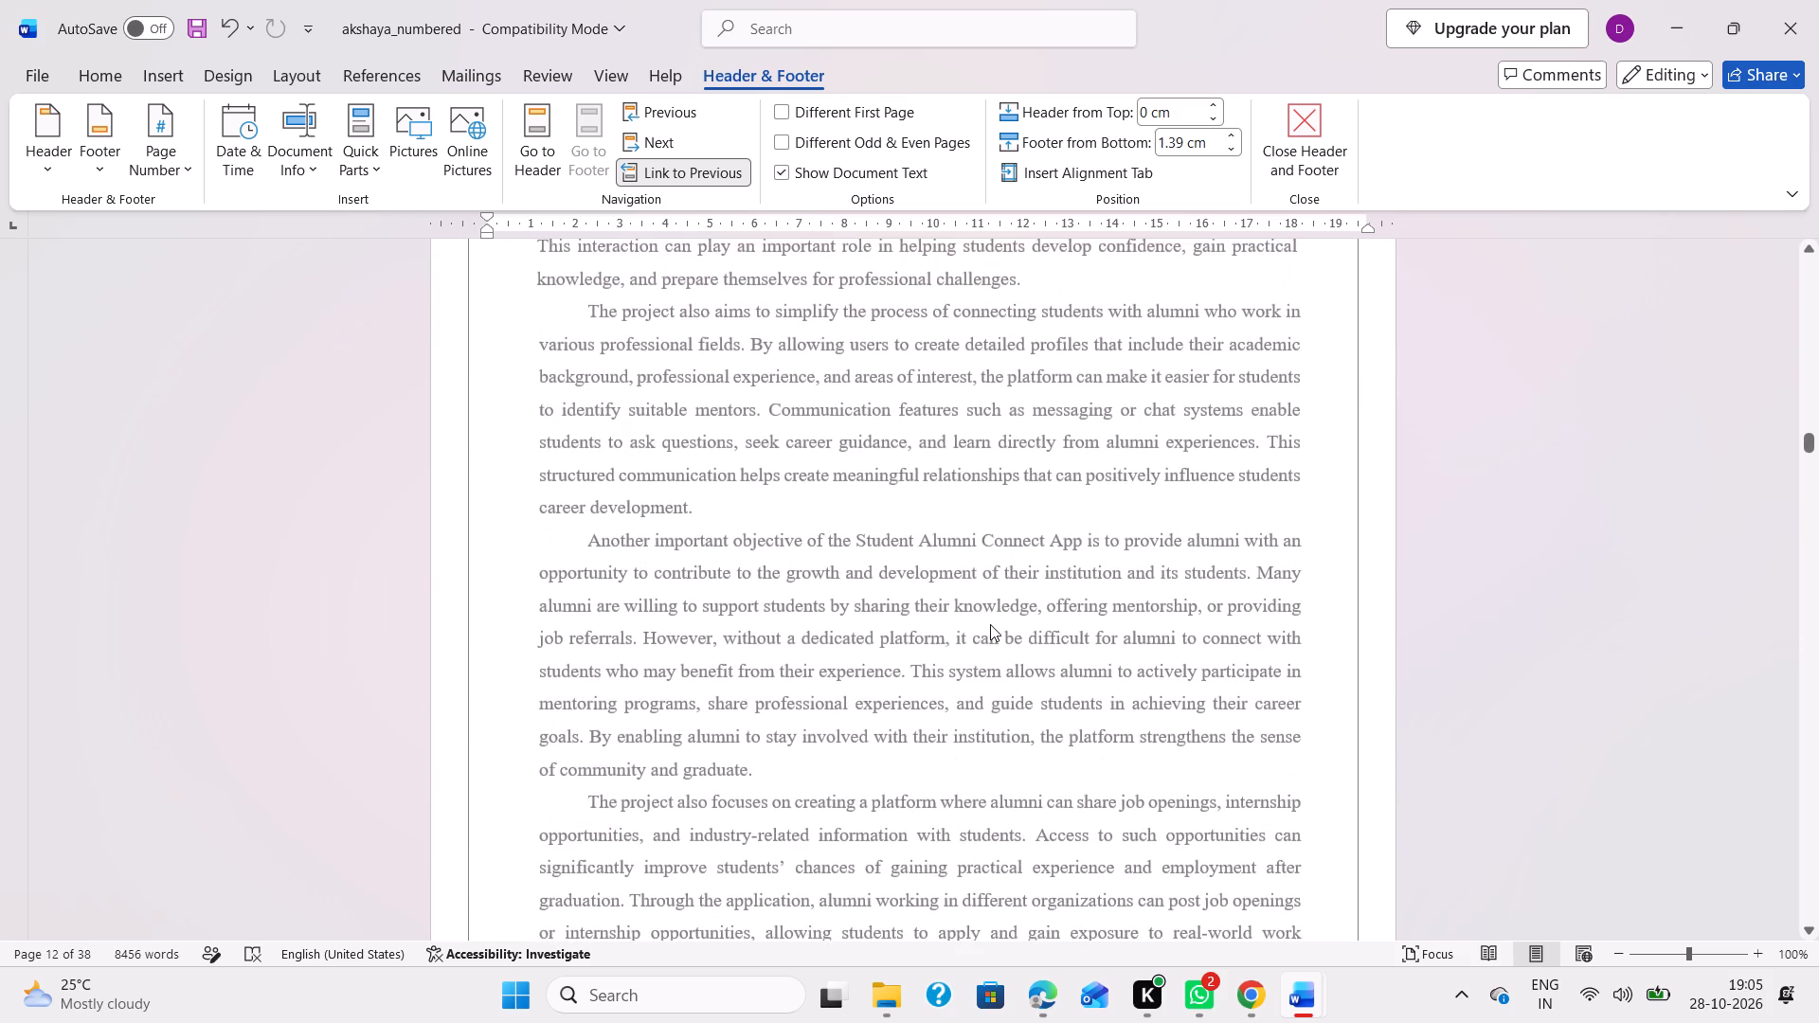
pyautogui.scroll(-2, 990, 624)
pyautogui.click(965, 659)
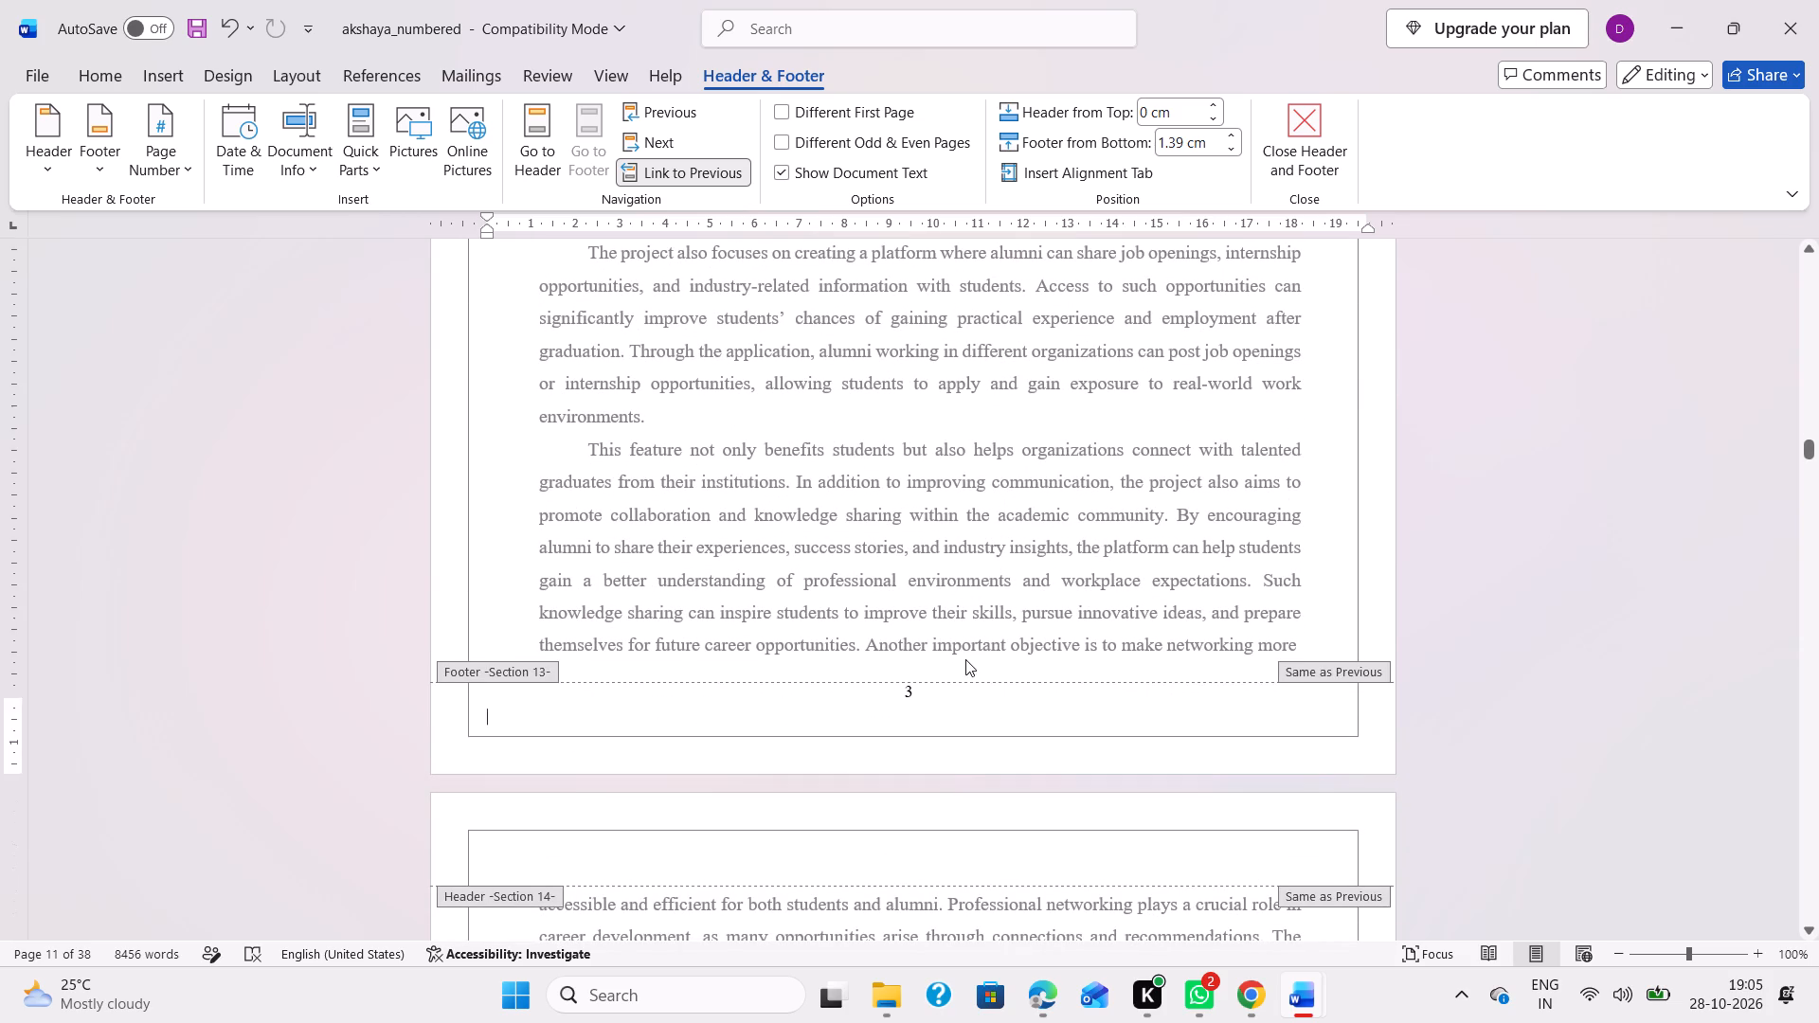
pyautogui.doubleClick(951, 661)
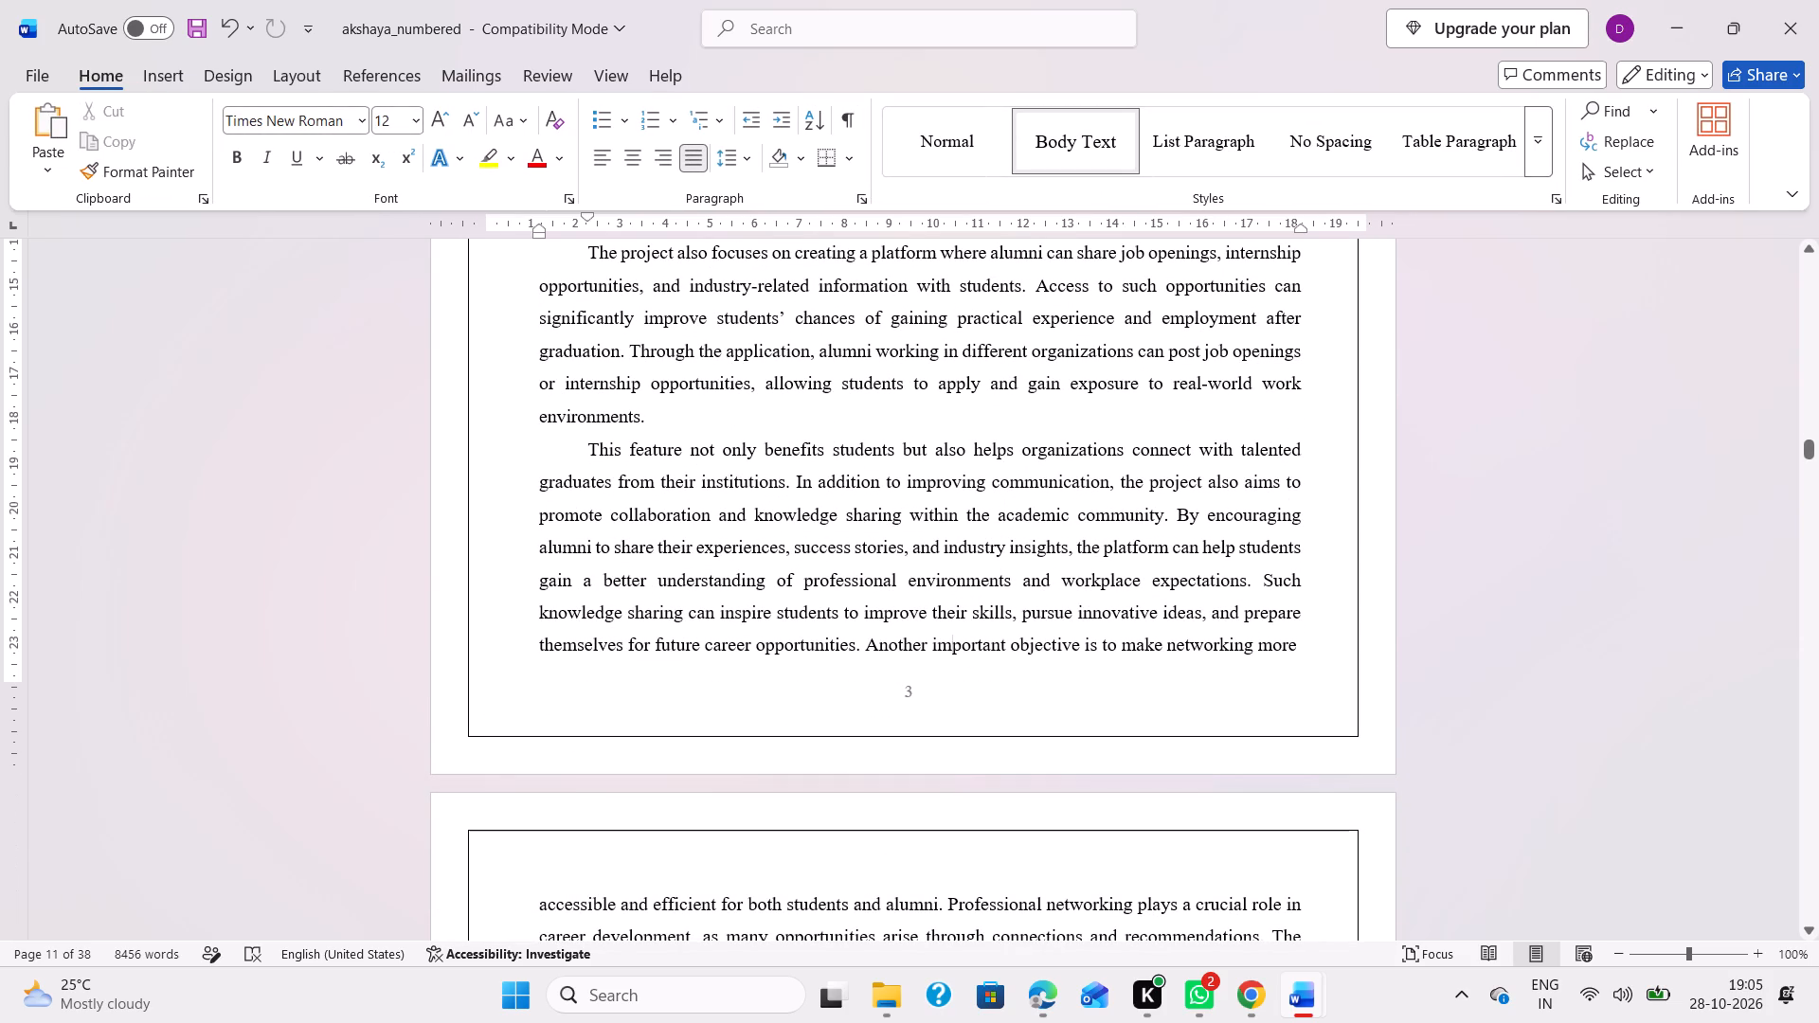
pyautogui.doubleClick(941, 667)
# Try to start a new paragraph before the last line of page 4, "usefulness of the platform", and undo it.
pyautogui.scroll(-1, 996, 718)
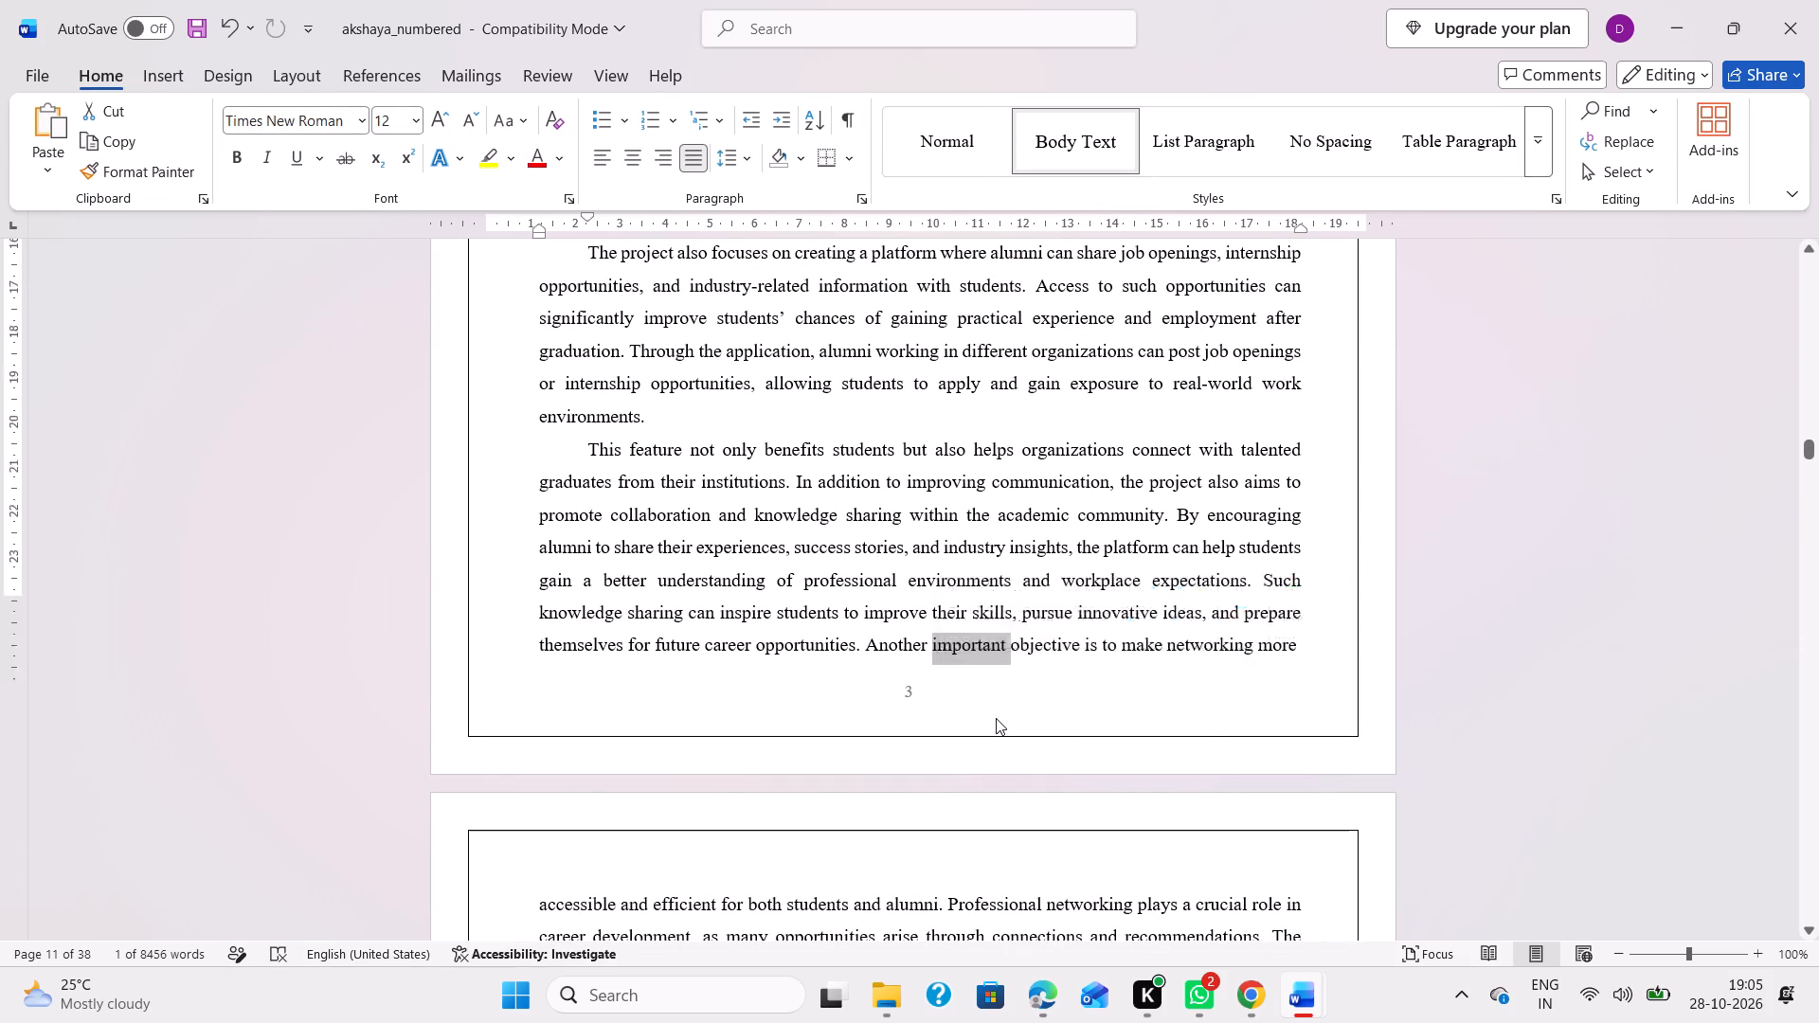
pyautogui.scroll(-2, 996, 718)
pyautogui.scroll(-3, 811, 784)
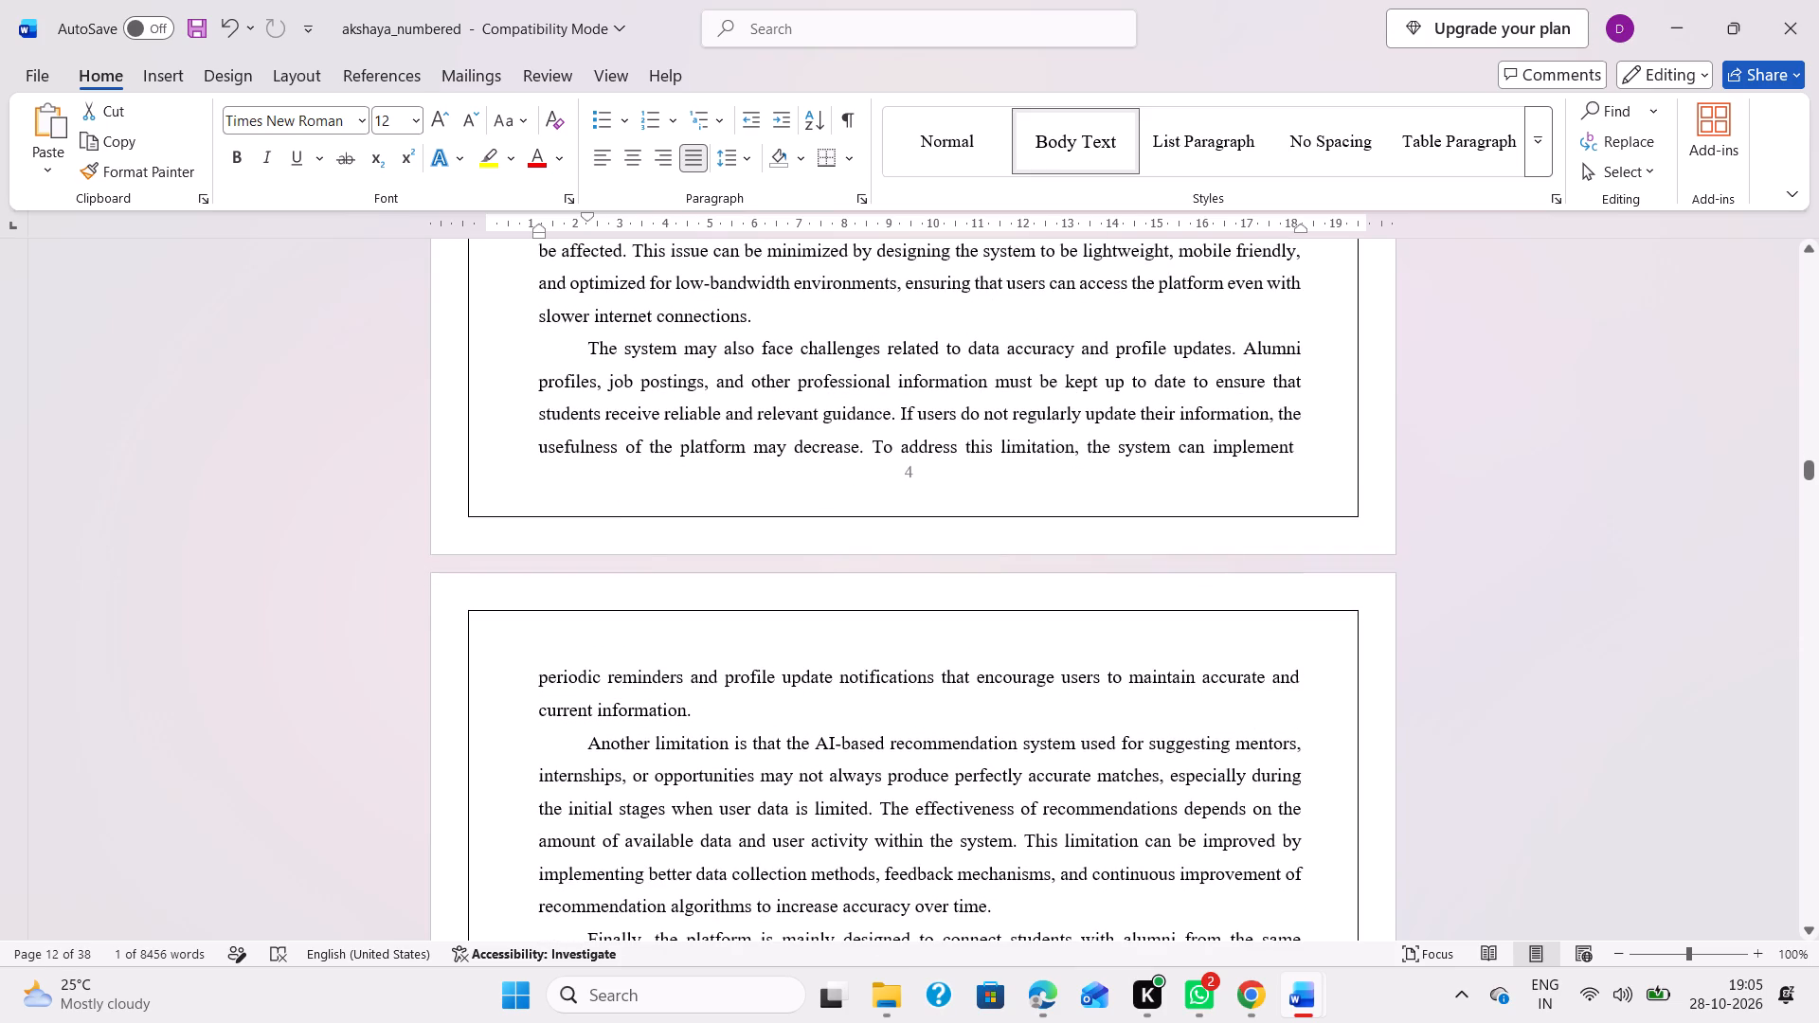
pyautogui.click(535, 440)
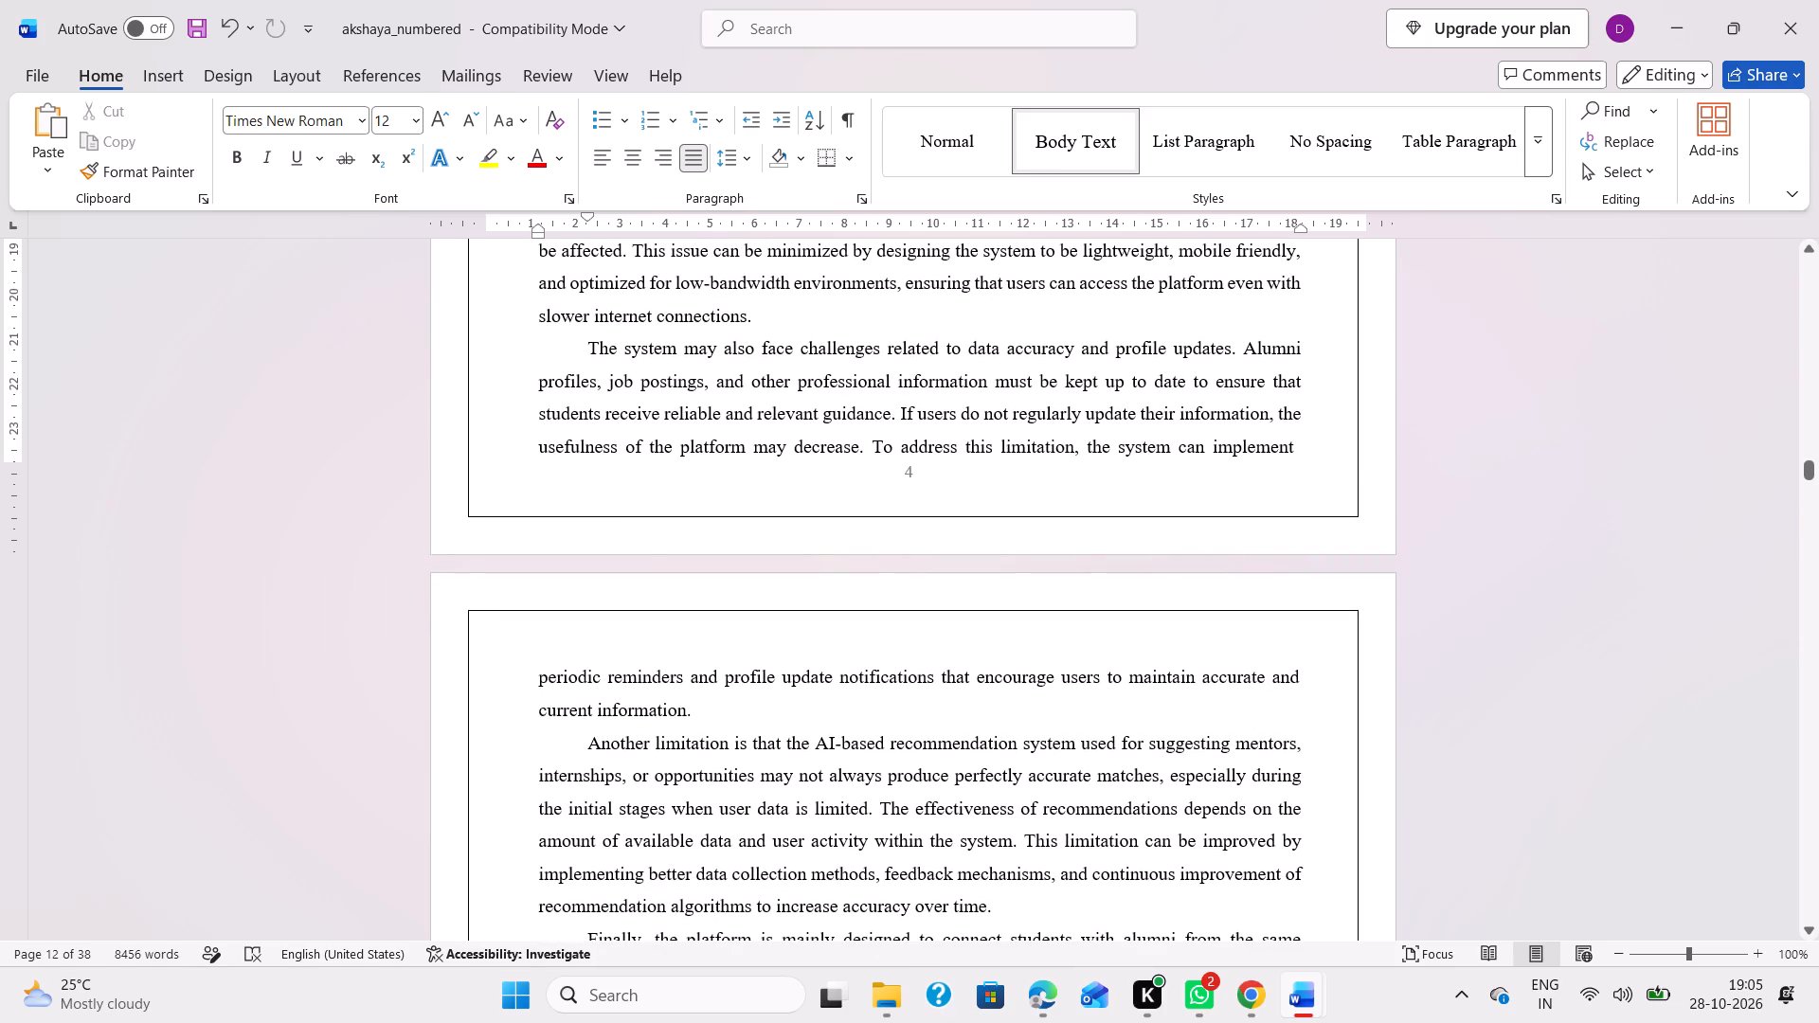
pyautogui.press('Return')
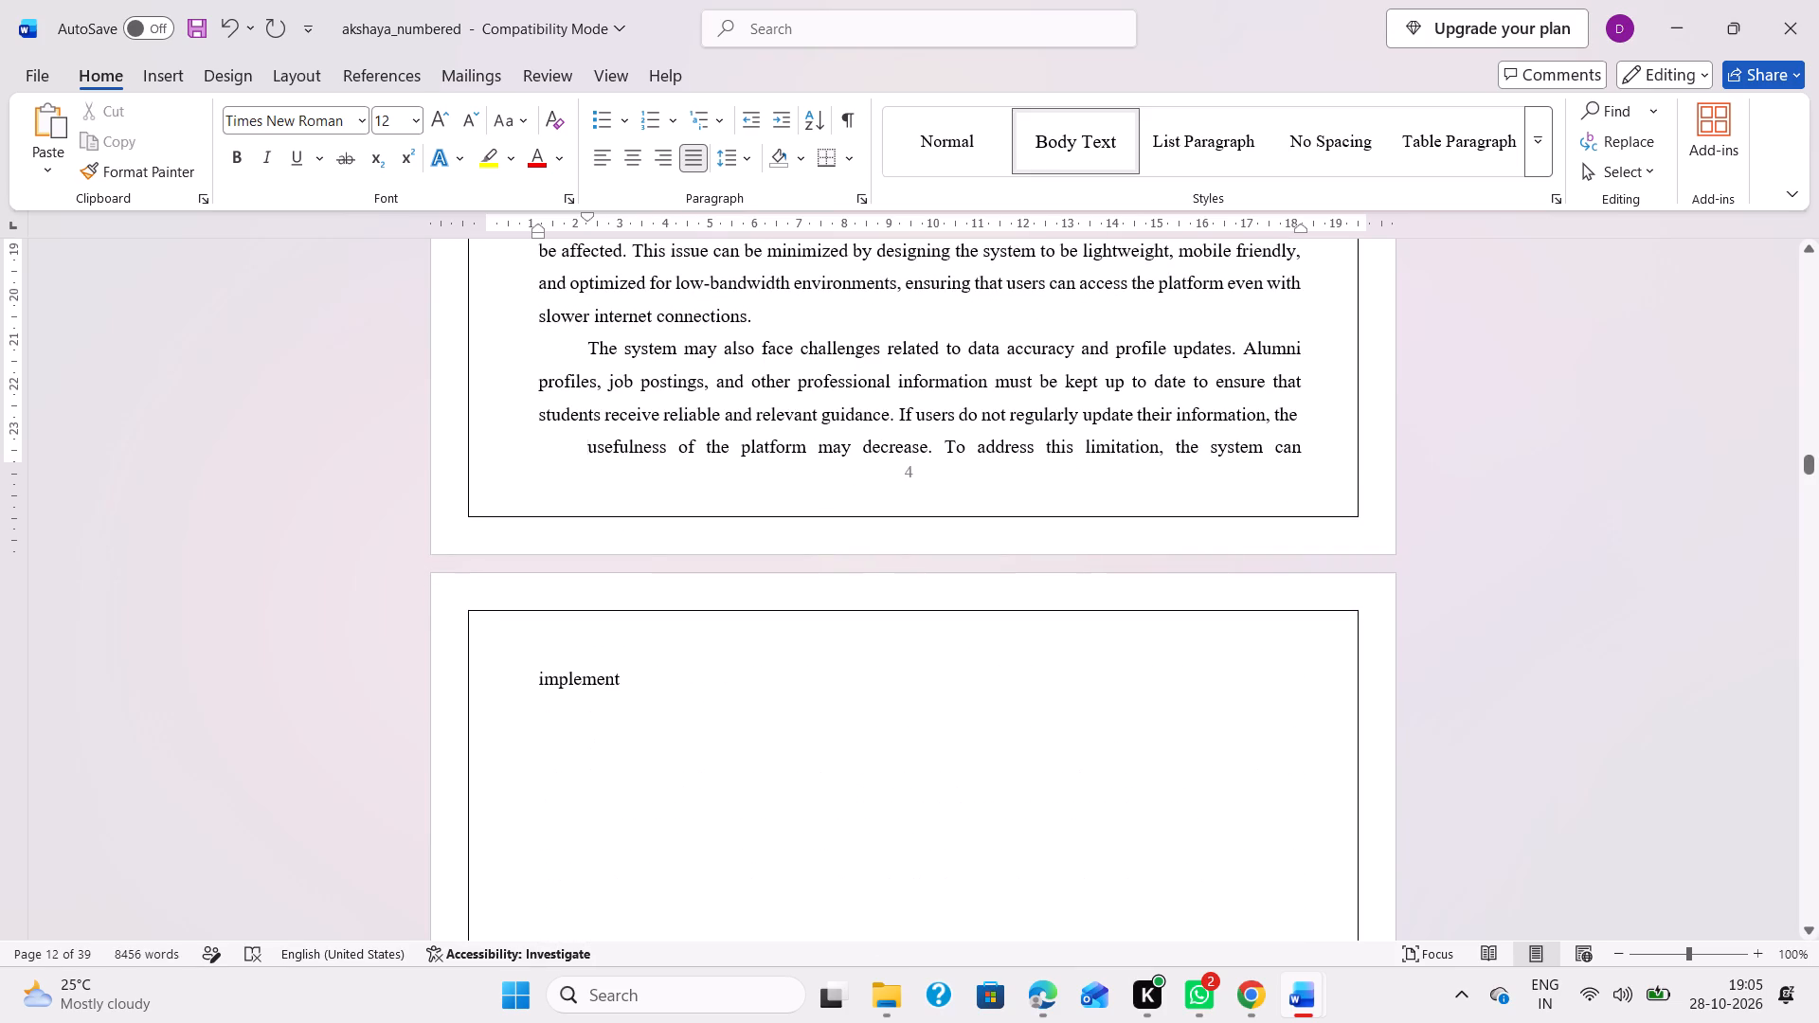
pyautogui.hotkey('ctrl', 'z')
# Examine the pages from the end of the limitations section through the feasibility sections, checking text layout and page numbers.
pyautogui.scroll(-3, 815, 602)
pyautogui.scroll(2, 815, 602)
pyautogui.scroll(-2, 815, 602)
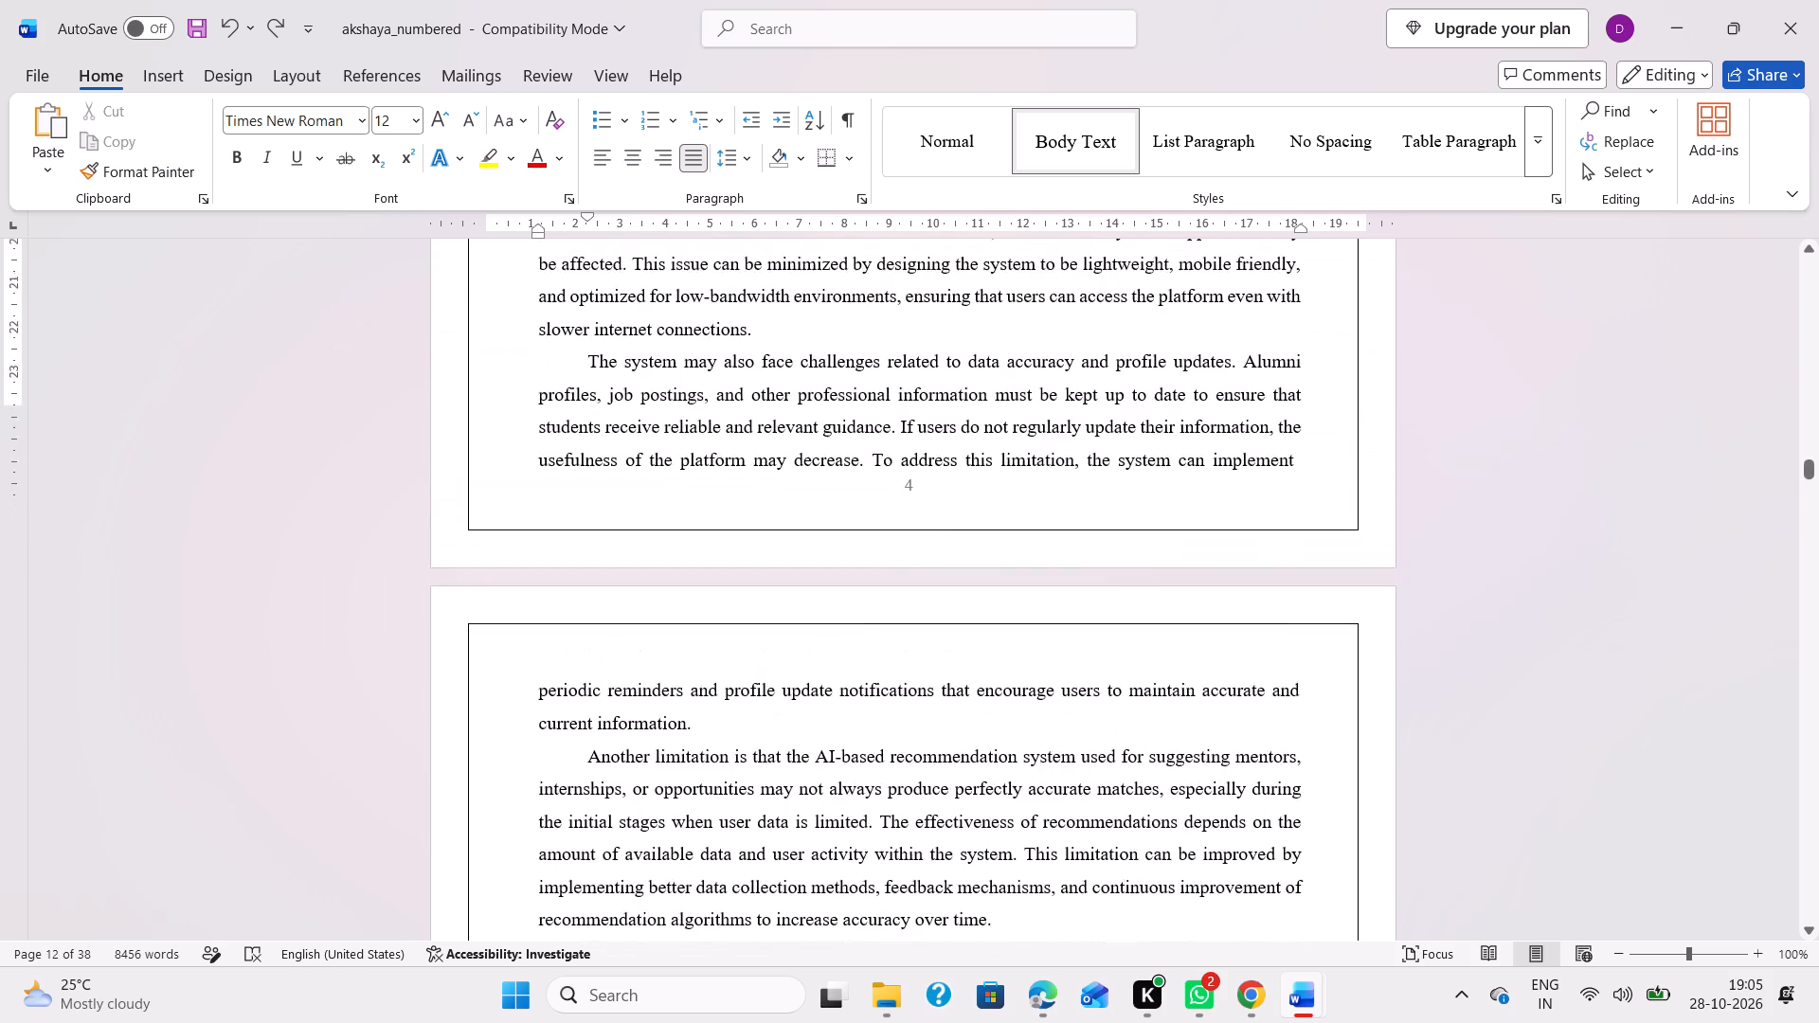
pyautogui.scroll(-6, 815, 602)
pyautogui.scroll(1, 815, 602)
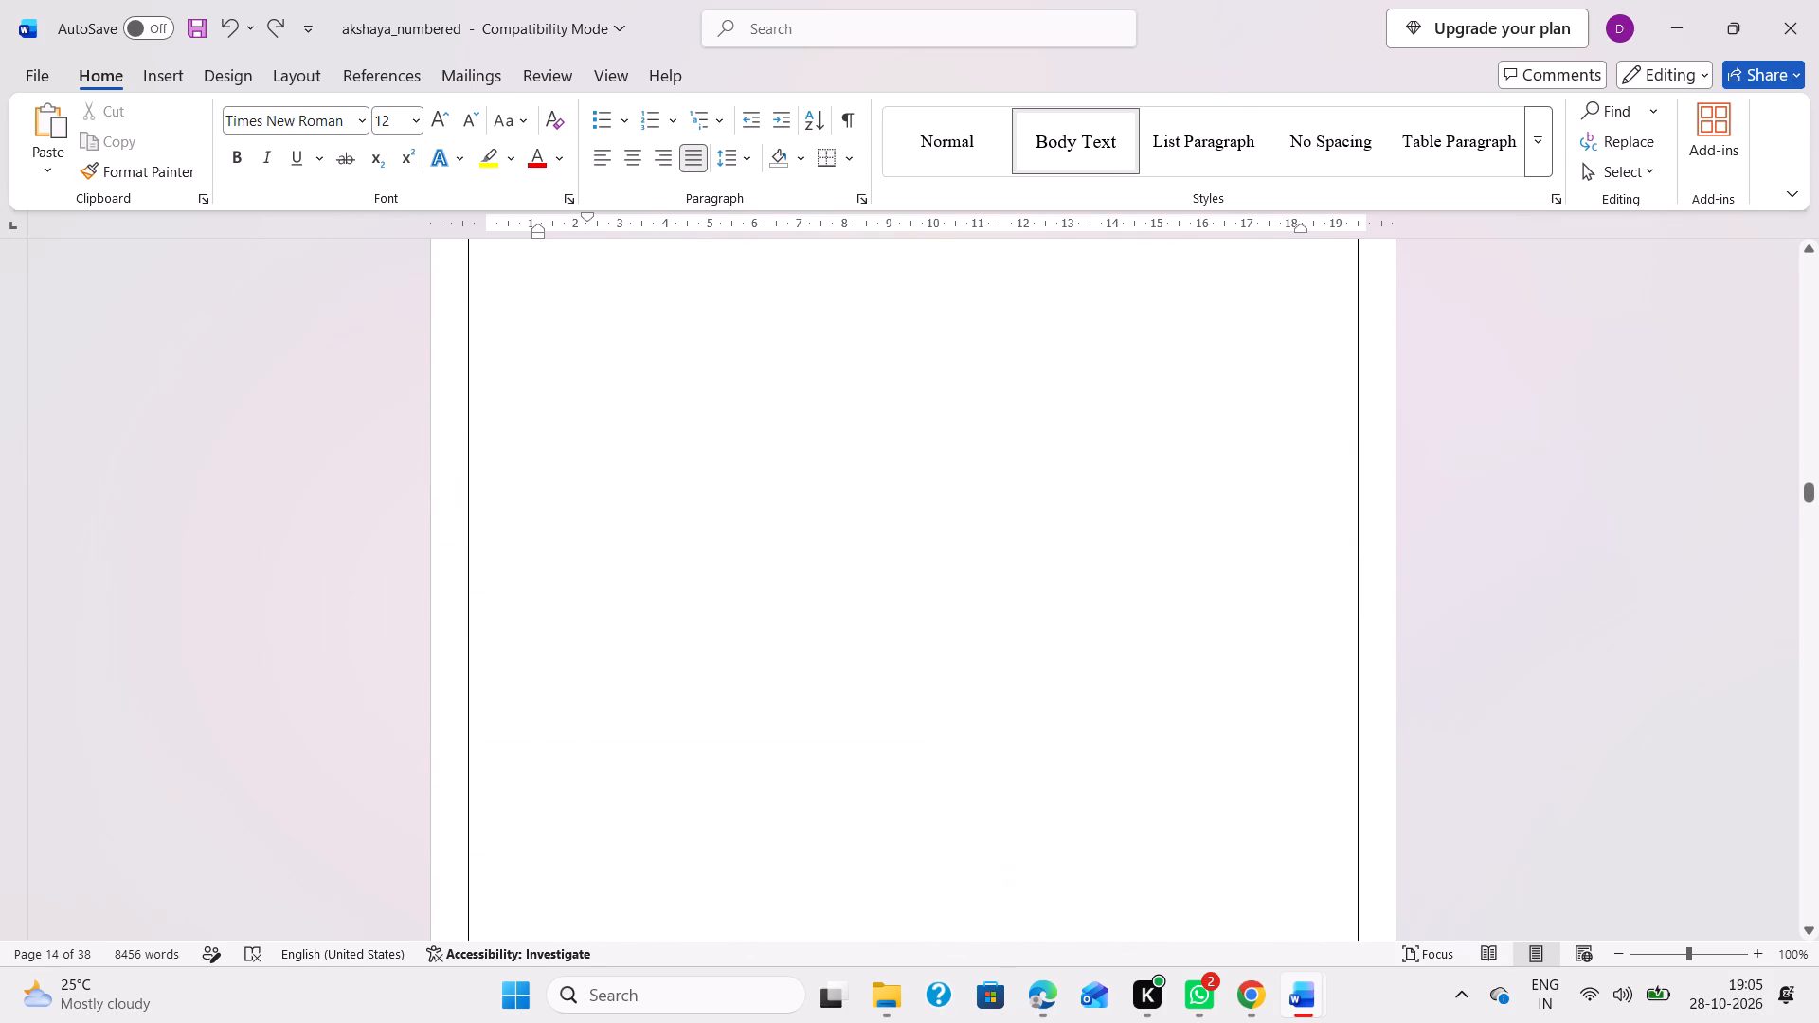
pyautogui.scroll(1, 815, 602)
pyautogui.scroll(-6, 815, 602)
pyautogui.scroll(1, 815, 602)
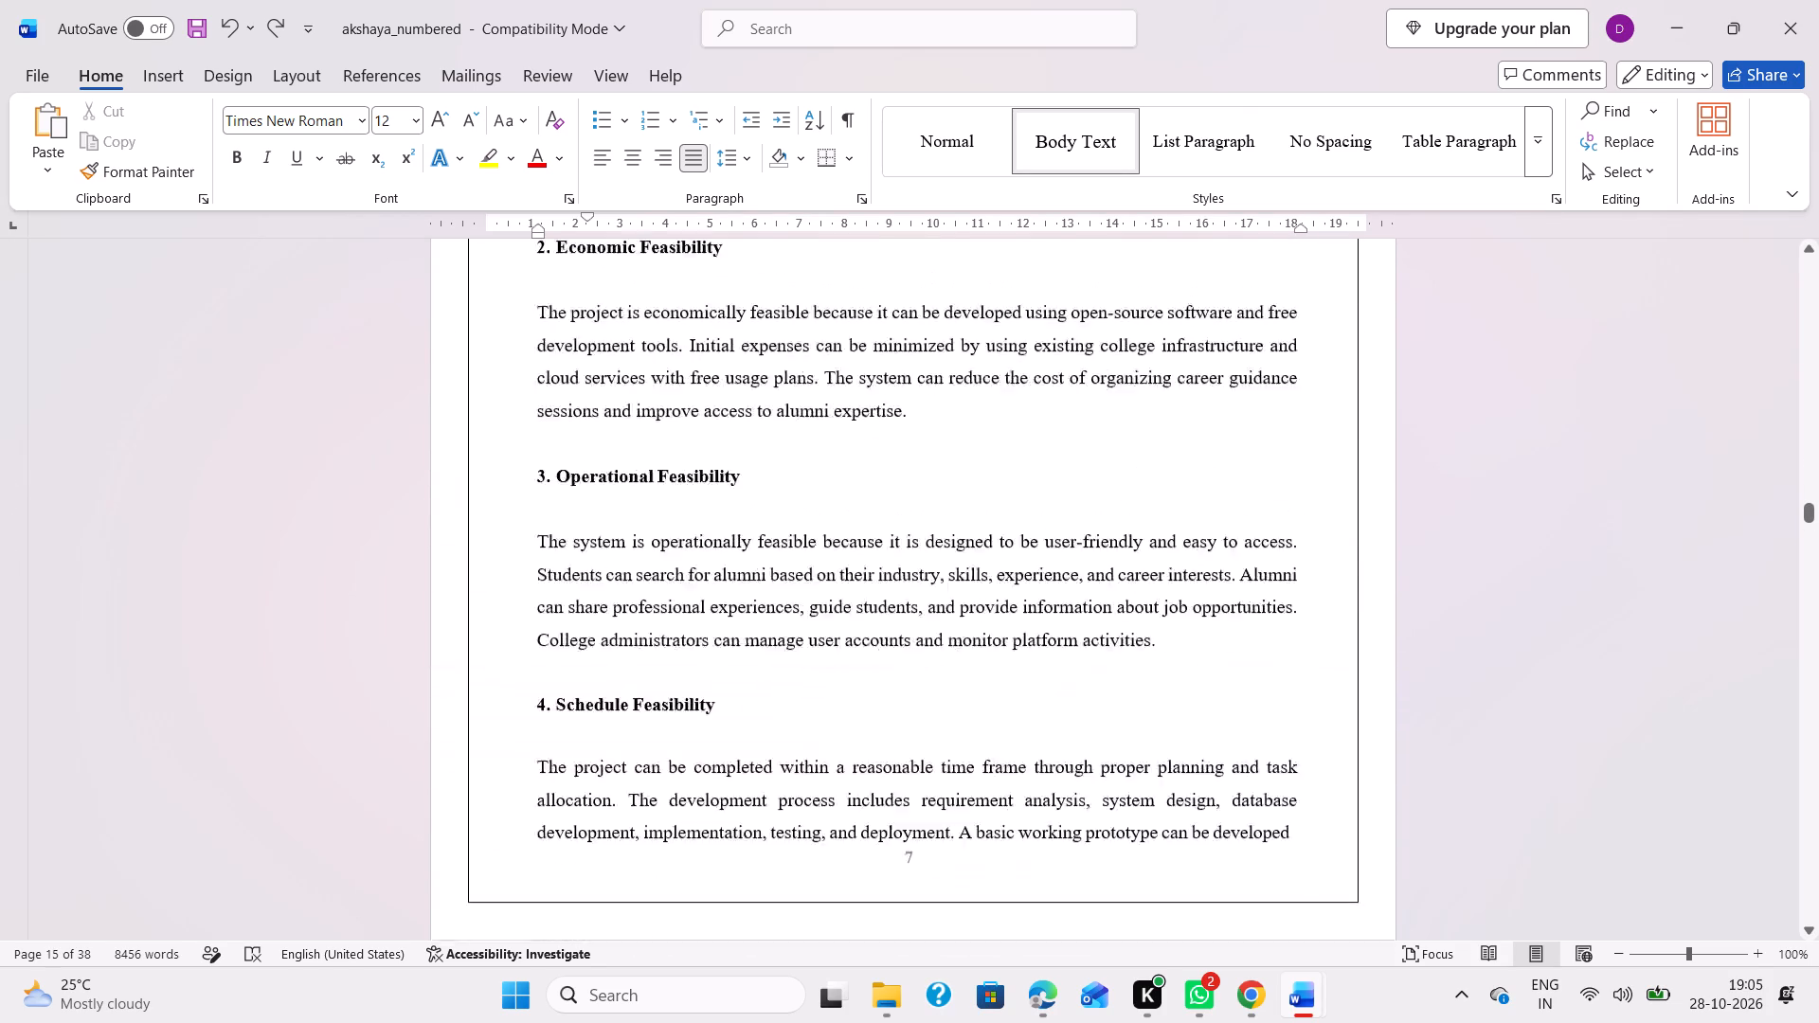
pyautogui.scroll(2, 815, 602)
pyautogui.scroll(-9, 815, 602)
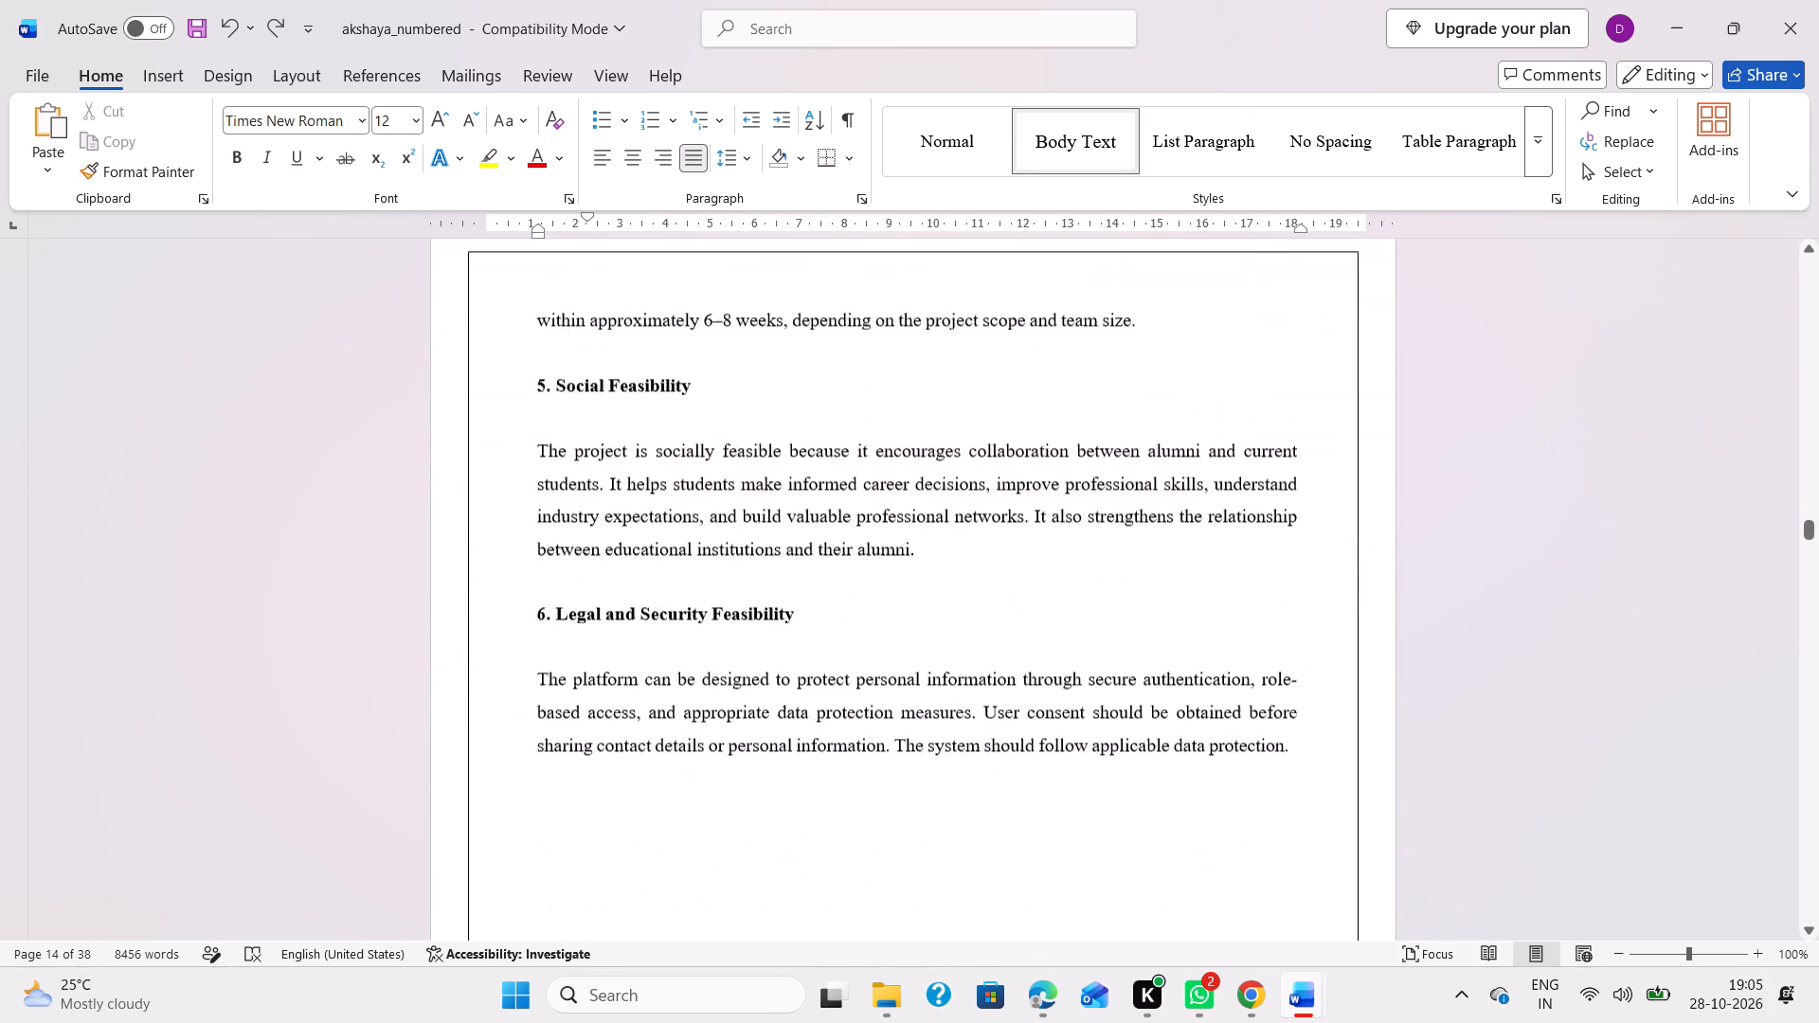
# Examine the pages from the feasibility sections through 4.4 Architecture, checking text layout and the page numbers at their bottoms.
pyautogui.scroll(-9, 815, 602)
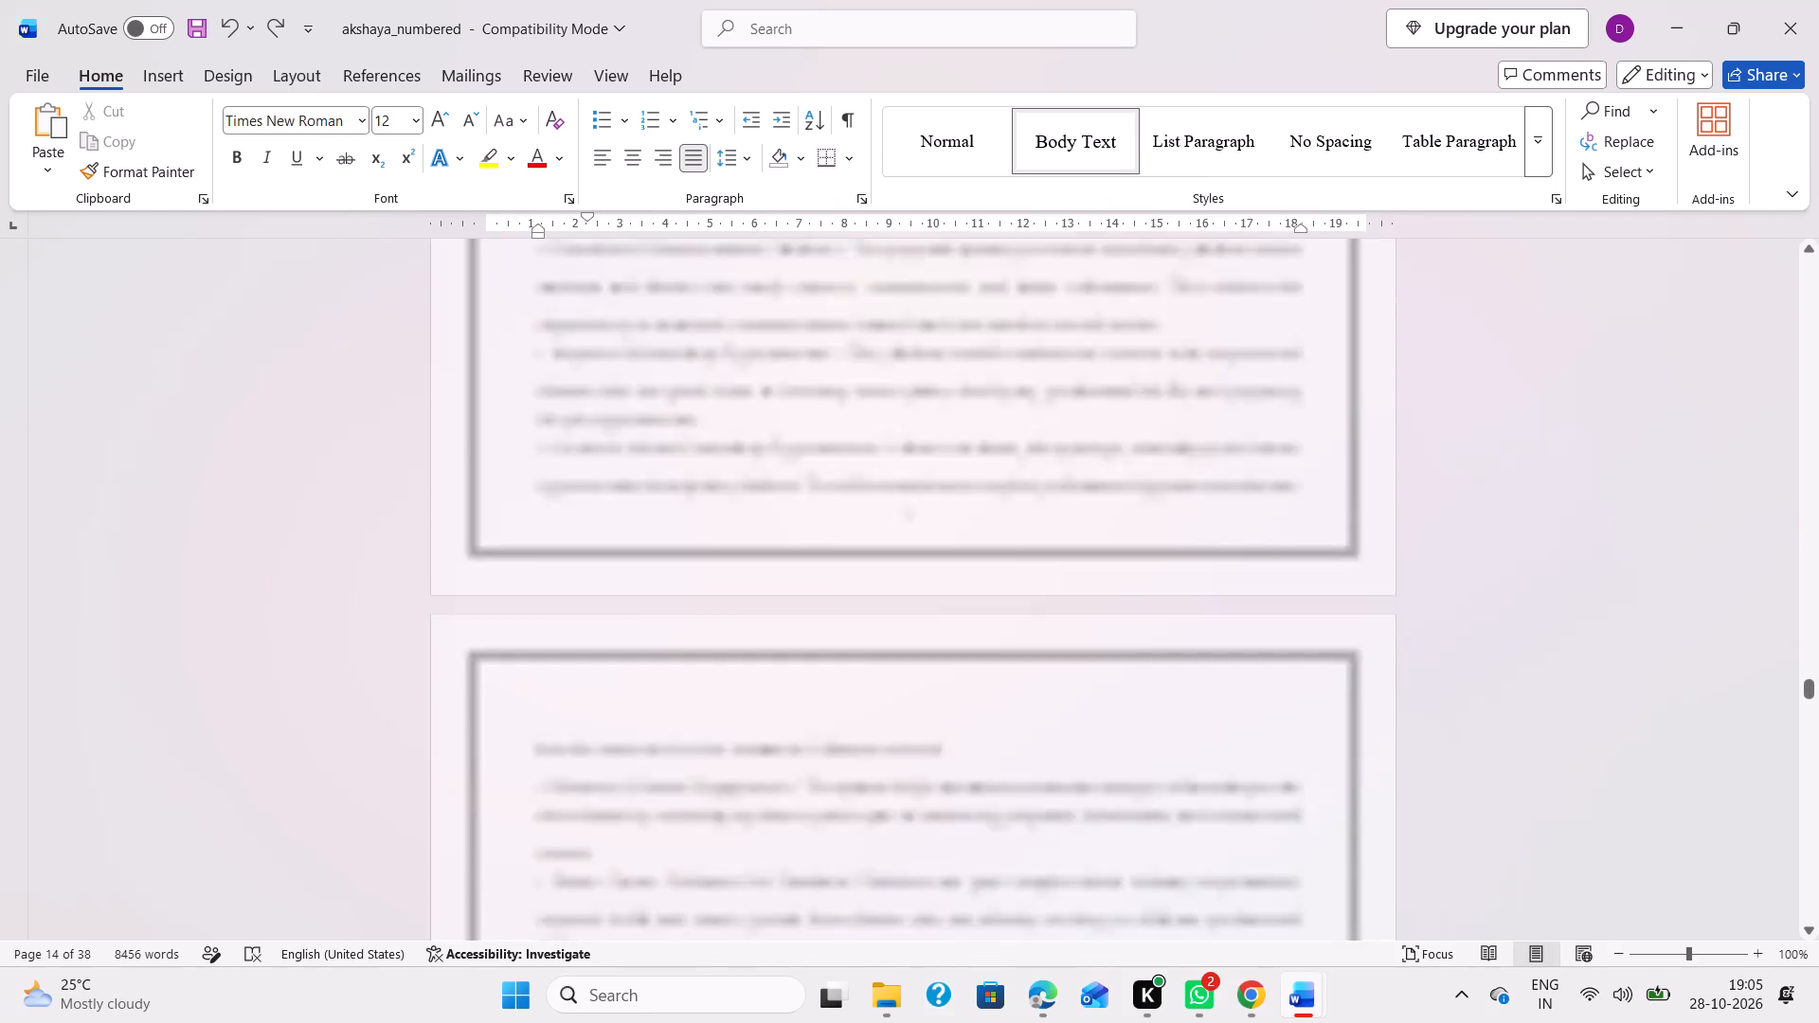
pyautogui.scroll(-2, 815, 602)
pyautogui.scroll(8, 815, 602)
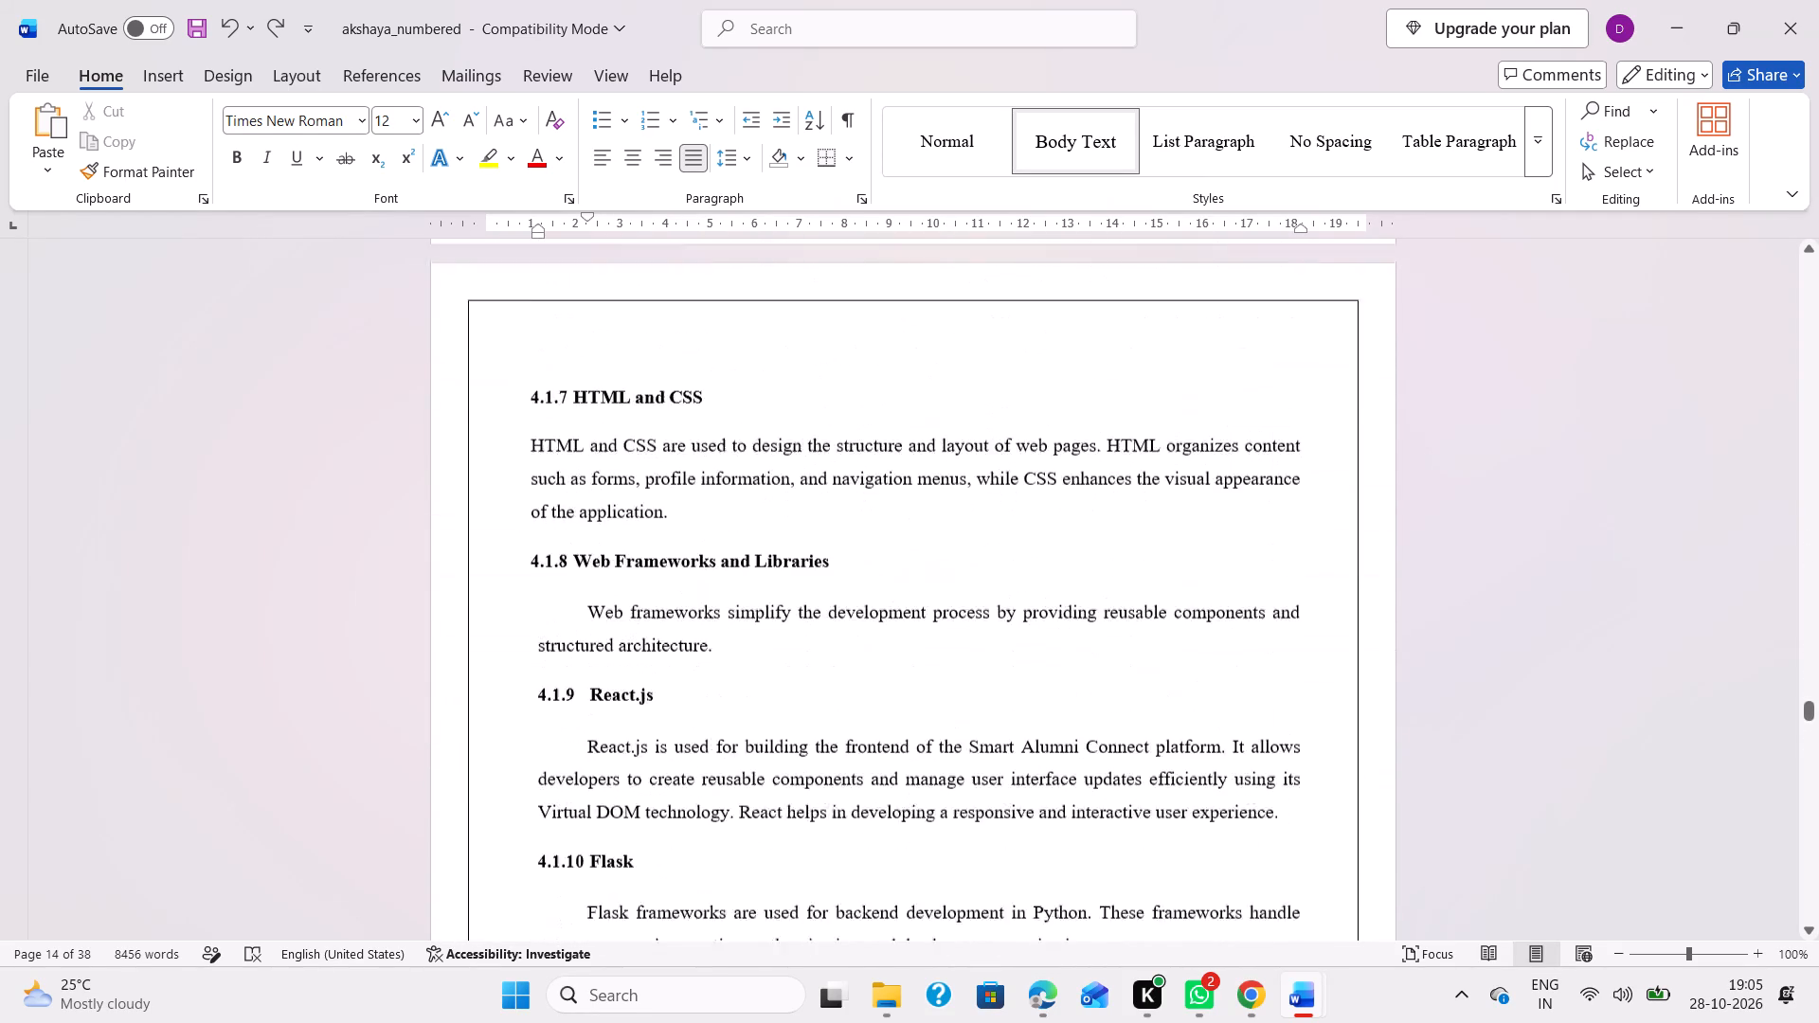
pyautogui.scroll(4, 815, 602)
pyautogui.scroll(-4, 815, 602)
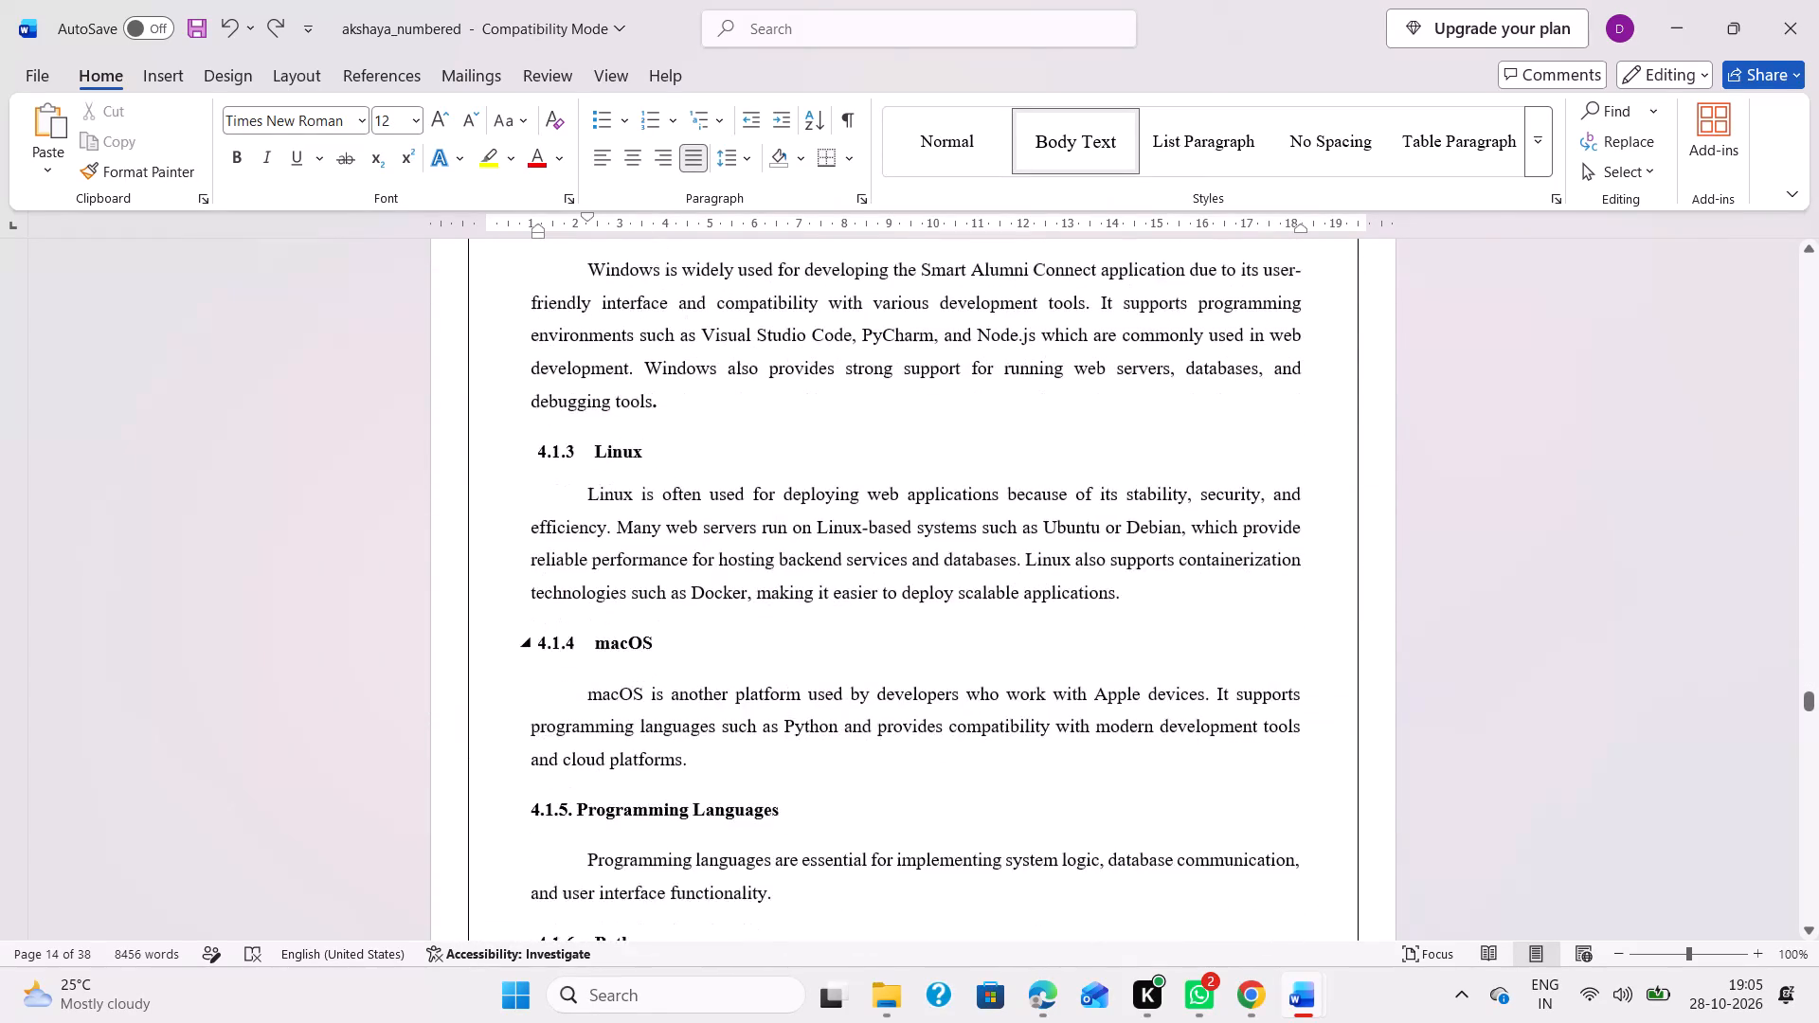
pyautogui.scroll(-6, 815, 602)
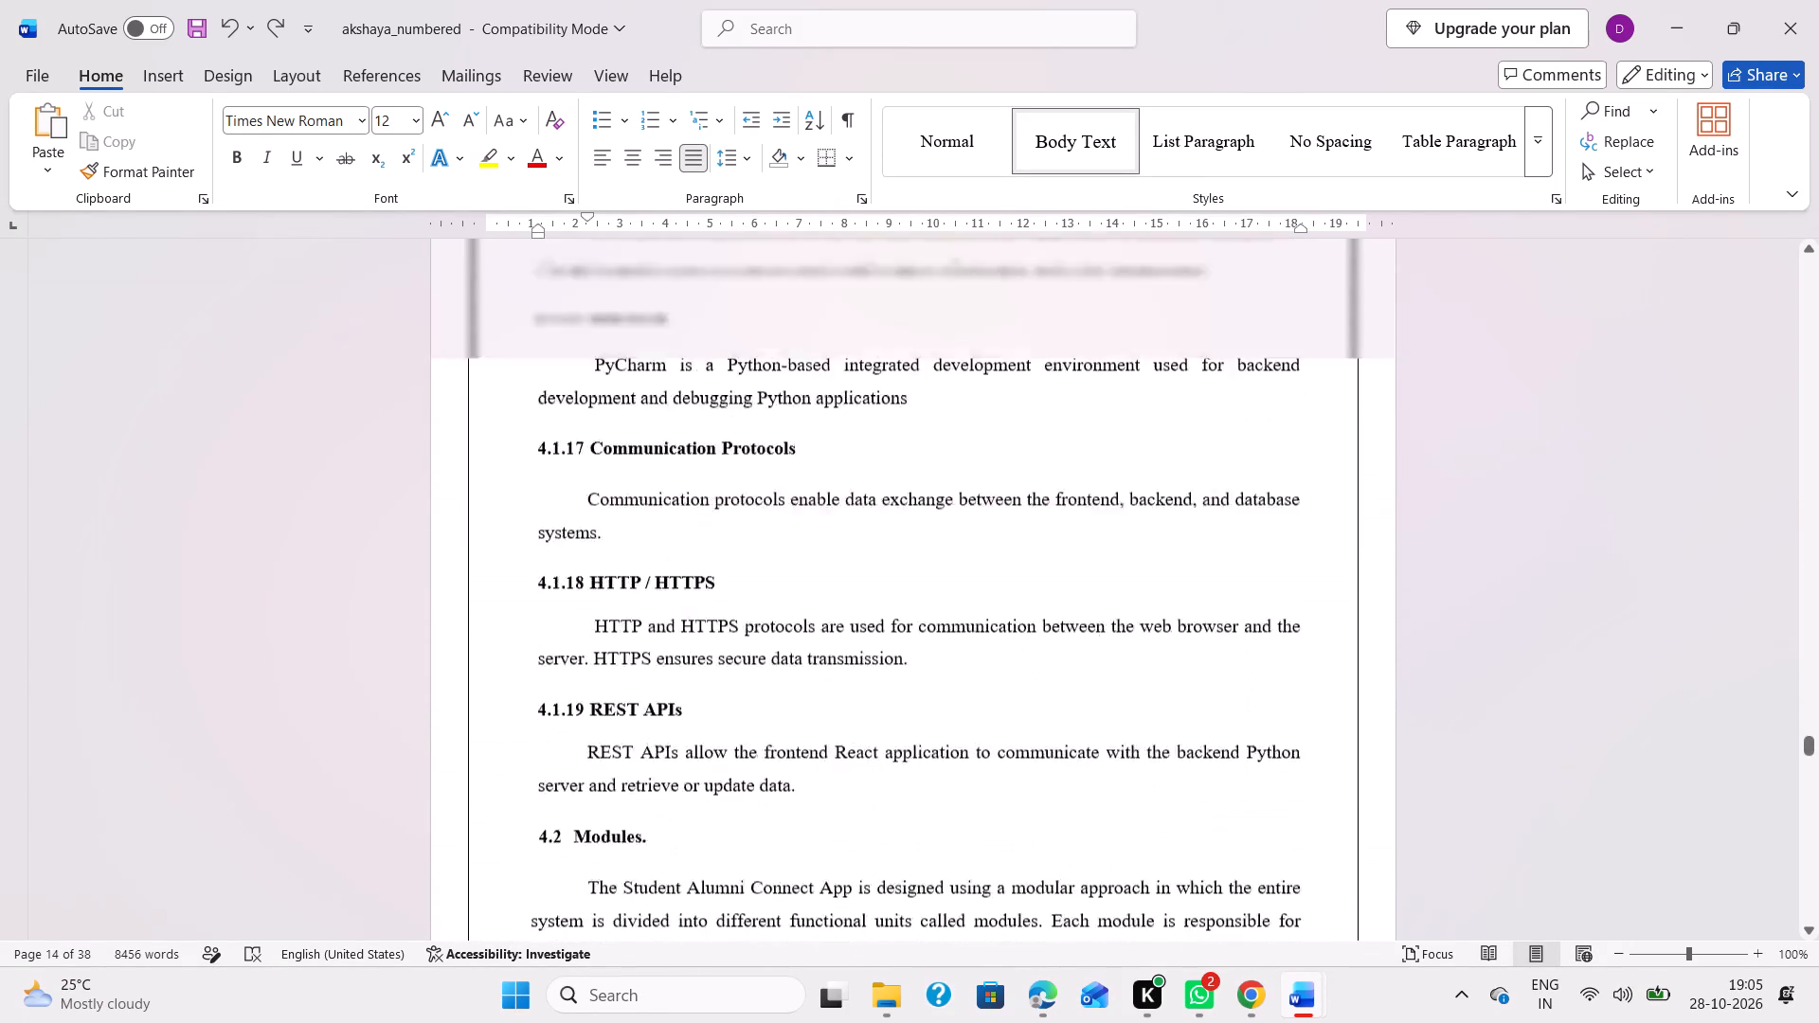
pyautogui.scroll(-13, 815, 602)
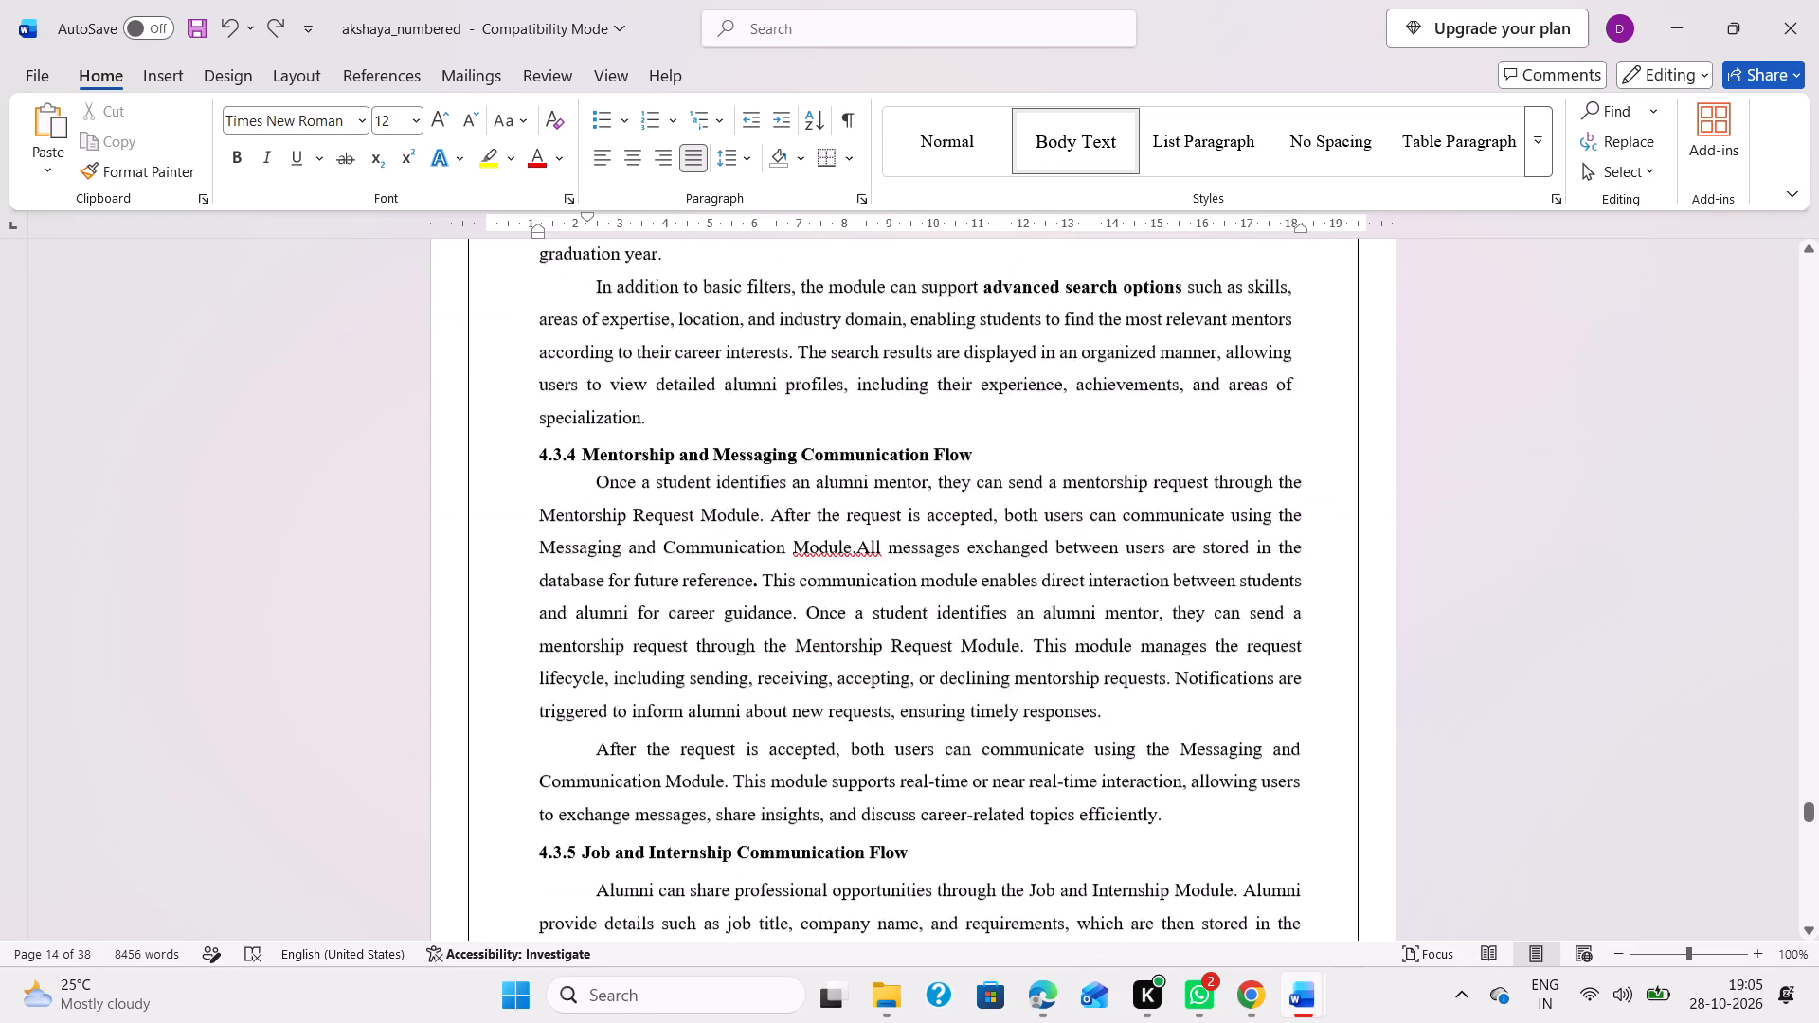
pyautogui.scroll(-3, 815, 602)
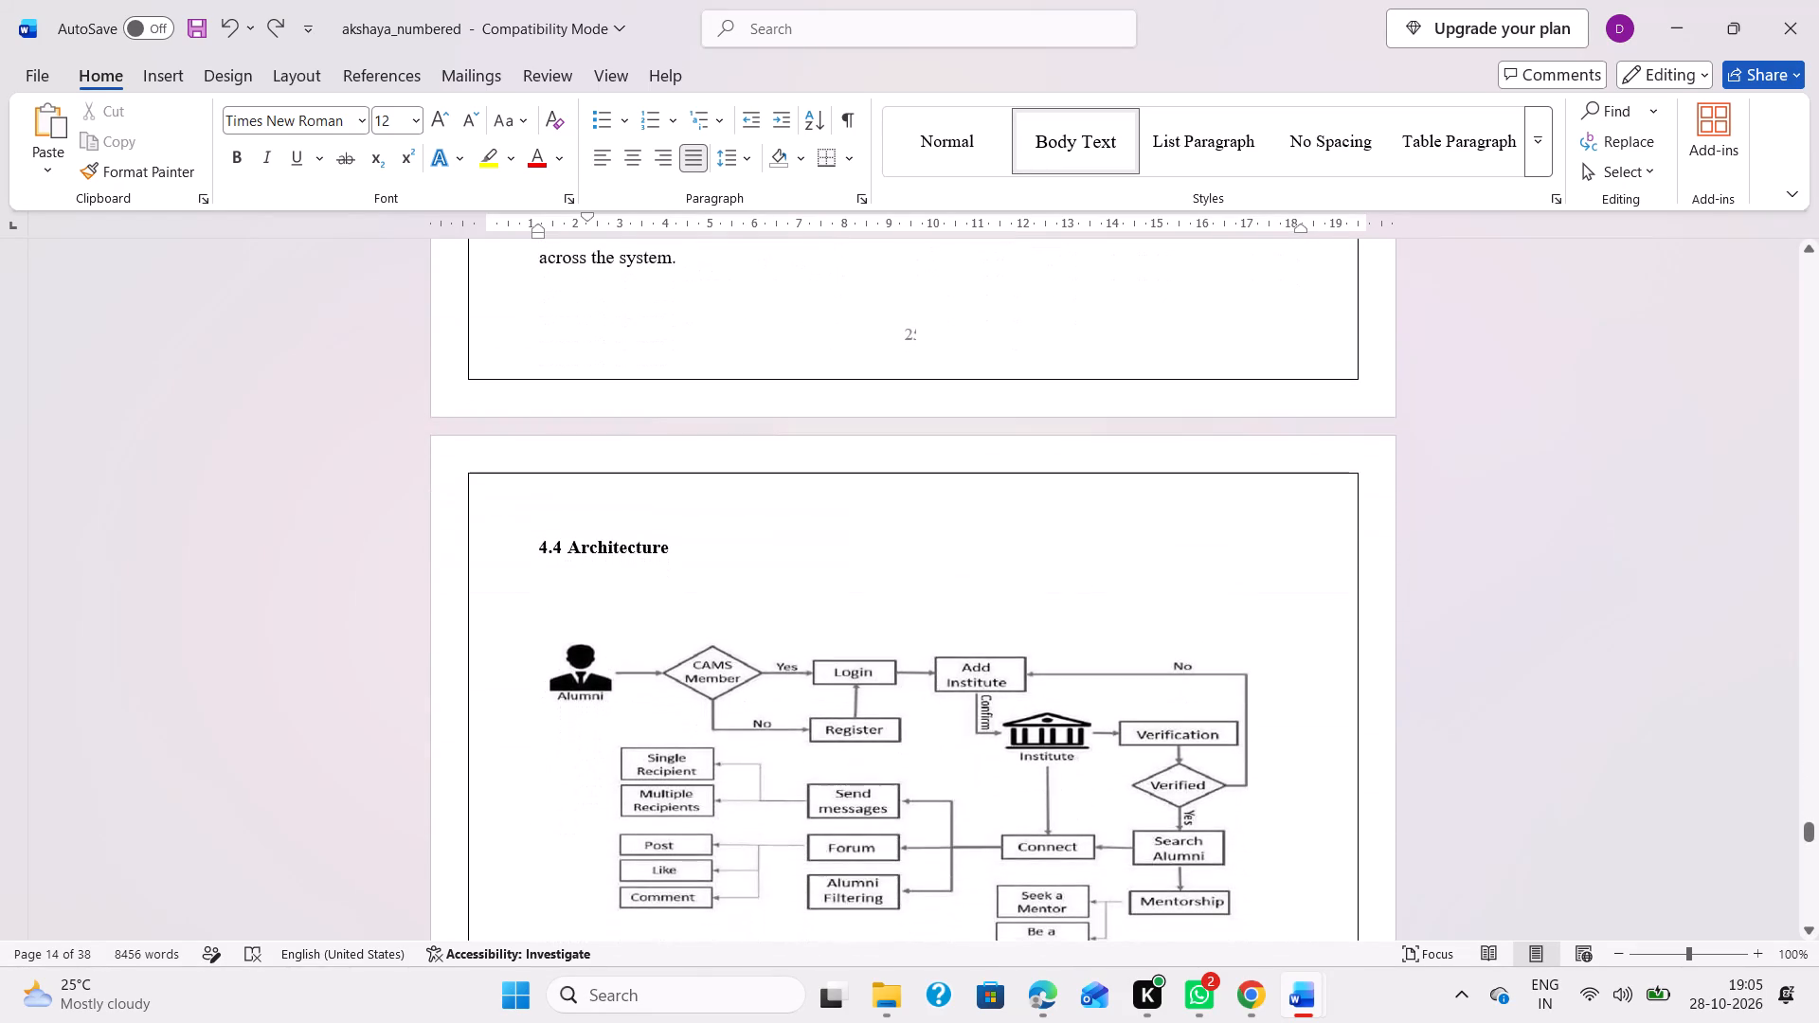
pyautogui.scroll(-1, 815, 602)
# Move the small empty text box on the Module Flow Chart page sideways, clear of the page number 22.
pyautogui.scroll(6, 815, 602)
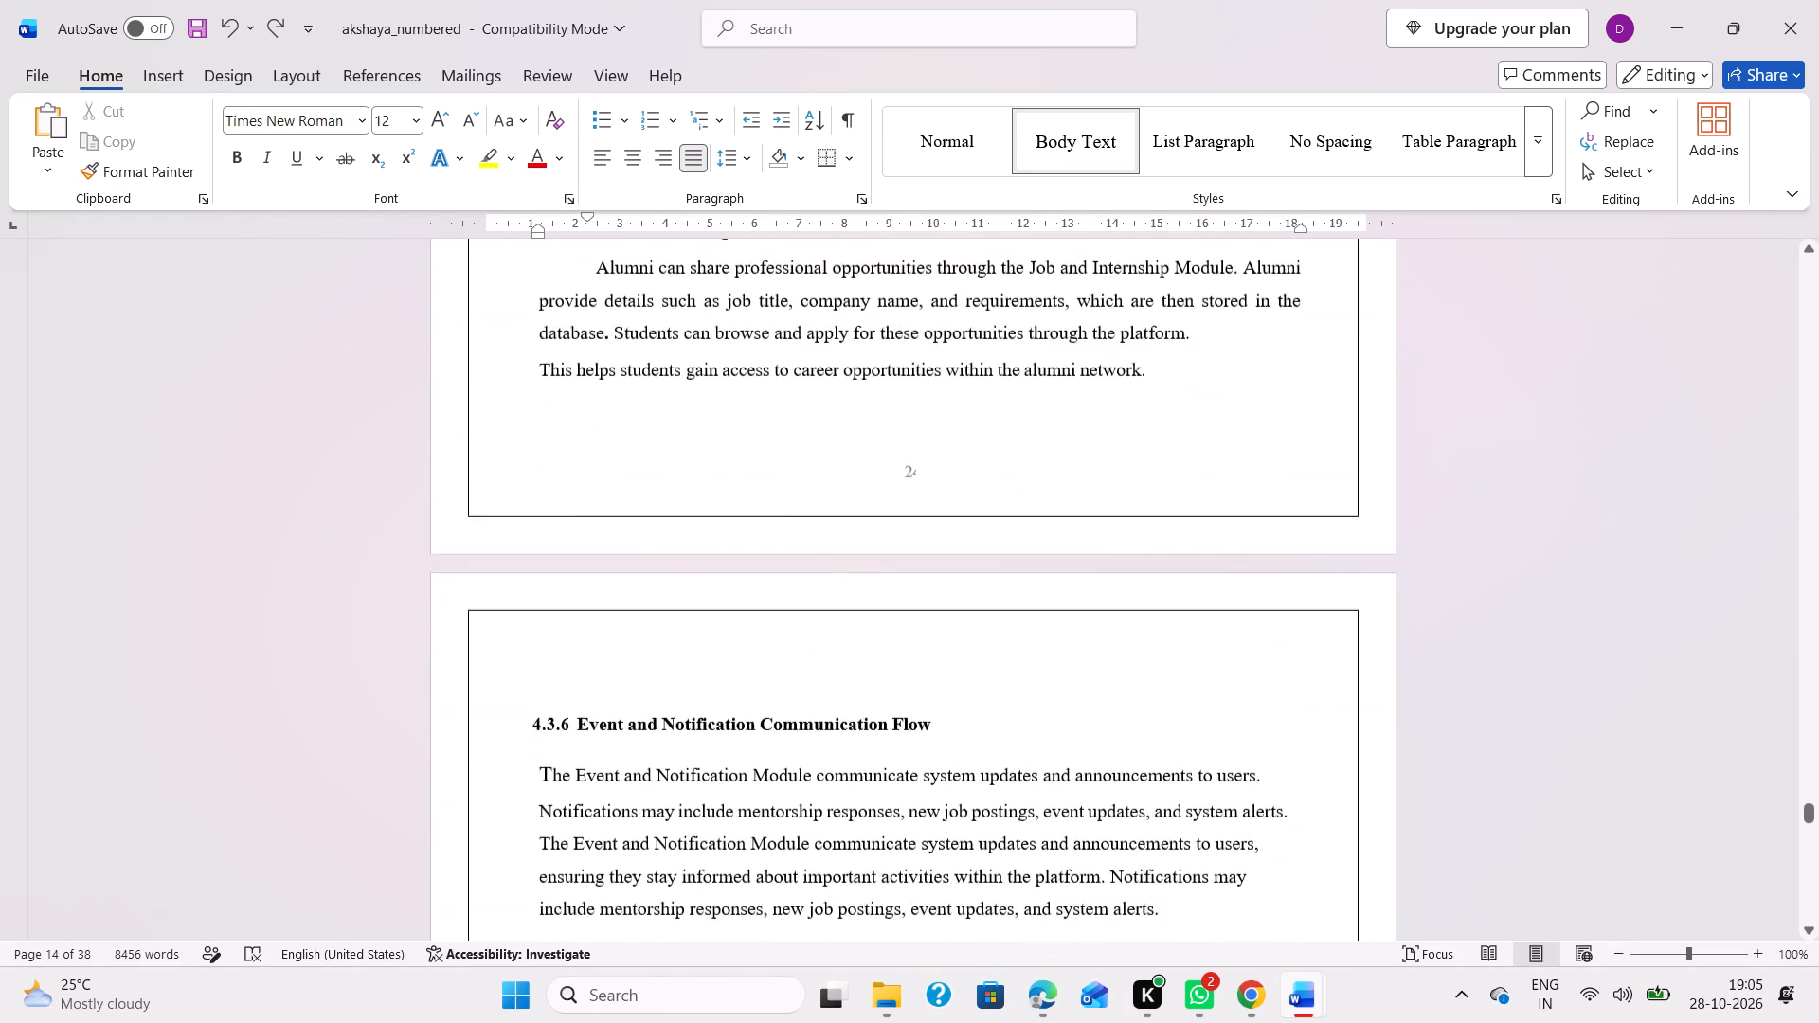
pyautogui.scroll(5, 815, 602)
pyautogui.scroll(-2, 815, 602)
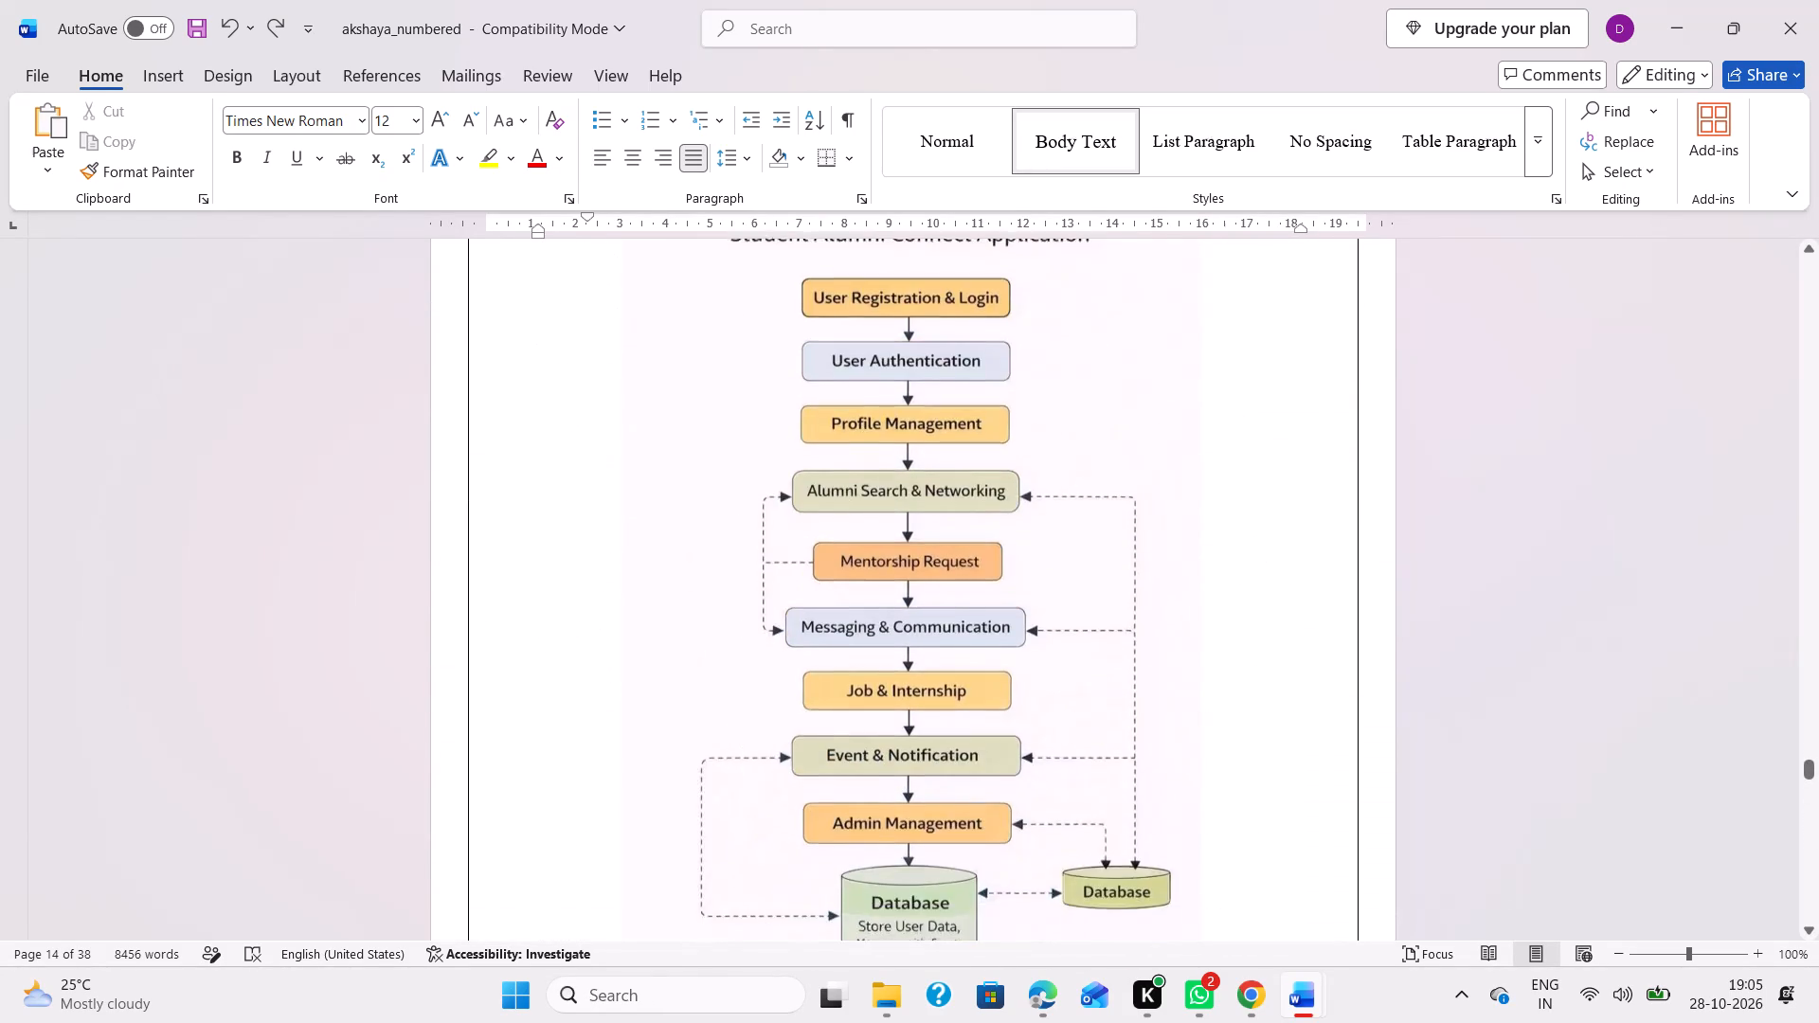
pyautogui.scroll(-3, 815, 602)
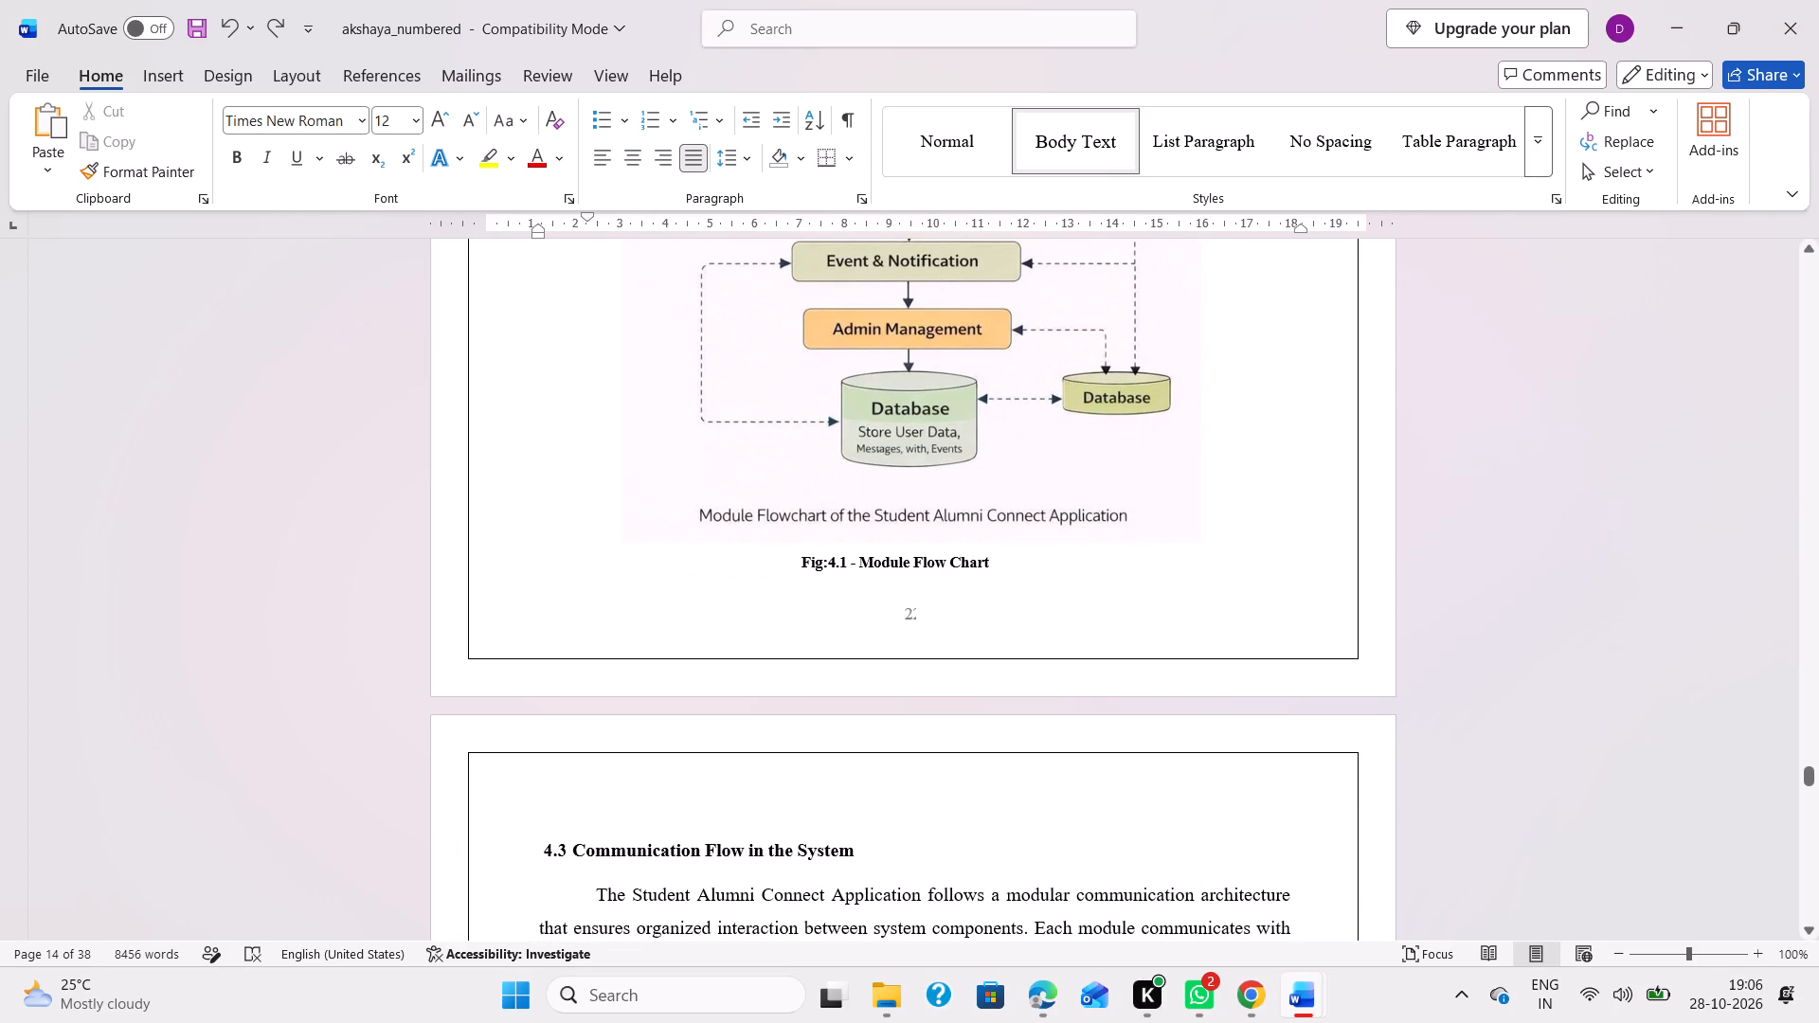
pyautogui.click(923, 613)
pyautogui.click(928, 613)
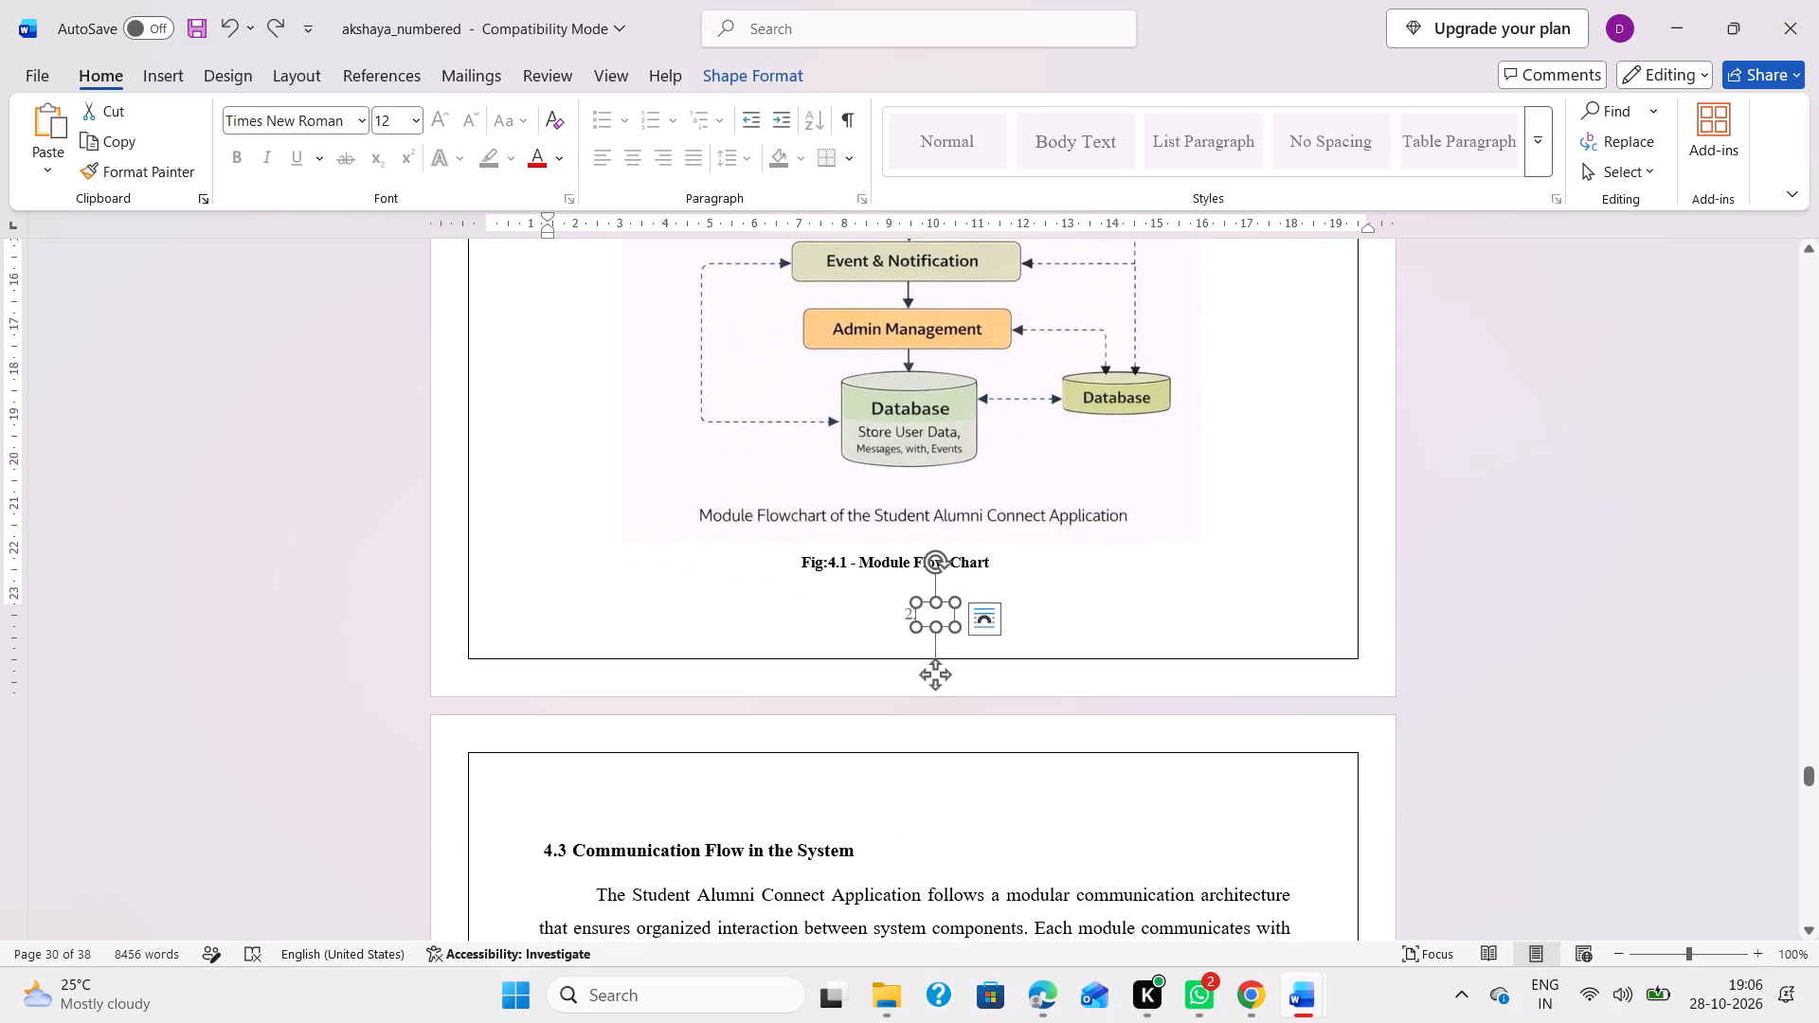
pyautogui.moveTo(928, 613); pyautogui.dragTo(958, 614)
pyautogui.click(936, 614)
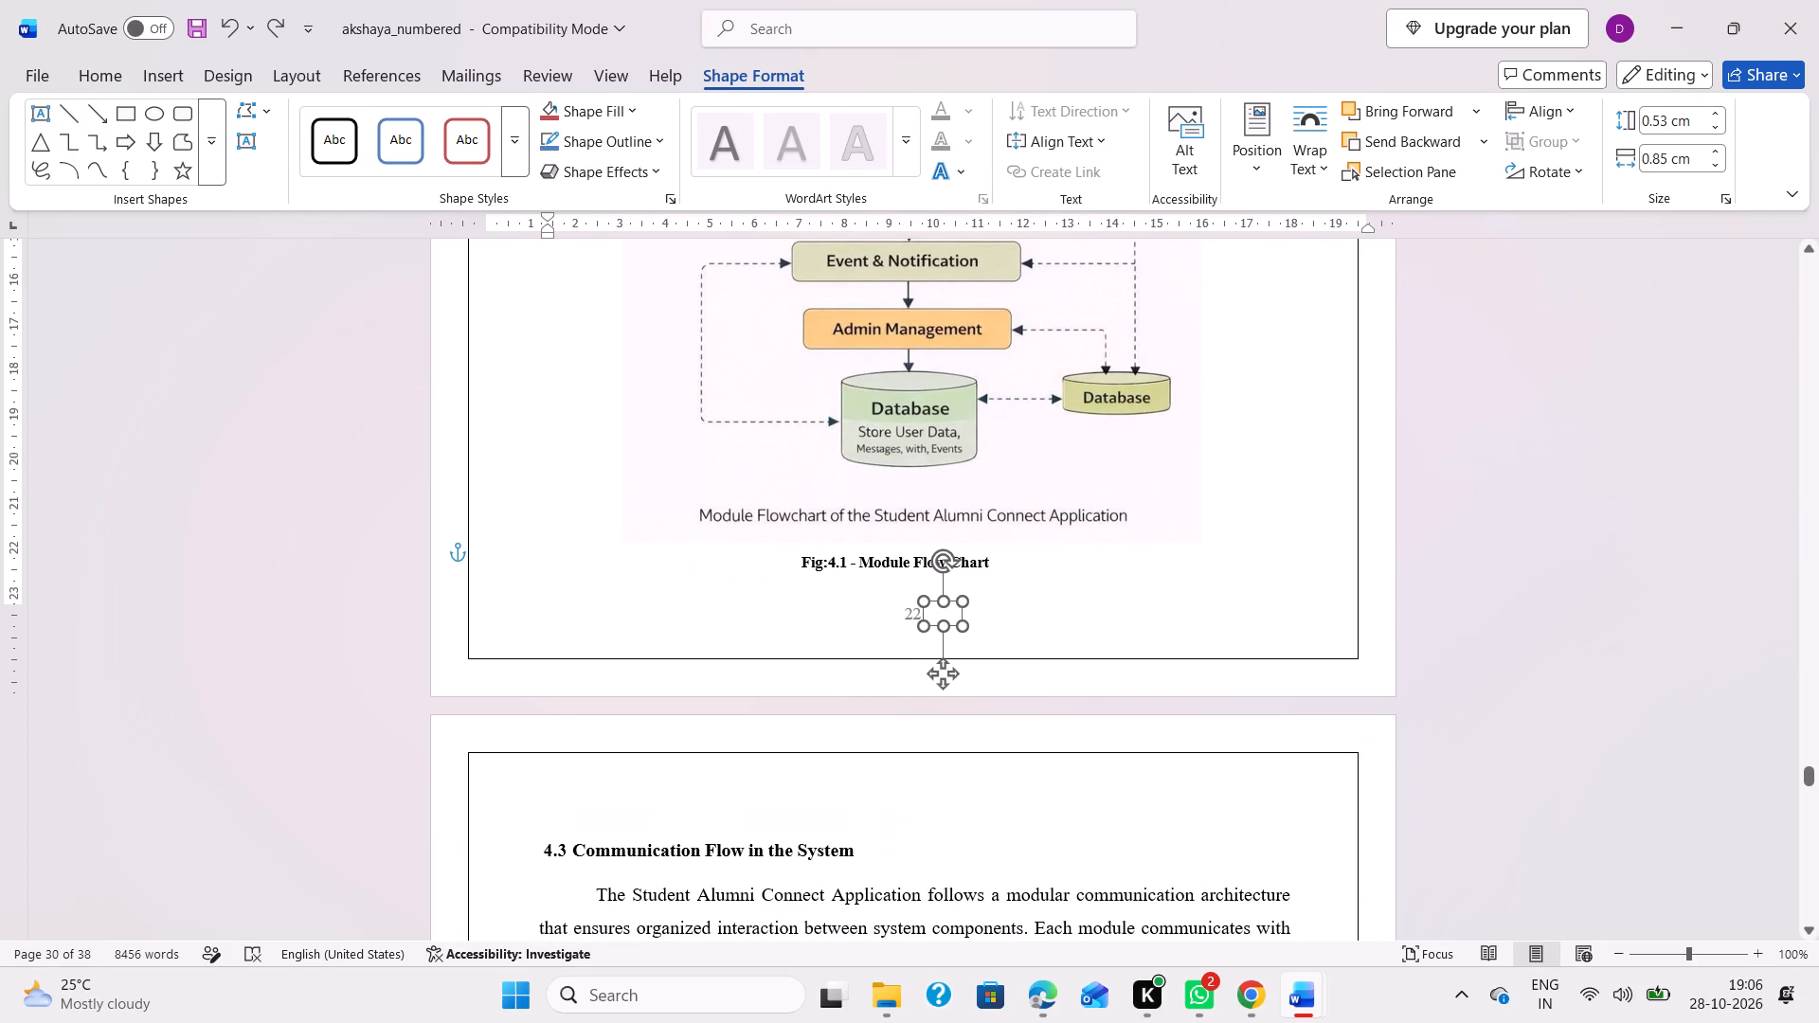
# Move the small empty text box away from the page number 17 on the page ending with the Personalized Recommendations bullet.
pyautogui.scroll(4, 944, 613)
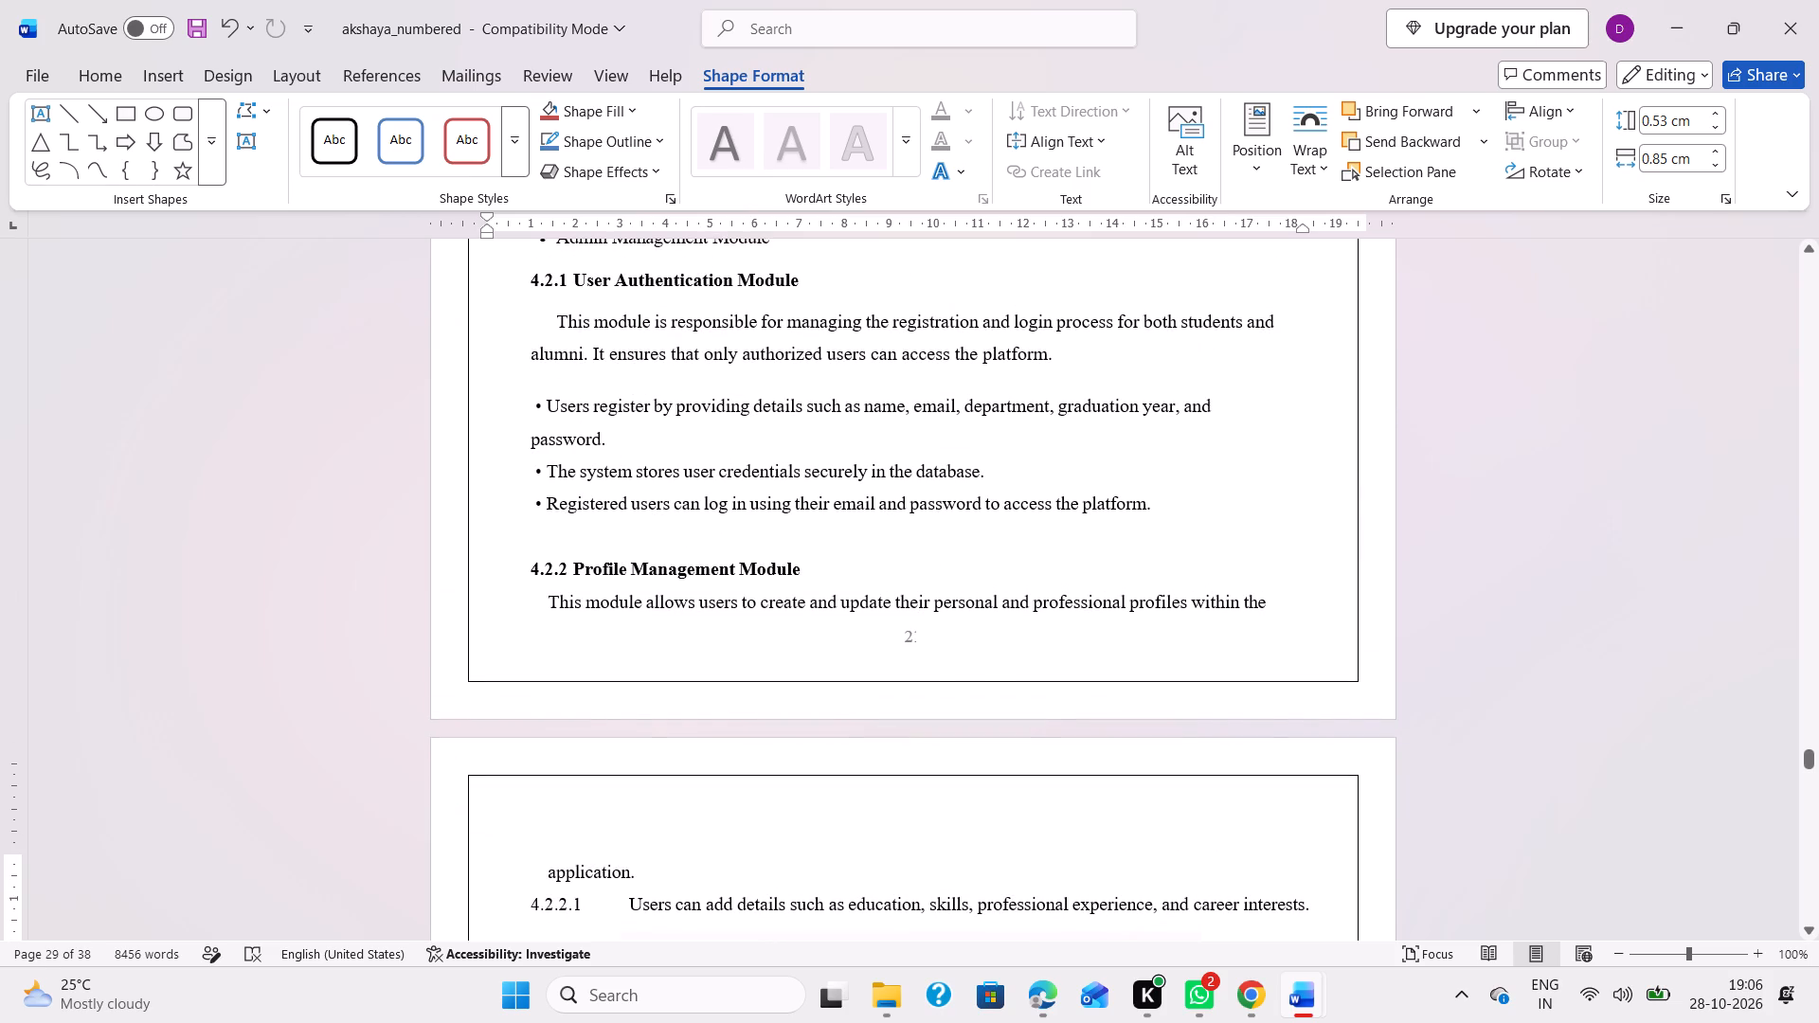
pyautogui.click(926, 635)
pyautogui.scroll(6, 926, 635)
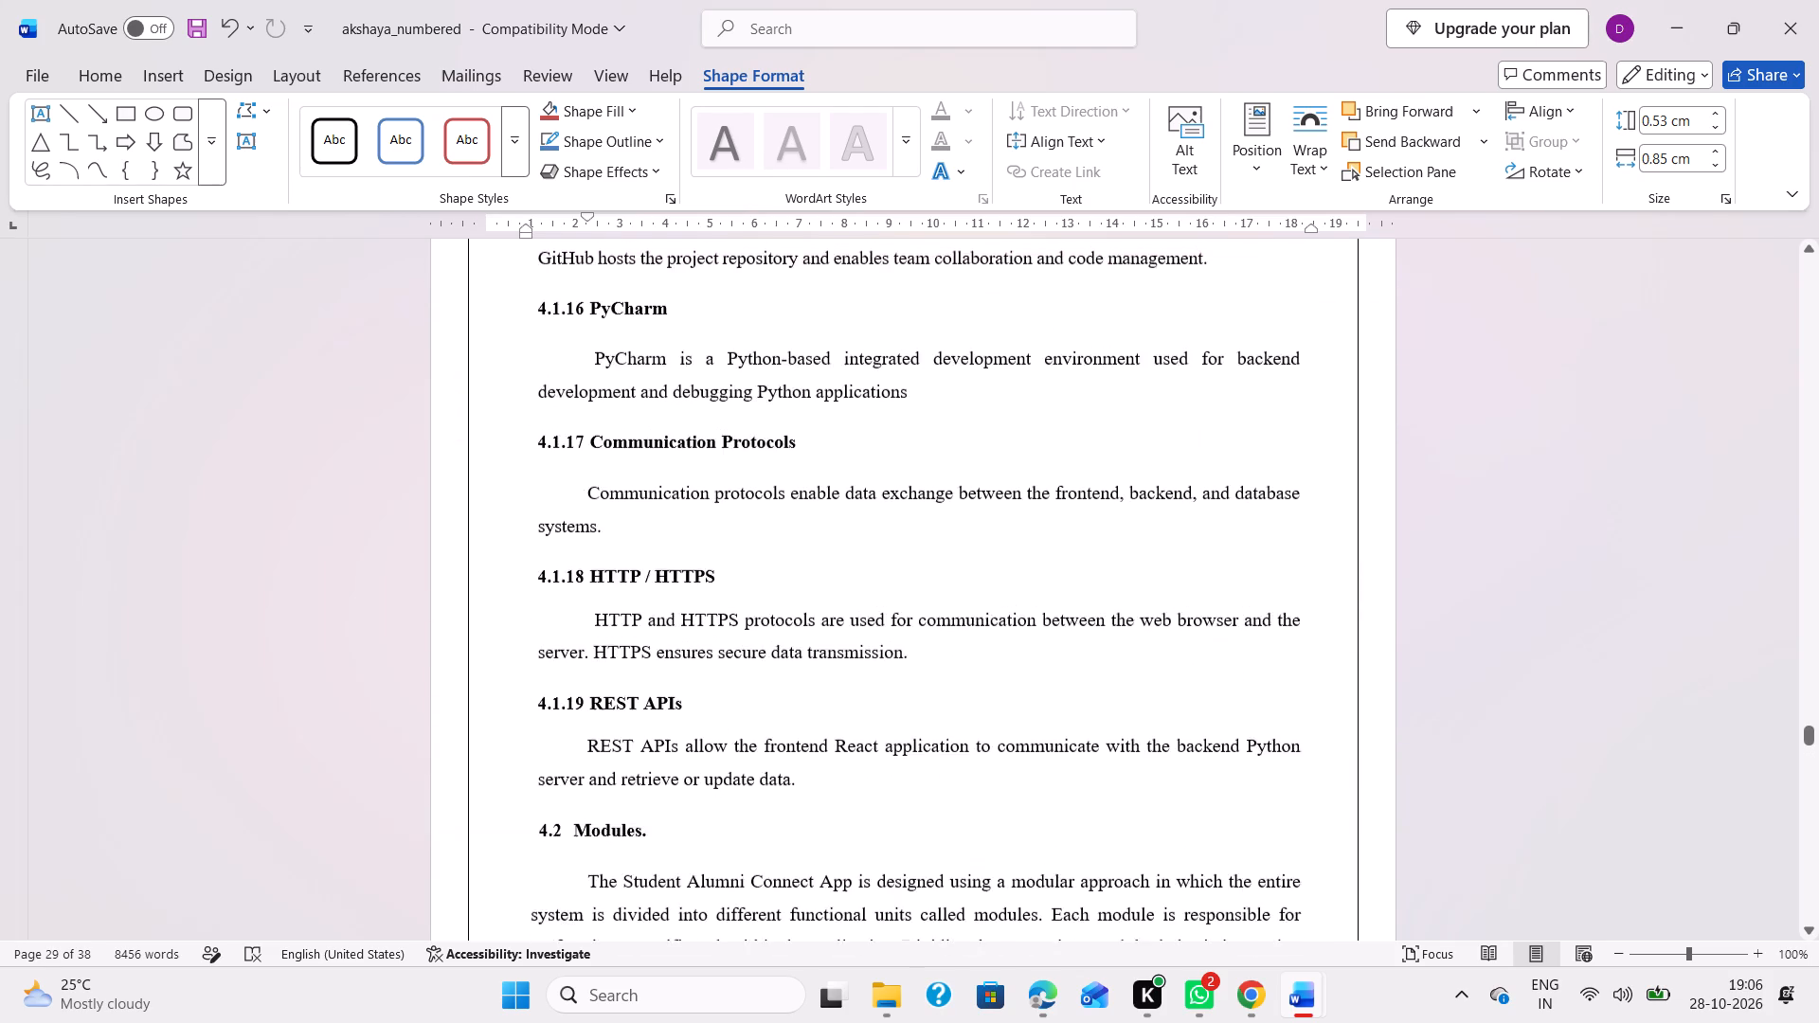
pyautogui.scroll(2, 926, 635)
pyautogui.scroll(1, 940, 745)
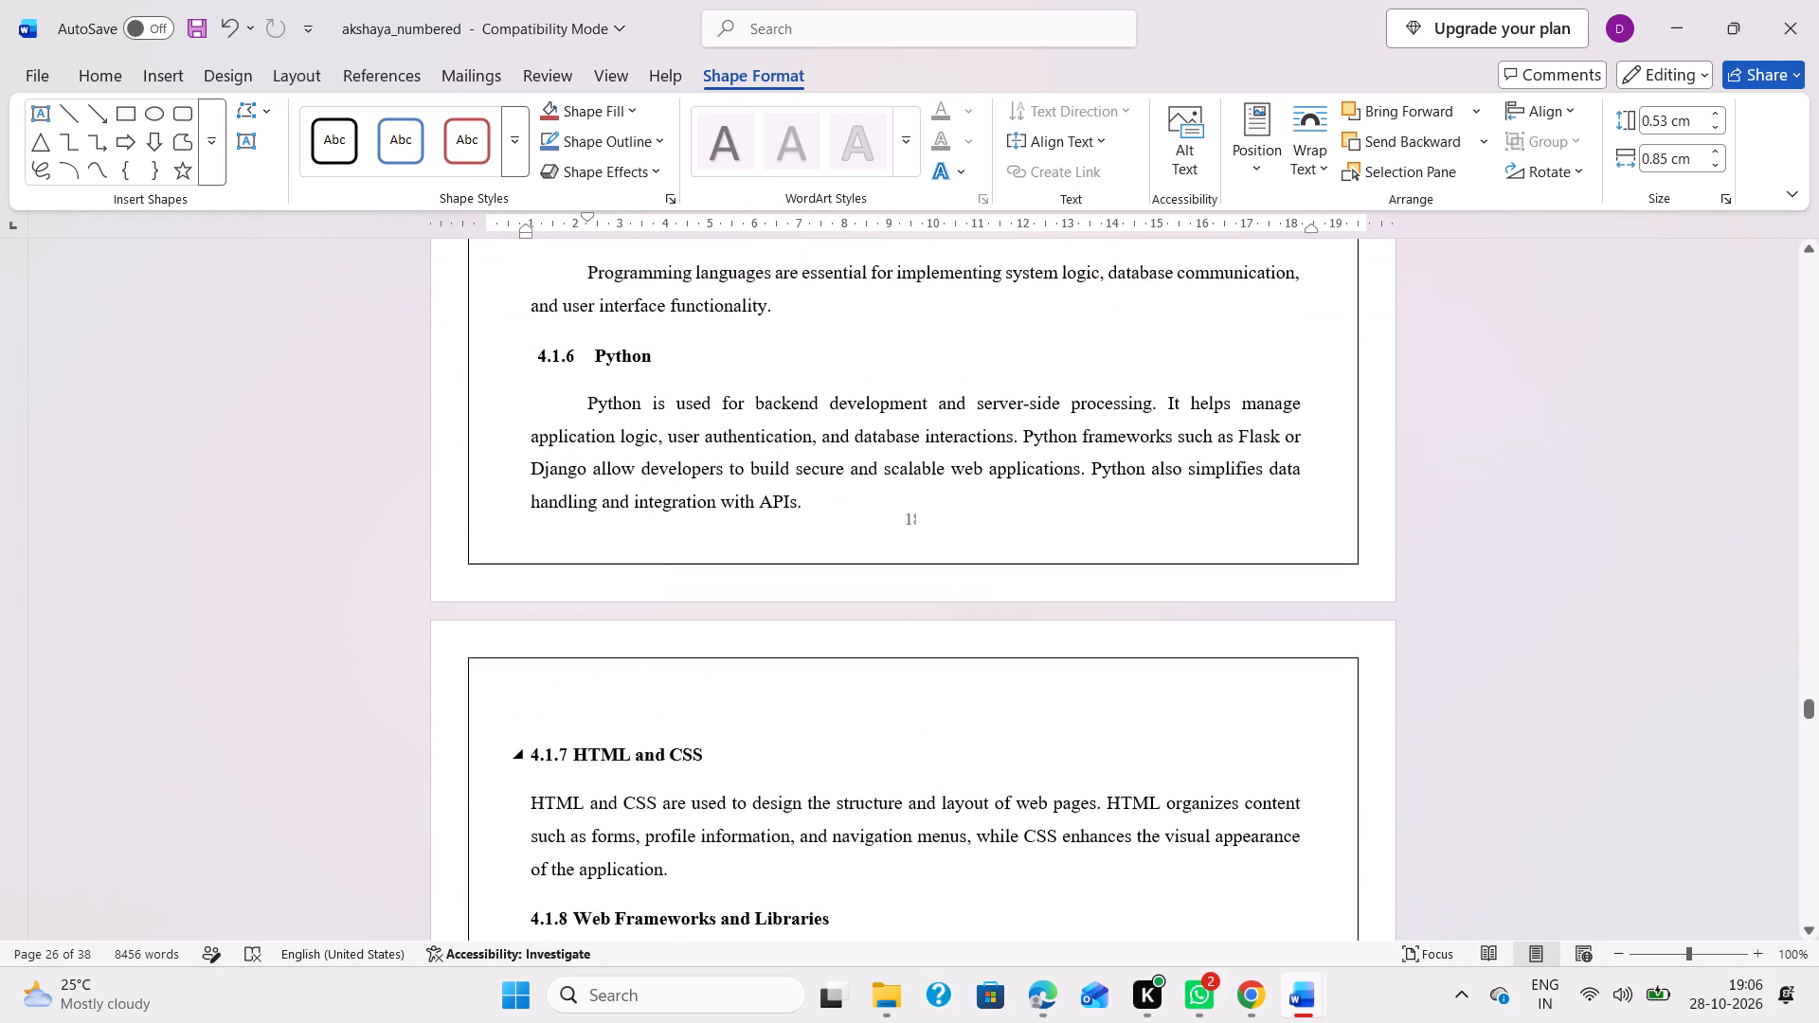
pyautogui.scroll(4, 920, 529)
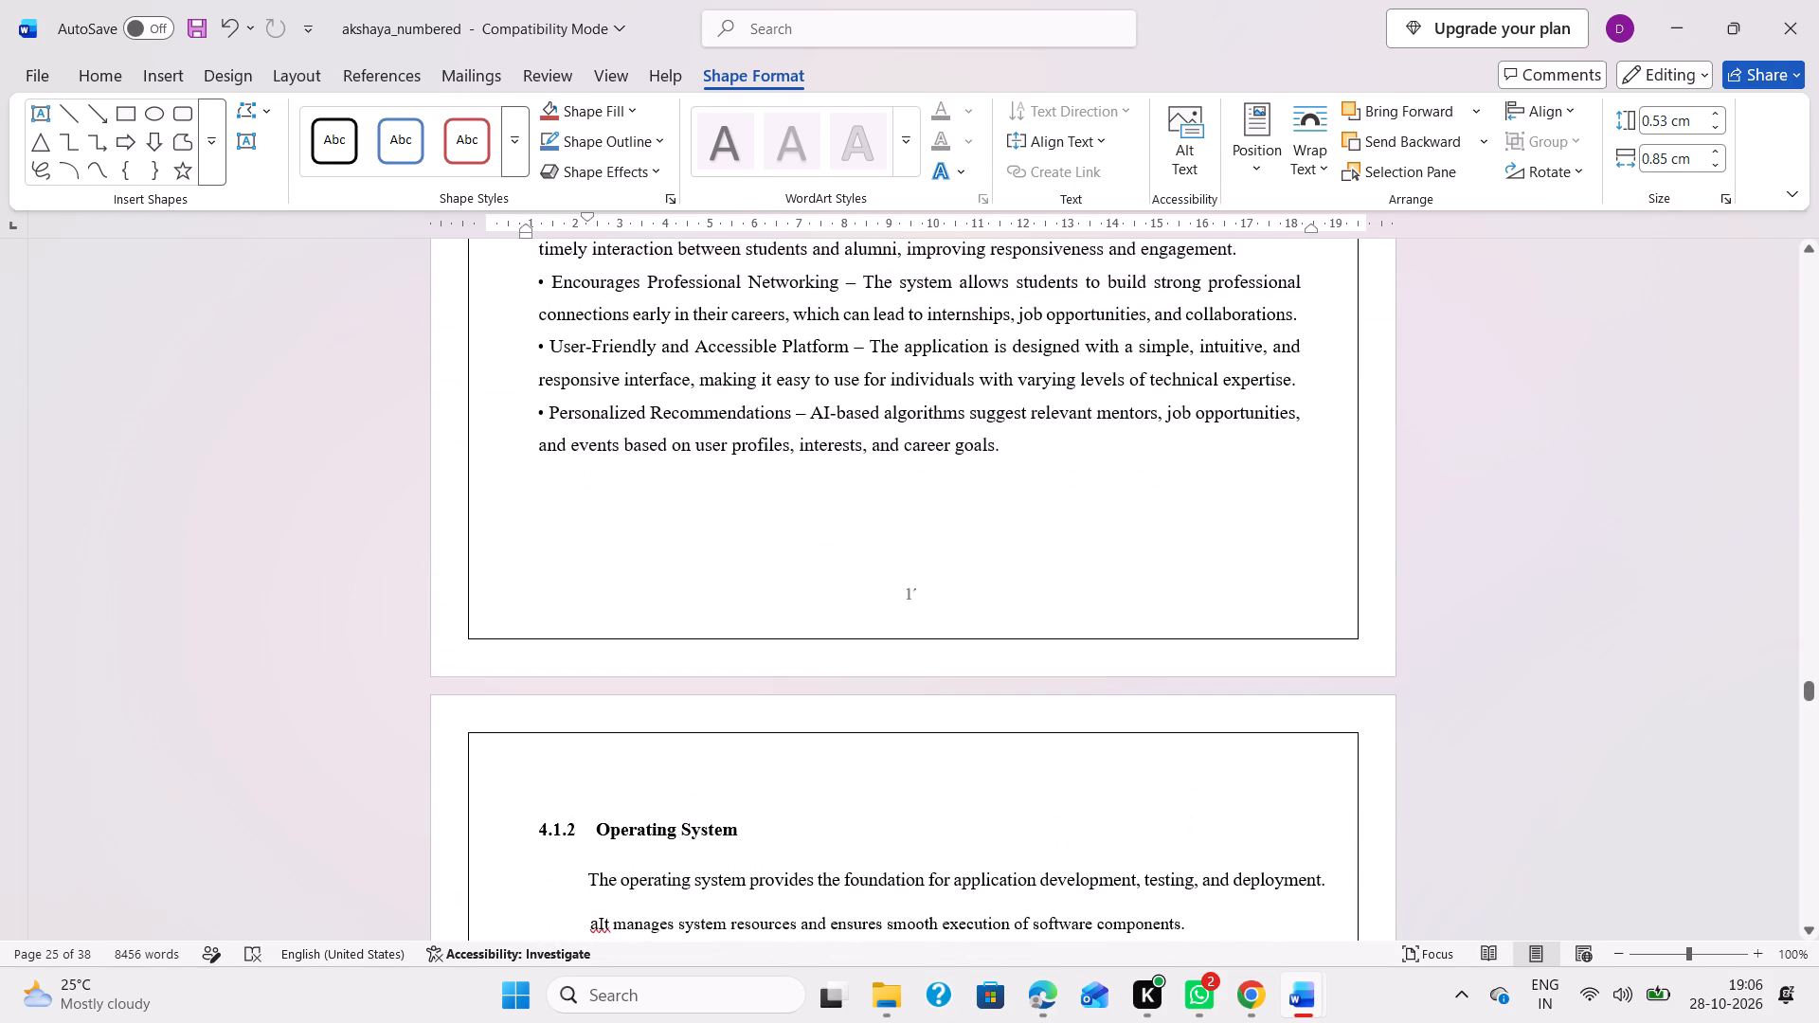
pyautogui.click(920, 586)
pyautogui.moveTo(926, 602); pyautogui.dragTo(997, 604)
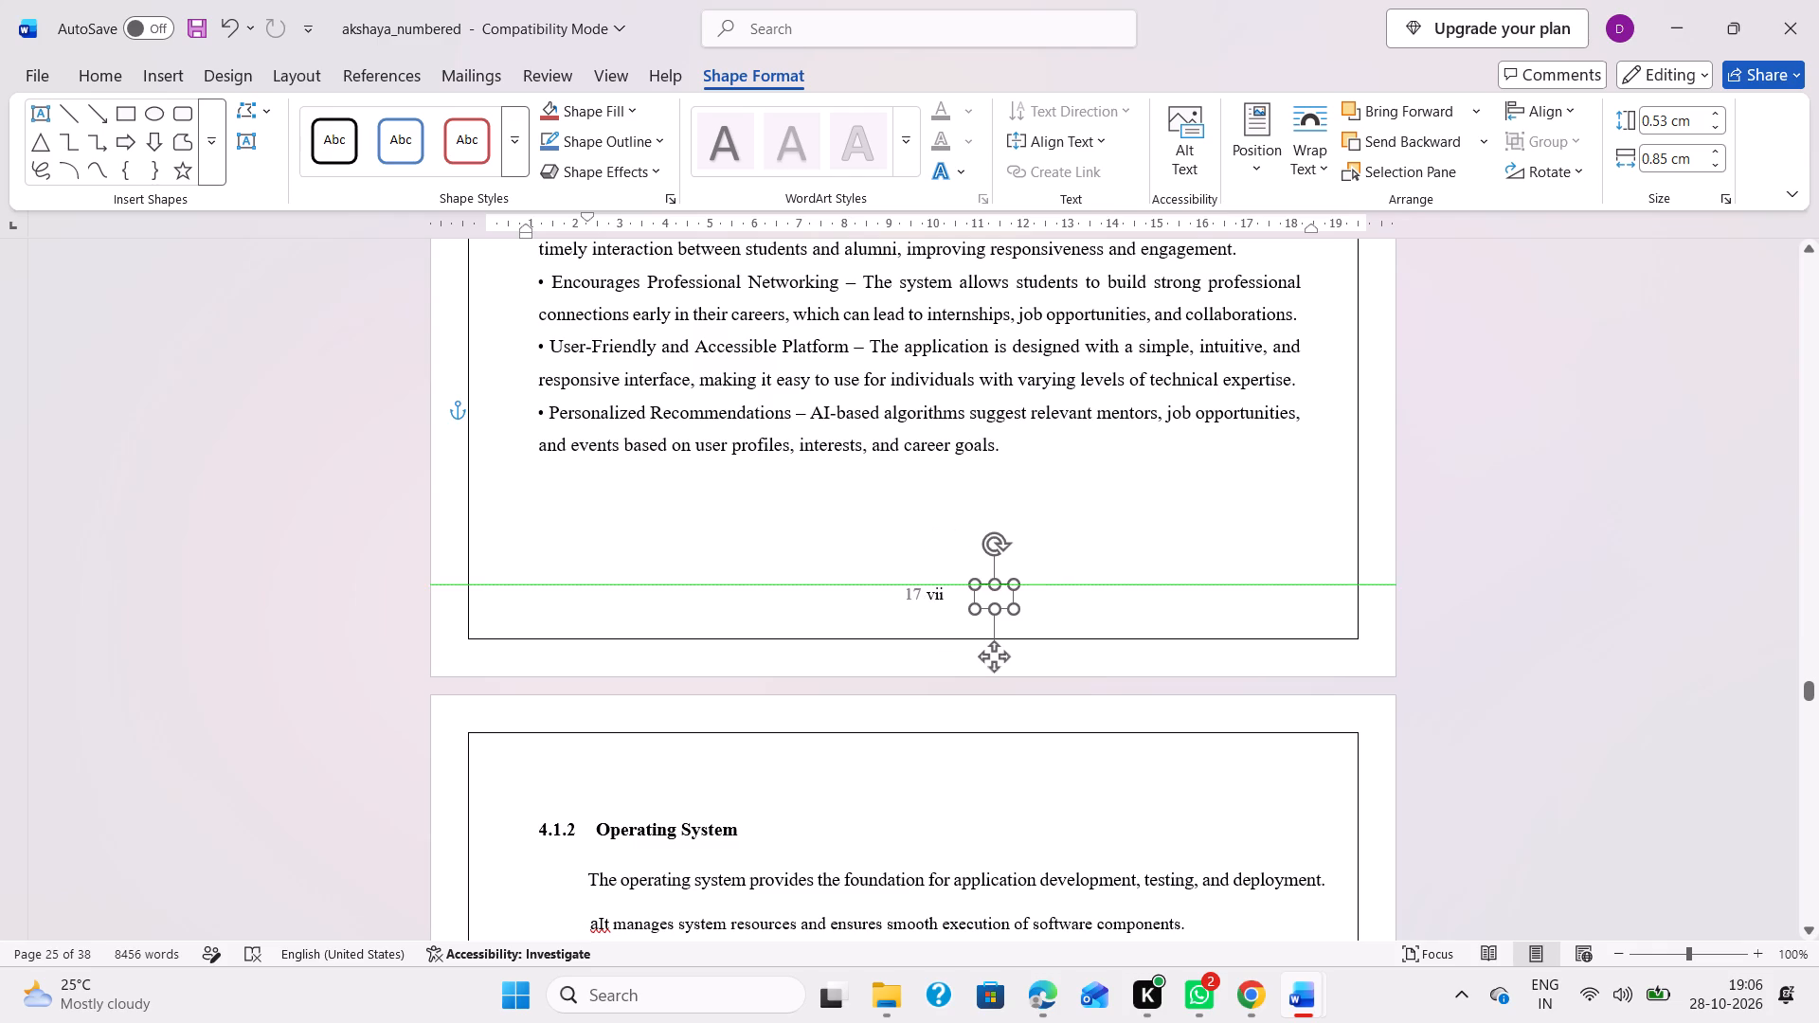
pyautogui.moveTo(997, 604); pyautogui.dragTo(1010, 606)
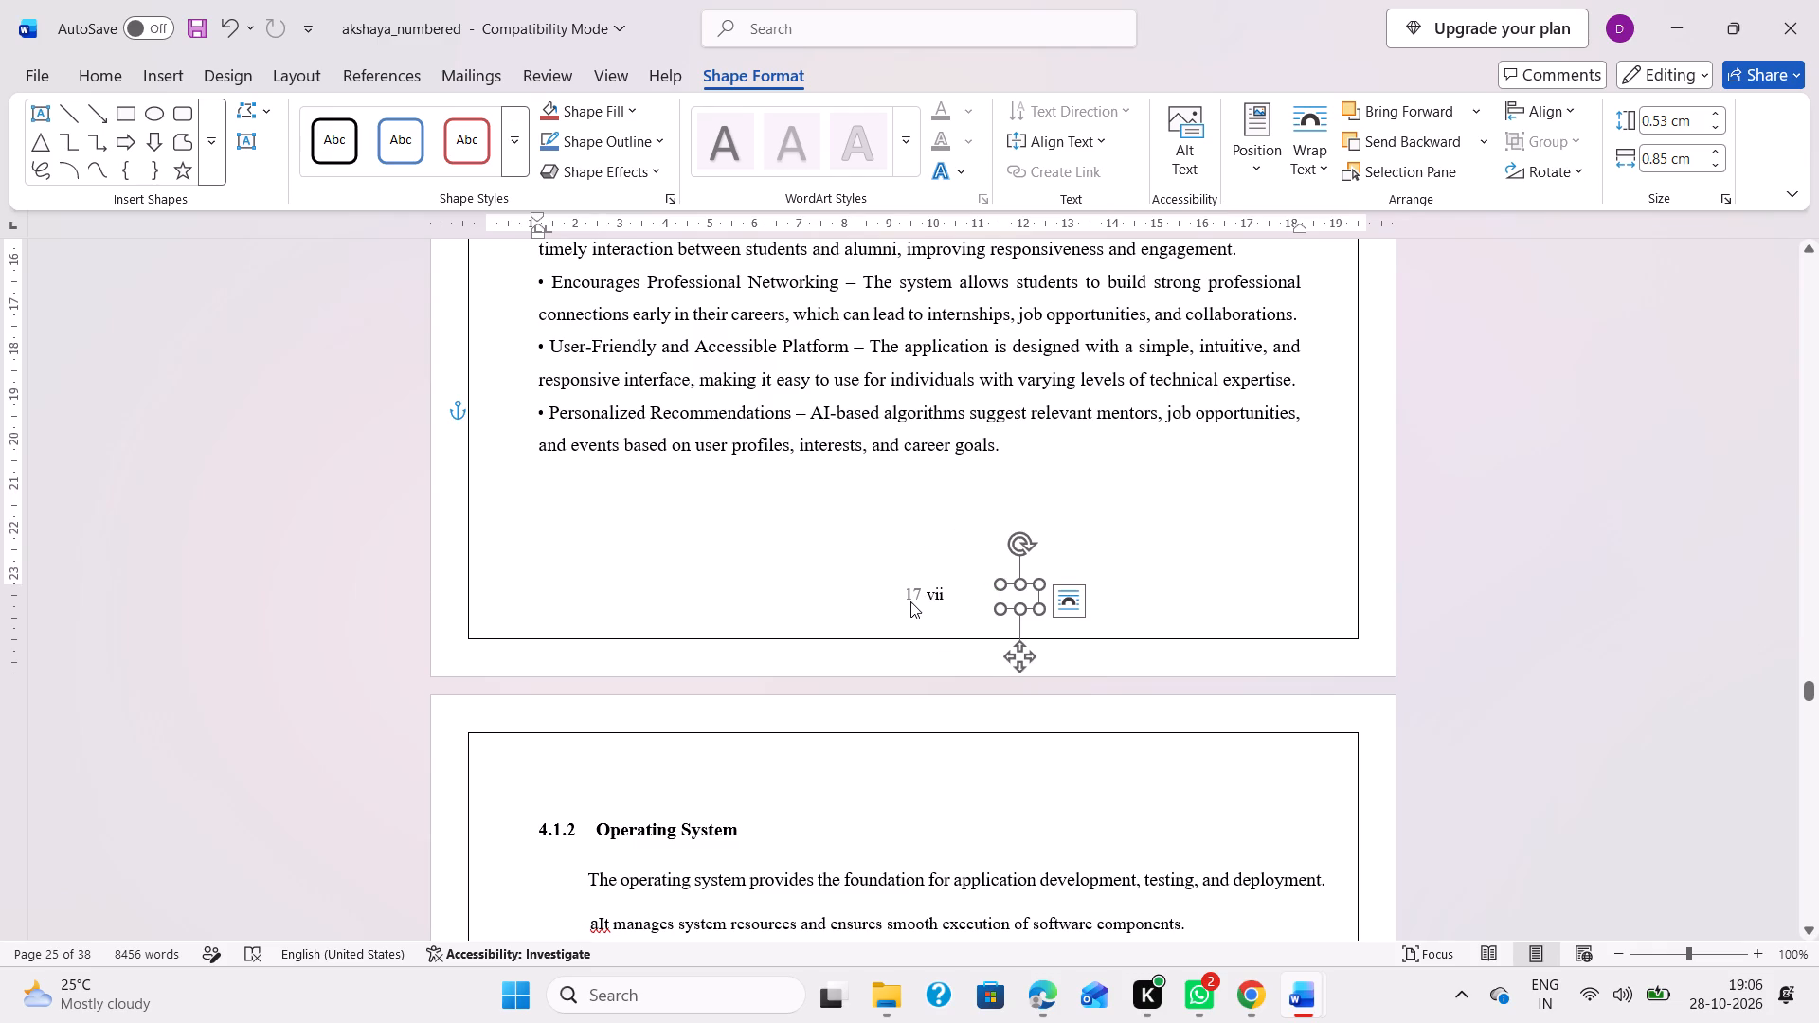
pyautogui.click(910, 601)
# Move the small empty text box sideways off the page number on the page ending with the Python section.
pyautogui.scroll(-6, 910, 601)
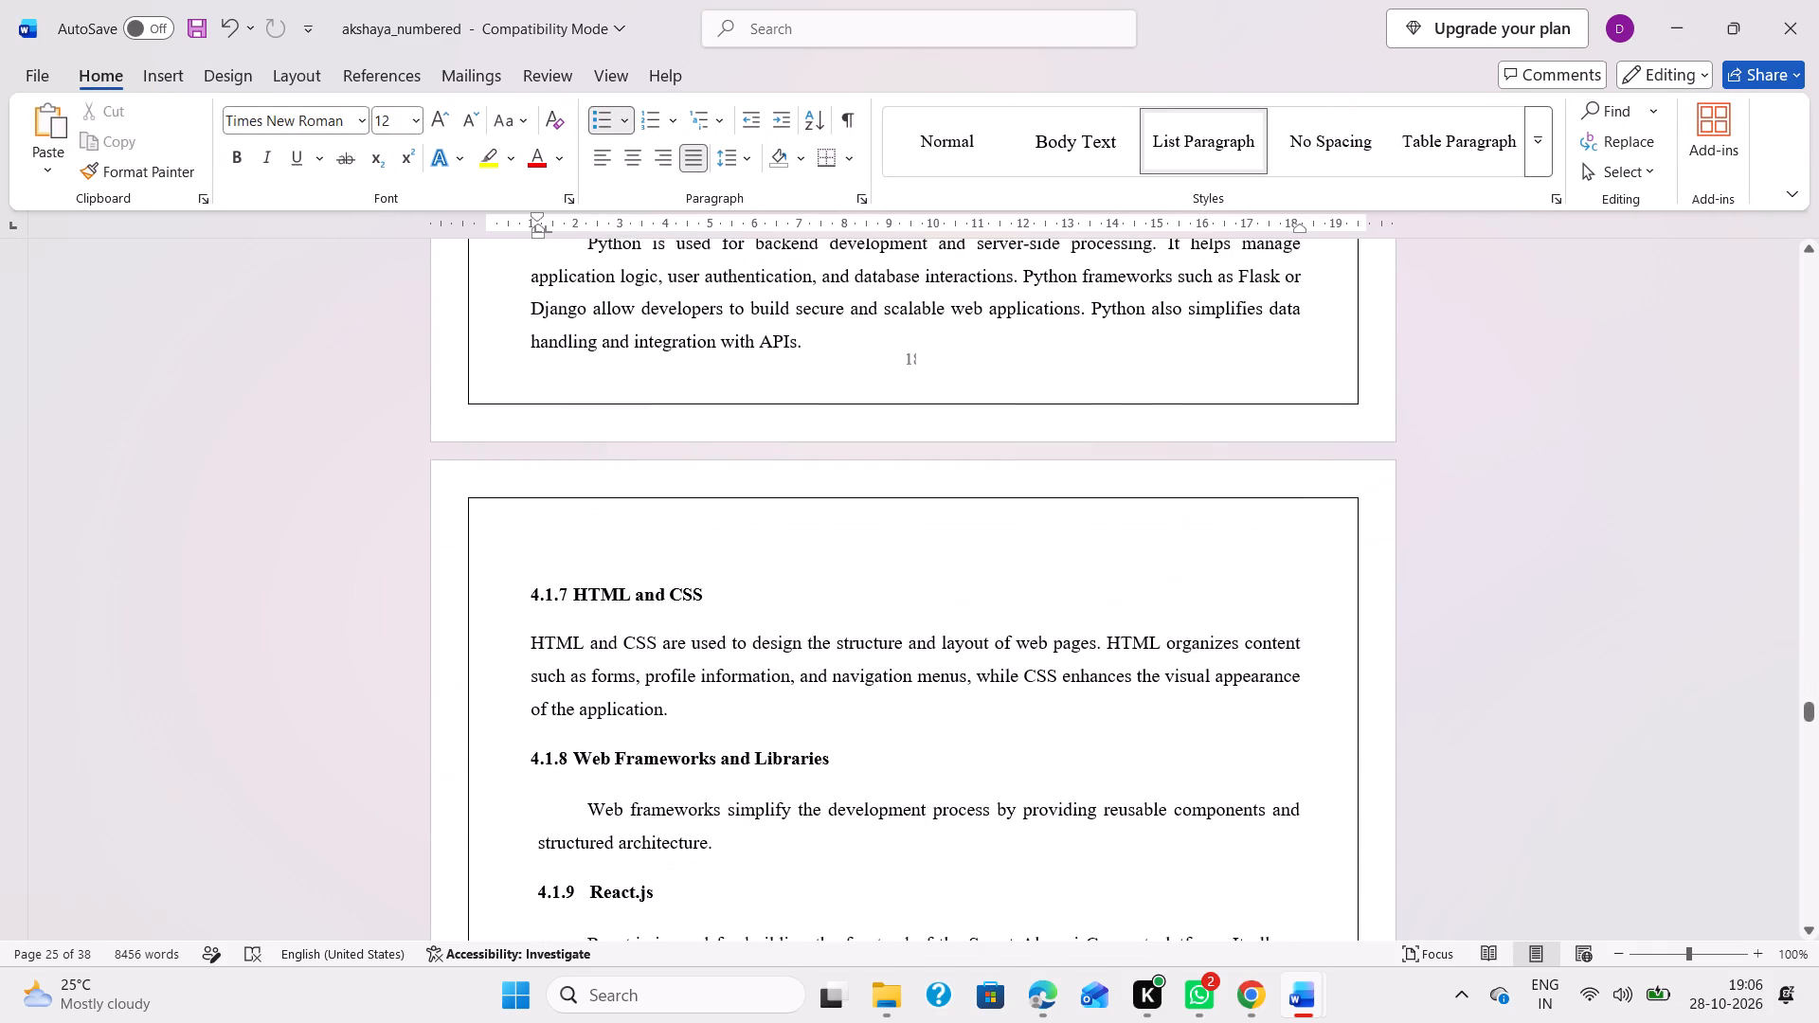
pyautogui.click(925, 343)
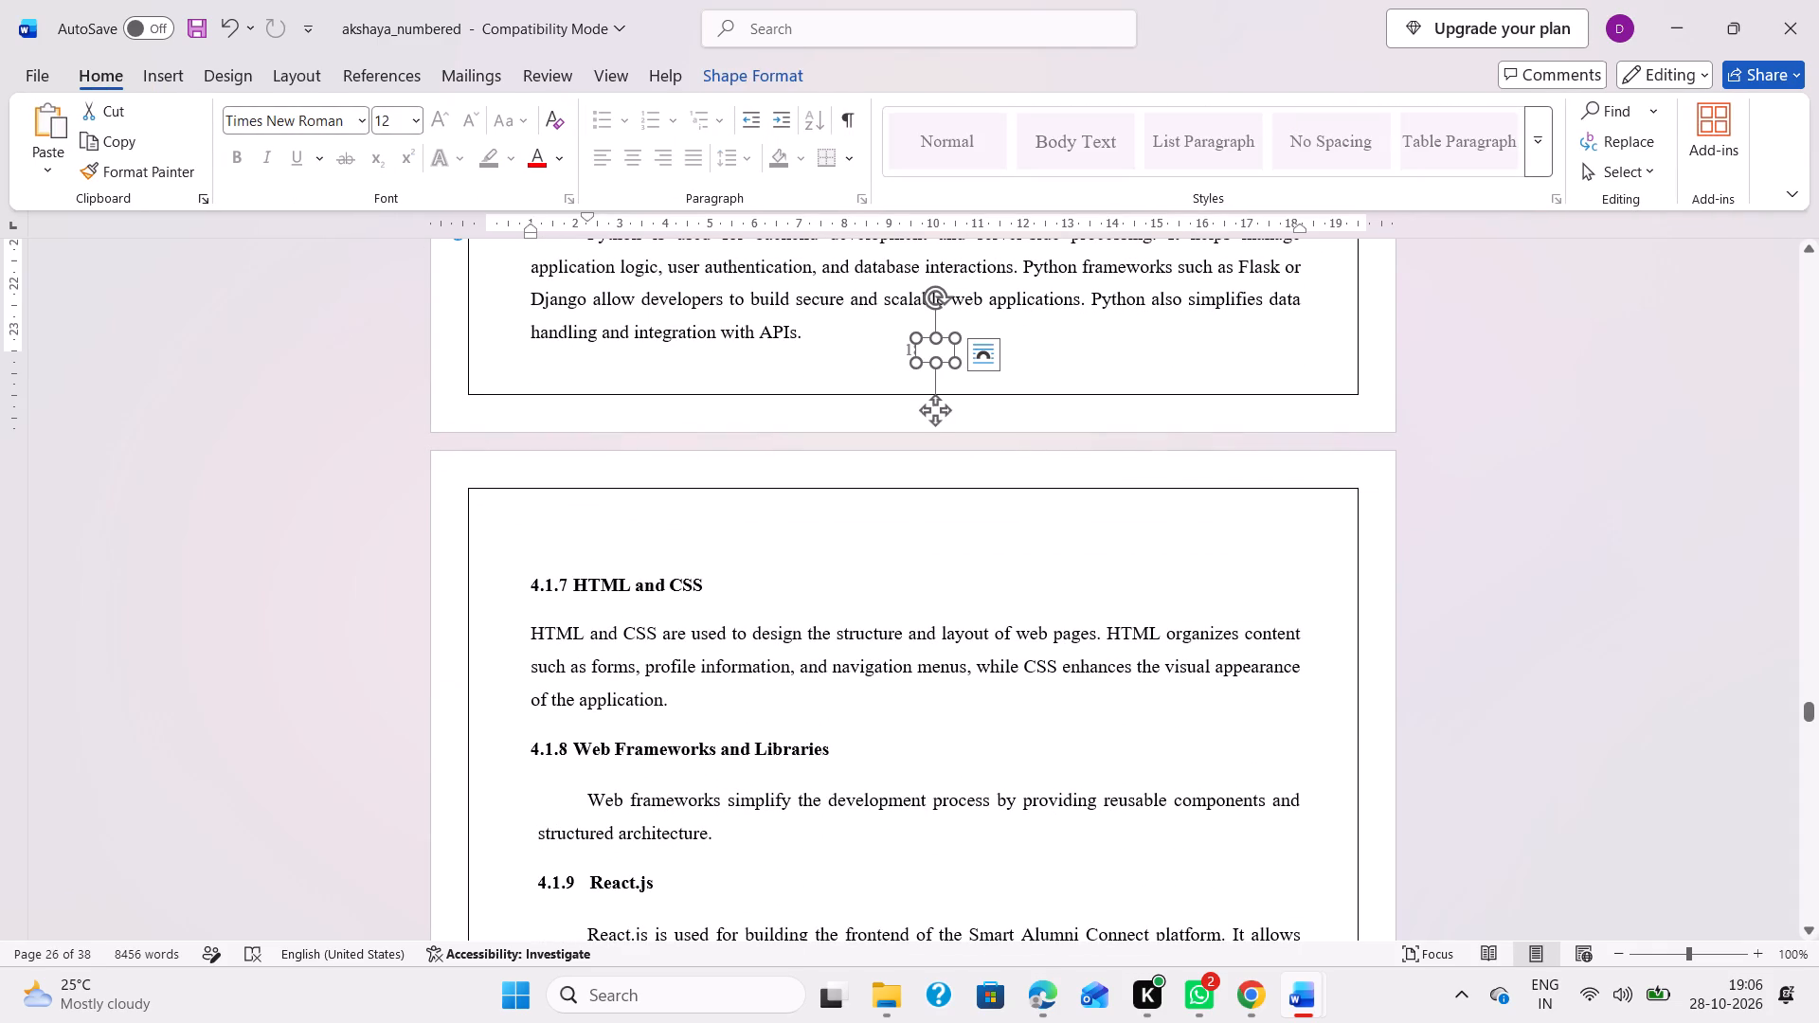
pyautogui.moveTo(925, 350); pyautogui.dragTo(969, 362)
# Examine the pages from the Personalized Recommendations bullet back to the list of figures and the start of Chapter 1, checking page numbers.
pyautogui.scroll(7, 969, 362)
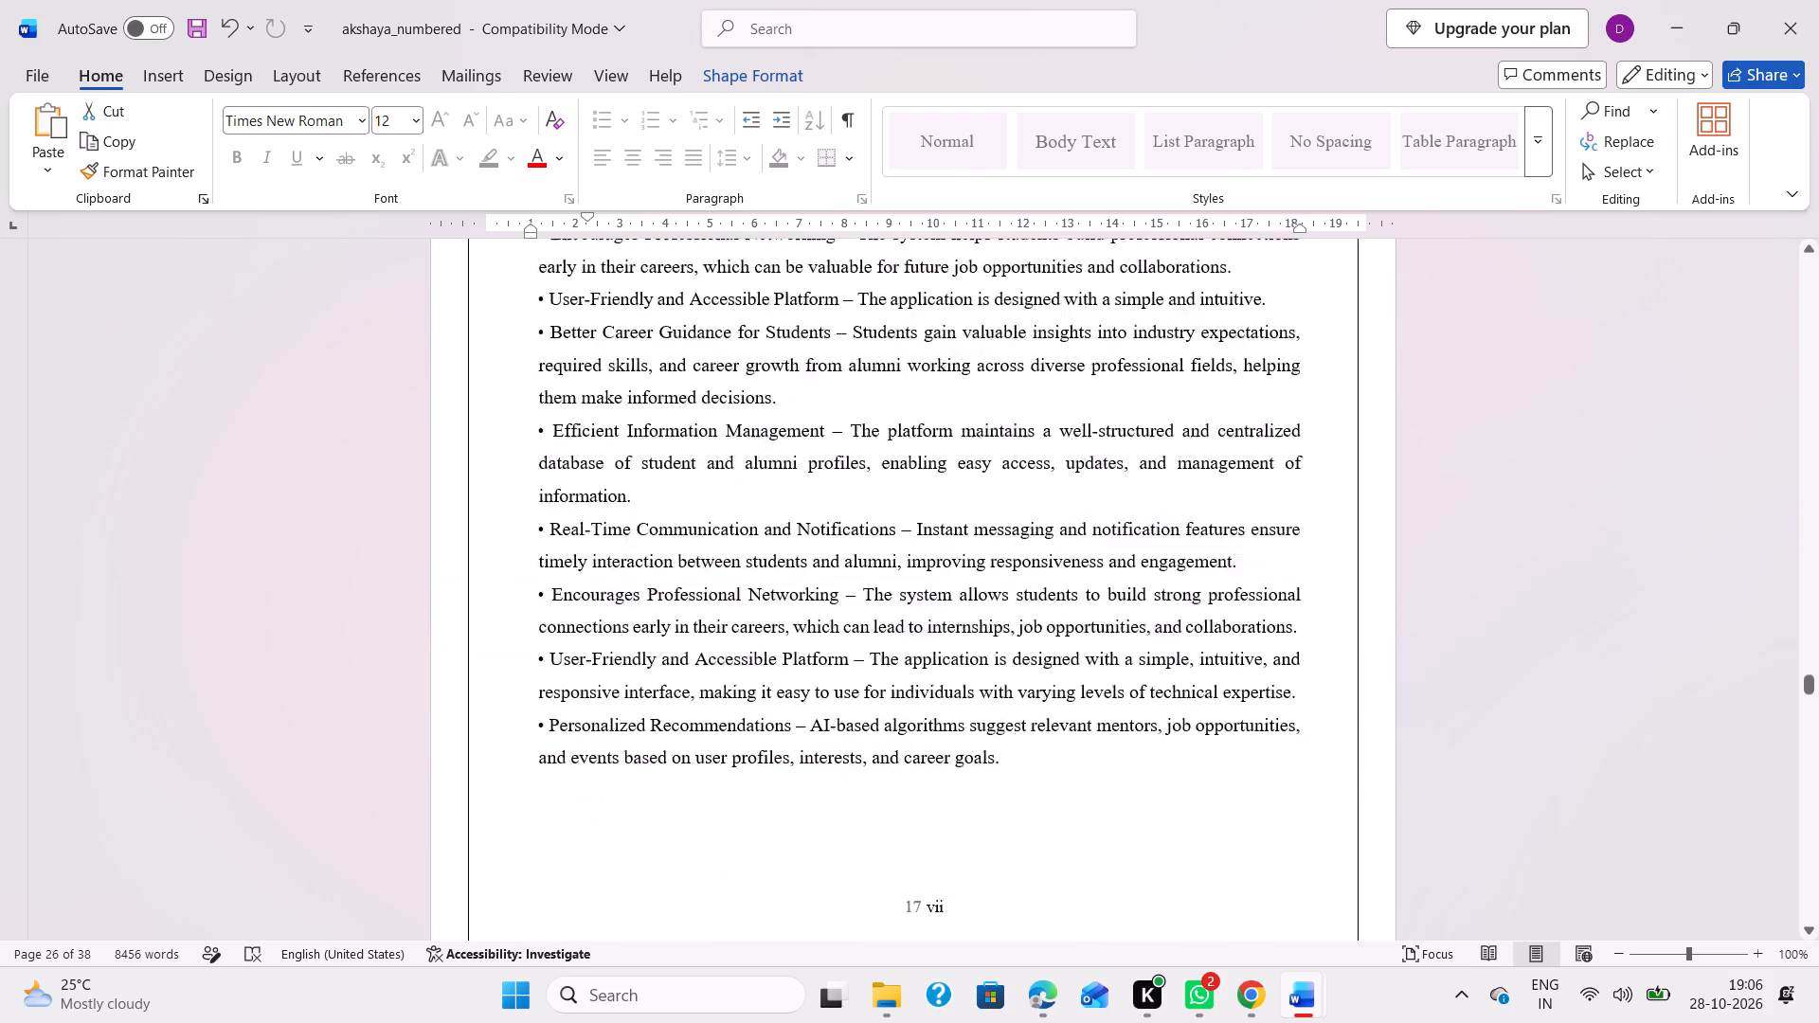
pyautogui.scroll(7, 969, 362)
pyautogui.scroll(2, 939, 623)
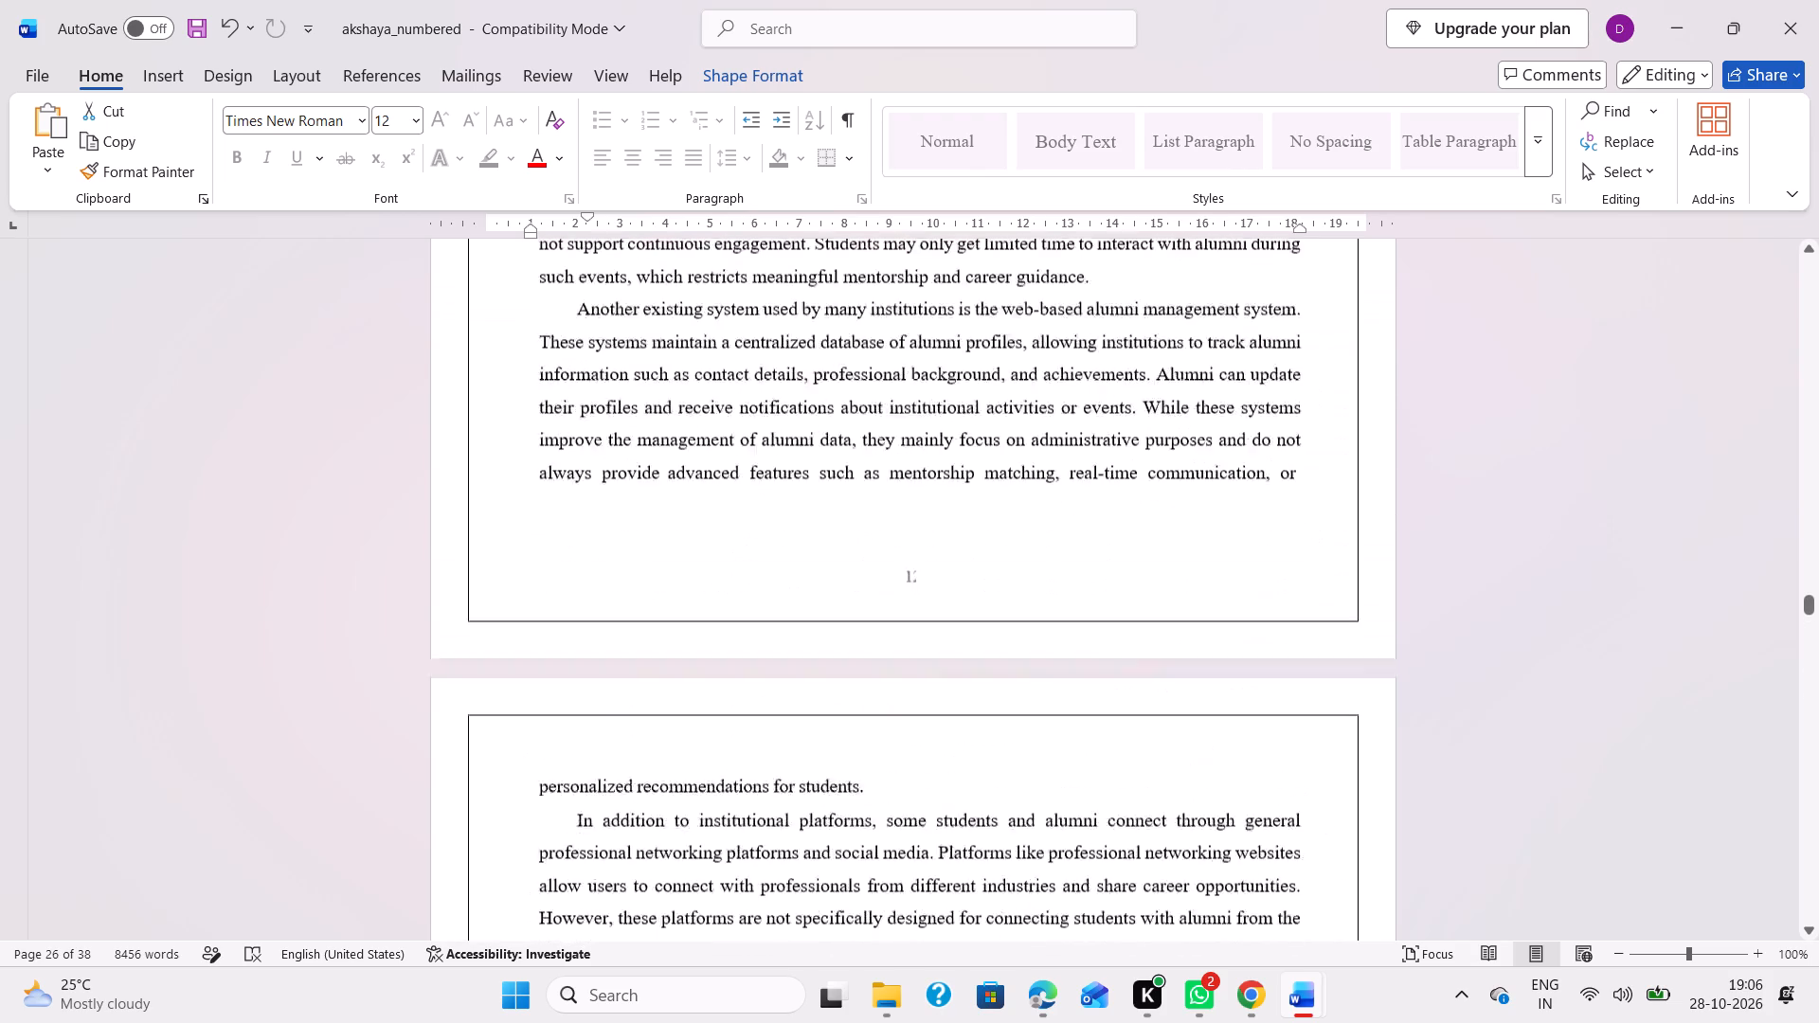
pyautogui.scroll(9, 939, 623)
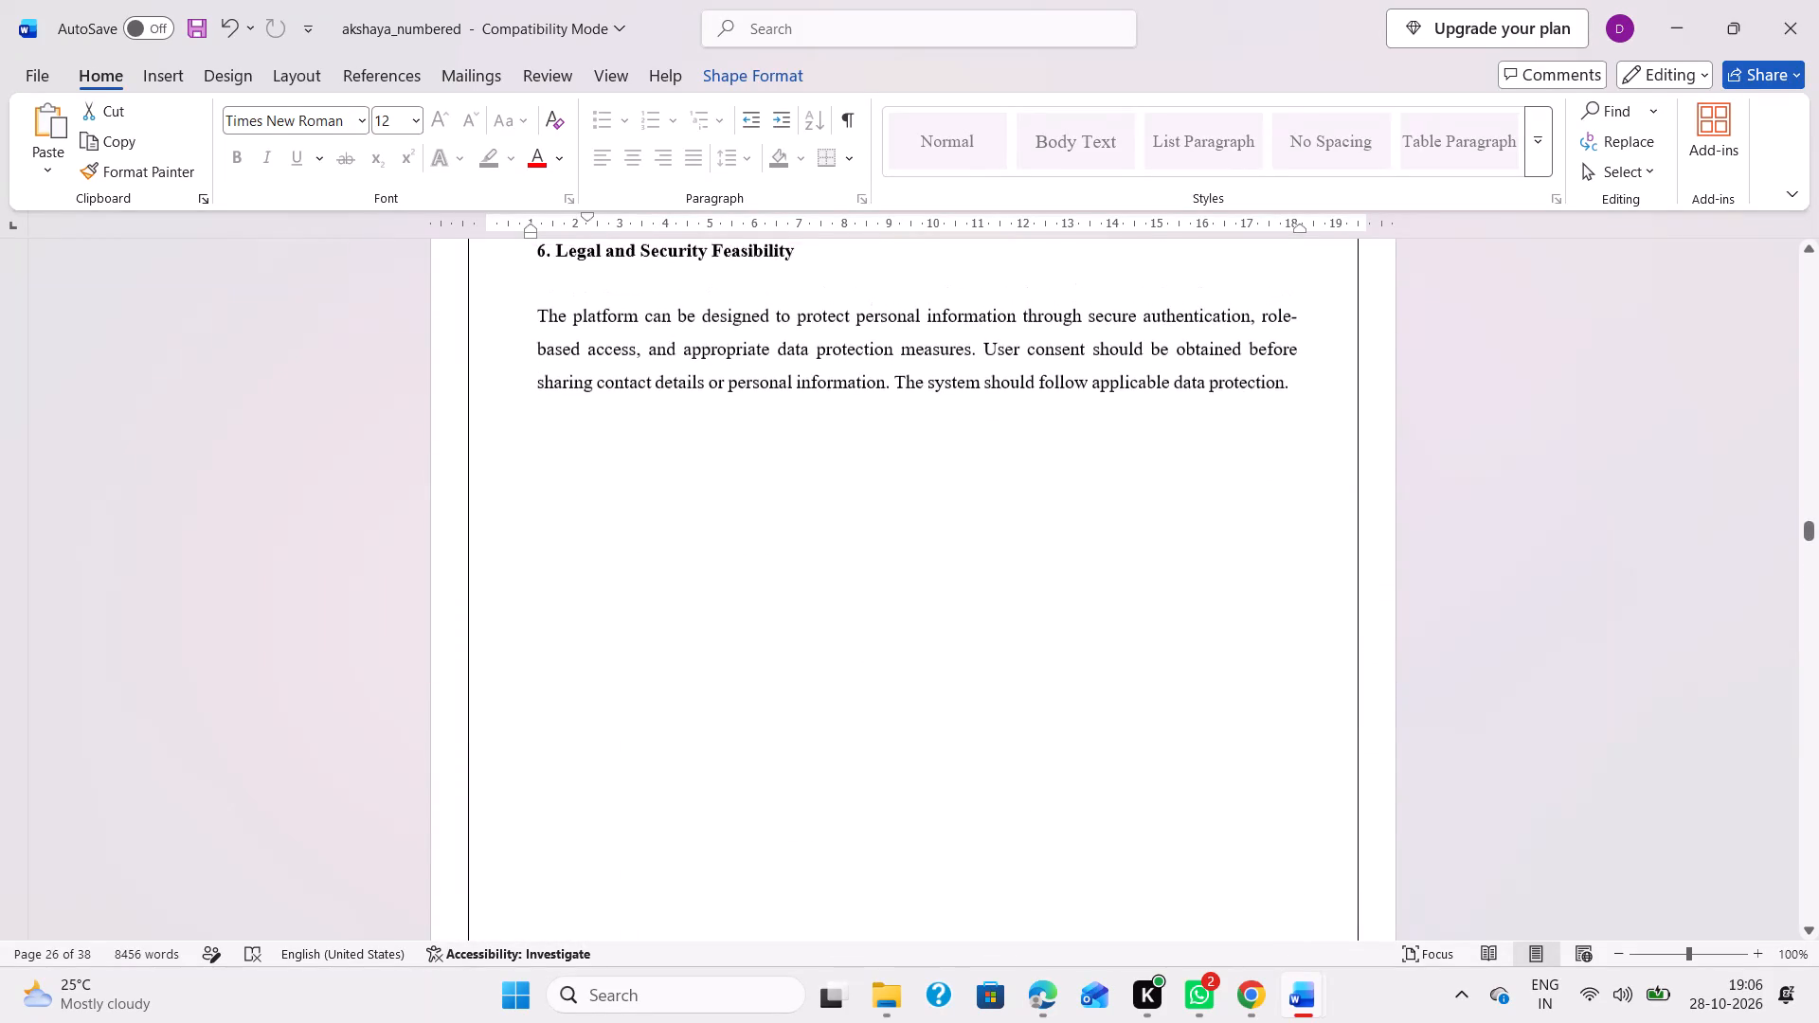
pyautogui.scroll(-4, 939, 623)
pyautogui.scroll(16, 939, 623)
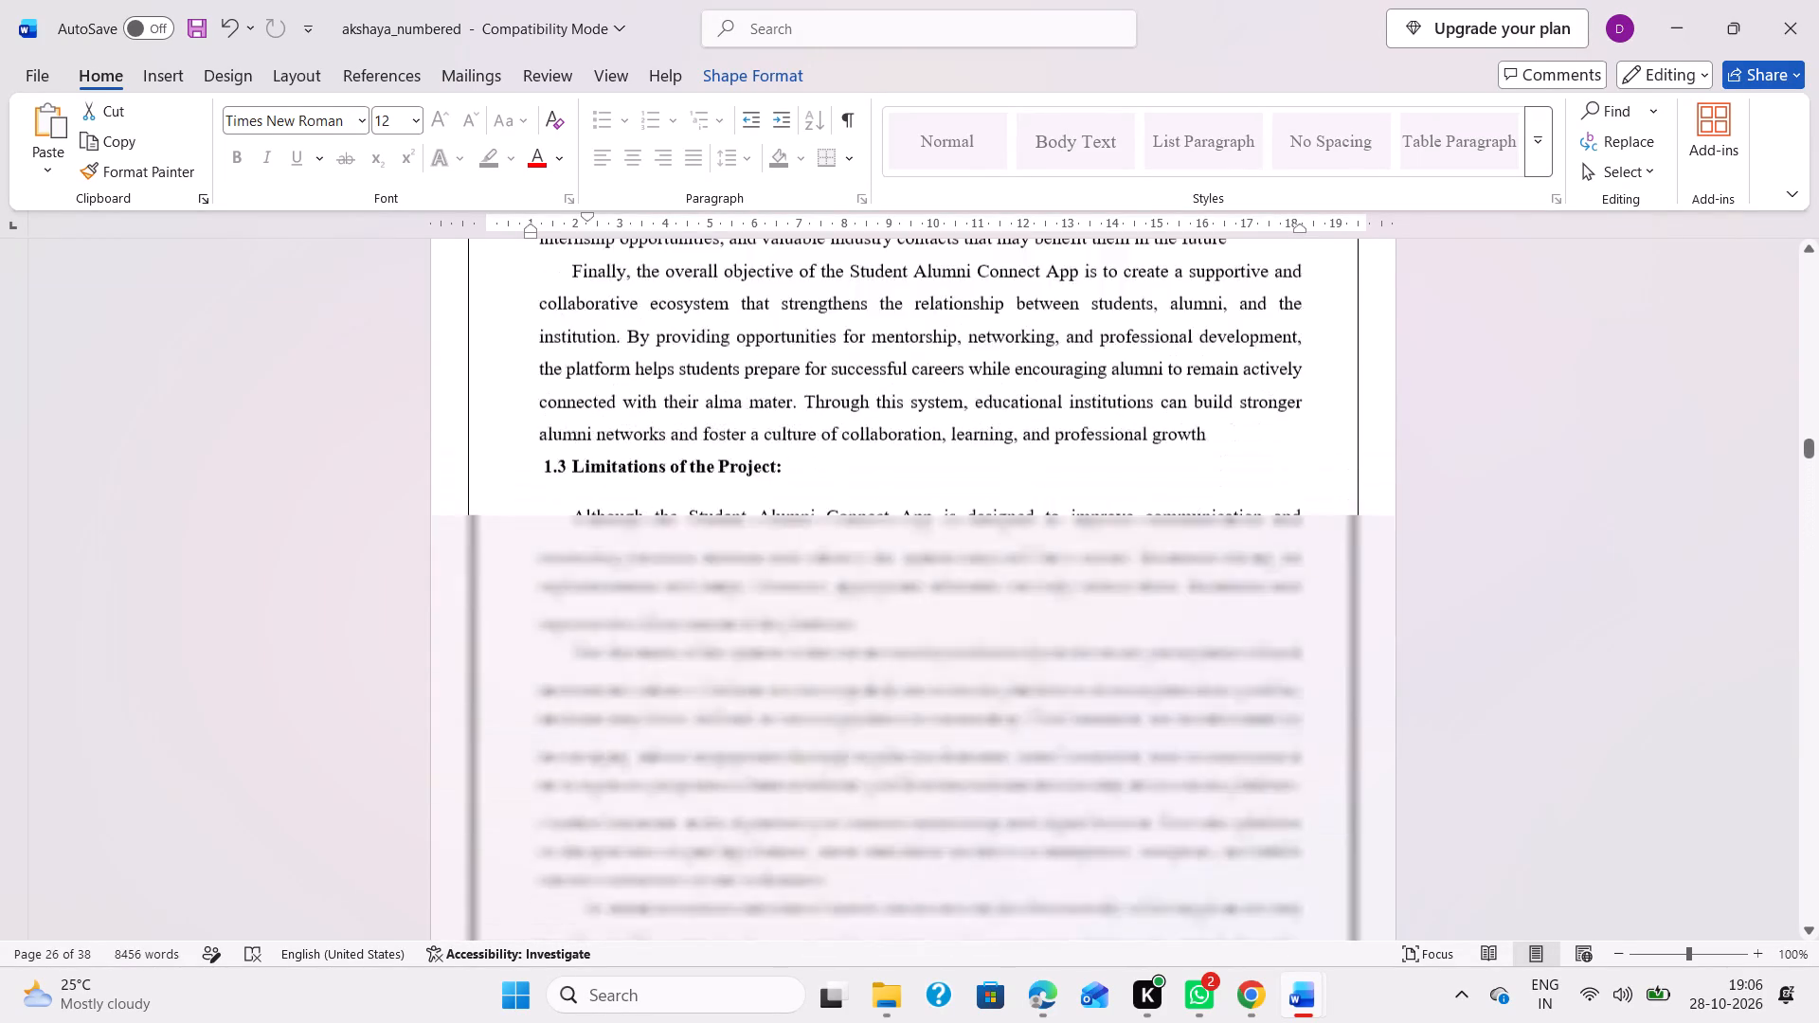
pyautogui.scroll(4, 939, 623)
pyautogui.scroll(-7, 939, 623)
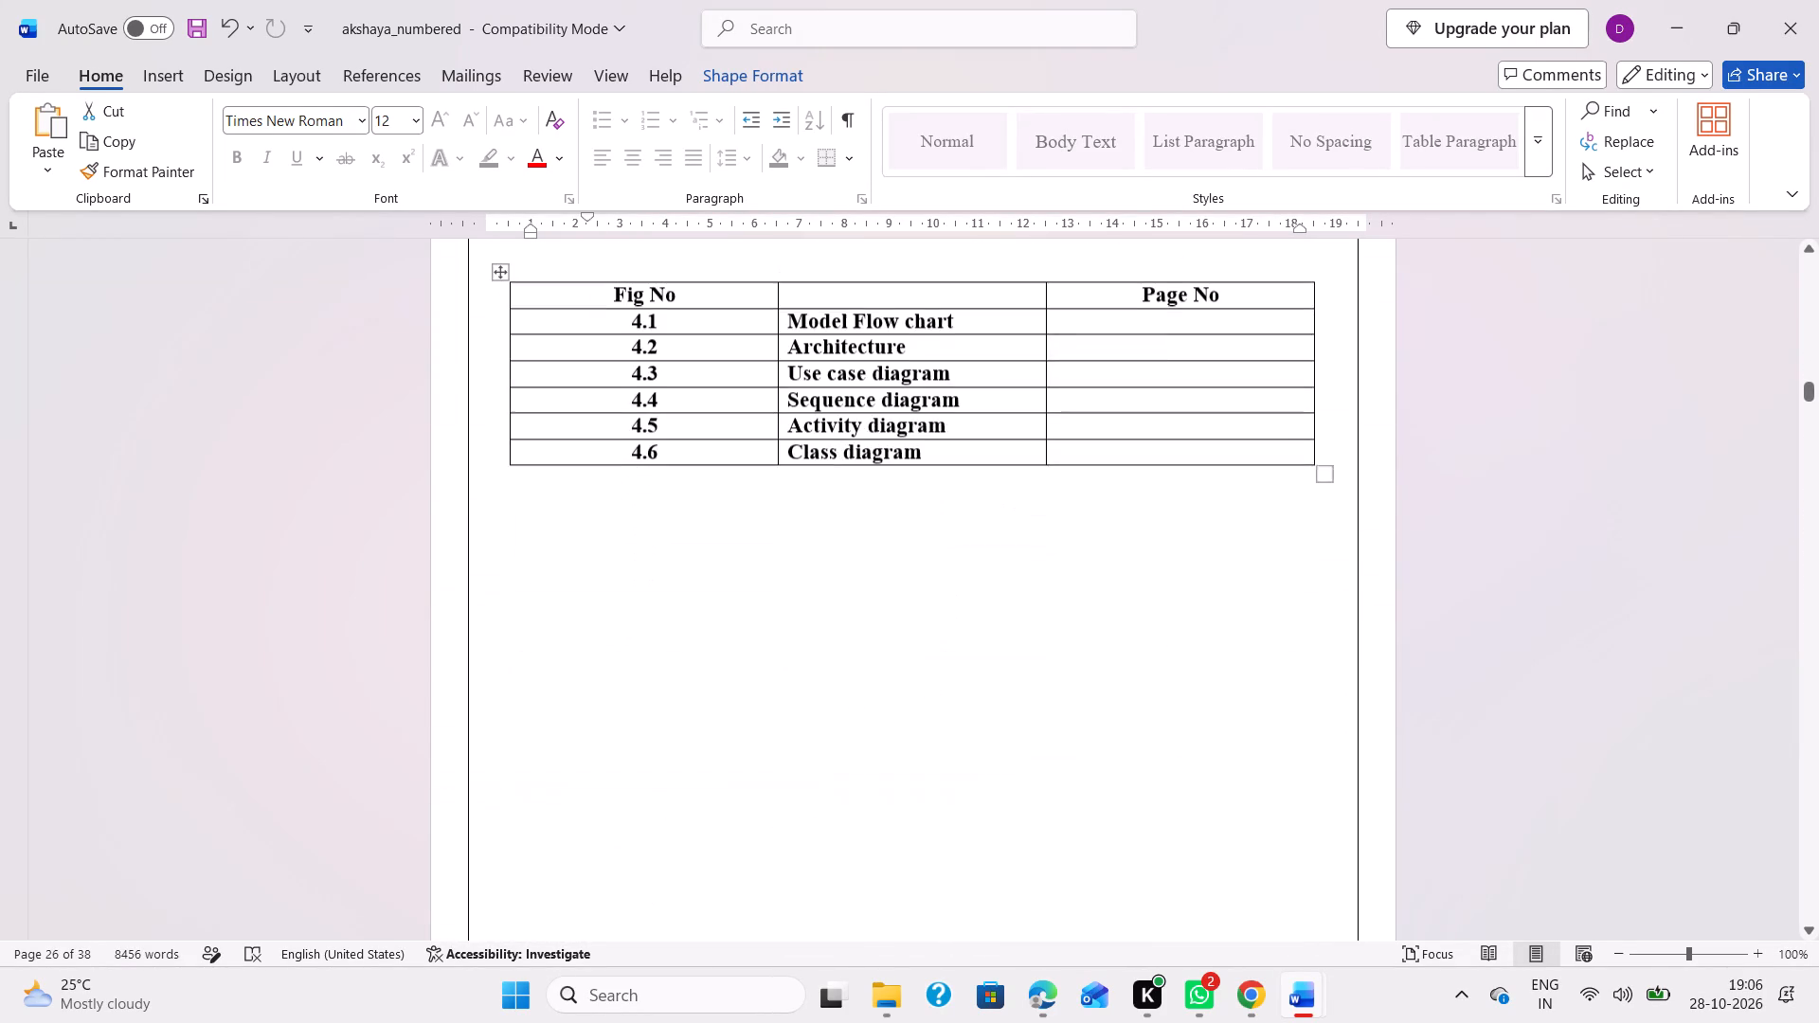
pyautogui.scroll(-9, 939, 623)
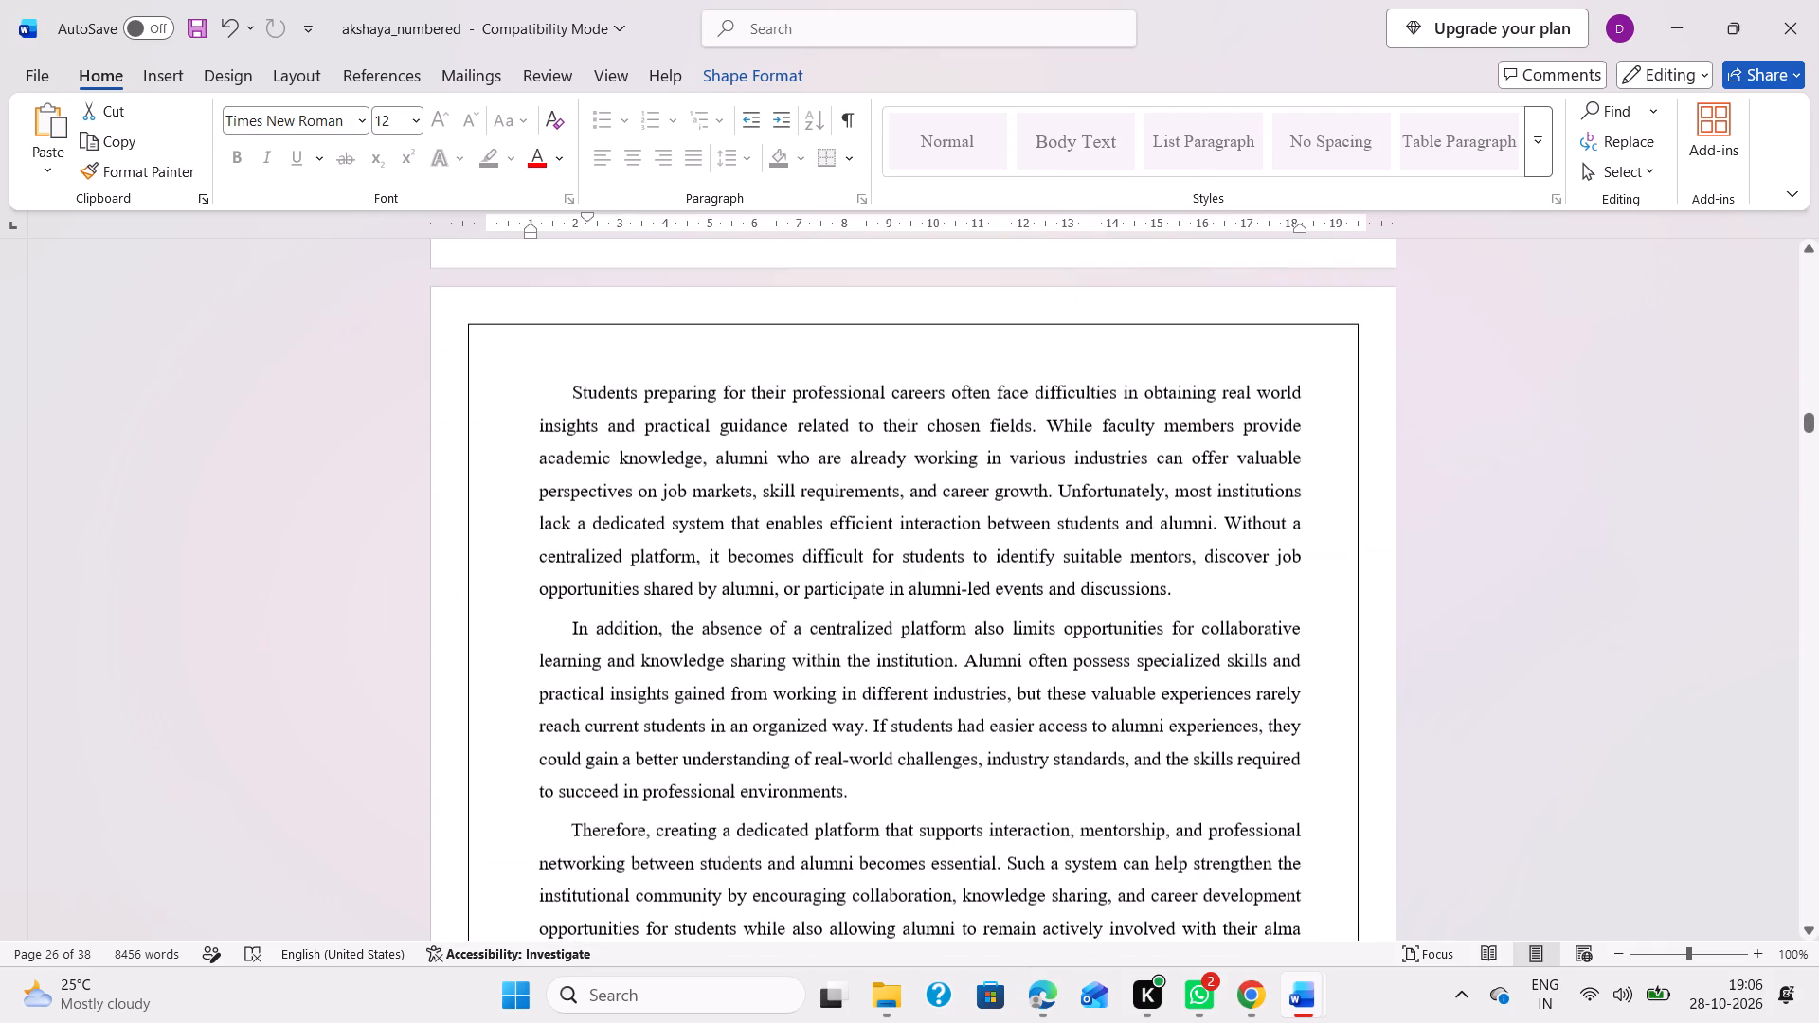
# On the first Chapter 1 page, move the small empty text box aside and delete the stray vii beside page number 1.
pyautogui.scroll(1, 956, 546)
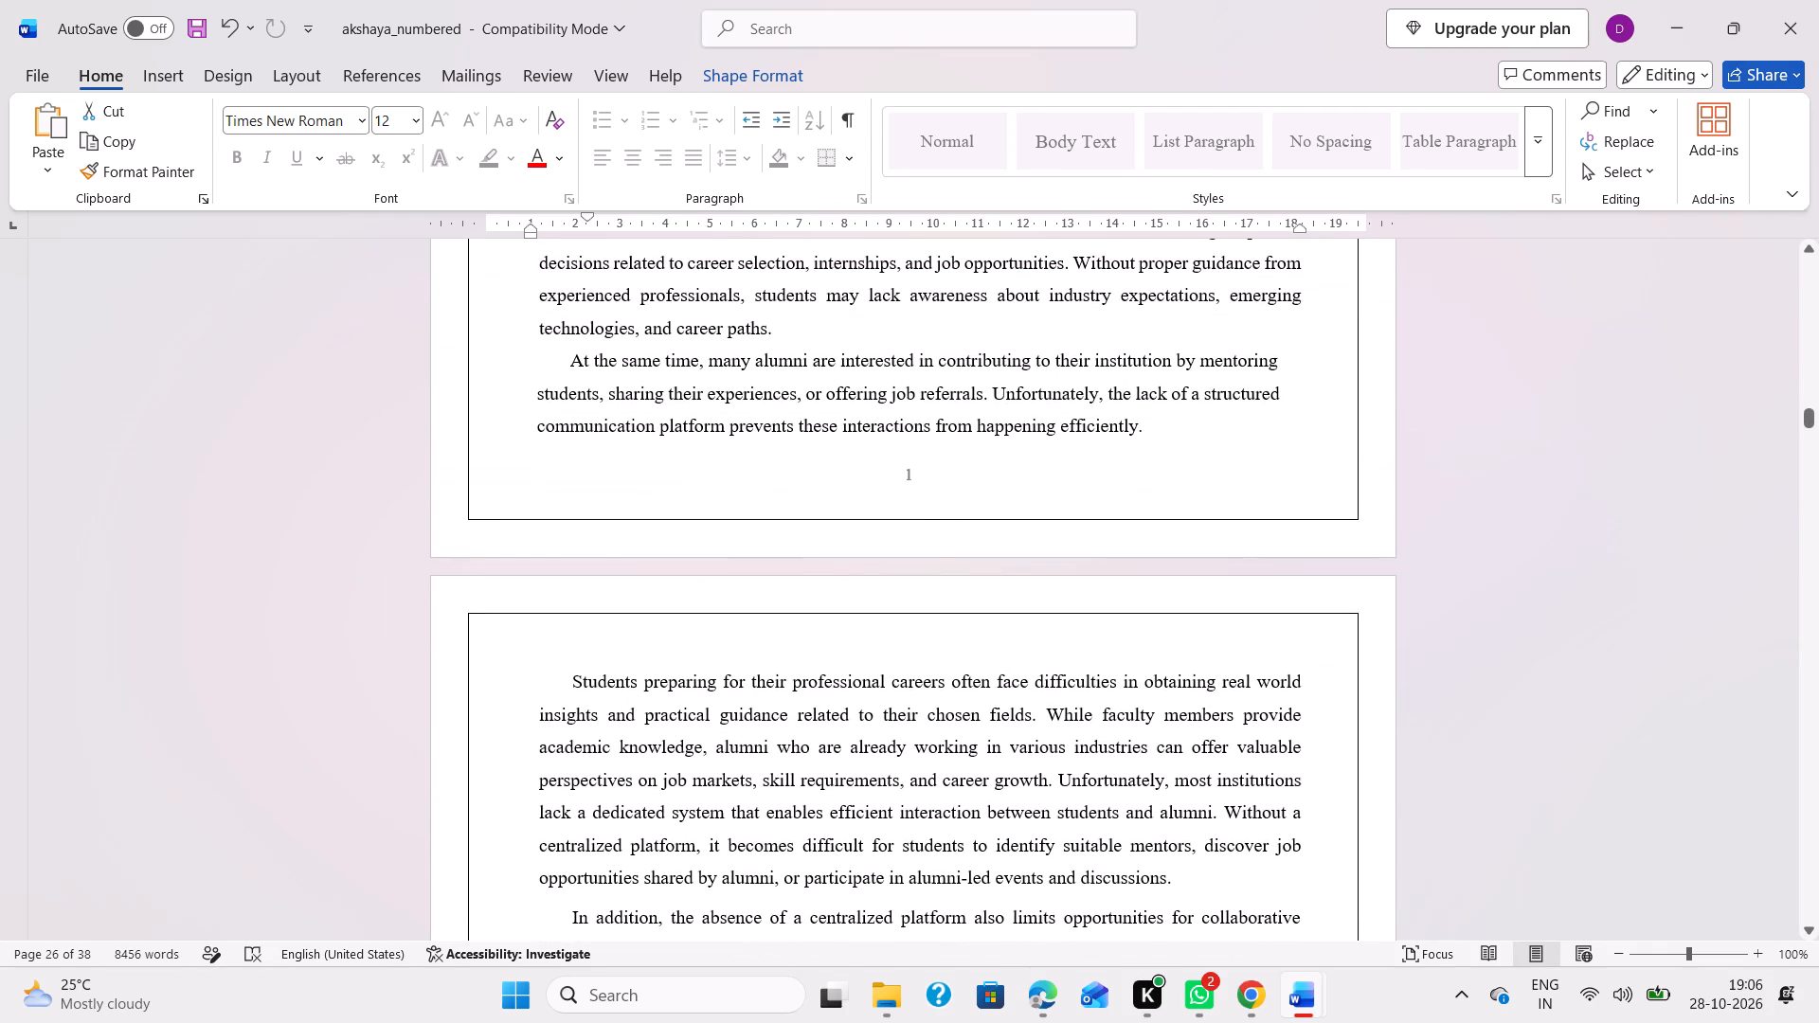
pyautogui.click(919, 477)
pyautogui.moveTo(929, 475); pyautogui.dragTo(952, 475)
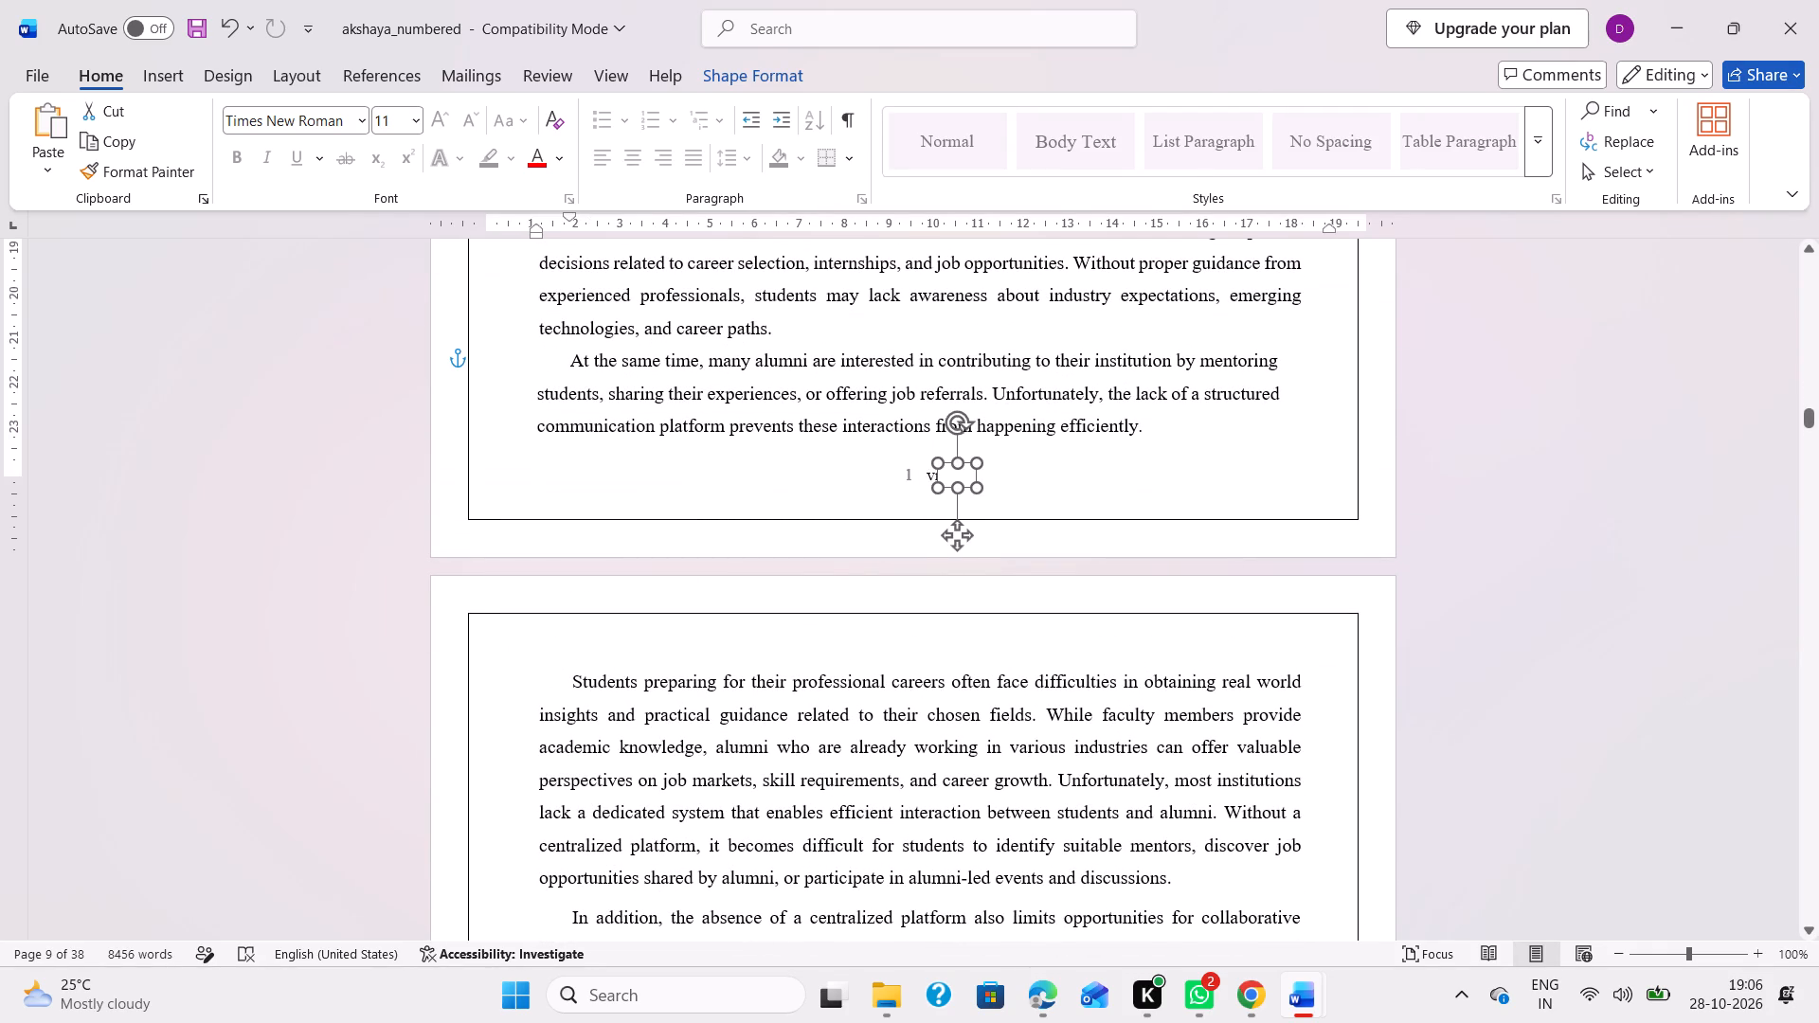
pyautogui.moveTo(952, 475); pyautogui.dragTo(977, 477)
pyautogui.doubleClick(939, 476)
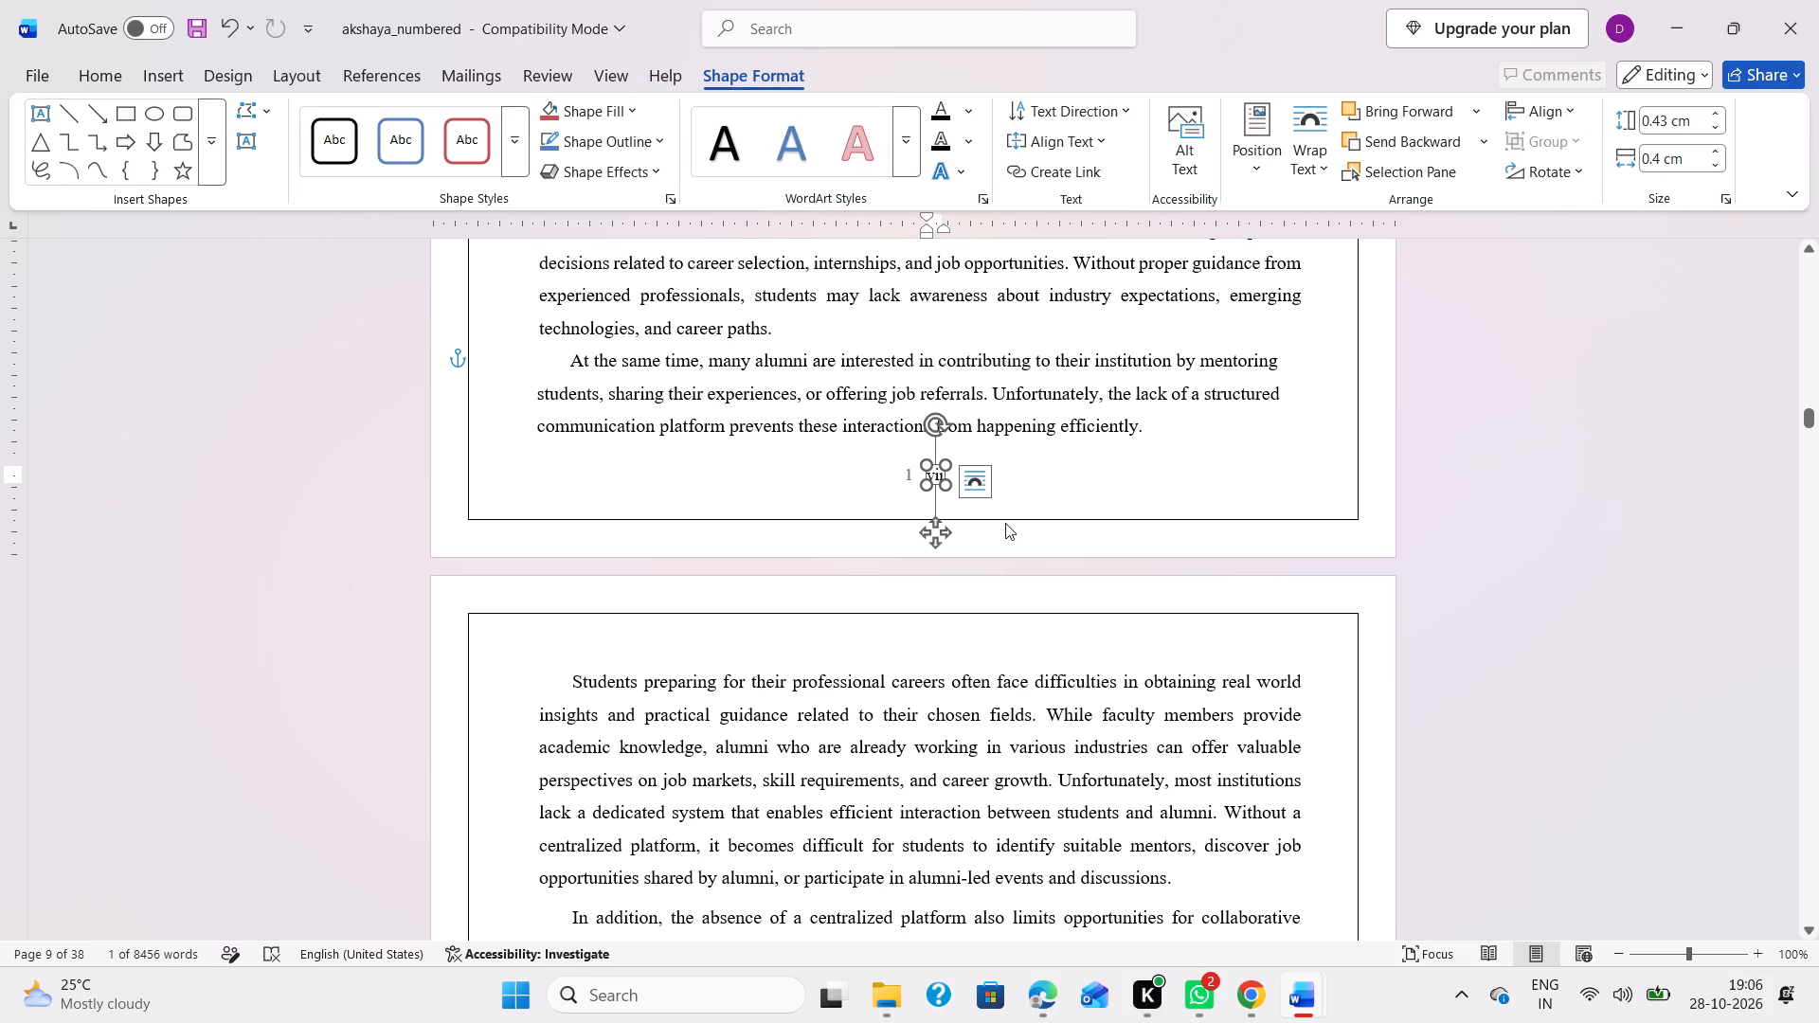
pyautogui.scroll(3, 1005, 523)
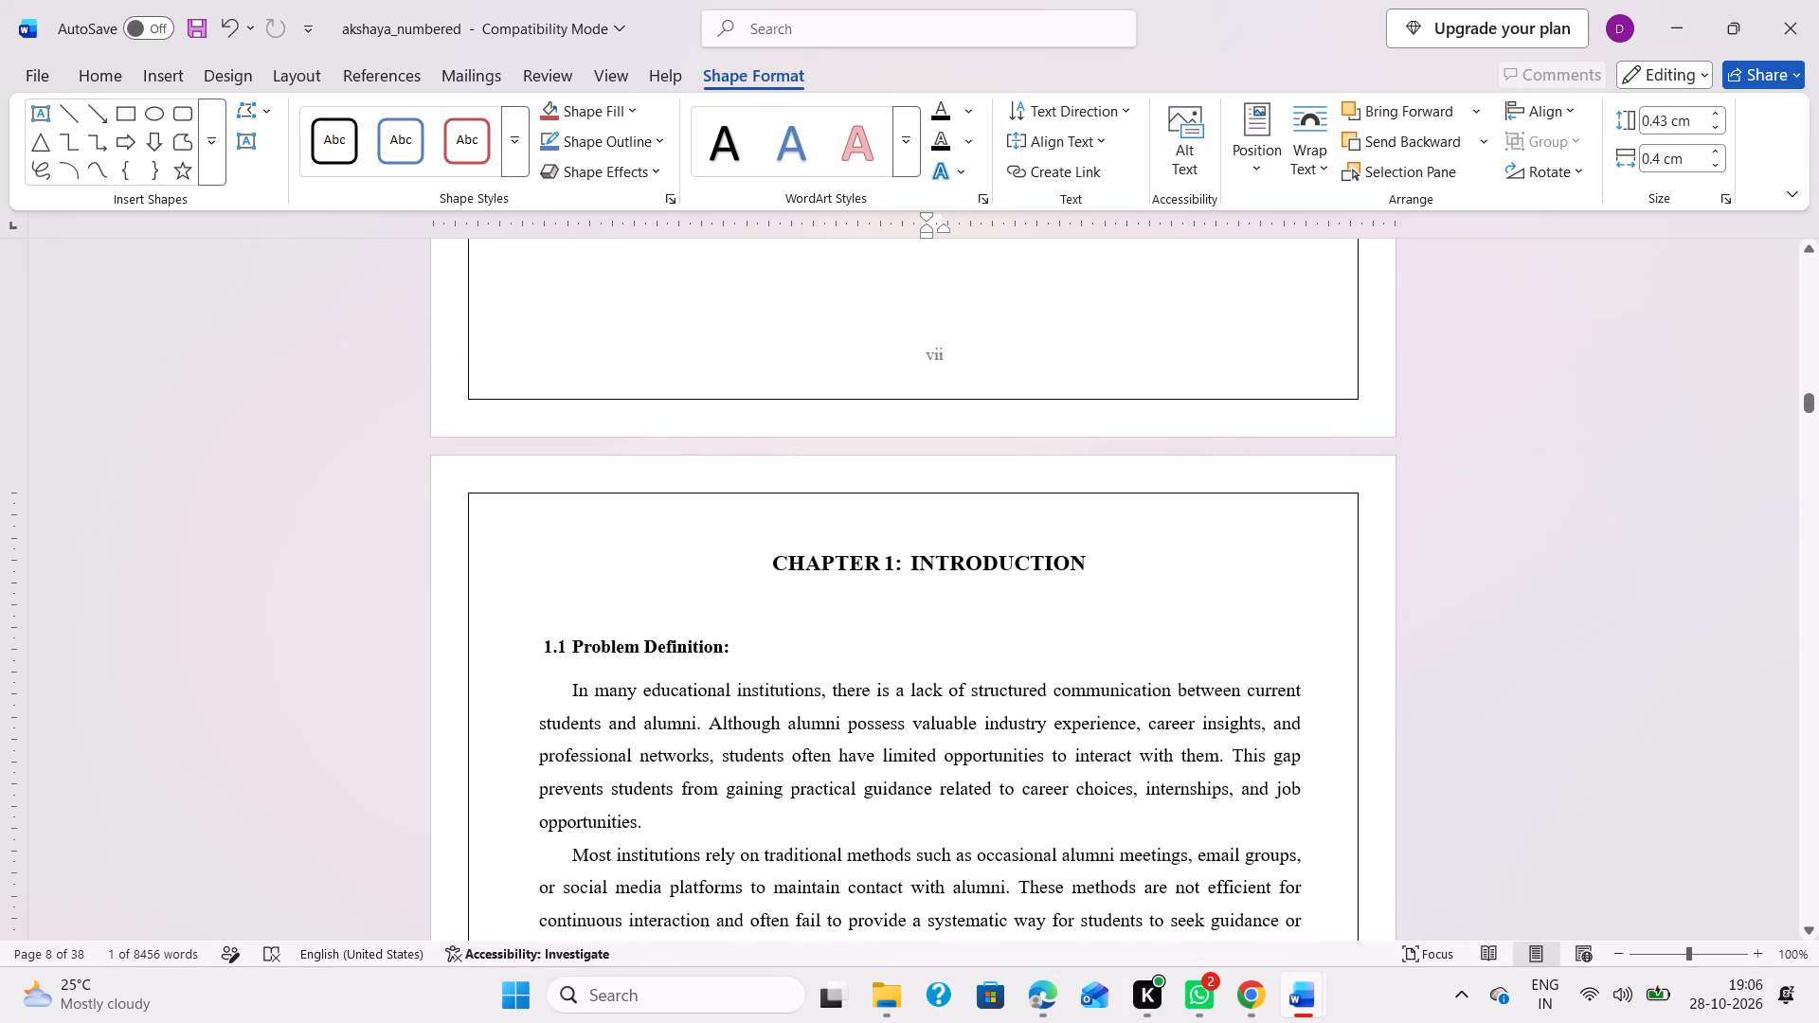
pyautogui.press('Delete')
# Examine the pages from the Chapter 1 problem definition through literature survey section 3.1.4, checking the page numbers at their bottoms.
pyautogui.scroll(-4, 1005, 523)
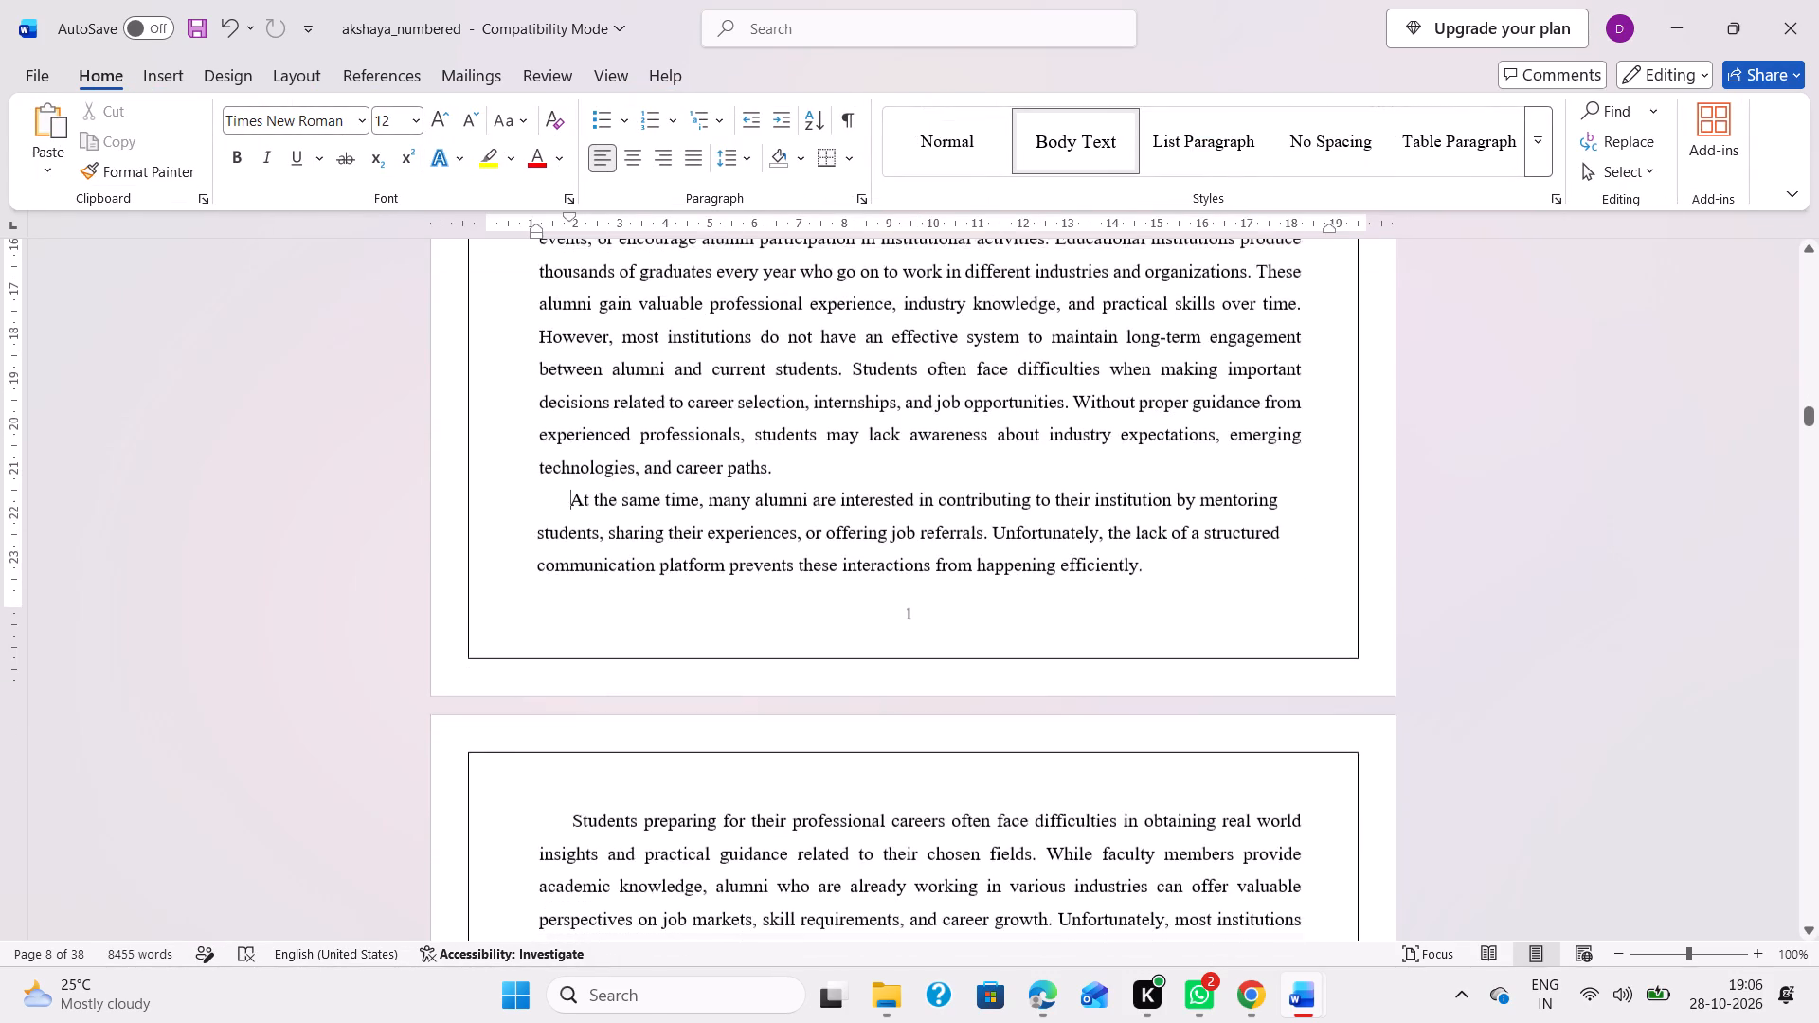
pyautogui.scroll(-4, 1005, 523)
pyautogui.scroll(2, 1005, 523)
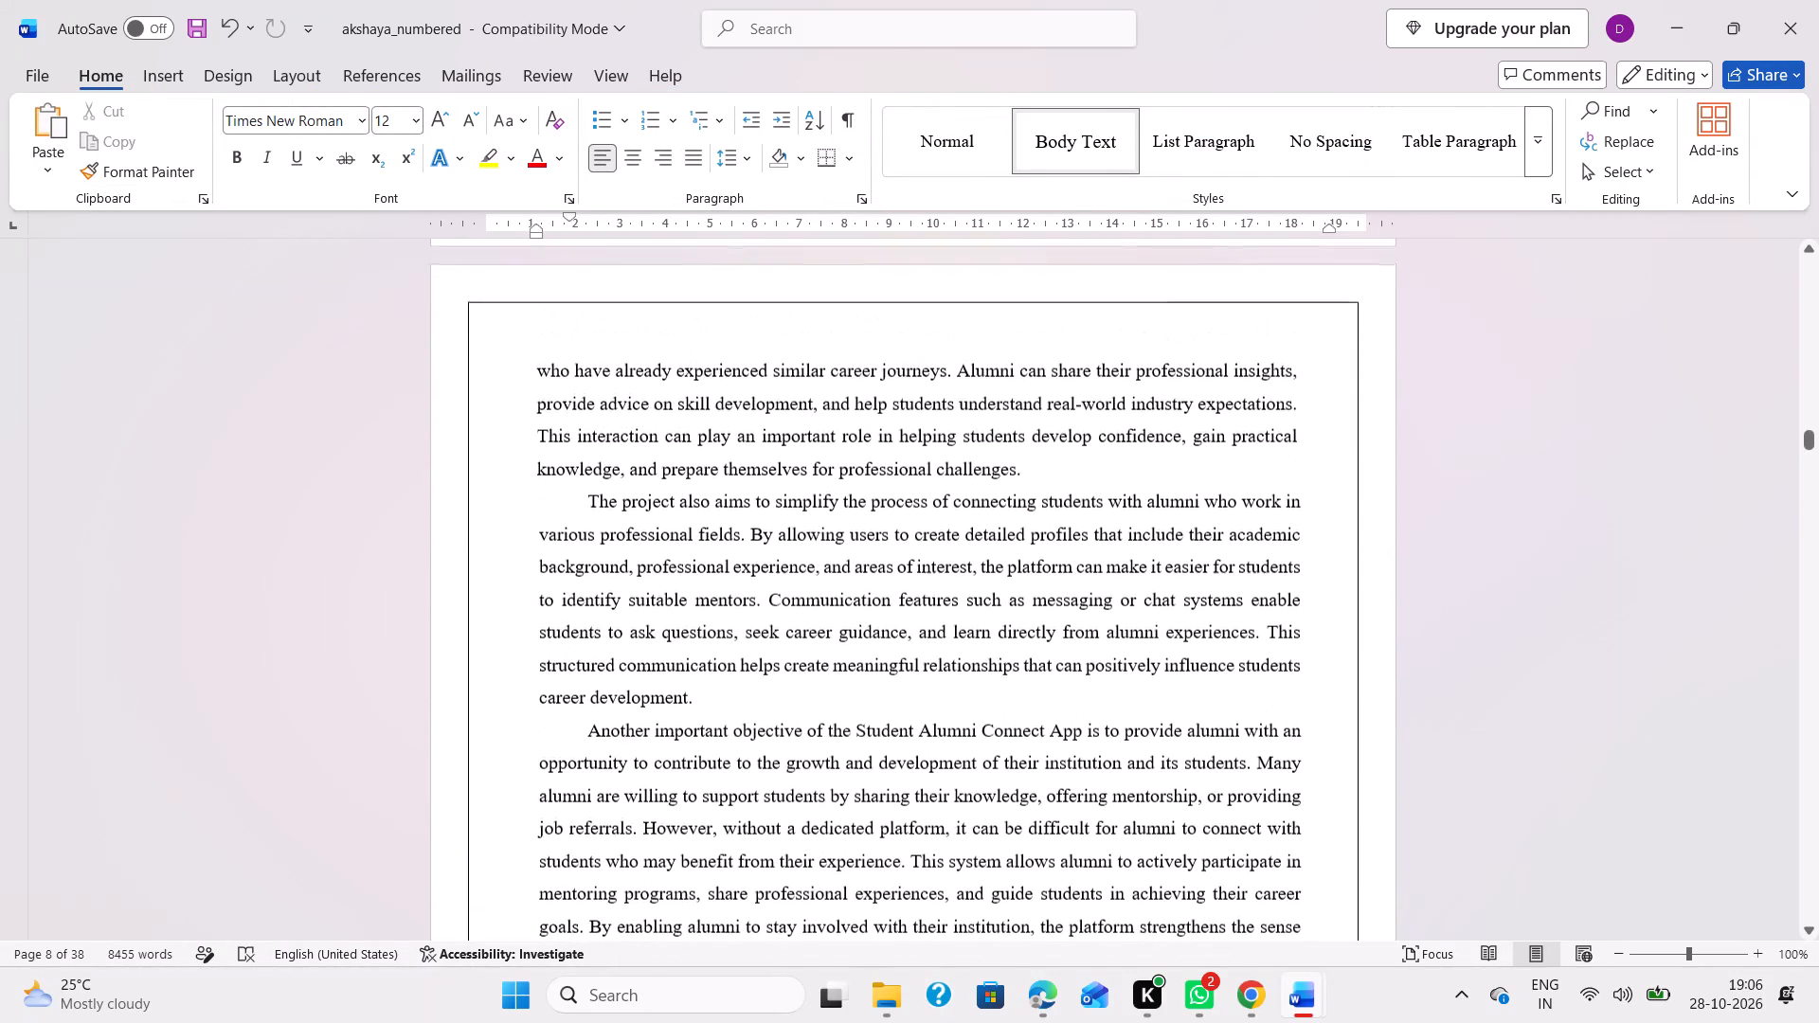
pyautogui.scroll(1, 1005, 523)
pyautogui.scroll(-2, 999, 508)
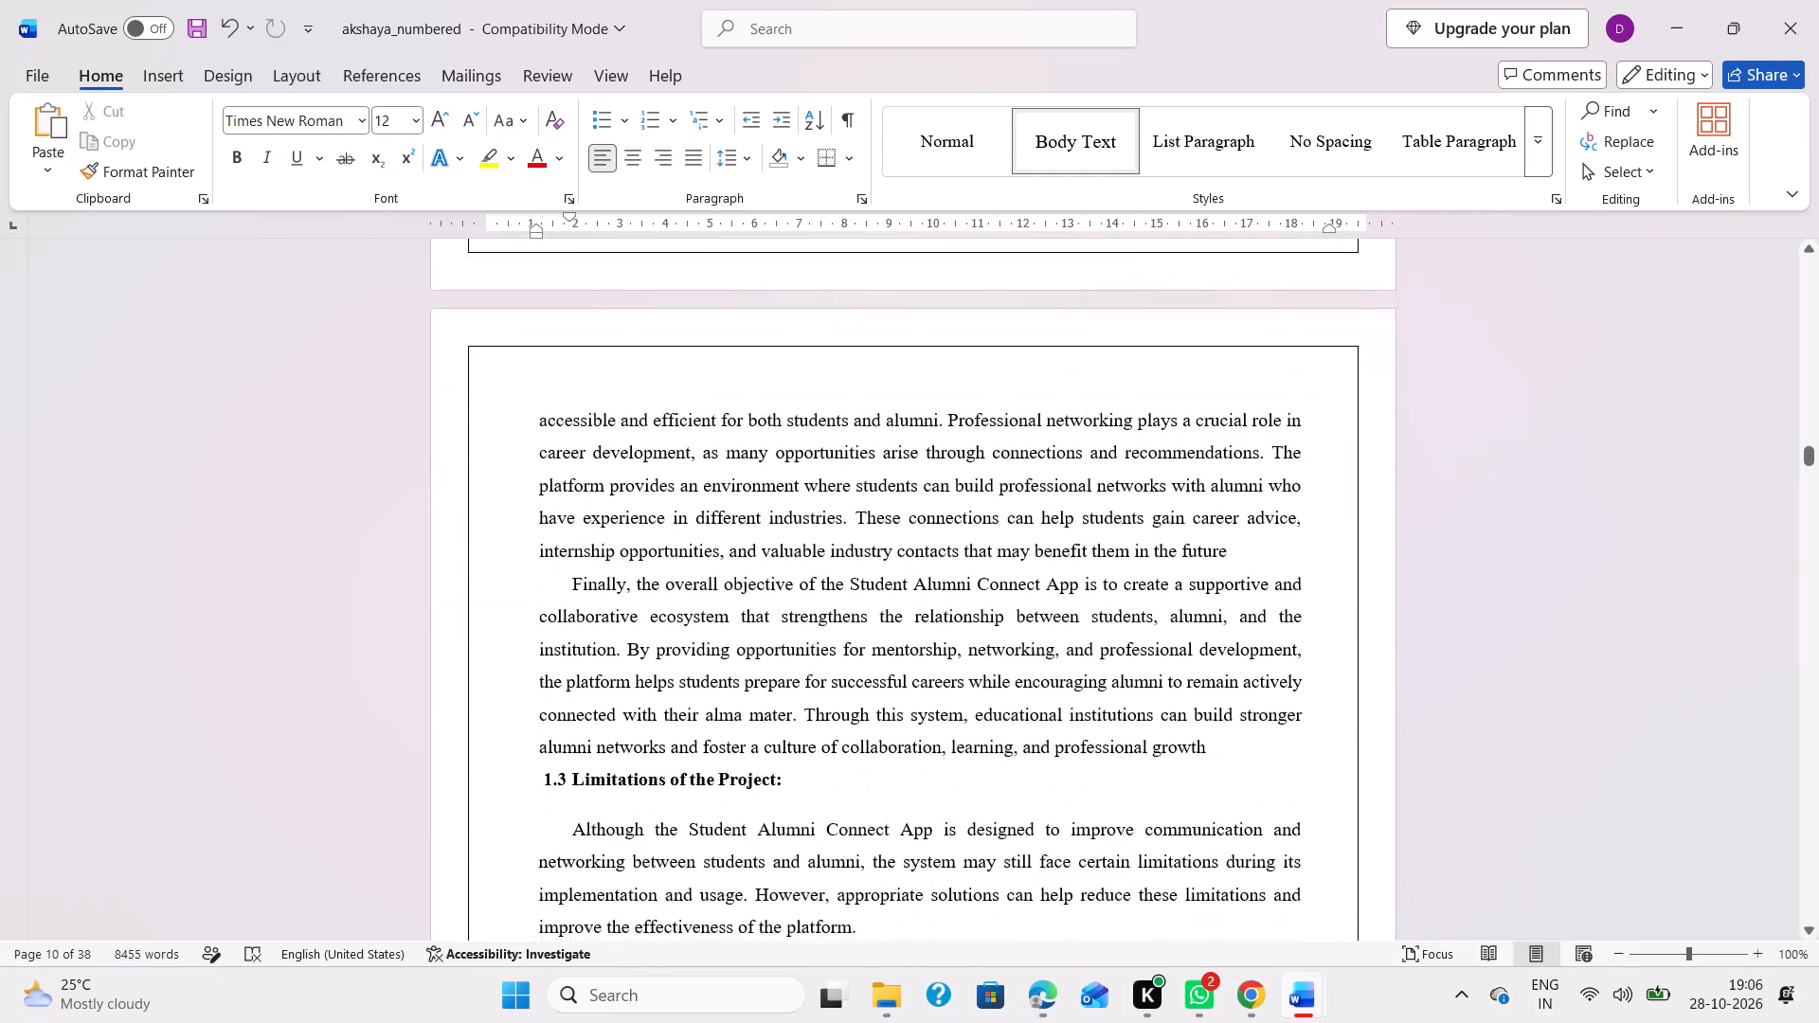
pyautogui.scroll(1, 999, 508)
pyautogui.scroll(-9, 999, 508)
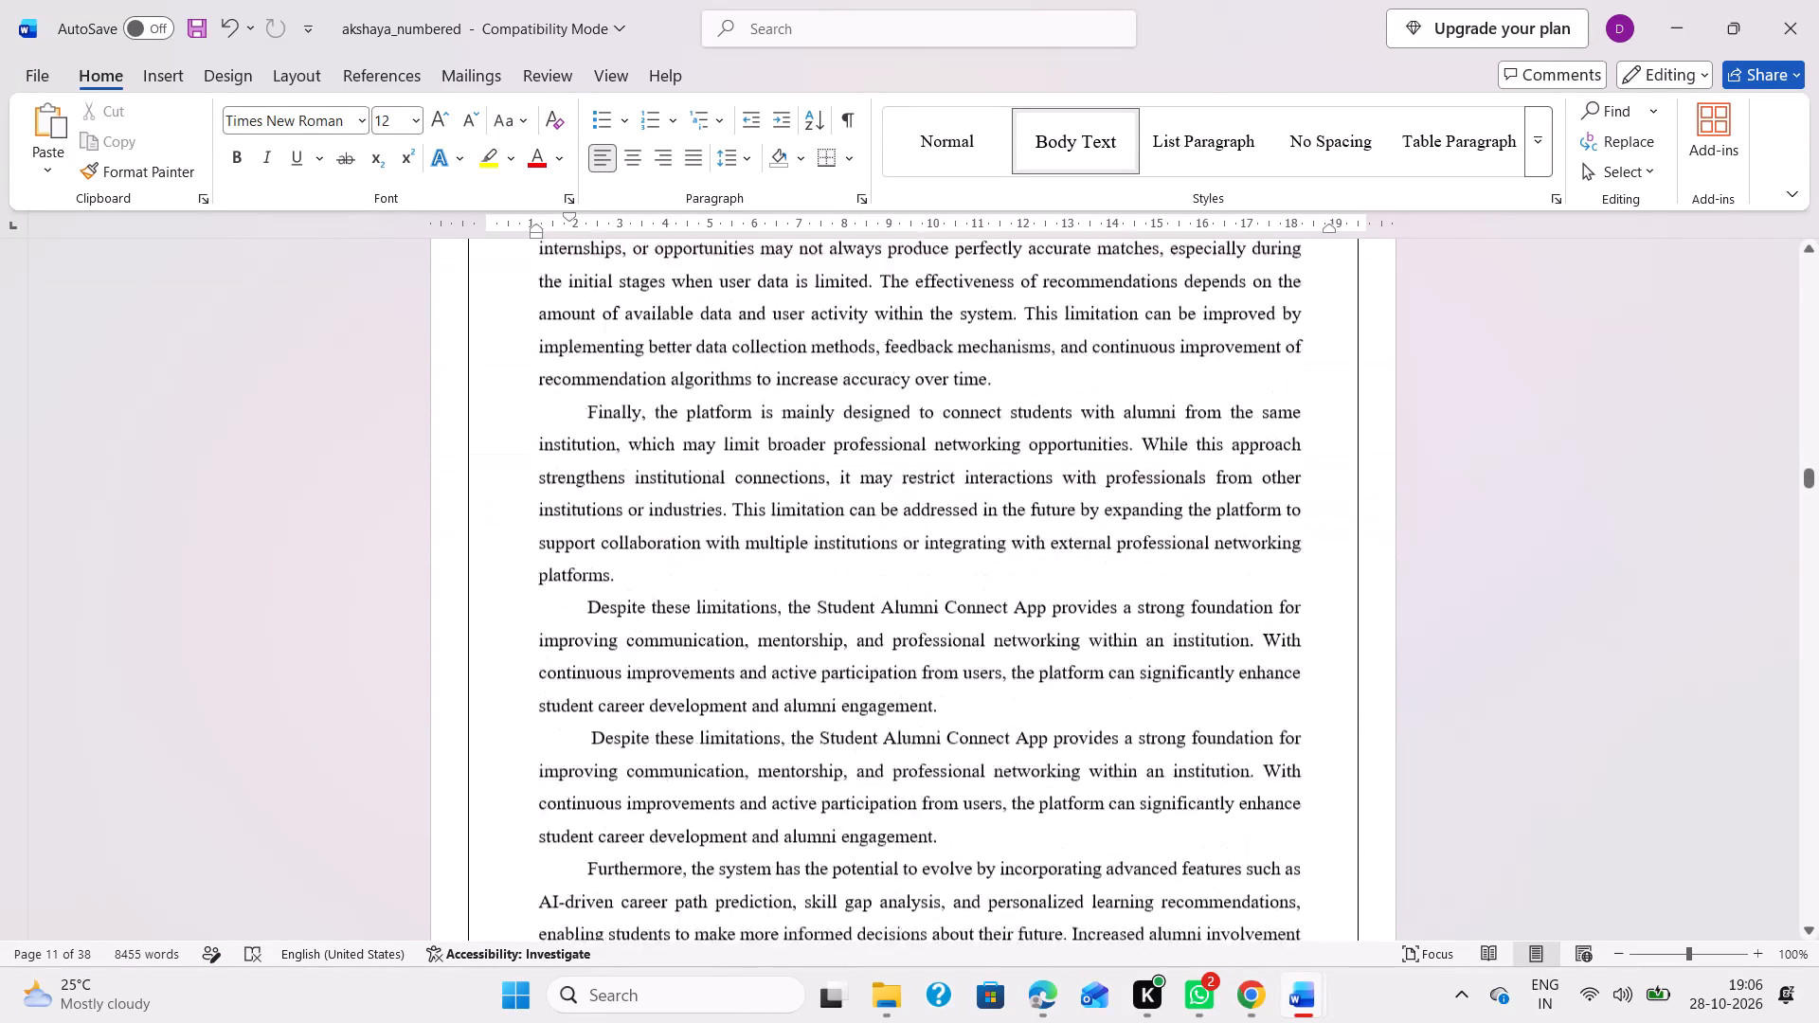
pyautogui.scroll(-14, 999, 508)
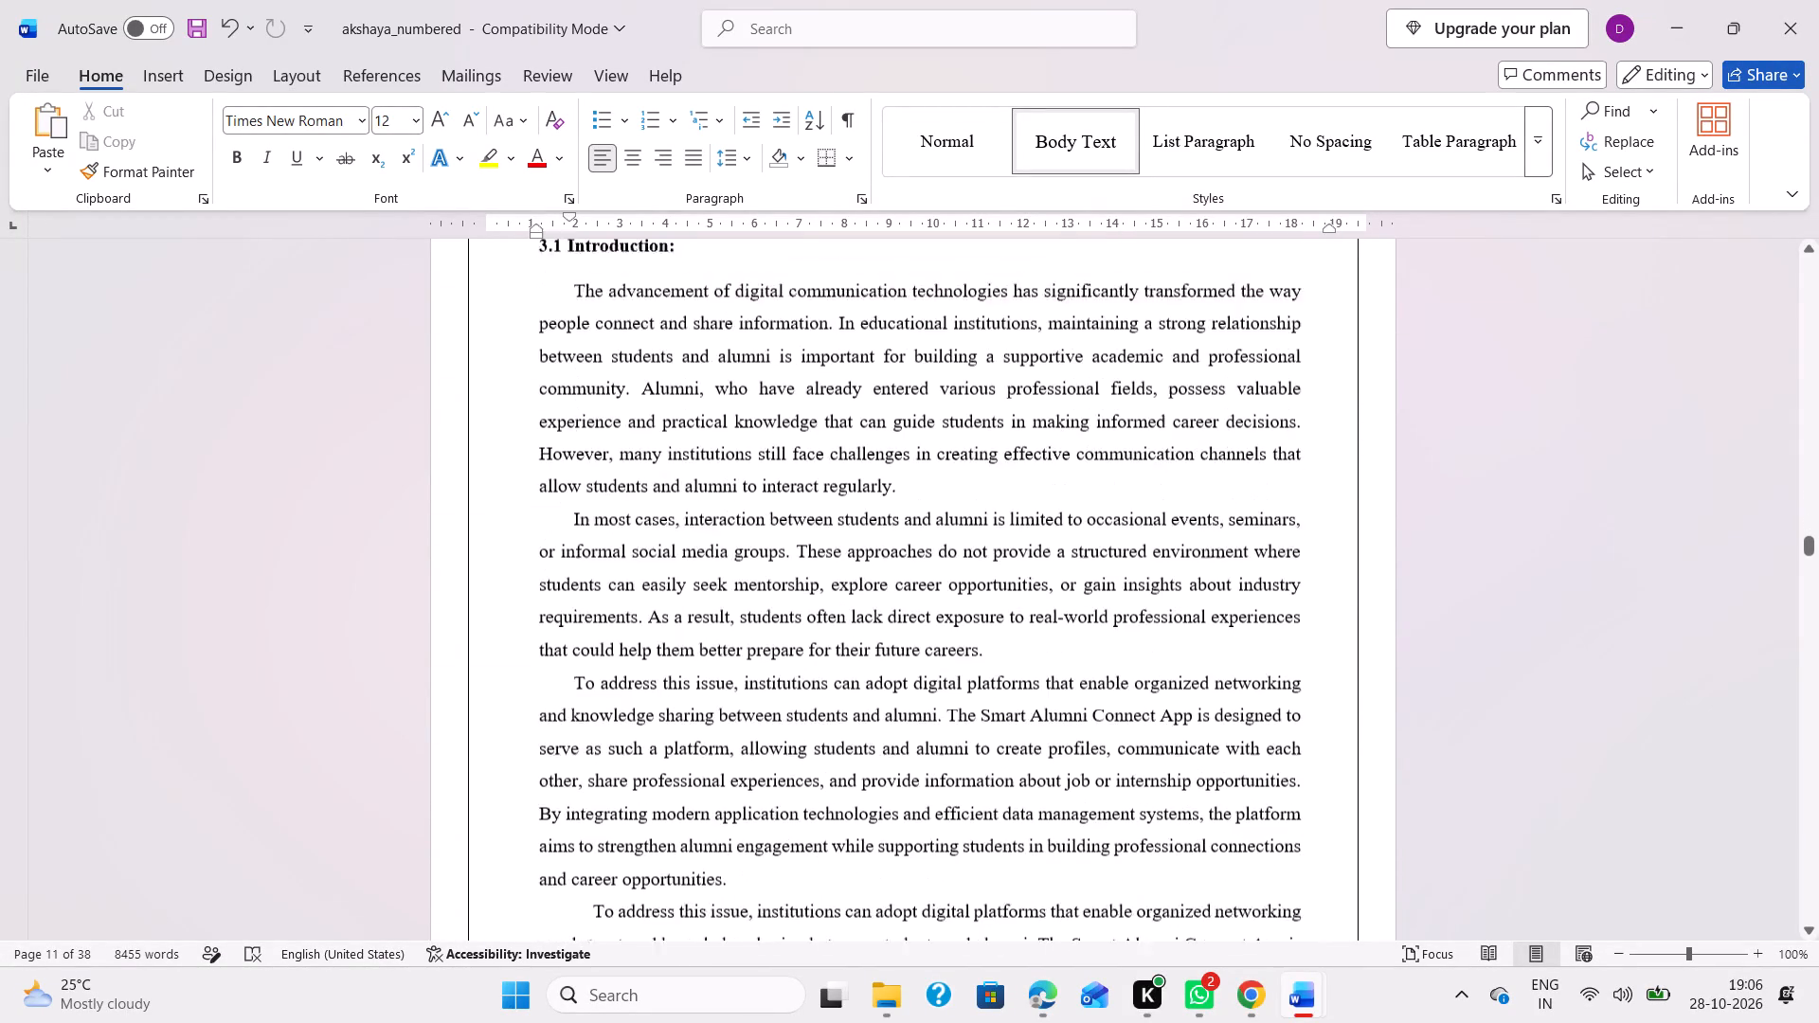
pyautogui.scroll(-7, 999, 508)
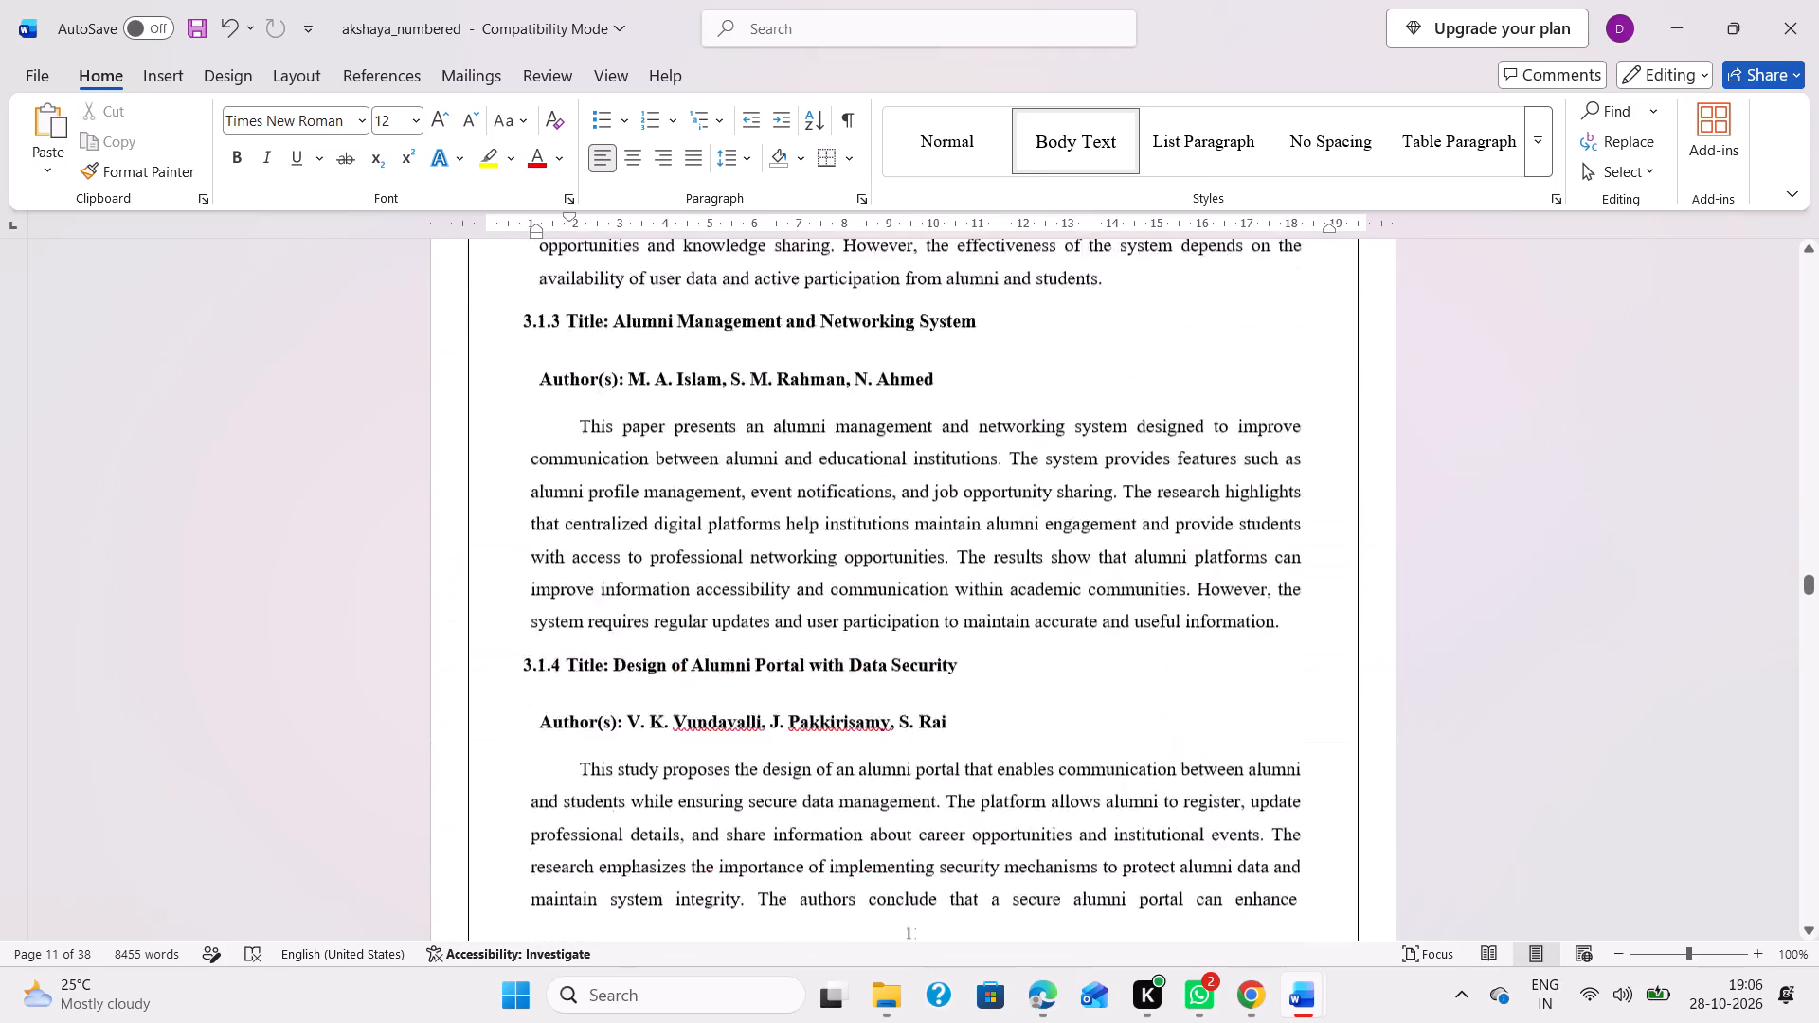
# Delete the small empty text box covering page number 10 on the page ending after item 3.1.1.5.
pyautogui.scroll(-1, 999, 508)
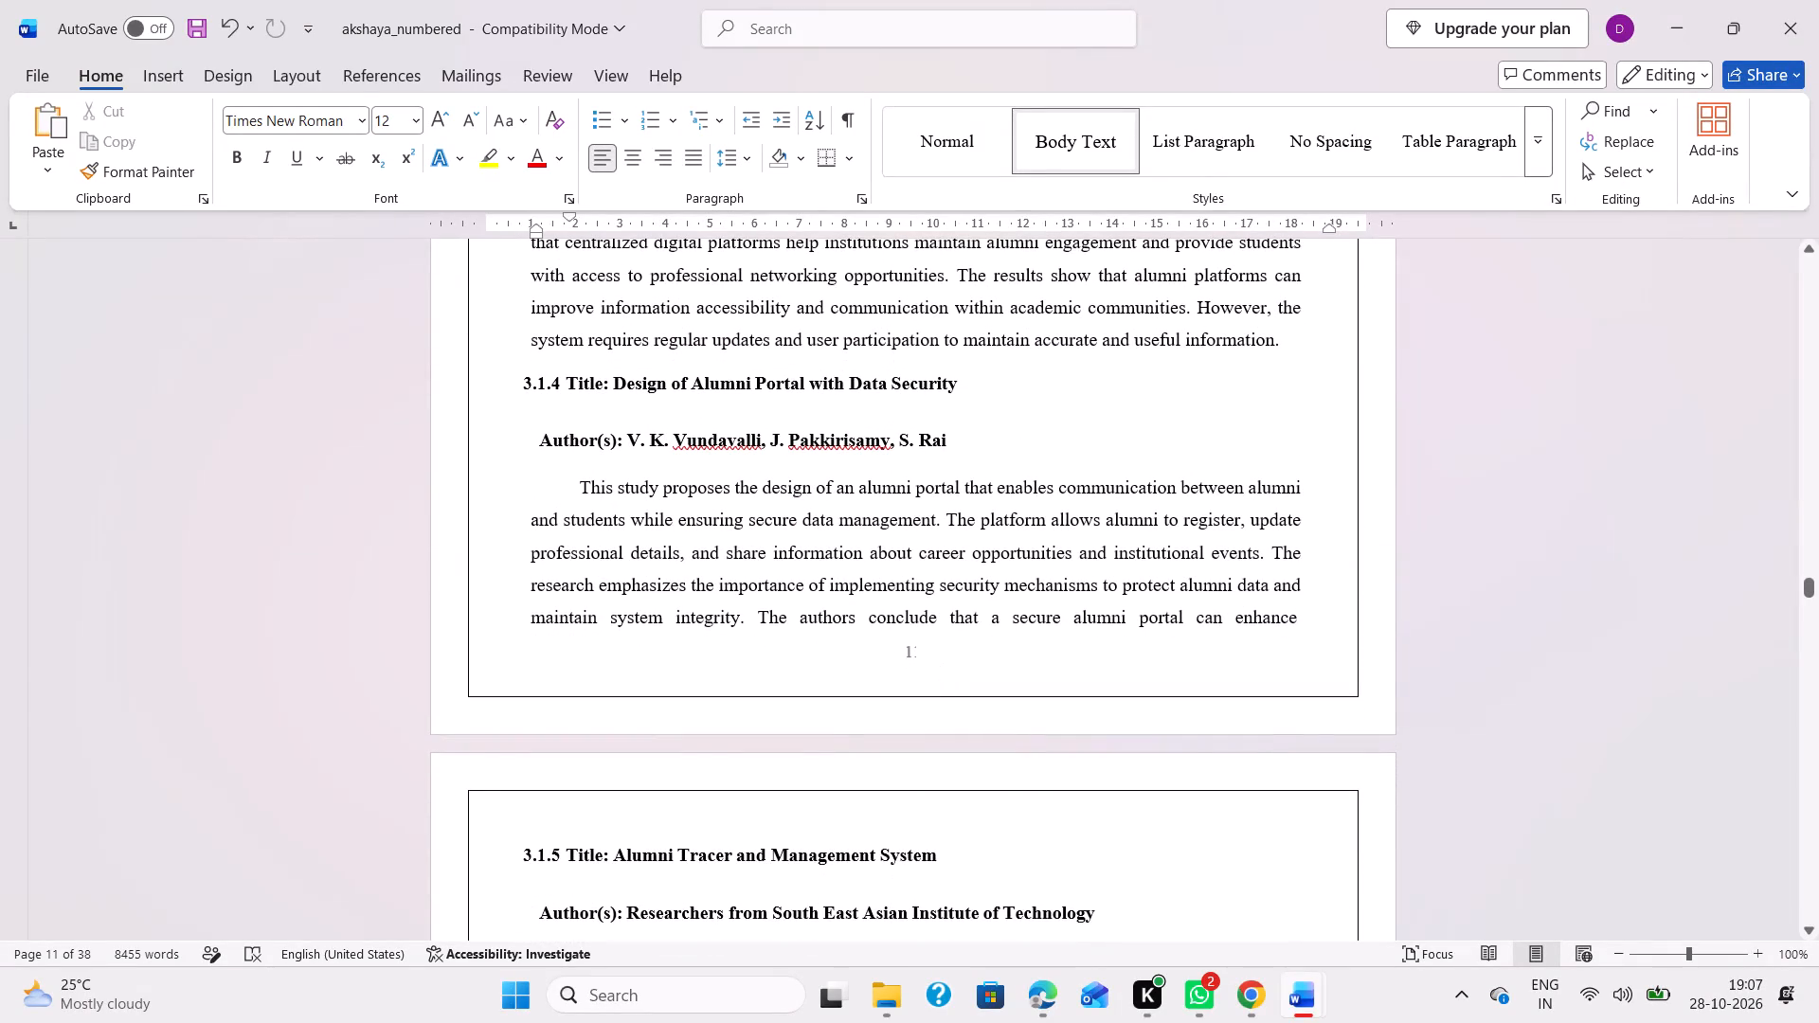
pyautogui.click(932, 655)
pyautogui.scroll(3, 932, 655)
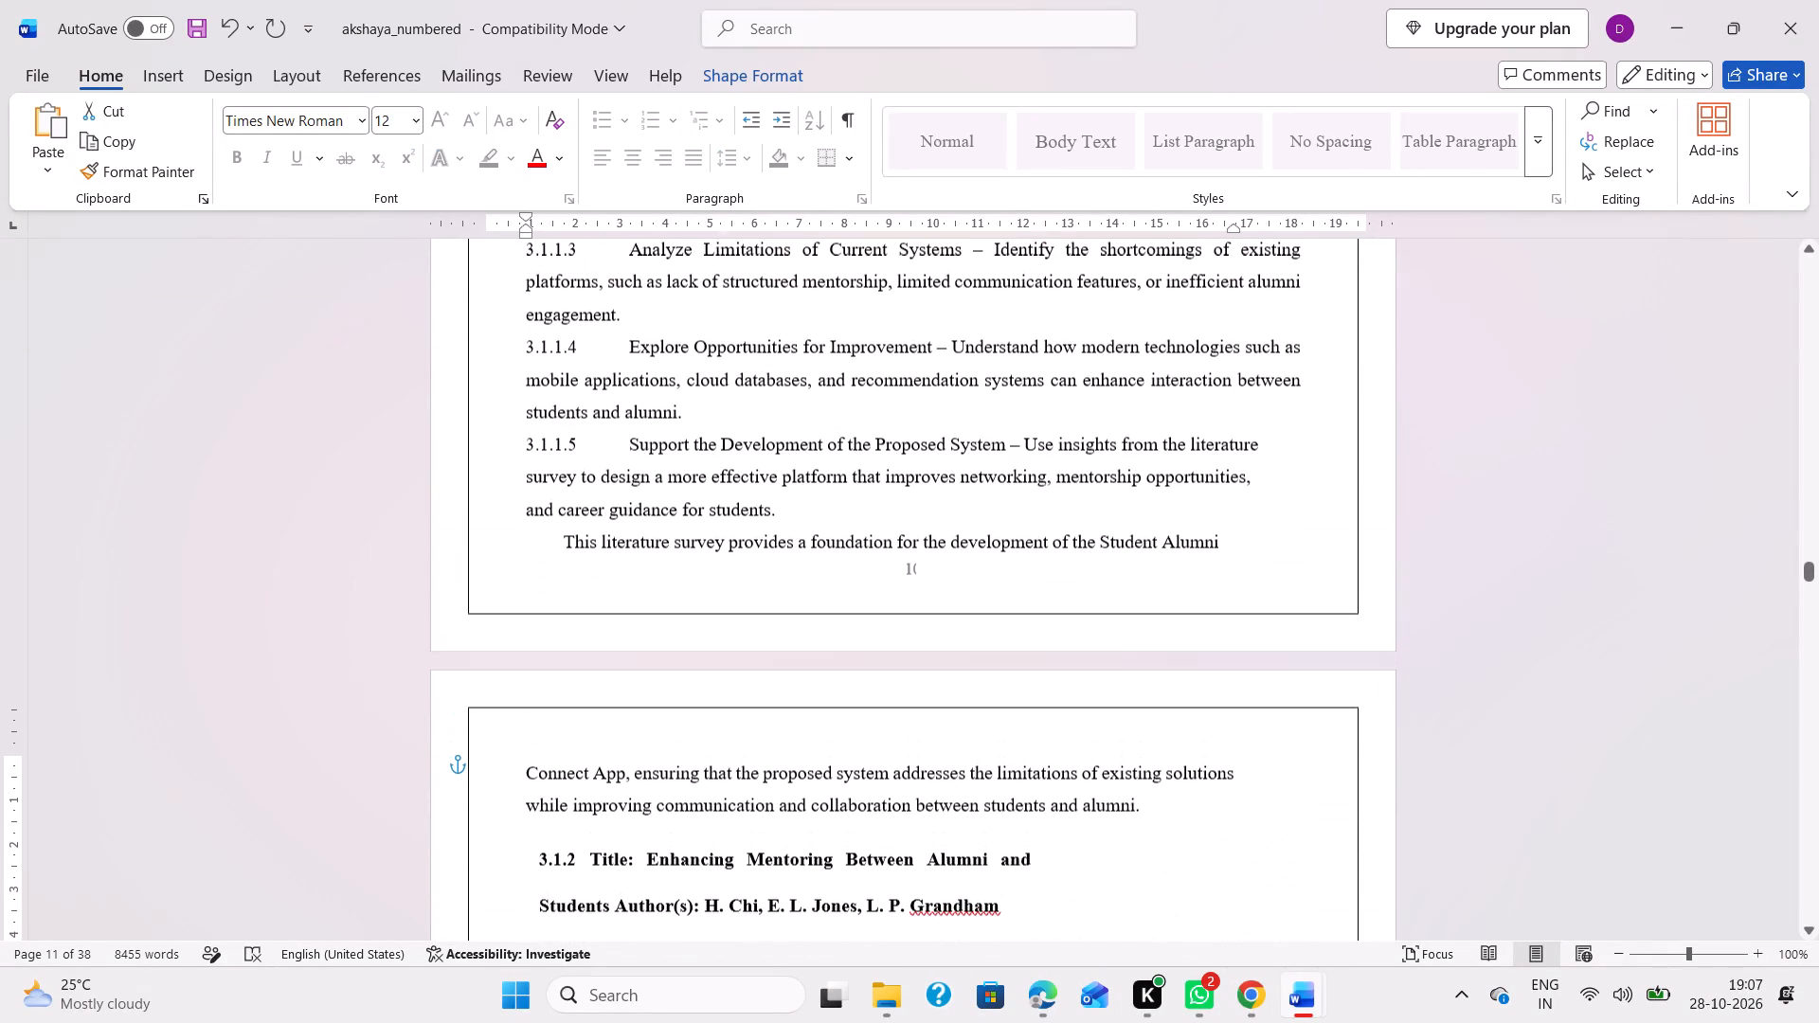
pyautogui.click(930, 579)
pyautogui.scroll(3, 930, 579)
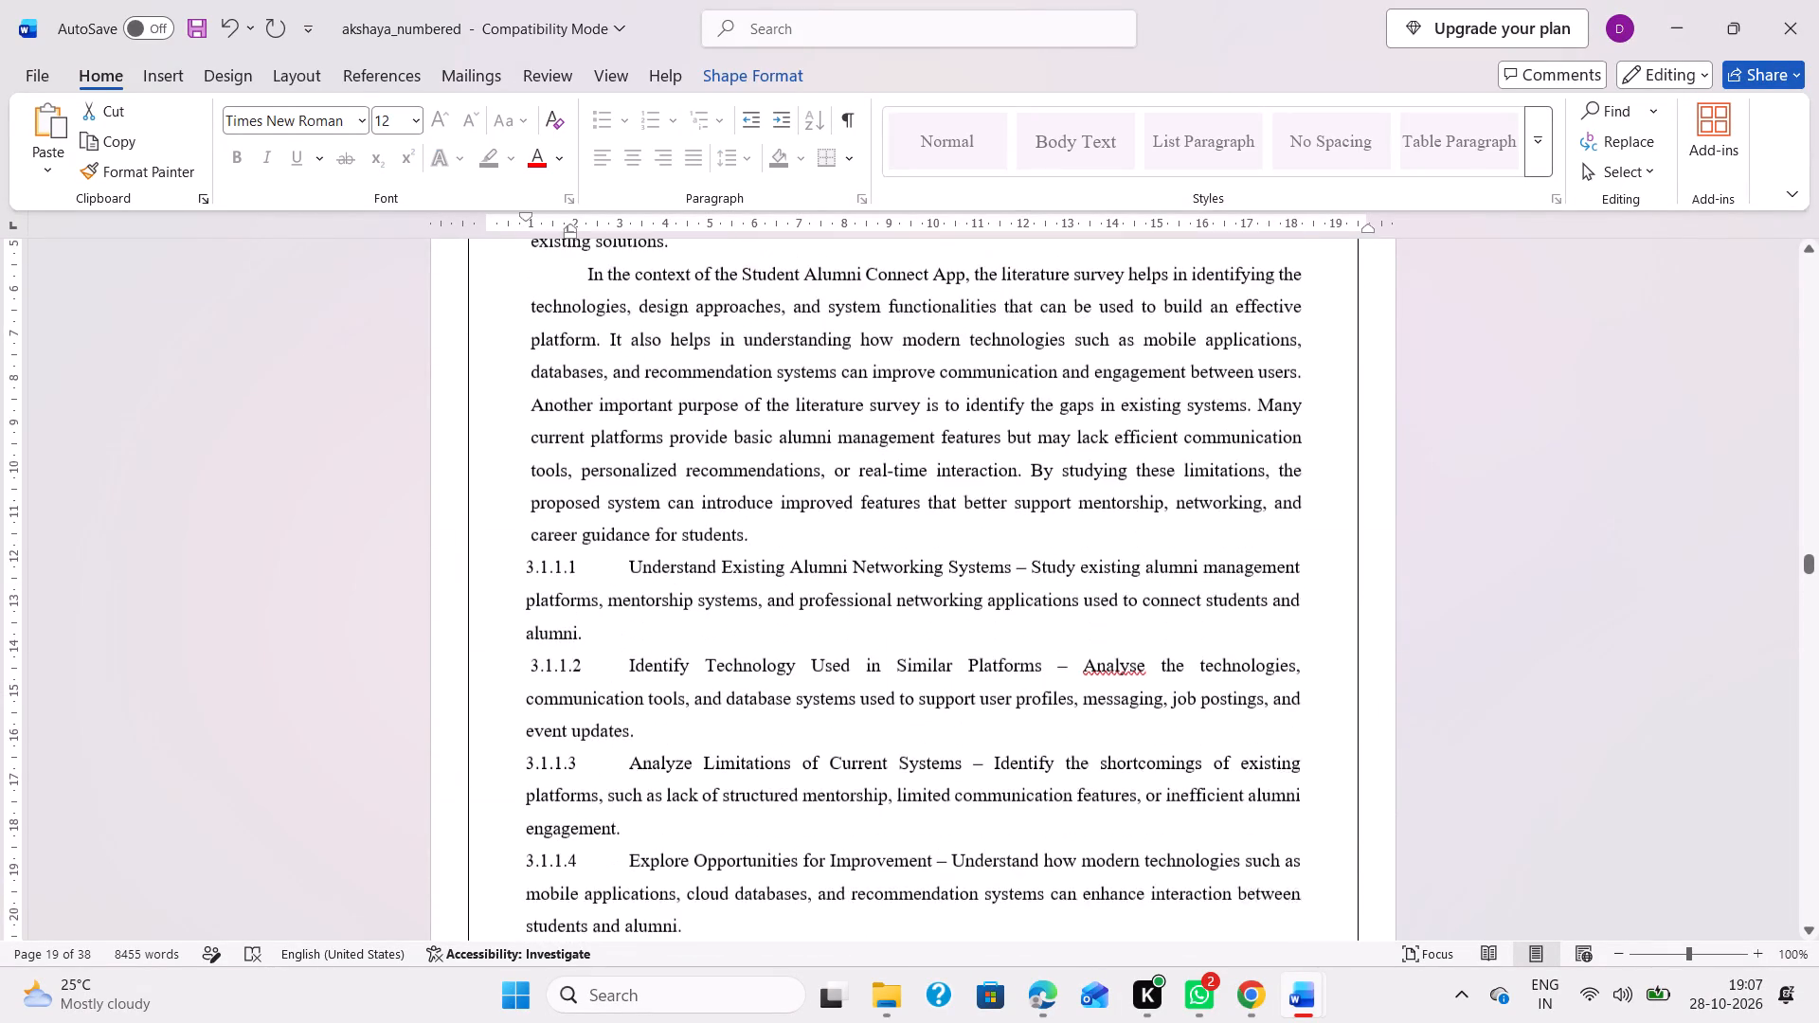
pyautogui.scroll(1, 930, 579)
pyautogui.scroll(-4, 930, 579)
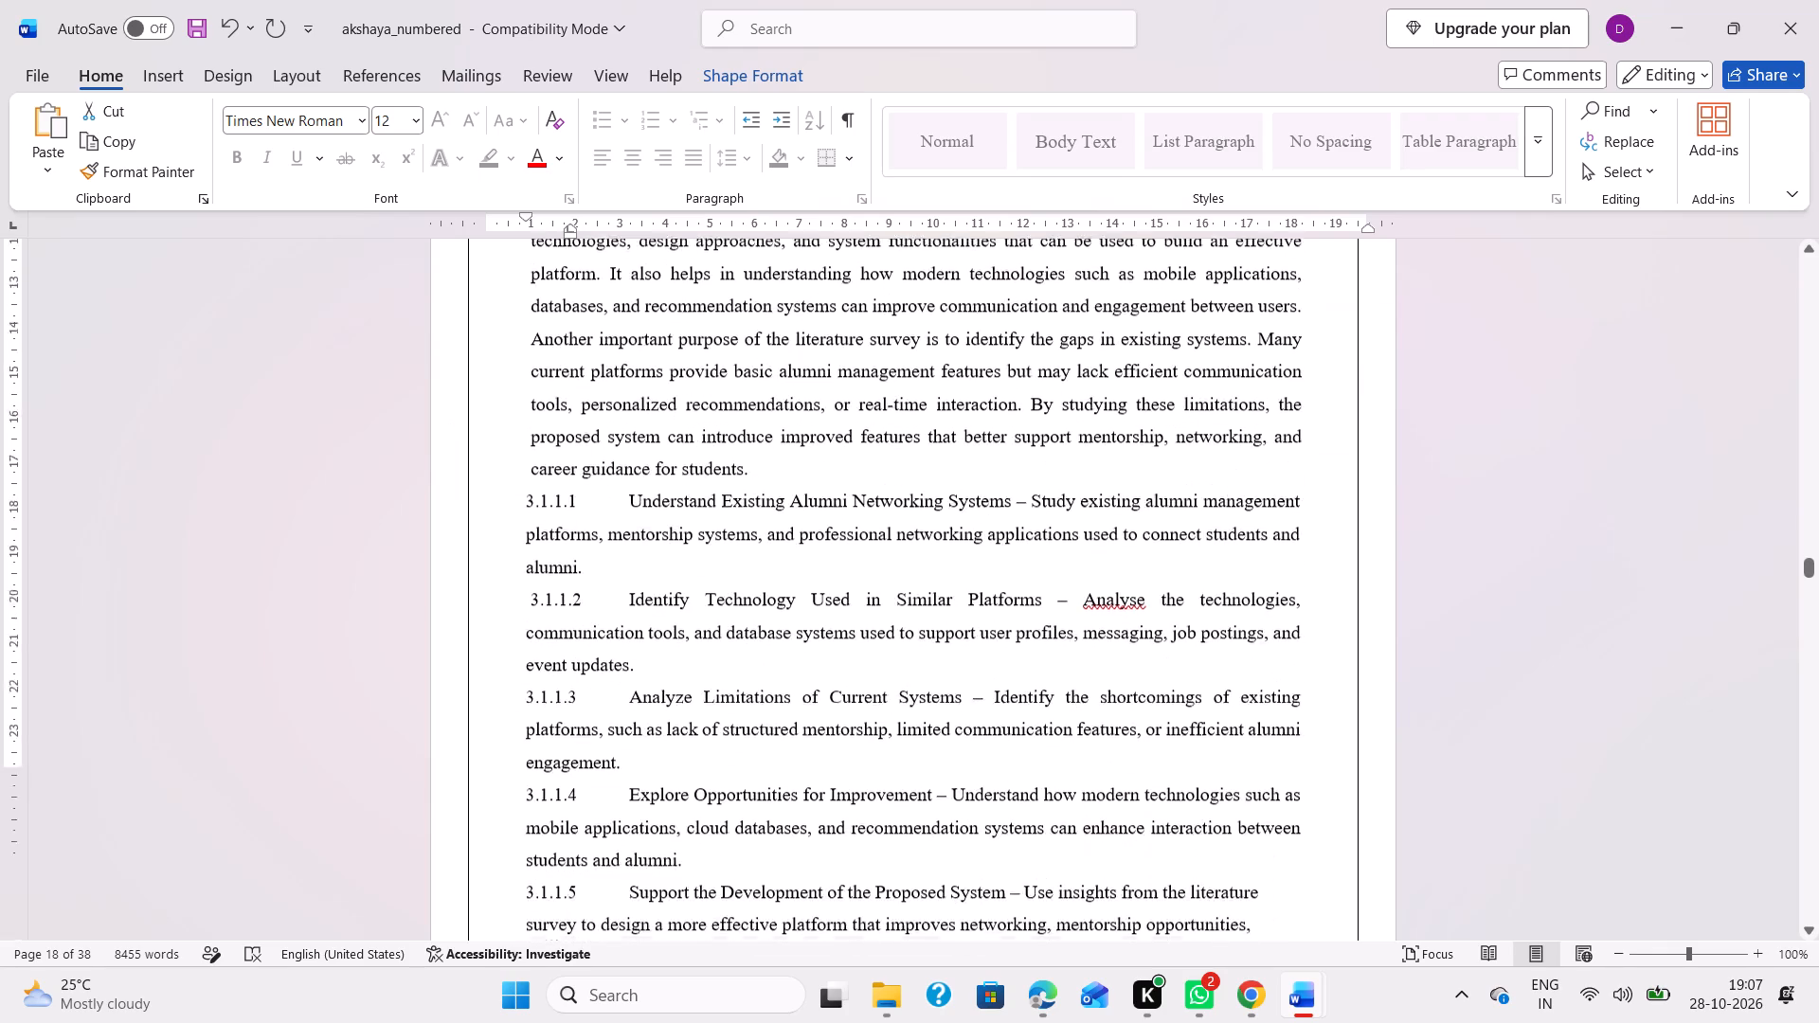
pyautogui.scroll(-1, 930, 579)
pyautogui.press('Delete')
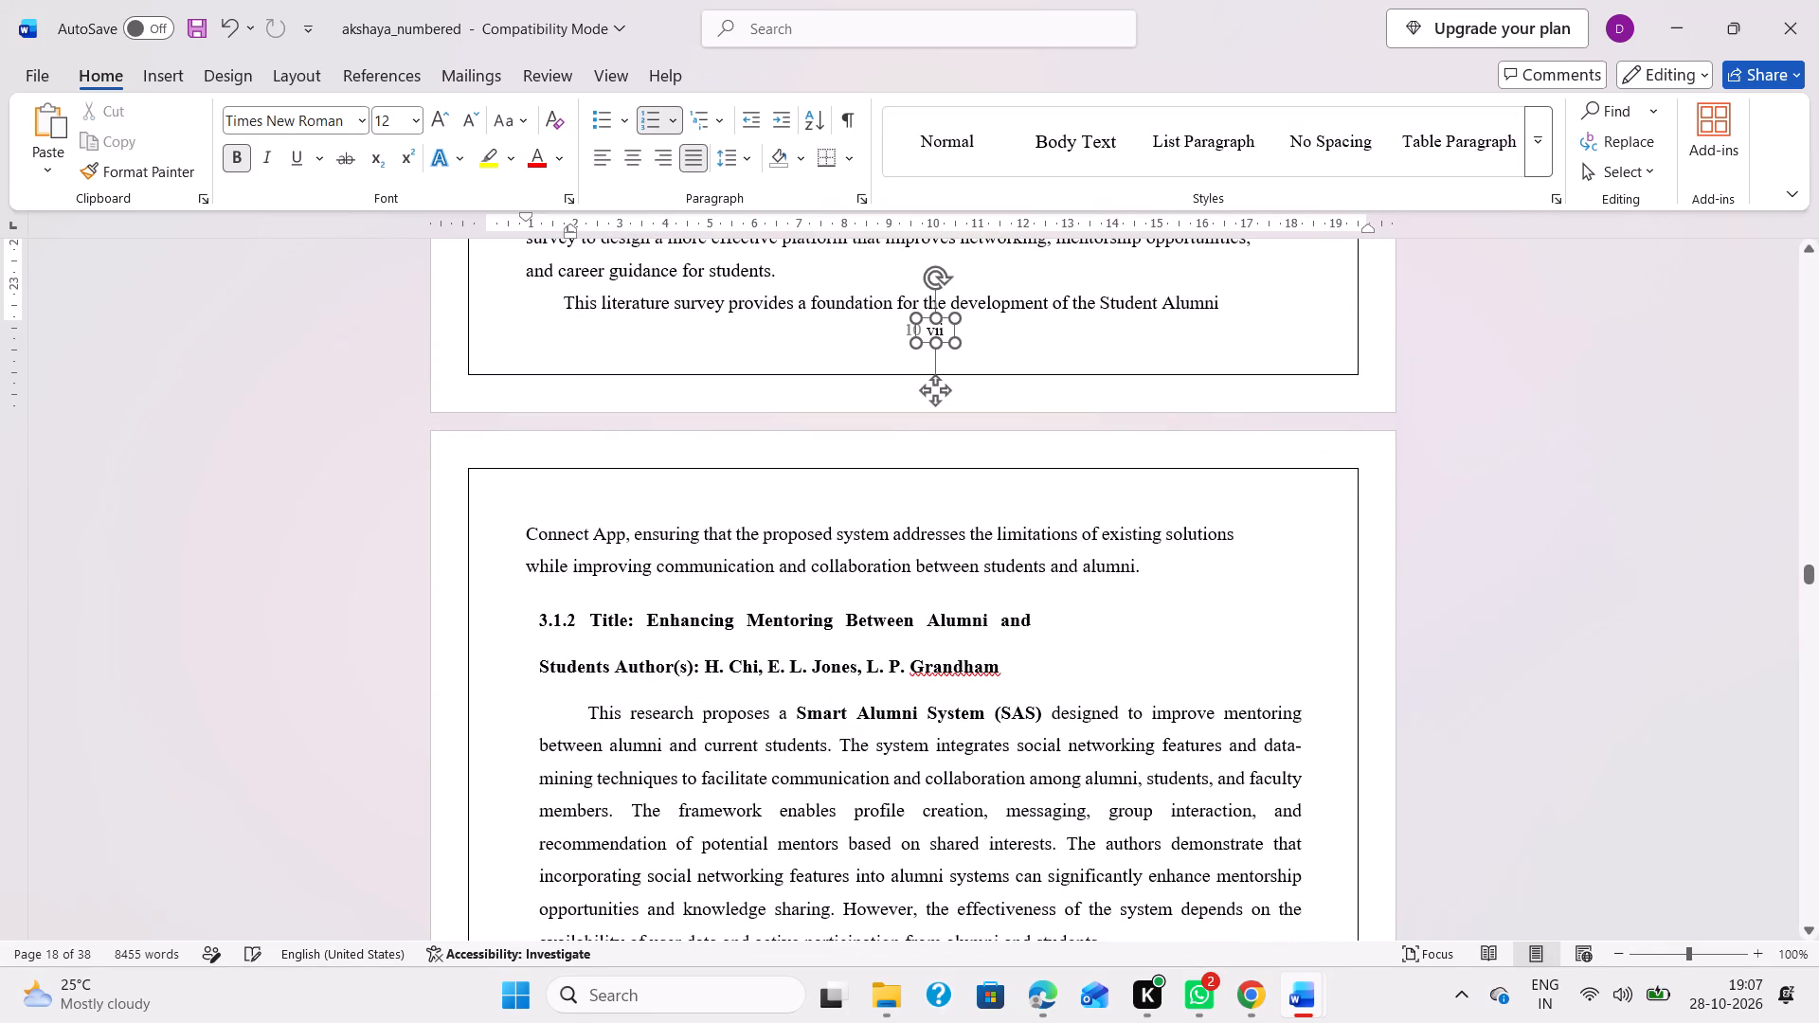
pyautogui.press('Delete')
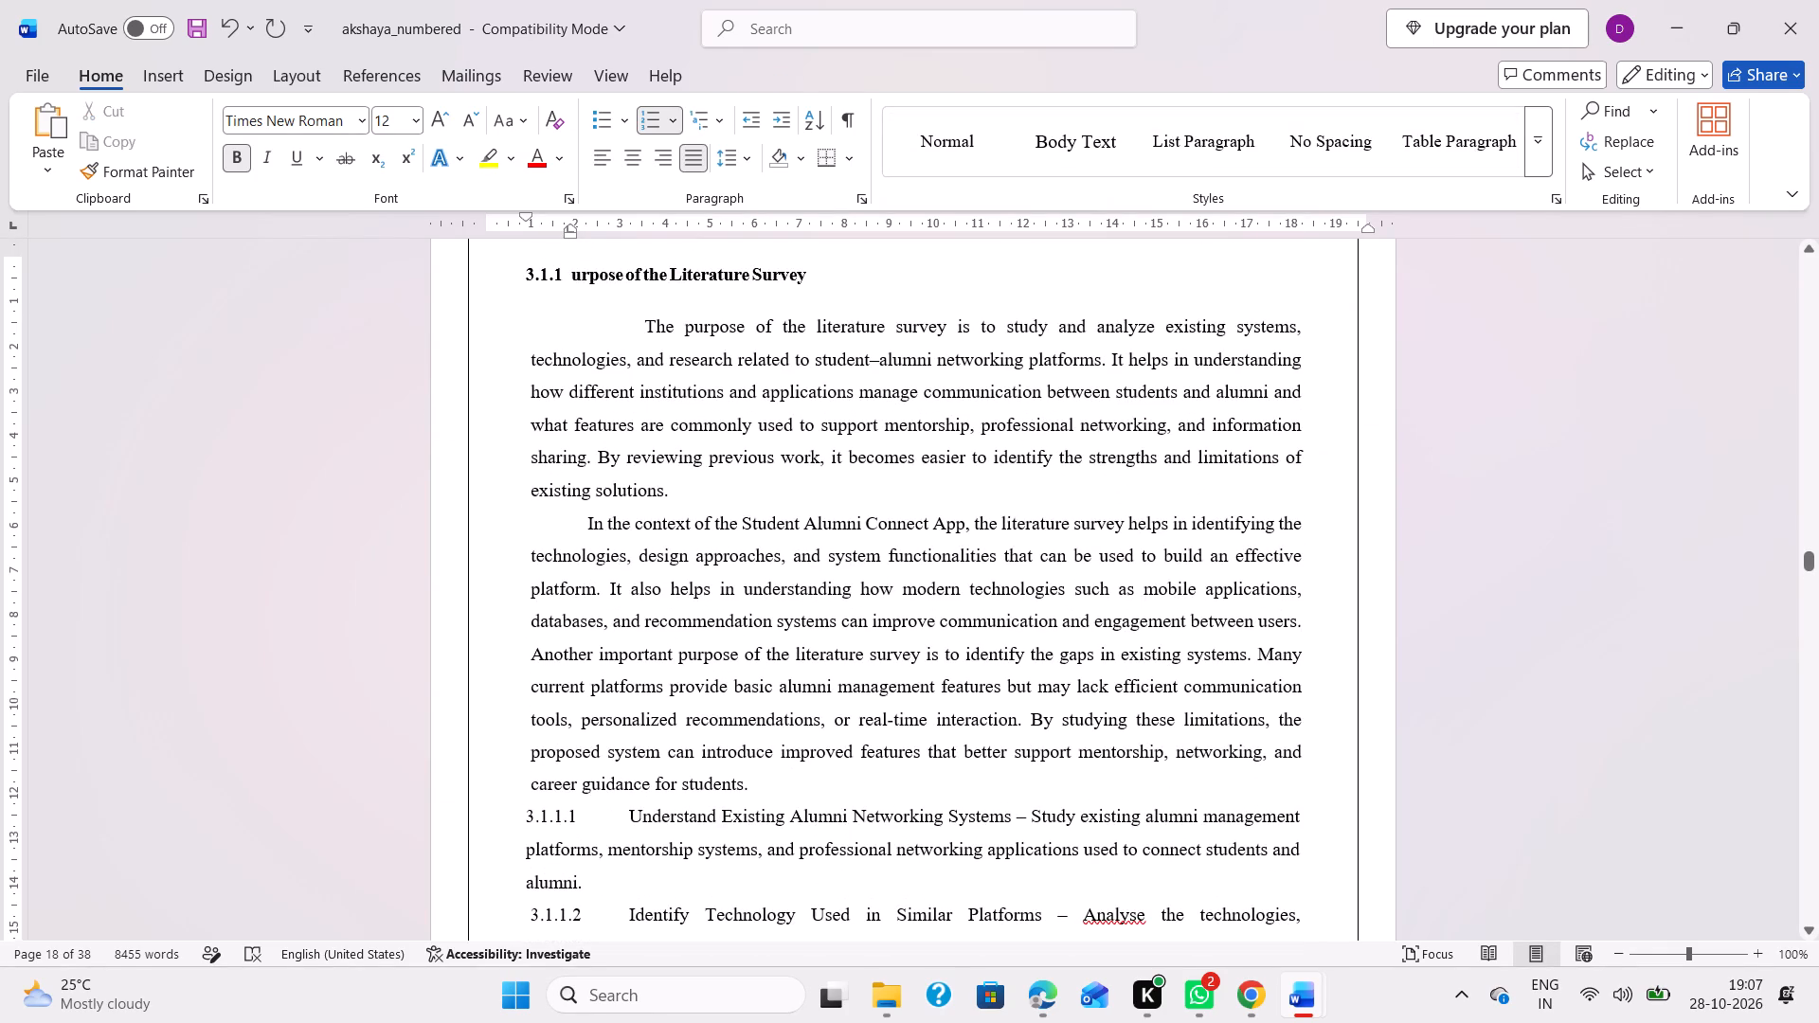
# Remove the stray vii text beside page number 10 on the page ending after item 3.1.1.5.
pyautogui.scroll(2, 965, 455)
pyautogui.scroll(-9, 965, 455)
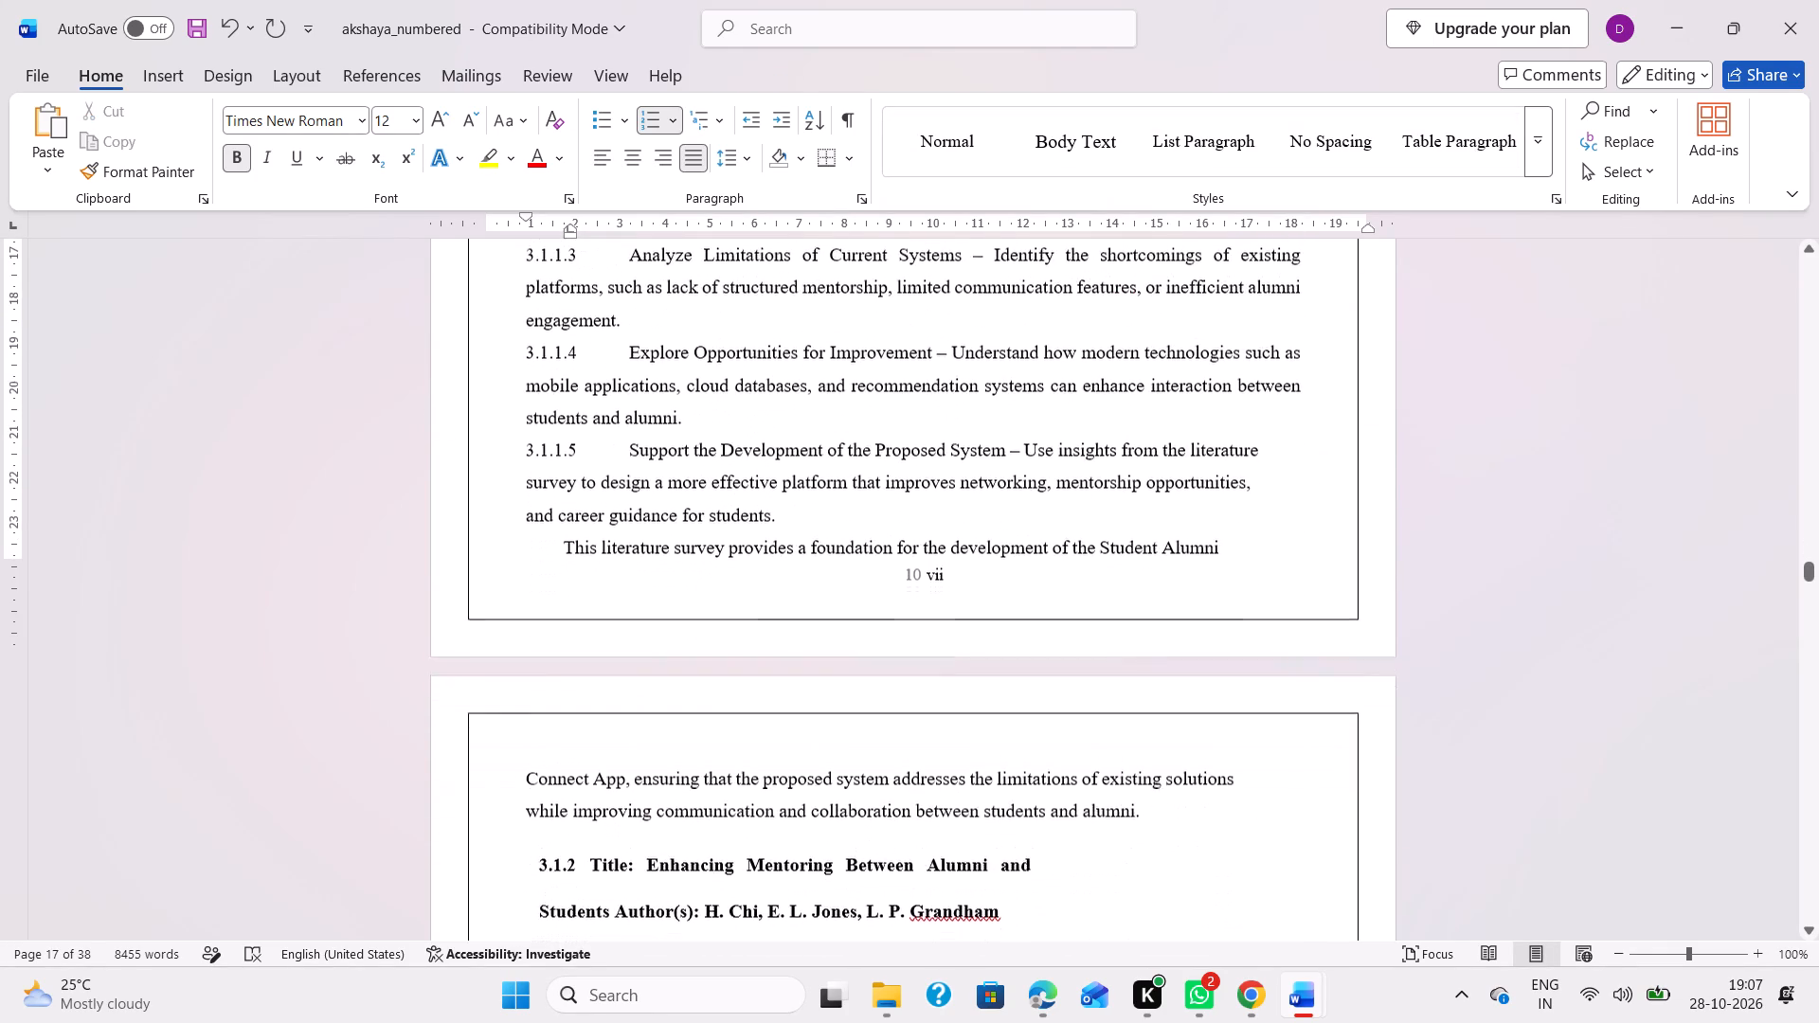
pyautogui.scroll(-1, 965, 455)
pyautogui.click(940, 511)
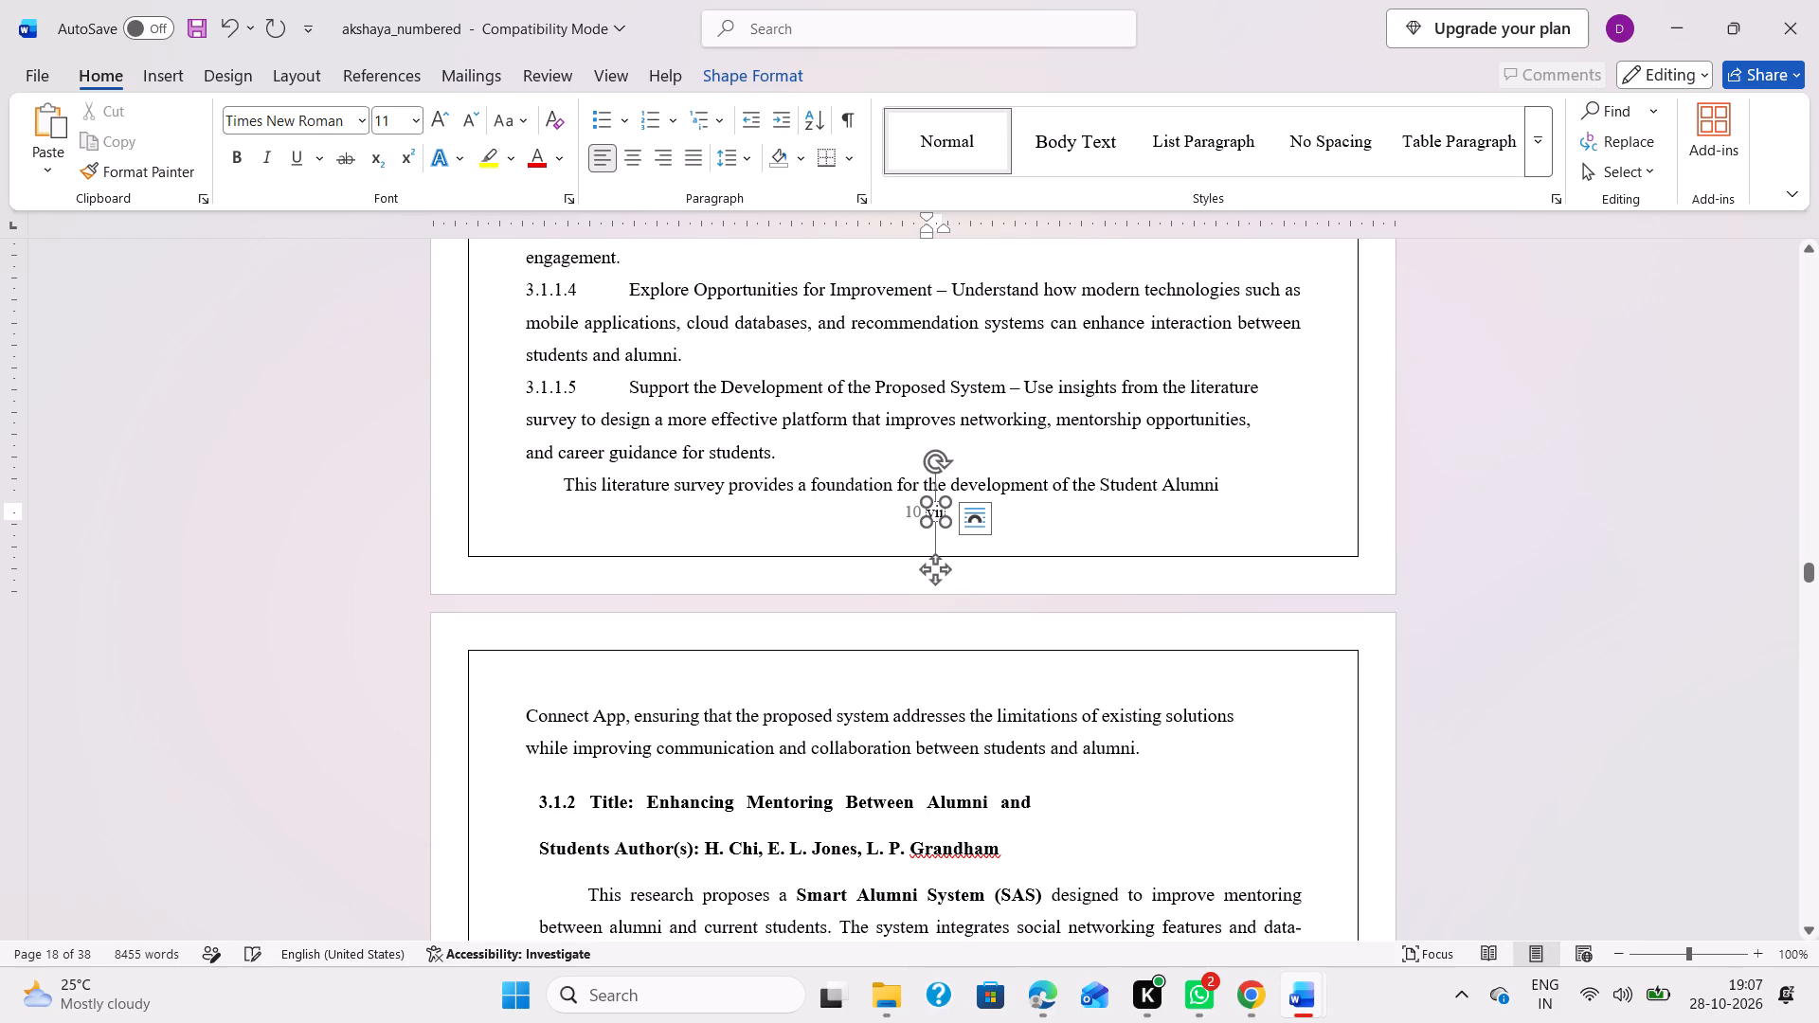
pyautogui.press('Delete')
pyautogui.press('Delete')
pyautogui.press('Delete')
pyautogui.press('BackSpace')
pyautogui.press('BackSpace')
pyautogui.press('BackSpace')
pyautogui.click(1044, 635)
# Delete the small empty text box covering page number 11 on the page ending with section 3.1.4.
pyautogui.scroll(-3, 1044, 635)
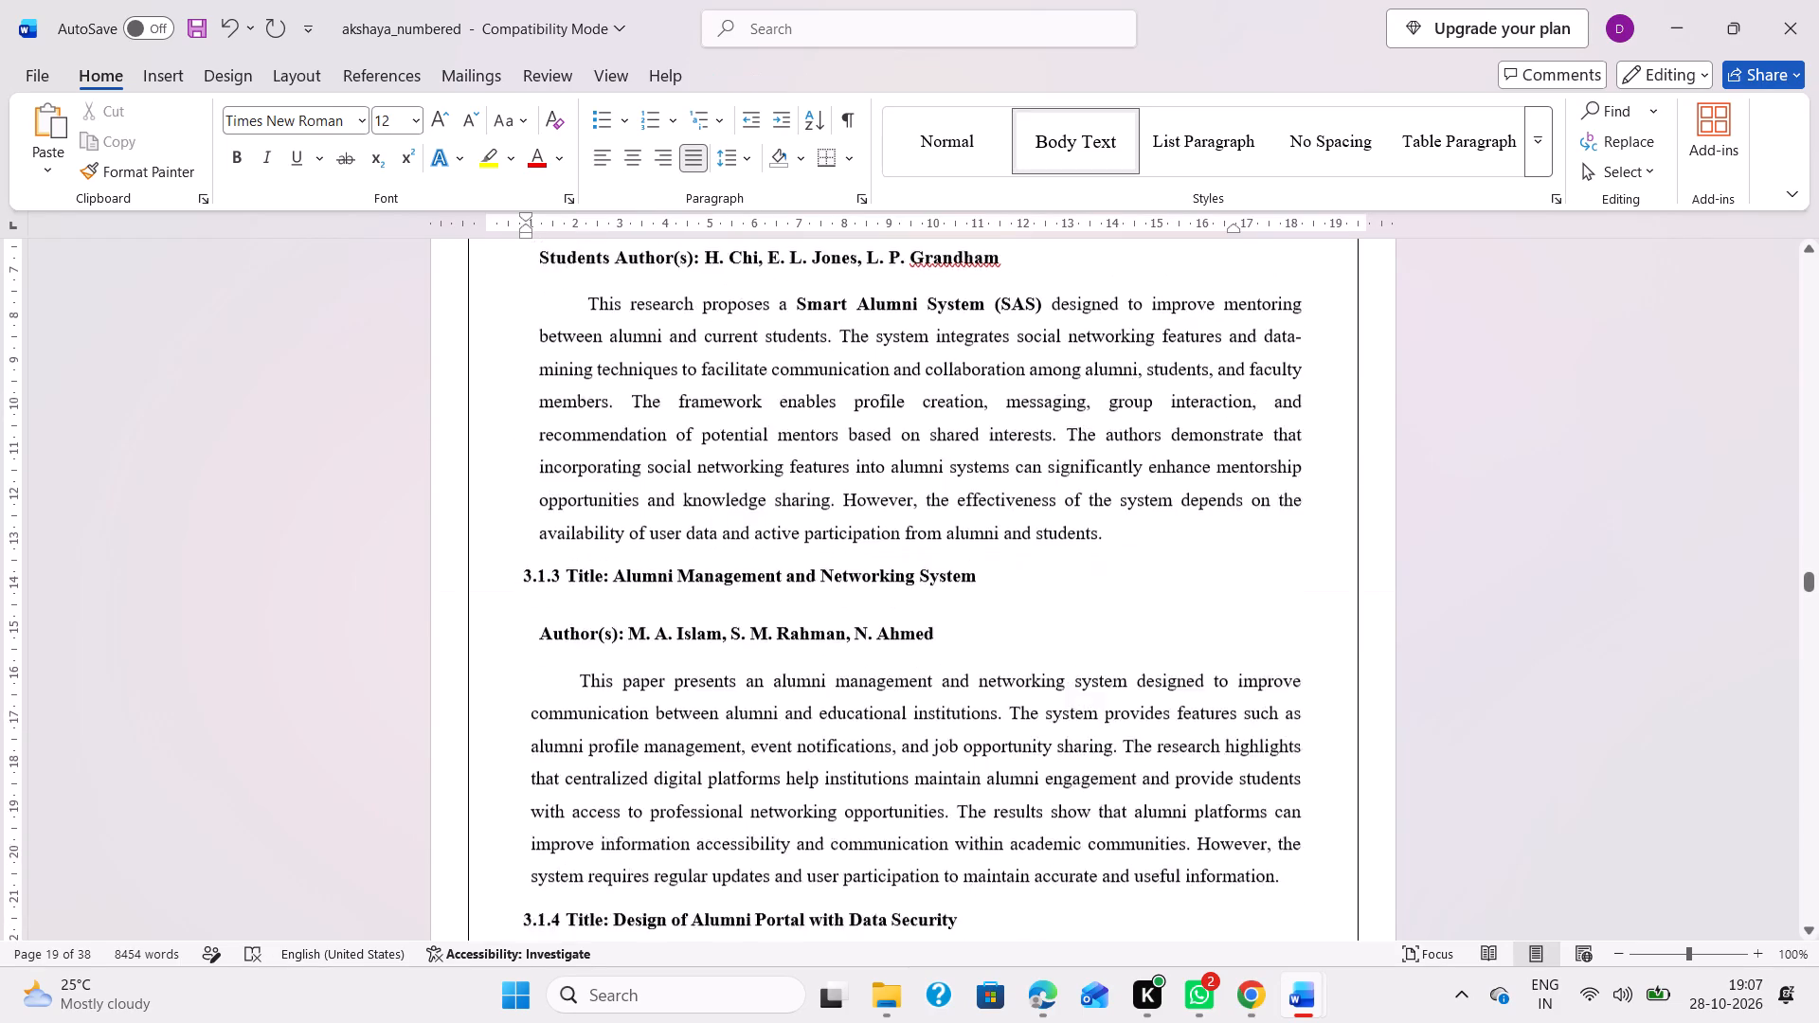
pyautogui.scroll(-2, 1044, 635)
pyautogui.click(934, 474)
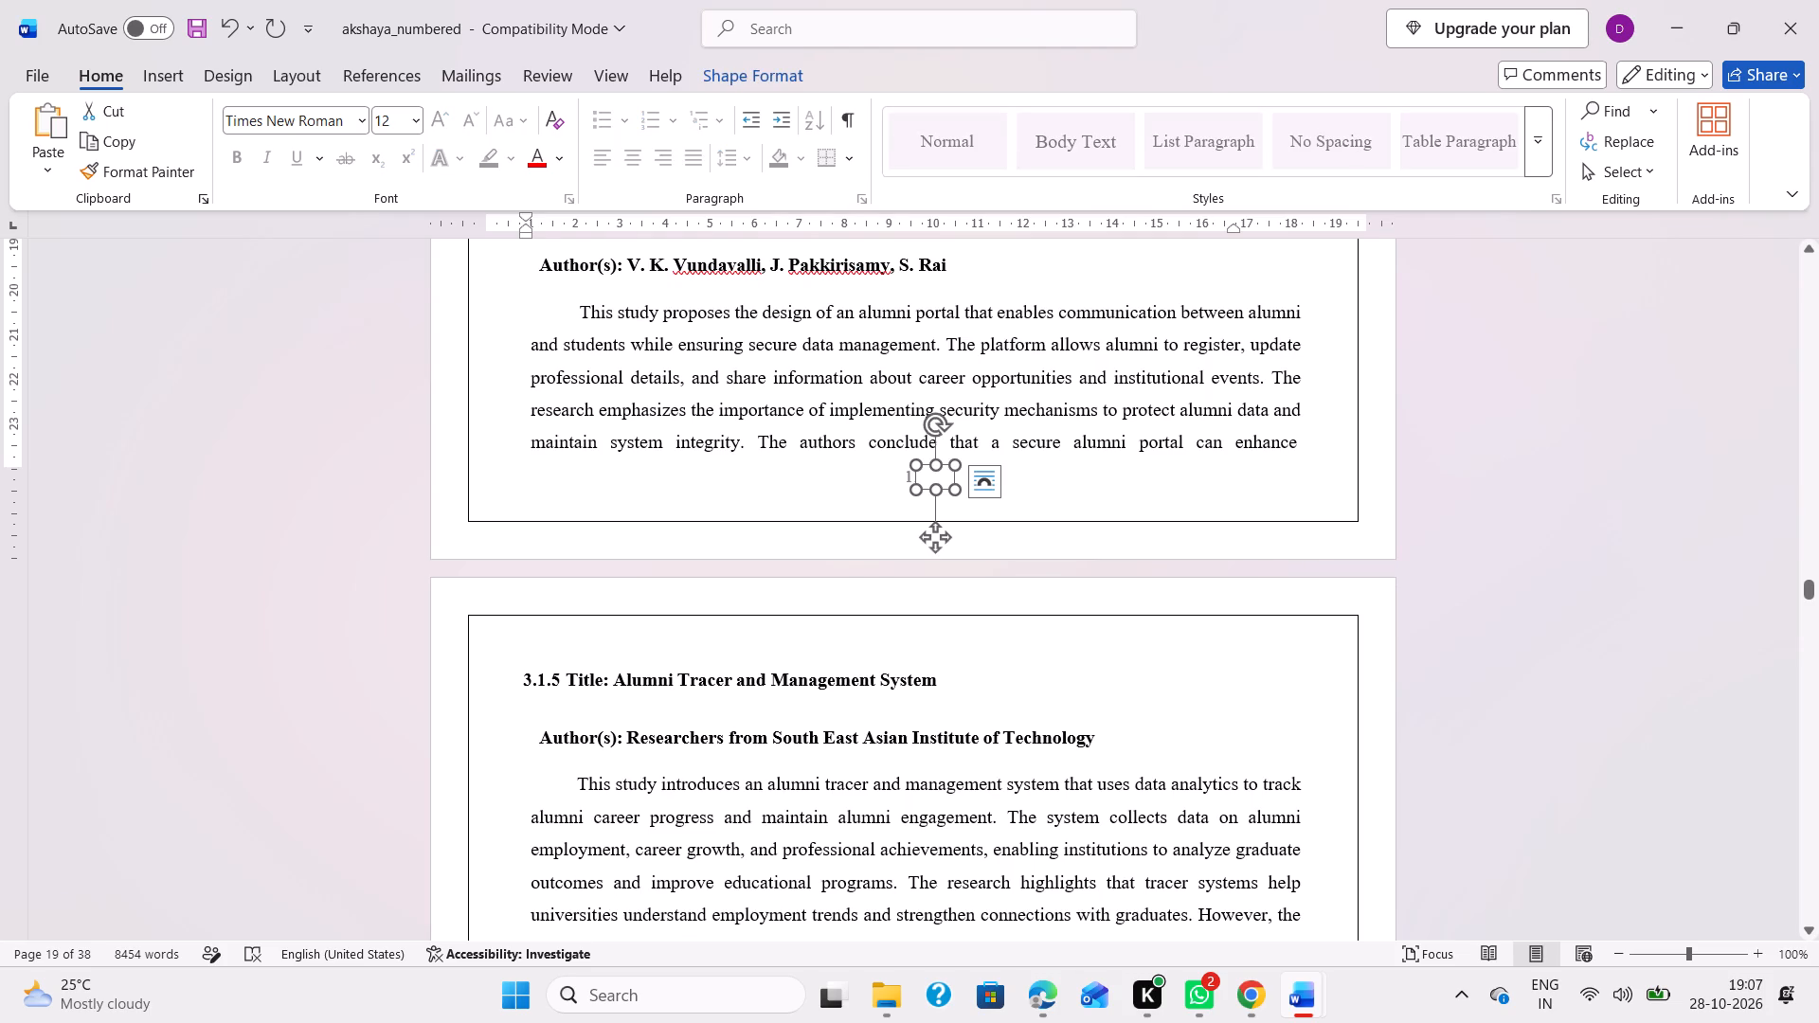
pyautogui.press('Delete')
# Remove the stray vii text beside page number 11 on the page ending with section 3.1.4.
pyautogui.click(932, 480)
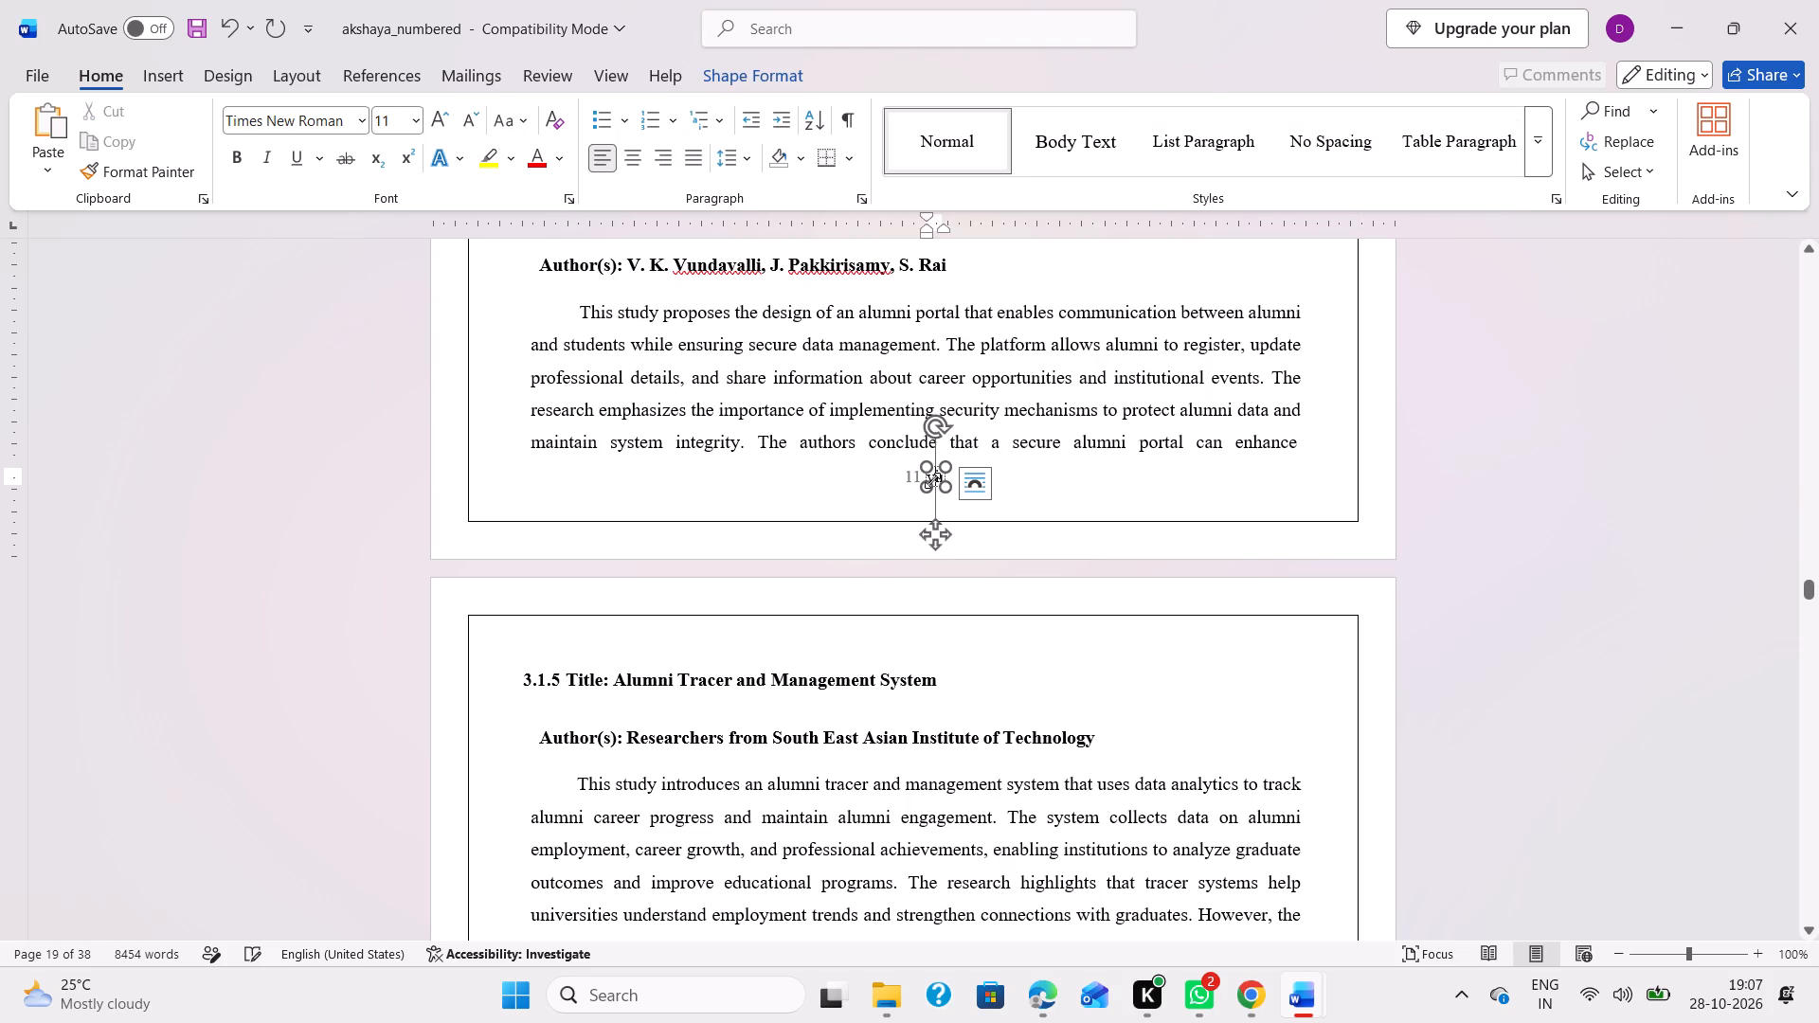
pyautogui.press('Delete')
pyautogui.click(741, 86)
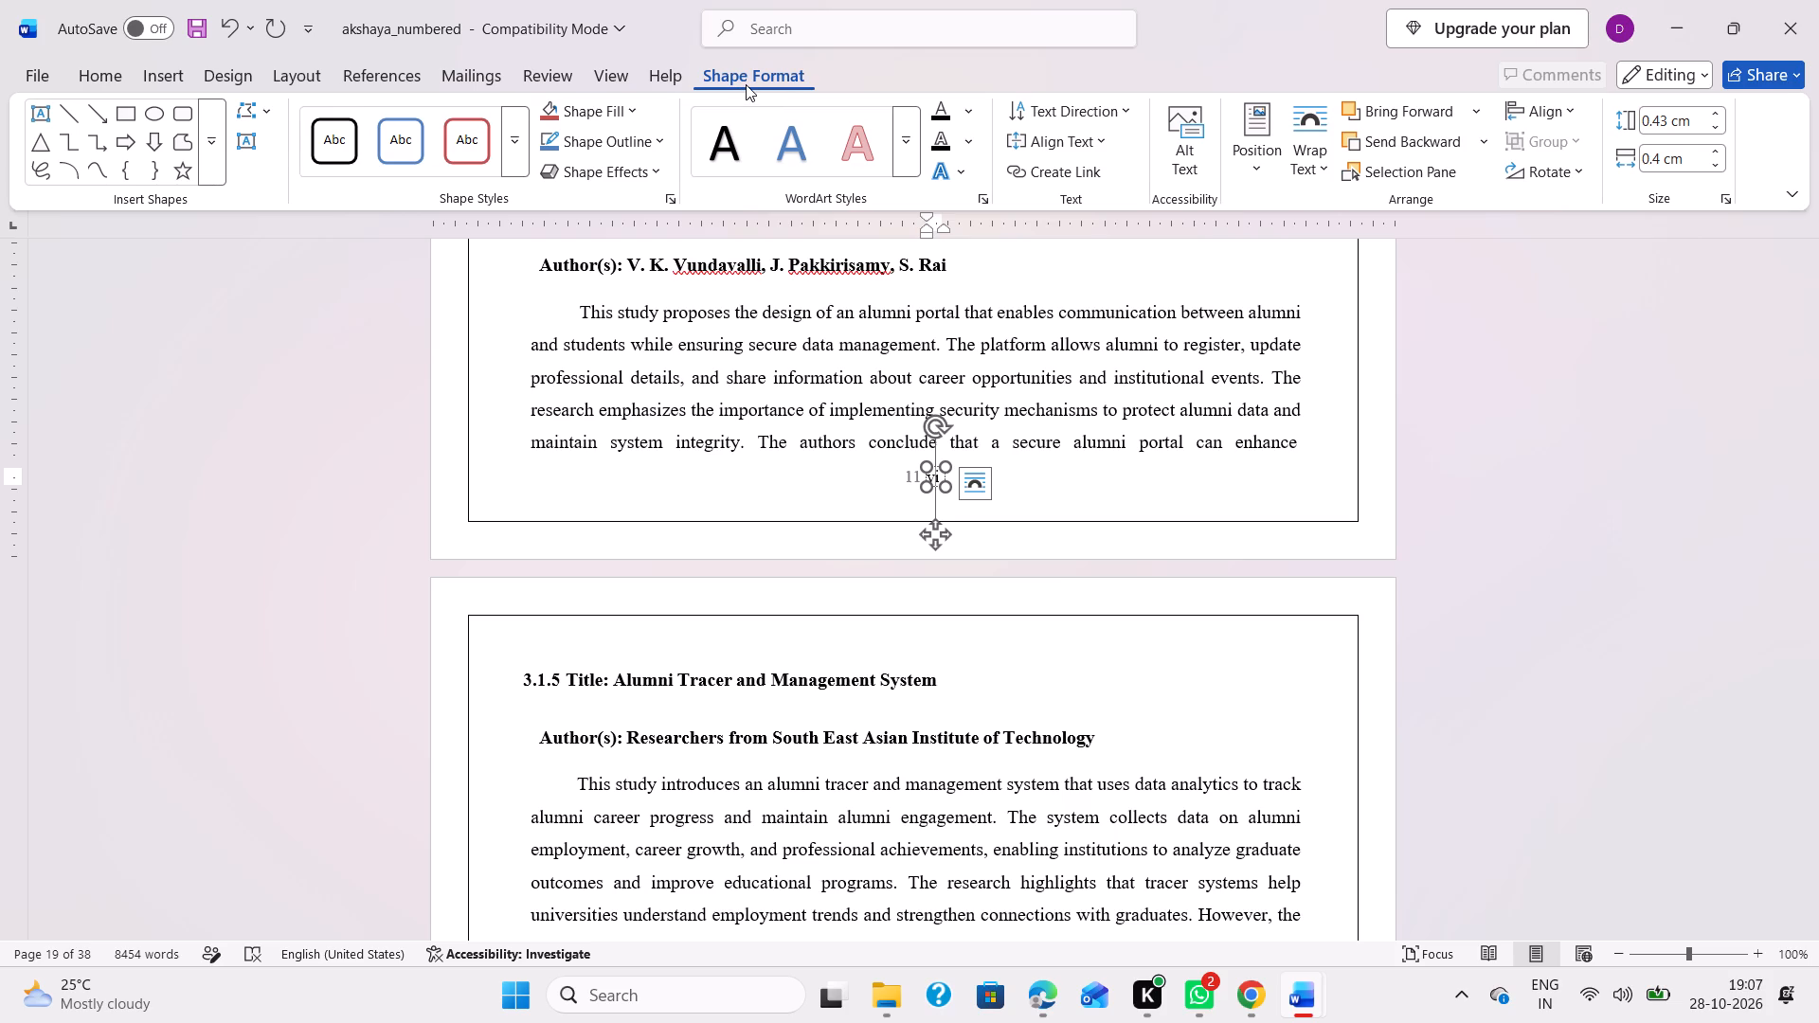
pyautogui.press('BackSpace')
pyautogui.press('Right')
pyautogui.press('BackSpace')
pyautogui.click(1208, 532)
pyautogui.scroll(-2, 1208, 532)
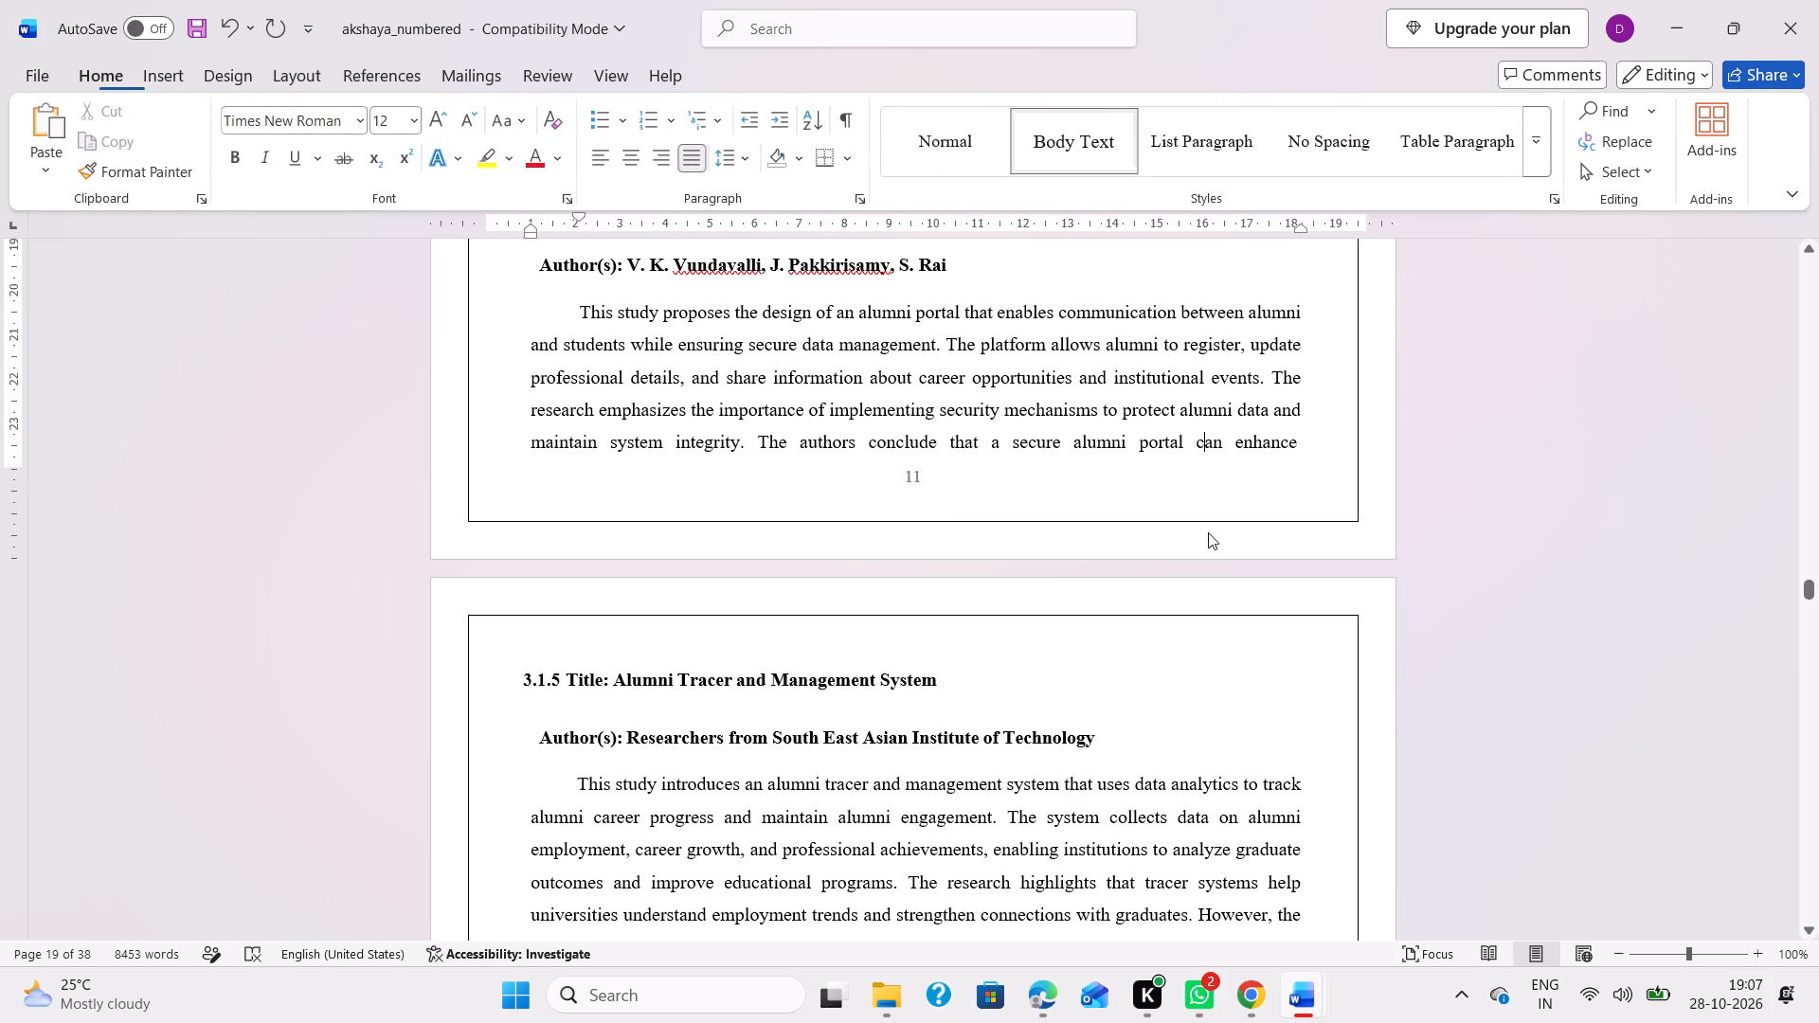
# Delete the small empty text box covering page number 12 on the page ending with the web-based alumni management system paragraph.
pyautogui.scroll(-4, 1208, 532)
pyautogui.scroll(-1, 1095, 681)
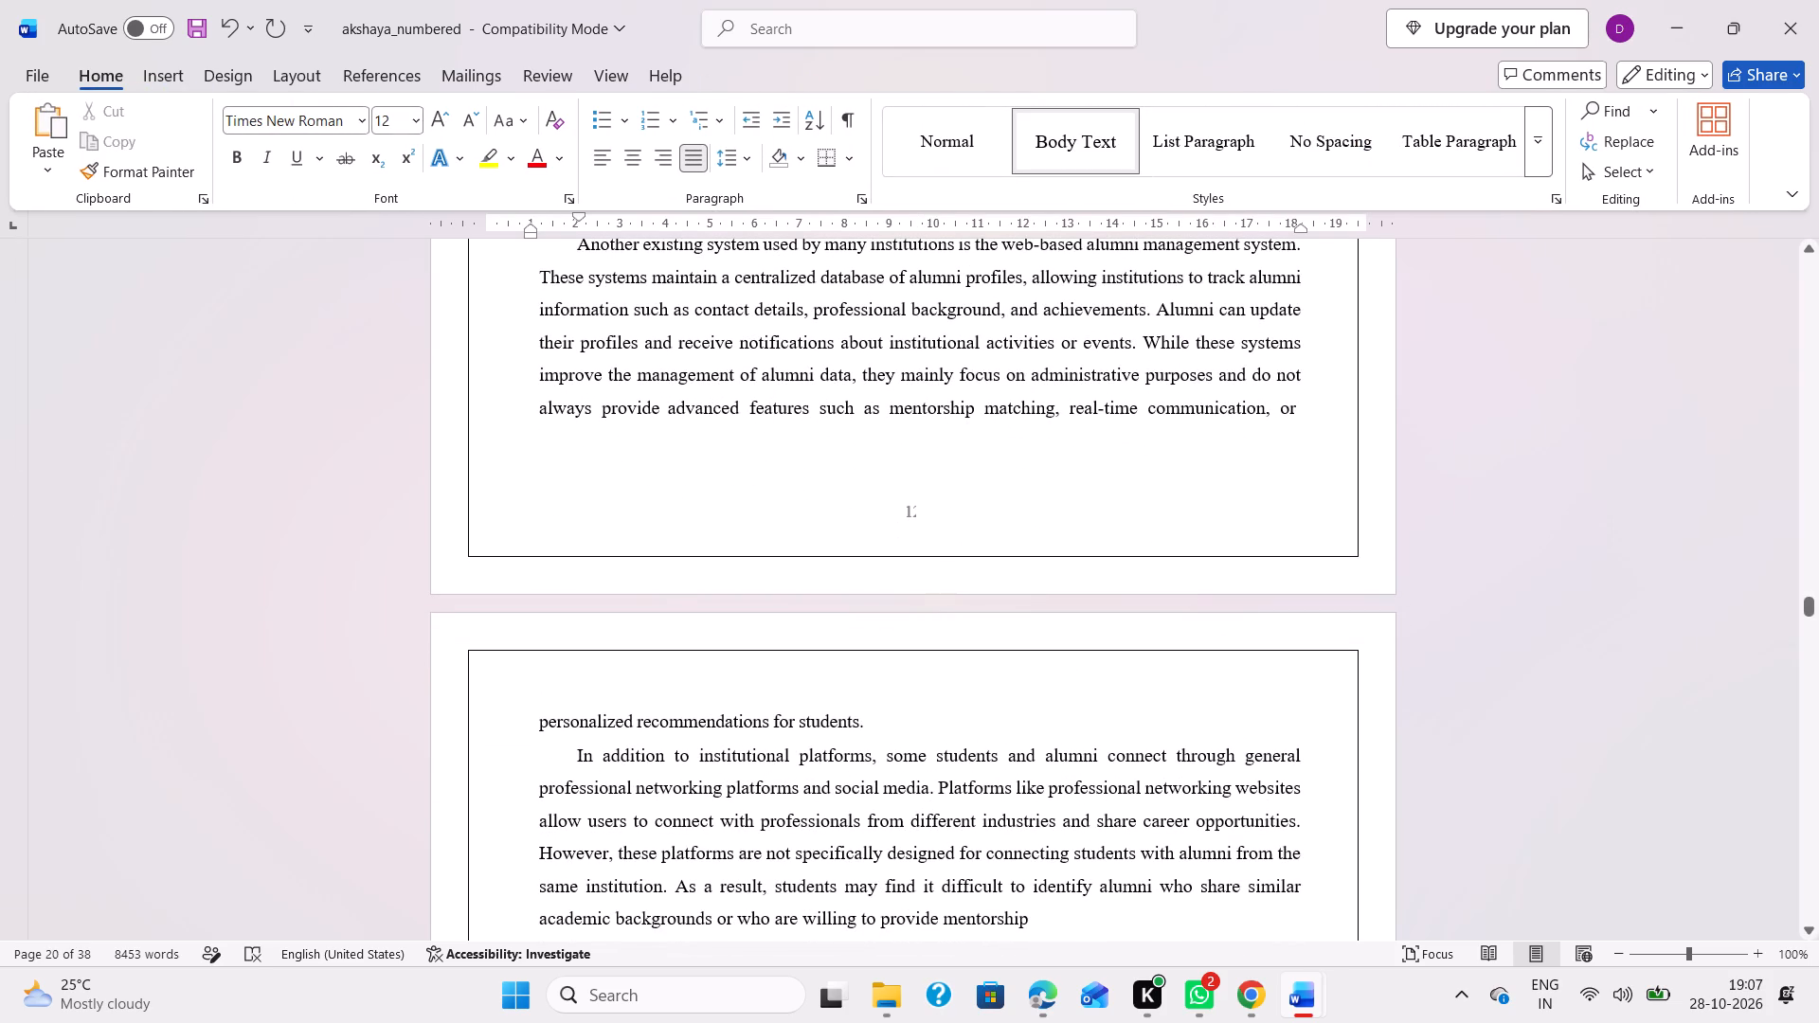
pyautogui.click(924, 508)
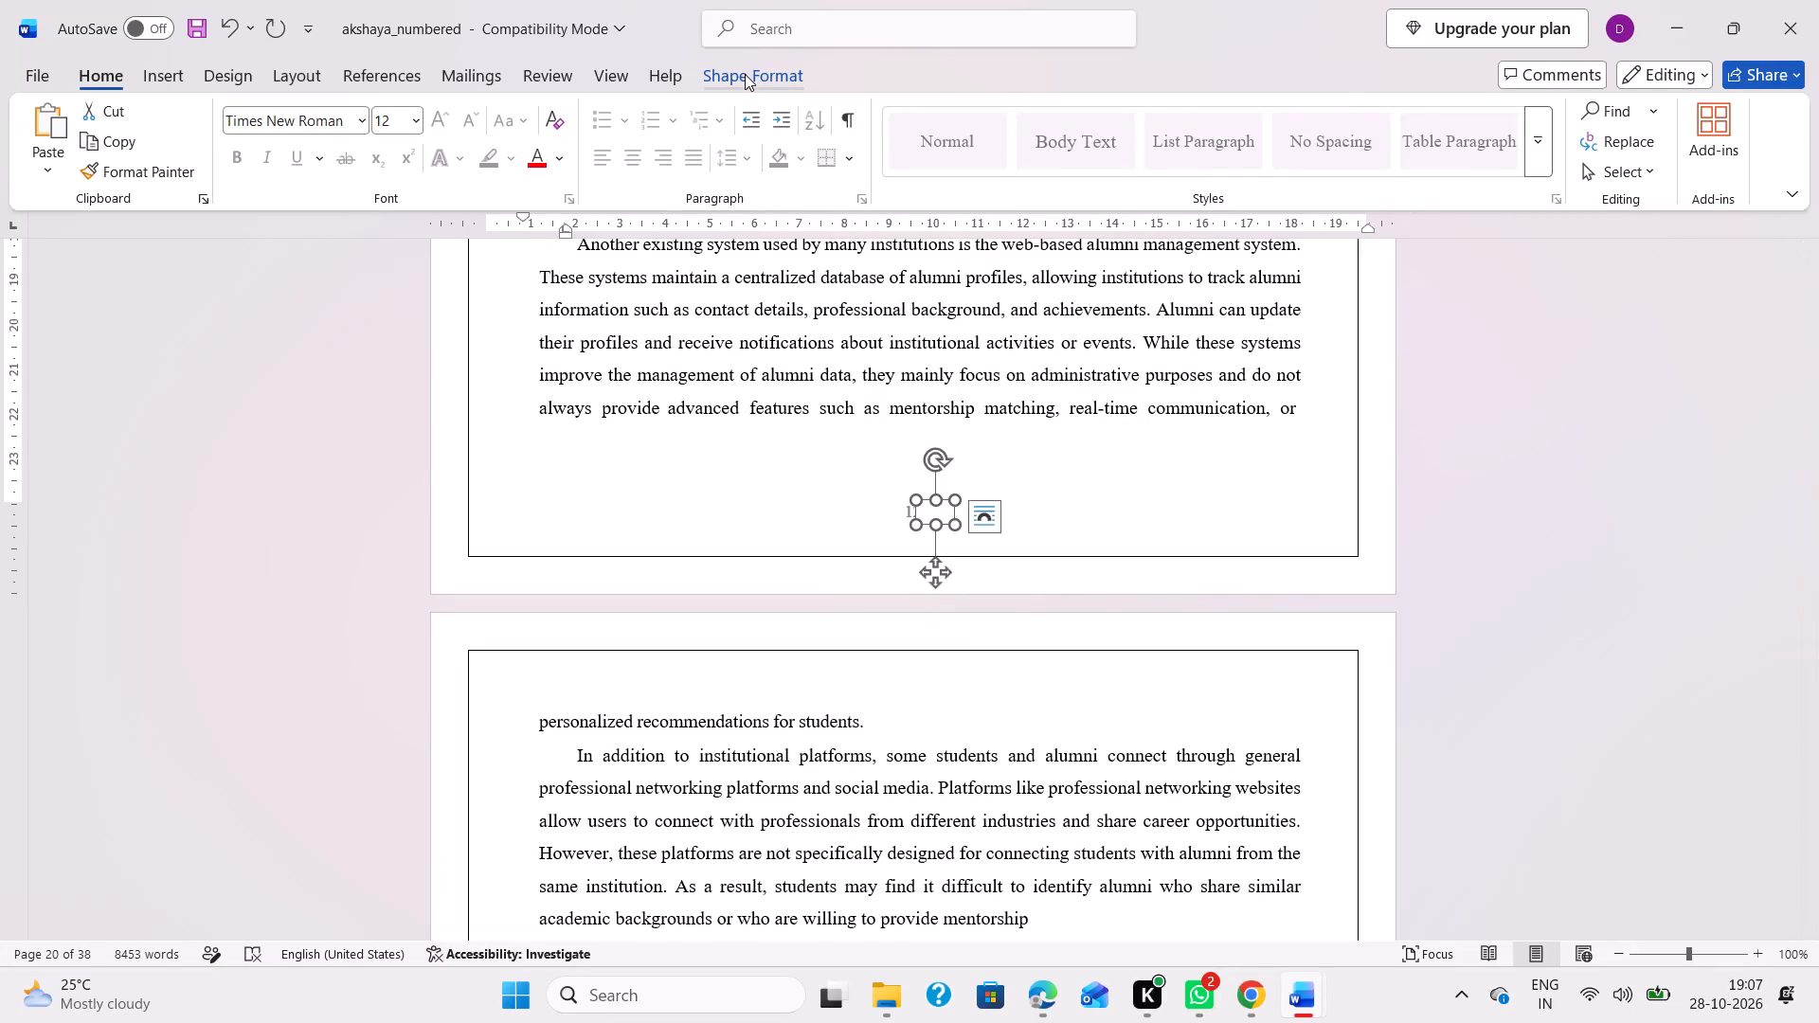
pyautogui.click(745, 74)
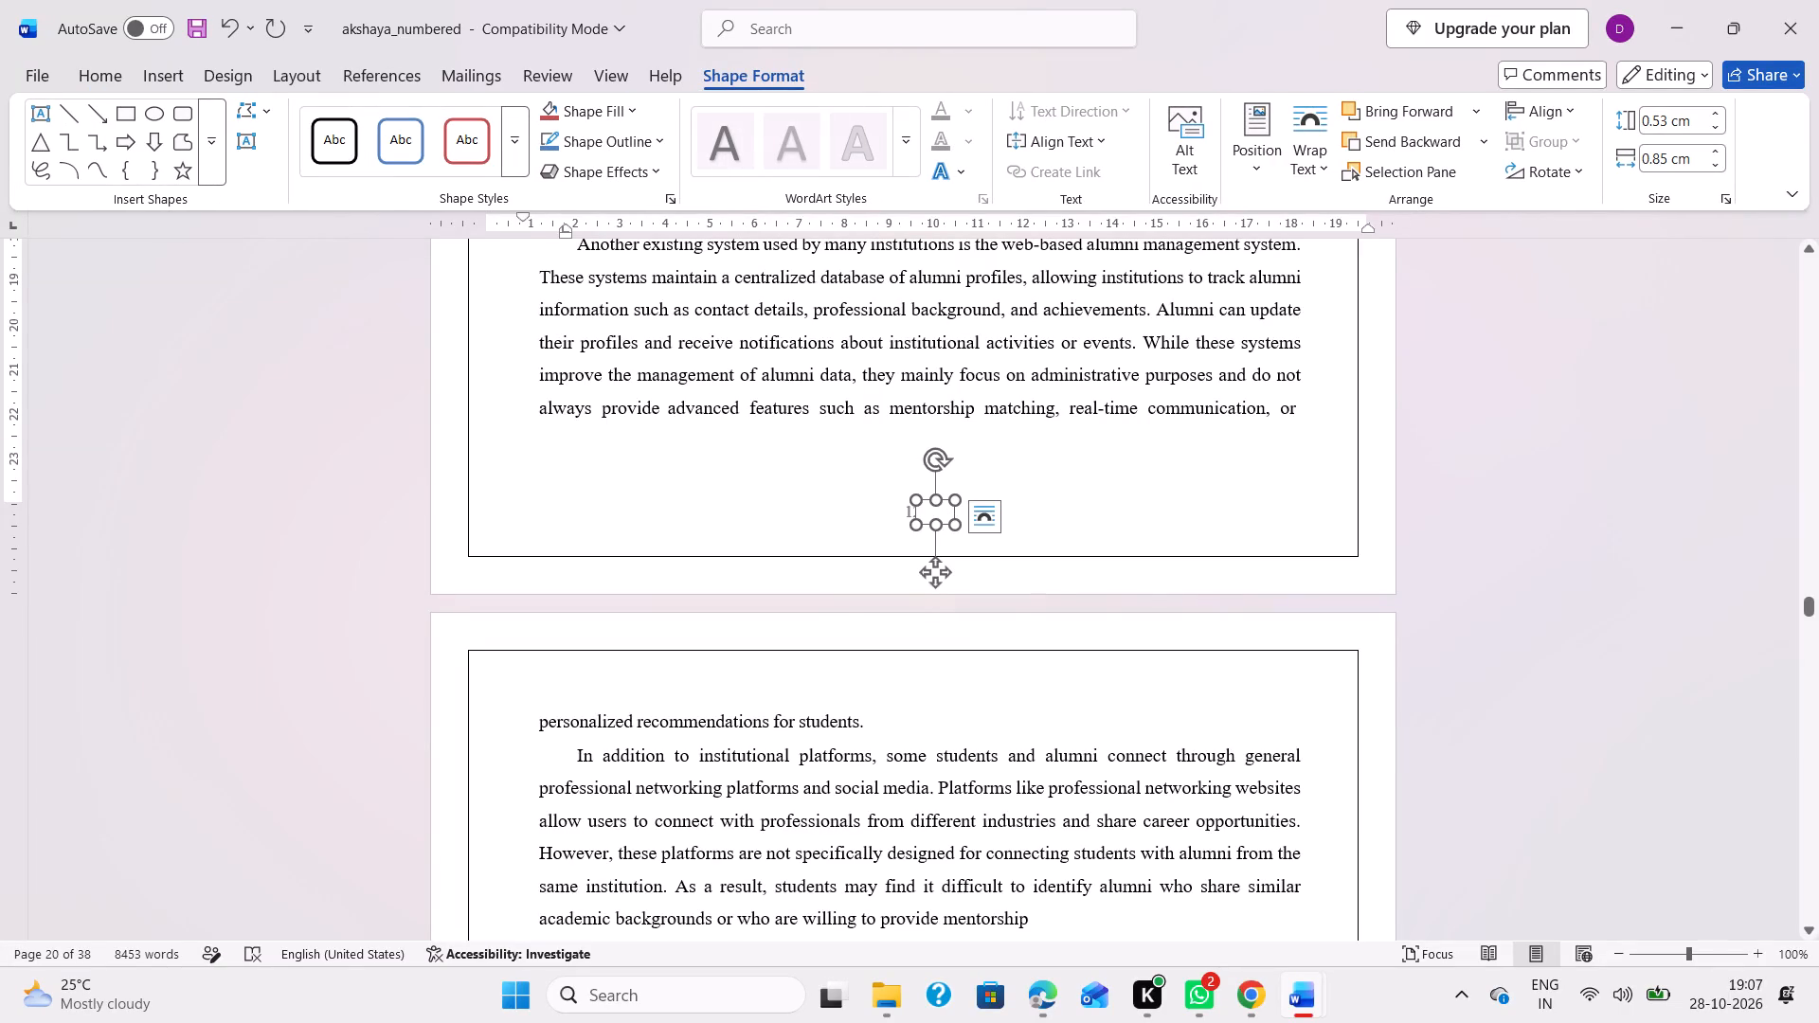
pyautogui.press('Delete')
# Remove the stray vii text beside page number 12 on the page ending with the web-based alumni management system paragraph.
pyautogui.click(941, 511)
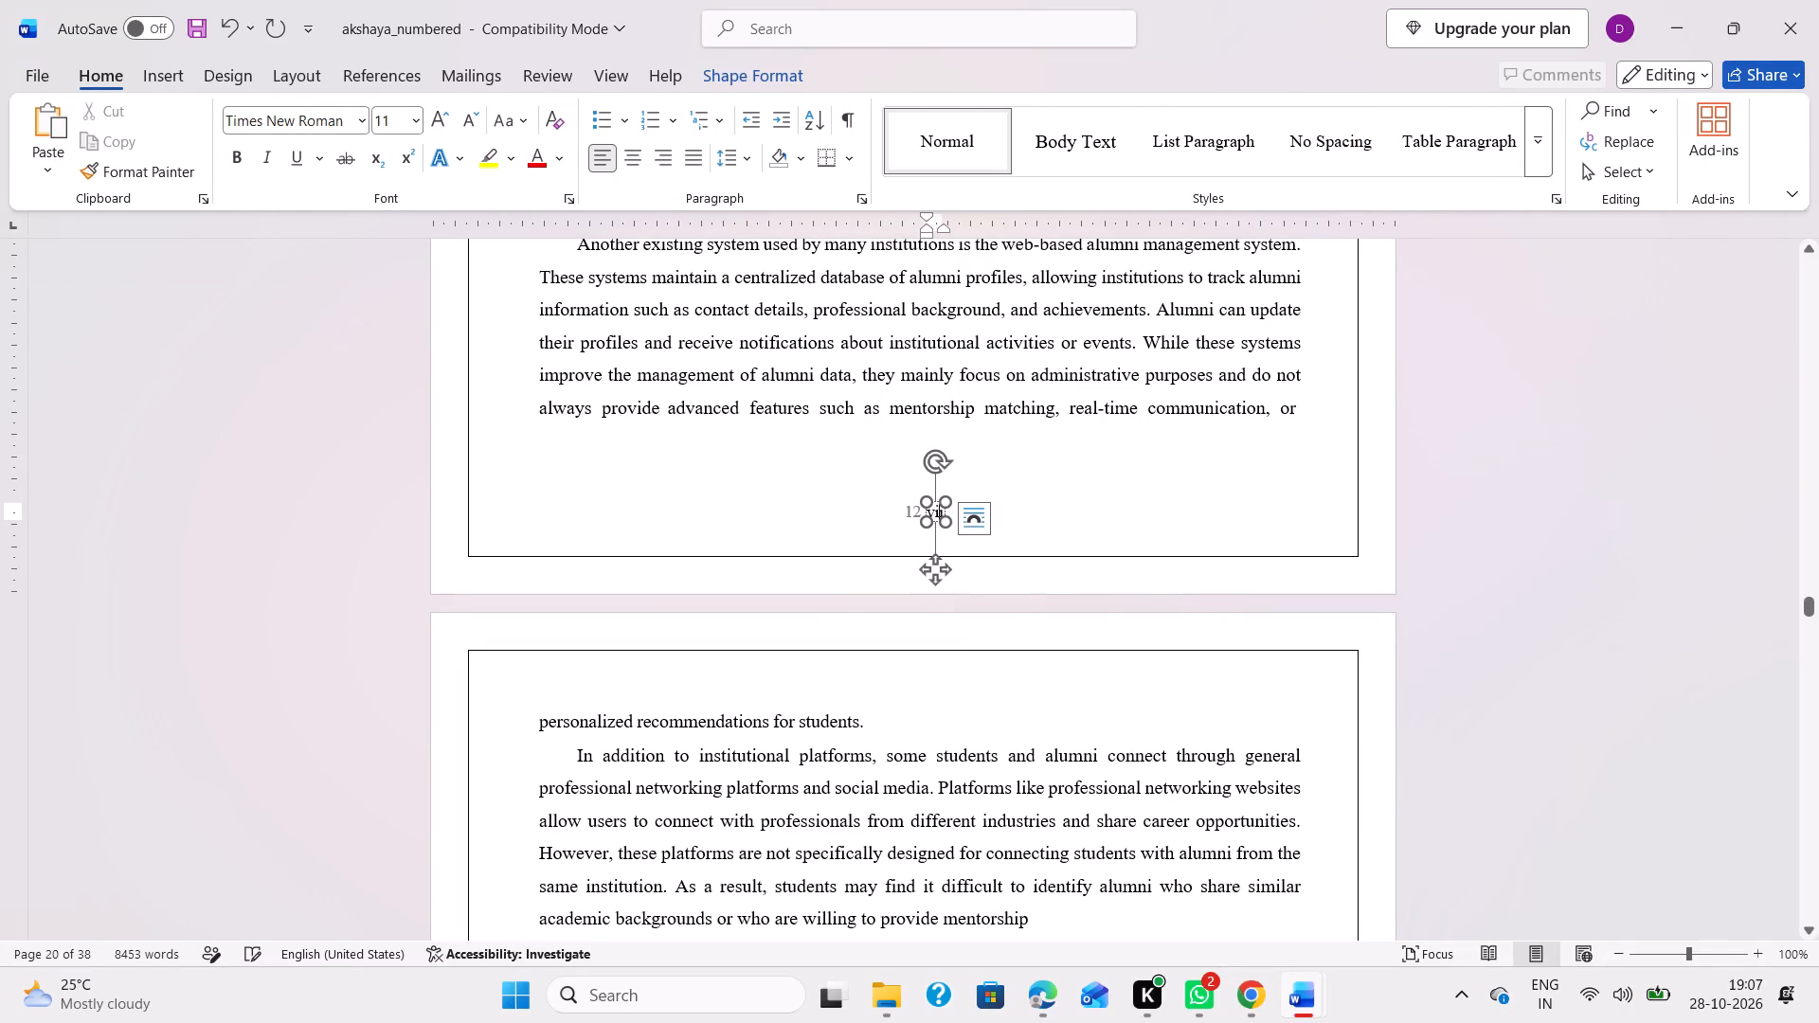
pyautogui.doubleClick(931, 511)
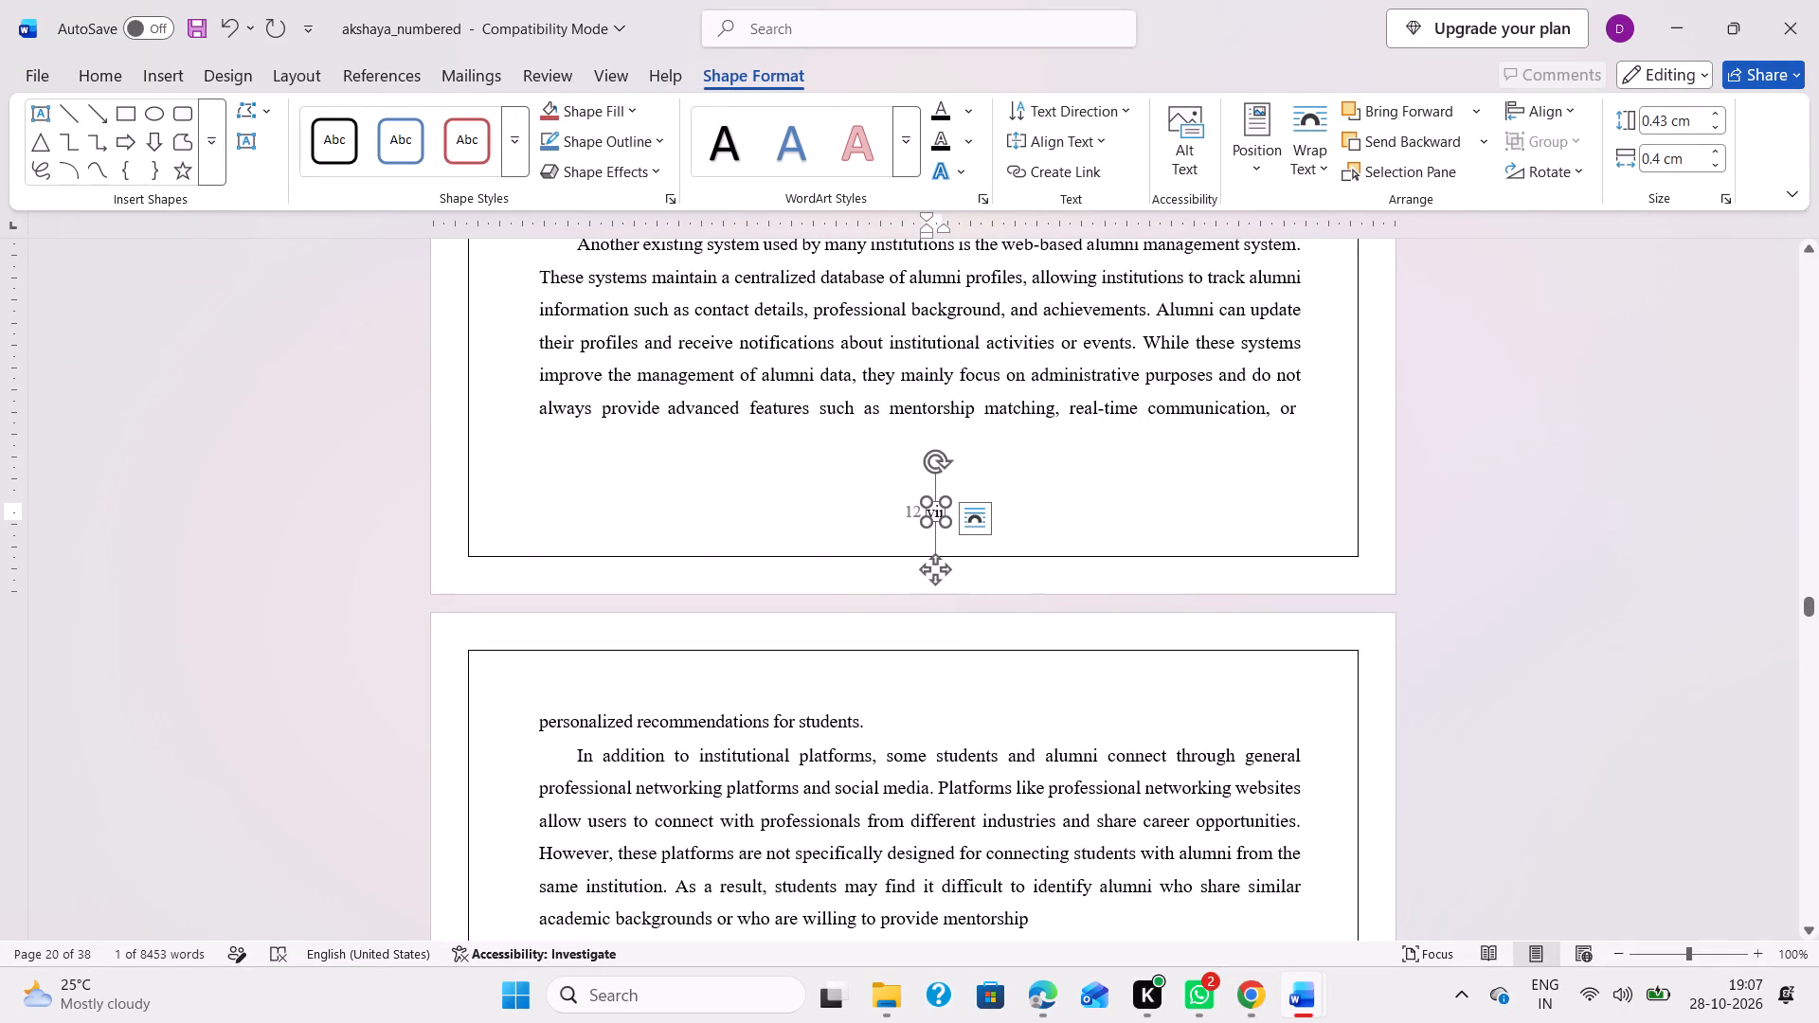
pyautogui.doubleClick(940, 511)
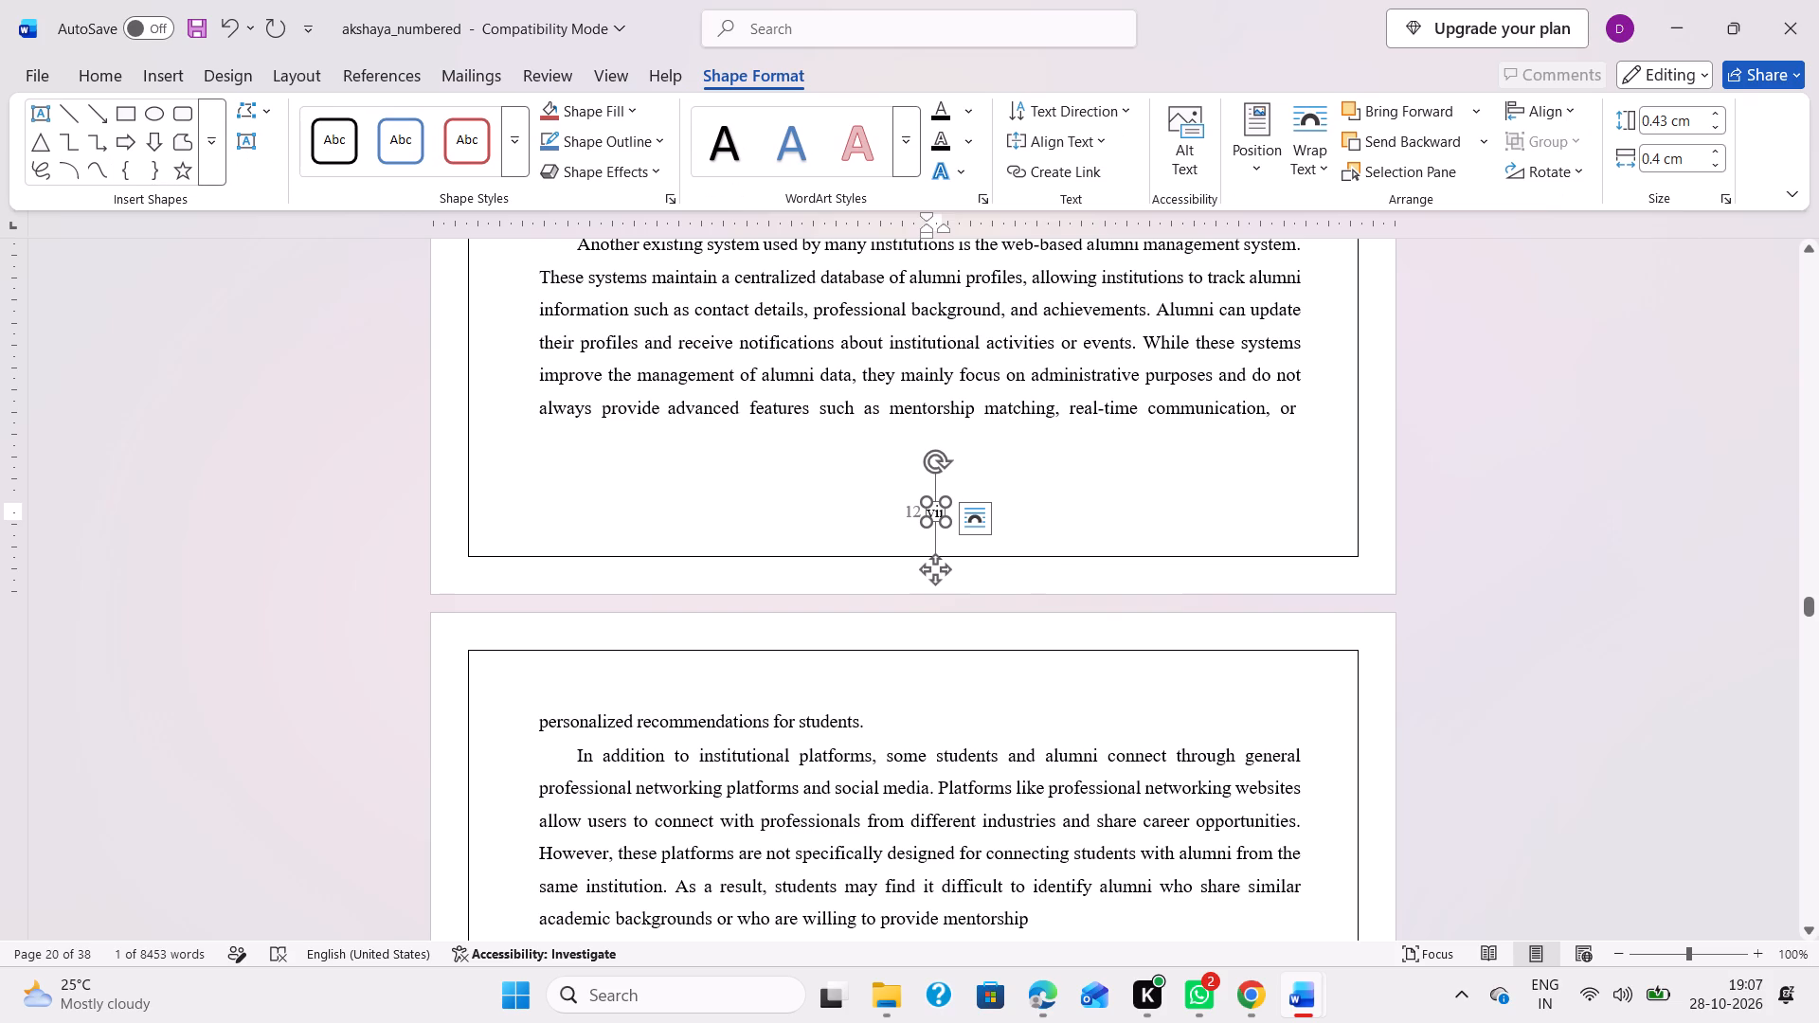
pyautogui.click(932, 511)
pyautogui.doubleClick(932, 511)
pyautogui.press('BackSpace')
# Clear the empty covering text box and the stray vii text from page number 13, on the page just before item 3.2.4.1.
pyautogui.scroll(-4, 932, 511)
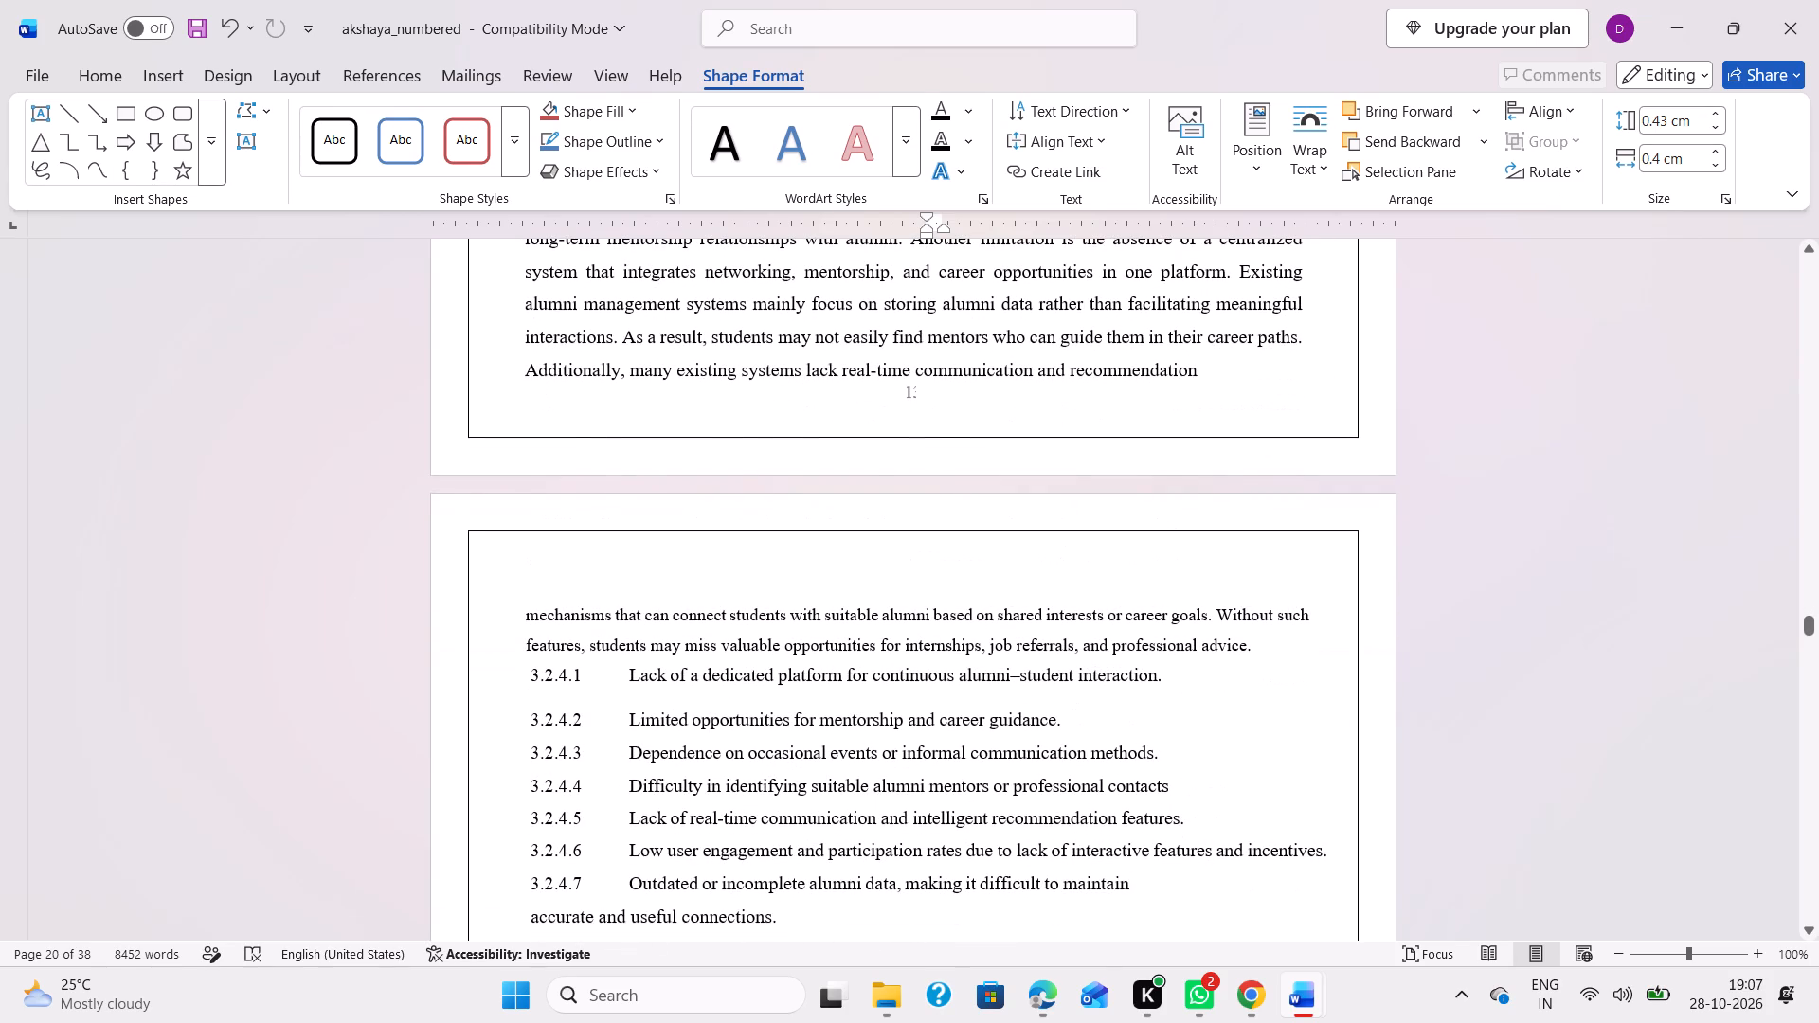
pyautogui.click(928, 397)
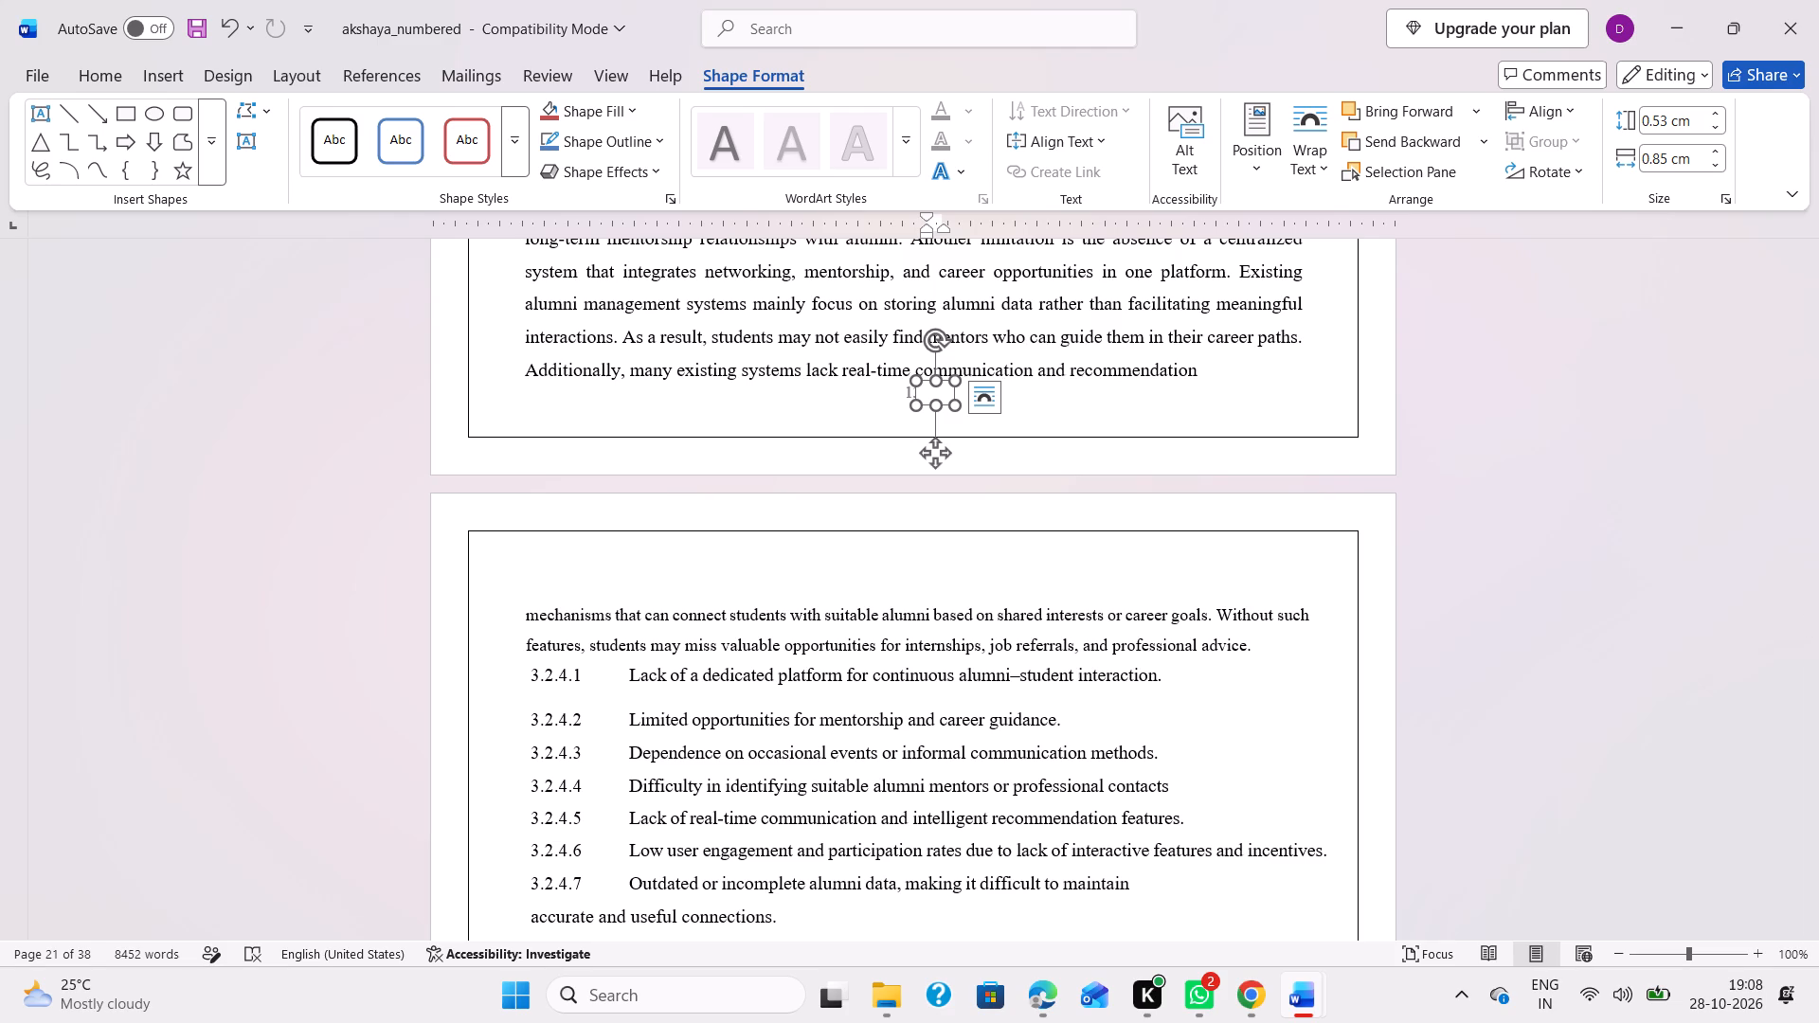
pyautogui.press('Delete')
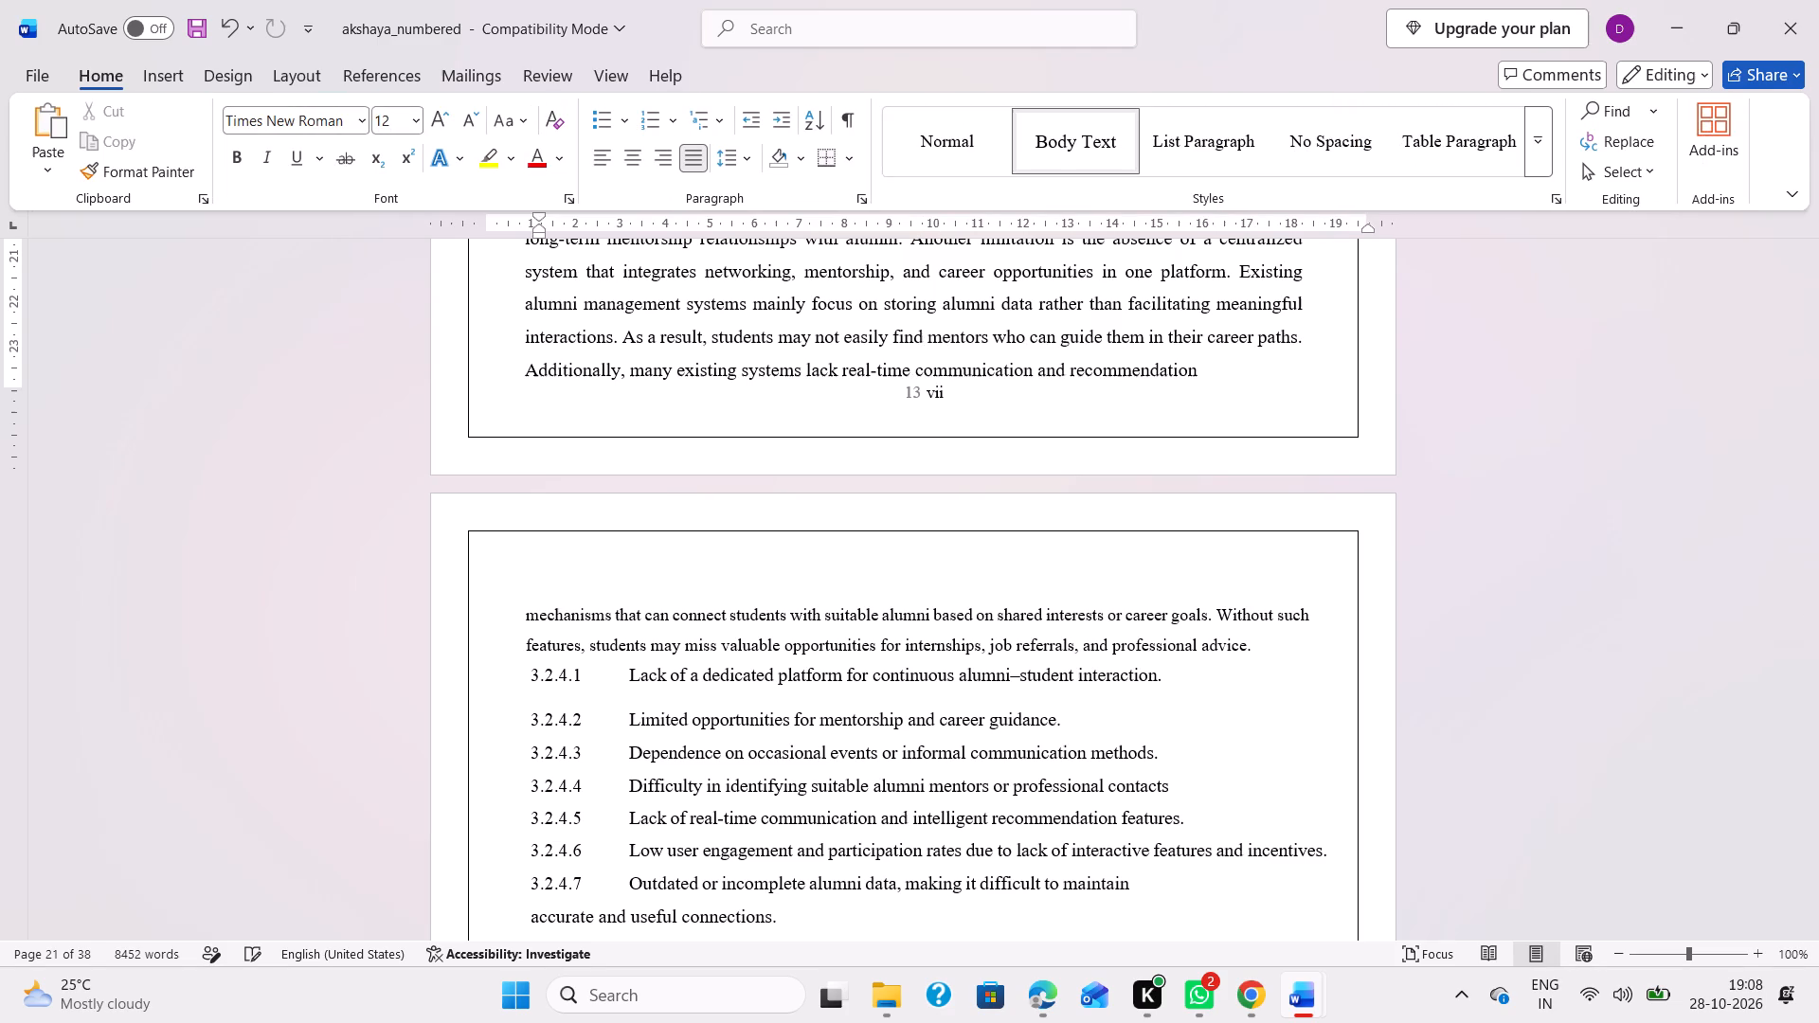
pyautogui.tripleClick(933, 387)
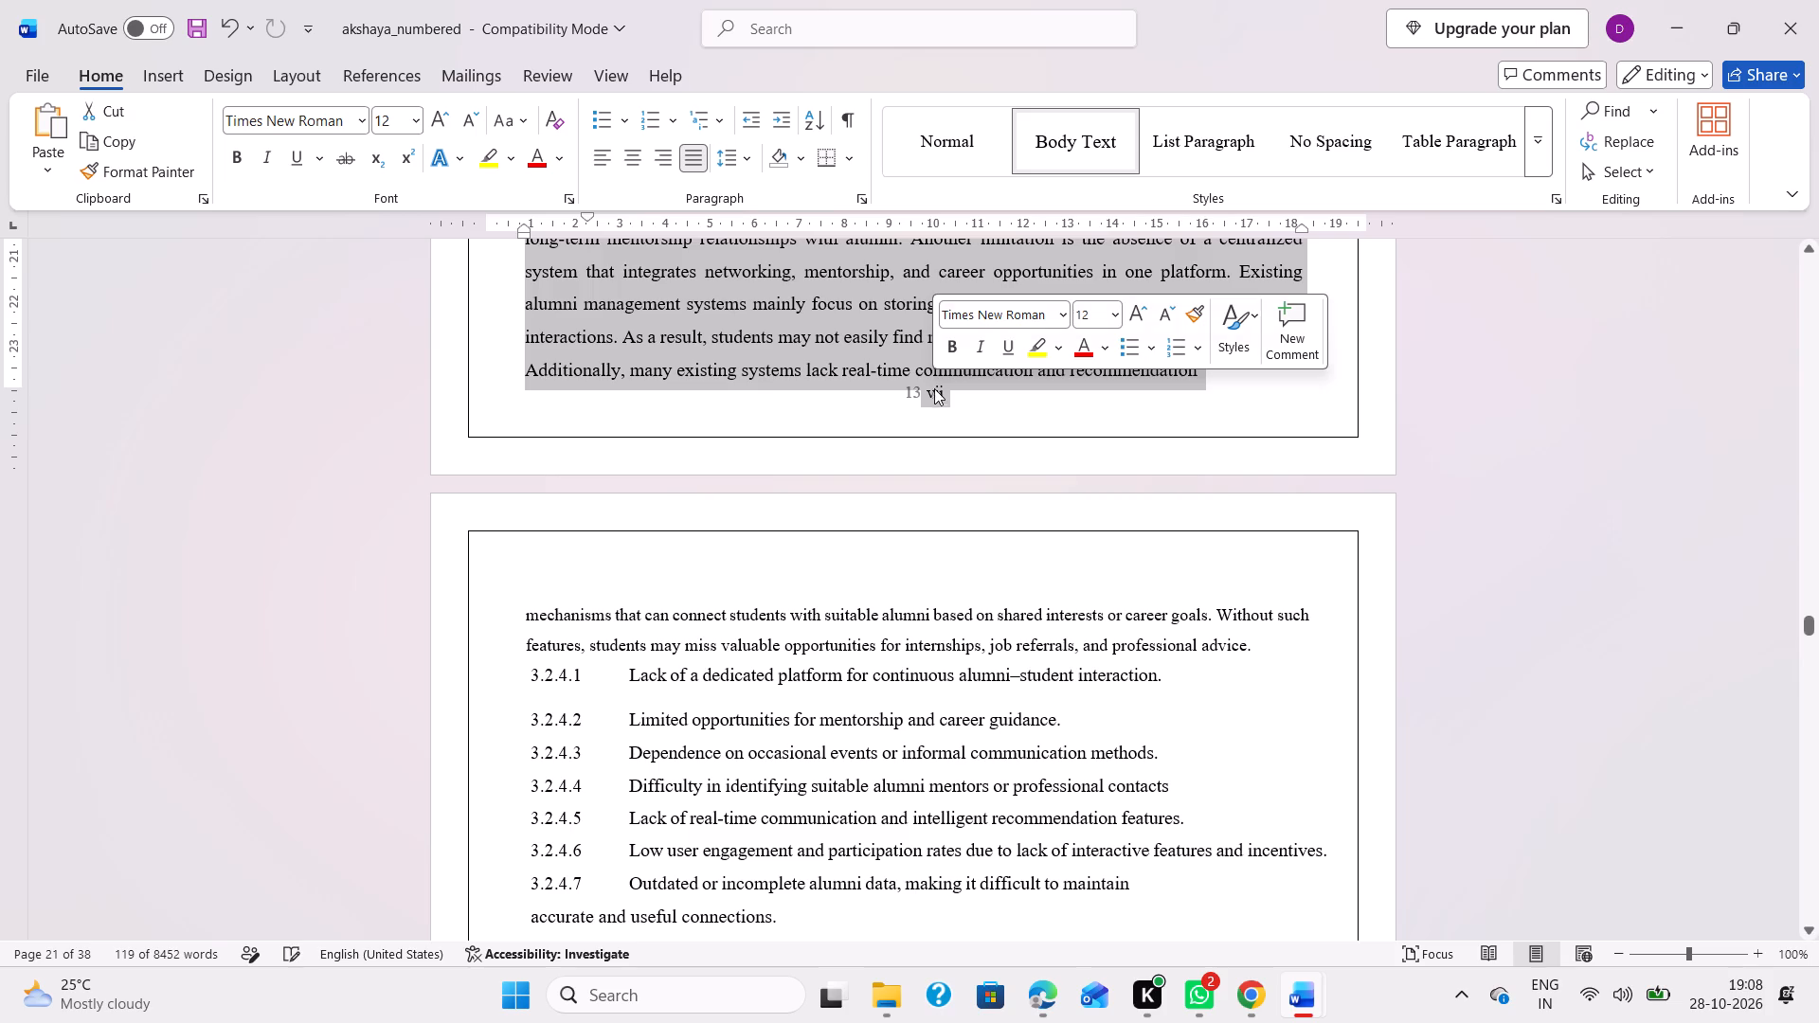
pyautogui.doubleClick(942, 396)
pyautogui.press('Delete')
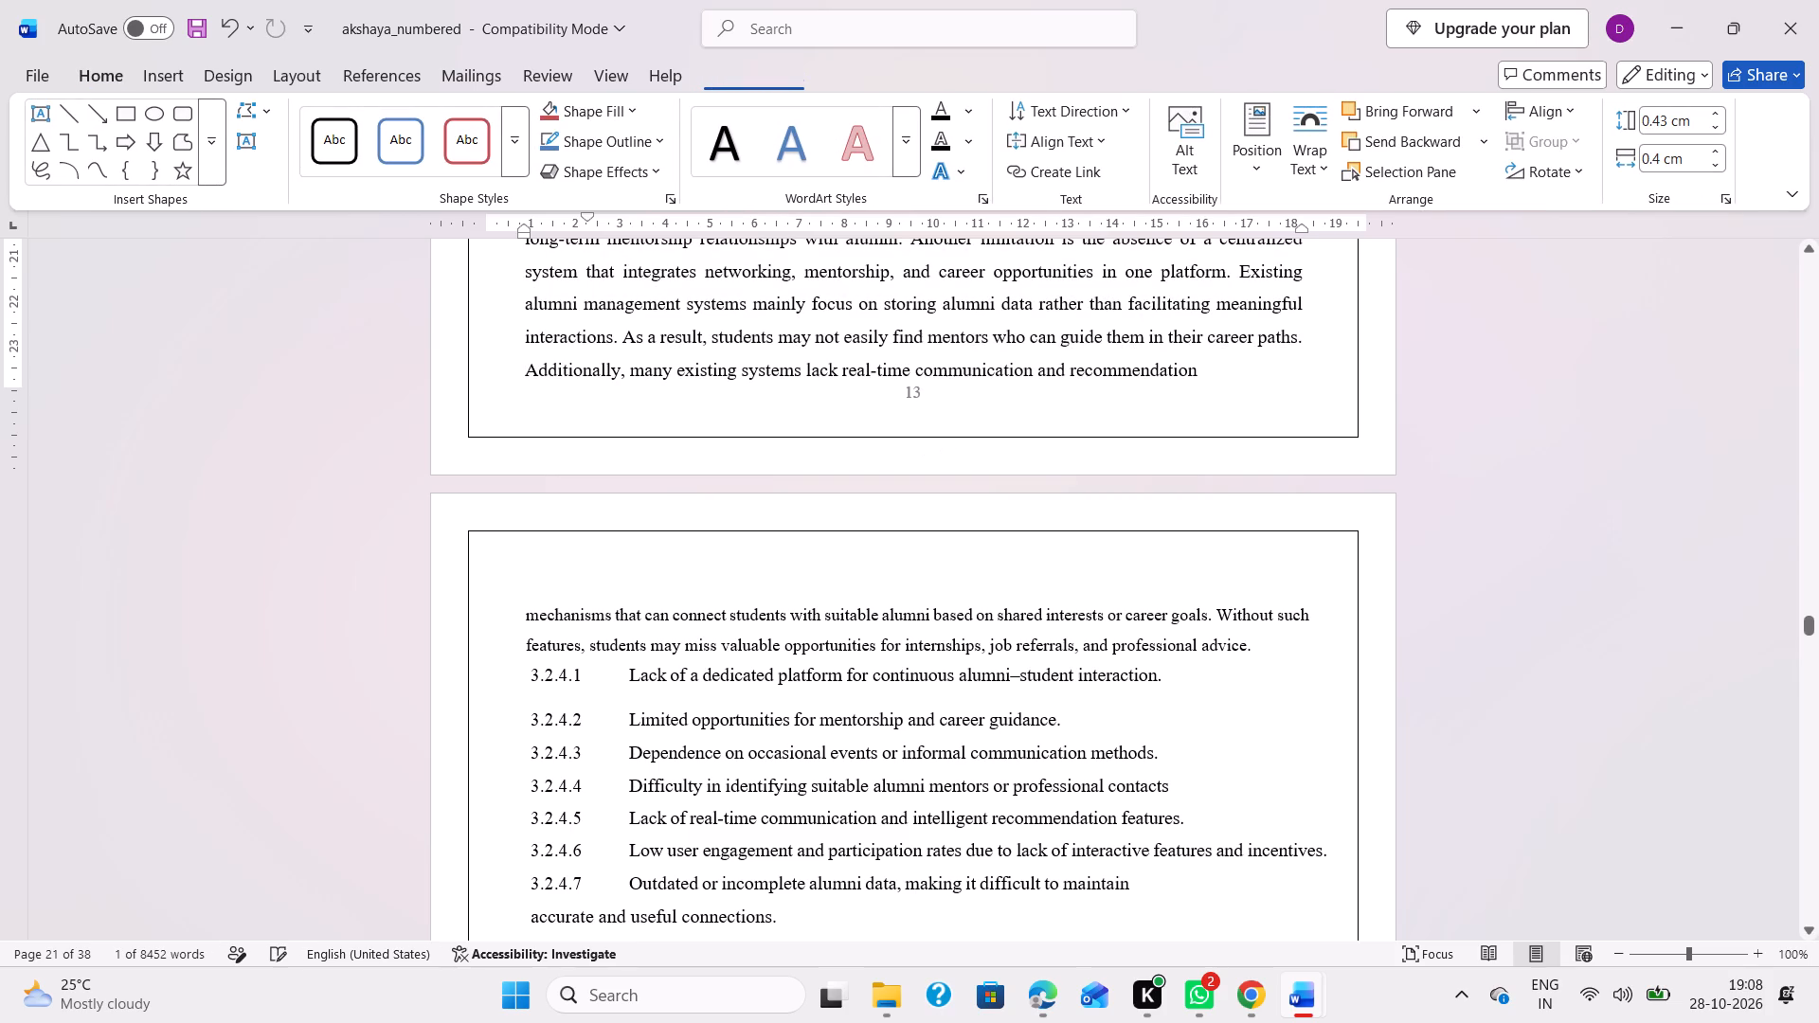
# Clear the empty covering text box and the stray vii text from page number 14, on the page ending with item 3.2.4.15.
pyautogui.scroll(-5, 942, 396)
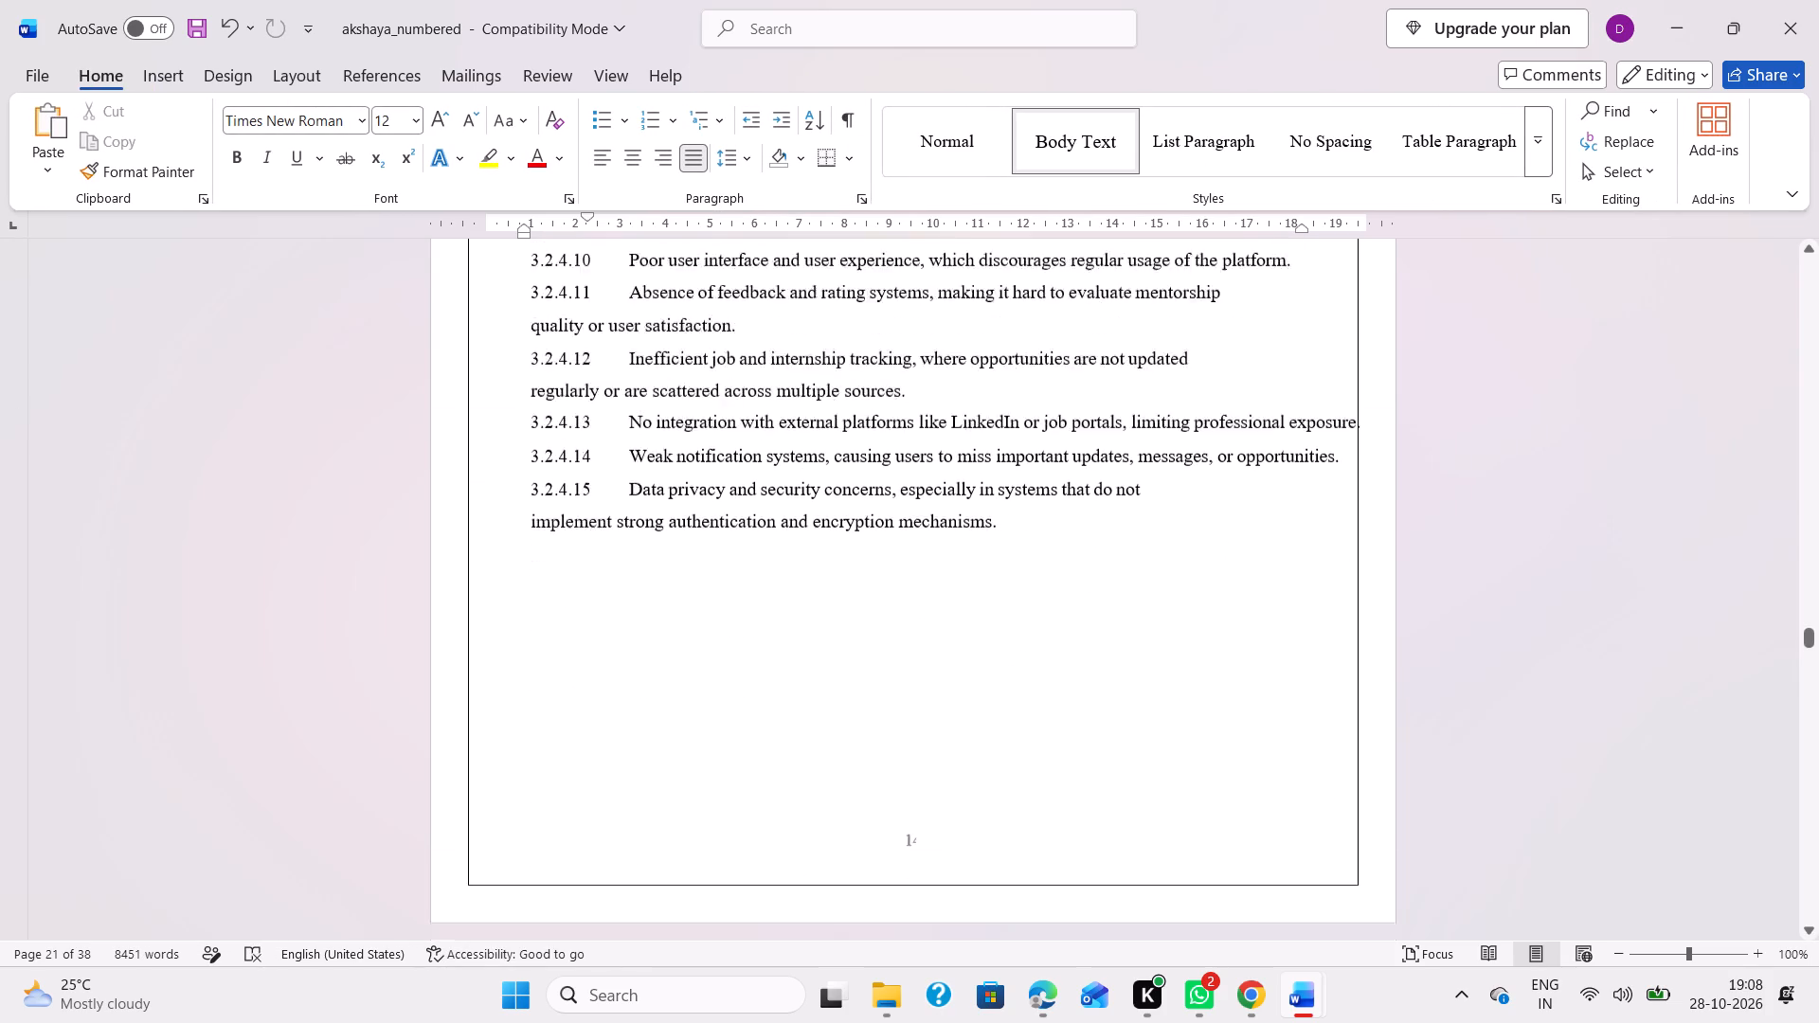
pyautogui.scroll(-1, 942, 396)
pyautogui.click(935, 538)
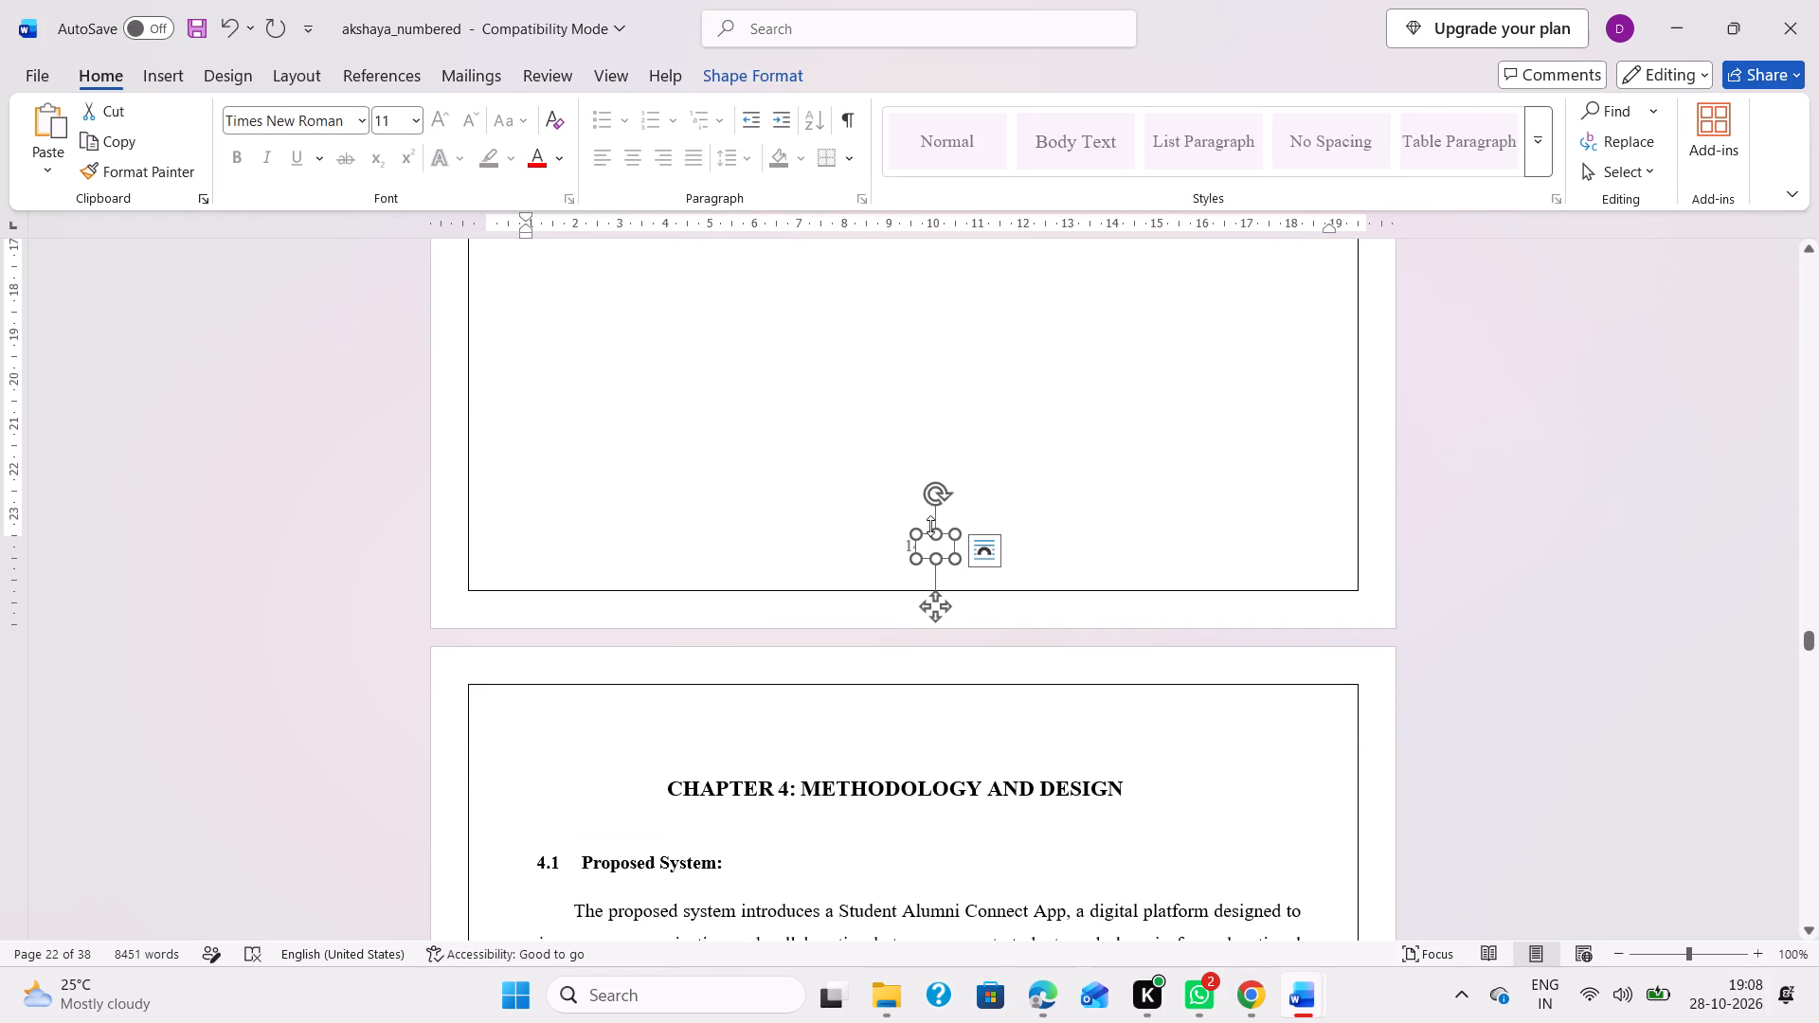
pyautogui.press('Delete')
pyautogui.tripleClick(934, 552)
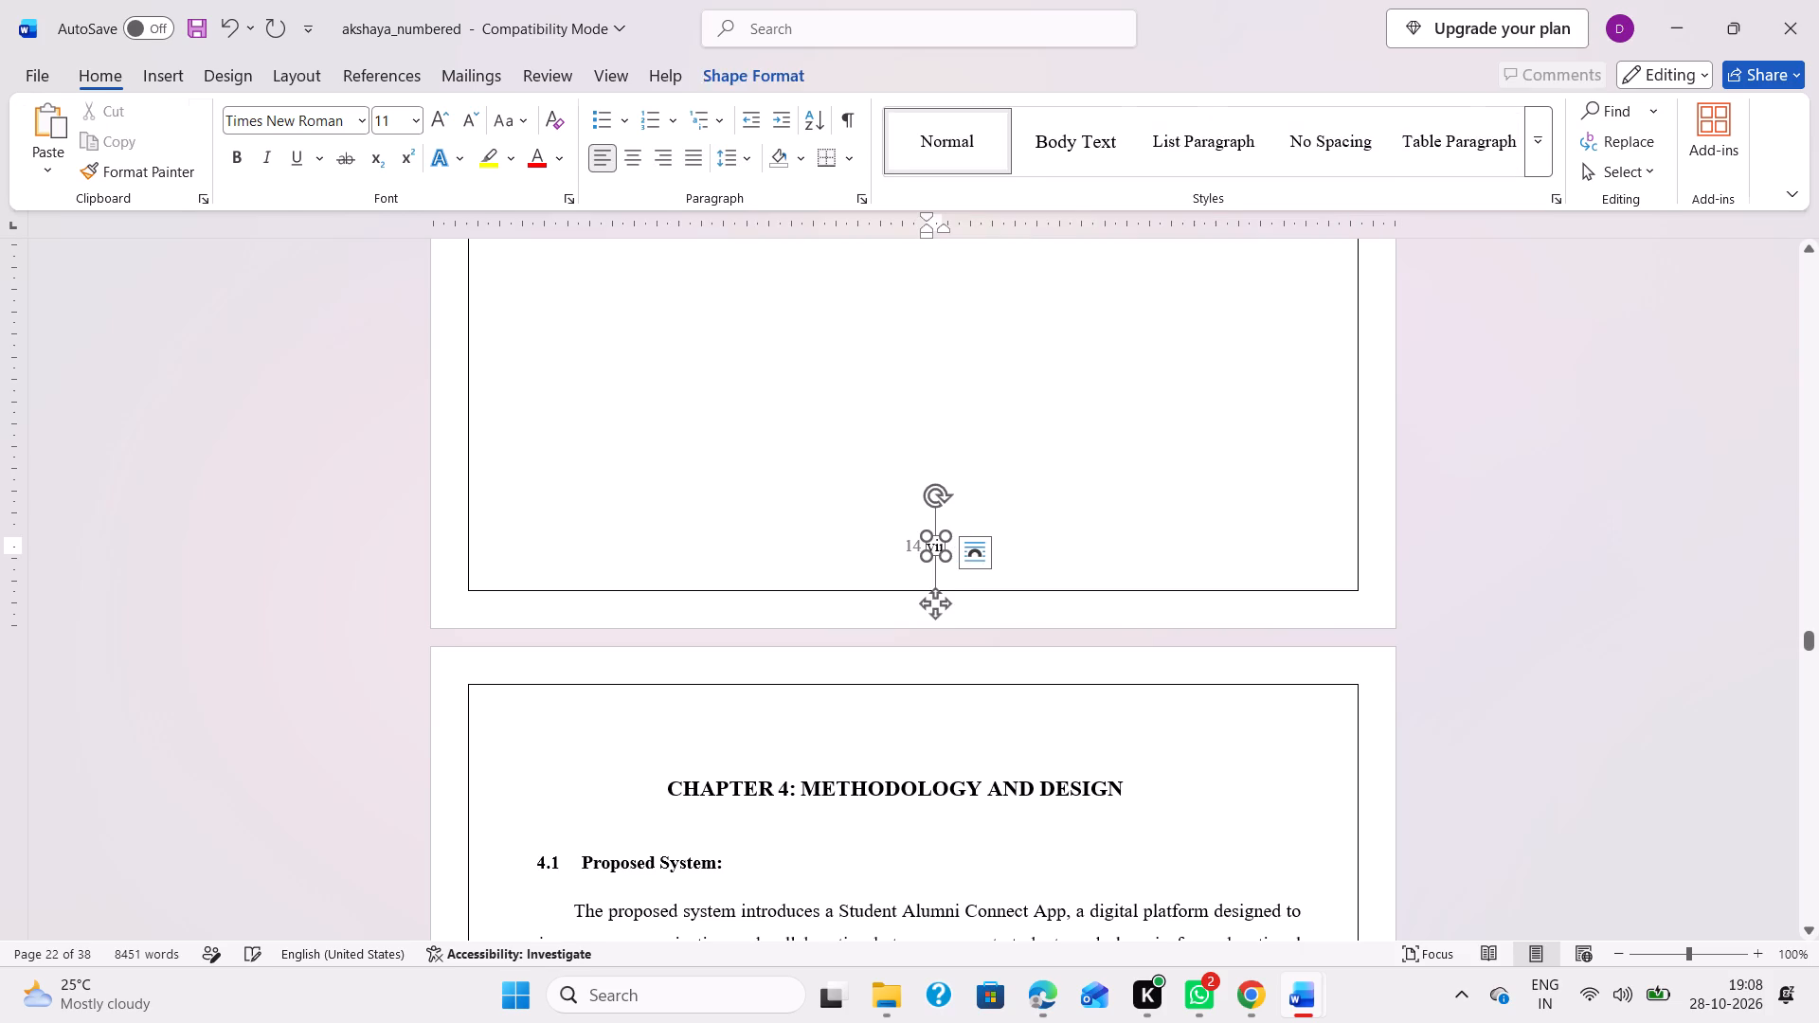
pyautogui.press('Delete')
# Delete the small empty text box covering page number 15 on the first page of Chapter 4.
pyautogui.scroll(-1, 934, 552)
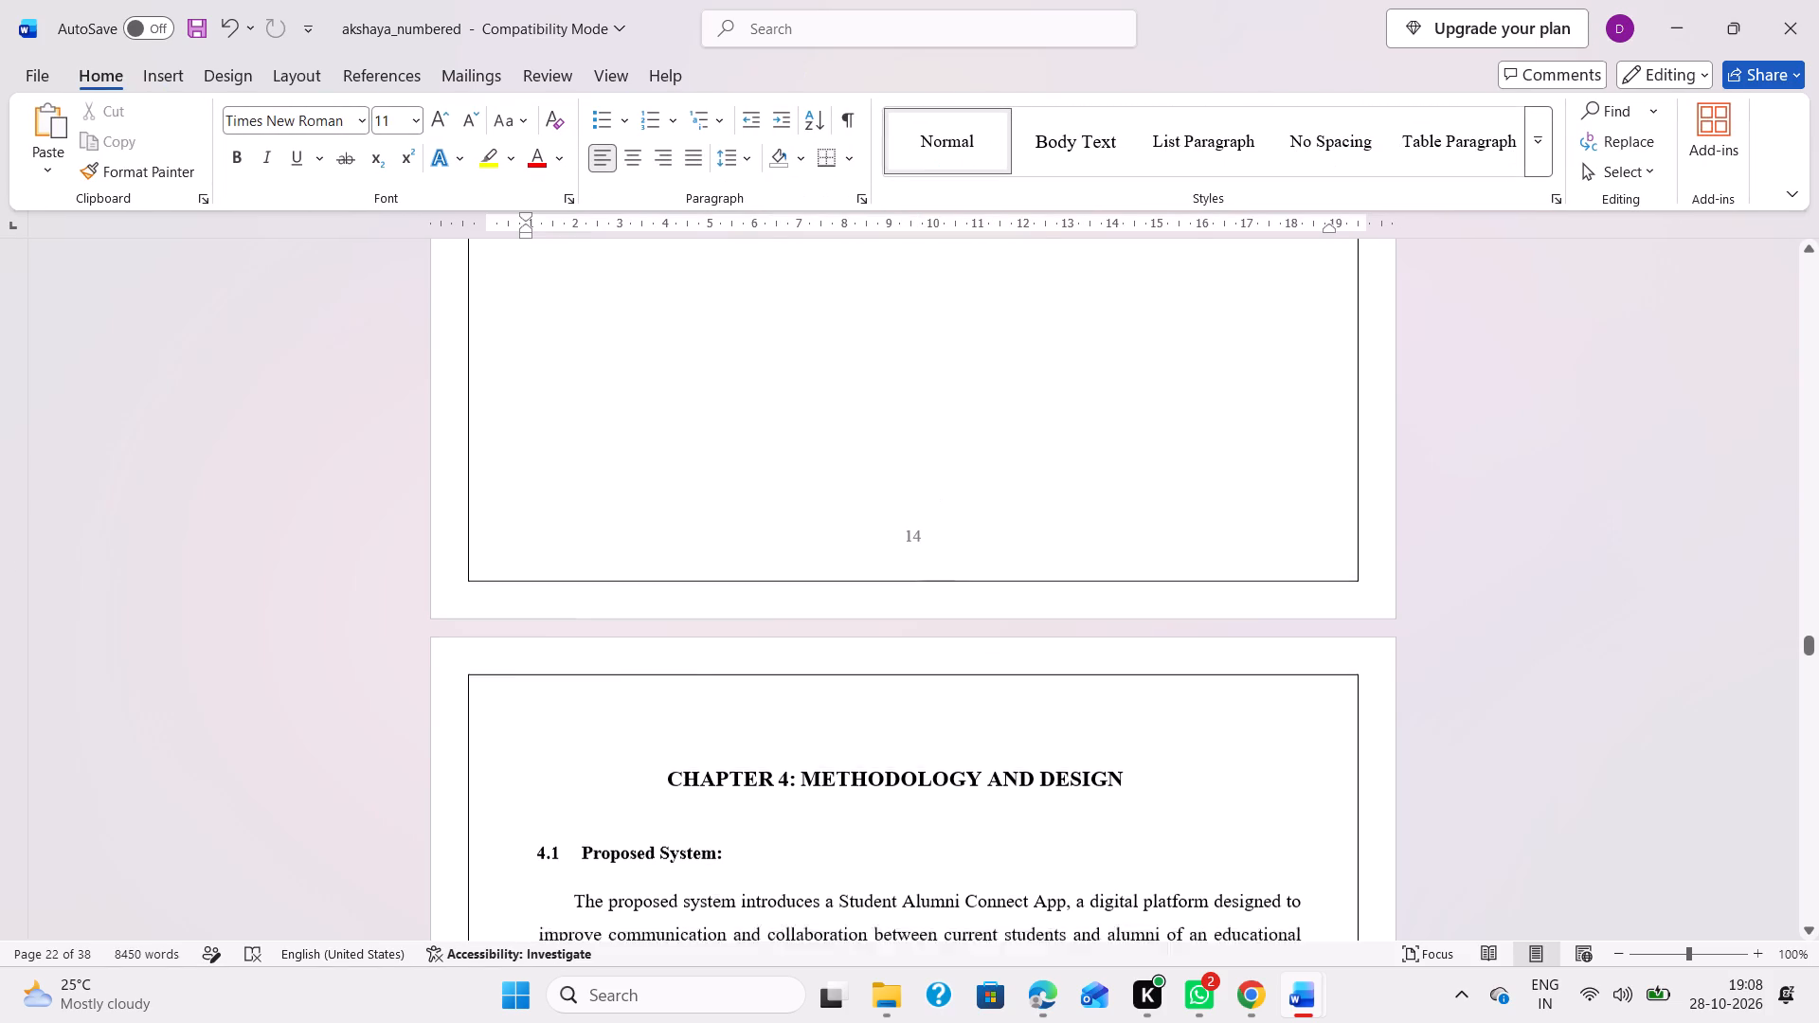
pyautogui.scroll(-4, 934, 552)
pyautogui.click(923, 449)
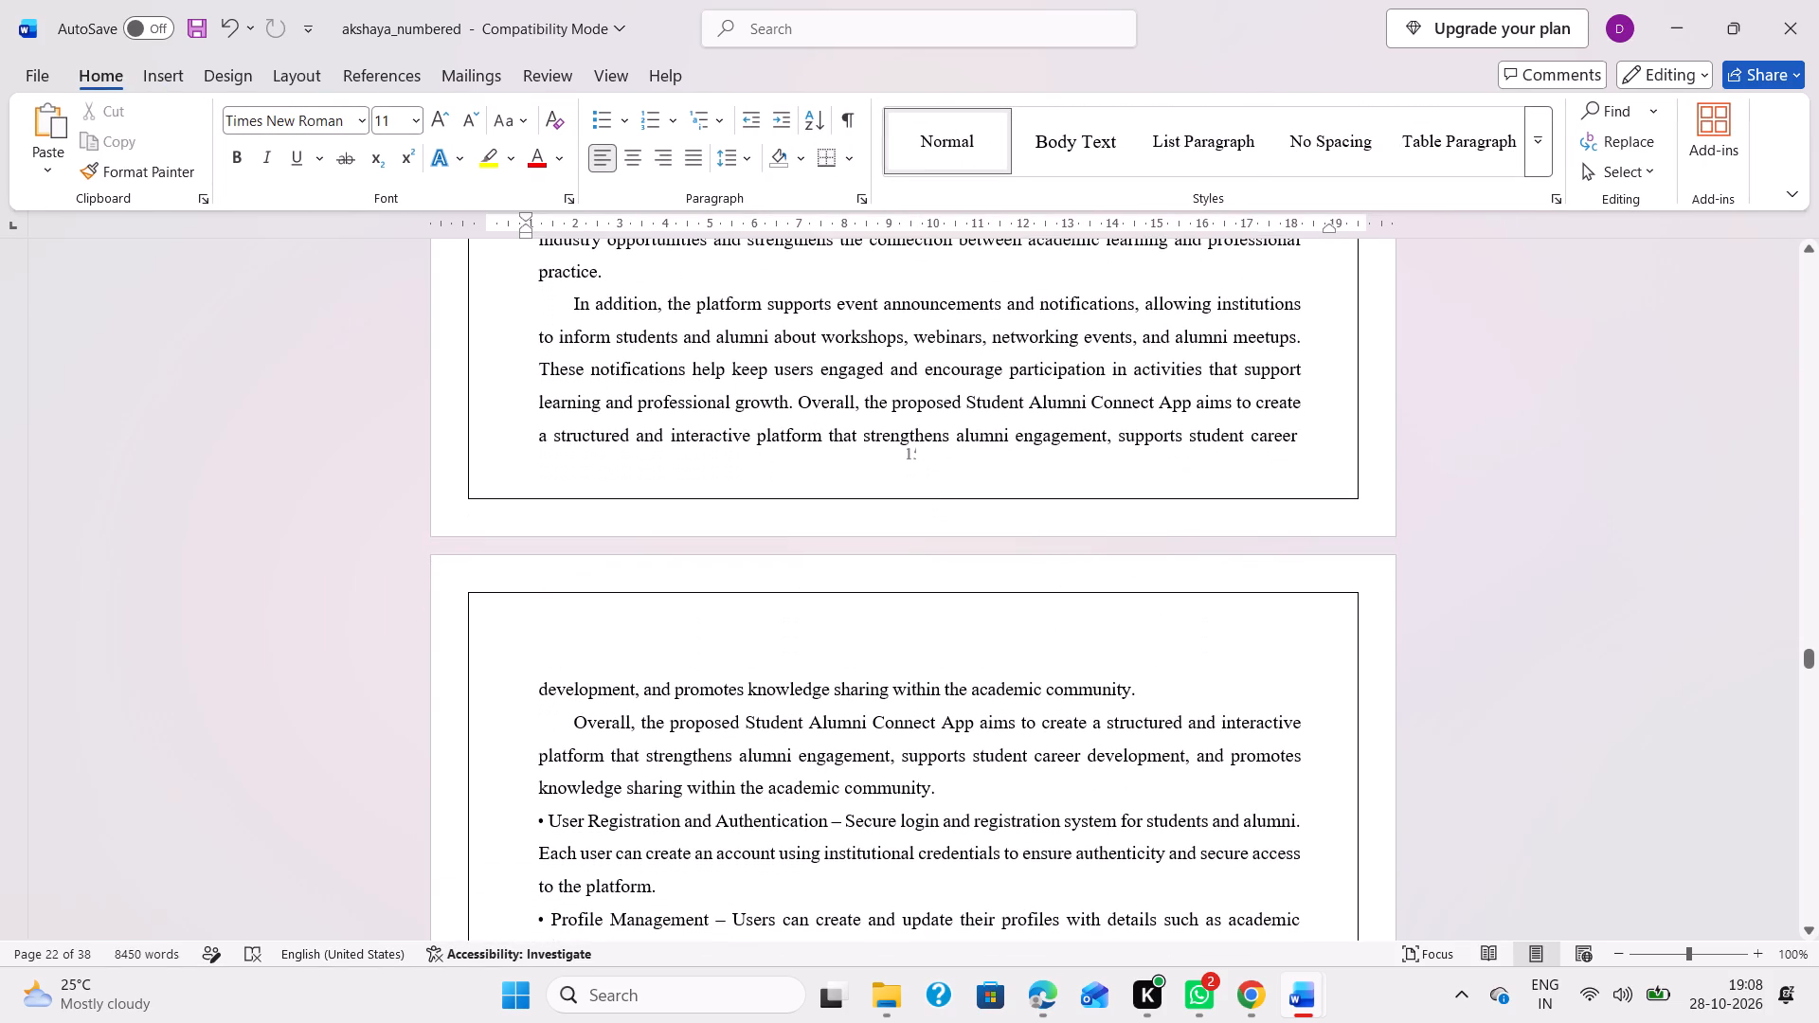
pyautogui.click(928, 453)
pyautogui.press('Delete')
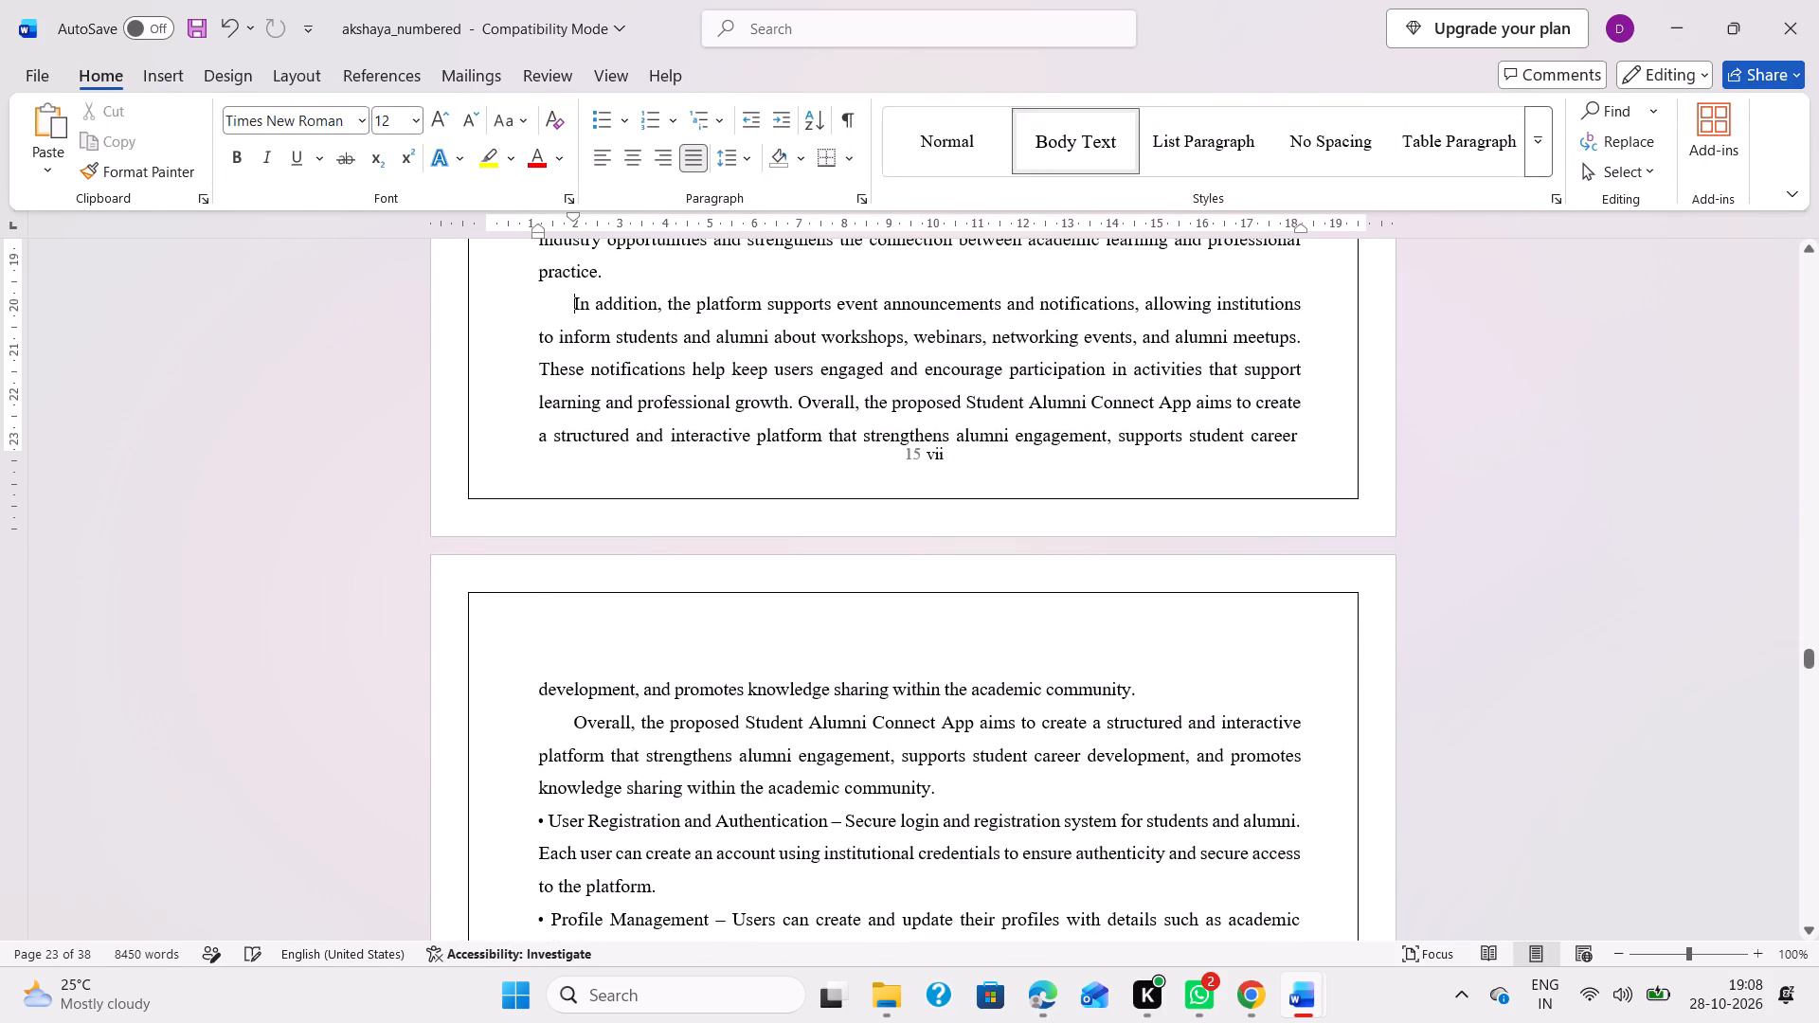
# Remove the stray vii text beside page number 15 on the first page of Chapter 4.
pyautogui.doubleClick(937, 455)
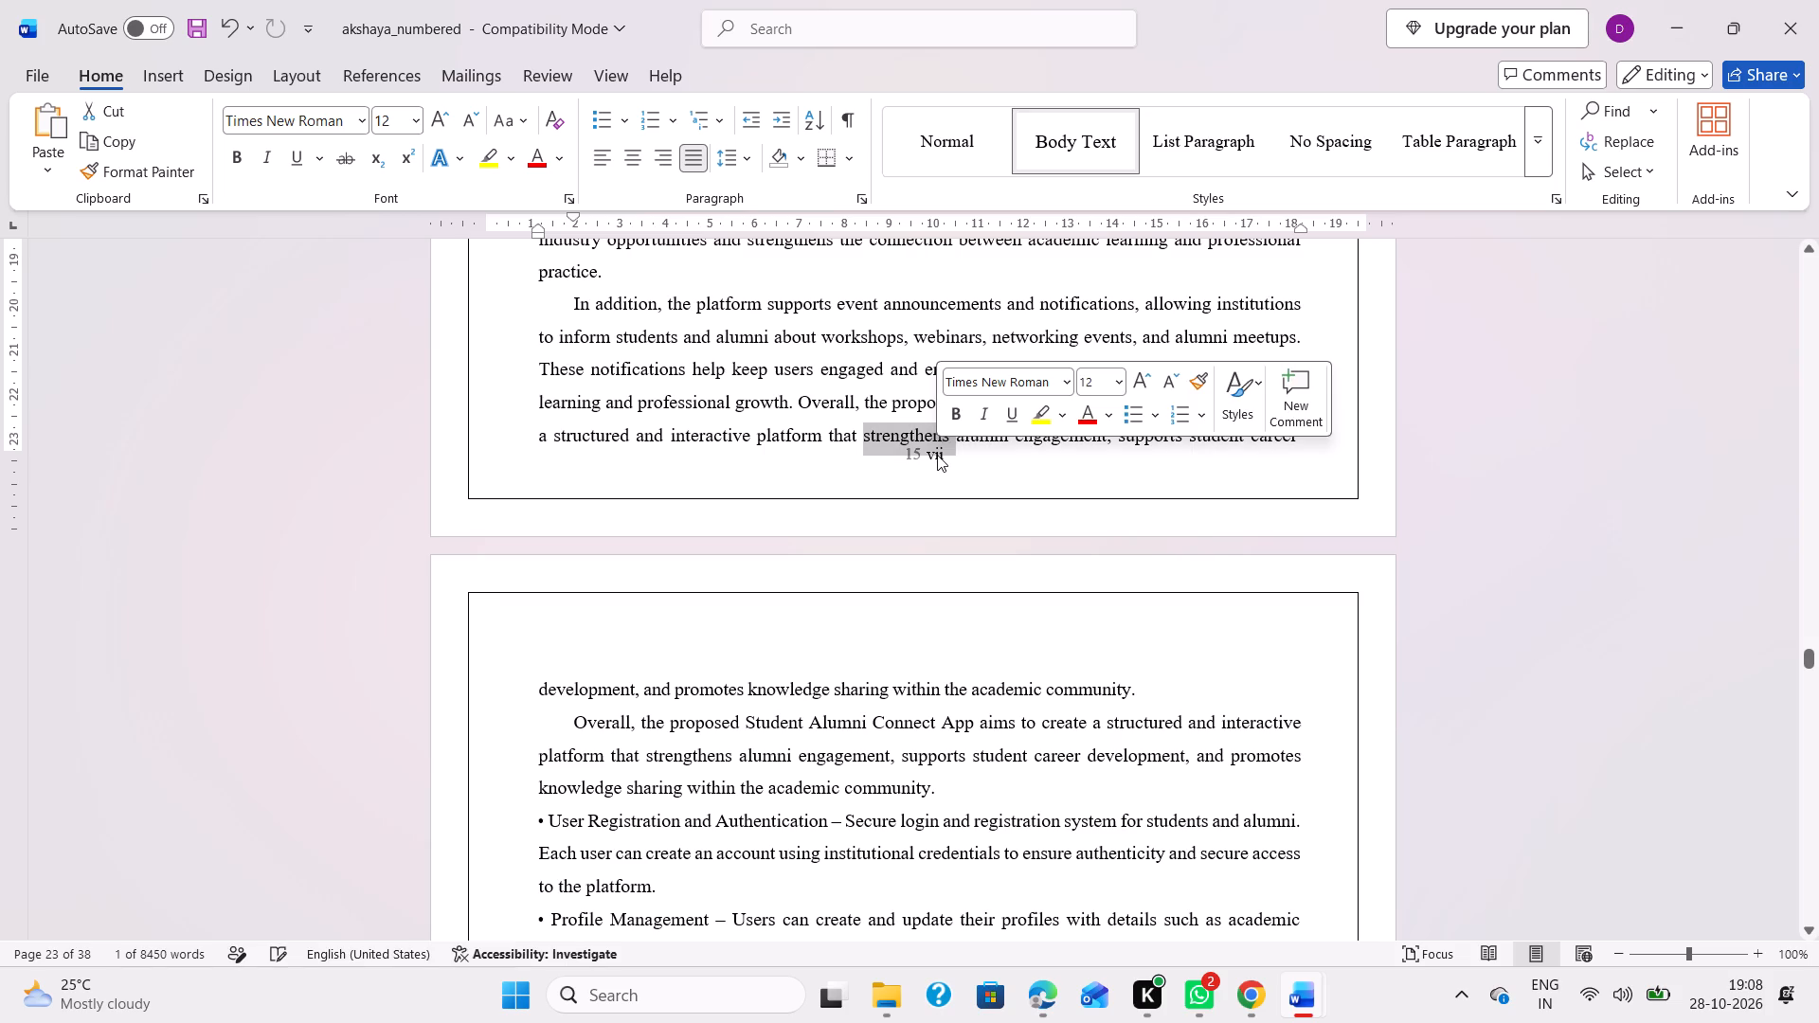
pyautogui.click(937, 455)
pyautogui.click(943, 458)
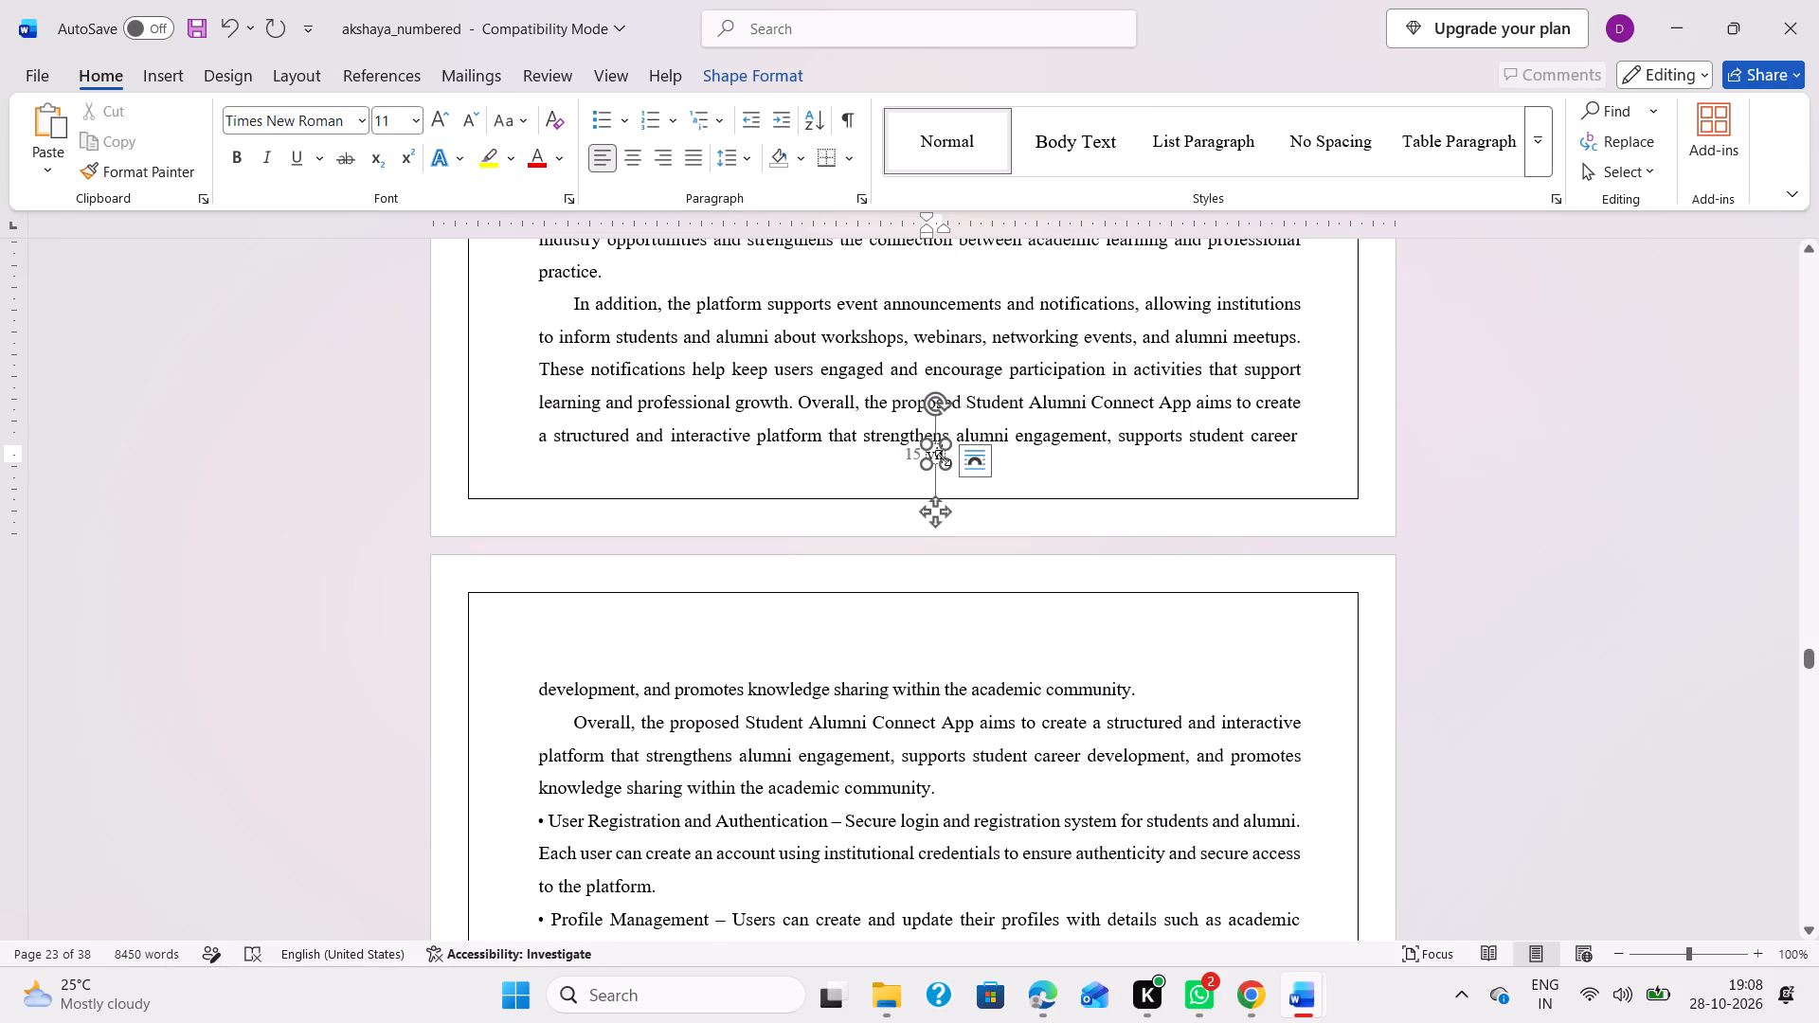
pyautogui.press('Delete')
pyautogui.press('BackSpace')
pyautogui.press('BackSpace')
pyautogui.press('BackSpace')
# Delete the empty text box covering page number 16, on the page ending with Access to Job and Internship Opportunities, and select the stray vii.
pyautogui.scroll(-2, 943, 458)
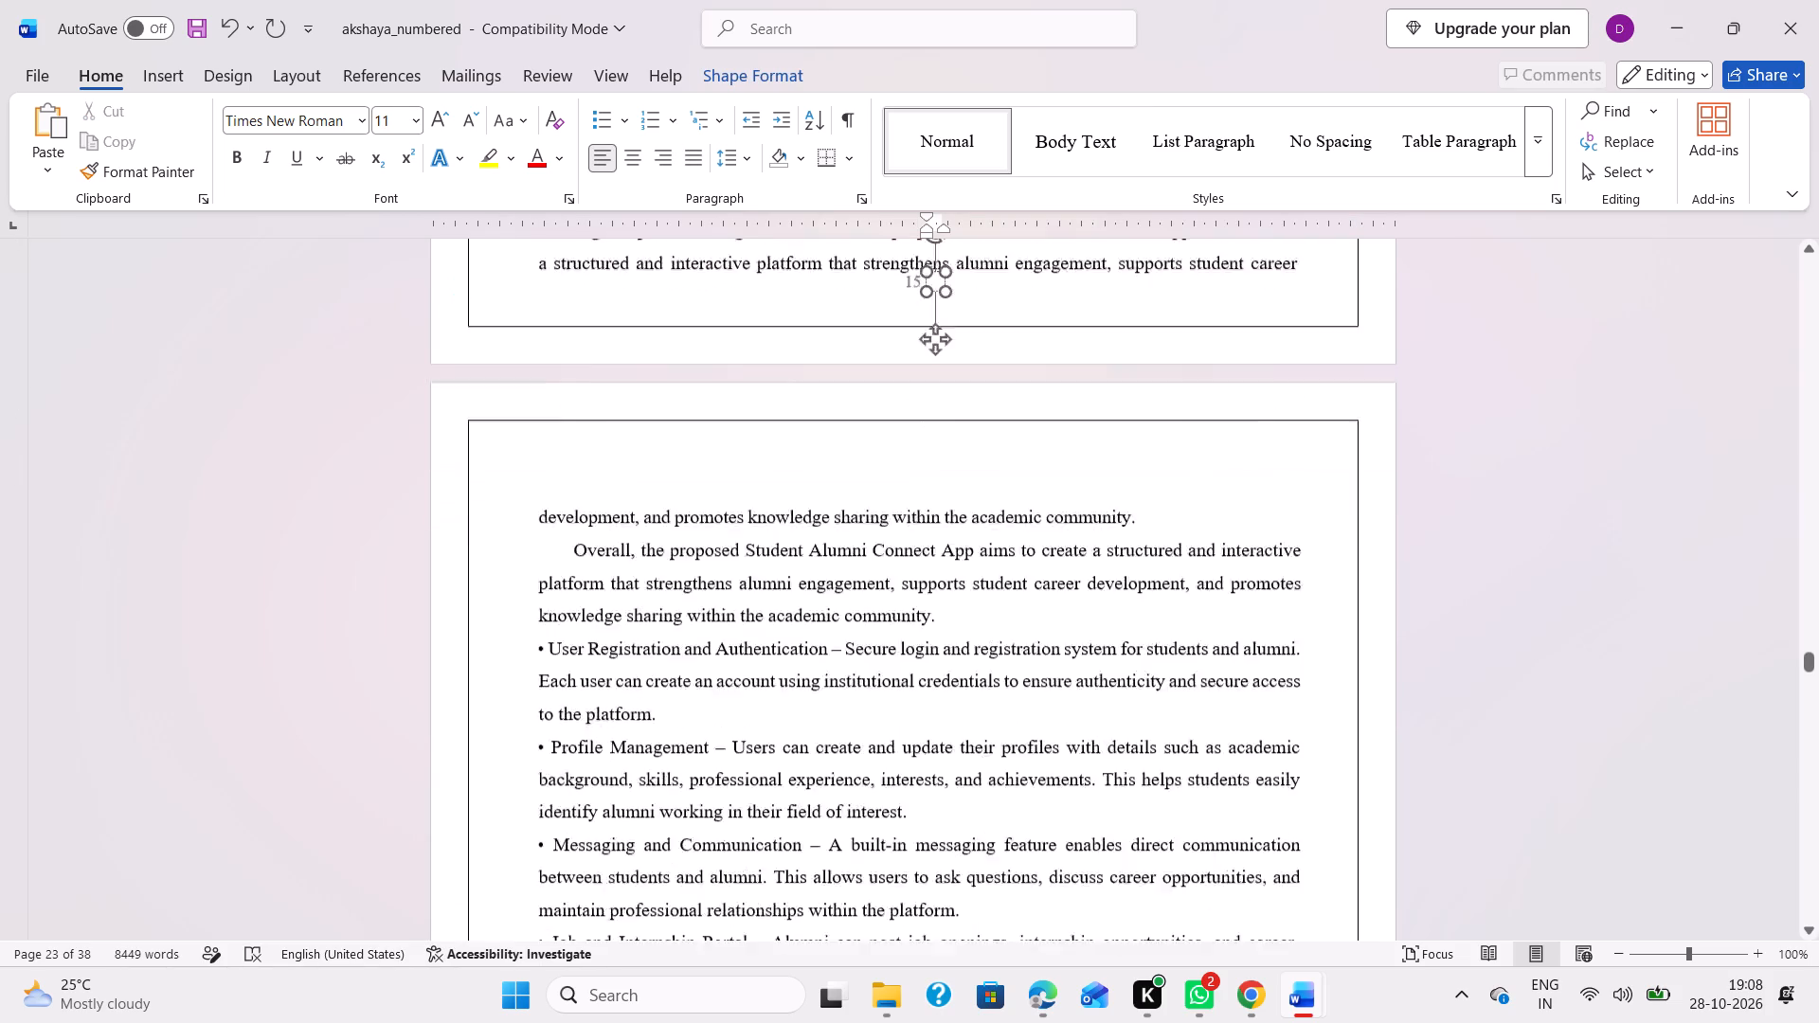
pyautogui.scroll(-4, 943, 458)
pyautogui.scroll(-3, 959, 576)
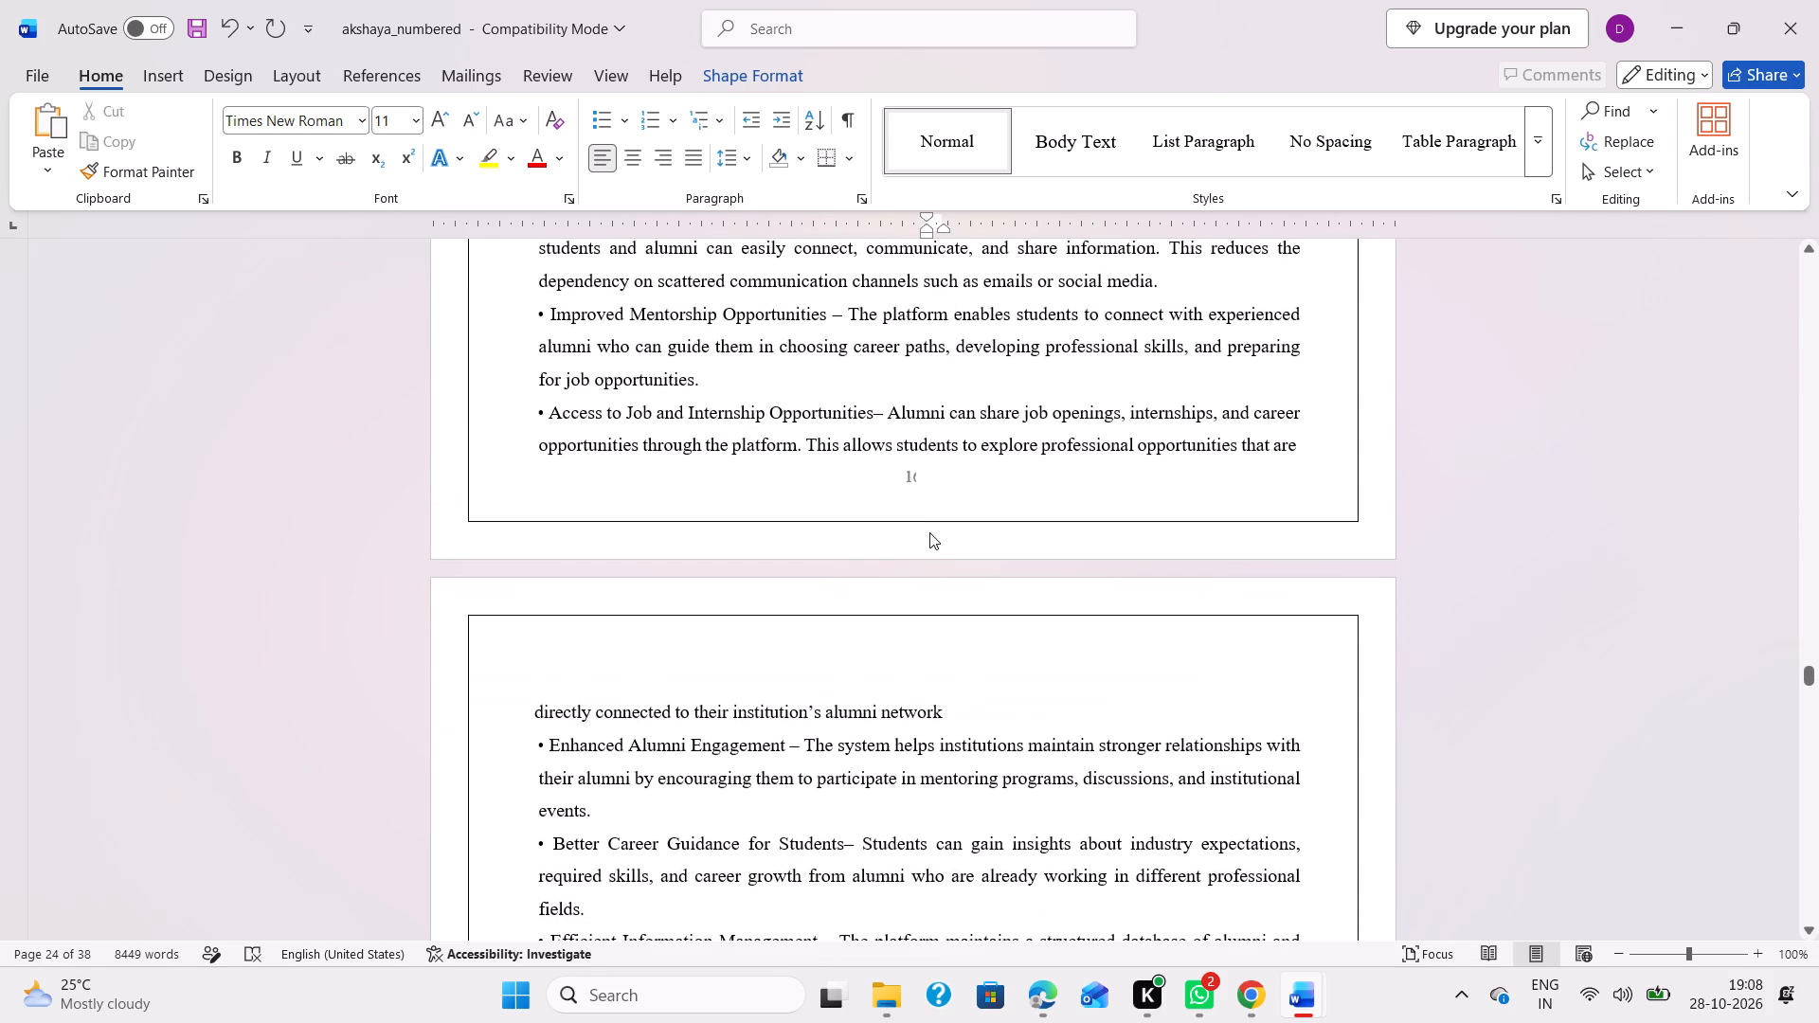
pyautogui.click(935, 488)
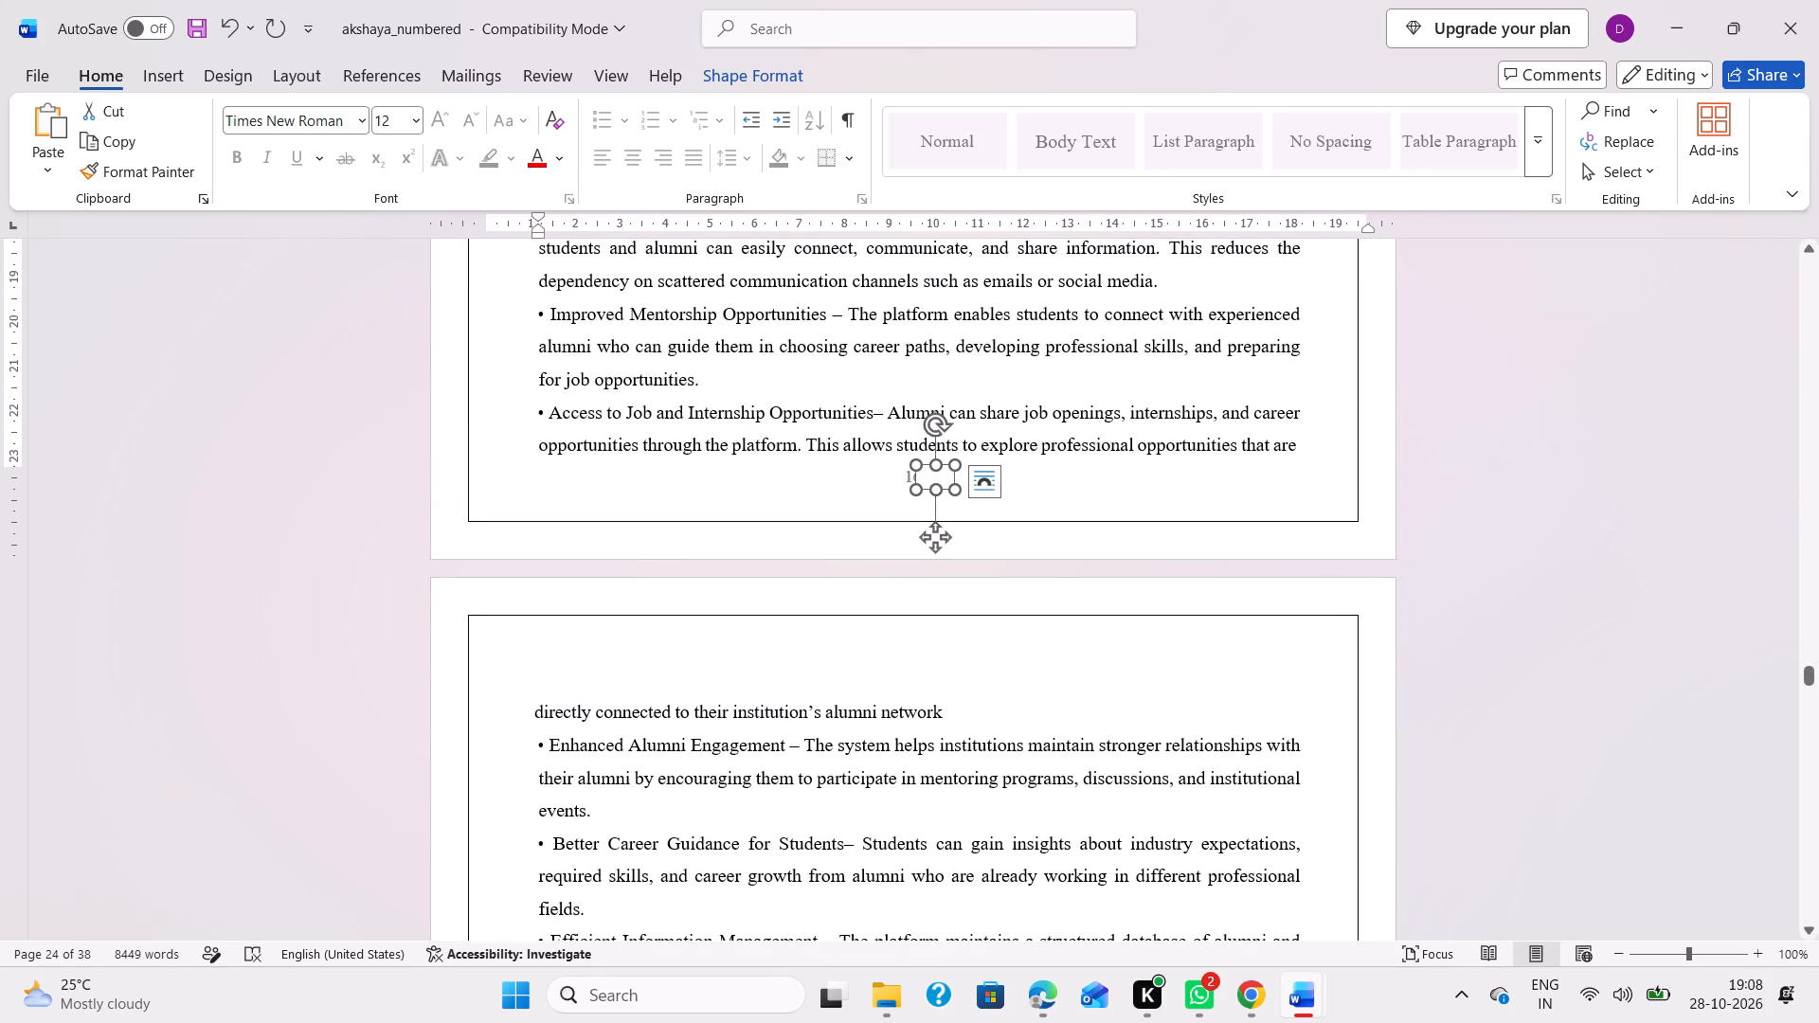
pyautogui.press('Delete')
pyautogui.doubleClick(937, 476)
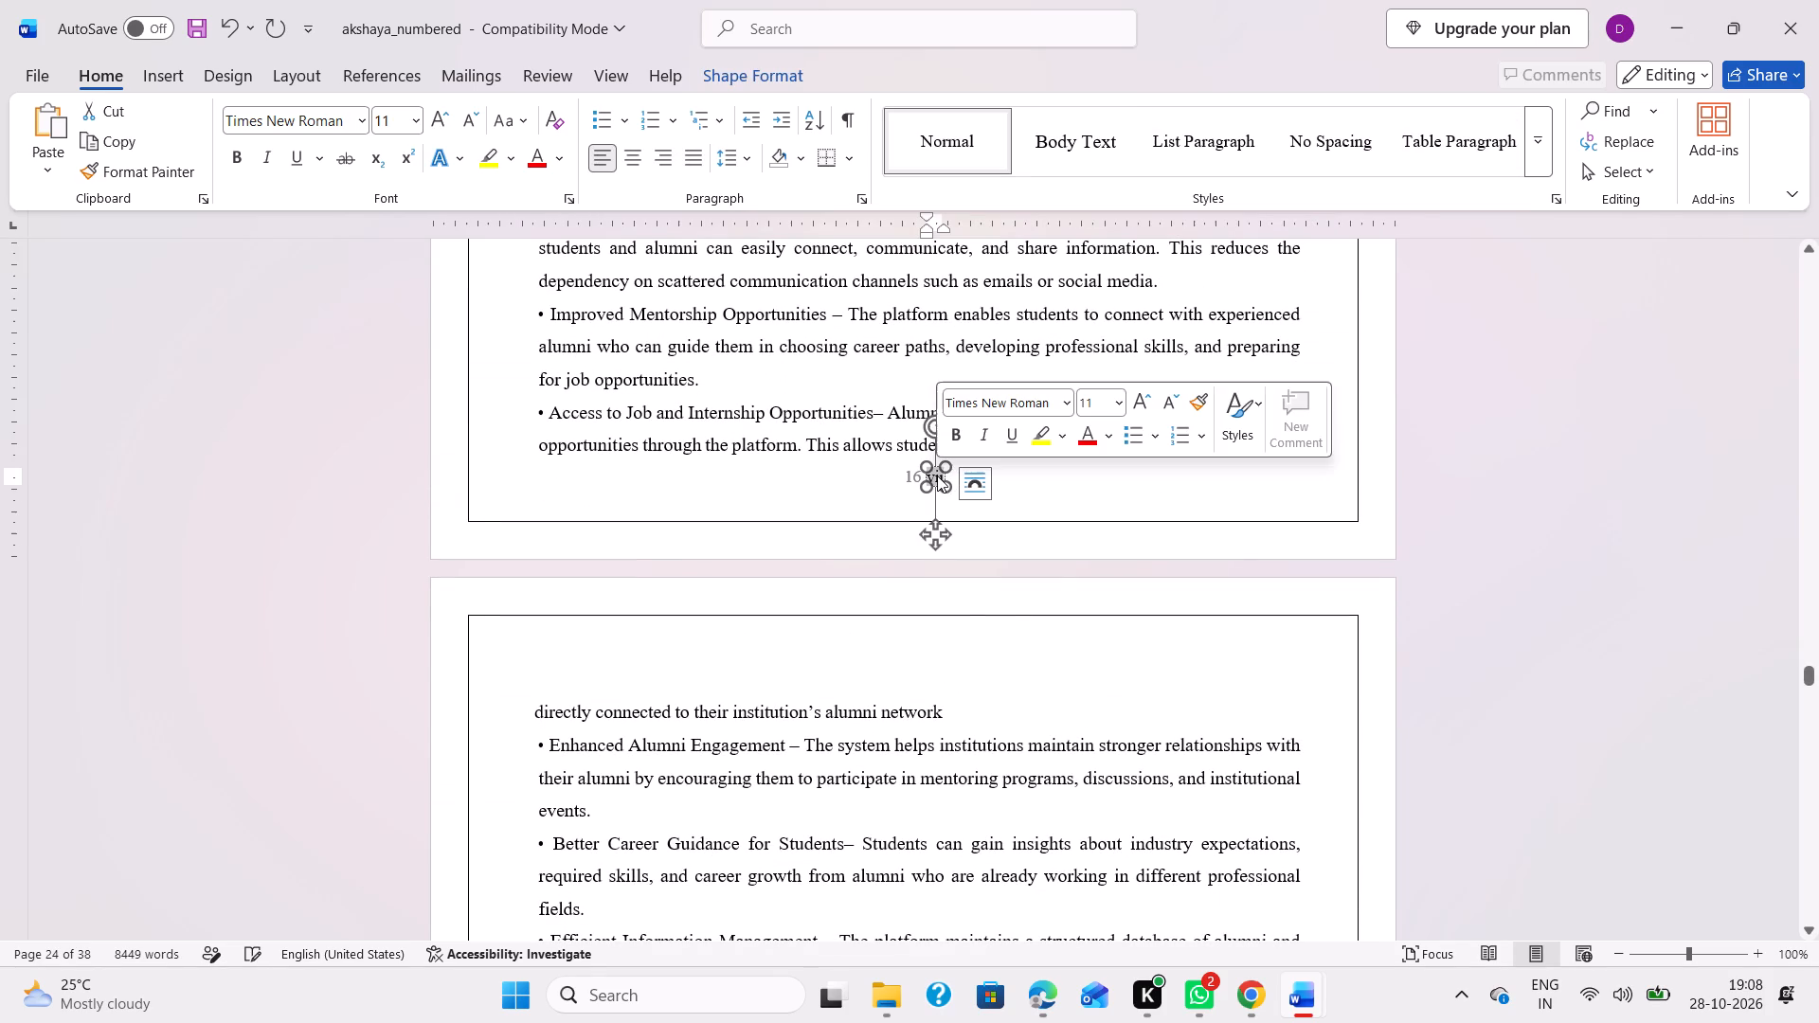
# Delete the selected stray vii text beside page number 16, on the page ending with Access to Job and Internship Opportunities.
pyautogui.press('BackSpace')
pyautogui.click(999, 524)
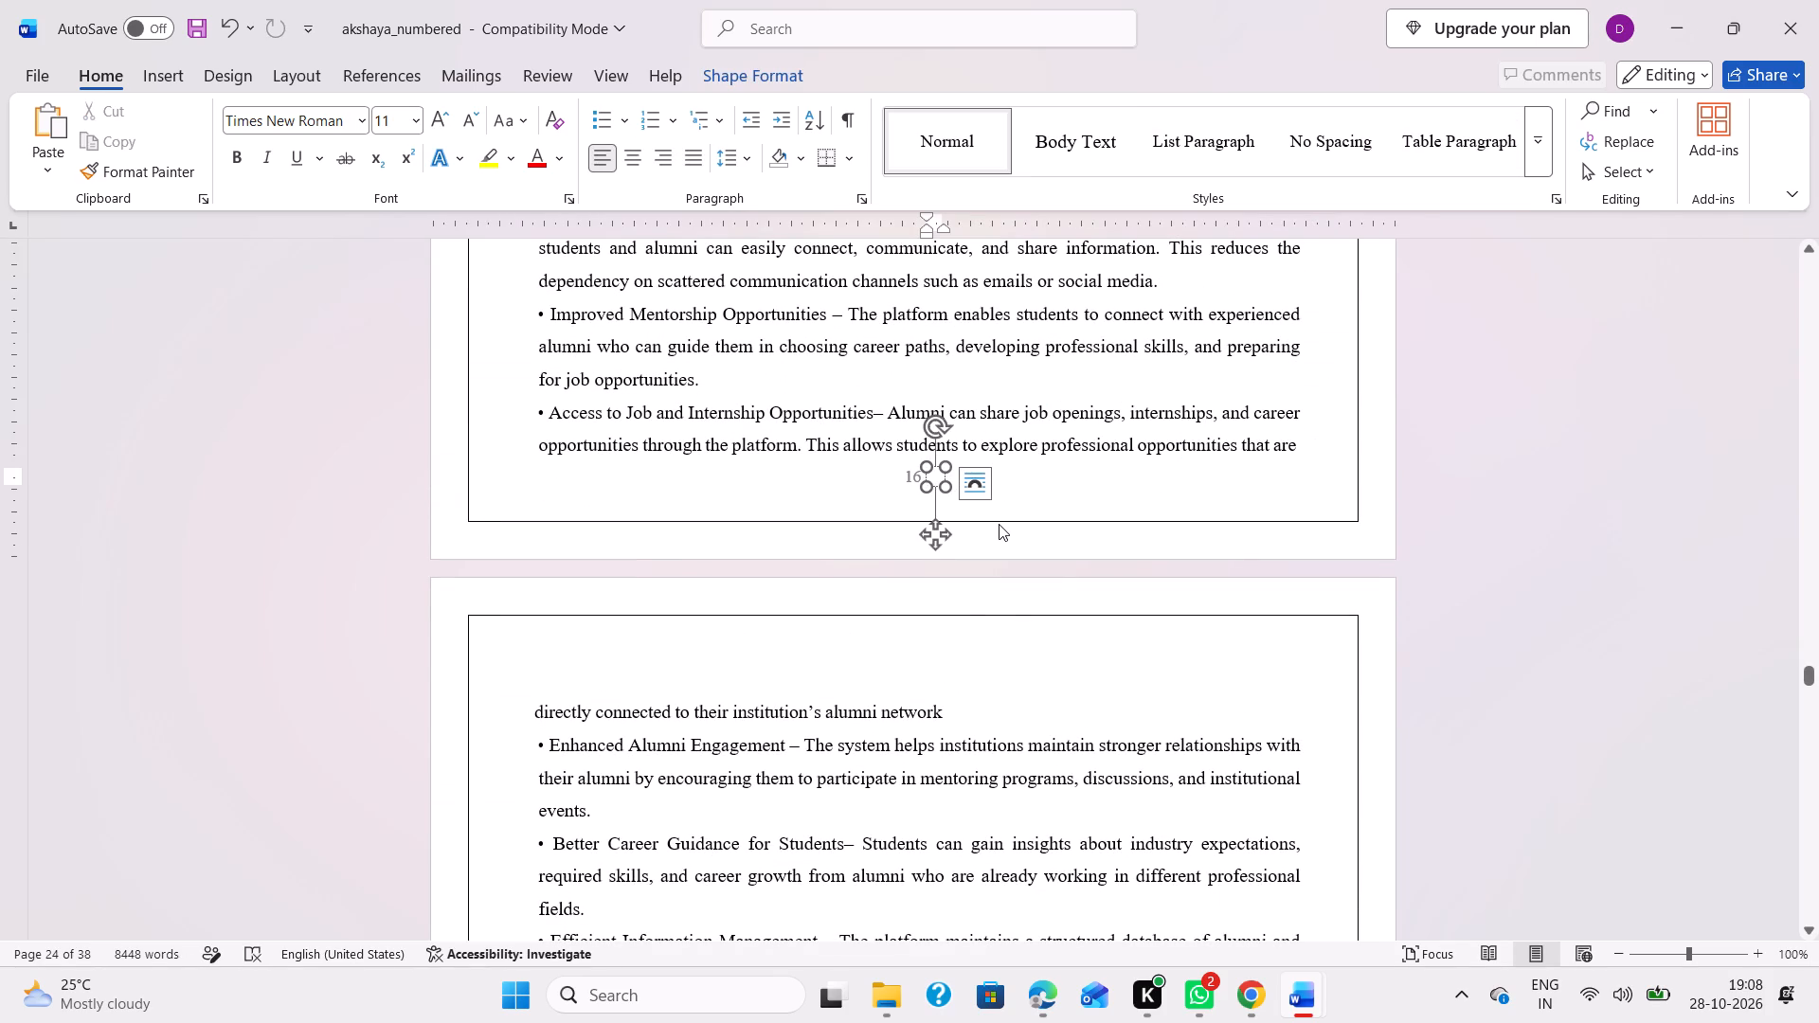
# Remove the stray vii text beside page number 17, on the page ending with the Personalized Recommendations bullet.
pyautogui.scroll(-6, 999, 524)
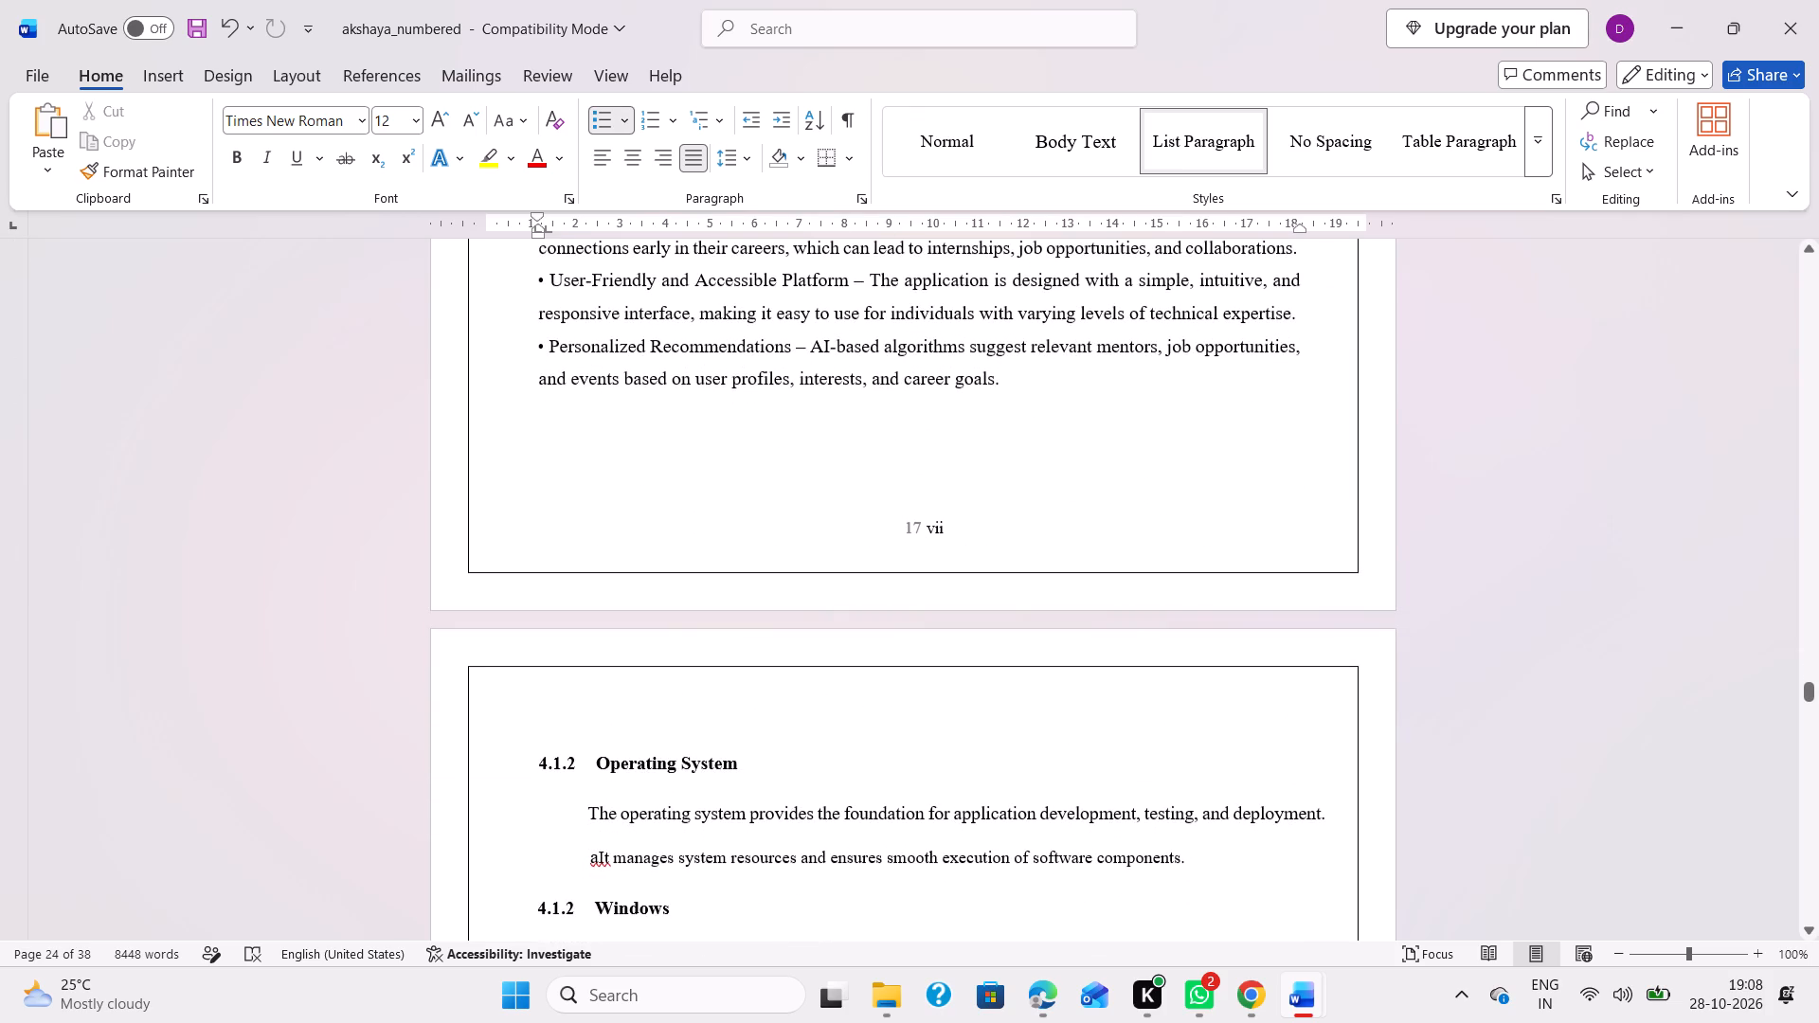
pyautogui.click(939, 530)
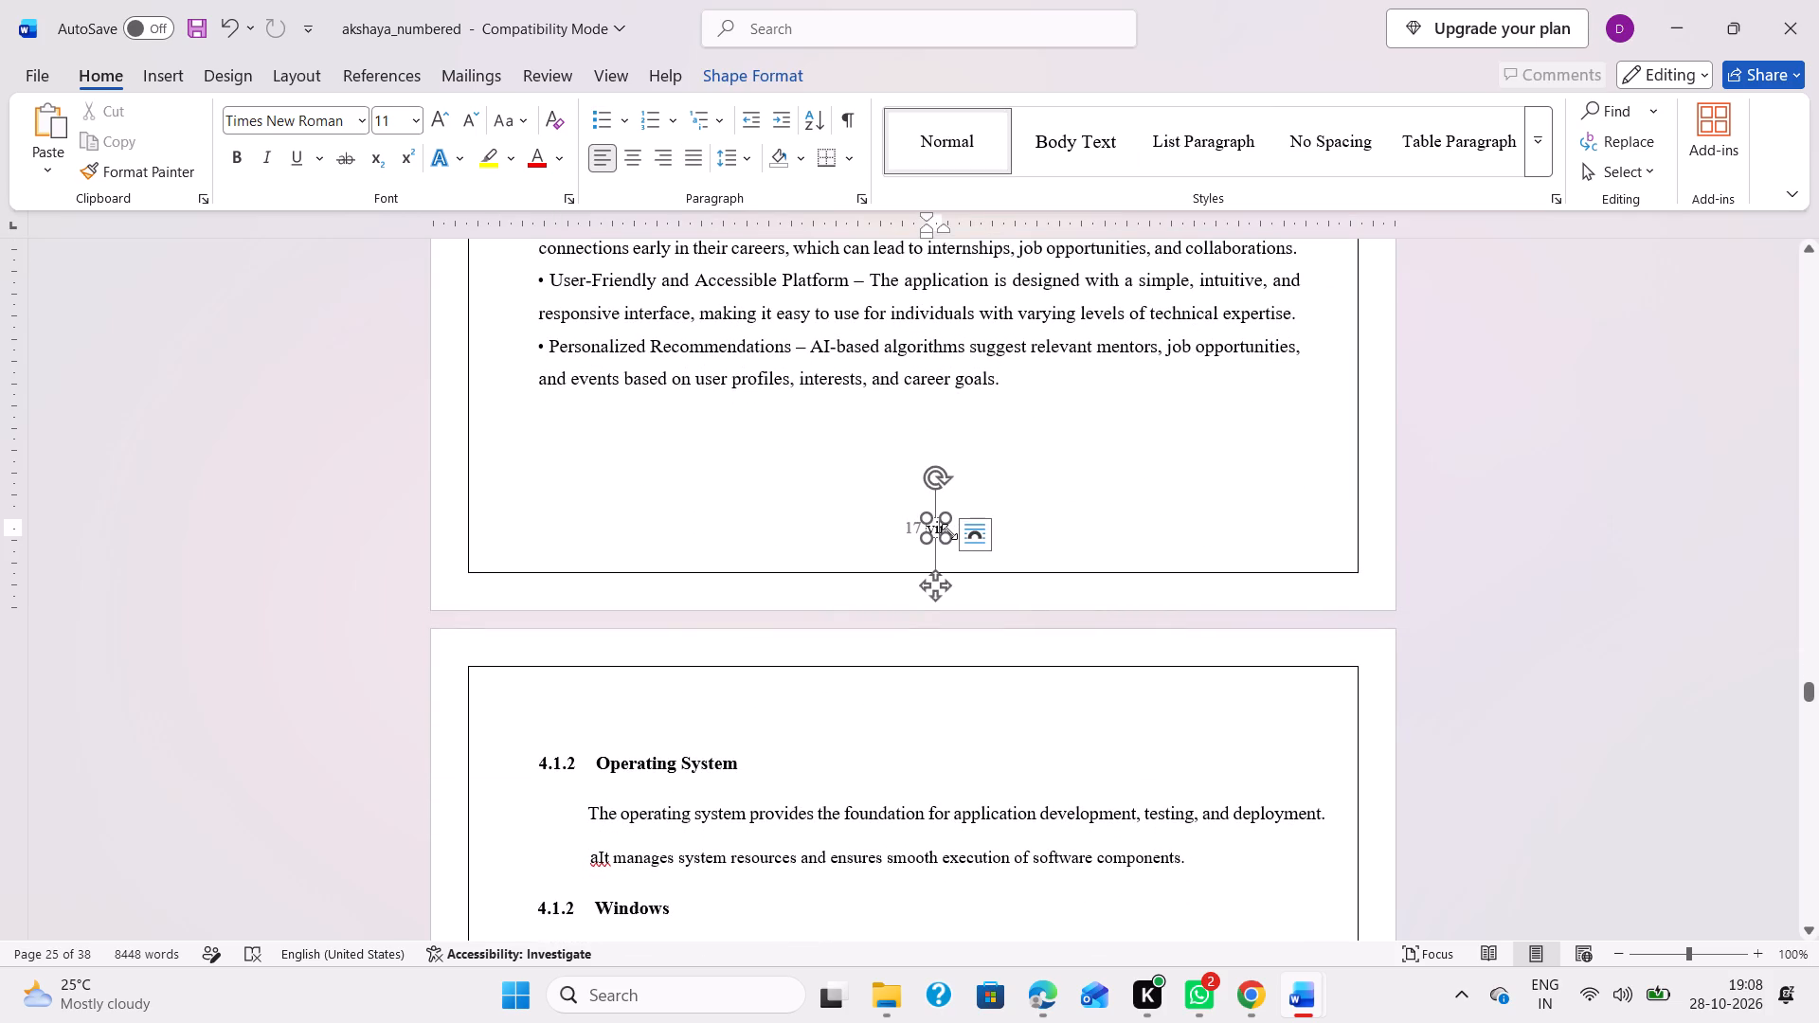
pyautogui.press('BackSpace')
pyautogui.press('BackSpace')
pyautogui.press('Right')
pyautogui.press('BackSpace')
# Delete the stray vii text box beside page number 18, on the page ending with section 4.1.6 Python.
pyautogui.scroll(-6, 949, 531)
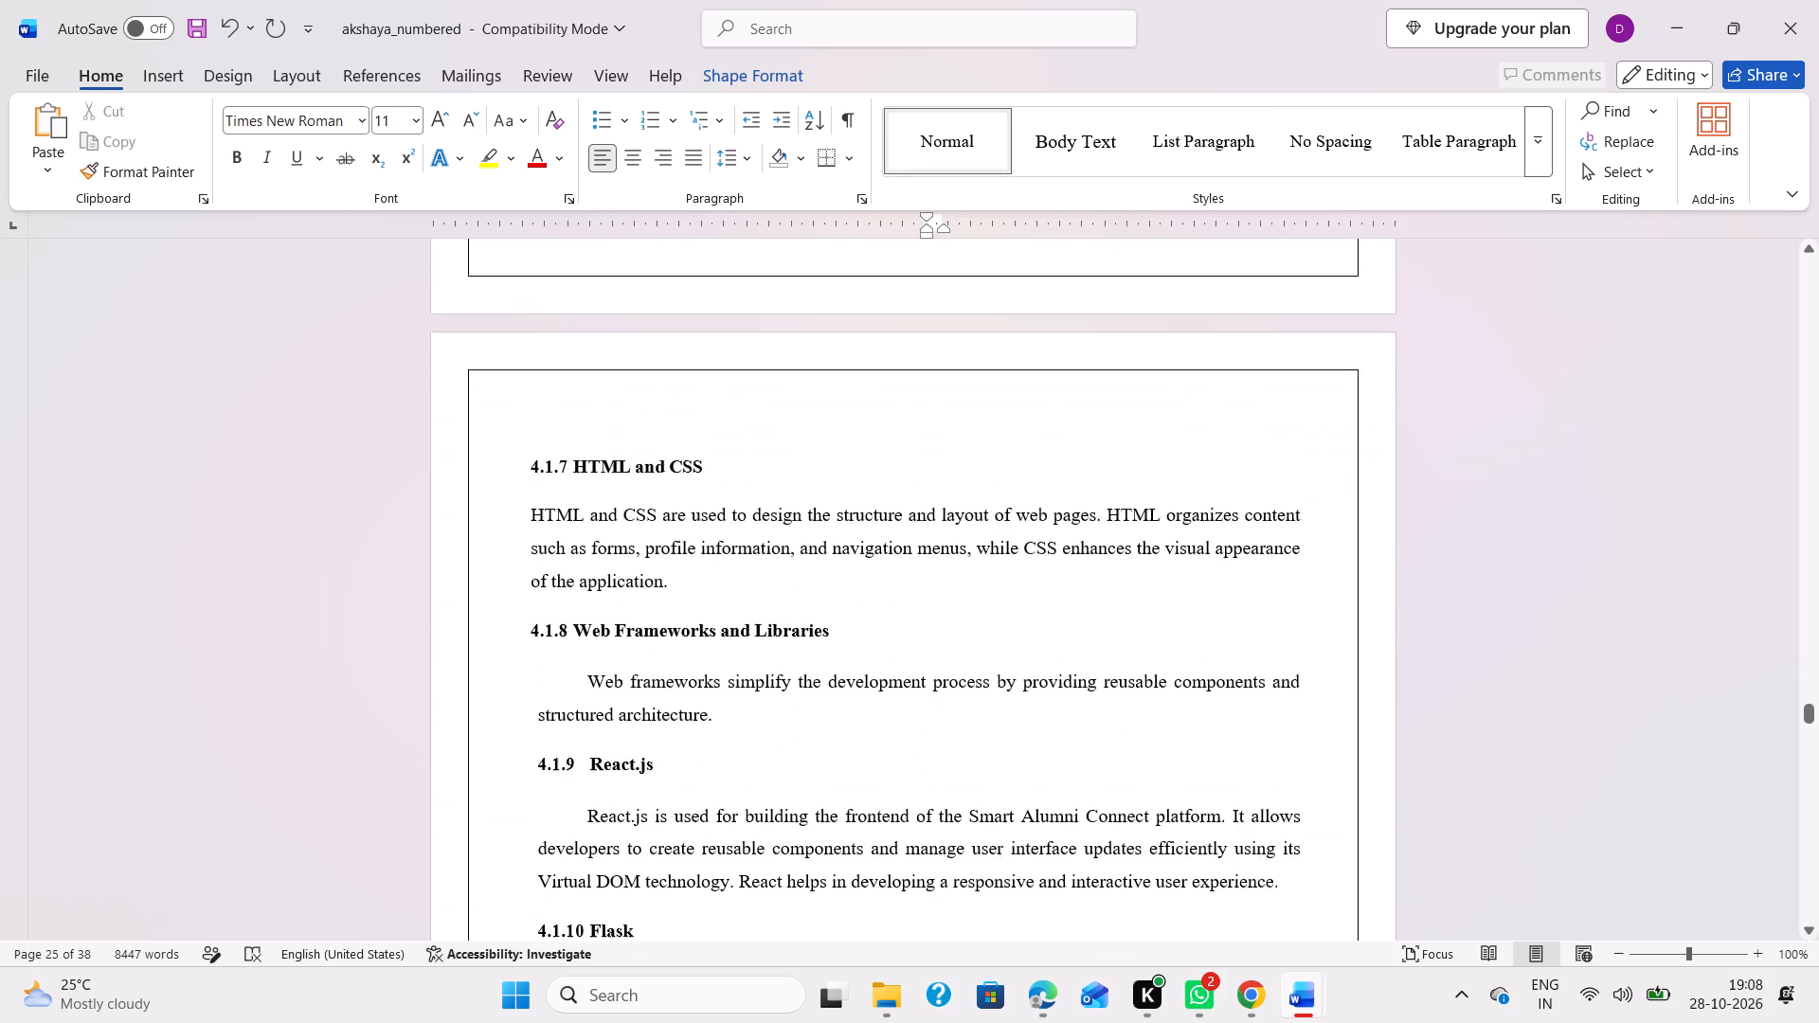
pyautogui.scroll(1, 918, 483)
pyautogui.click(930, 476)
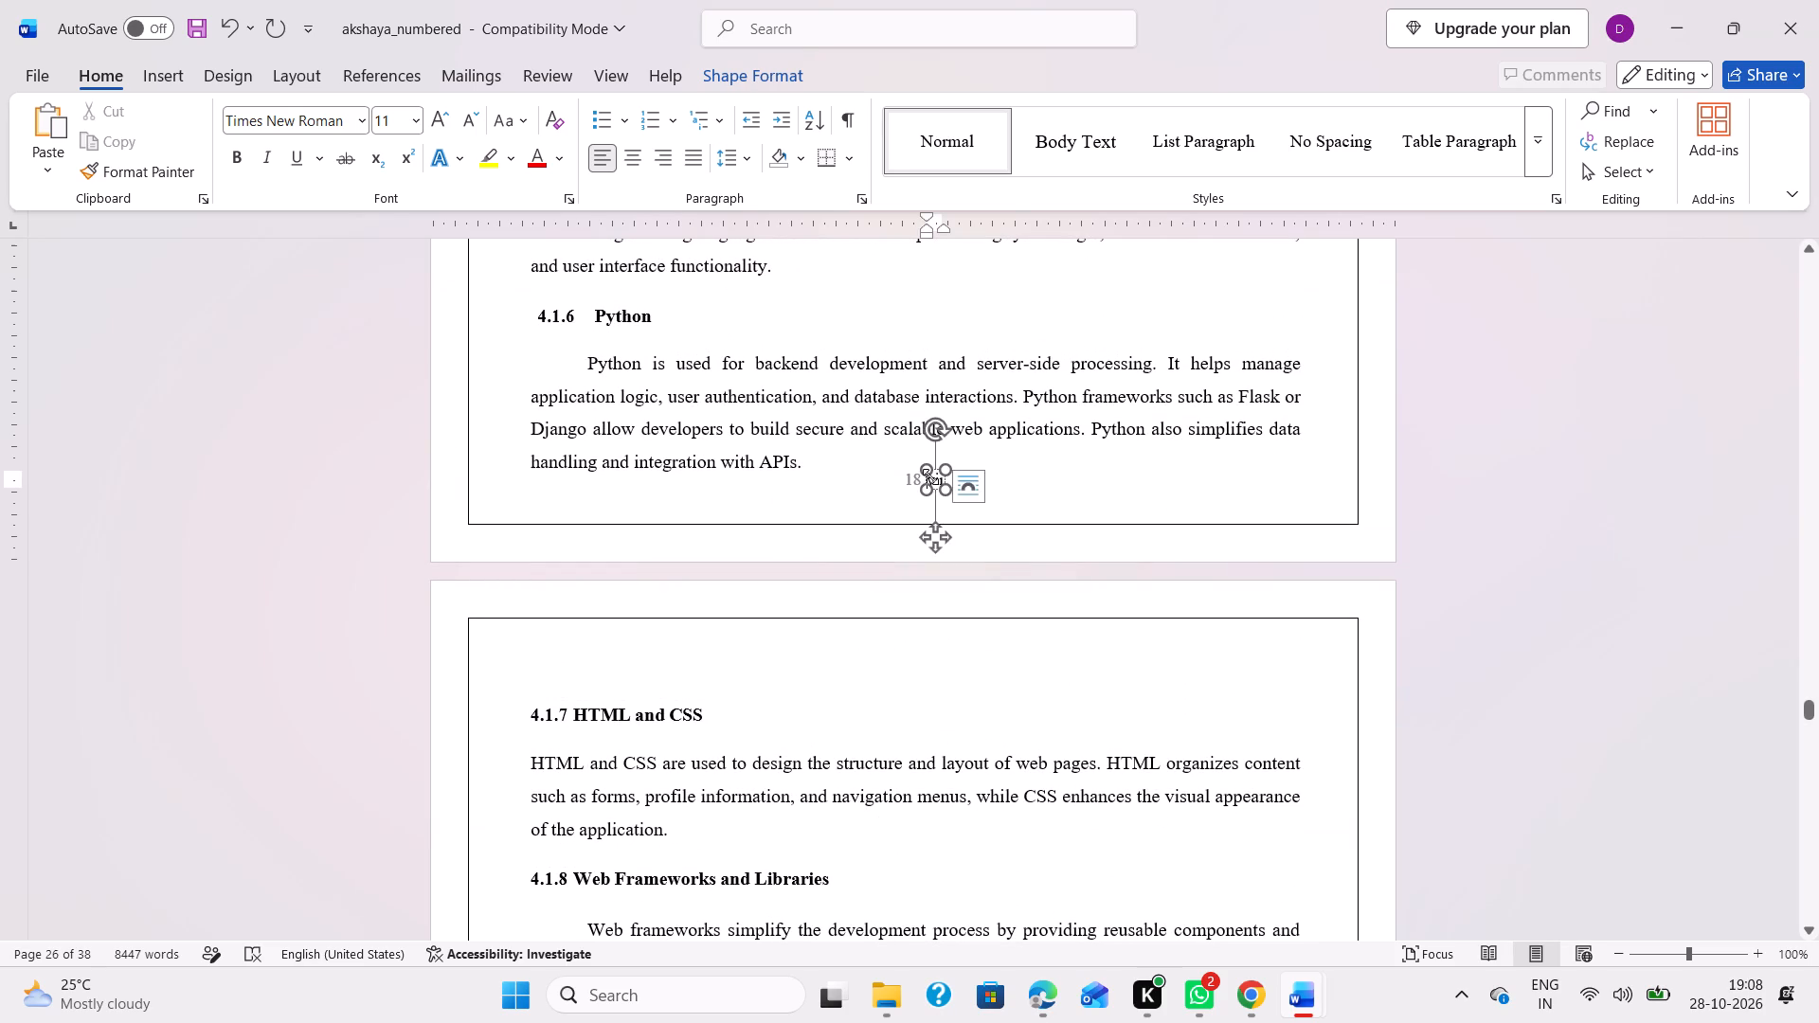
pyautogui.click(945, 481)
pyautogui.rightClick(942, 480)
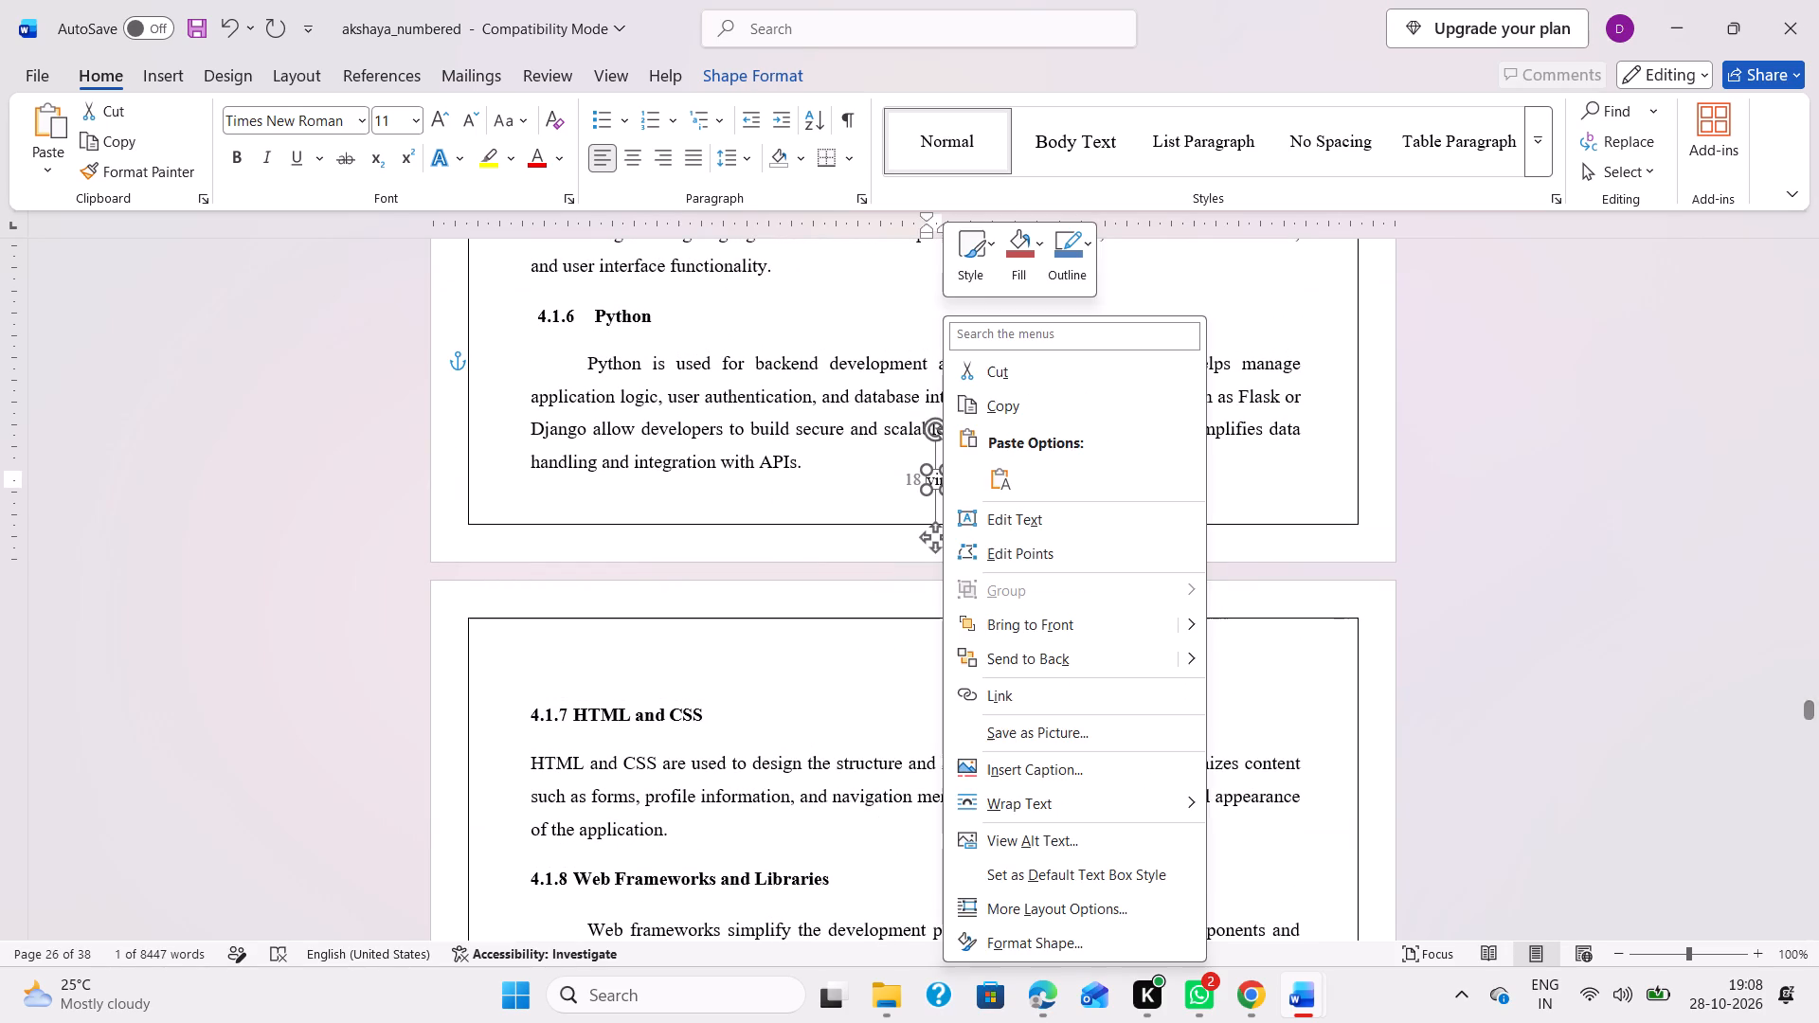
pyautogui.click(744, 61)
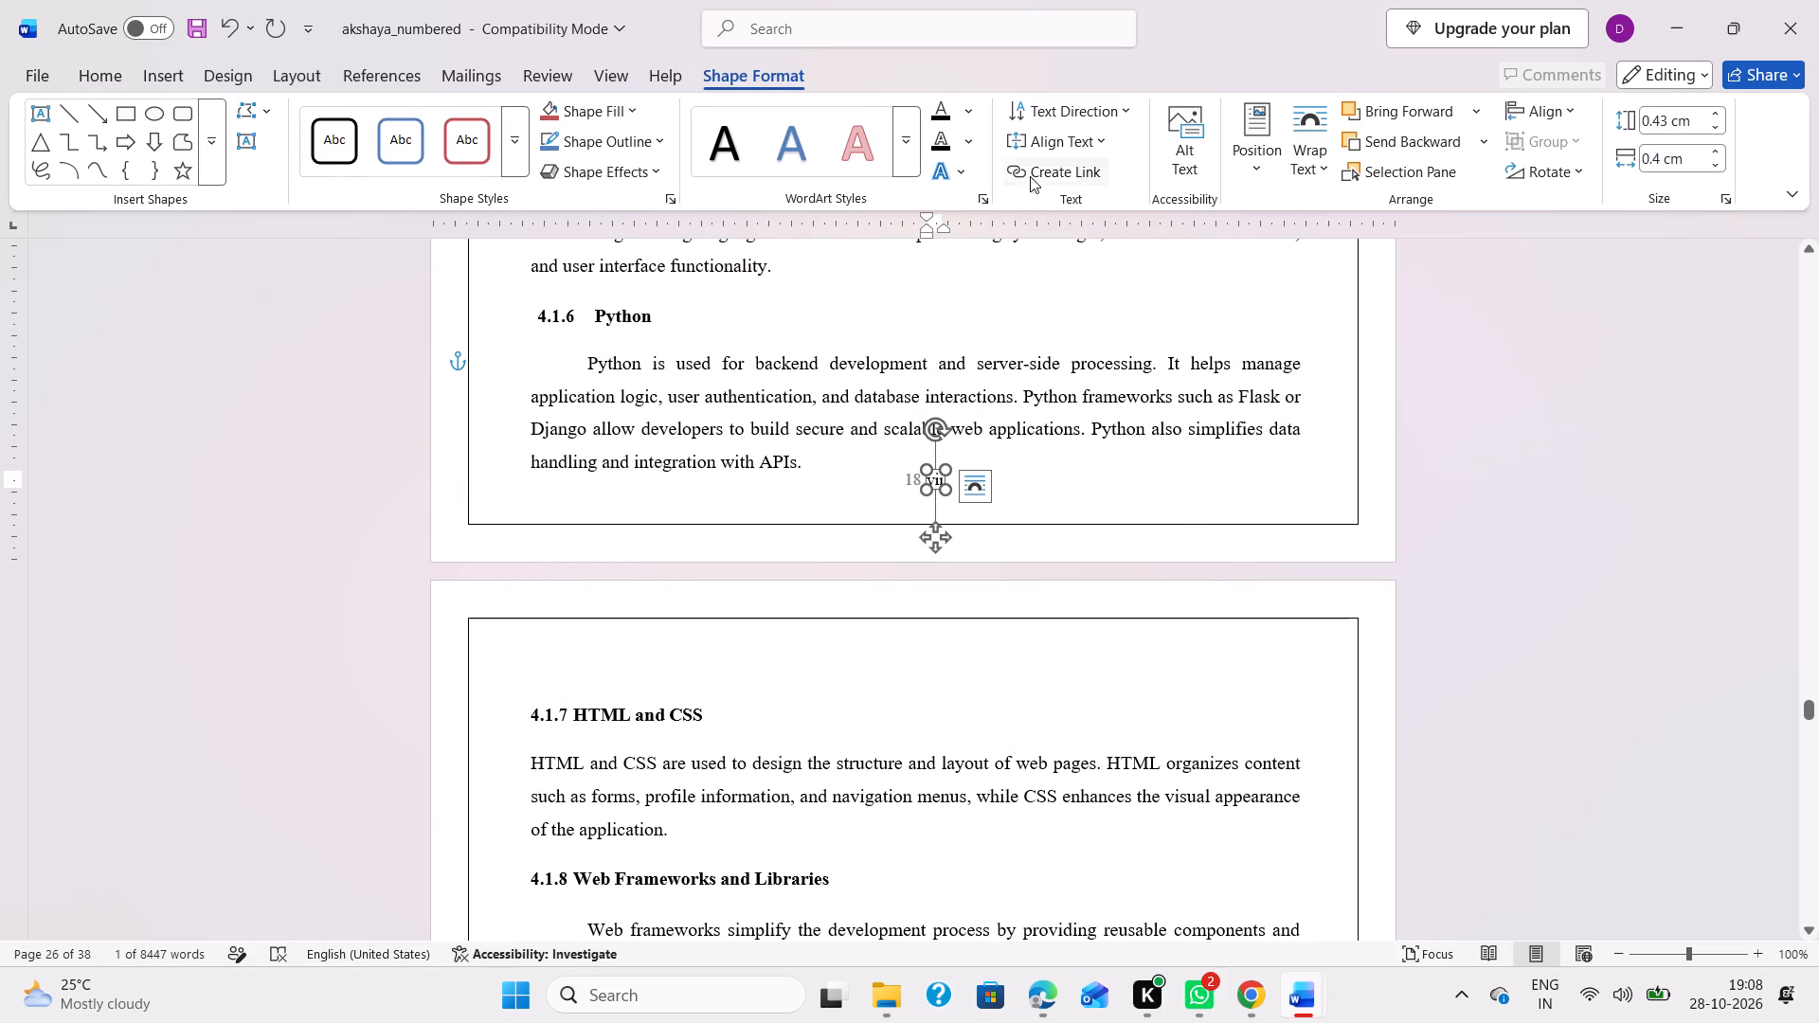
pyautogui.press('super+Left')
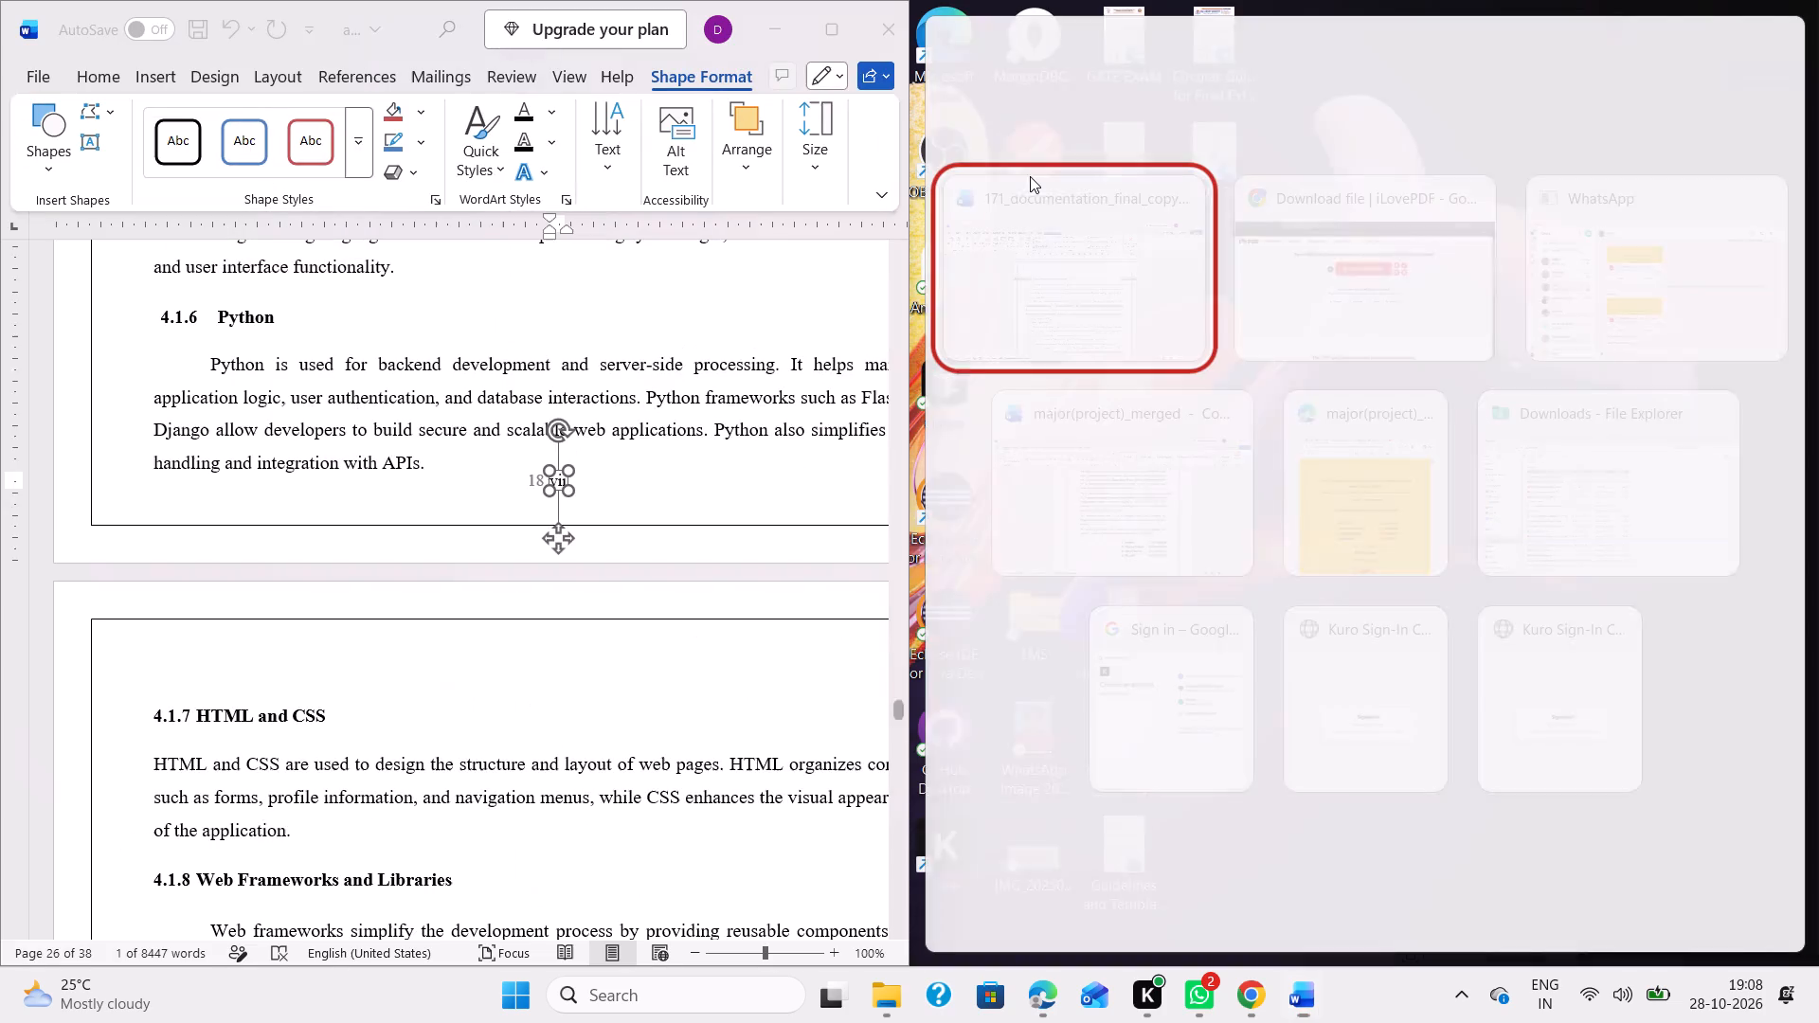
pyautogui.click(837, 19)
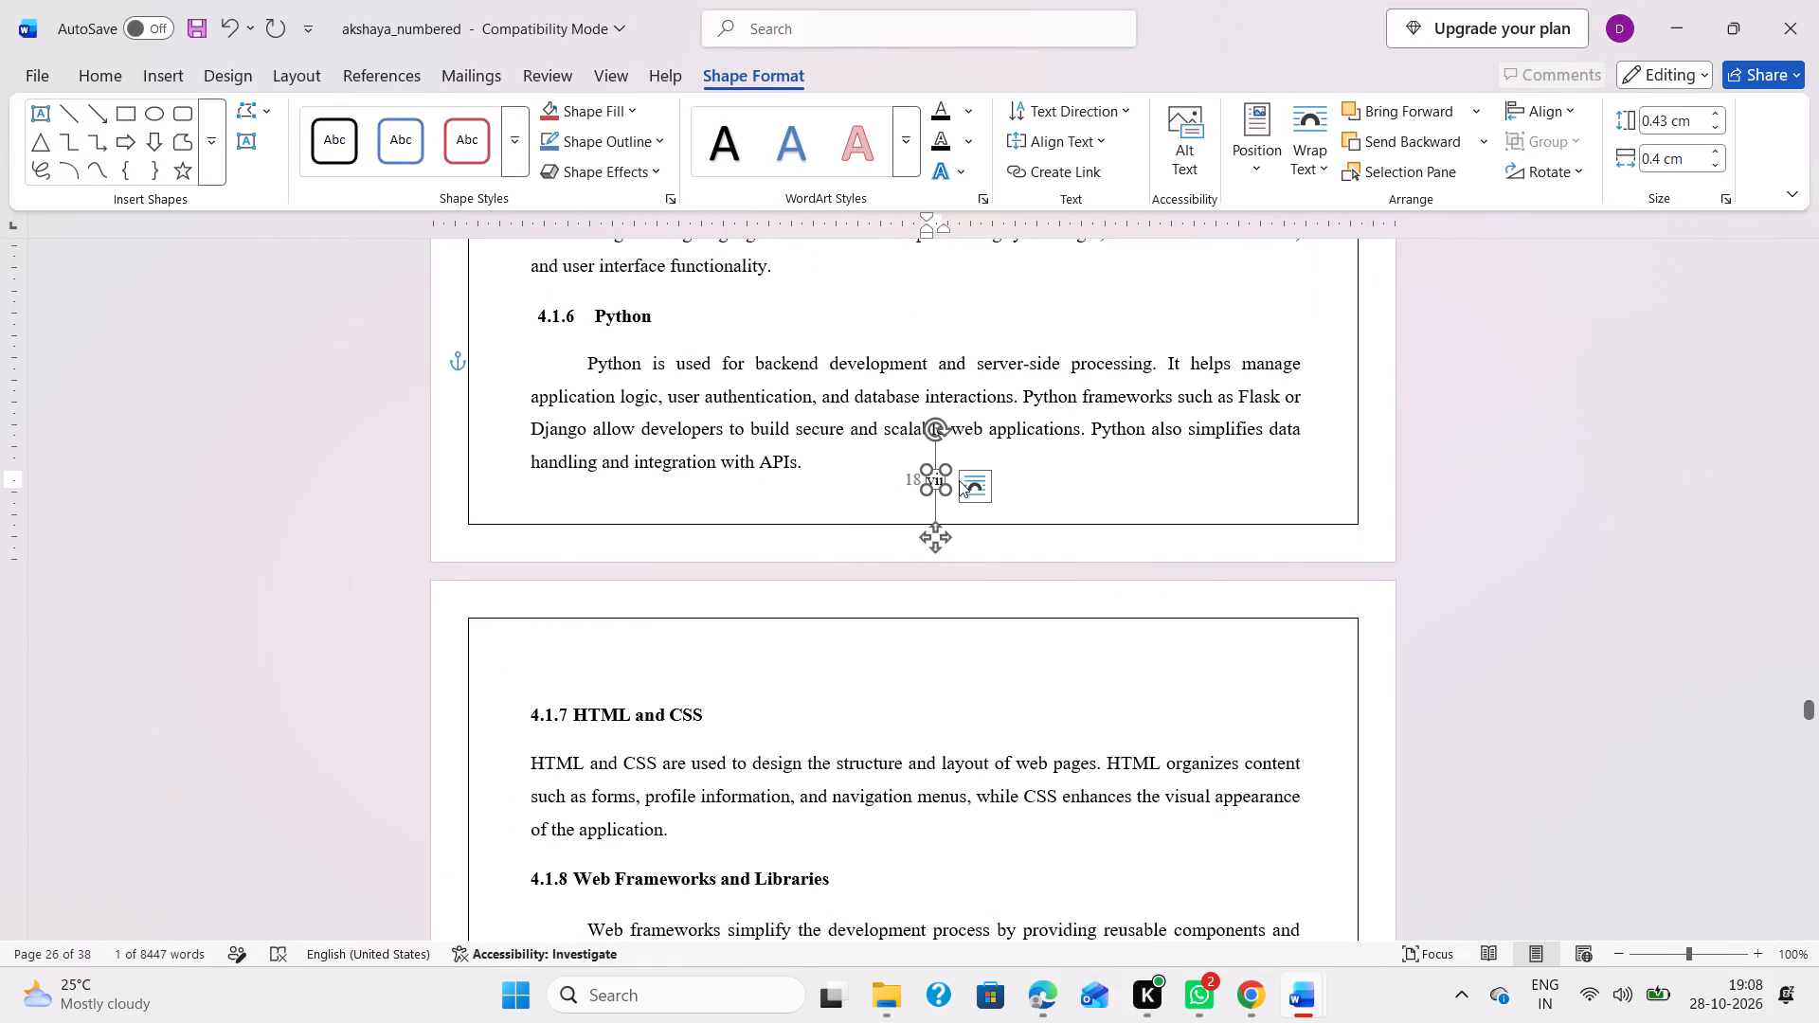
pyautogui.press('BackSpace')
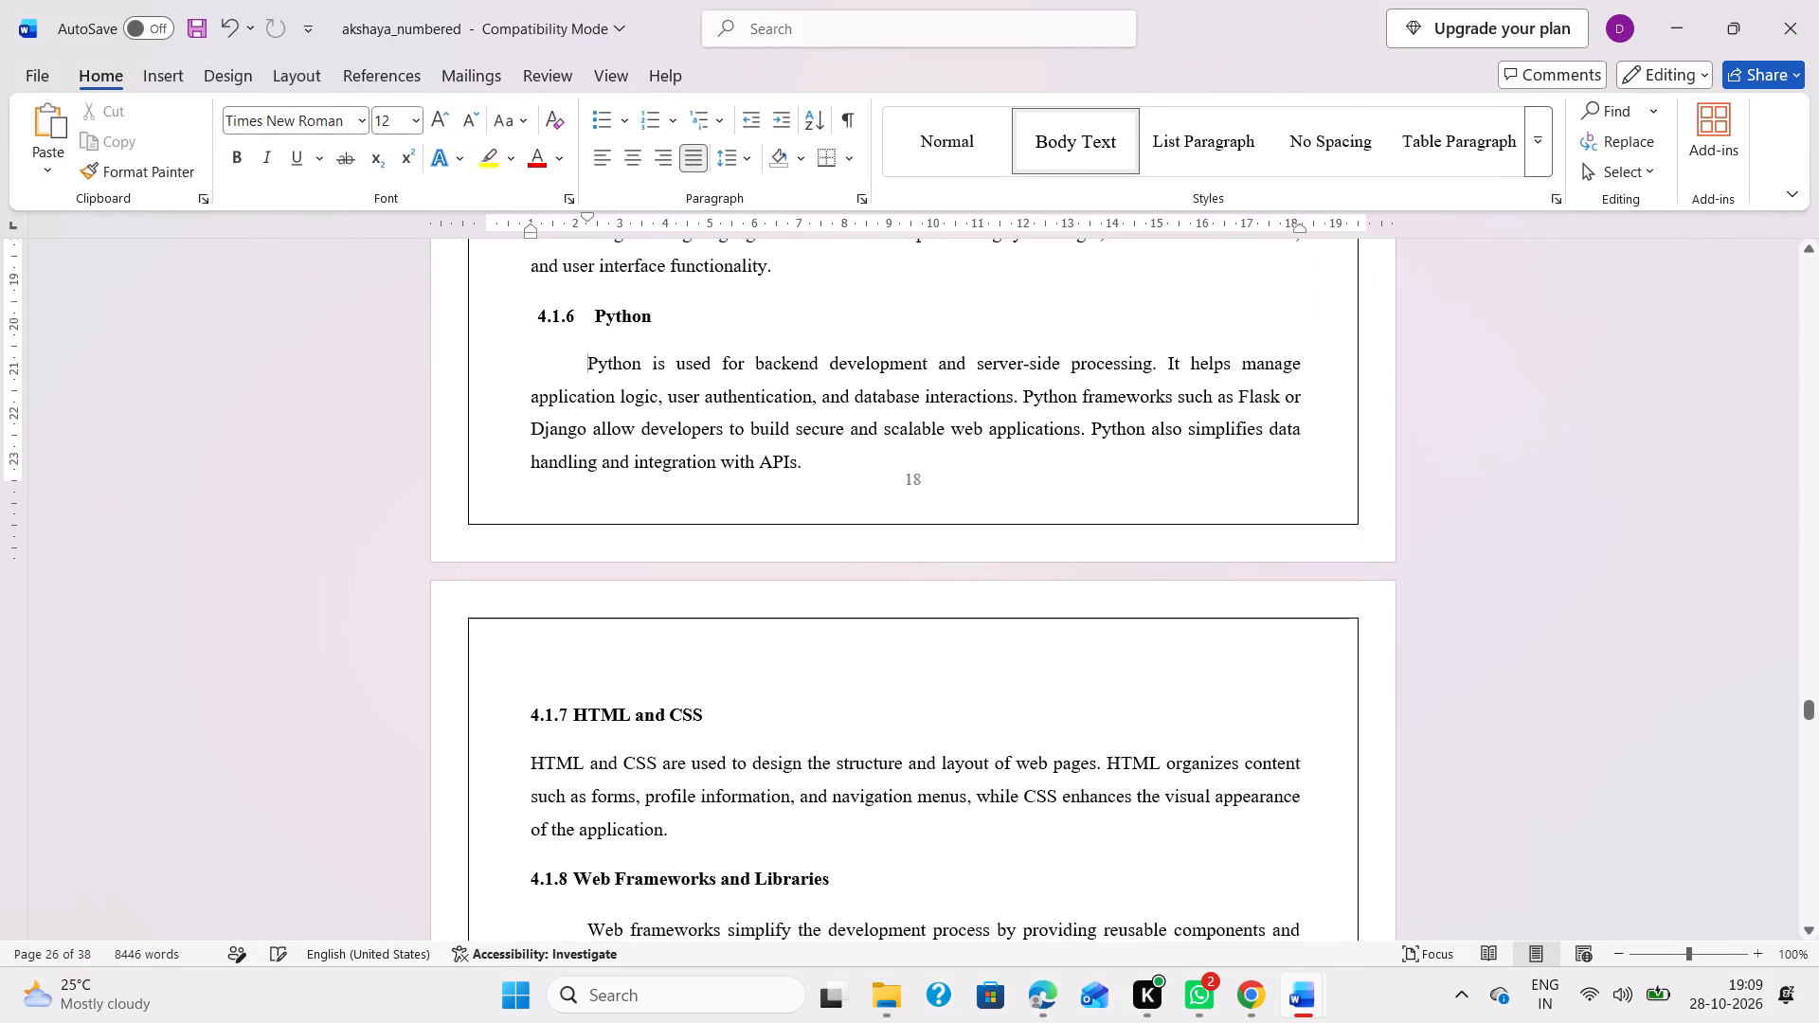
# Clear the empty covering text box and the stray vii text from page number 19, on the page ending with 4.1.14 Visual Studio Code.
pyautogui.scroll(-7, 959, 480)
pyautogui.scroll(1, 959, 480)
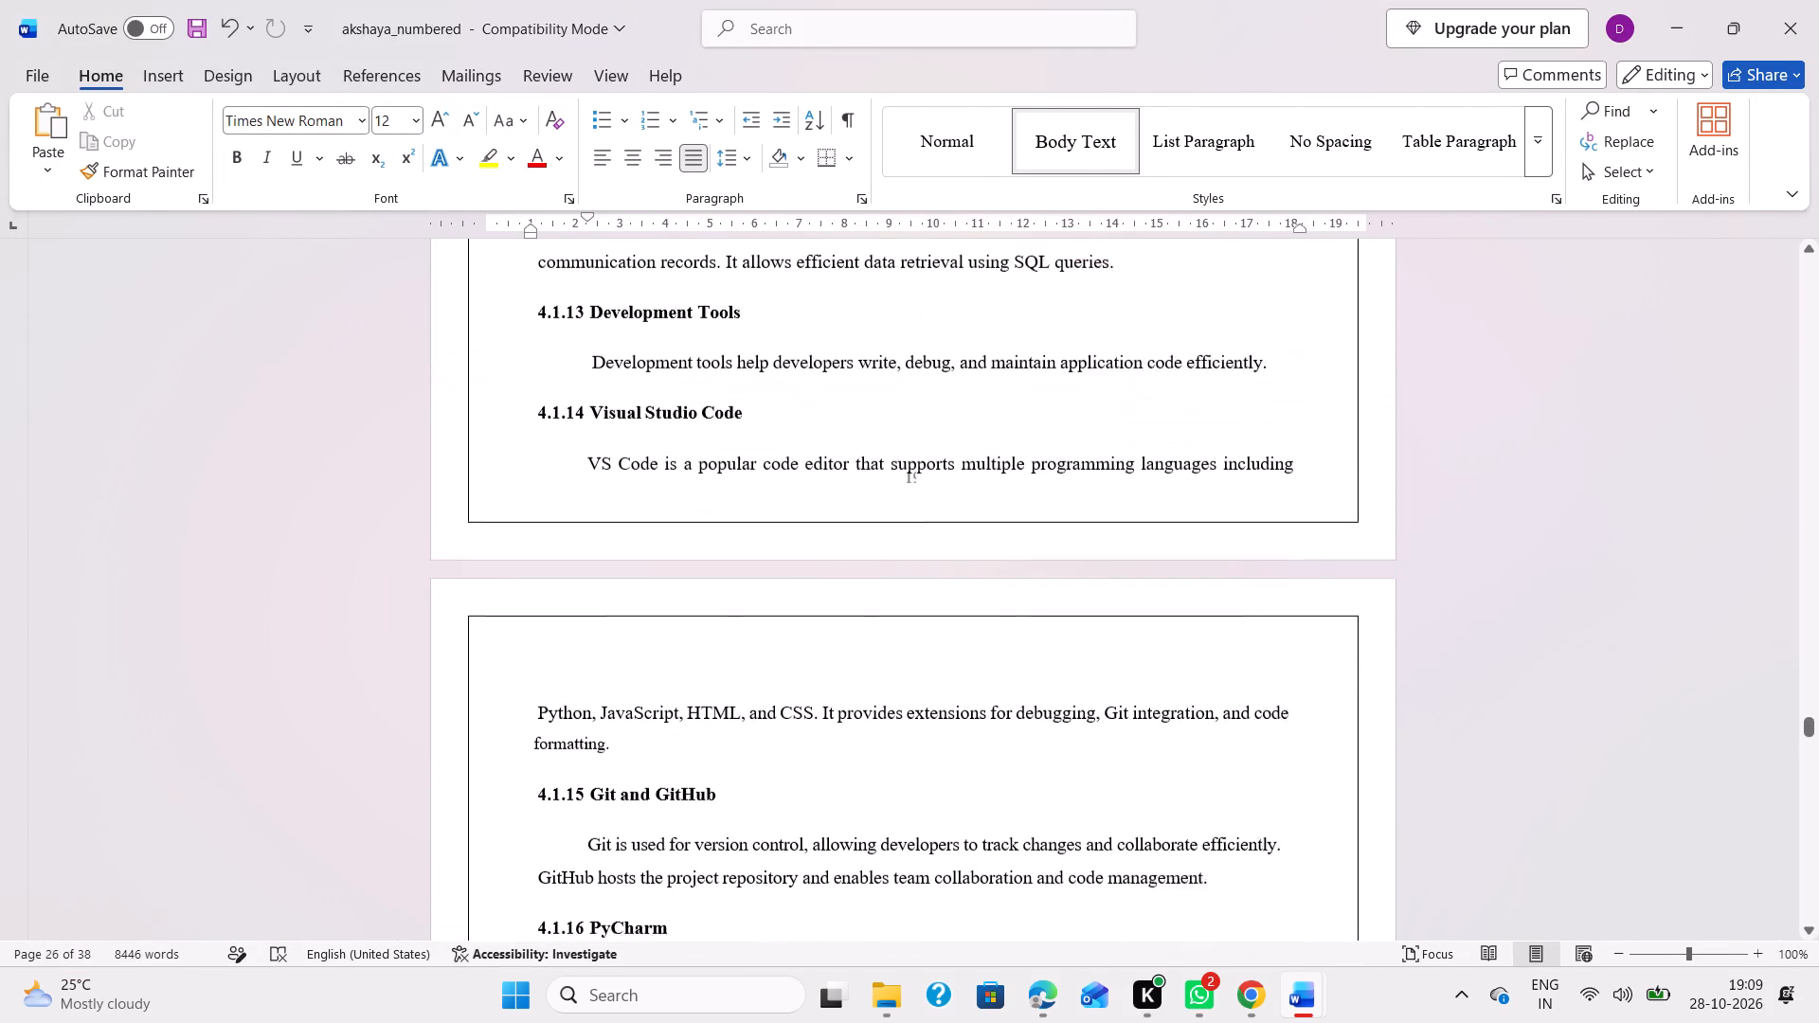
pyautogui.click(926, 485)
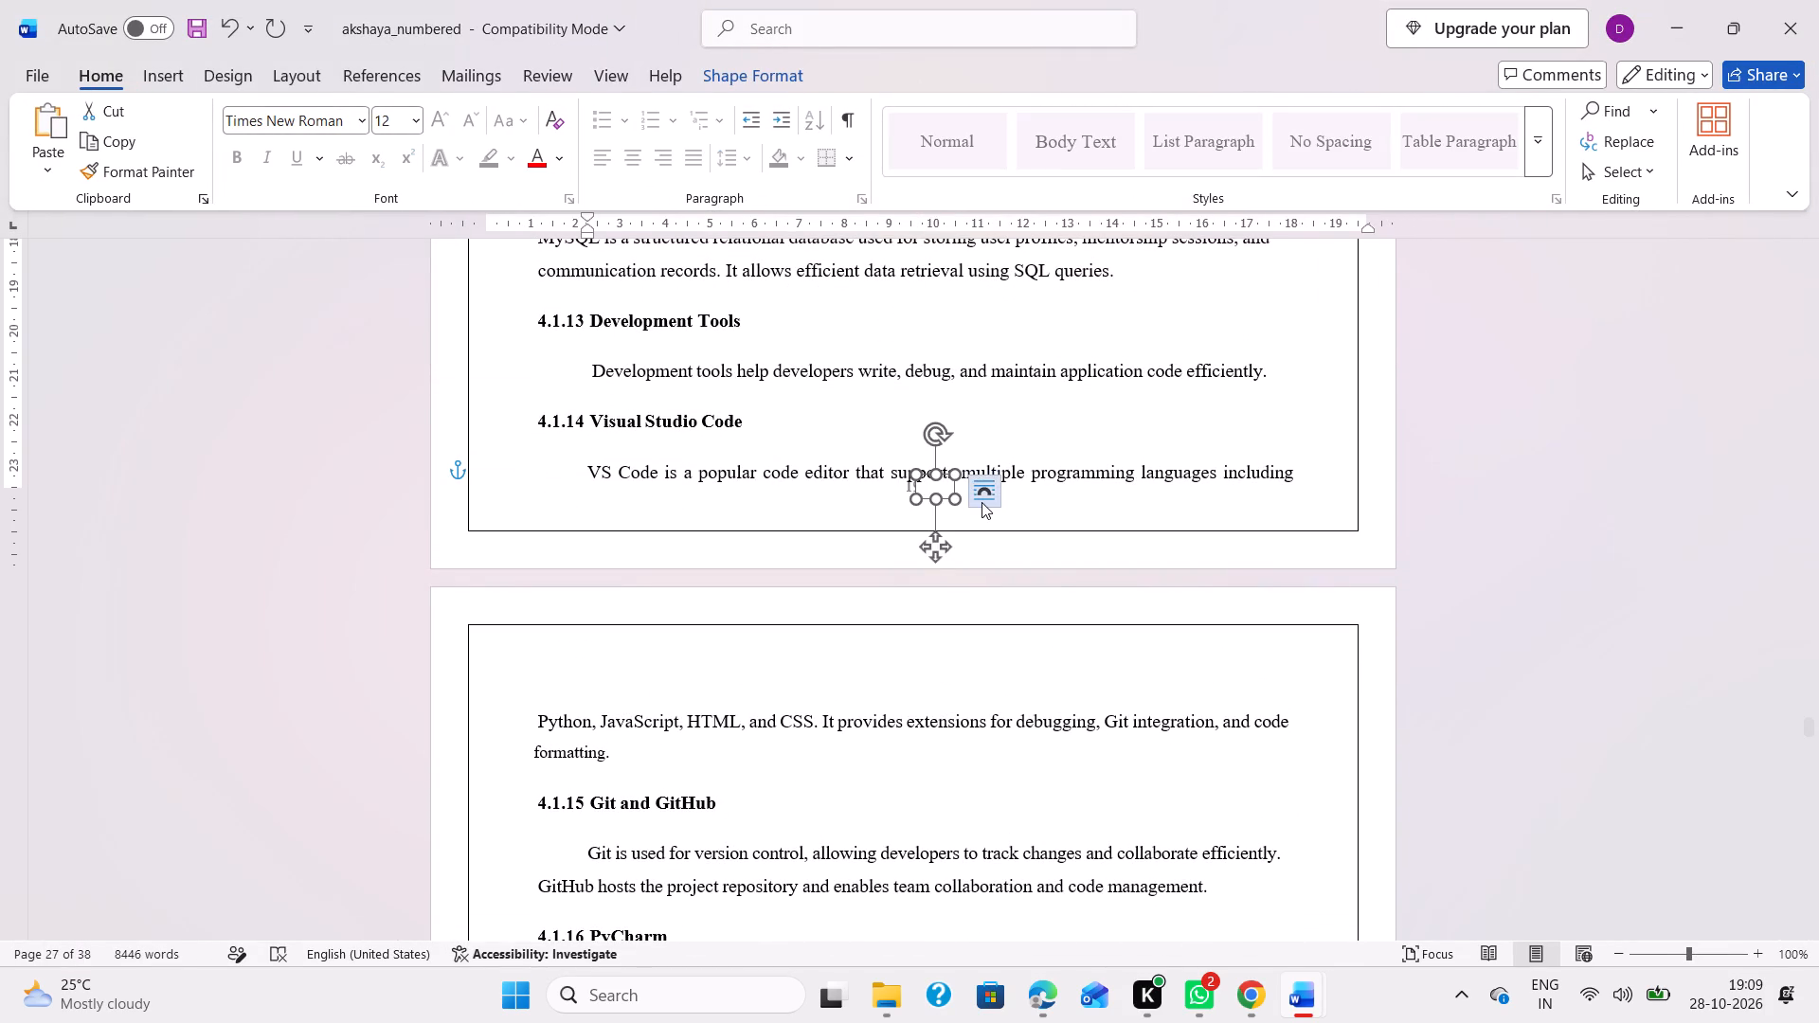
pyautogui.press('BackSpace')
pyautogui.doubleClick(939, 490)
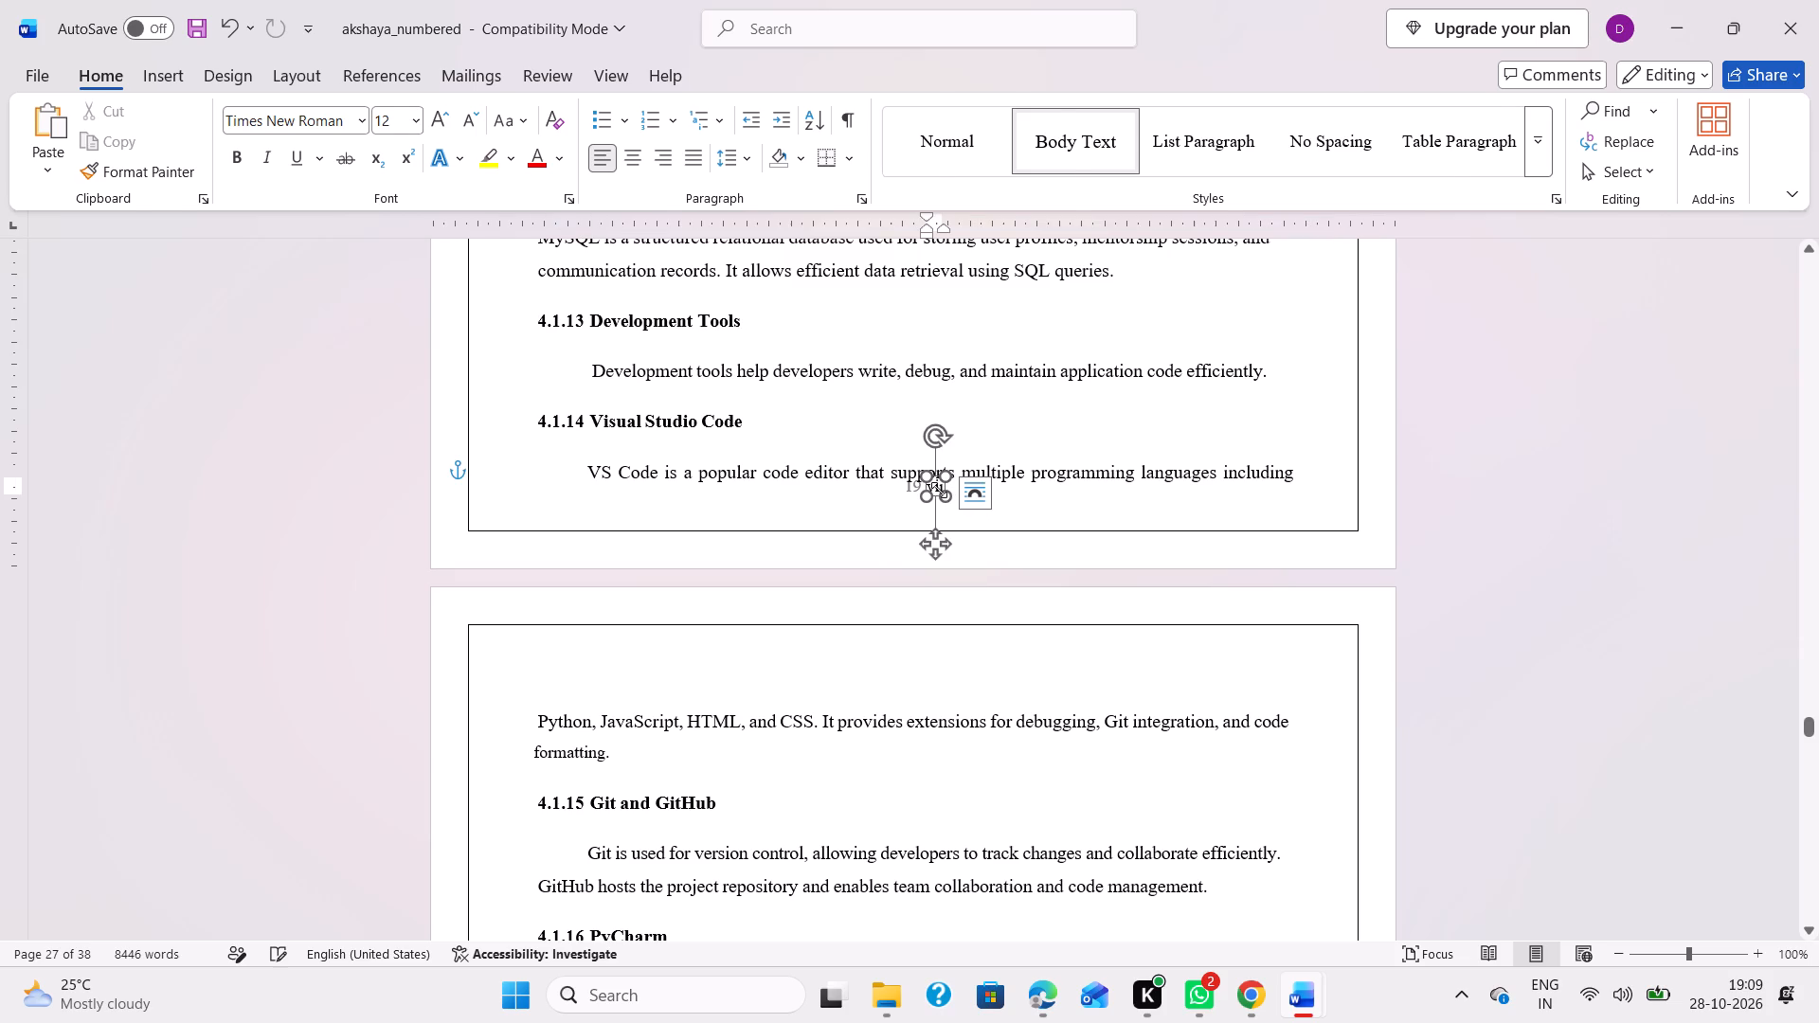
pyautogui.press('BackSpace')
# Clean up the footer at page number 20, on the page ending with the 4.2 Modules introduction.
pyautogui.scroll(-4, 939, 490)
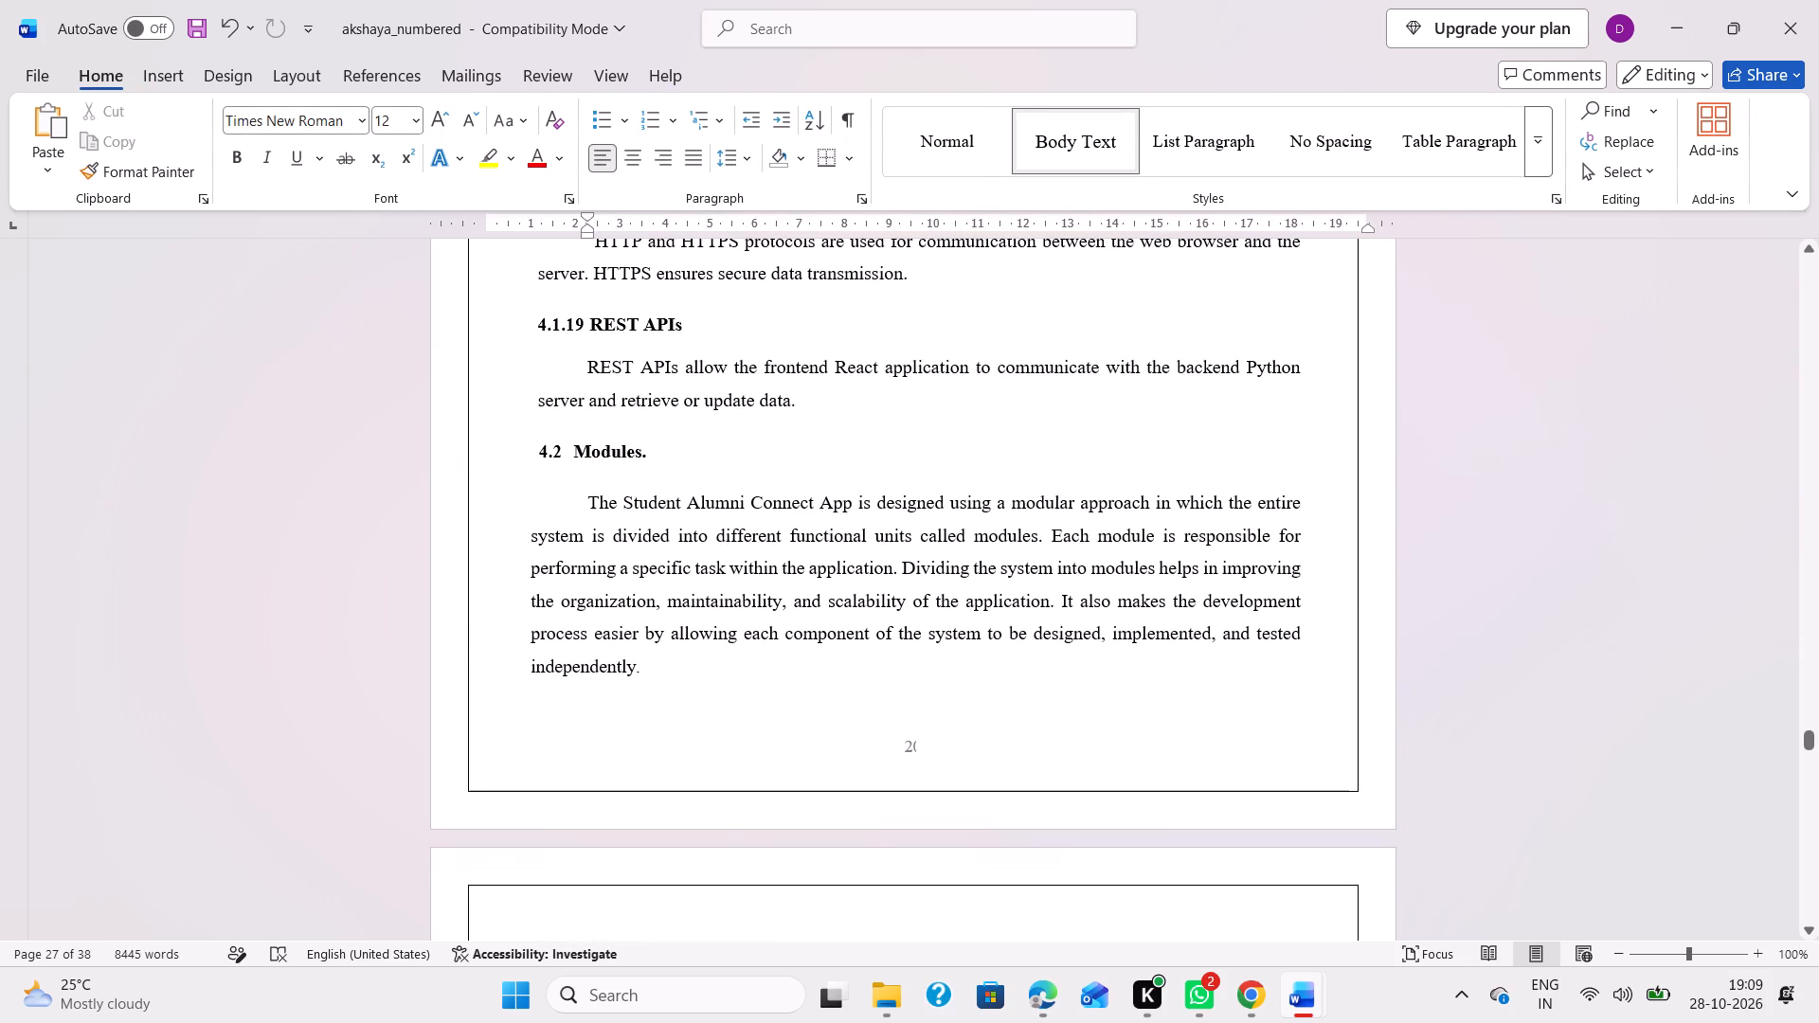
# Clear the empty covering text box and the stray vii text from page number 20, on the page ending with the section 4.2 introduction.
pyautogui.click(930, 742)
pyautogui.press('BackSpace')
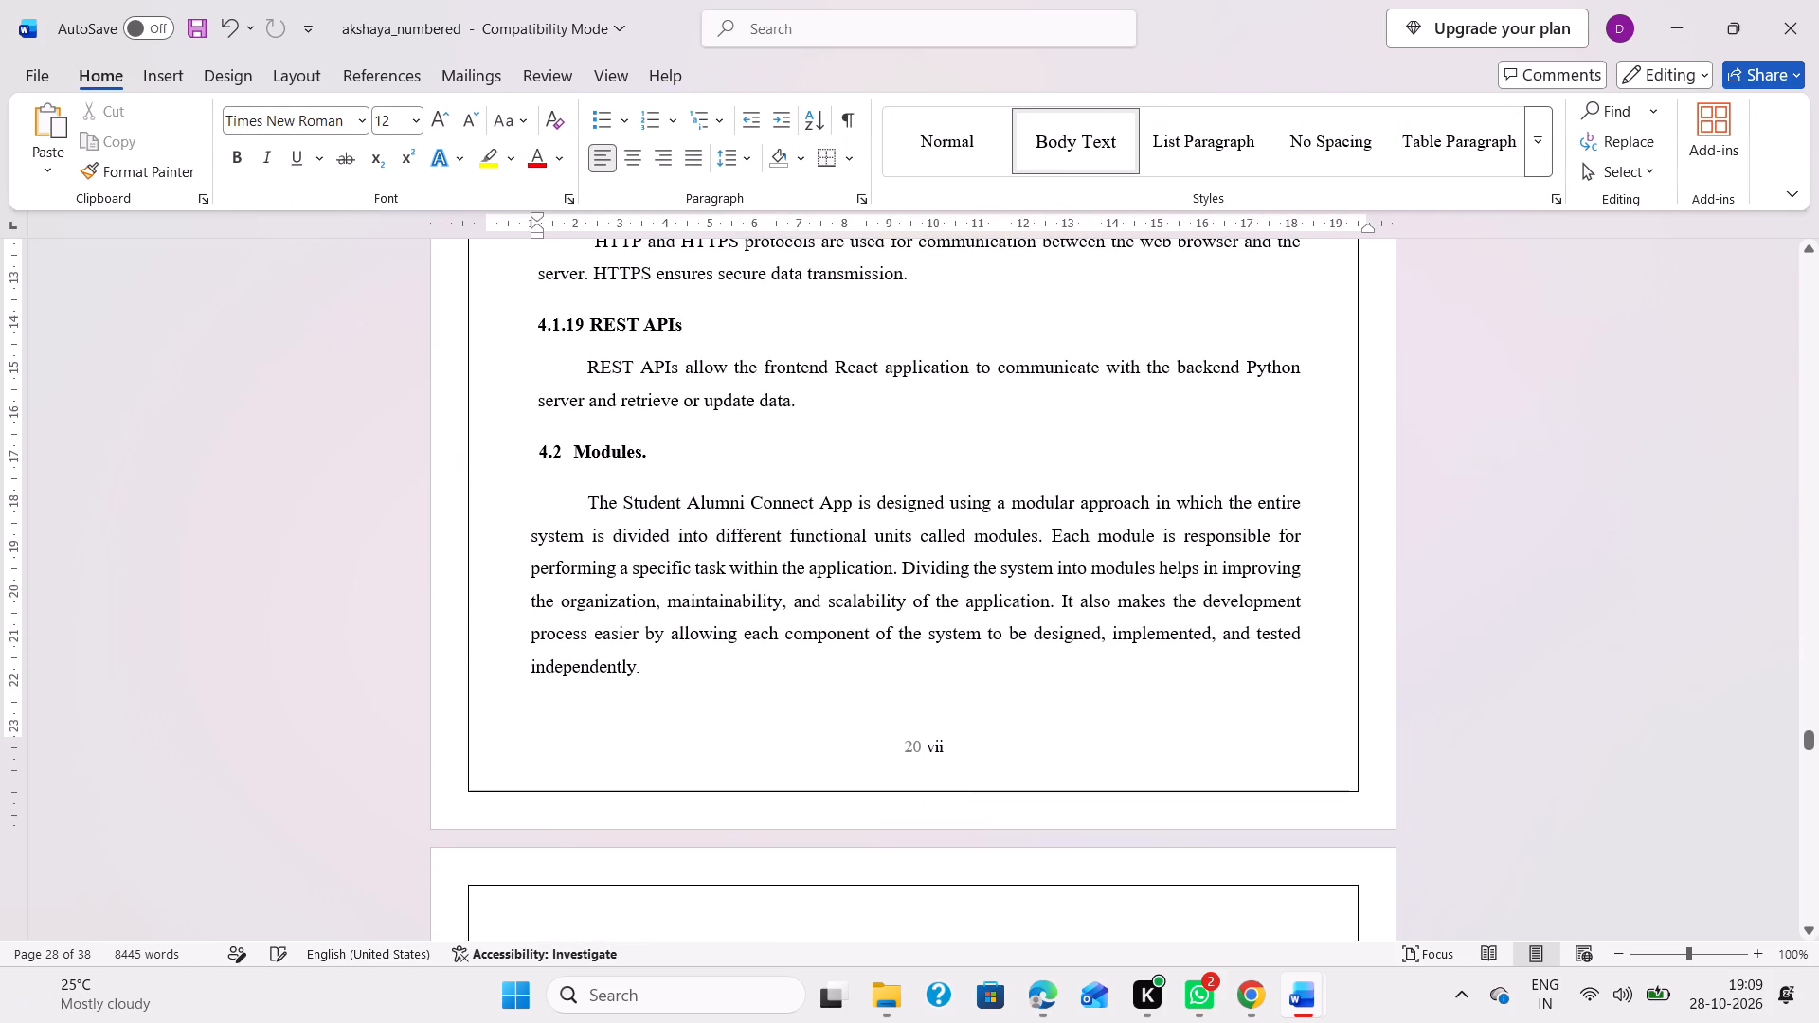
pyautogui.click(930, 742)
pyautogui.press('BackSpace')
pyautogui.press('BackSpace')
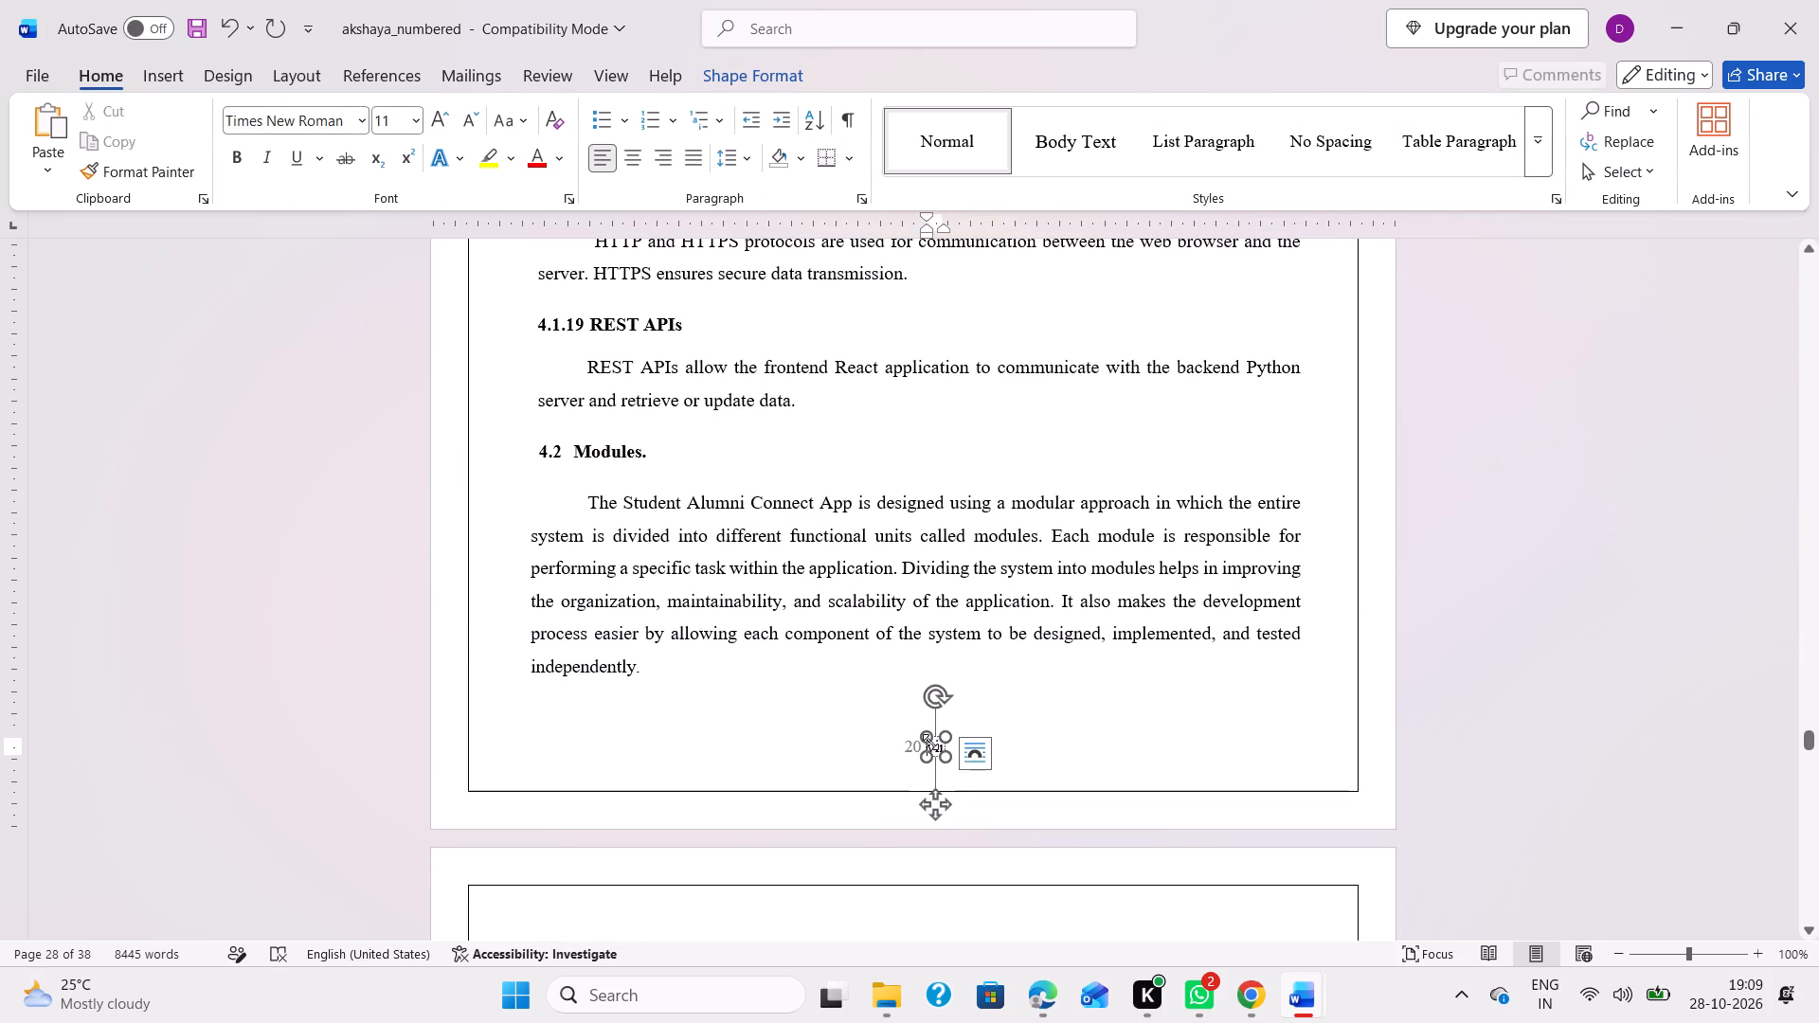
pyautogui.doubleClick(937, 743)
pyautogui.press('BackSpace')
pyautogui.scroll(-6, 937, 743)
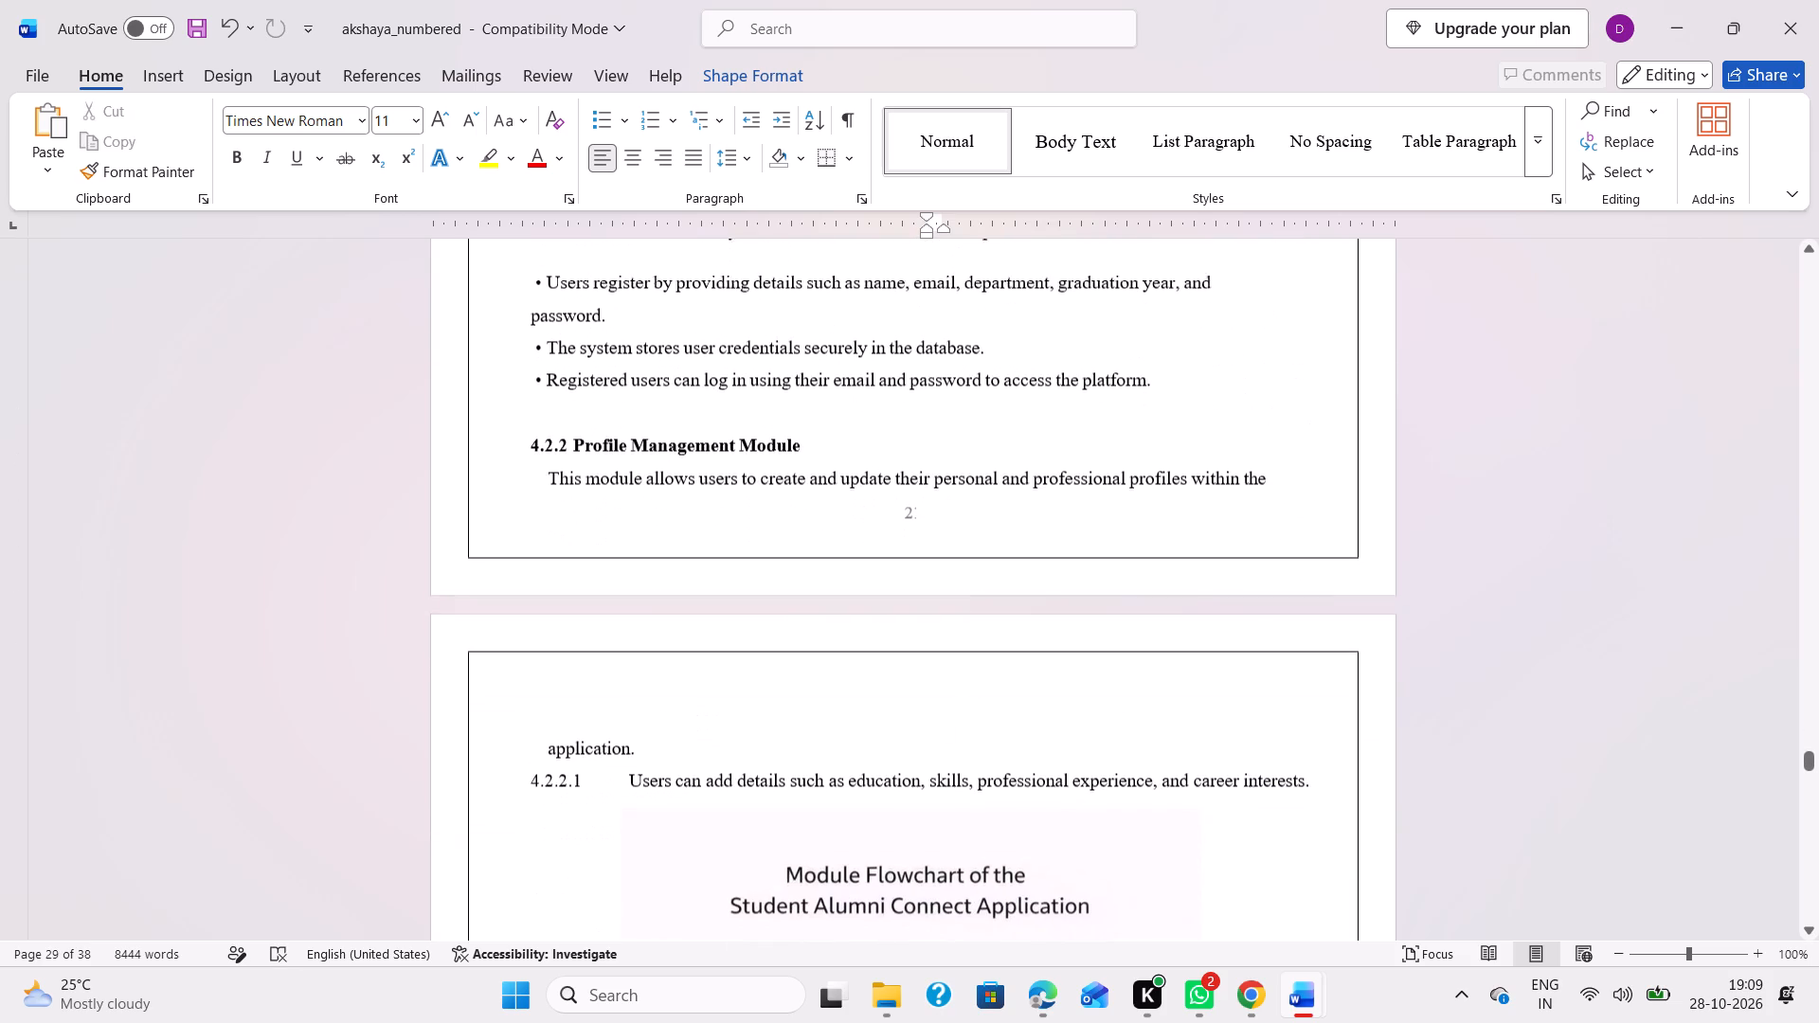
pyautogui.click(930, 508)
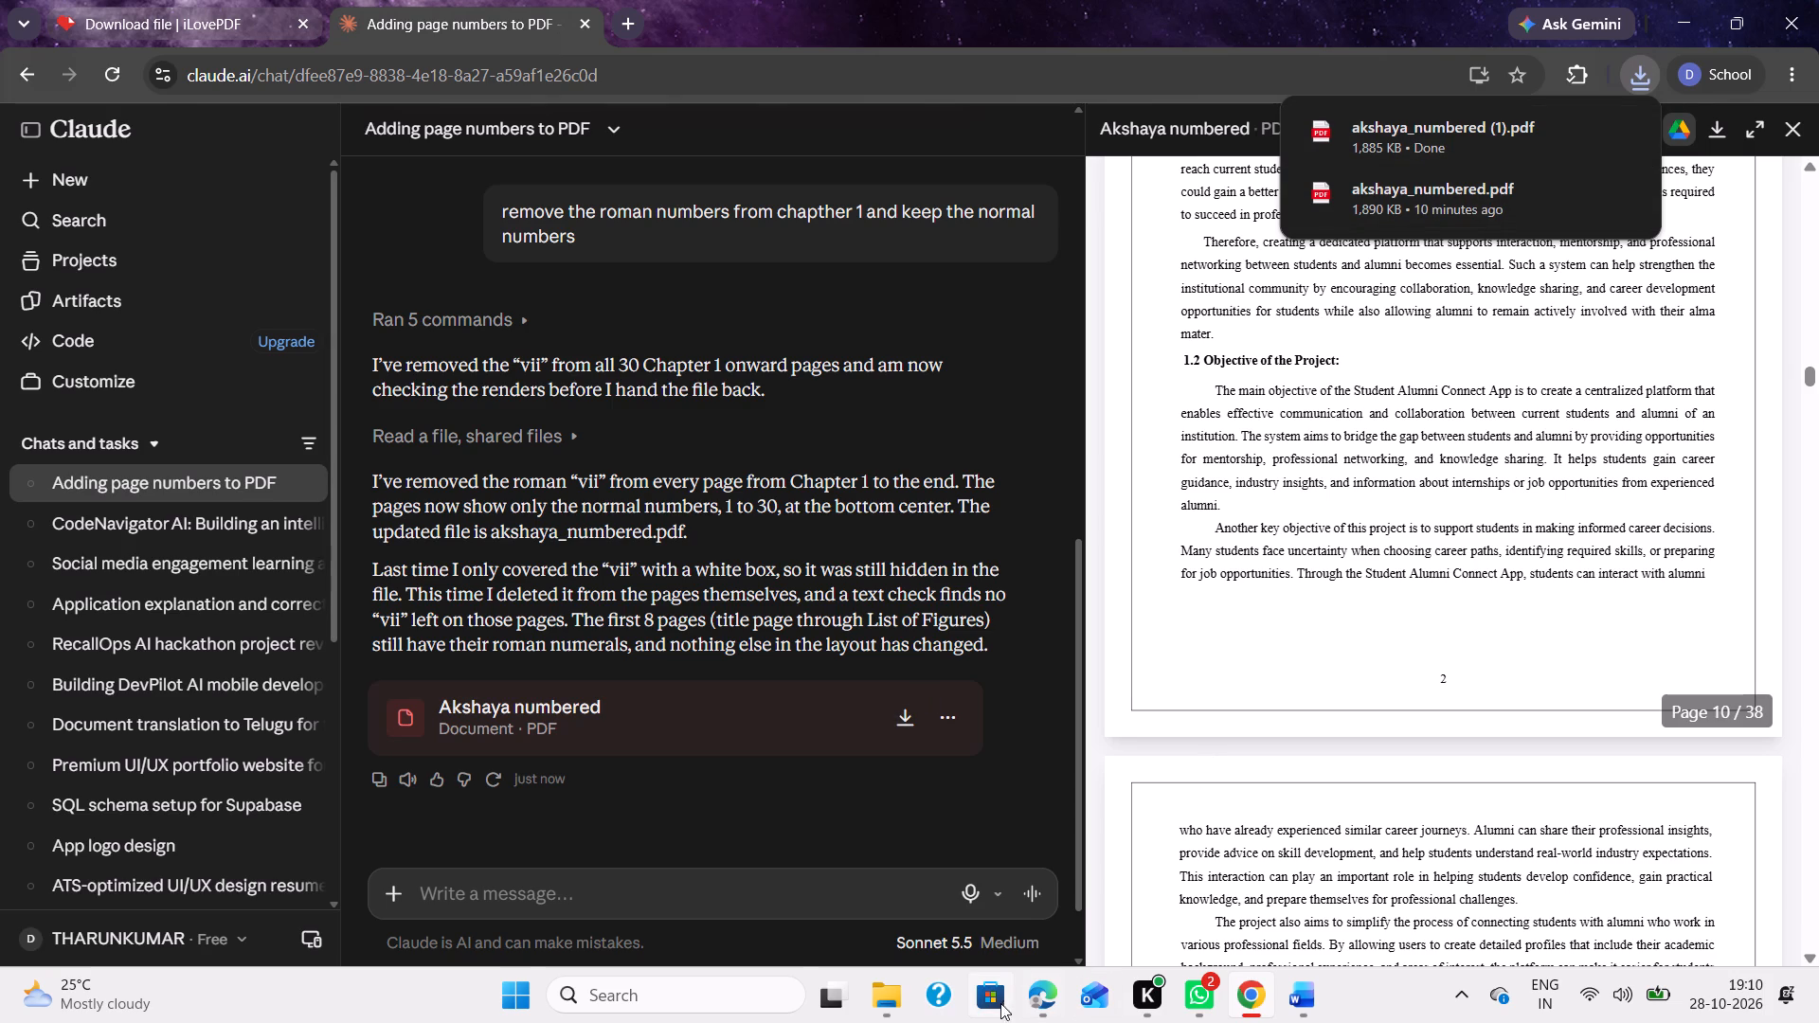
# Load akshaya_numbered (1).pdf from Downloads into the iLovePDF PDF to Word converter and start the conversion.
pyautogui.click(181, 0)
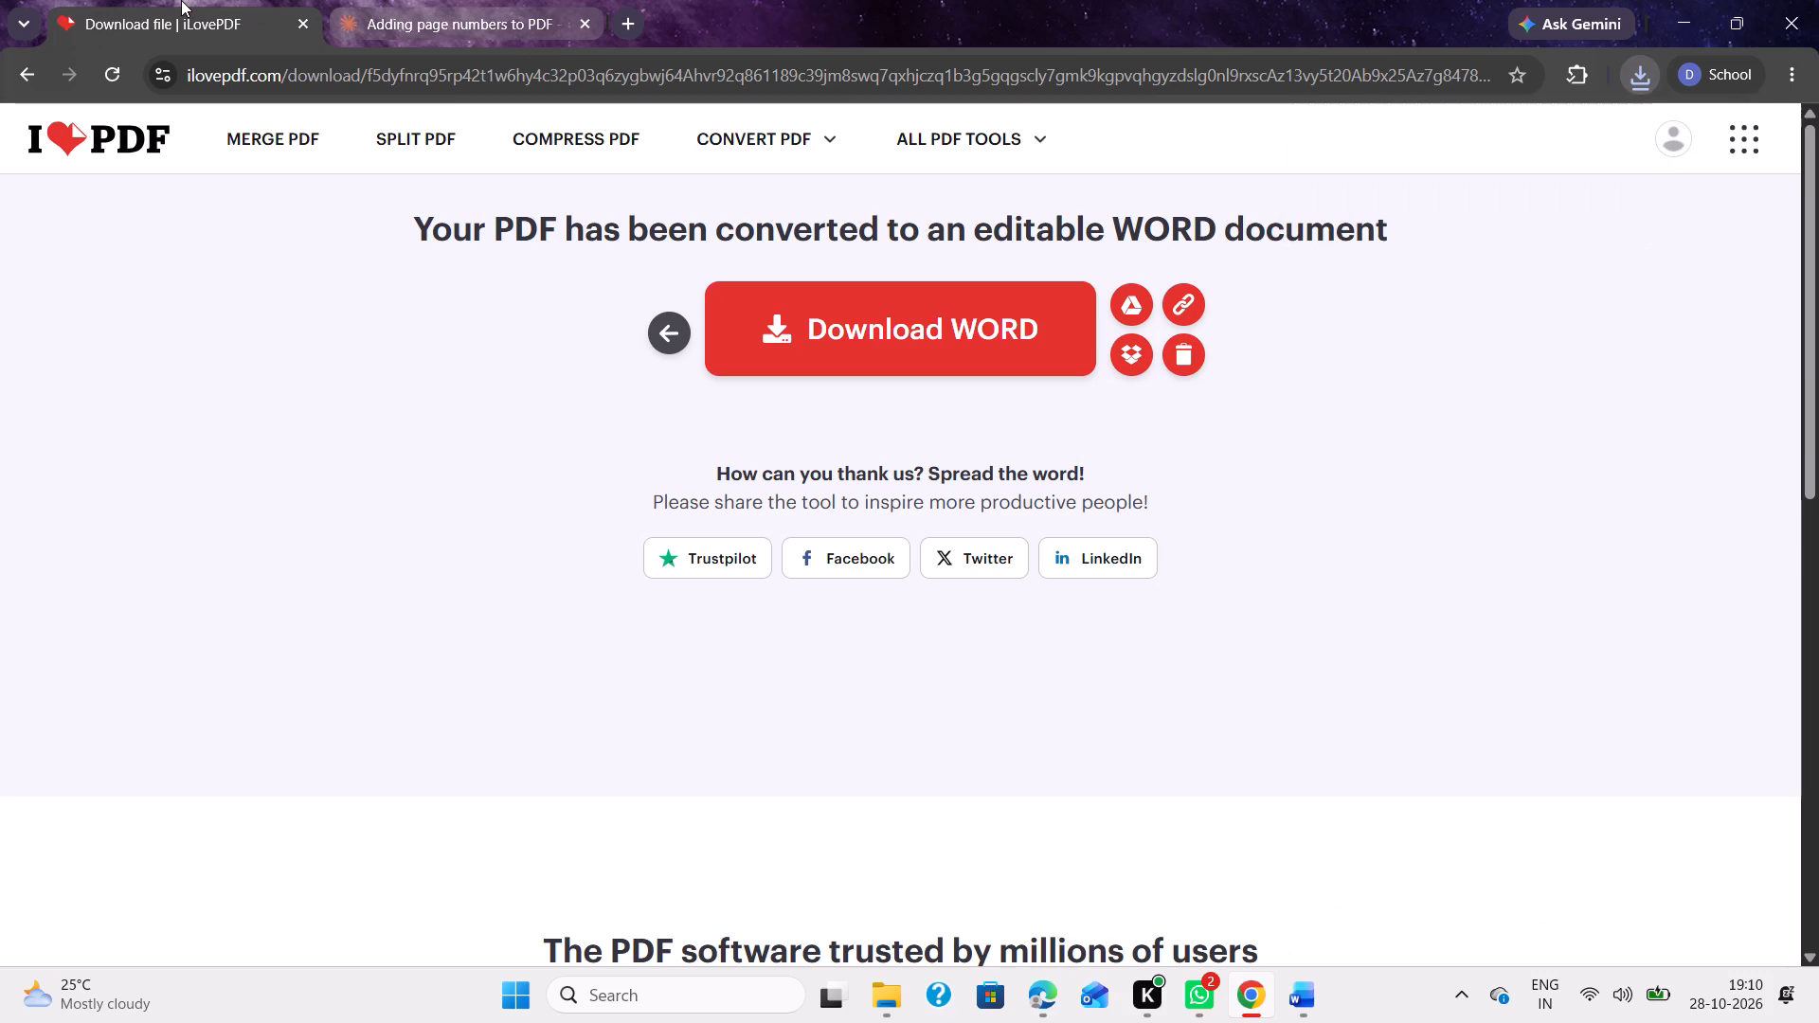
pyautogui.click(663, 330)
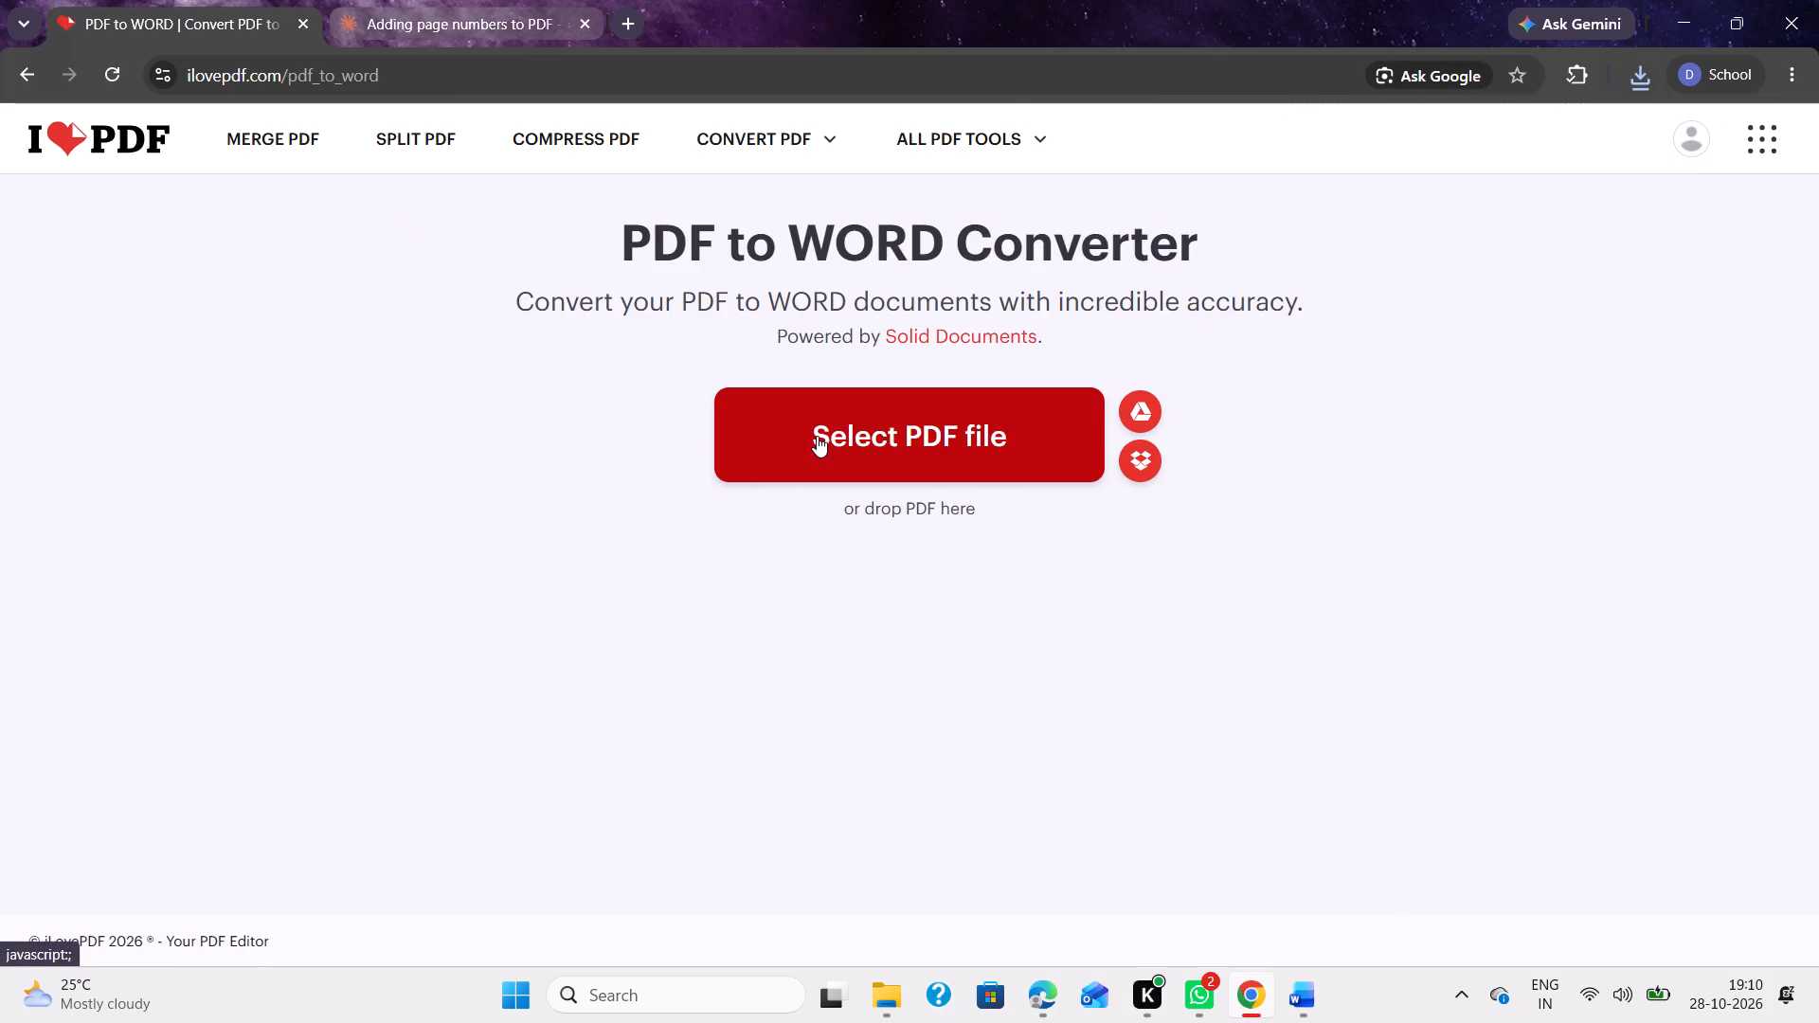
pyautogui.click(817, 436)
pyautogui.click(241, 229)
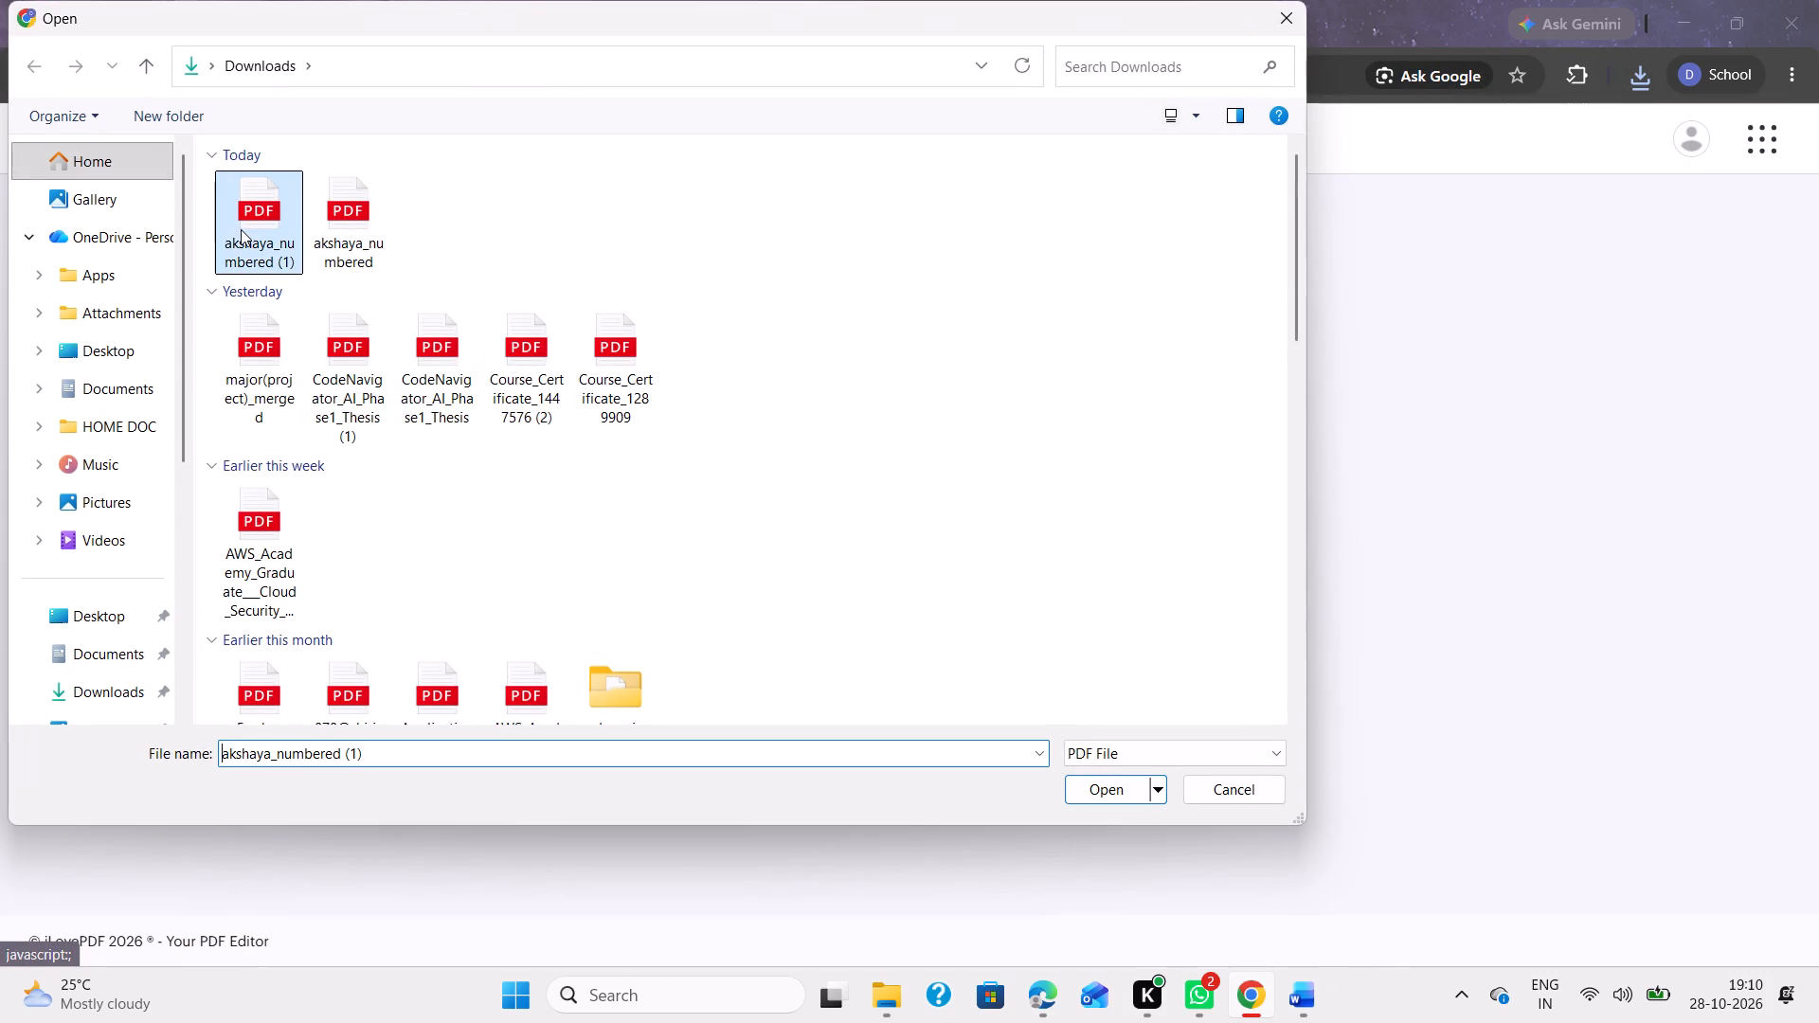
pyautogui.click(1096, 800)
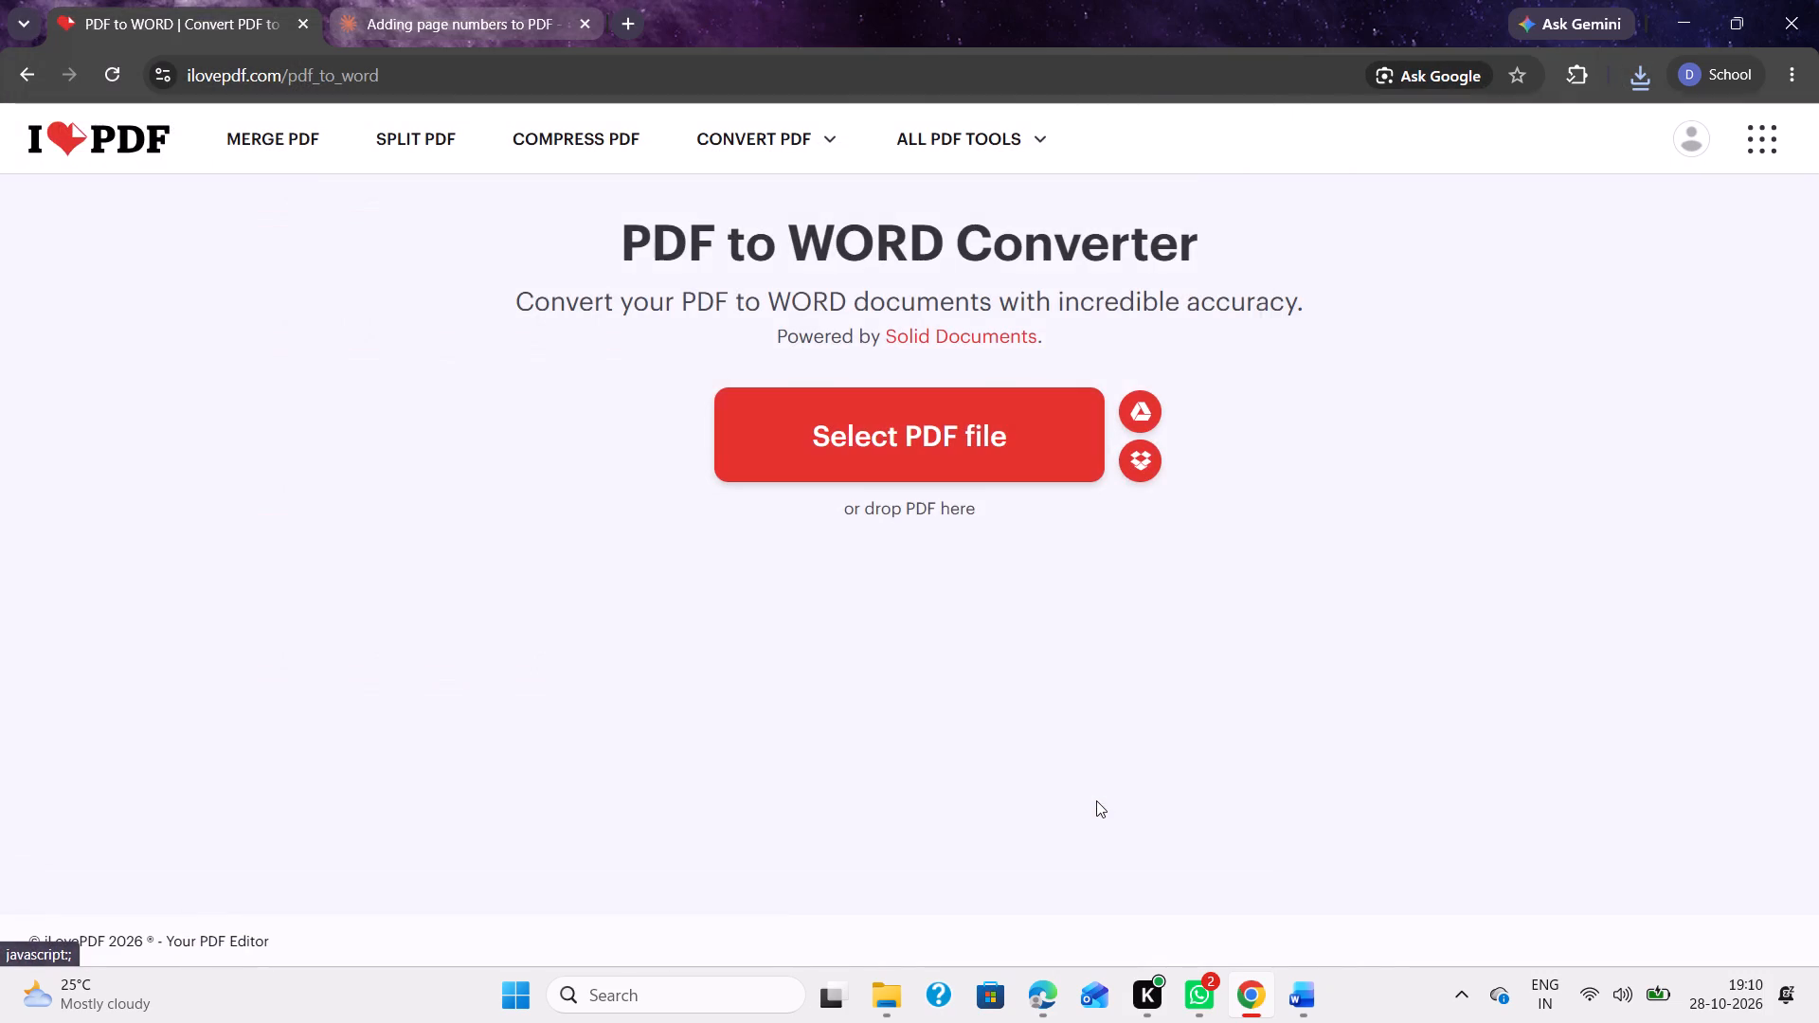
pyautogui.click(1438, 859)
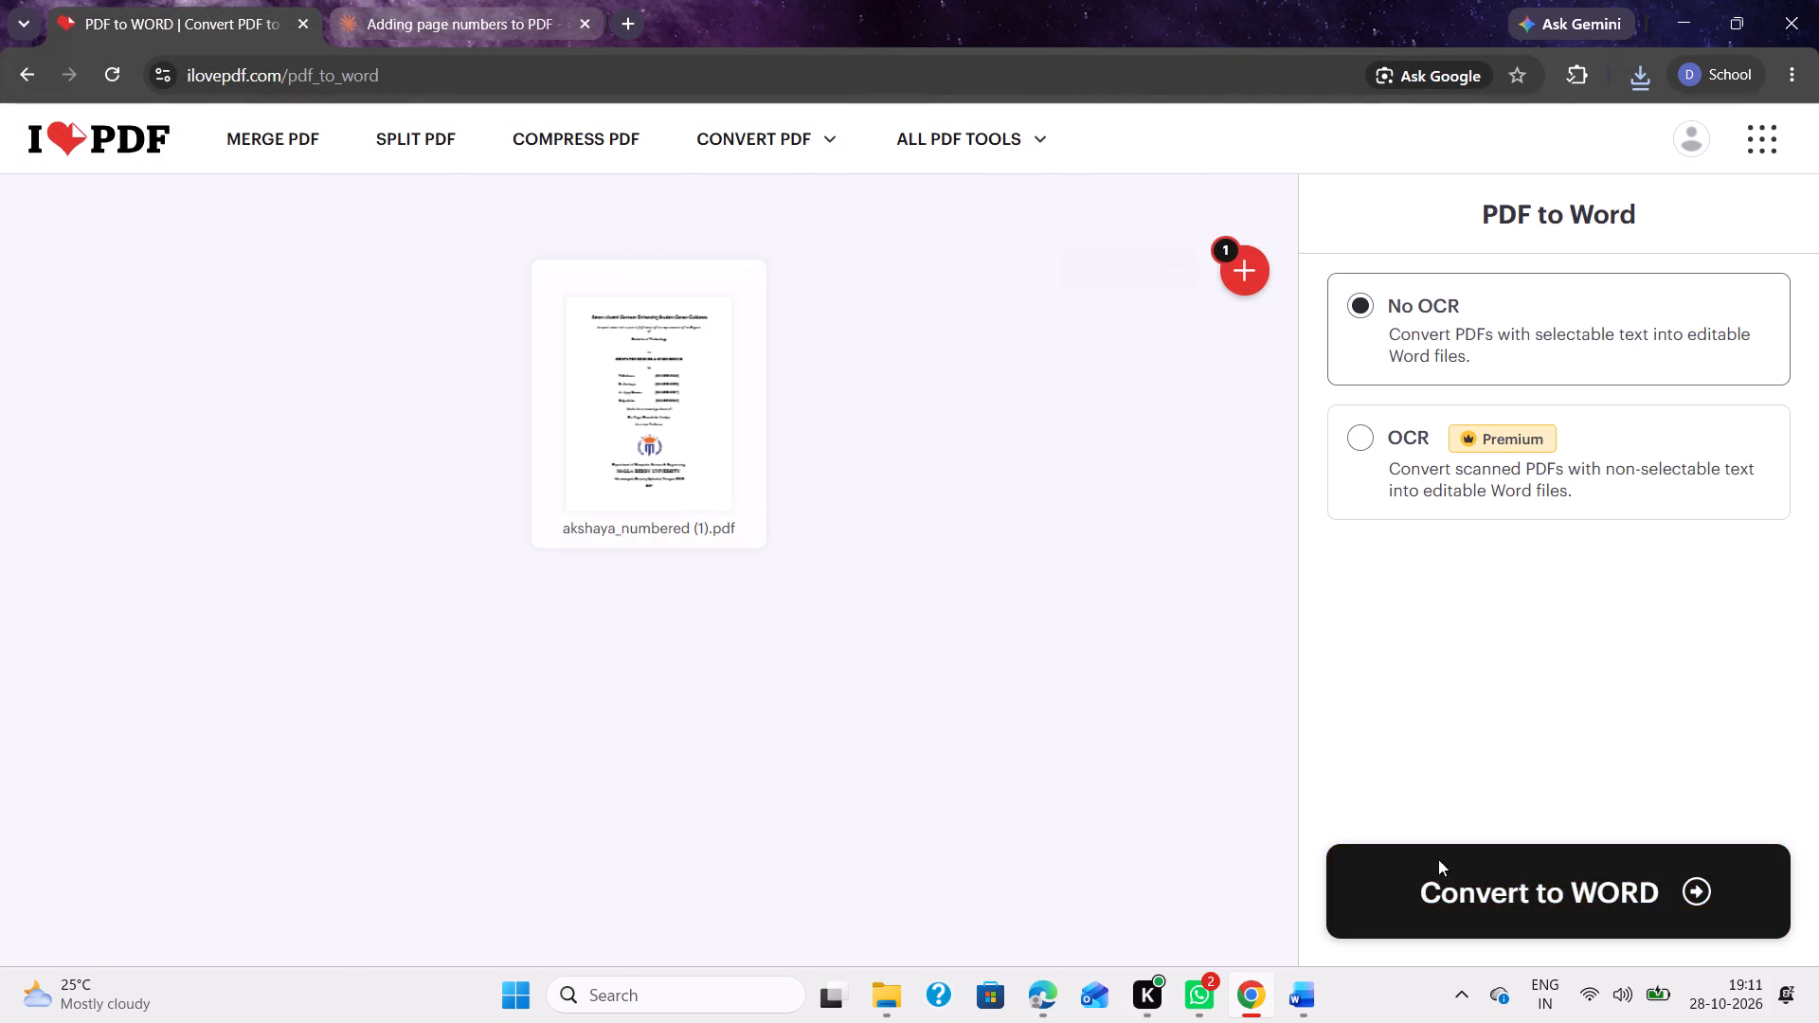
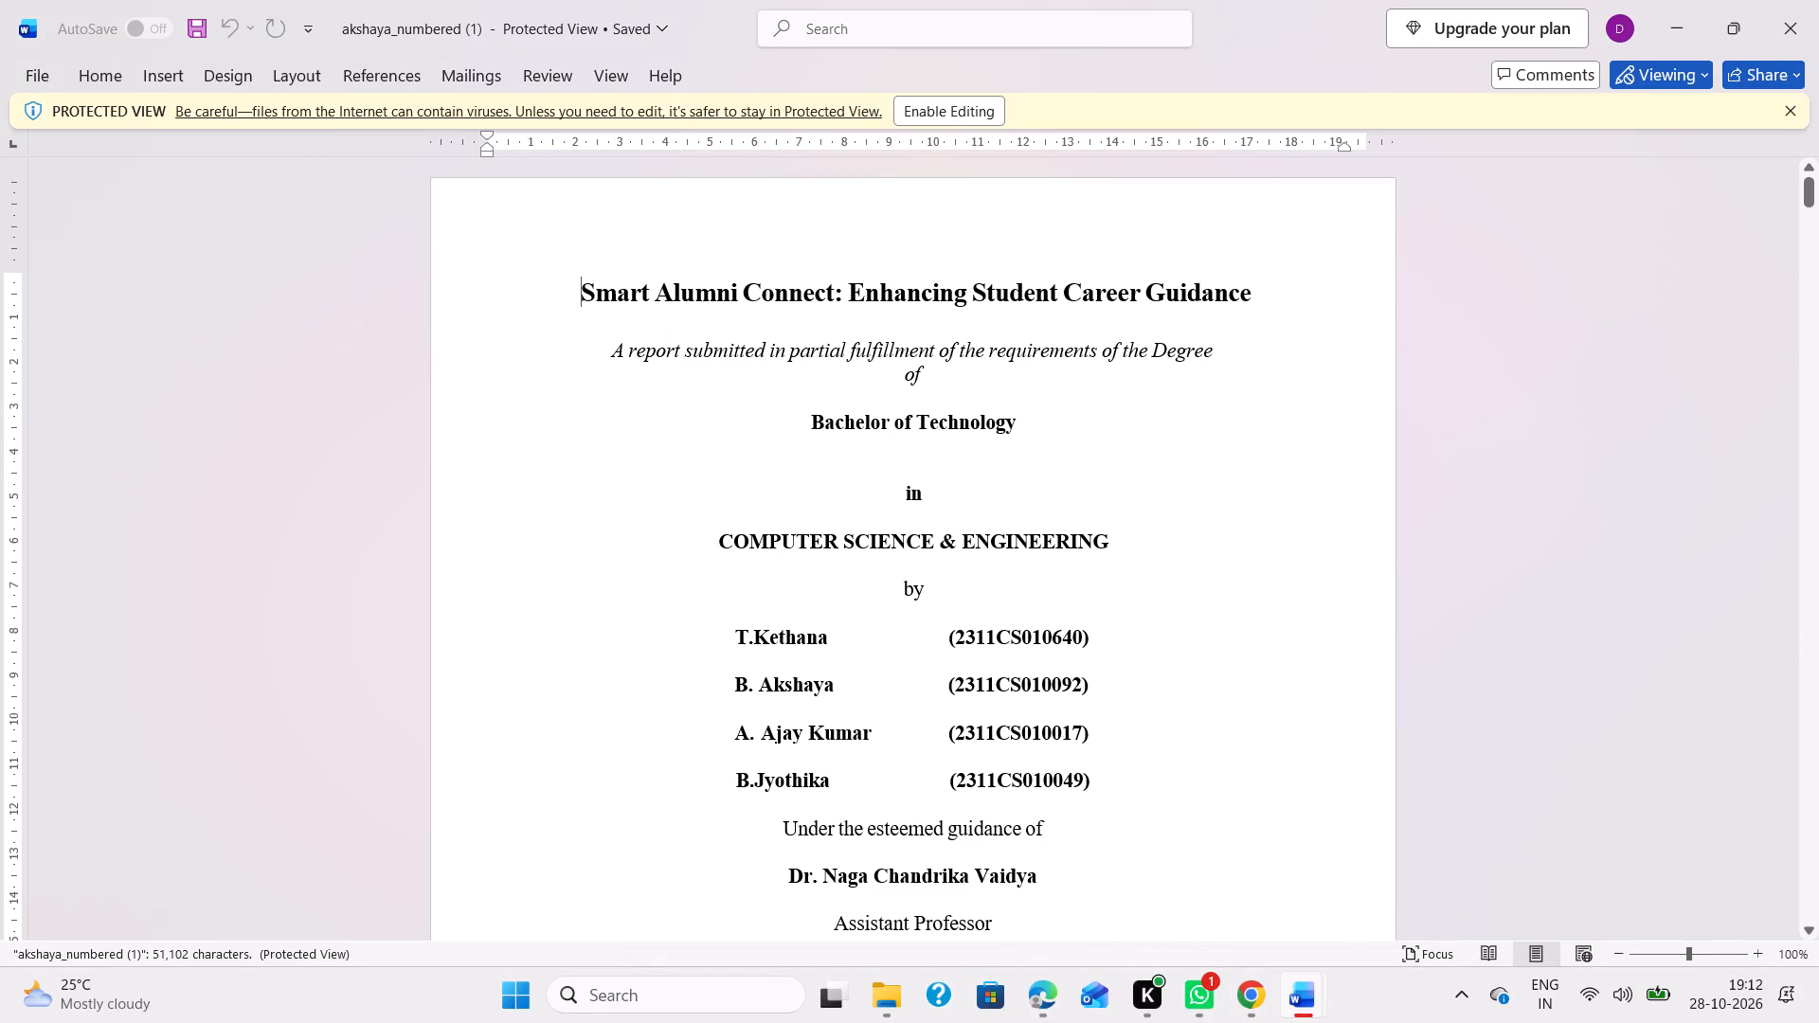
# Enable editing of the converted akshaya_numbered (1) Word document.
pyautogui.click(950, 123)
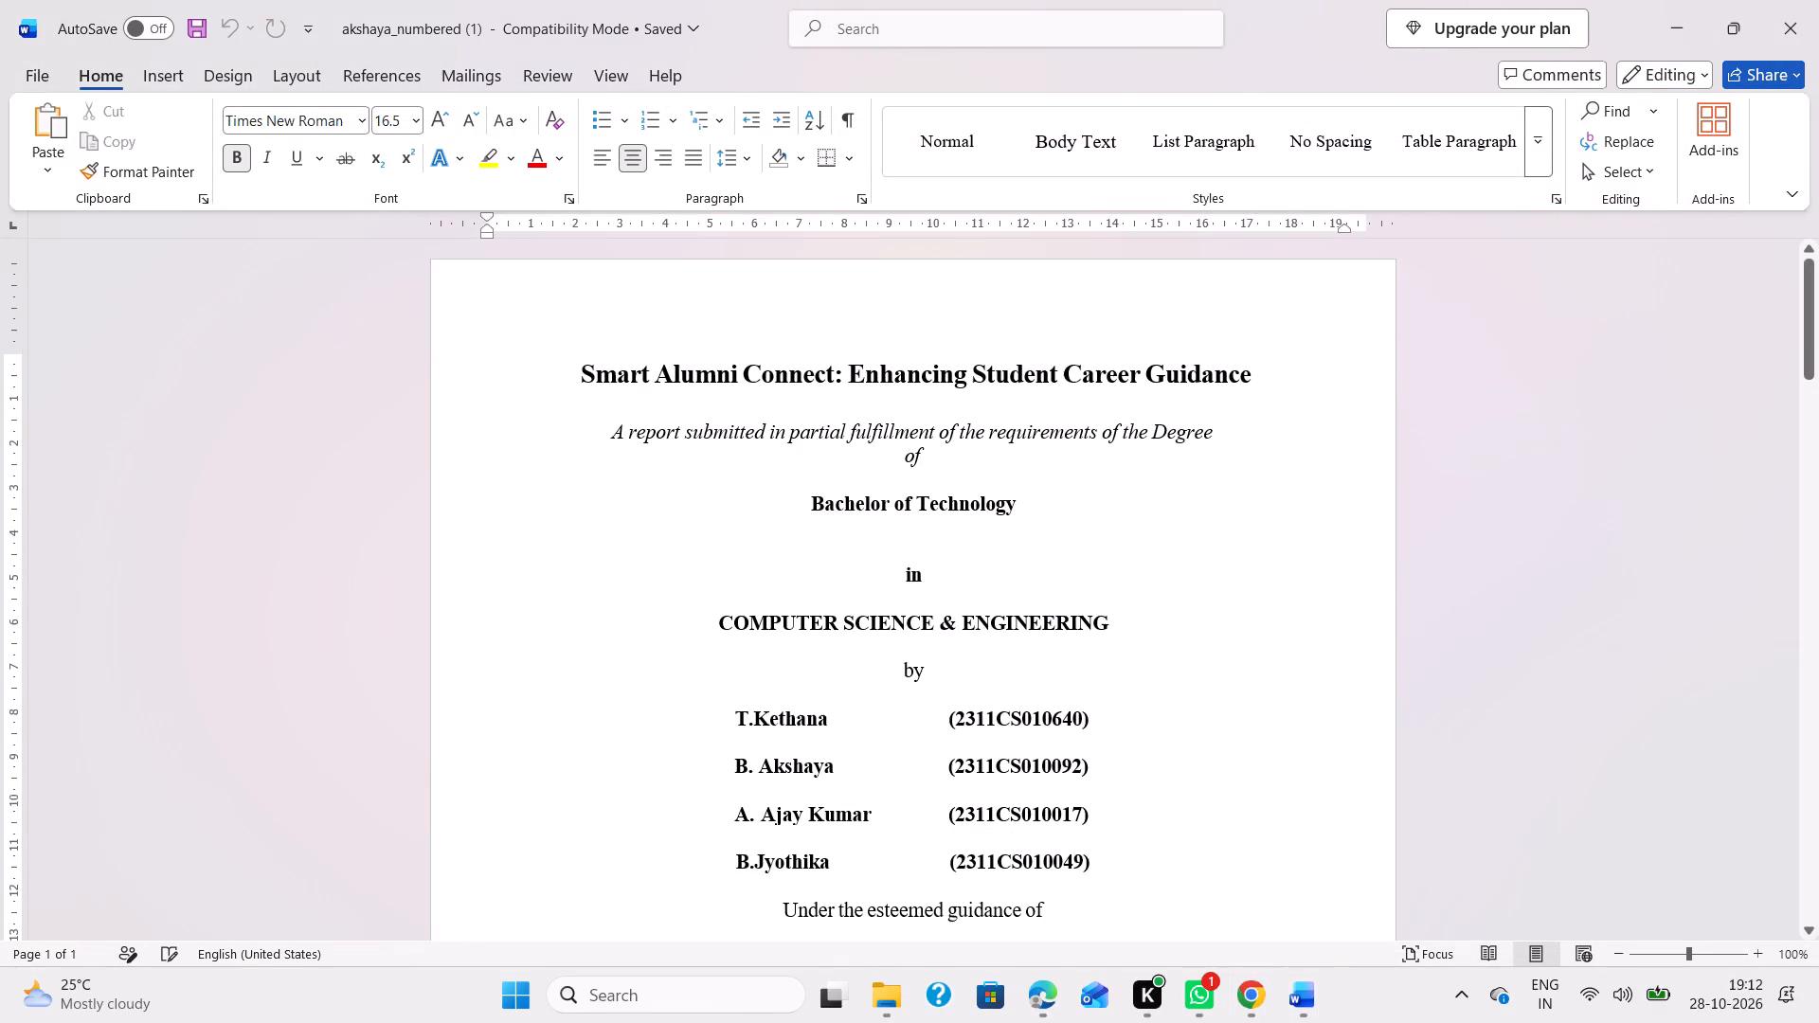
# Check the page numbers and layout of the converted document from the front matter through the Chapter 1 pages.
pyautogui.scroll(-20, 926, 450)
pyautogui.scroll(-20, 926, 450)
pyautogui.scroll(-20, 926, 450)
pyautogui.scroll(-9, 871, 673)
pyautogui.scroll(-4, 960, 671)
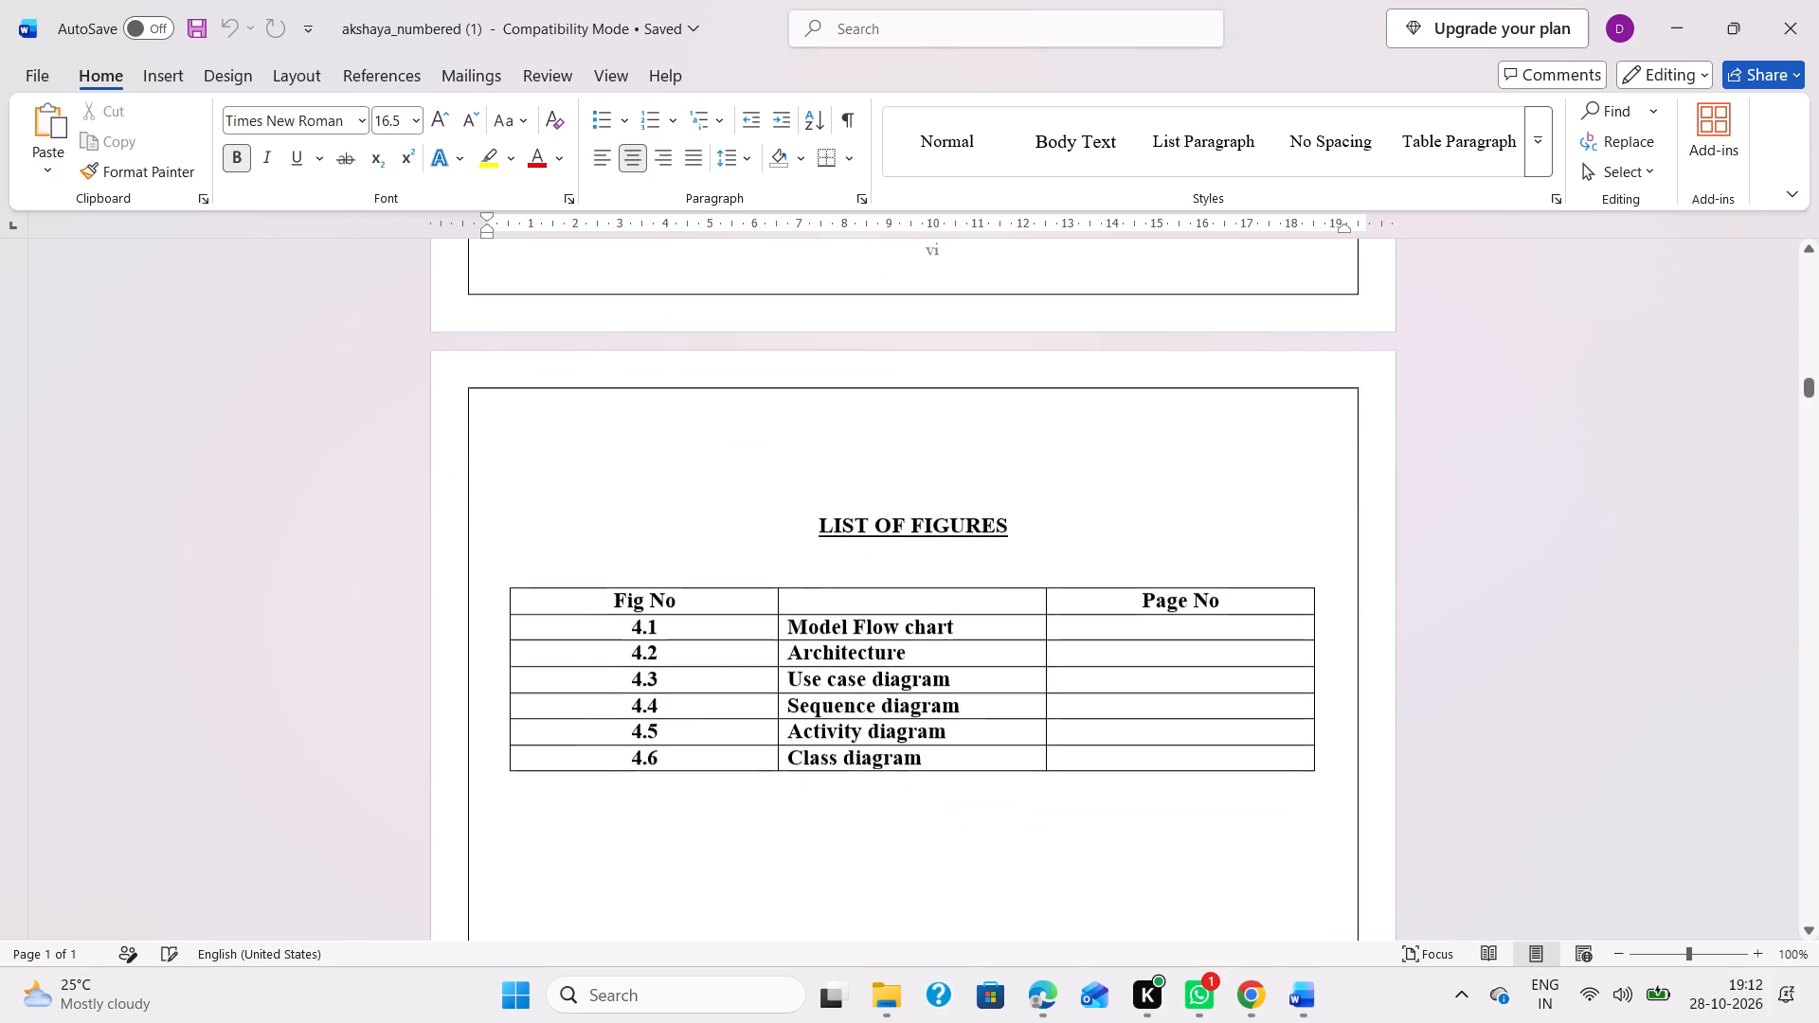
pyautogui.scroll(-5, 960, 671)
pyautogui.scroll(3, 960, 671)
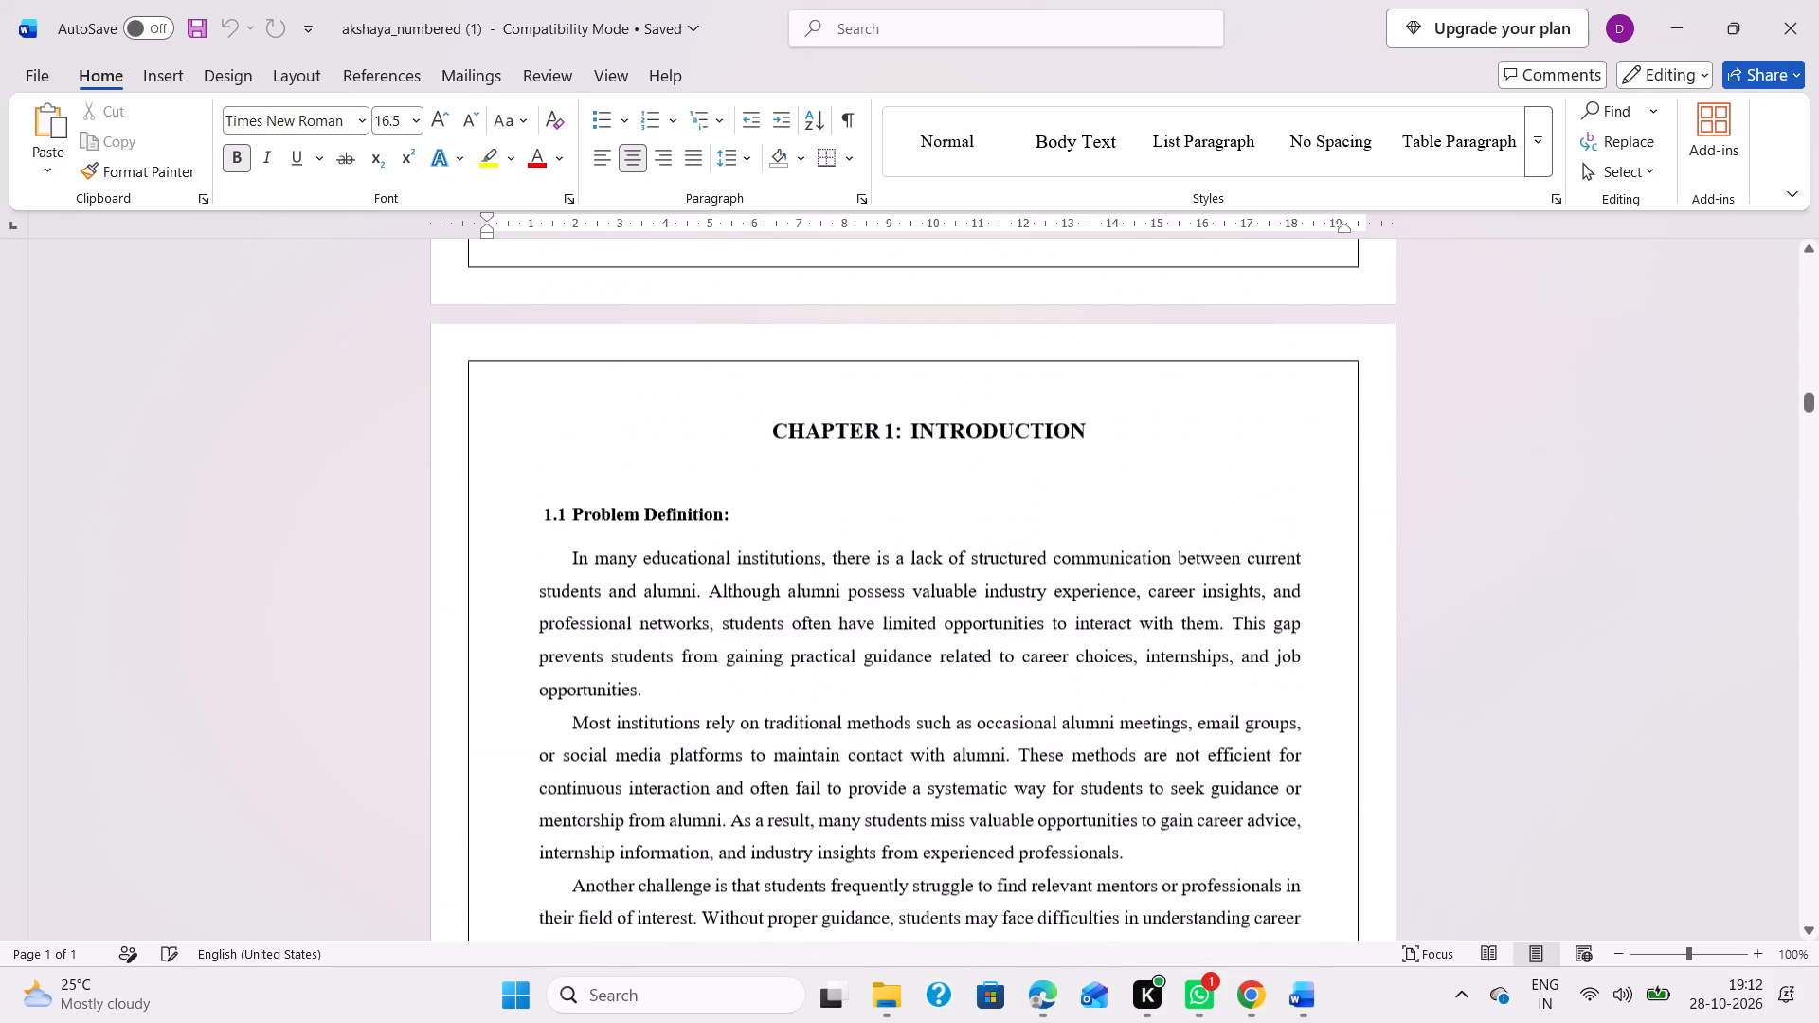
pyautogui.scroll(6, 960, 671)
pyautogui.scroll(-3, 960, 671)
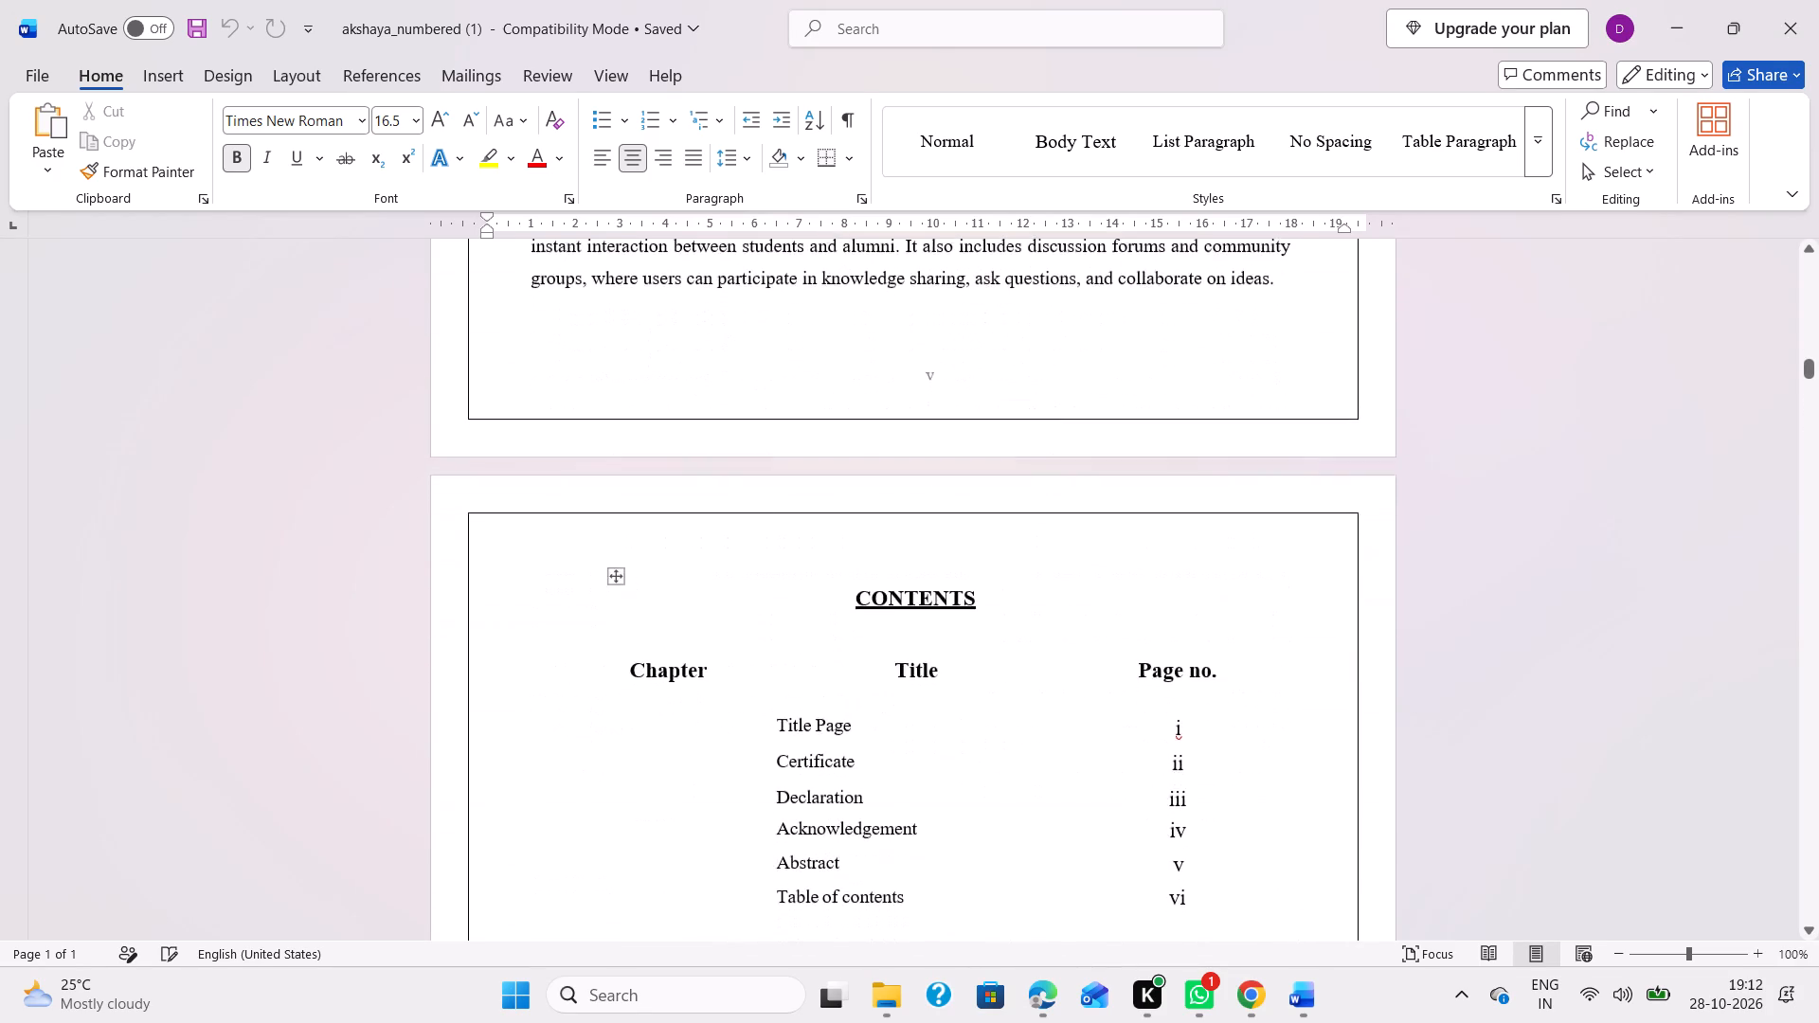
pyautogui.scroll(-7, 960, 671)
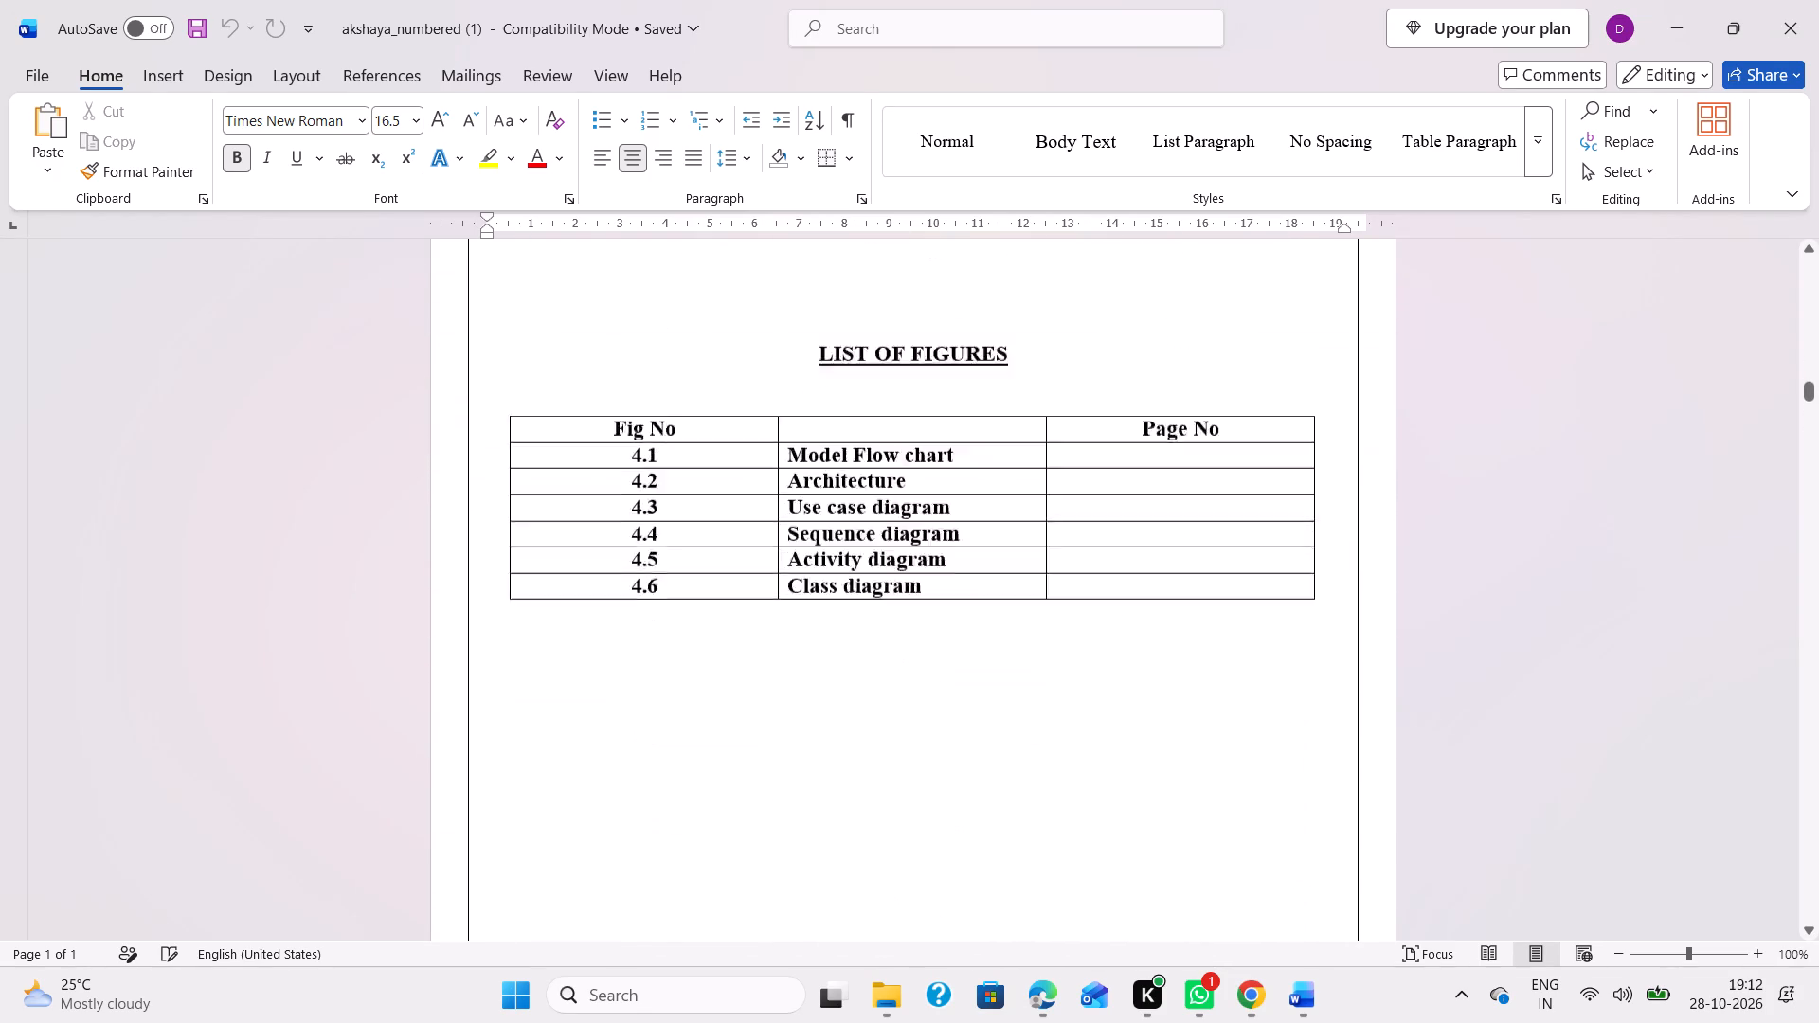
pyautogui.scroll(-6, 960, 671)
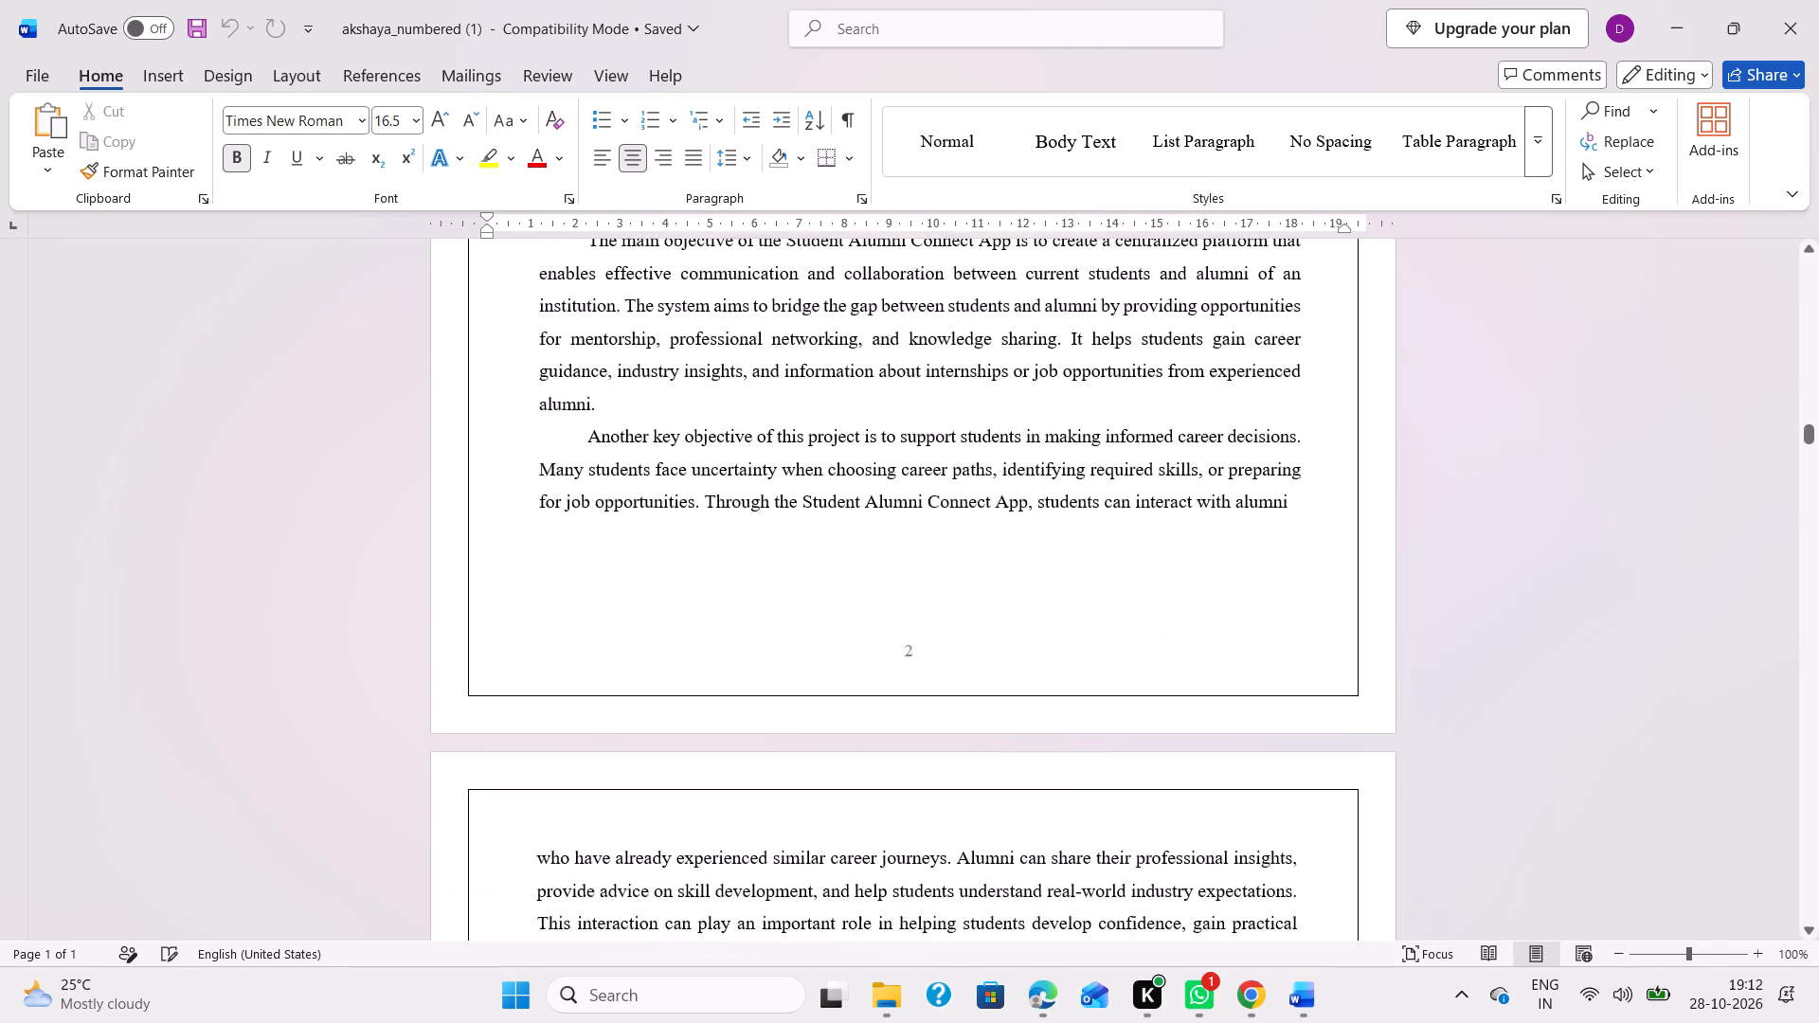
pyautogui.scroll(-8, 960, 671)
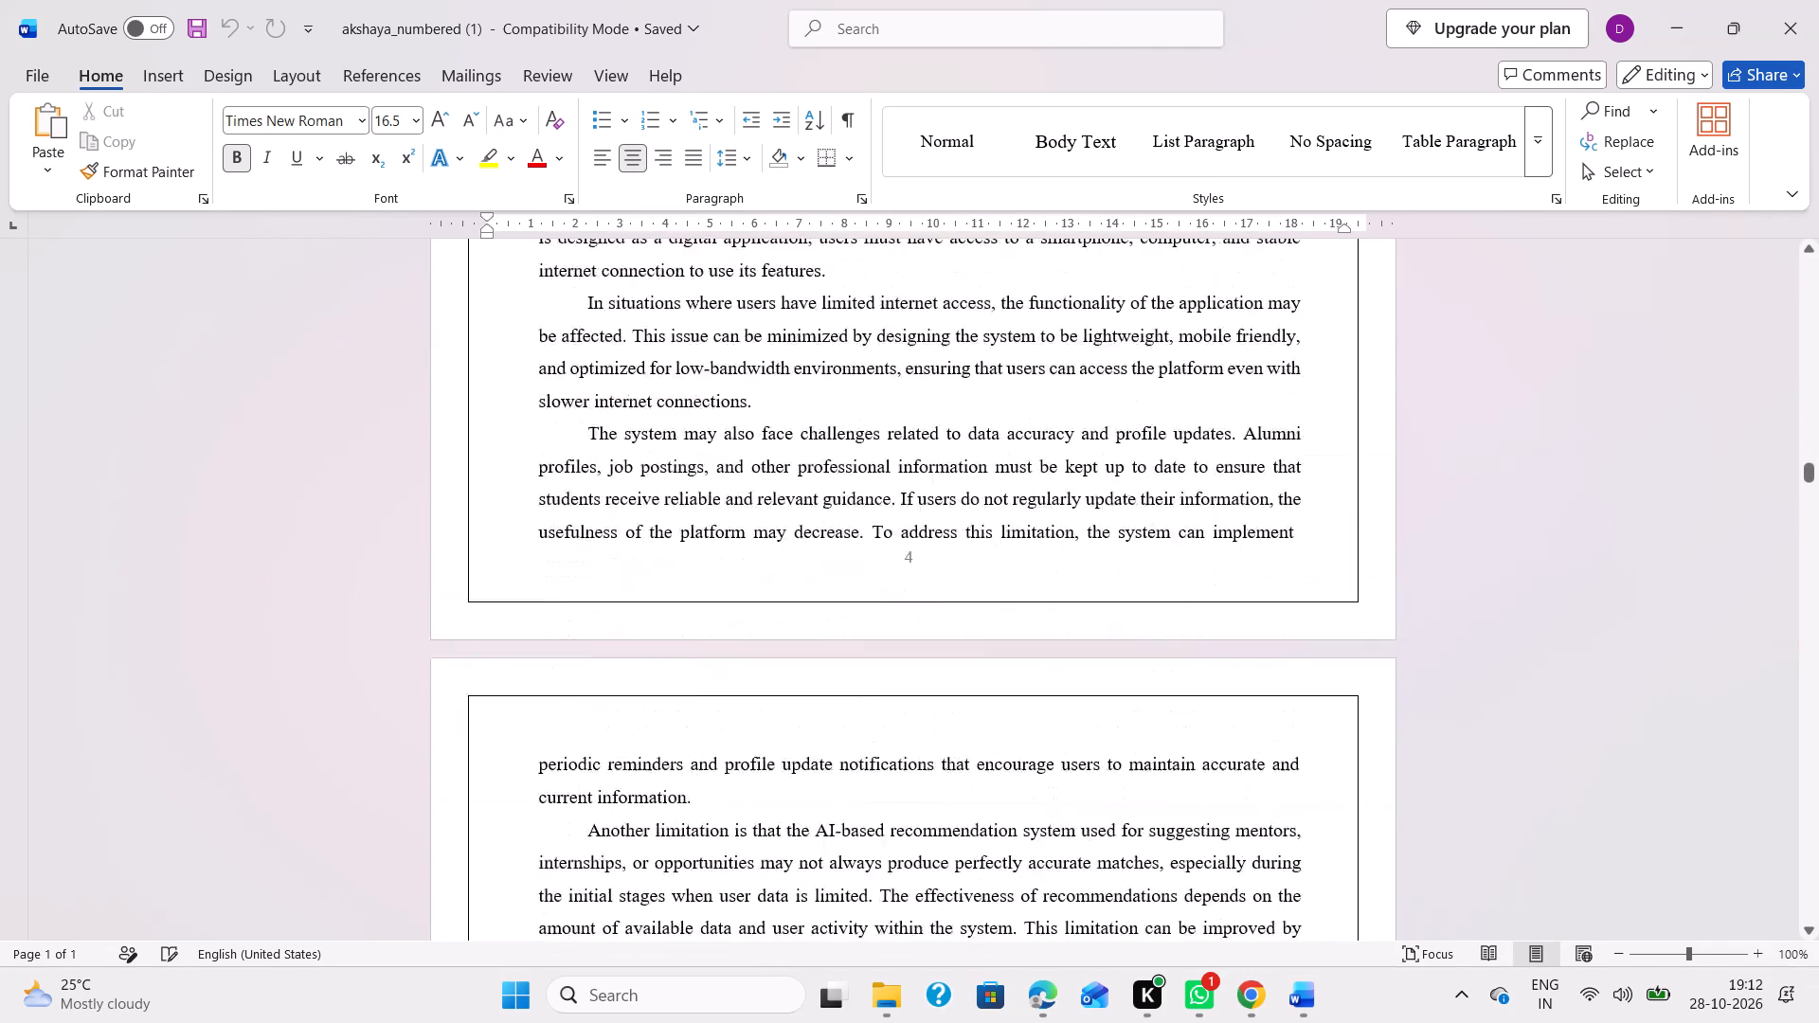
pyautogui.scroll(-1, 960, 671)
pyautogui.scroll(4, 960, 671)
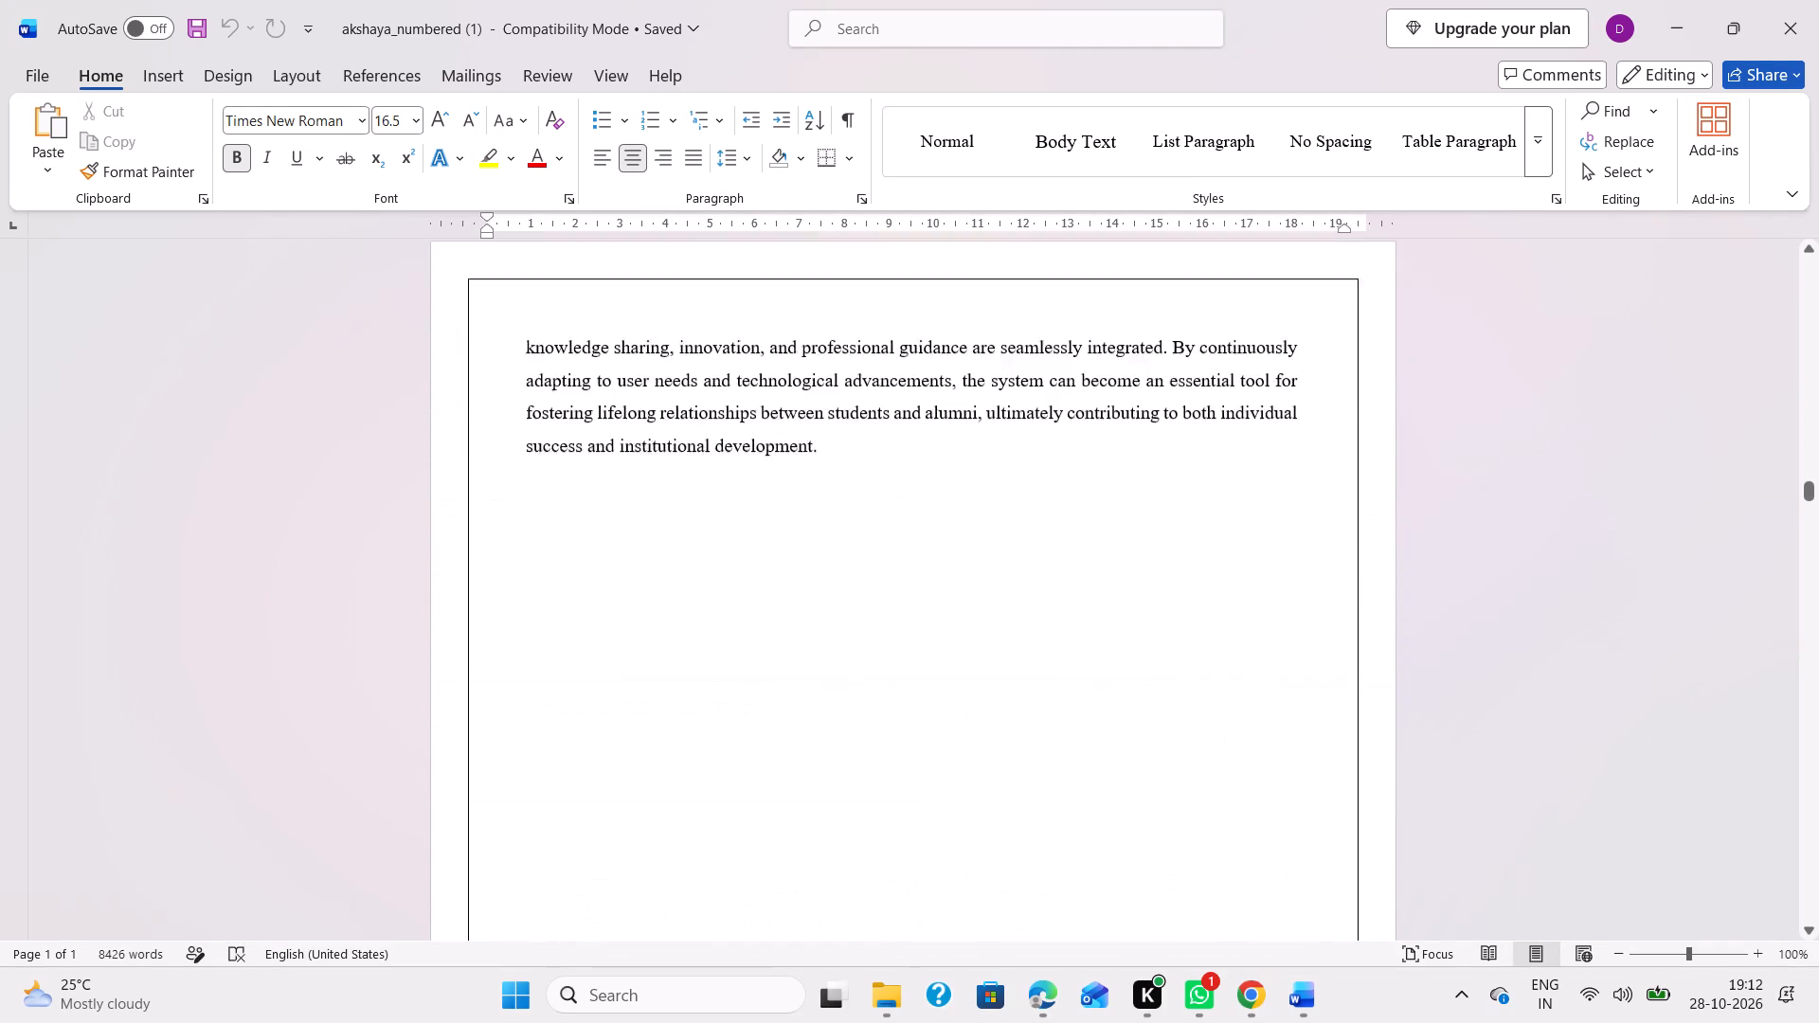
pyautogui.scroll(5, 960, 671)
pyautogui.scroll(-2, 960, 671)
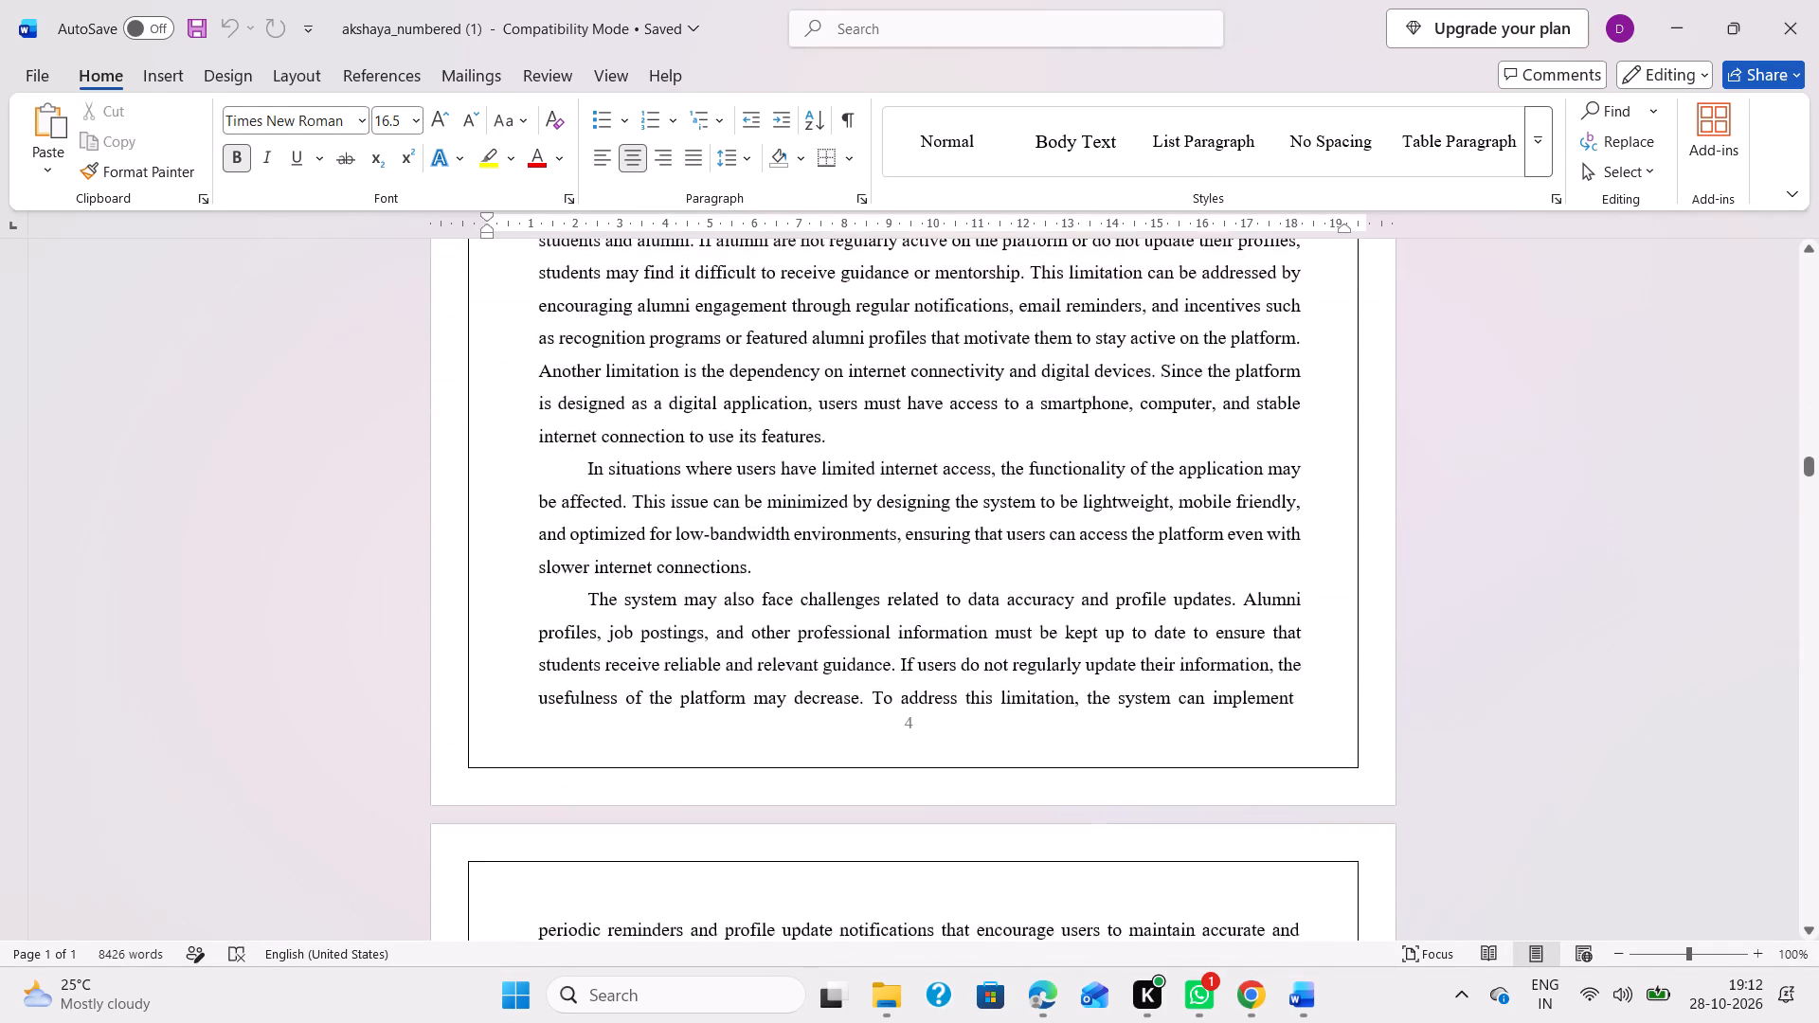
pyautogui.scroll(-5, 960, 671)
# Push the line beginning "In the long term" off the bottom of page 5 onto the following page.
pyautogui.scroll(1, 960, 671)
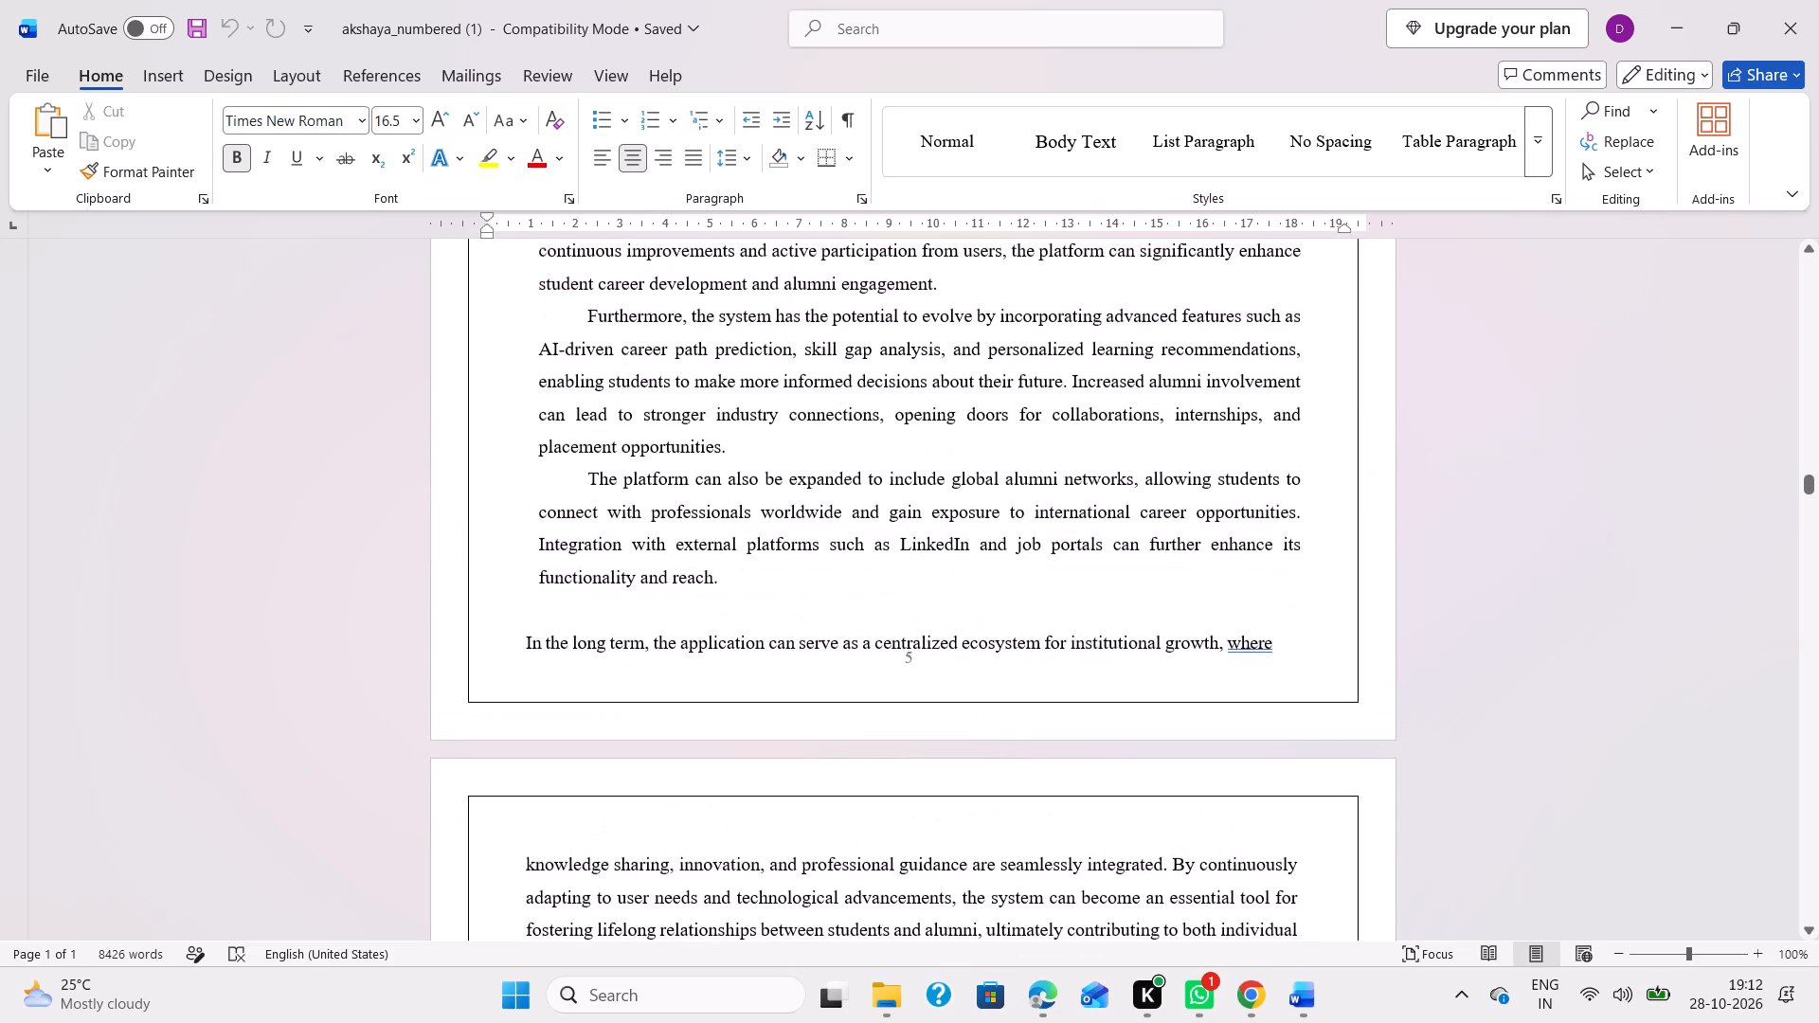
pyautogui.click(515, 636)
pyautogui.press('Return')
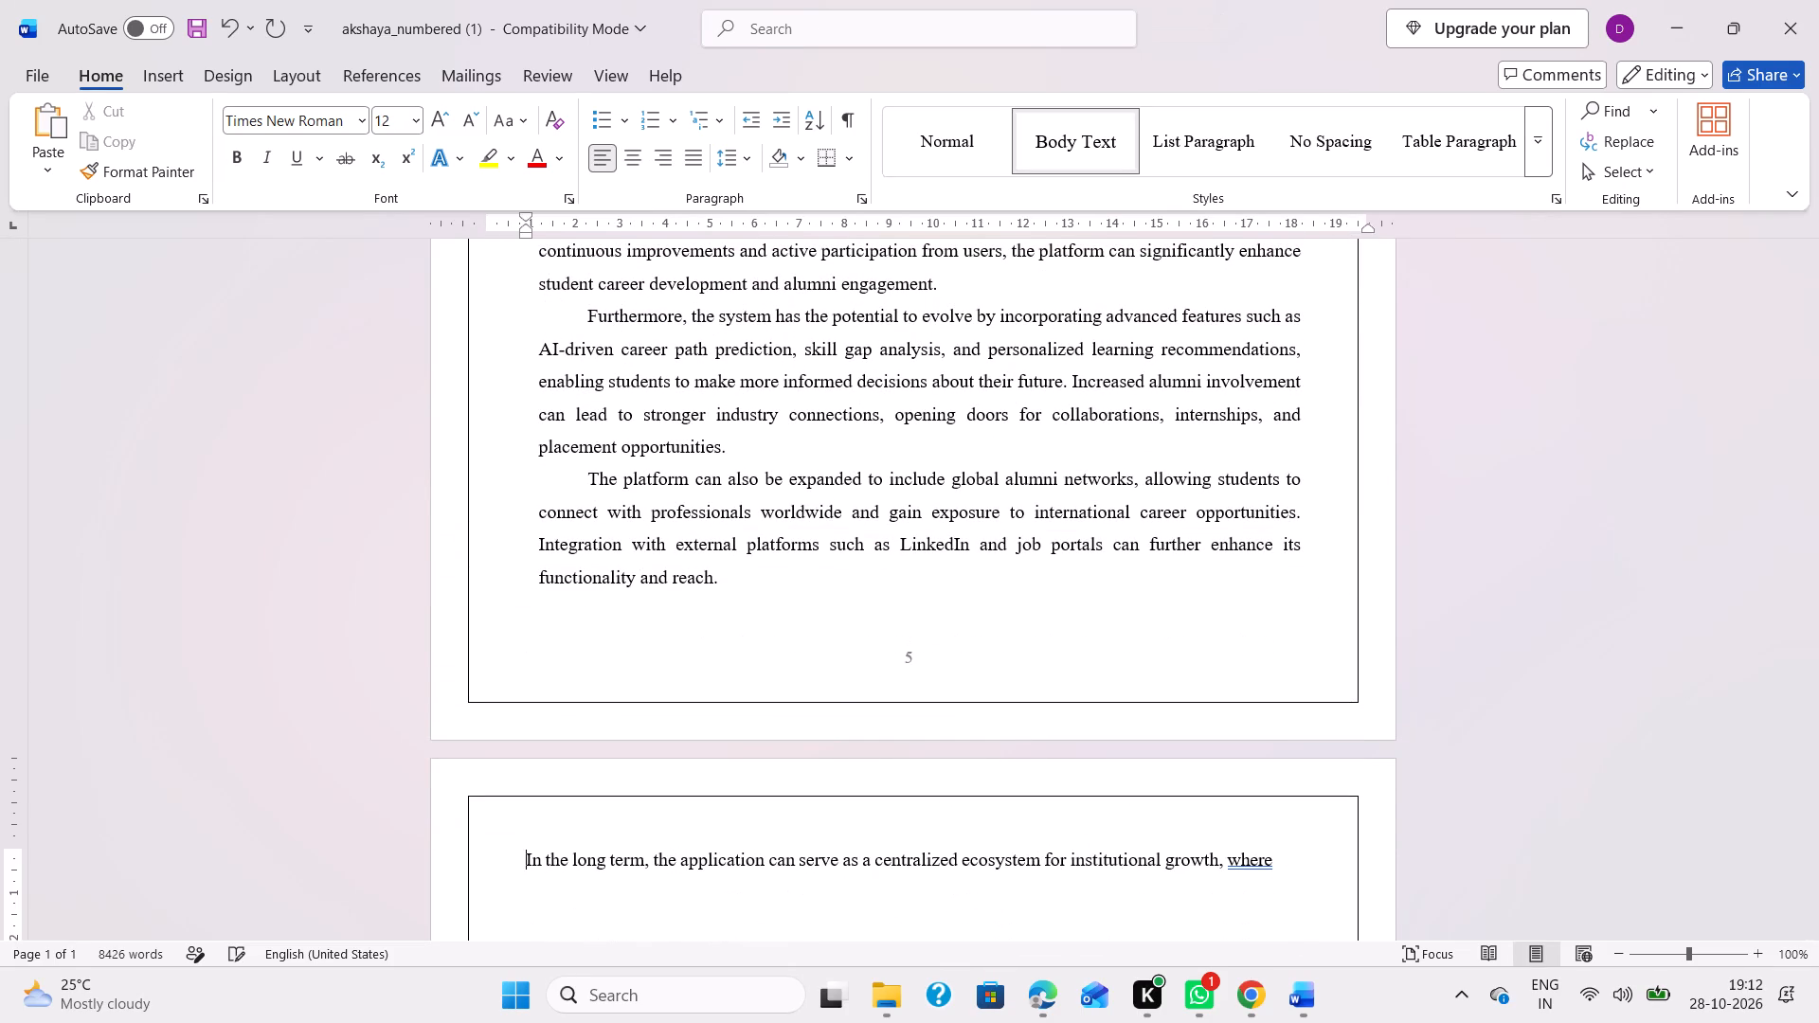
pyautogui.click(561, 929)
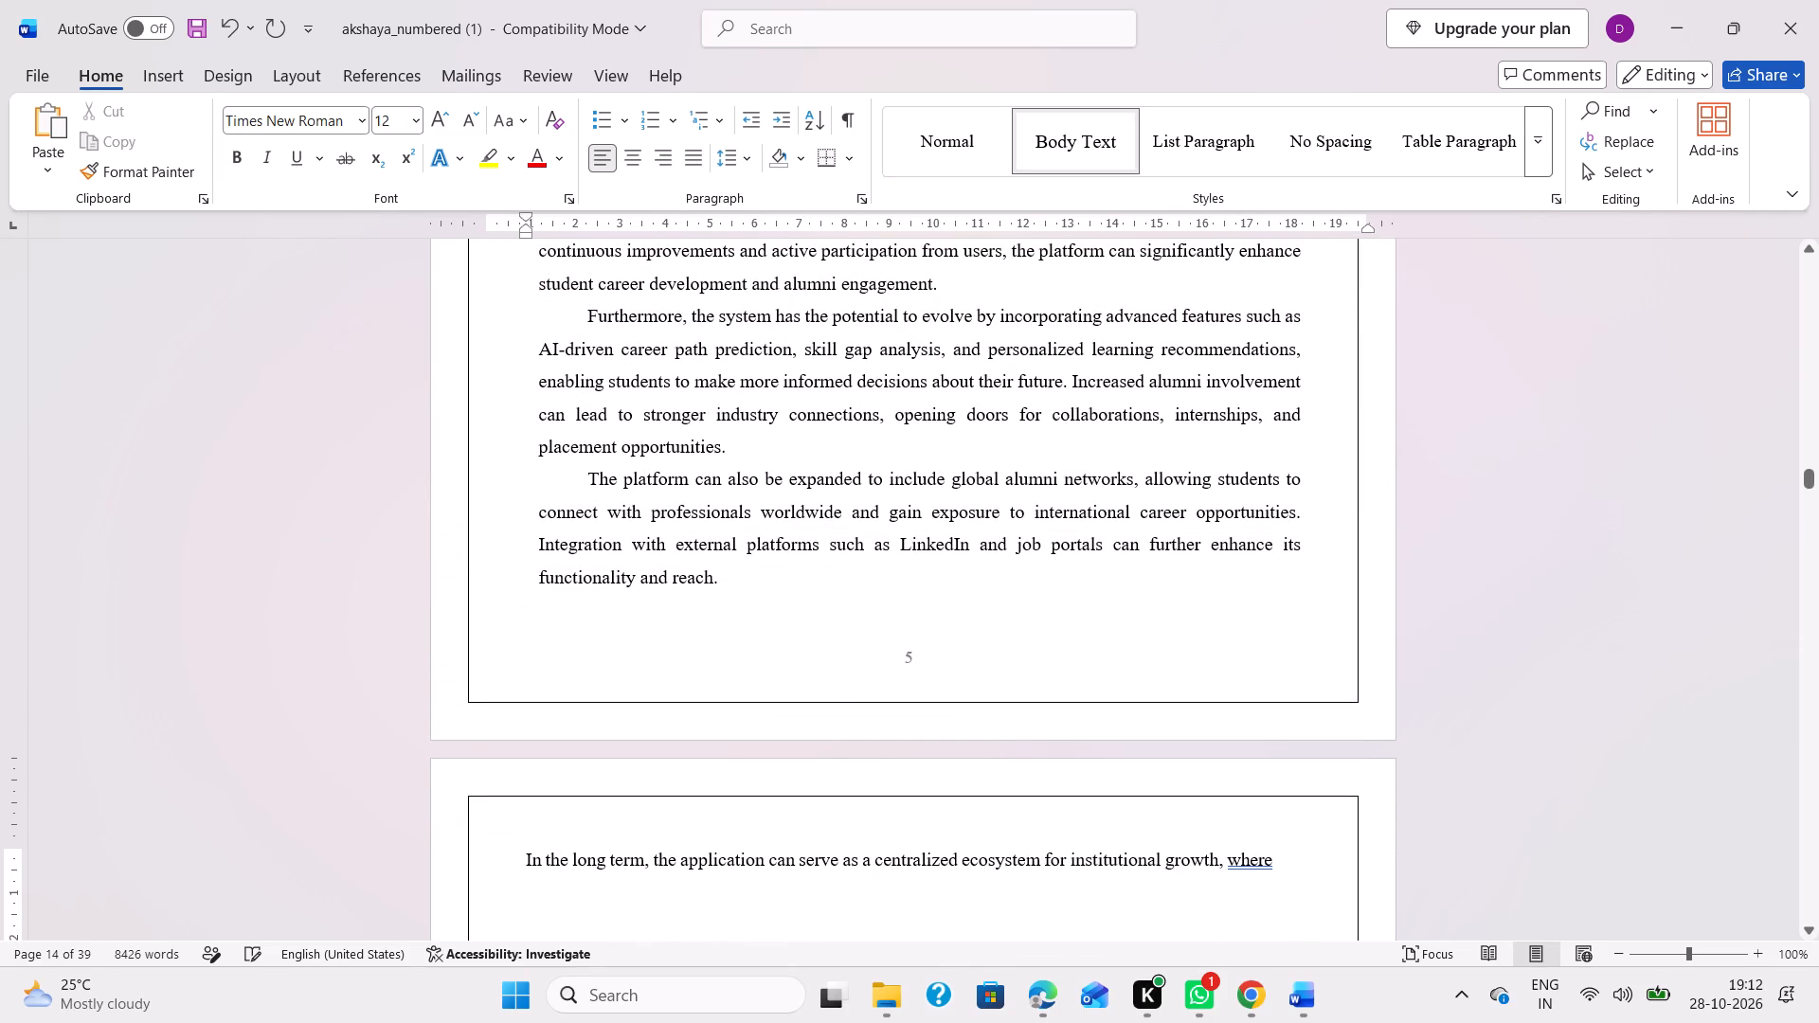
# Bring the "knowledge sharing, innovation" text up directly beneath the "In the long term" line, removing the gap between them.
pyautogui.click(1285, 863)
pyautogui.press('Return')
pyautogui.press('Delete')
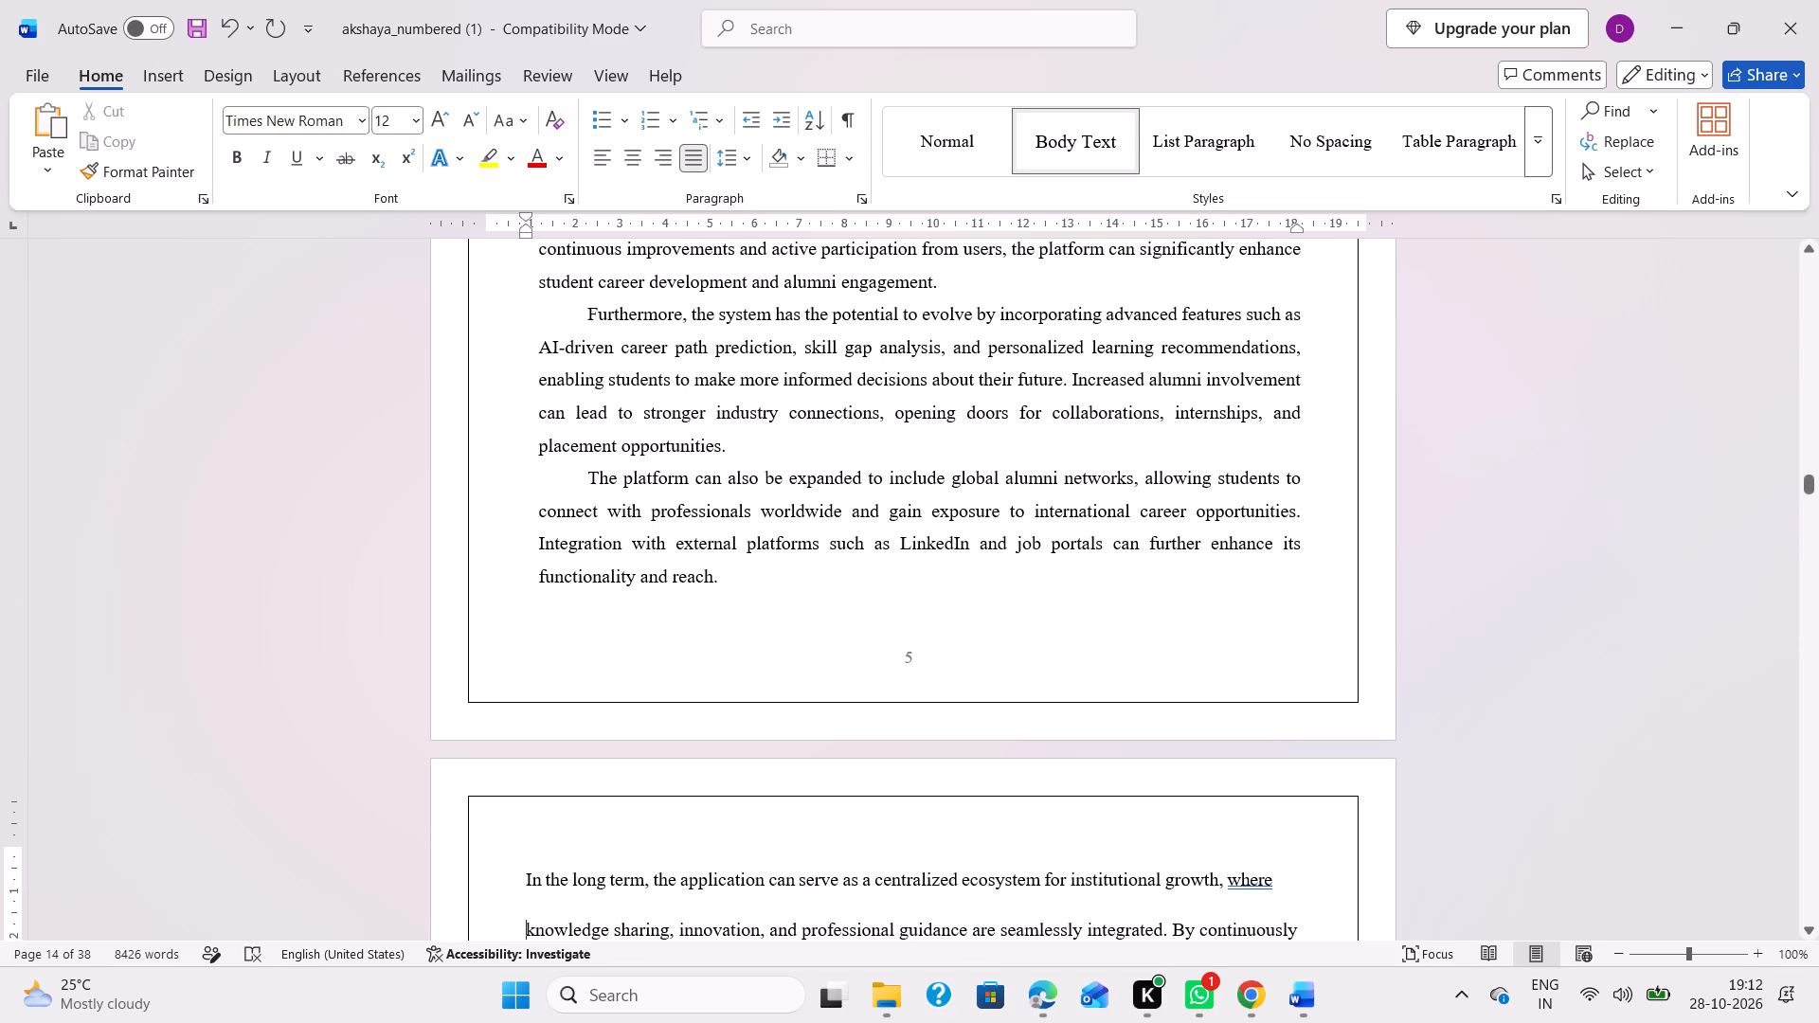
pyautogui.scroll(-1, 1285, 863)
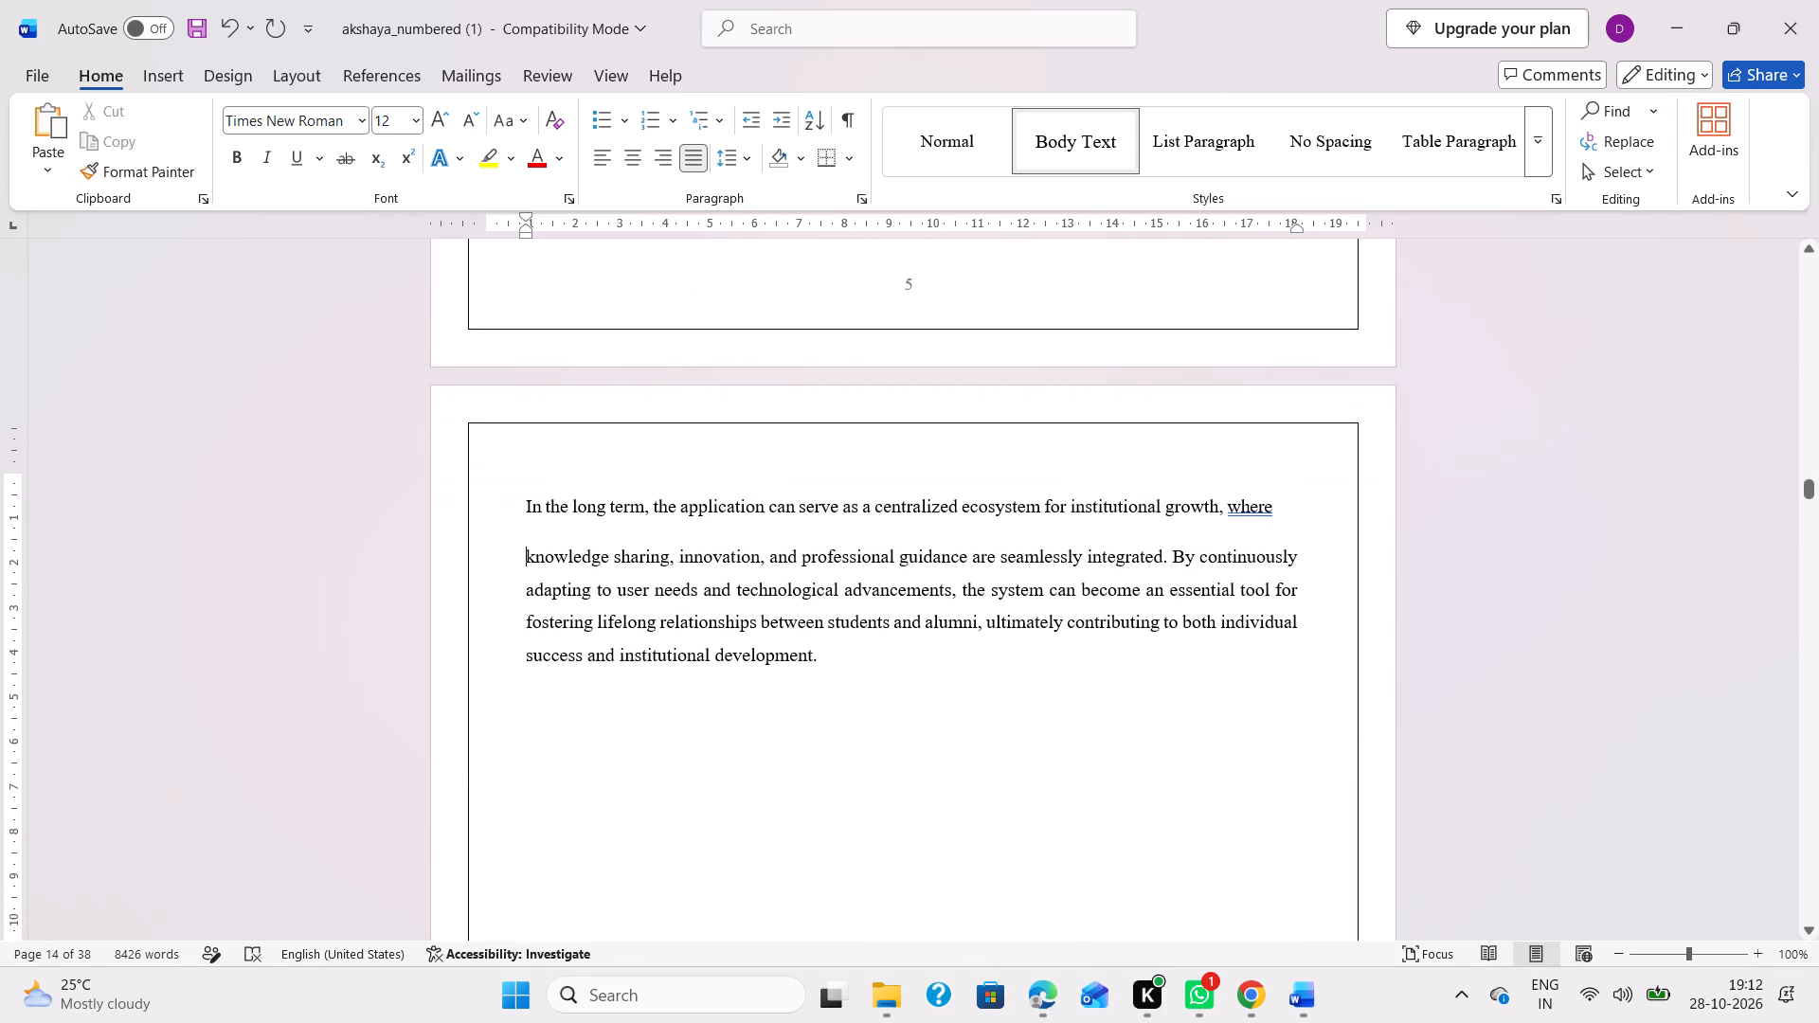
pyautogui.press('BackSpace')
pyautogui.press('BackSpace')
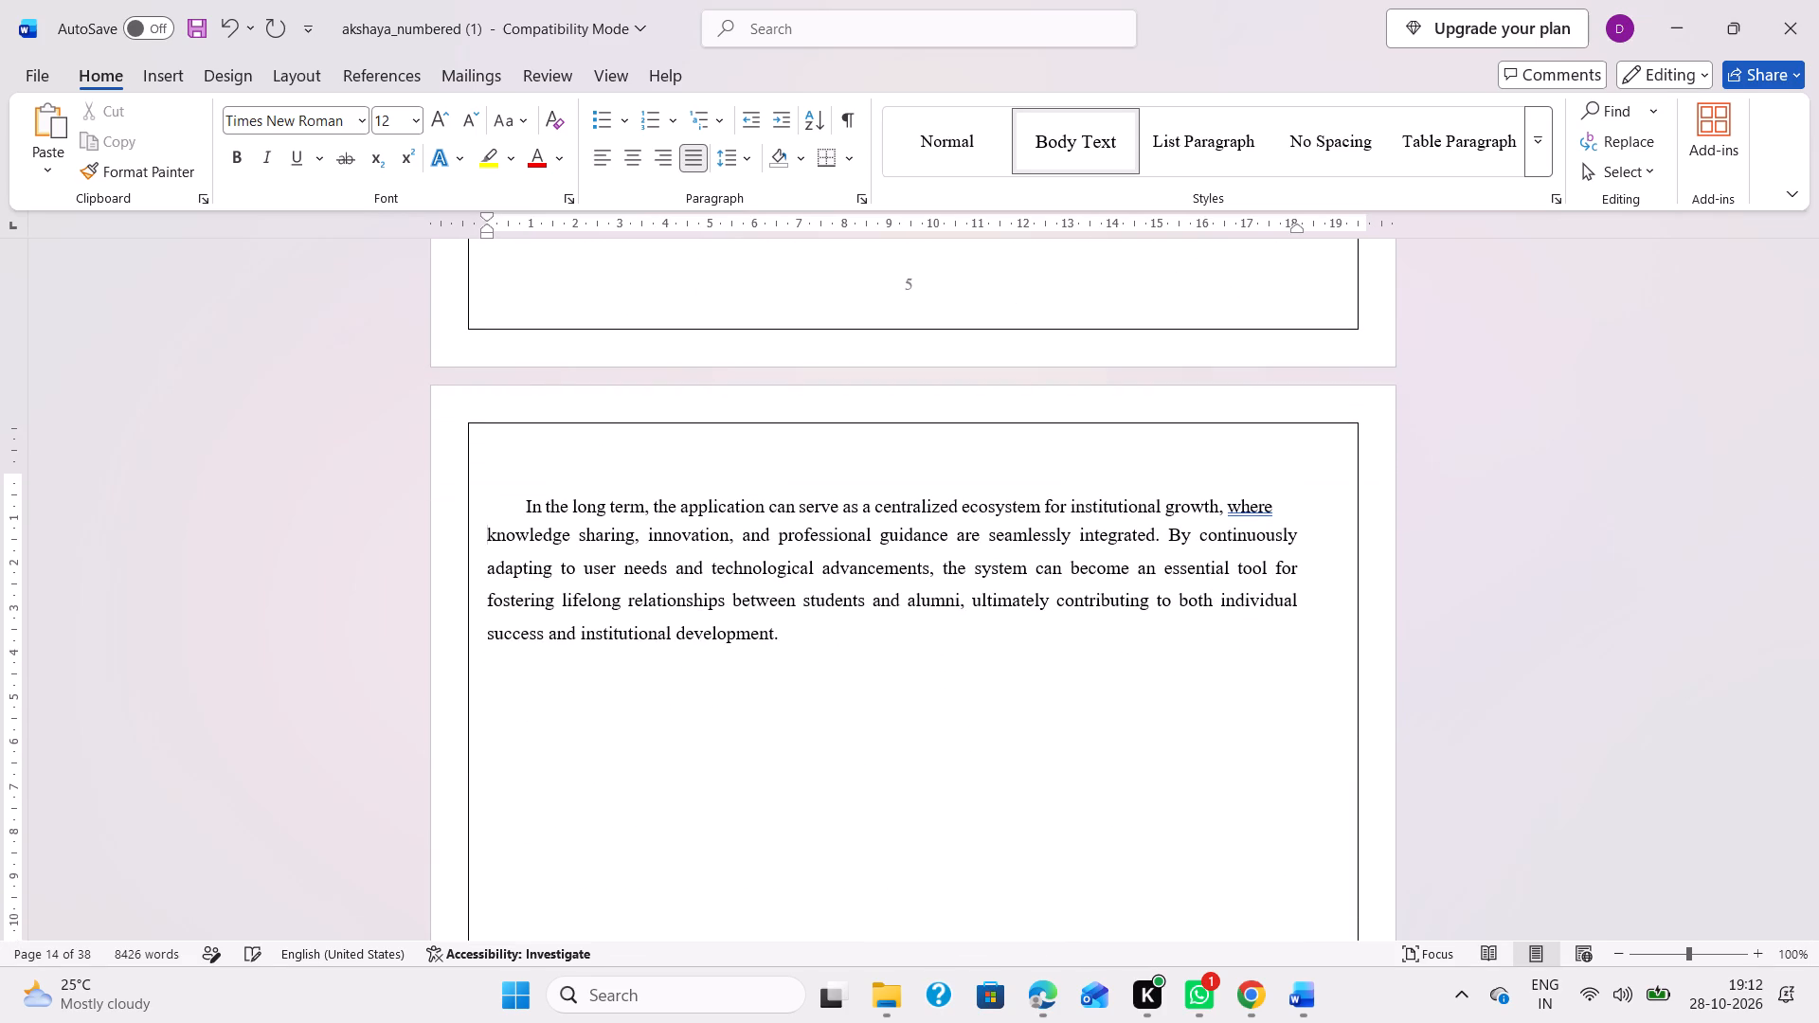
# Indent the "knowledge sharing, innovation" paragraph so its lines roughly align with the start of the "In the long term" line.
pyautogui.press('Tab')
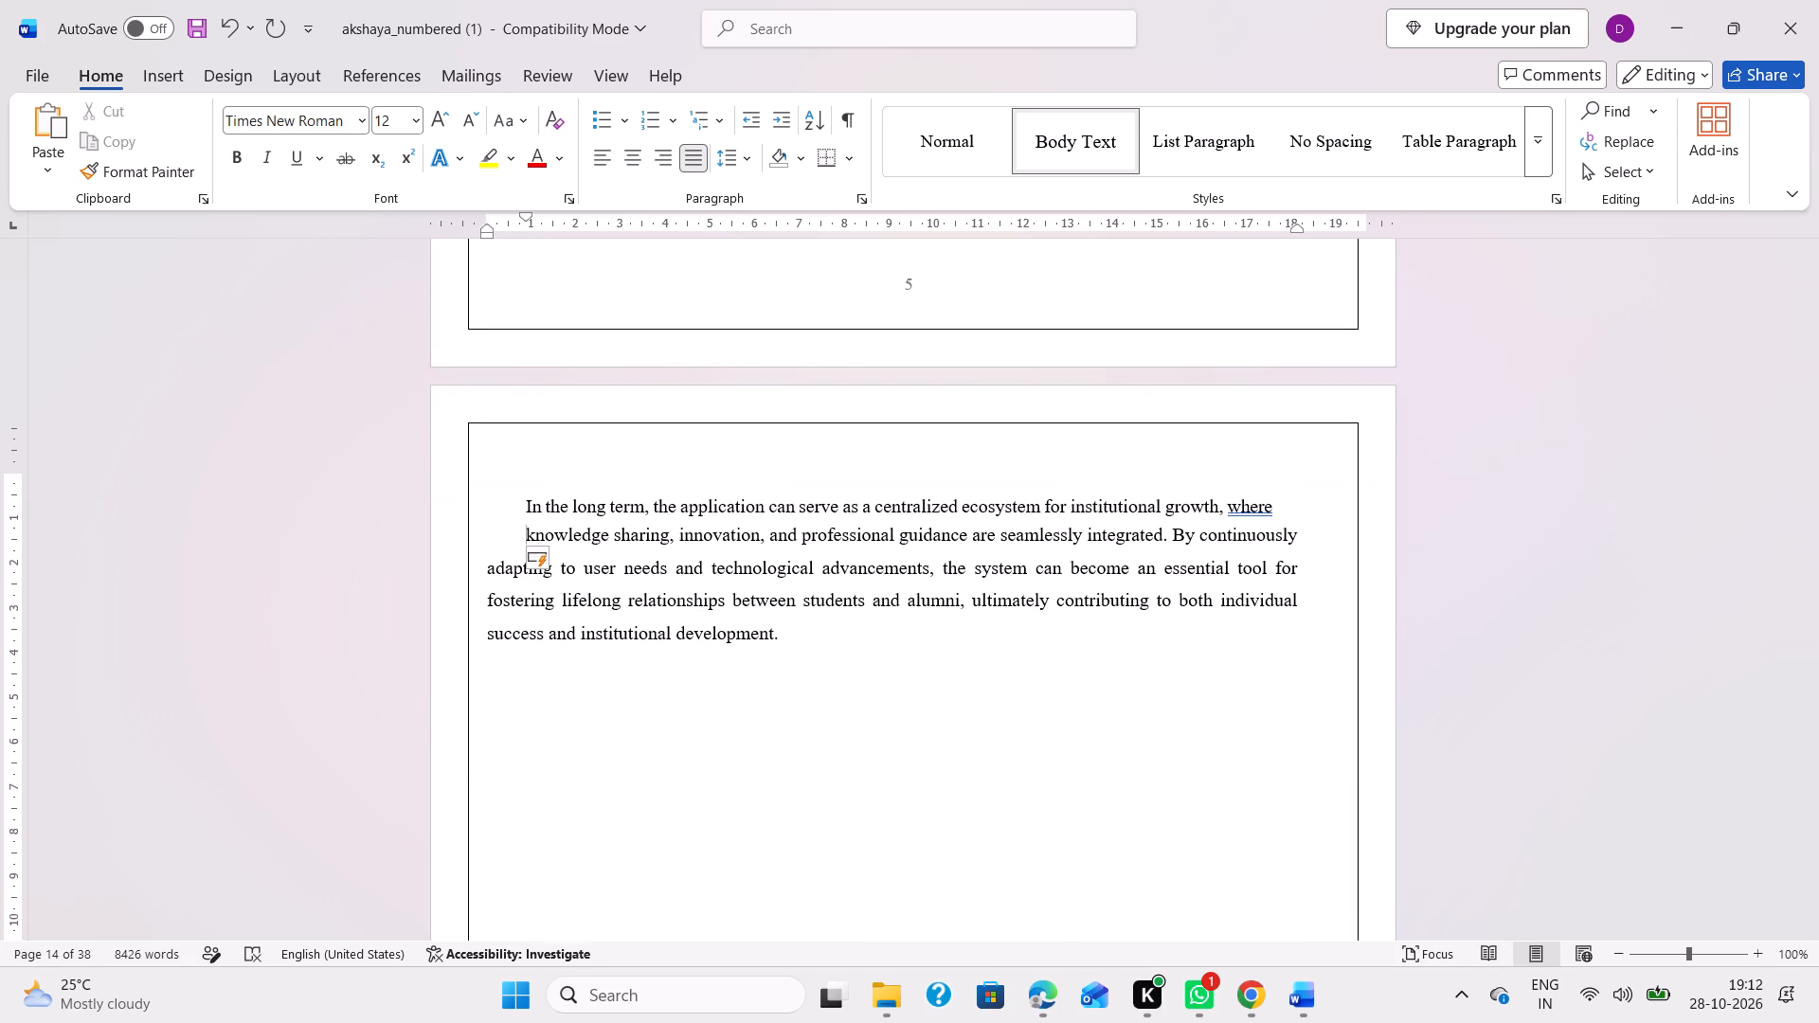
pyautogui.hotkey('ctrl', 'z')
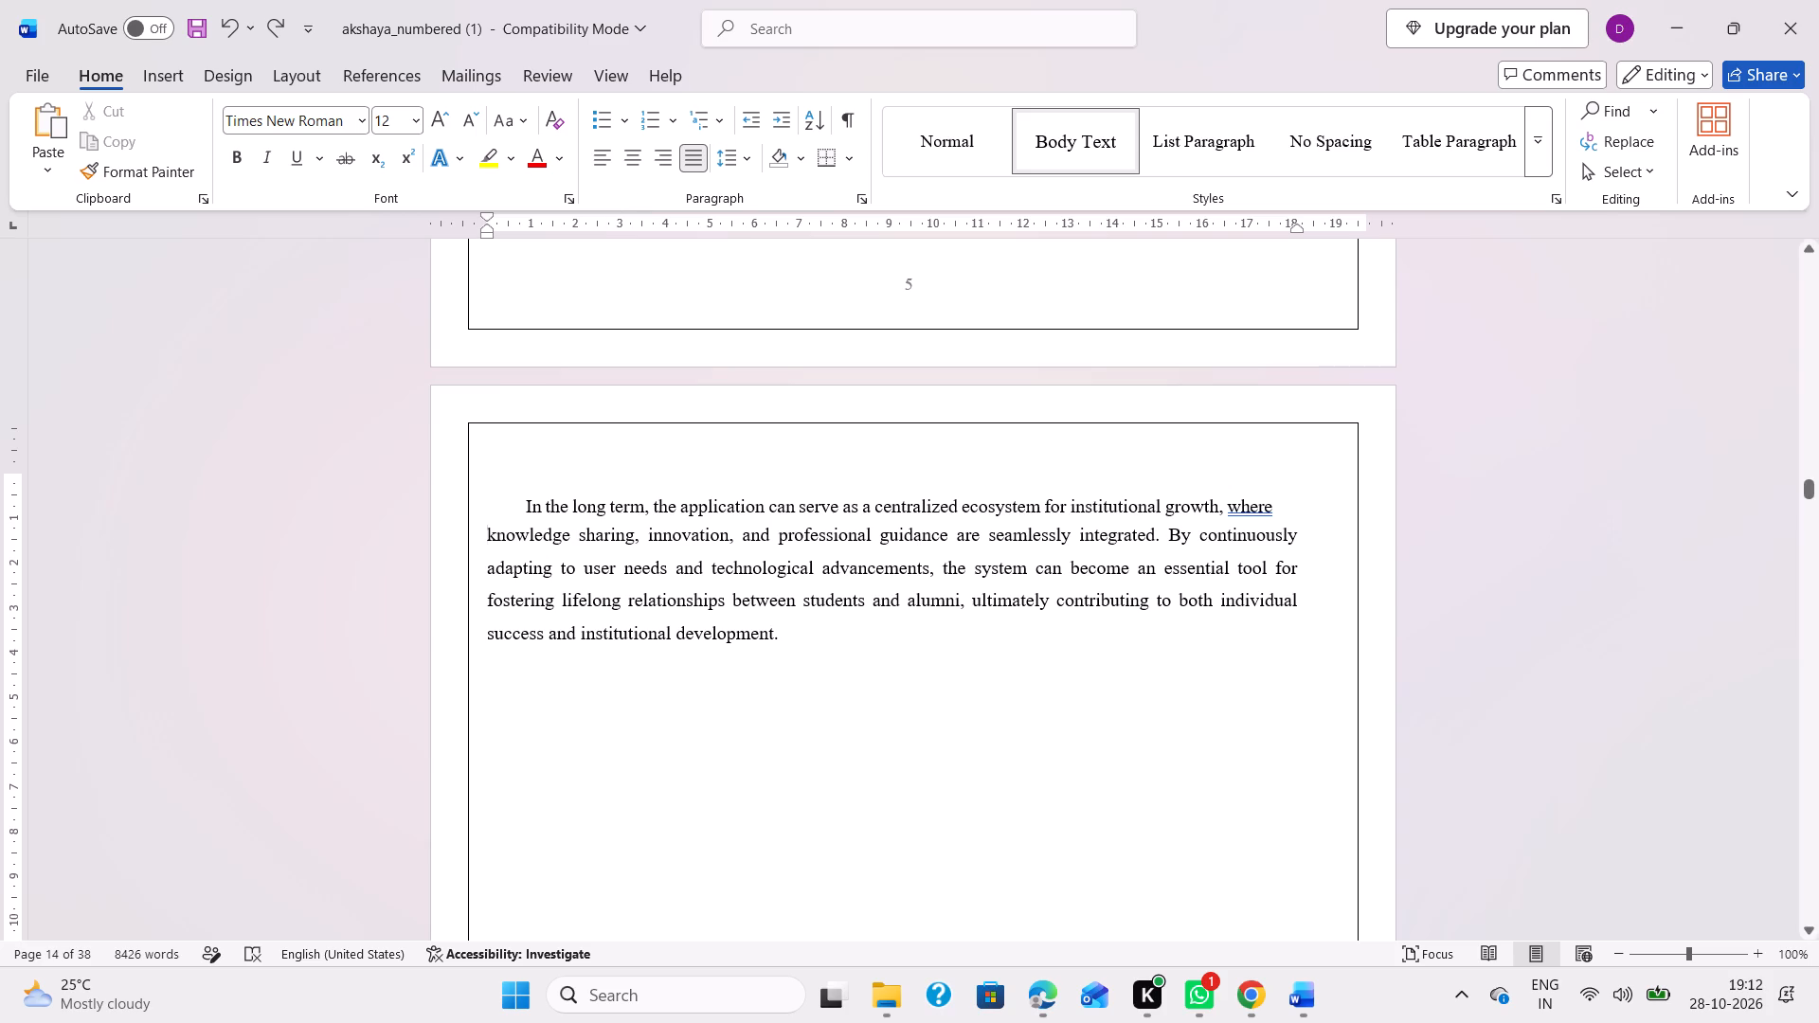
pyautogui.moveTo(483, 232); pyautogui.dragTo(527, 235)
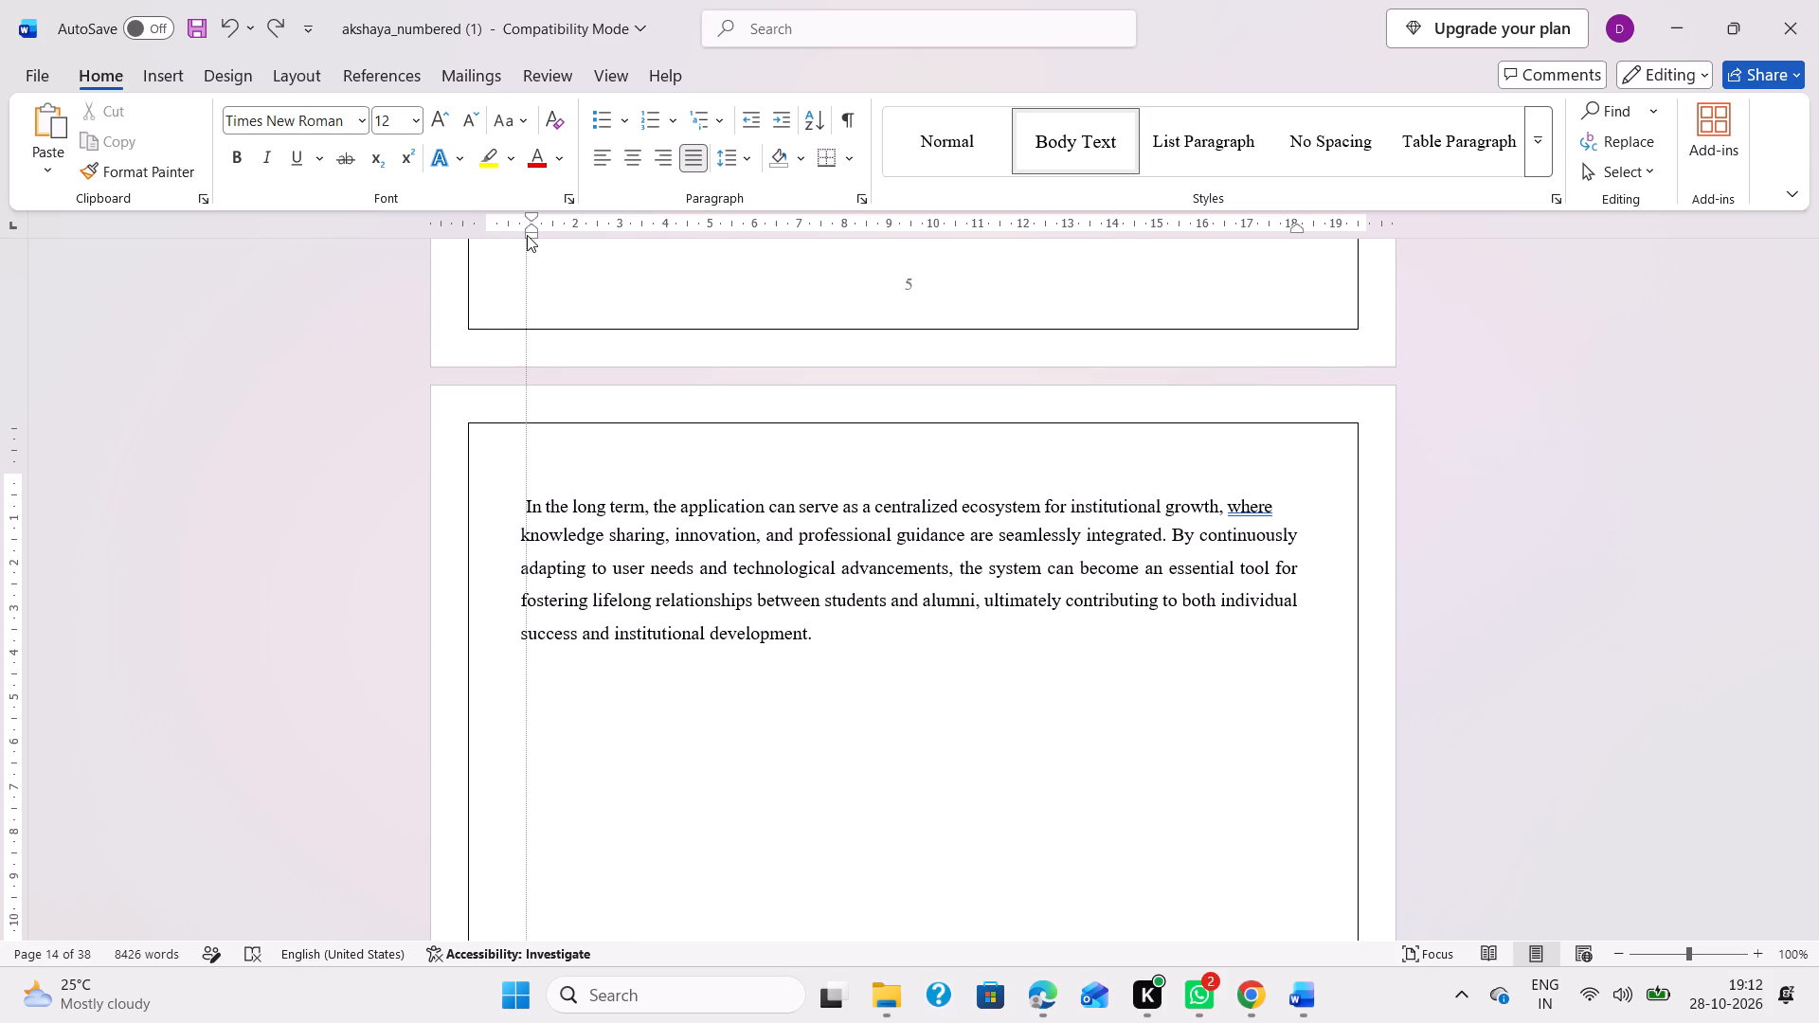
pyautogui.moveTo(527, 235); pyautogui.dragTo(521, 237)
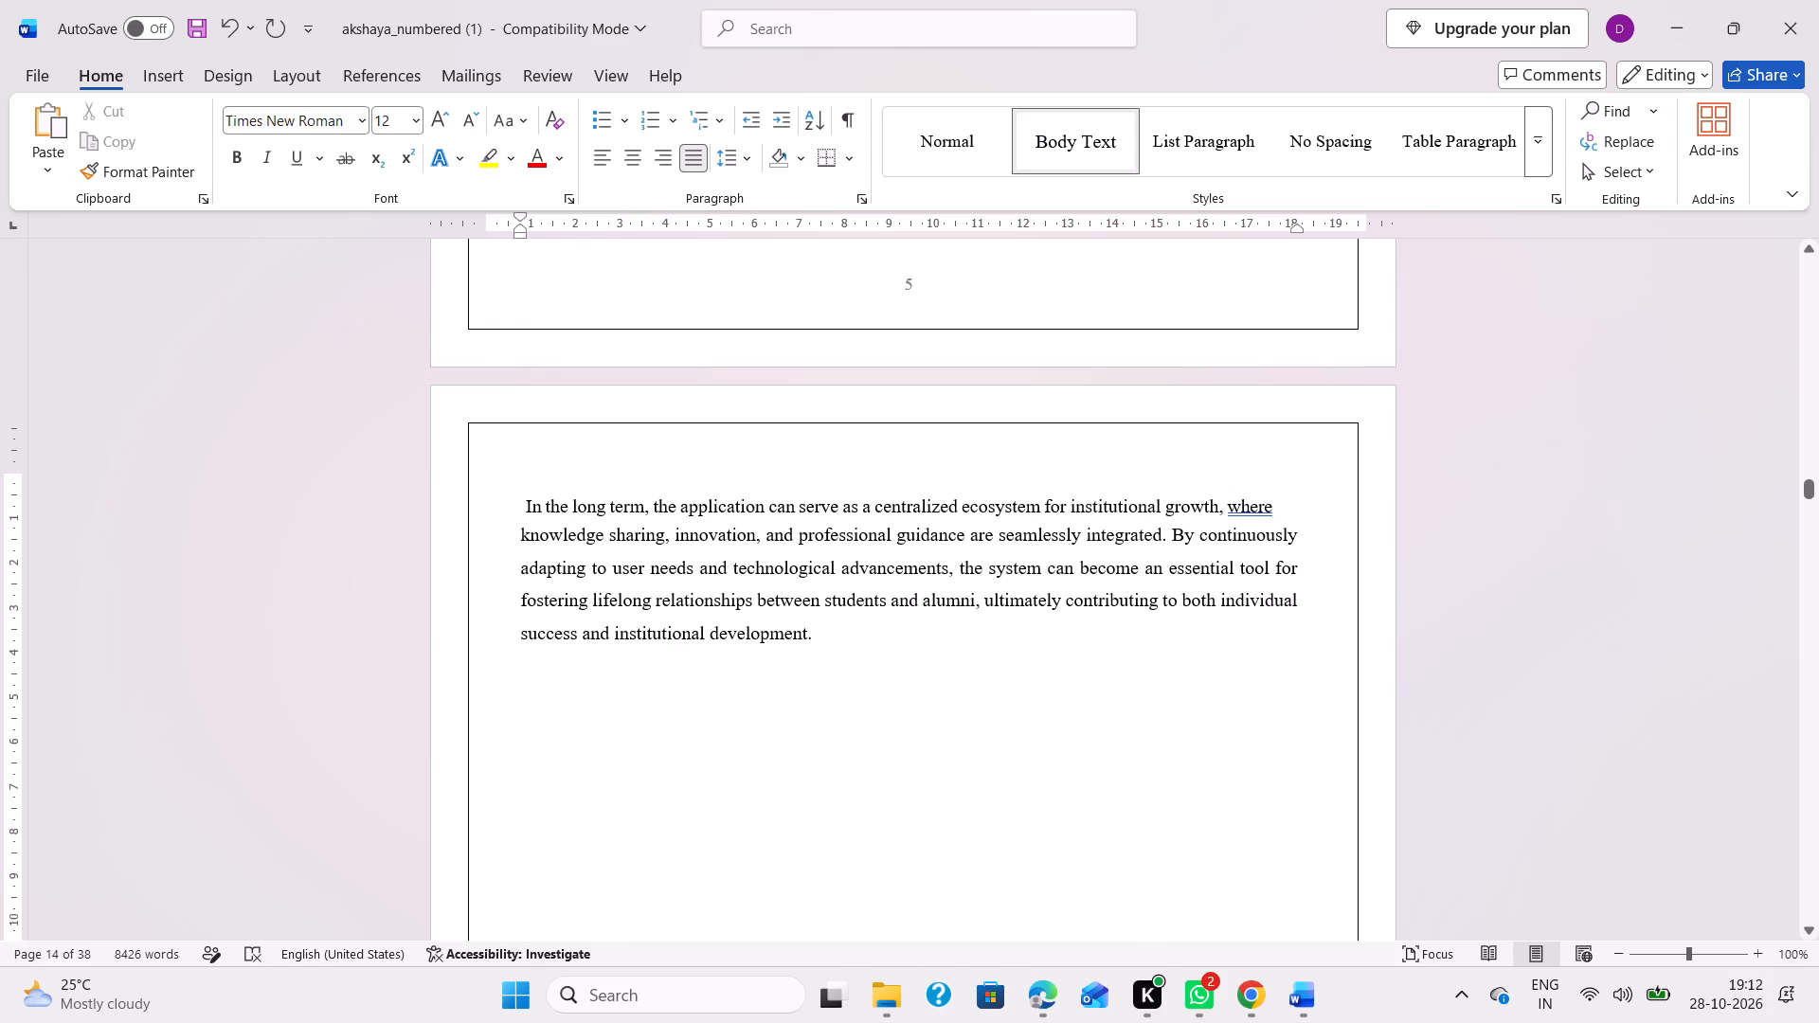
# Set the line spacing of the whole passage from "In the long term" to "institutional development" to 1.5.
pyautogui.moveTo(521, 506); pyautogui.dragTo(982, 633)
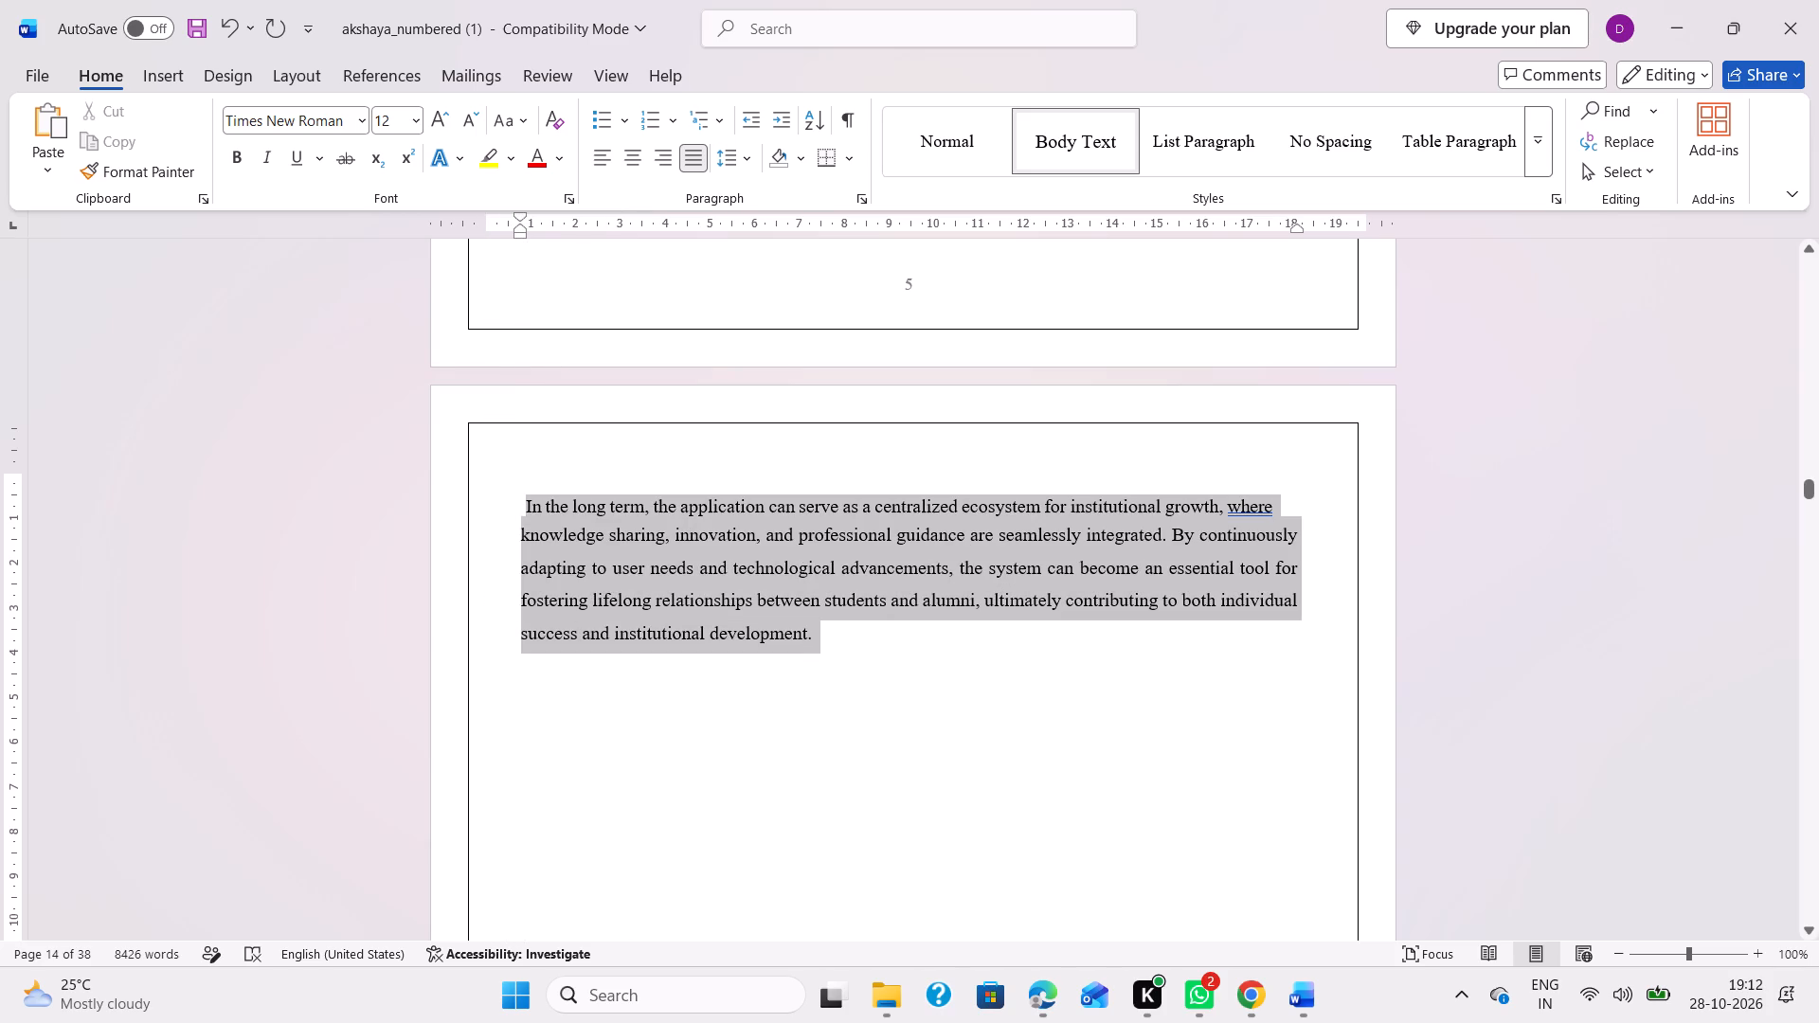
pyautogui.moveTo(982, 633); pyautogui.dragTo(982, 635)
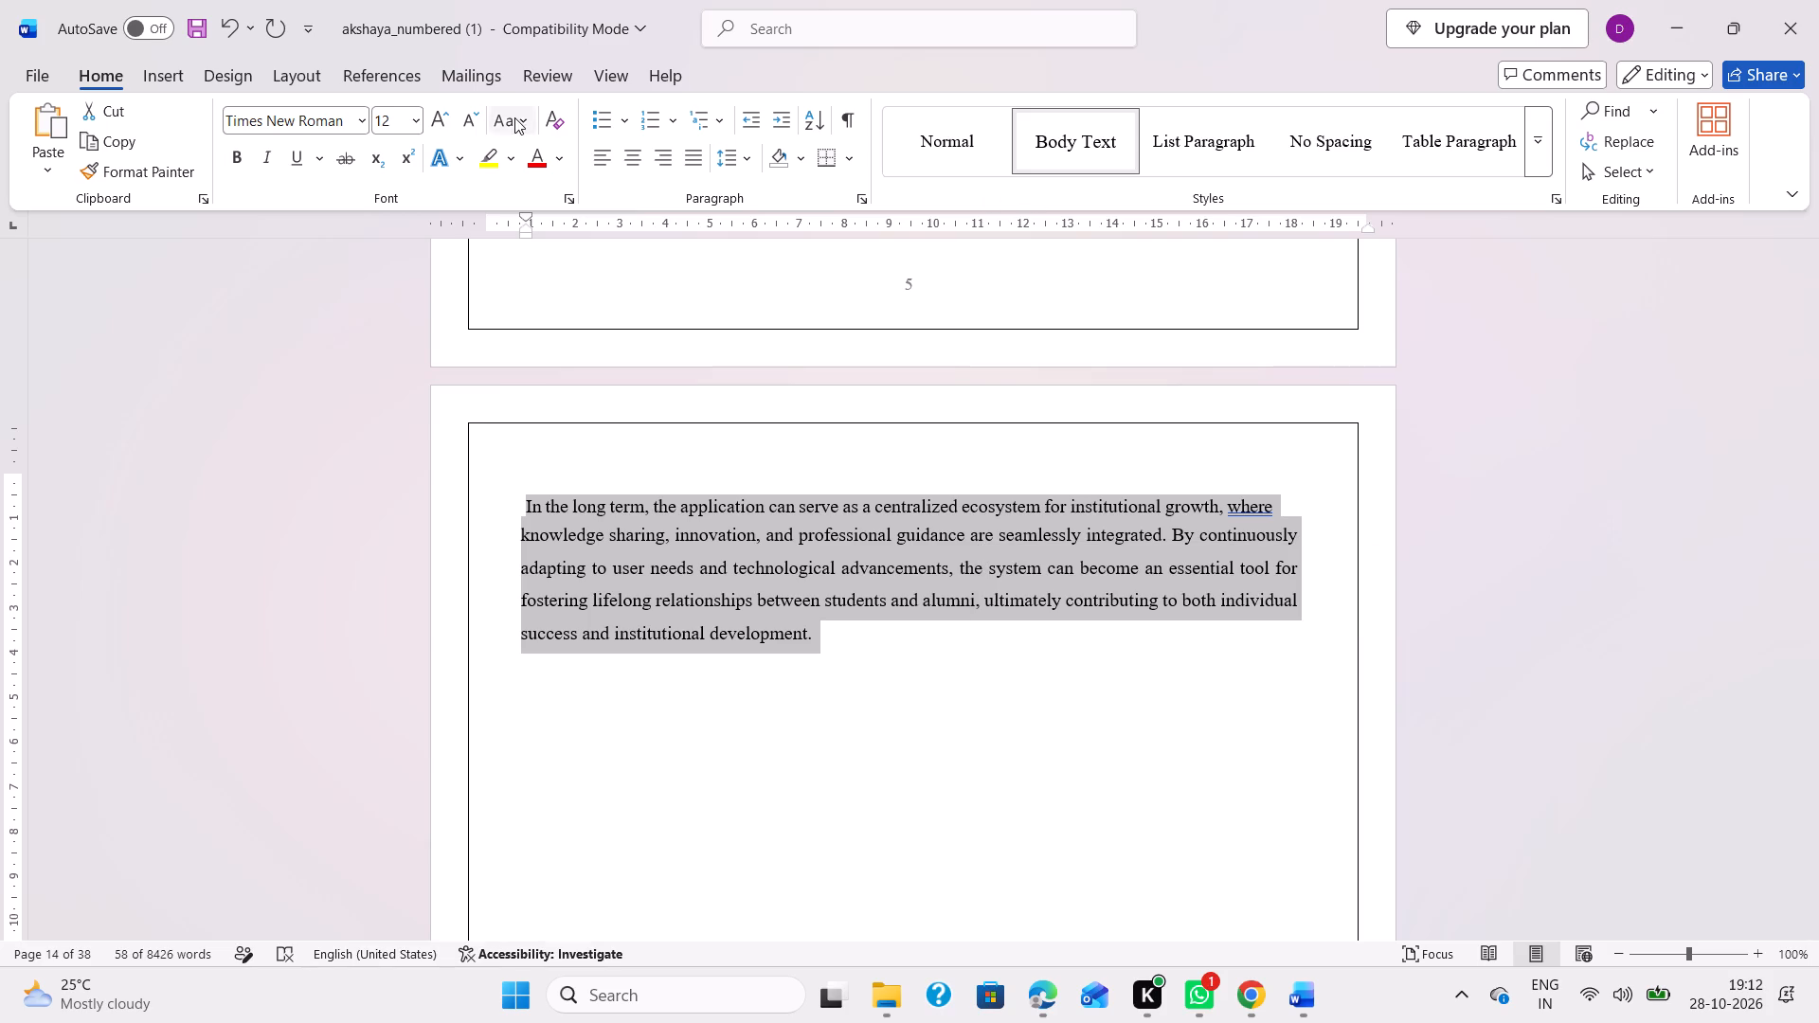
pyautogui.click(184, 77)
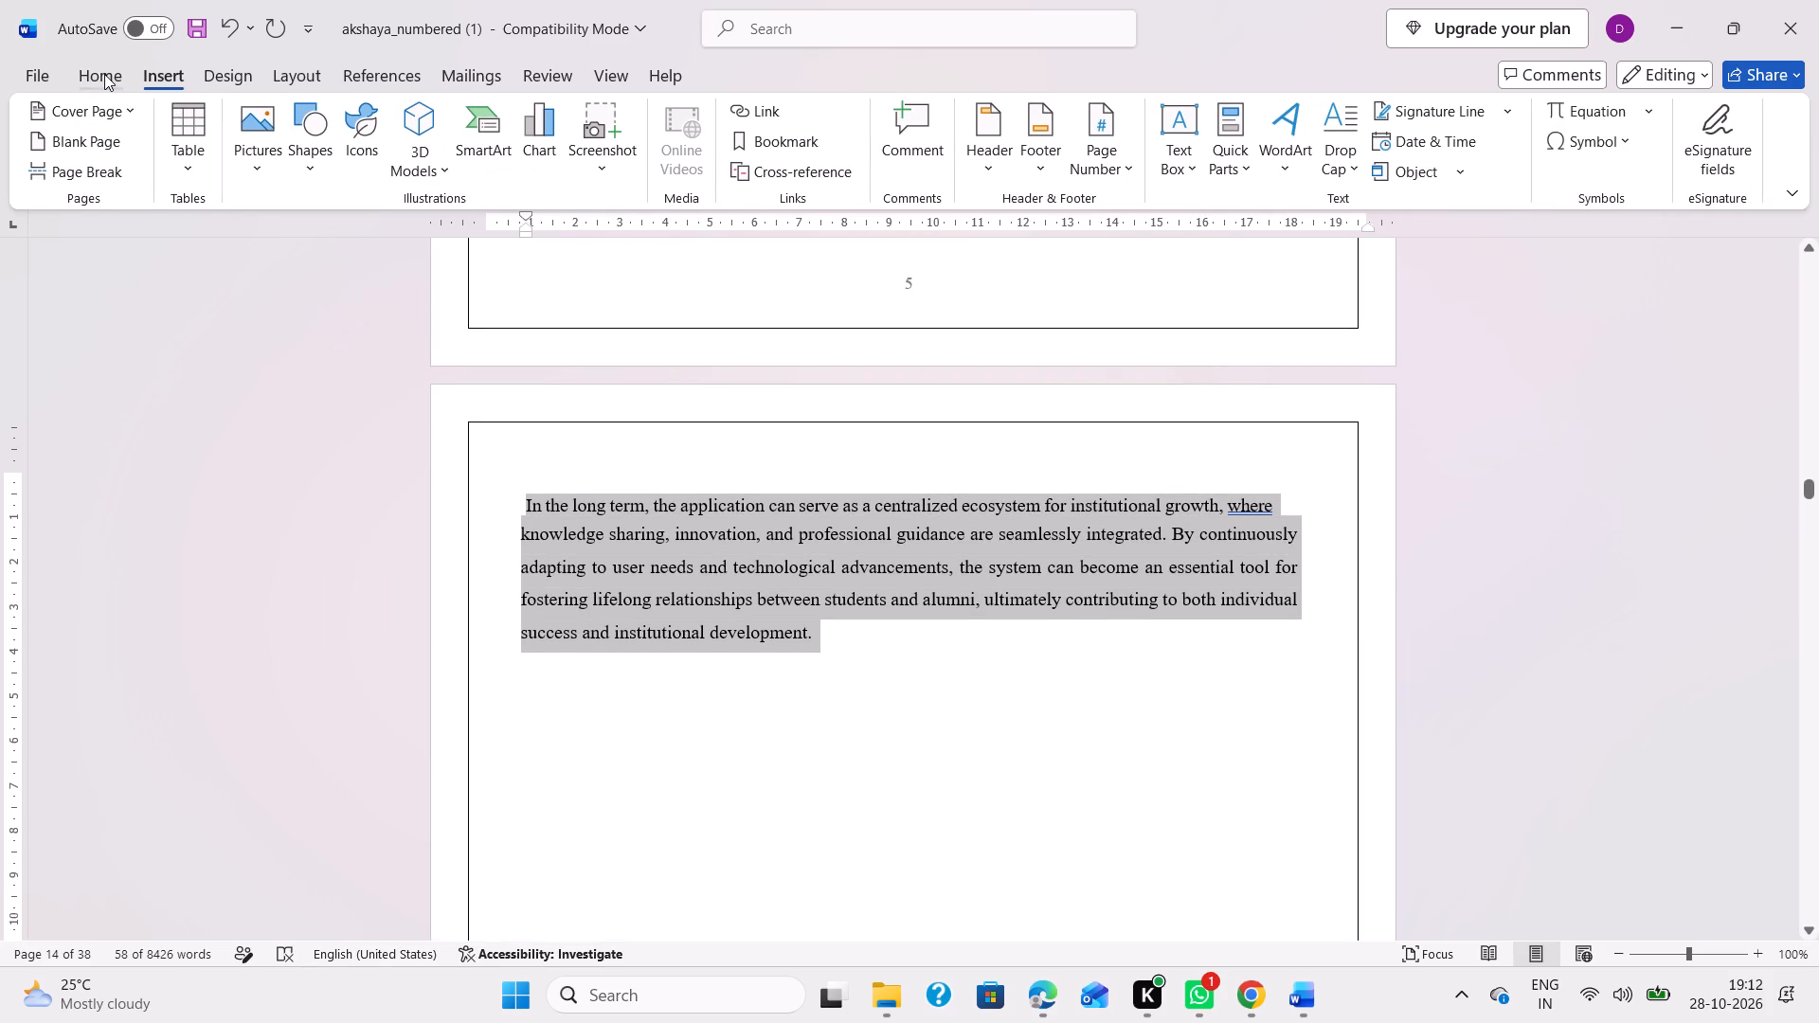
pyautogui.click(104, 74)
pyautogui.click(742, 161)
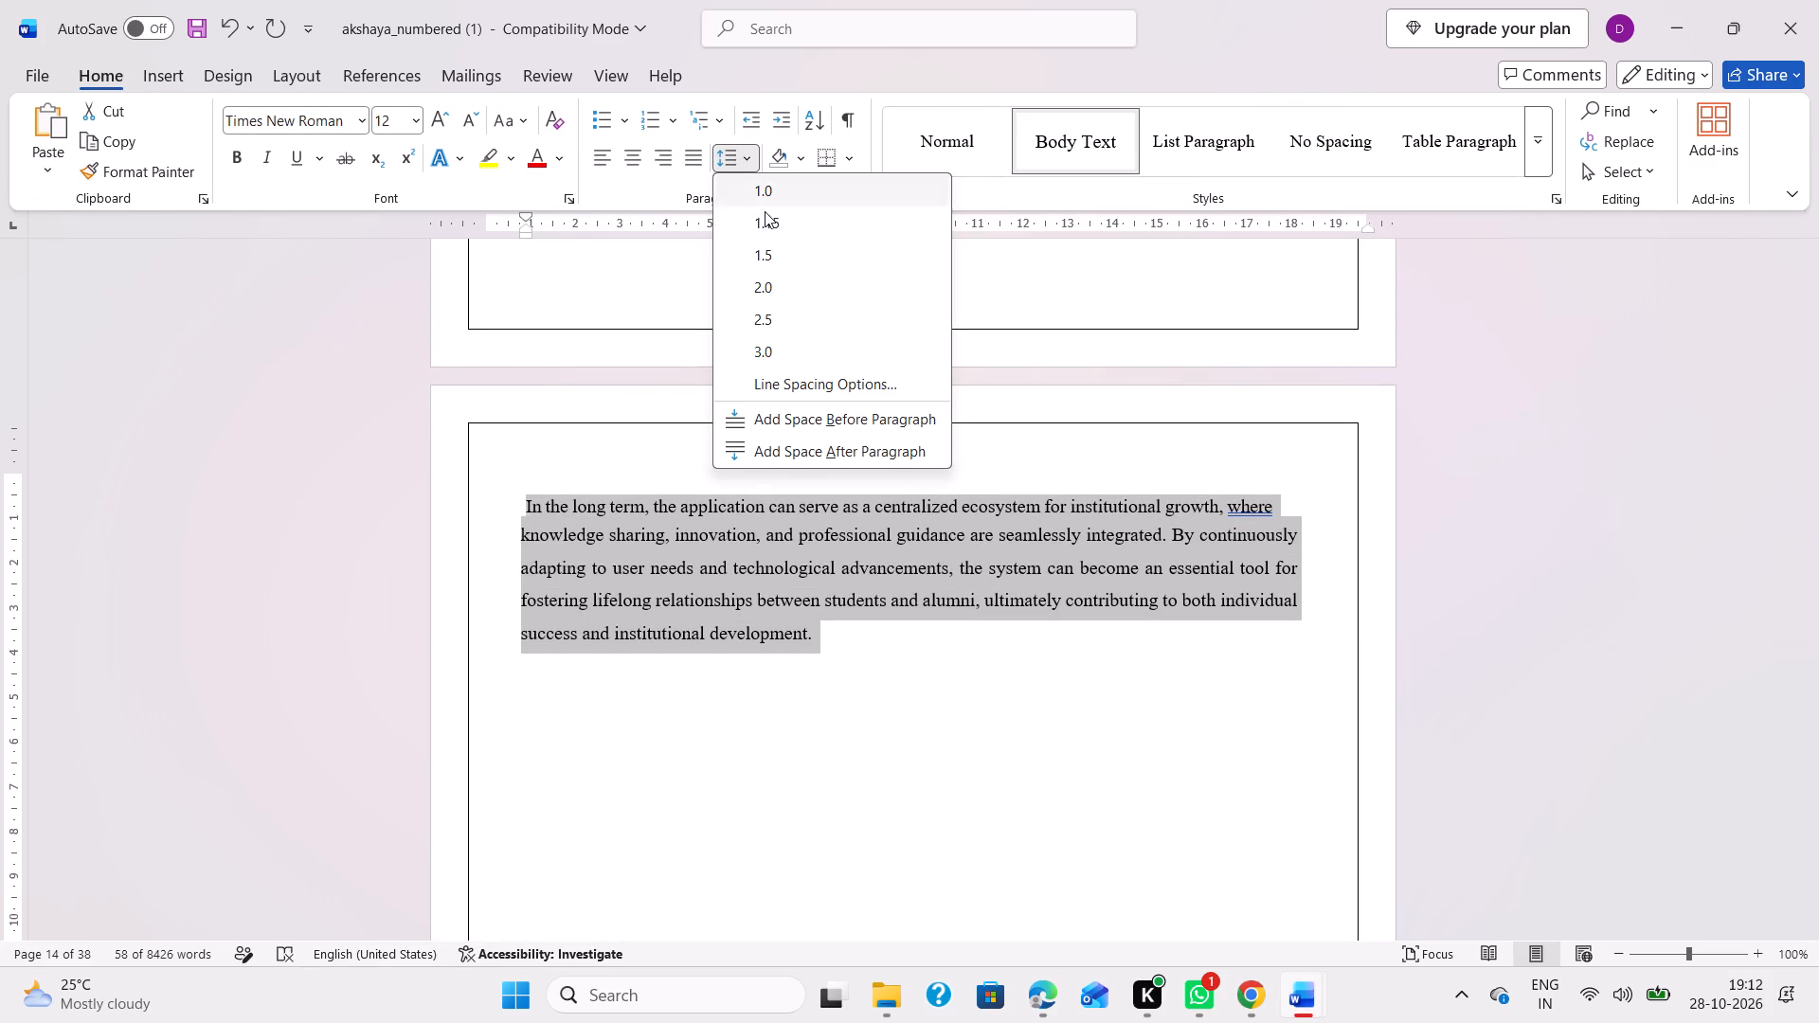
pyautogui.click(775, 253)
pyautogui.click(877, 770)
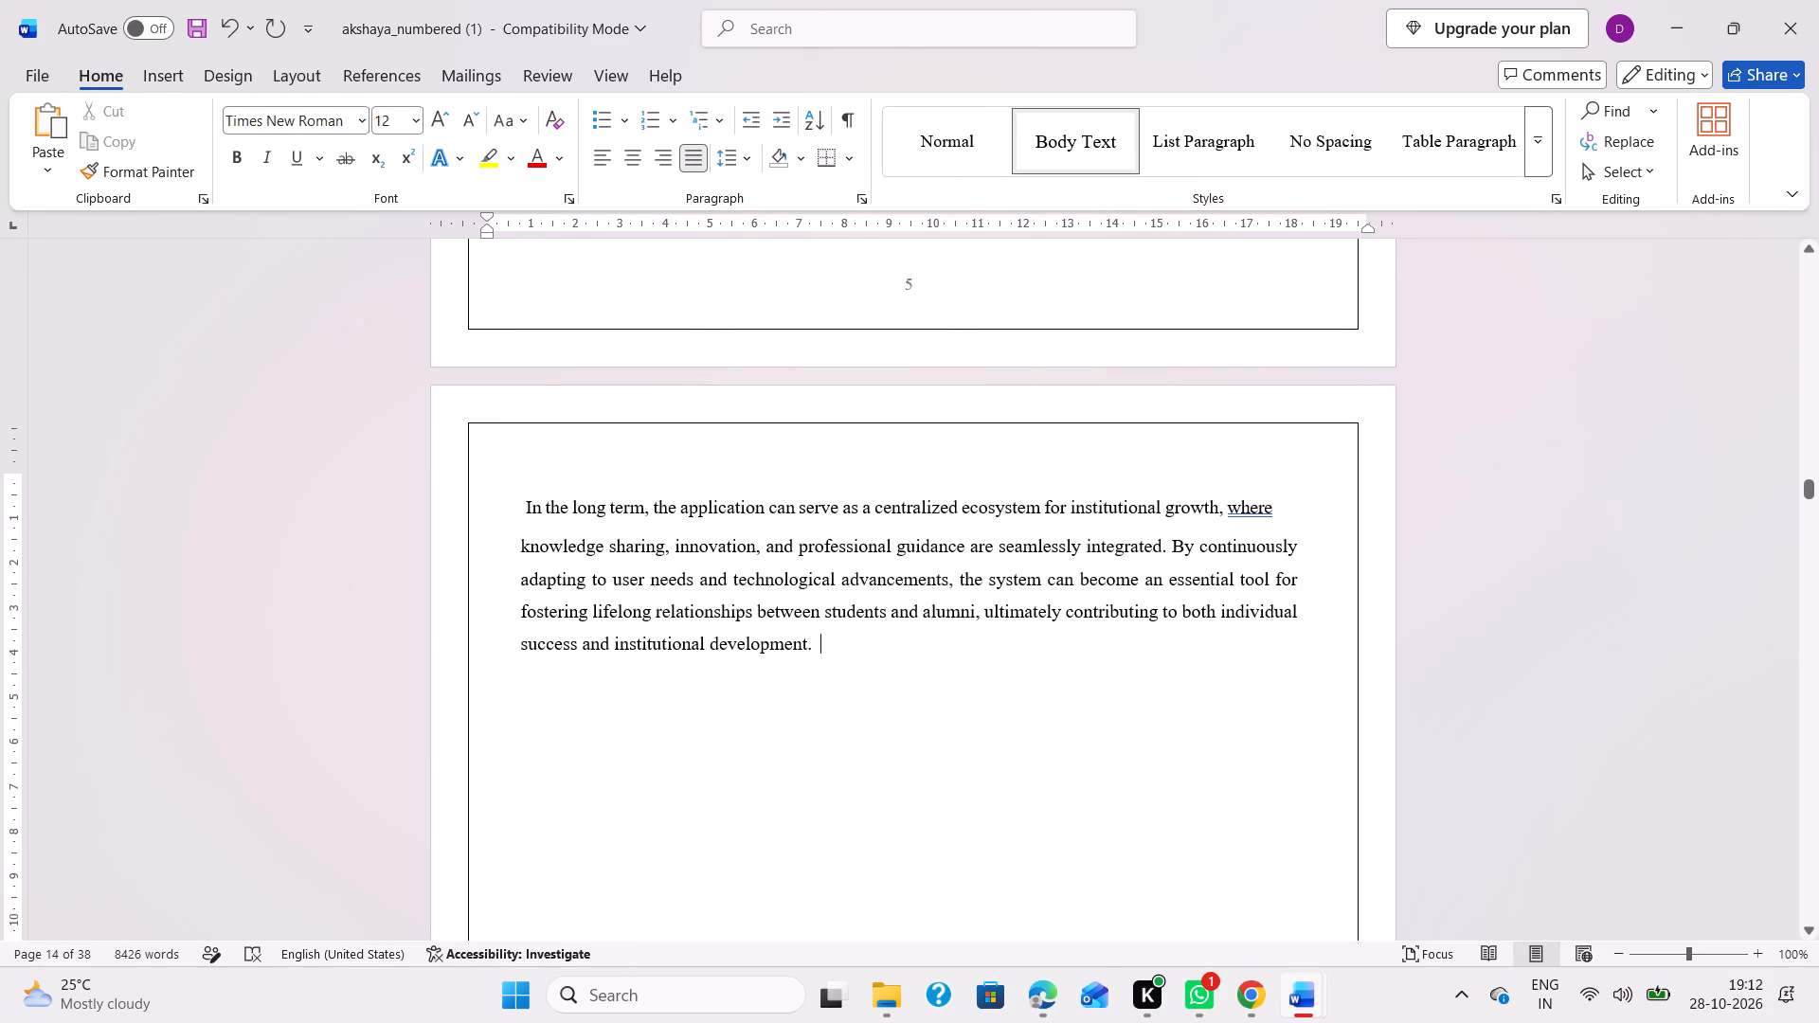
# Examine the page numbers and layout from Chapter 2 through the Chapter 4 activity diagram.
pyautogui.scroll(-7, 877, 770)
pyautogui.scroll(1, 877, 770)
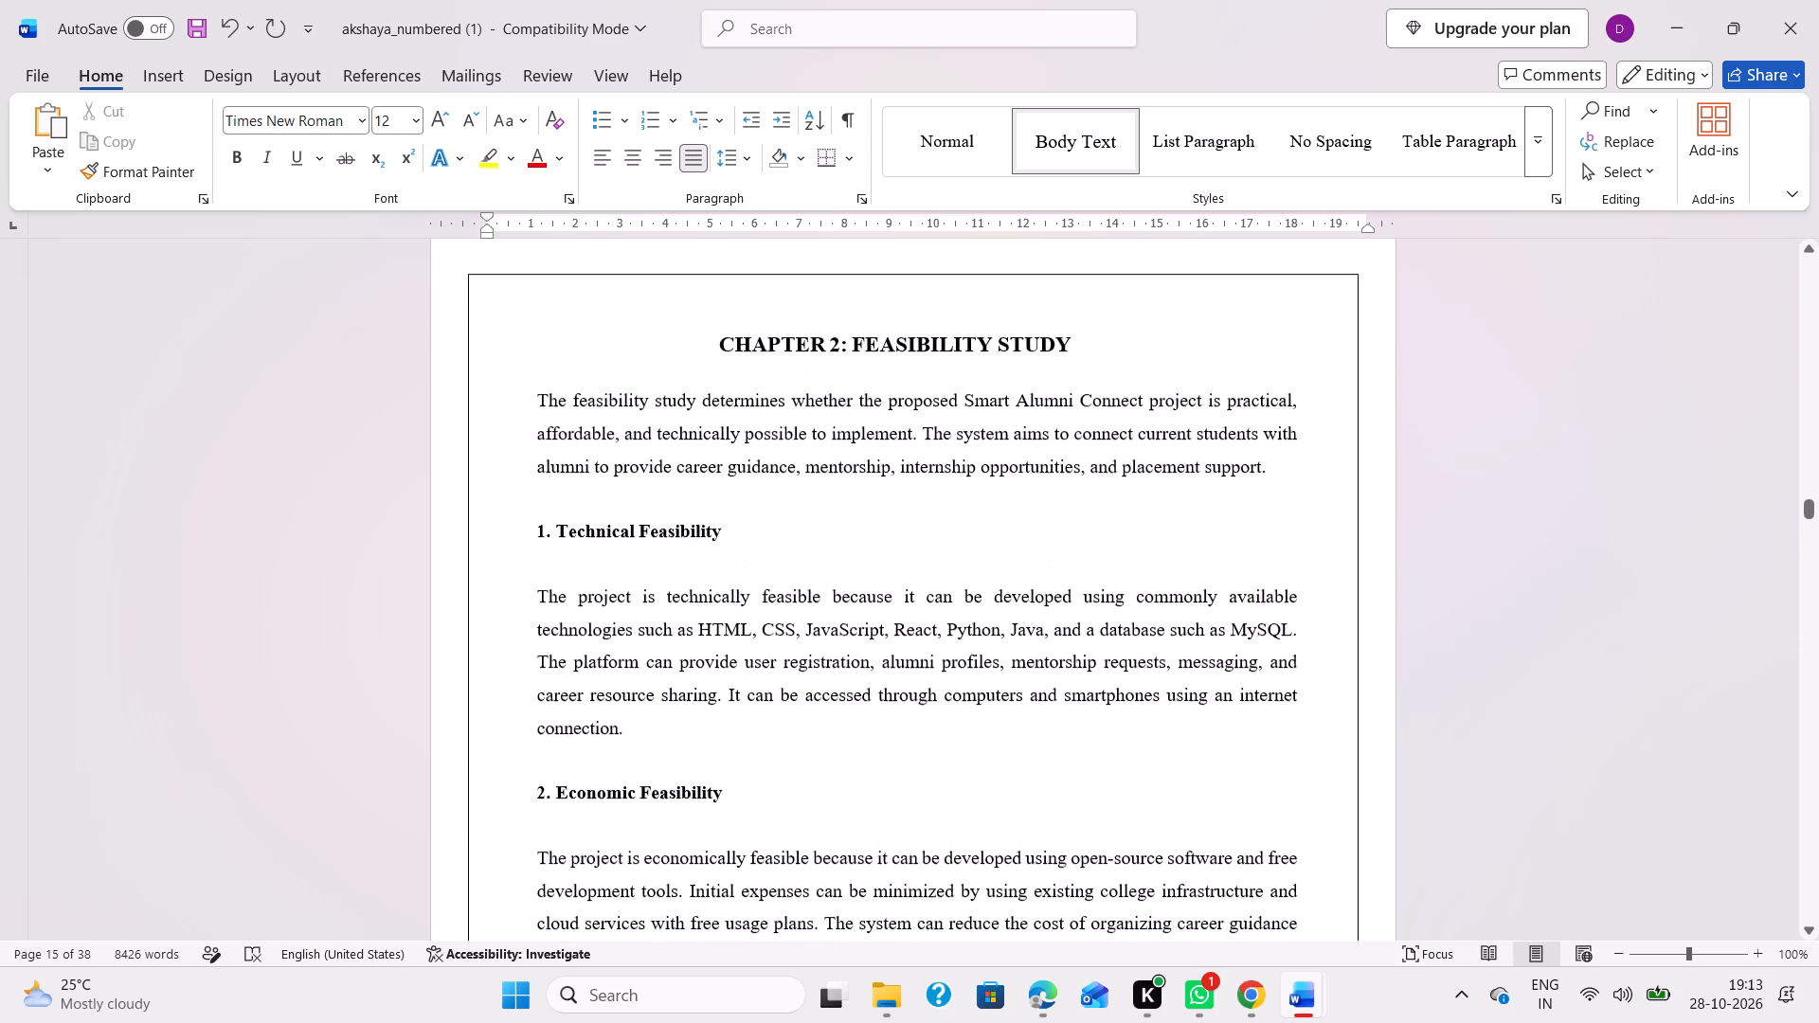
pyautogui.scroll(-16, 877, 770)
pyautogui.scroll(-6, 877, 770)
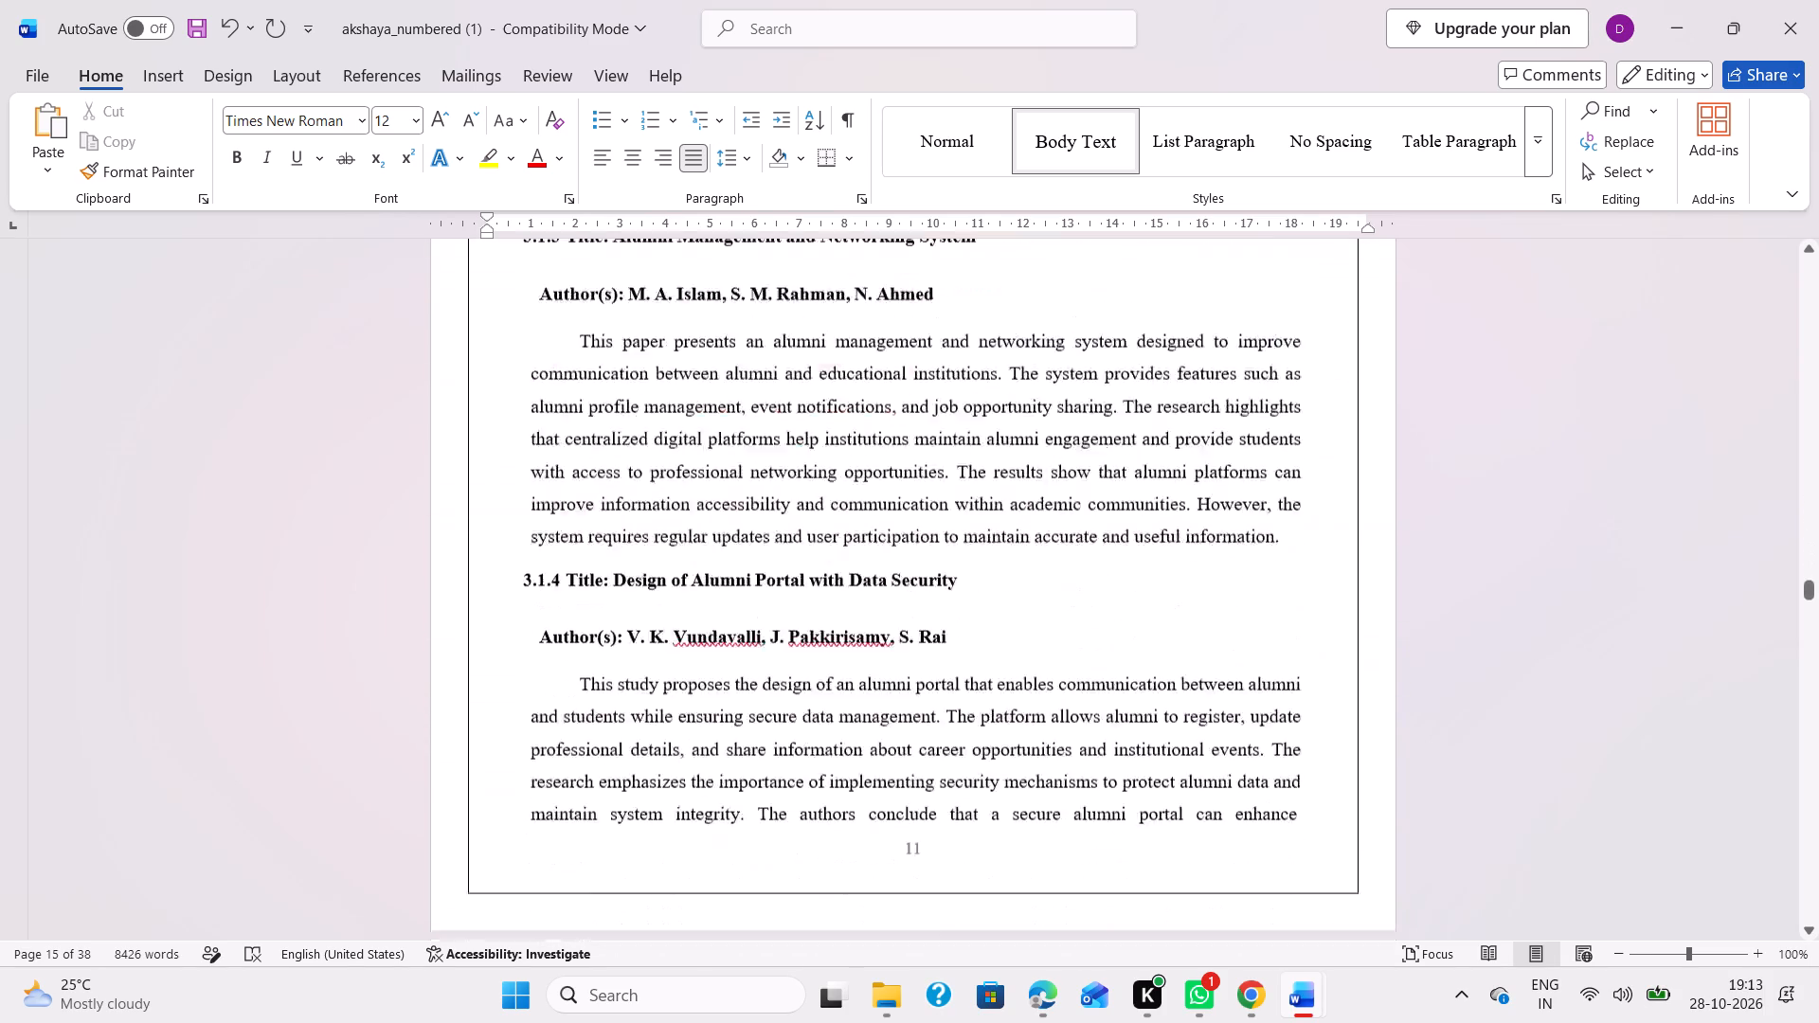
pyautogui.scroll(-18, 877, 770)
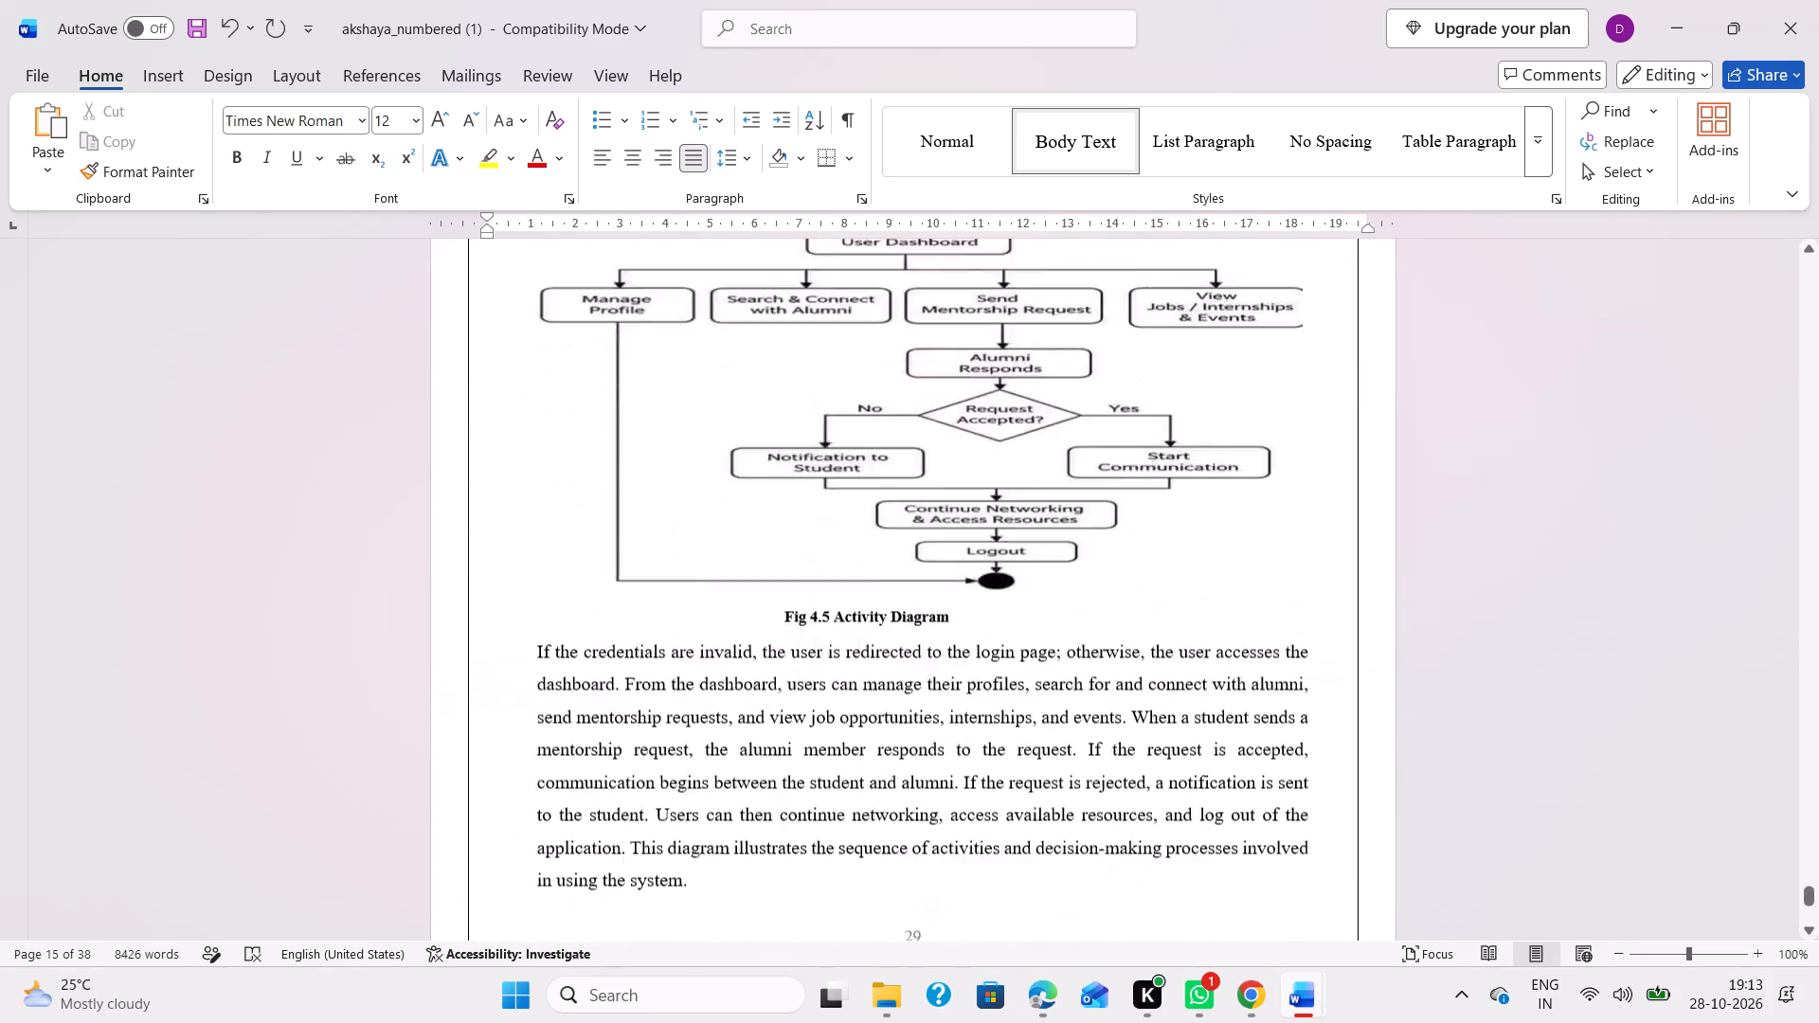
# Review the Chapter 4 pages again, checking the page numbers and figures around the module flow chart and use case diagram.
pyautogui.scroll(11, 877, 770)
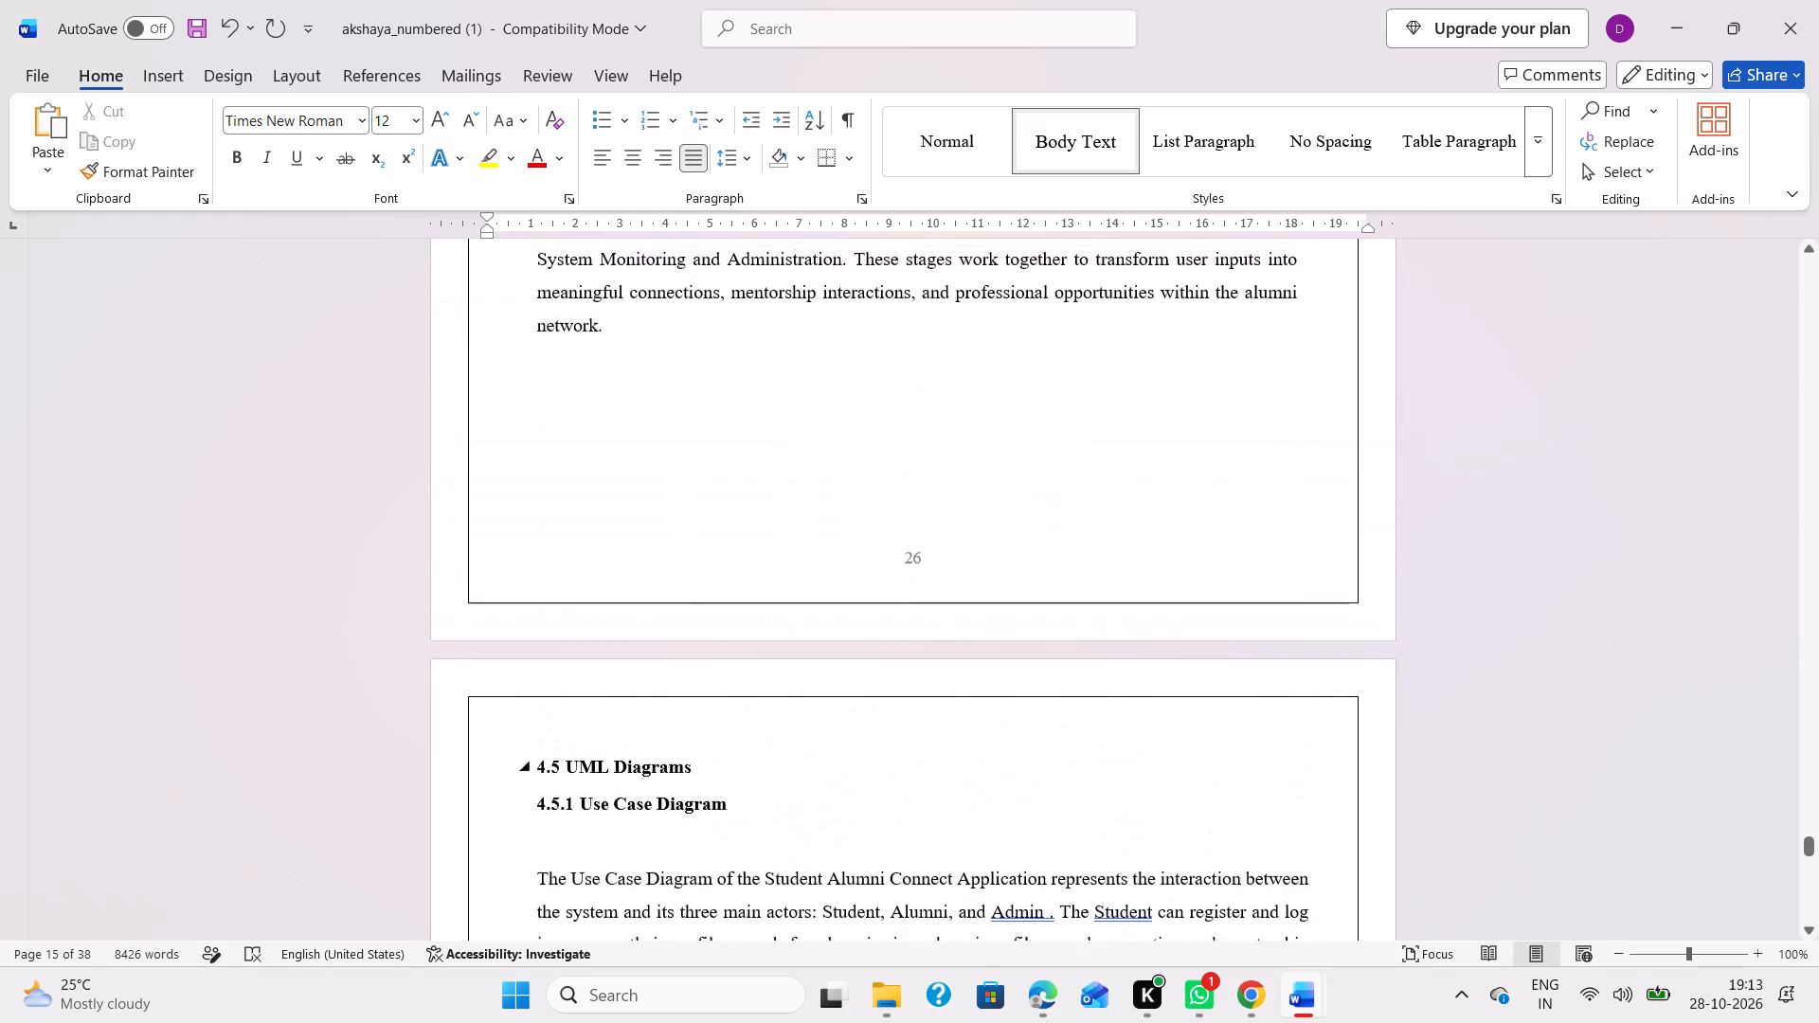
pyautogui.scroll(7, 877, 770)
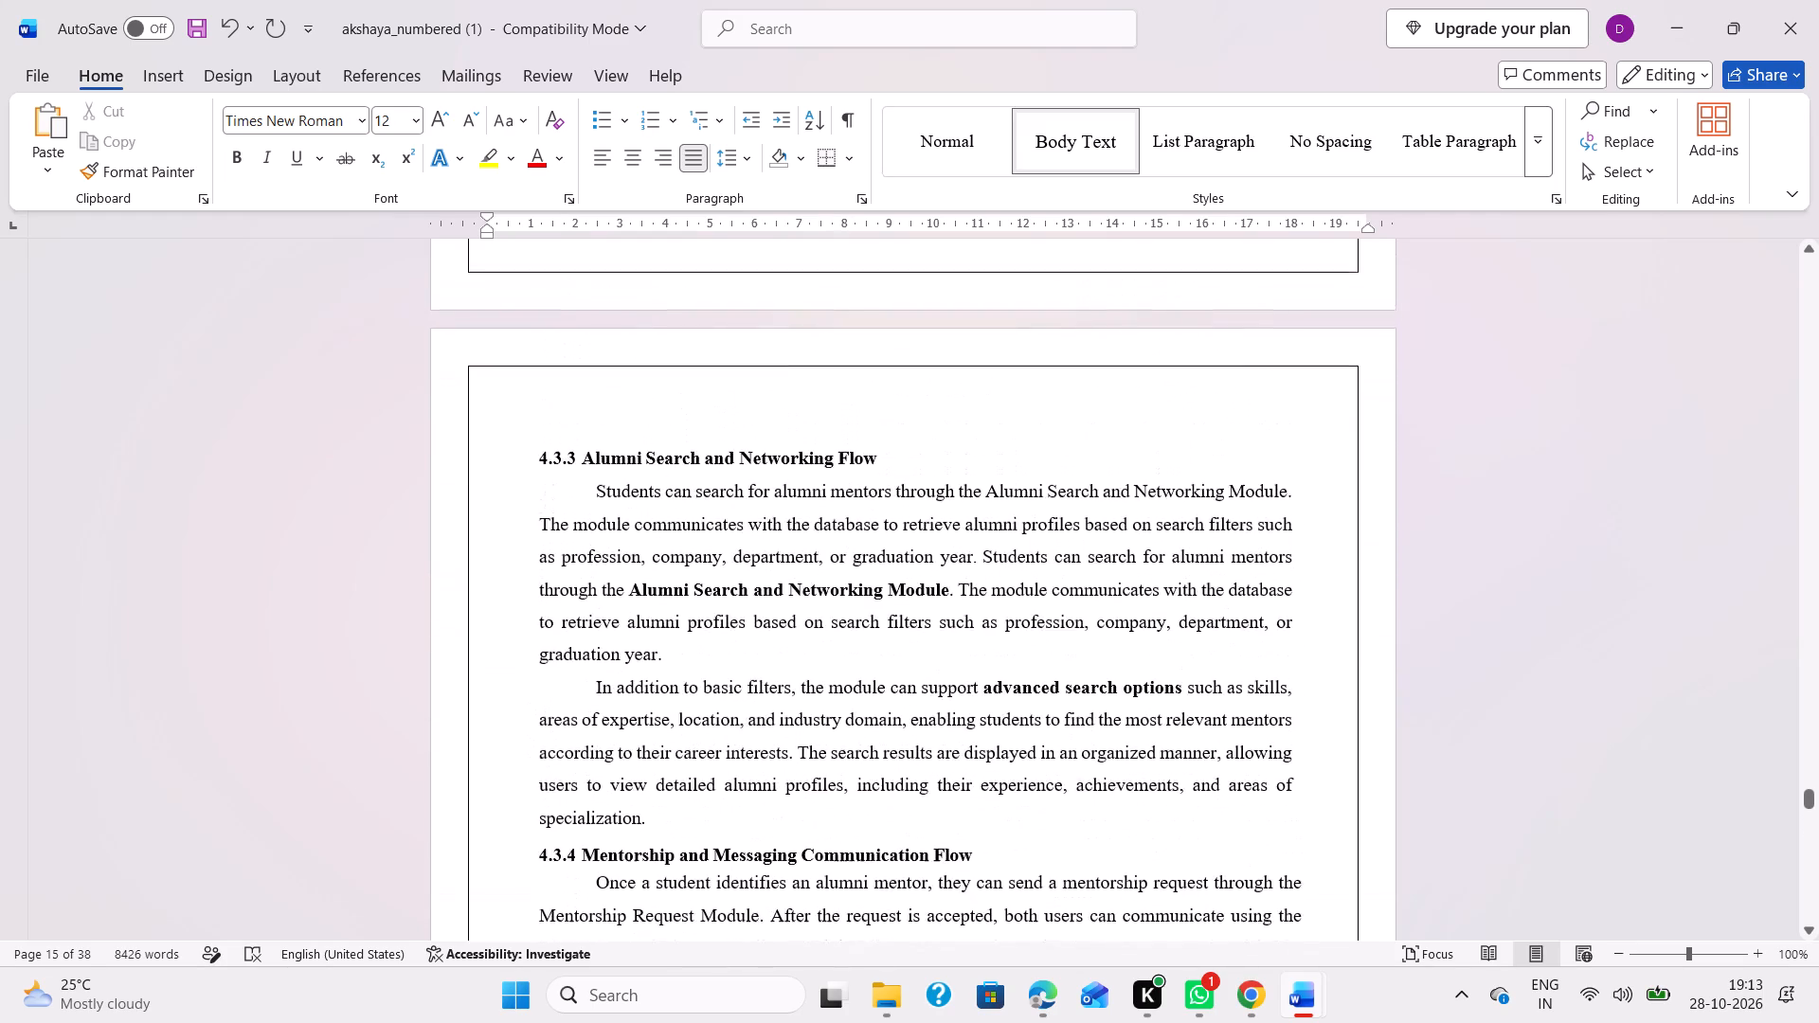
pyautogui.scroll(8, 877, 770)
pyautogui.scroll(-5, 877, 770)
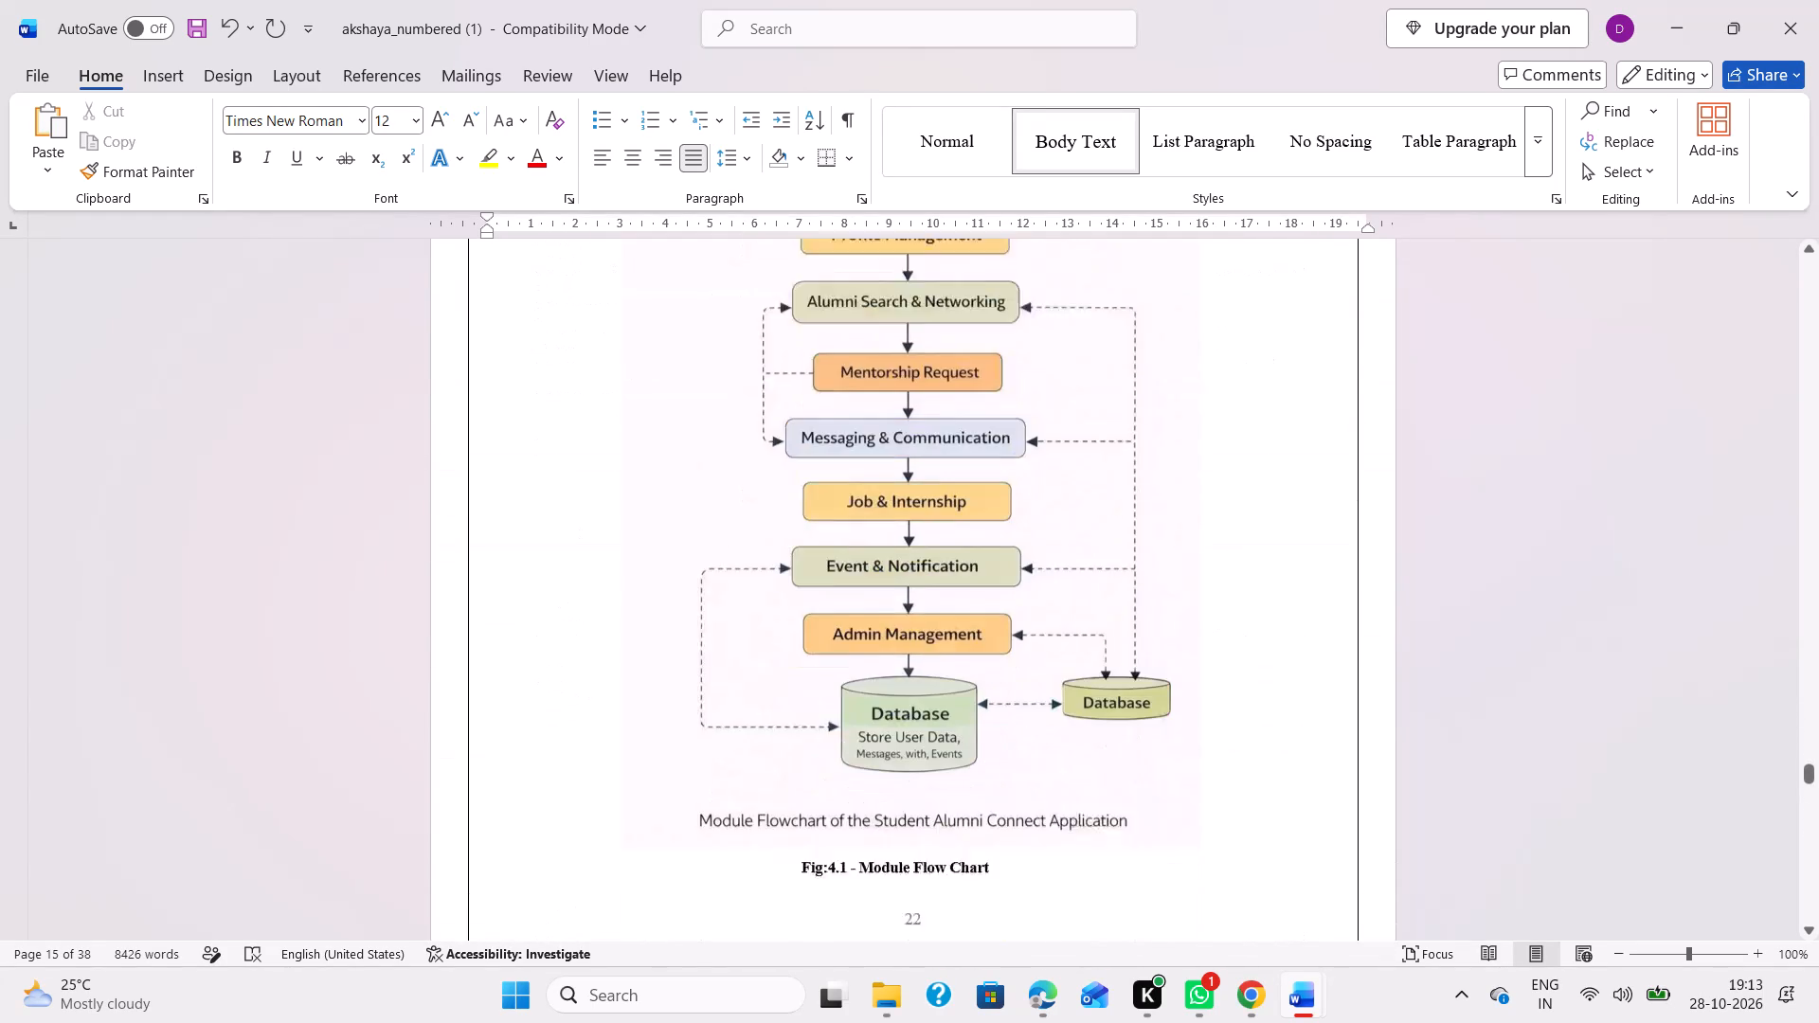
pyautogui.scroll(1, 877, 770)
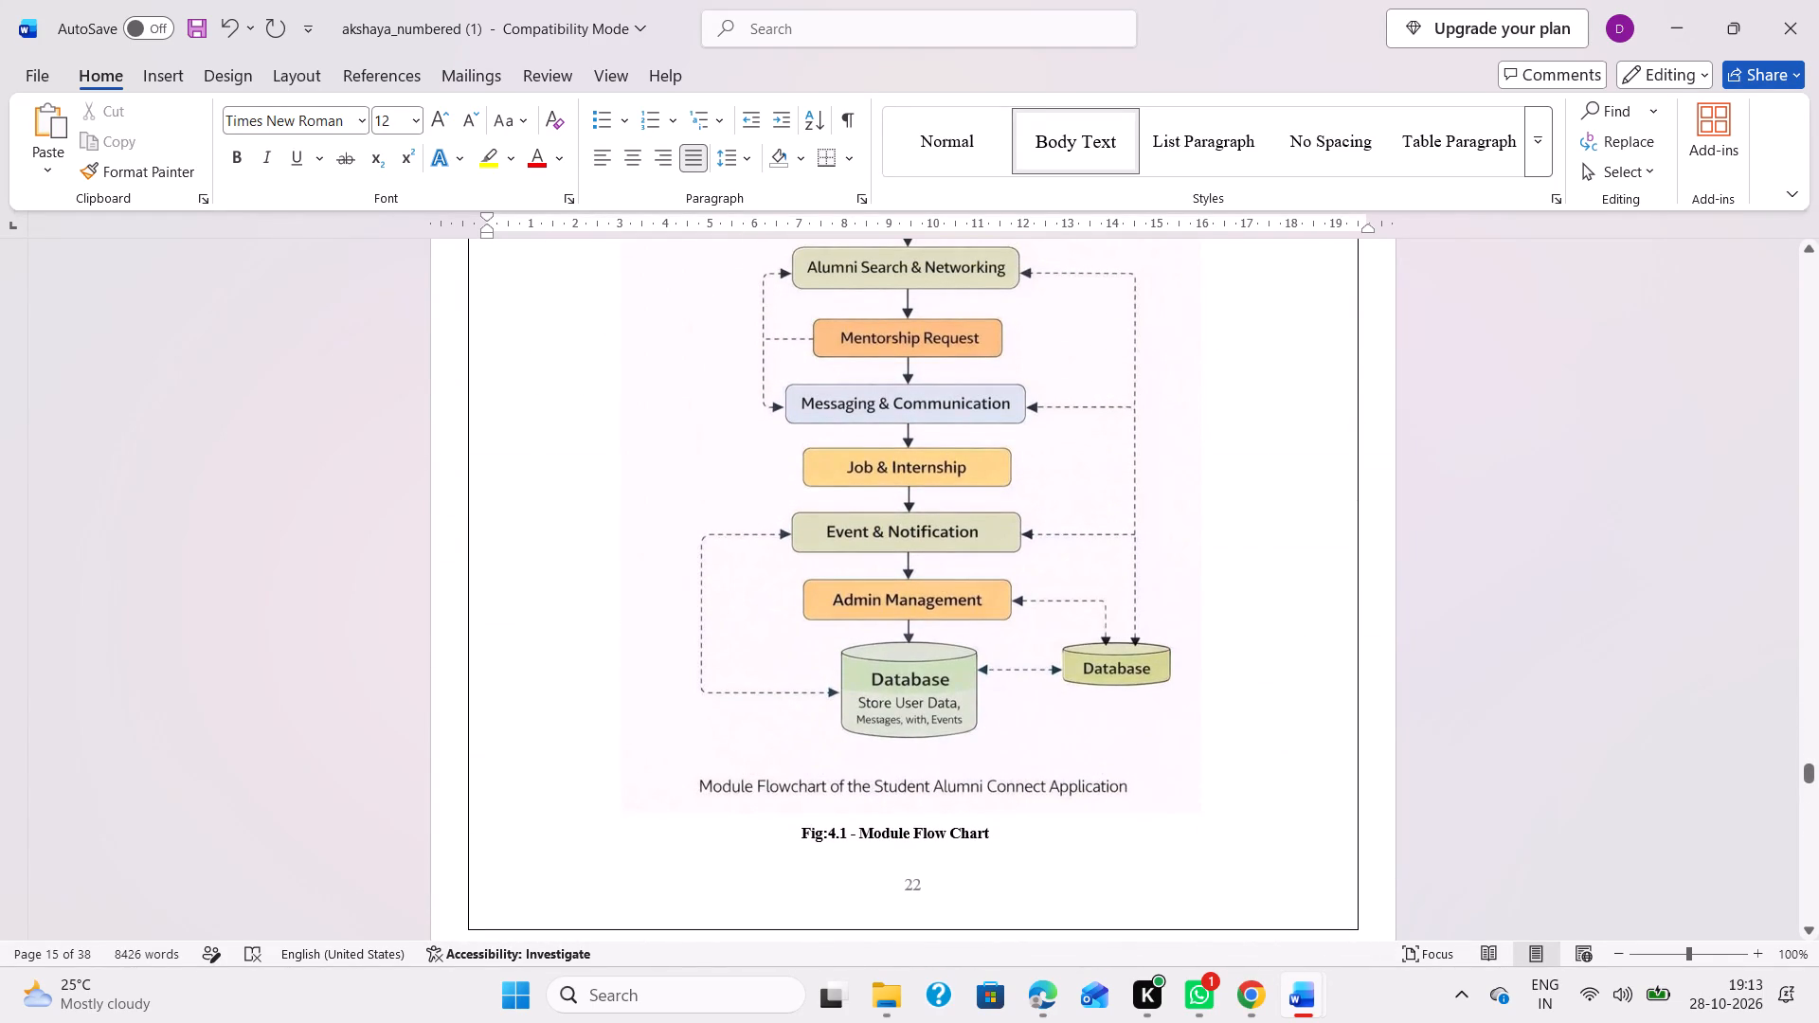
pyautogui.scroll(-8, 1009, 758)
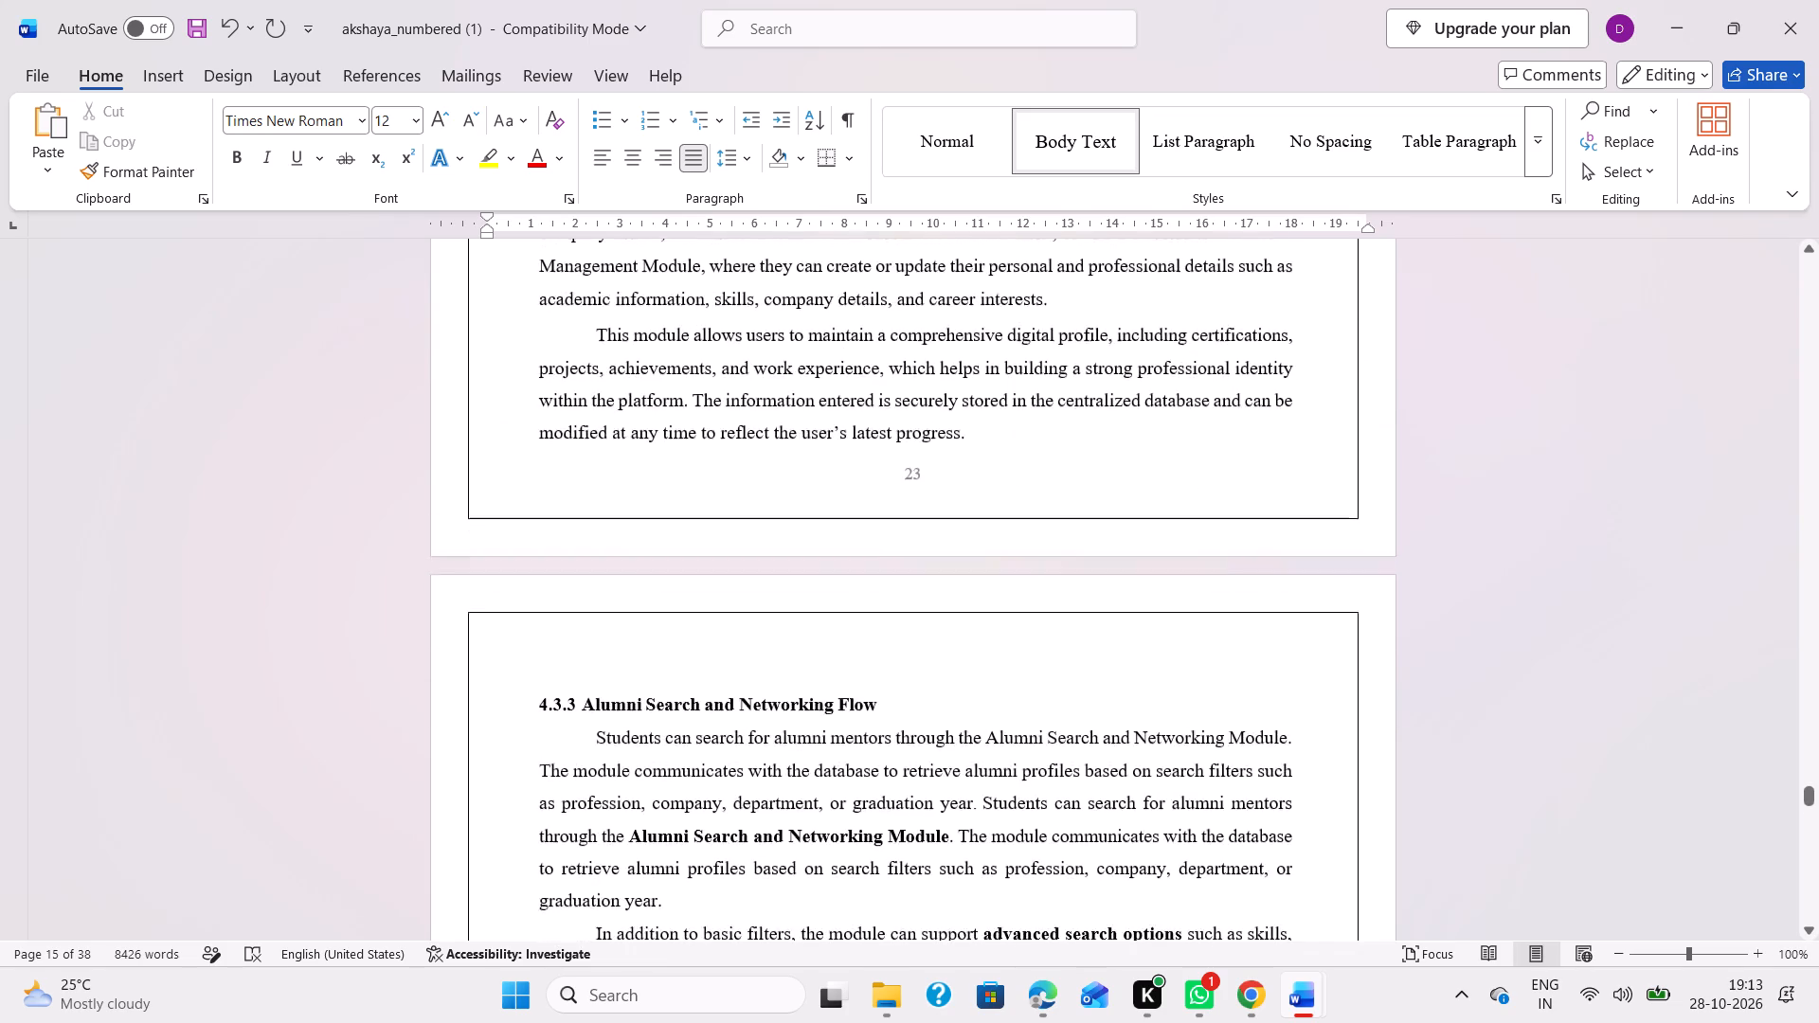
pyautogui.scroll(-3, 1009, 758)
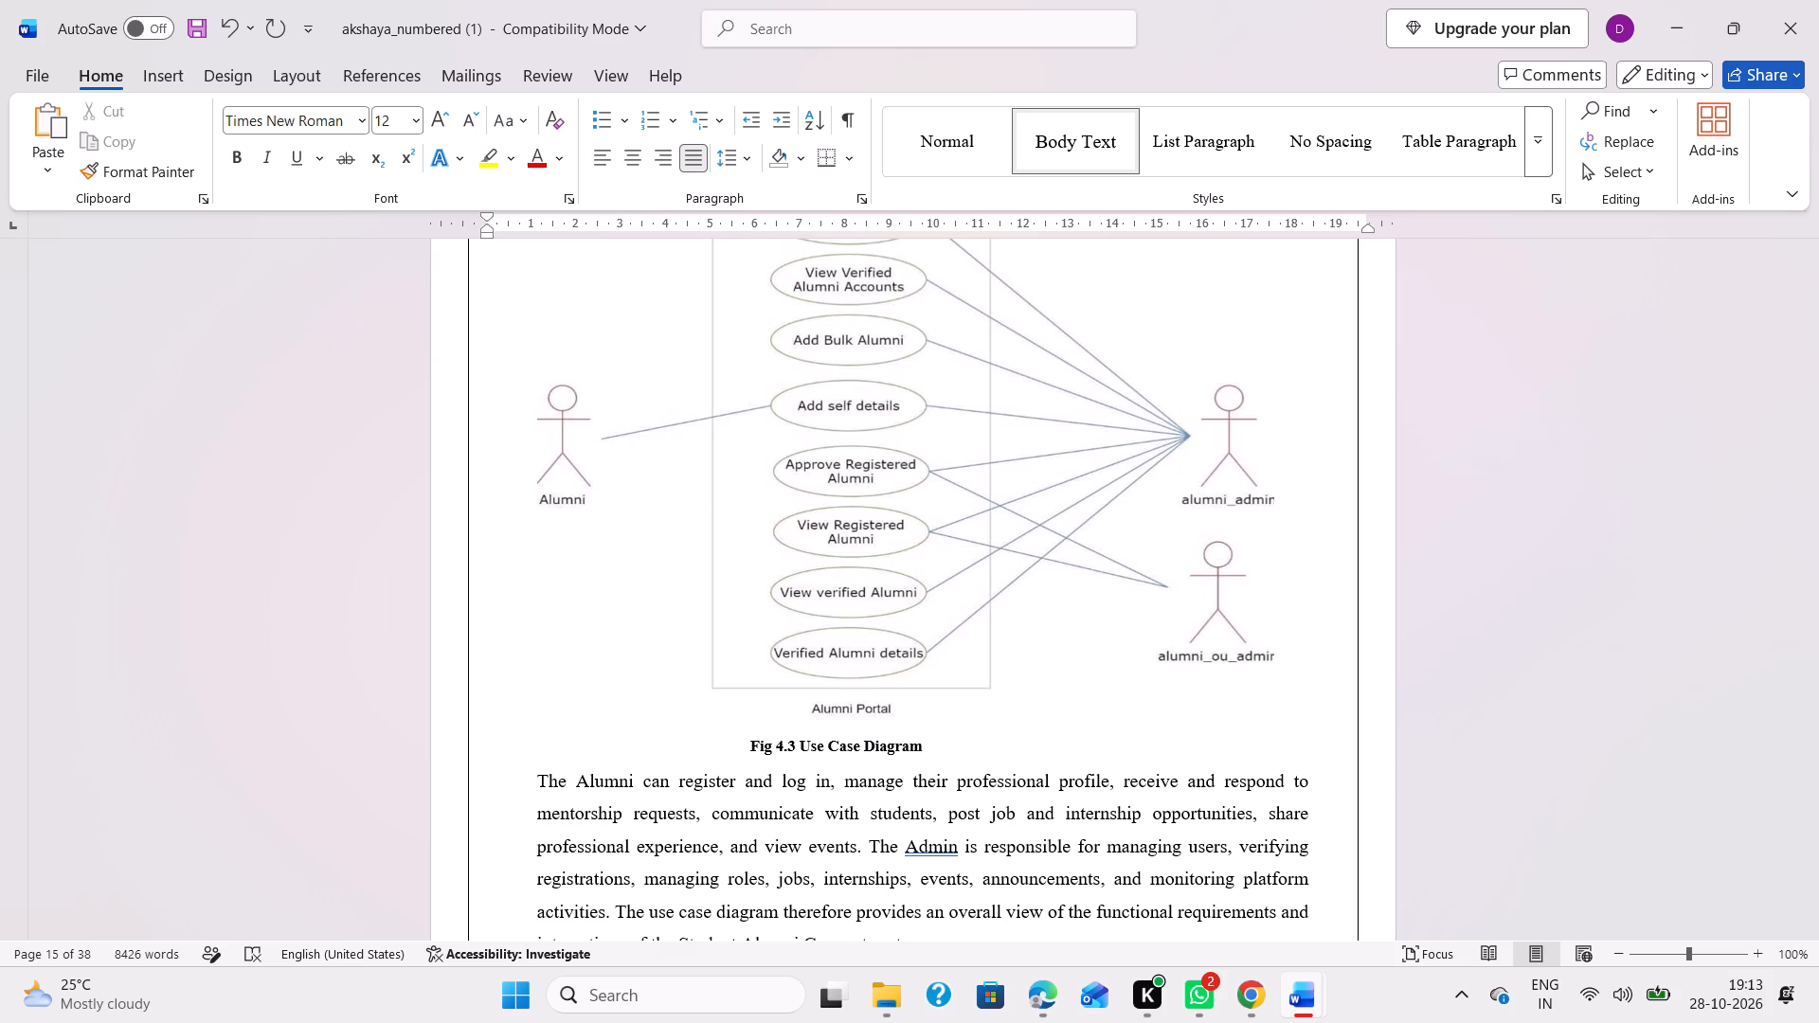
pyautogui.scroll(1, 1009, 758)
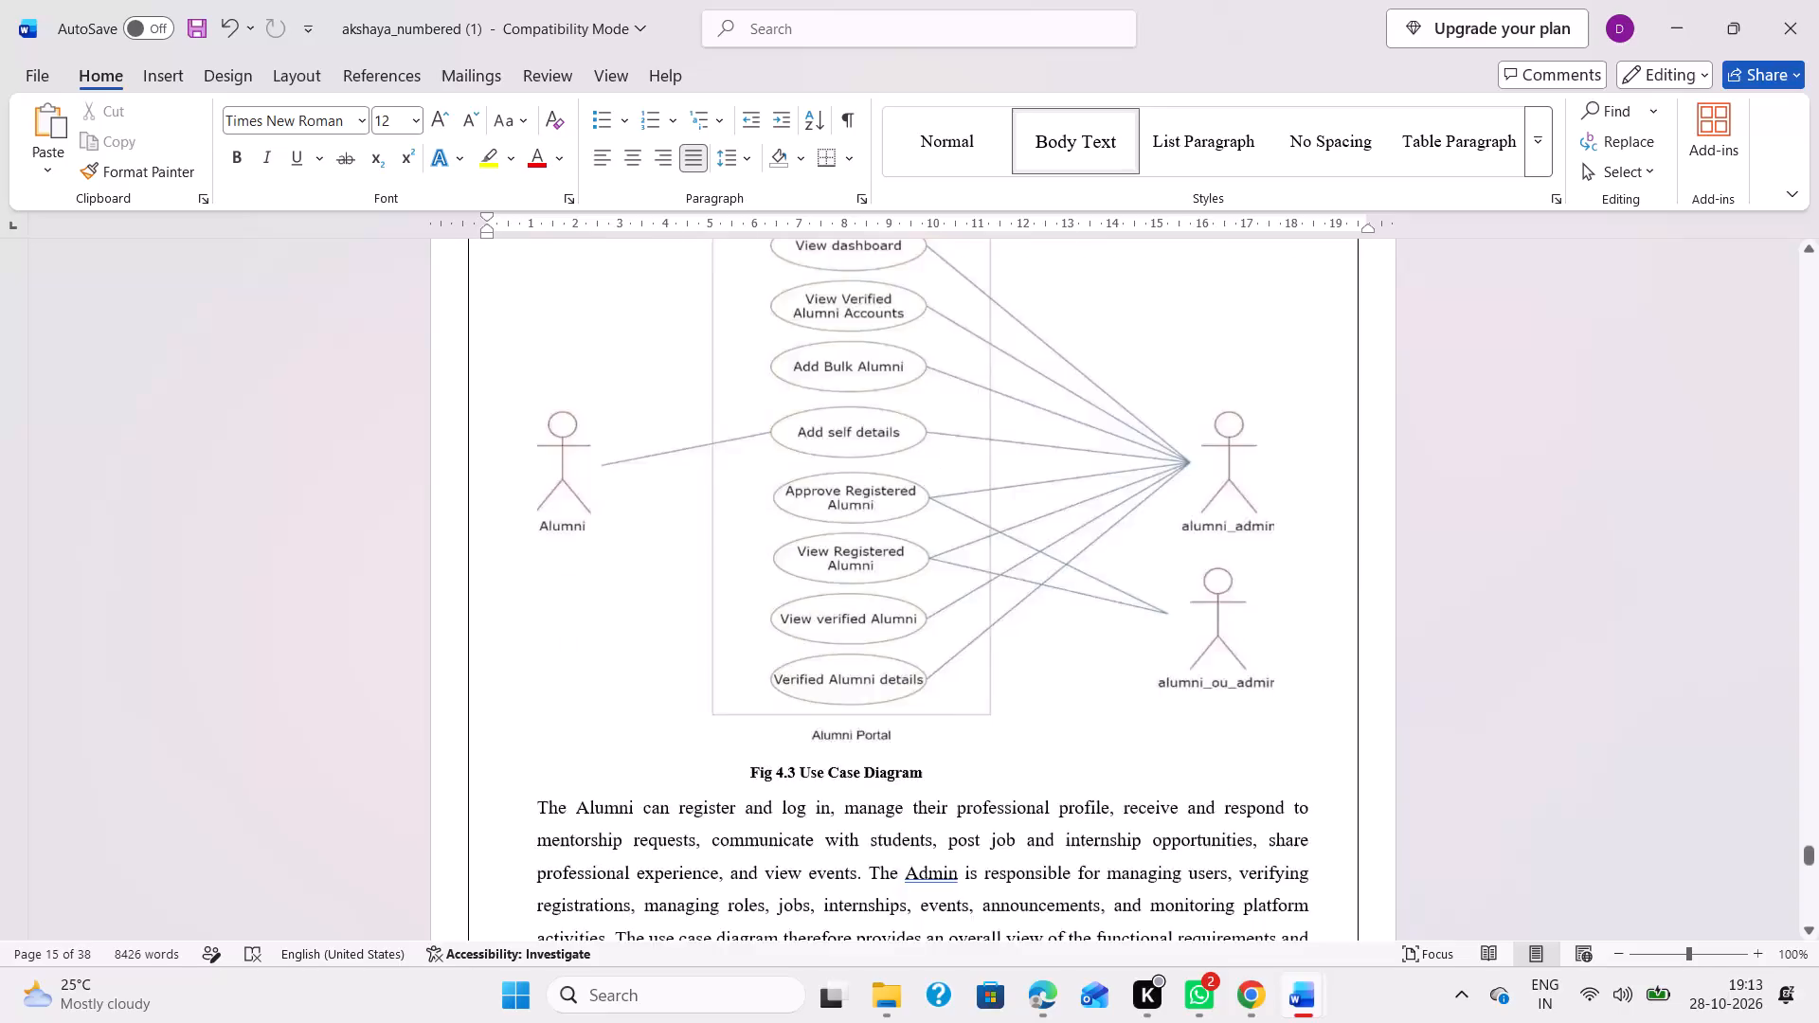
# Examine Chapter 4 from the module flow chart to the class diagram for the page number of each figure.
pyautogui.scroll(9, 1009, 758)
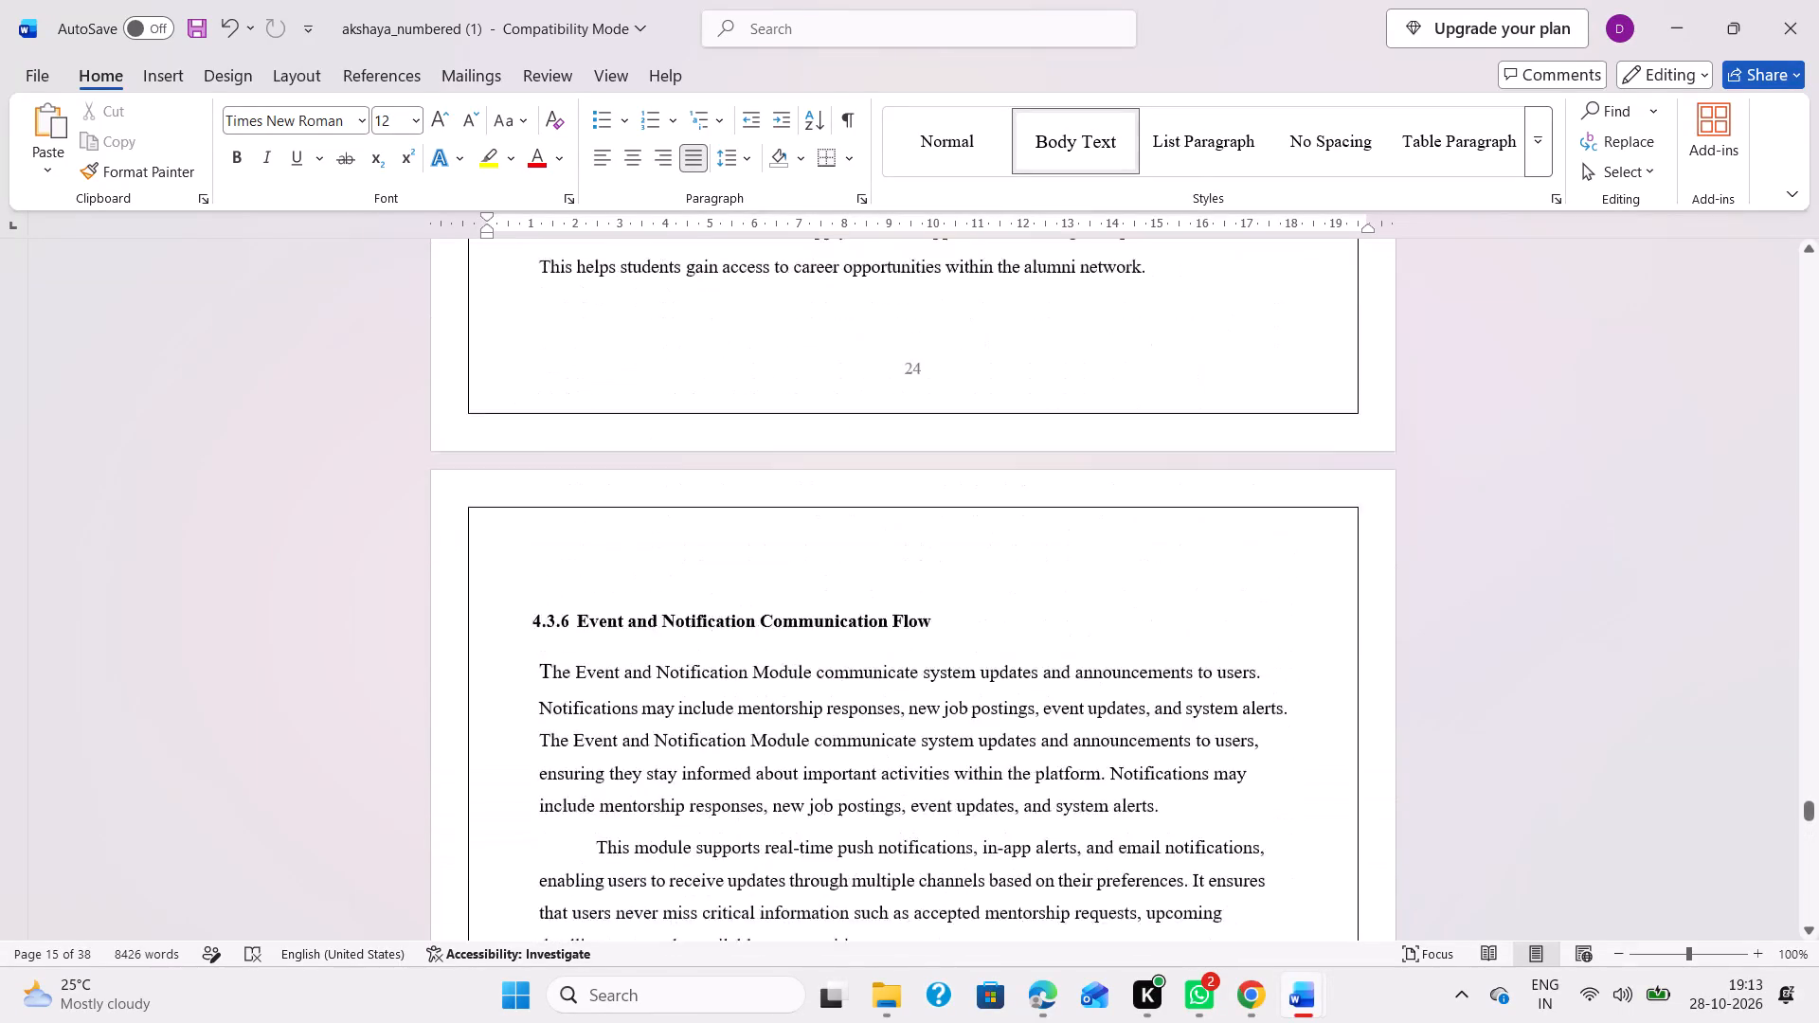
pyautogui.scroll(4, 1009, 758)
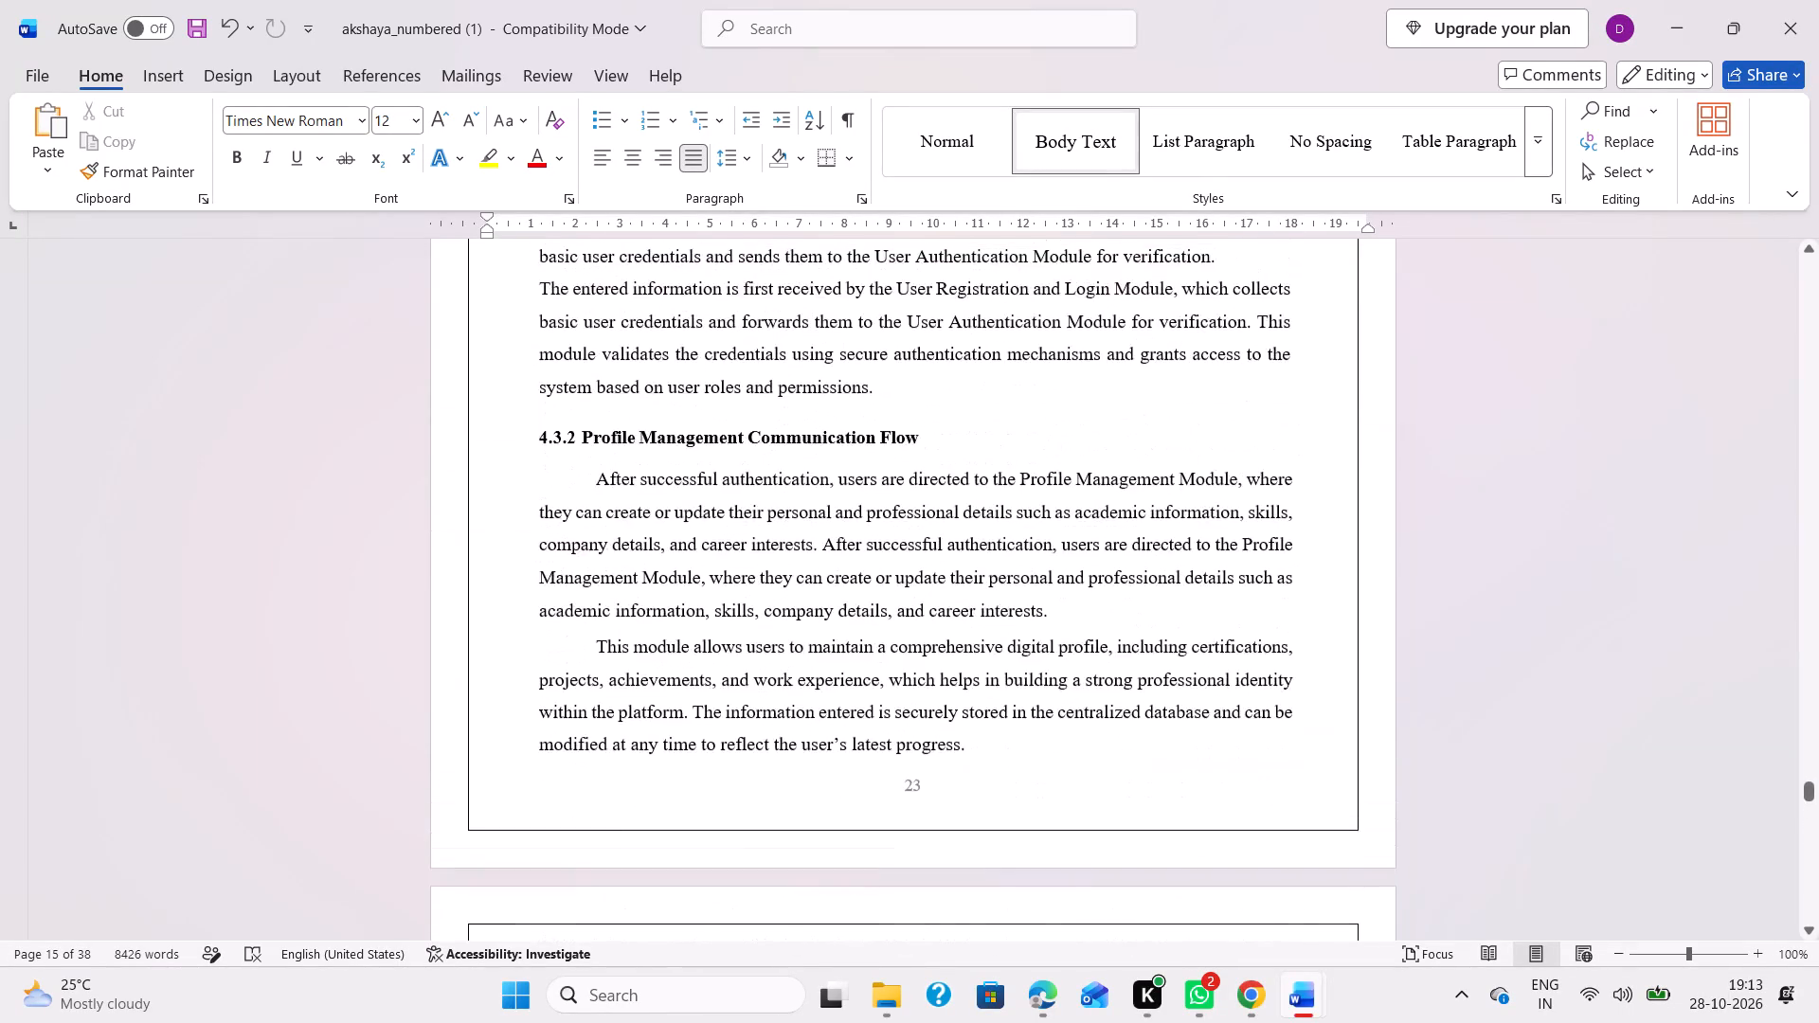
pyautogui.scroll(2, 1009, 758)
pyautogui.scroll(-1, 1009, 758)
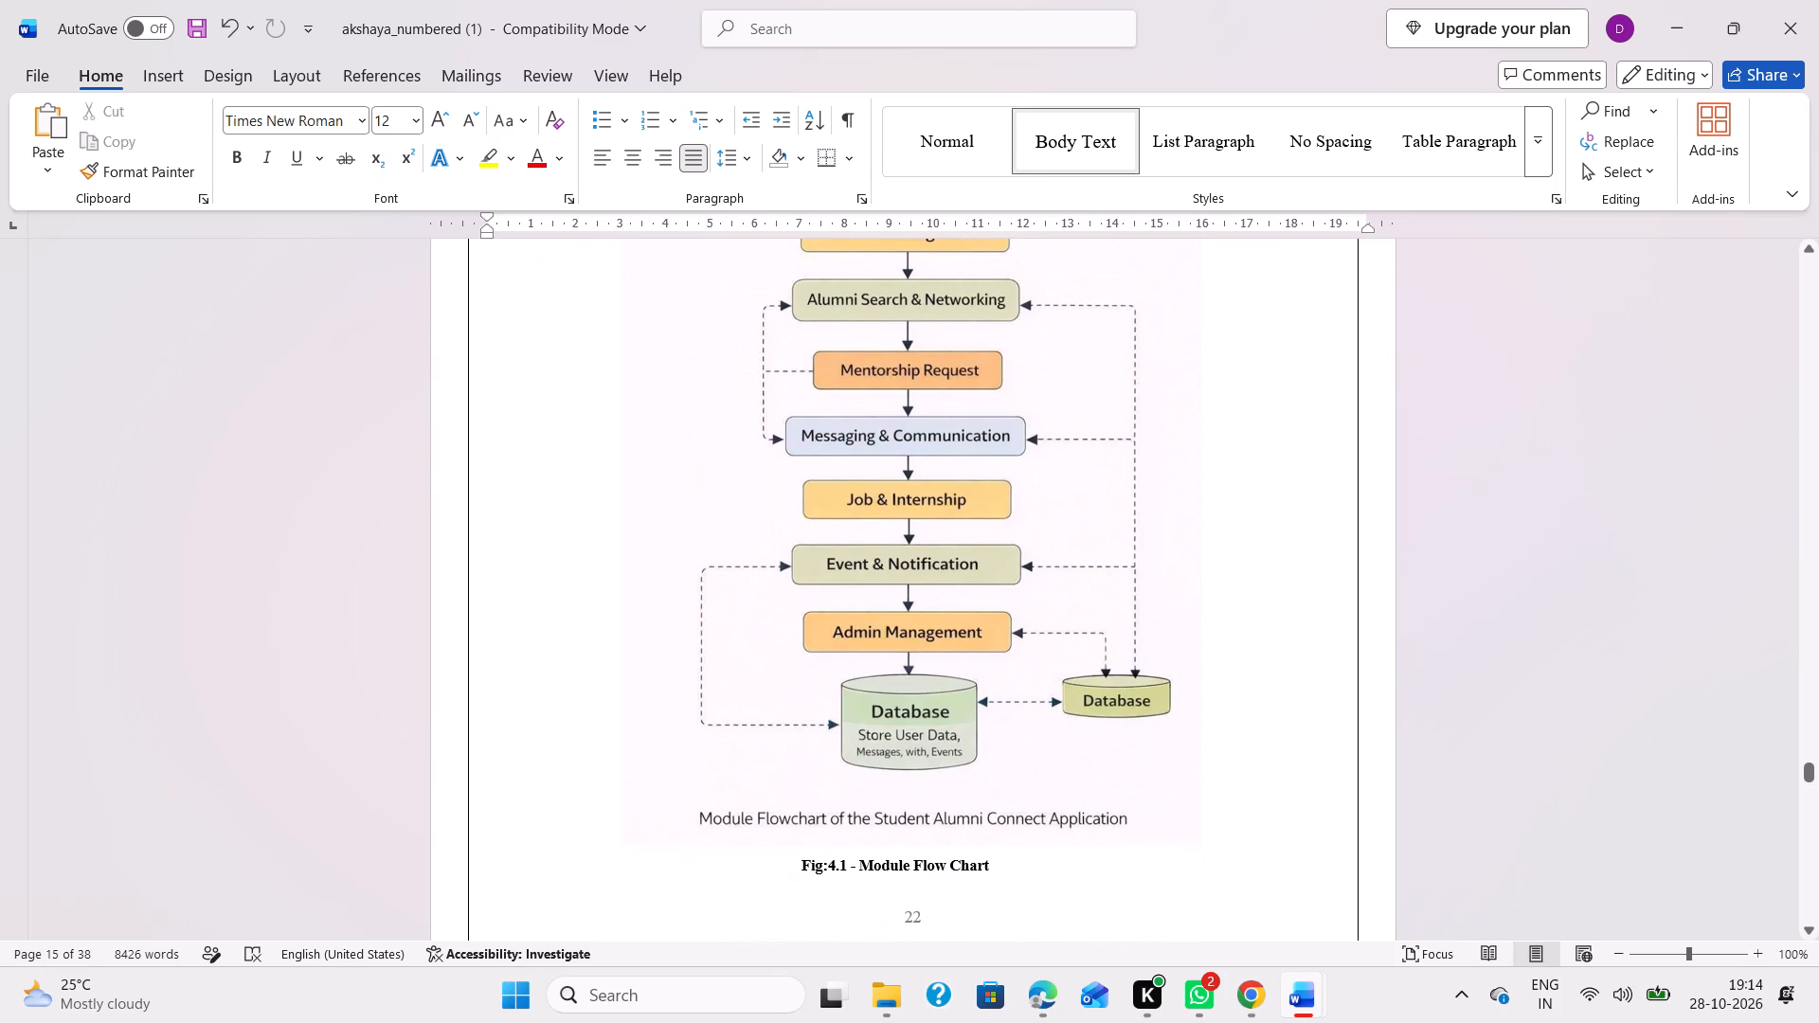
pyautogui.scroll(-6, 1009, 758)
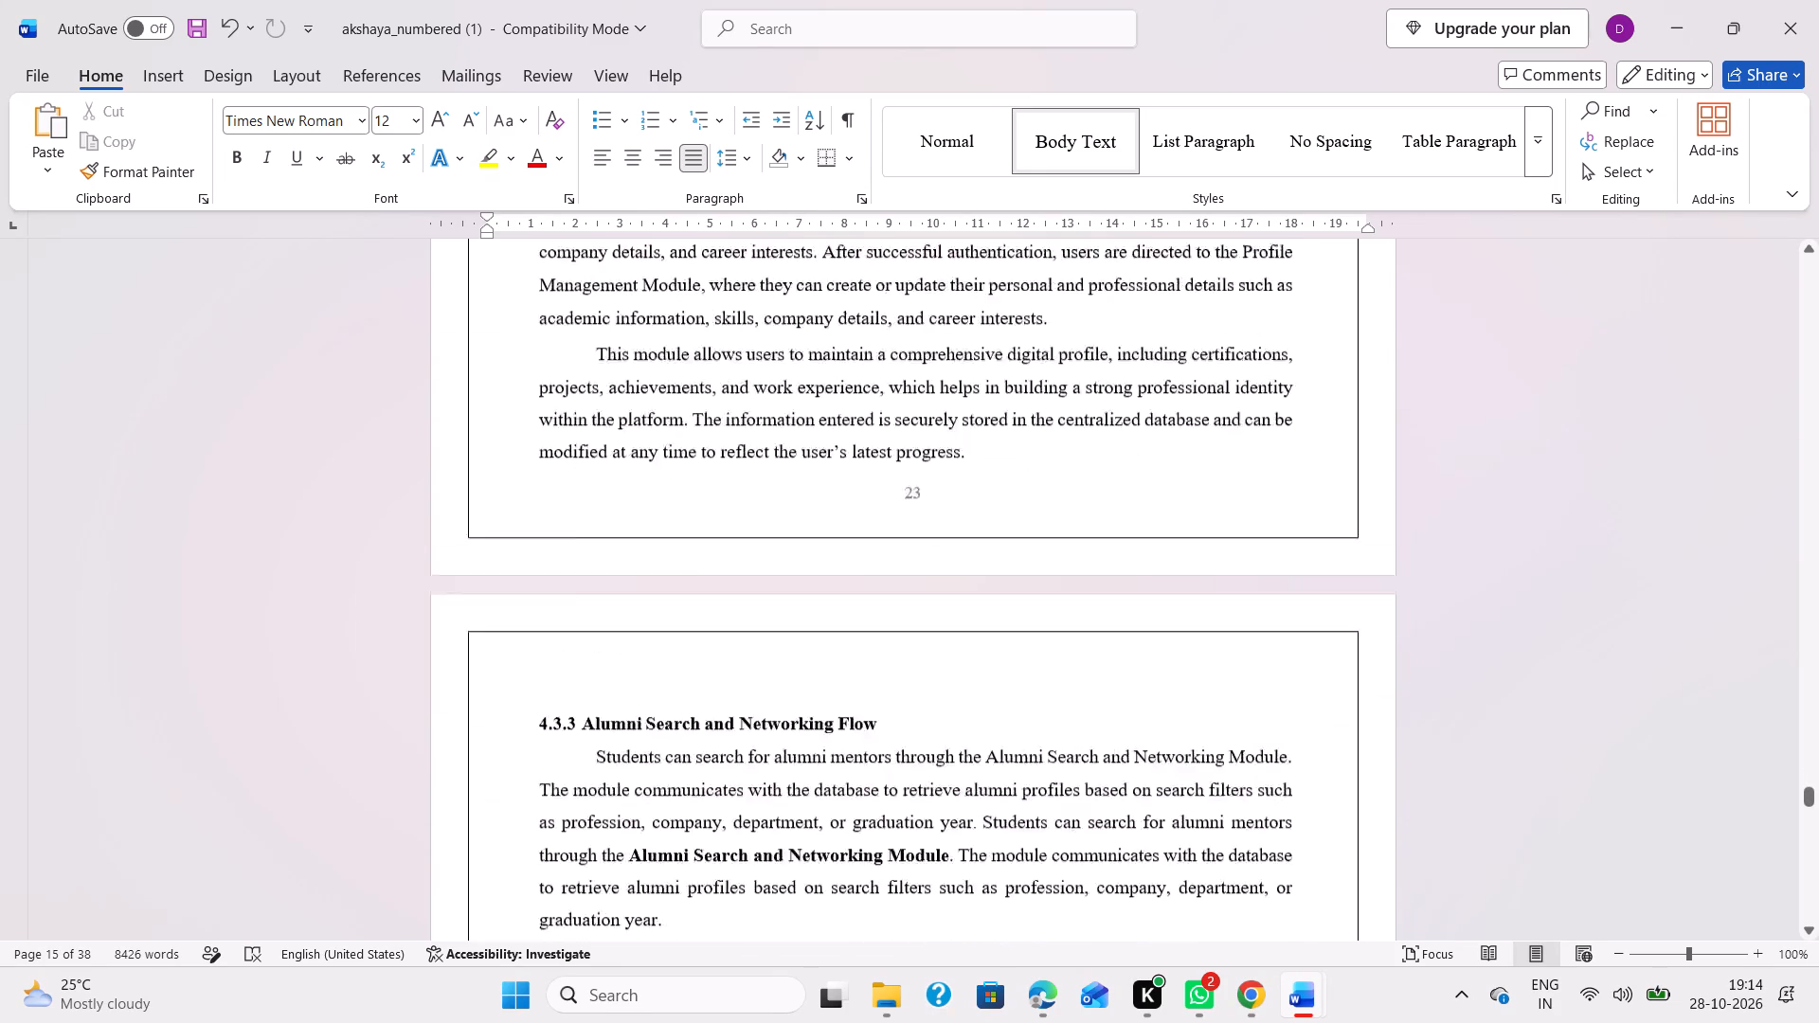
pyautogui.scroll(-7, 1009, 758)
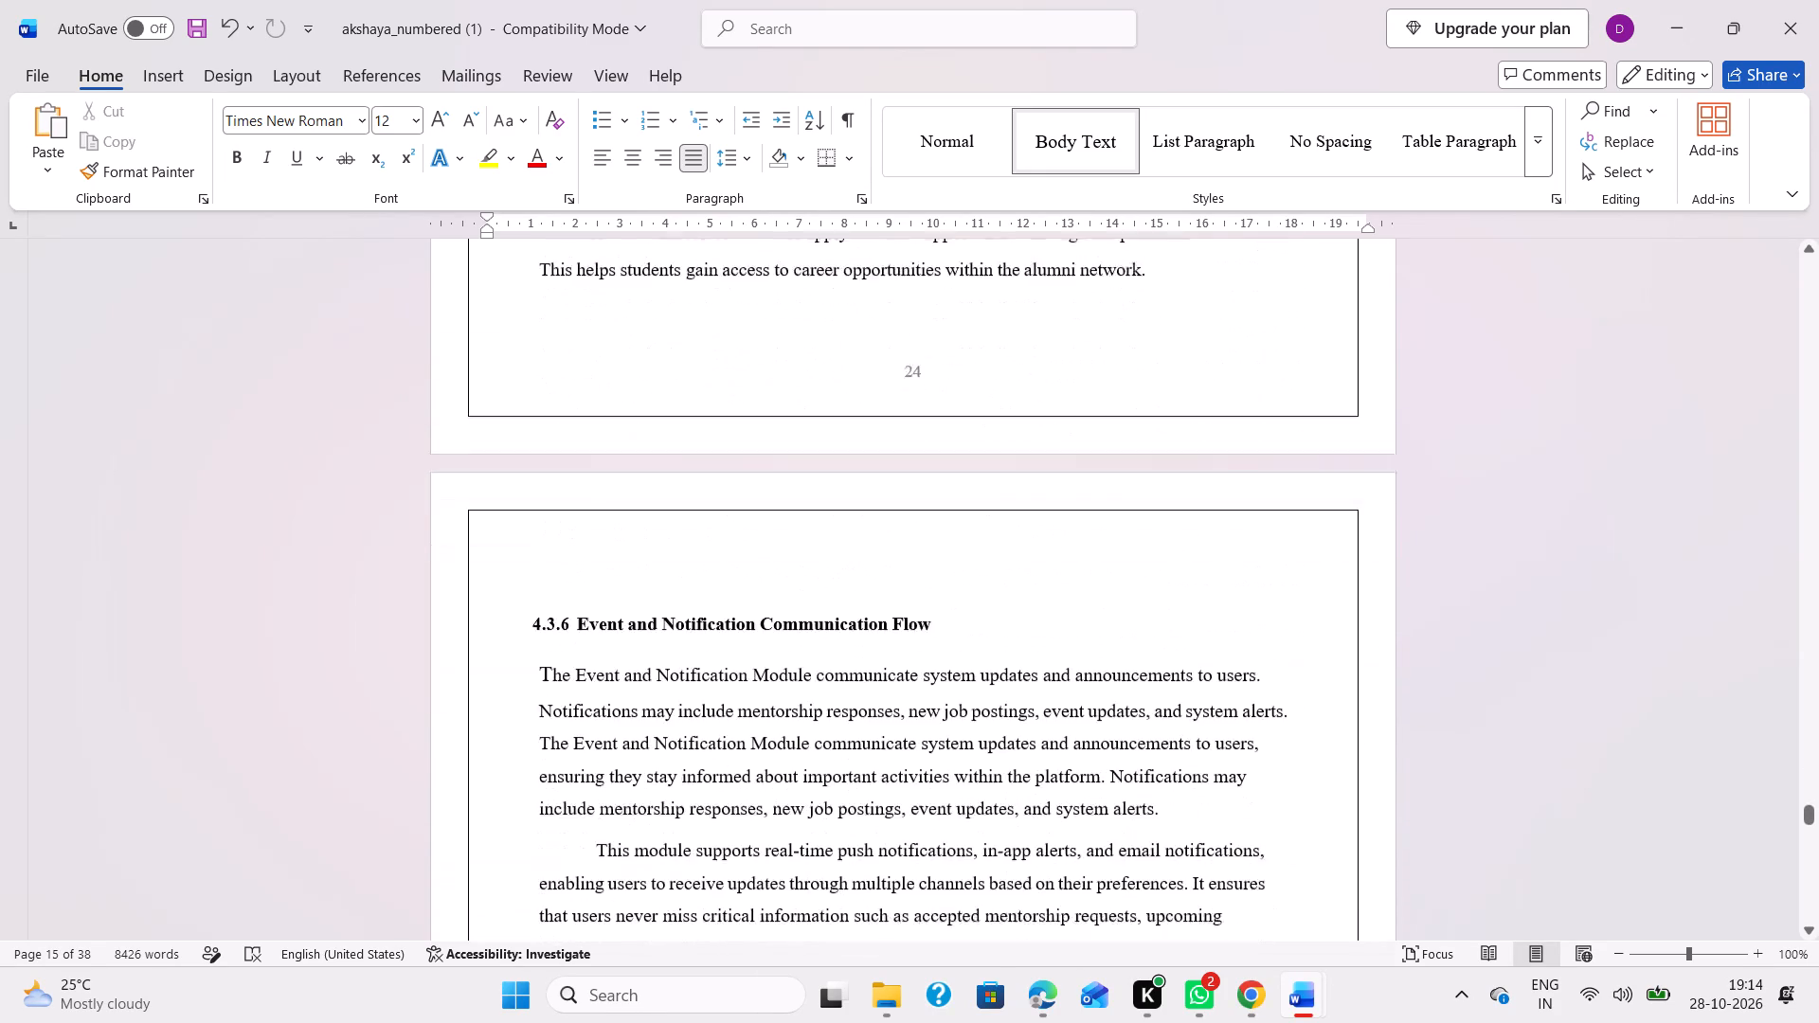
pyautogui.scroll(-6, 1009, 758)
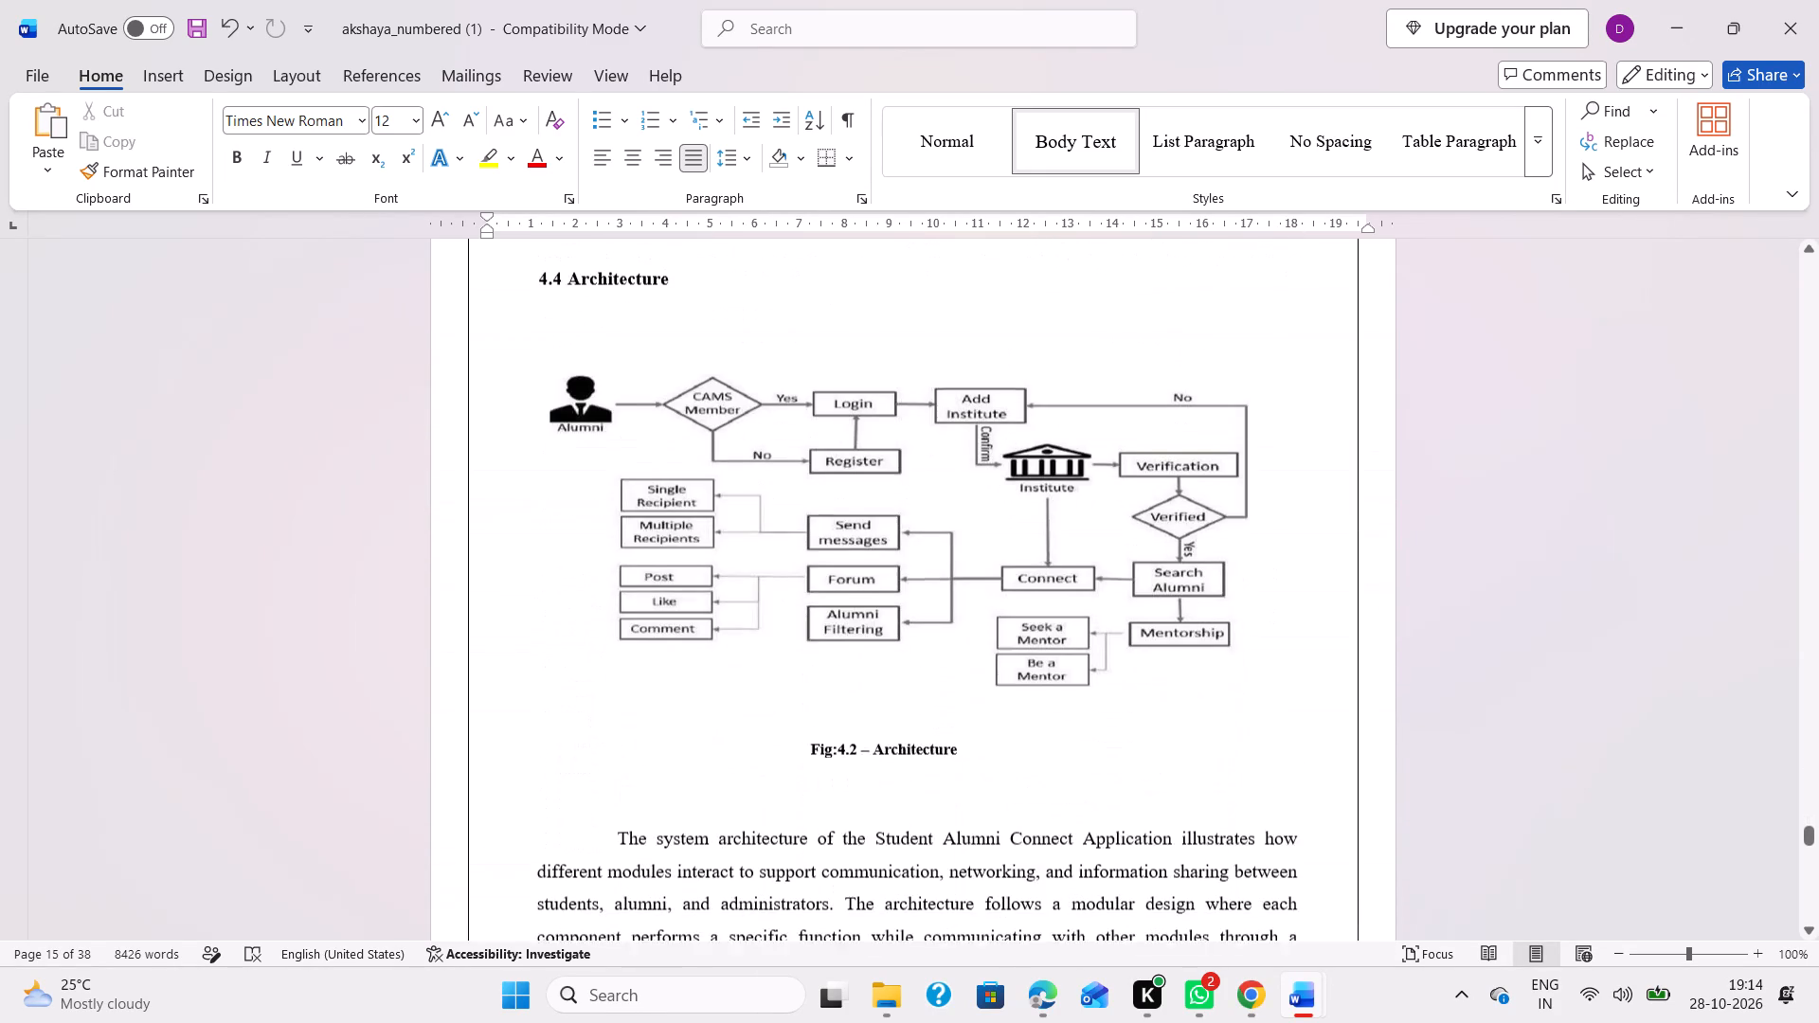
pyautogui.scroll(-2, 1009, 758)
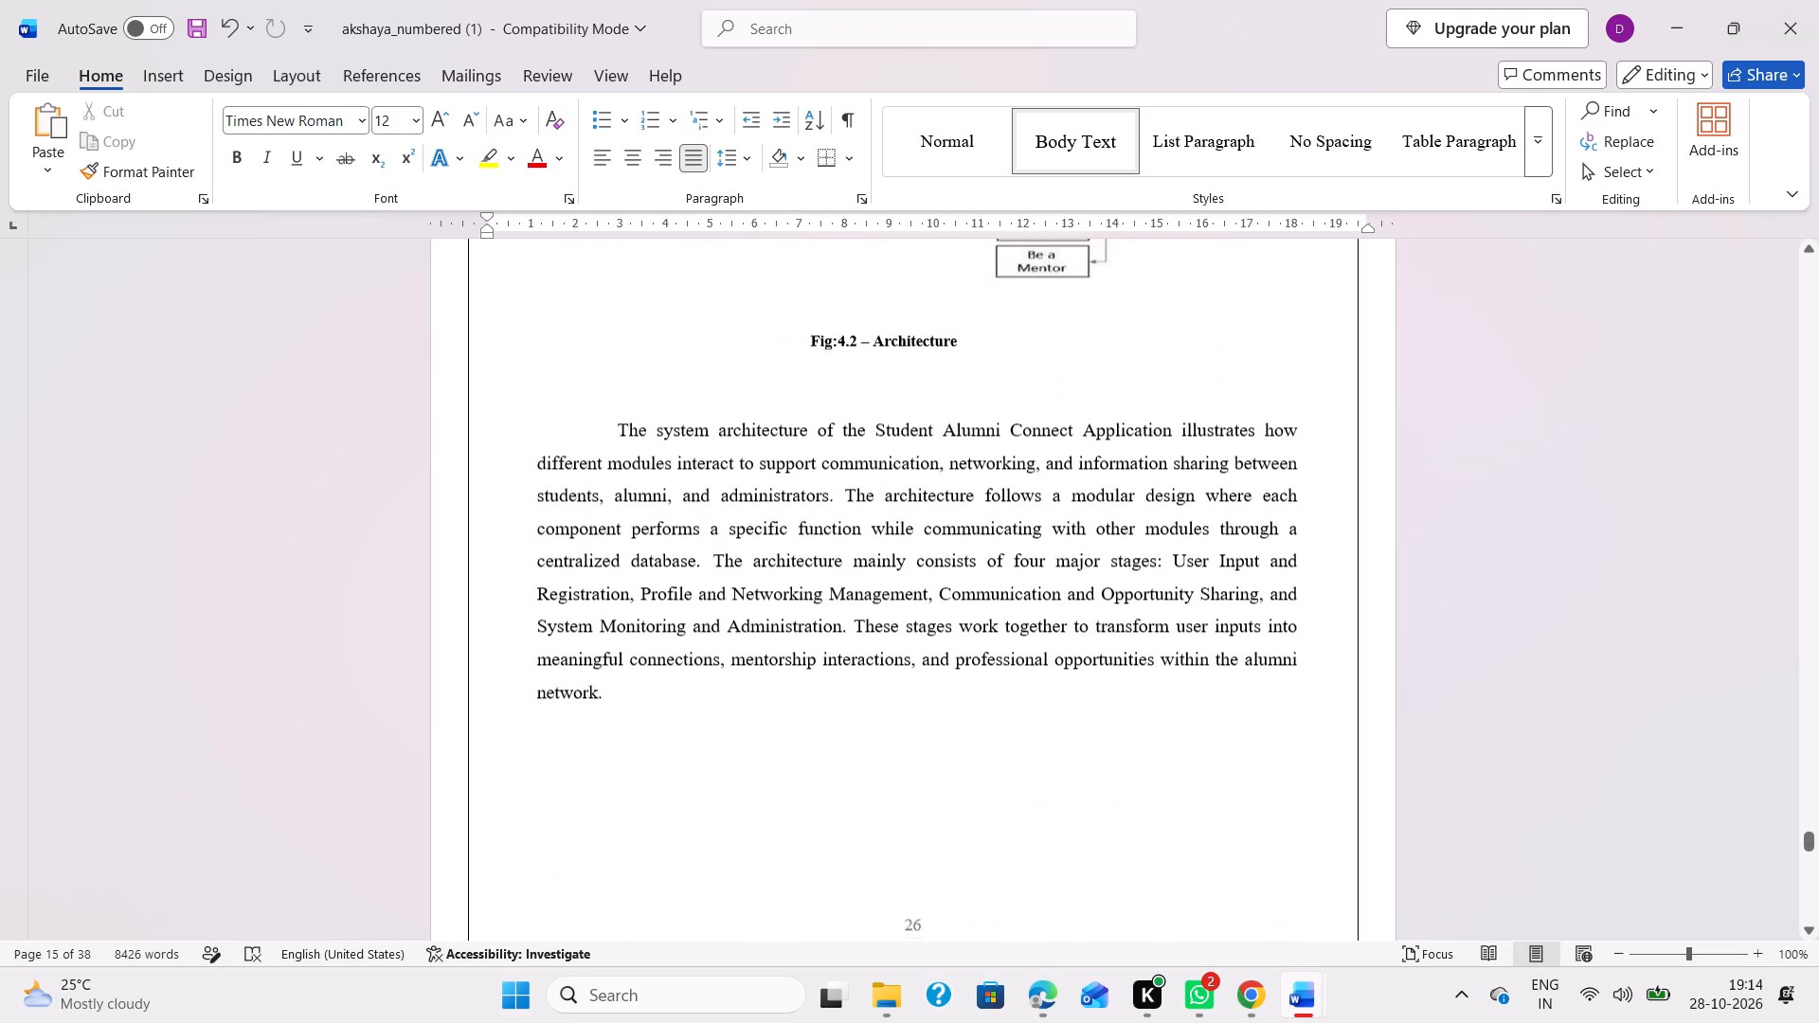
pyautogui.scroll(-1, 1009, 758)
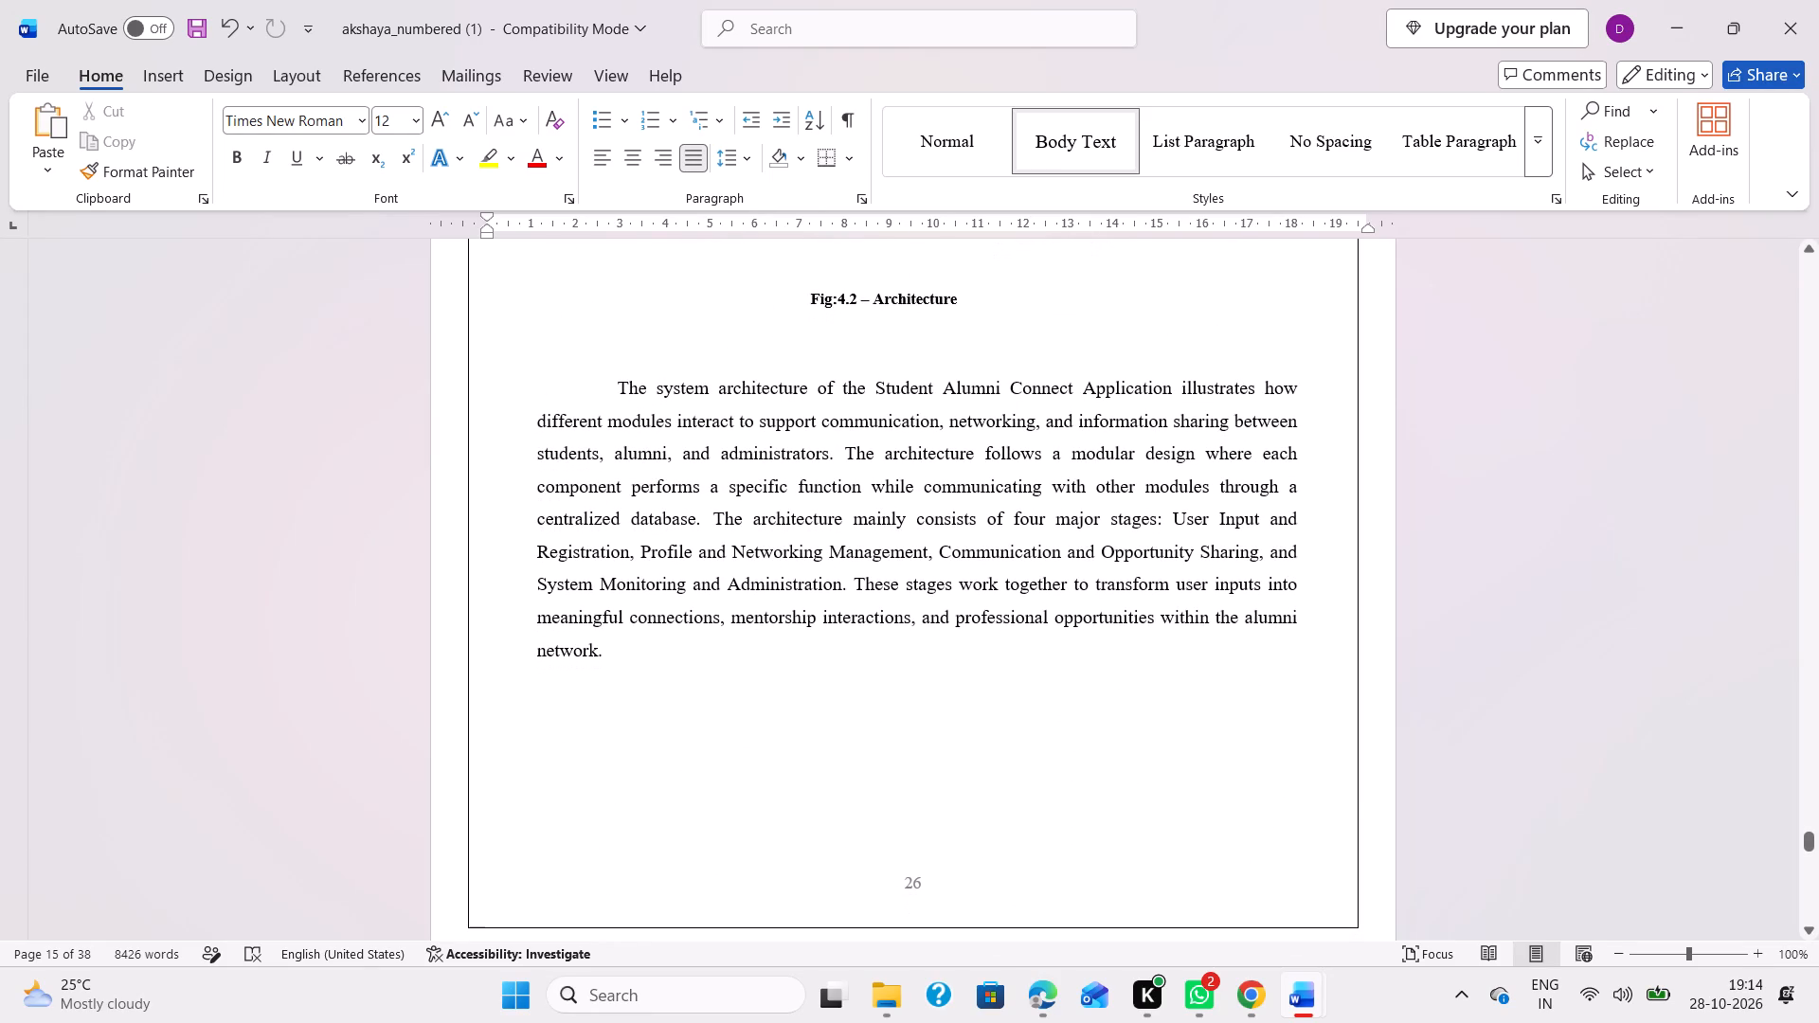
pyautogui.scroll(-4, 1009, 758)
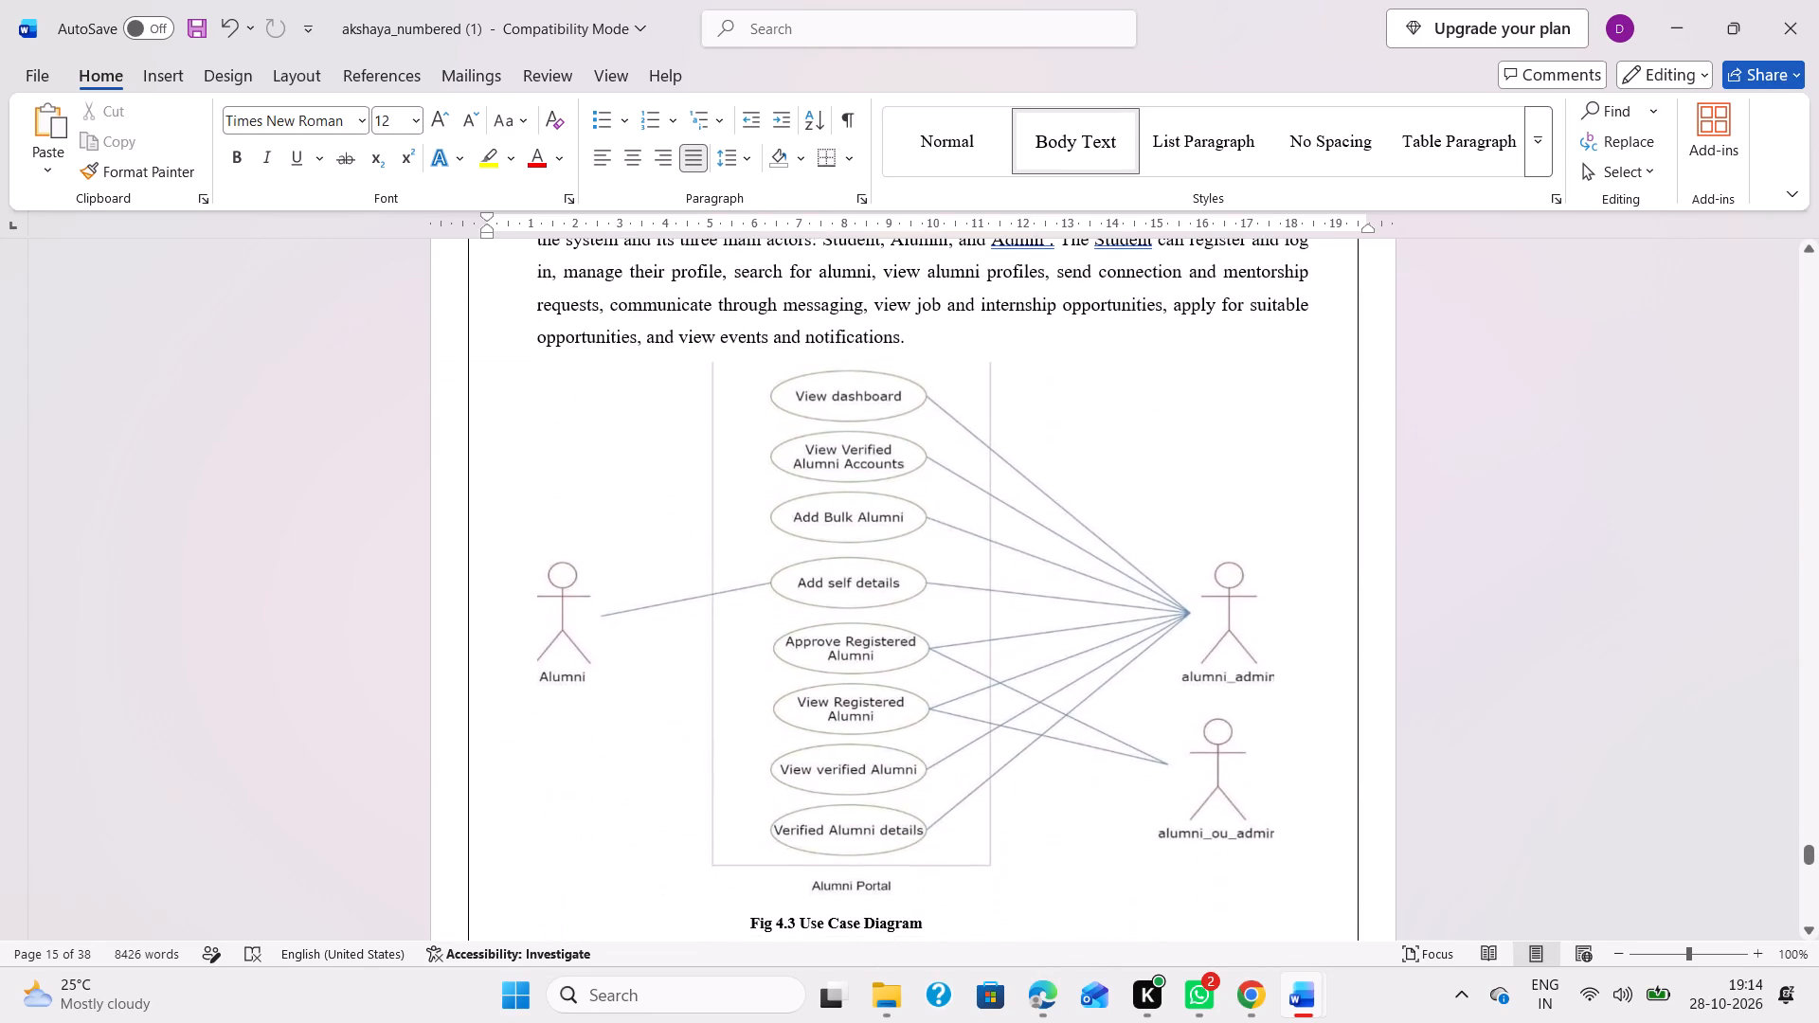
pyautogui.scroll(-2, 1009, 758)
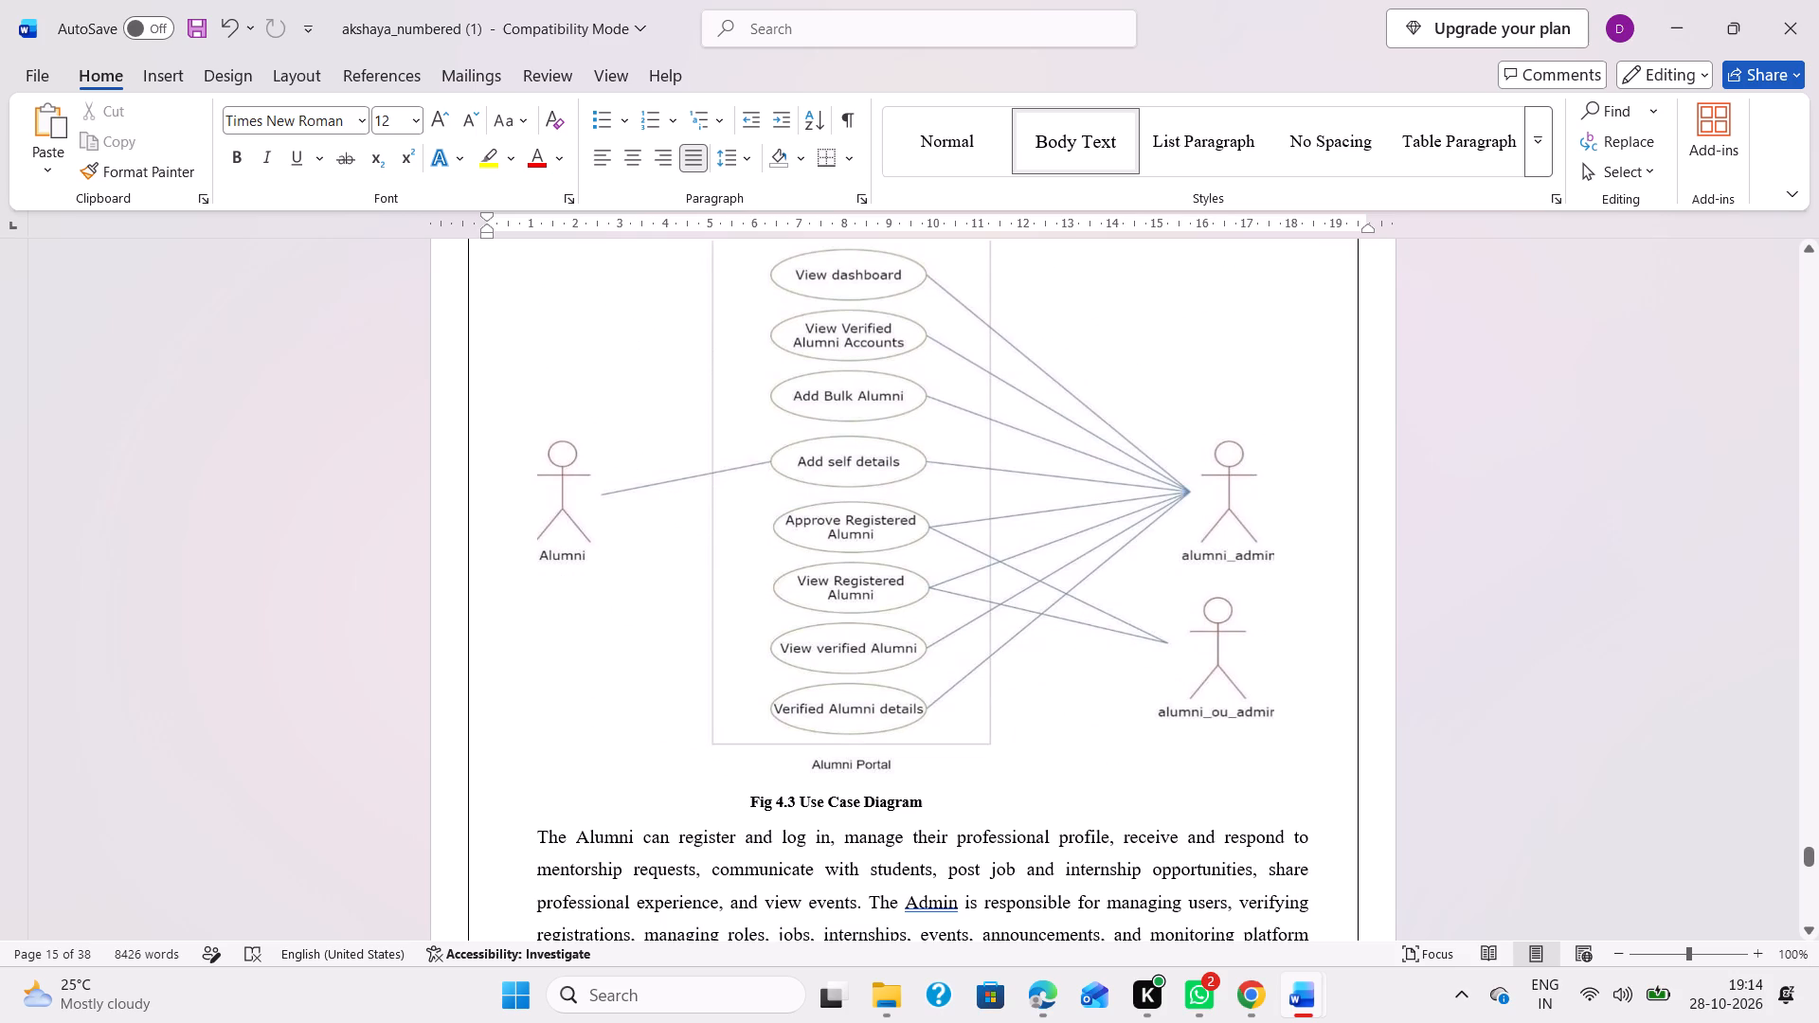
pyautogui.scroll(-1, 1009, 758)
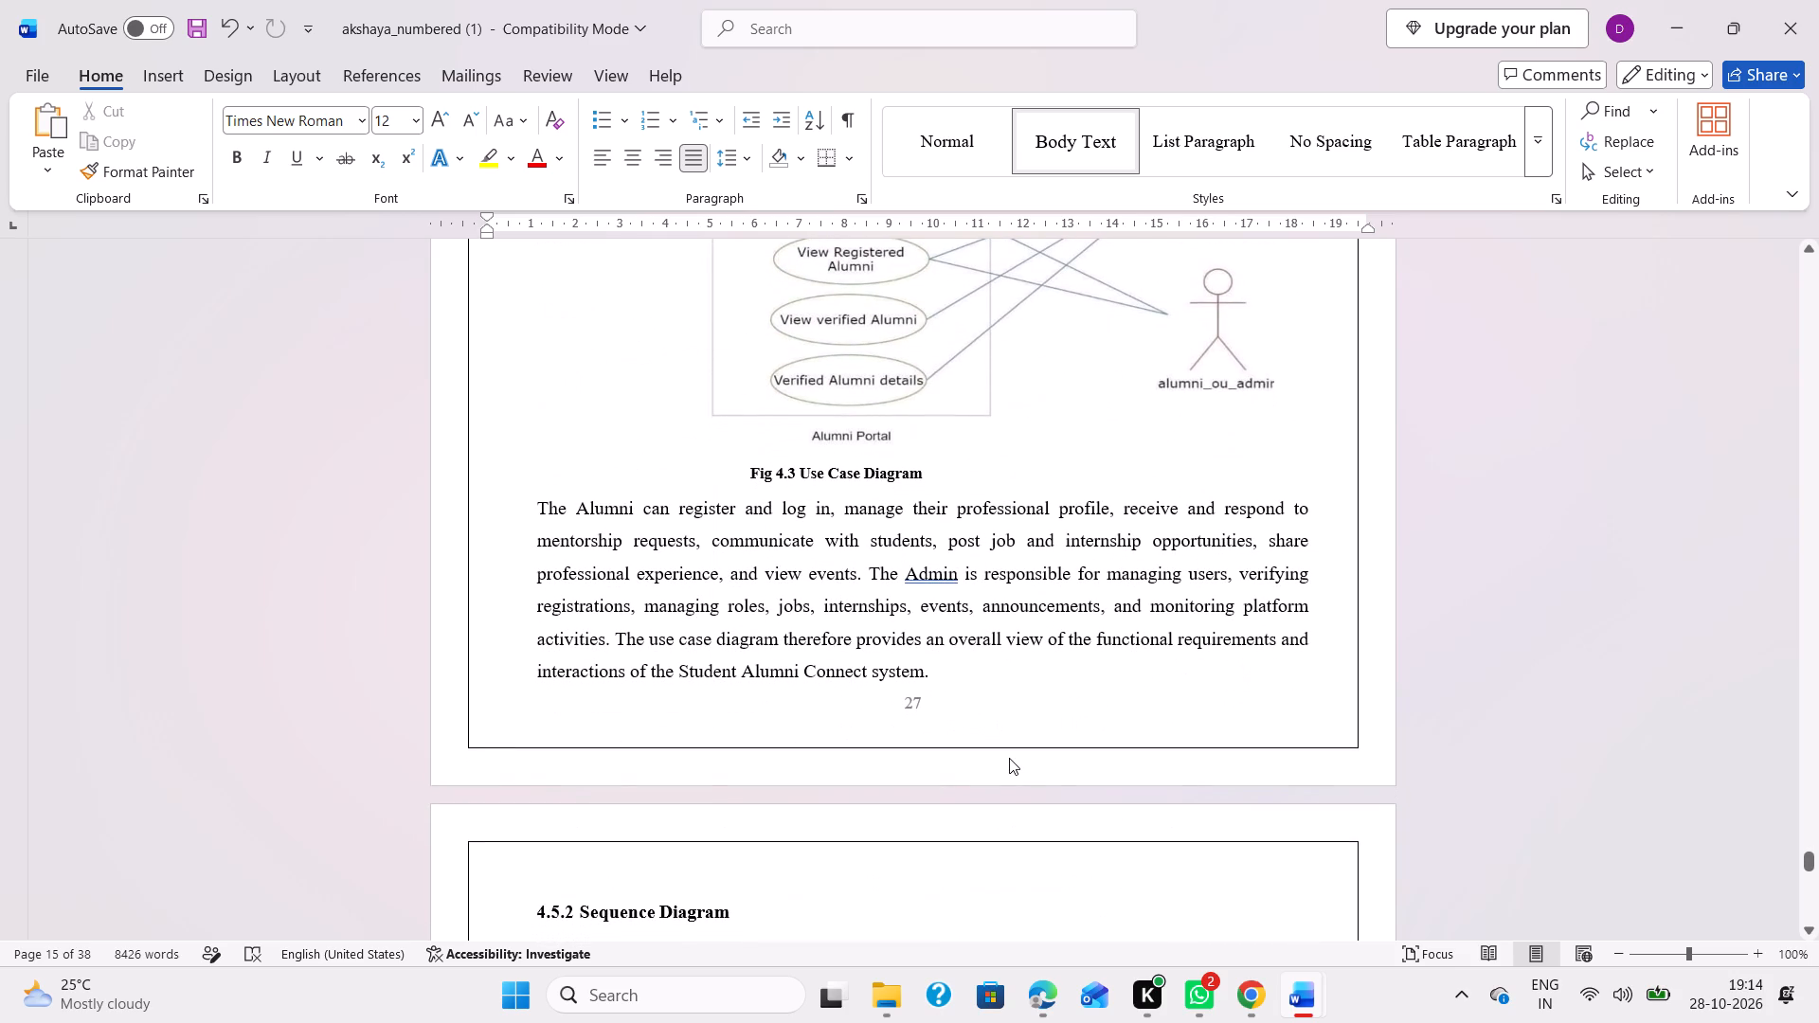
pyautogui.scroll(-5, 1009, 758)
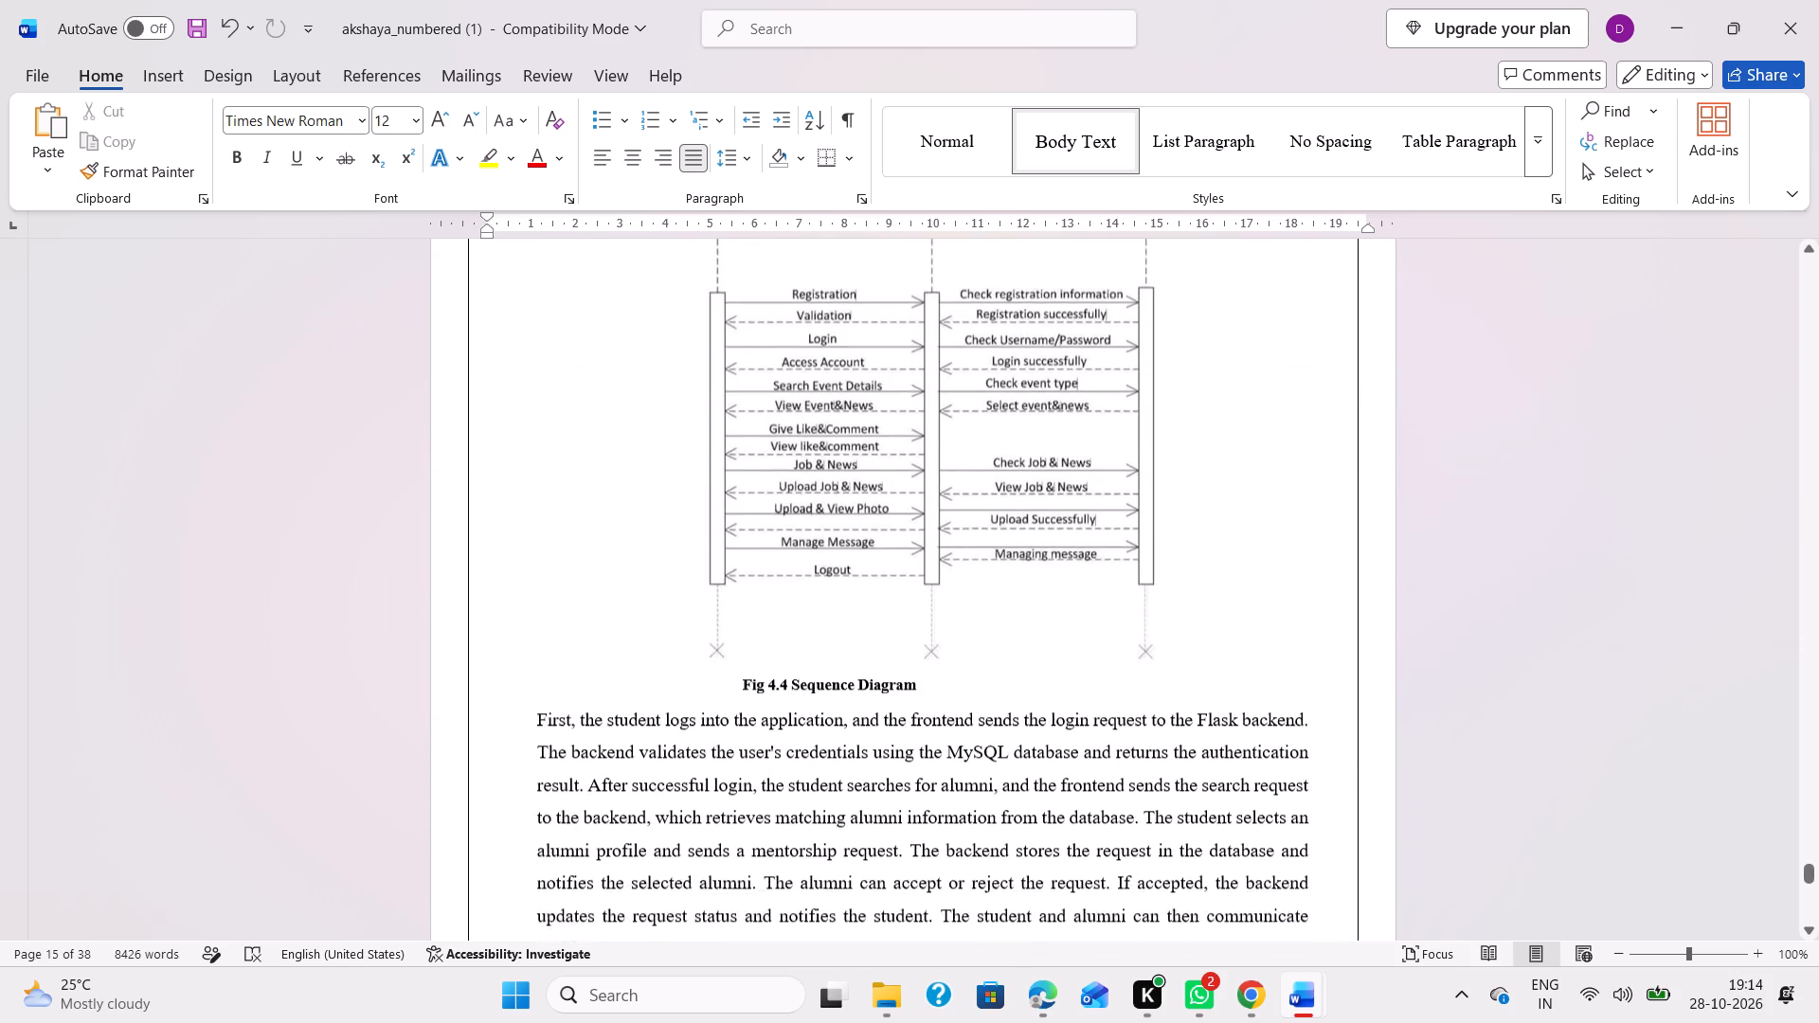
pyautogui.scroll(-2, 1009, 758)
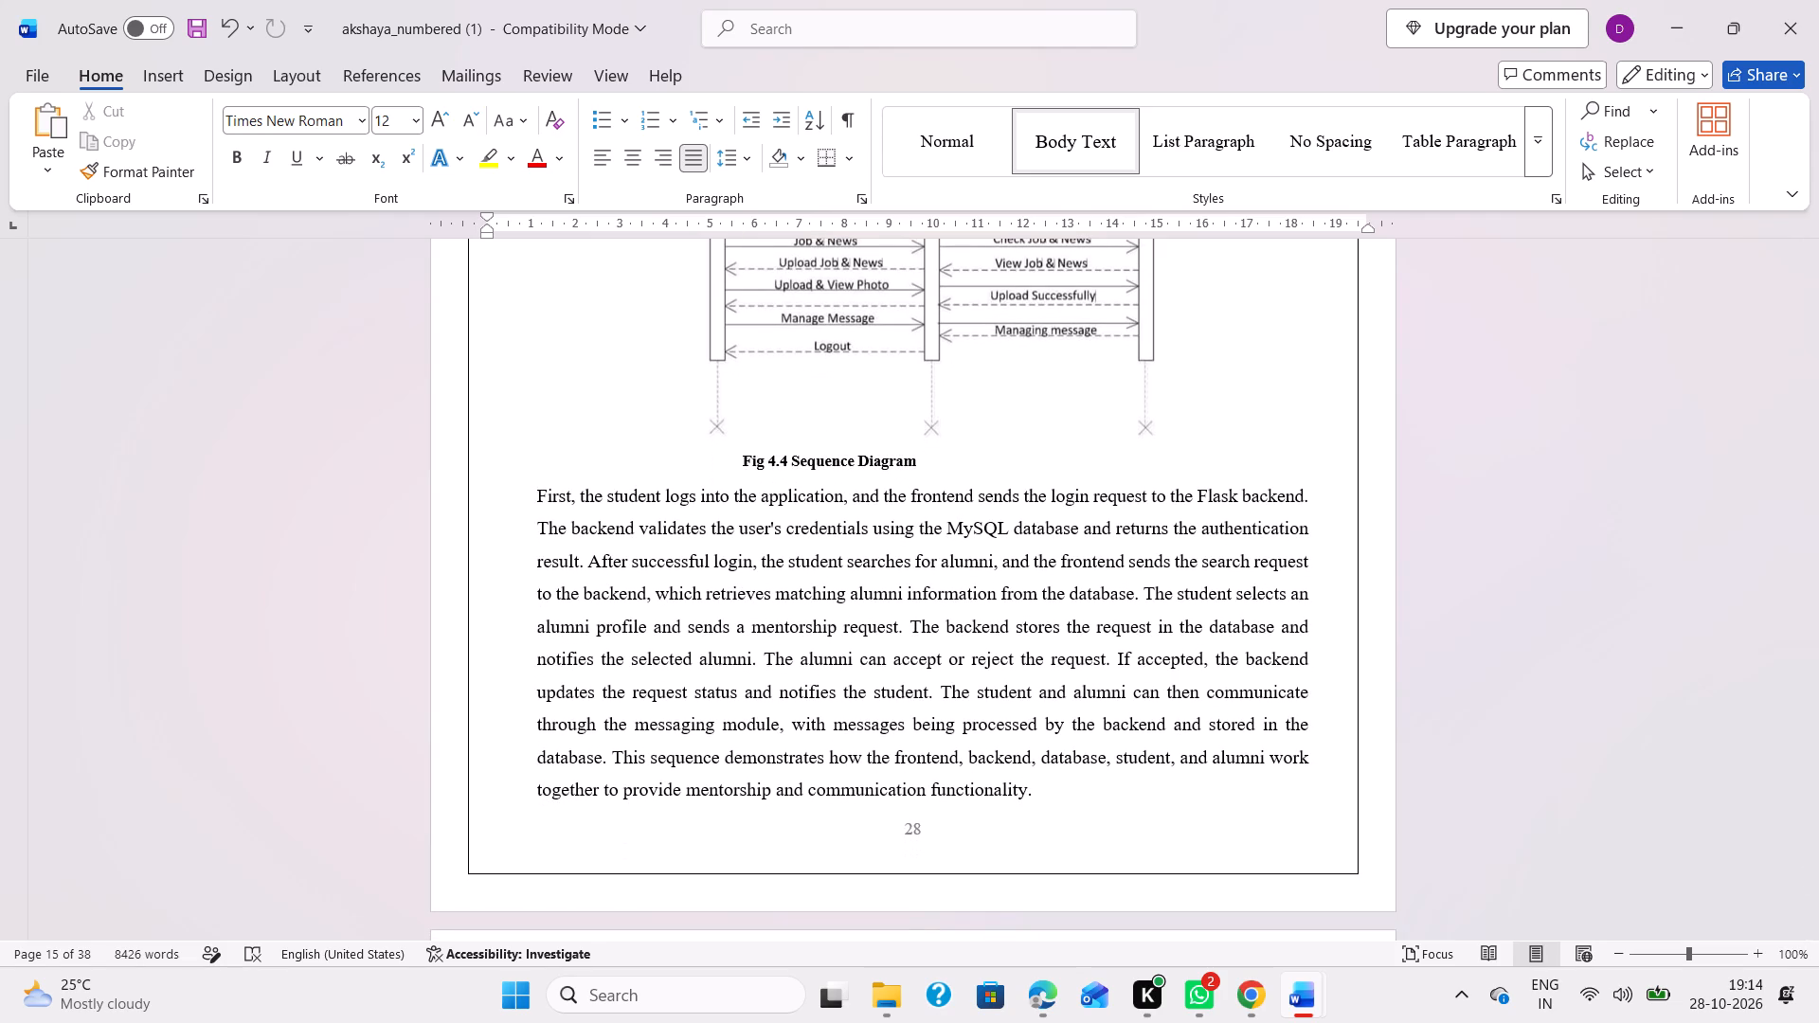
pyautogui.scroll(-3, 1009, 758)
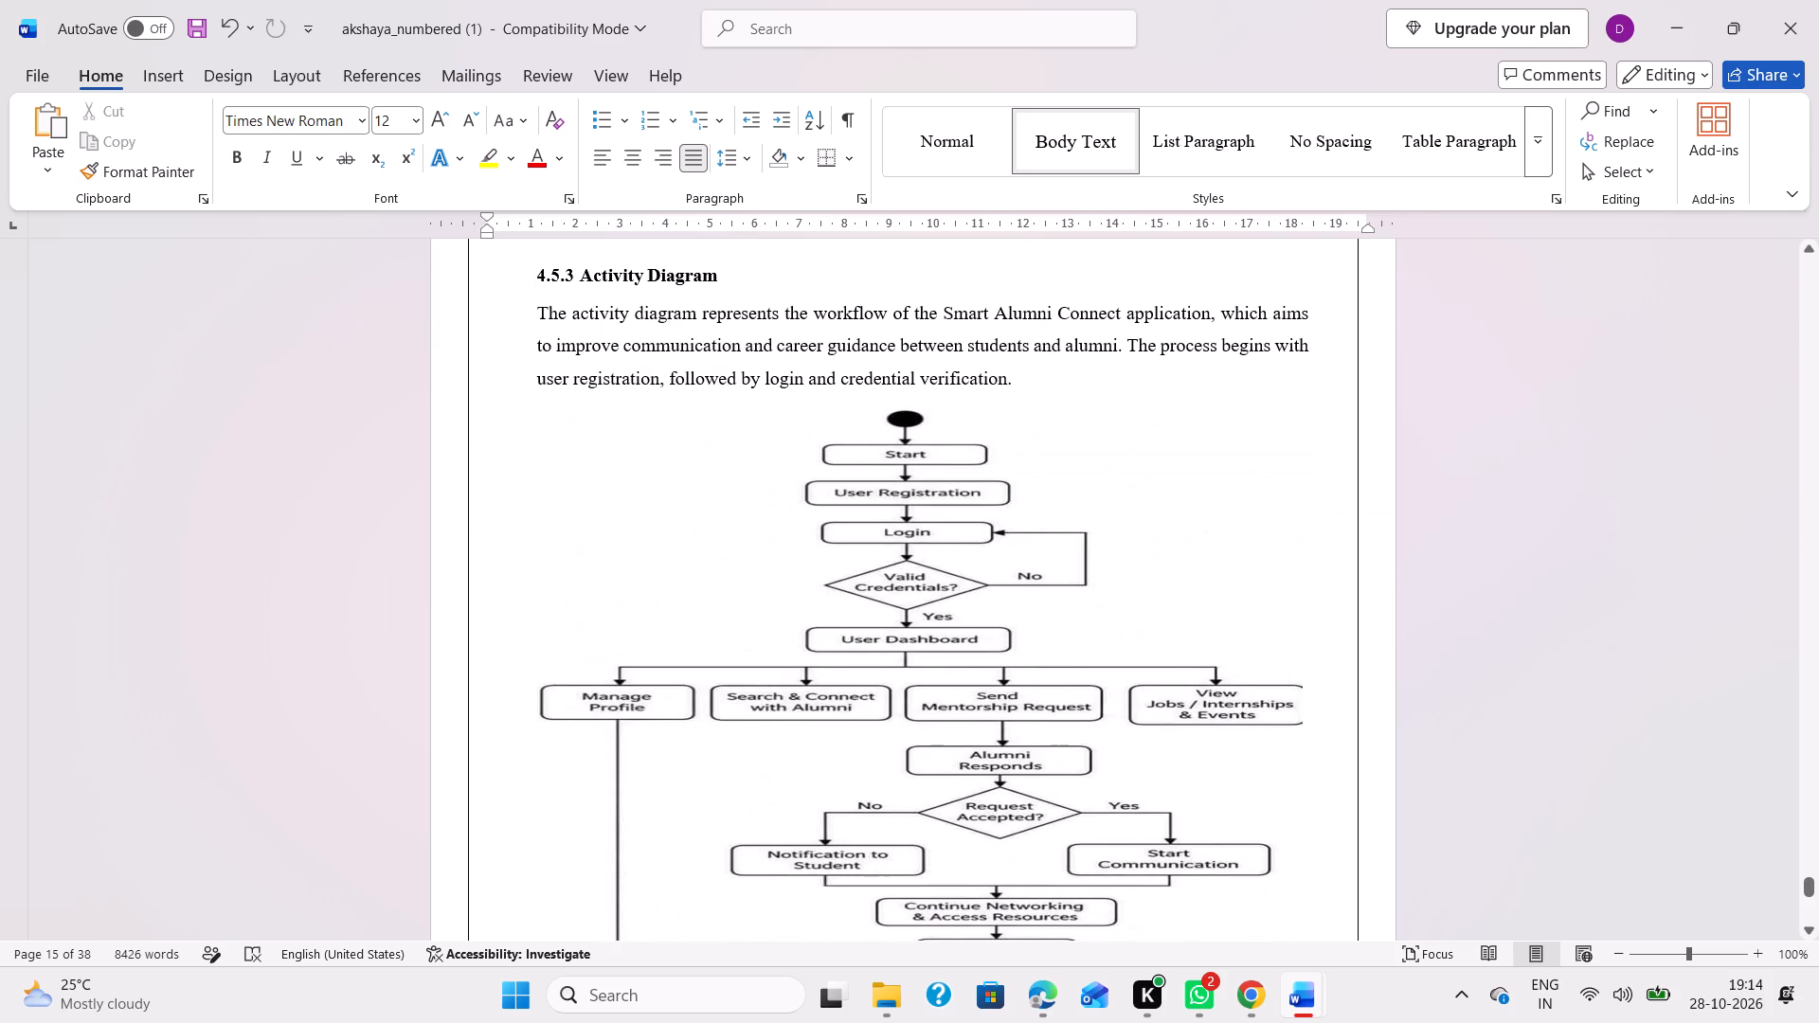
pyautogui.scroll(-2, 1009, 758)
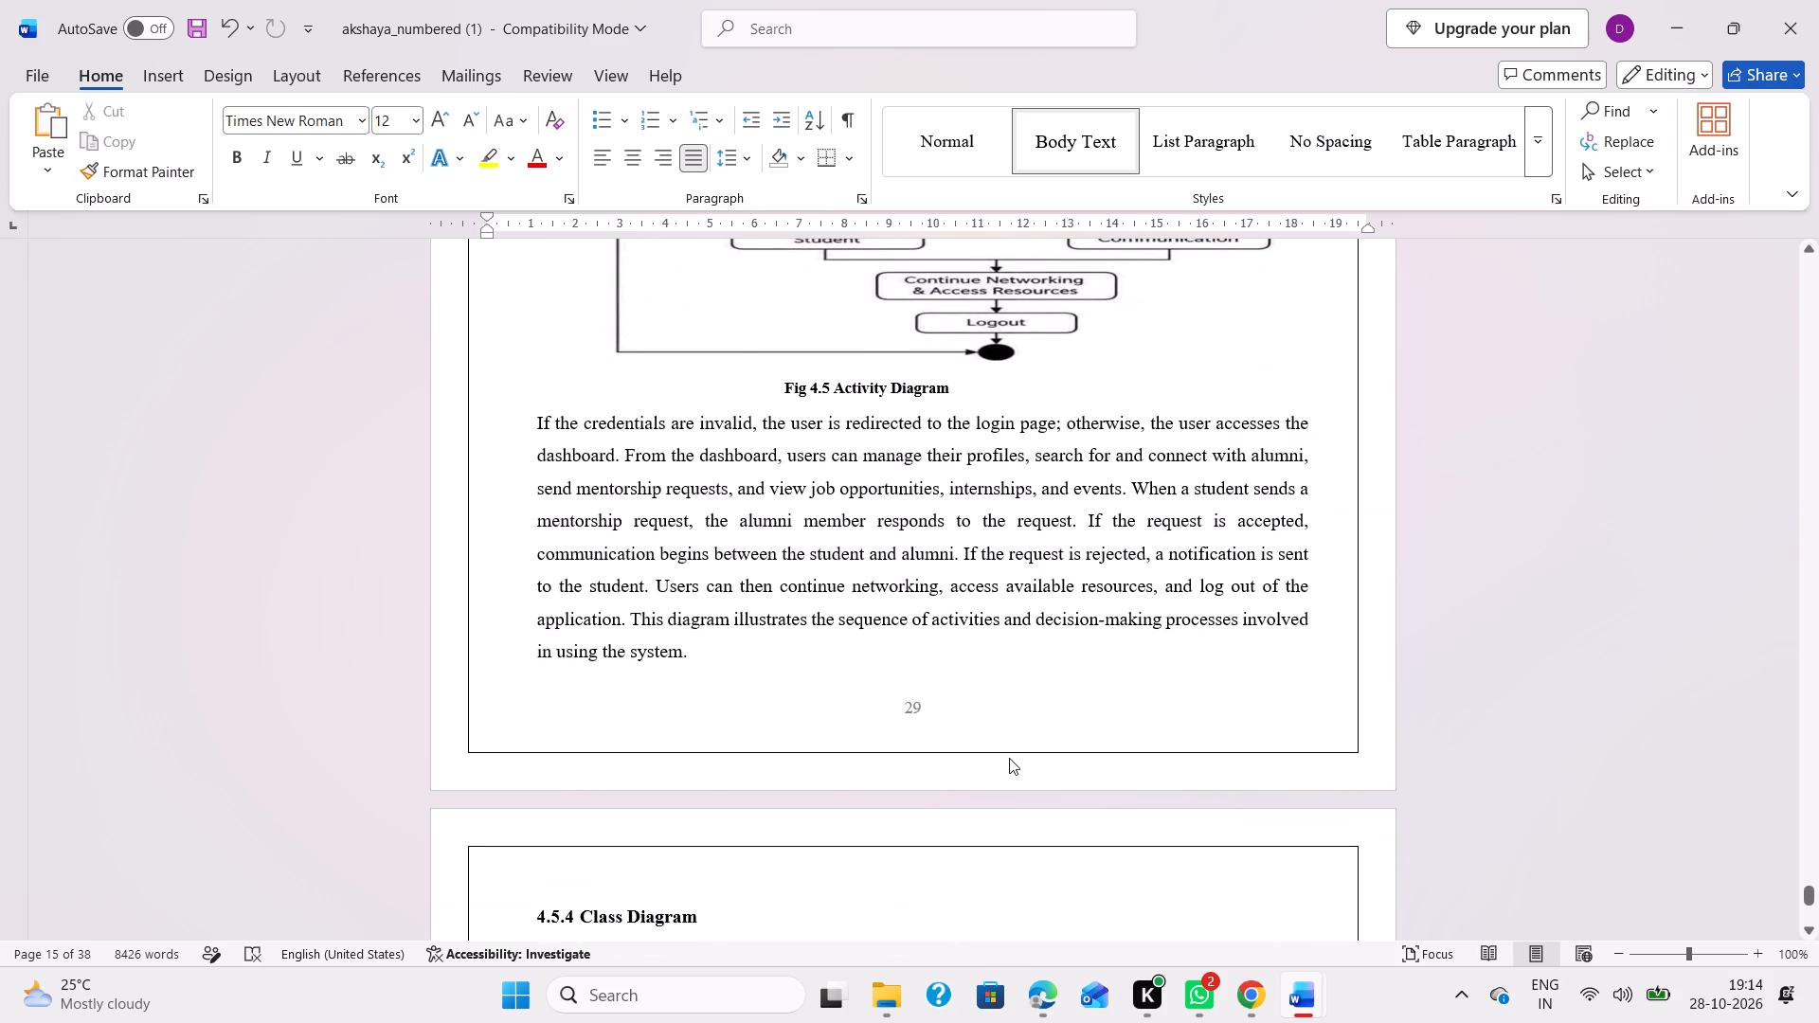
pyautogui.scroll(-3, 1009, 758)
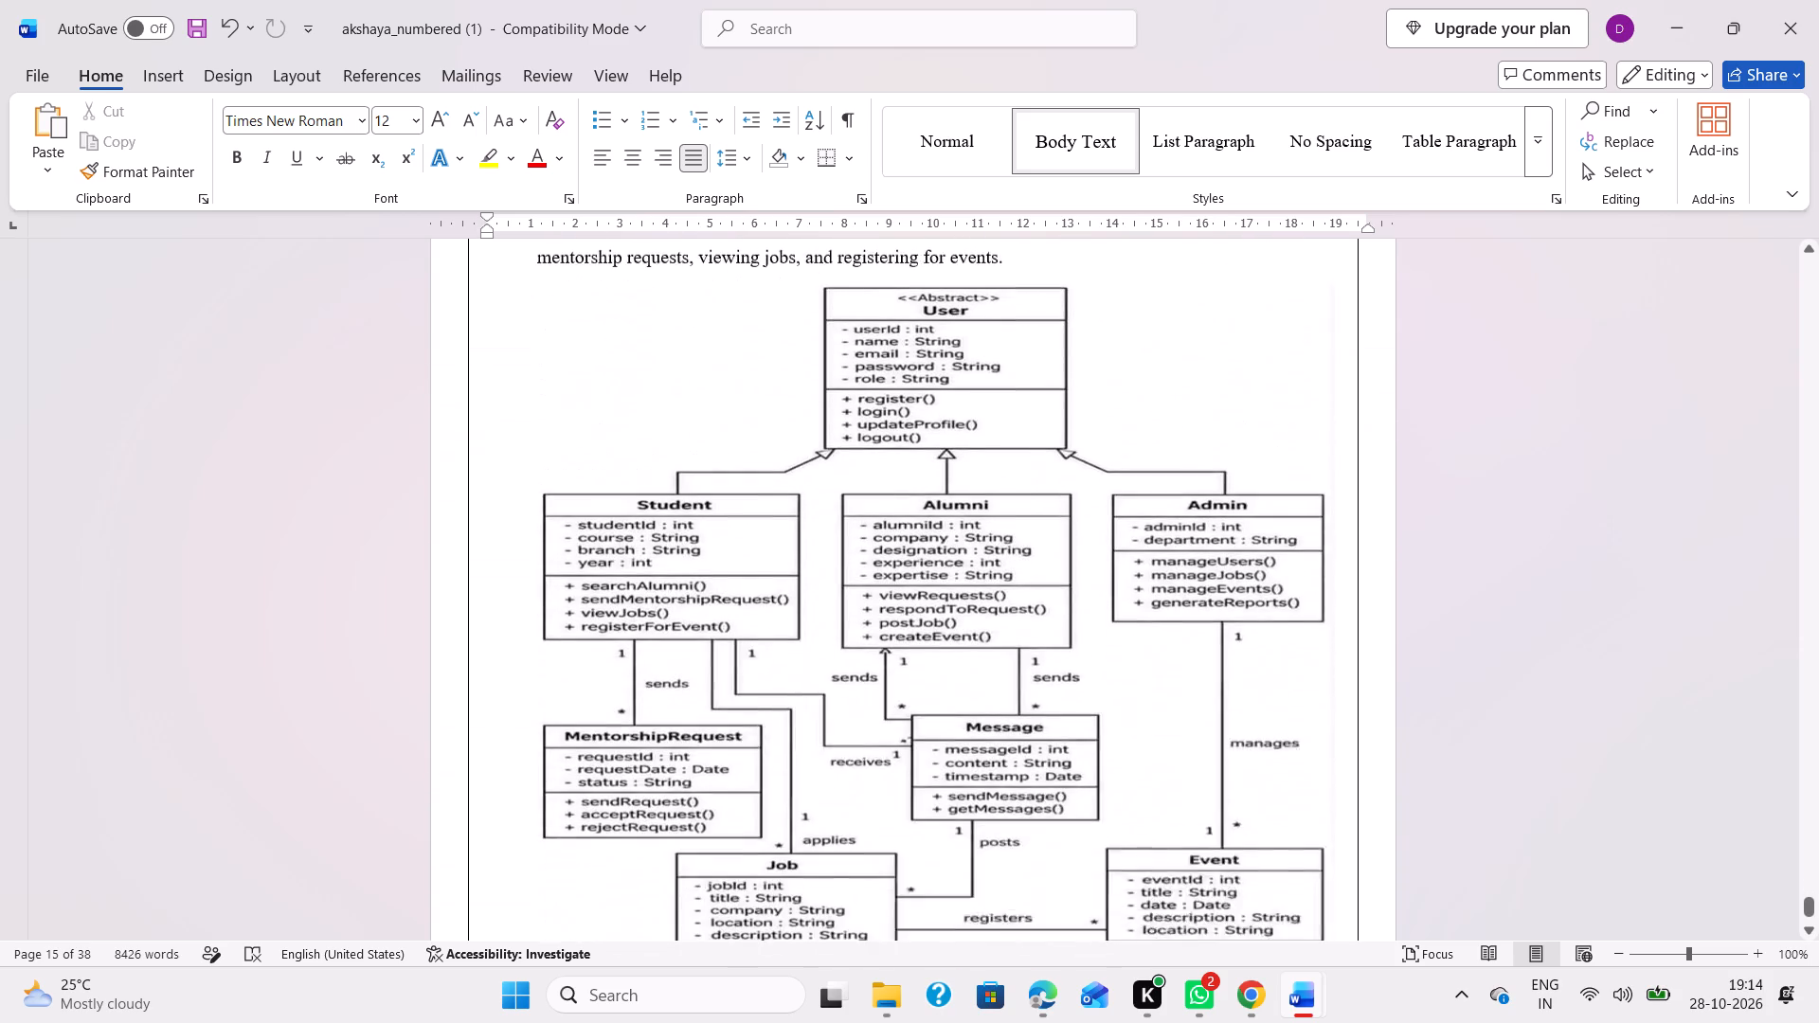
pyautogui.scroll(-1, 1009, 758)
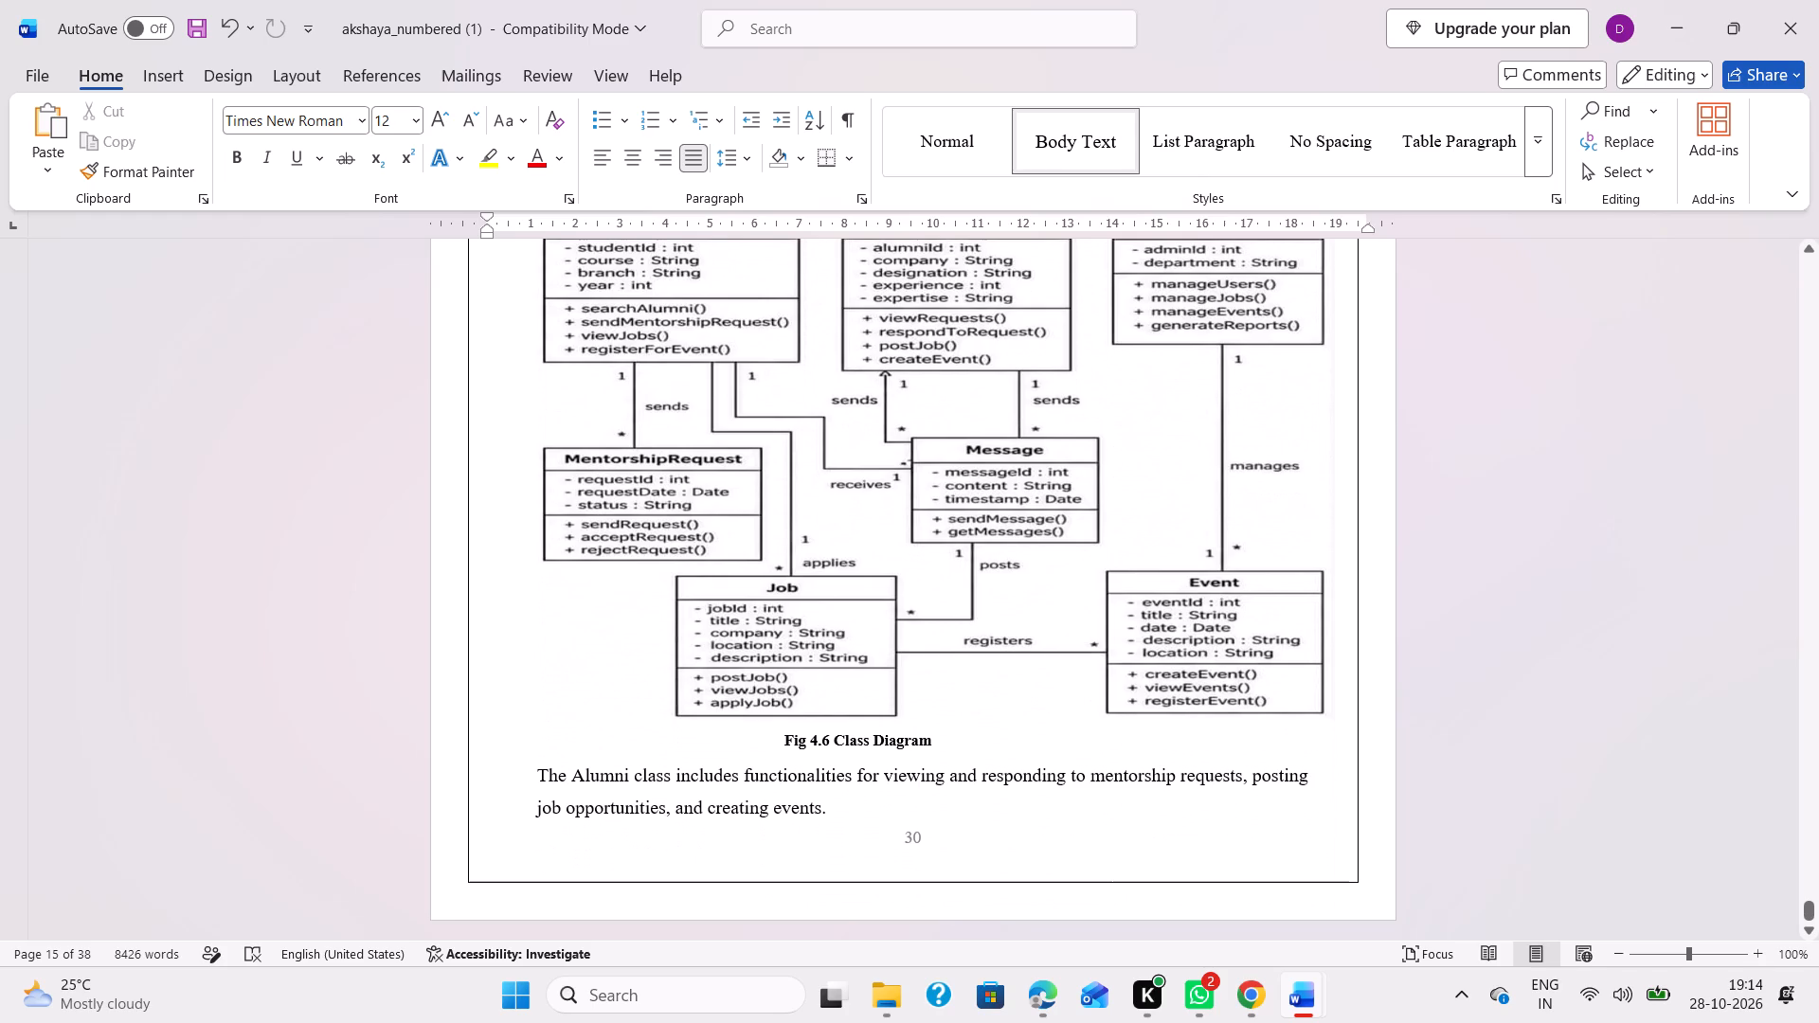
pyautogui.scroll(-14, 1009, 758)
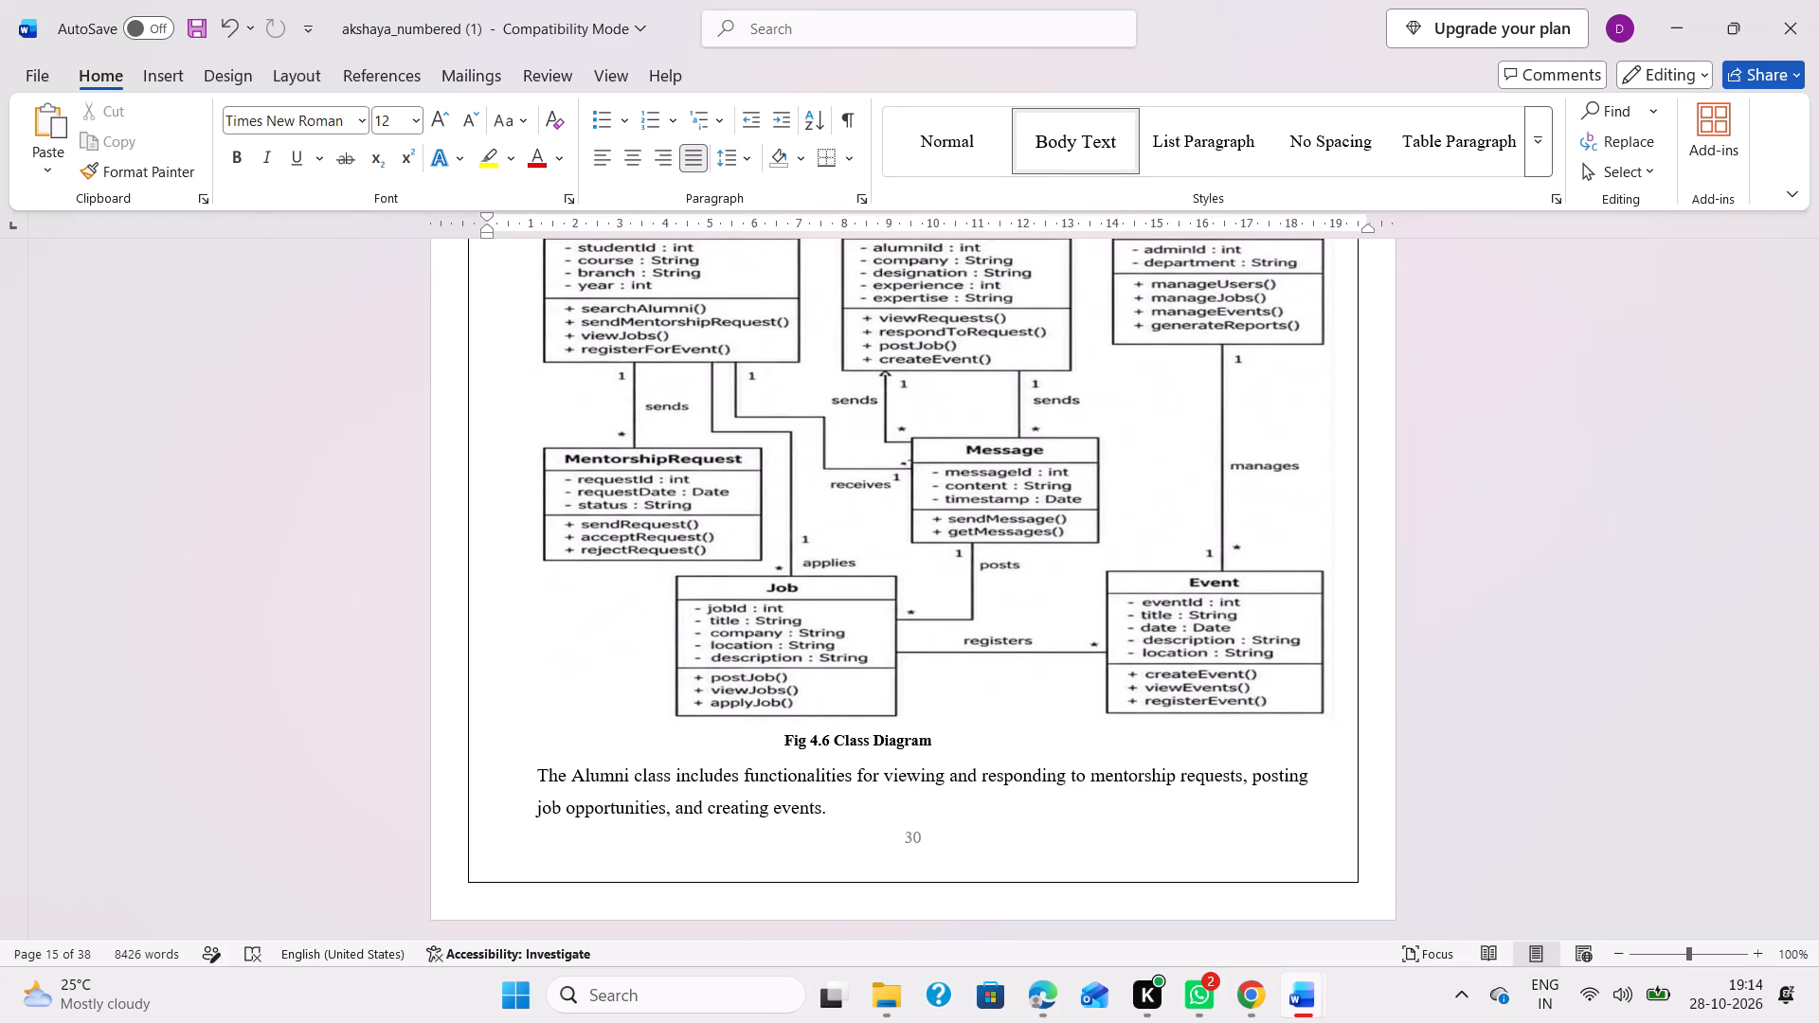
# In the List of Figures table, enter 22, centred, as the page number for the Model Flow chart.
pyautogui.scroll(20, 1009, 758)
pyautogui.scroll(14, 1009, 758)
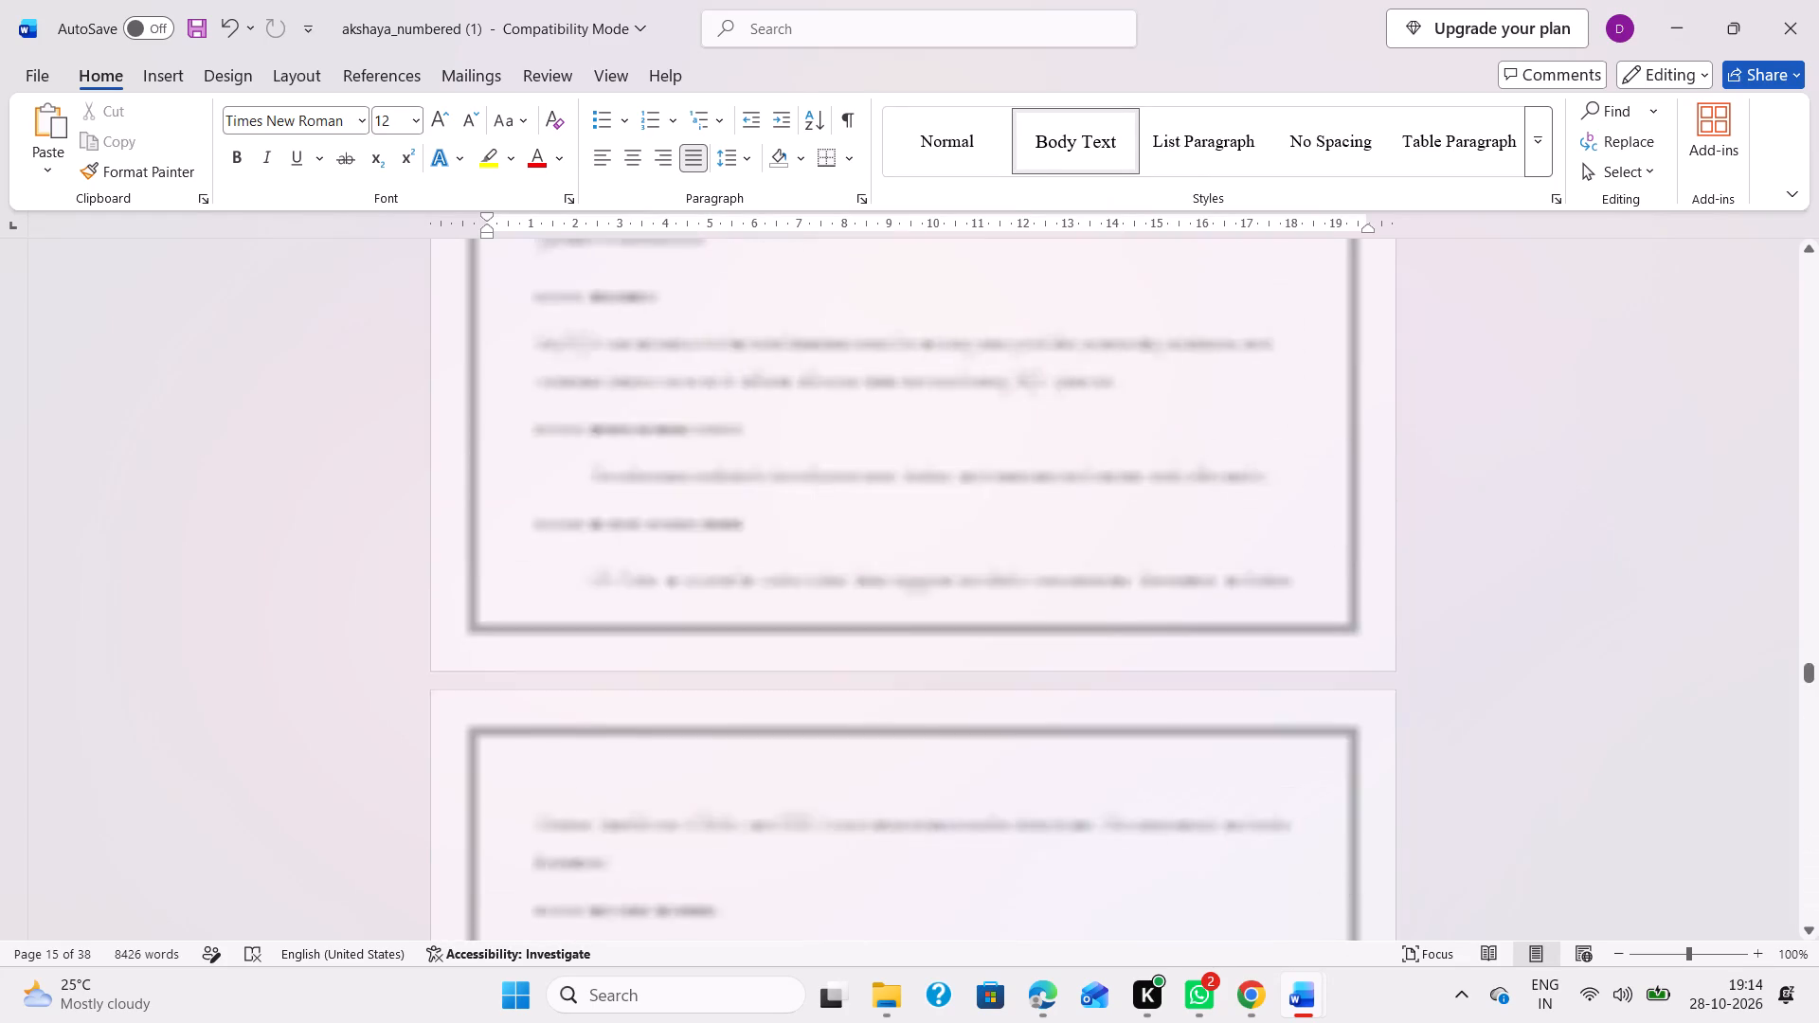
pyautogui.scroll(14, 1009, 758)
pyautogui.scroll(-12, 1009, 758)
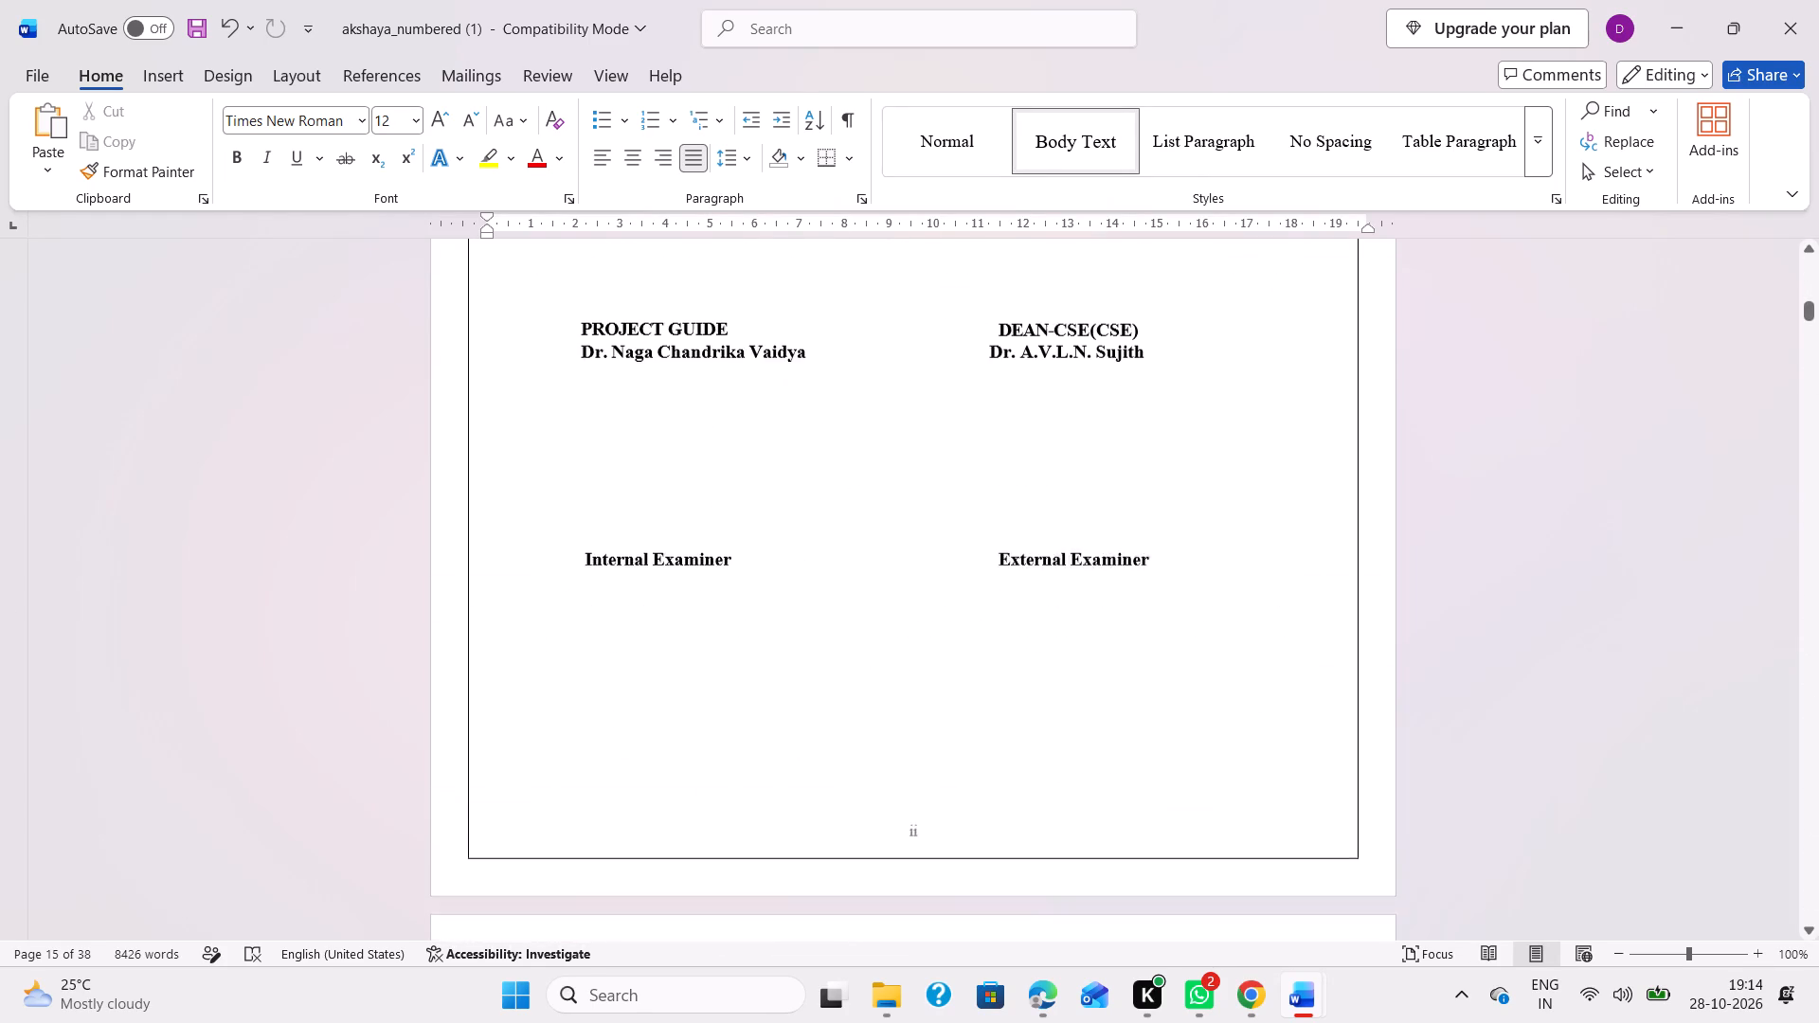
pyautogui.scroll(-12, 1009, 758)
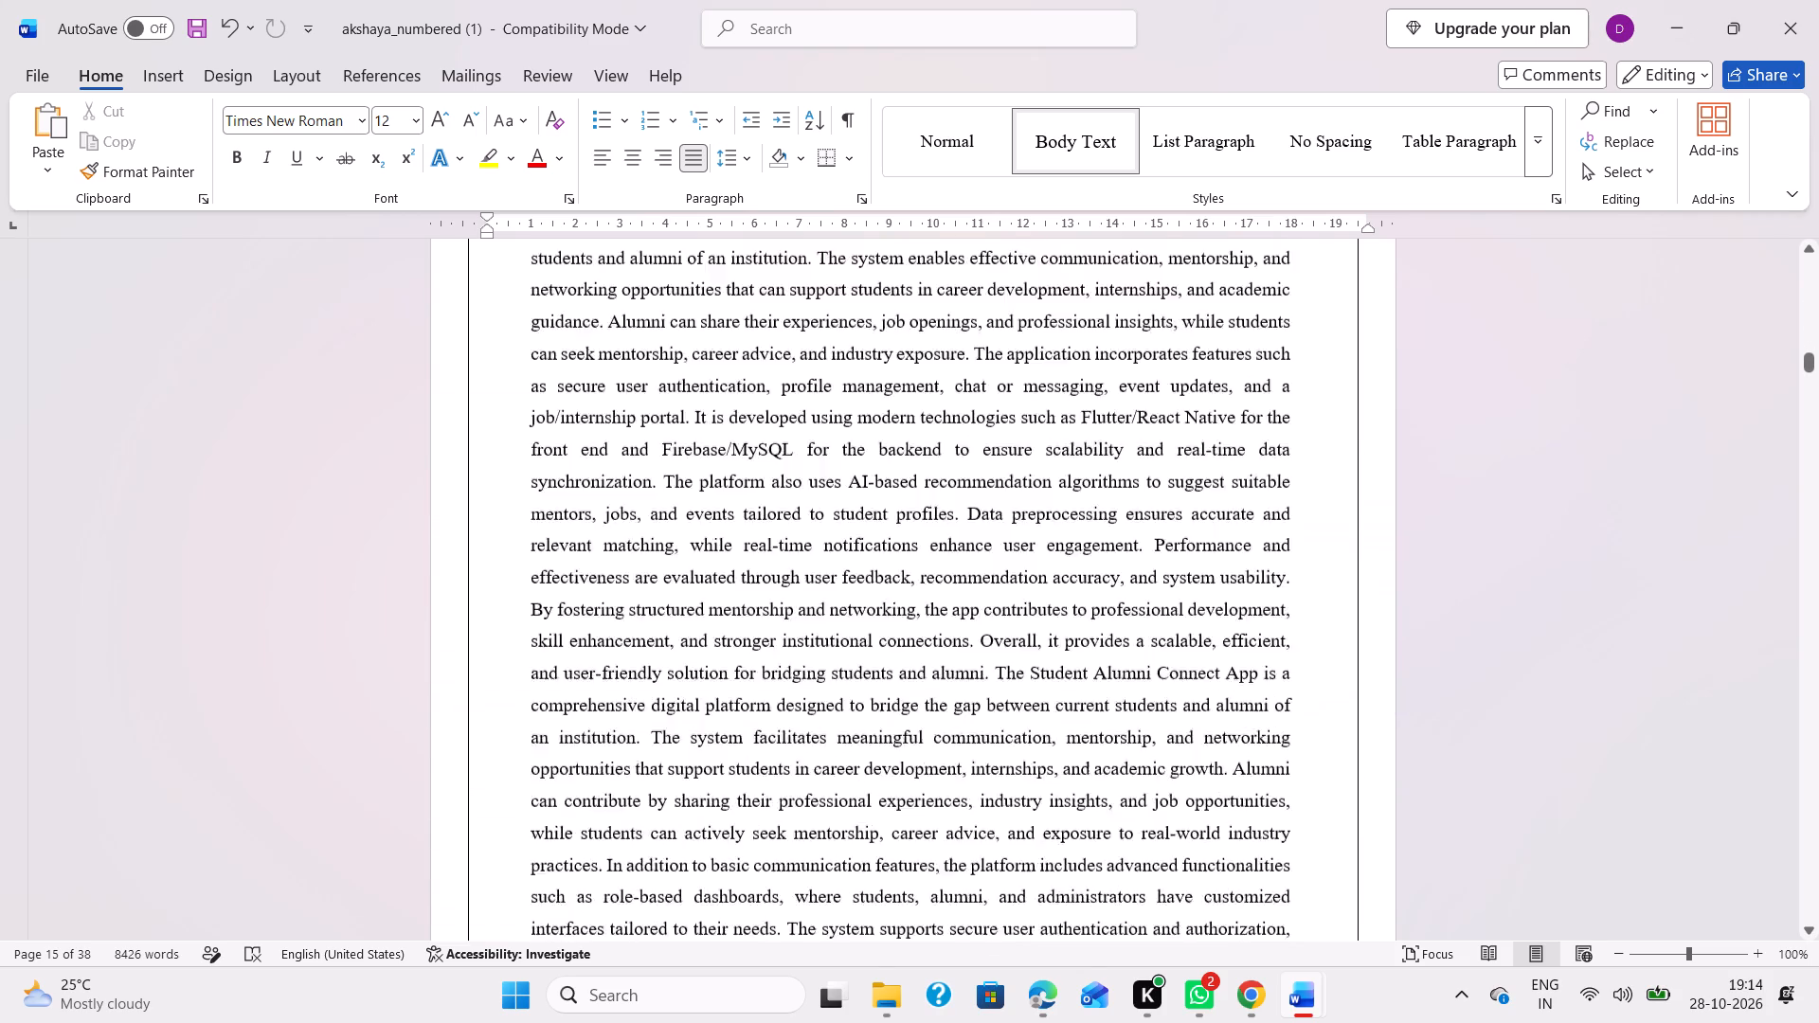
pyautogui.scroll(-4, 1009, 758)
pyautogui.rightClick(1009, 758)
pyautogui.scroll(2, 1009, 758)
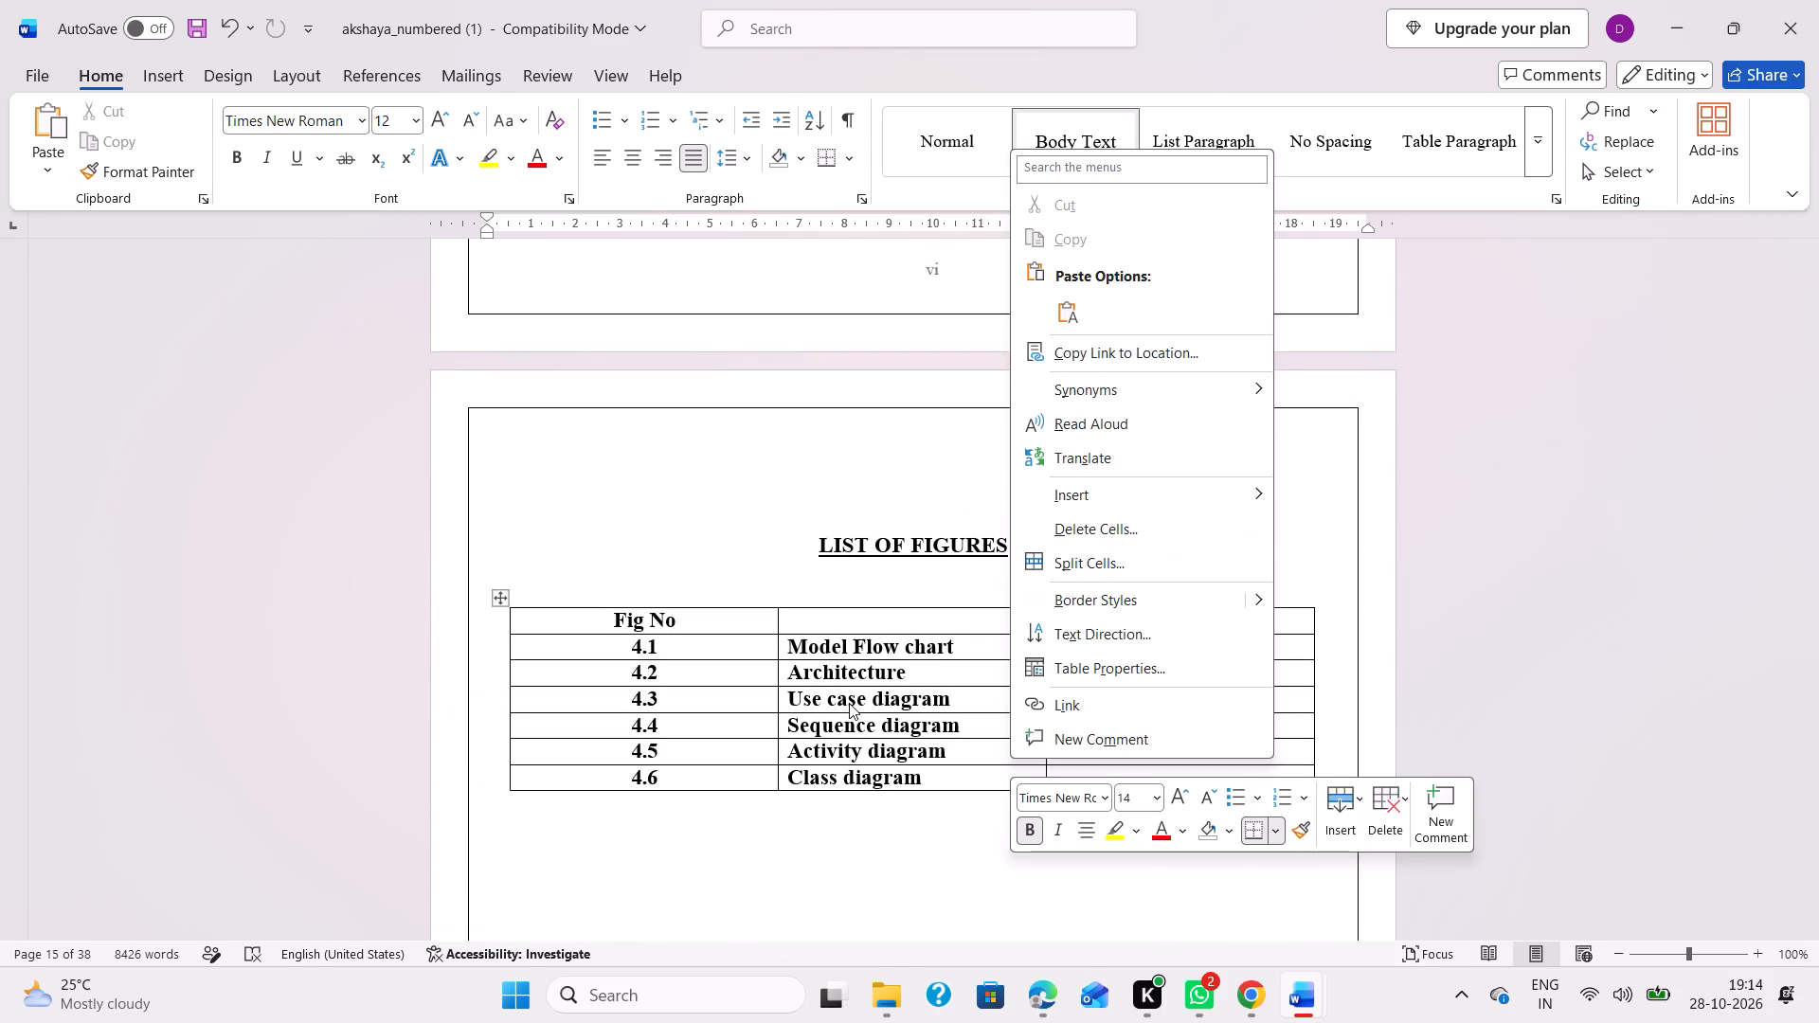
pyautogui.click(849, 703)
pyautogui.click(1147, 650)
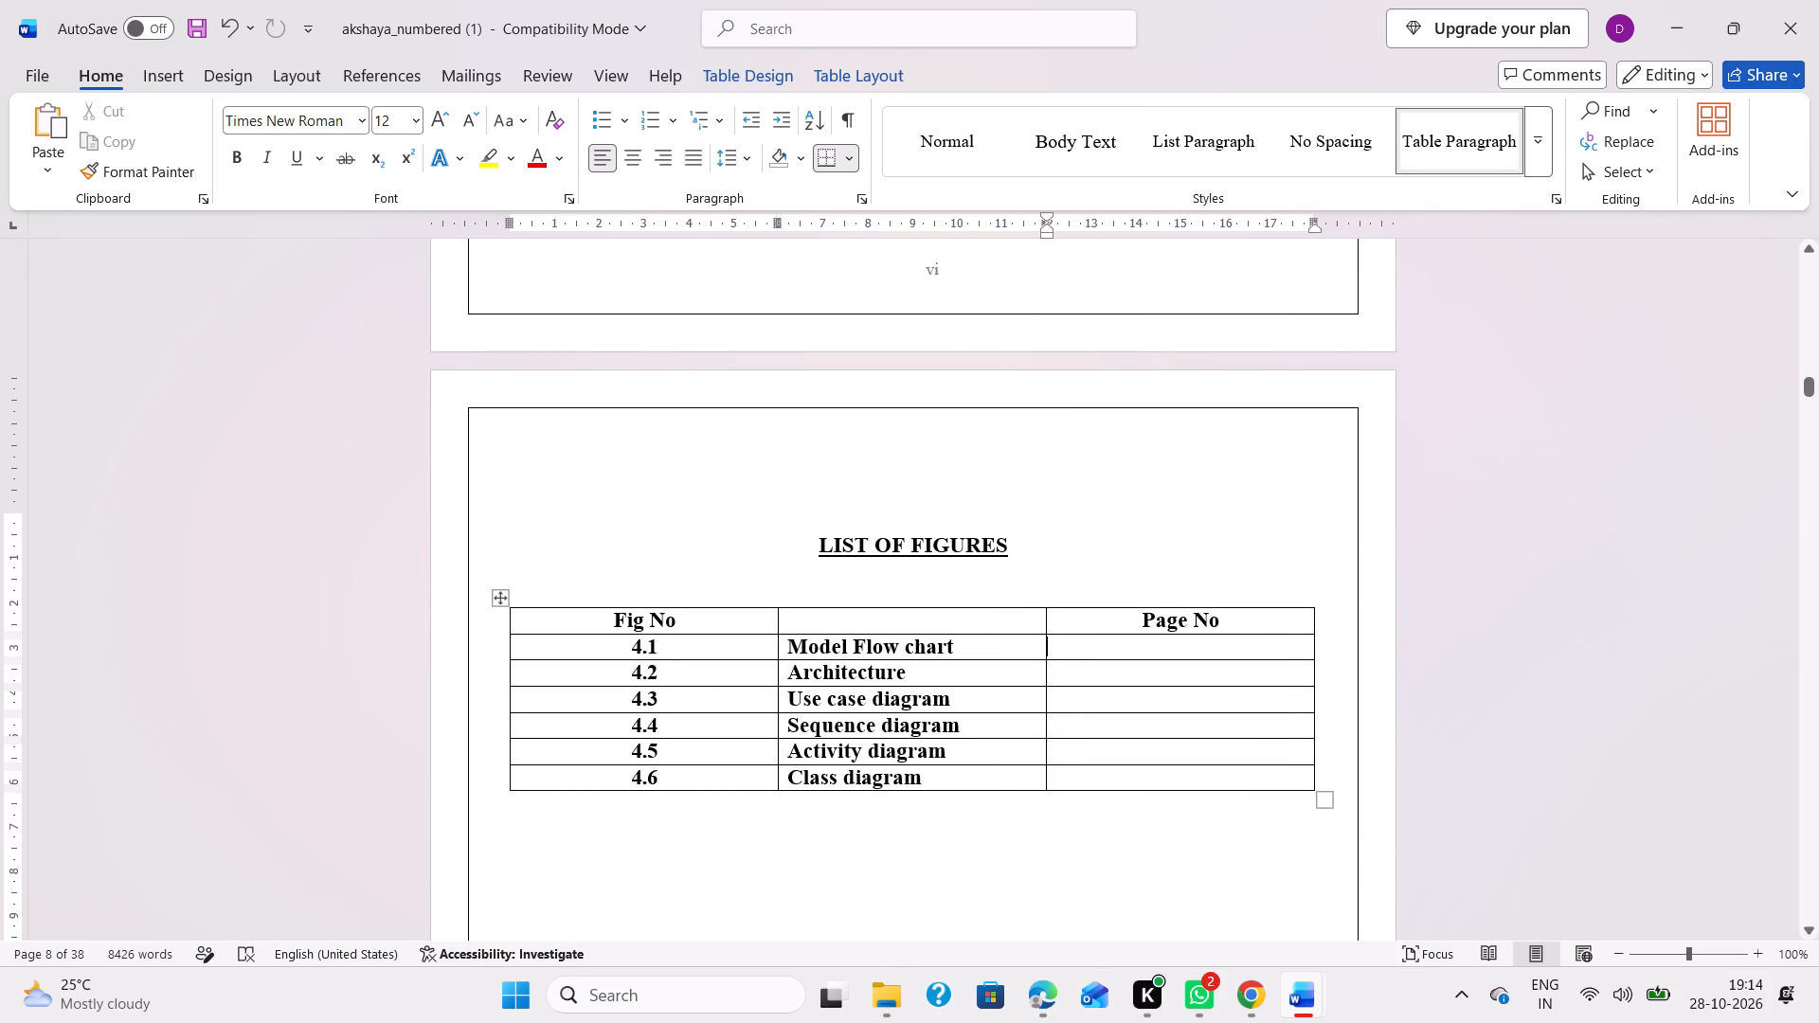
pyautogui.click(630, 154)
pyautogui.write('22')
pyautogui.press('Down')
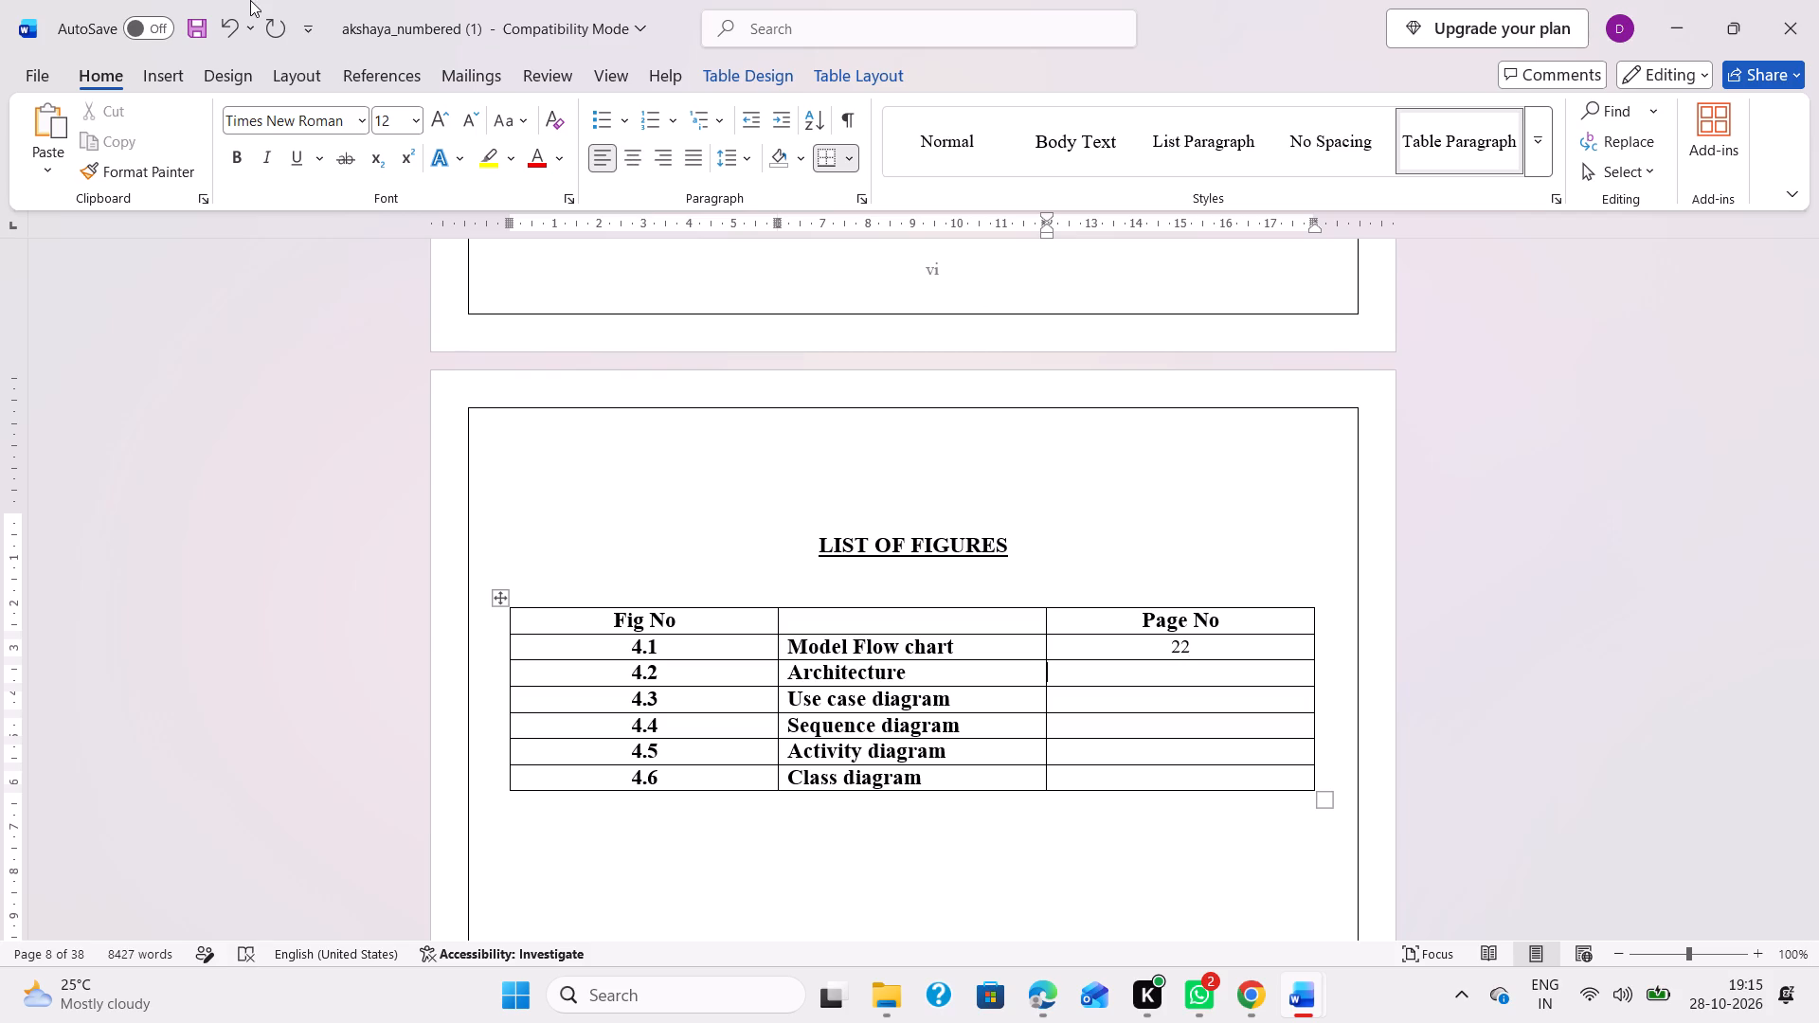
# Enter centred page numbers in the List of Figures: 26 for Architecture and 27 for Use case diagram.
pyautogui.click(641, 162)
pyautogui.write('20')
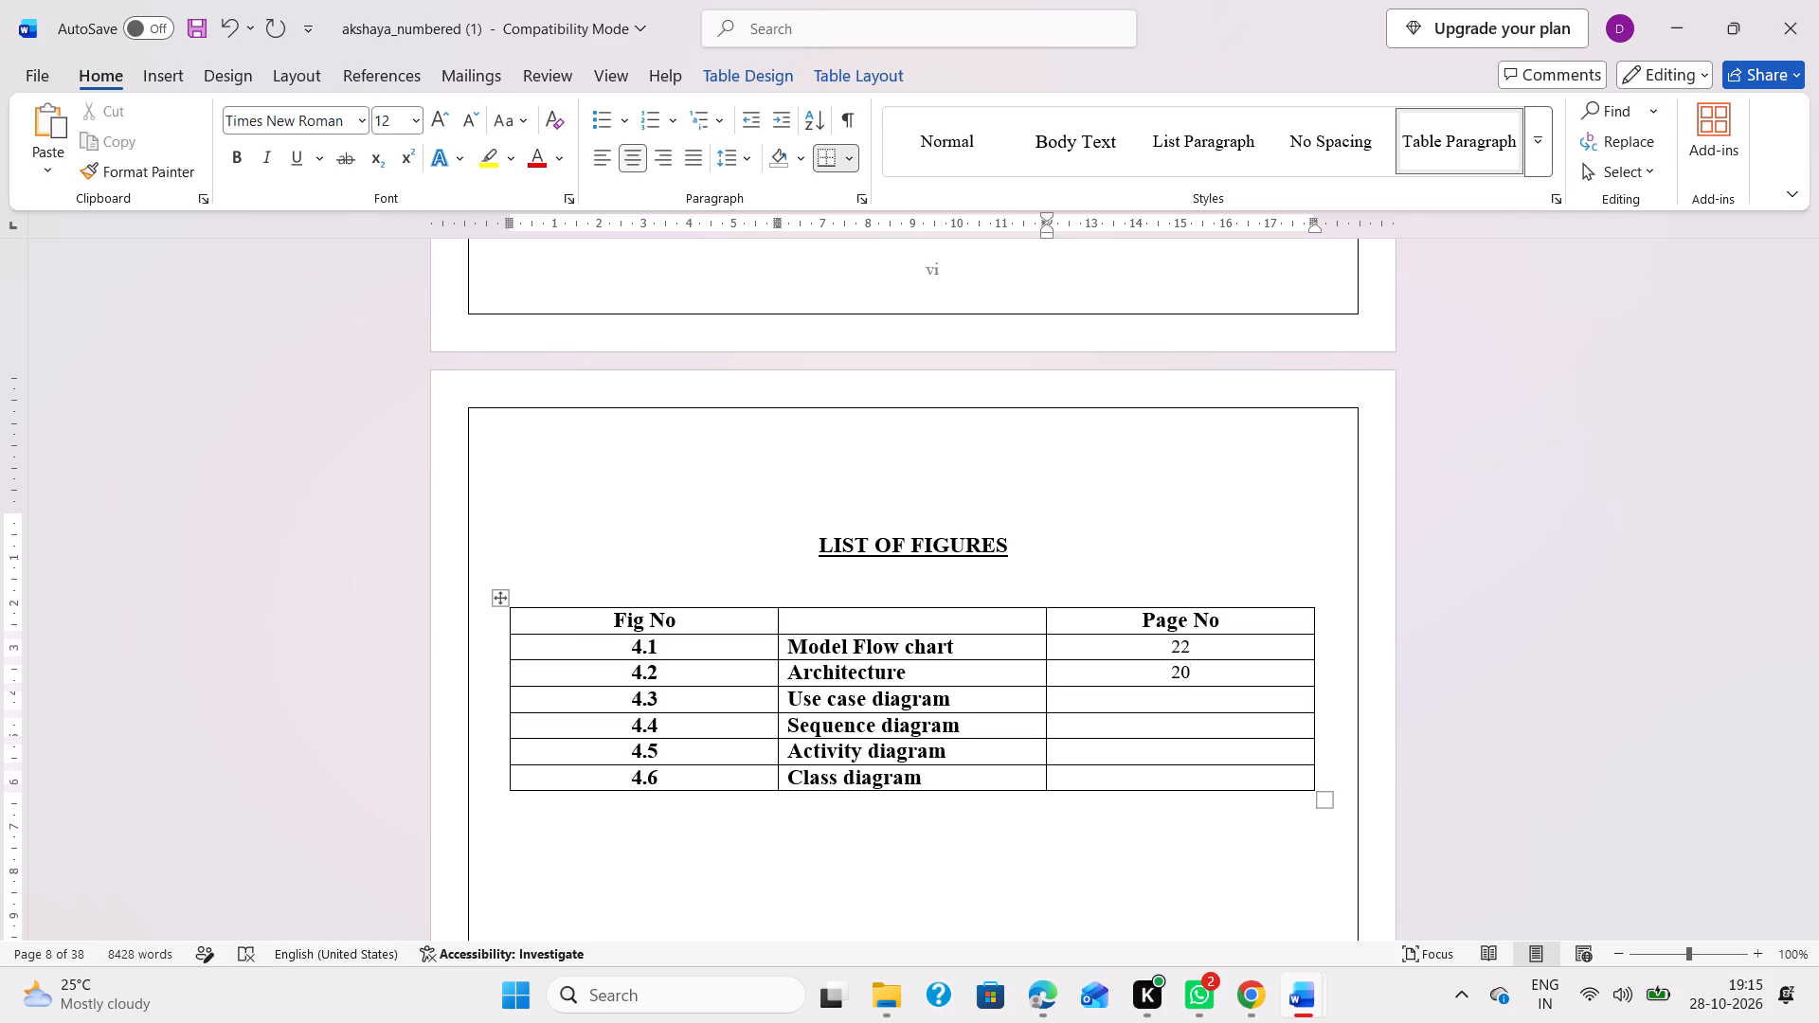
pyautogui.press('BackSpace')
pyautogui.press('6')
pyautogui.press('Down')
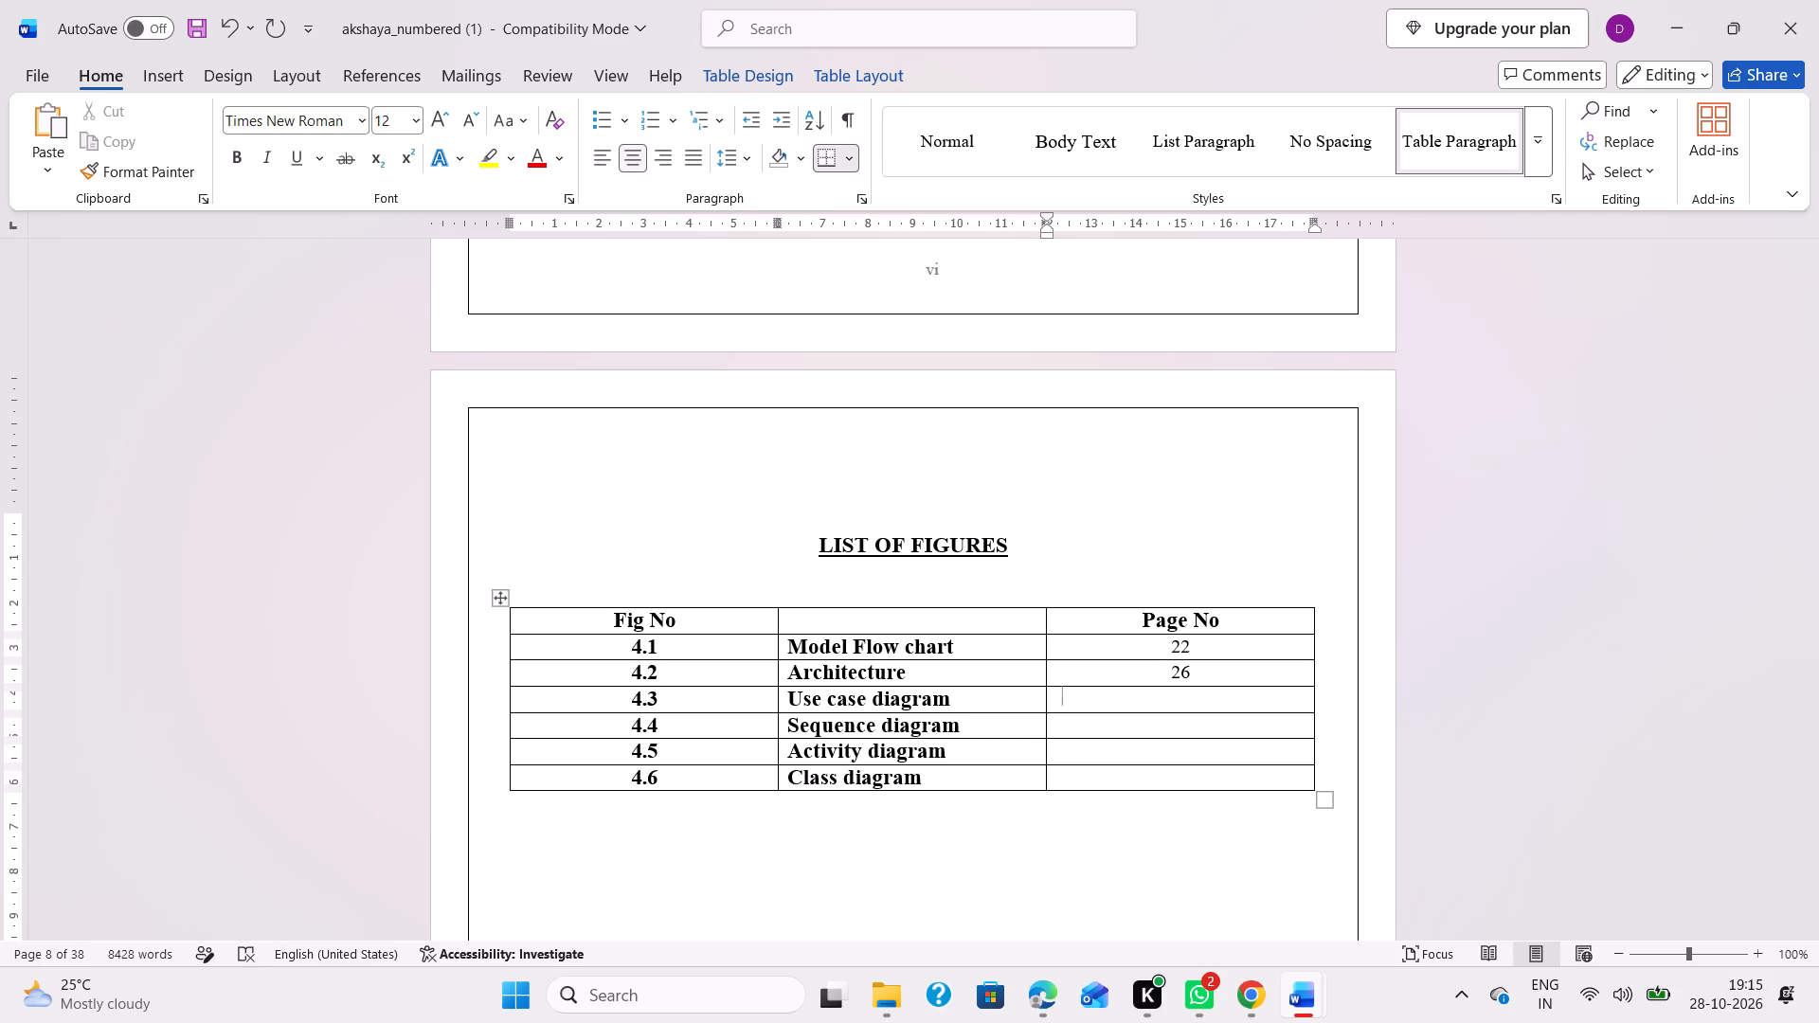
pyautogui.click(628, 161)
pyautogui.write('27')
pyautogui.press('Down')
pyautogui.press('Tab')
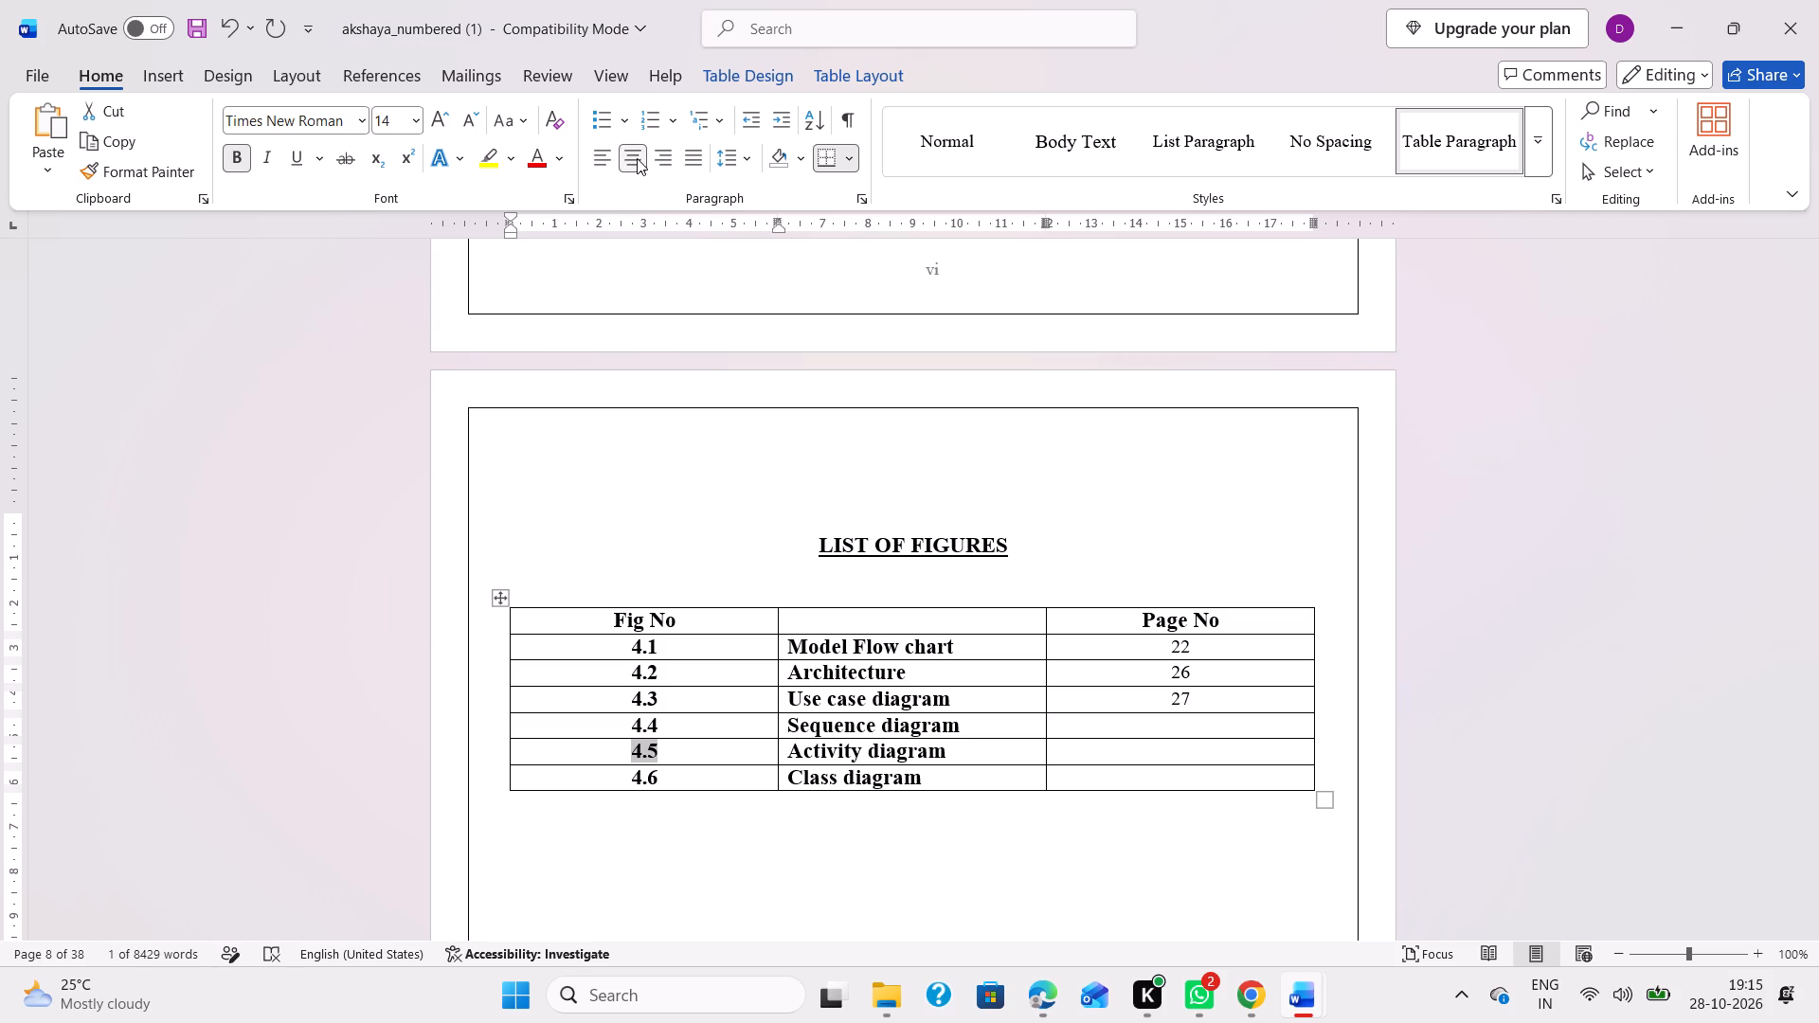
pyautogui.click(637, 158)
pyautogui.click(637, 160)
# Enter centred page numbers in the List of Figures: 28 for Sequence diagram, 29 for Activity diagram and 30 for Class diagram.
pyautogui.click(1180, 720)
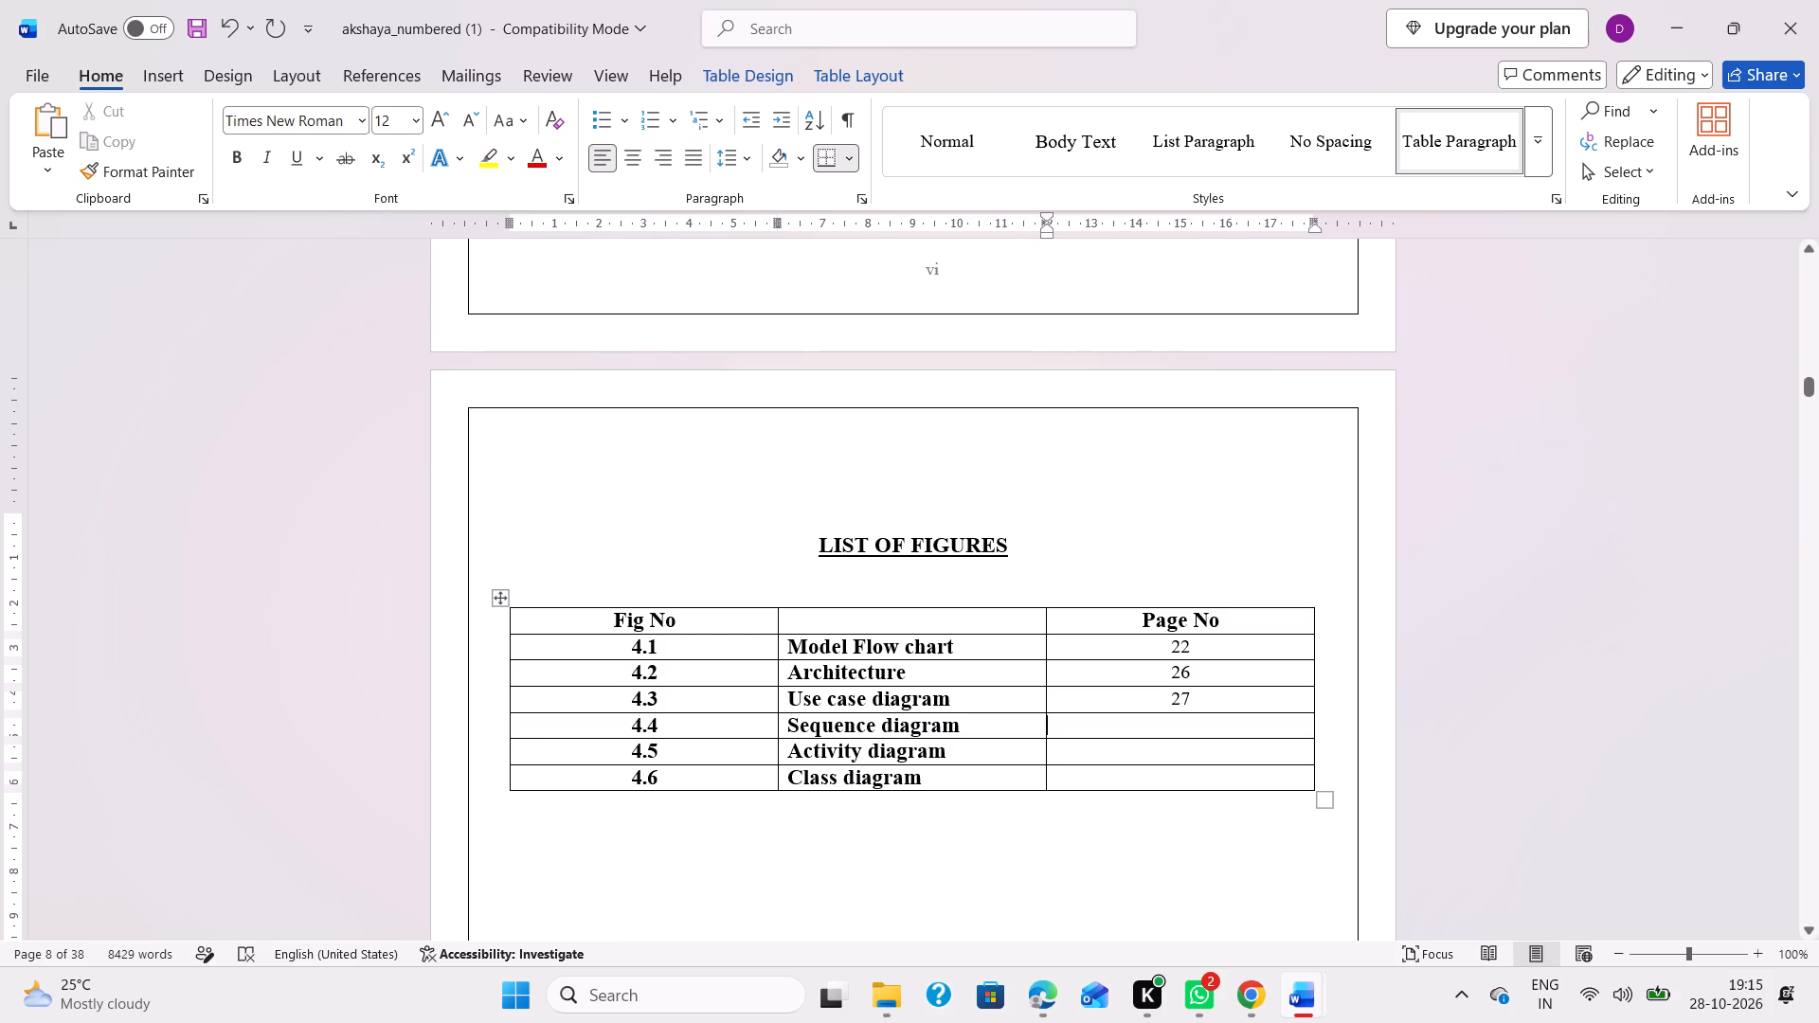
pyautogui.click(642, 160)
pyautogui.write('28')
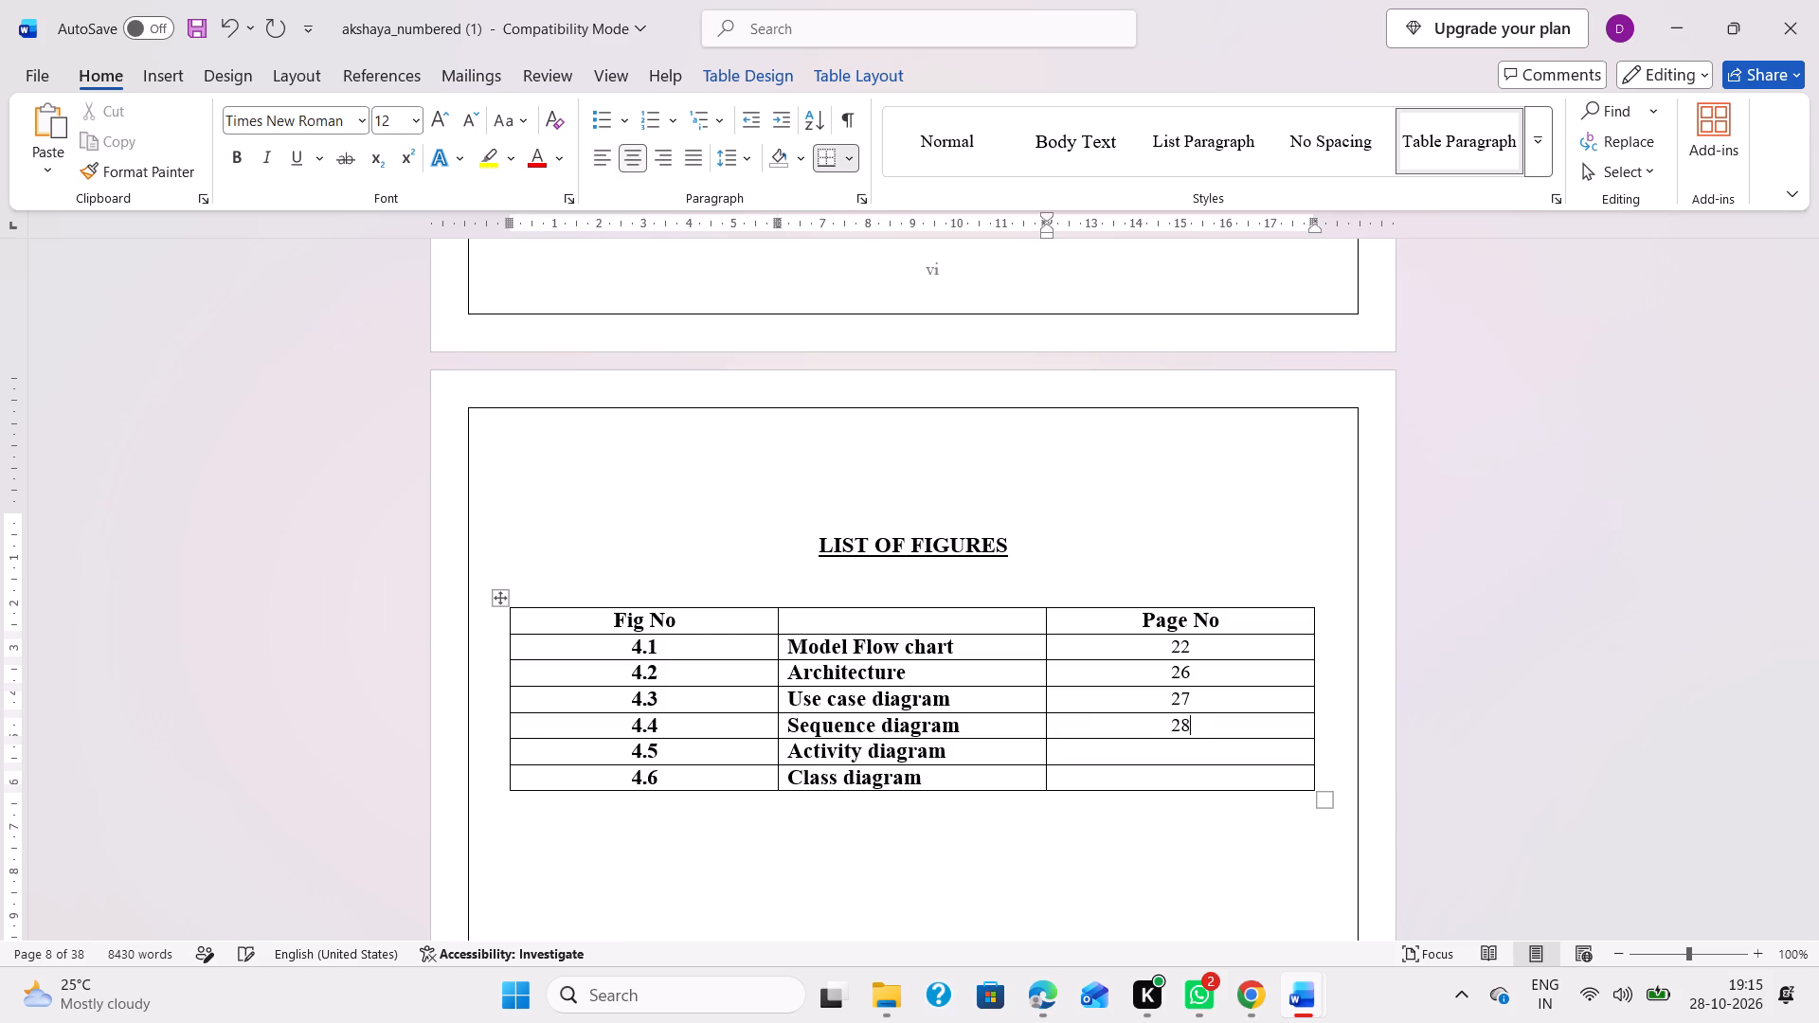
pyautogui.press('Down')
pyautogui.click(645, 164)
pyautogui.write('29')
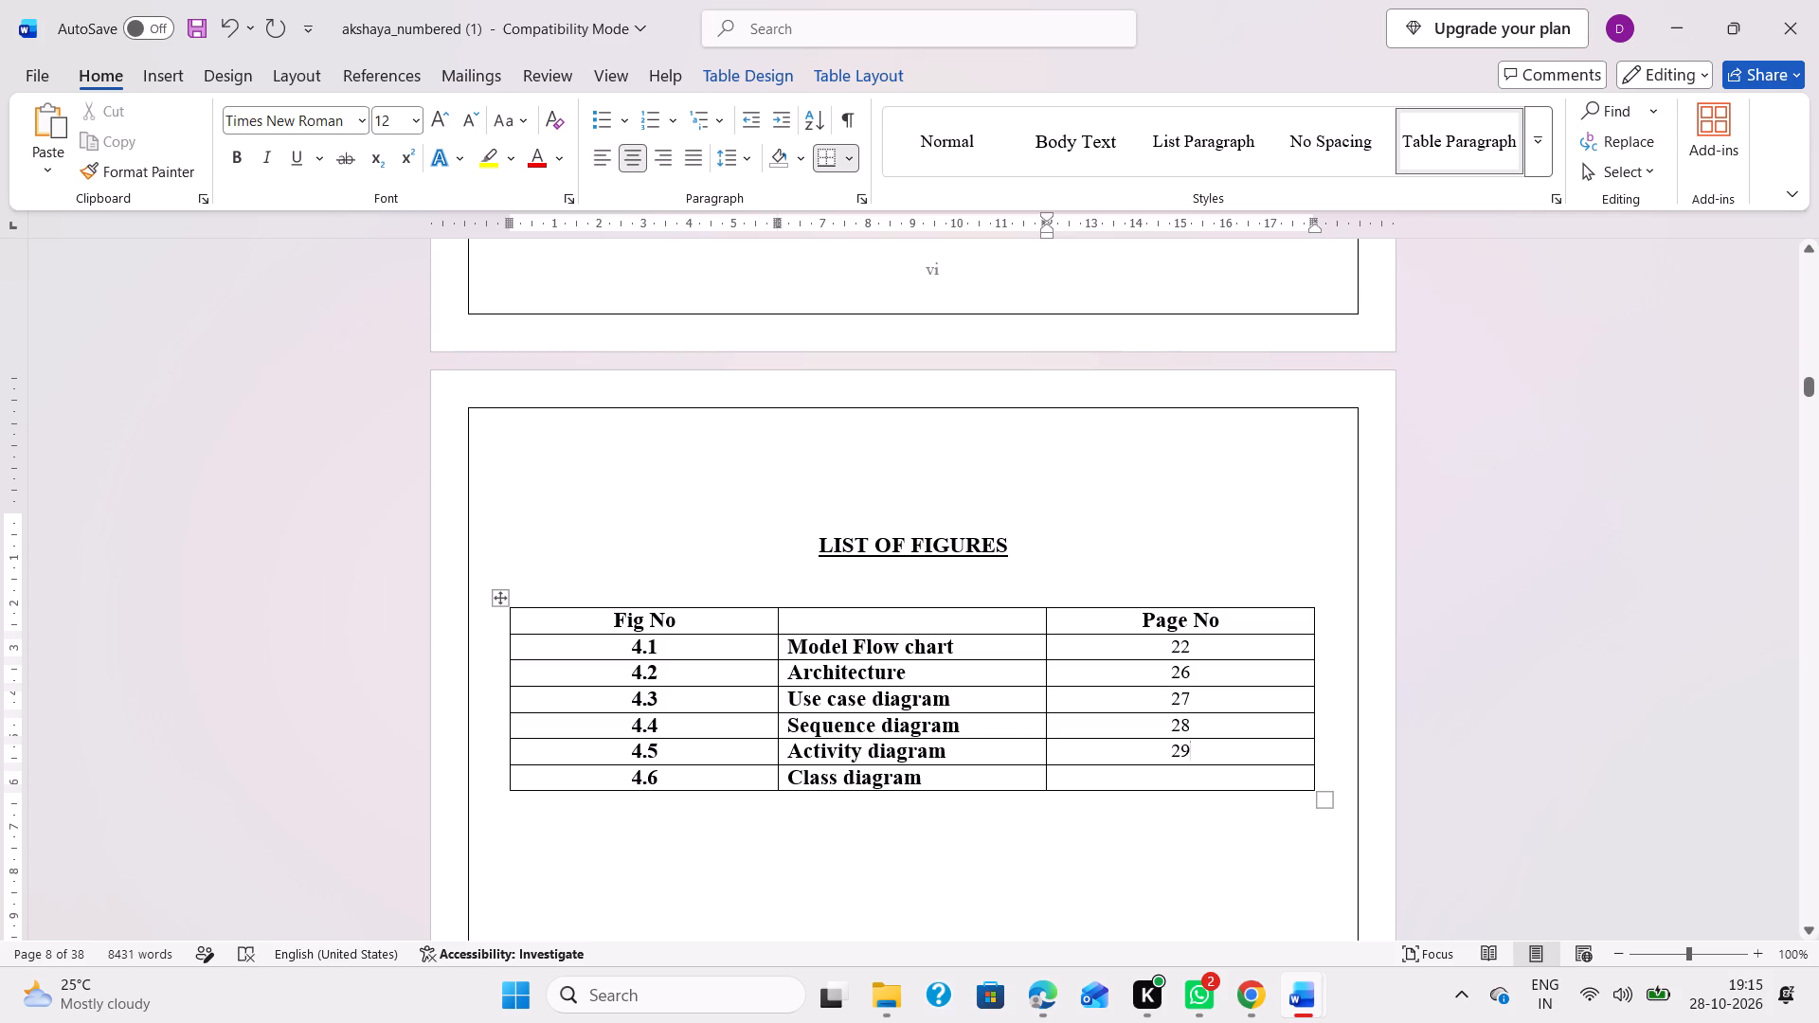
pyautogui.click(1168, 785)
pyautogui.click(621, 156)
pyautogui.write('30')
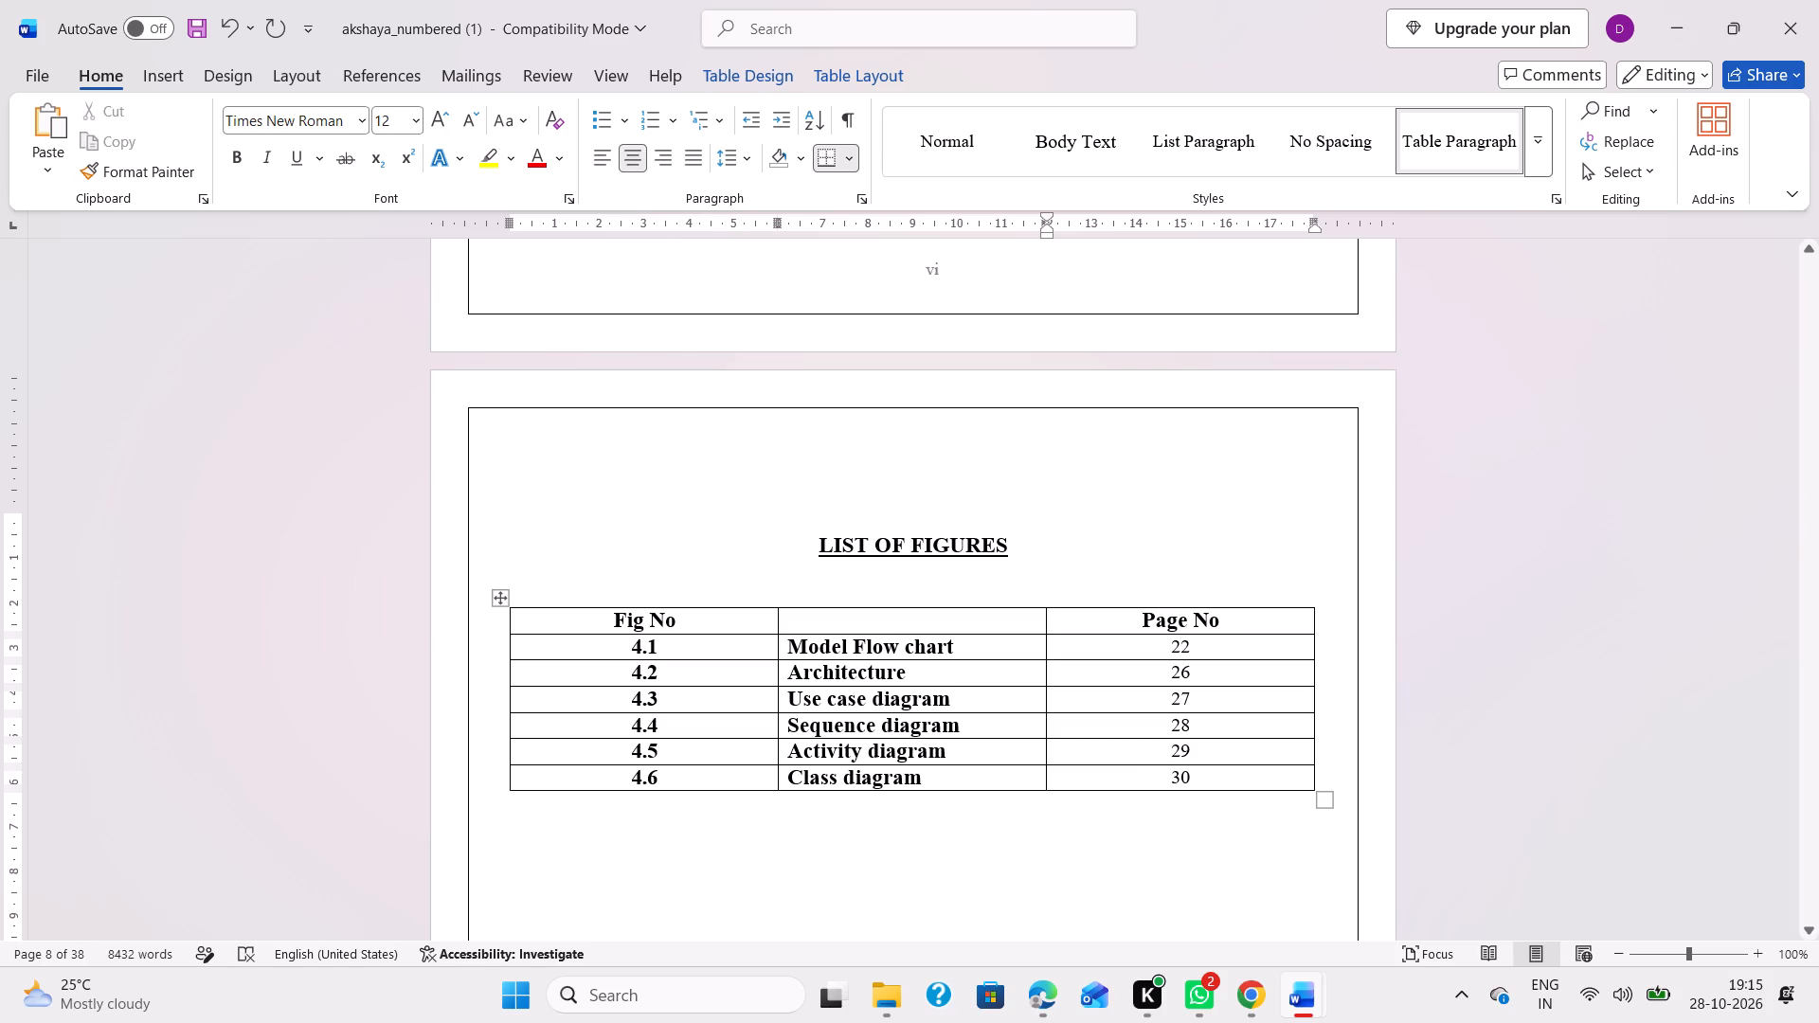
# Remove the bold formatting from rows 4.1 to 4.6 of the List of Figures table, leaving out the heading row.
pyautogui.scroll(-1, 683, 471)
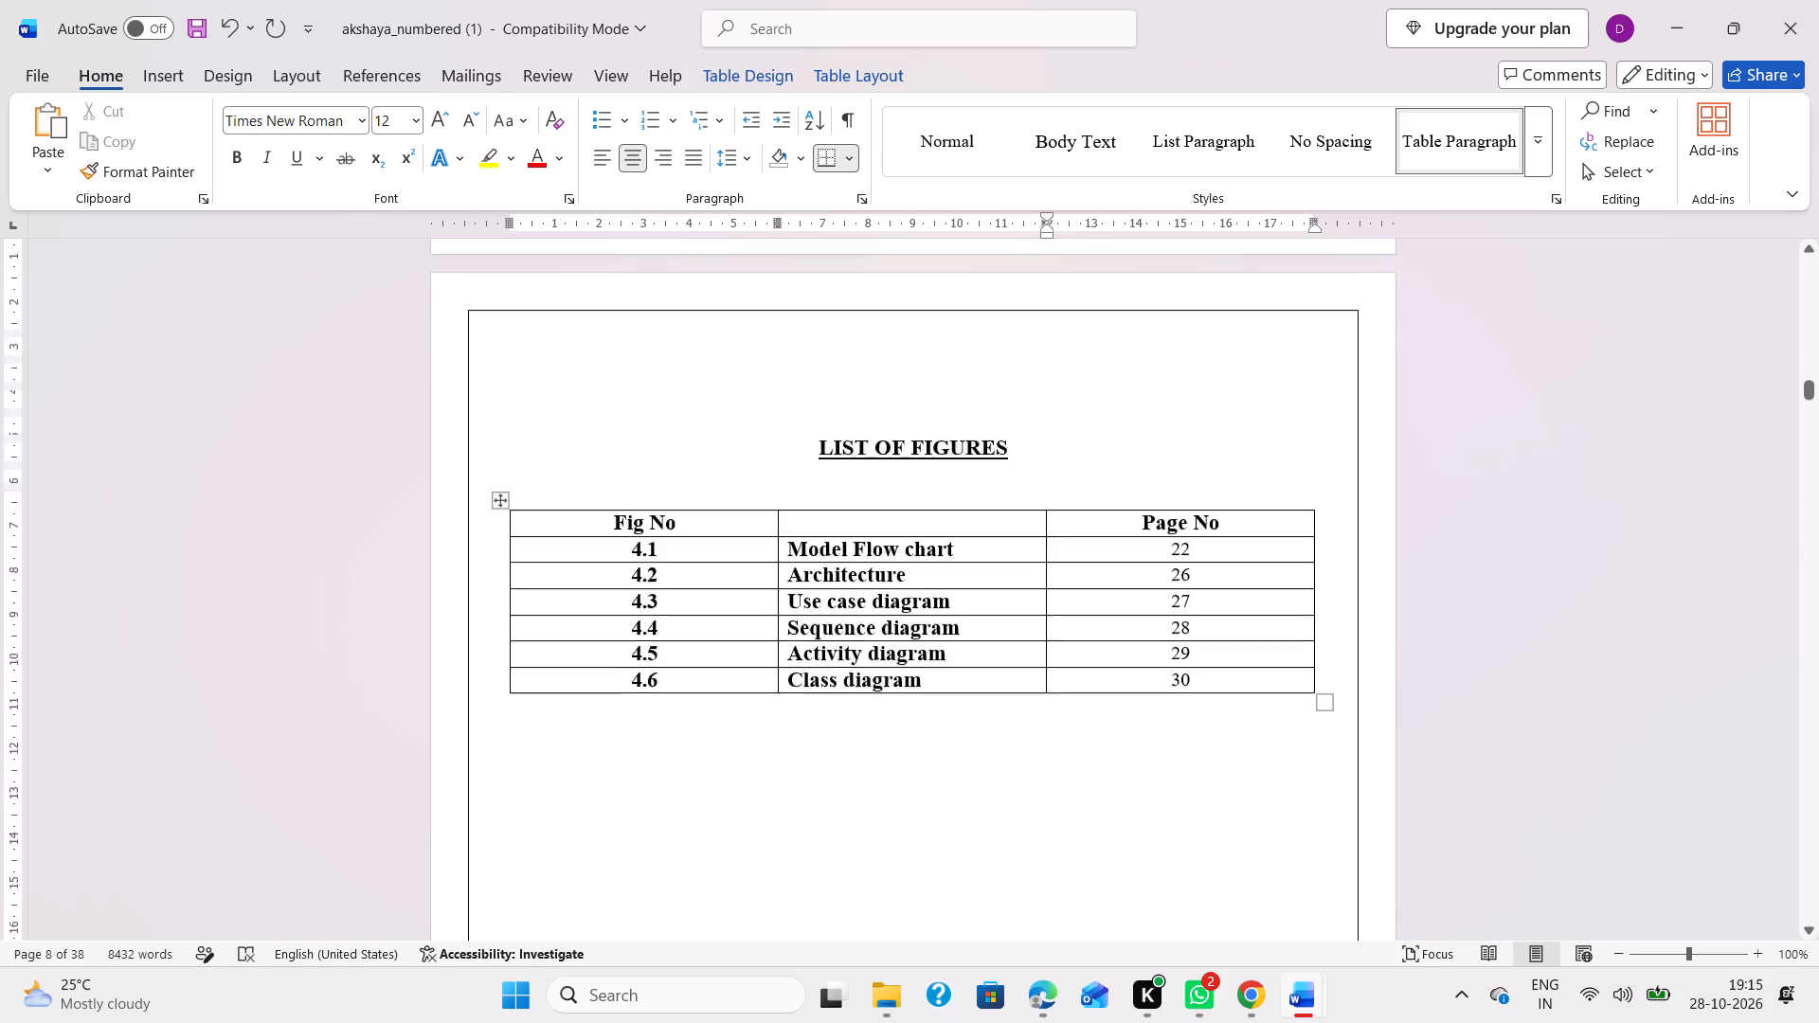
pyautogui.scroll(-1, 683, 471)
pyautogui.scroll(1, 683, 471)
pyautogui.click(498, 569)
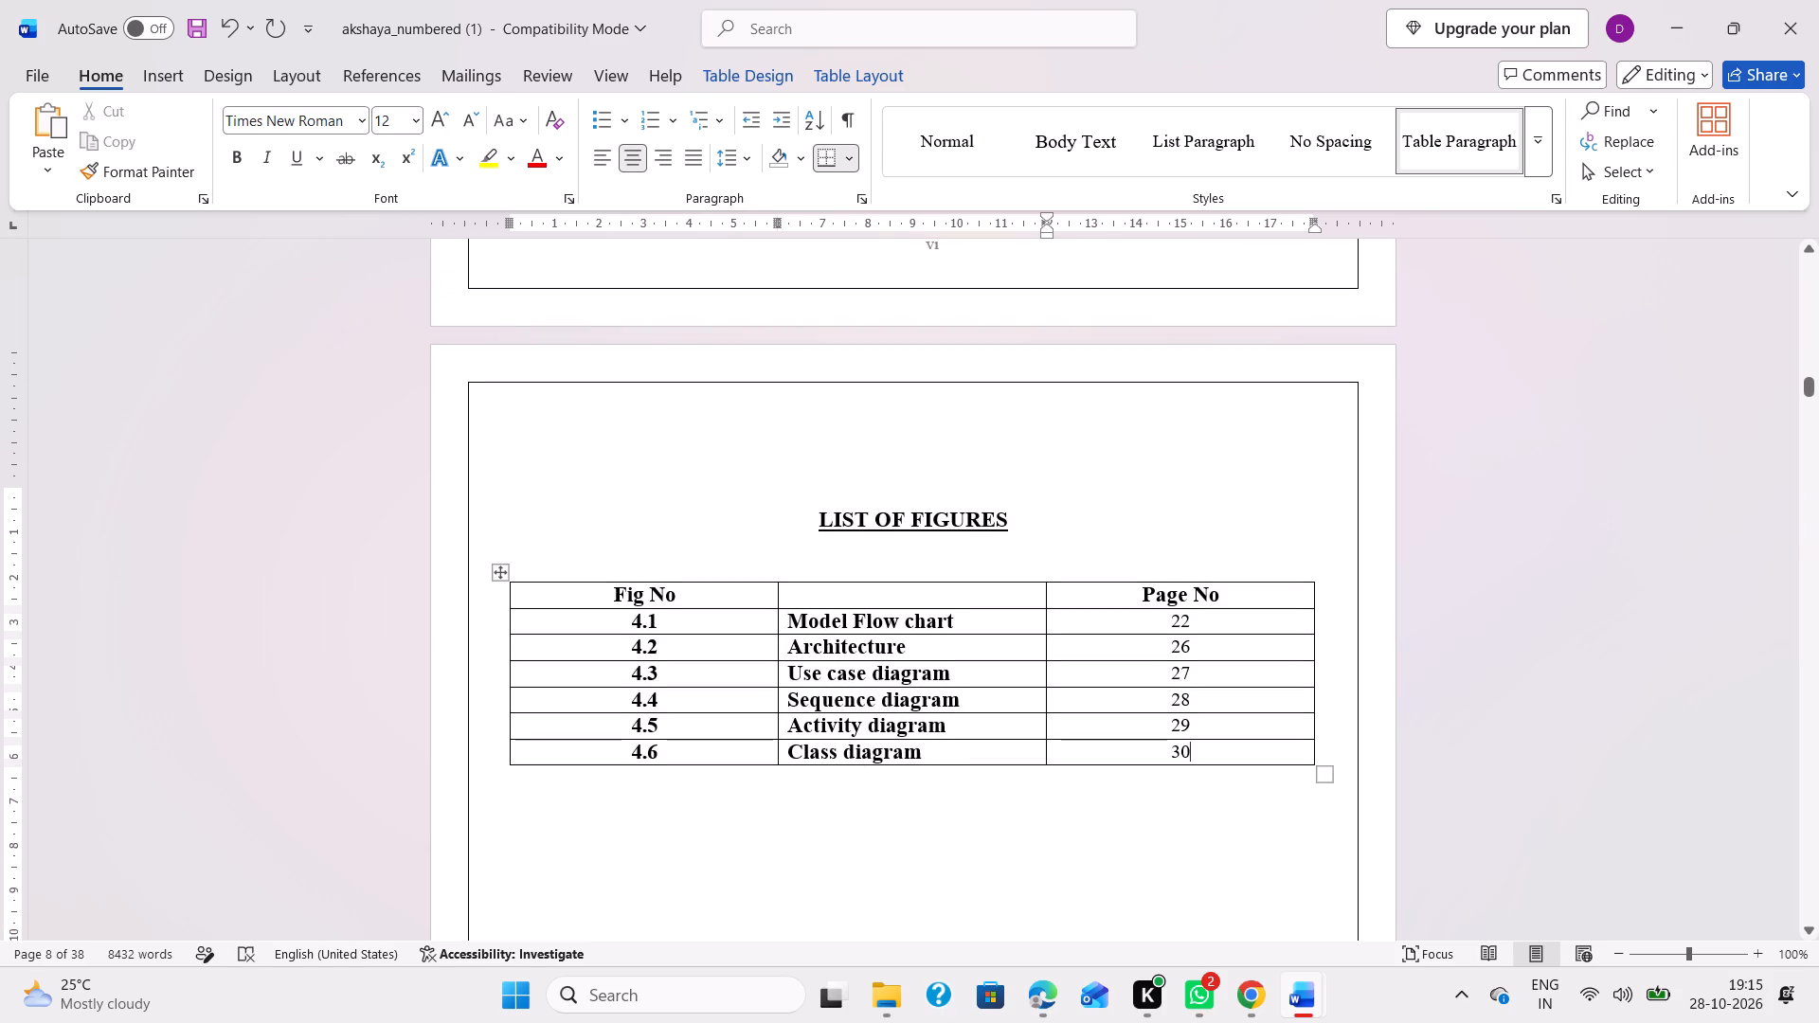
pyautogui.click(629, 627)
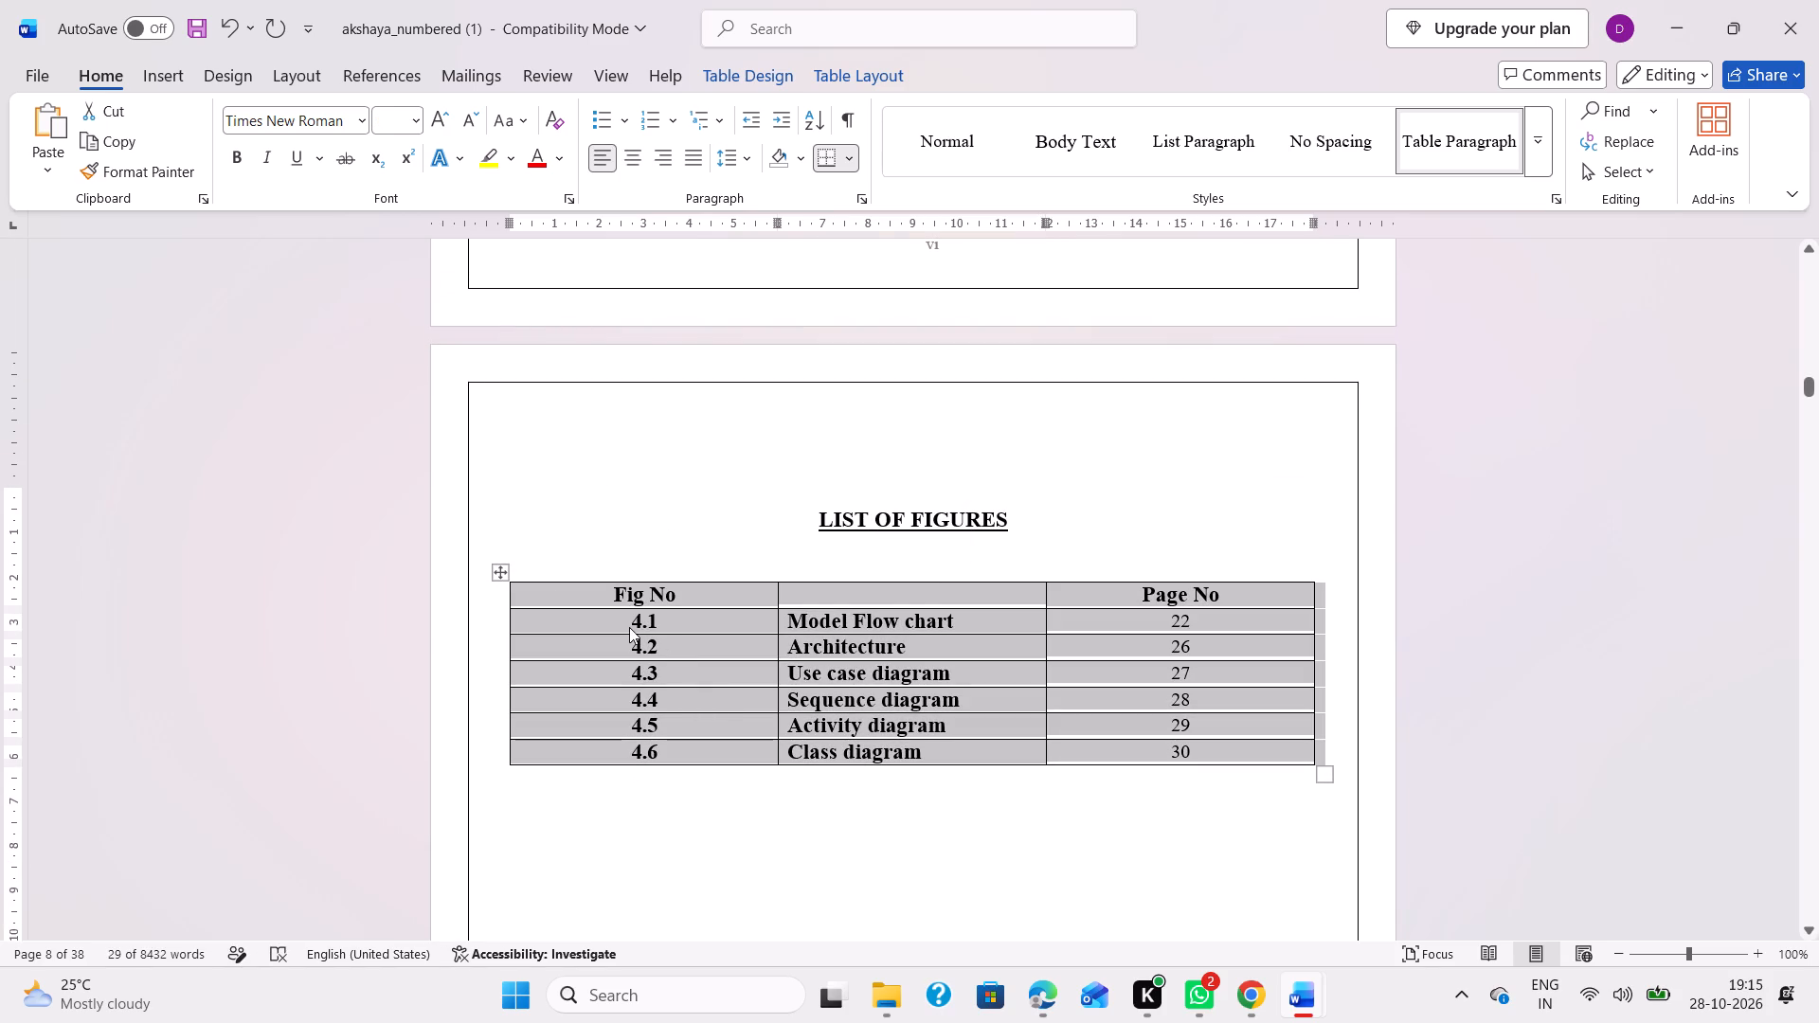
pyautogui.moveTo(621, 614); pyautogui.dragTo(1181, 746)
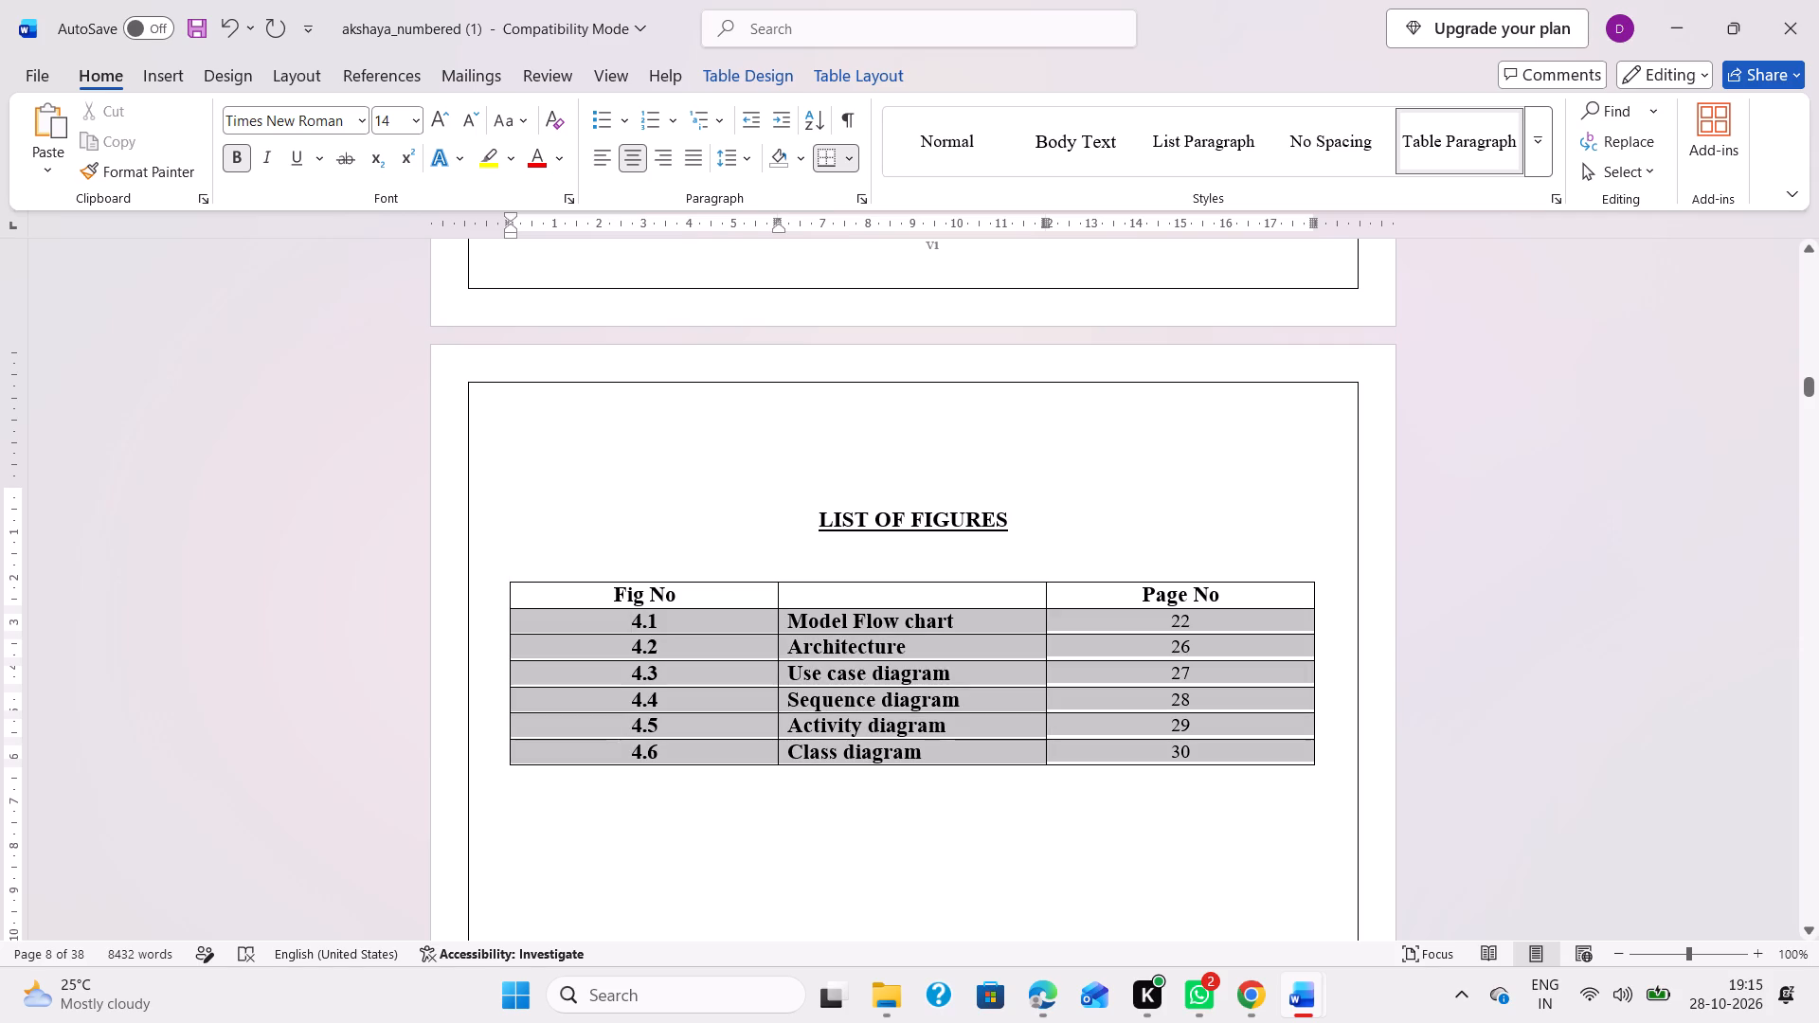
pyautogui.moveTo(1181, 746); pyautogui.dragTo(1198, 752)
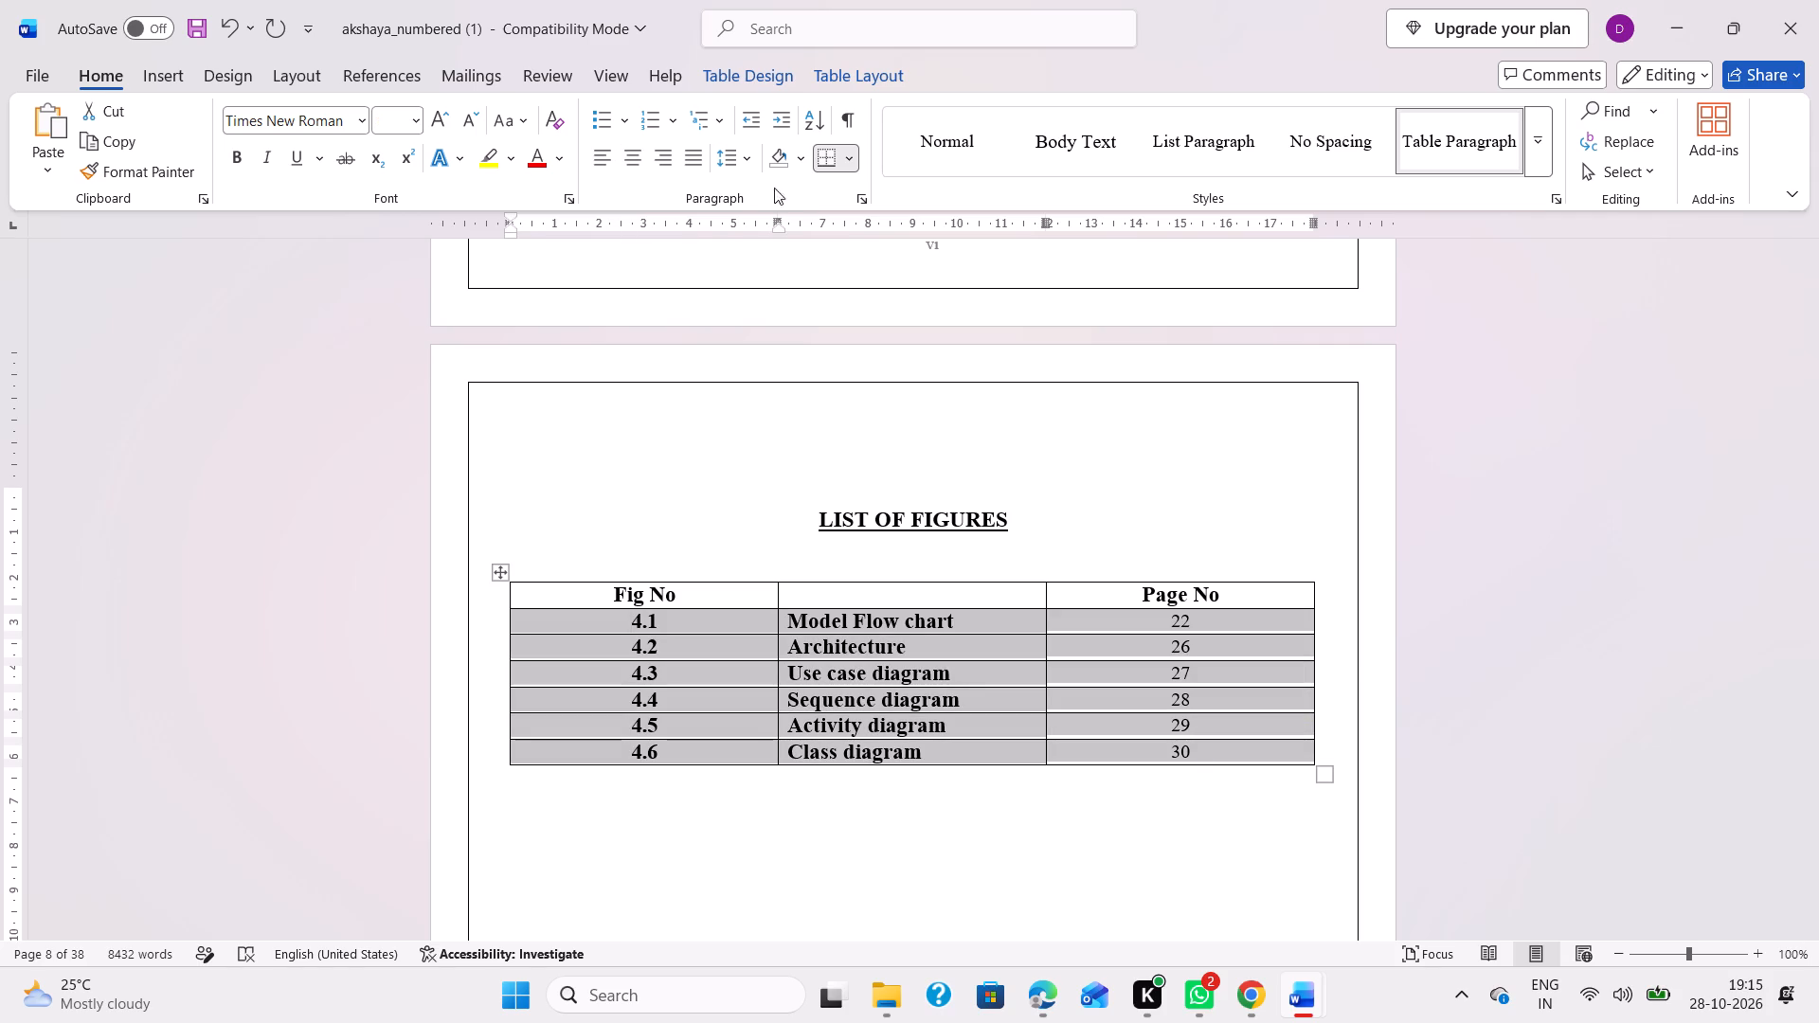
pyautogui.click(240, 161)
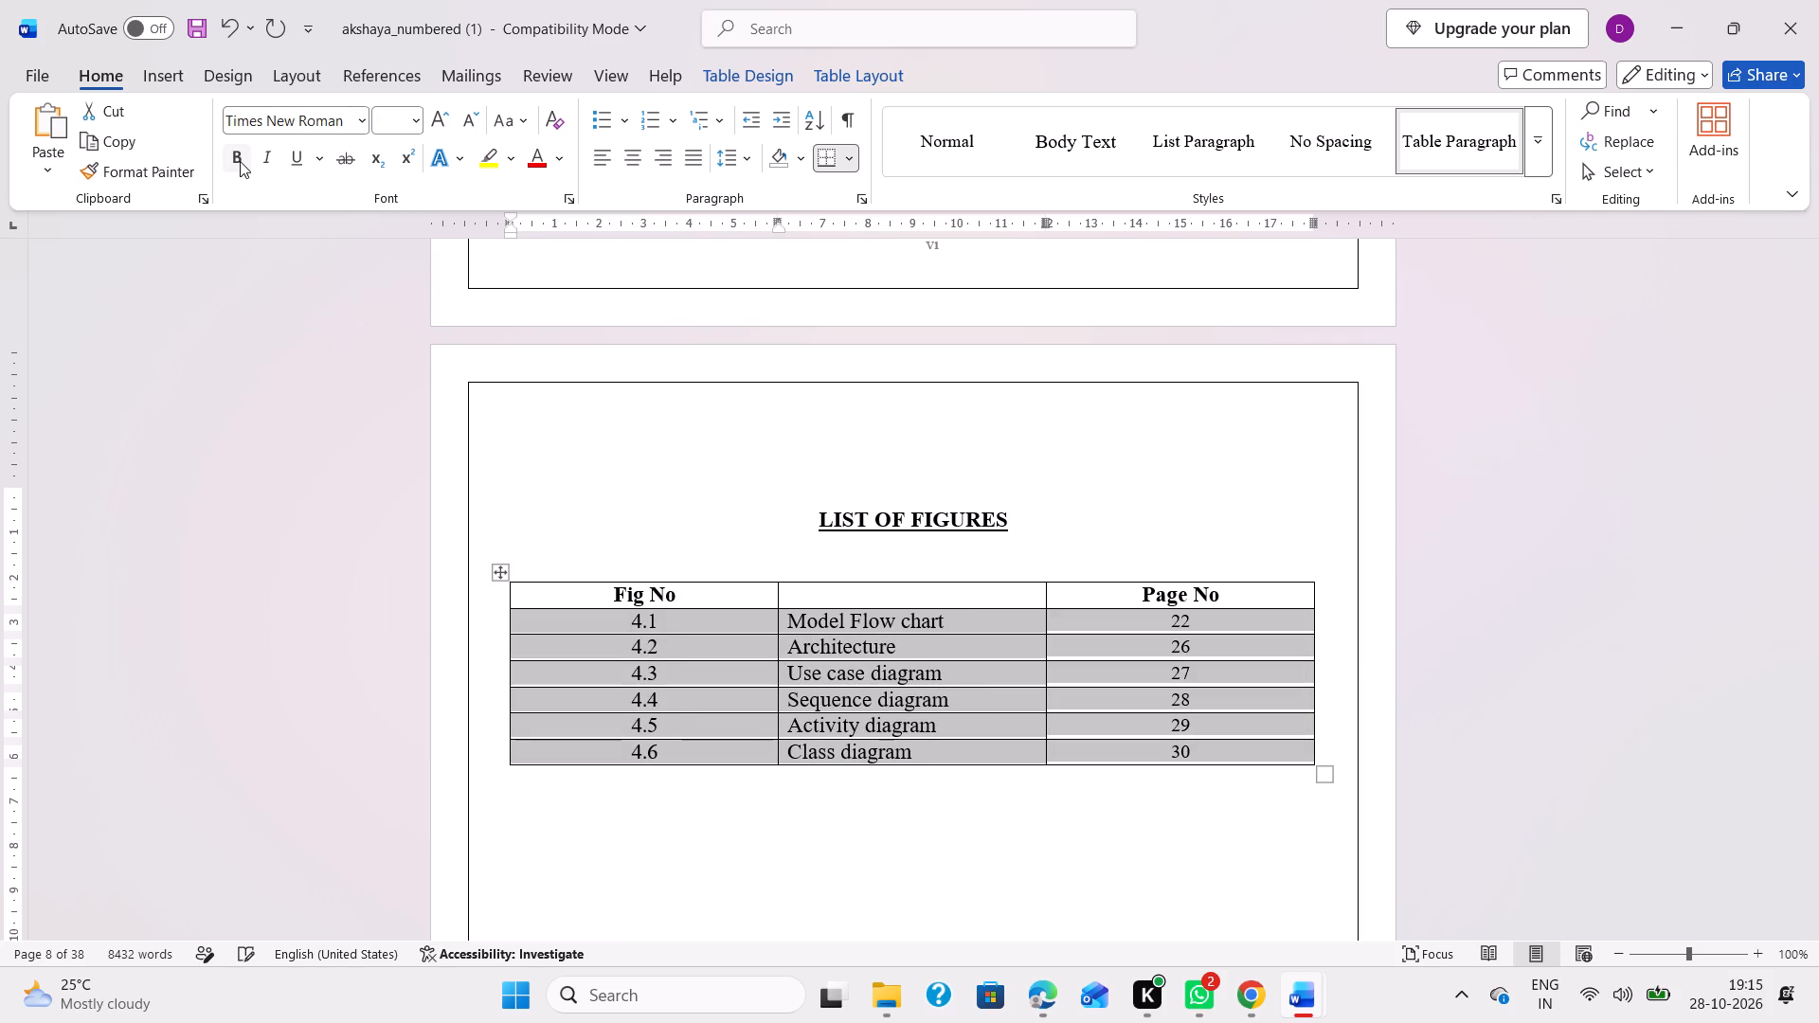
pyautogui.click(670, 702)
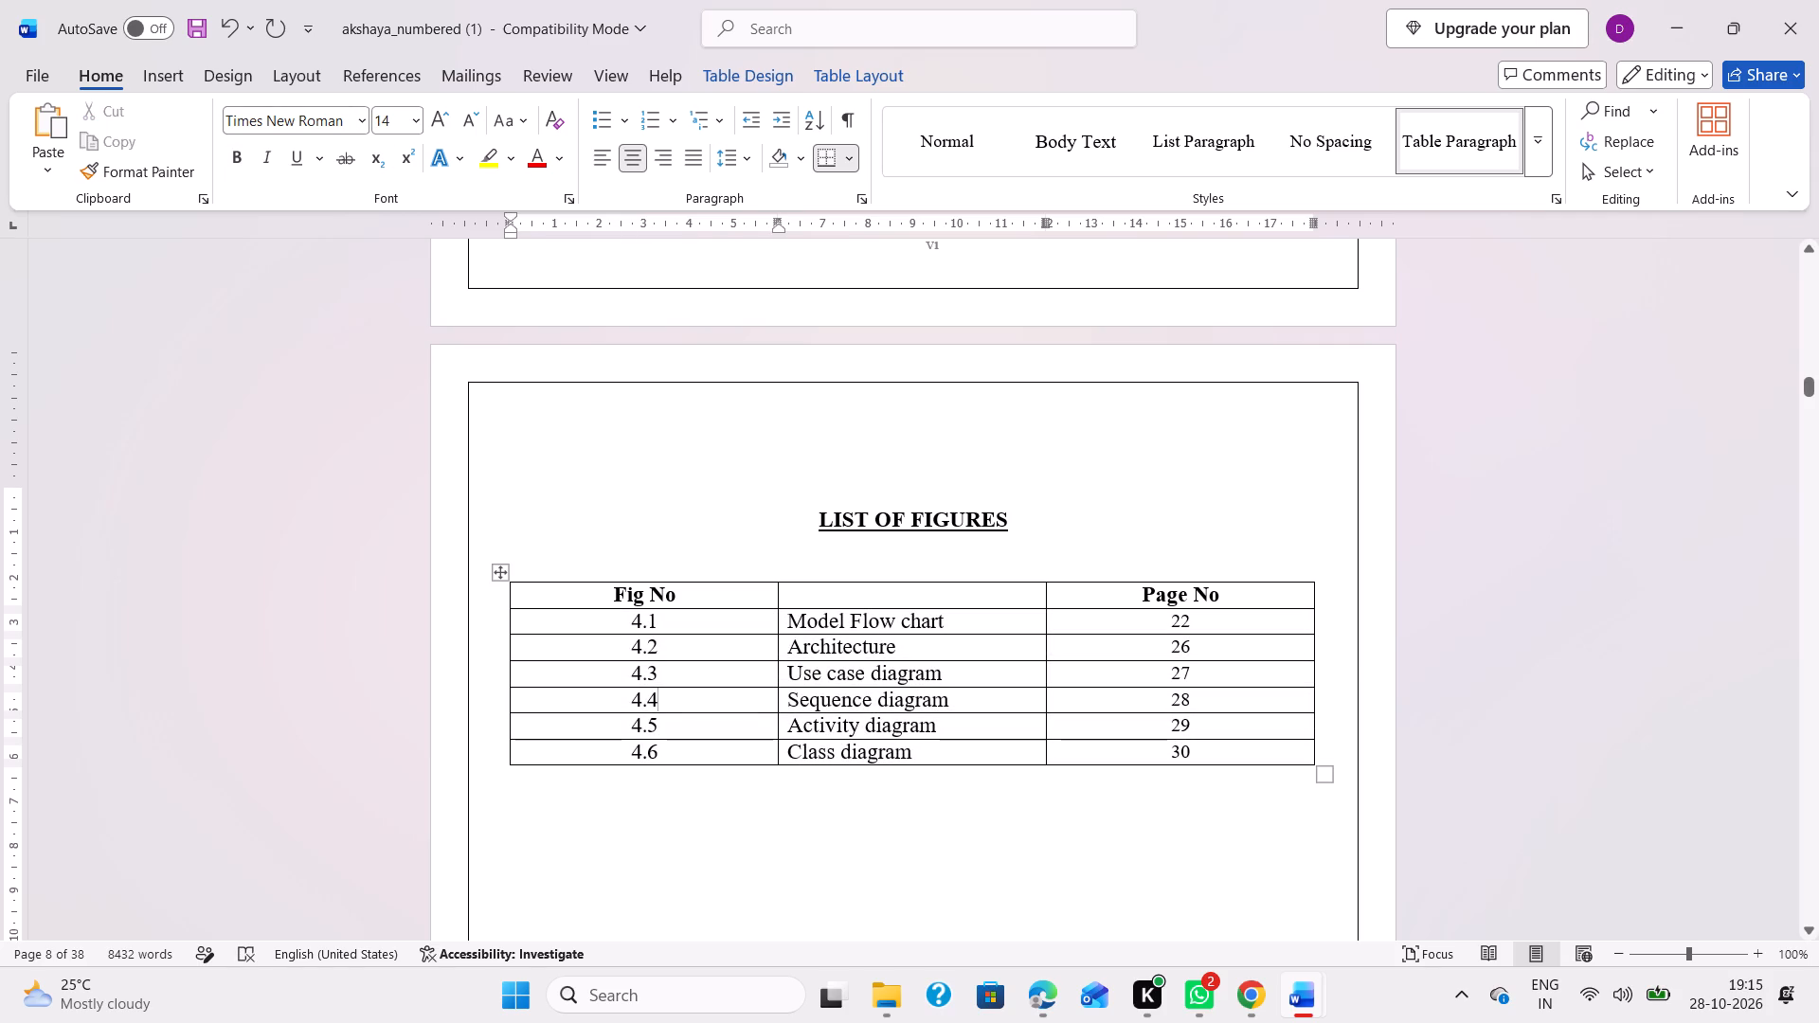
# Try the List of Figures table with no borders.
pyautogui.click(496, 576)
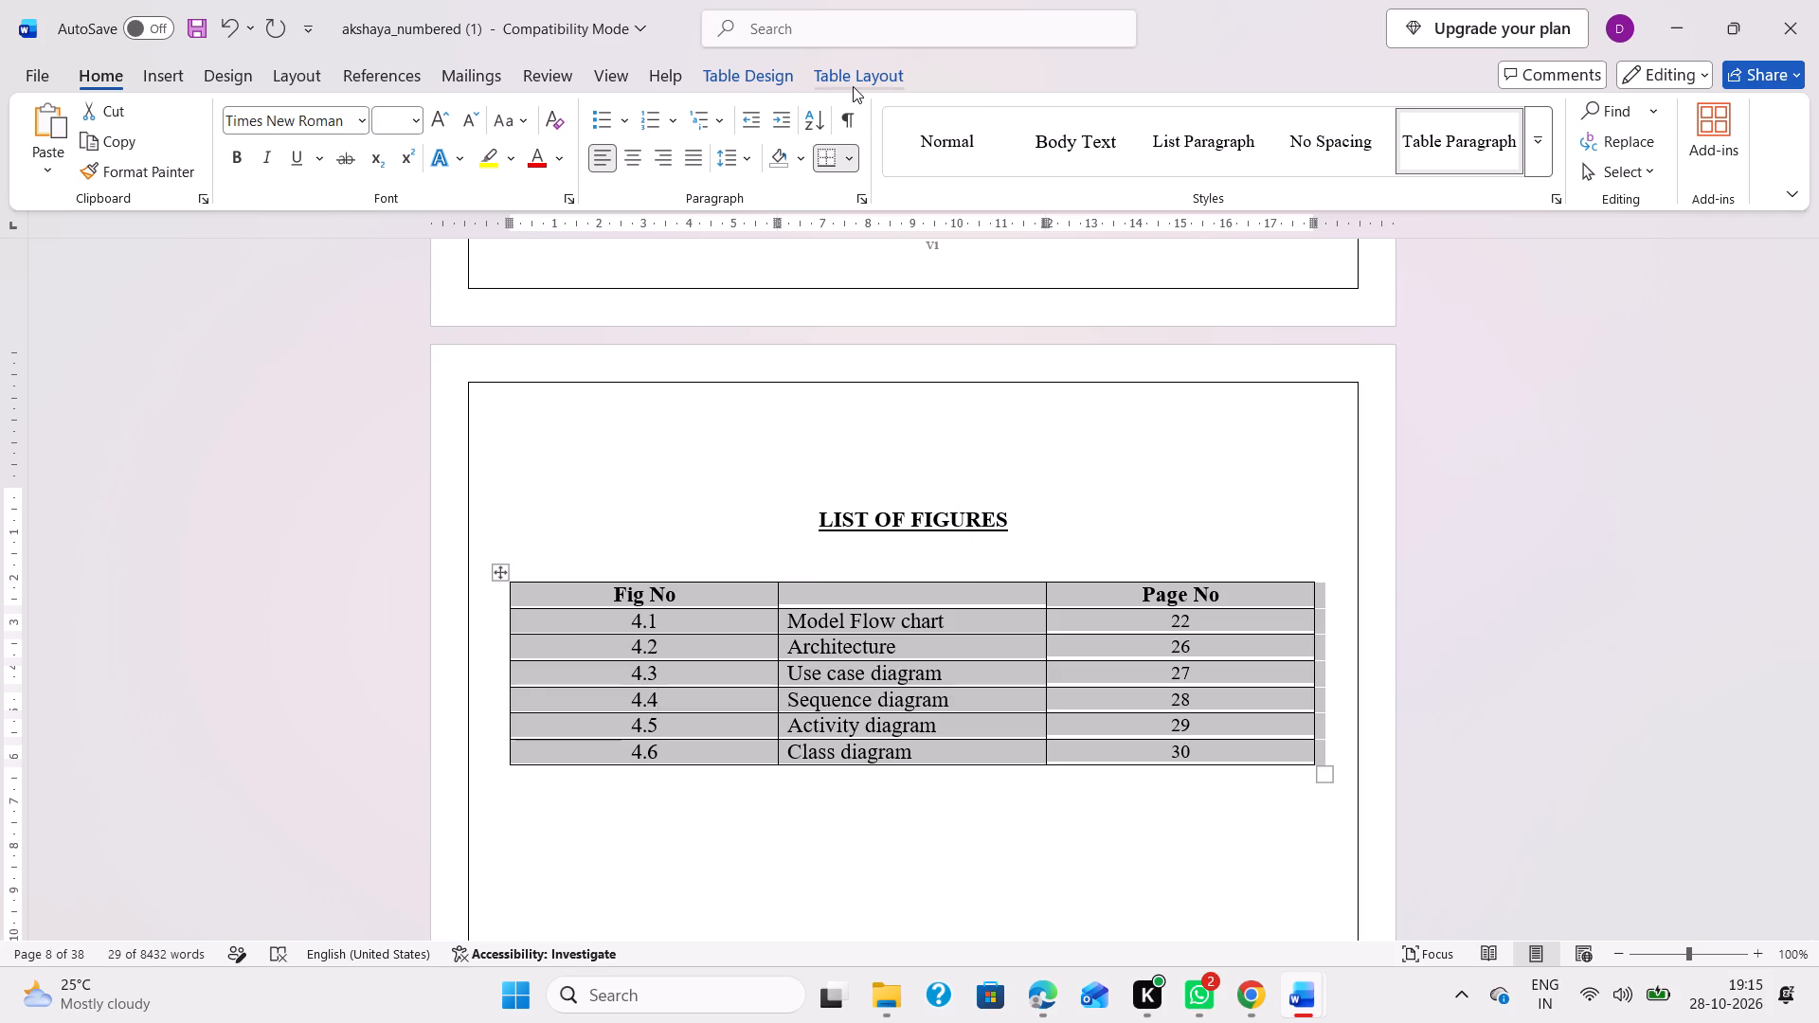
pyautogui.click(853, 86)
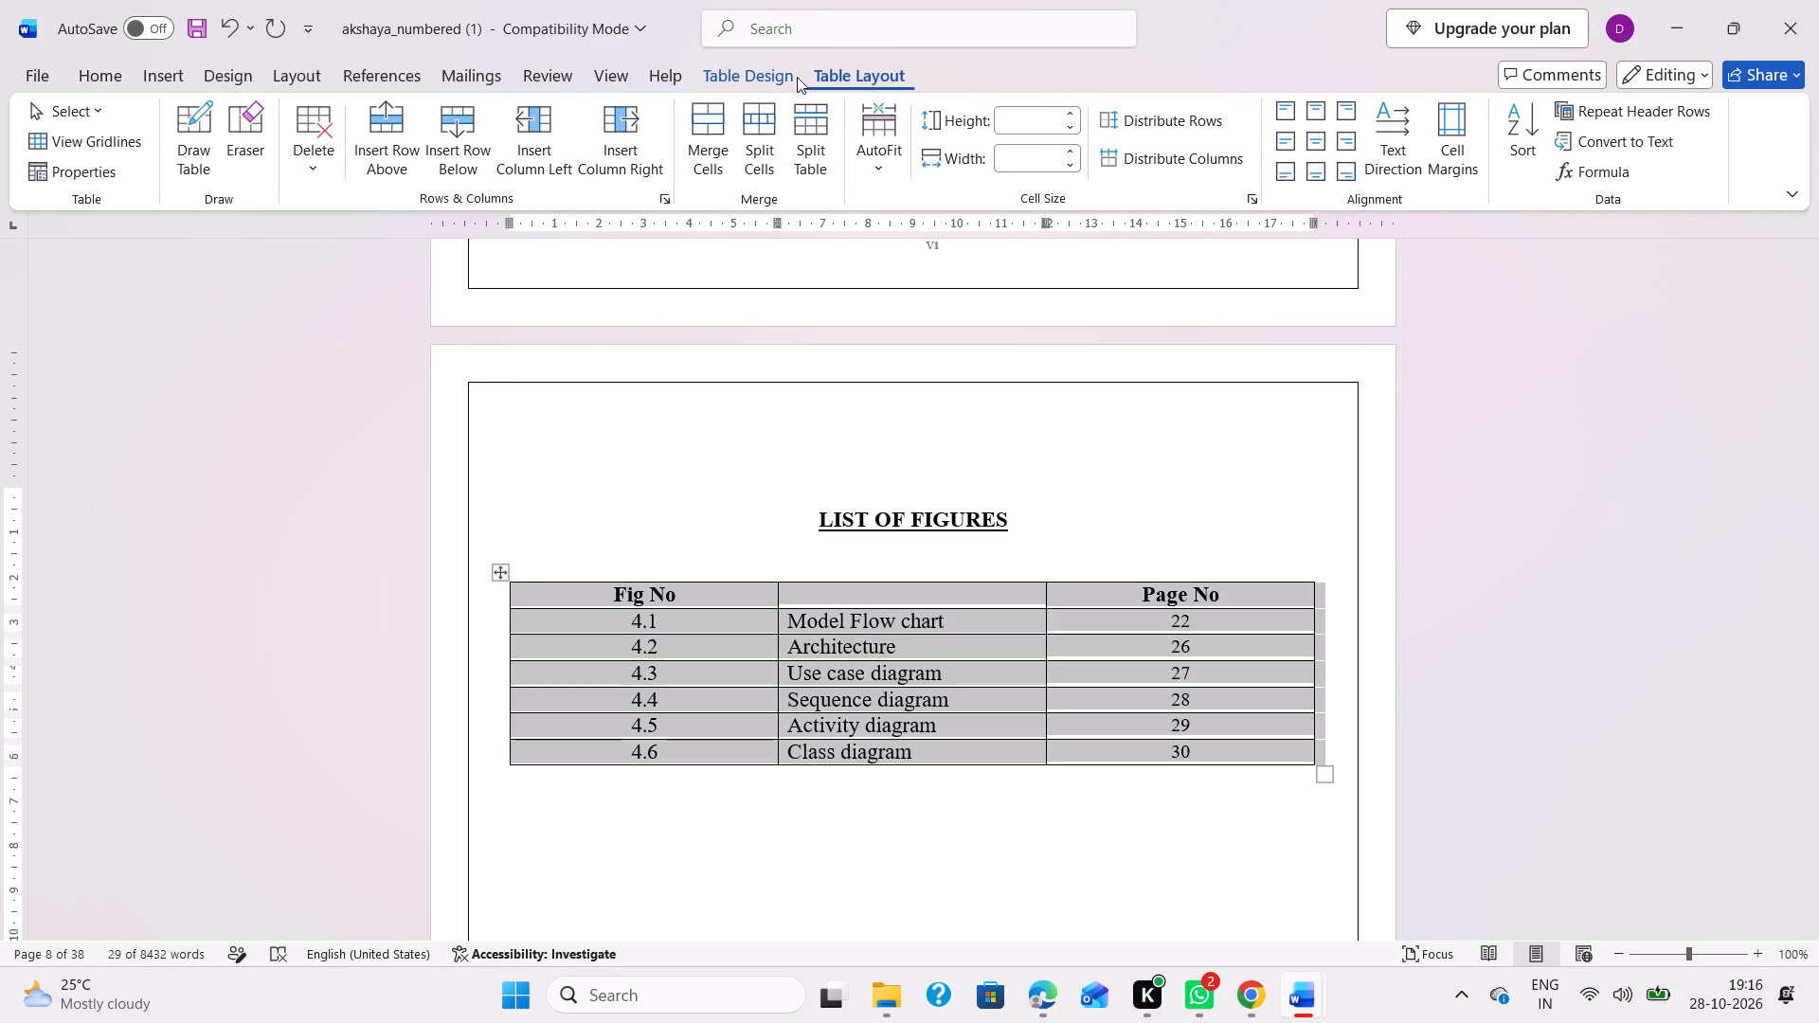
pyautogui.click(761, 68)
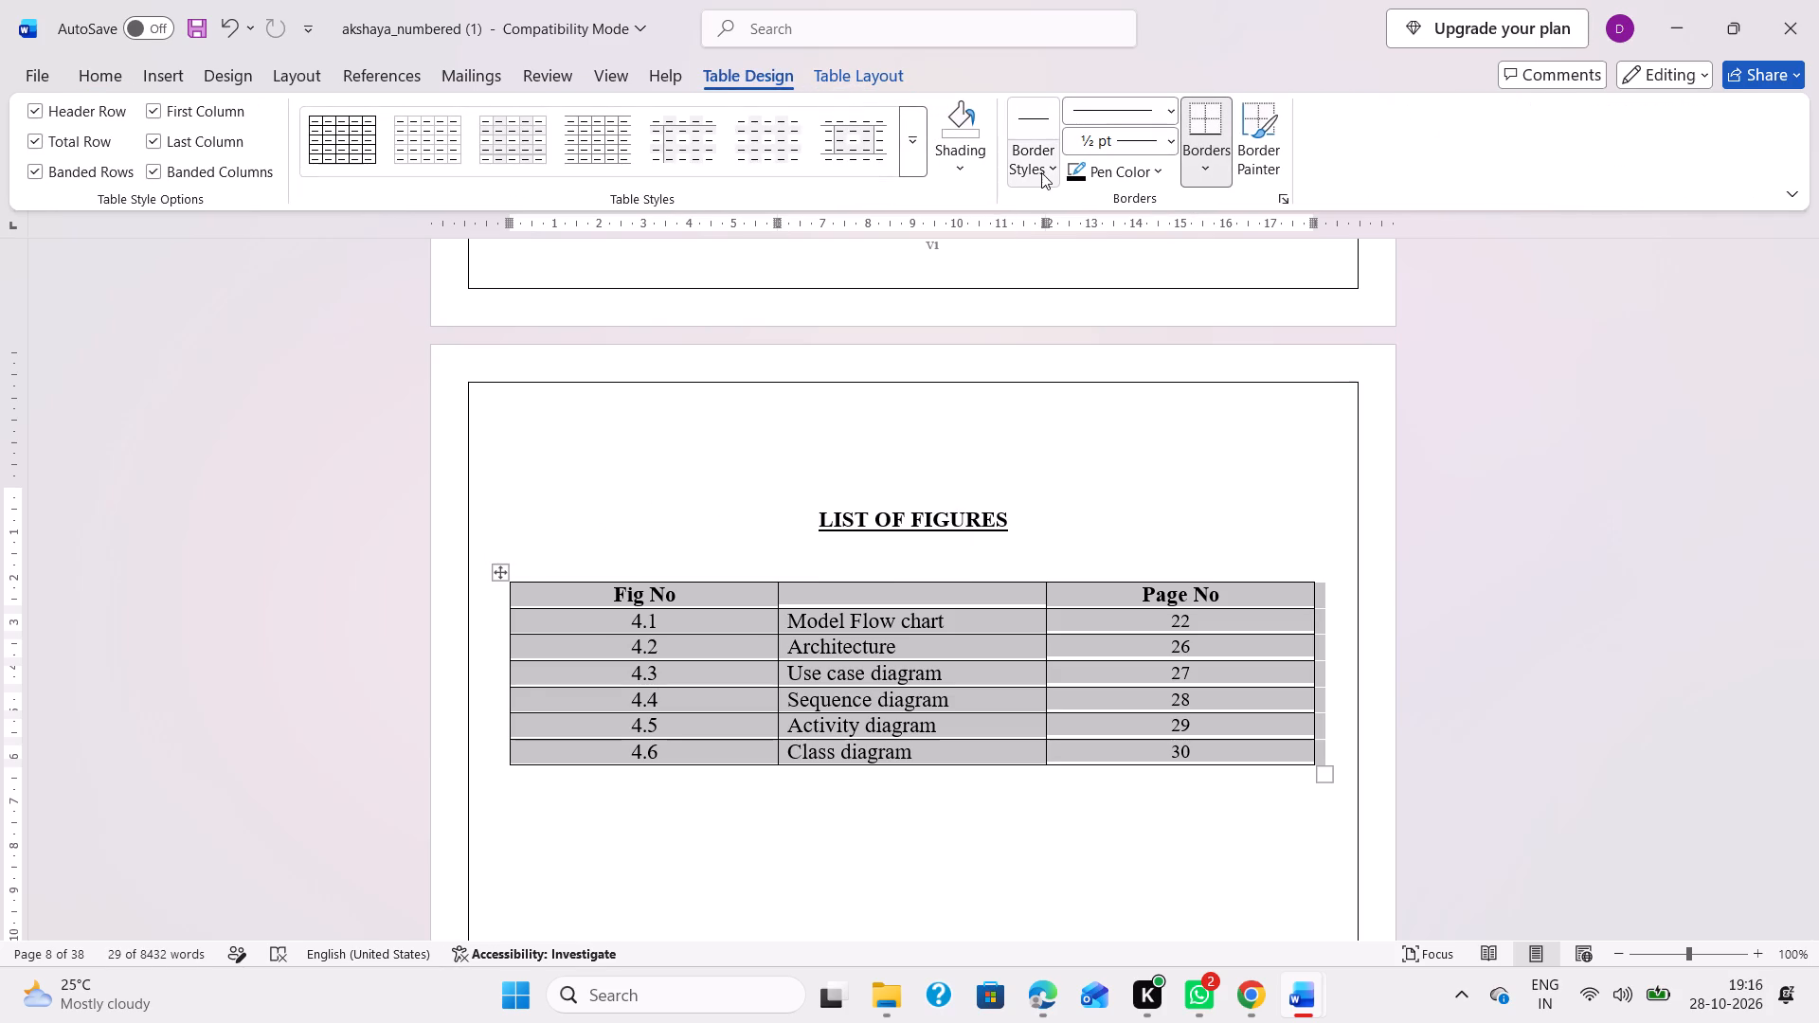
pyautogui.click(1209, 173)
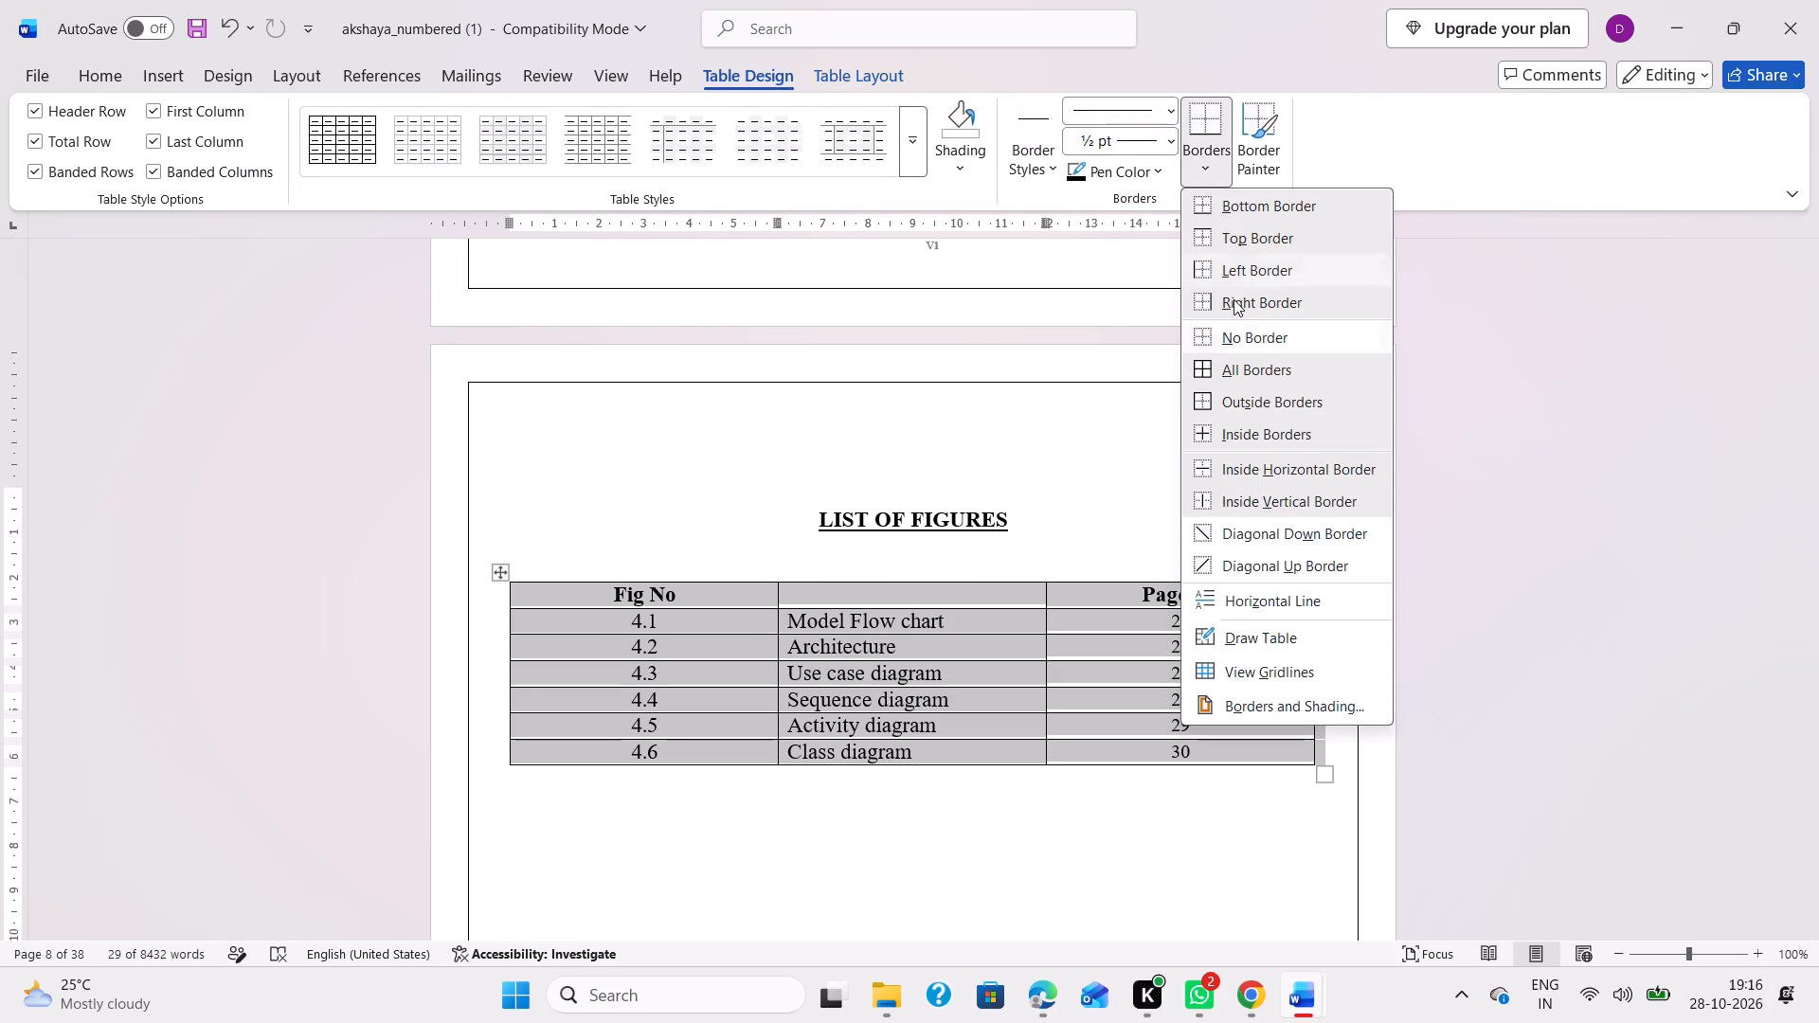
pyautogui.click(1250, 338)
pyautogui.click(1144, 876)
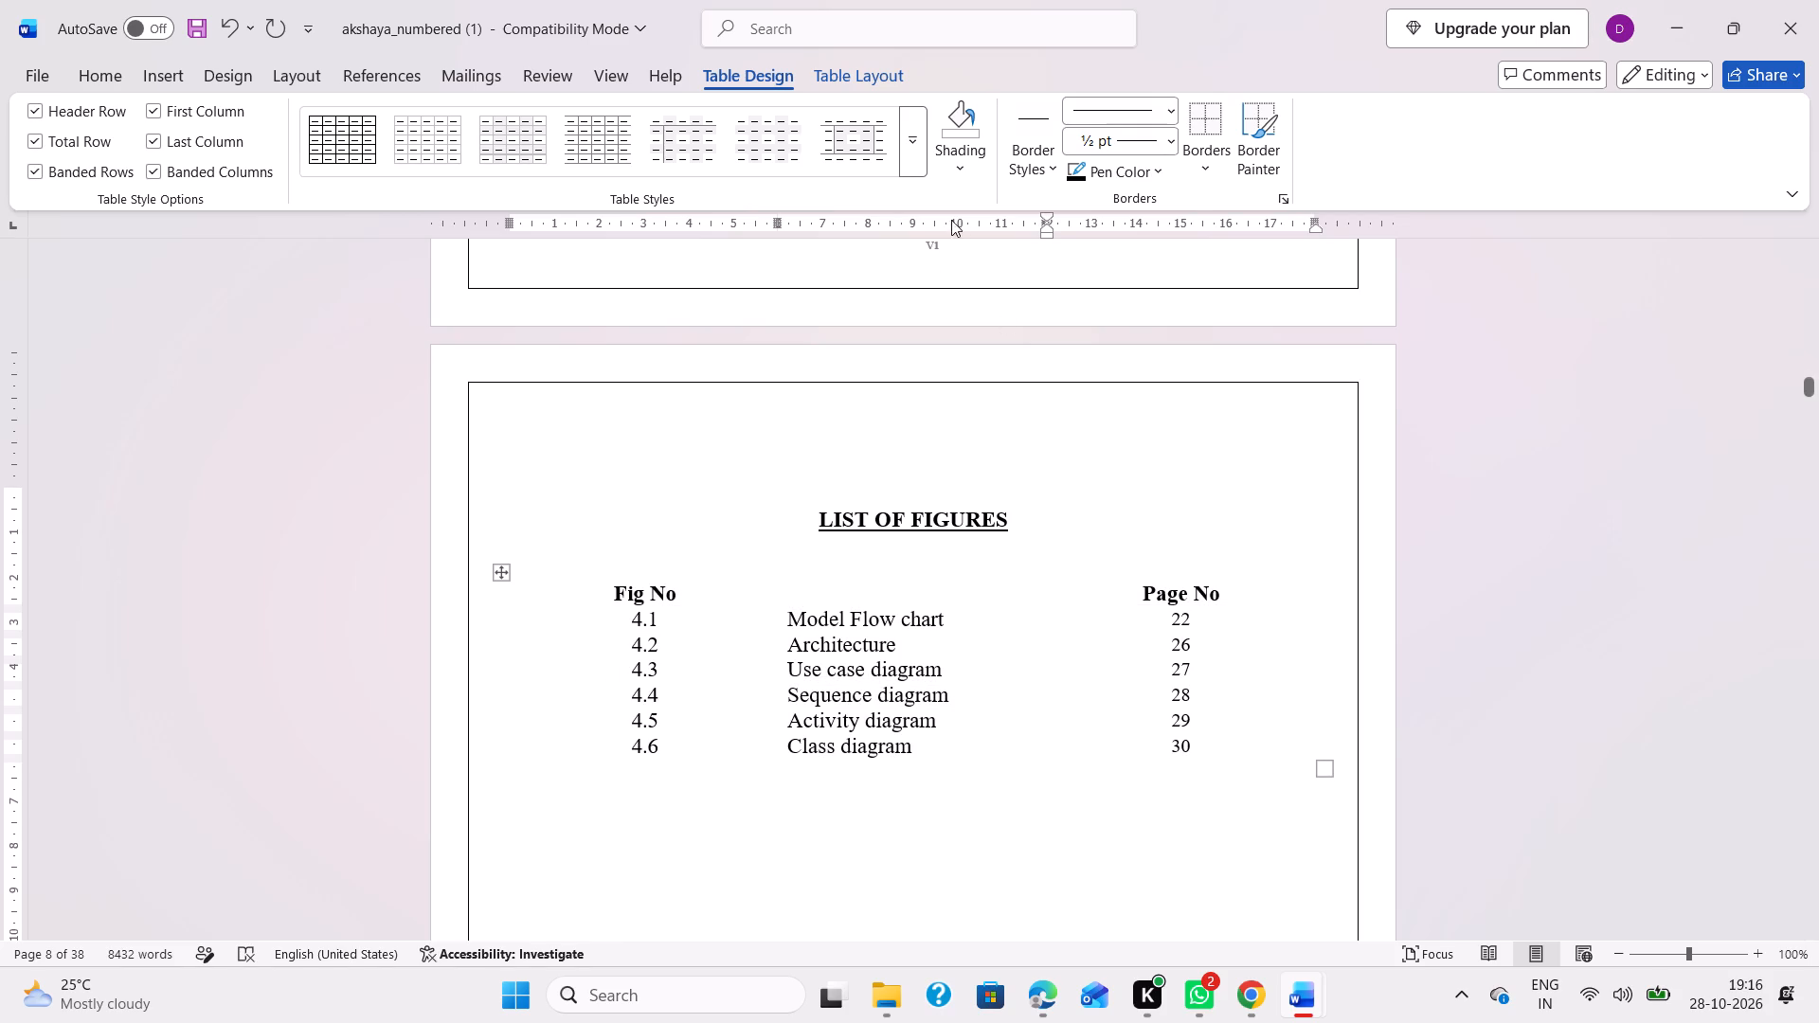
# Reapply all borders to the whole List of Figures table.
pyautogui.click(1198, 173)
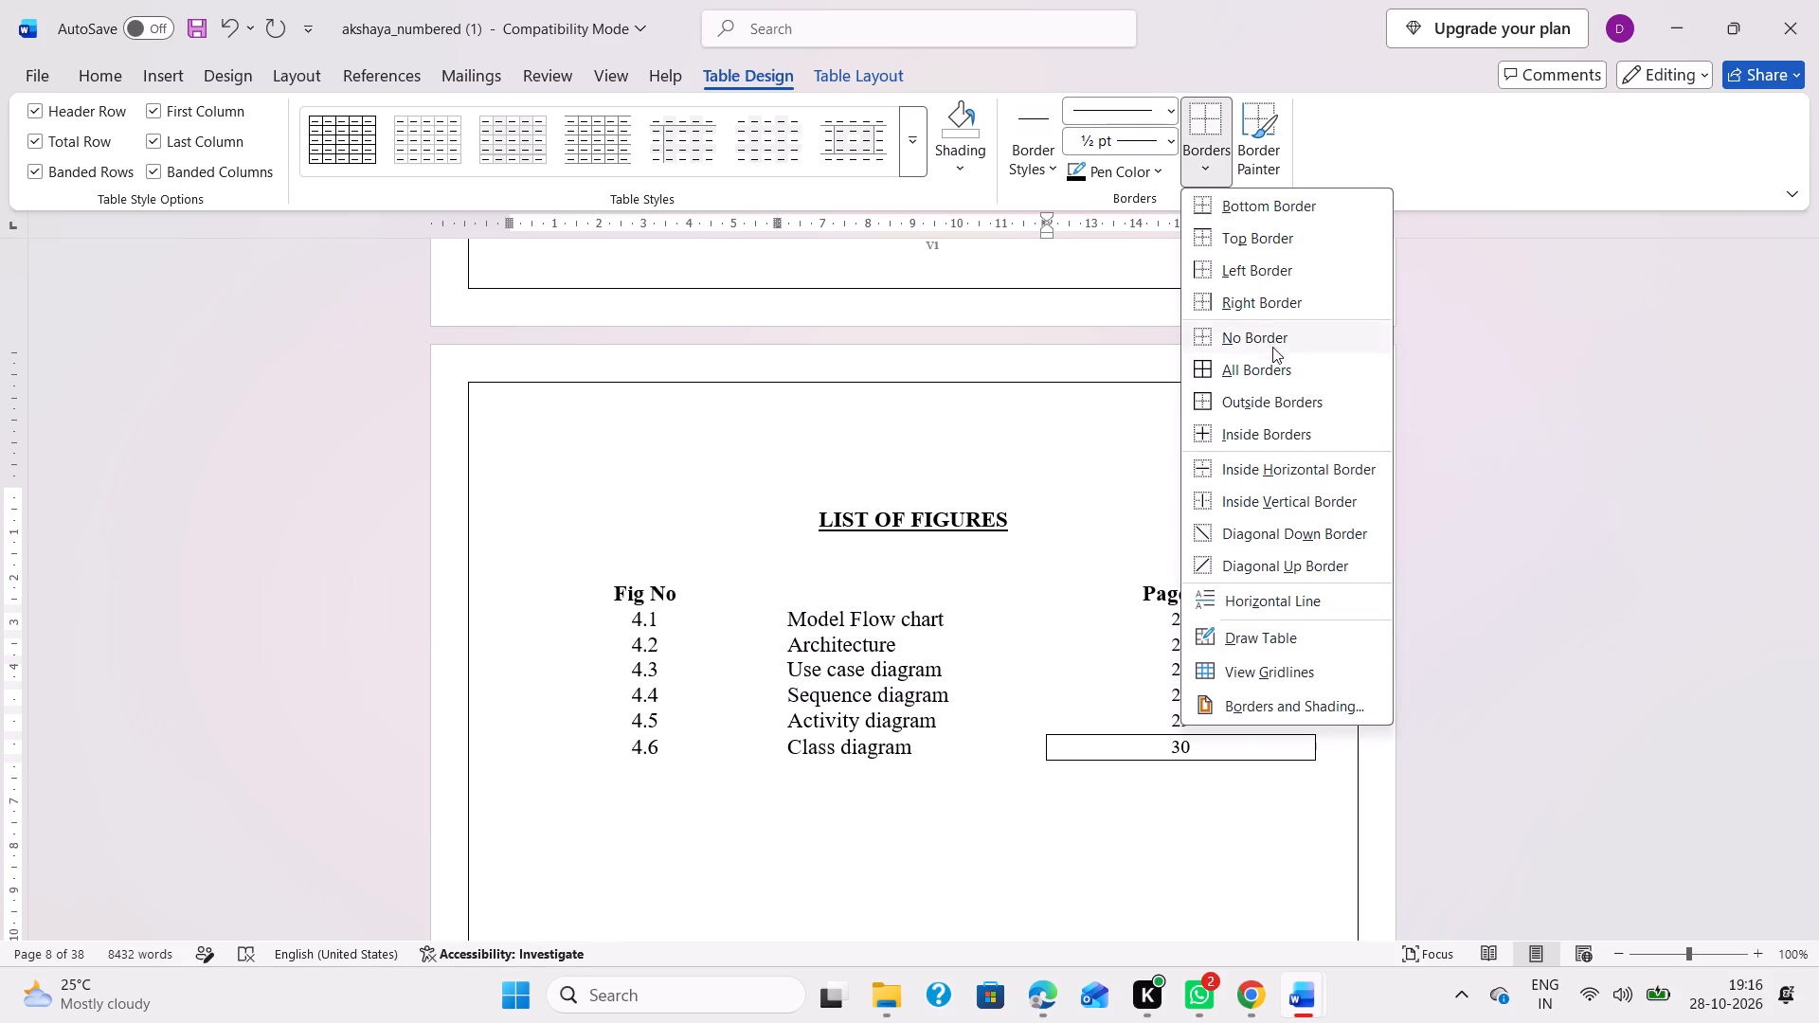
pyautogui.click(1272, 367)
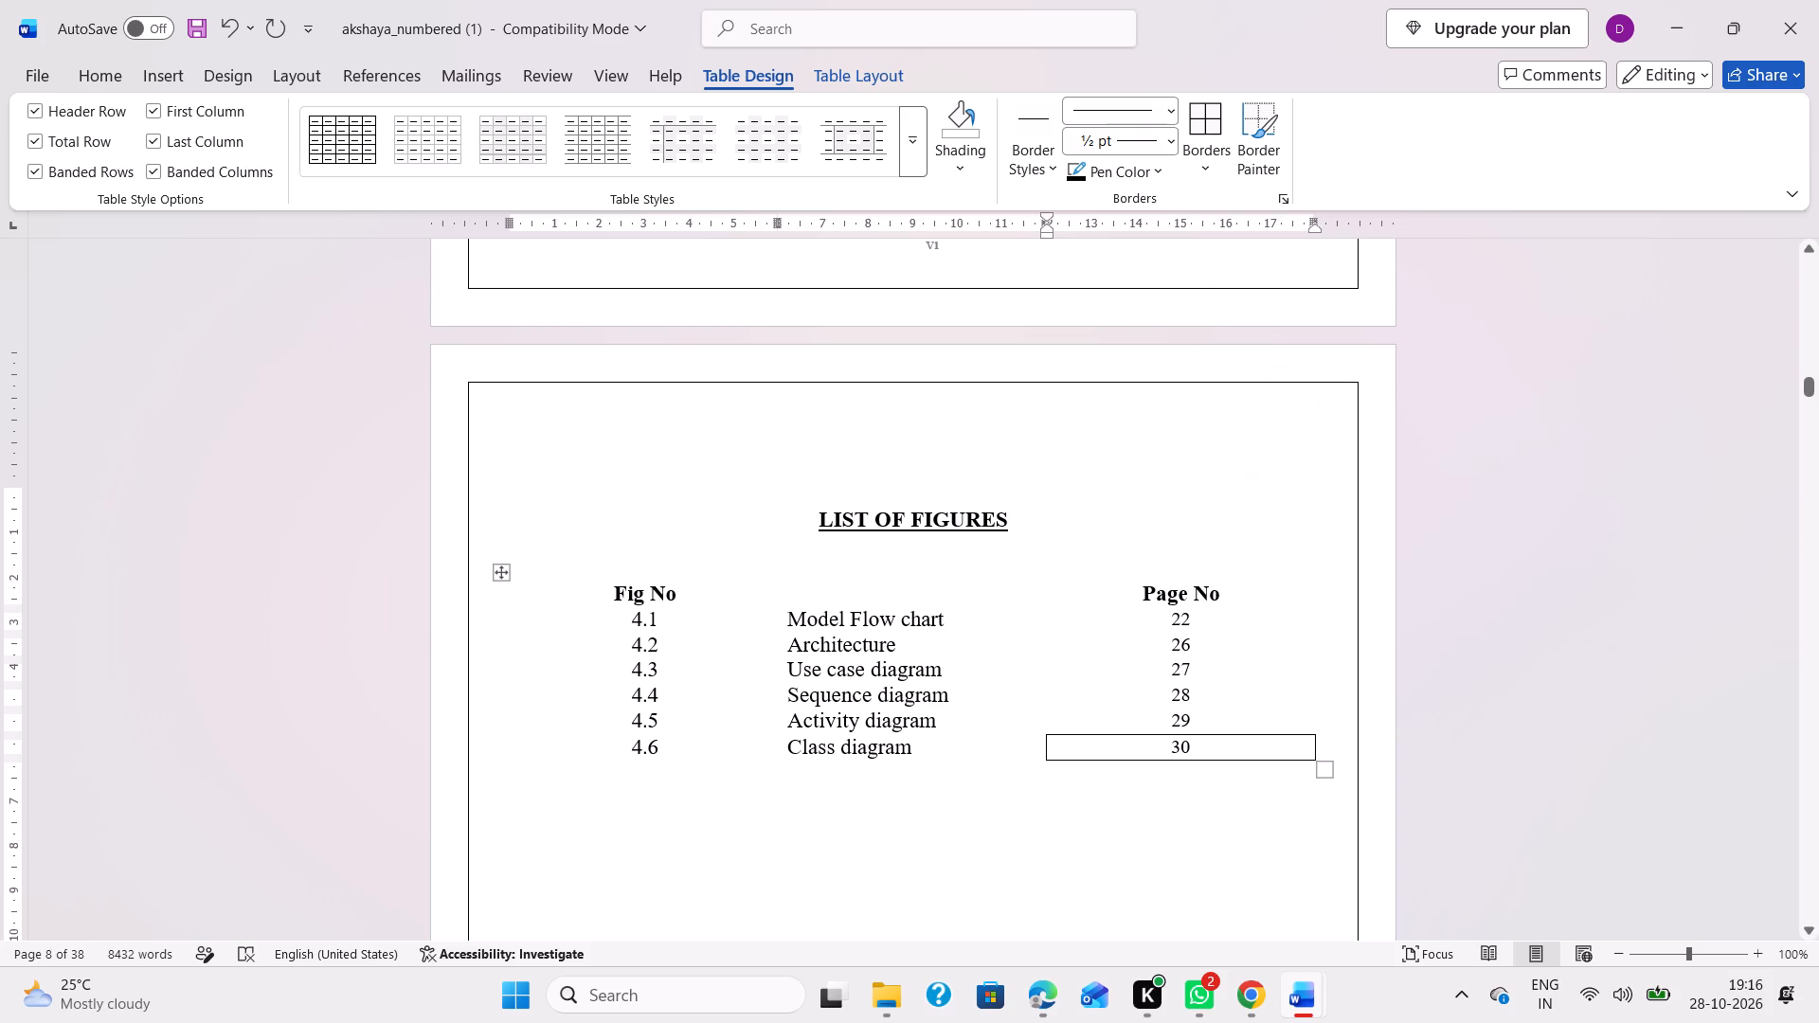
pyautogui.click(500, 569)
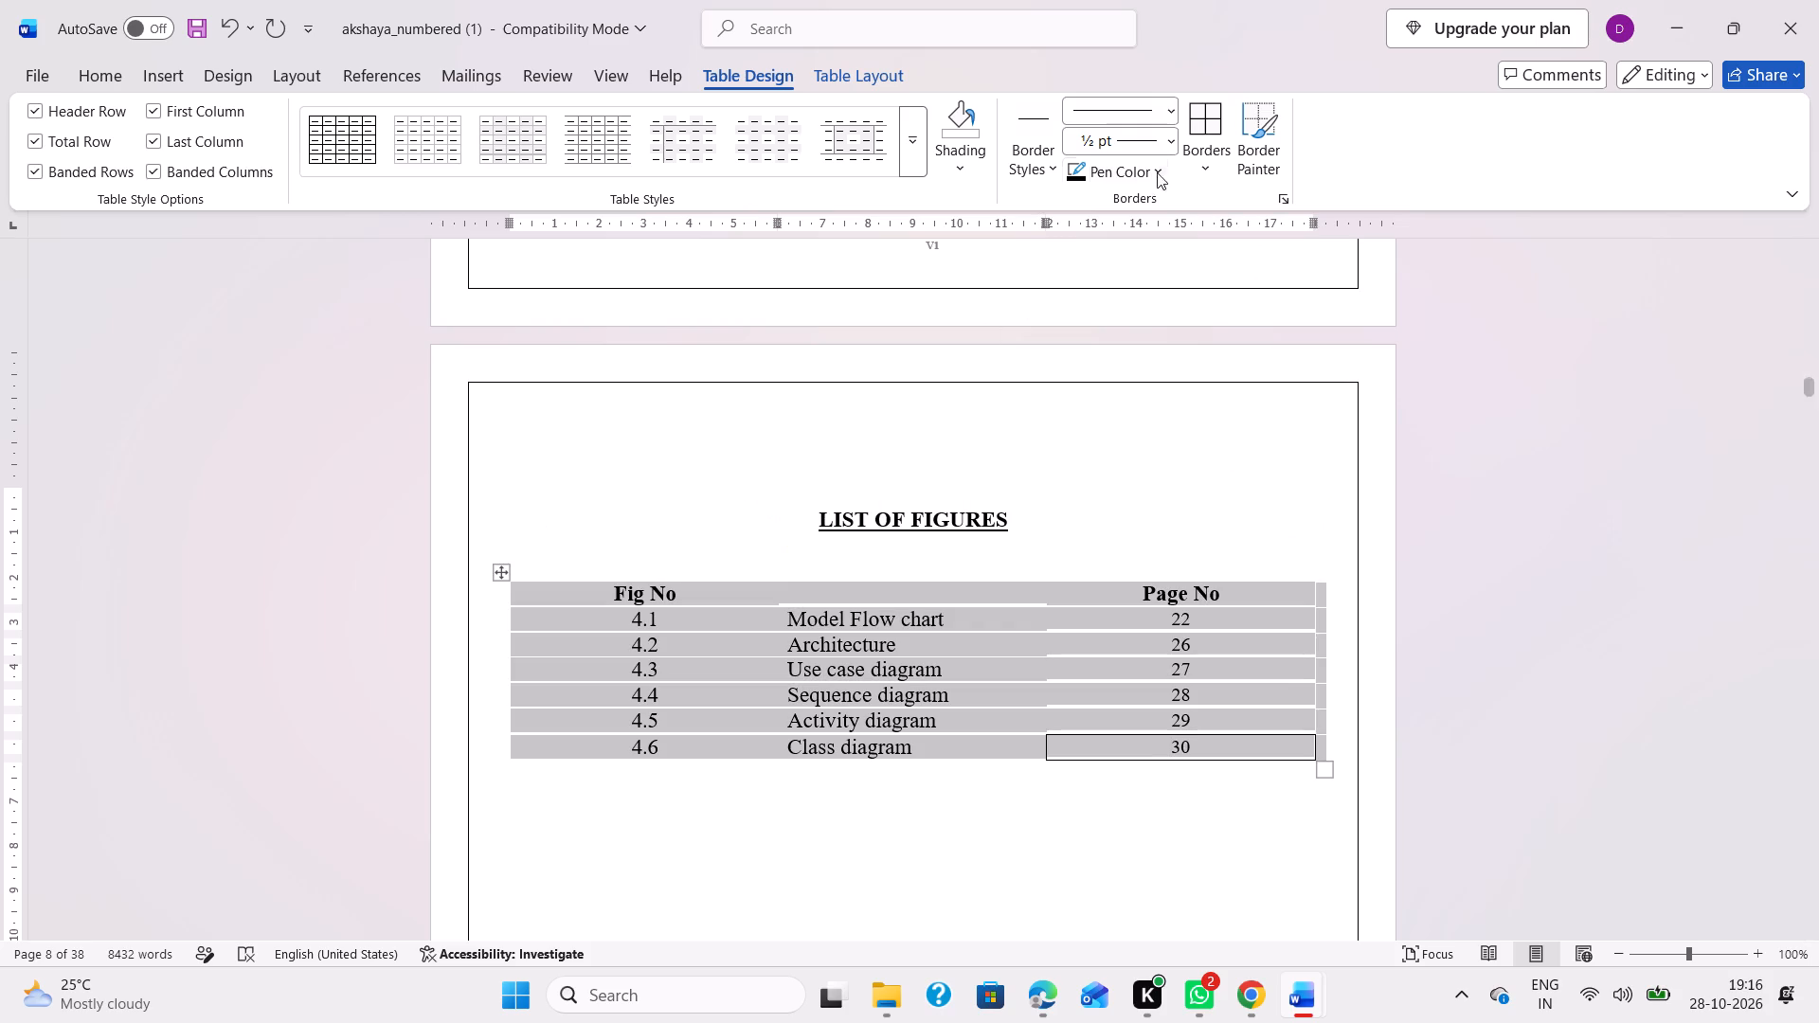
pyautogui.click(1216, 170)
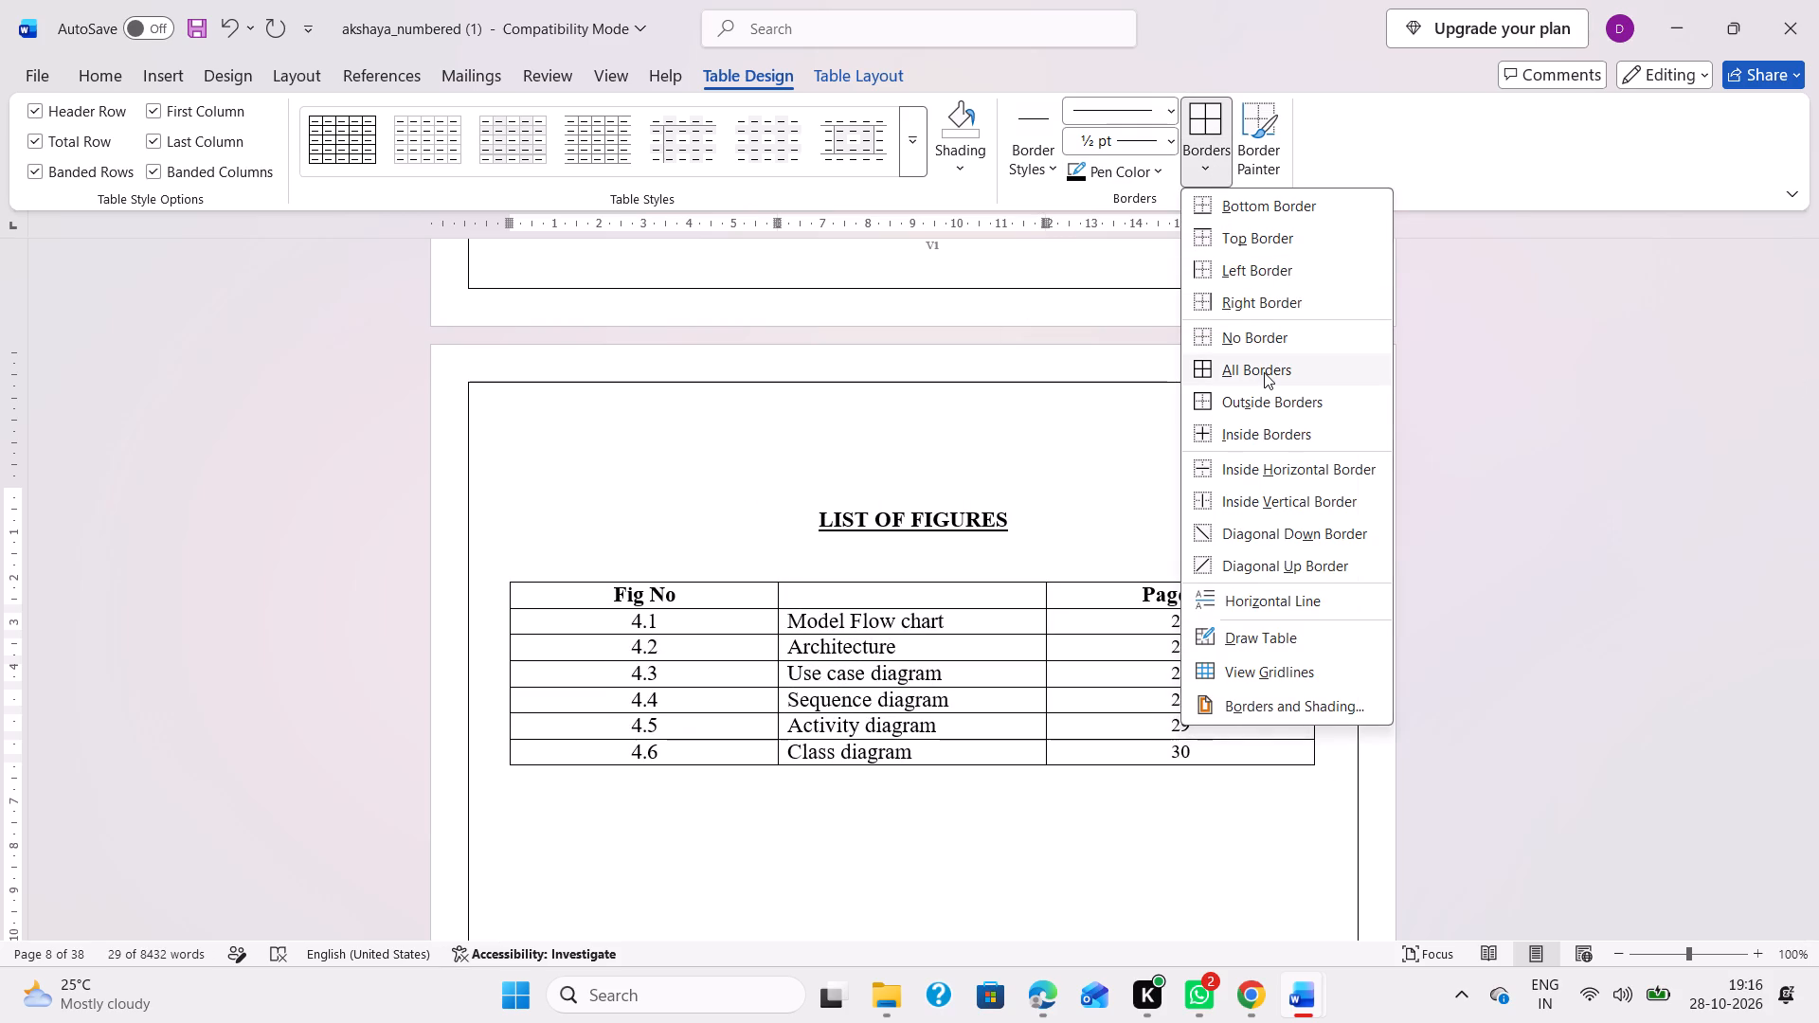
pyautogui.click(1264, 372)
# Add a blank line below the Fig No heading to separate the heading row from the entries.
pyautogui.click(718, 600)
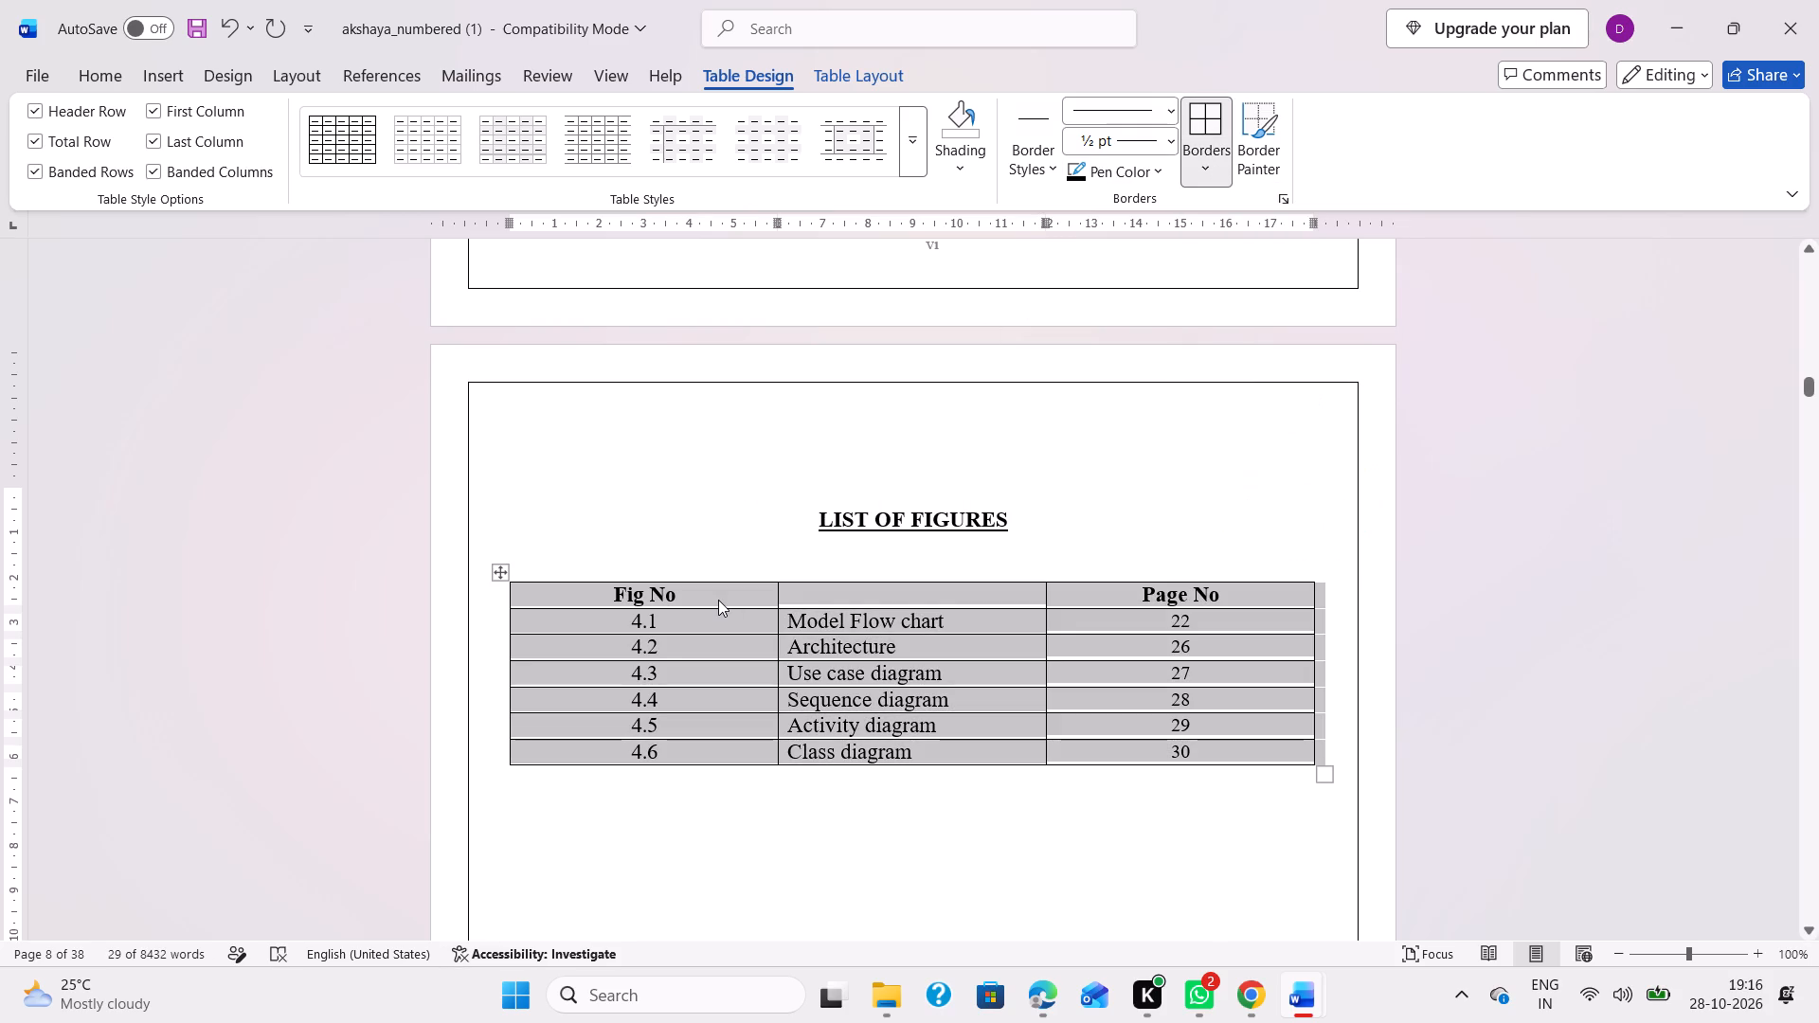
pyautogui.press('Return')
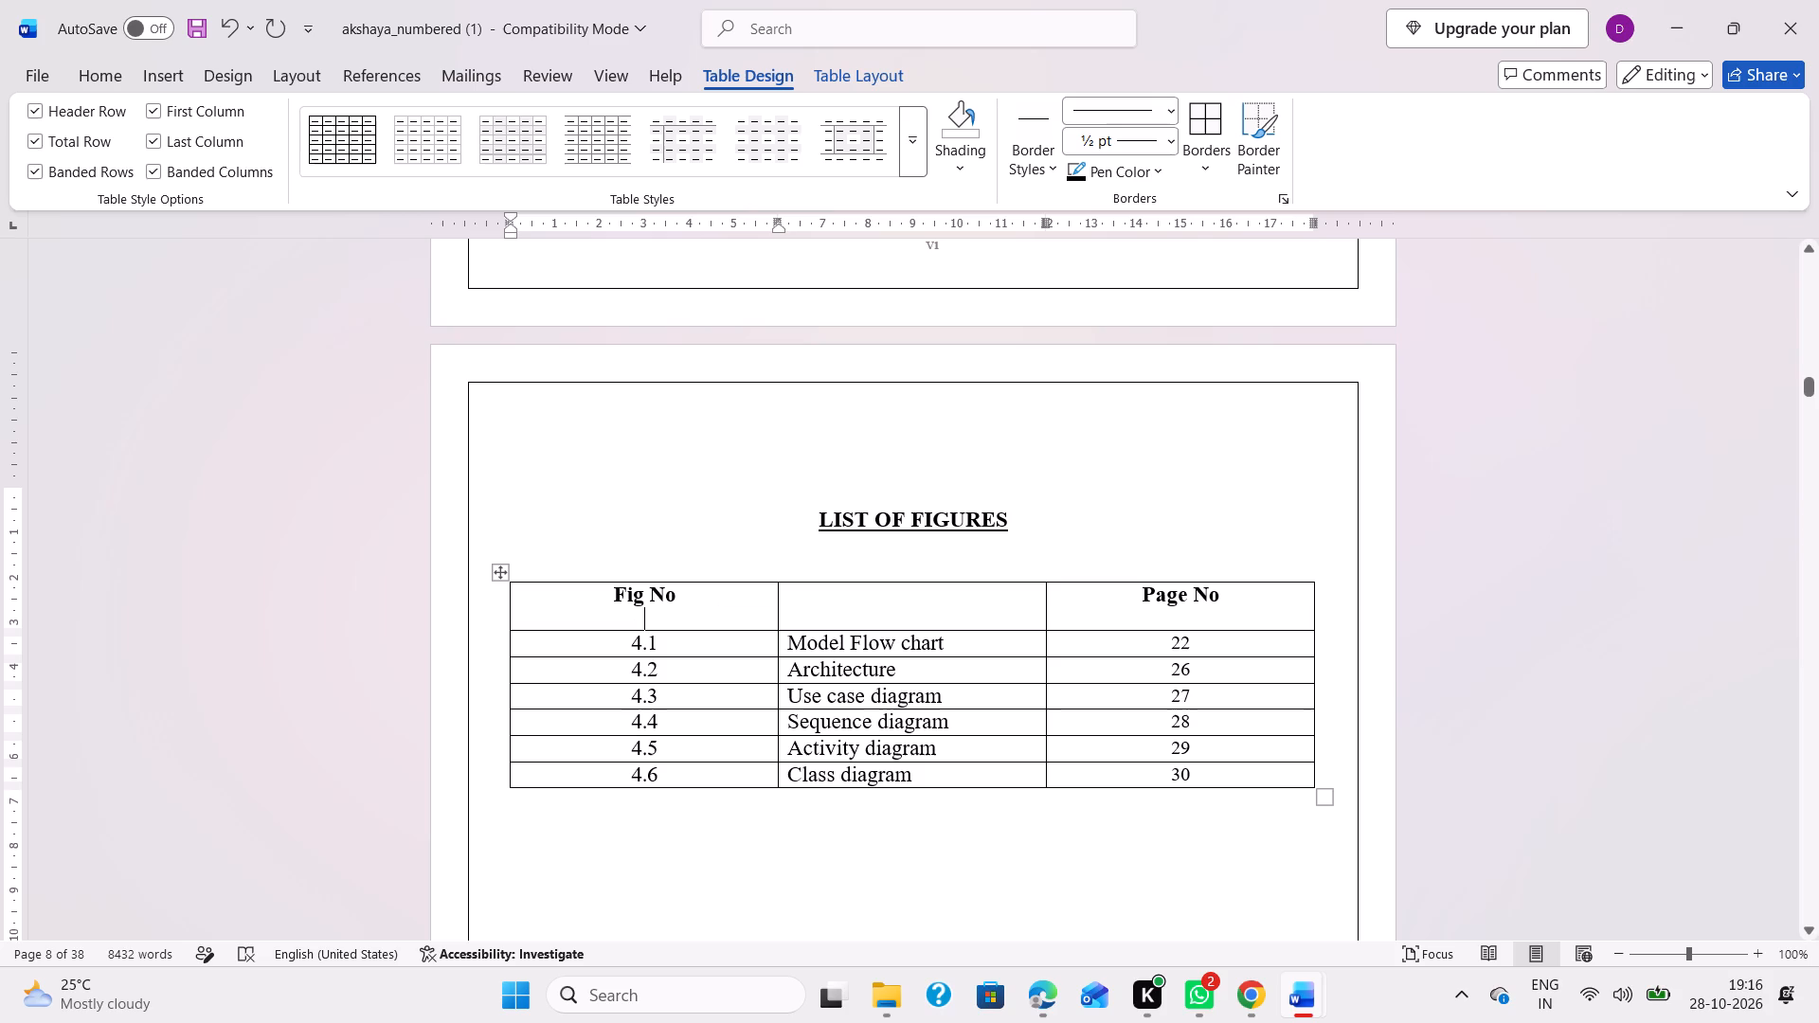
# Remove all borders from the whole List of Figures table.
pyautogui.click(504, 569)
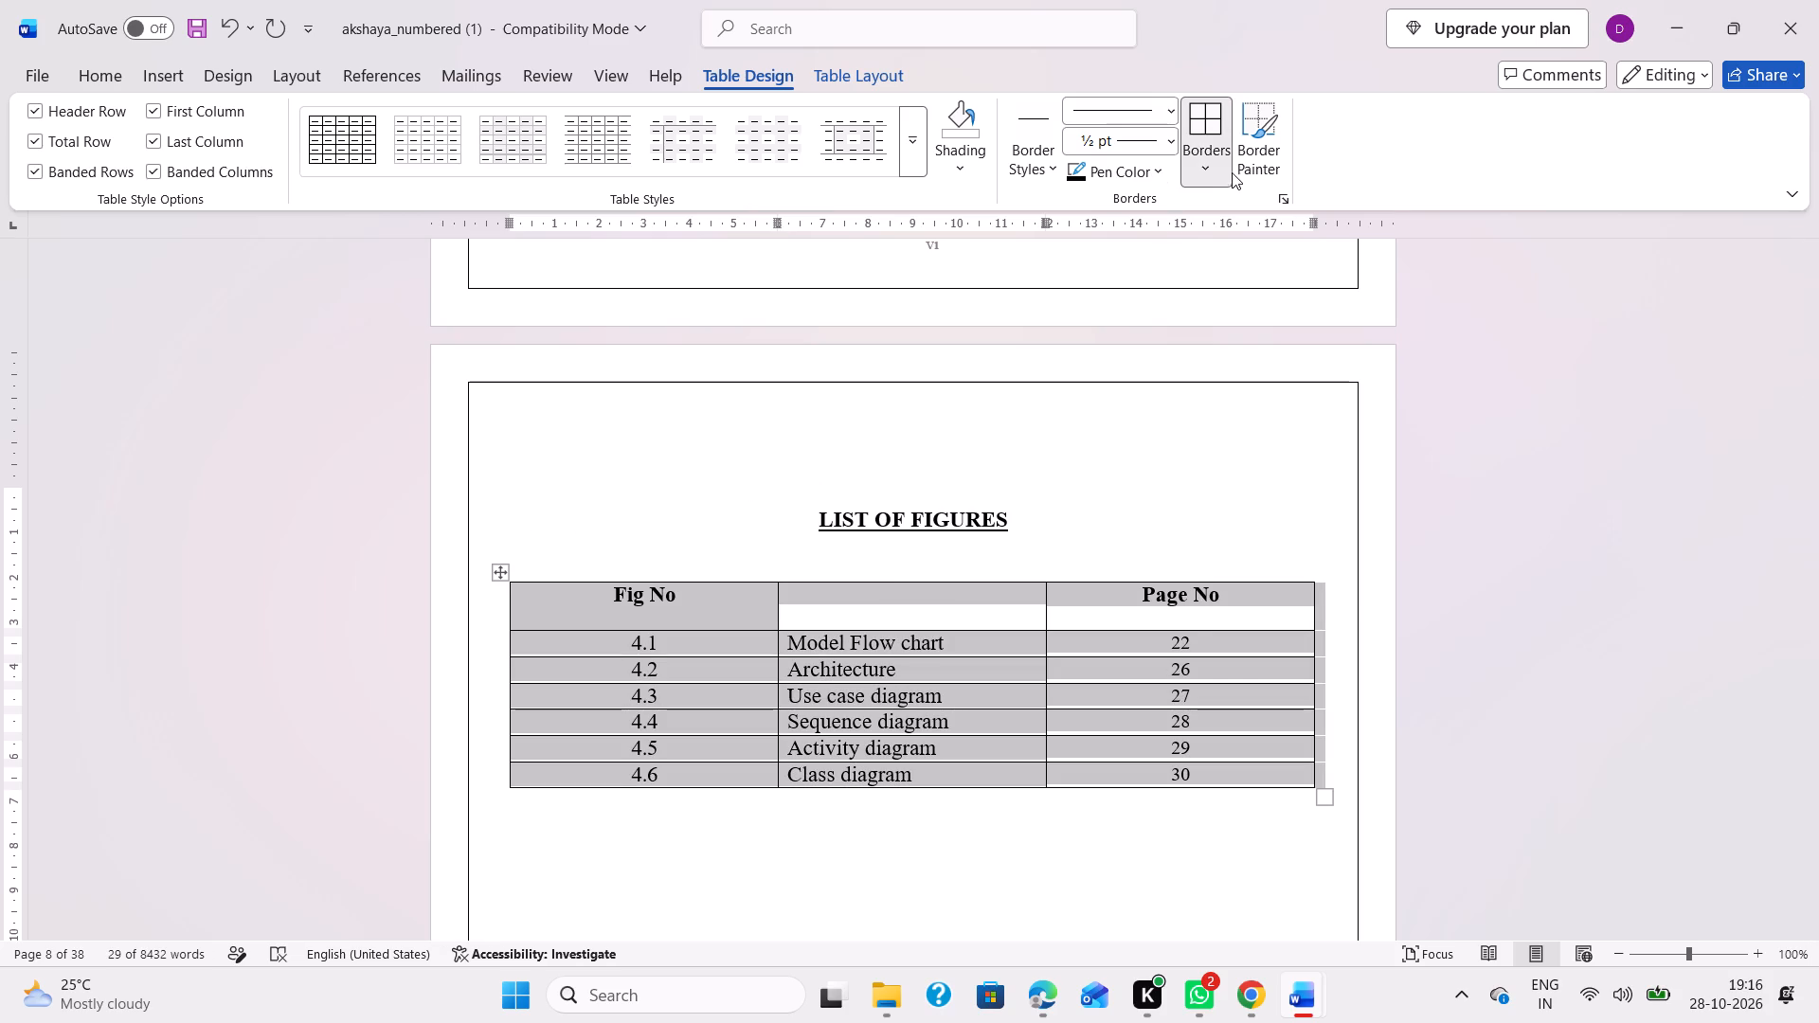
pyautogui.click(1208, 174)
pyautogui.click(1247, 336)
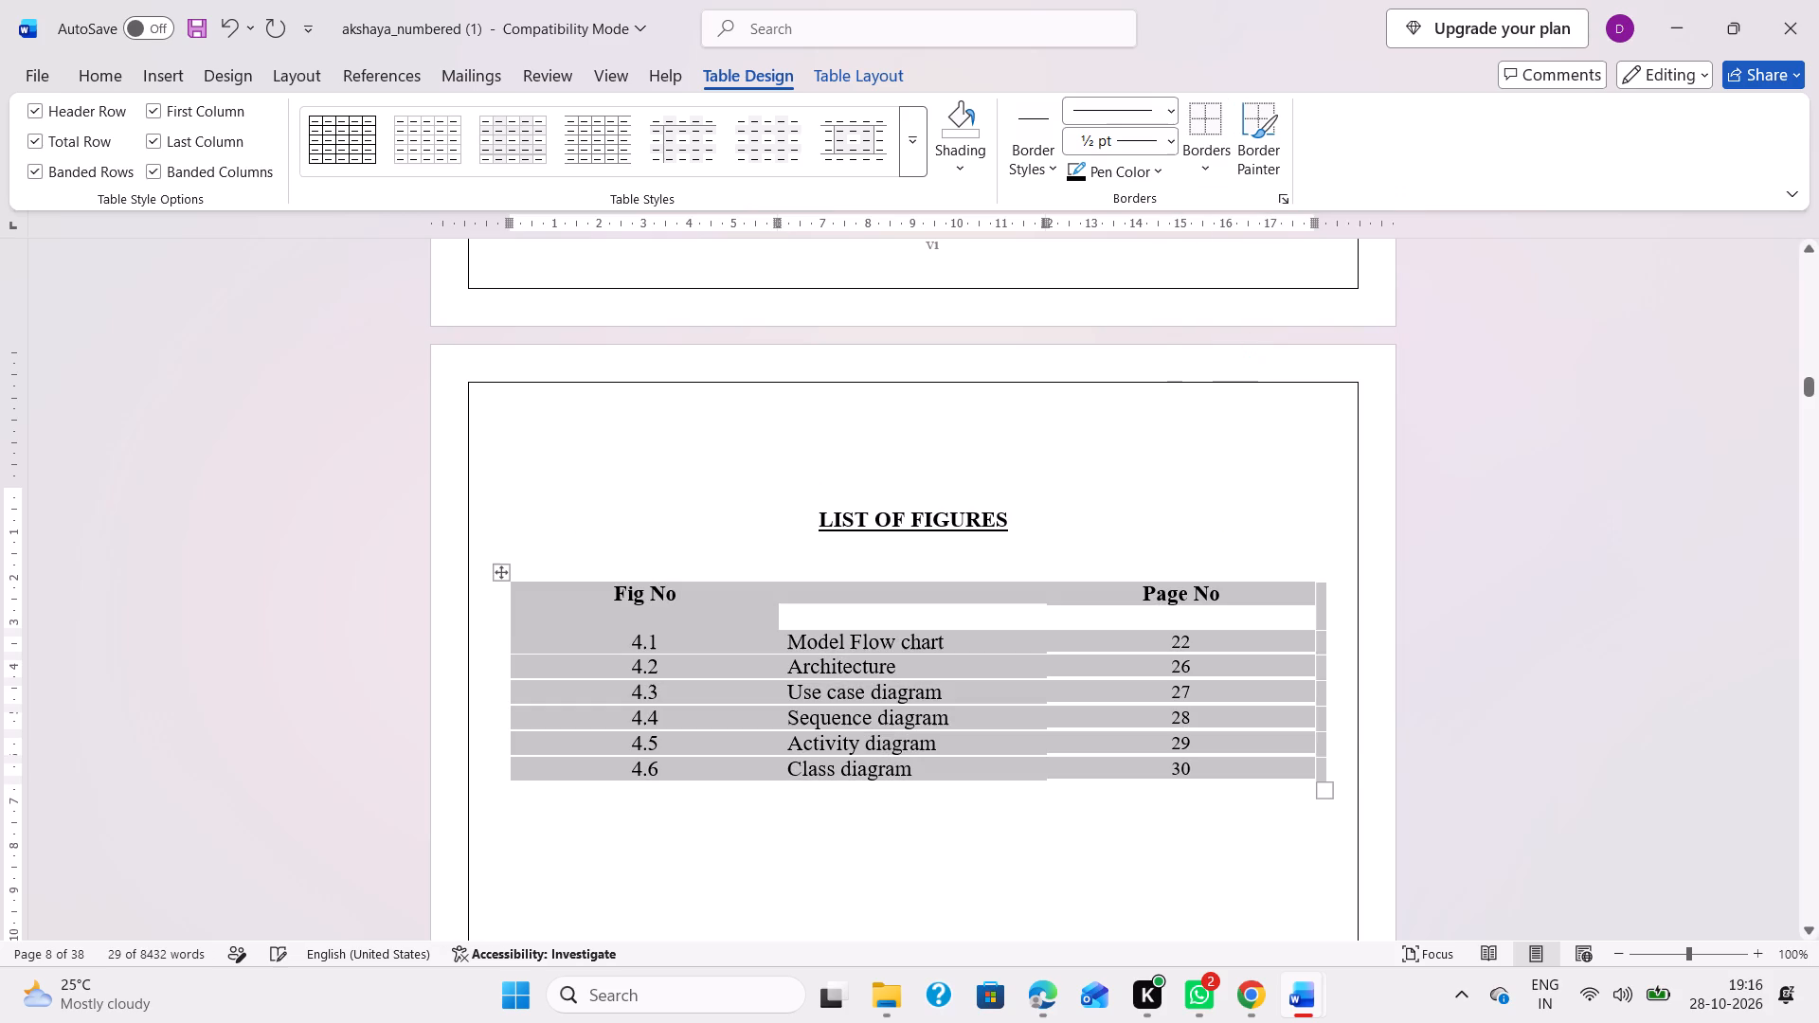
pyautogui.click(1496, 783)
pyautogui.scroll(-2, 1356, 795)
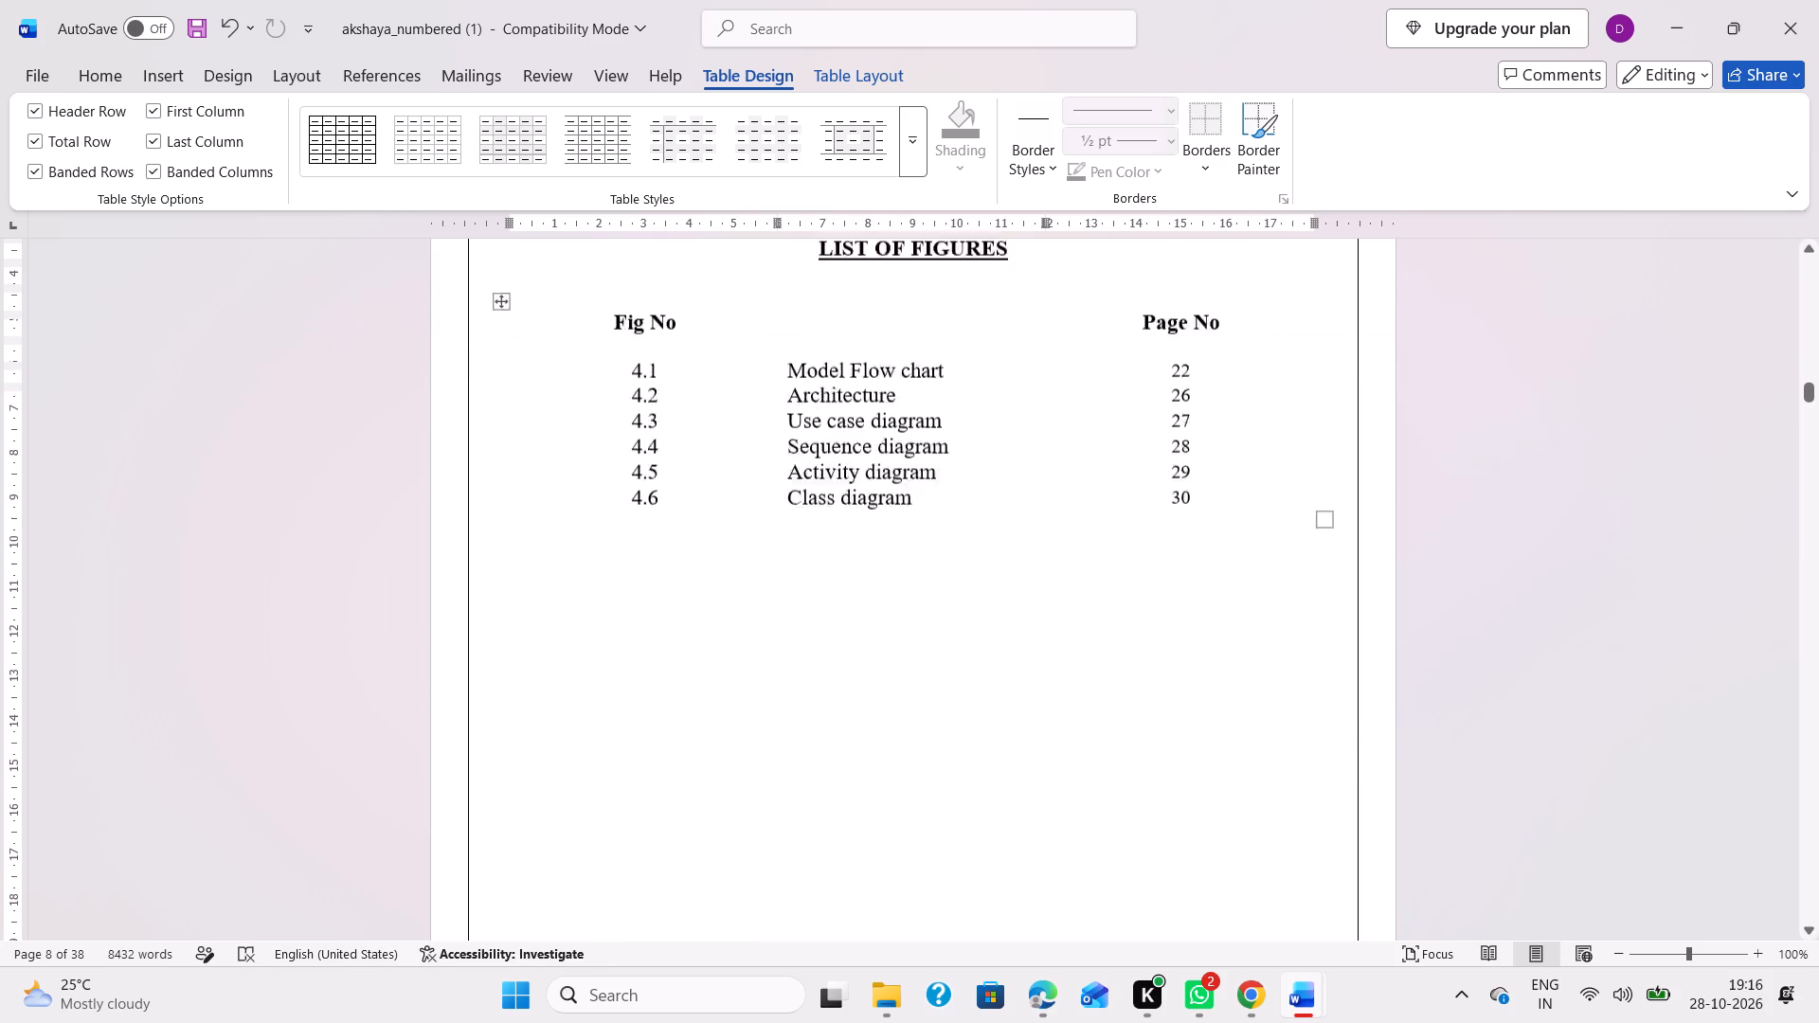
pyautogui.scroll(1, 1299, 659)
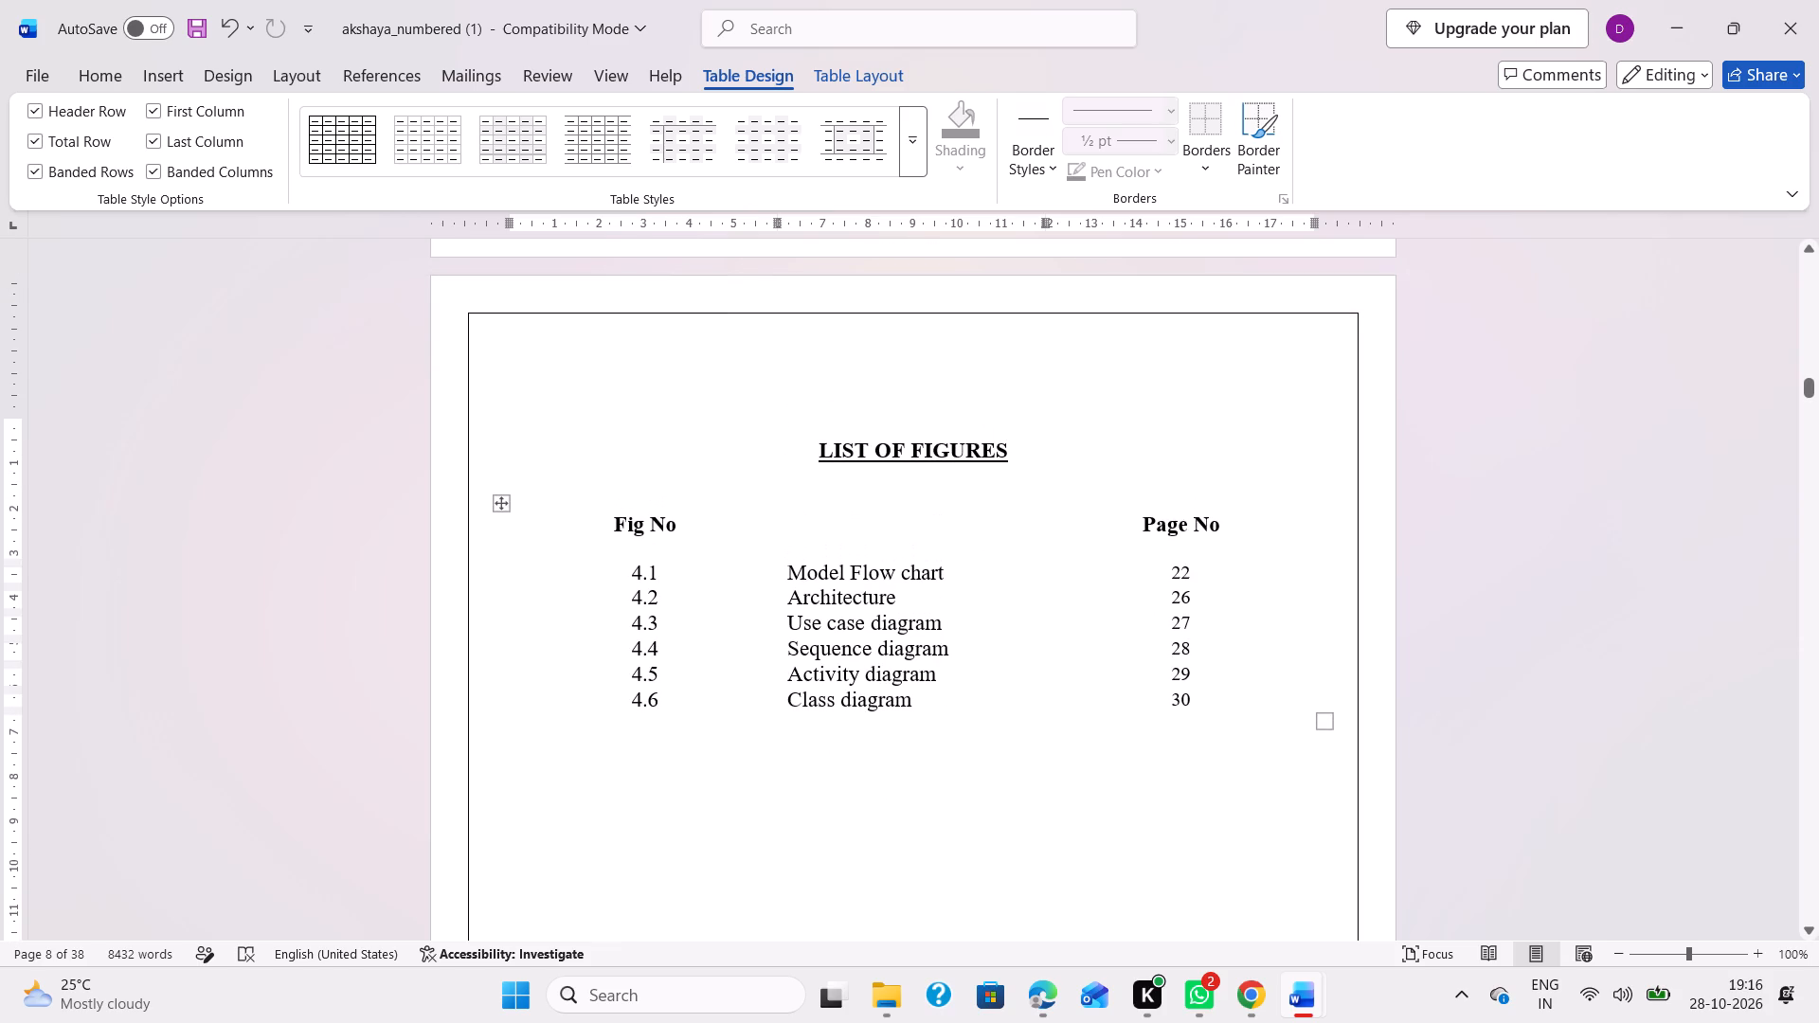
# Increase the line spacing throughout the List of Figures table by about half.
pyautogui.click(495, 503)
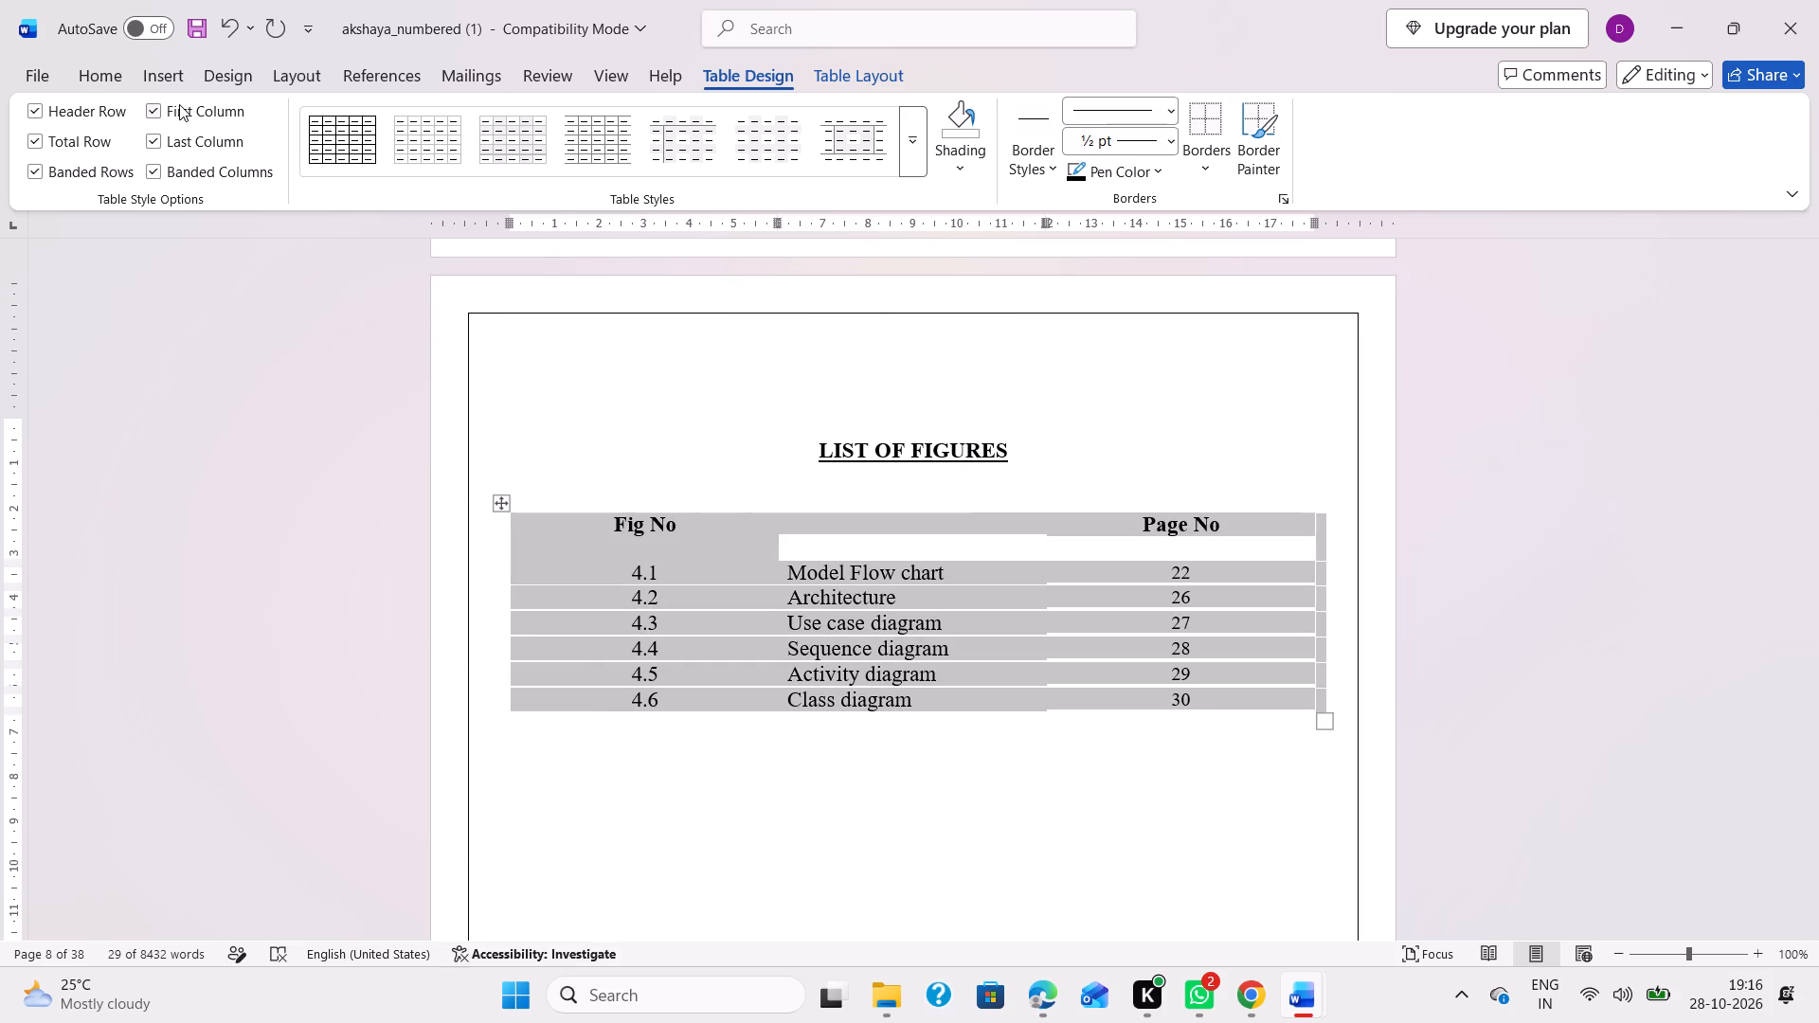
pyautogui.click(97, 67)
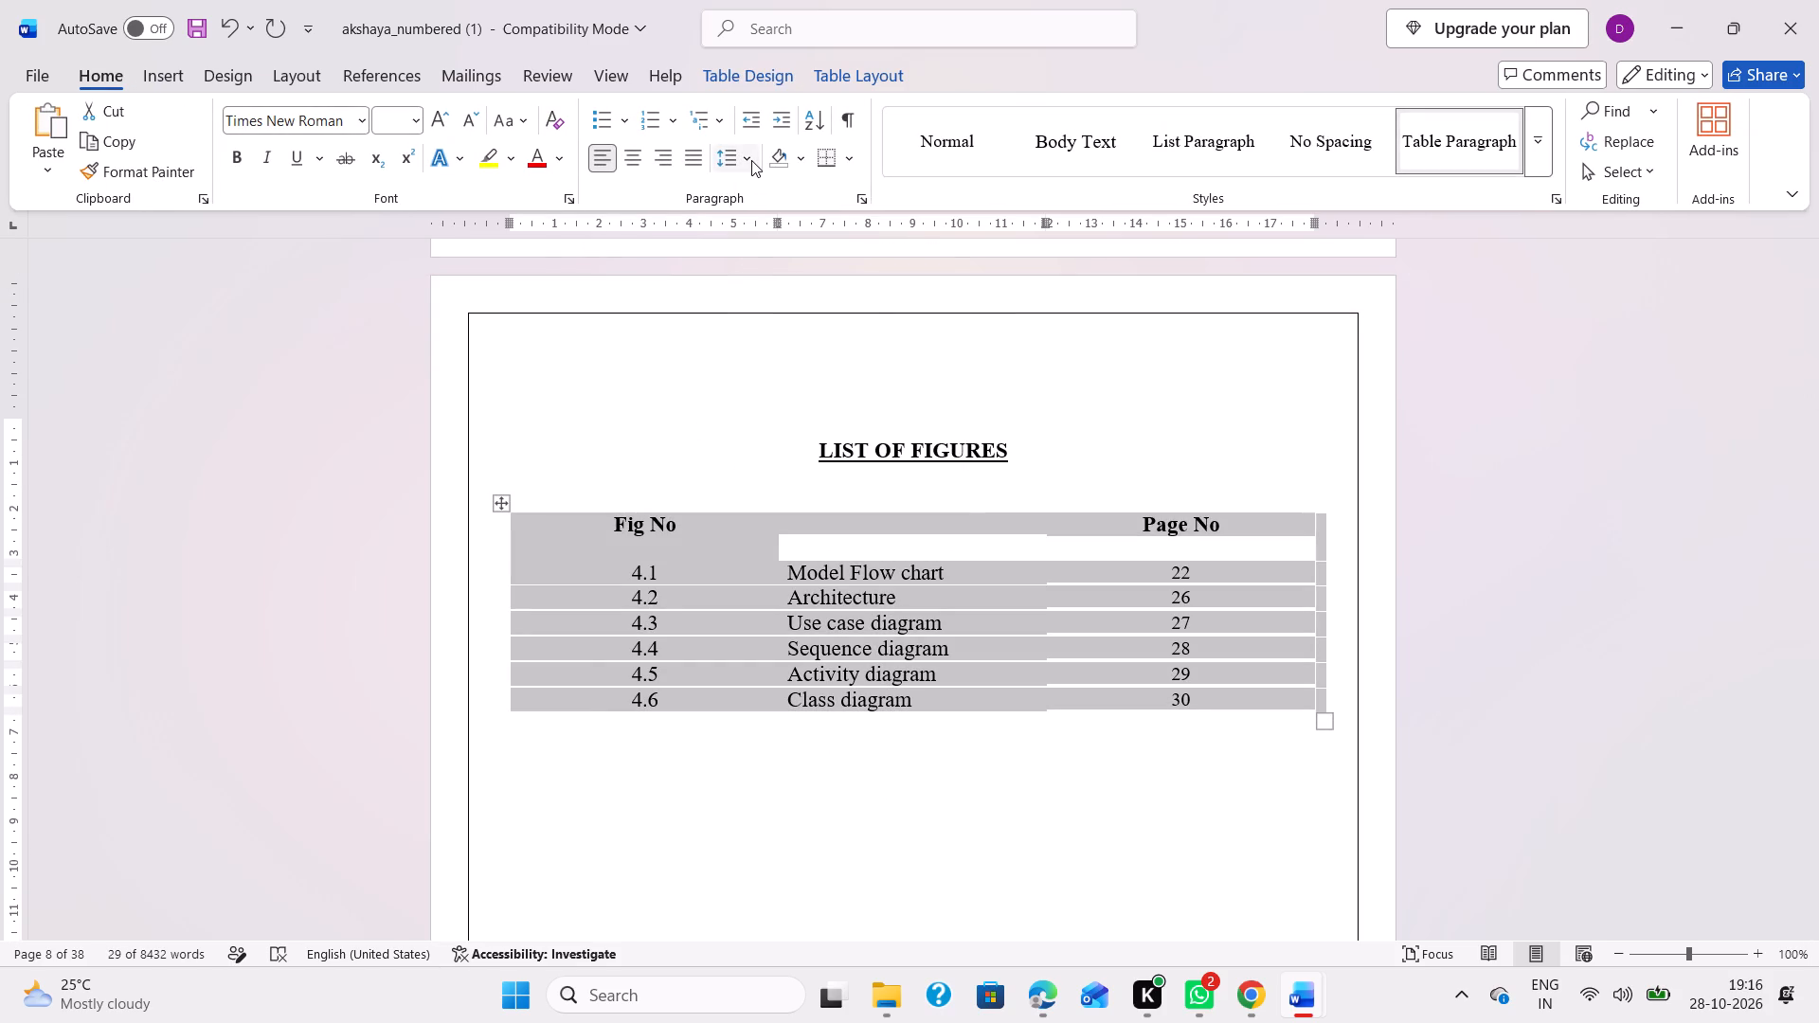
pyautogui.click(751, 160)
pyautogui.click(785, 260)
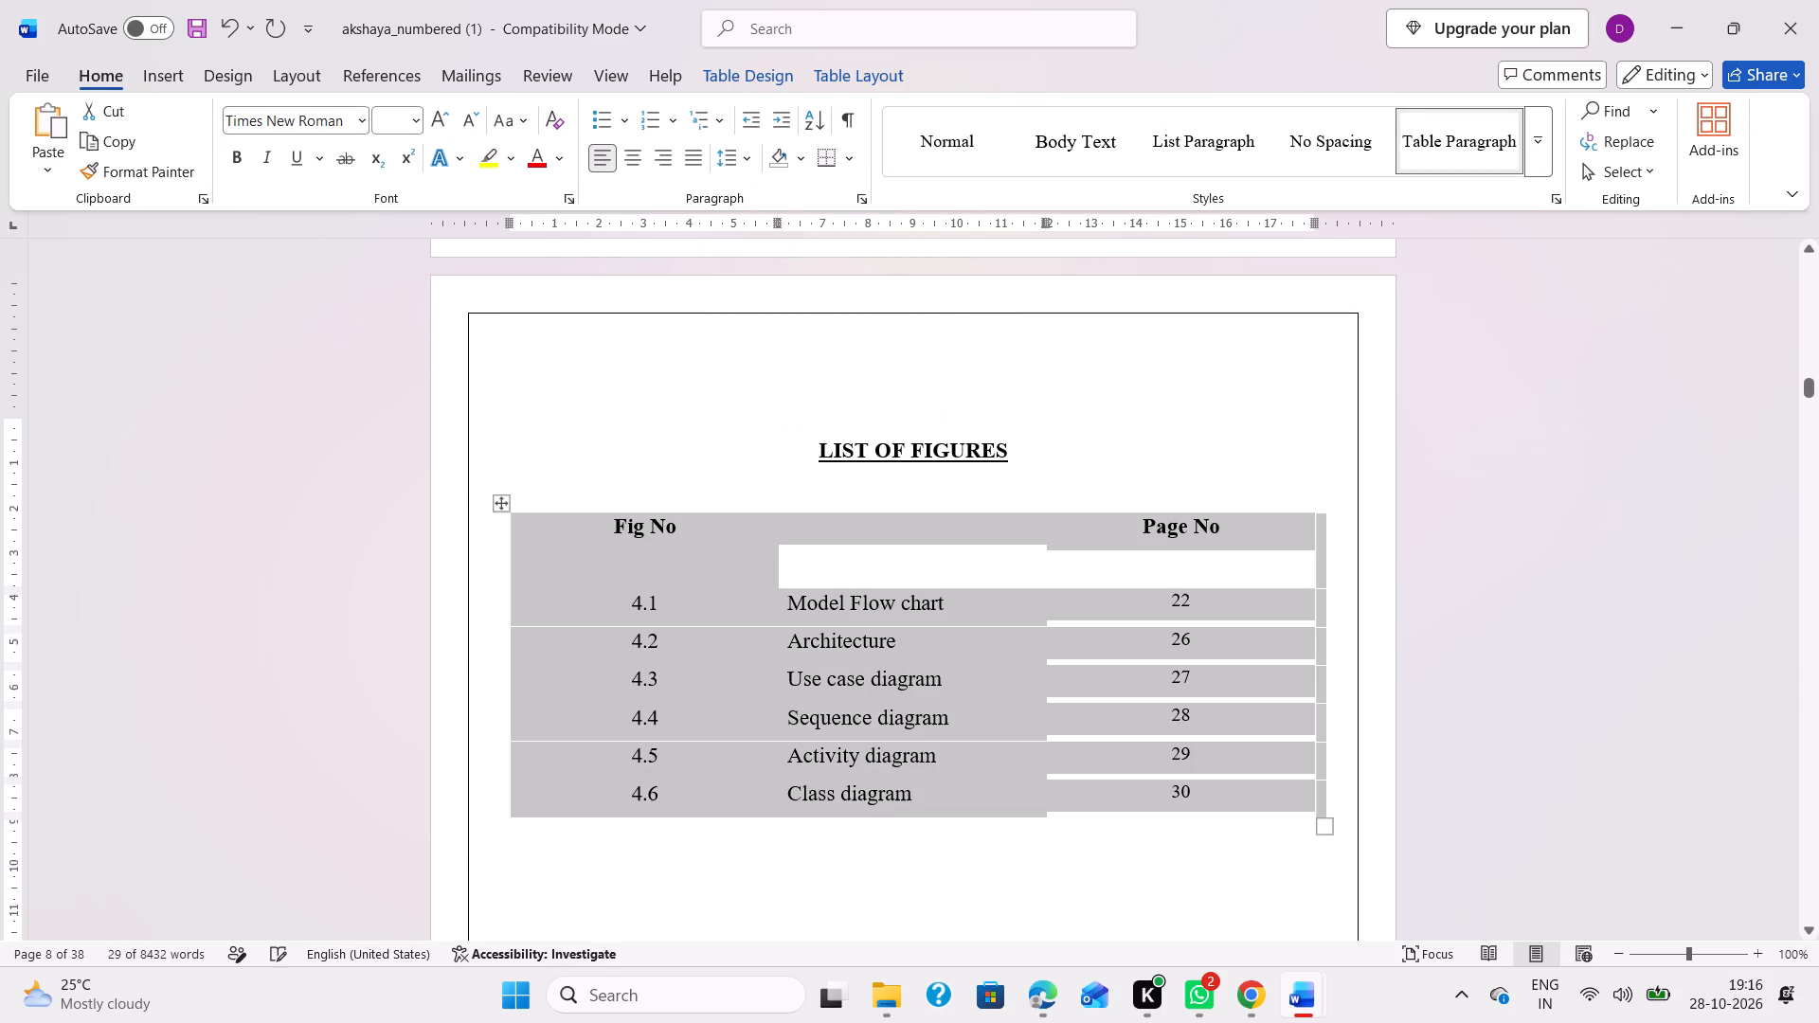
pyautogui.click(1489, 886)
# Print the whole document with Microsoft Print to PDF, saving it as akshaya.pdf on the Desktop and replacing the existing file.
pyautogui.scroll(1, 1477, 774)
pyautogui.scroll(-4, 1477, 774)
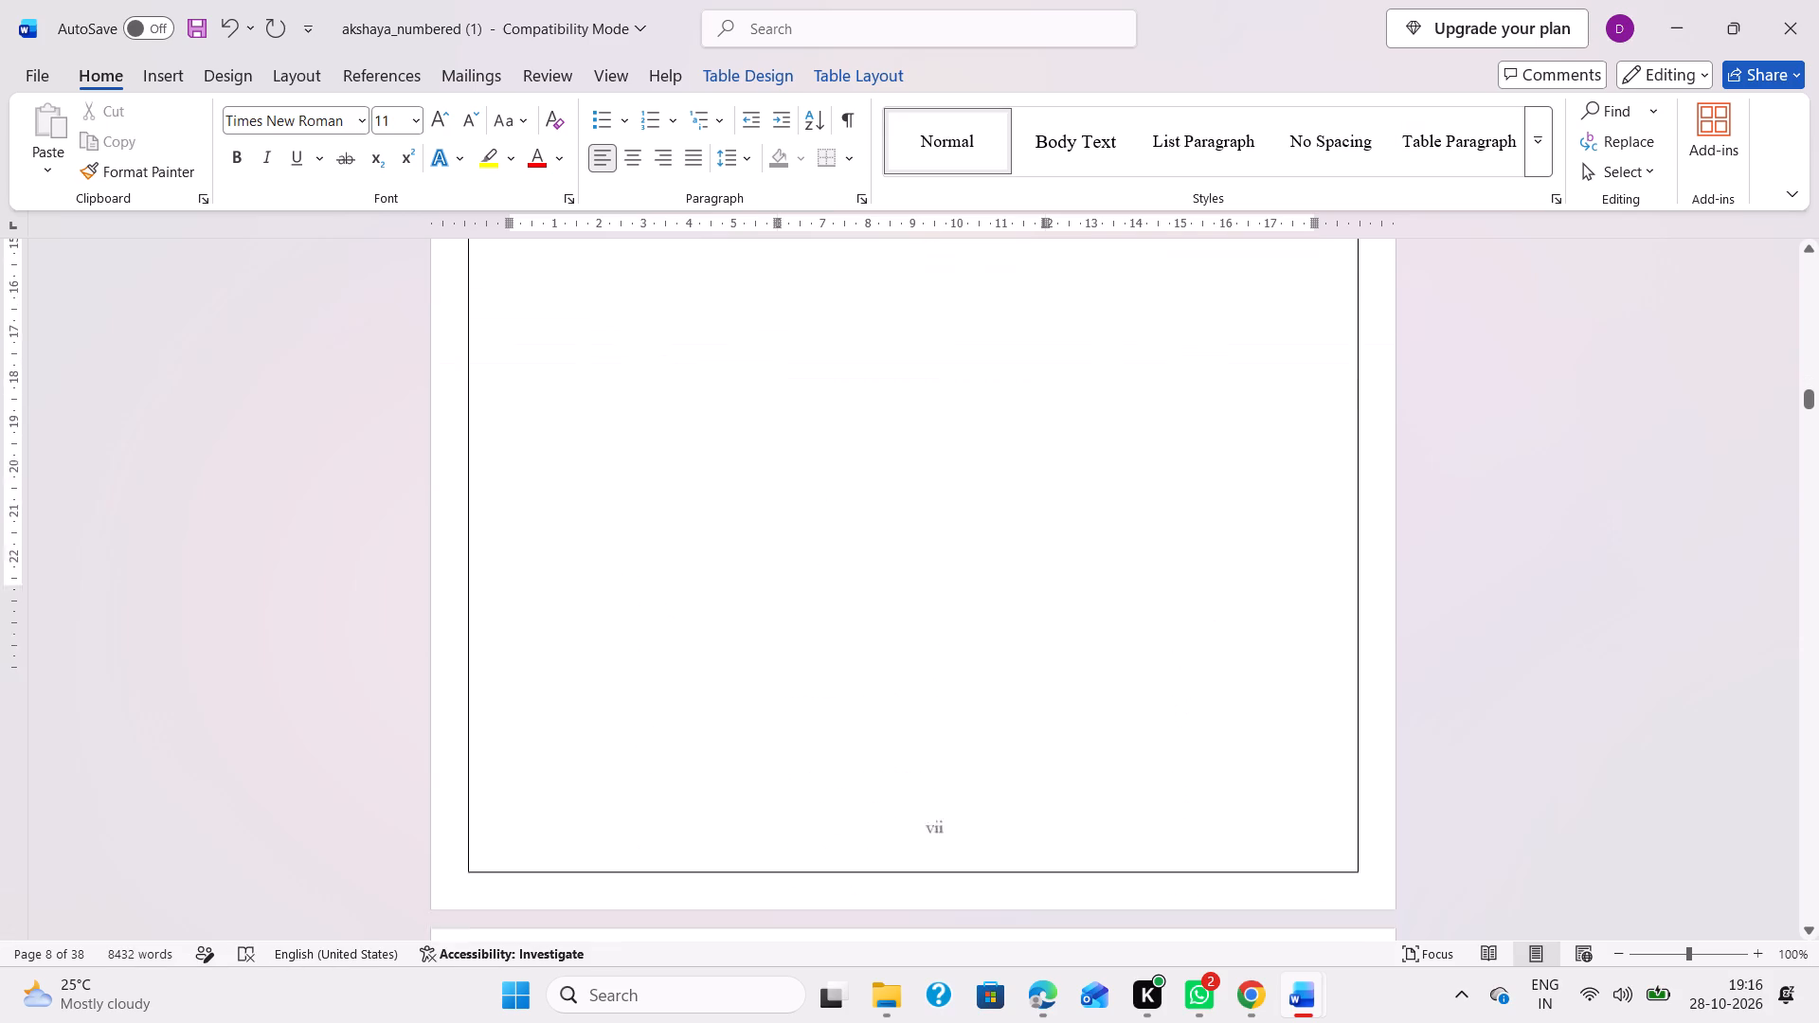
pyautogui.scroll(-1, 1477, 774)
pyautogui.scroll(1, 1390, 652)
pyautogui.scroll(-2, 1390, 652)
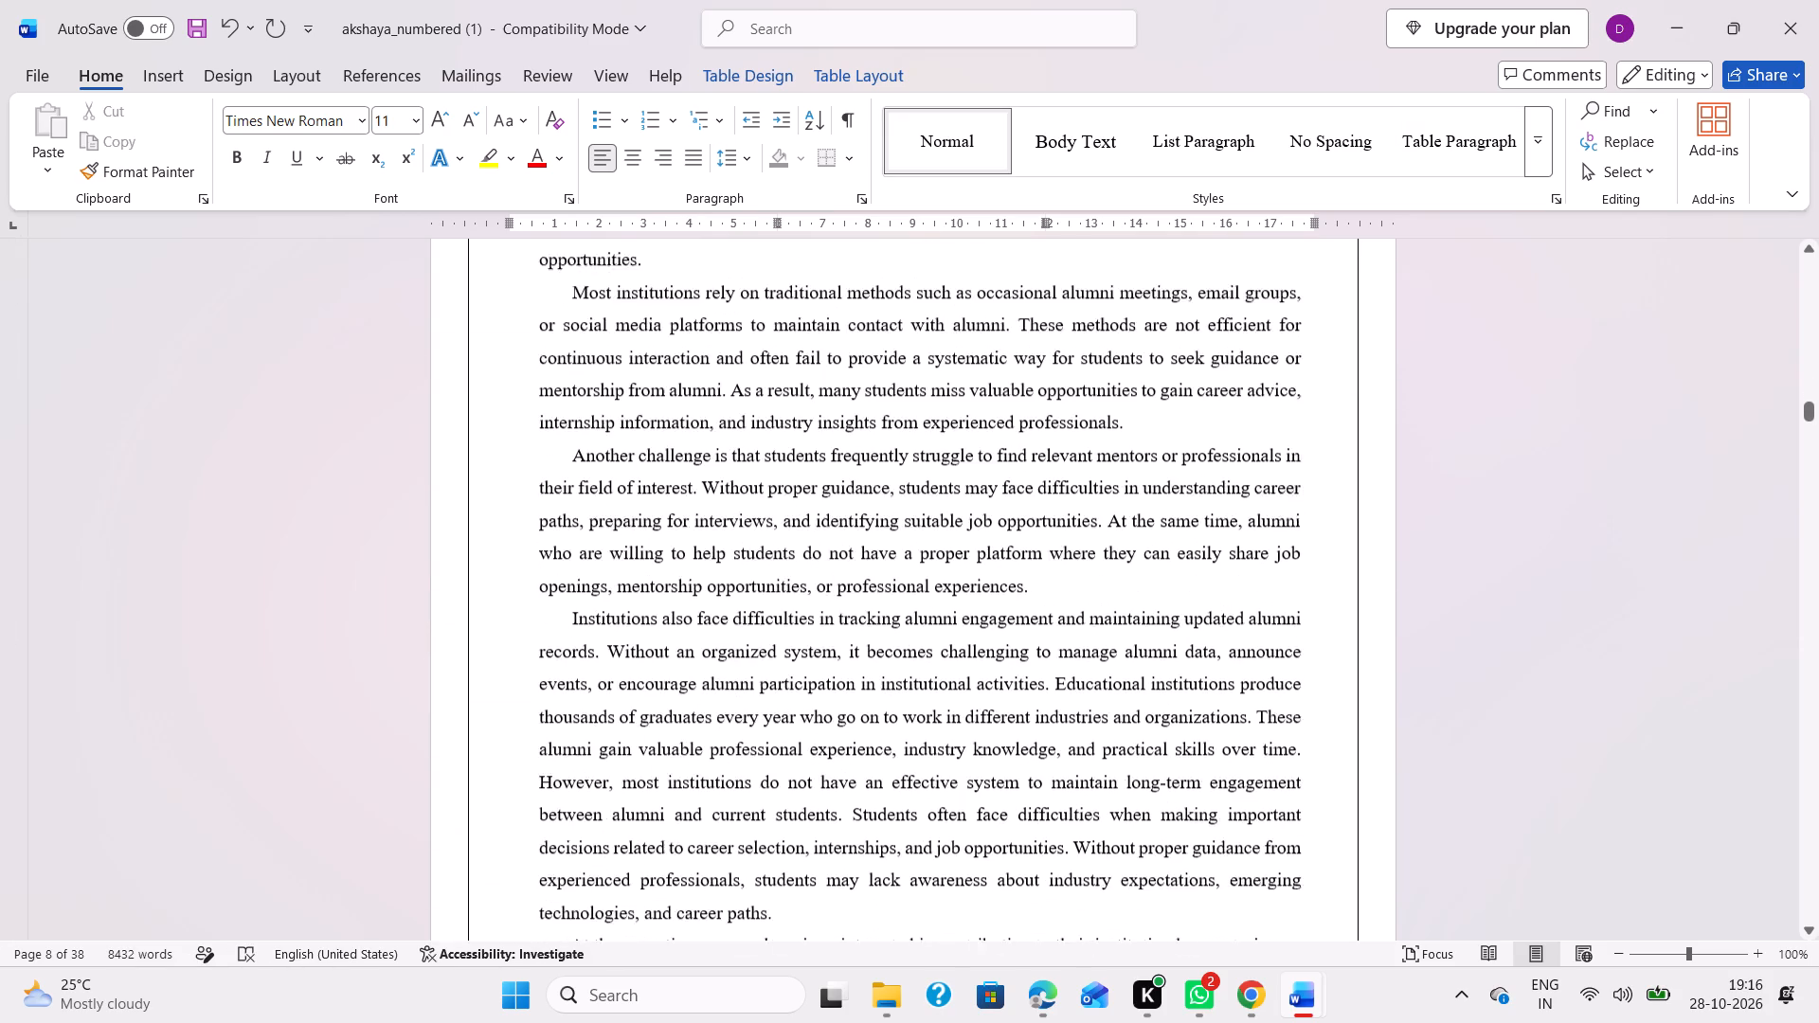
pyautogui.scroll(-1, 1390, 652)
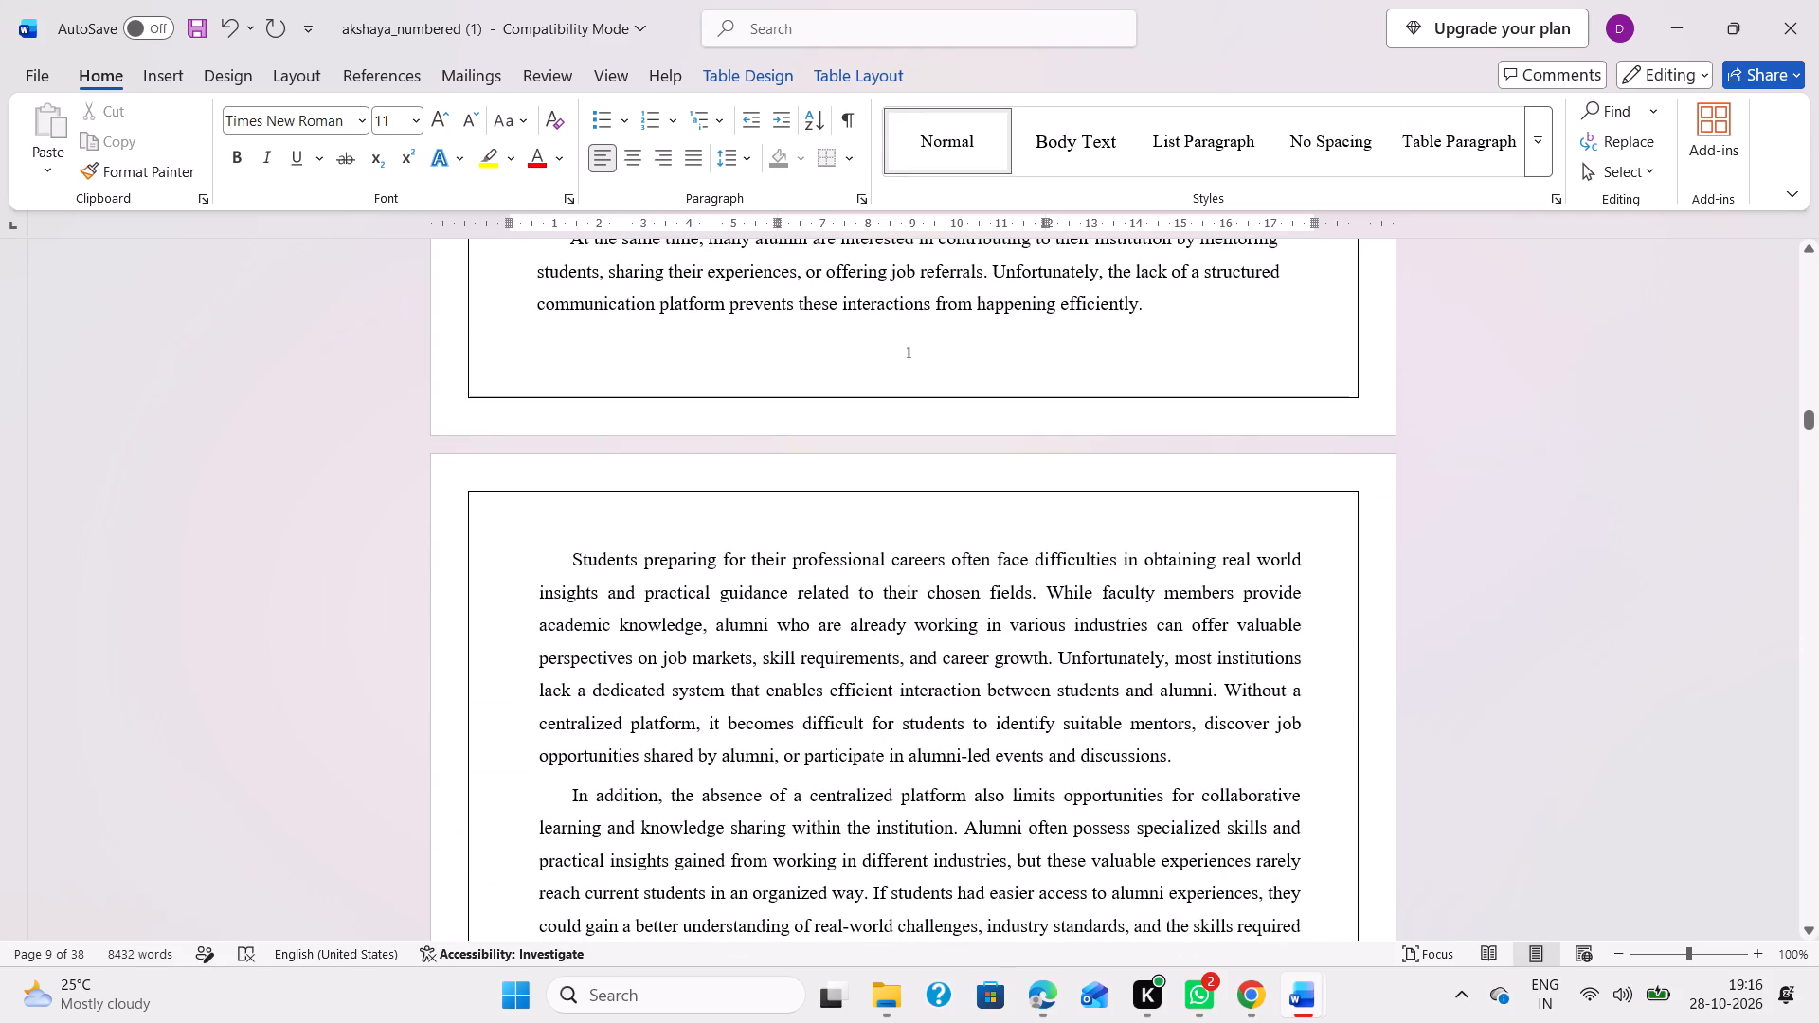
pyautogui.hotkey('ctrl', 'p')
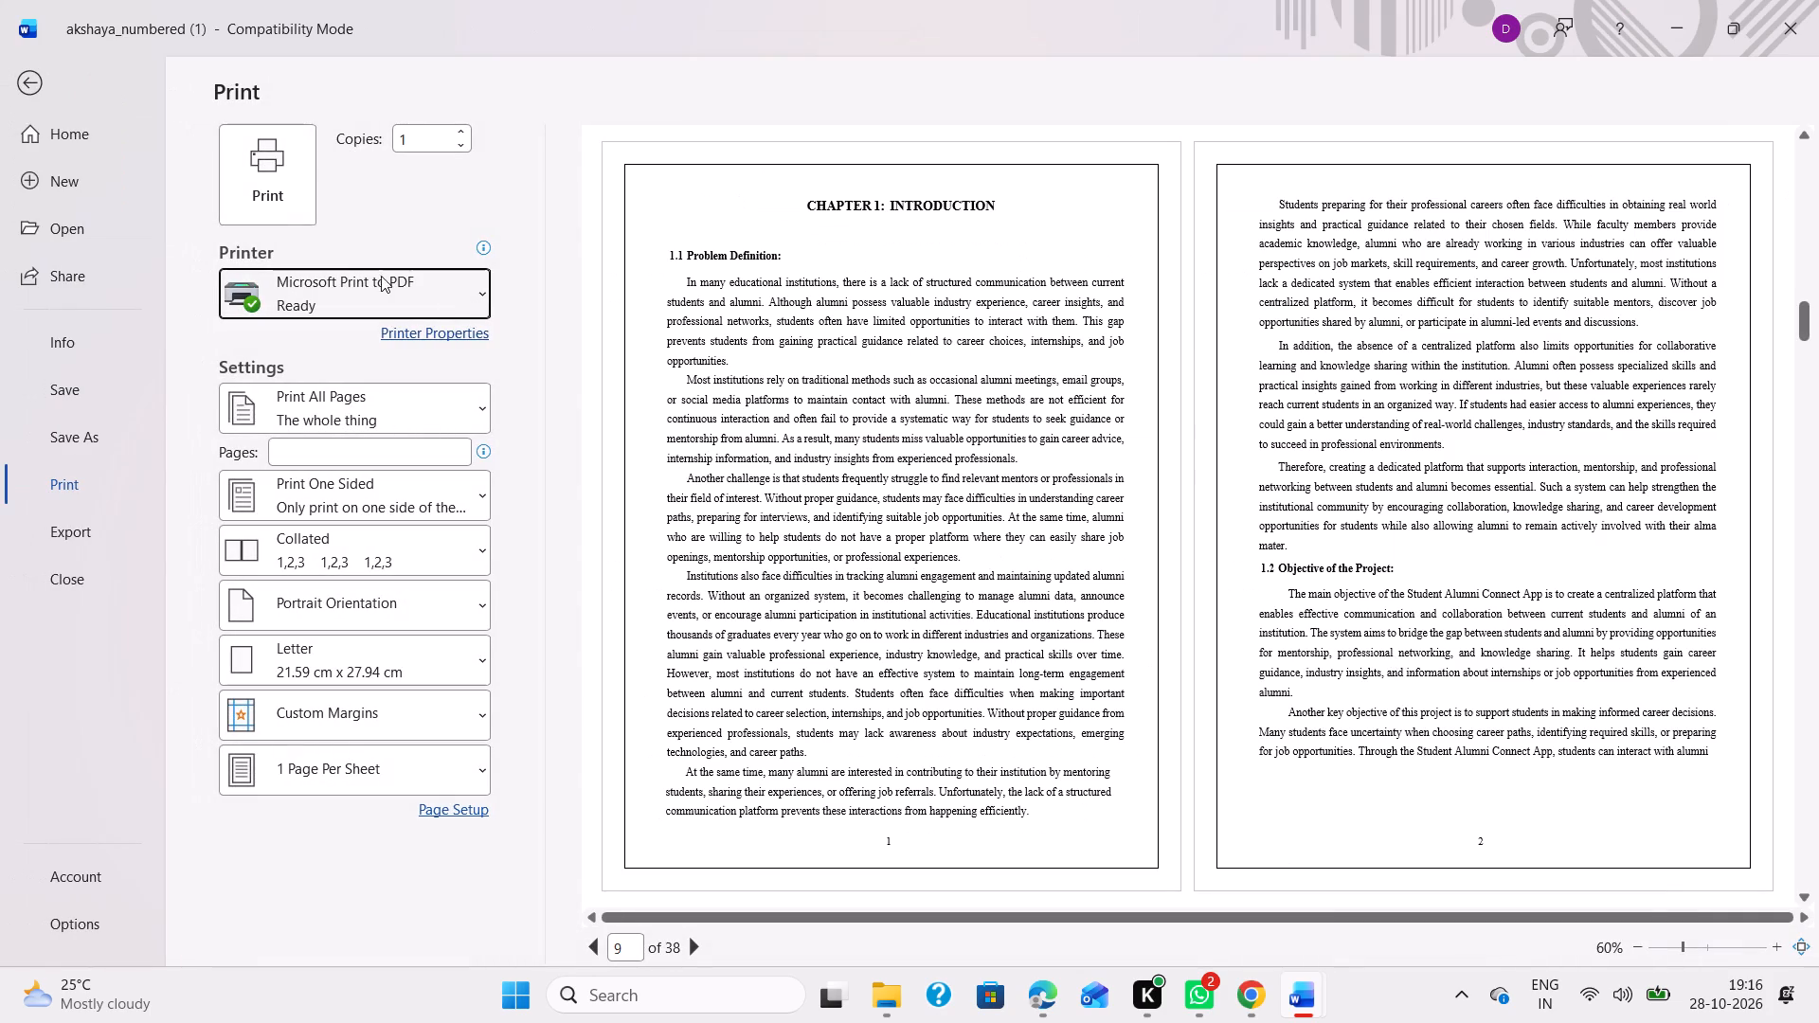
pyautogui.click(298, 184)
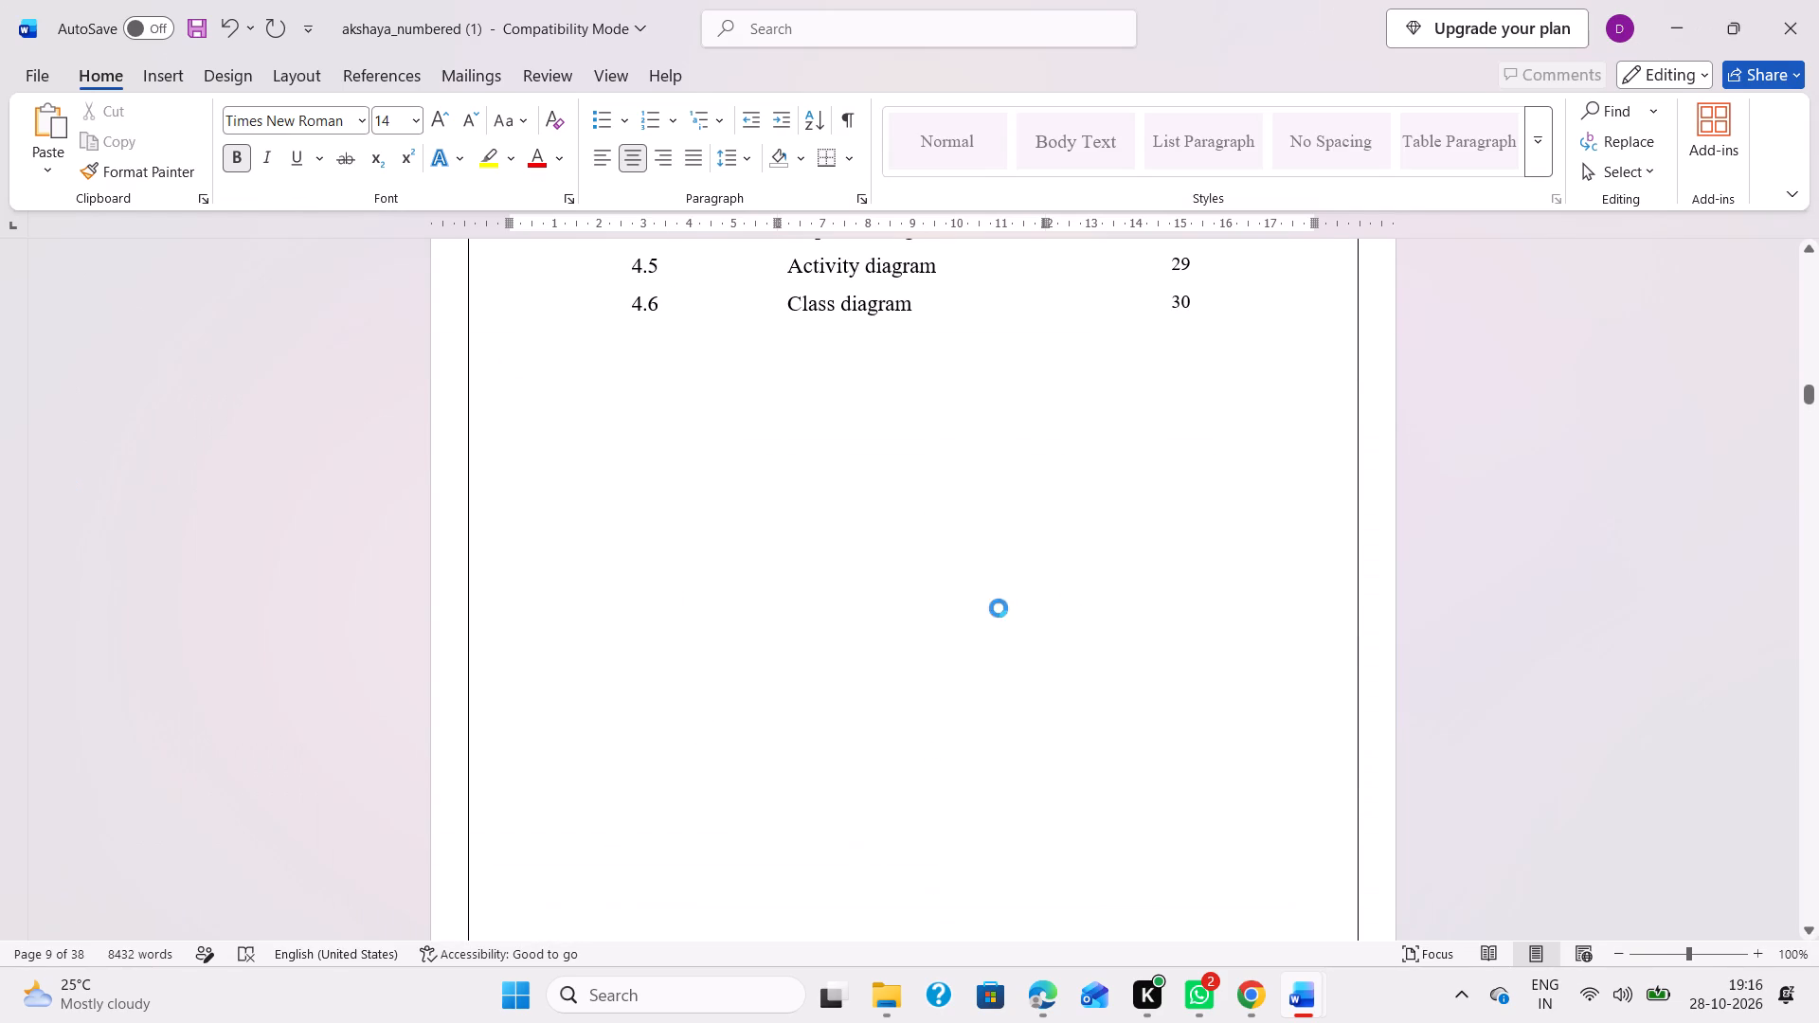
pyautogui.click(440, 395)
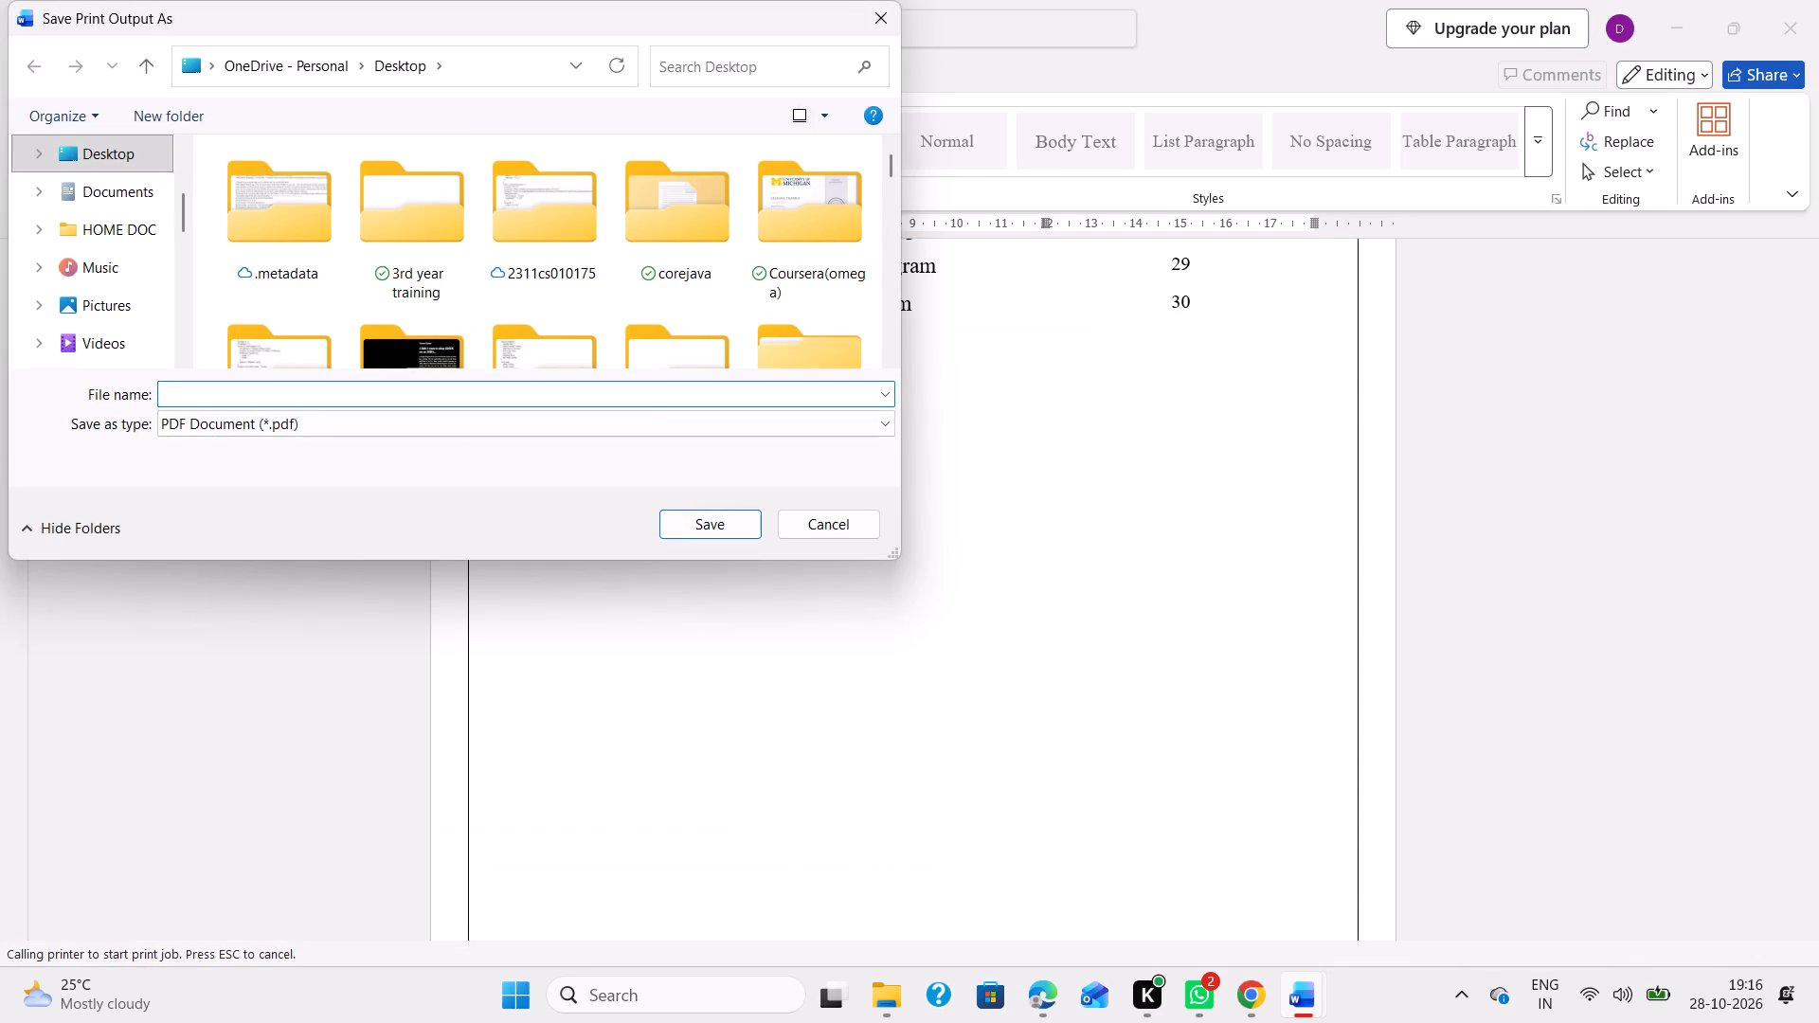
pyautogui.write('aks')
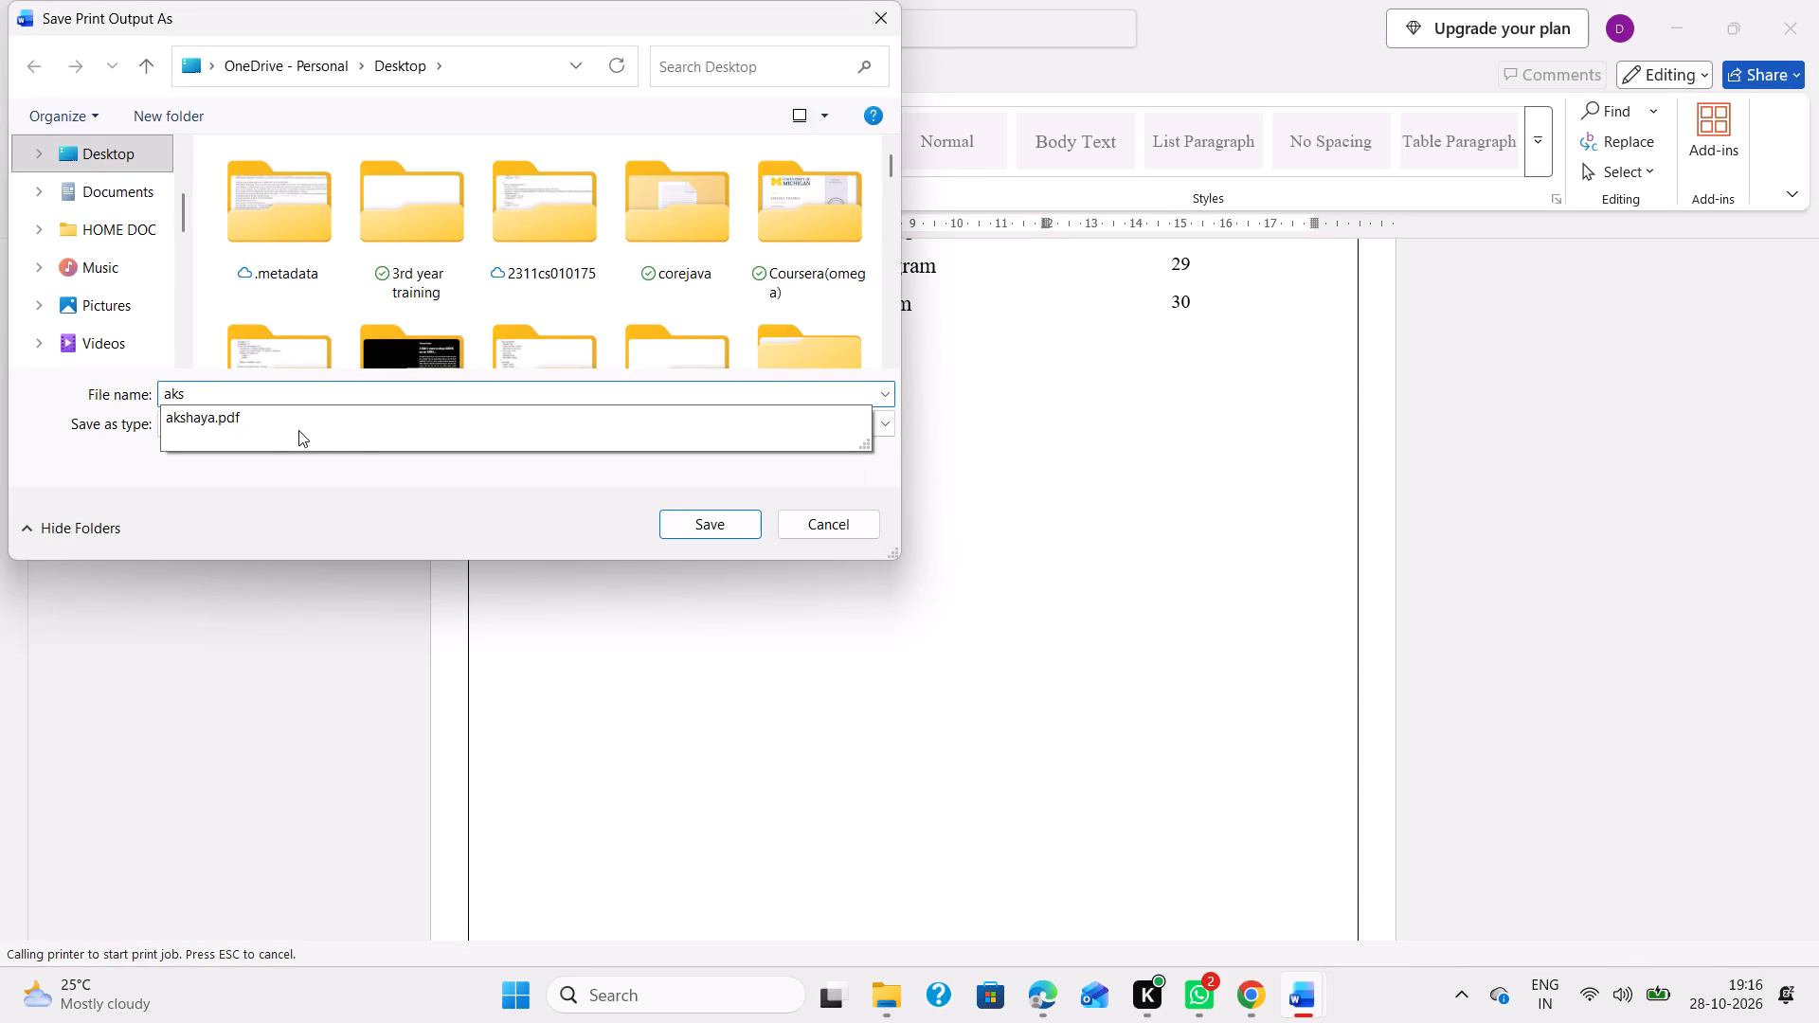
pyautogui.click(300, 430)
pyautogui.click(346, 414)
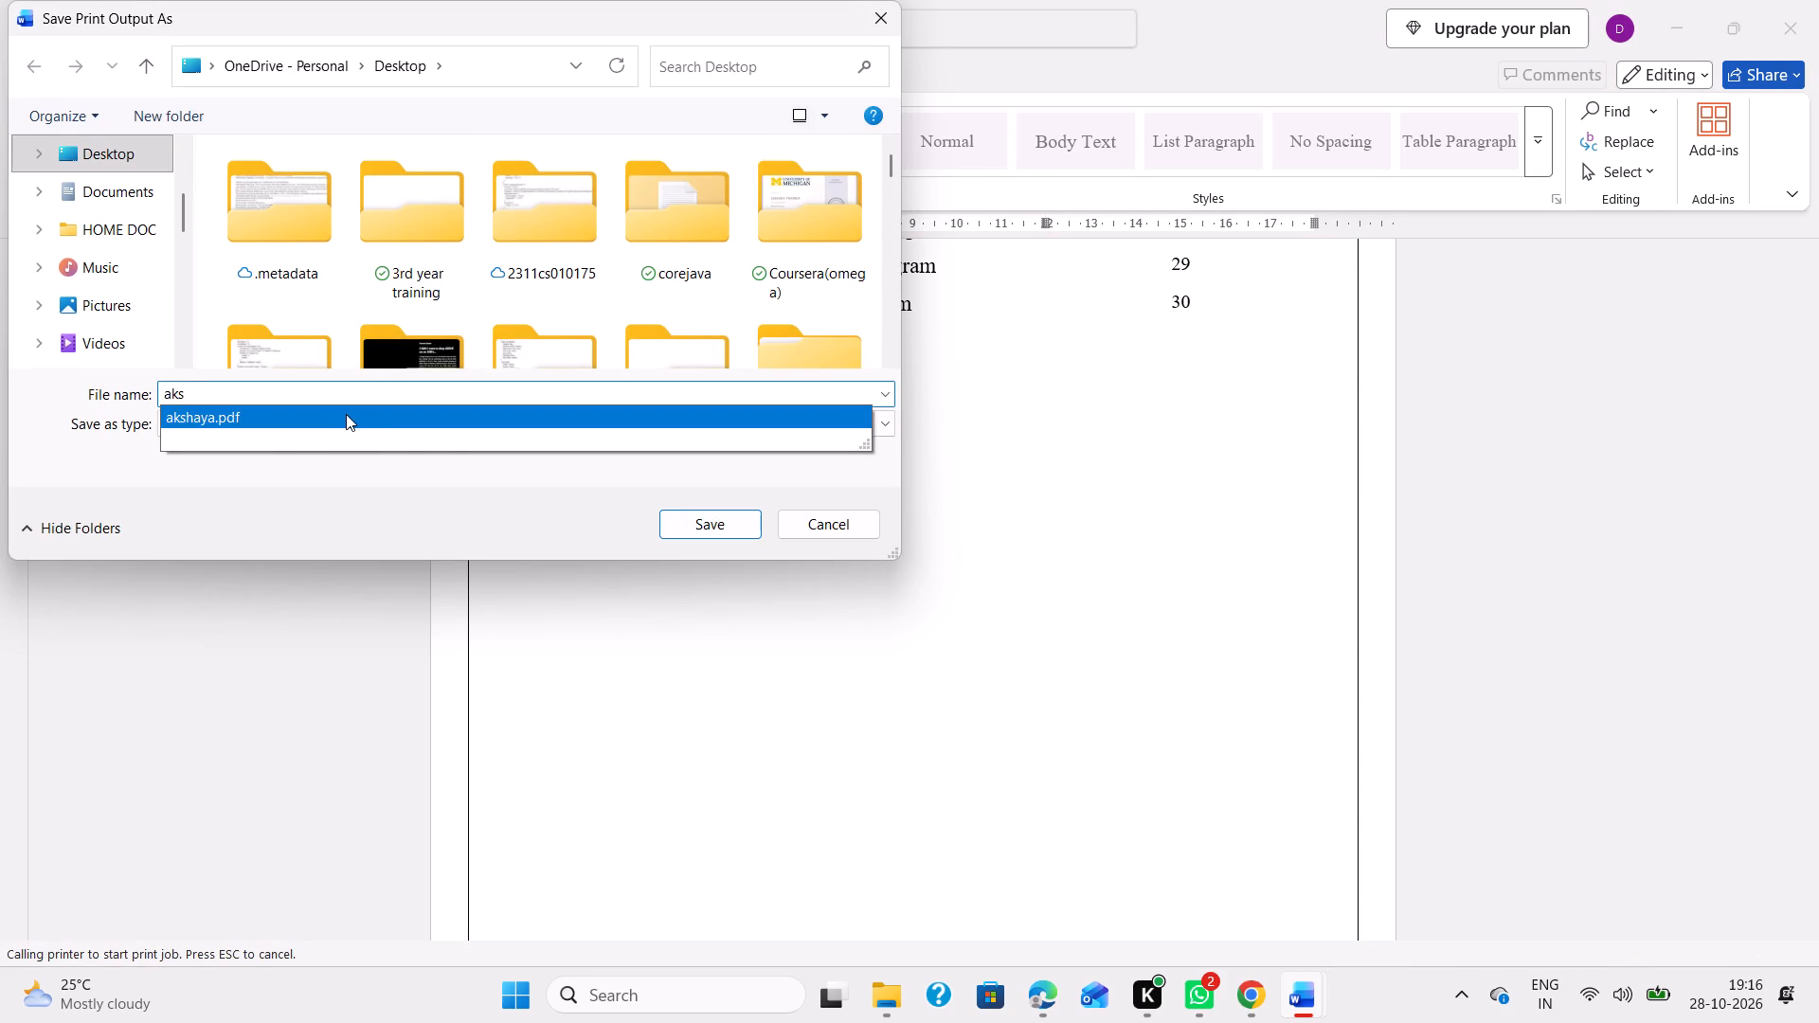
pyautogui.click(727, 523)
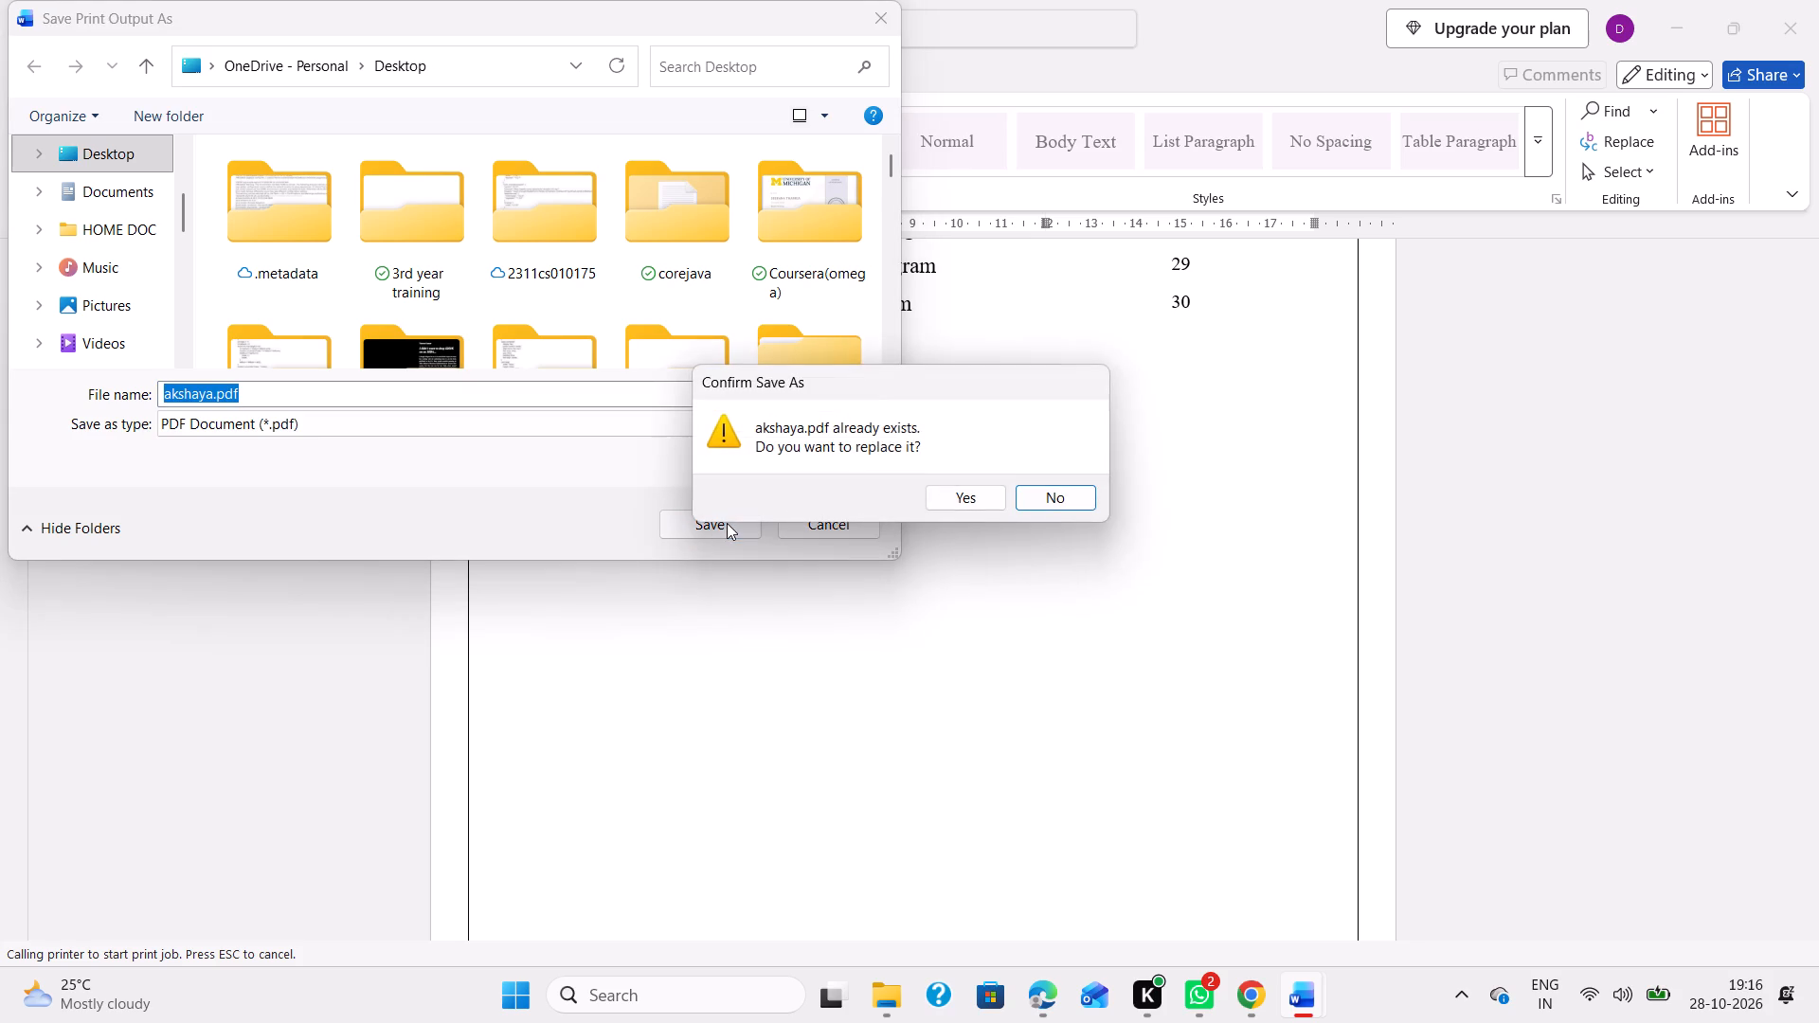
pyautogui.click(968, 500)
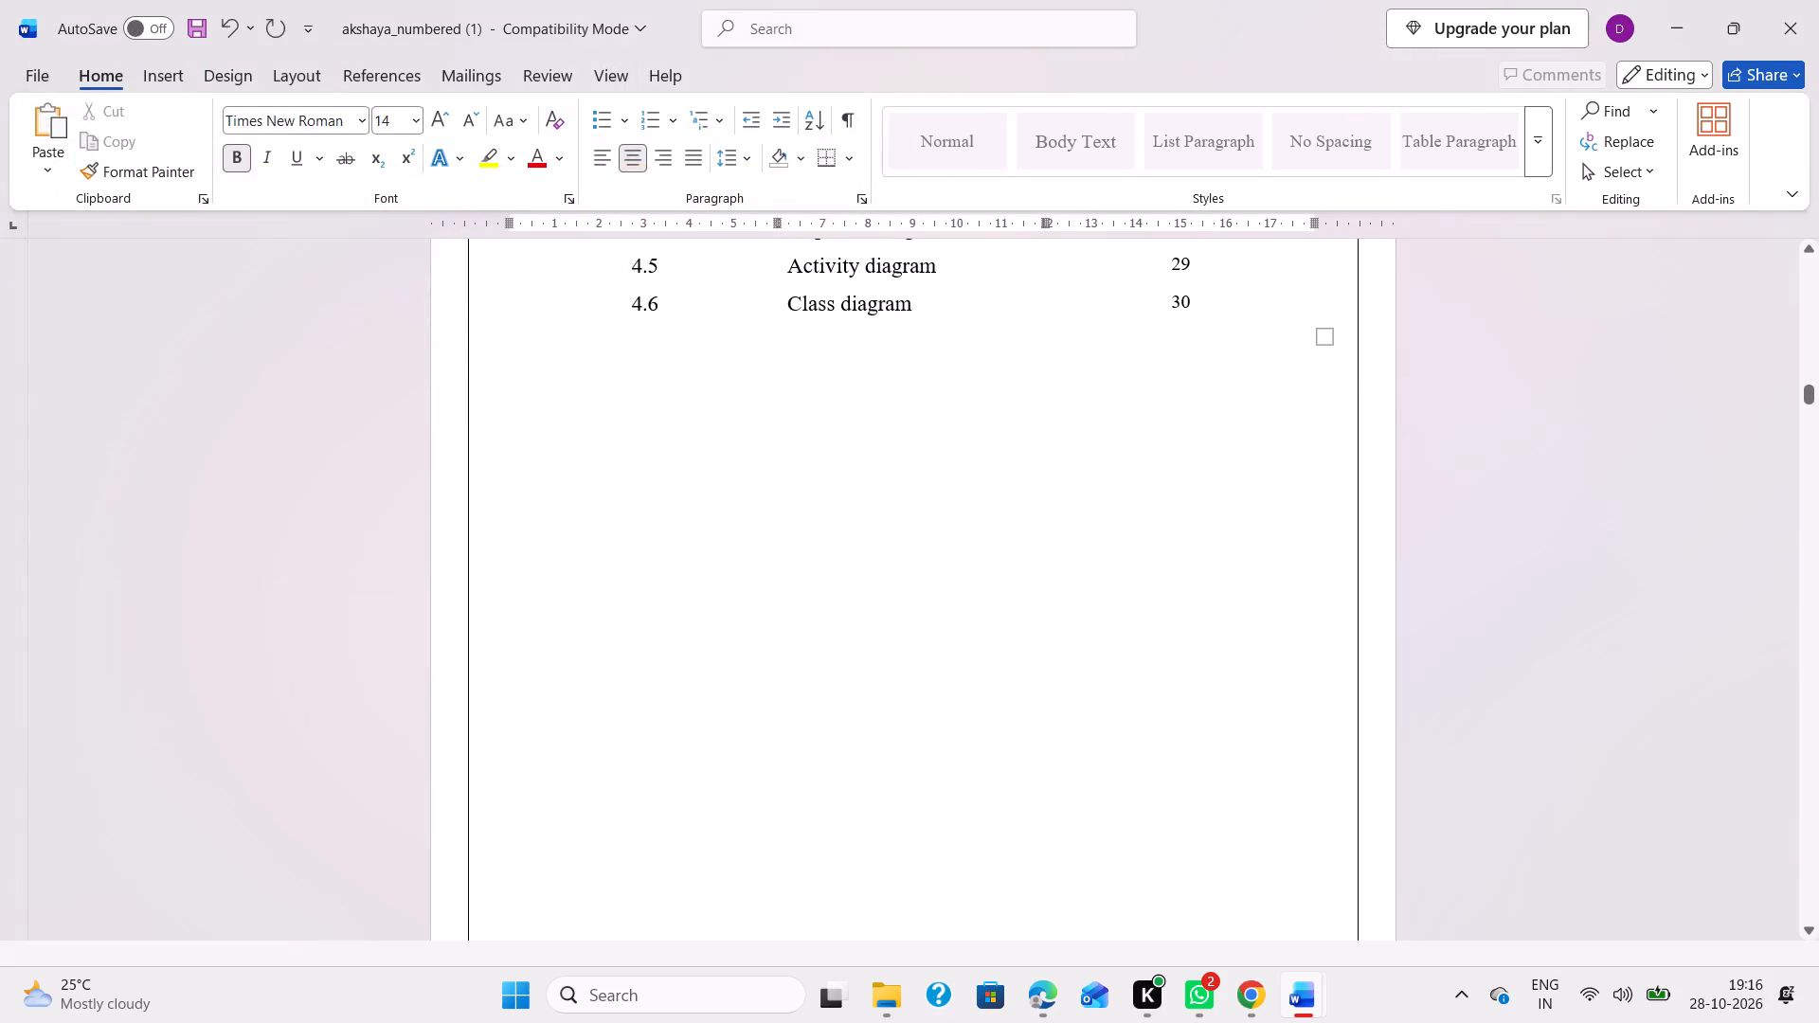
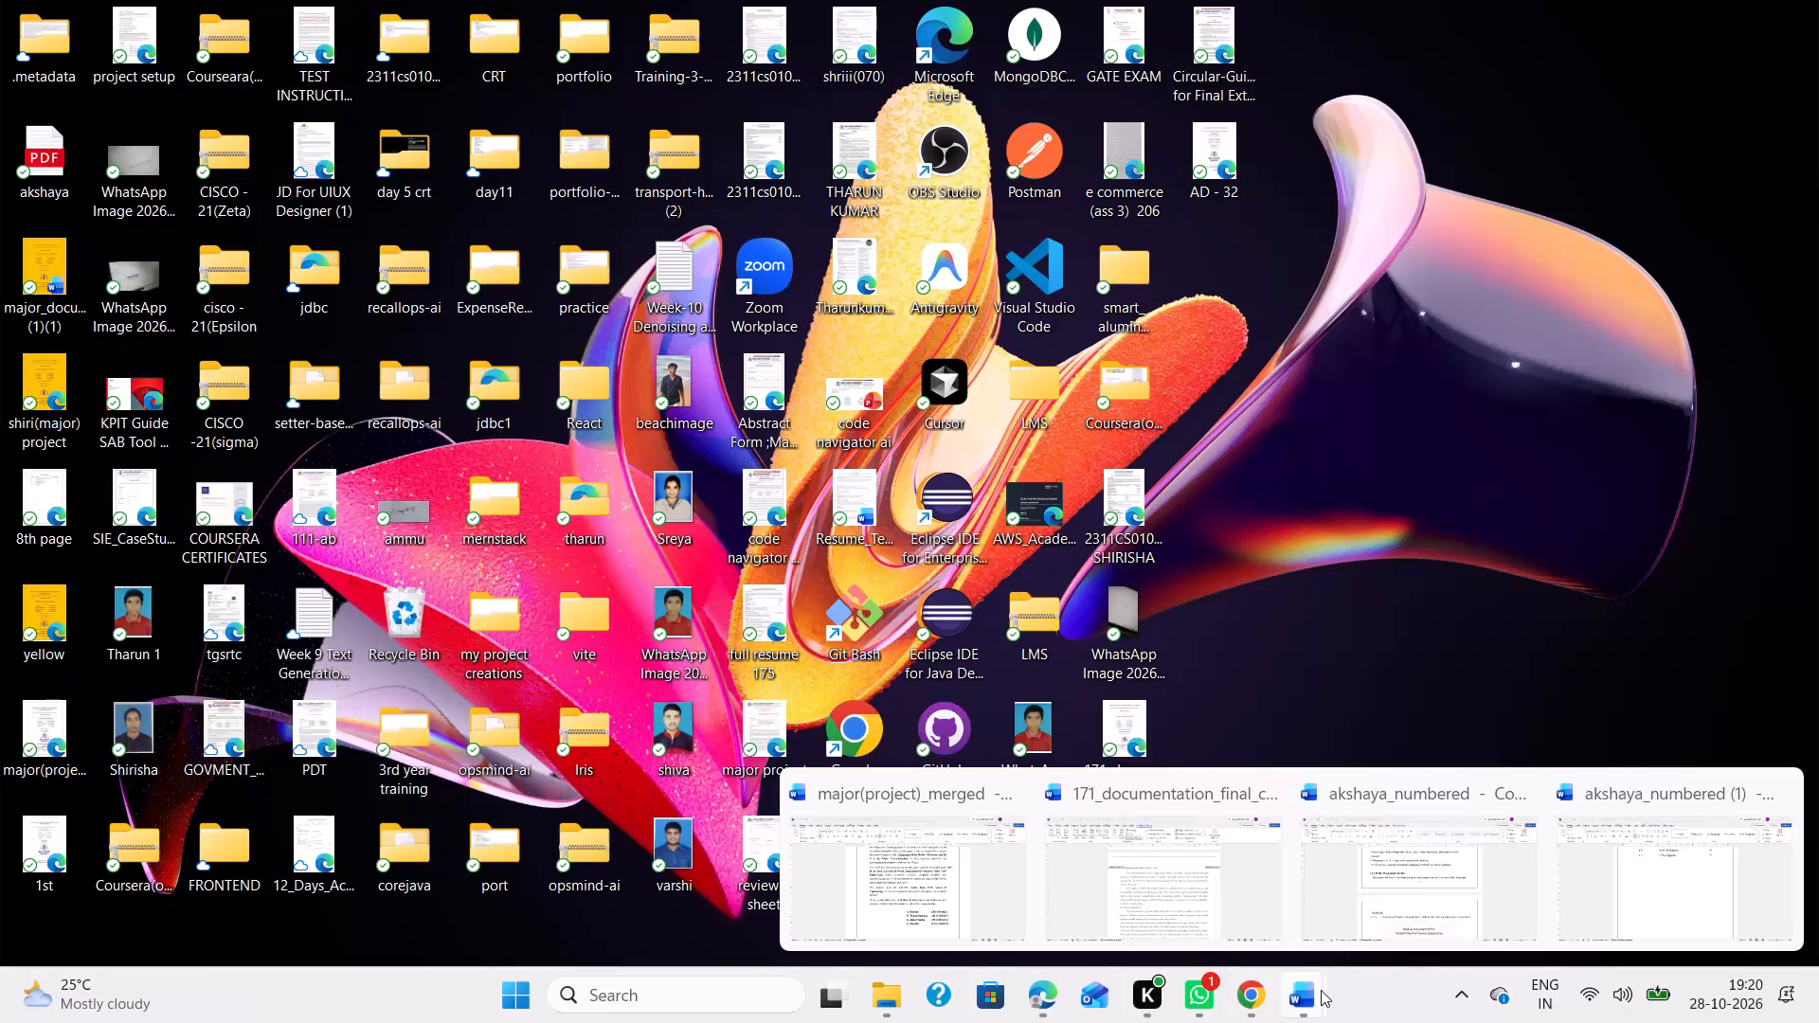
# Close the 171_documentation_final_copy Word document, saving its changes in its current folder.
pyautogui.click(1265, 799)
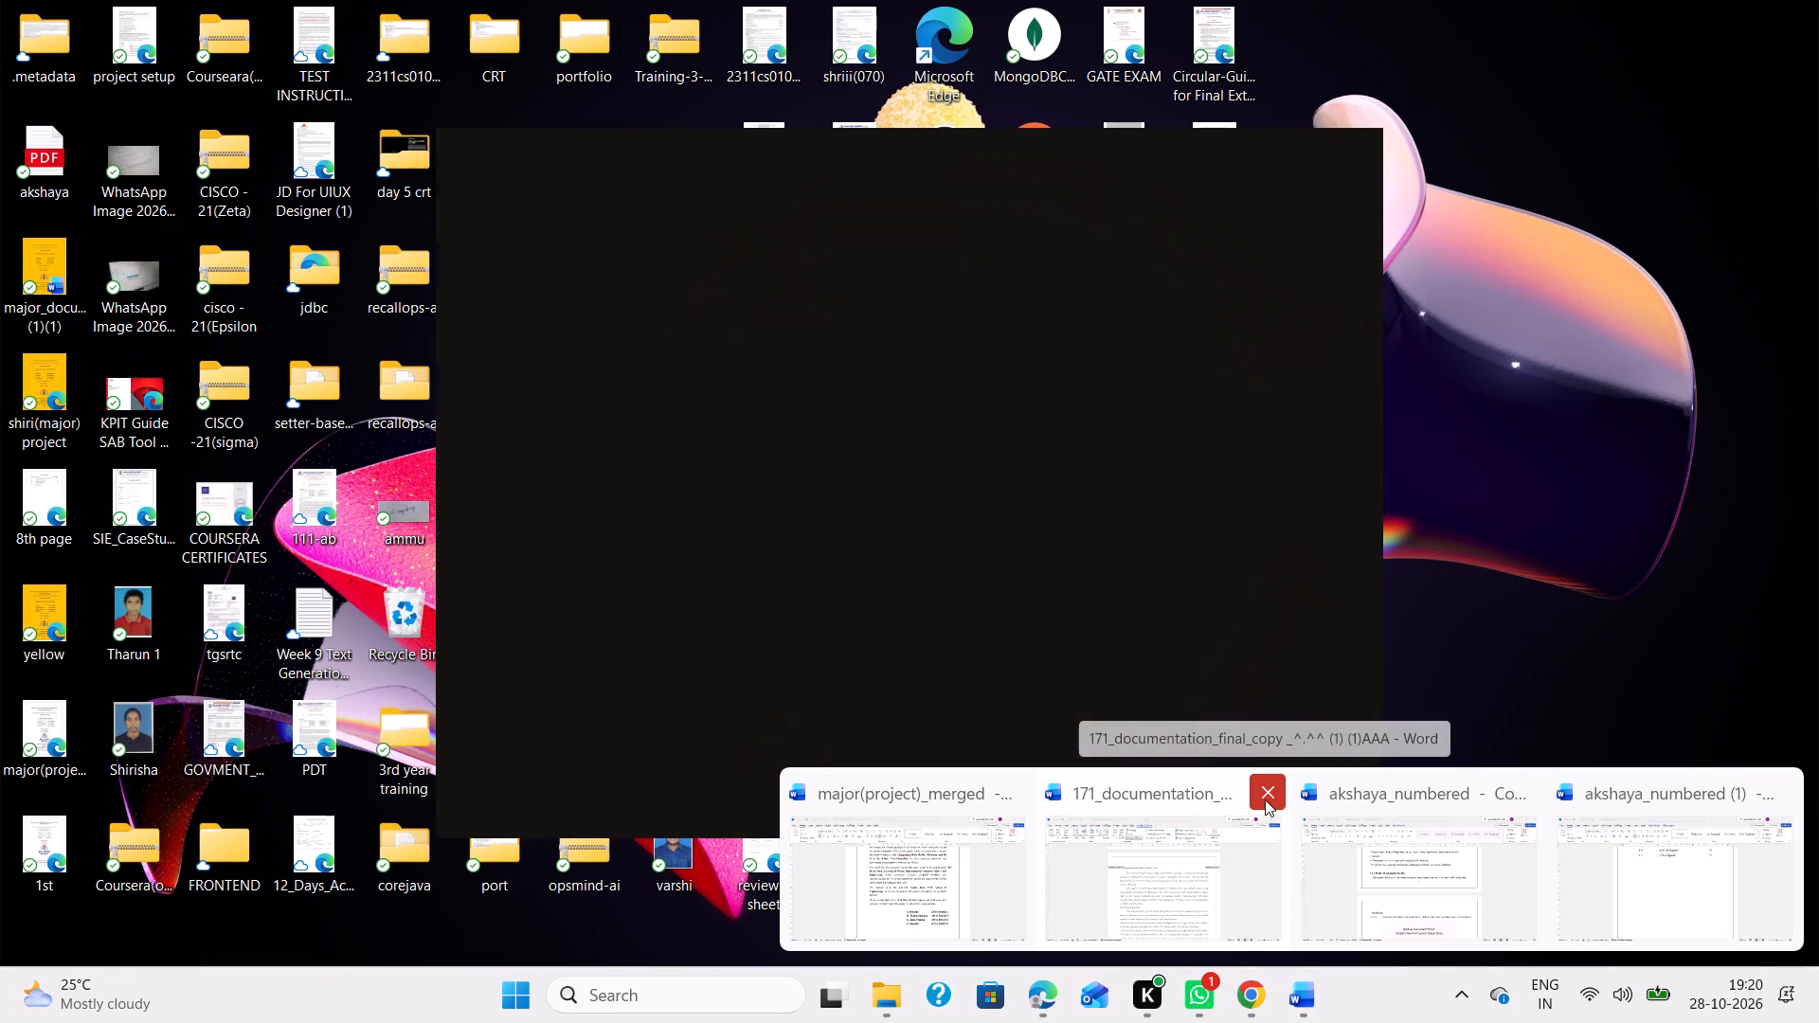
pyautogui.click(1160, 871)
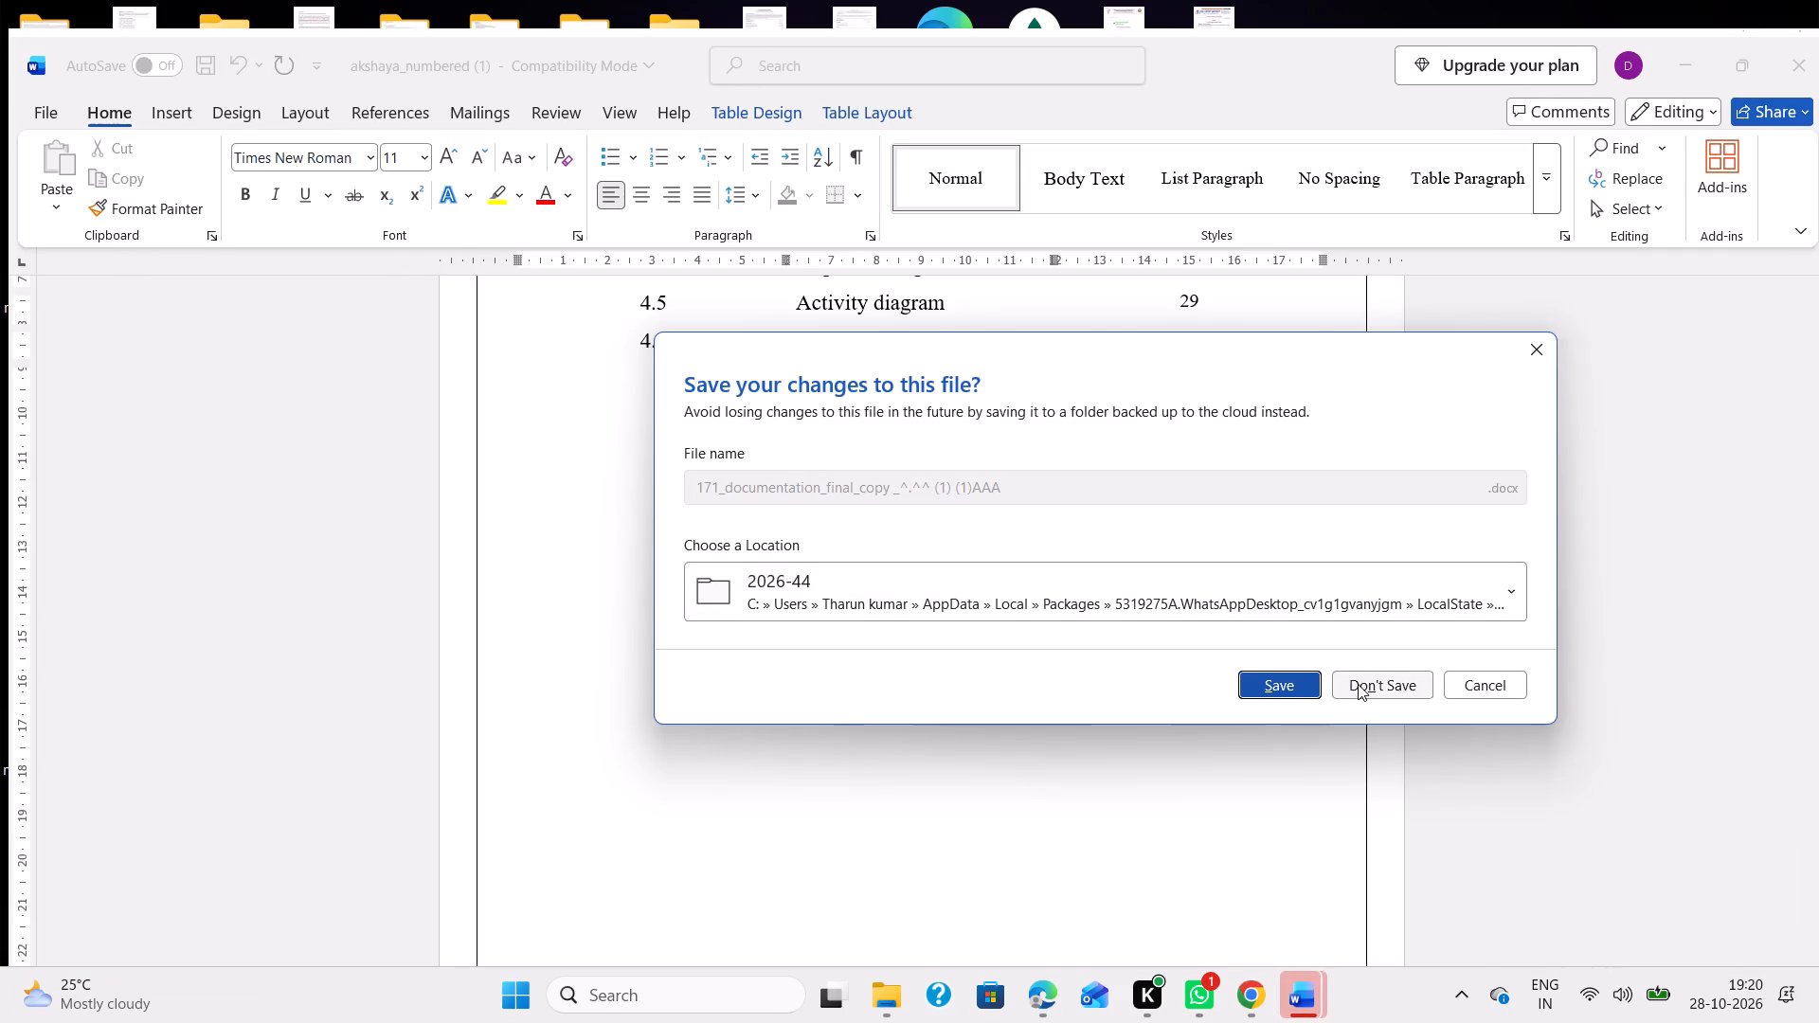
pyautogui.click(1277, 684)
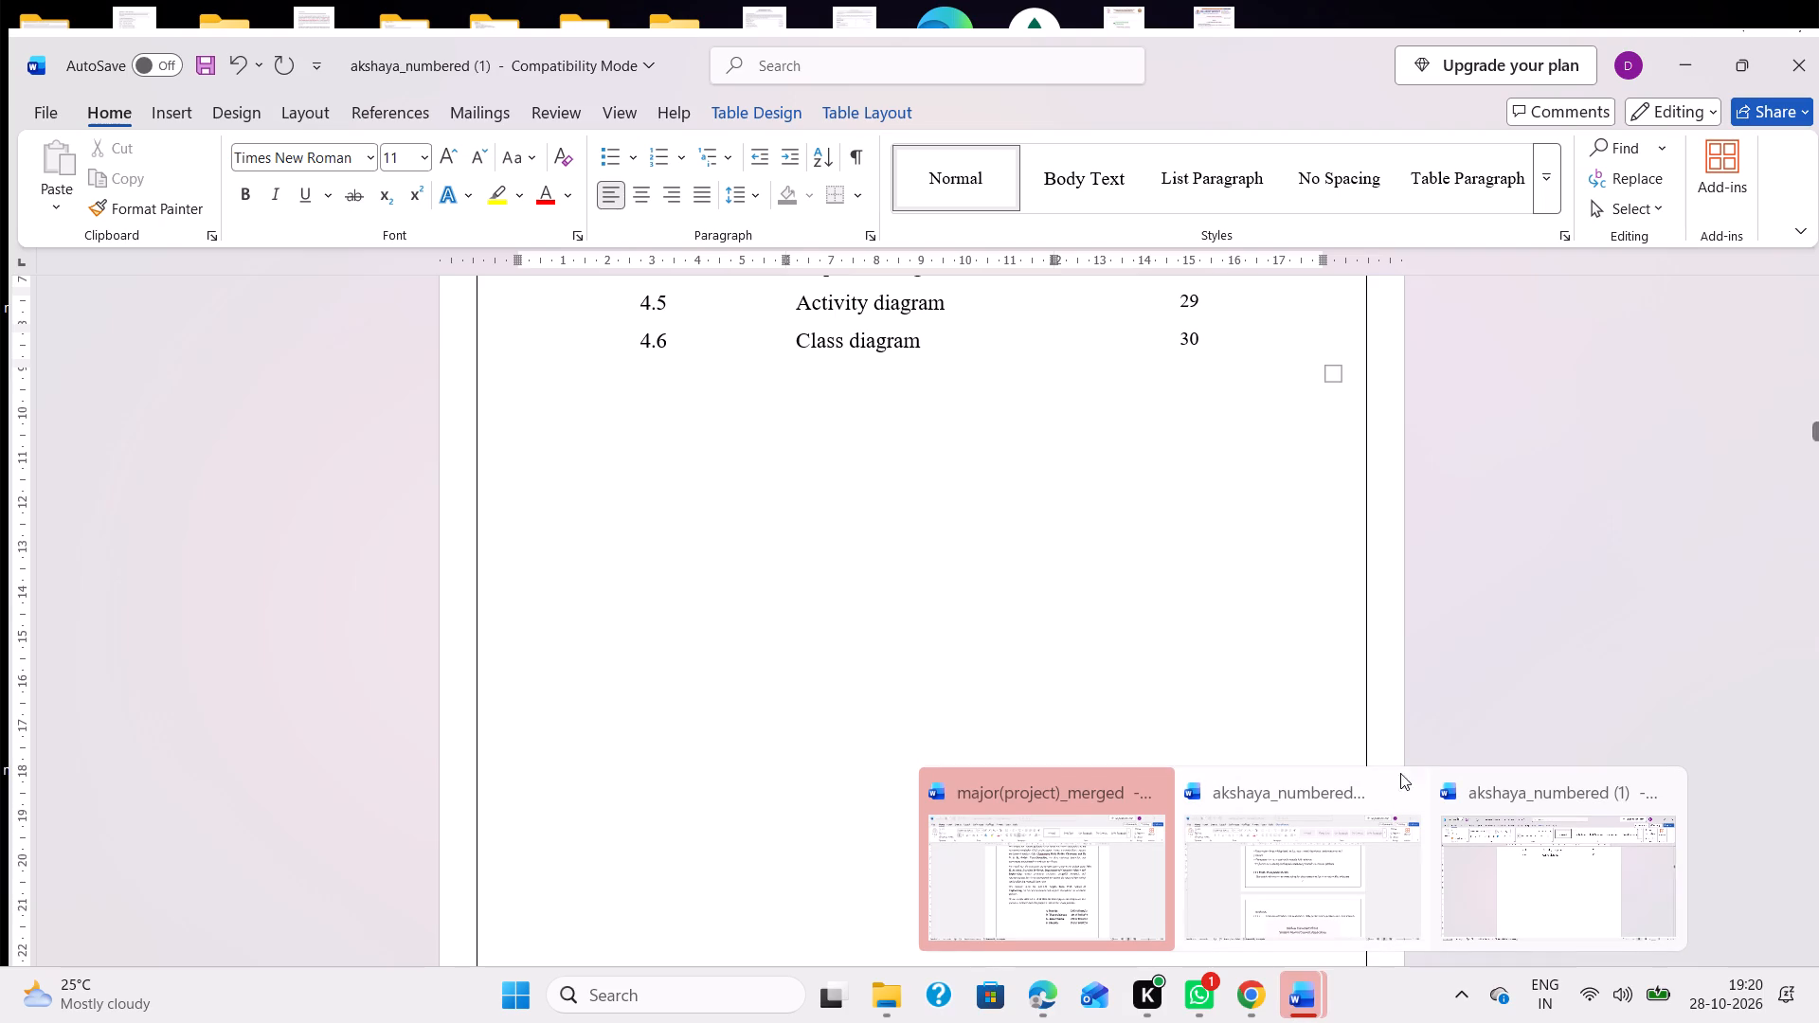
# Close the akshaya_numbered Word document, saving its changes in Downloads.
pyautogui.click(1401, 800)
pyautogui.click(1355, 848)
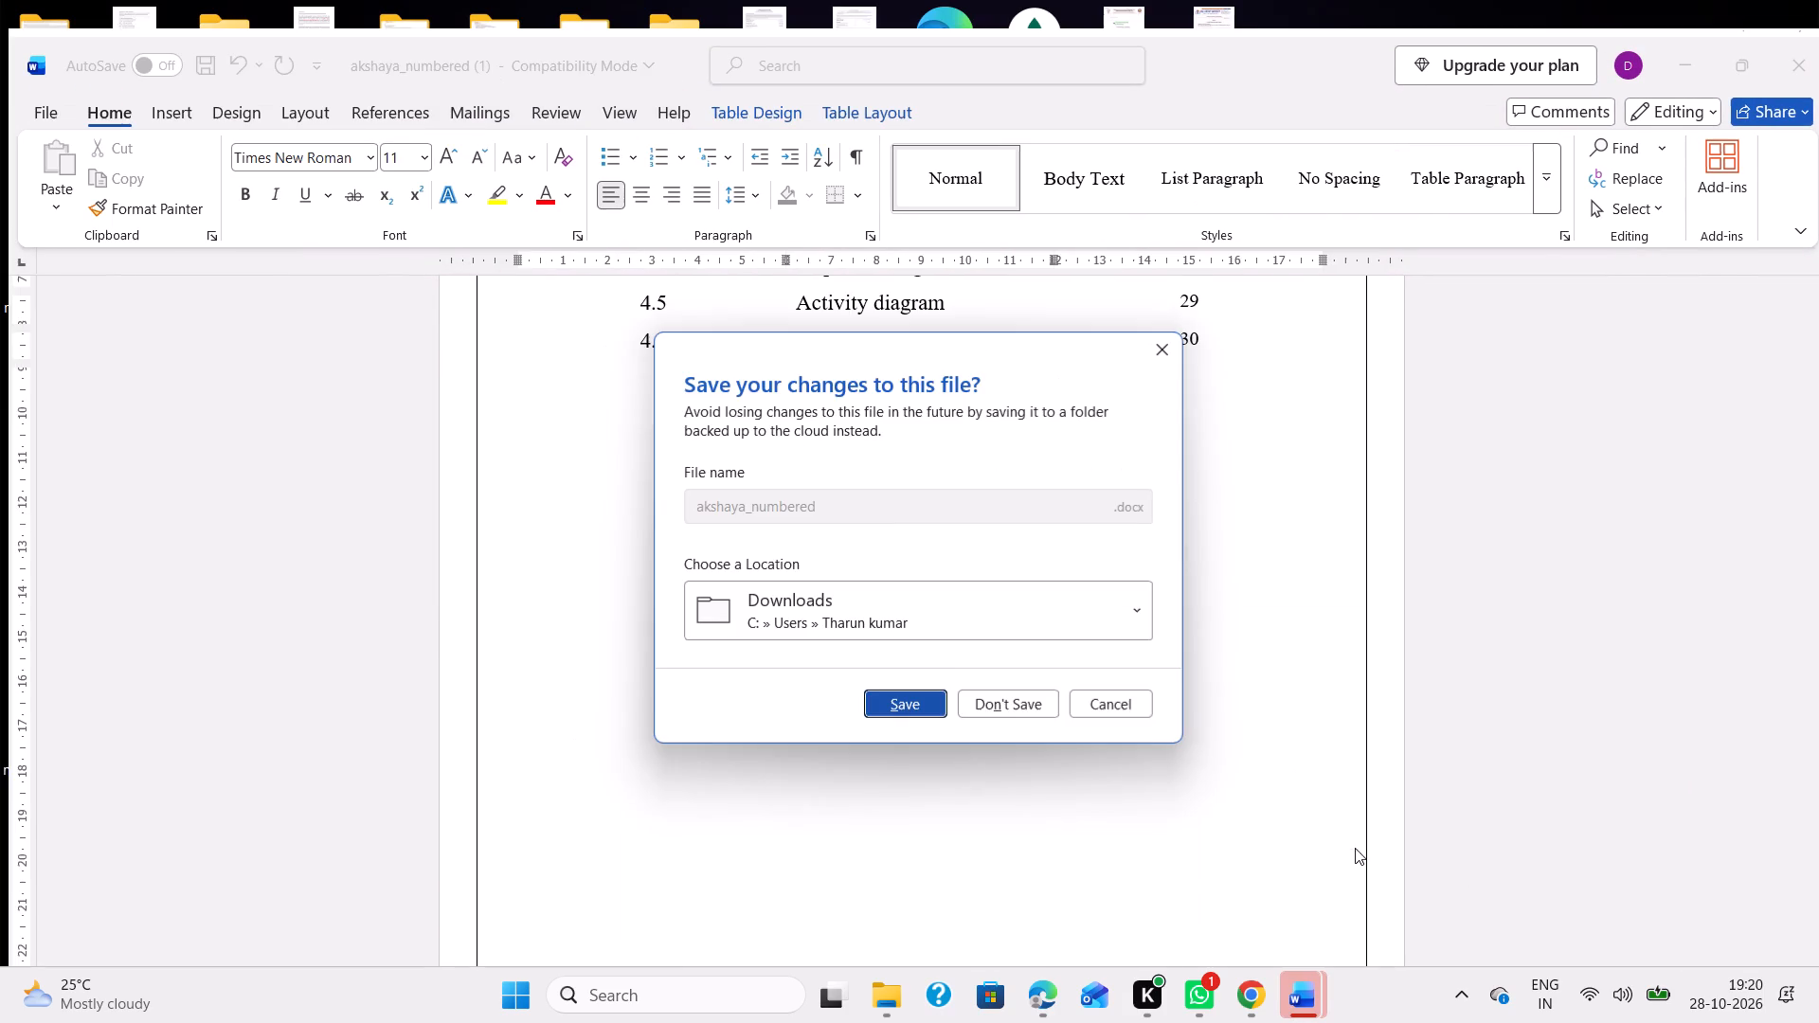
pyautogui.click(929, 708)
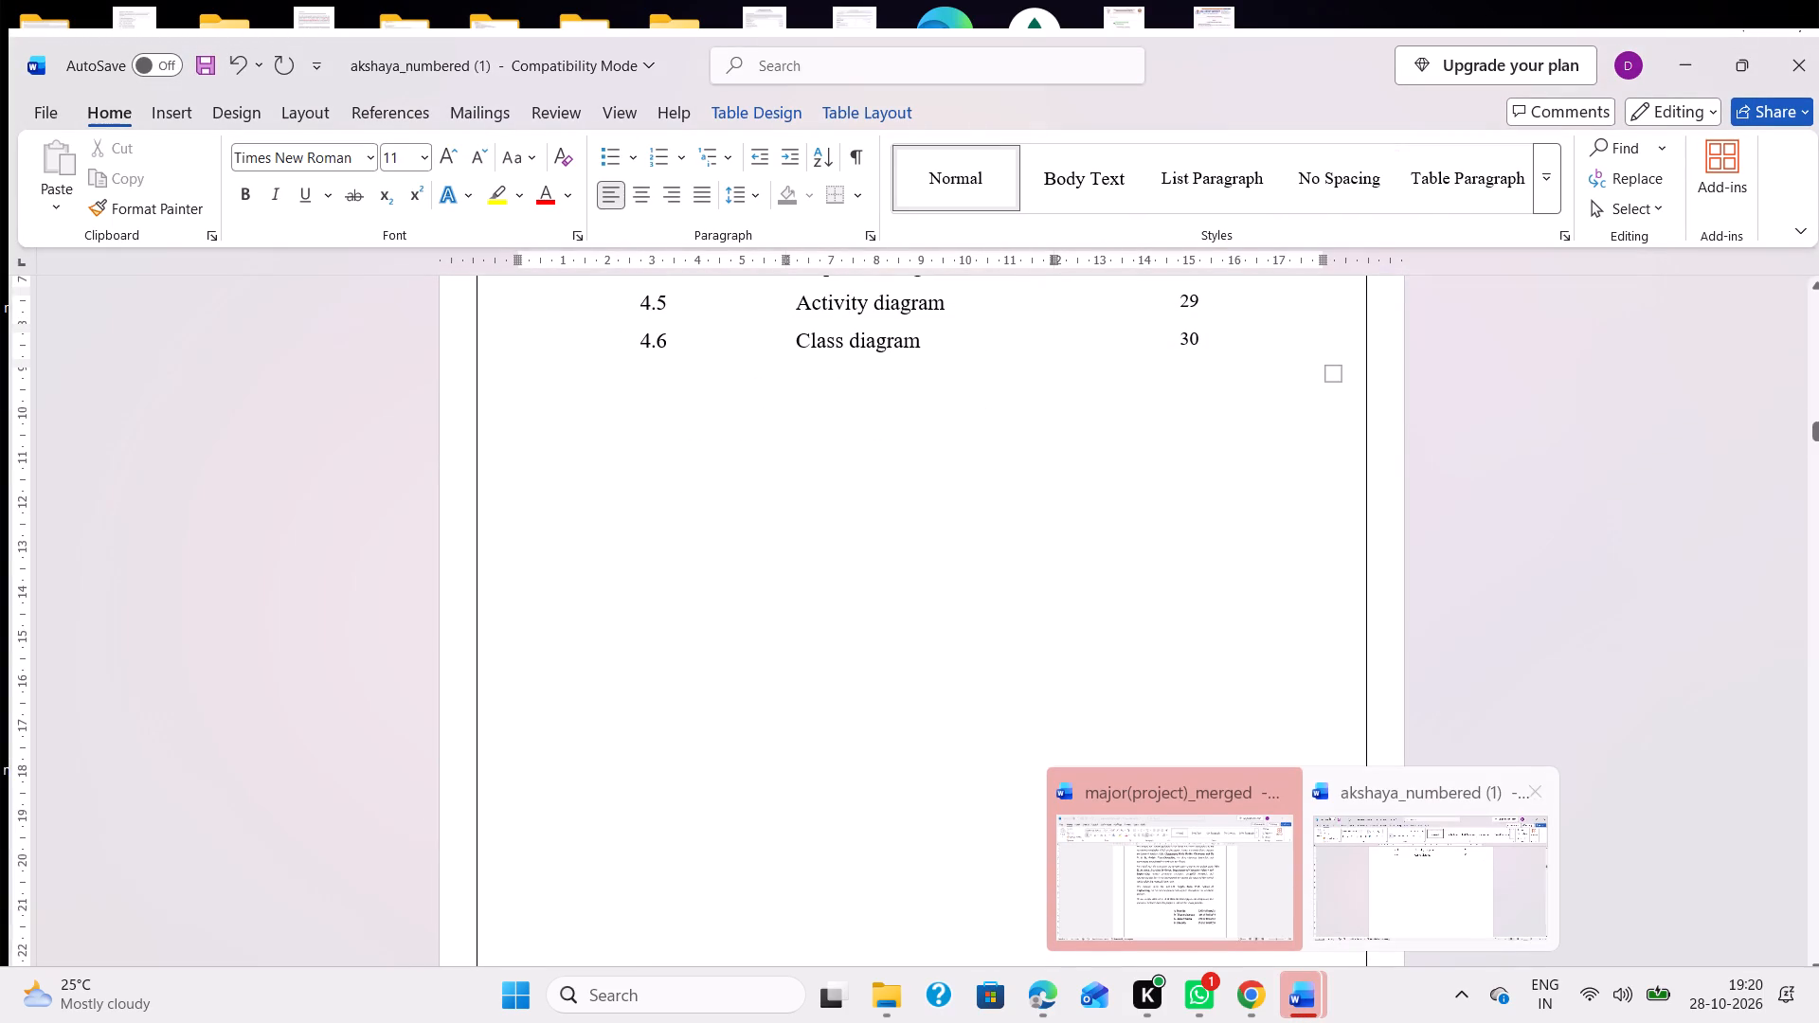
# Close the akshaya_numbered (1) Word document.
pyautogui.click(1545, 799)
pyautogui.click(1438, 868)
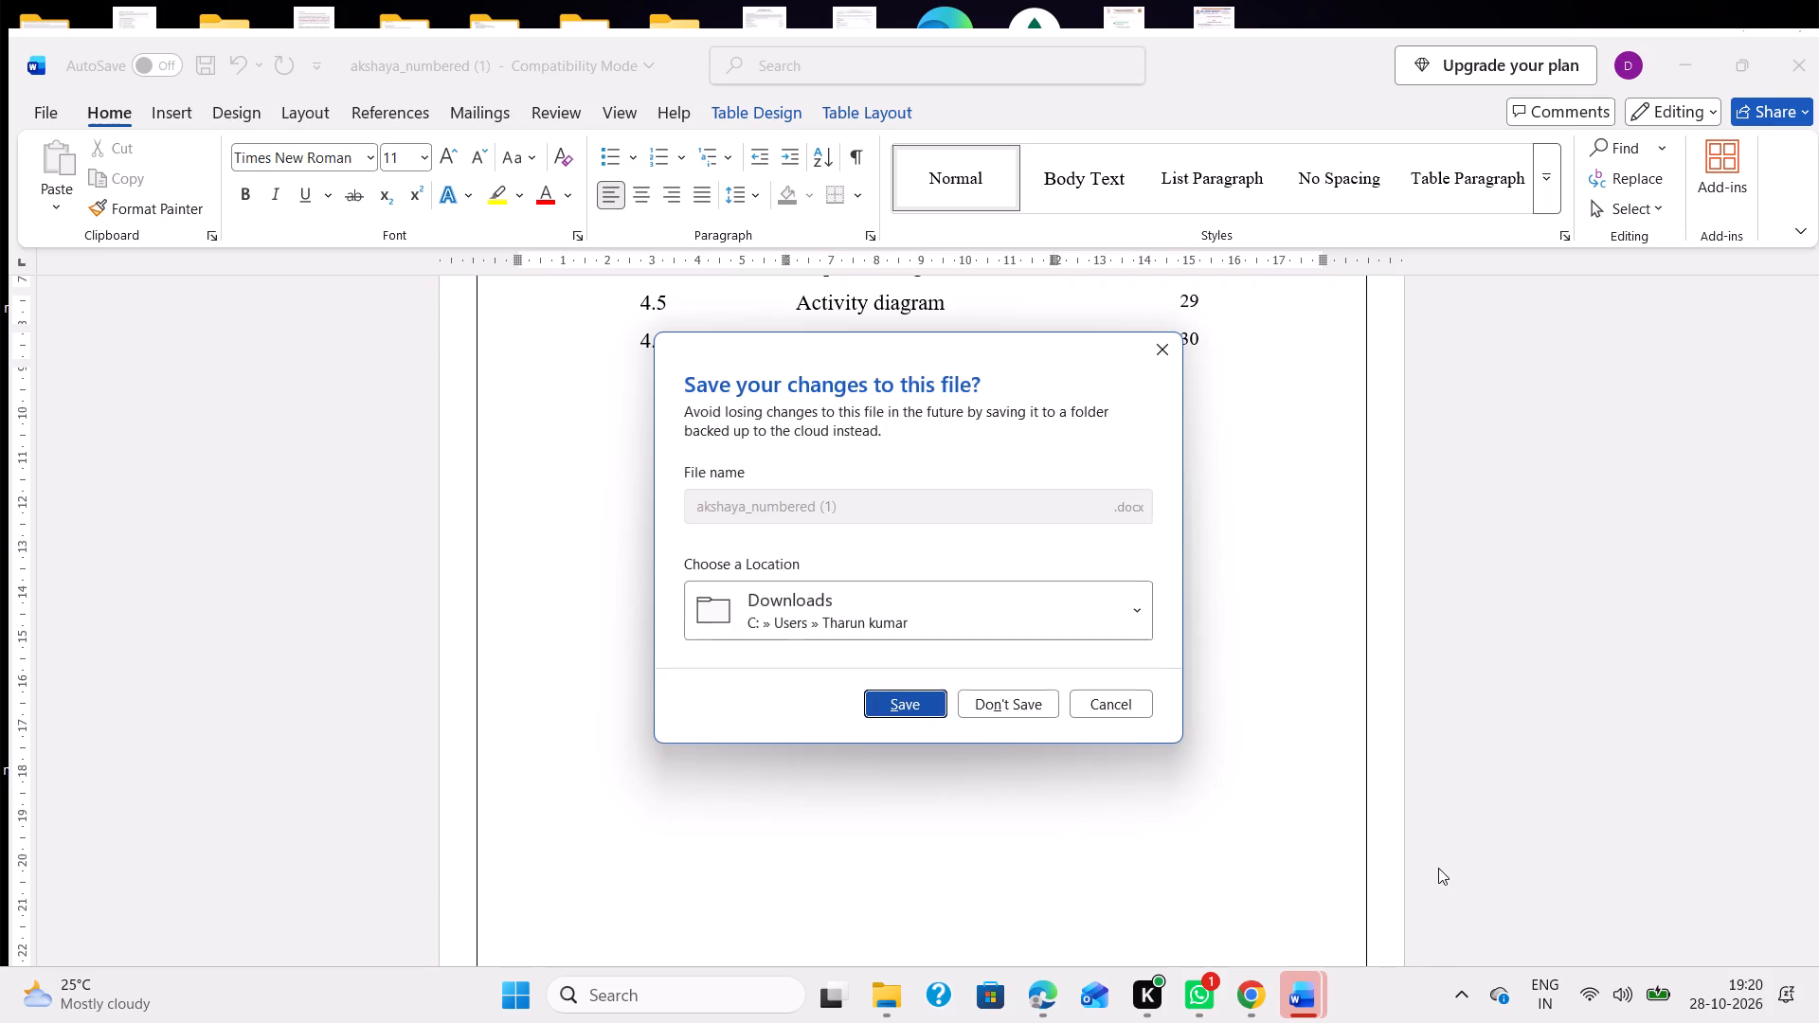